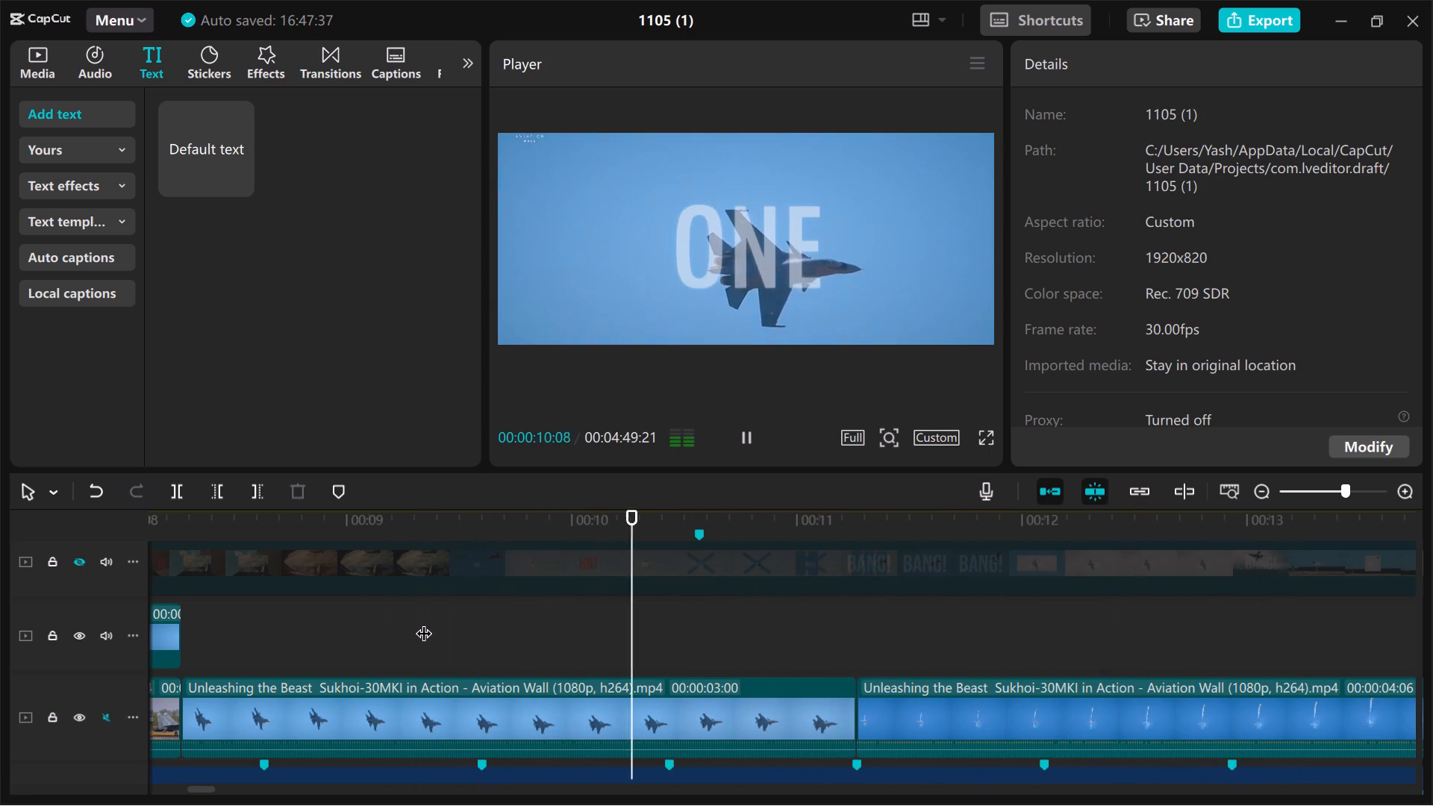
Add a timeline marker at 00:00:09:27, where the word HOT shows over the Sukhoi jet clip.
click(423, 622)
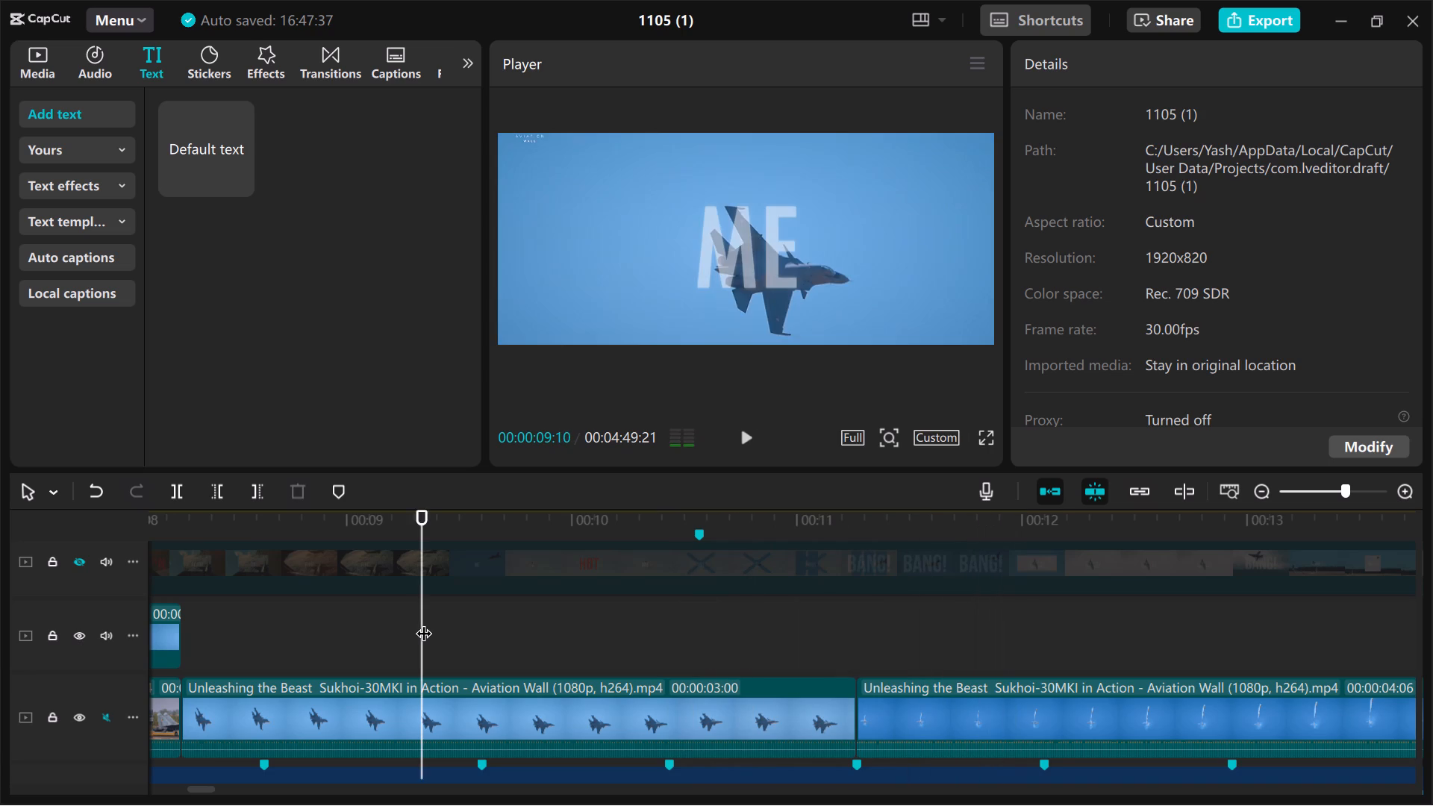
key(space)
key(space)
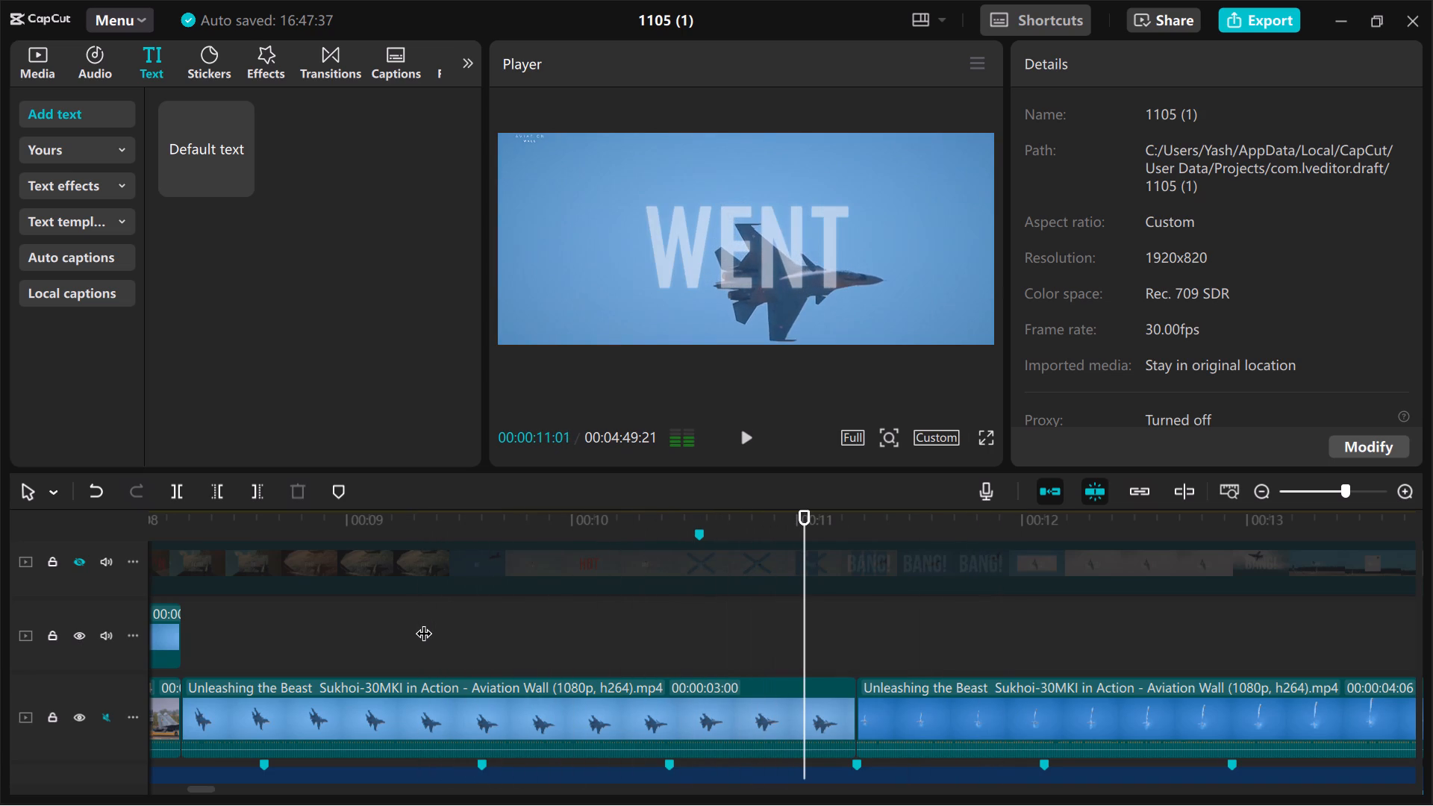
click(423, 622)
key(space)
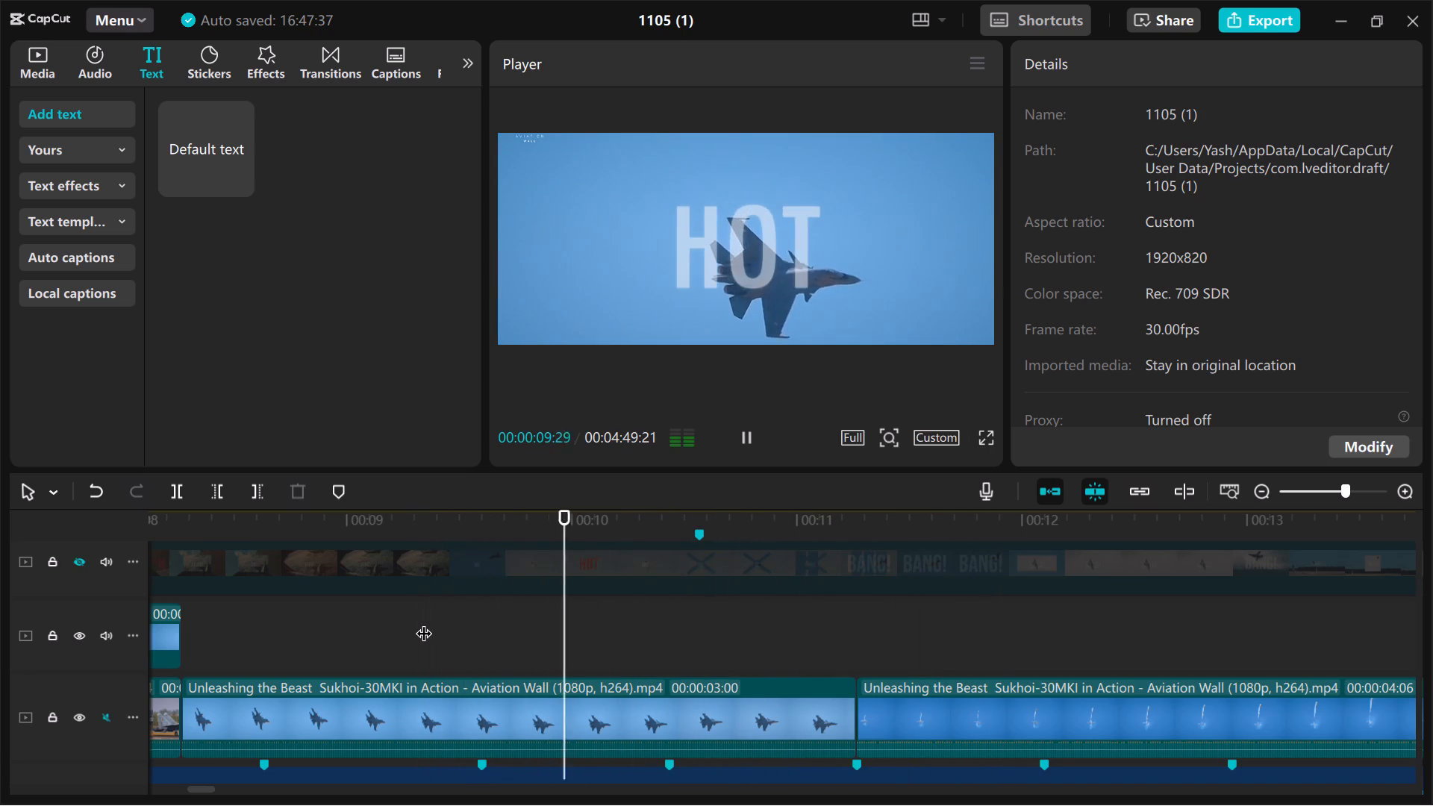
click(423, 622)
key(space)
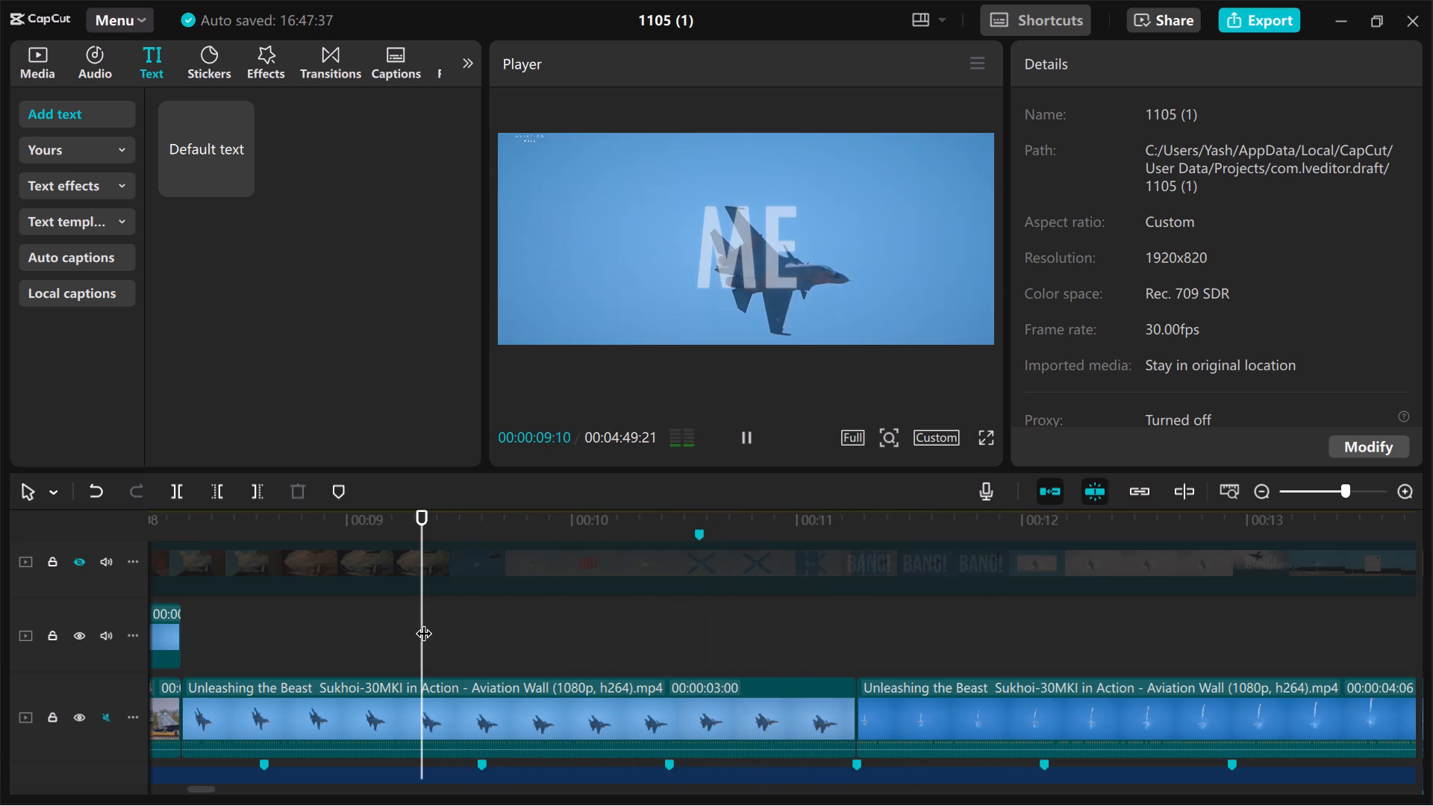
key(space)
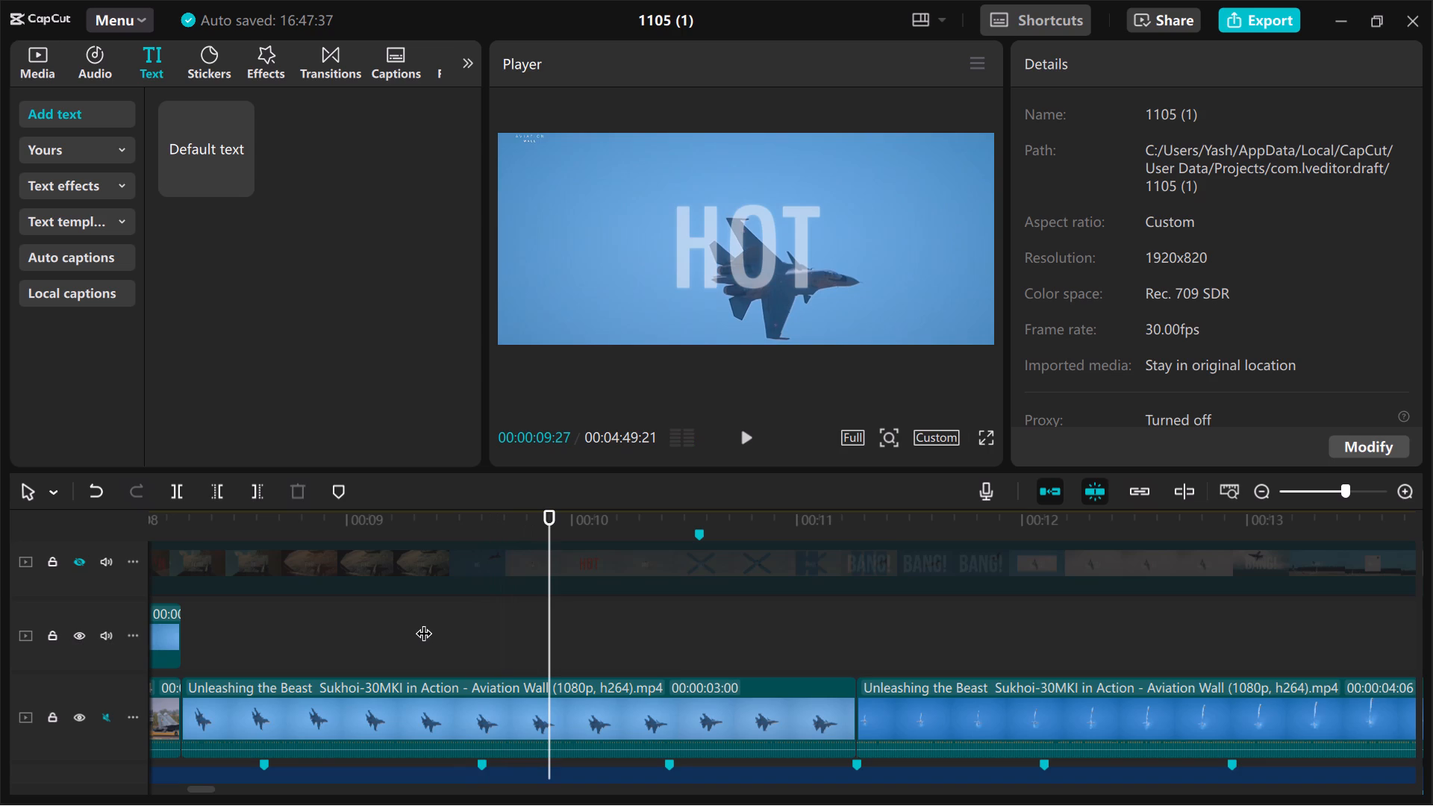
click(552, 510)
click(346, 487)
Replay the jet clip from about 00:00:09:08 to check the timeline markers against the words ME through WENT.
key(space)
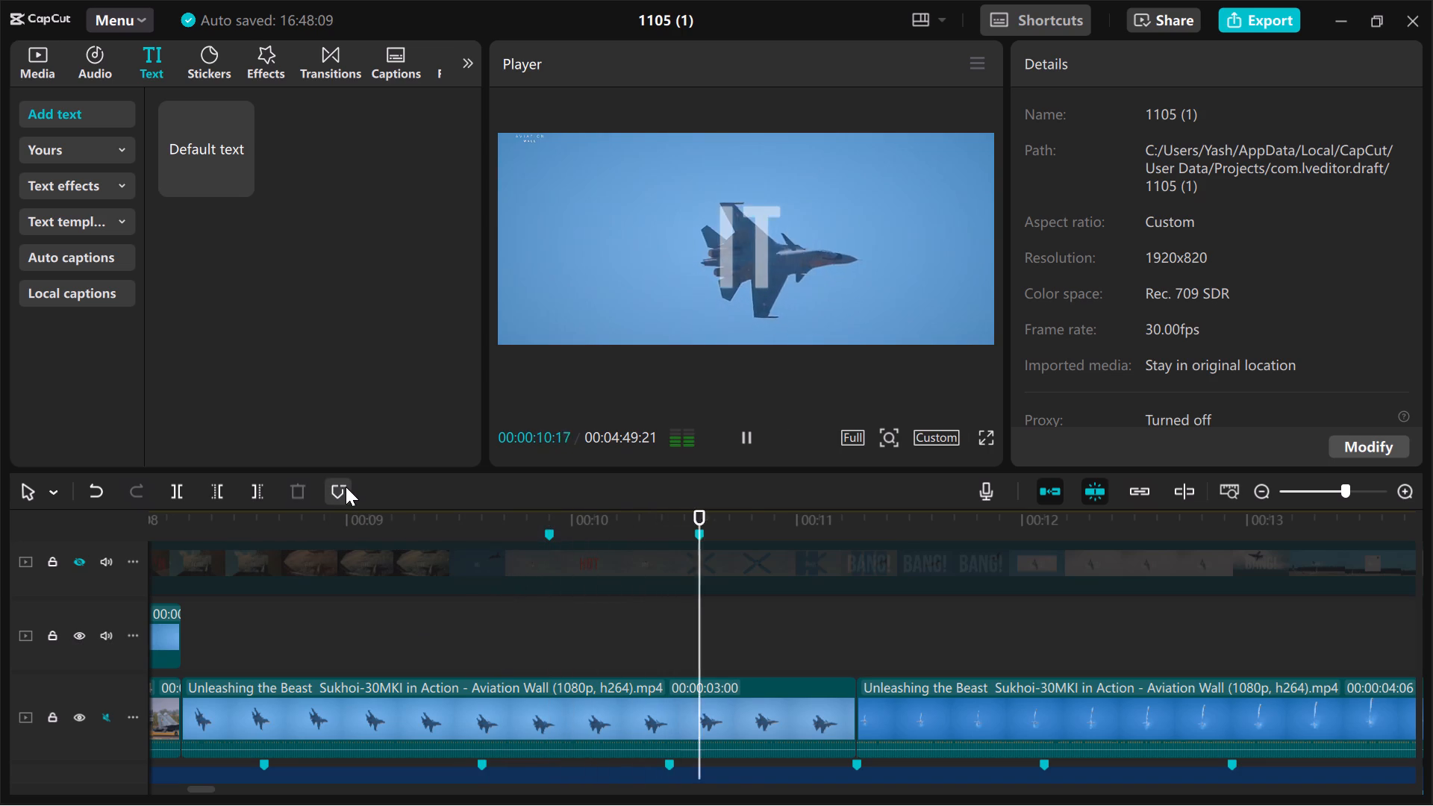
key(space)
click(405, 623)
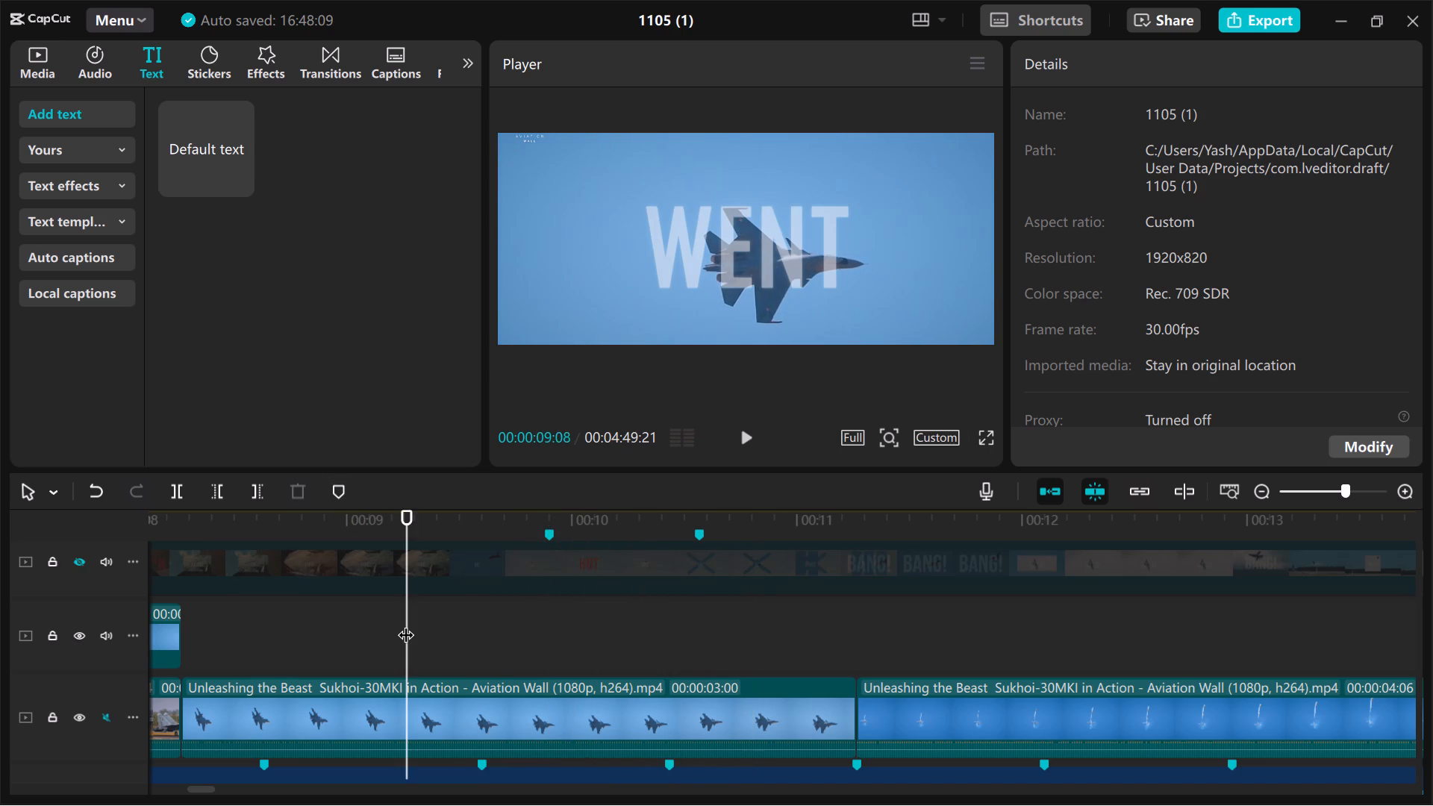
key(space)
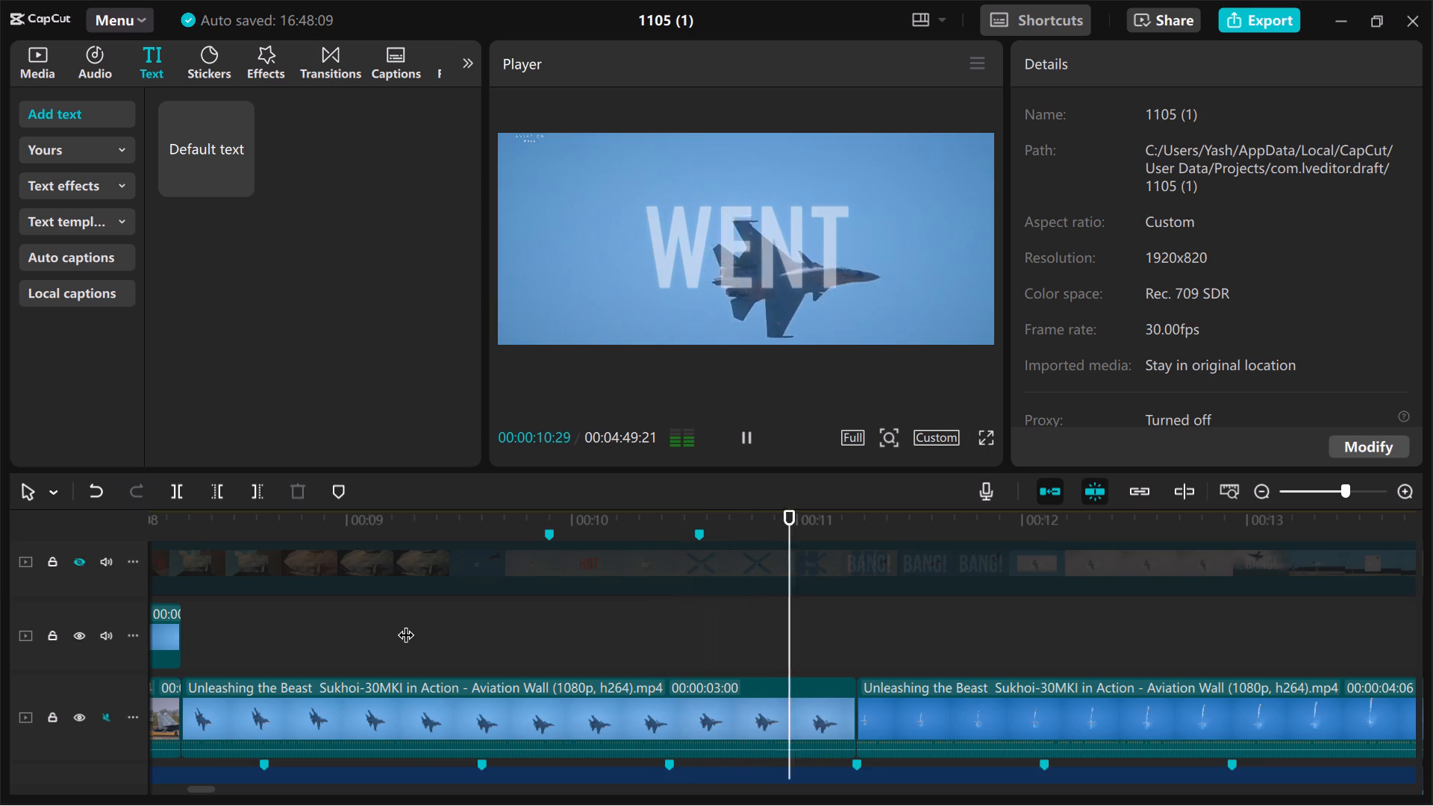
key(space)
click(405, 623)
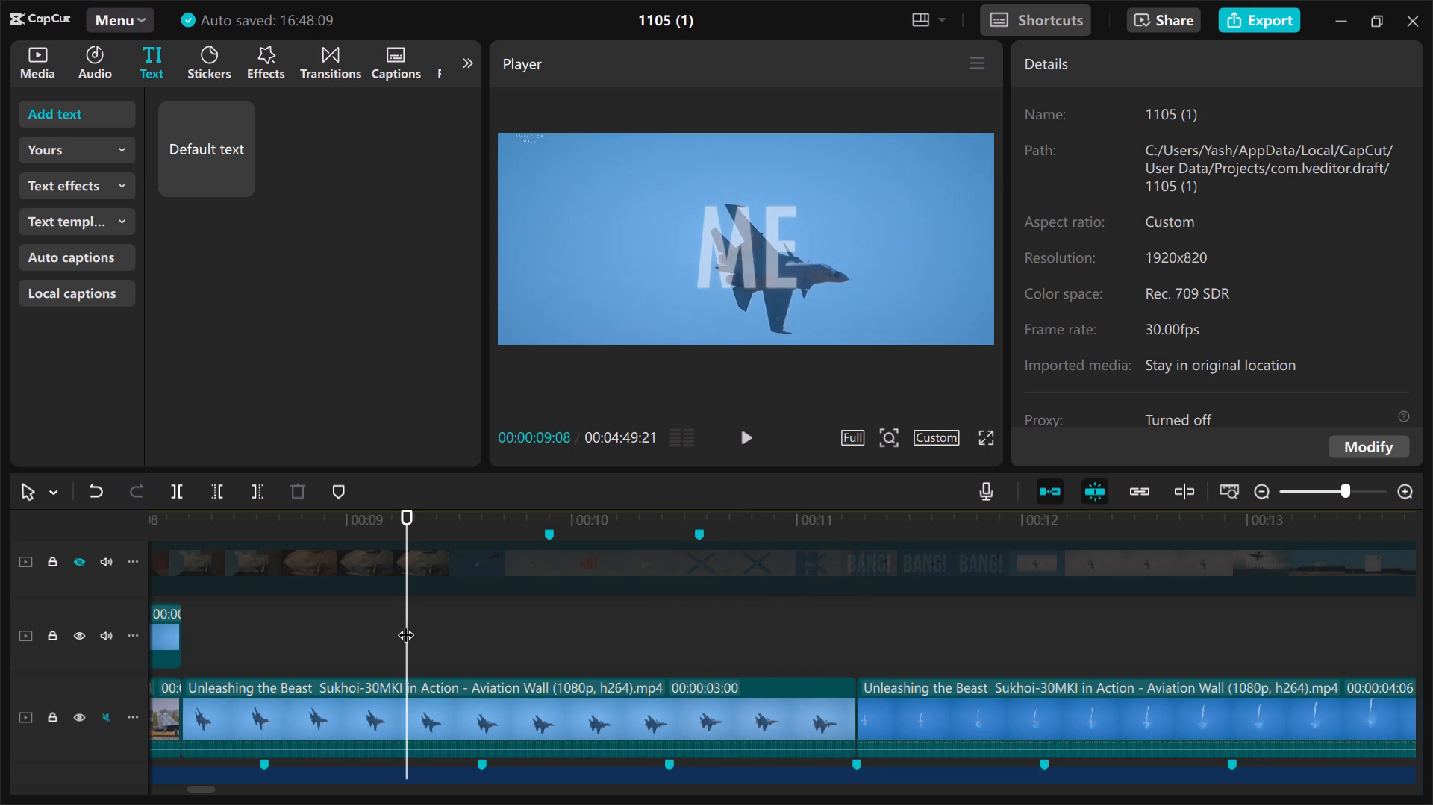
key(space)
click(408, 643)
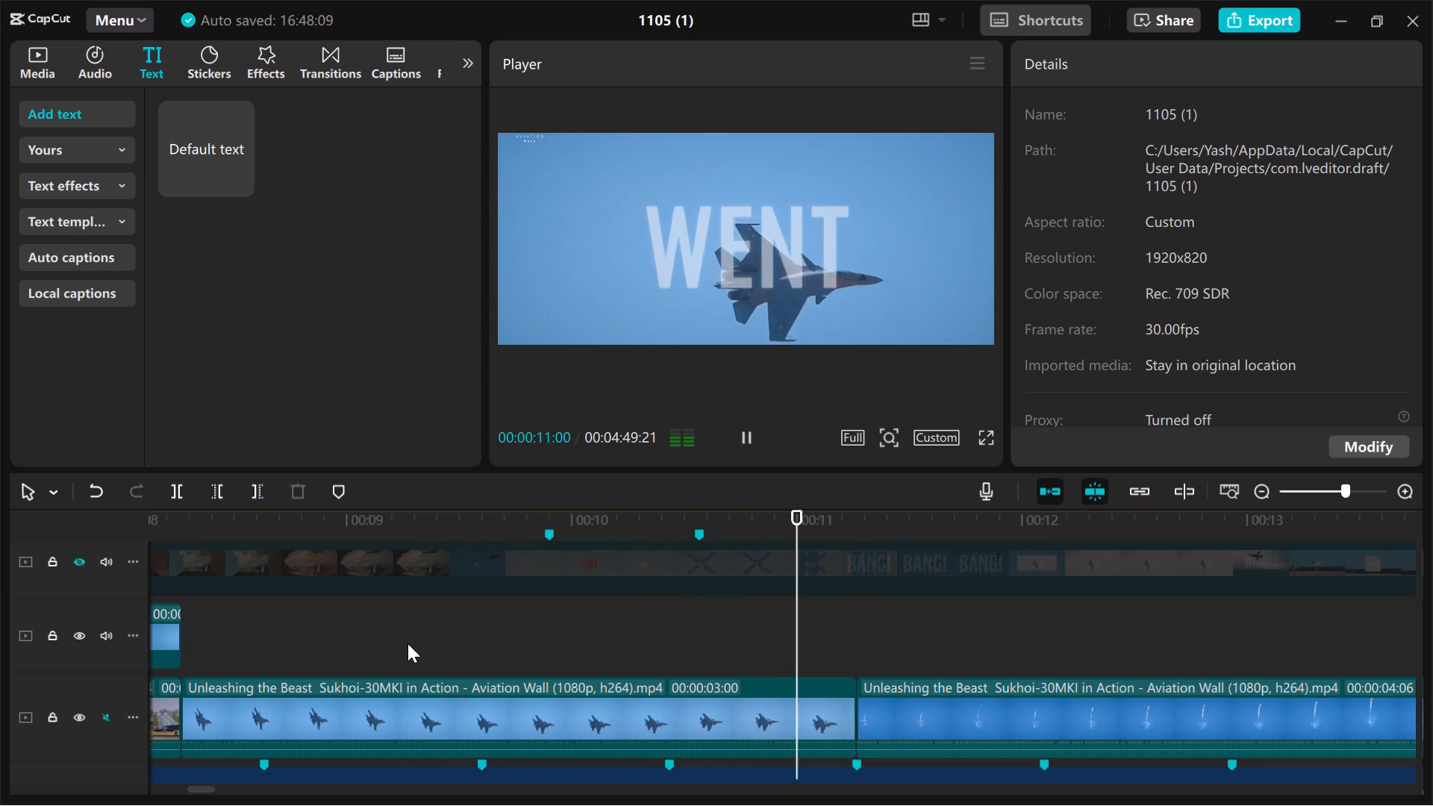
Unhide the reference video track directly below the text track.
scroll(312, 632, up, 1)
scroll(119, 657, down, 1)
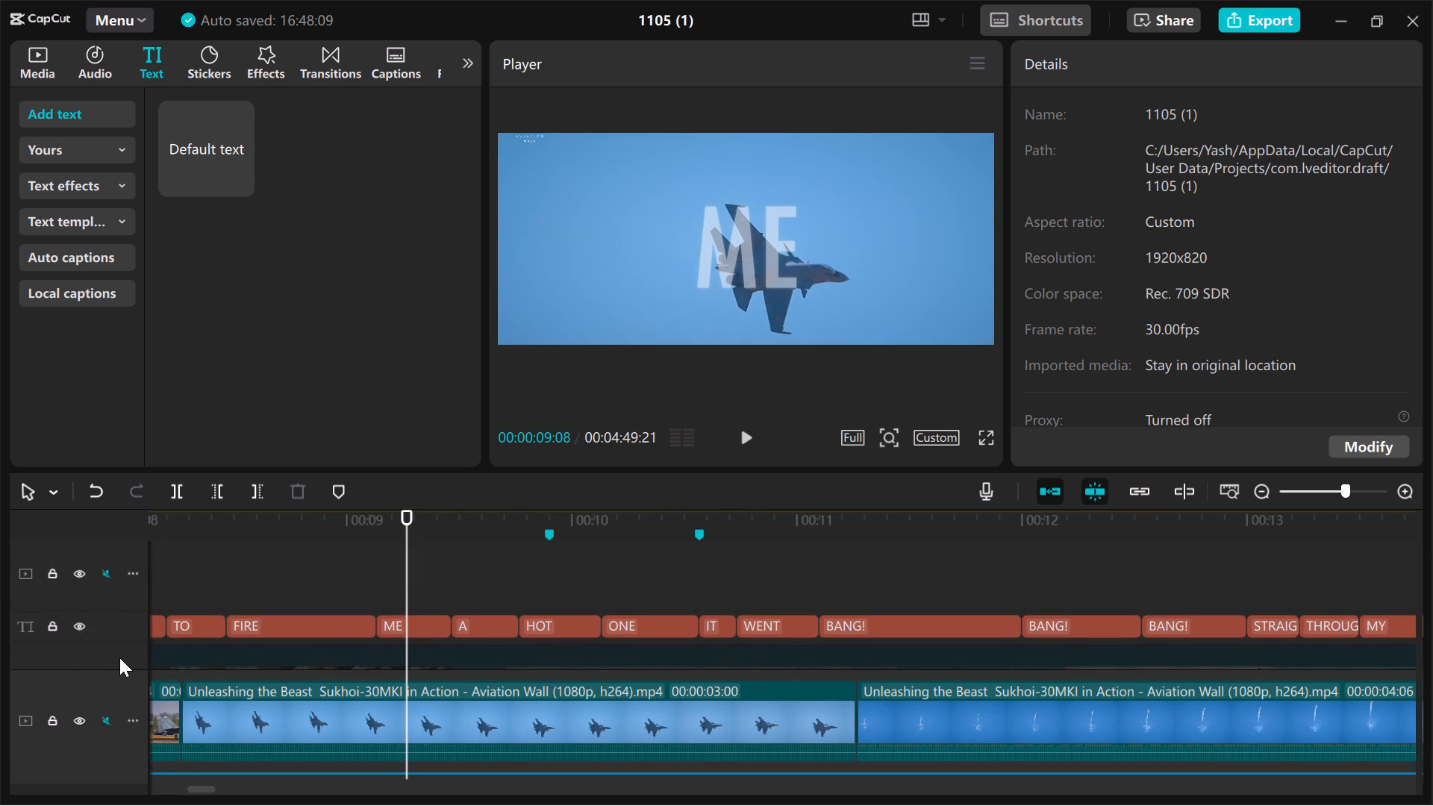
scroll(117, 631, down, 1)
scroll(213, 614, down, 1)
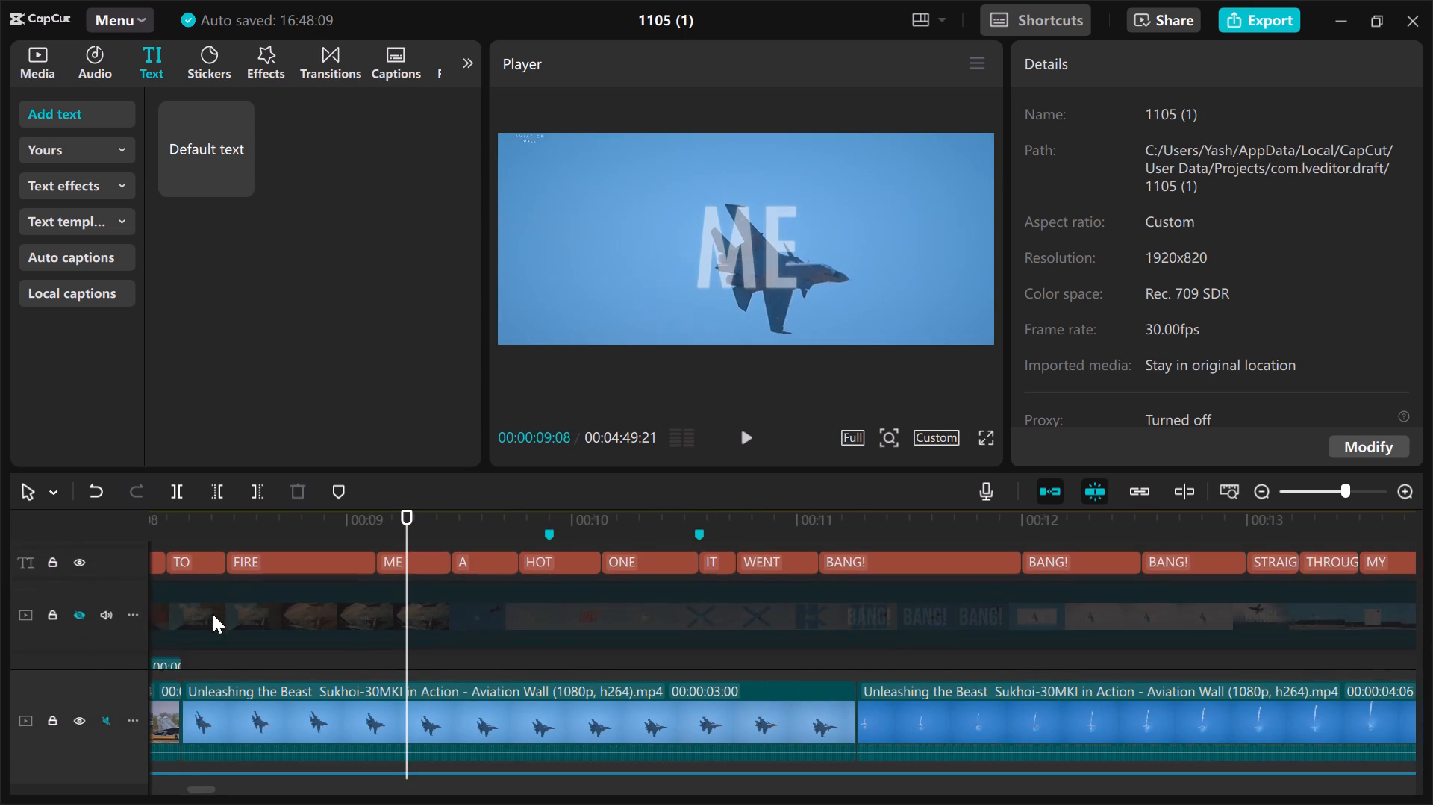
scroll(213, 614, down, 1)
click(77, 593)
Replay the section from about 00:00:09:06 past 00:00:11:00, comparing the reference video's word and shape timing with the captions and markers.
key(space)
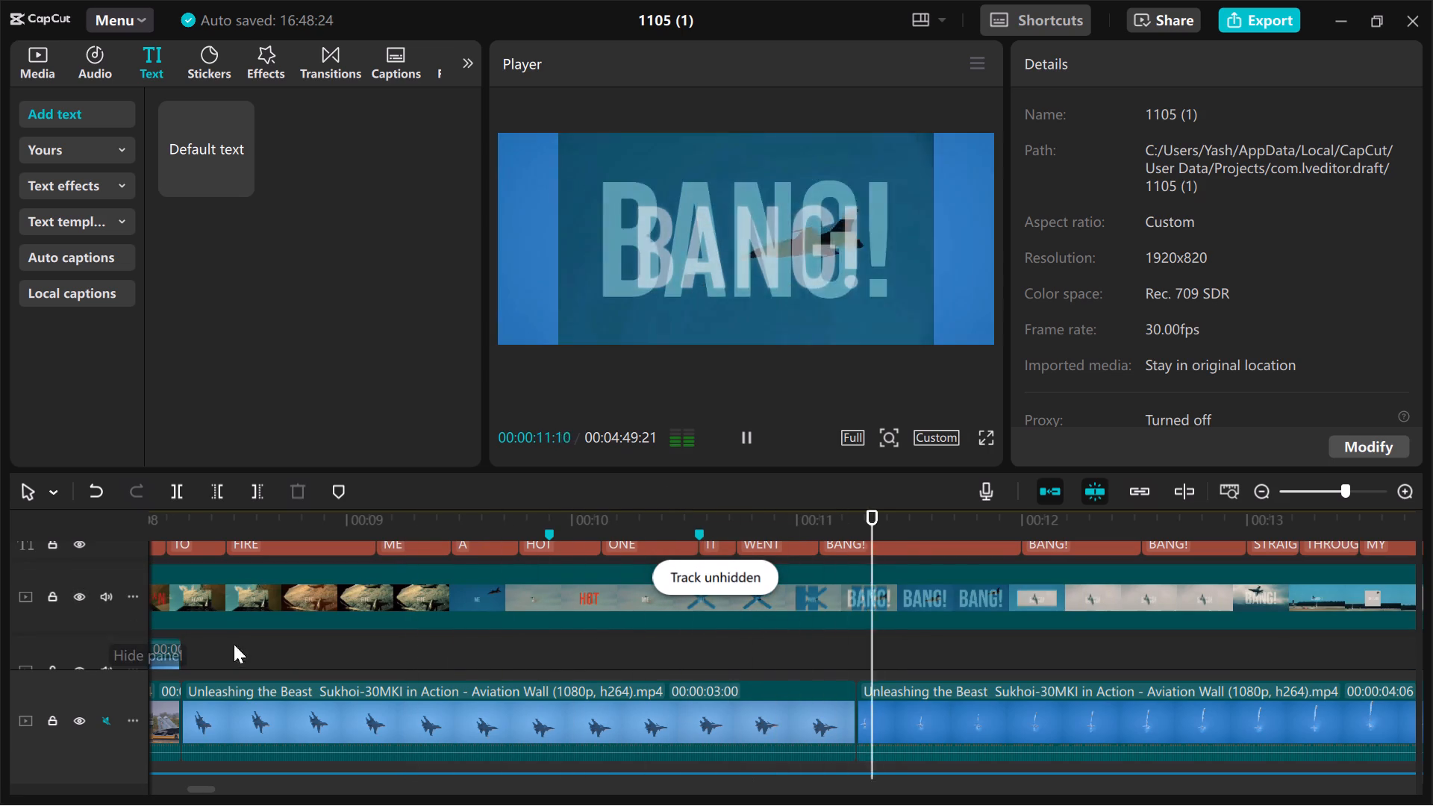
click(305, 655)
key(space)
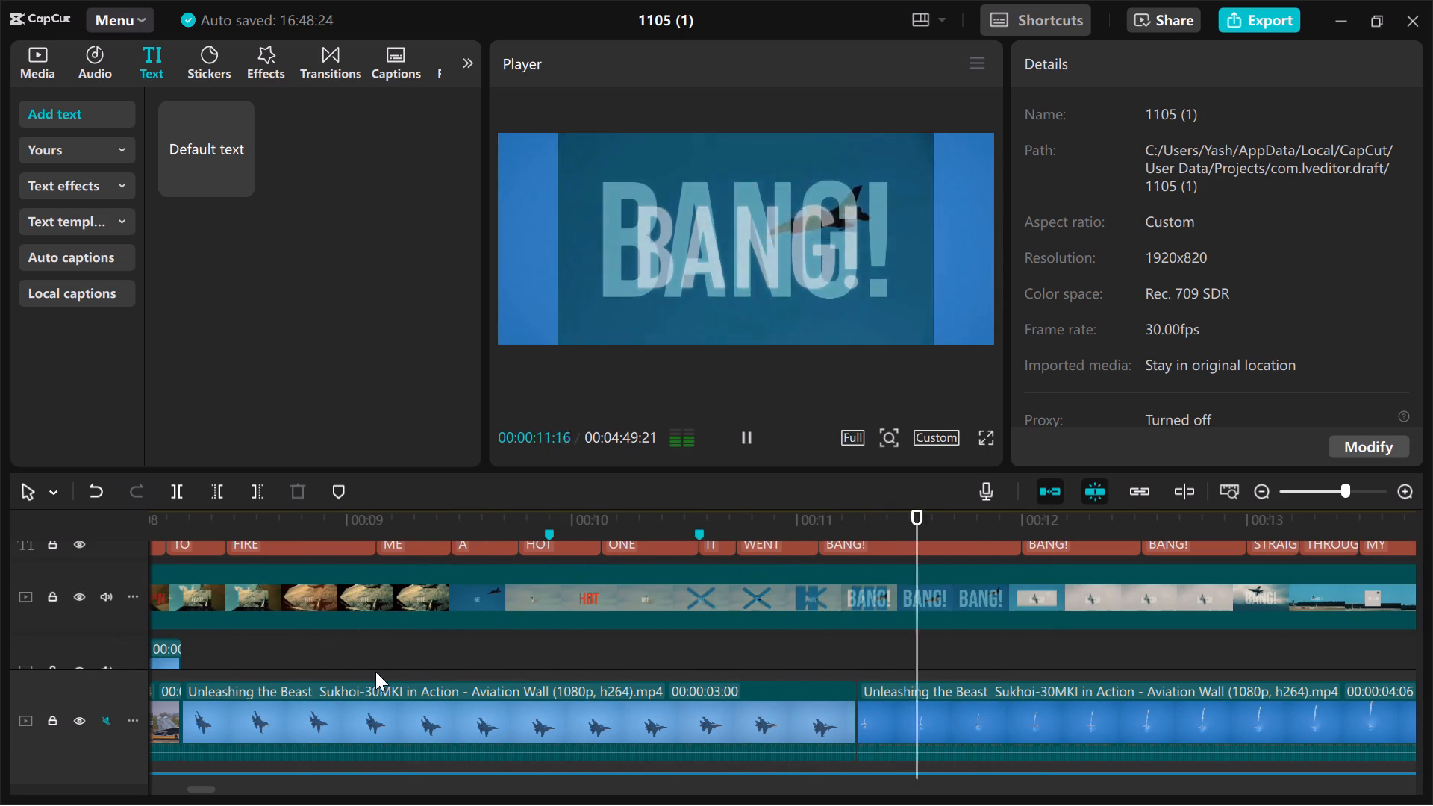
click(395, 658)
key(space)
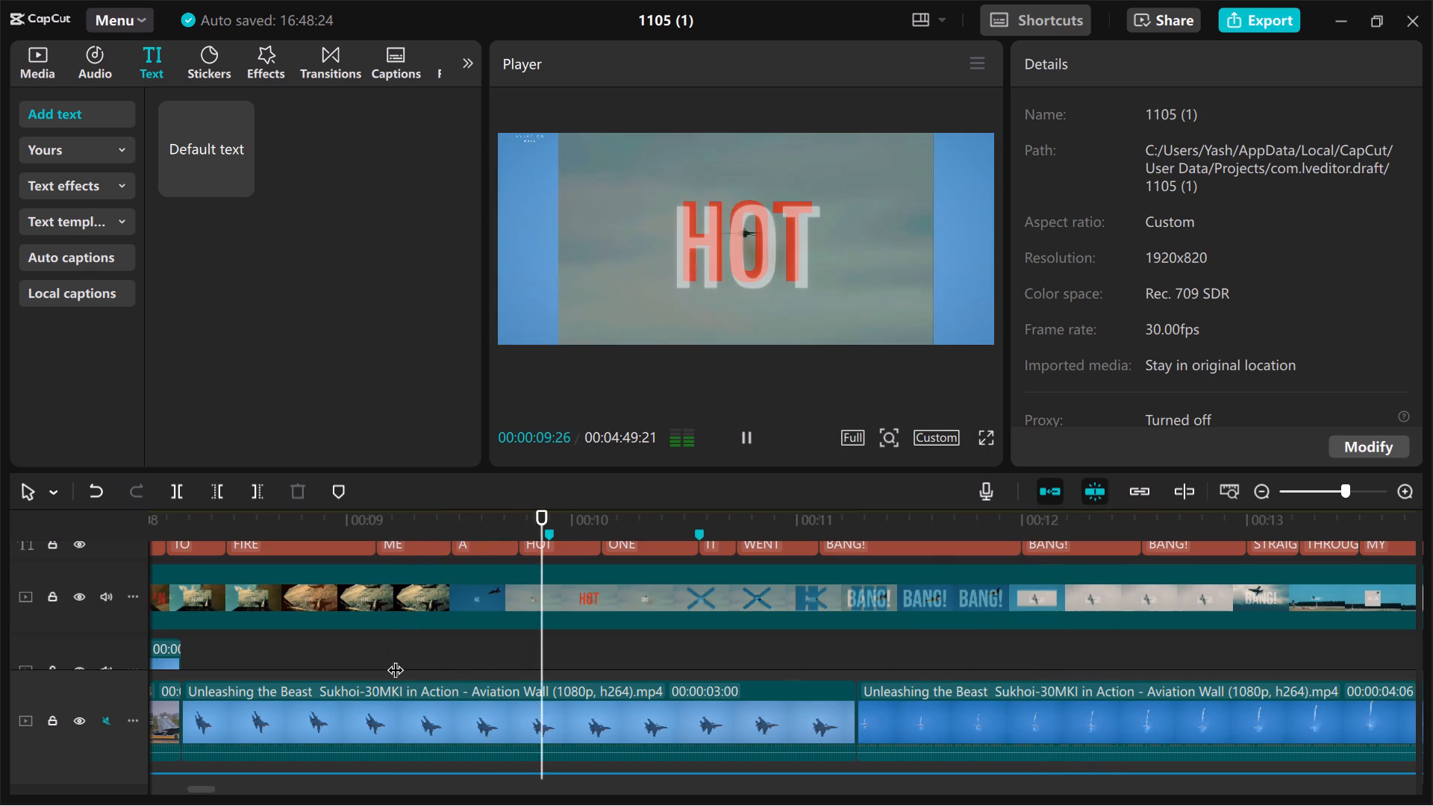
click(395, 658)
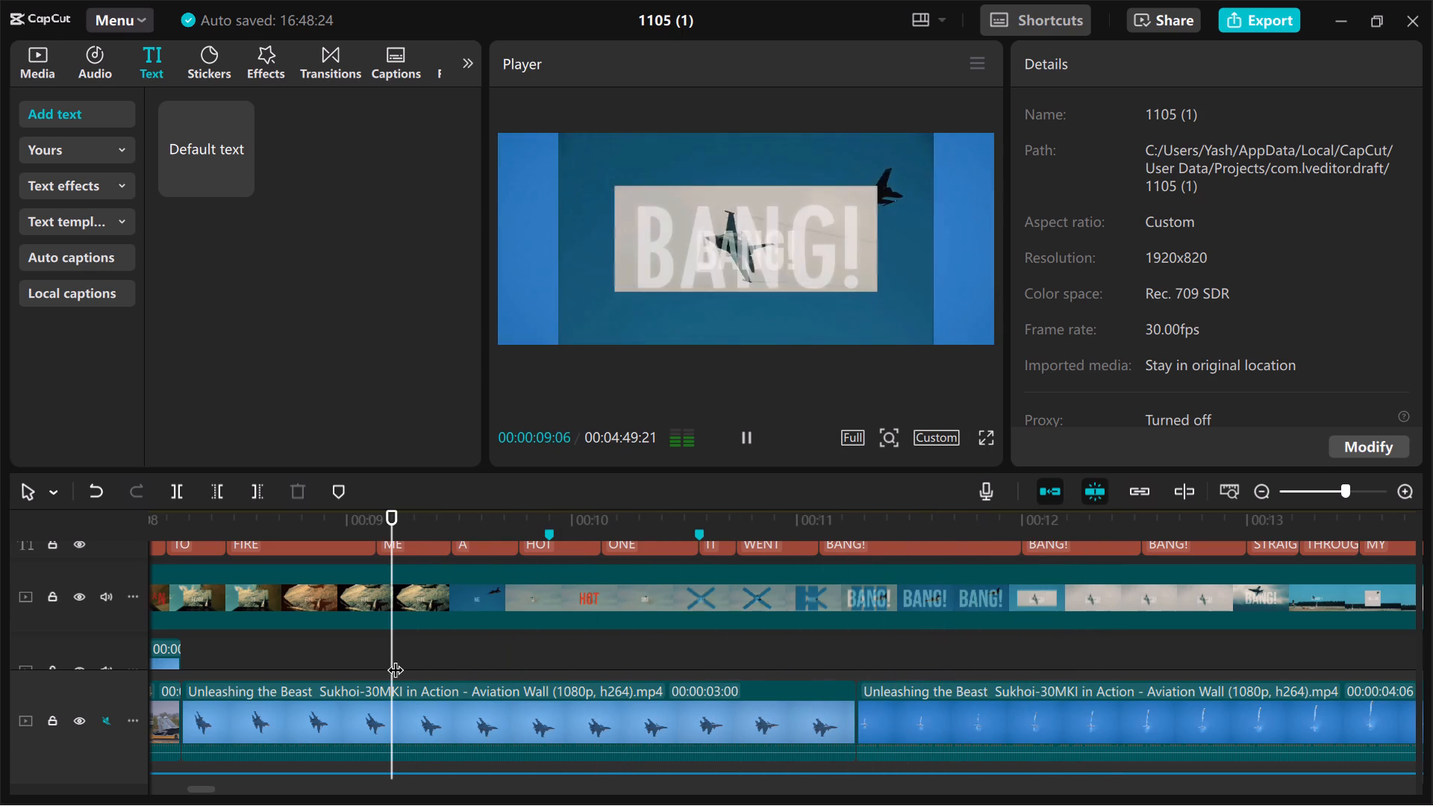
key(space)
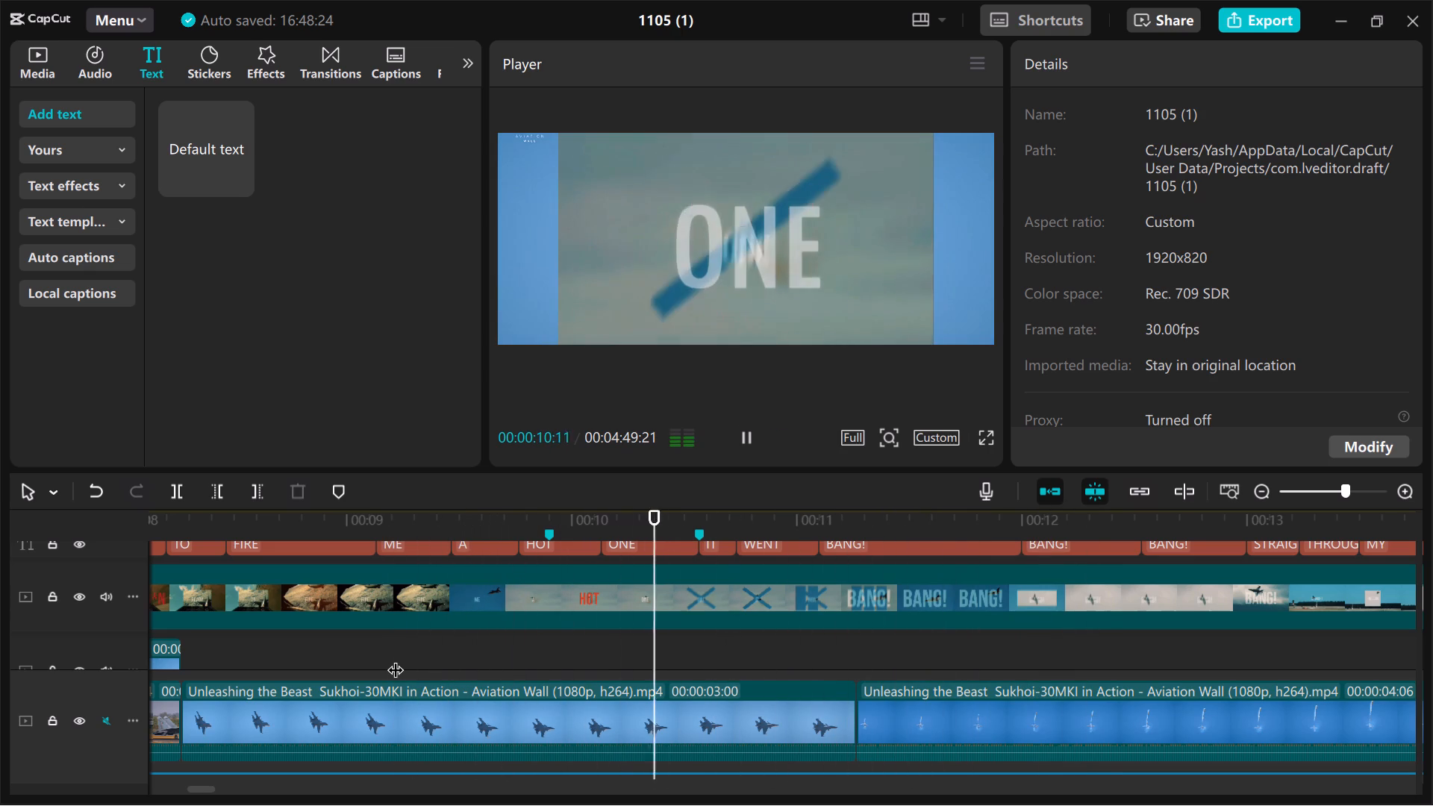
click(395, 658)
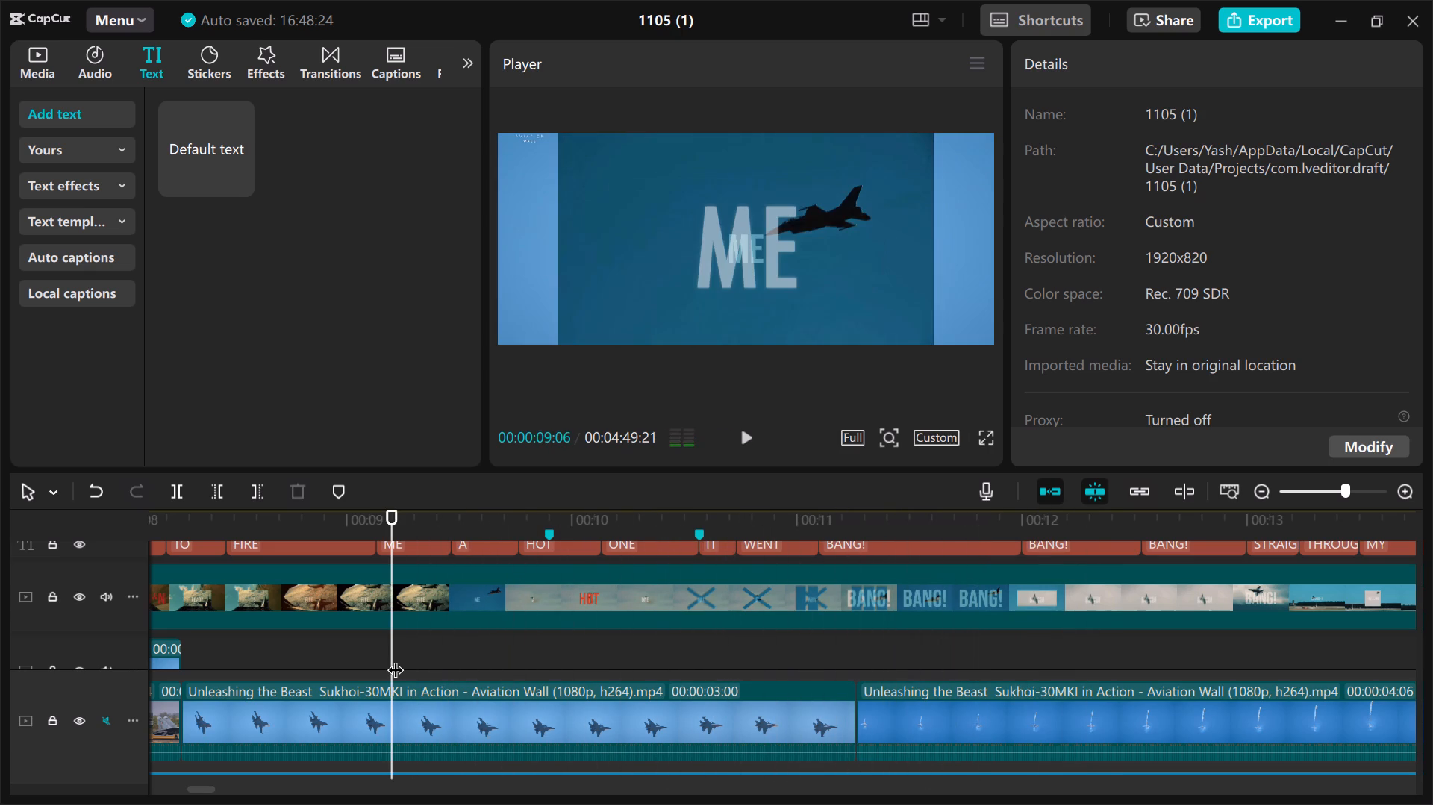
click(395, 658)
key(space)
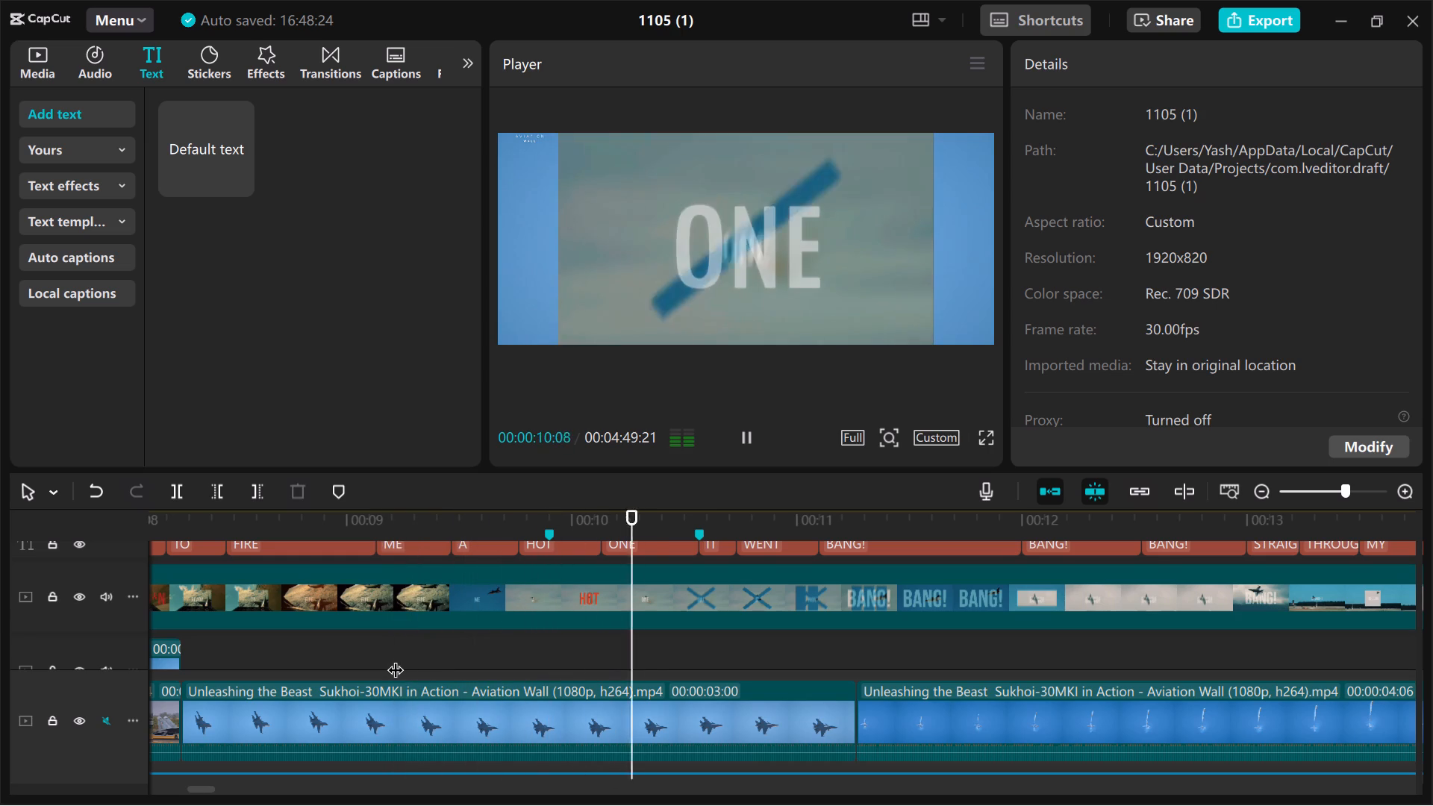
click(395, 658)
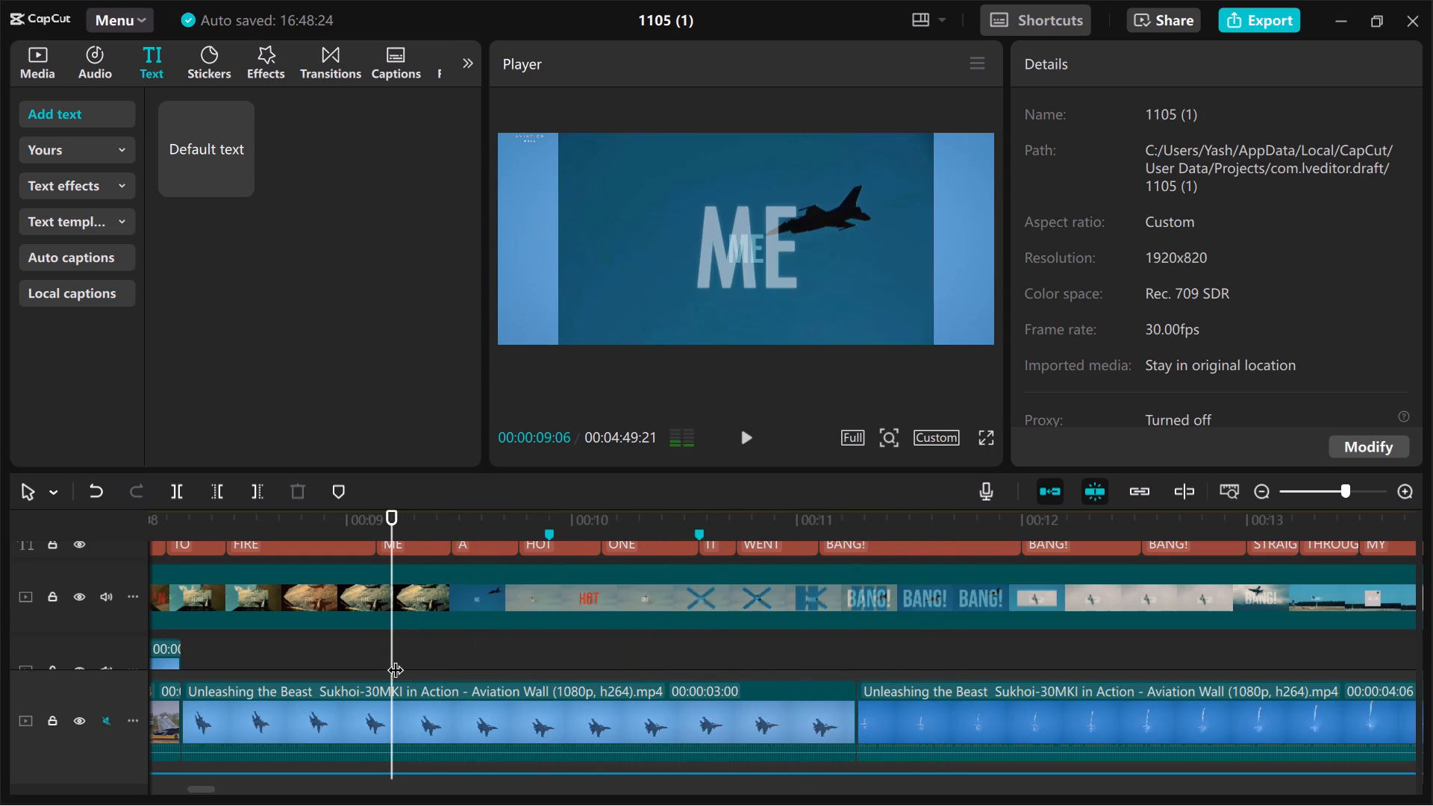
key(space)
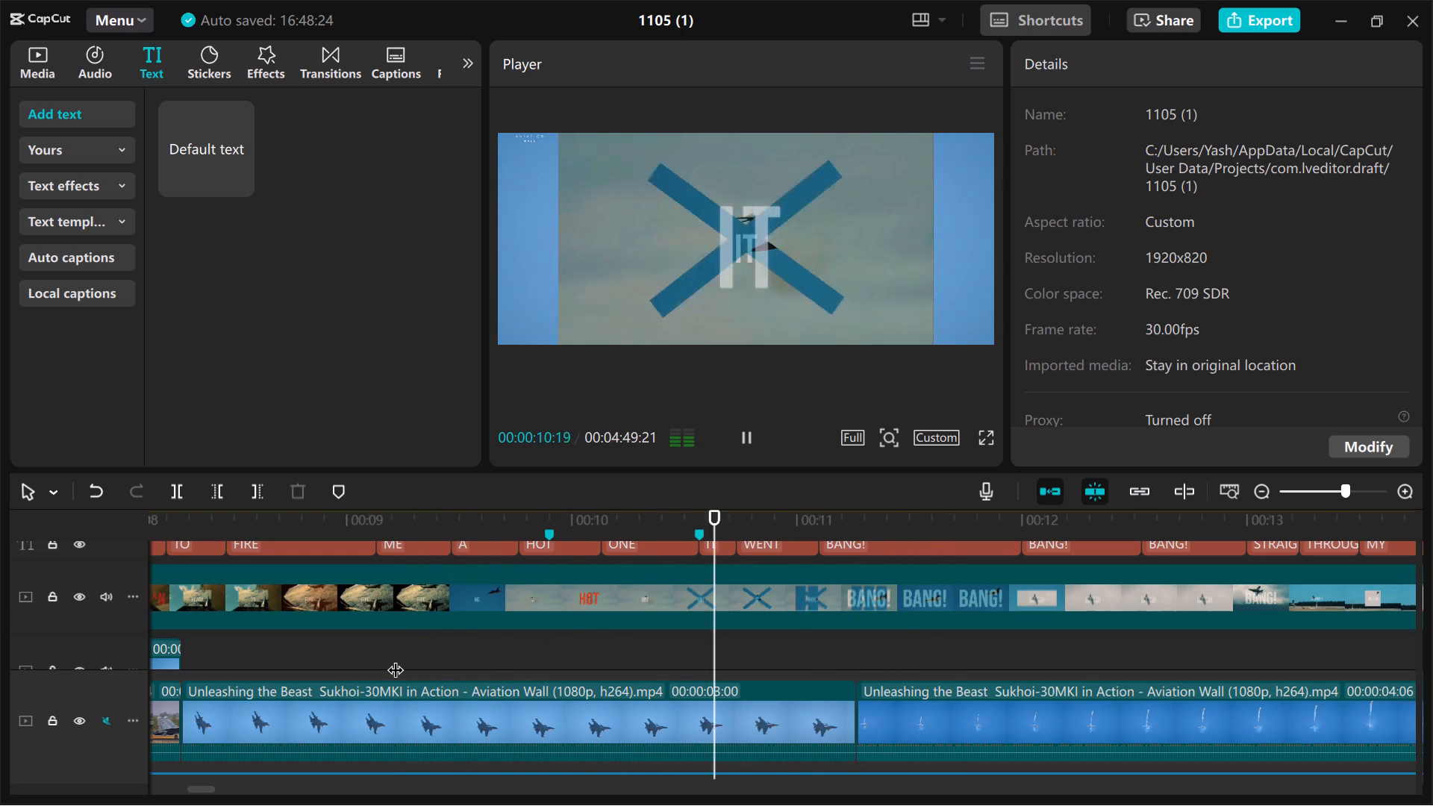
key(space)
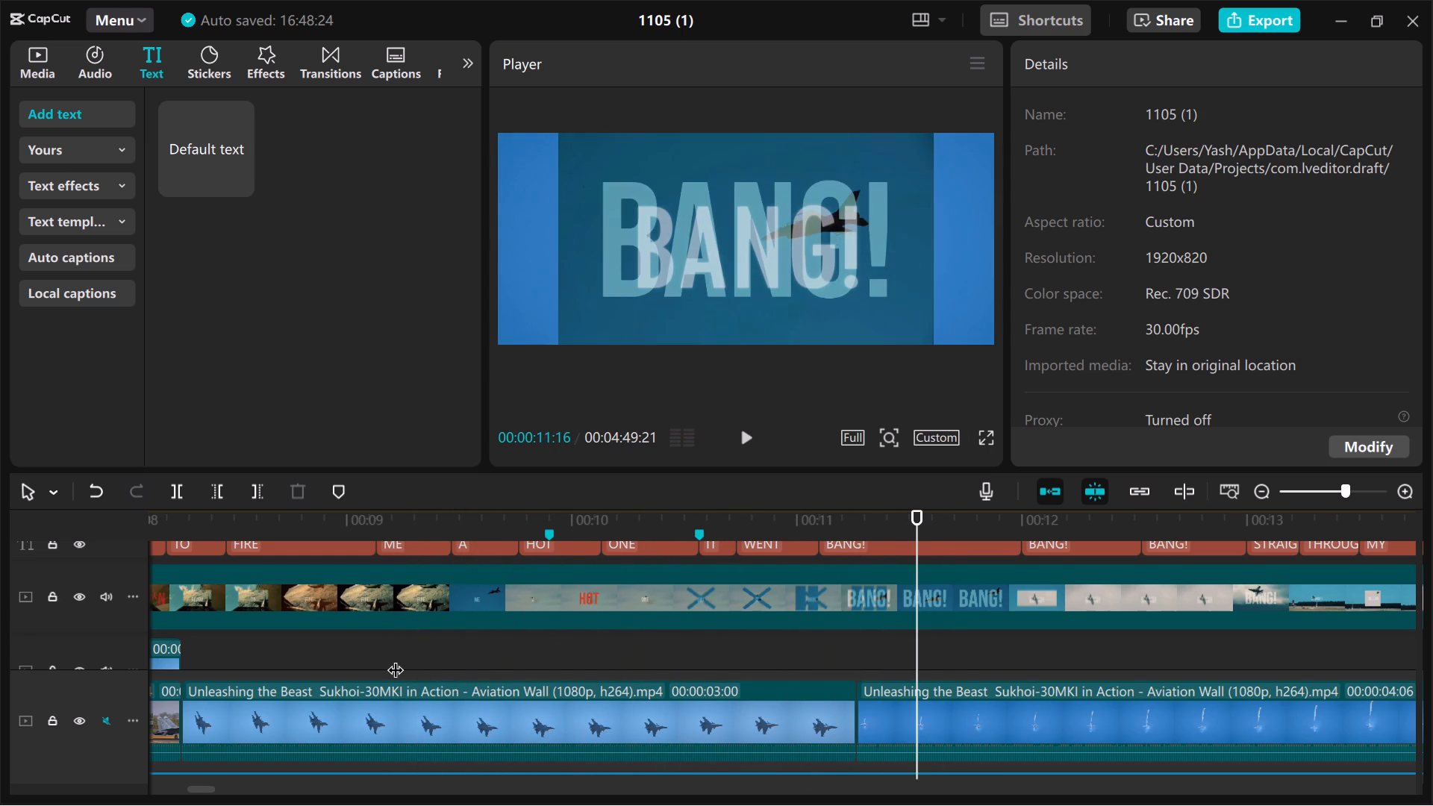
click(395, 658)
key(space)
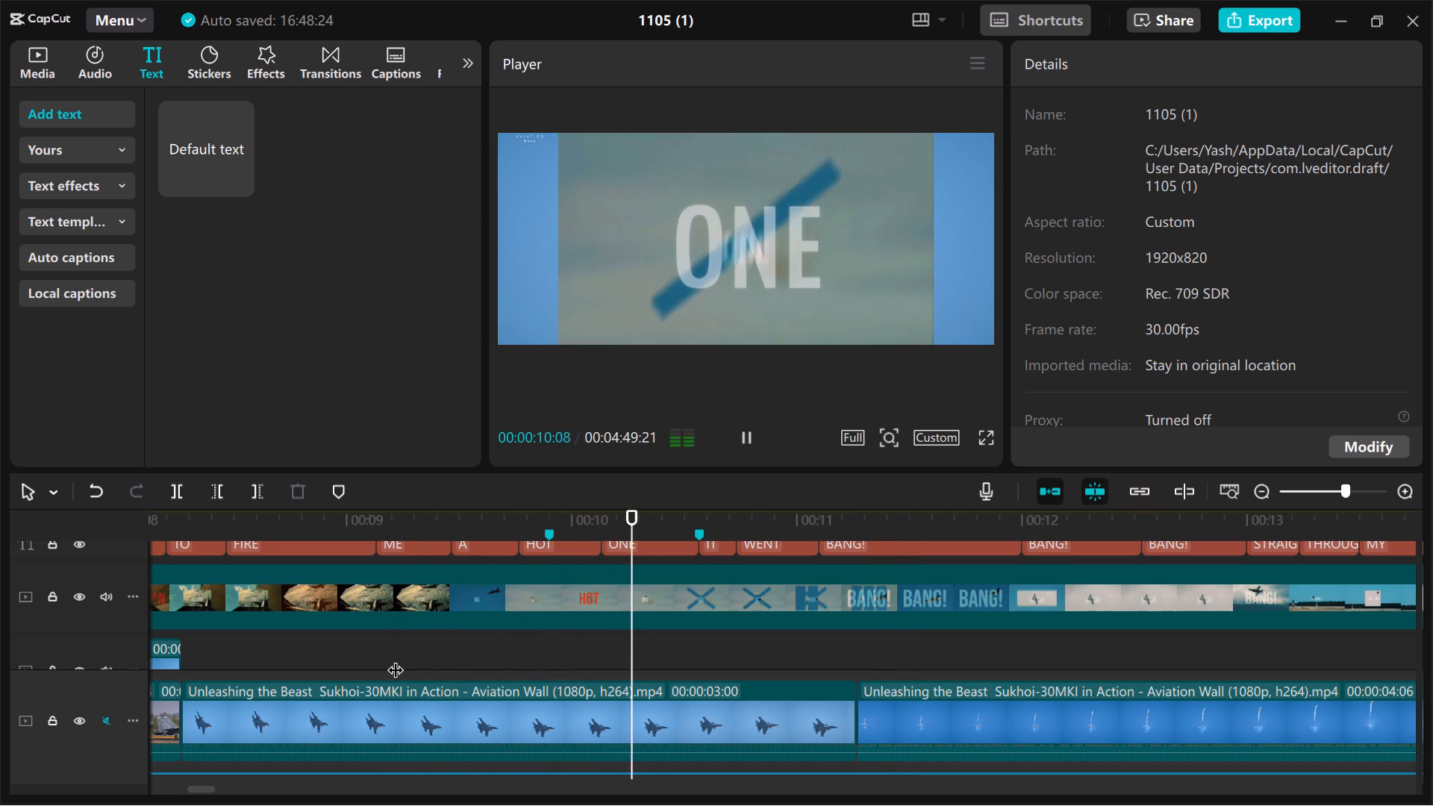
click(395, 658)
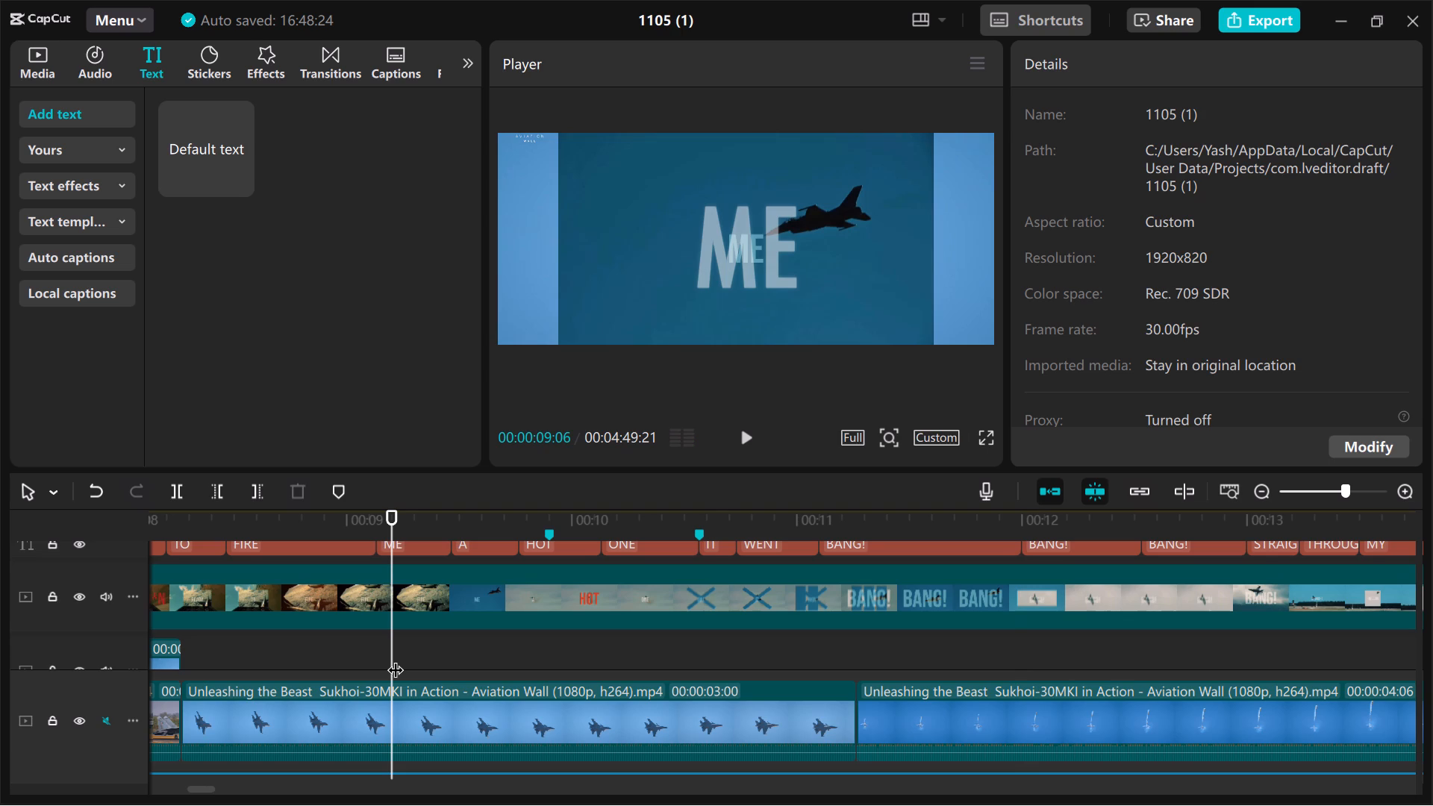
key(space)
key(space)
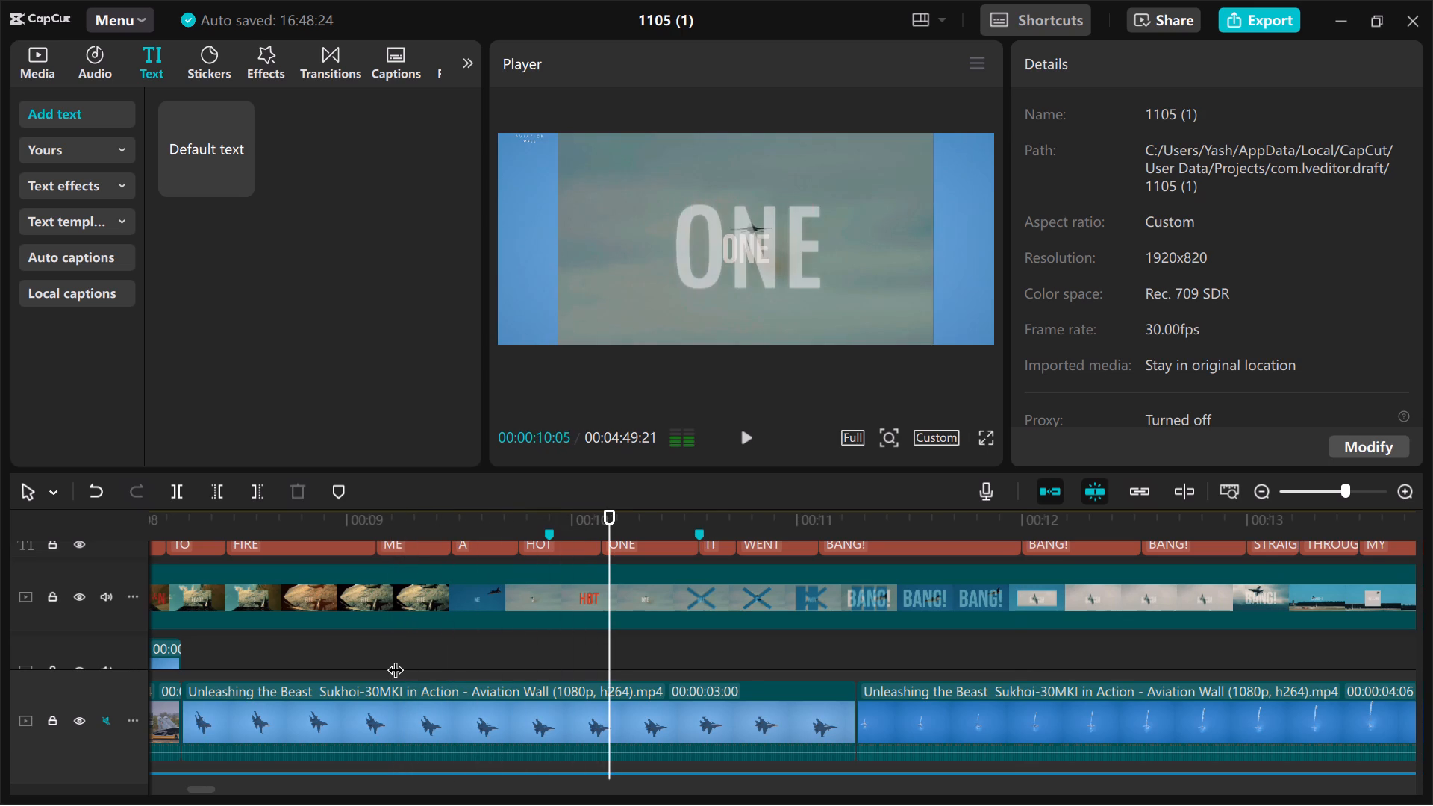
key(space)
key(space)
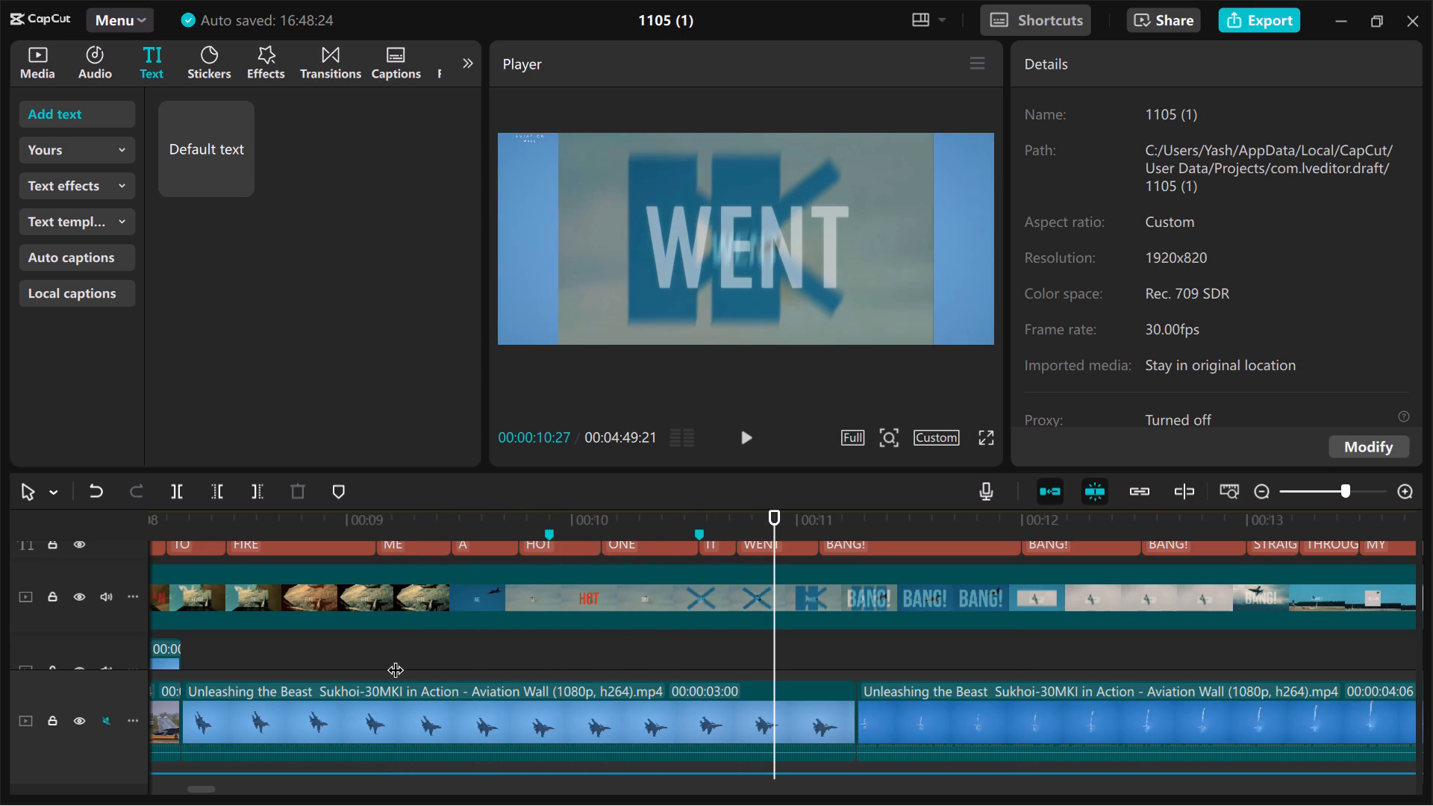
click(382, 623)
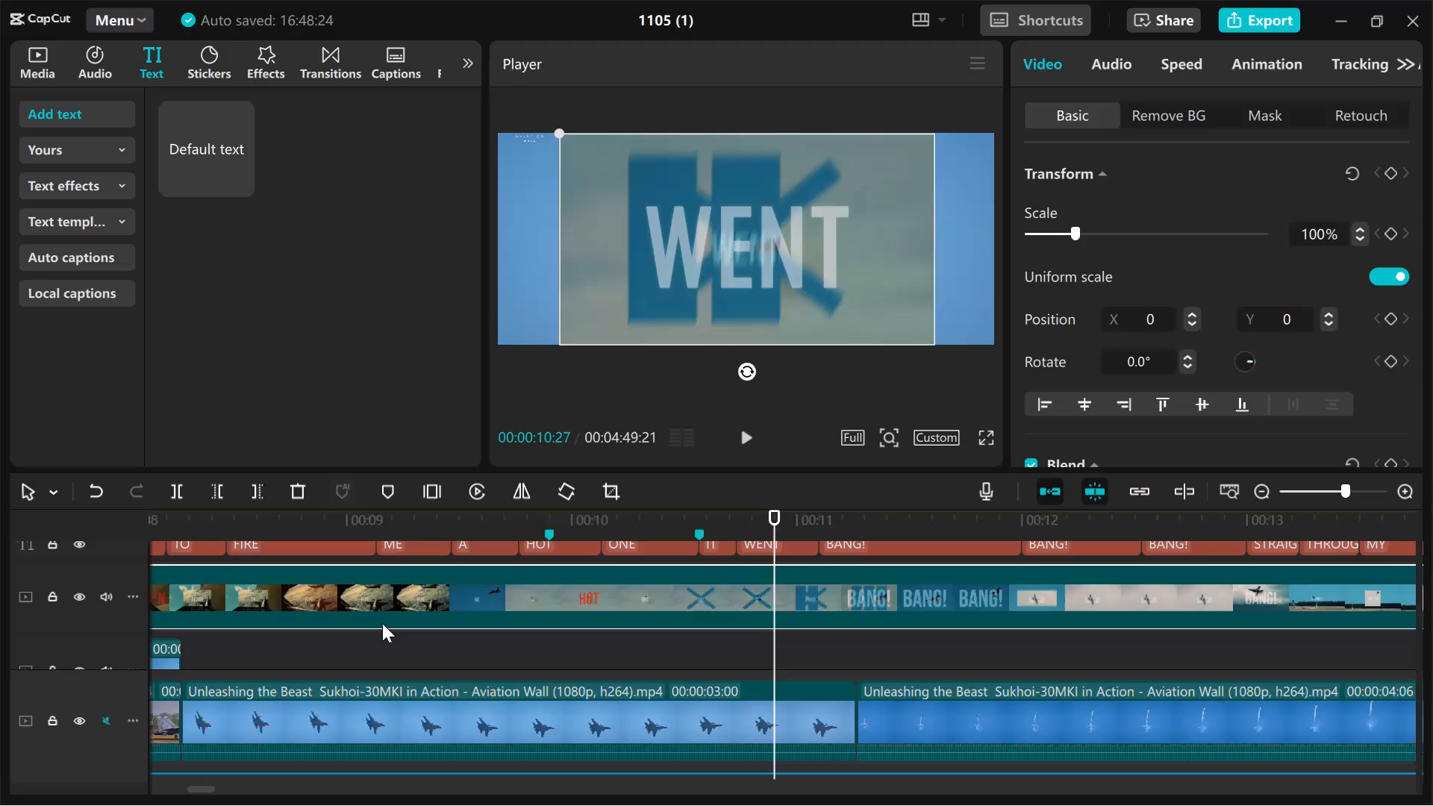
click(389, 649)
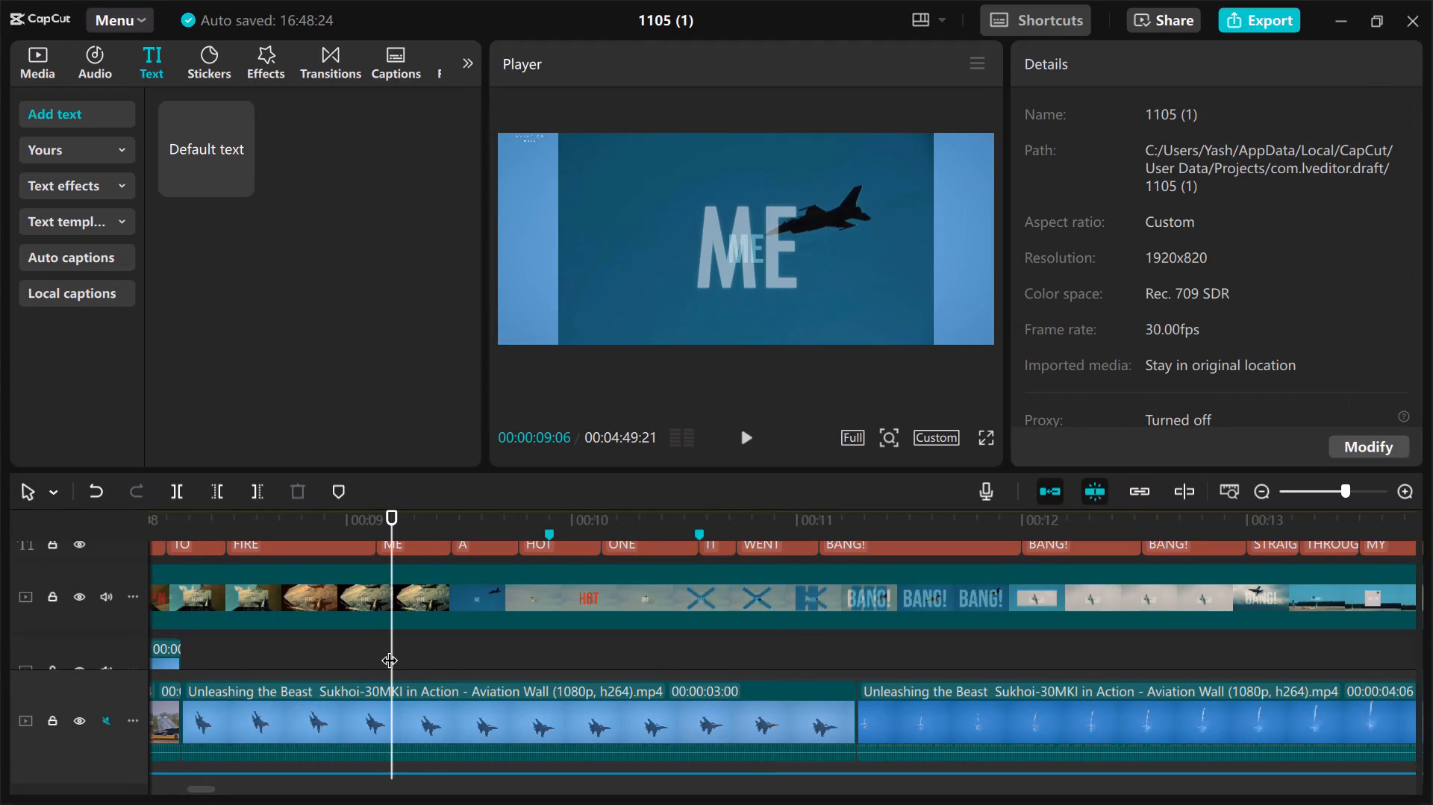
key(space)
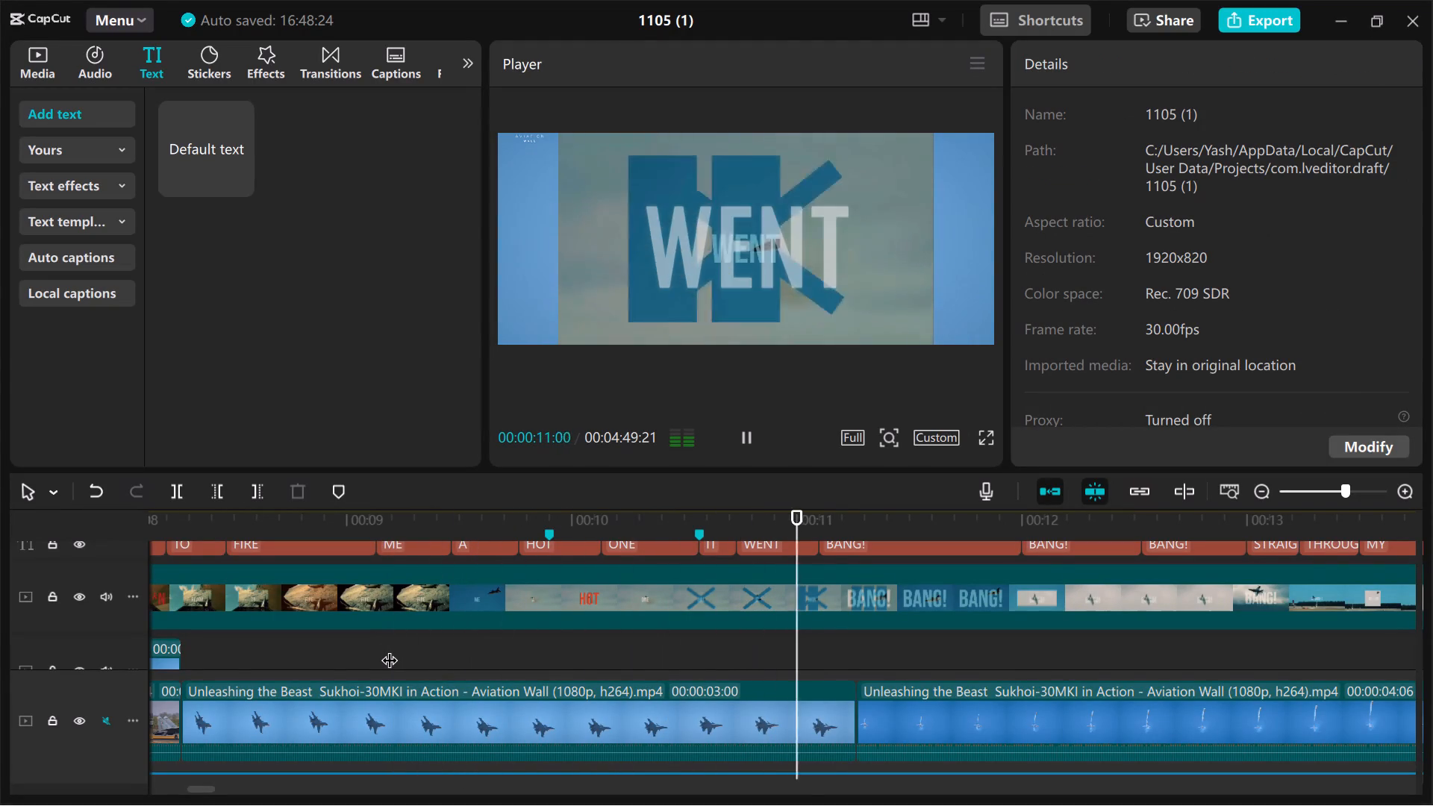
key(space)
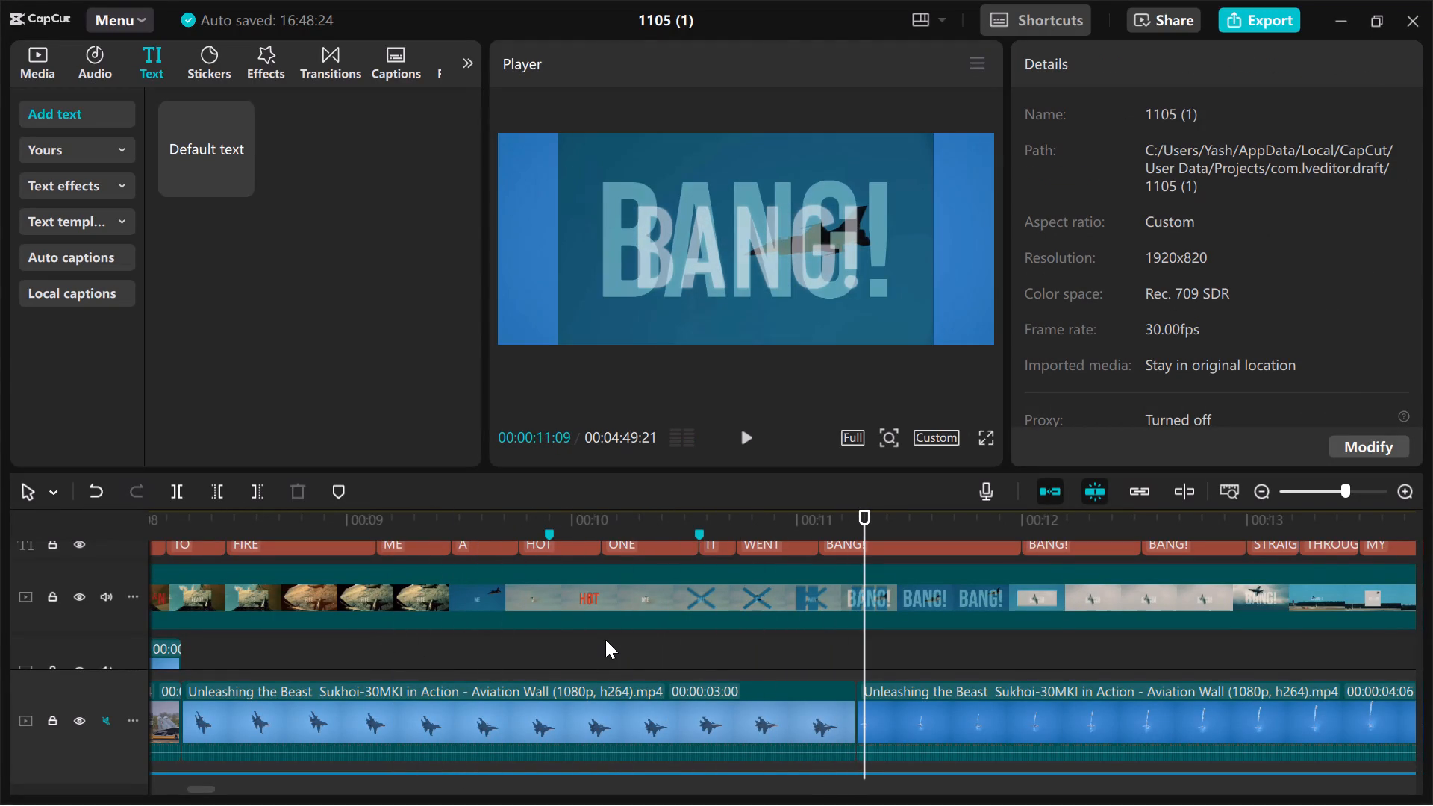
scroll(605, 640, down, 1)
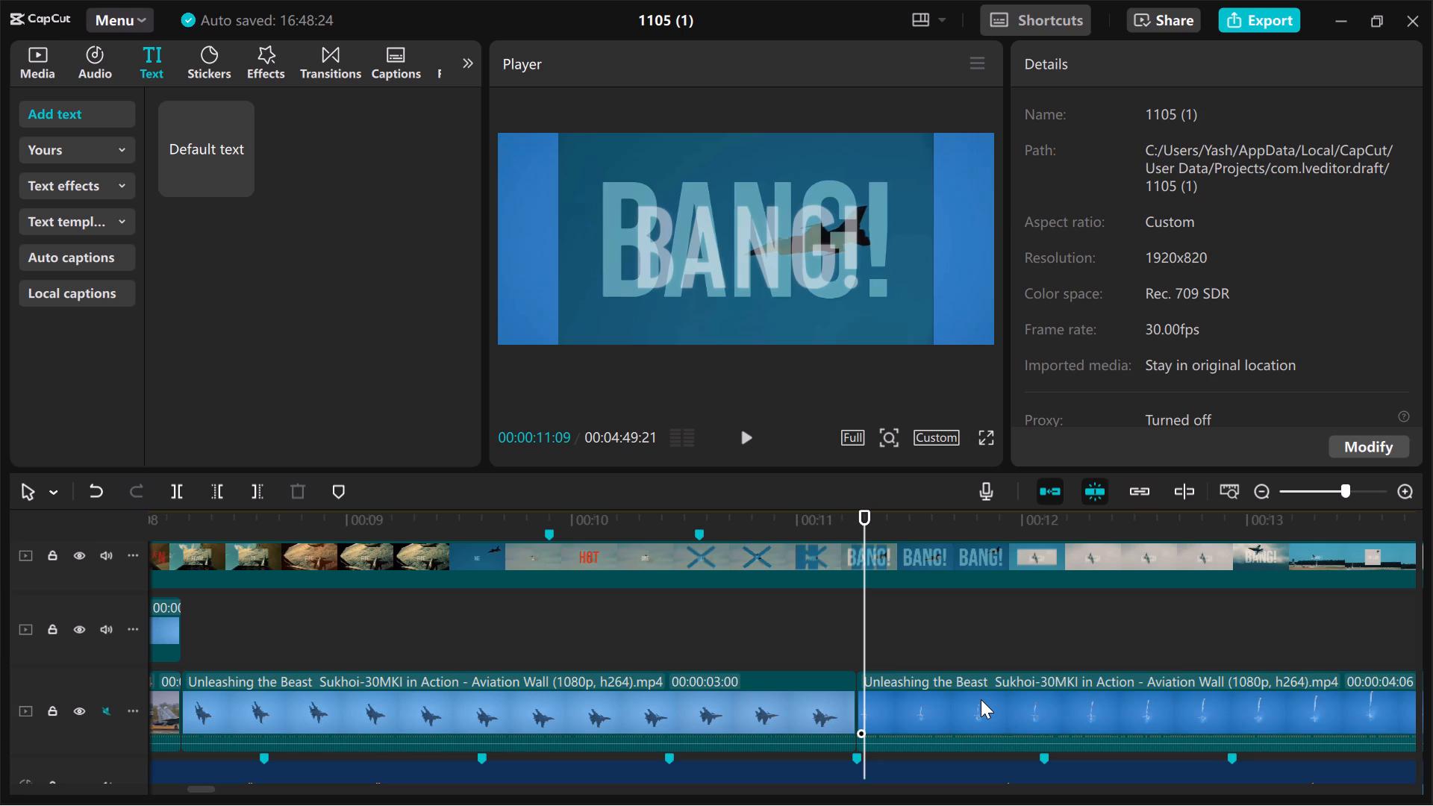
click(563, 641)
key(space)
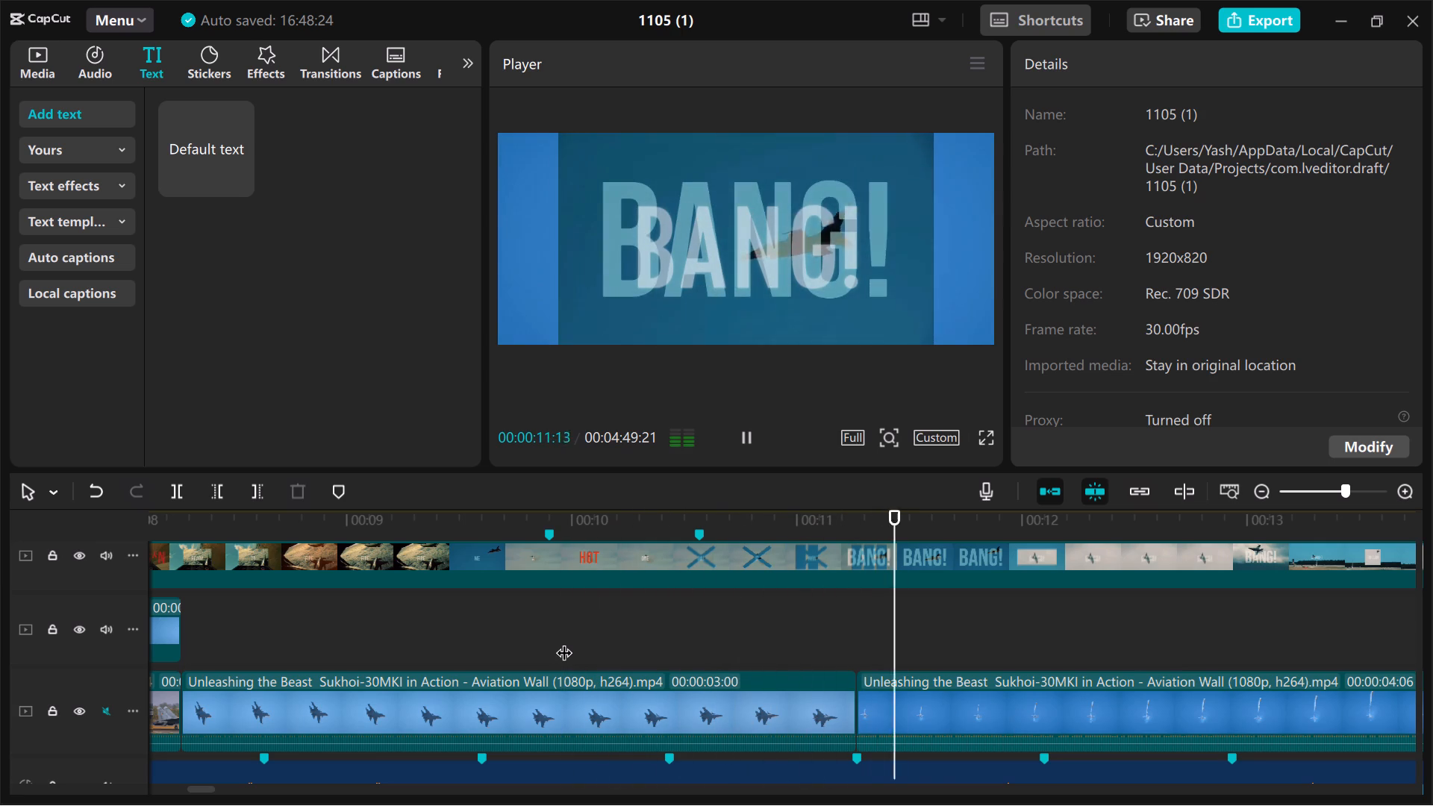
Replay the section from about 00:00:10:00 to 00:00:12:11, comparing the reference video's shapes and BANG! words with the captions.
key(space)
key(space)
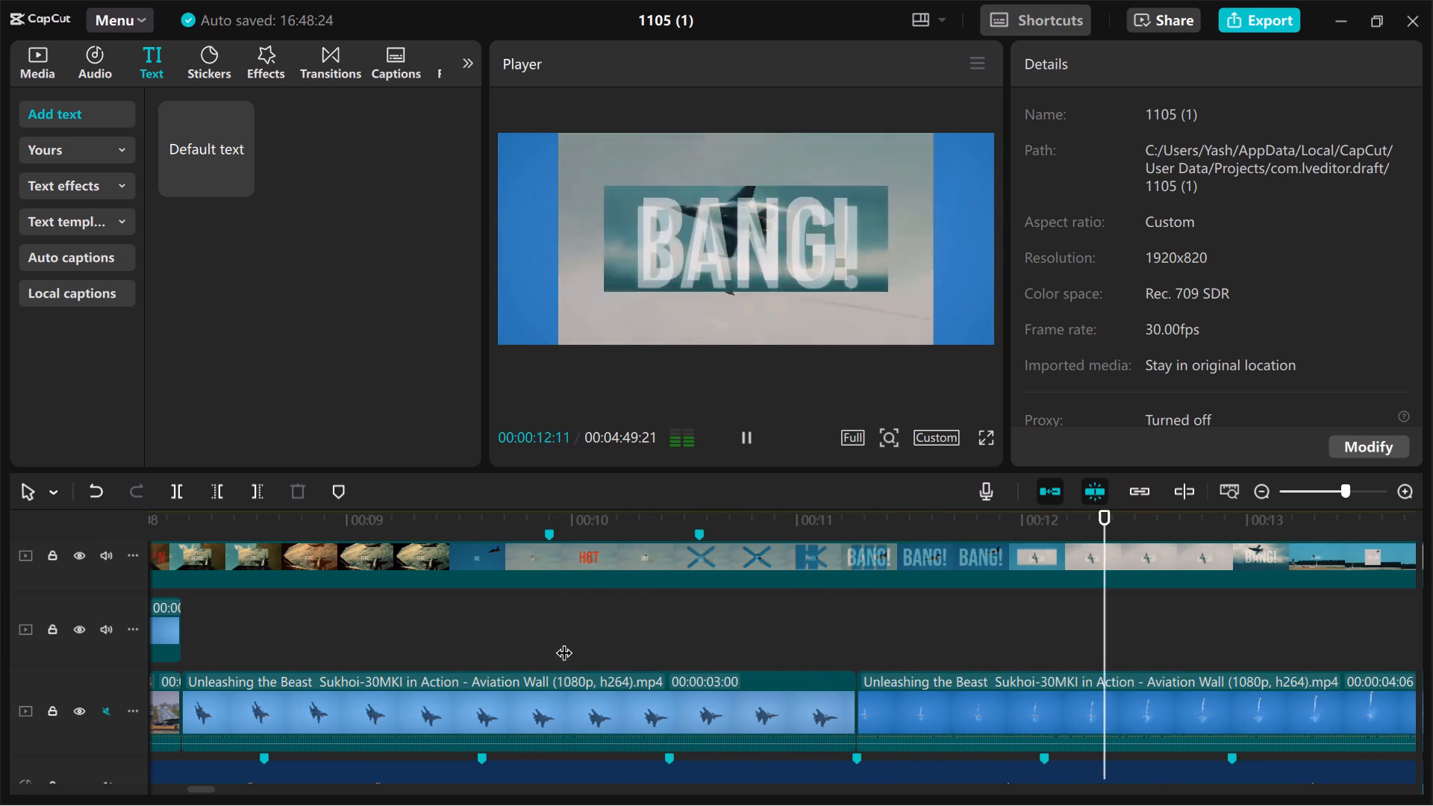
click(563, 641)
key(space)
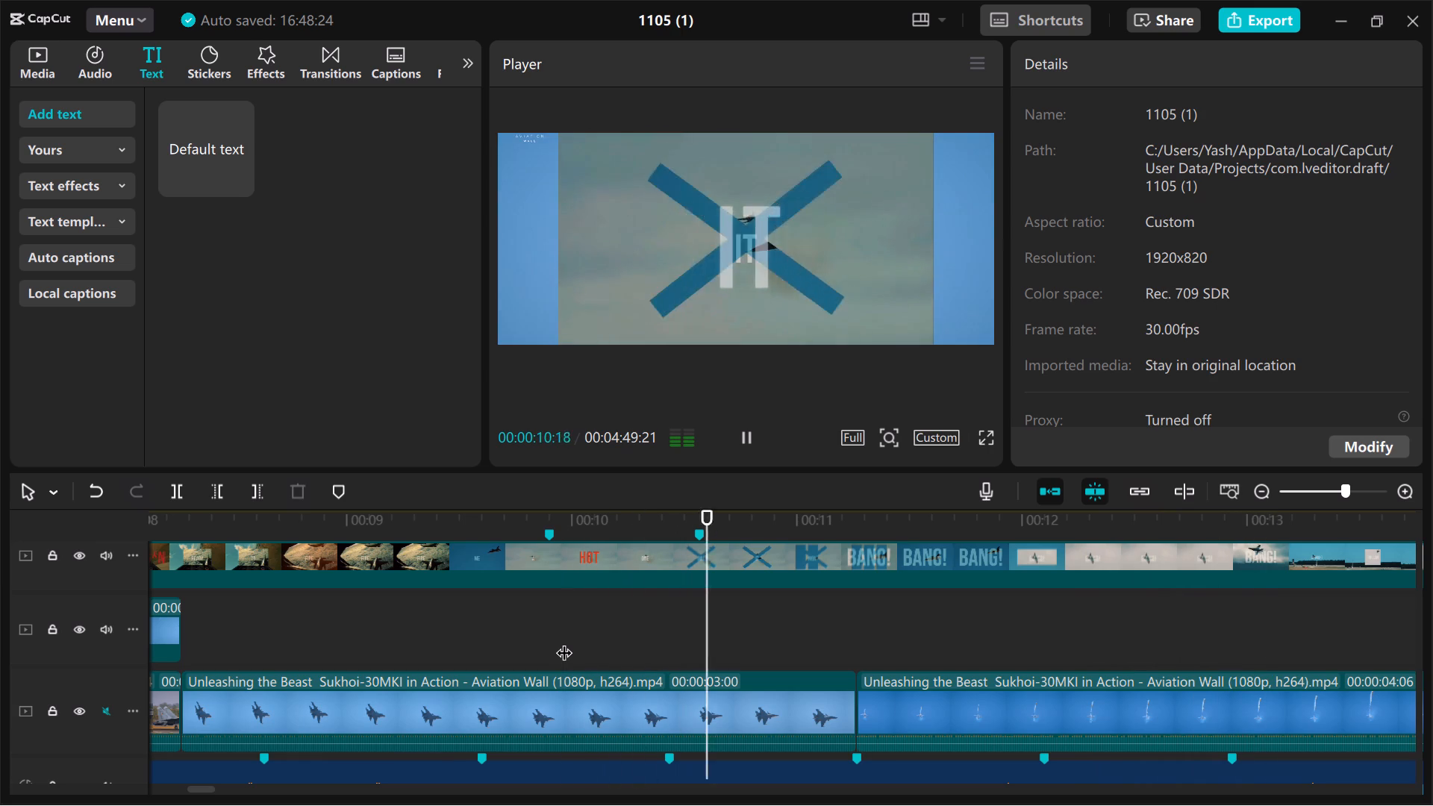
key(space)
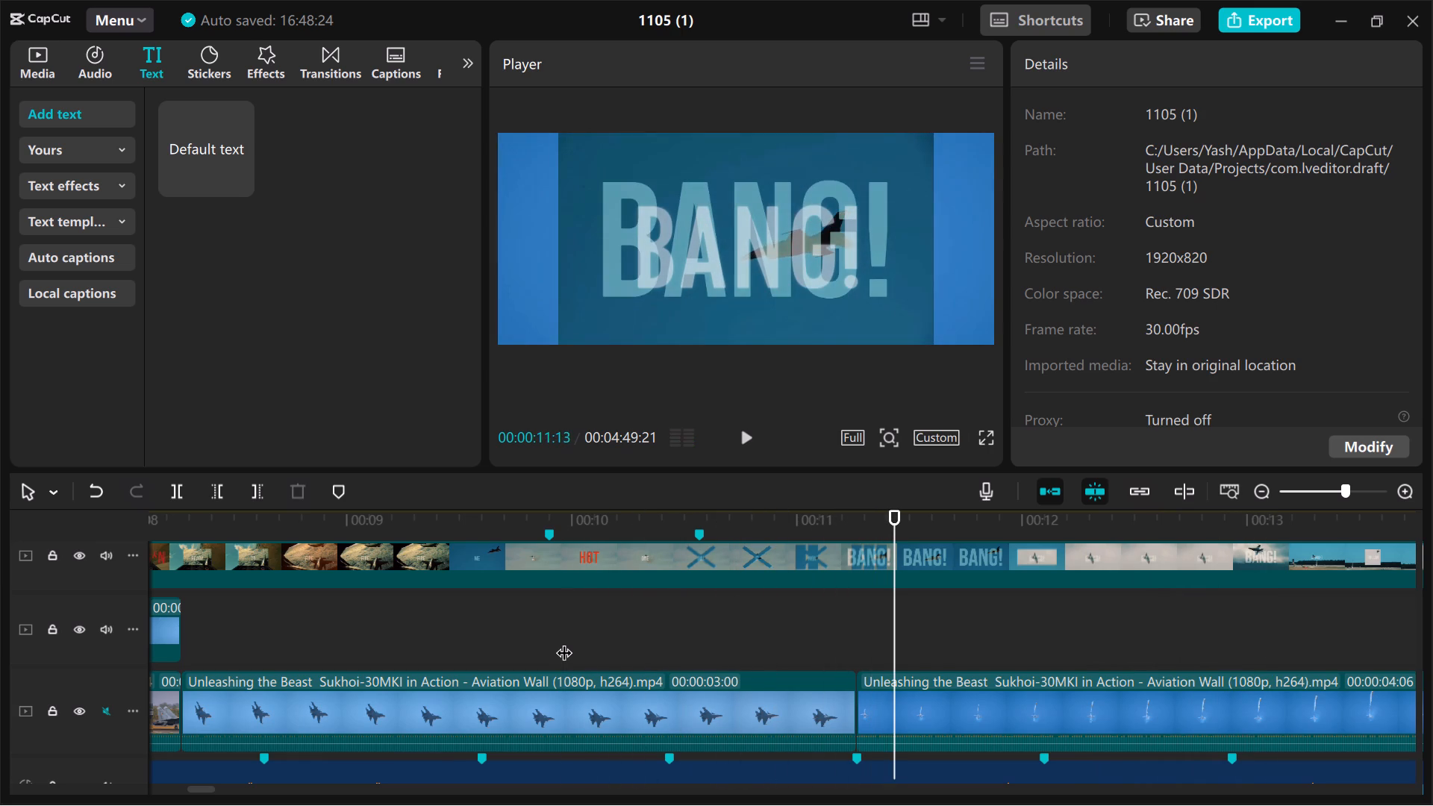
click(569, 638)
key(space)
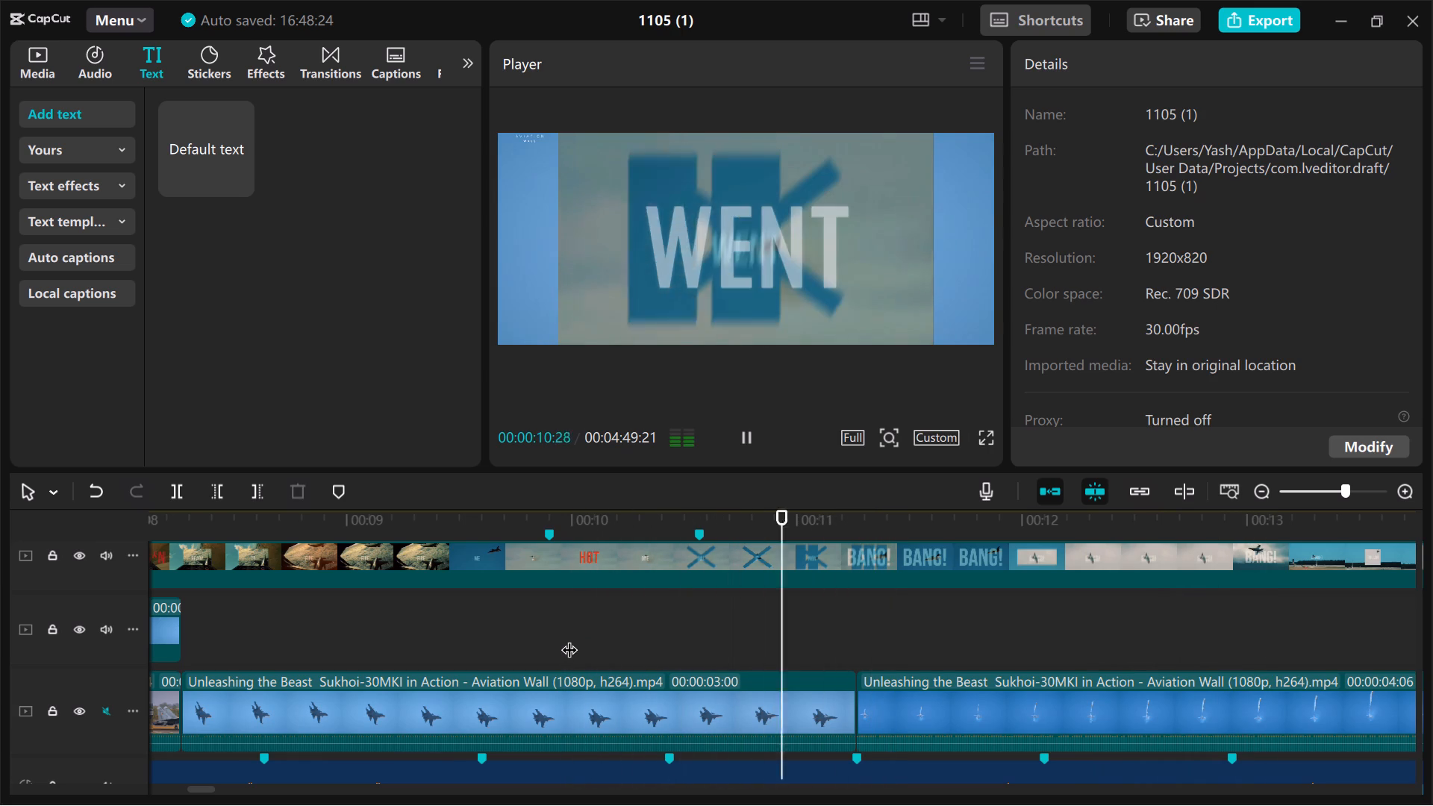
click(569, 638)
key(space)
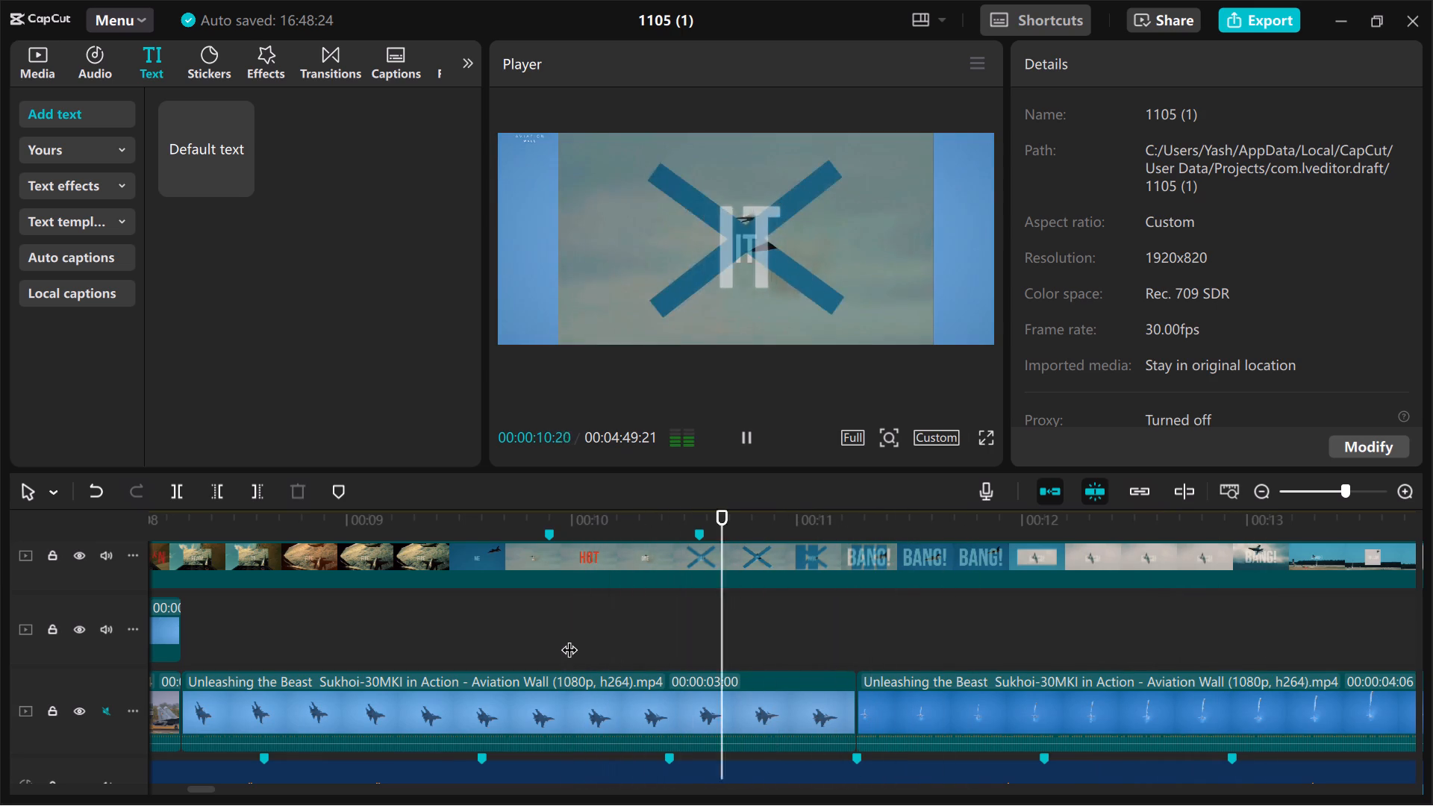
key(space)
Add a timeline marker at 00:00:10:13, where the word ONE shows over the reference video's X shape.
click(657, 626)
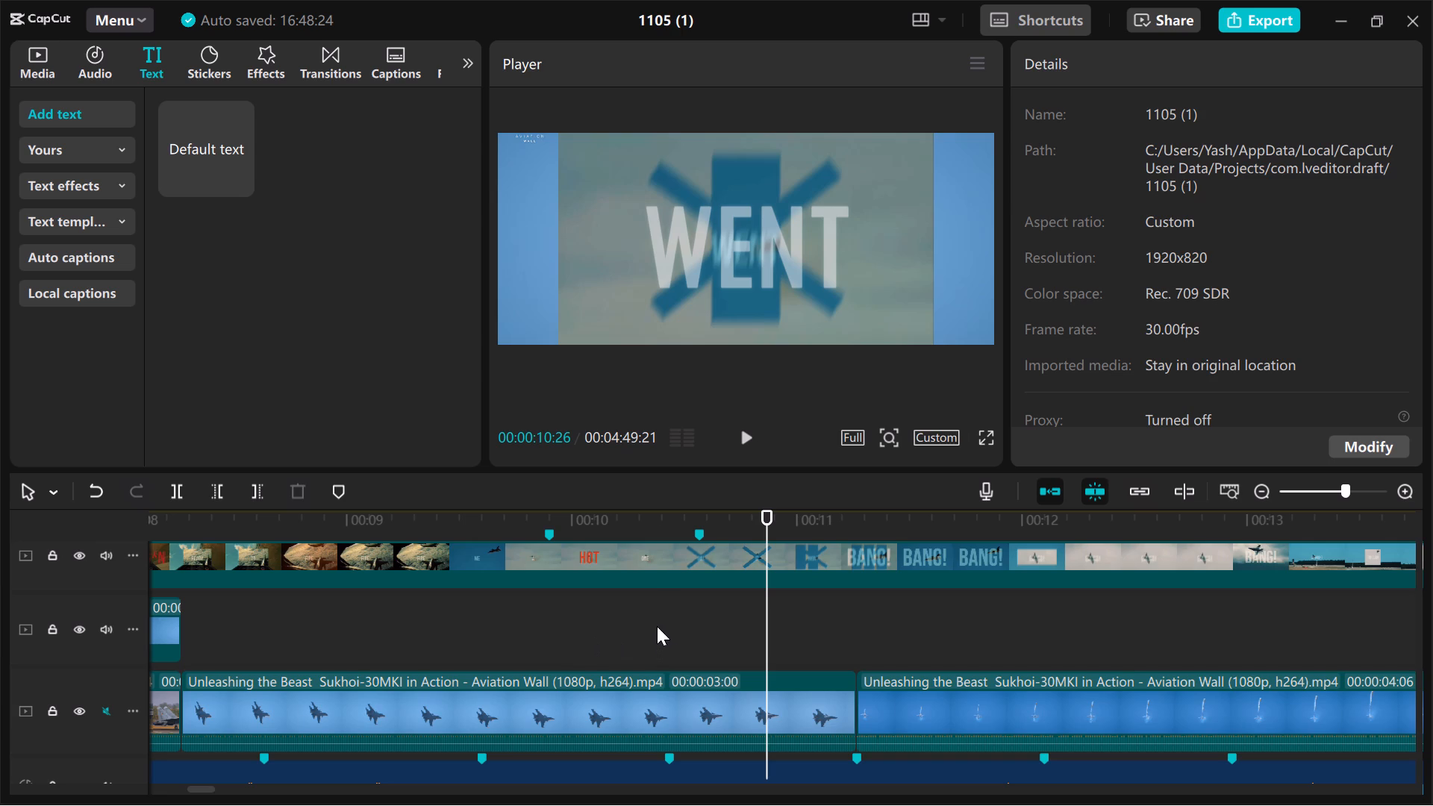
click(666, 615)
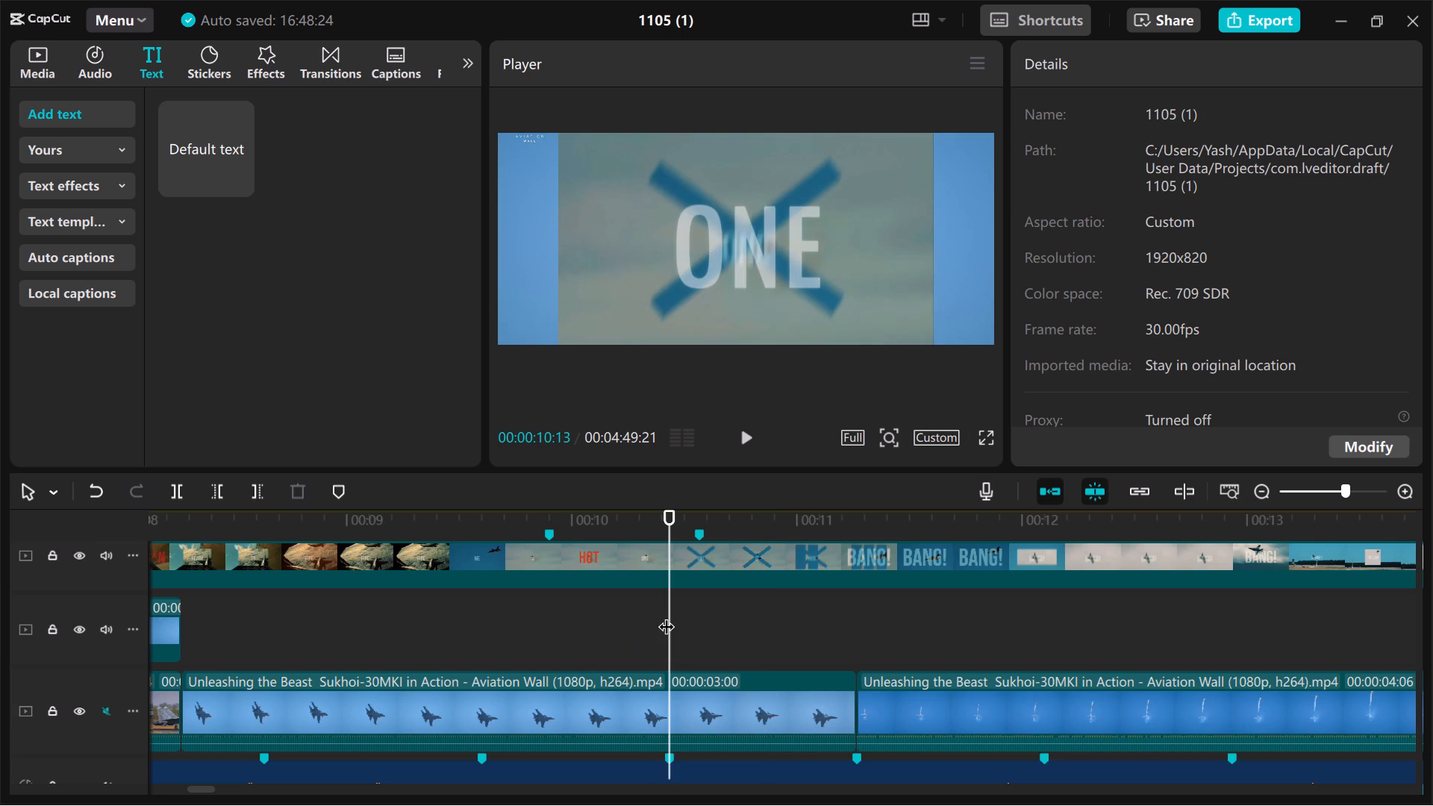
click(701, 535)
click(343, 488)
Replay from about 00:00:08:28 past the first BANG! to check the timeline markers, and inspect the frame at 00:00:11:08.
click(330, 622)
key(space)
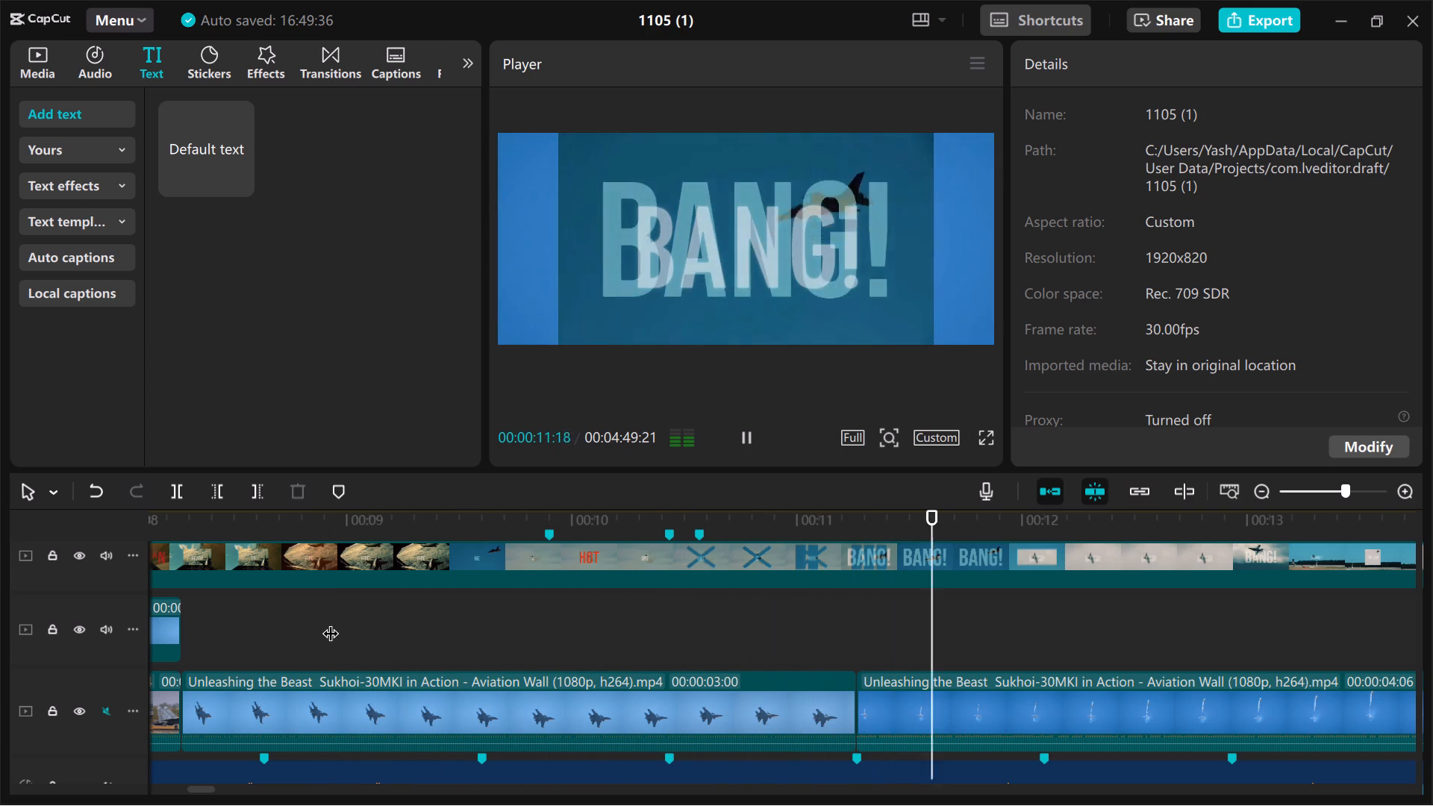
click(598, 610)
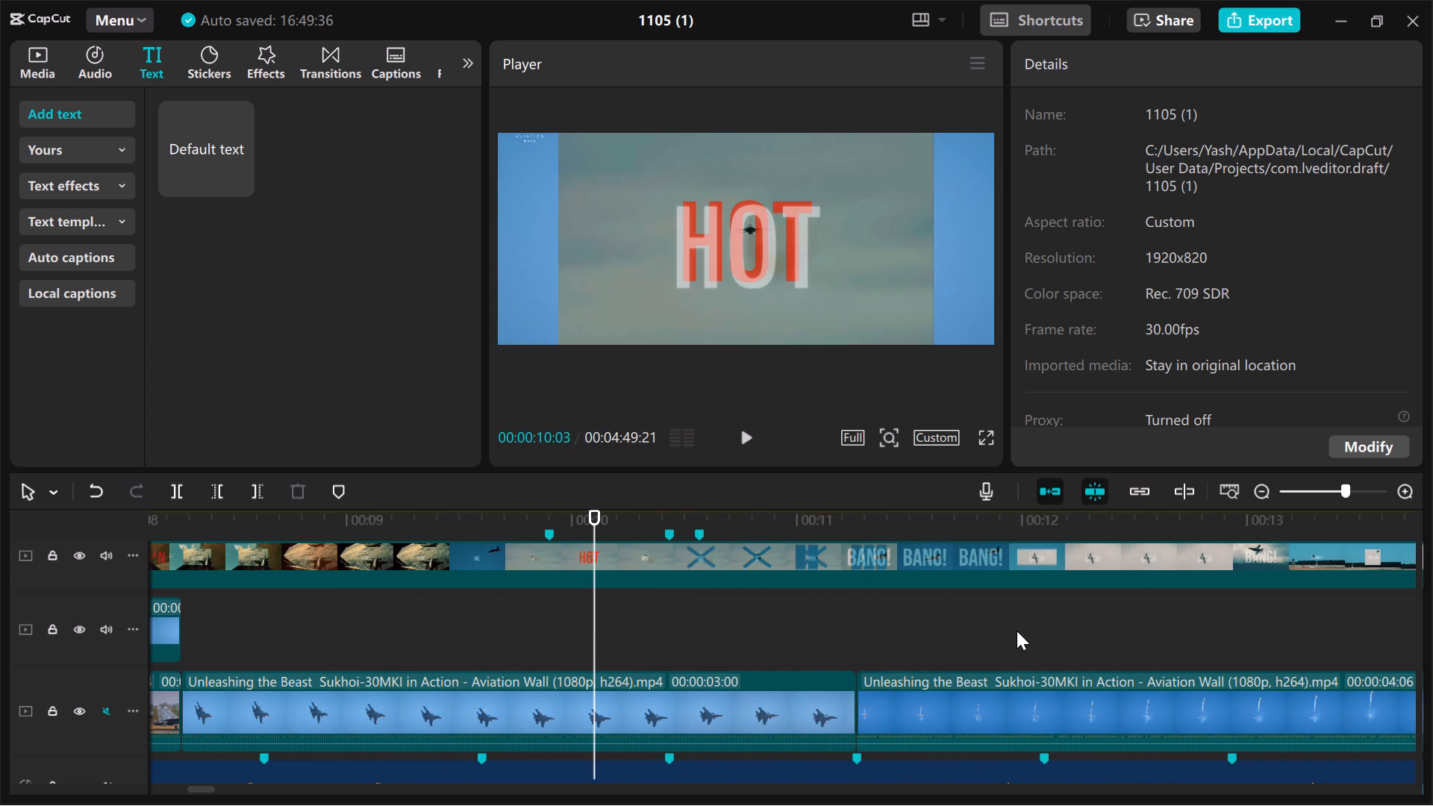
click(862, 650)
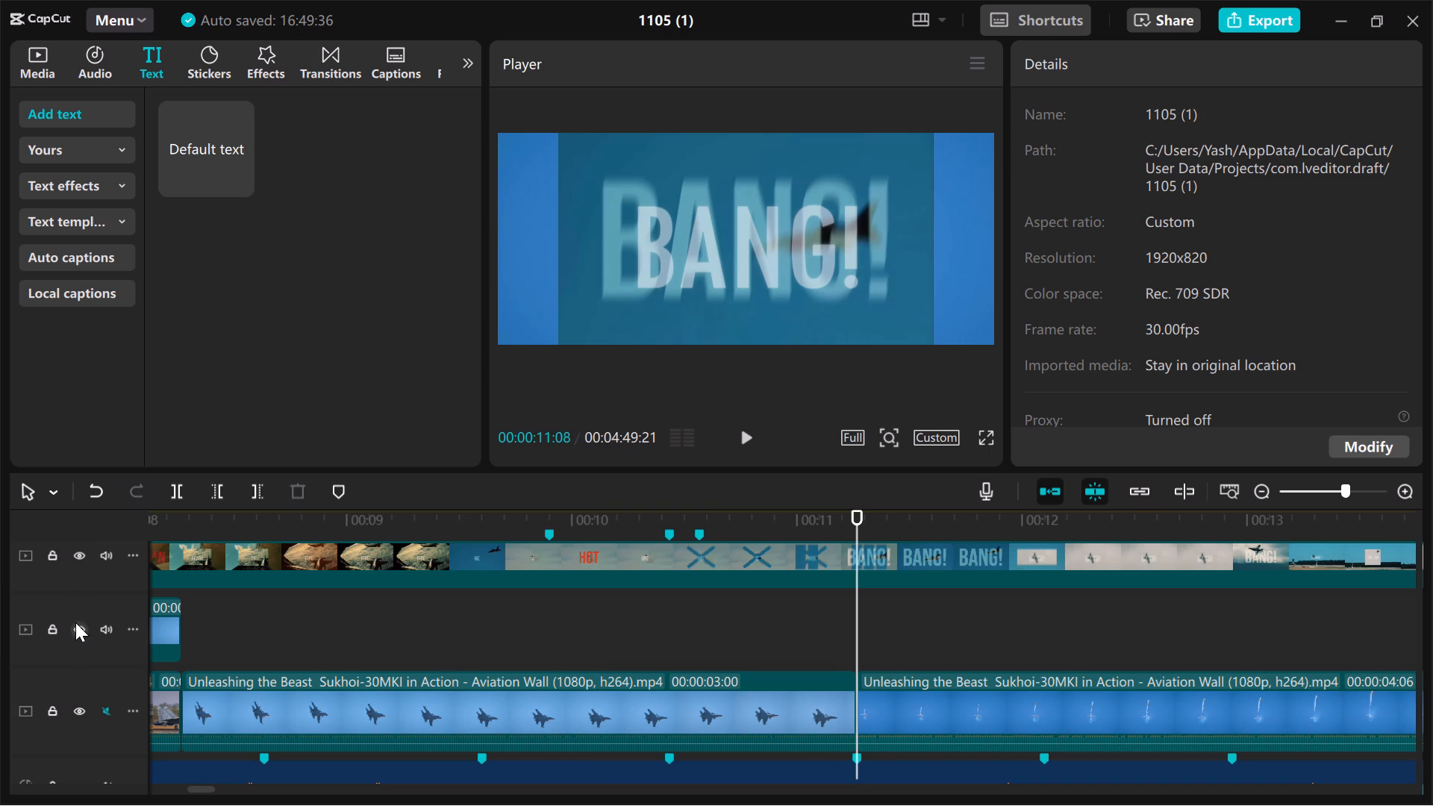
Hide the reference video track.
click(79, 563)
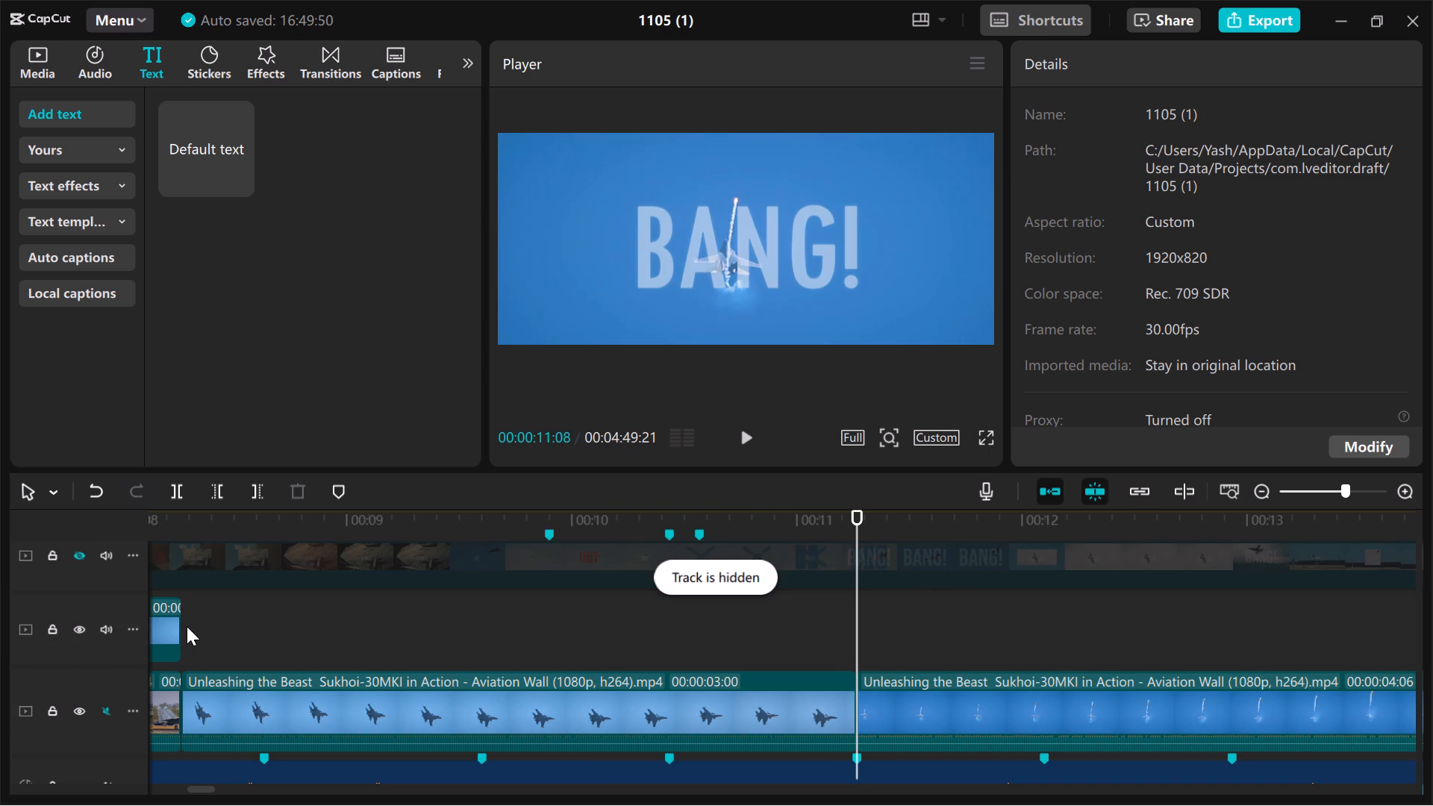
Examine the cut between the two Sukhoi jet clips at 00:00:11:08 frame by frame under the word BANG!.
key(Left)
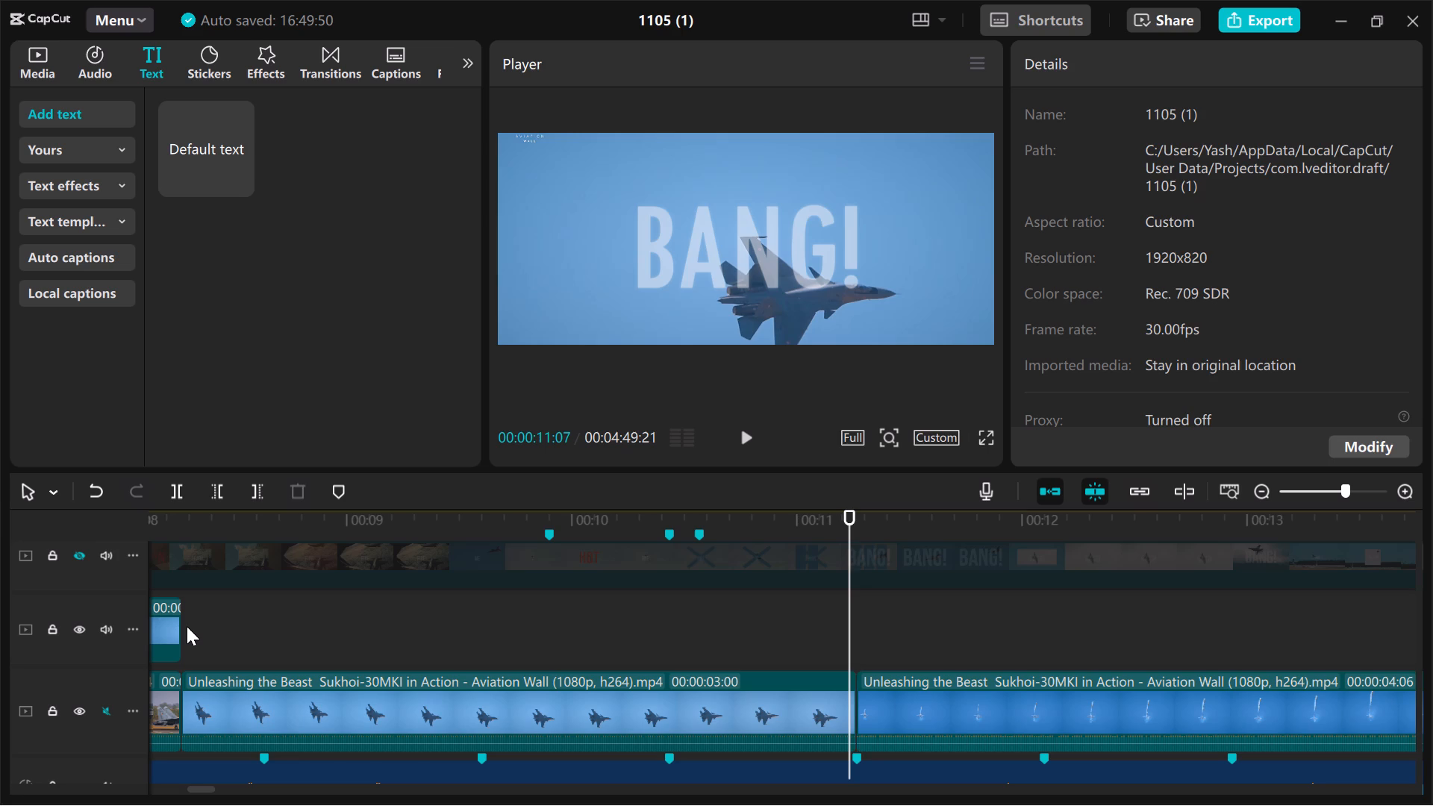
key(Right)
key(Right)
key(Right)
key(Right)
key(Right)
key(Right)
key(Right)
key(Right)
key(Right)
key(Right)
key(Right)
key(Right)
key(Right)
key(Right)
key(Right)
key(Right)
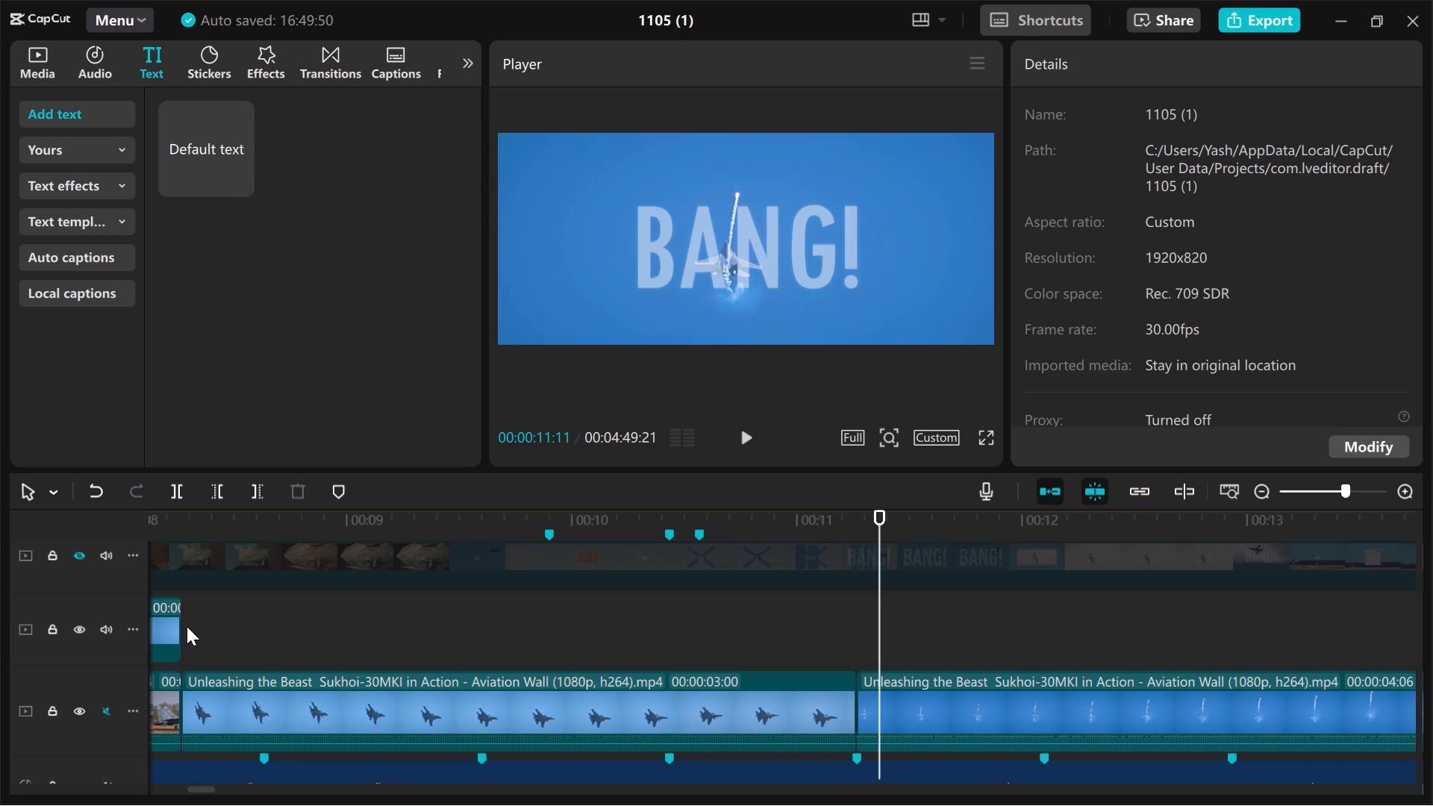
key(Left)
key(Left)
key(Left)
key(Left)
key(Left)
key(Left)
key(Left)
key(Left)
key(Left)
key(Left)
key(Left)
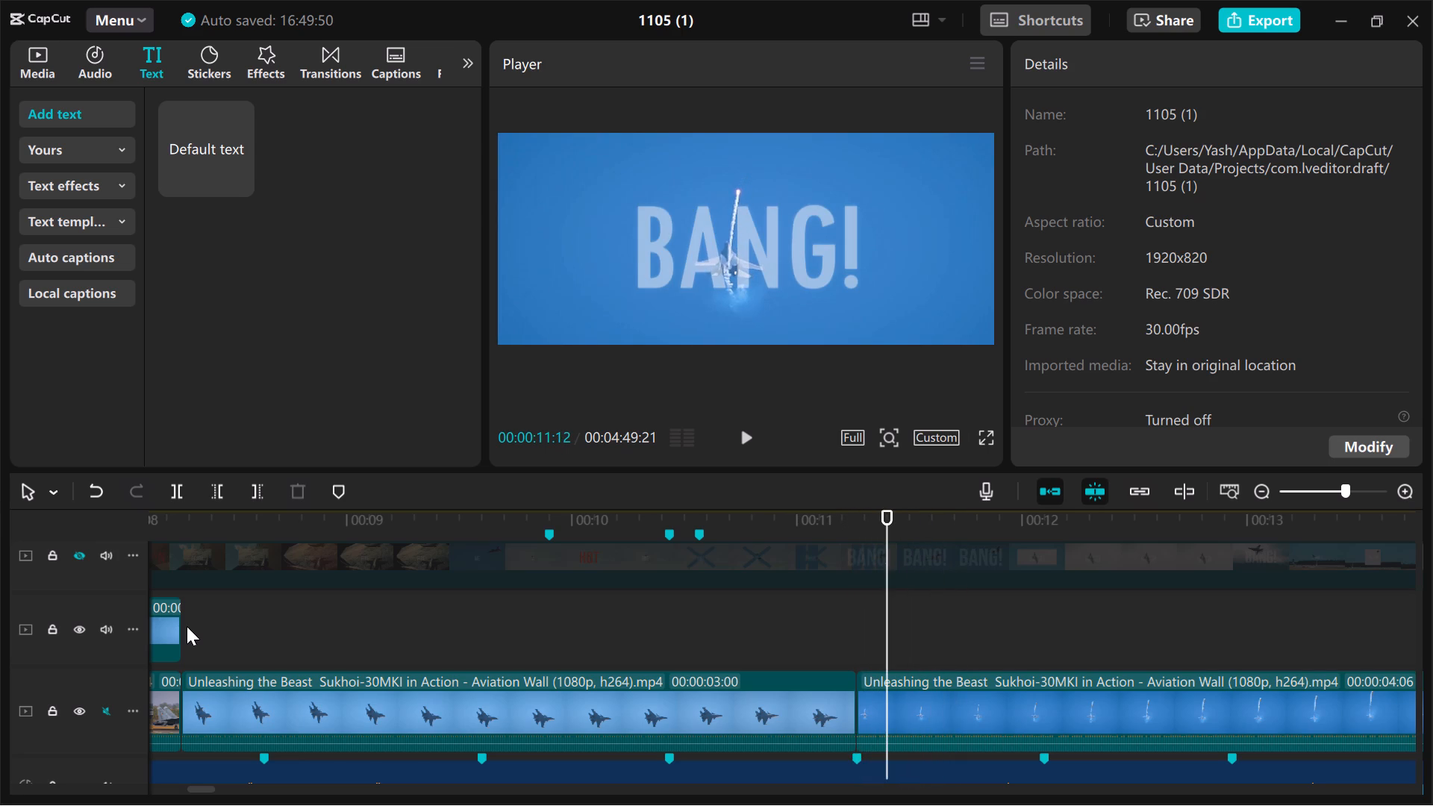
Extend the start of the jet clip that begins at 00:00:11:08 by one frame, giving it a duration of 00:00:04:07.
click(888, 711)
drag(857, 707, 840, 707)
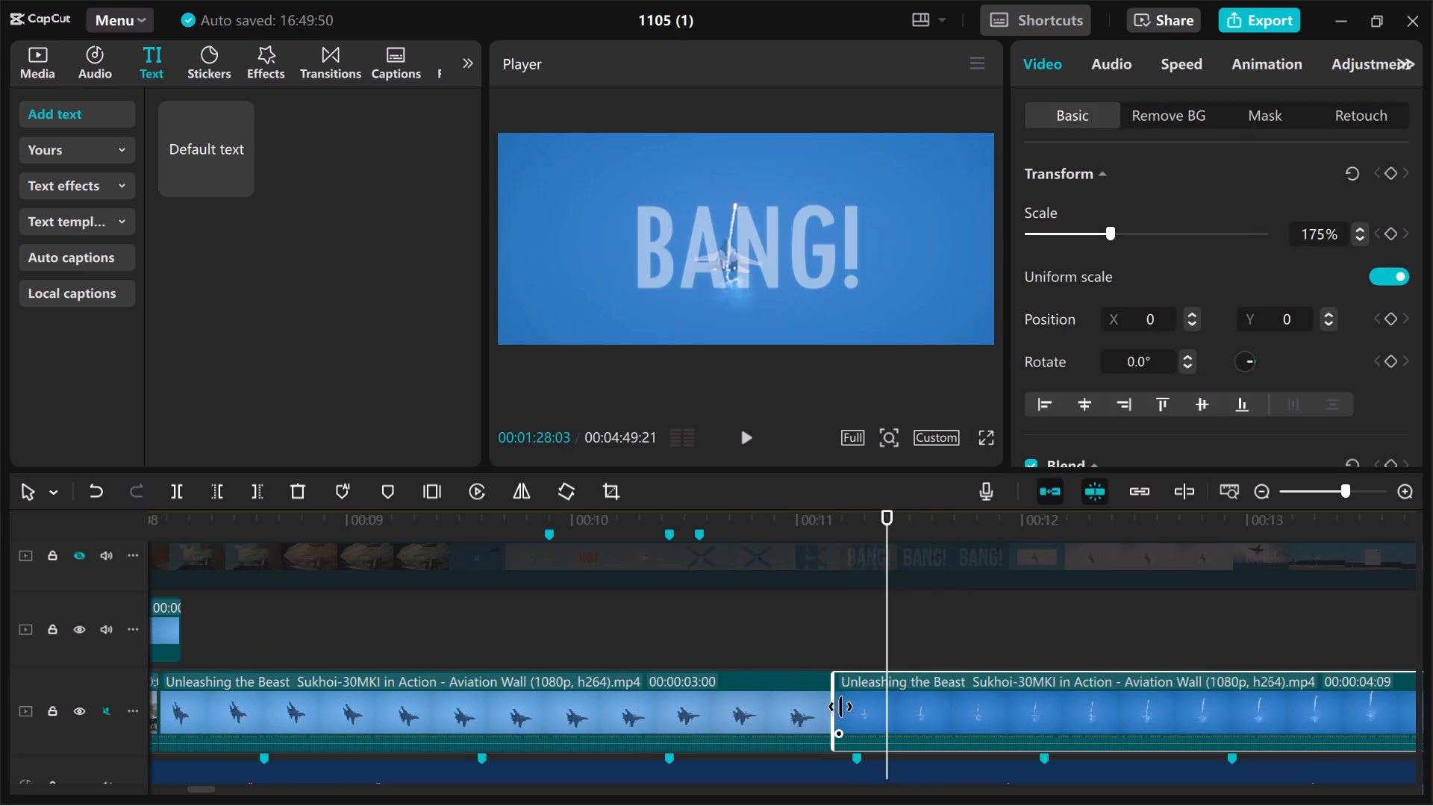
drag(840, 707, 811, 712)
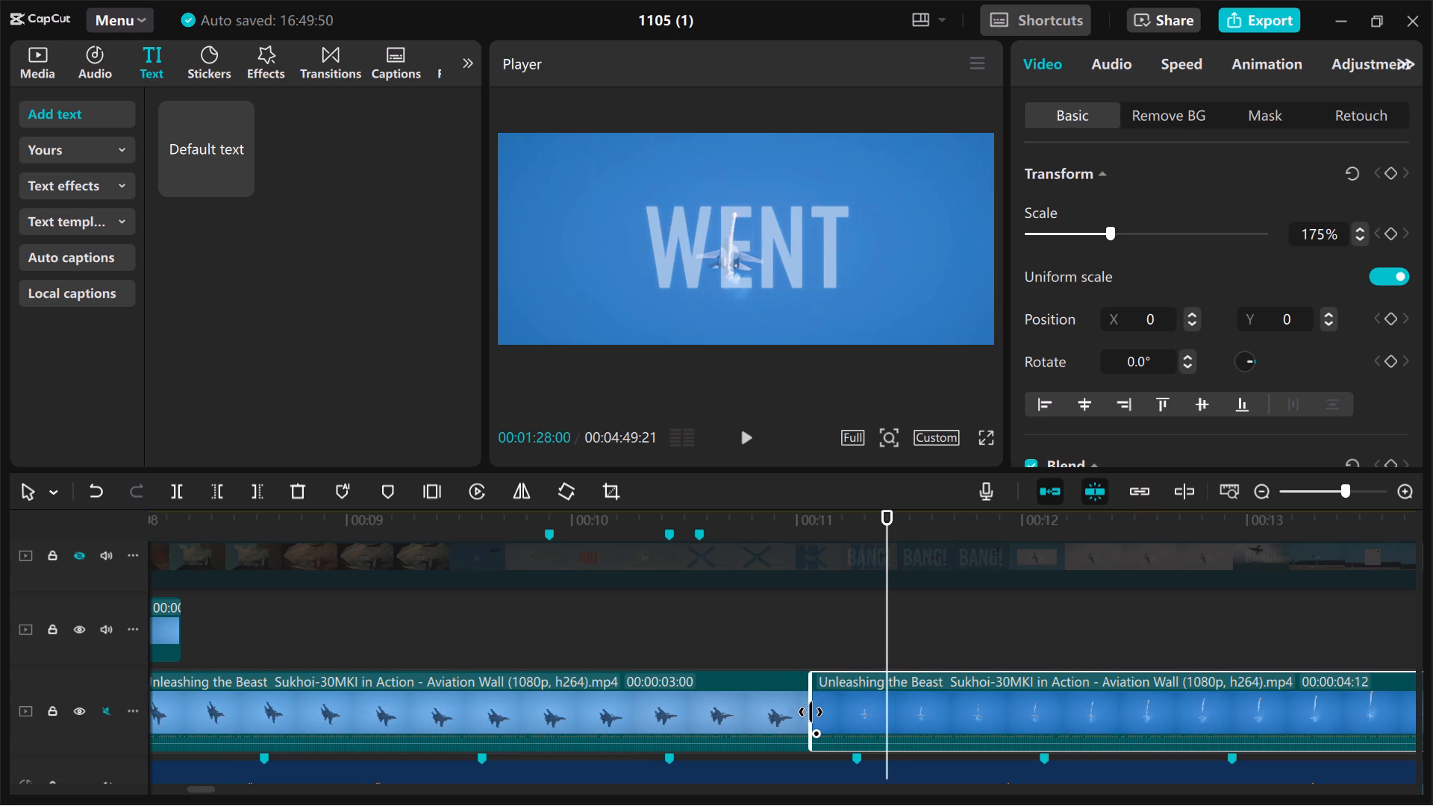
drag(811, 712, 749, 729)
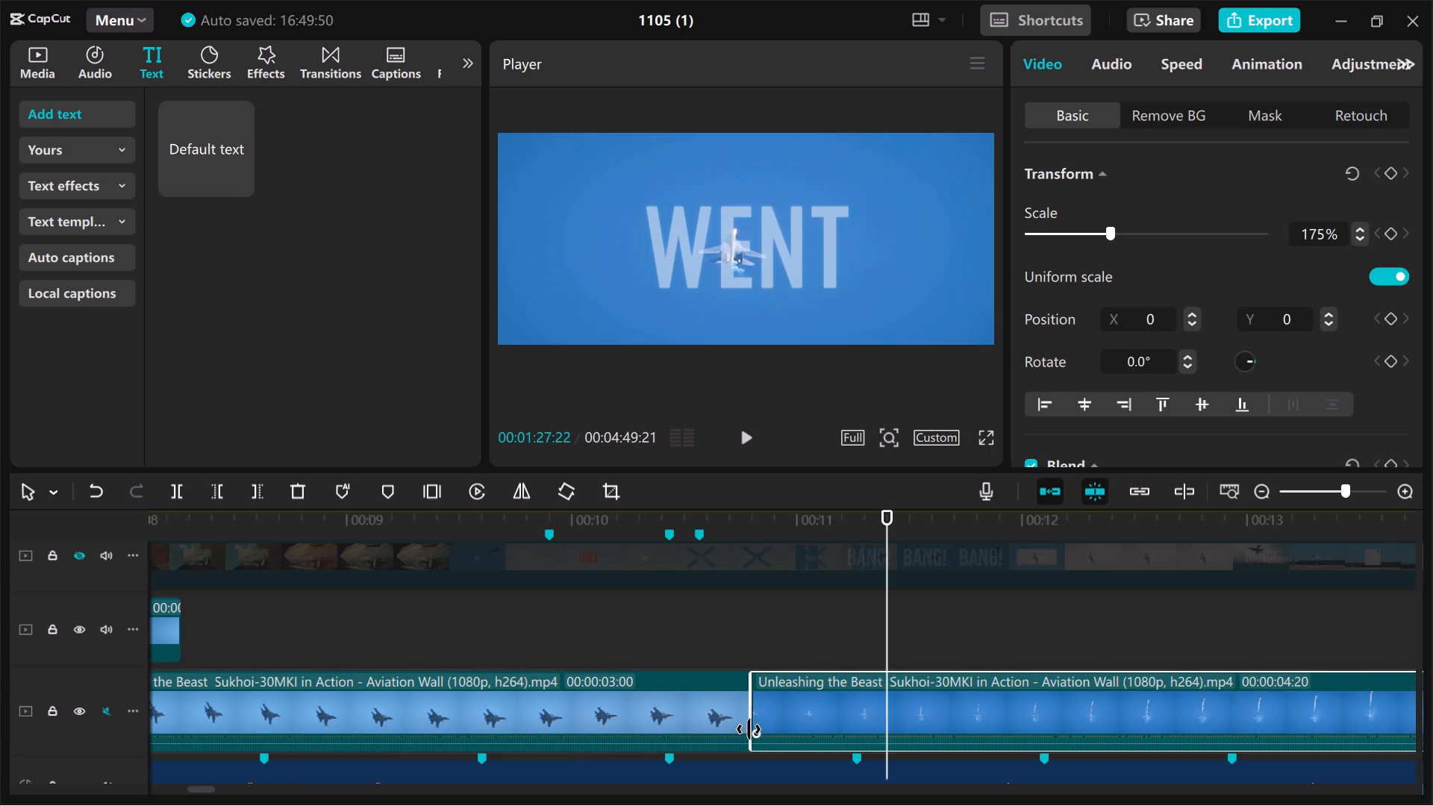
drag(749, 729, 764, 728)
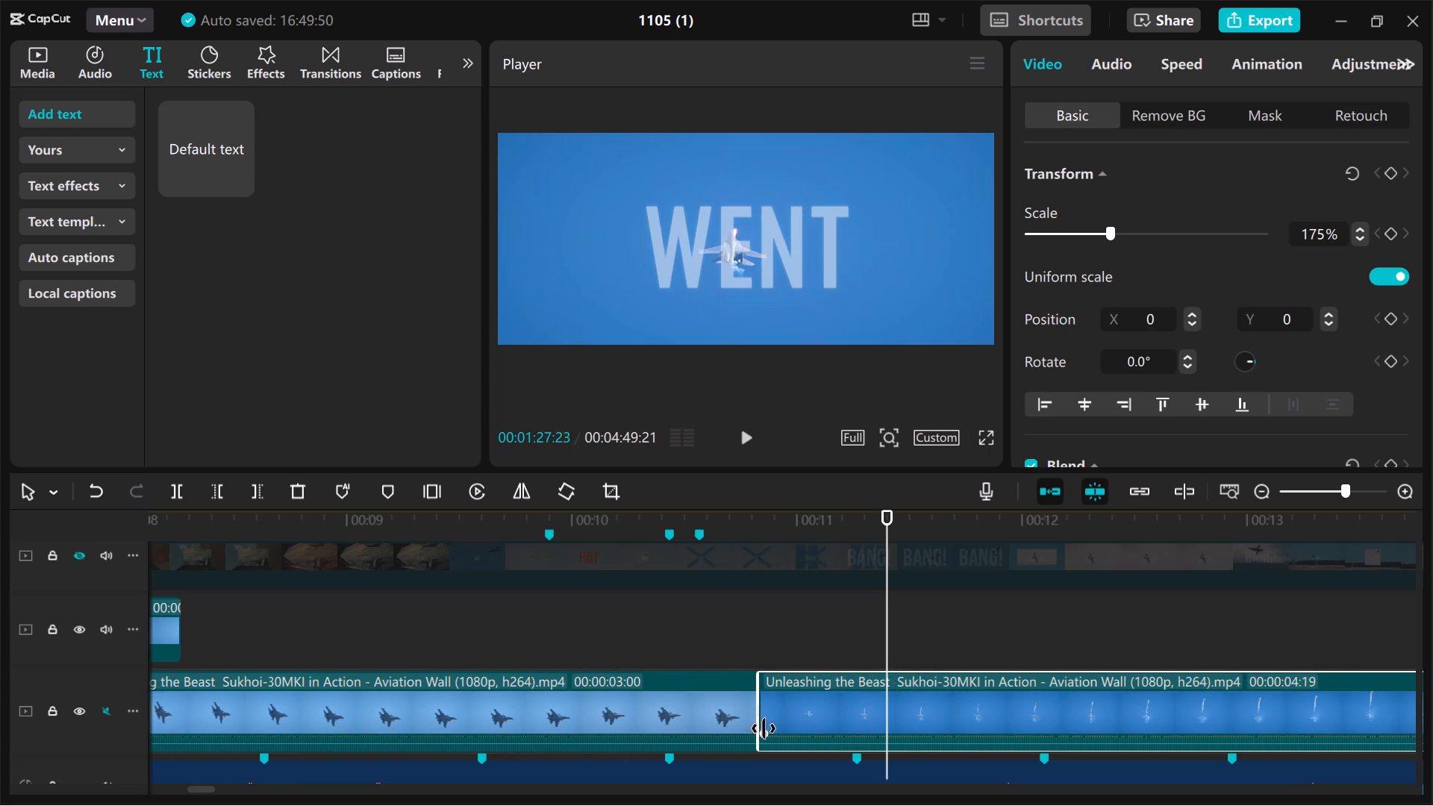
drag(764, 728, 566, 718)
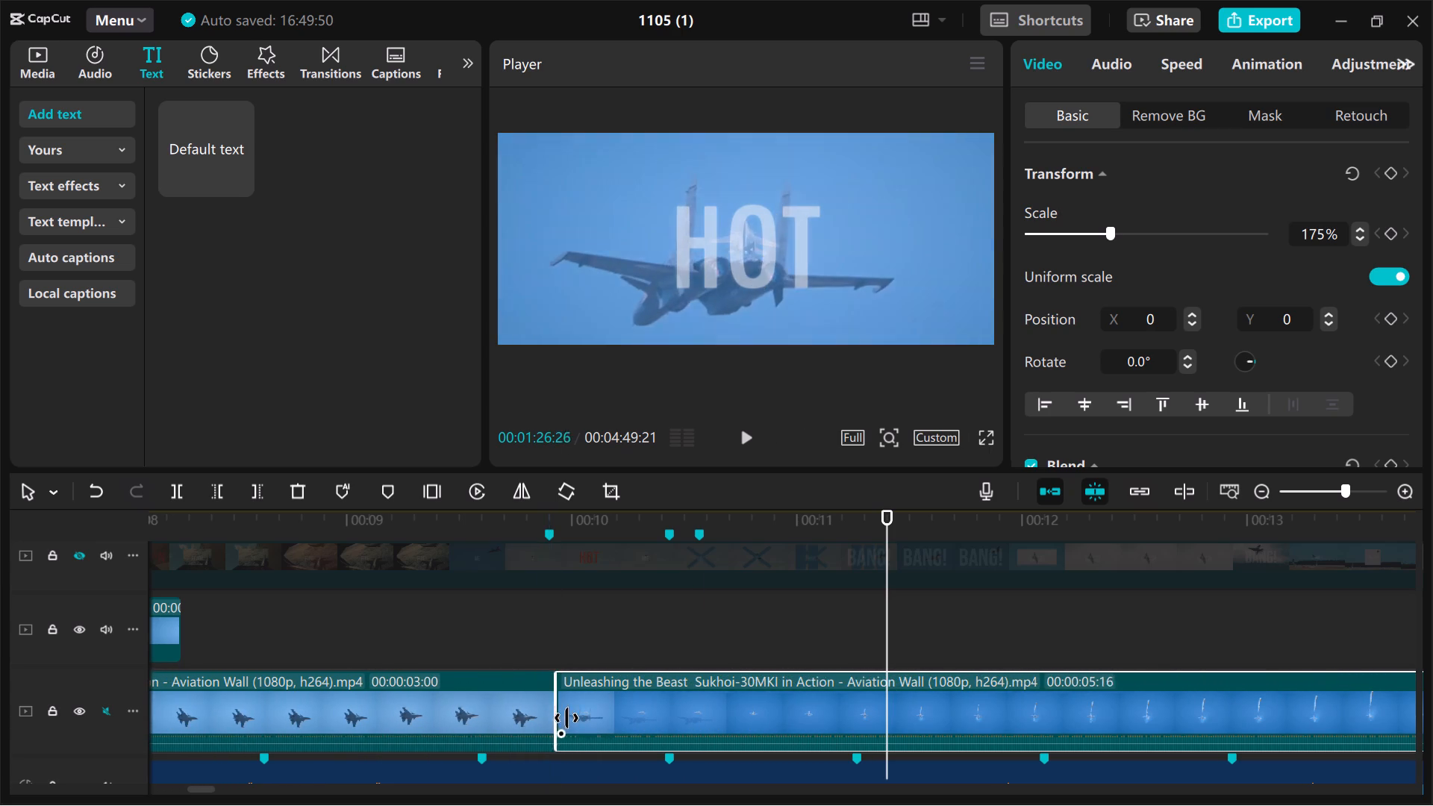
drag(566, 718, 625, 720)
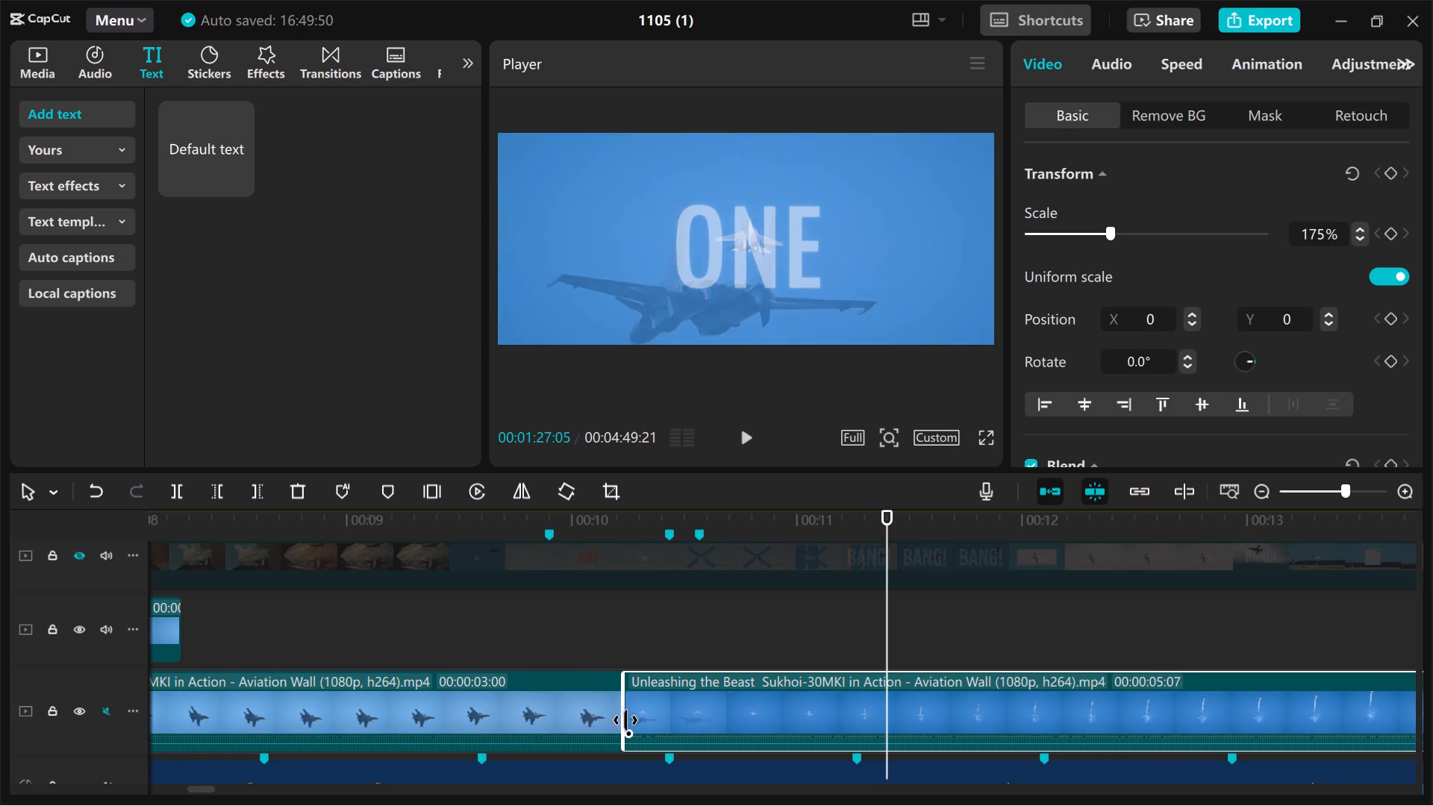
drag(625, 720, 711, 723)
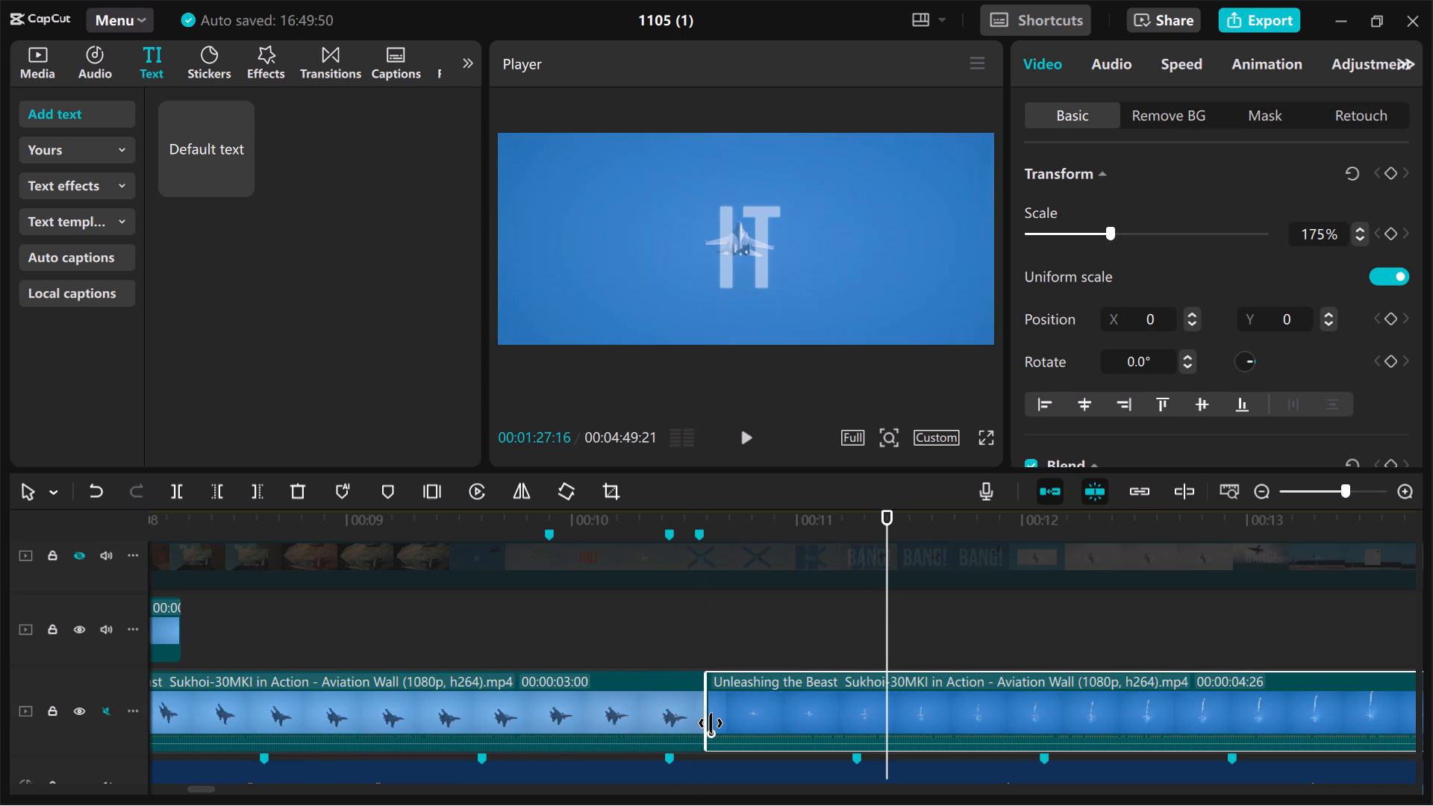
drag(711, 723, 700, 724)
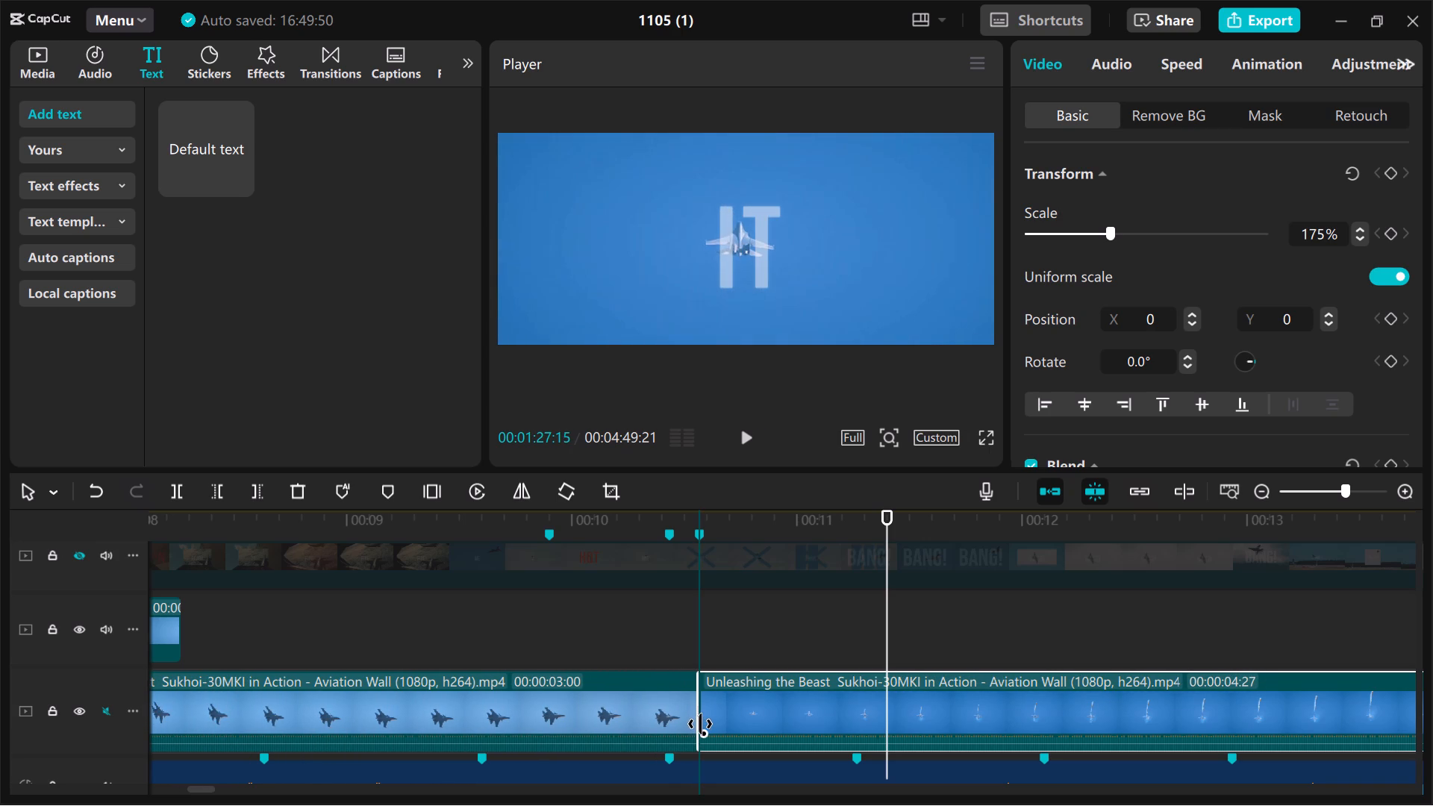
drag(700, 724, 853, 724)
Replay the jet clips from about 00:00:09:14 across the cut at 00:00:11:08, checking the retrimmed clip against the captions.
click(650, 633)
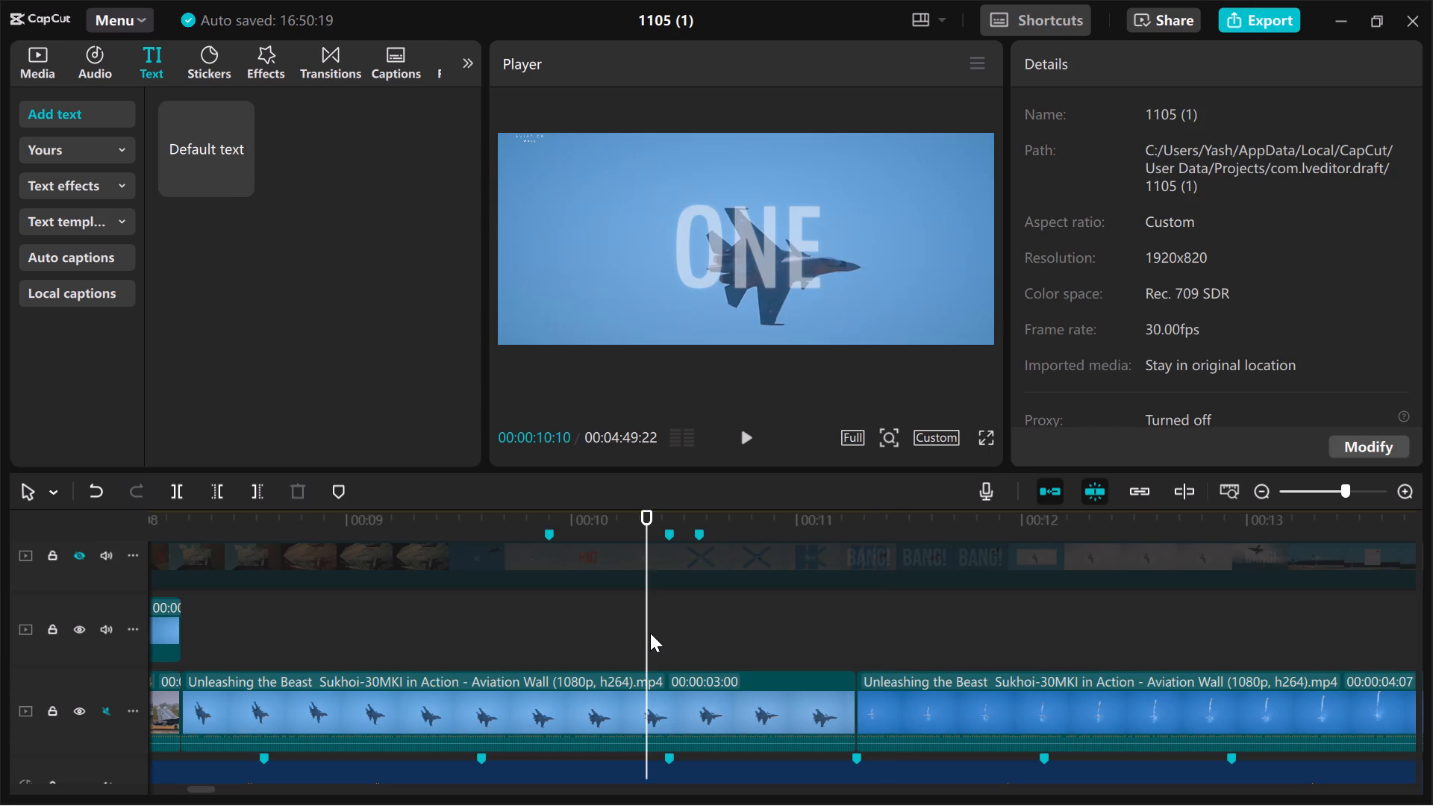
key(space)
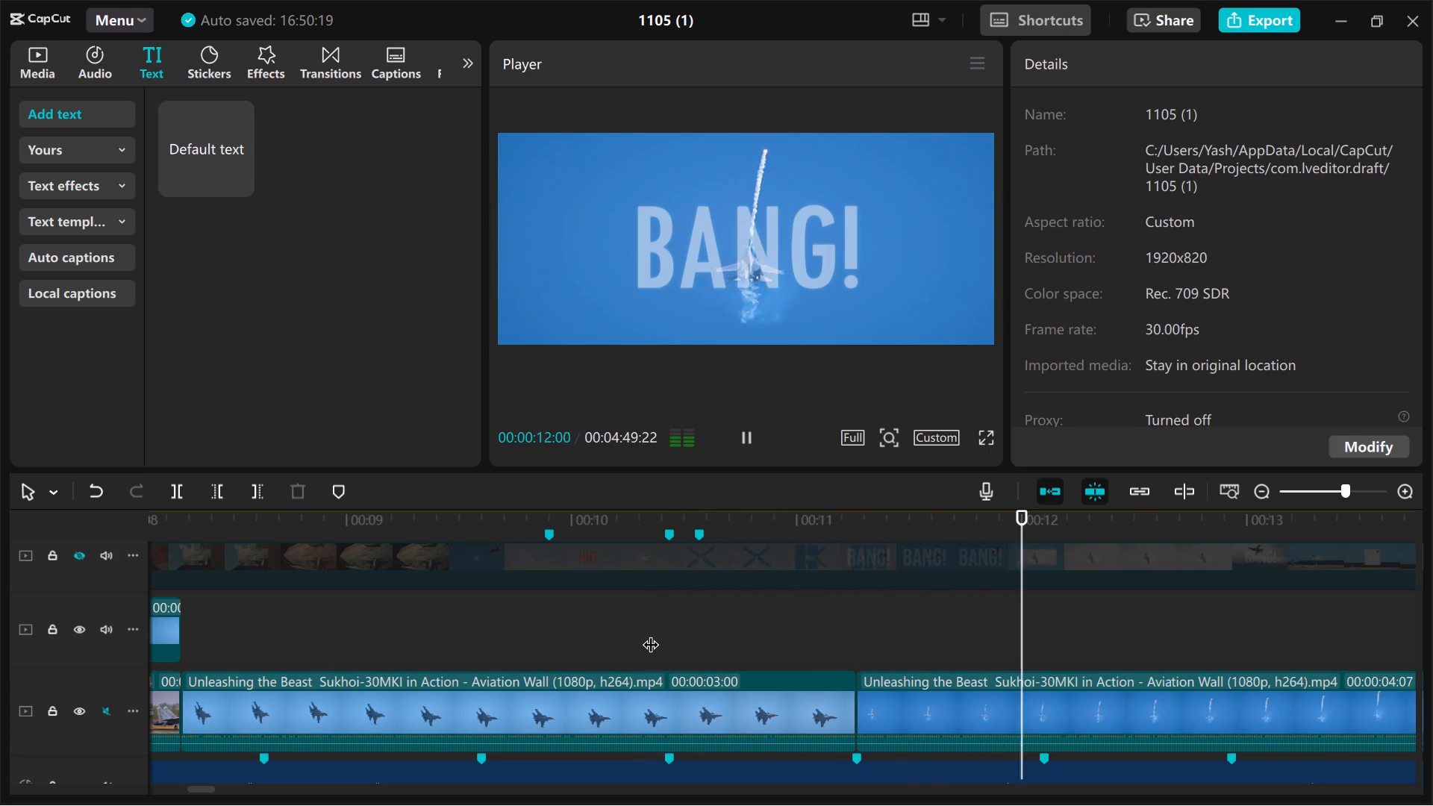
click(650, 633)
click(449, 595)
key(space)
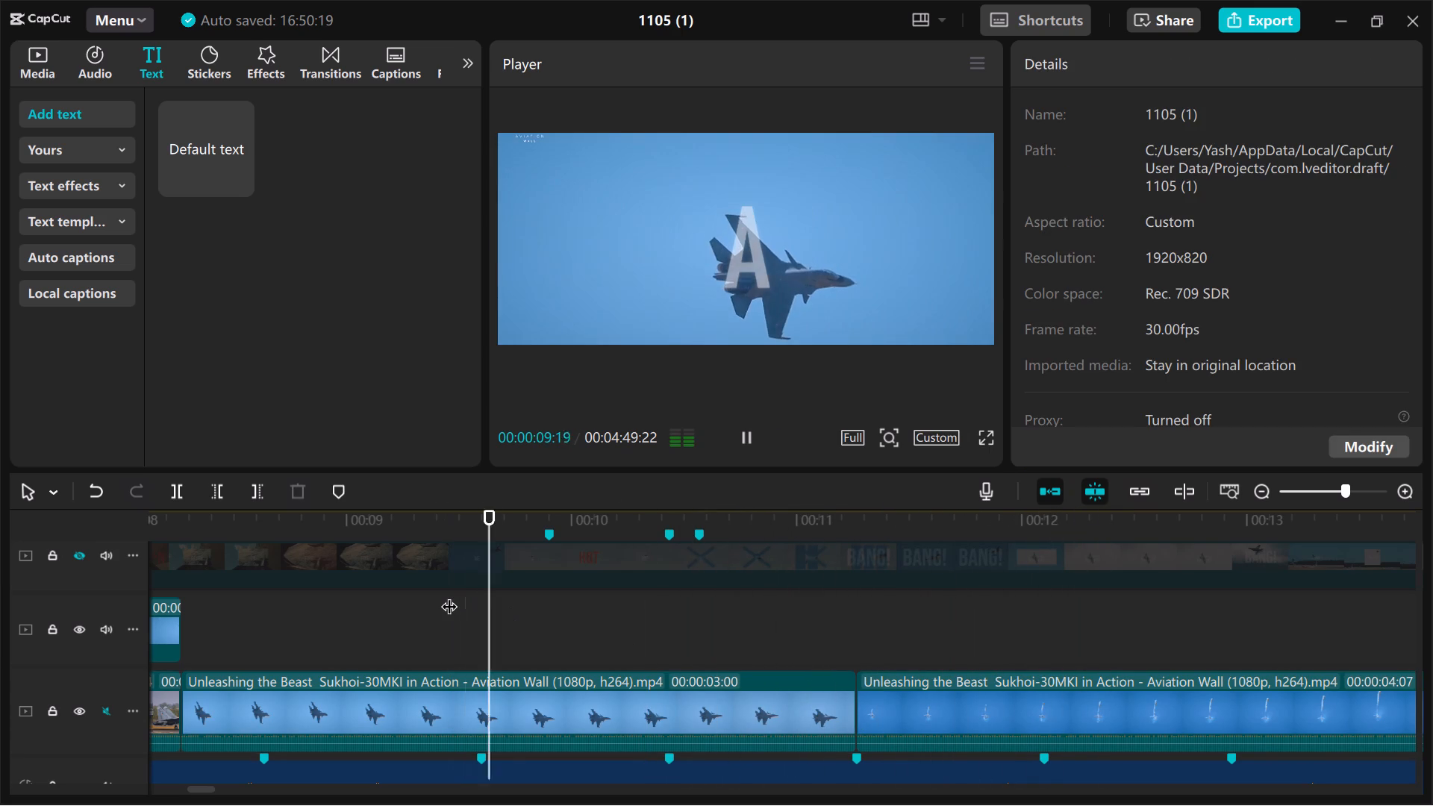
key(space)
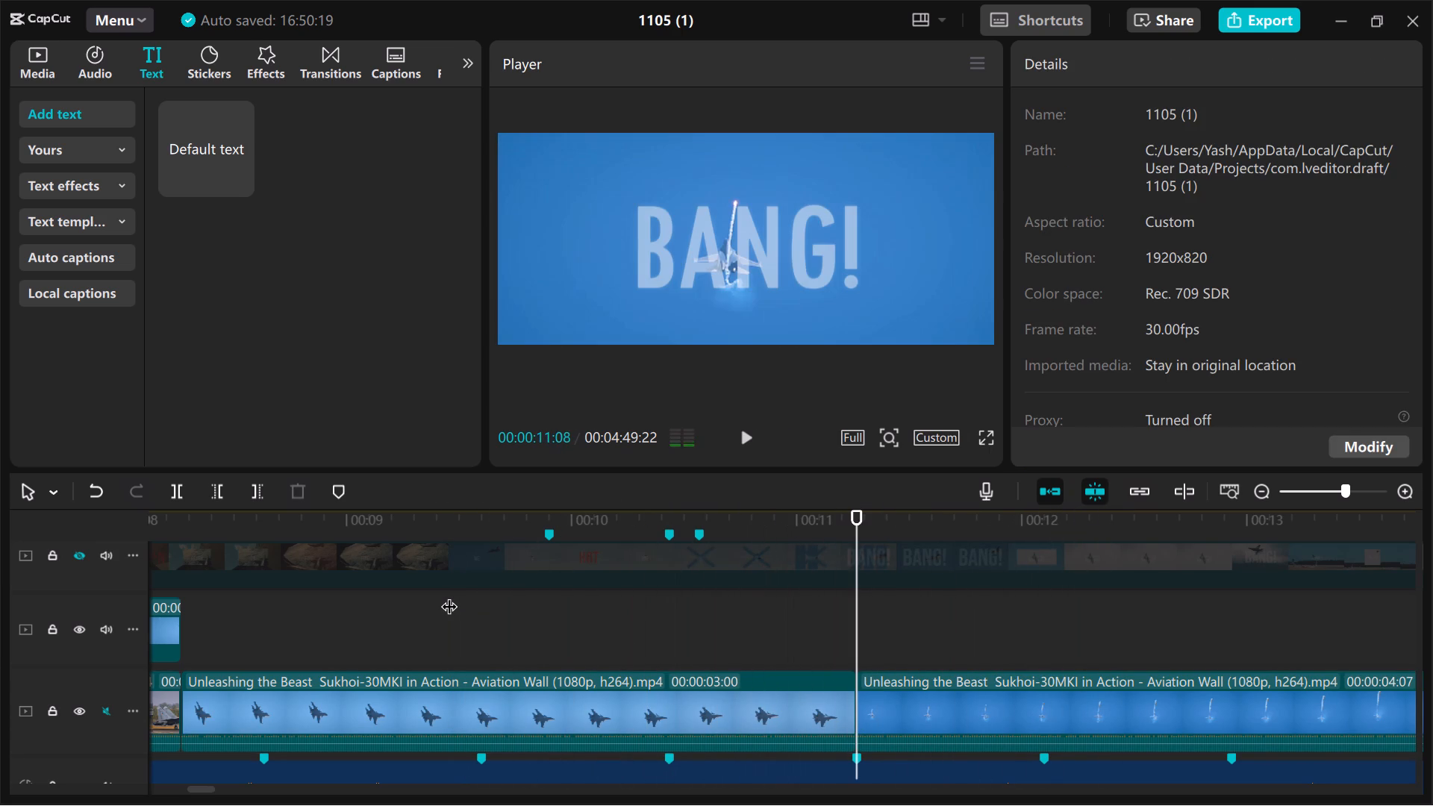
click(453, 595)
key(space)
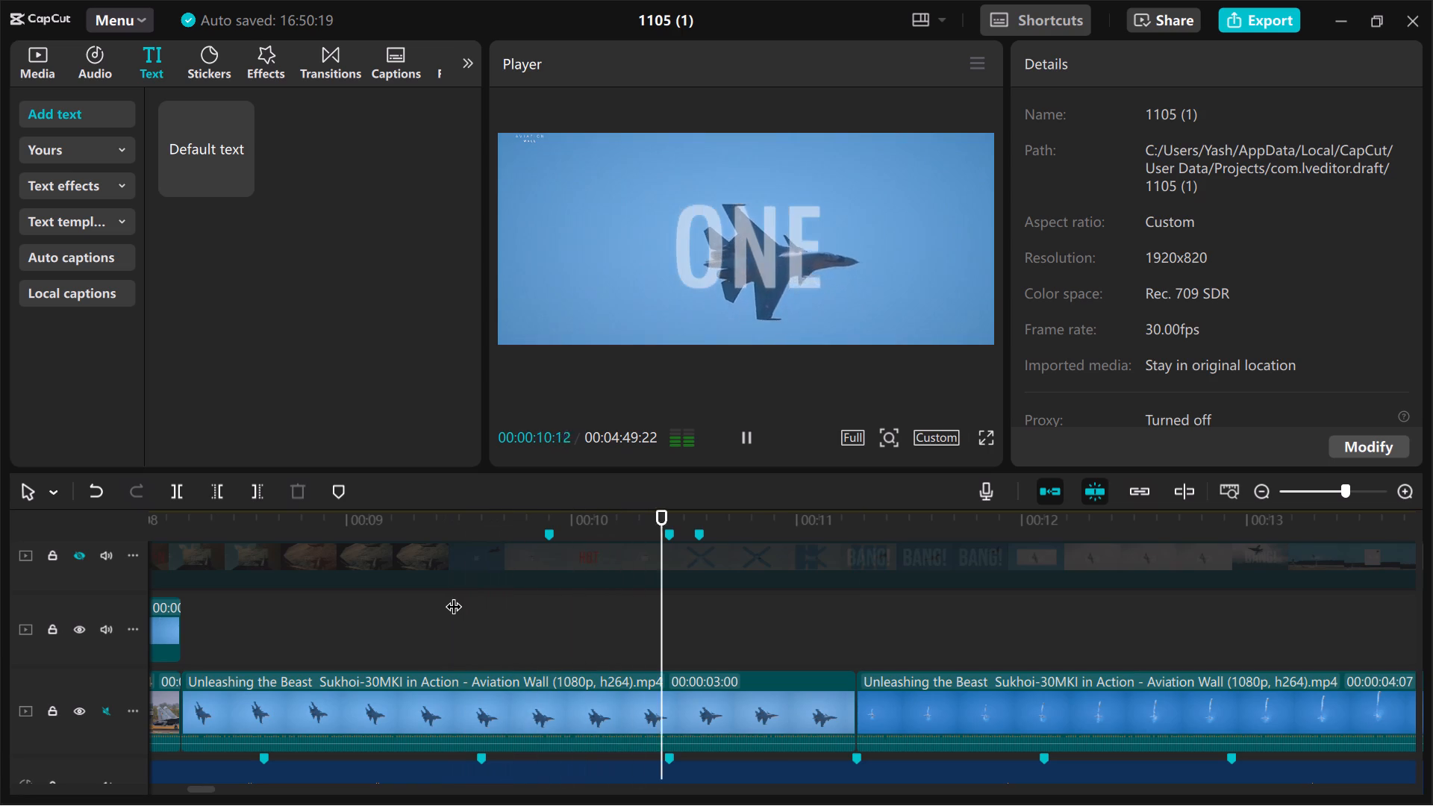
click(517, 603)
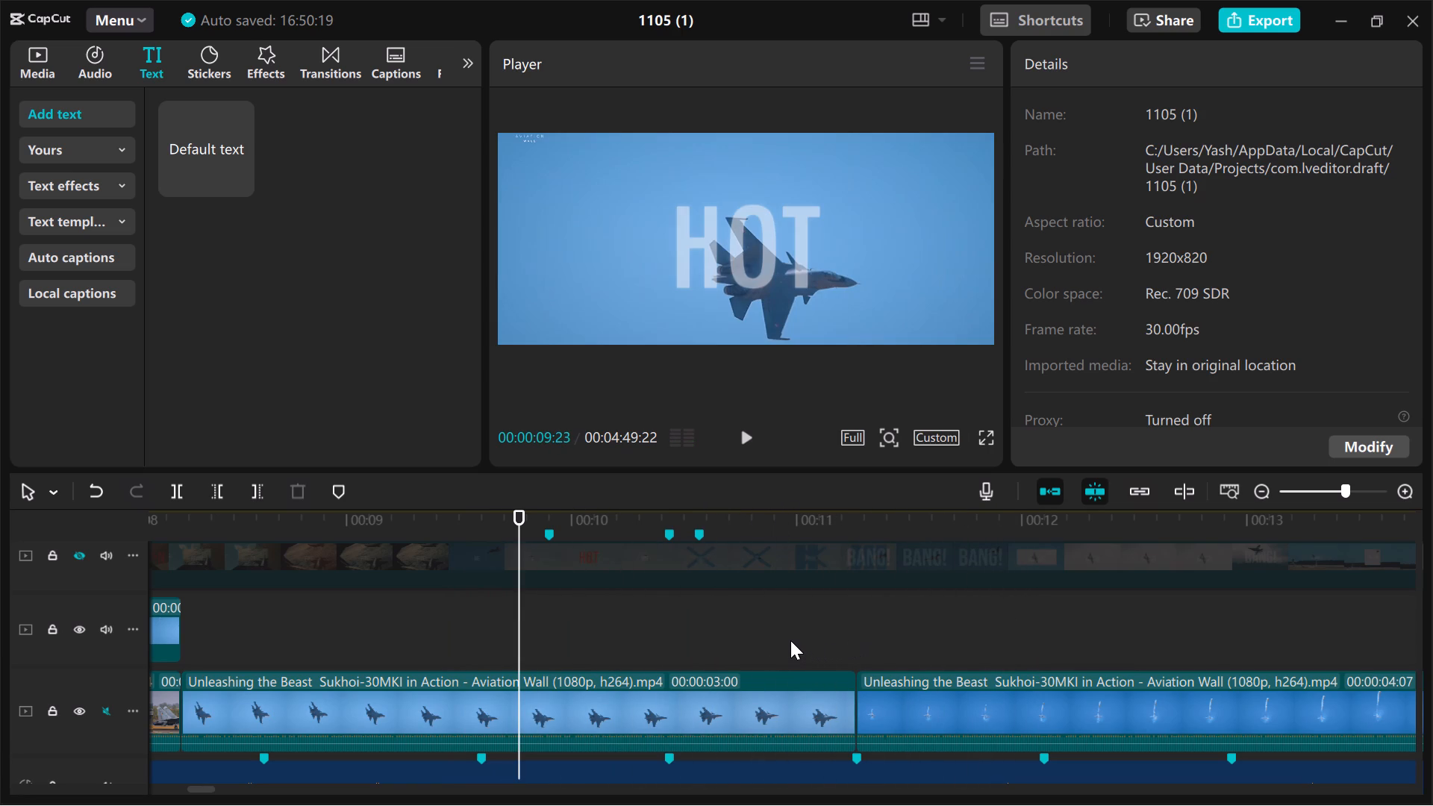
Extend the start of the jet clip at 00:00:11:08 with earlier footage, giving it a duration of 00:00:05:02.
scroll(790, 640, right, 5)
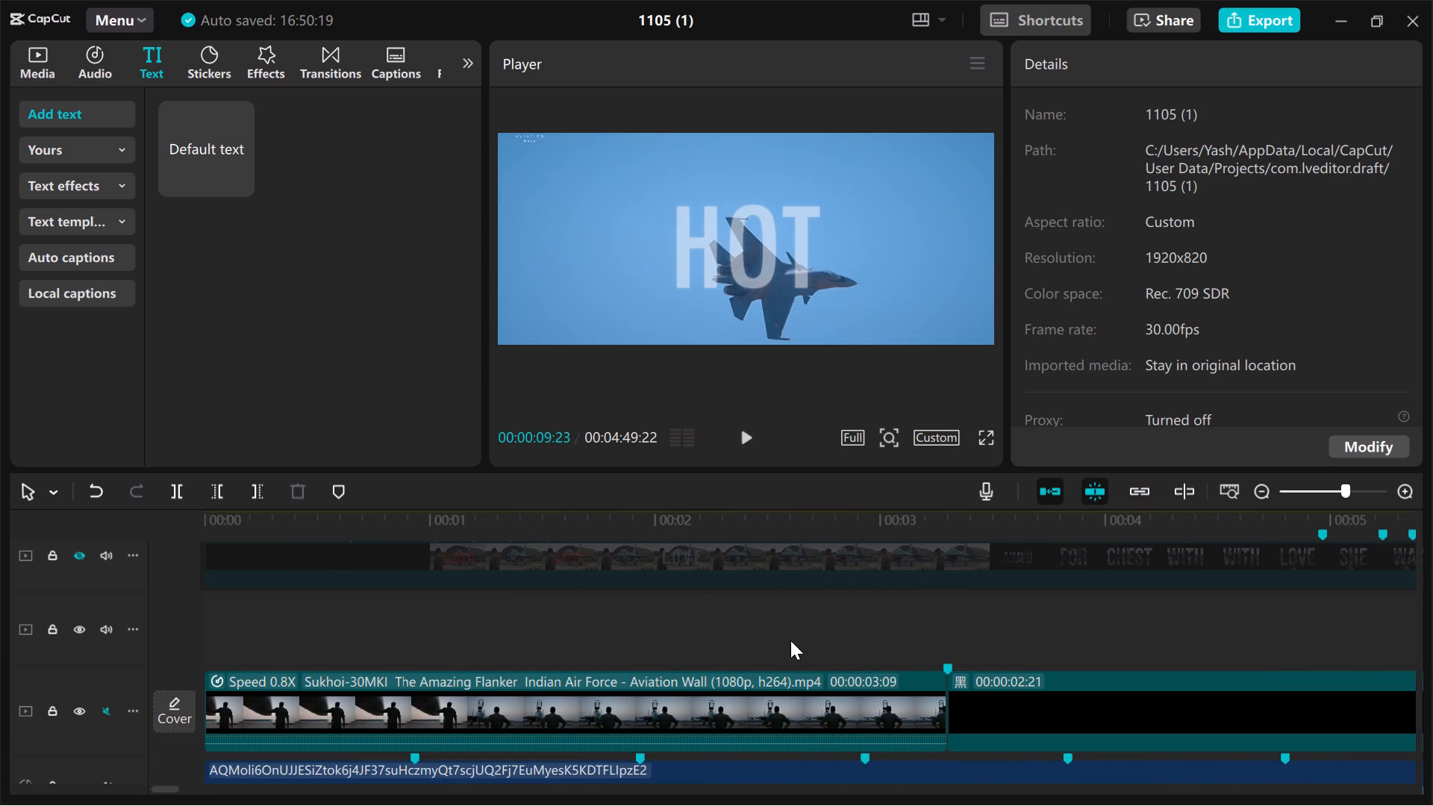
ctrl+scroll(790, 640, down, 17)
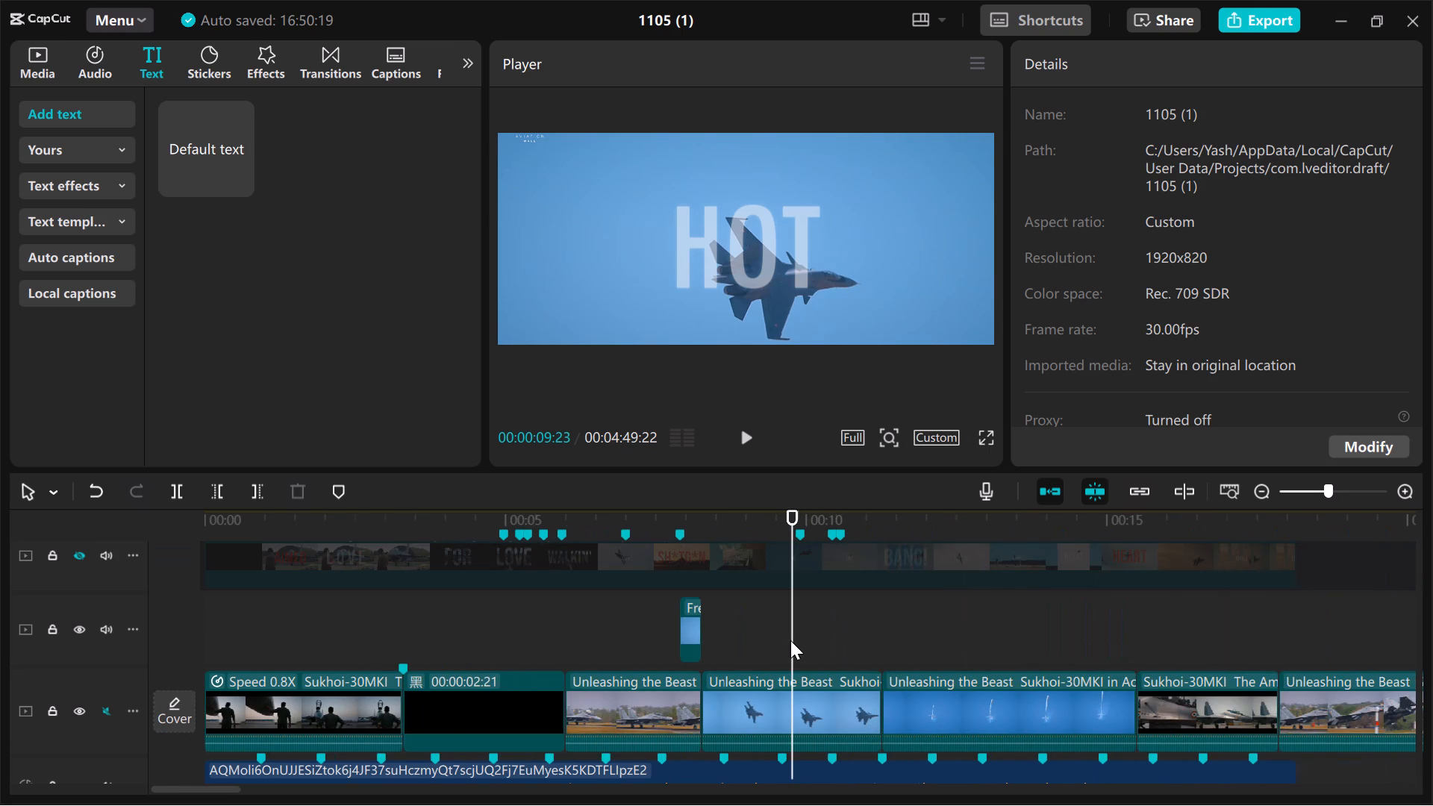
scroll(790, 640, down, 4)
click(707, 695)
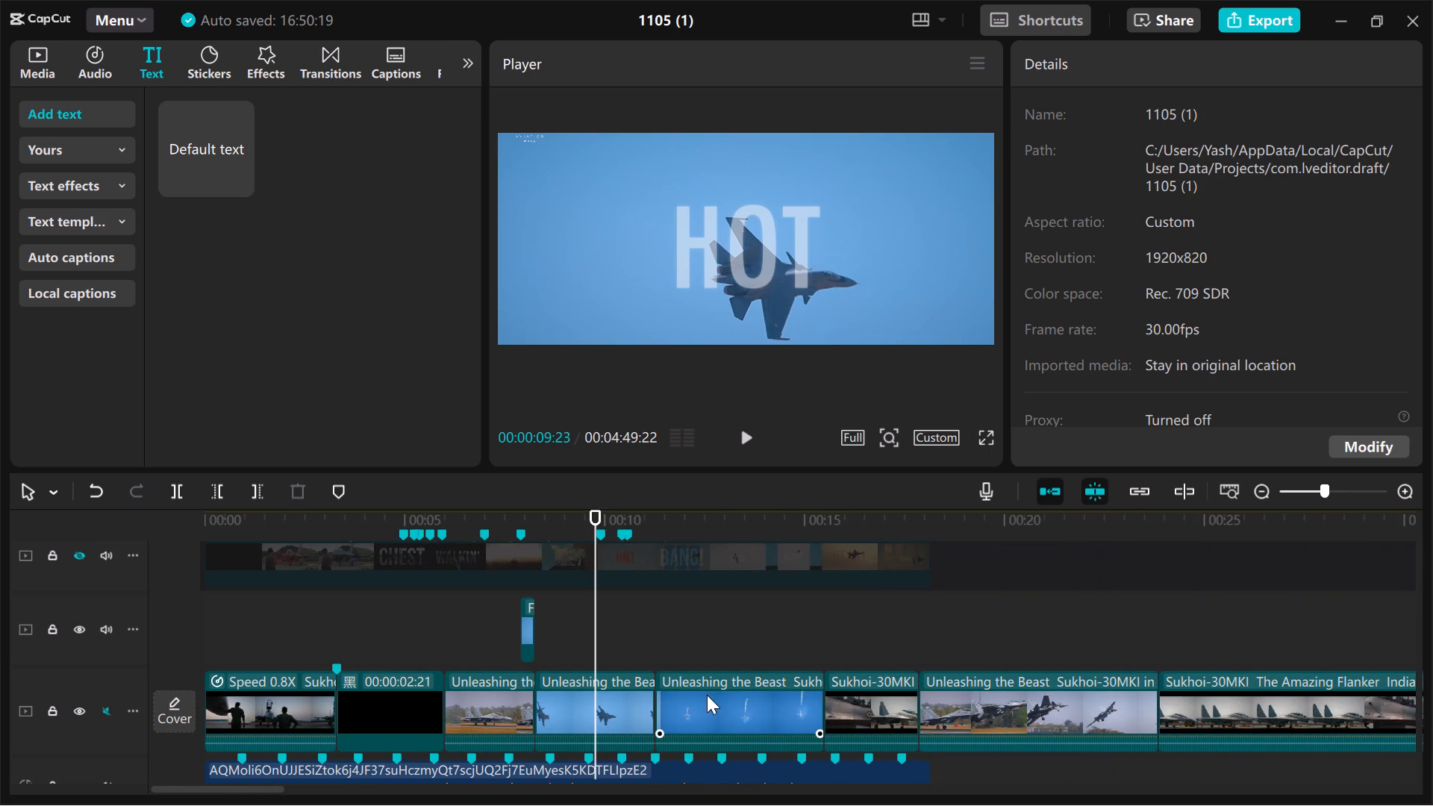
drag(658, 712, 643, 712)
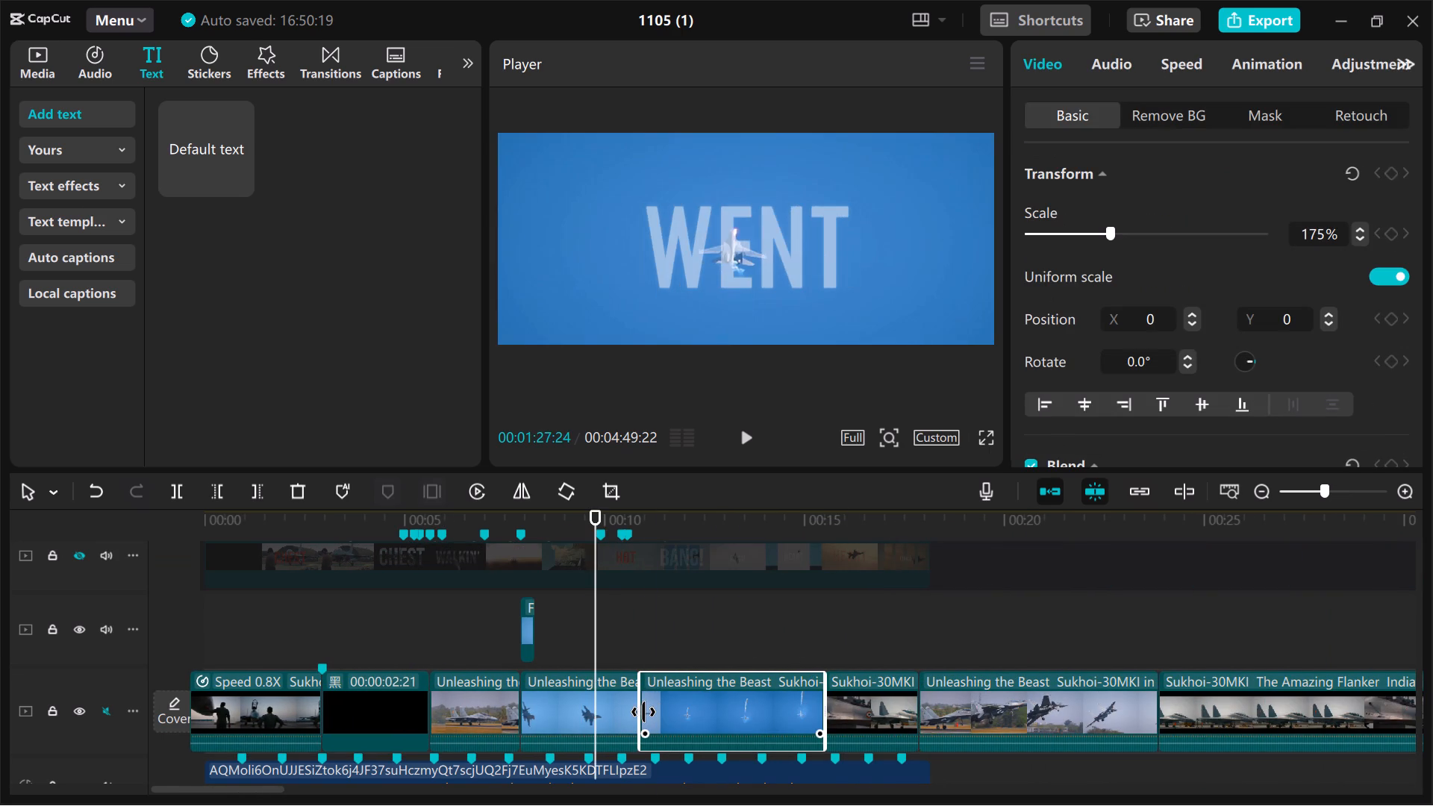
drag(643, 712, 630, 714)
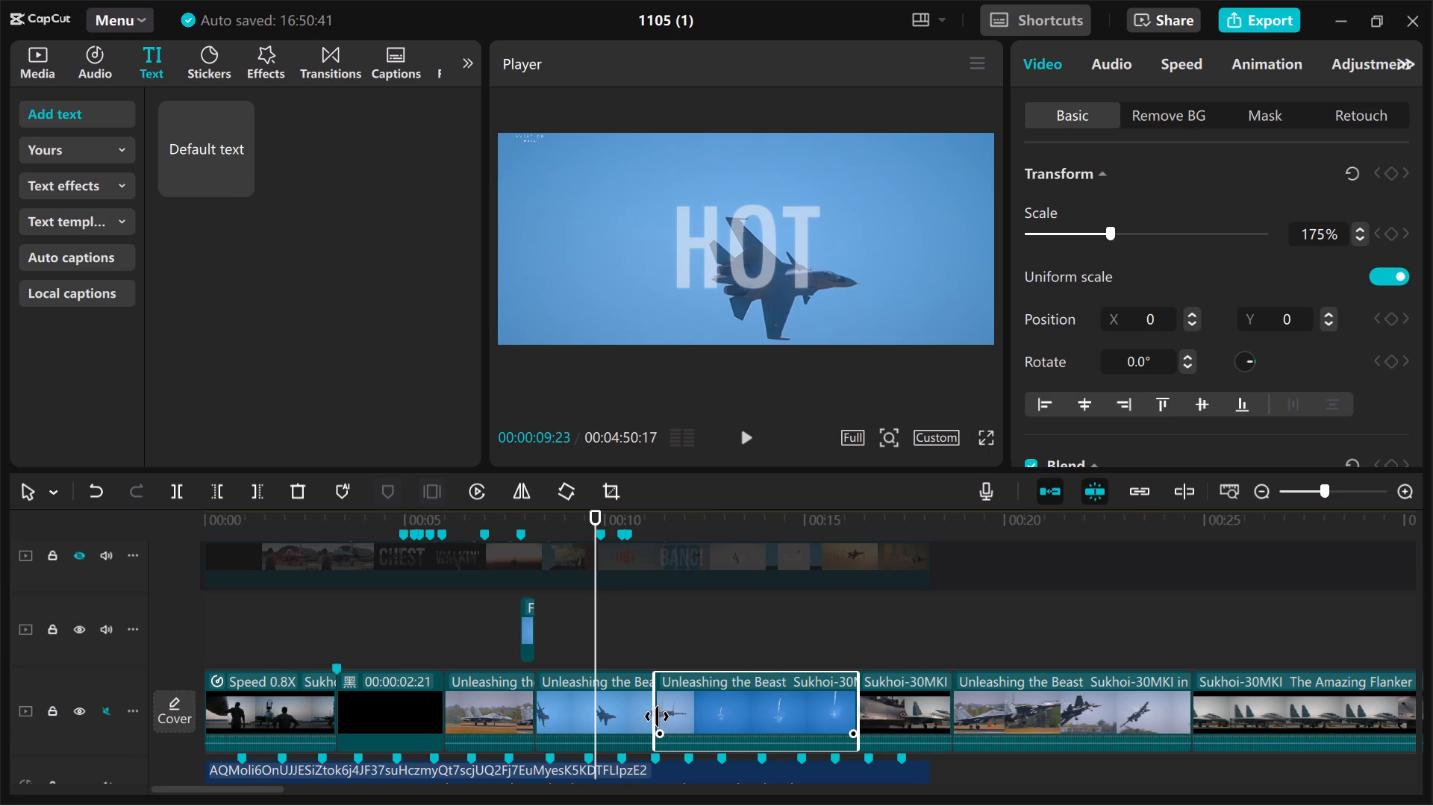
Replay across the cut at 00:00:11:08 and examine the extended clip's opening frames under BANG! for where the previous shot's dissolve ends.
click(658, 652)
key(space)
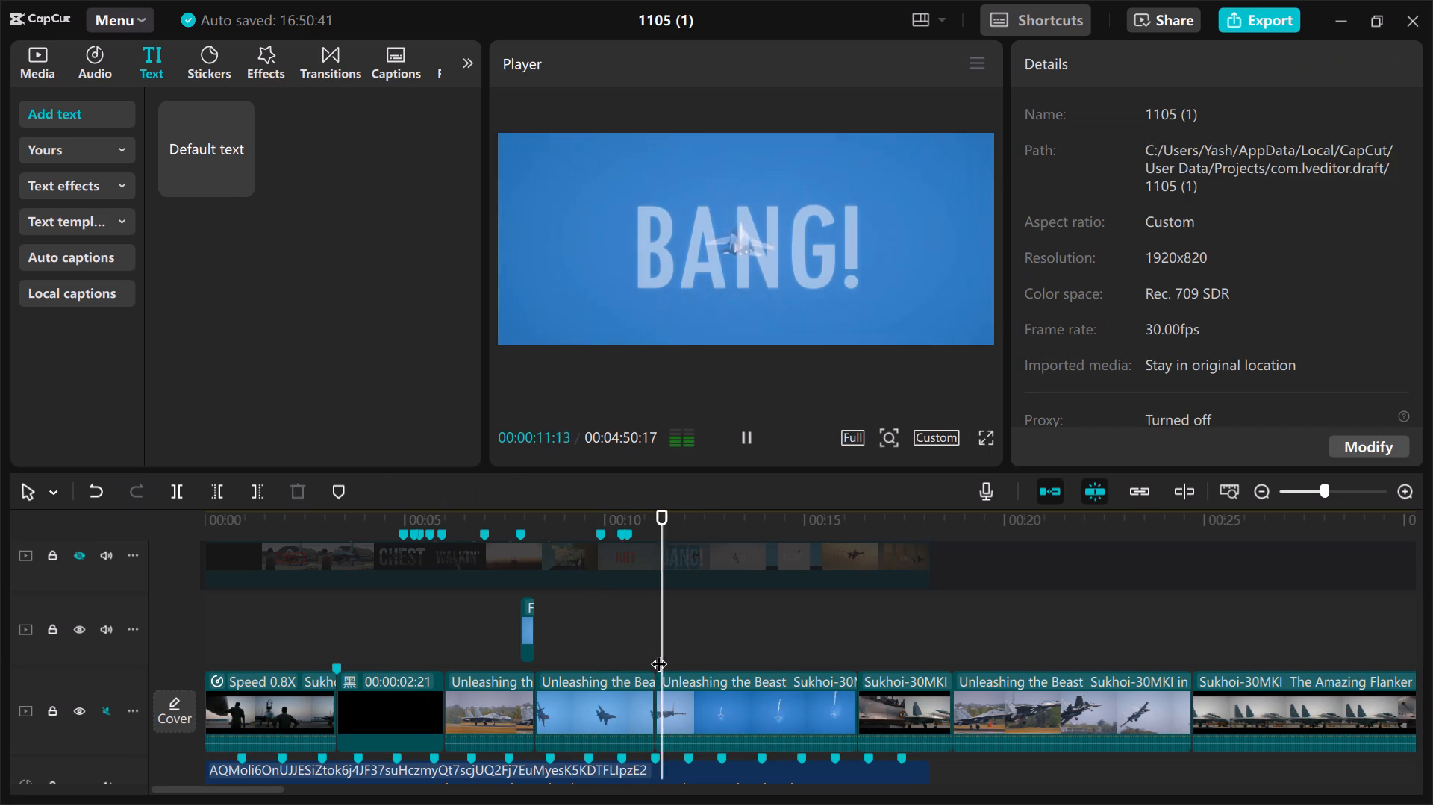
key(space)
key(Left)
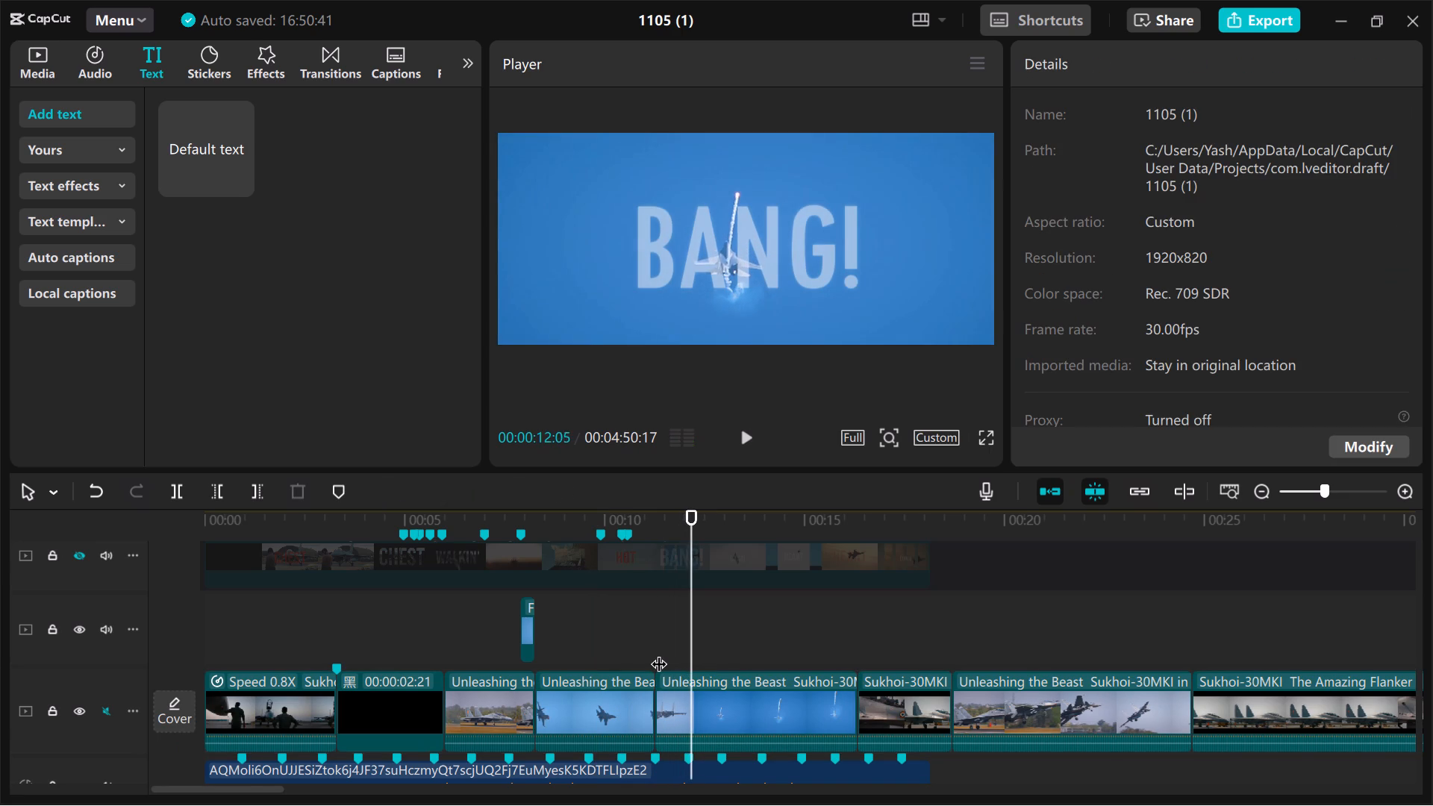
key(Left)
key(Left)
key(Left)
key(Left)
key(Left)
key(Left)
key(Left)
key(Left)
key(Left)
key(Left)
key(Left)
key(Left)
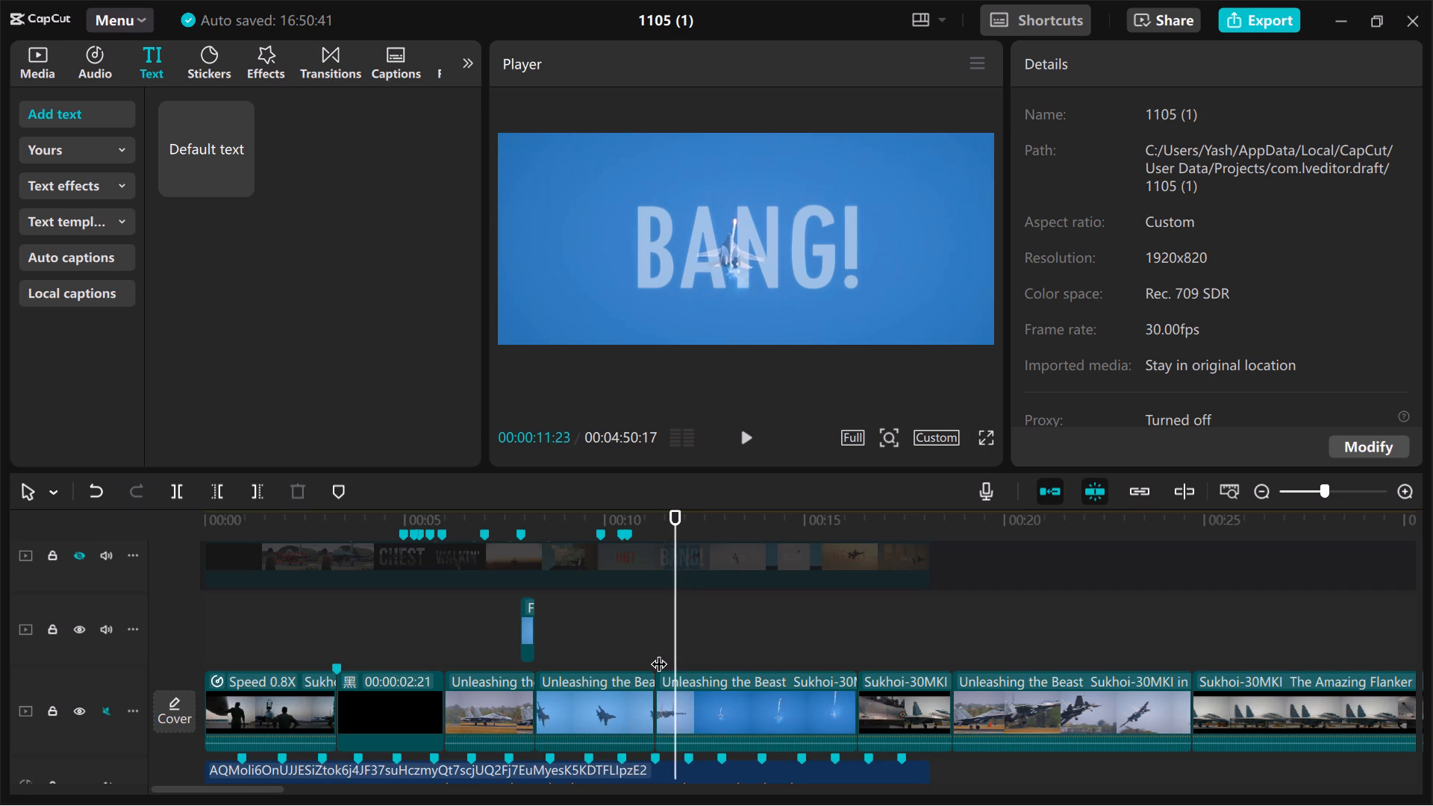
key(Left)
key(Left)
key(Left)
key(Left)
key(Left)
key(Left)
key(Left)
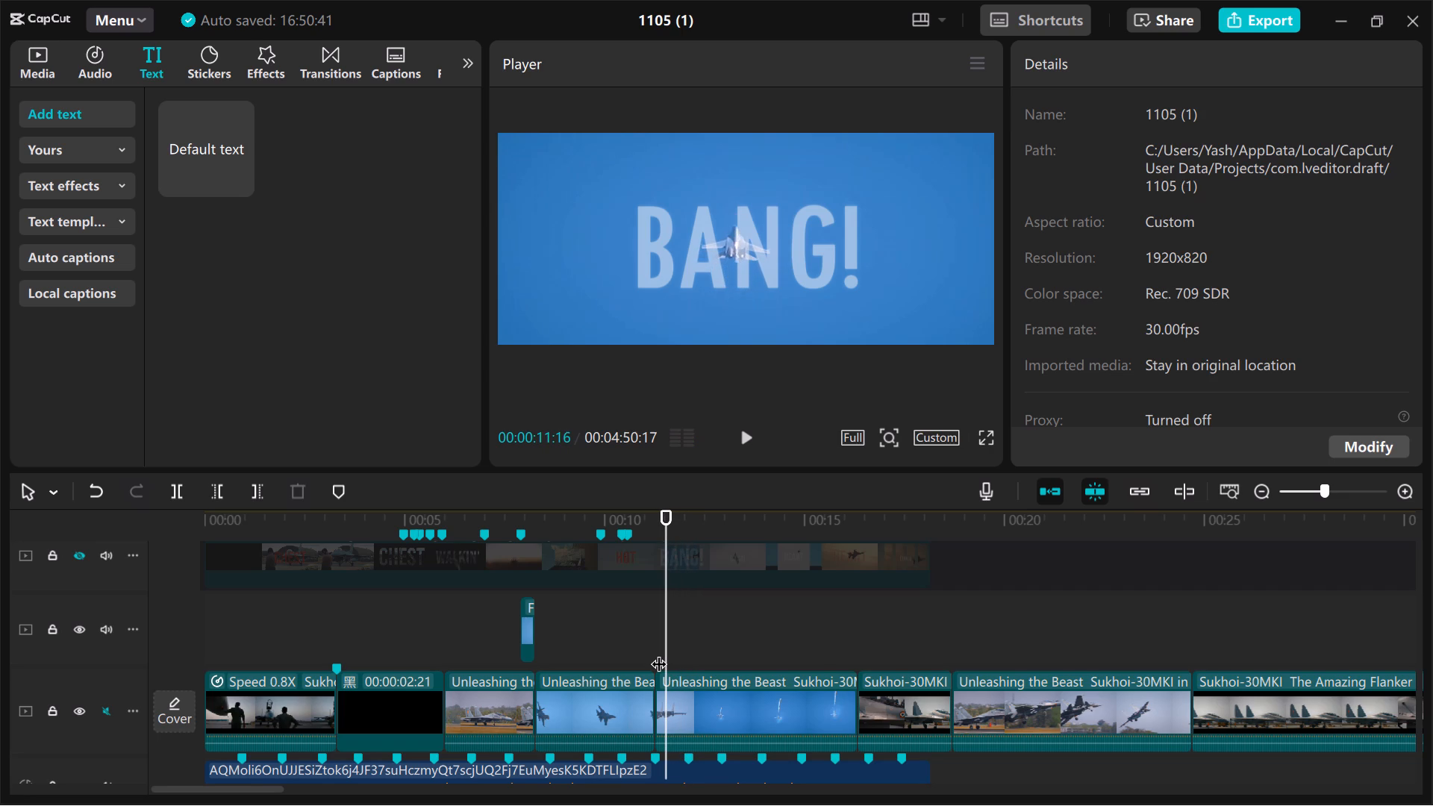
key(Left)
key(Left)
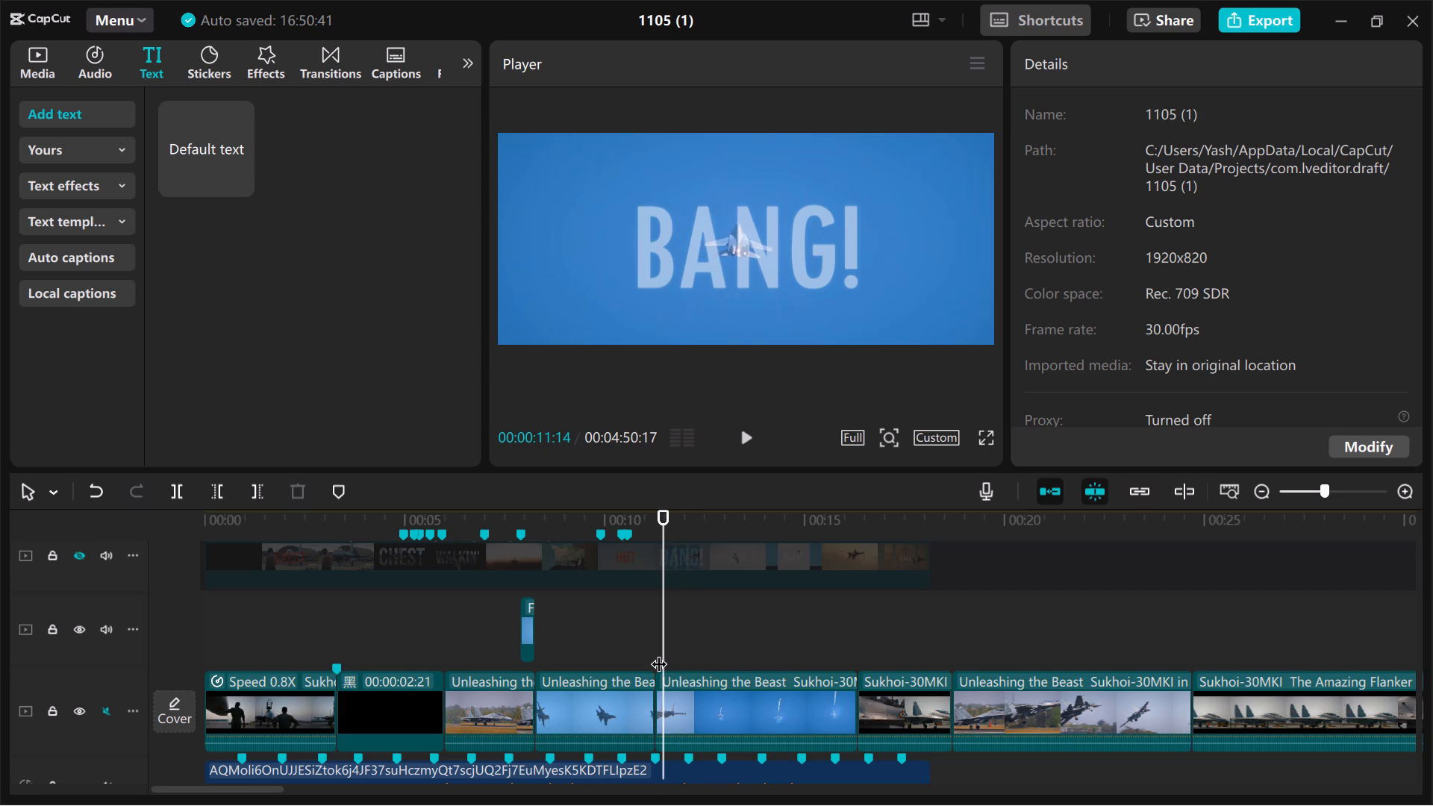
key(Left)
key(Left)
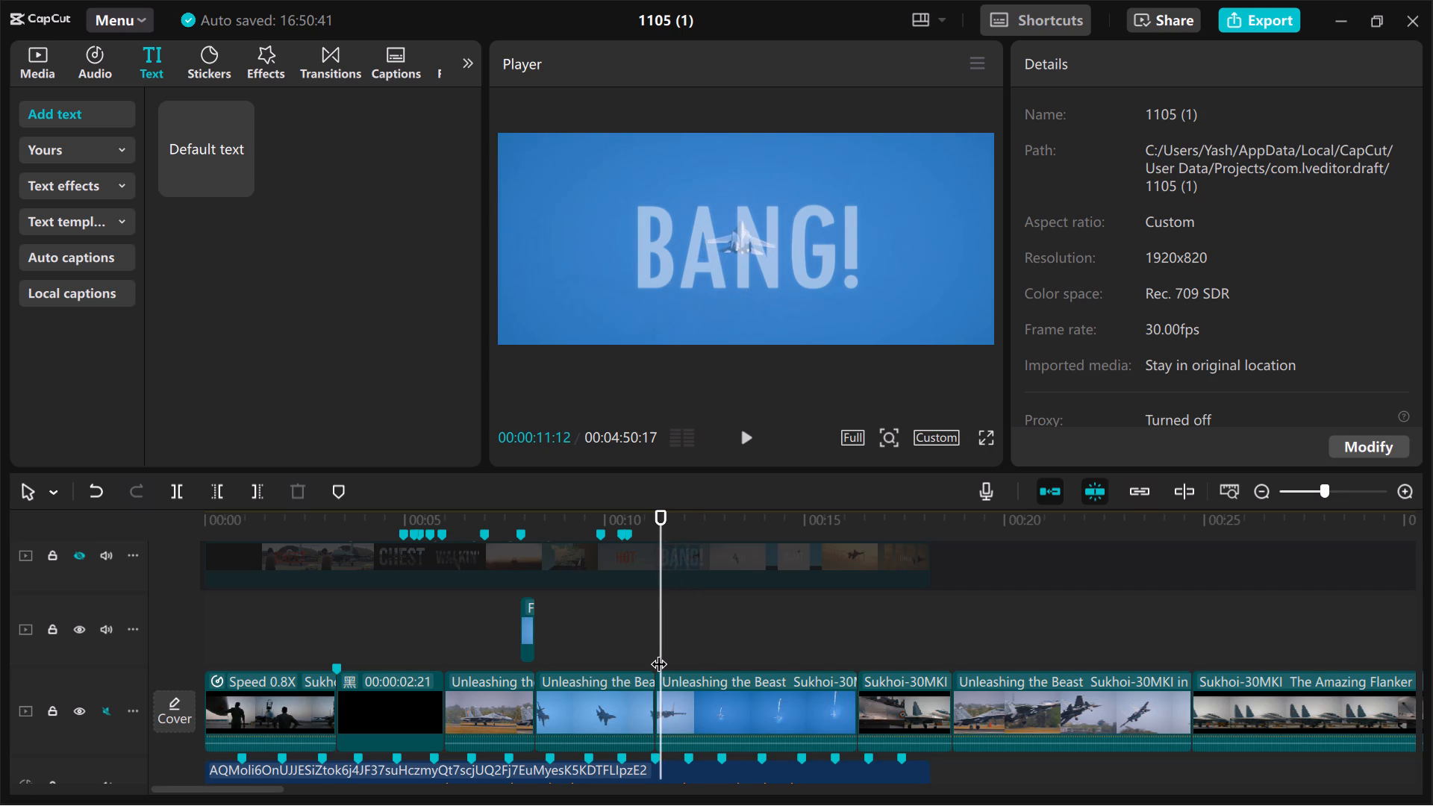
key(Left)
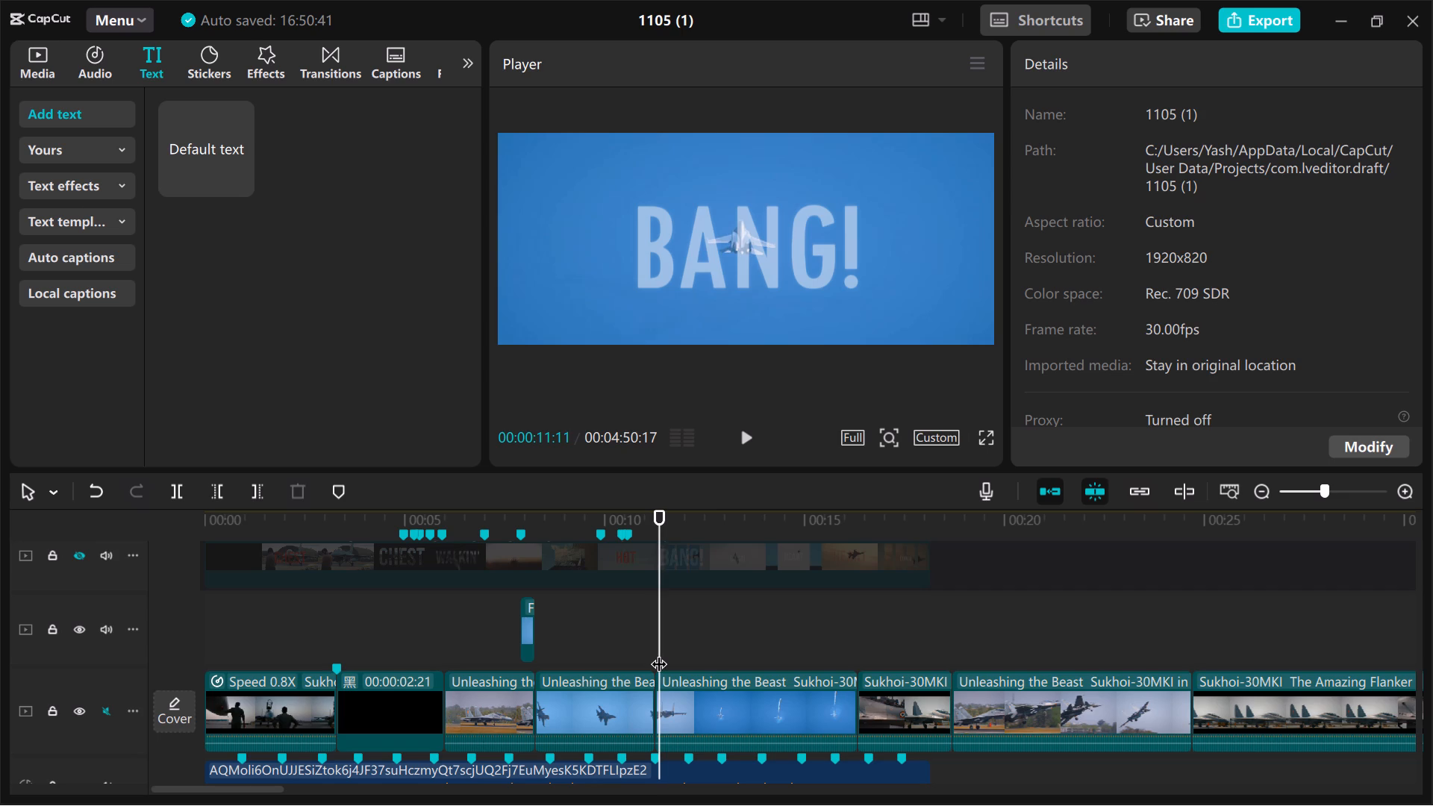
key(Left)
key(Left)
key(Left)
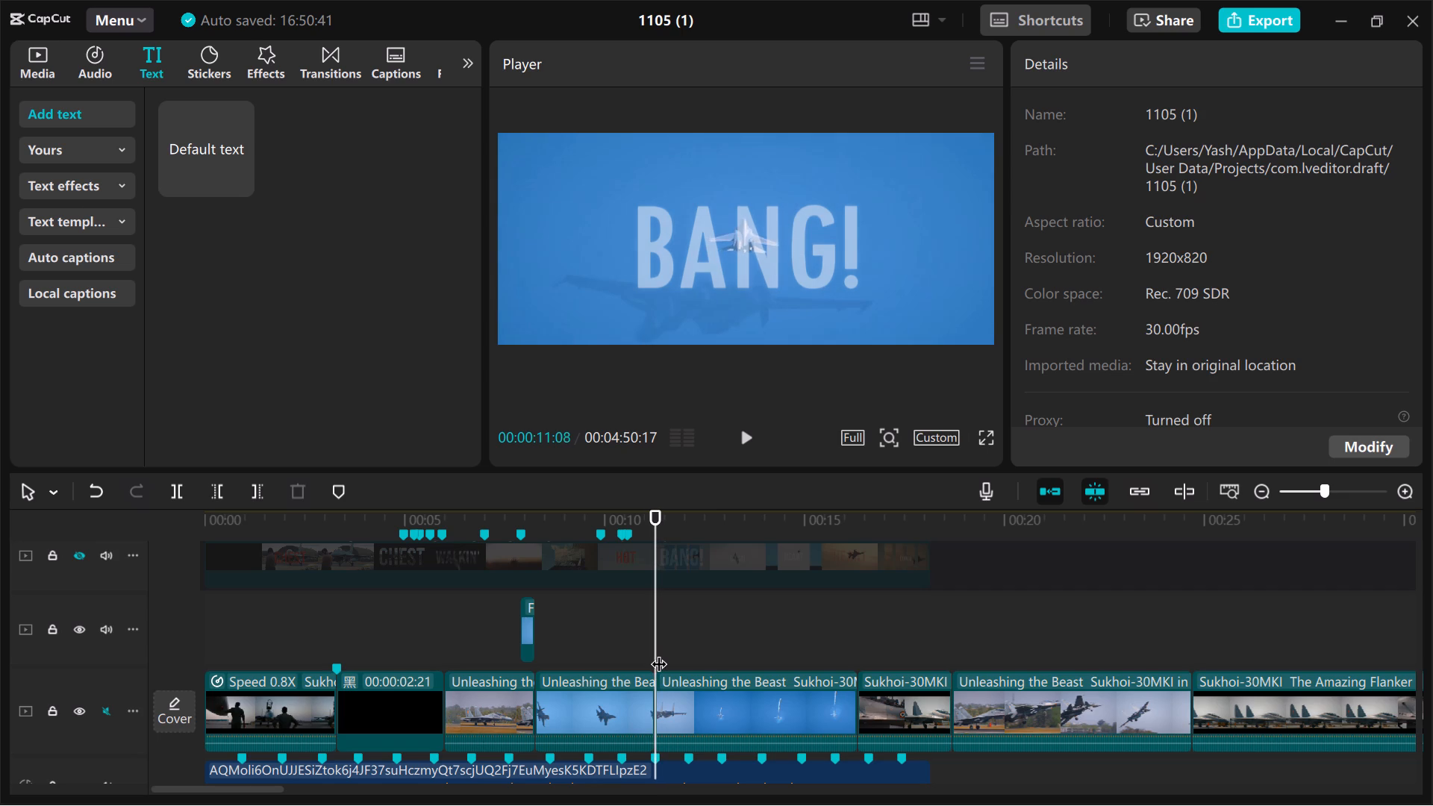
key(Left)
key(Left)
key(Left)
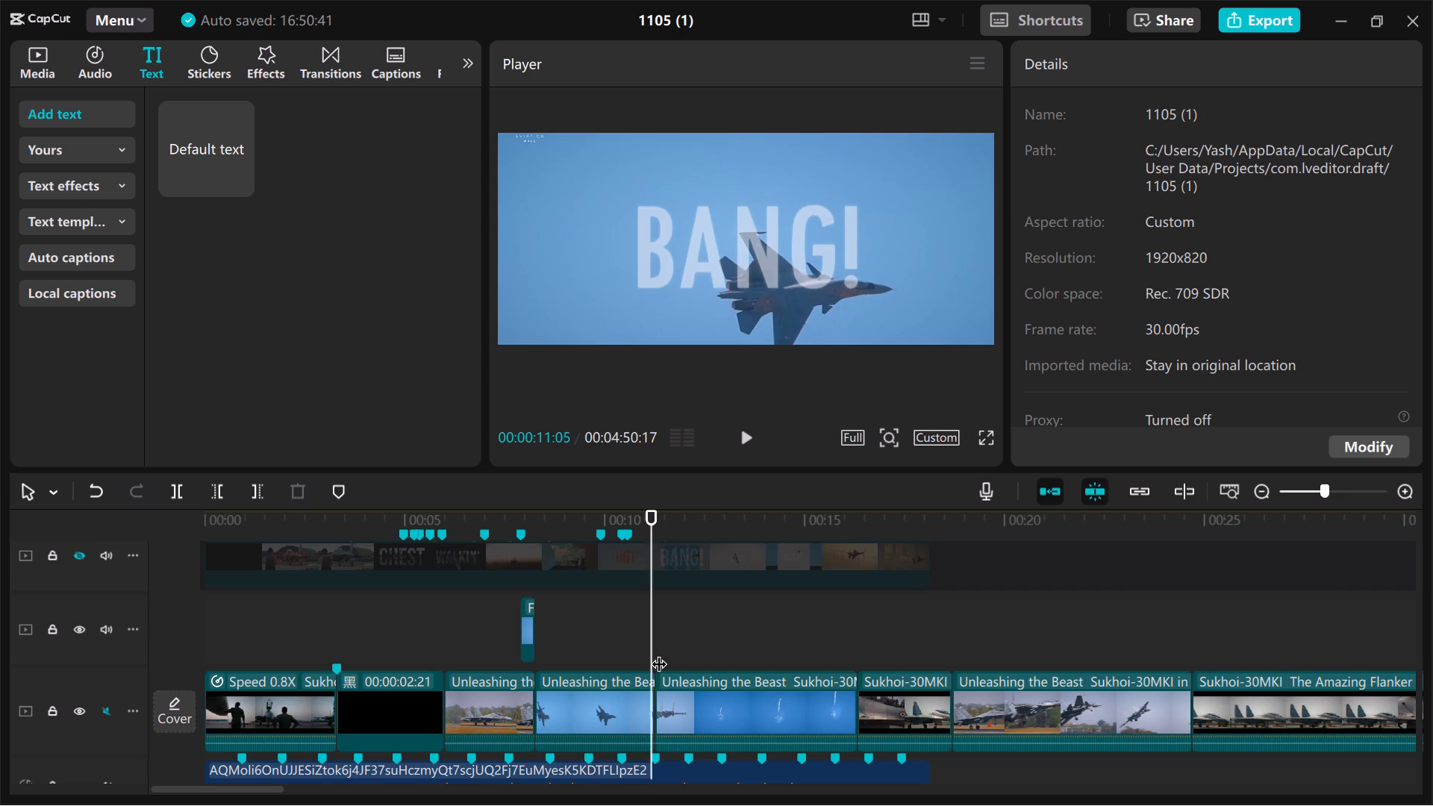
key(Left)
key(Right)
key(Right)
key(Right)
key(Right)
key(Right)
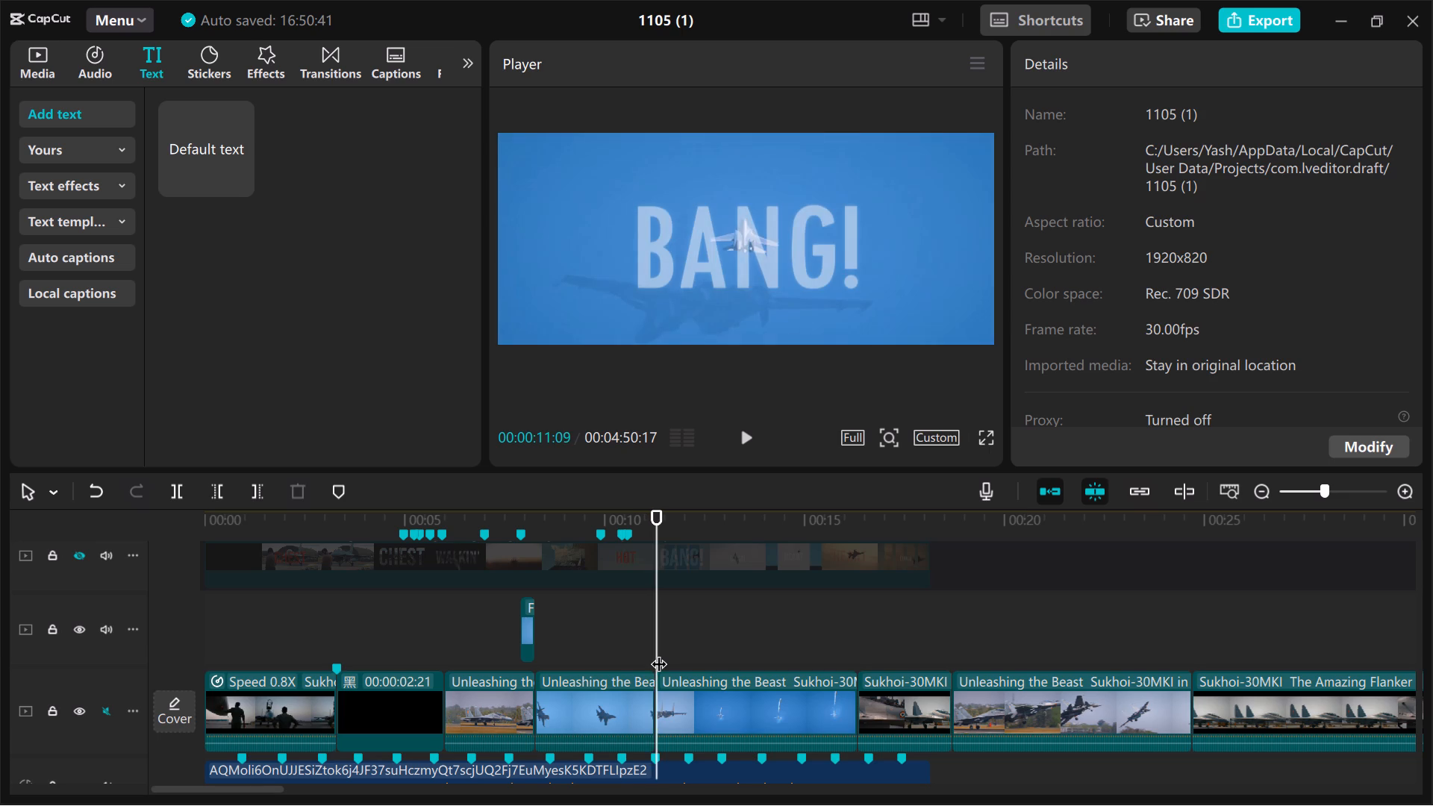
key(Right)
key(Right)
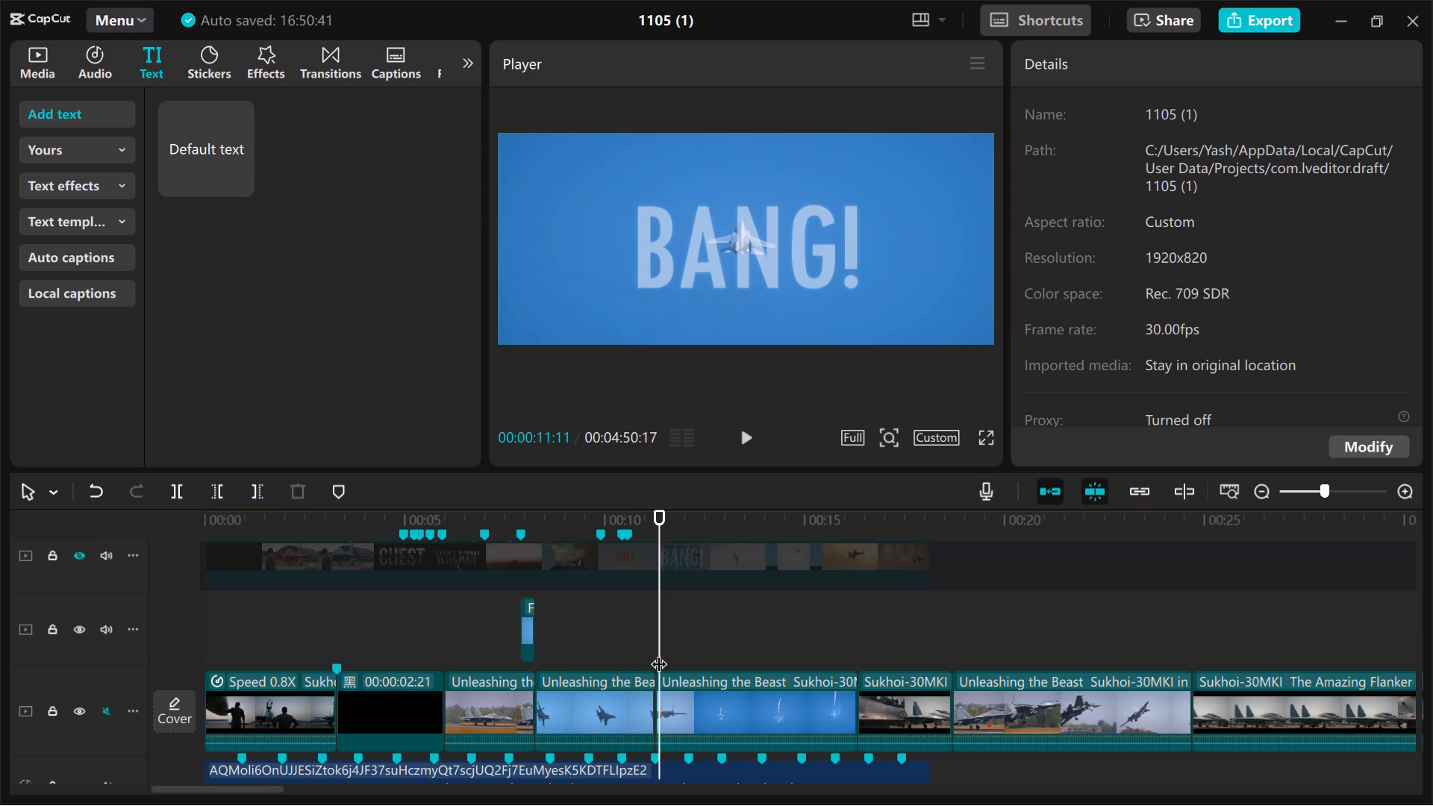
key(Right)
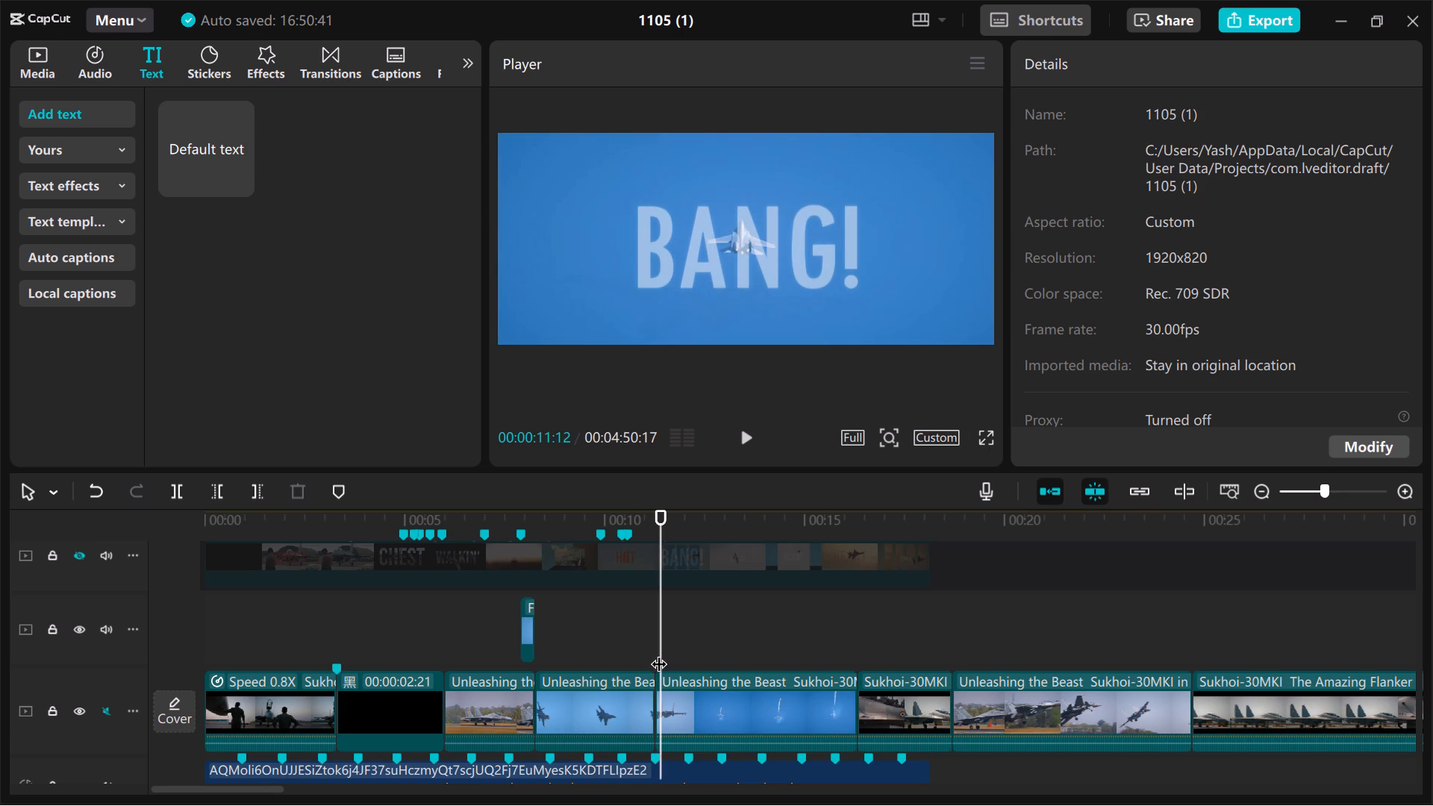
Trim away the extended jet clip's opening frames before 00:00:11:12, giving it a duration of 00:00:04:28.
ctrl+scroll(658, 652, up, 10)
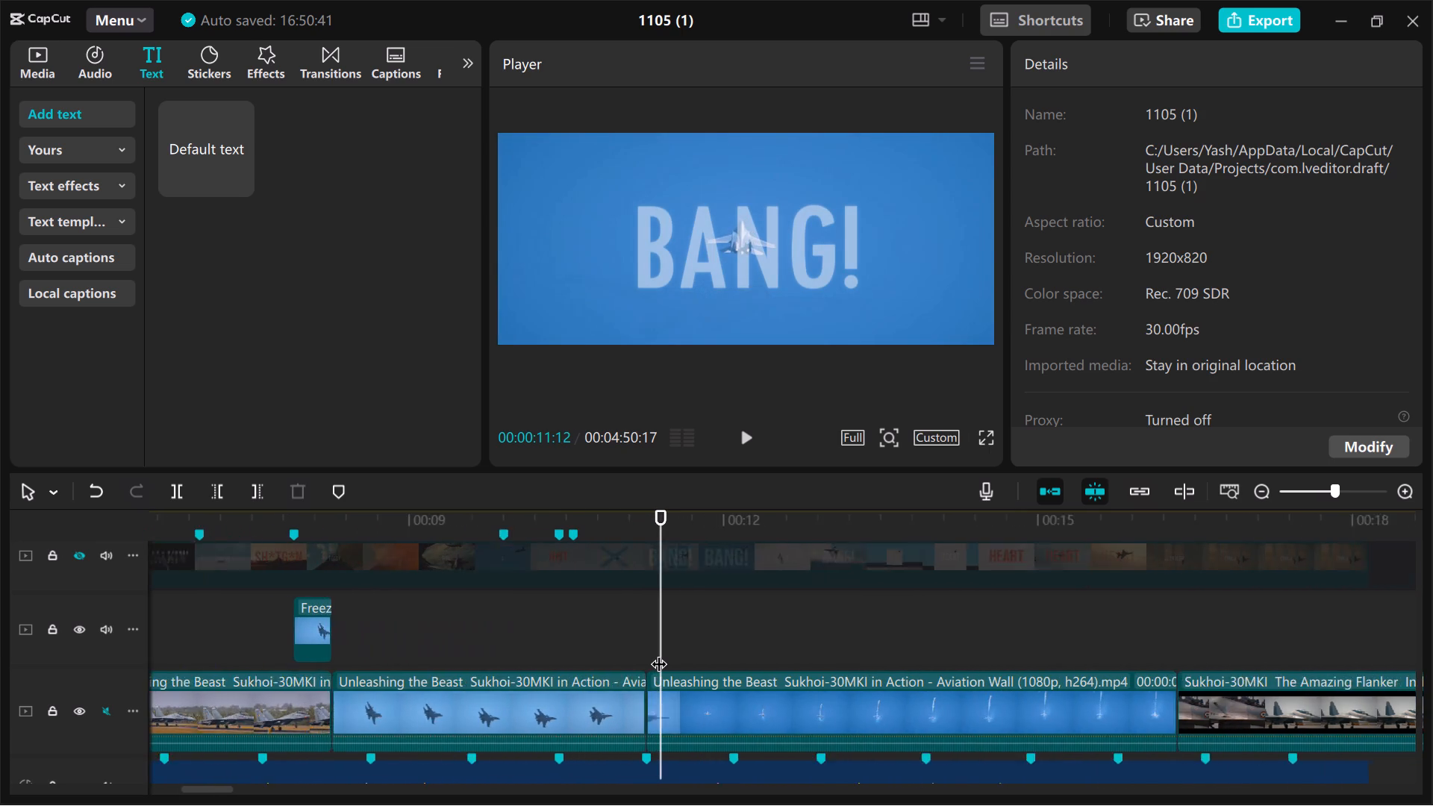
ctrl+scroll(658, 652, up, 4)
key(Left)
key(Left)
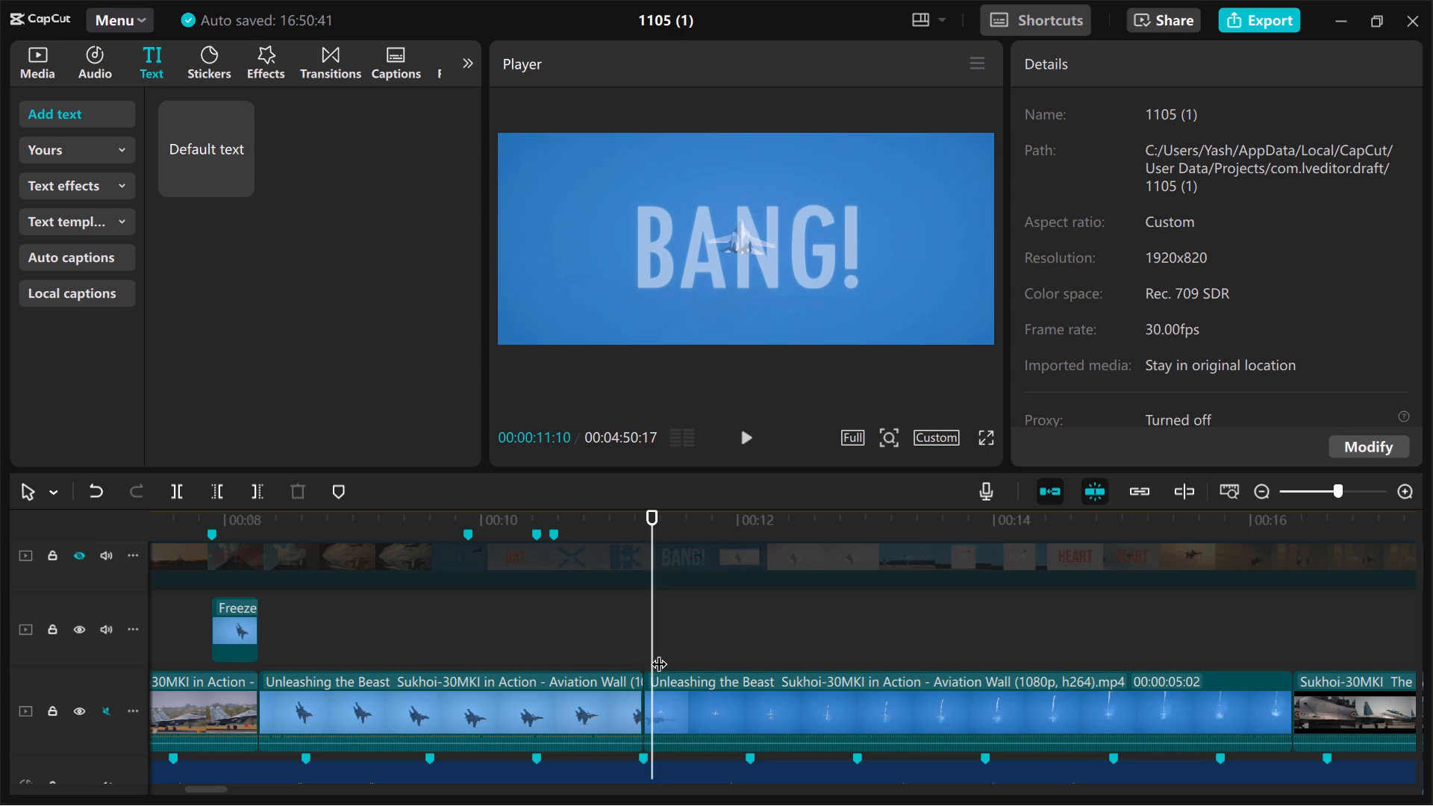
key(Left)
key(Right)
key(Right)
key(Right)
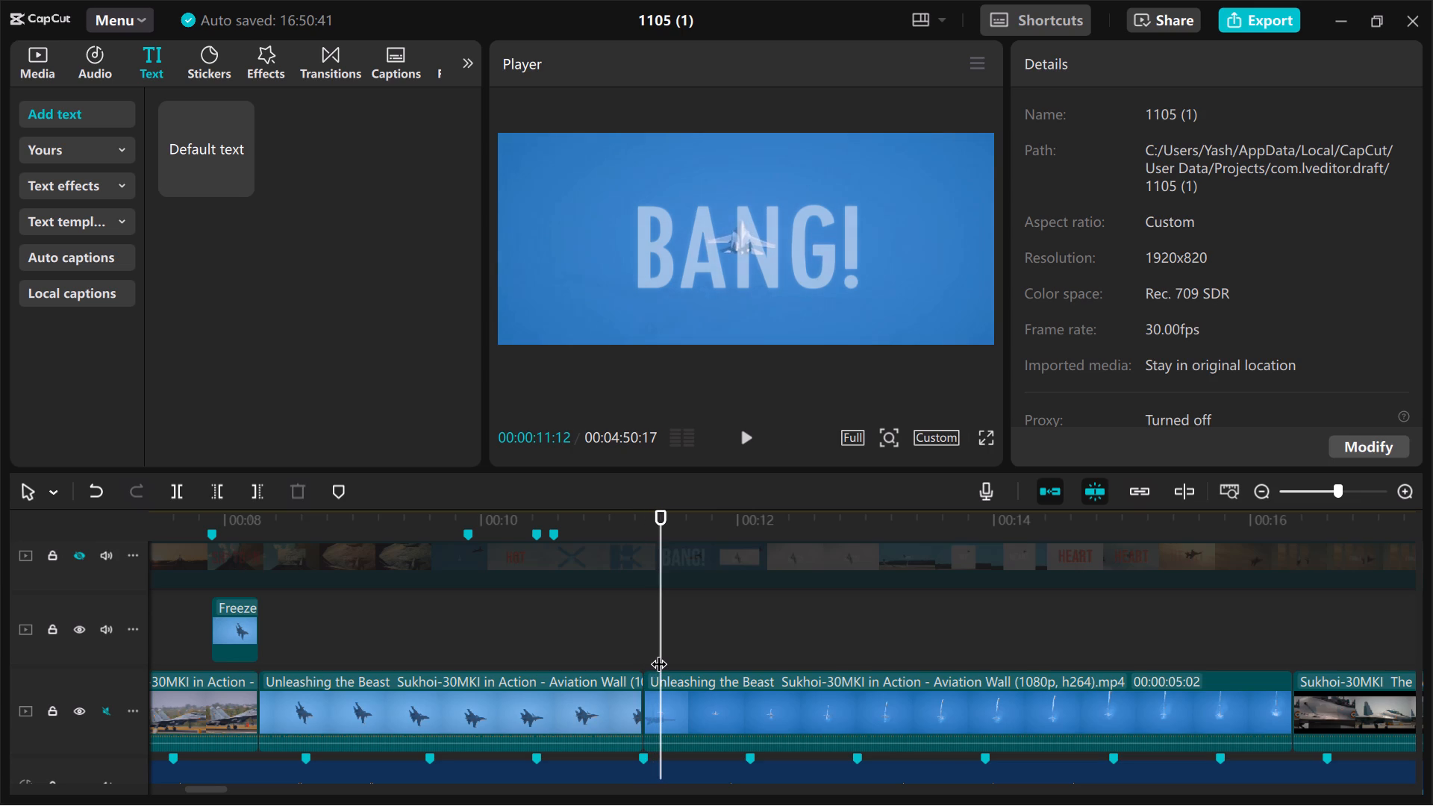
ctrl+scroll(684, 721, up, 8)
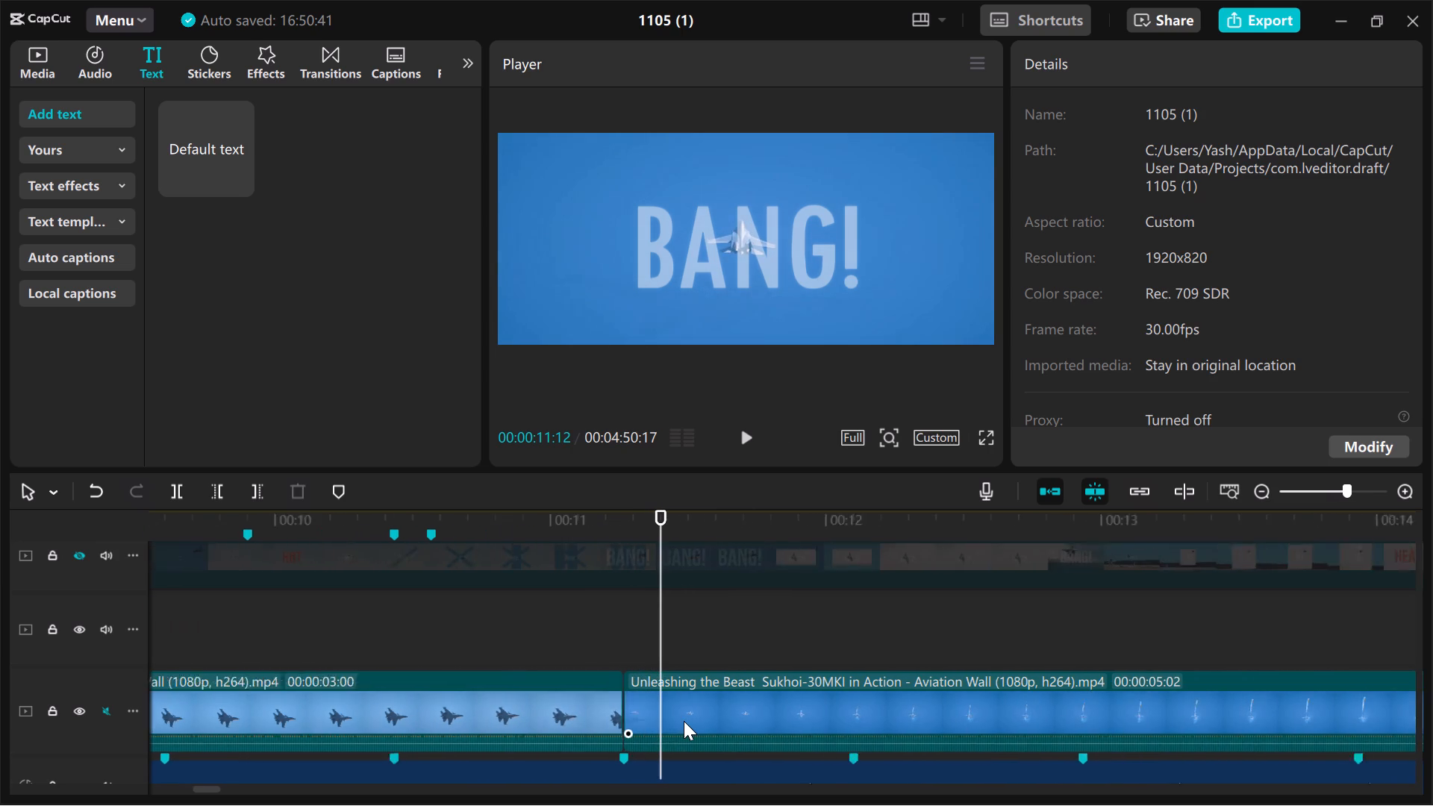
ctrl+scroll(684, 721, up, 3)
click(684, 721)
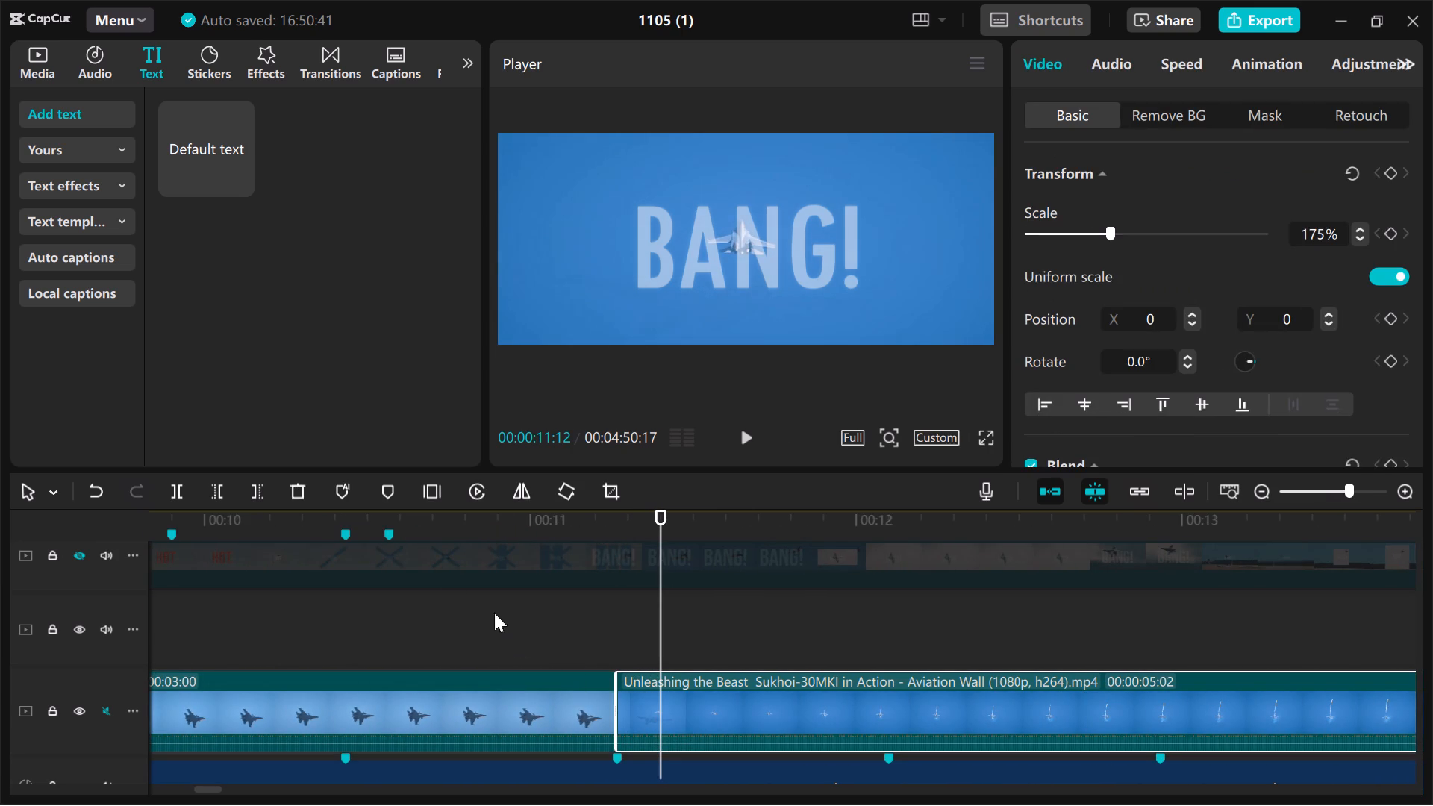
click(220, 487)
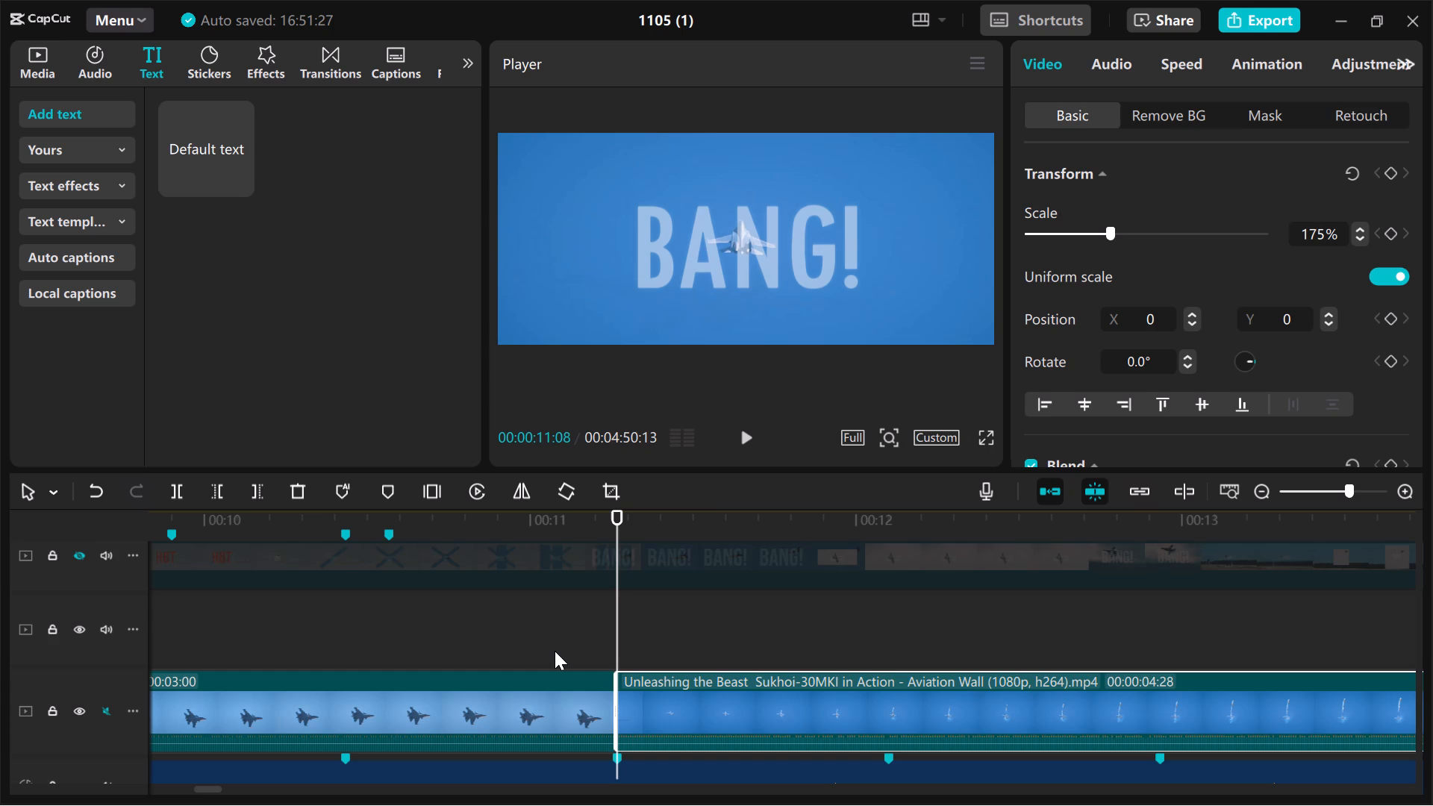
Create a freeze frame from the first frame of the trimmed jet clip at 00:00:11:08.
right_click(675, 693)
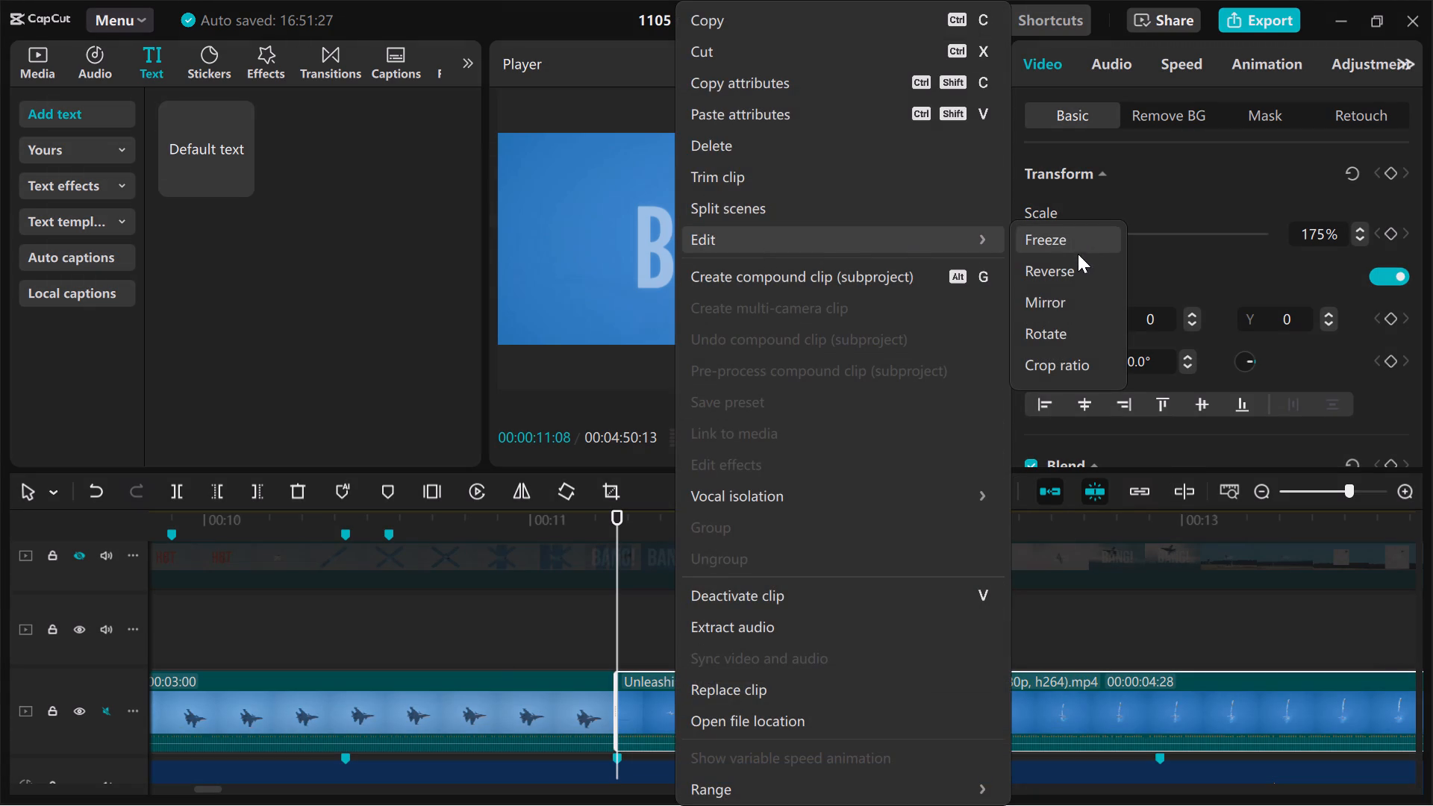
click(1074, 244)
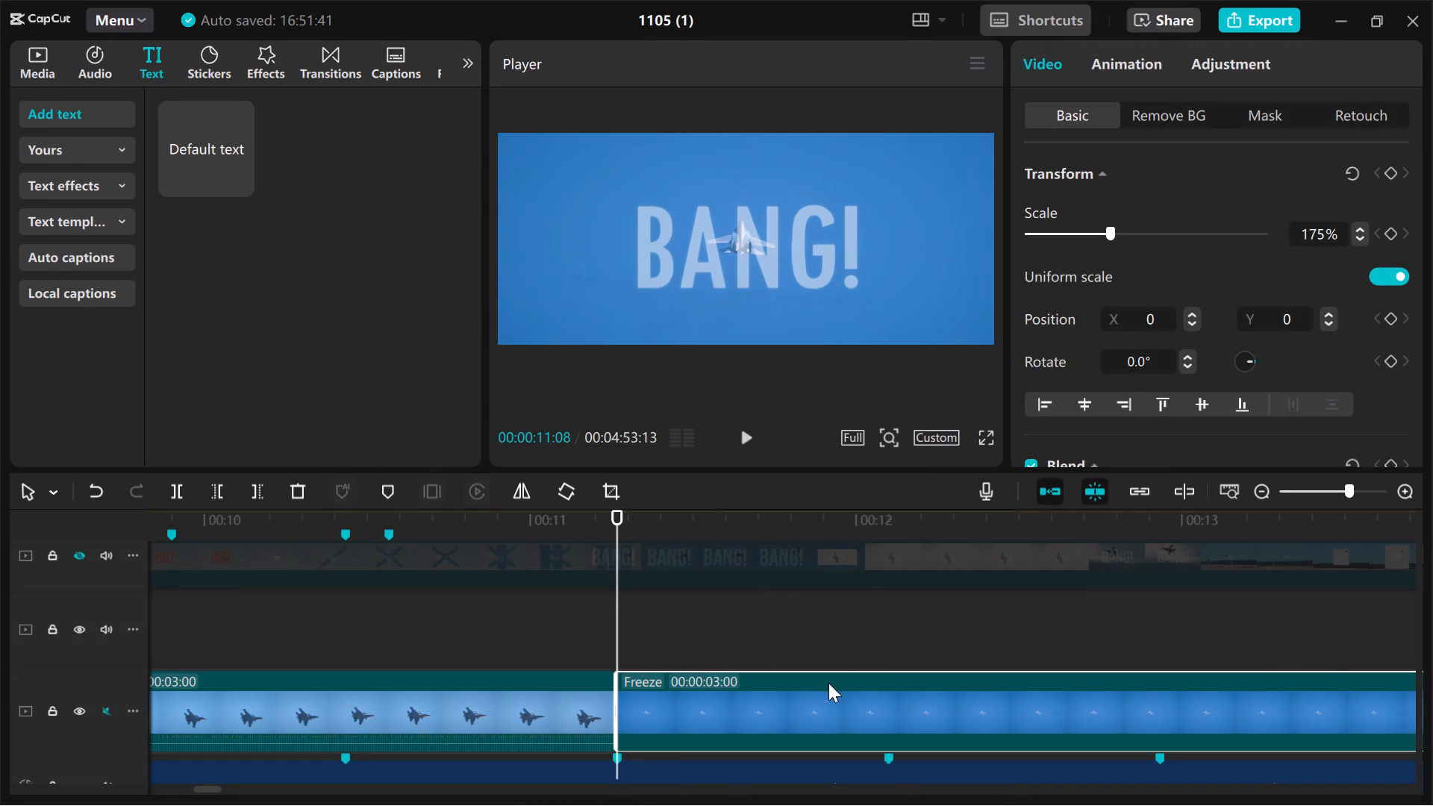
Move the freeze frame to the overlay track, starting at the beat marker before the cut, and trim it to 00:00:00:25, ending at 00:00:11:08.
drag(828, 716, 769, 647)
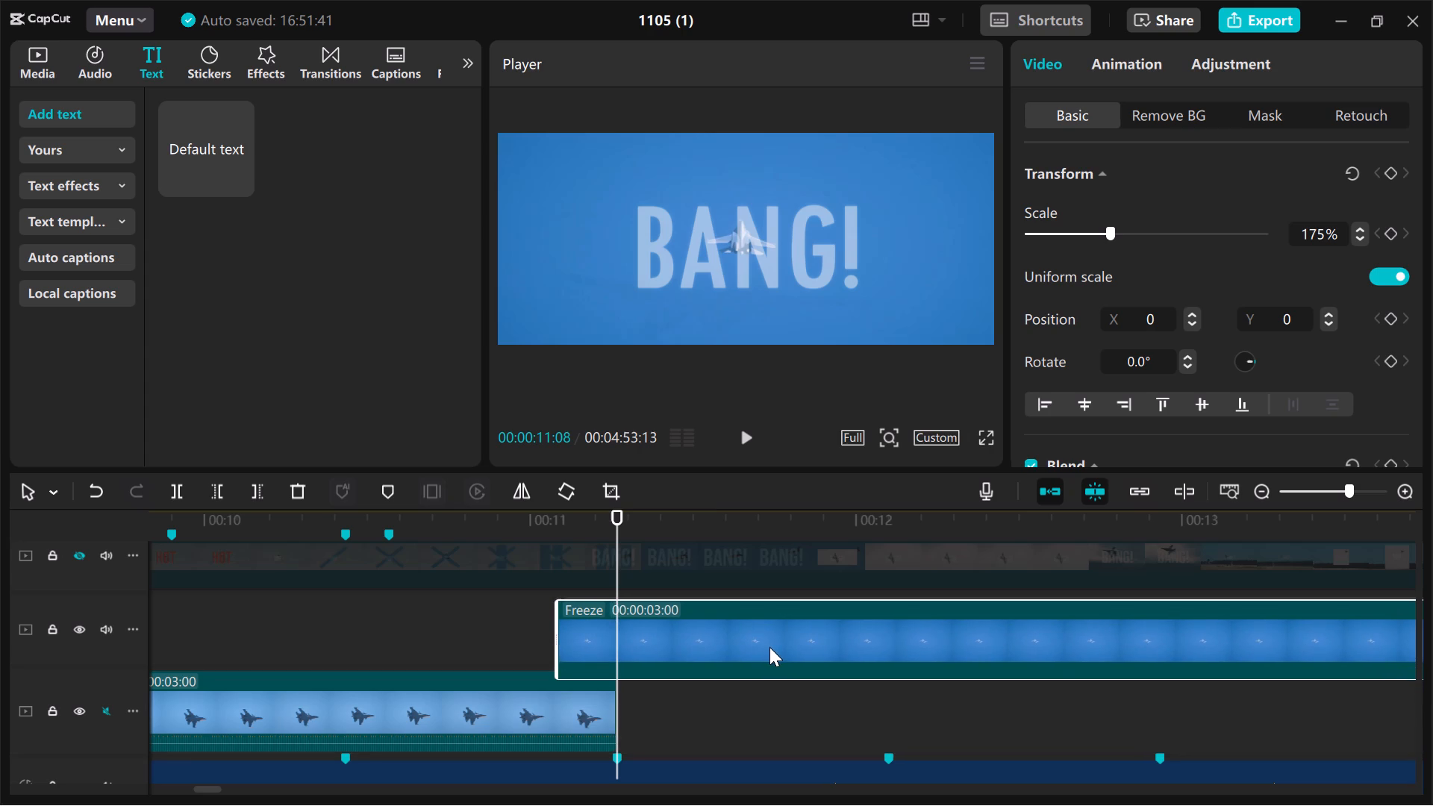
scroll(840, 640, left, 1)
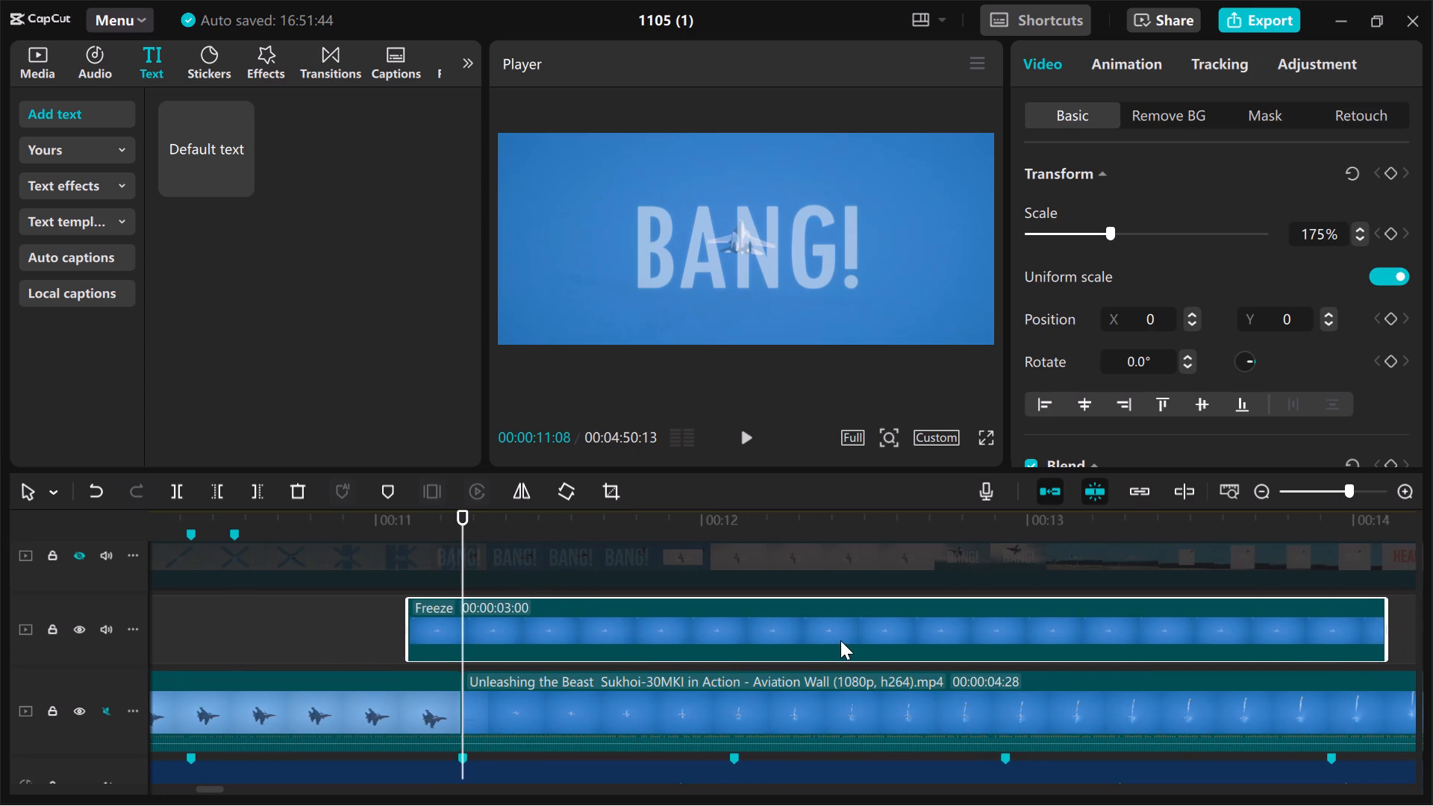
drag(840, 640, 625, 647)
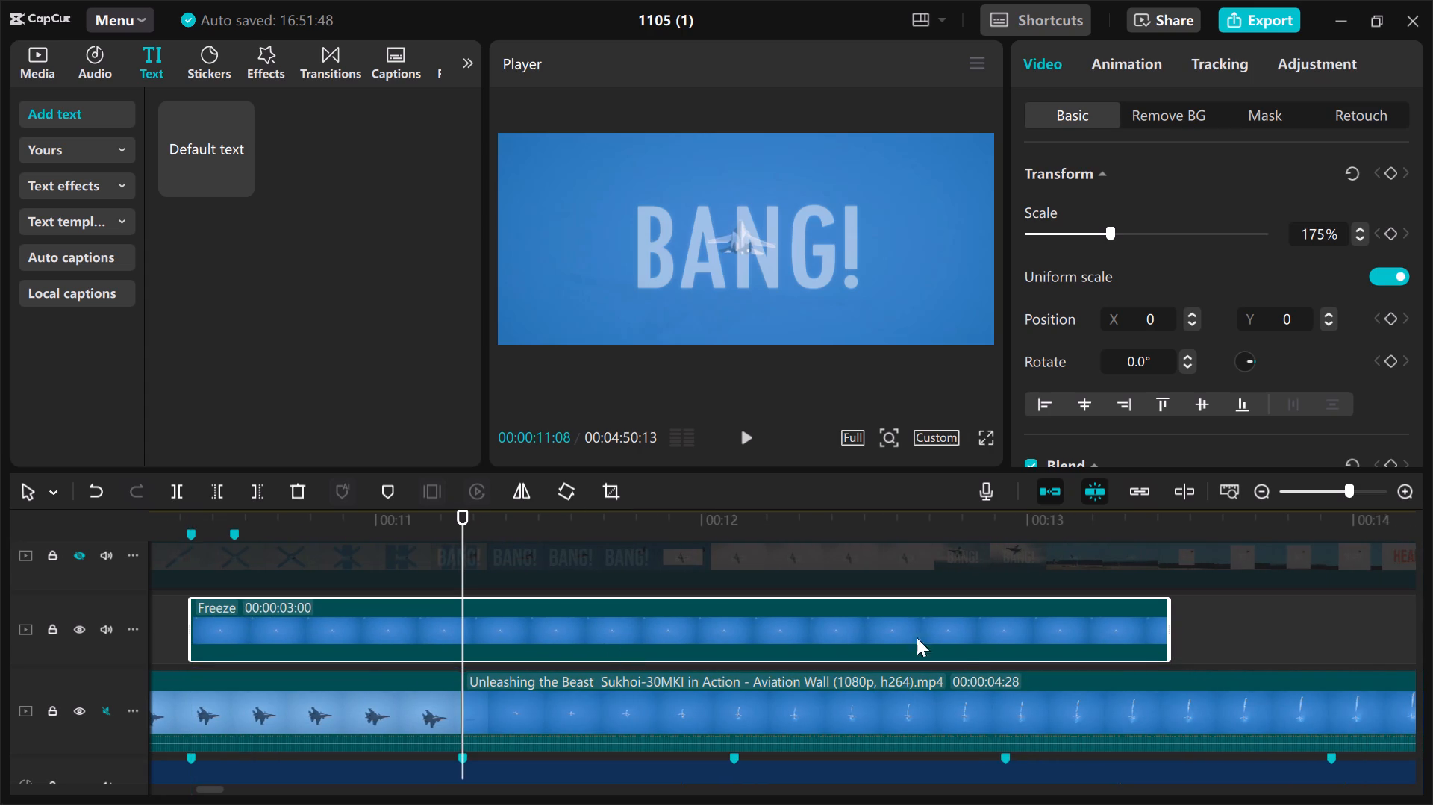
drag(1170, 636, 609, 663)
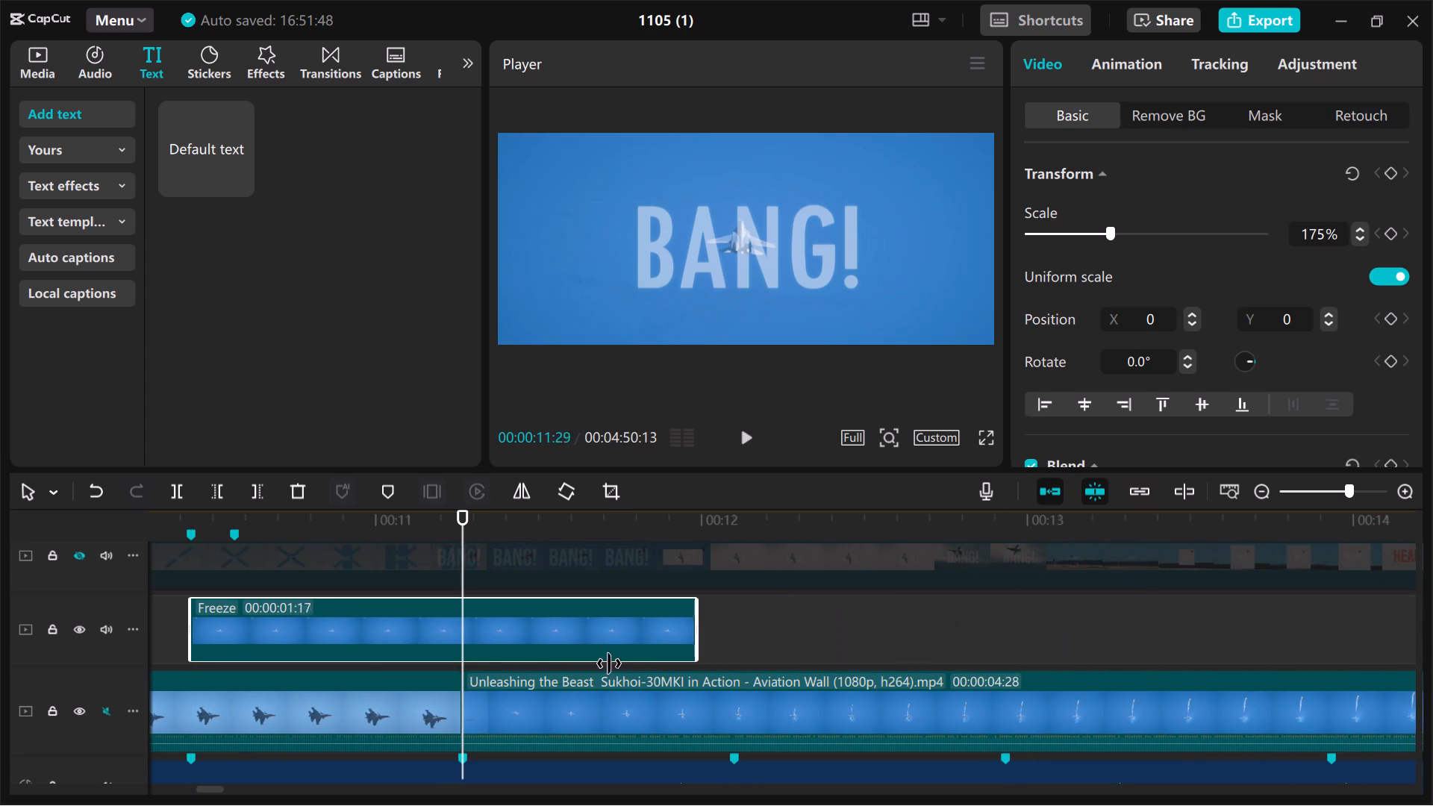
drag(609, 663, 469, 646)
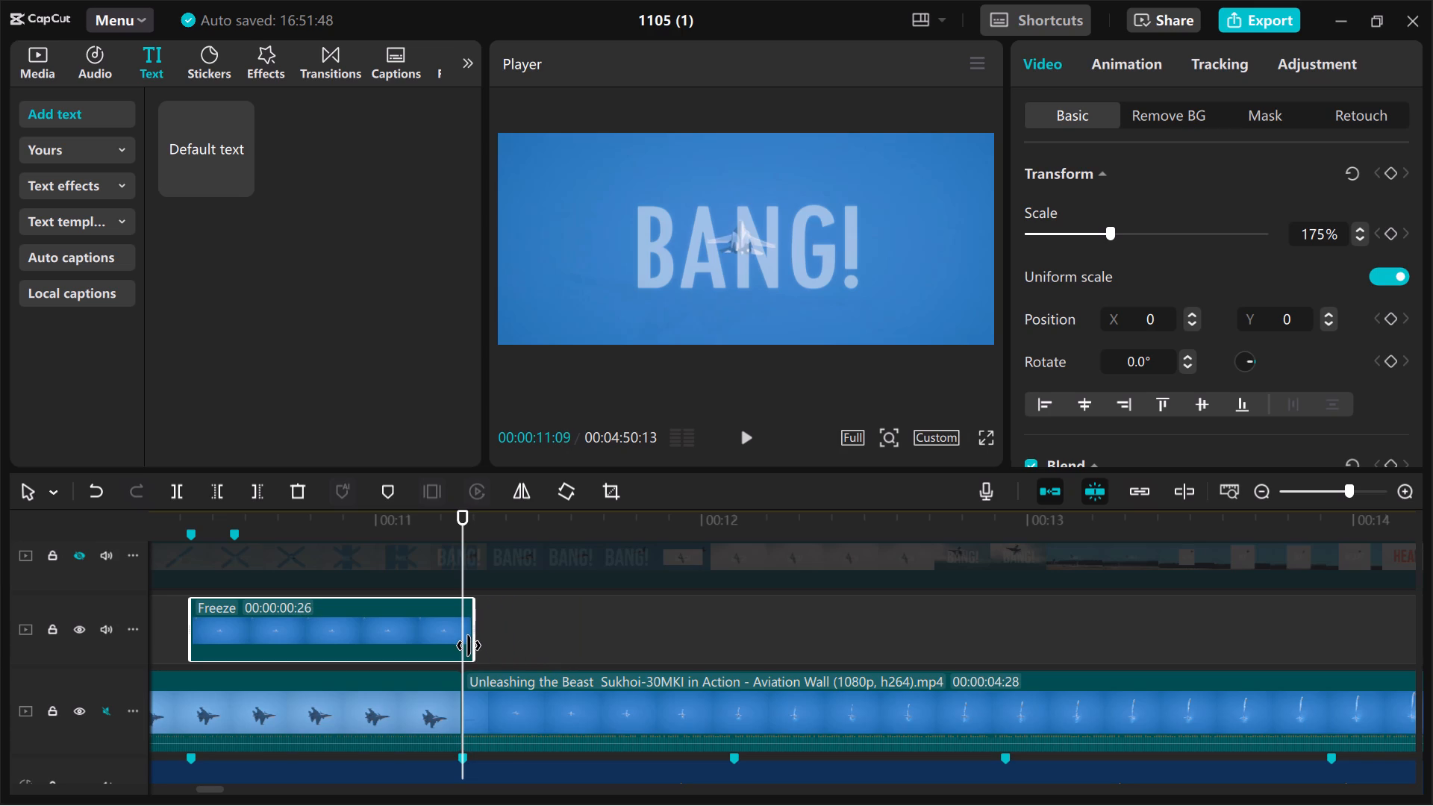
drag(469, 646, 461, 637)
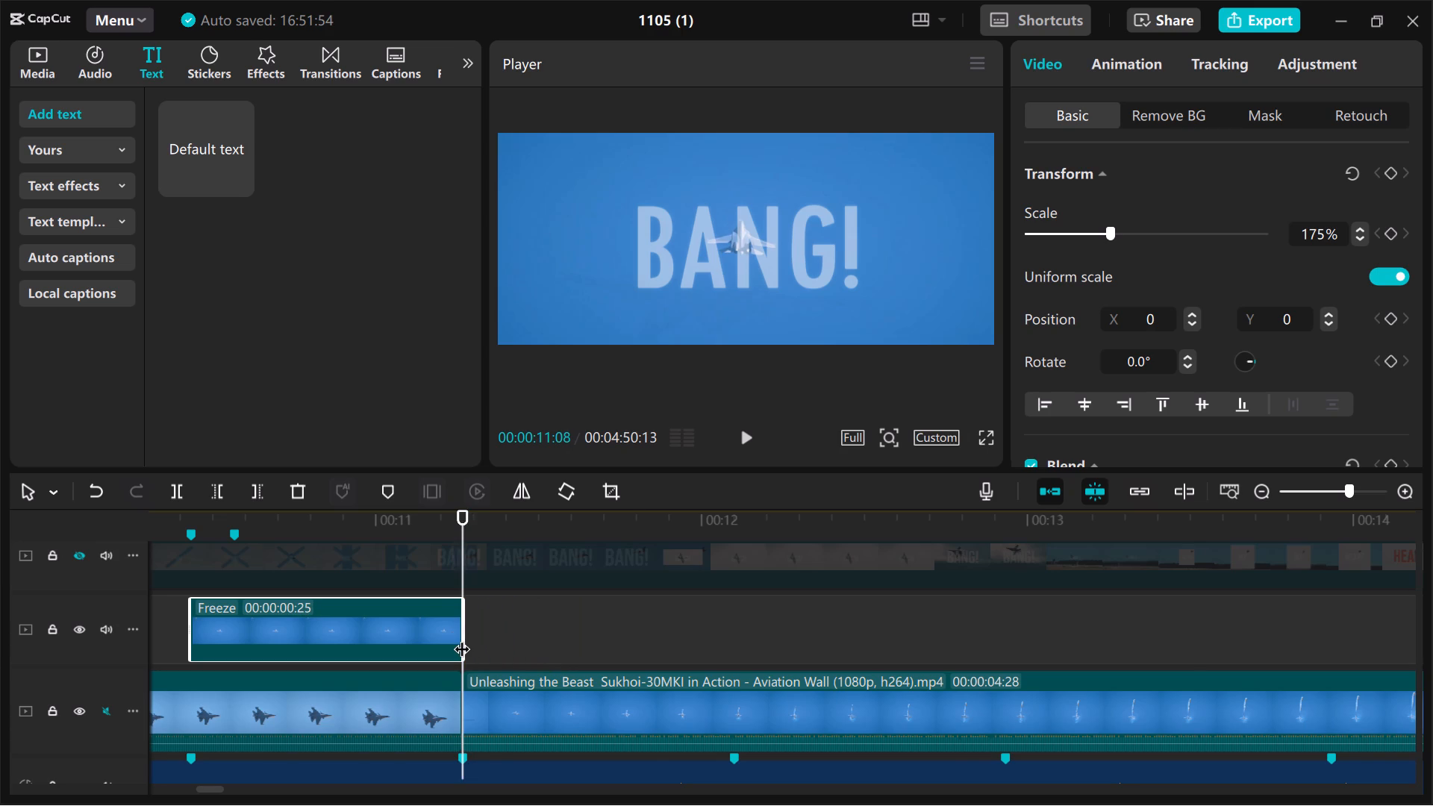
Add a rectangle mask to the freeze frame overlay and invert it.
scroll(461, 637, right, 1)
ctrl+scroll(461, 637, up, 5)
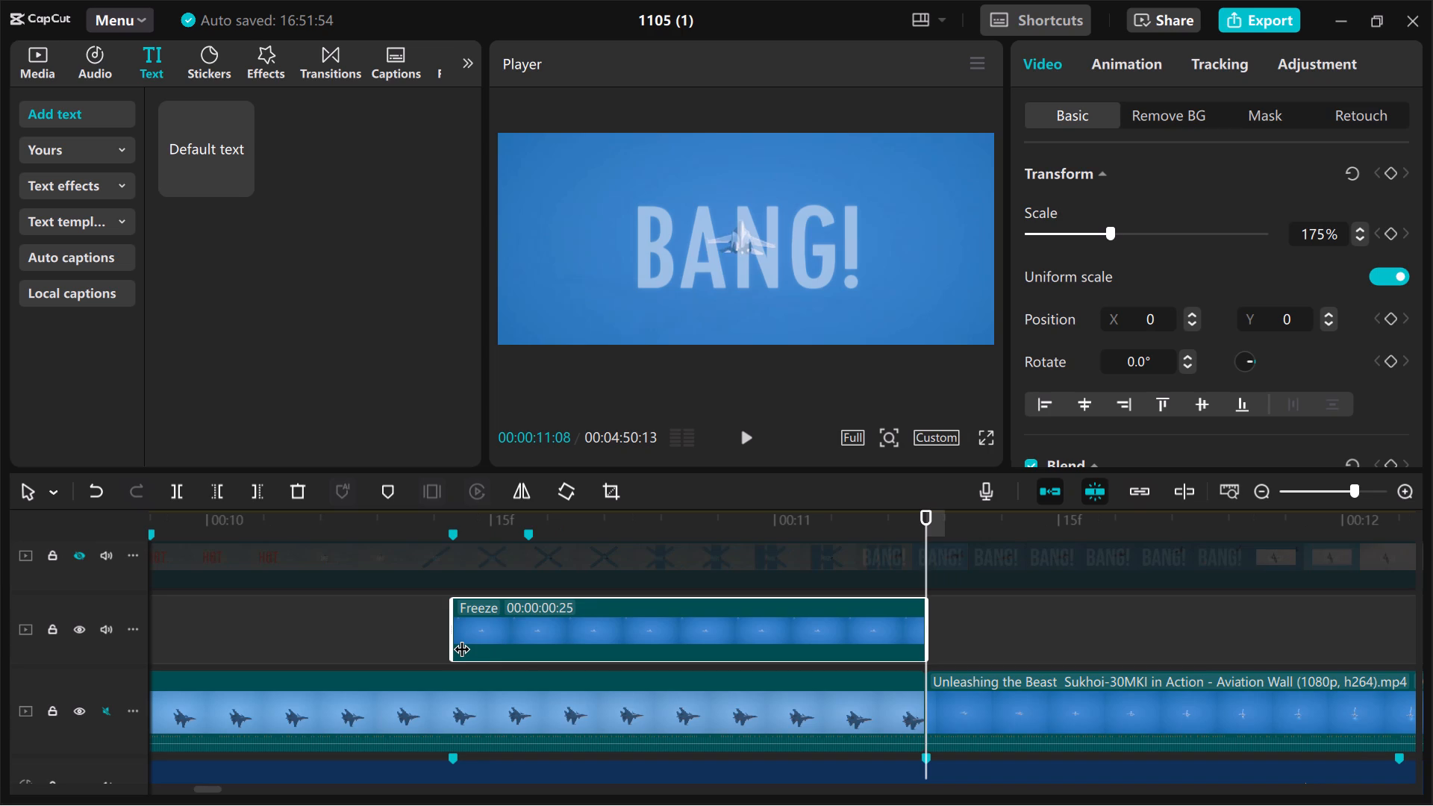
click(1261, 111)
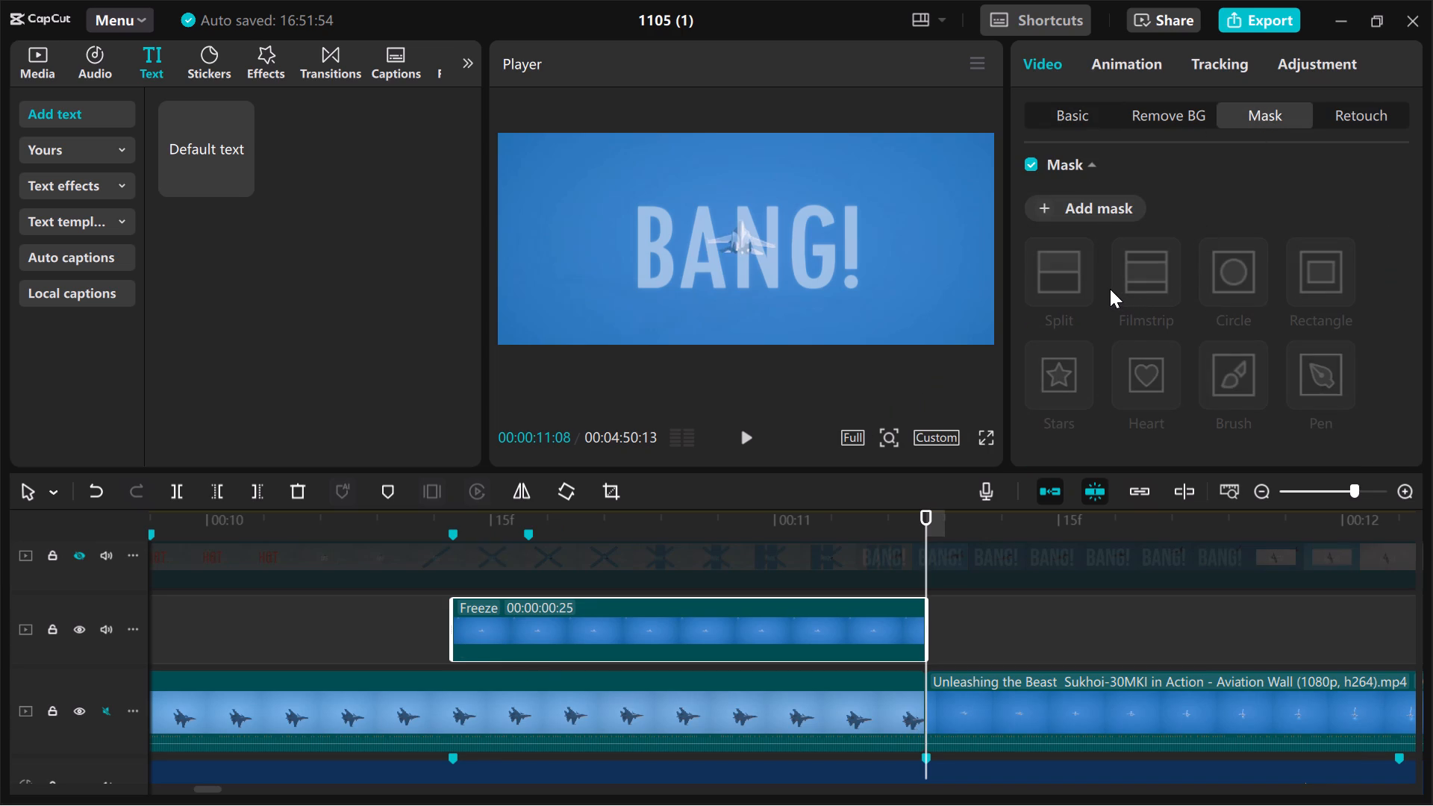
click(1307, 266)
click(1116, 209)
scroll(1171, 238, down, 1)
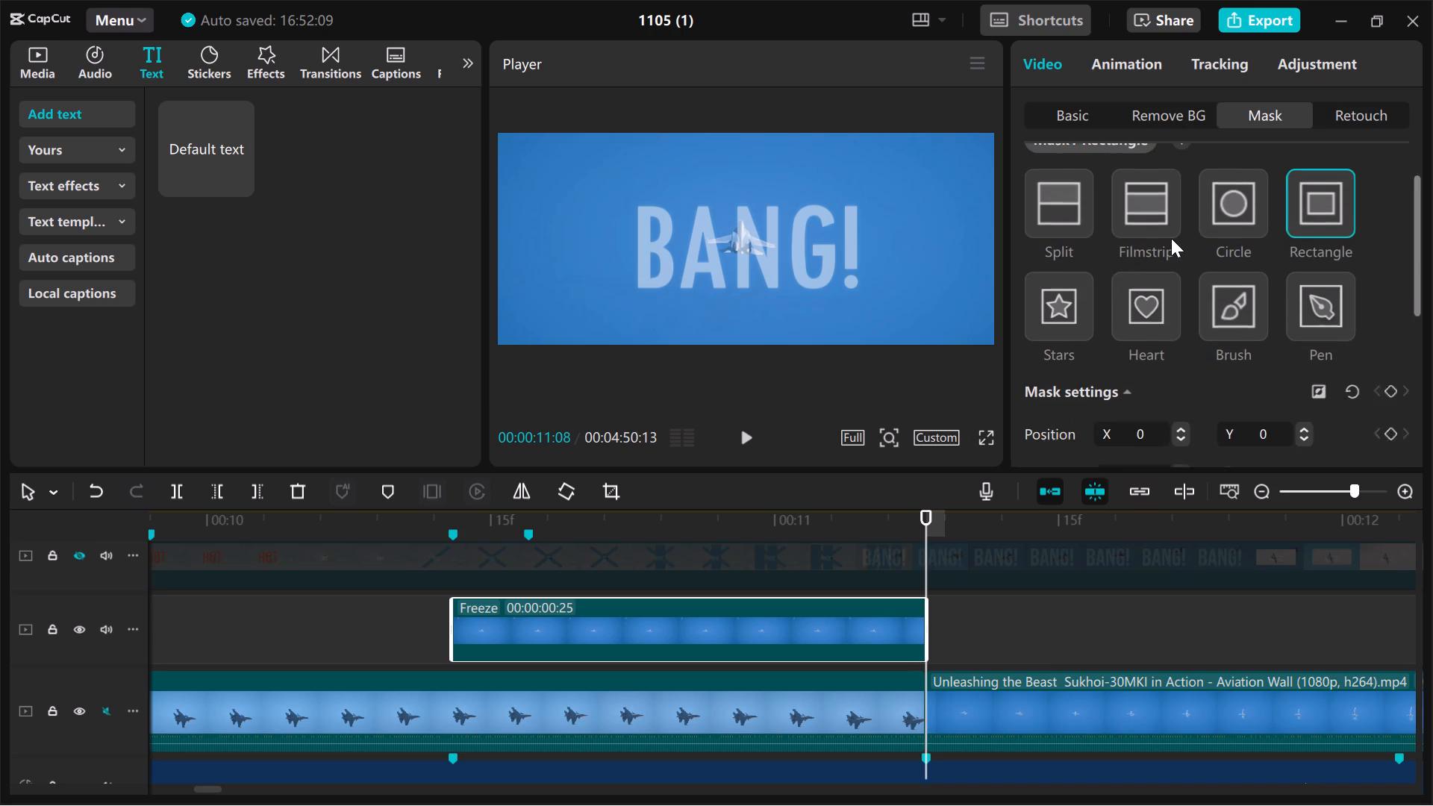
scroll(1171, 238, down, 1)
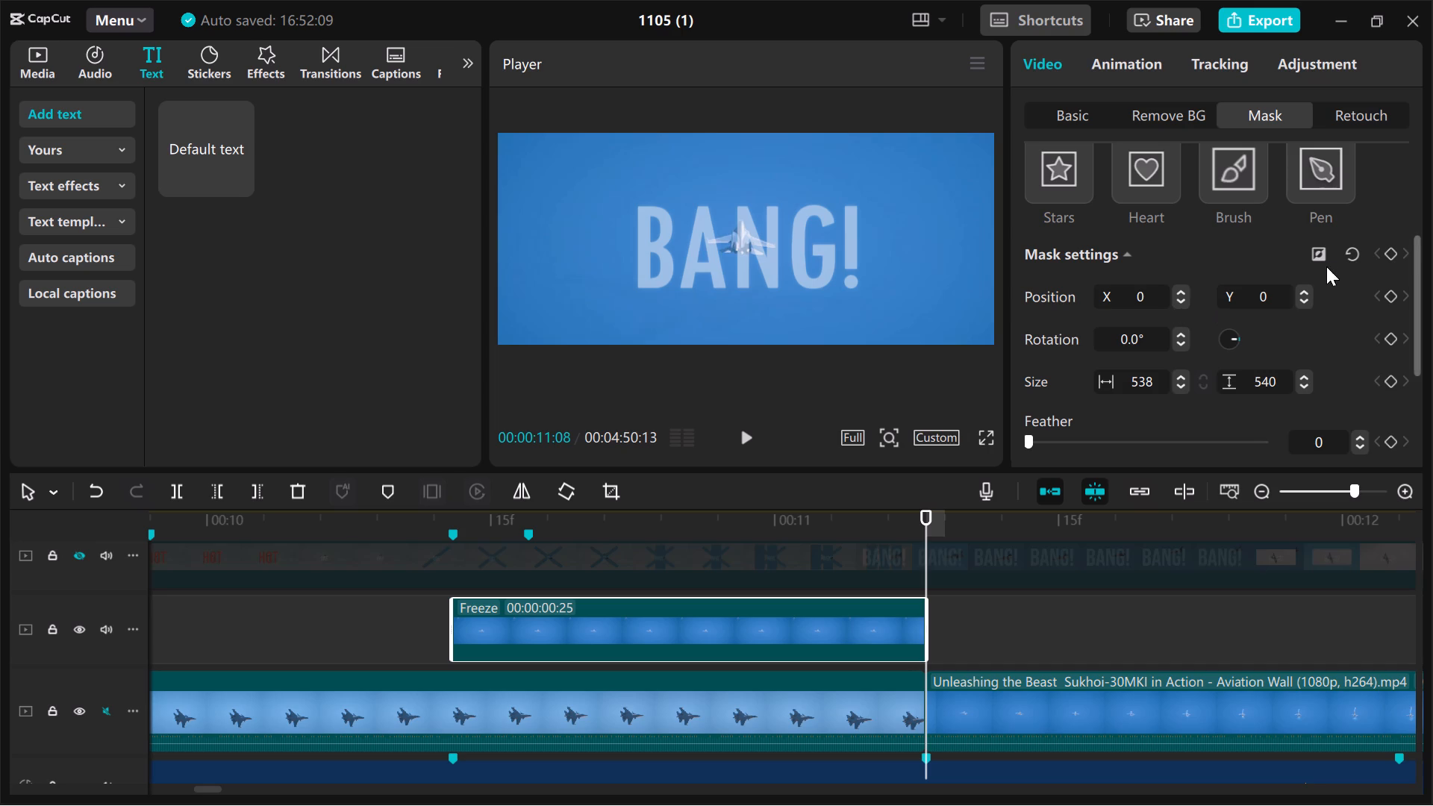
click(1320, 257)
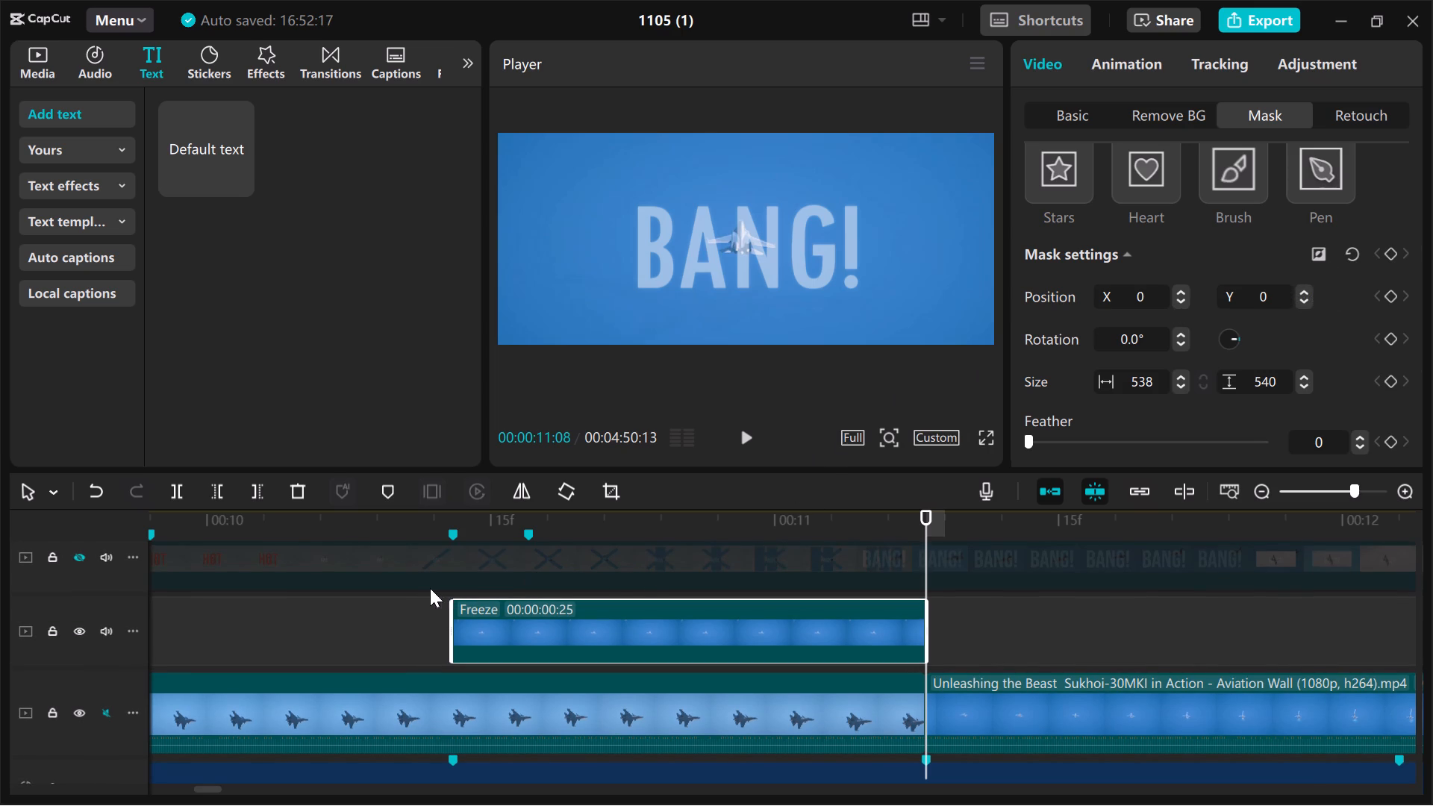
Step frame by frame from 00:00:10:12 into the freeze frame and examine the inverted mask's window against the ONE, IT and WENT captions.
click(440, 604)
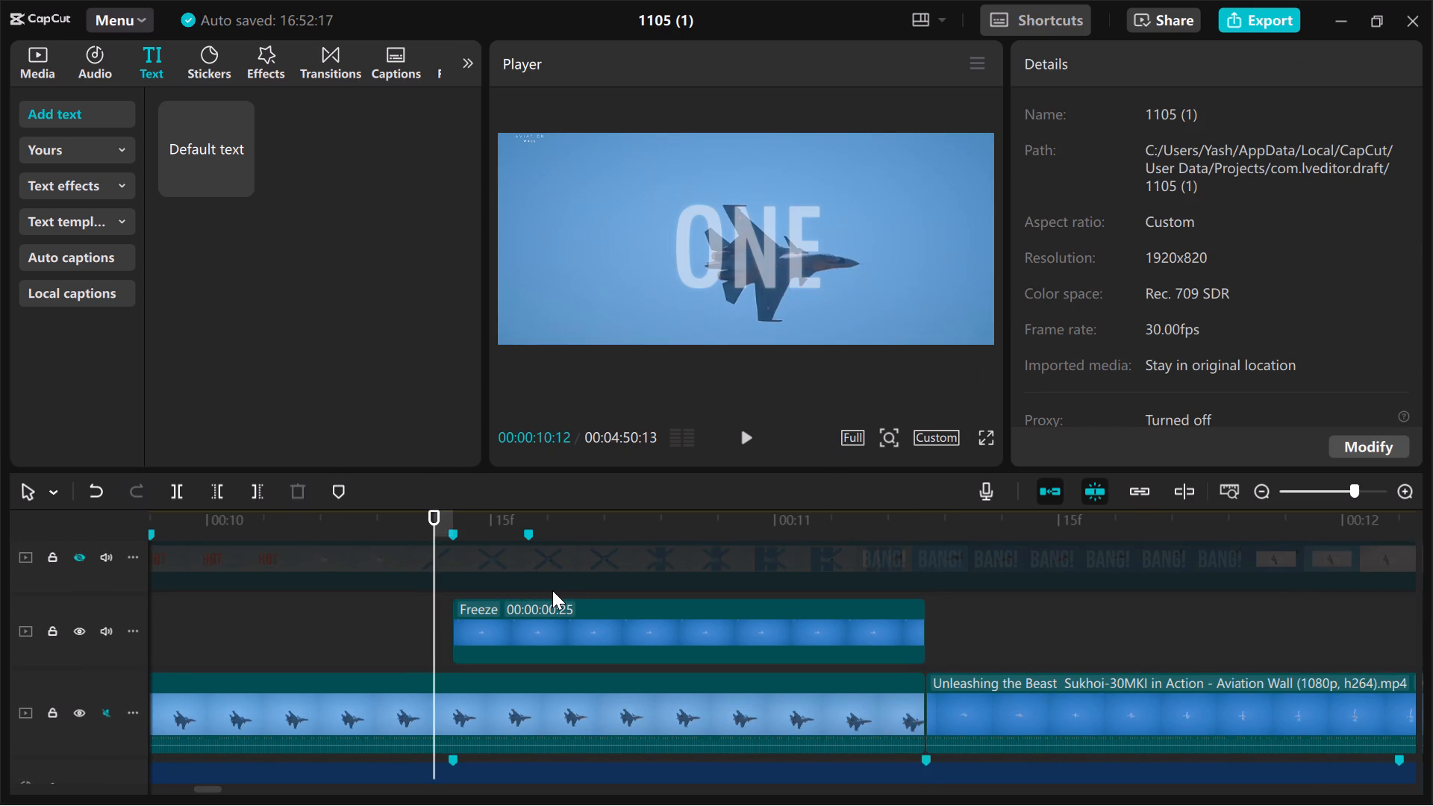
key(Right)
key(Right)
key(Right)
key(Right)
key(Right)
key(Right)
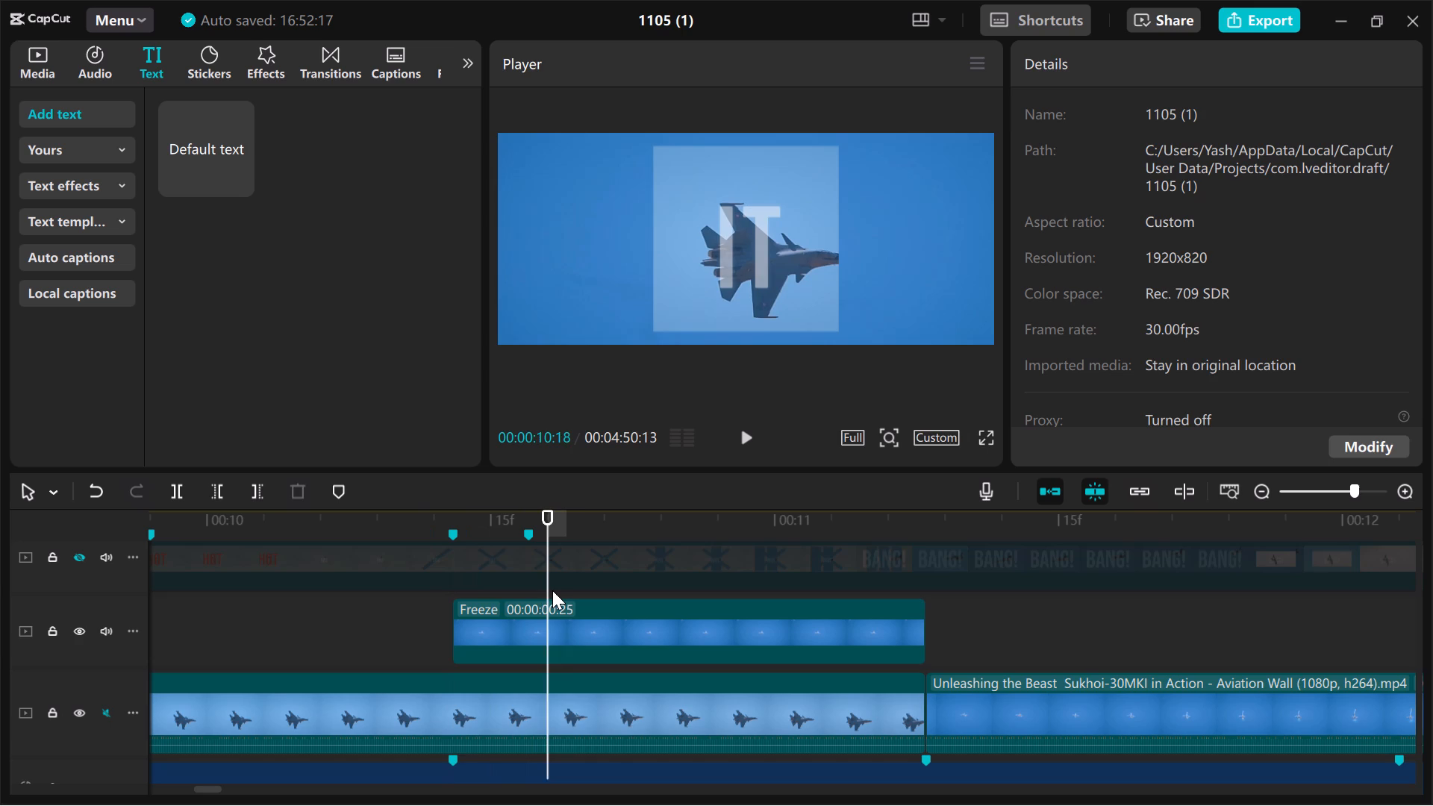
key(Right)
key(Right)
key(Right)
key(Right)
key(Right)
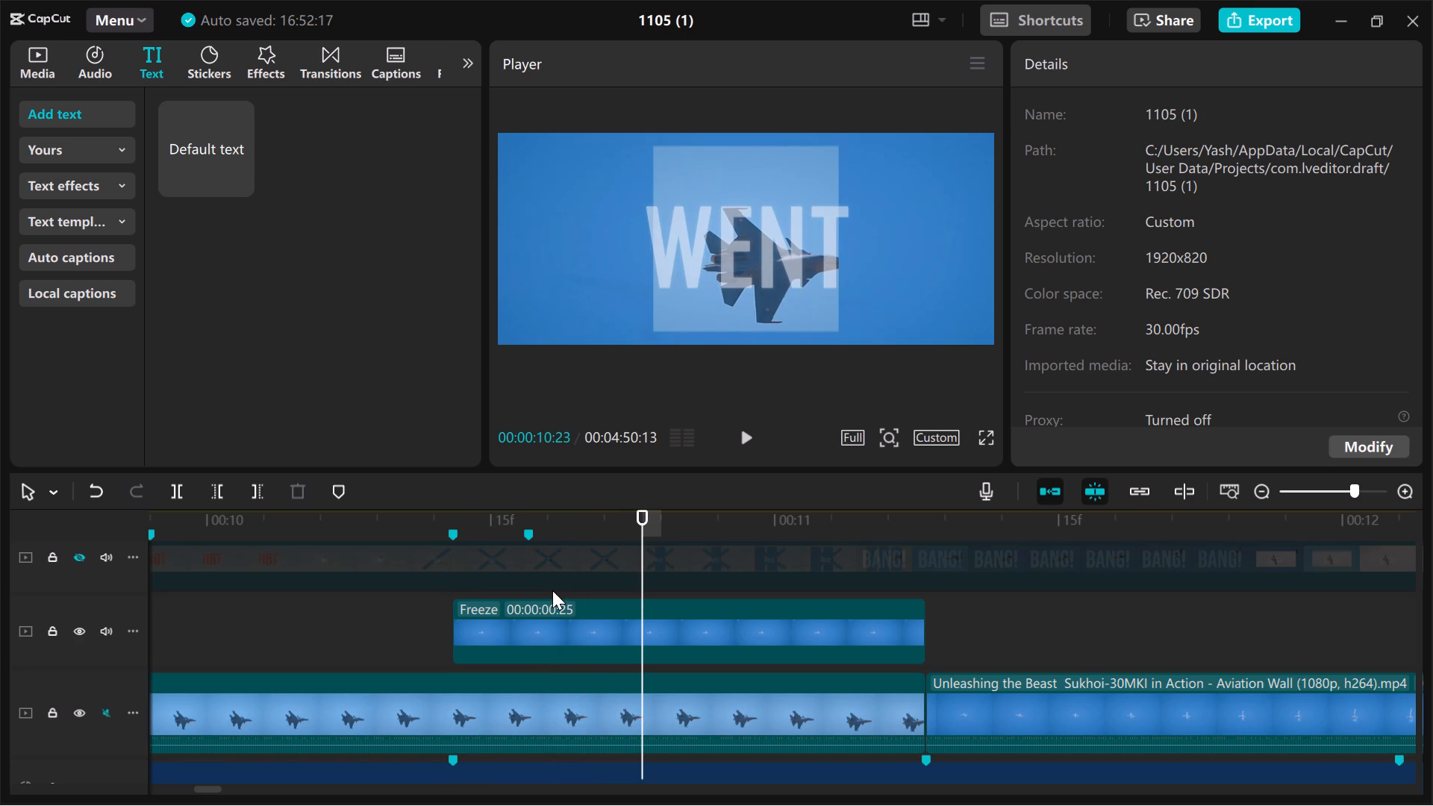
key(Left)
key(Left)
key(Left)
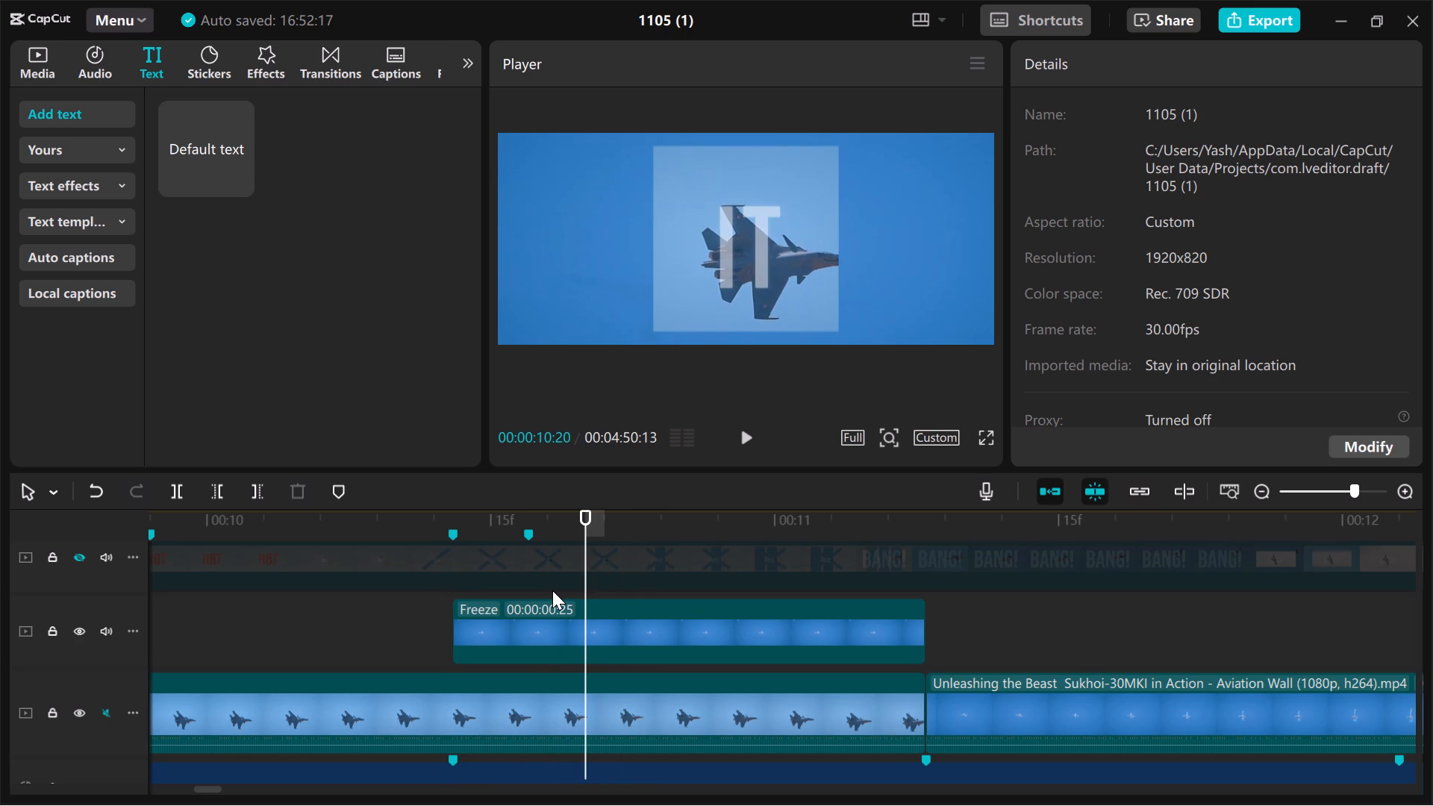
key(Left)
key(Left)
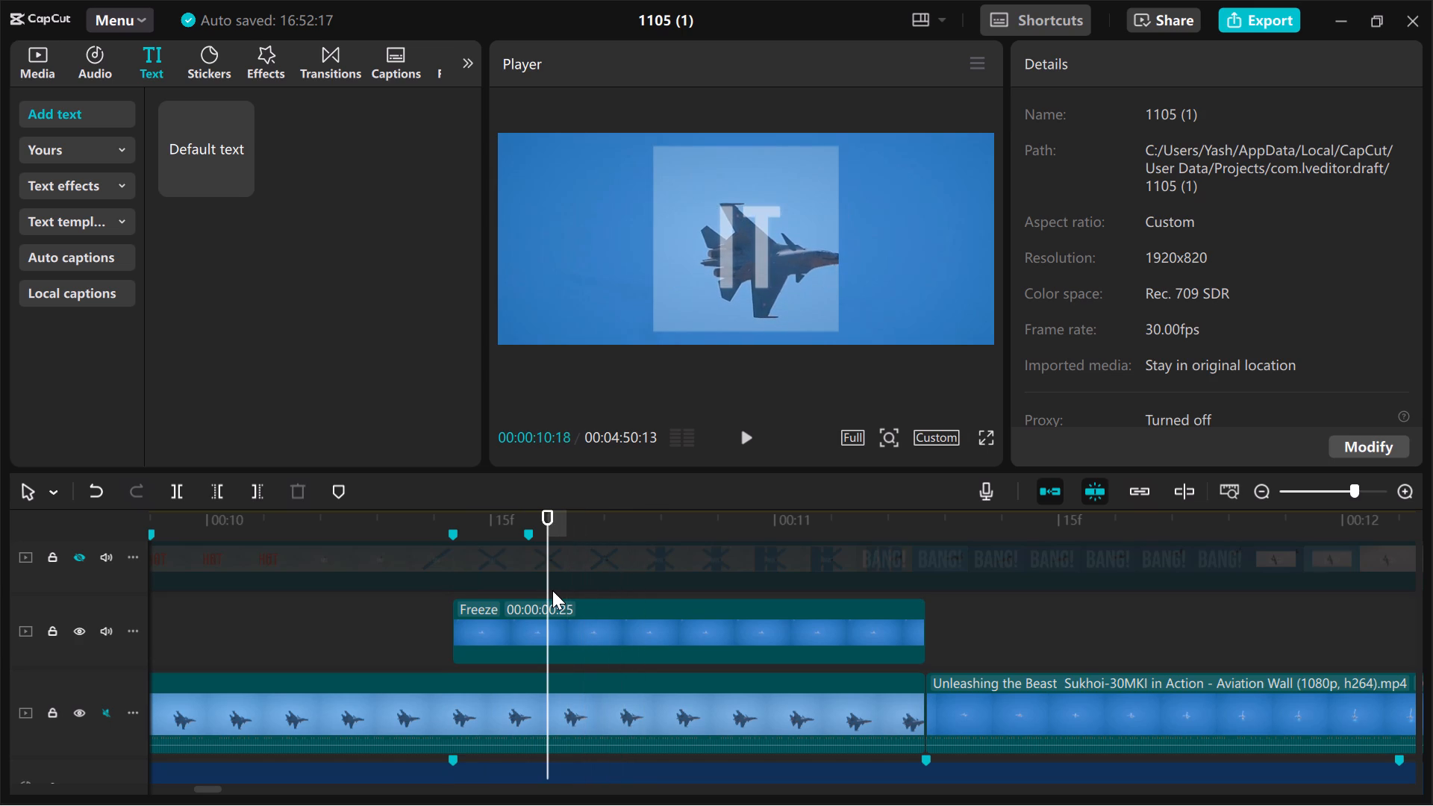
key(Left)
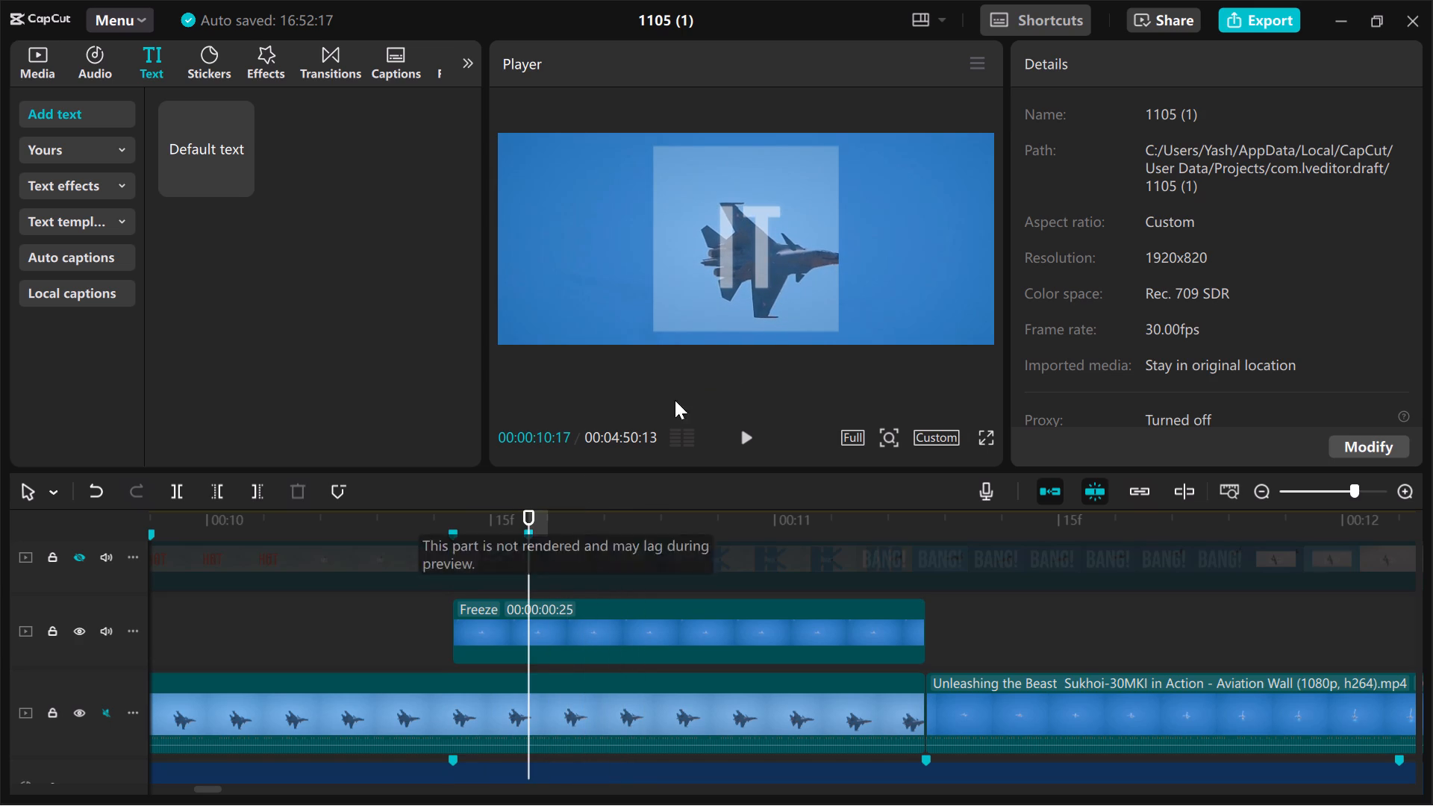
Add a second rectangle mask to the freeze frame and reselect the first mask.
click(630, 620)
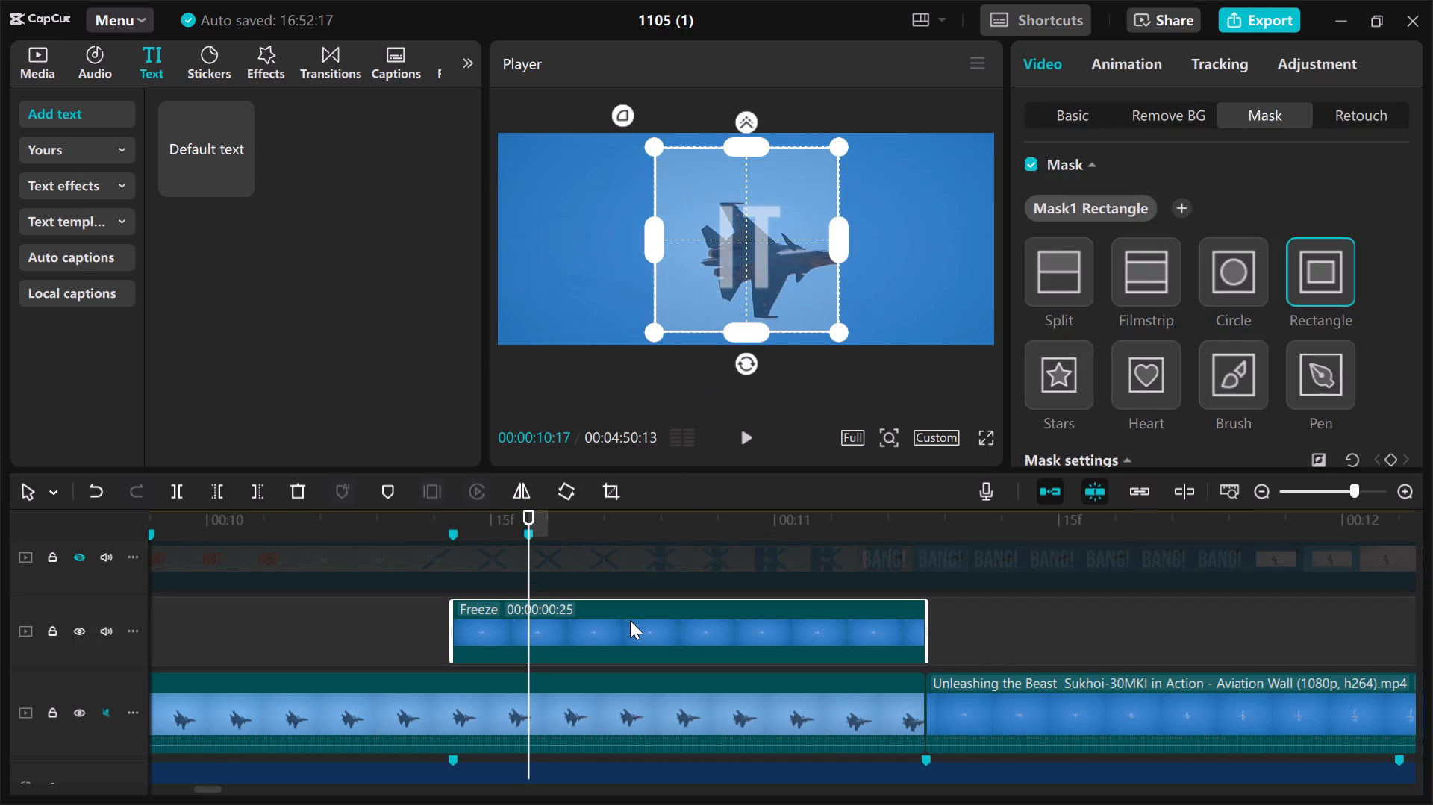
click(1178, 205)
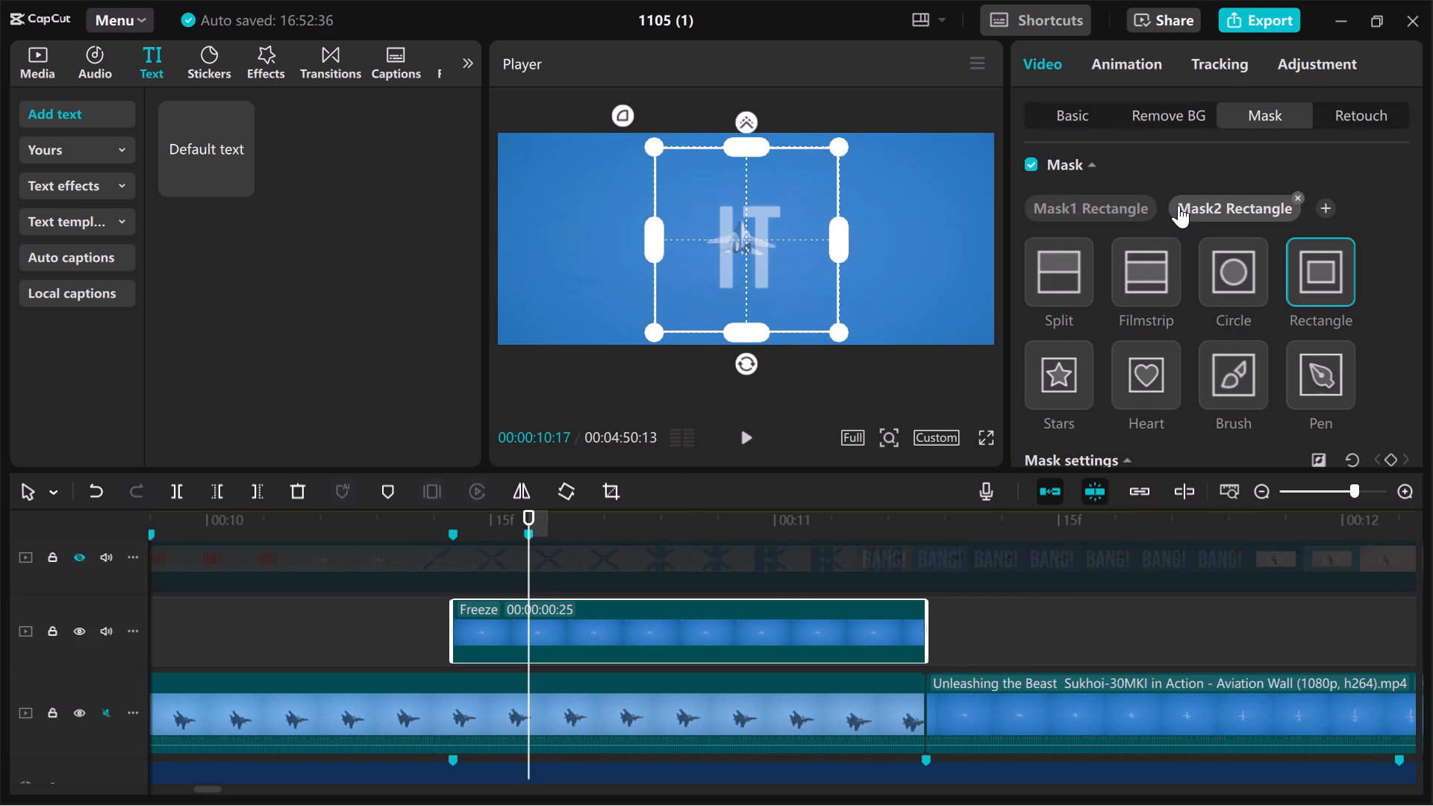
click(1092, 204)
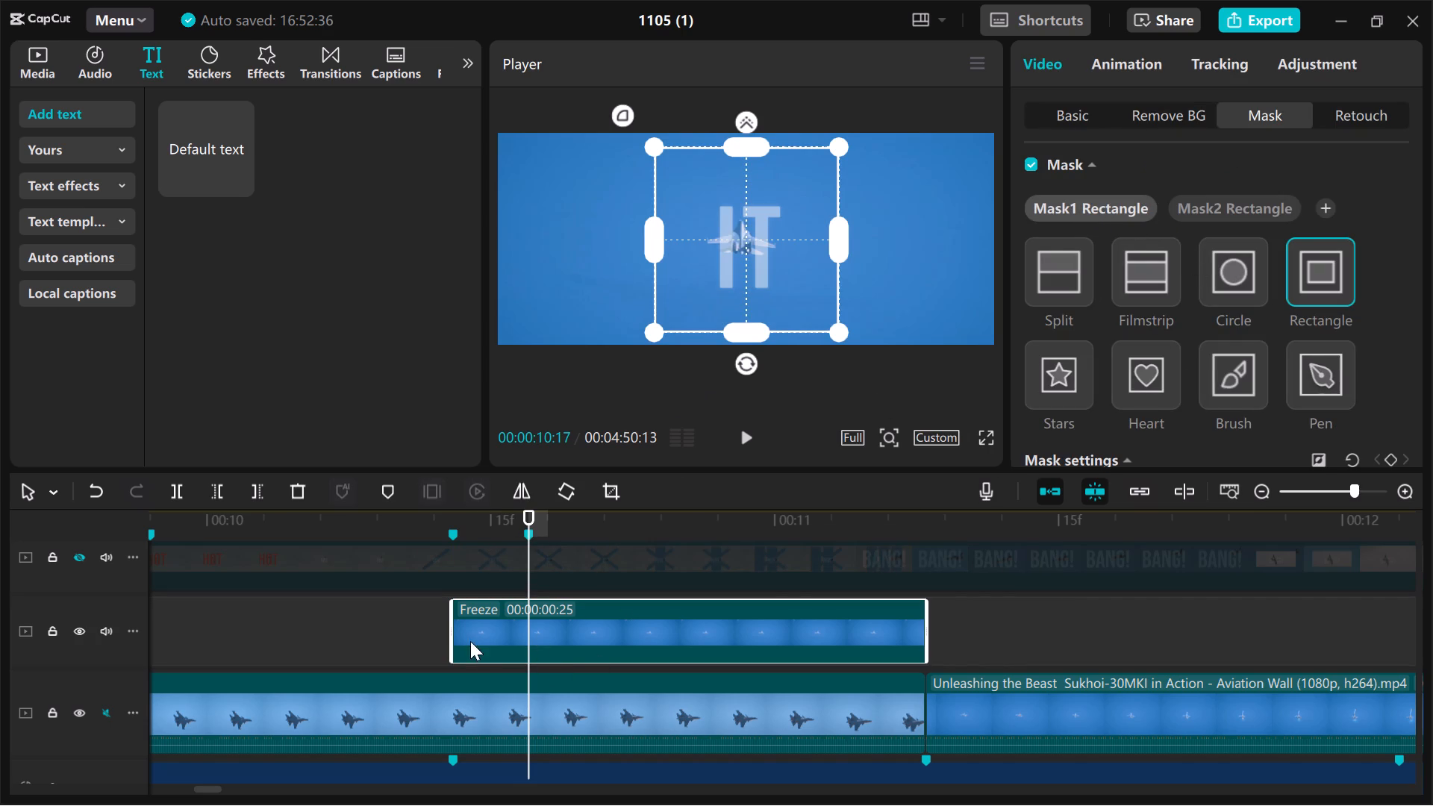
Step frame by frame from 00:00:10:12 to 00:00:11:06 and examine how the freeze frame looks with both masks.
click(426, 630)
key(Page_Down)
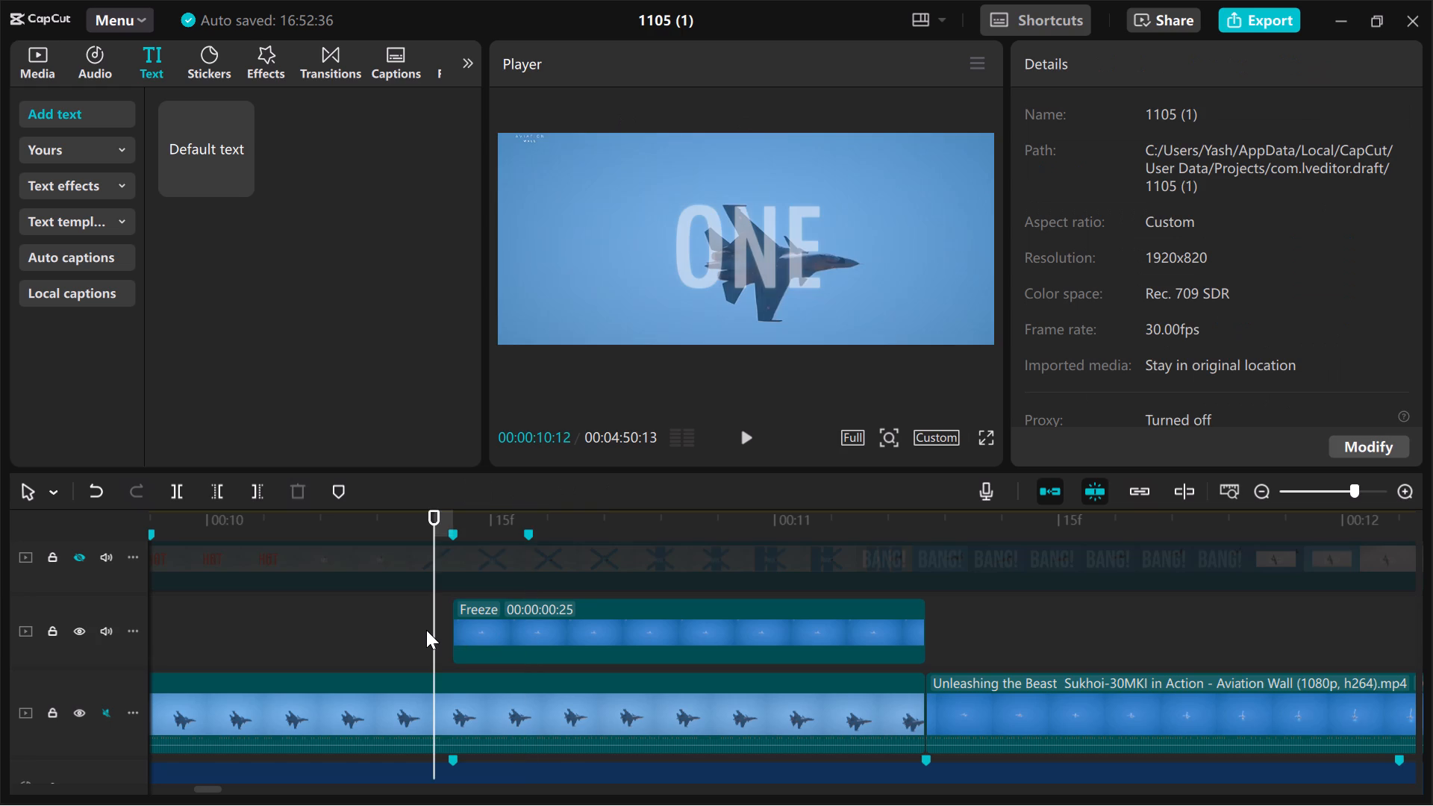
key(Right)
key(Right)
key(Right)
key(Right)
key(Right)
key(Right)
key(Right)
key(Right)
key(Right)
key(Right)
key(Right)
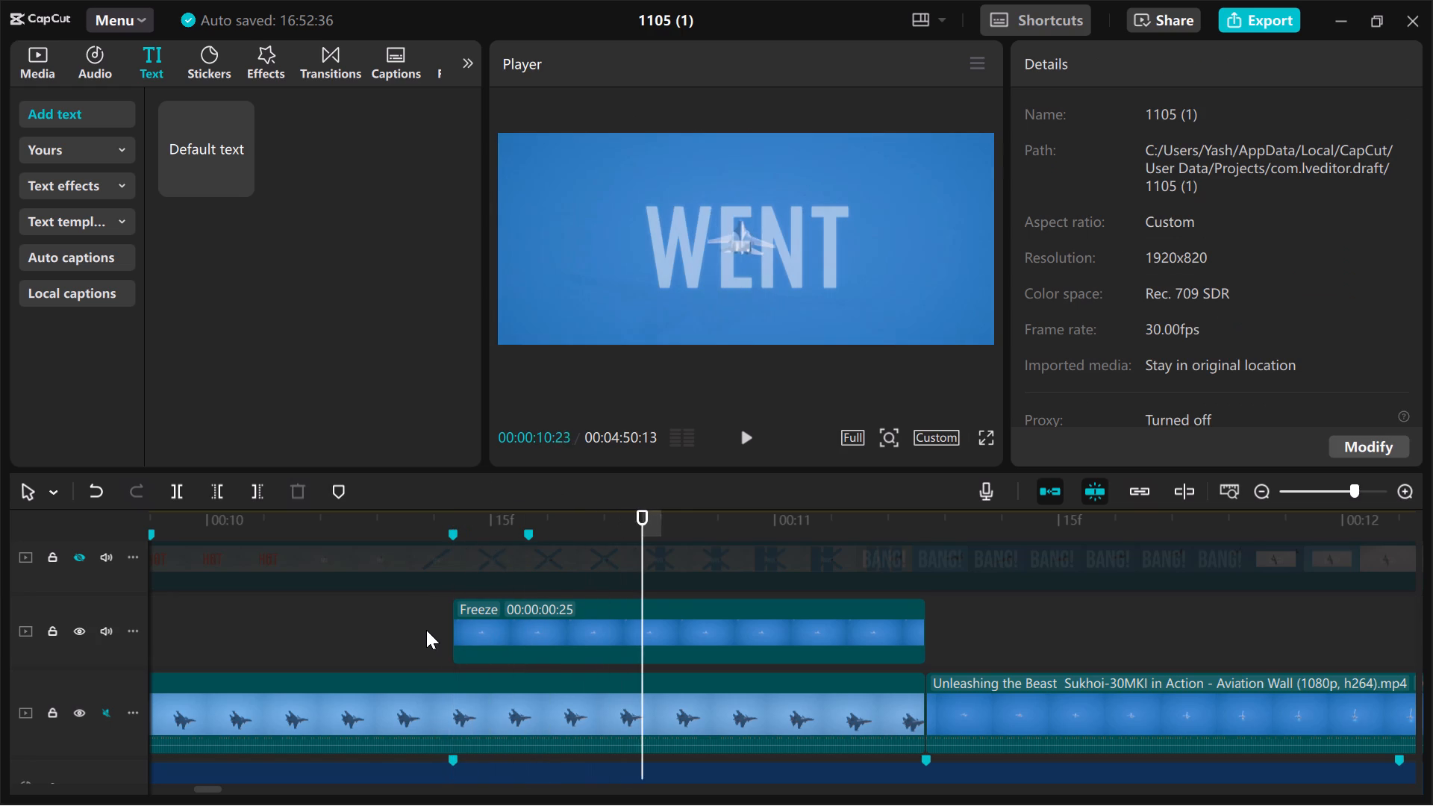
key(Right)
key(Right)
key(Right)
key(Right)
key(Right)
key(Right)
key(Right)
key(Right)
key(Right)
key(Right)
key(Right)
key(Right)
key(Right)
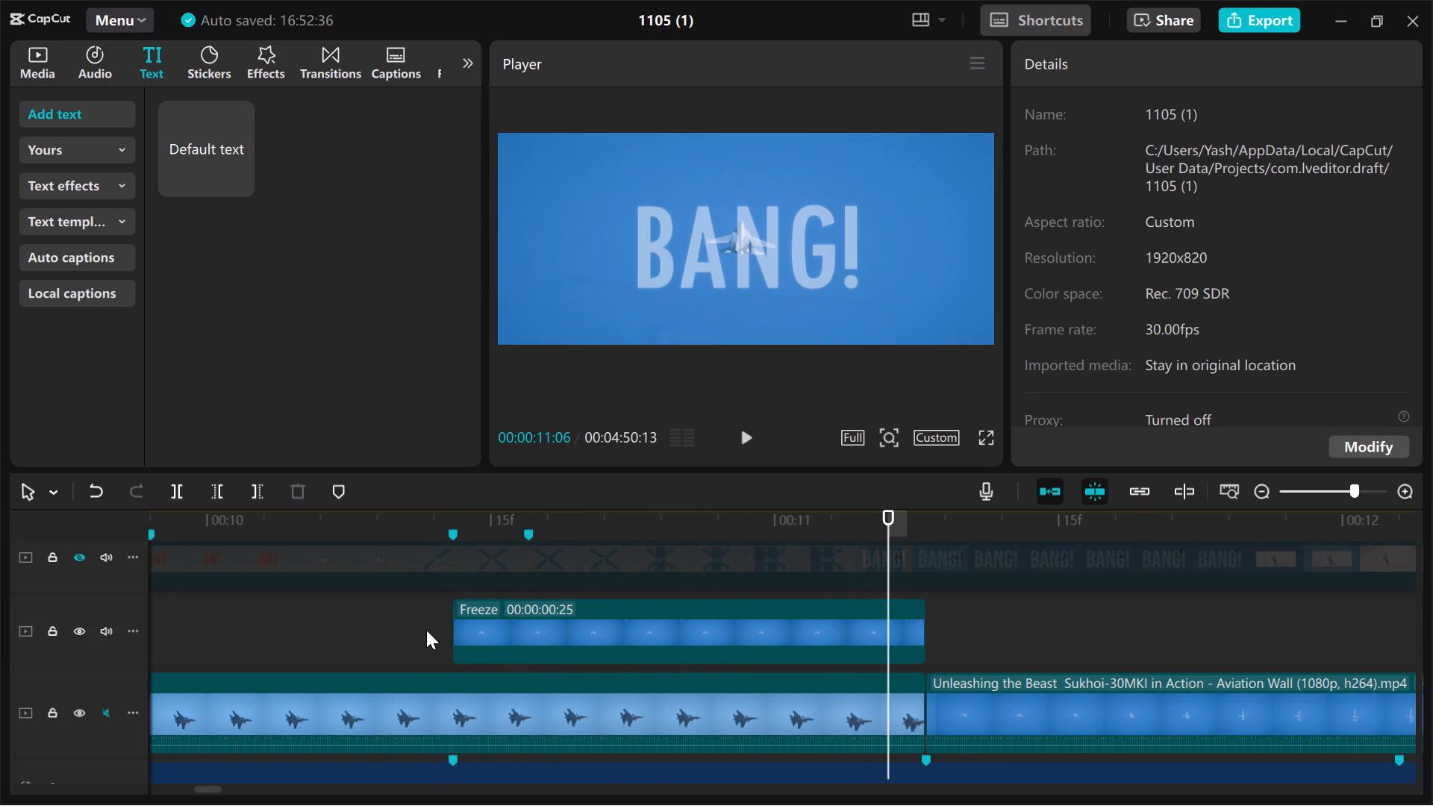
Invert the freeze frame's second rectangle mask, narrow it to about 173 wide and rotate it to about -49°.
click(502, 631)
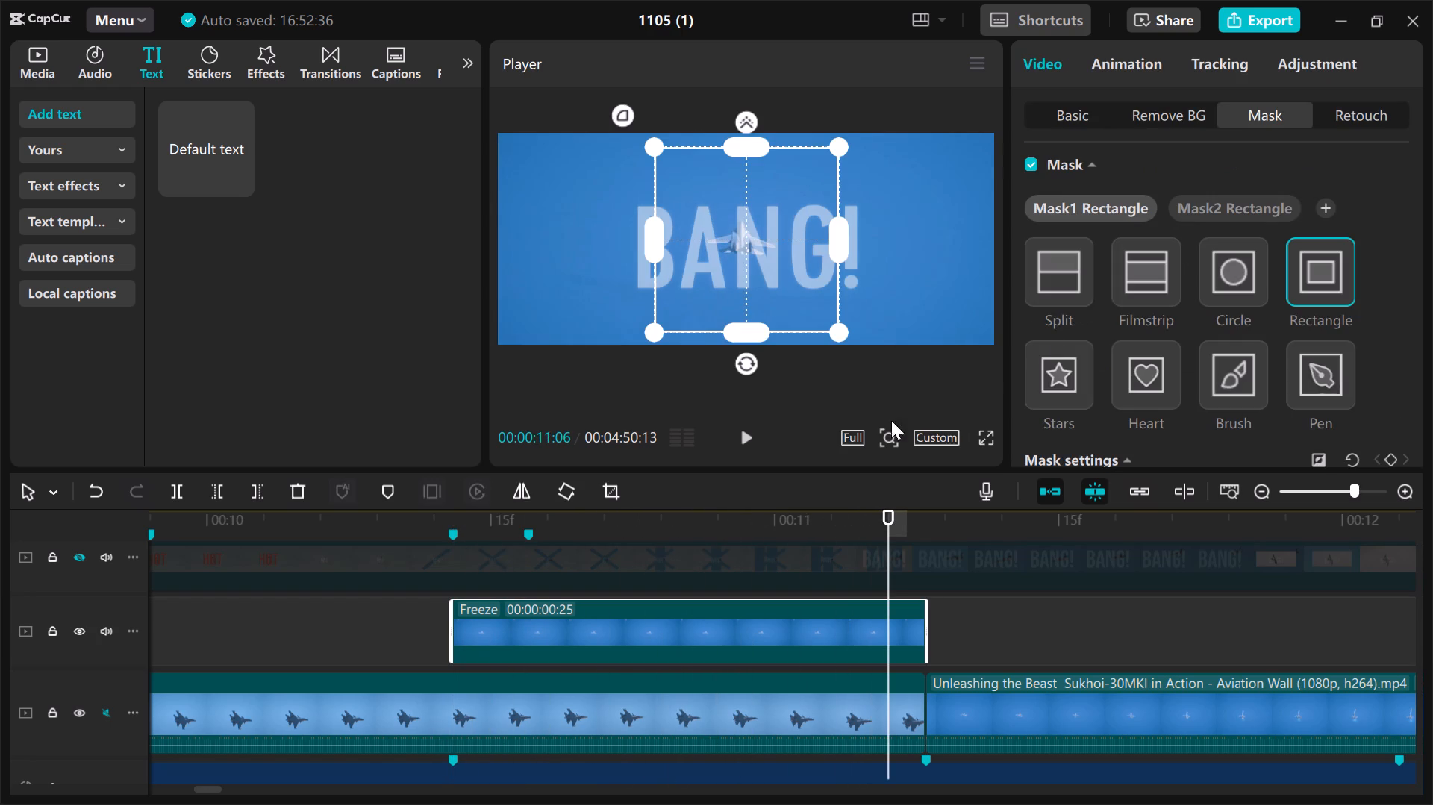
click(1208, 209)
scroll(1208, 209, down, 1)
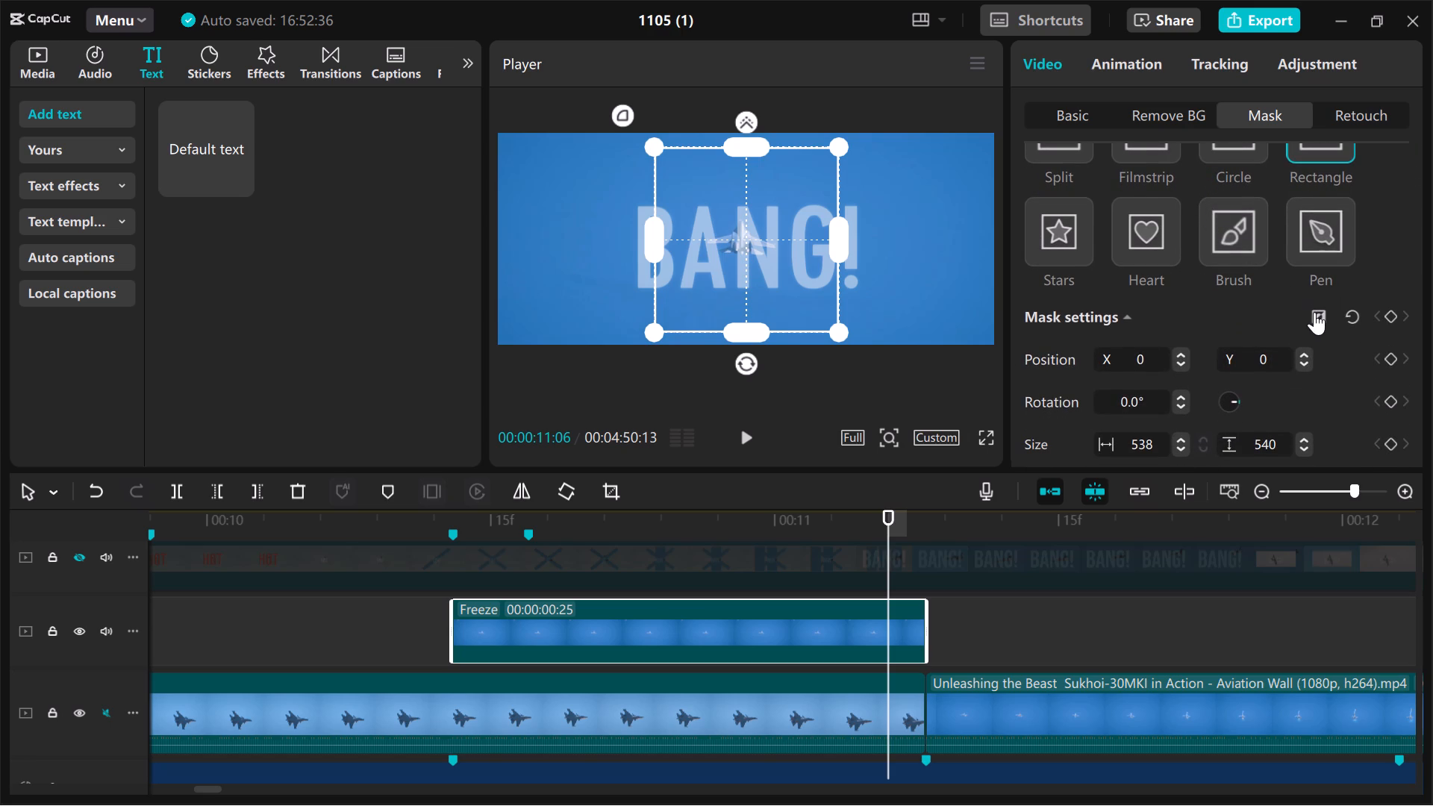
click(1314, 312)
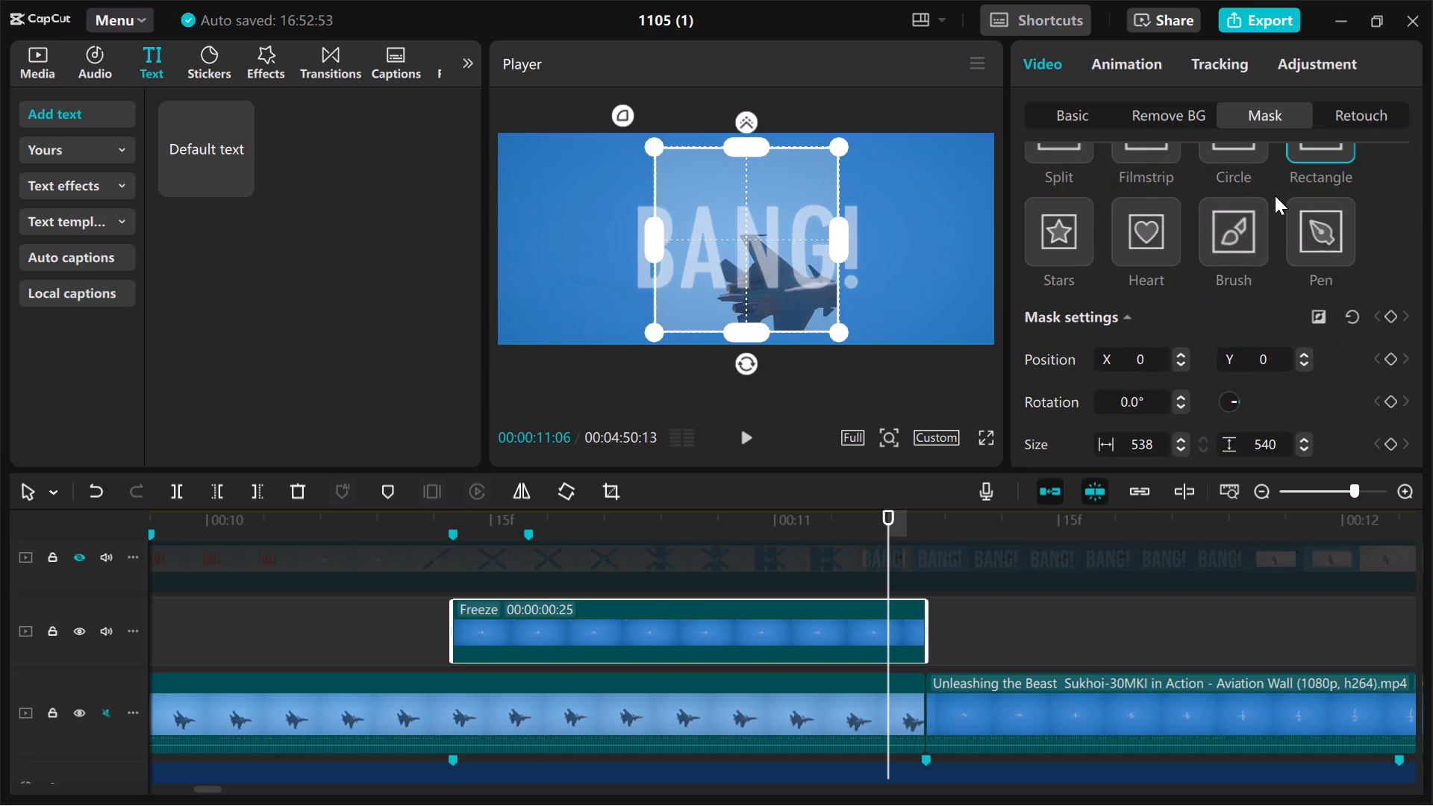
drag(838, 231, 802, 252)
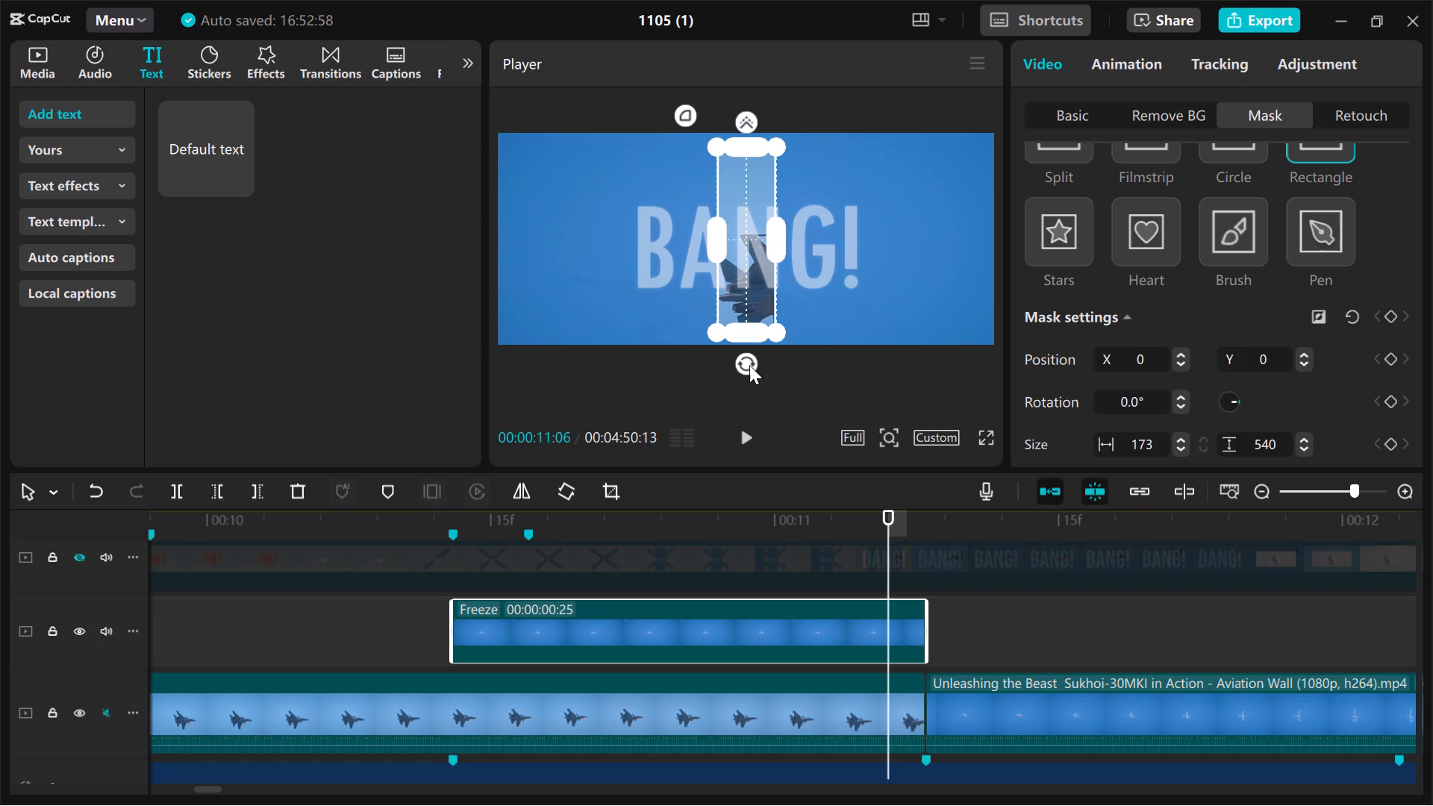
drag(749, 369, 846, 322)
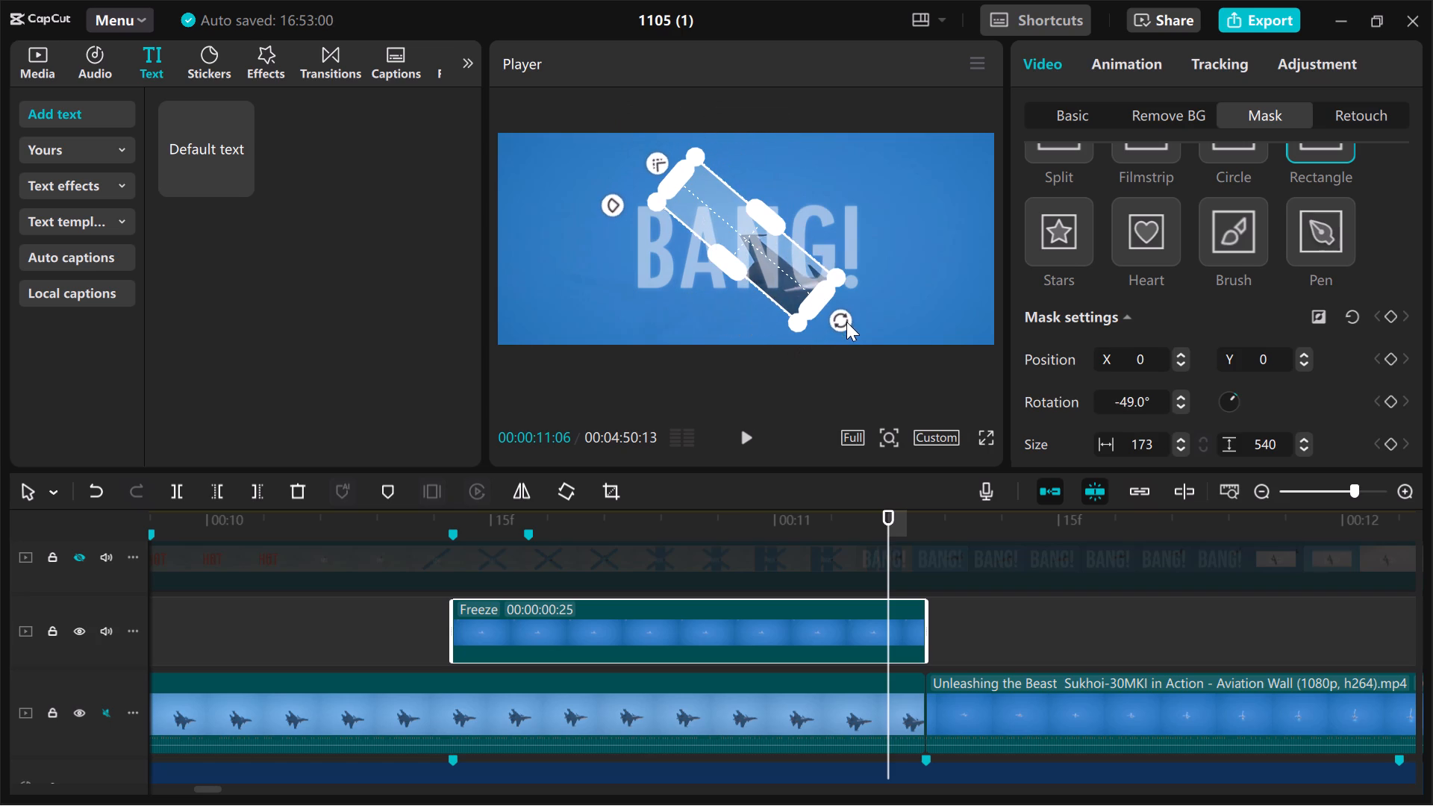
Replay repeatedly from 00:00:10:11 into the freeze frame and examine how the tilted mask window appears on the beat.
click(414, 607)
key(space)
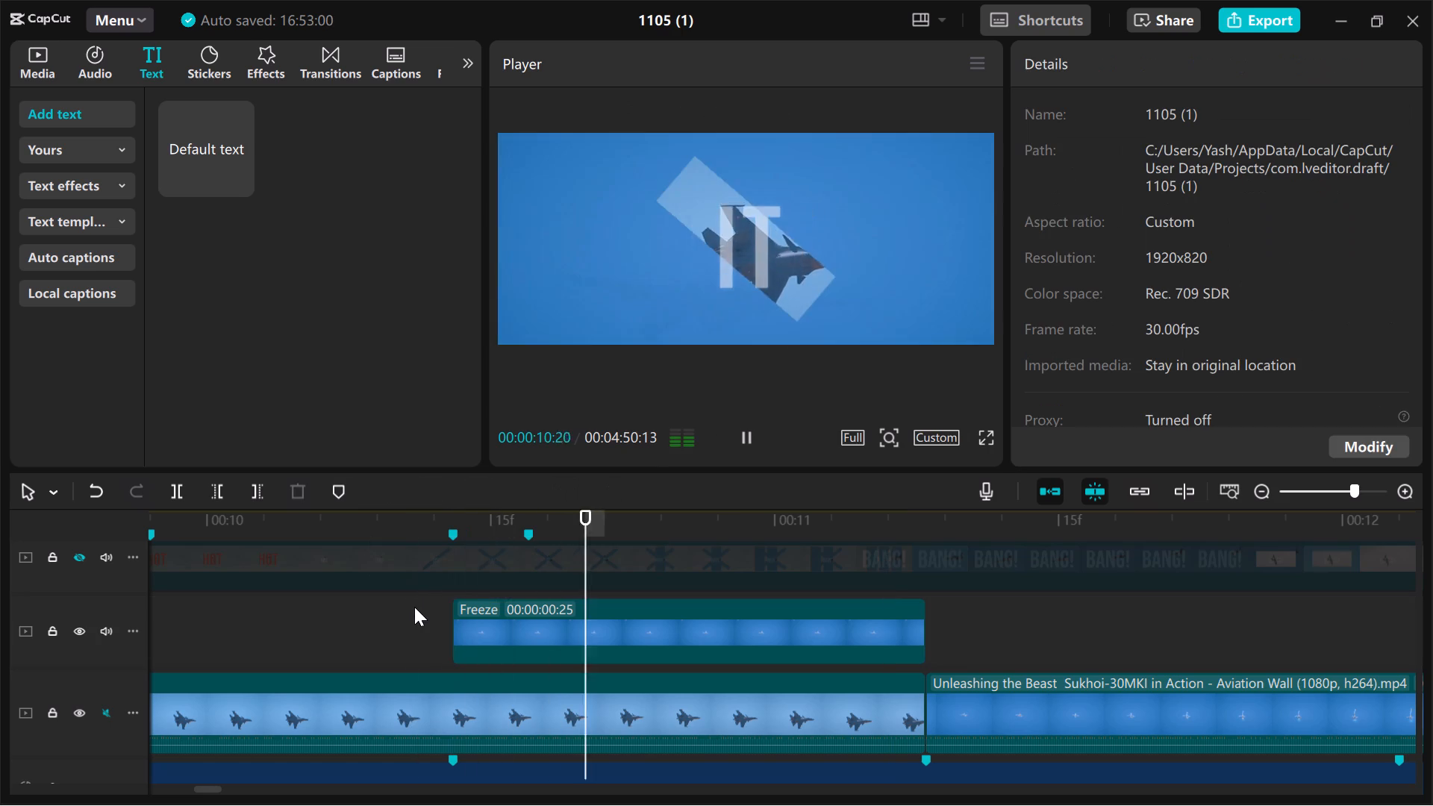
key(space)
click(414, 607)
key(space)
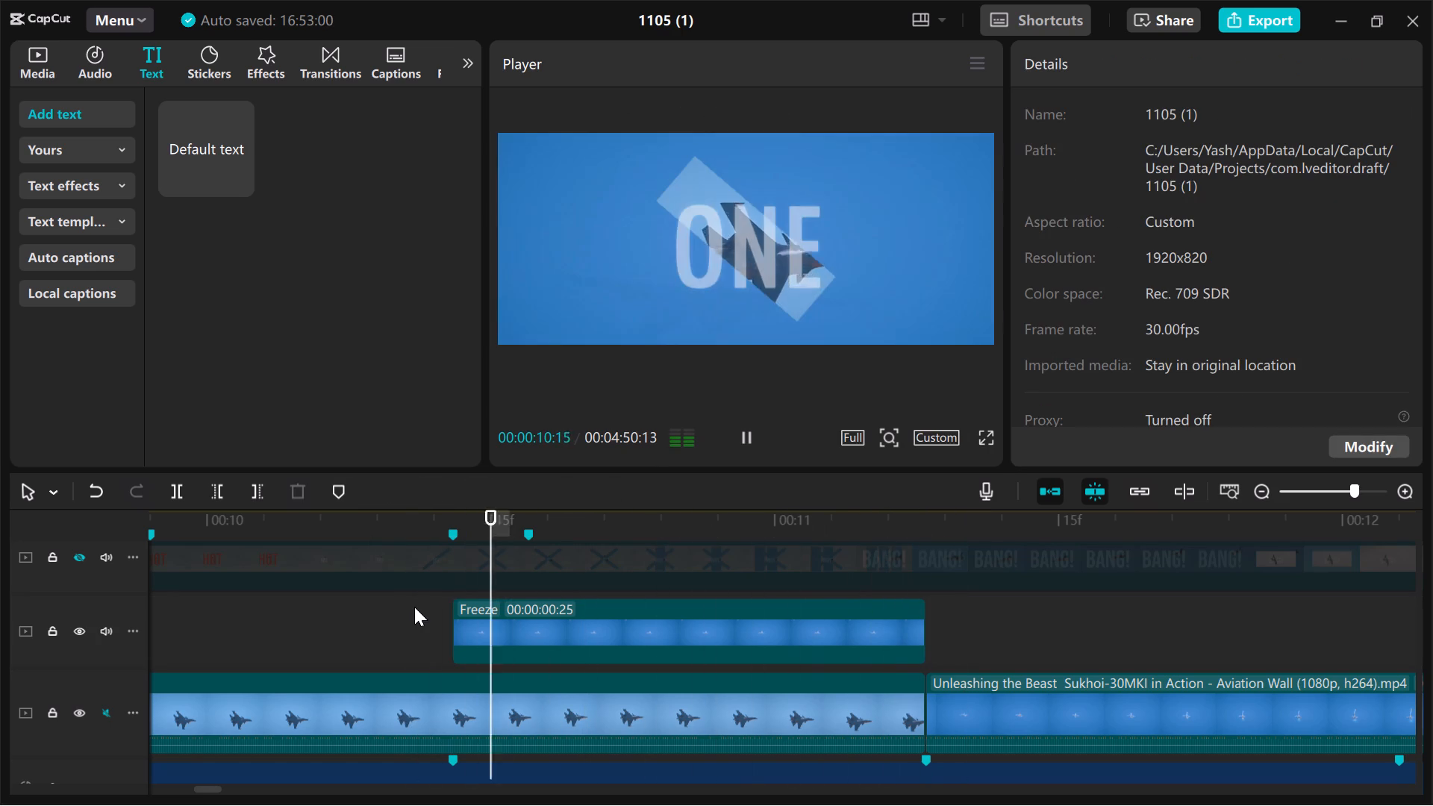
click(414, 607)
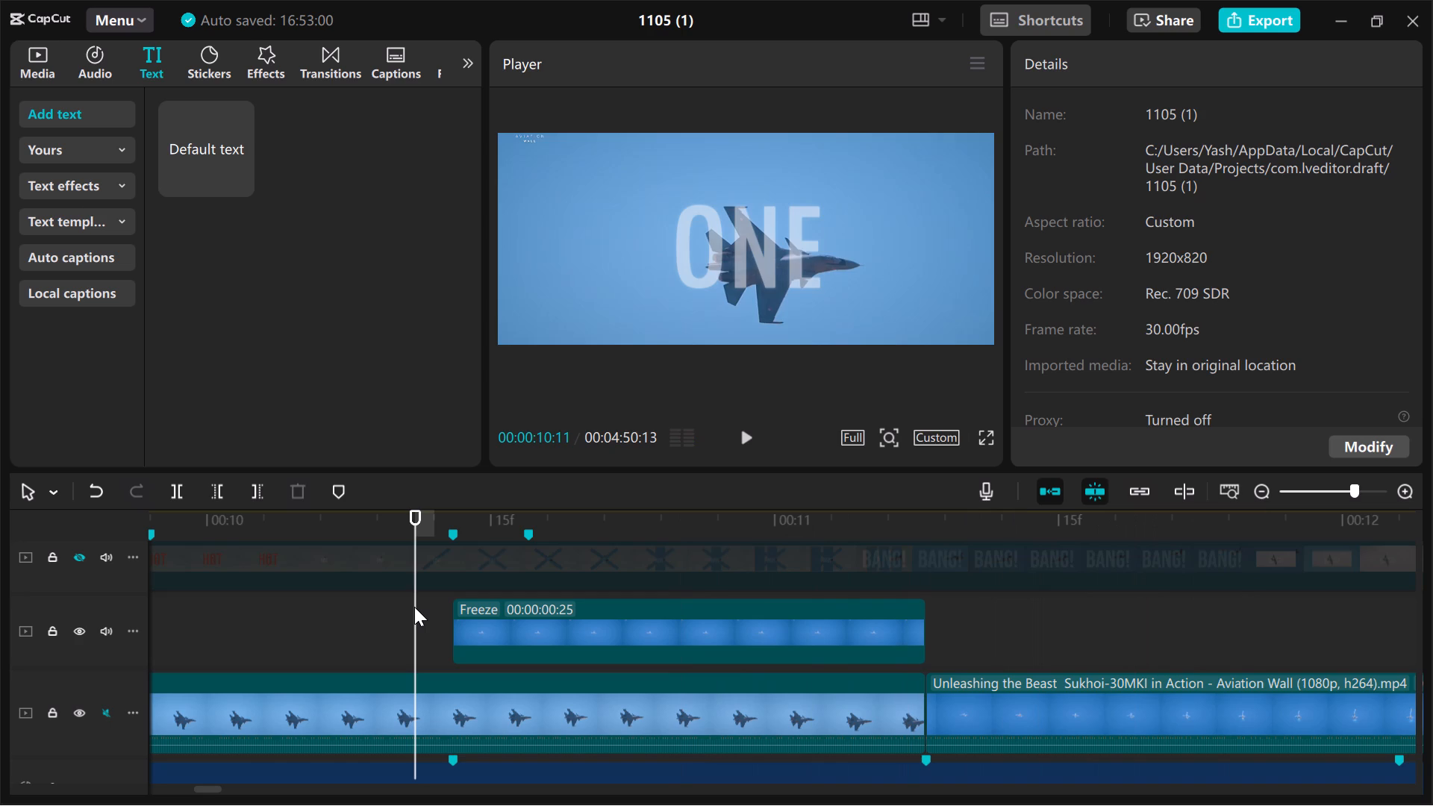
key(space)
key(space)
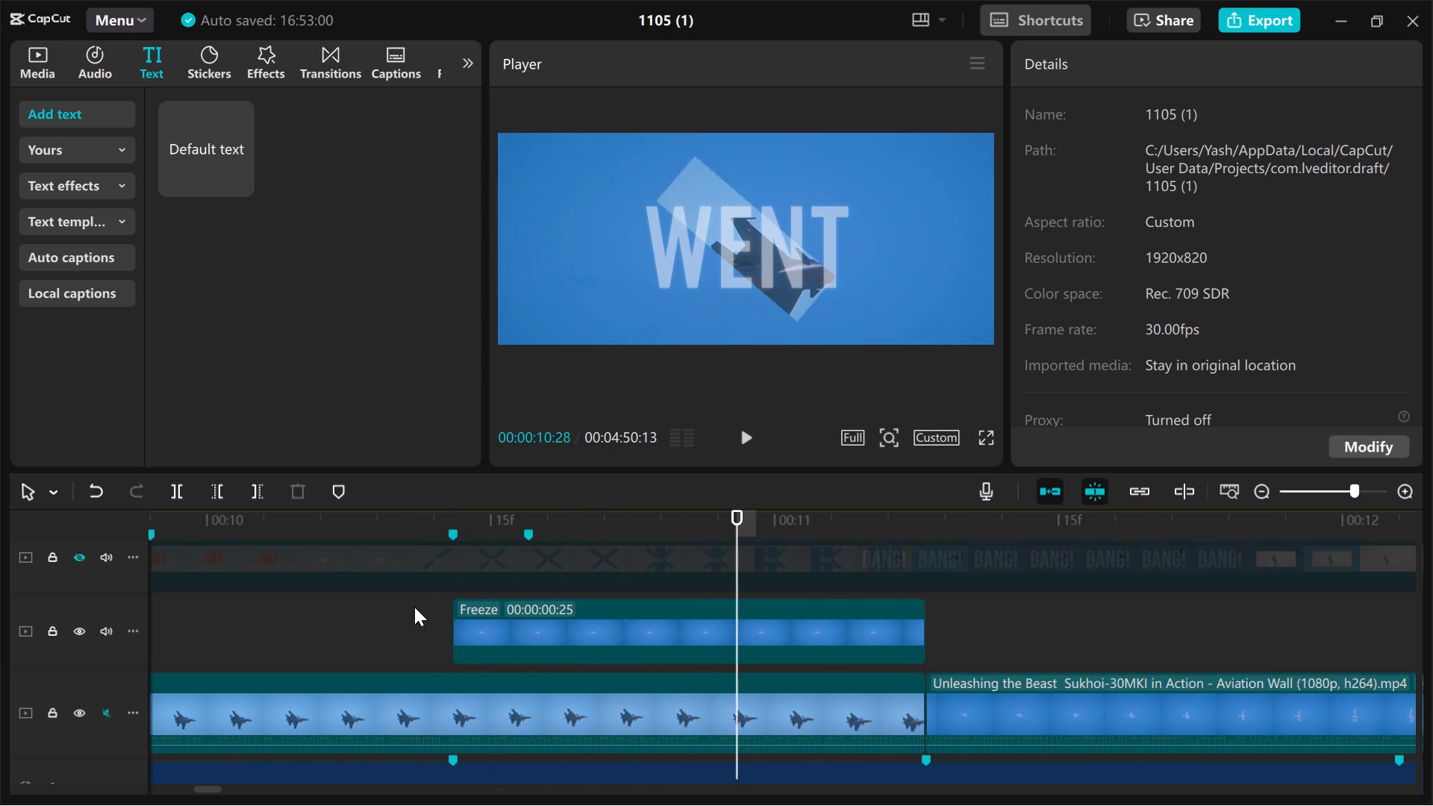
key(space)
click(414, 607)
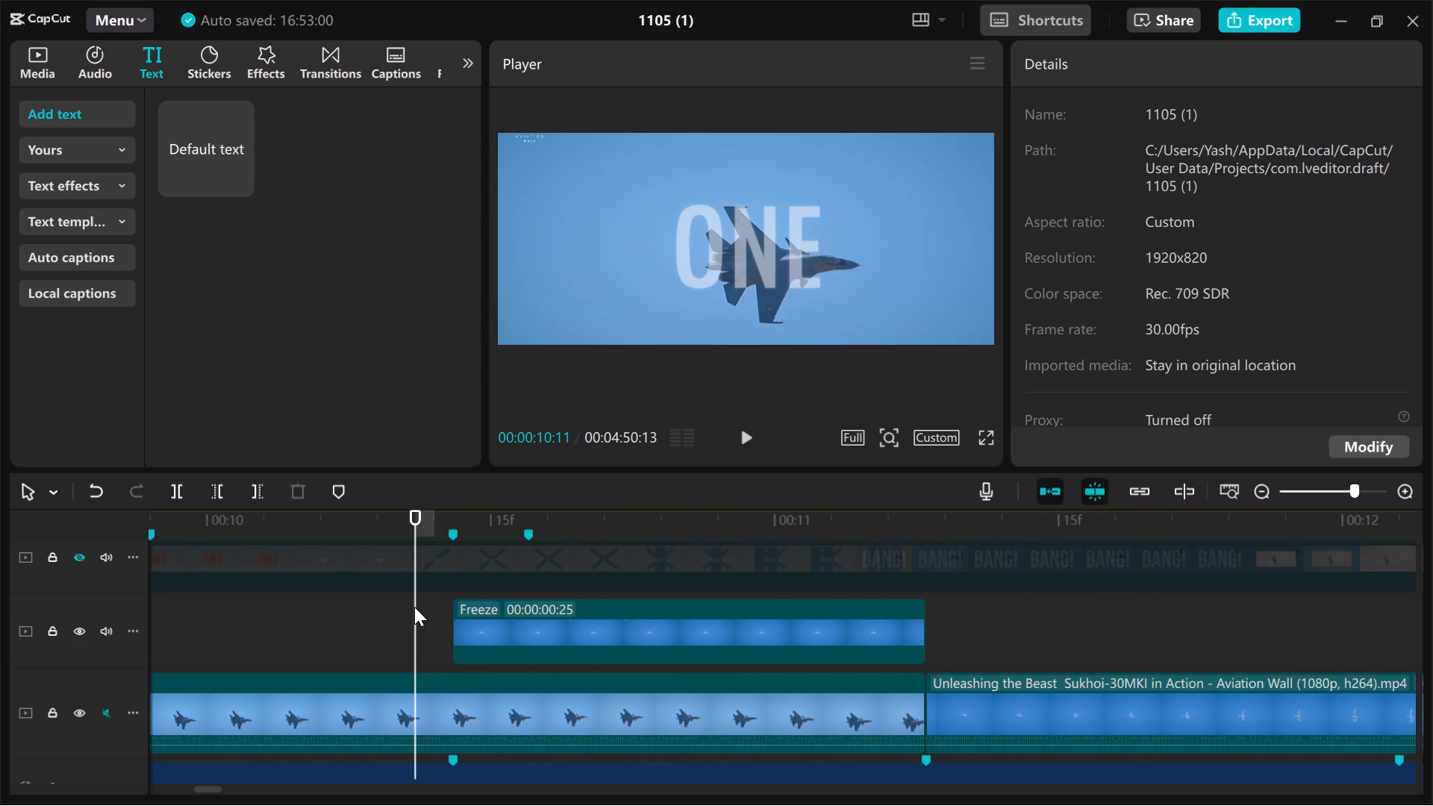
key(space)
key(space)
Step back and forth through the frames between 00:00:10:12 and 00:00:10:20 and examine the mask window around the marker at 00:00:10:17.
key(Left)
key(Left)
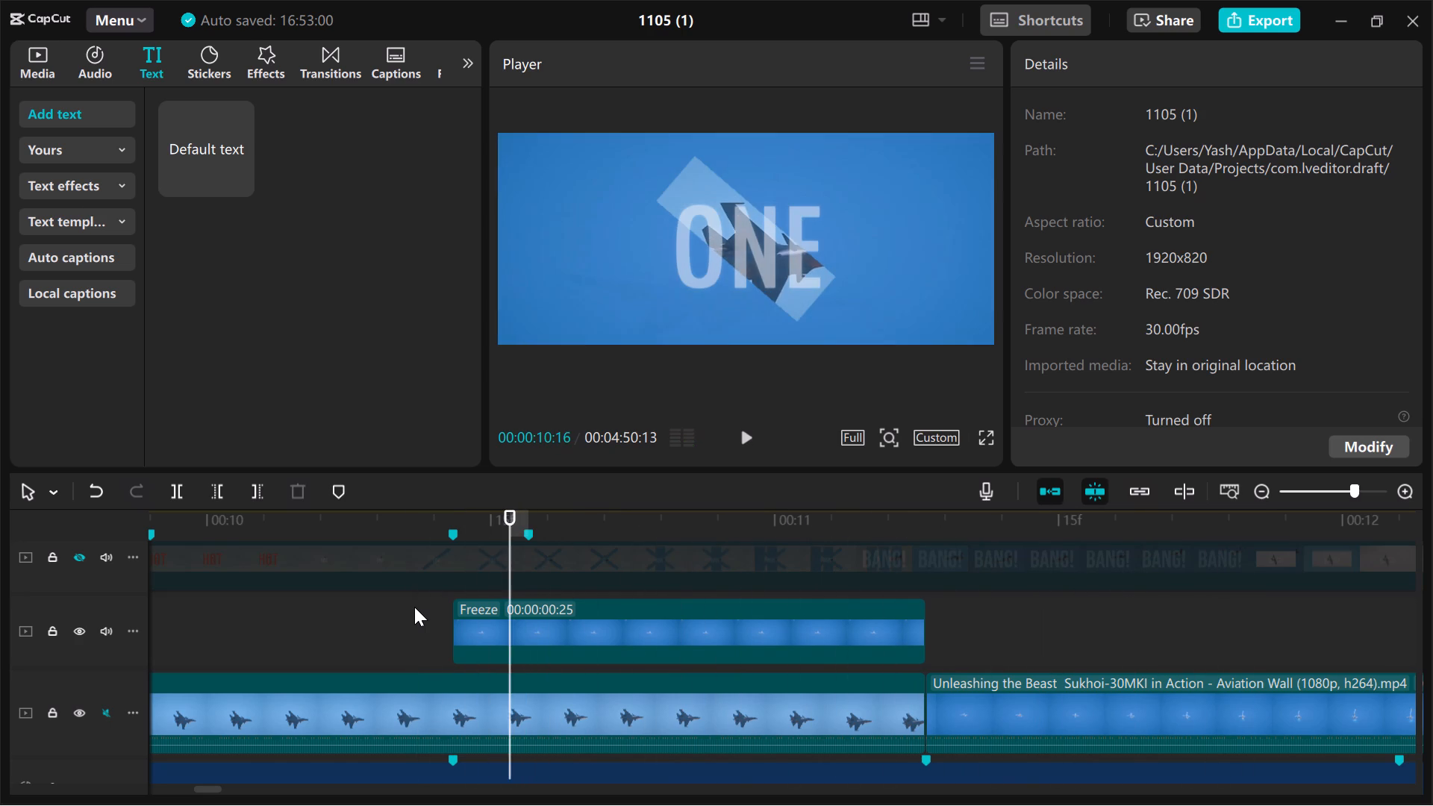
key(Left)
key(Left)
key(Left)
key(Left)
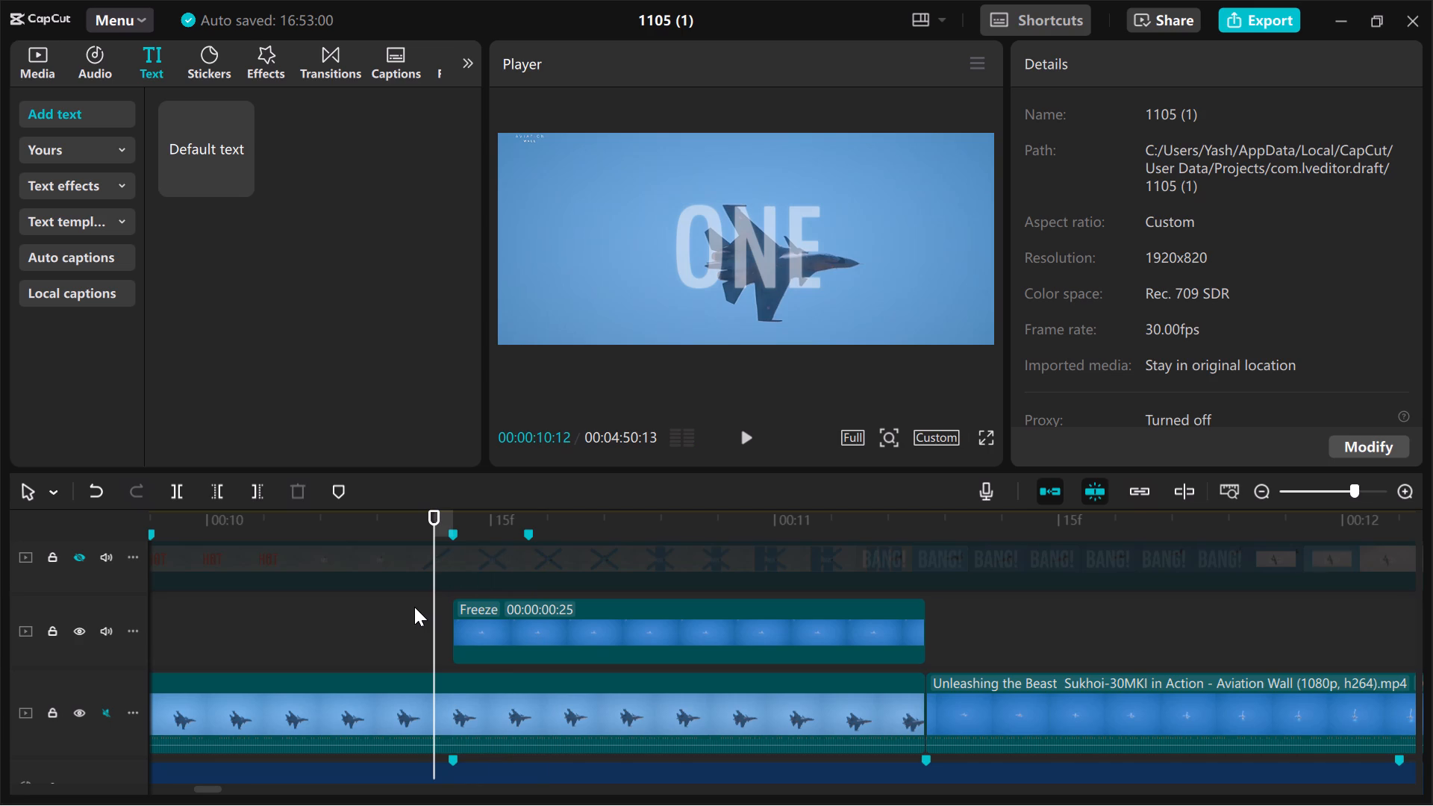
key(Right)
key(Right)
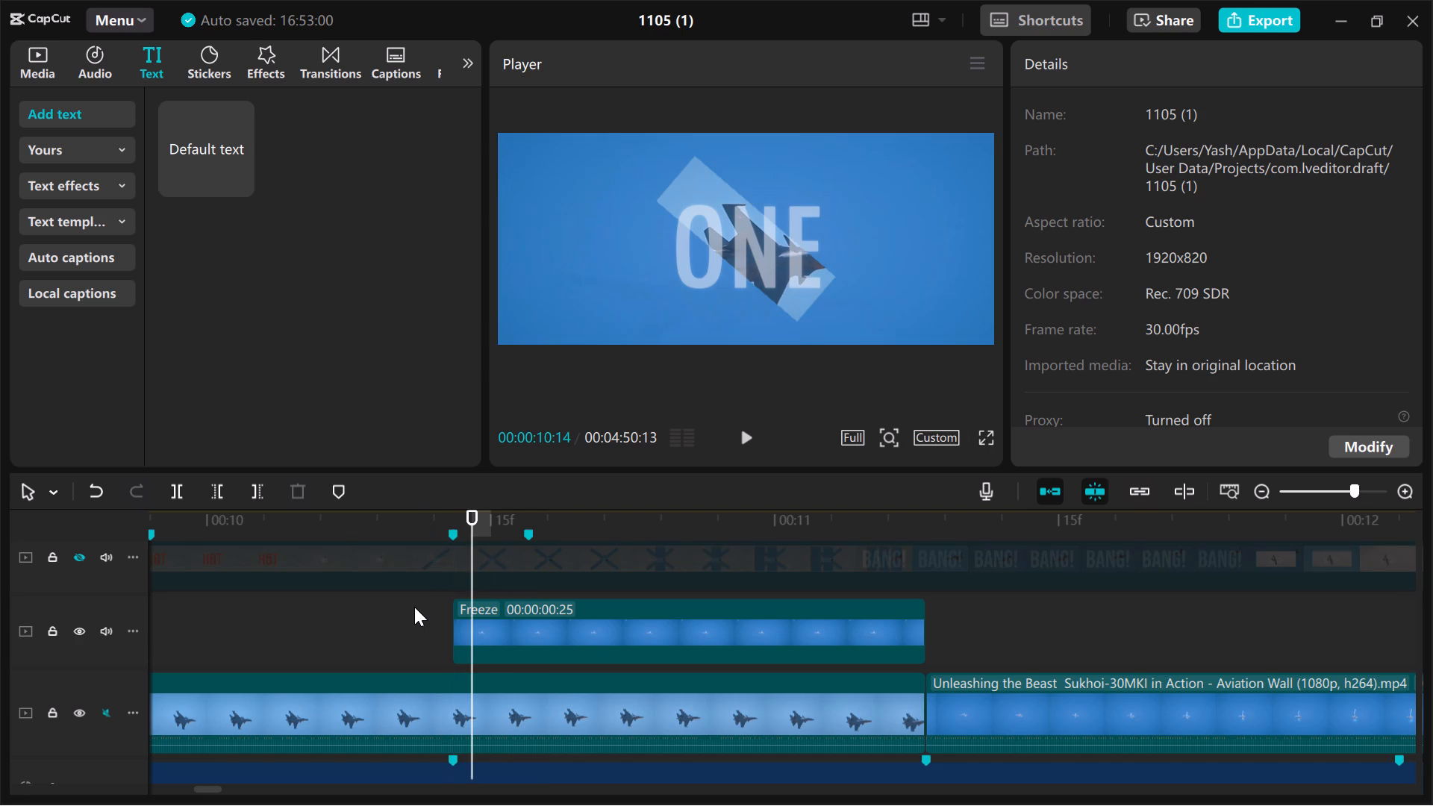
key(Right)
key(Right)
key(Right)
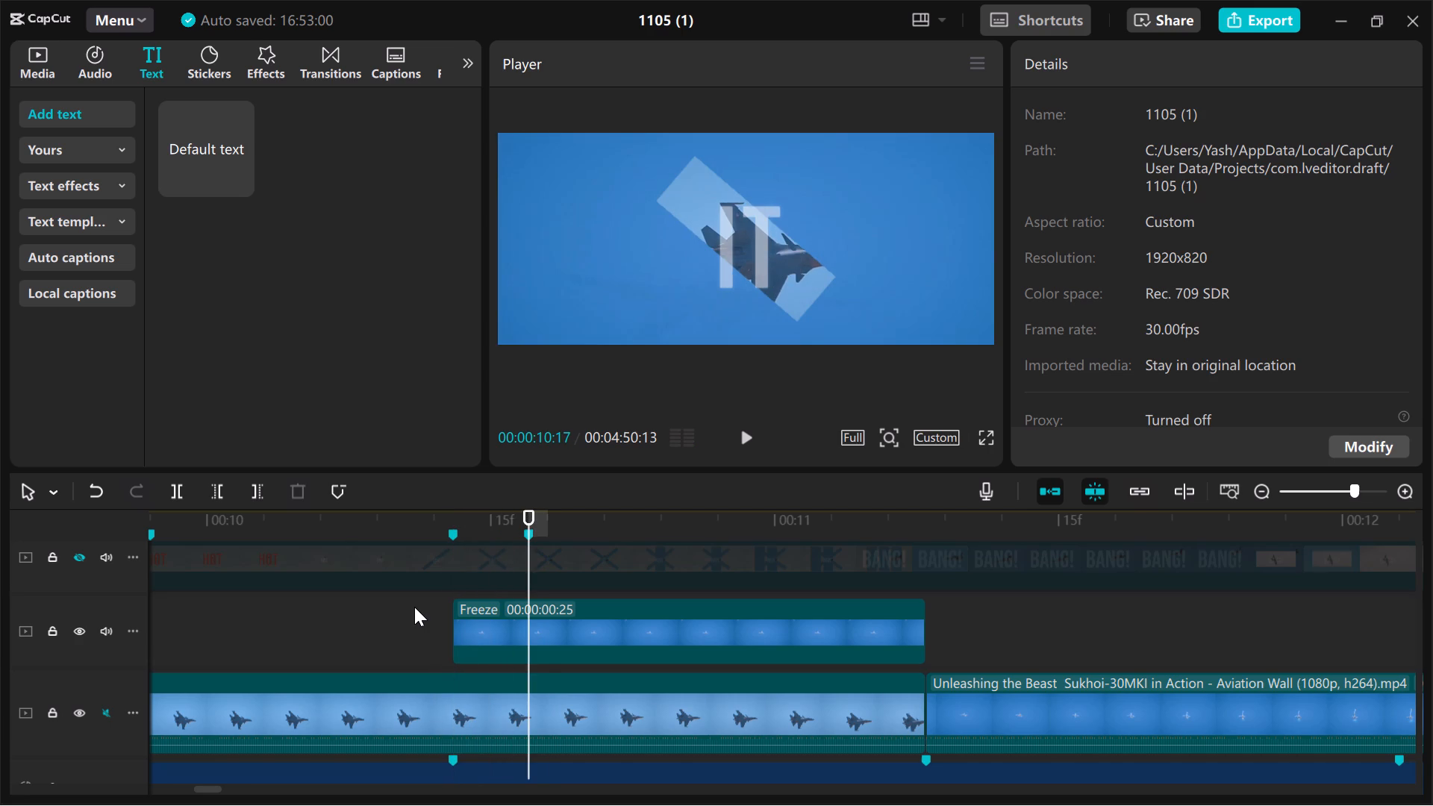
key(Right)
key(Right)
key(Right)
key(Left)
key(Left)
key(Left)
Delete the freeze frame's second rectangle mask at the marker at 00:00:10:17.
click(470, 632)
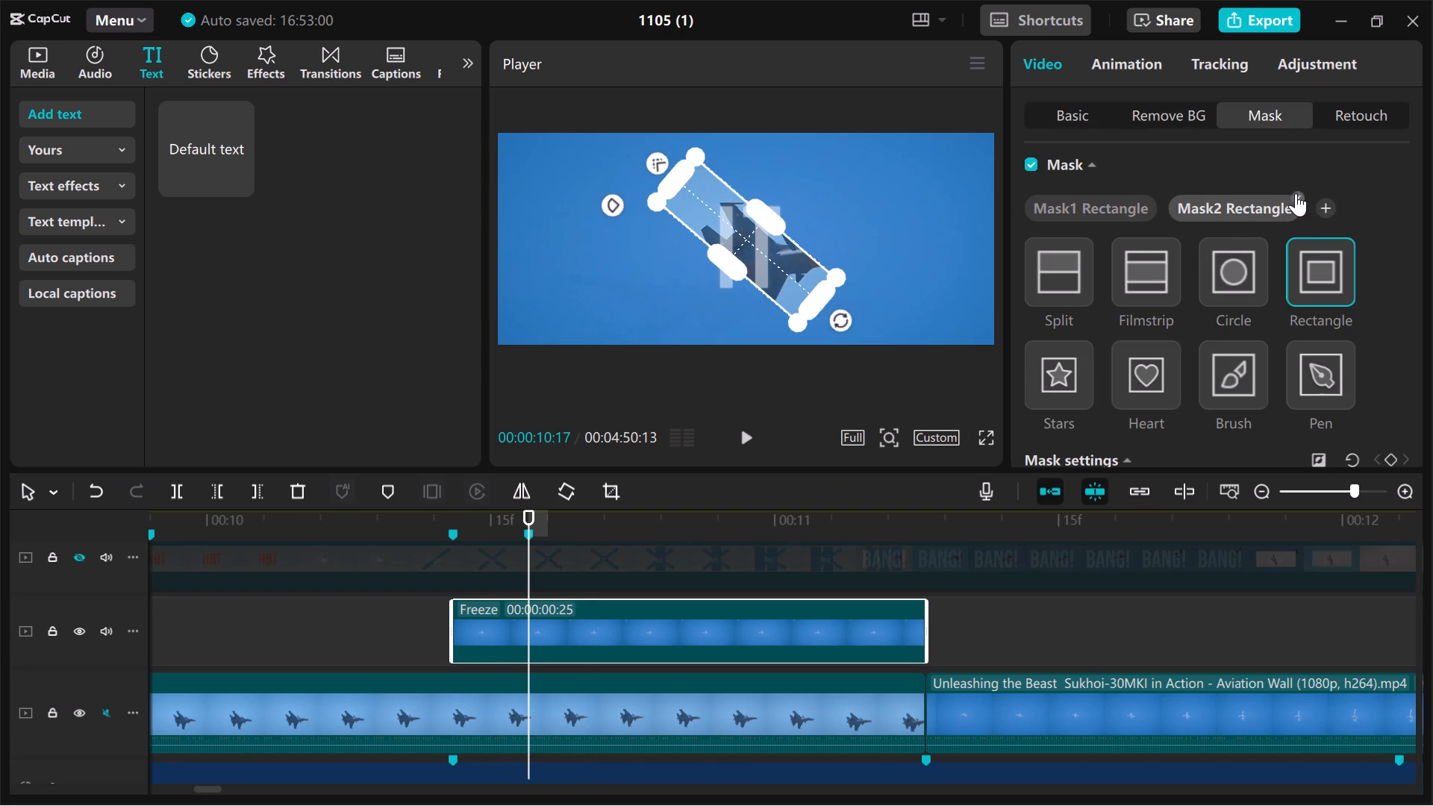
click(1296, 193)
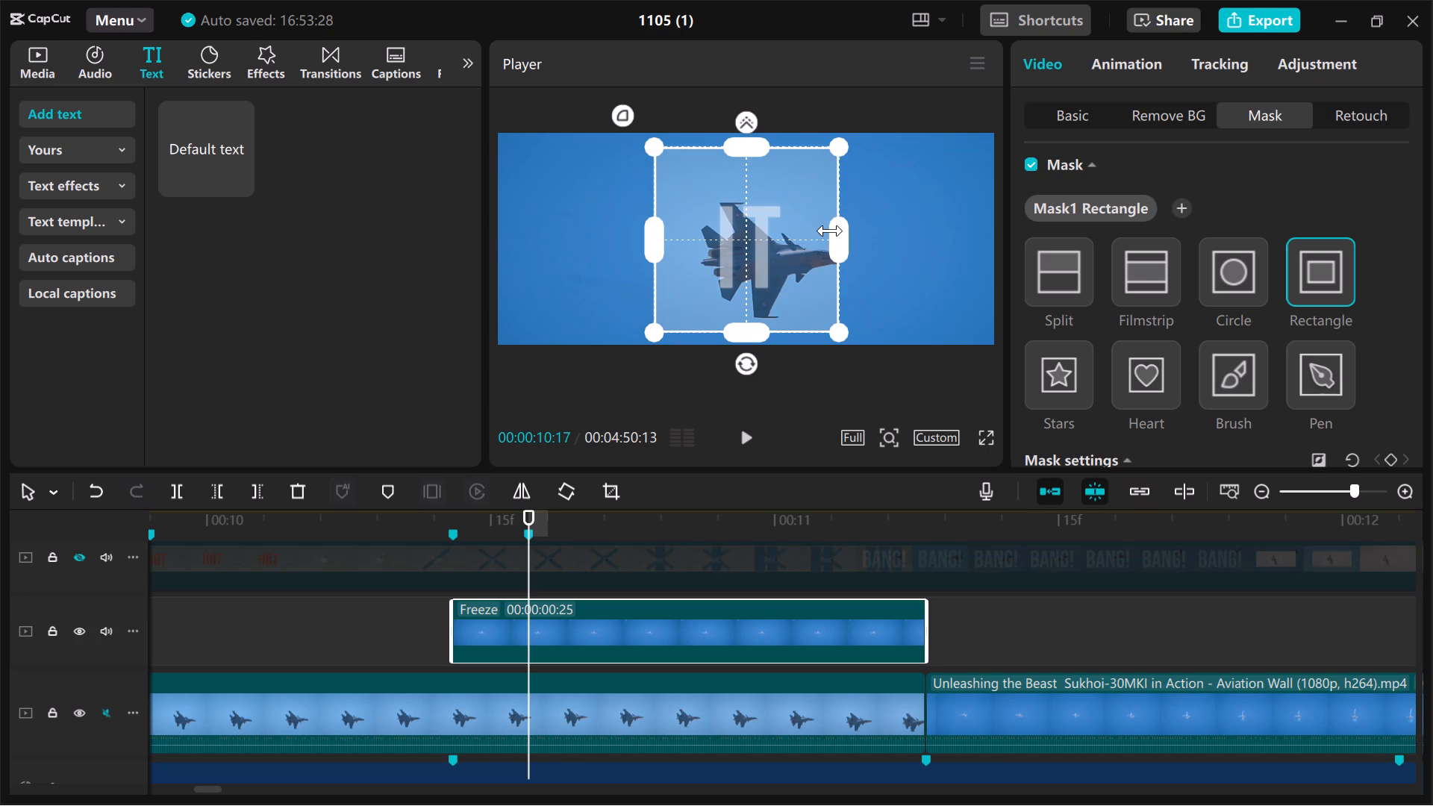
Turn the freeze frame's first rectangle mask into a diagonal strip about 96 wide and 730 tall, rotated to about -59°.
drag(834, 236, 796, 240)
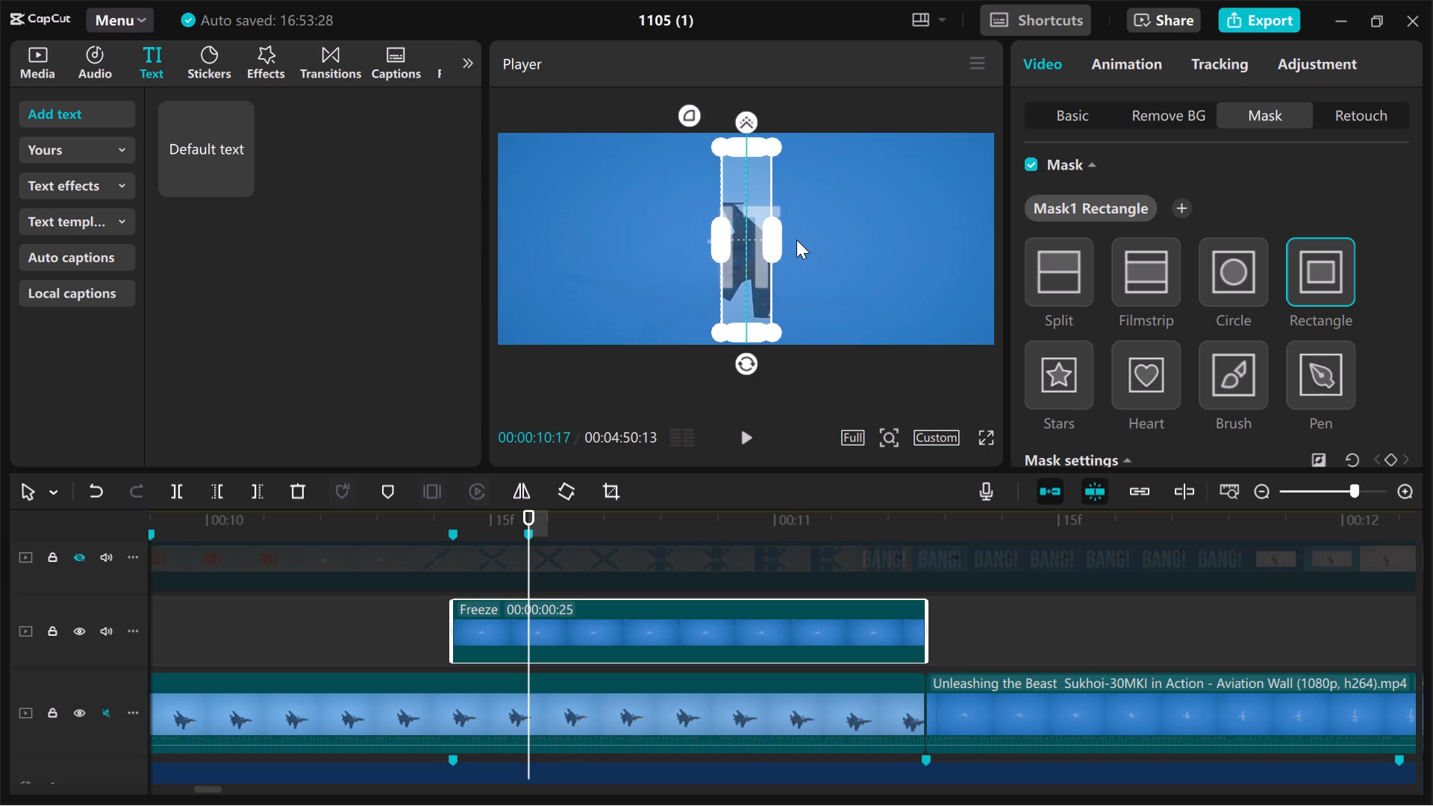
drag(796, 240, 791, 238)
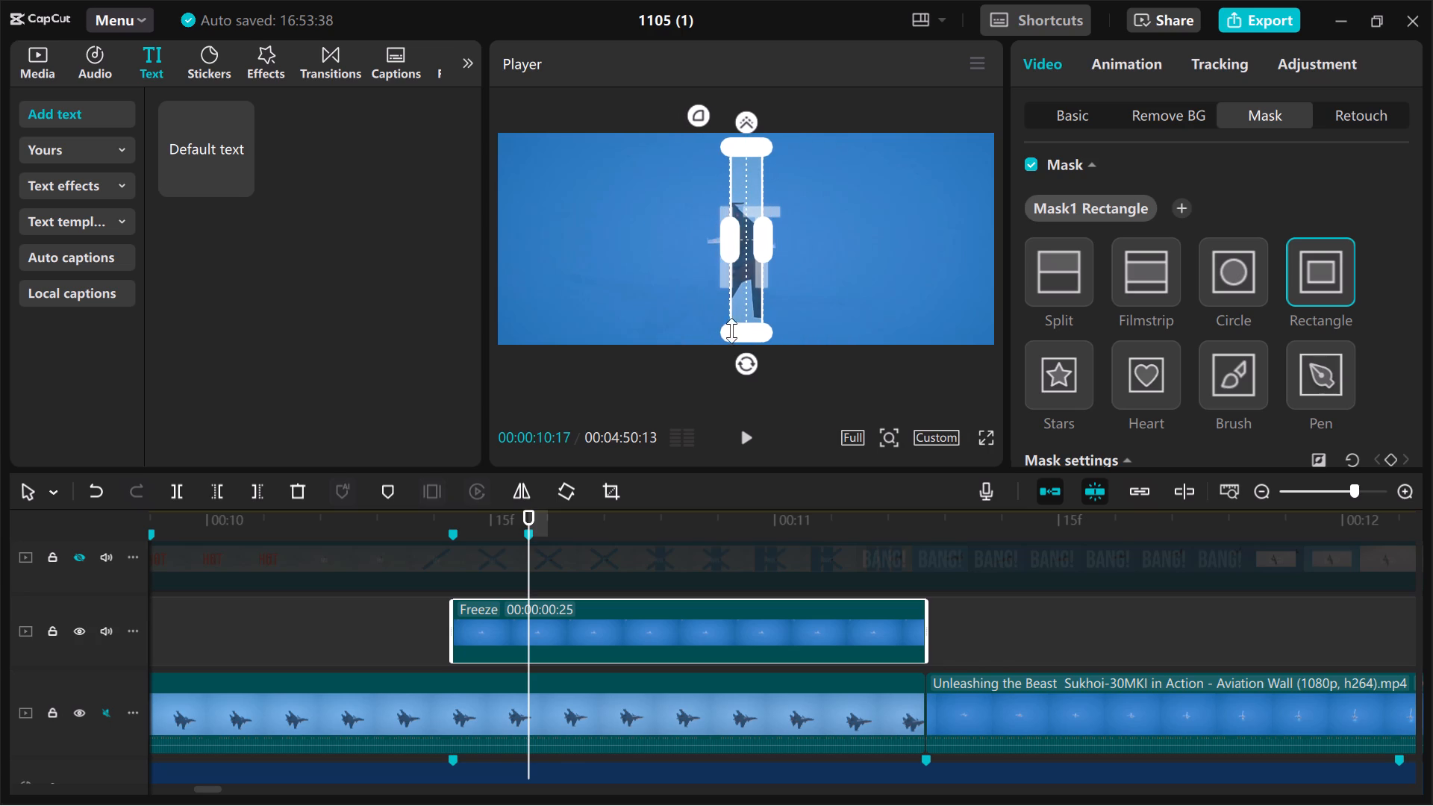
drag(743, 361, 845, 366)
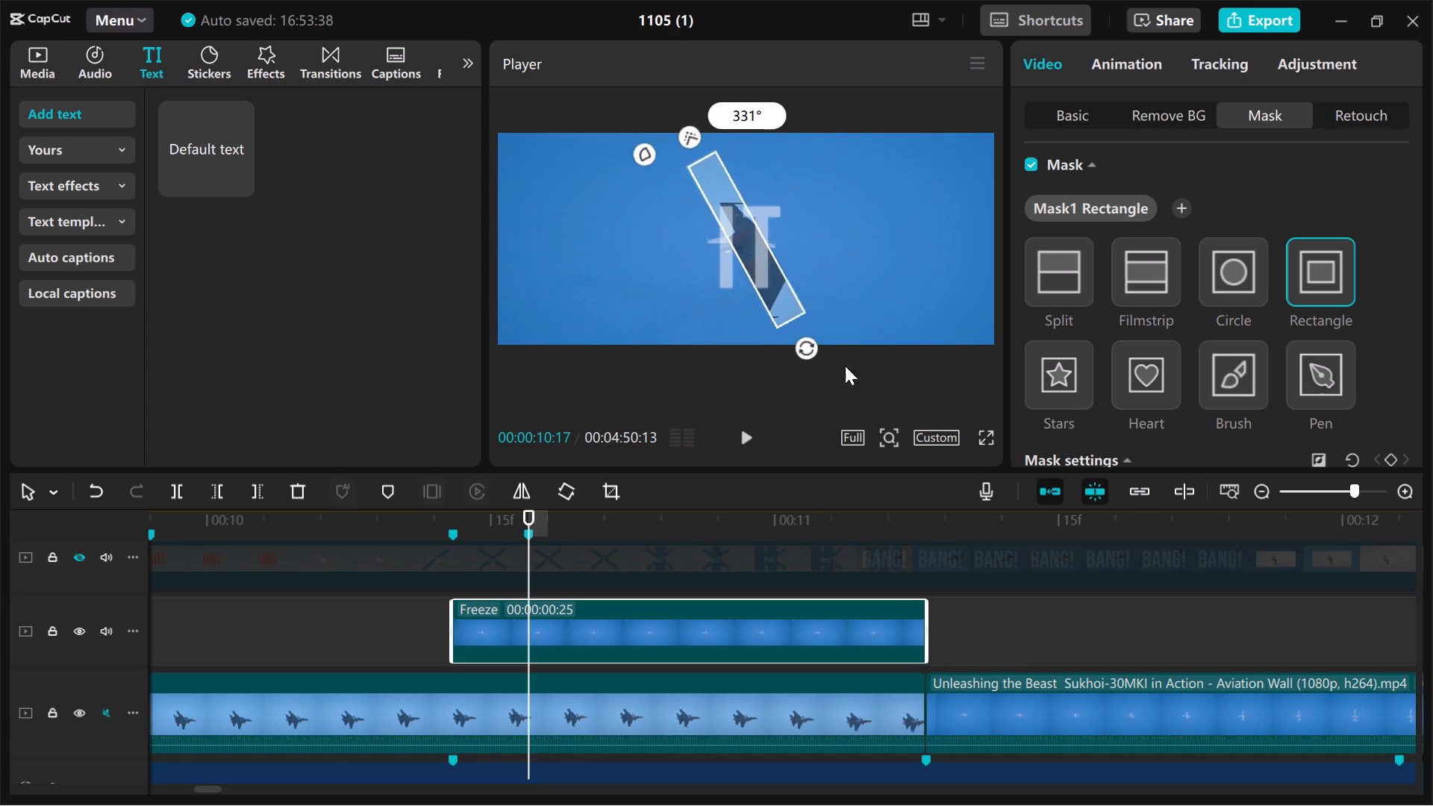
drag(845, 366, 909, 334)
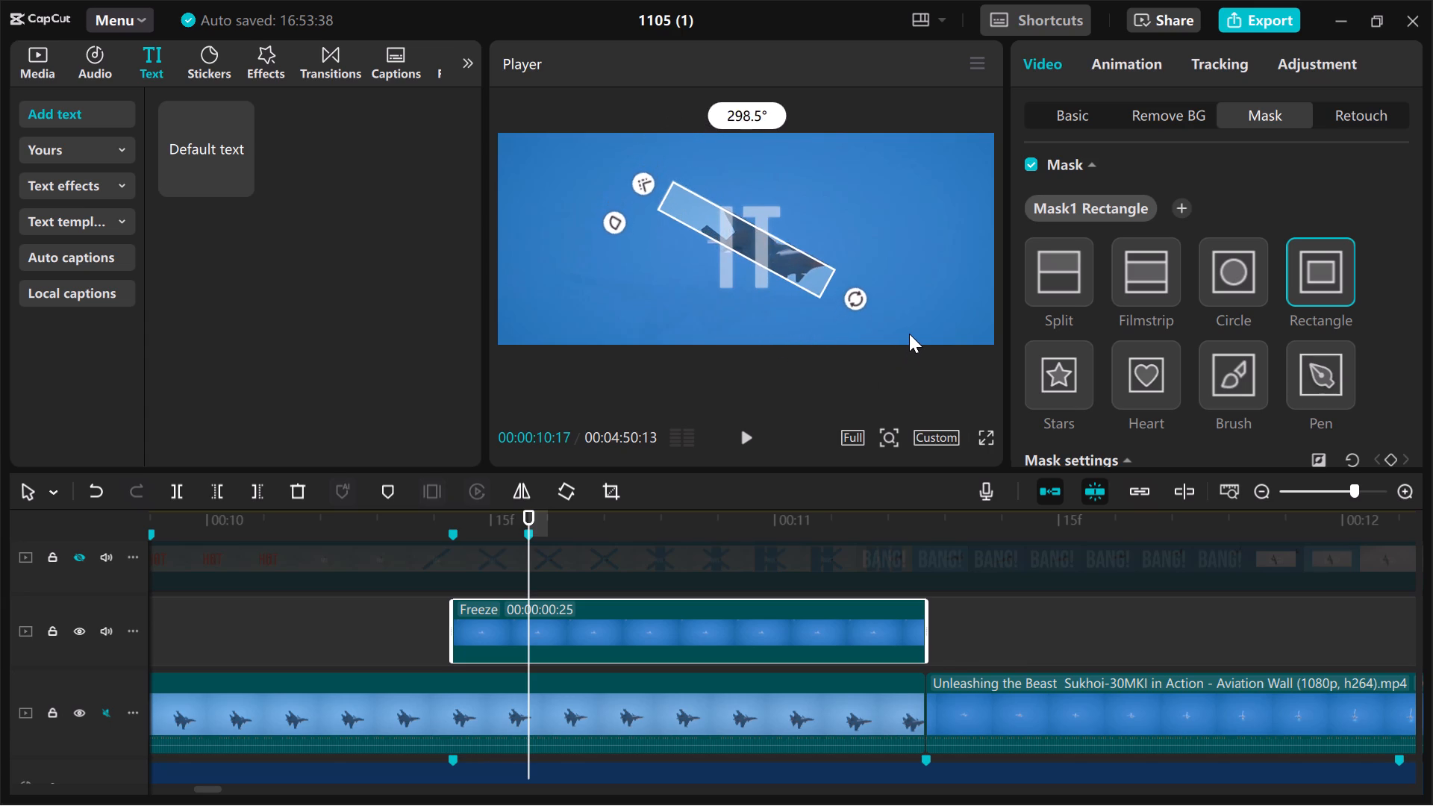
drag(909, 334, 908, 341)
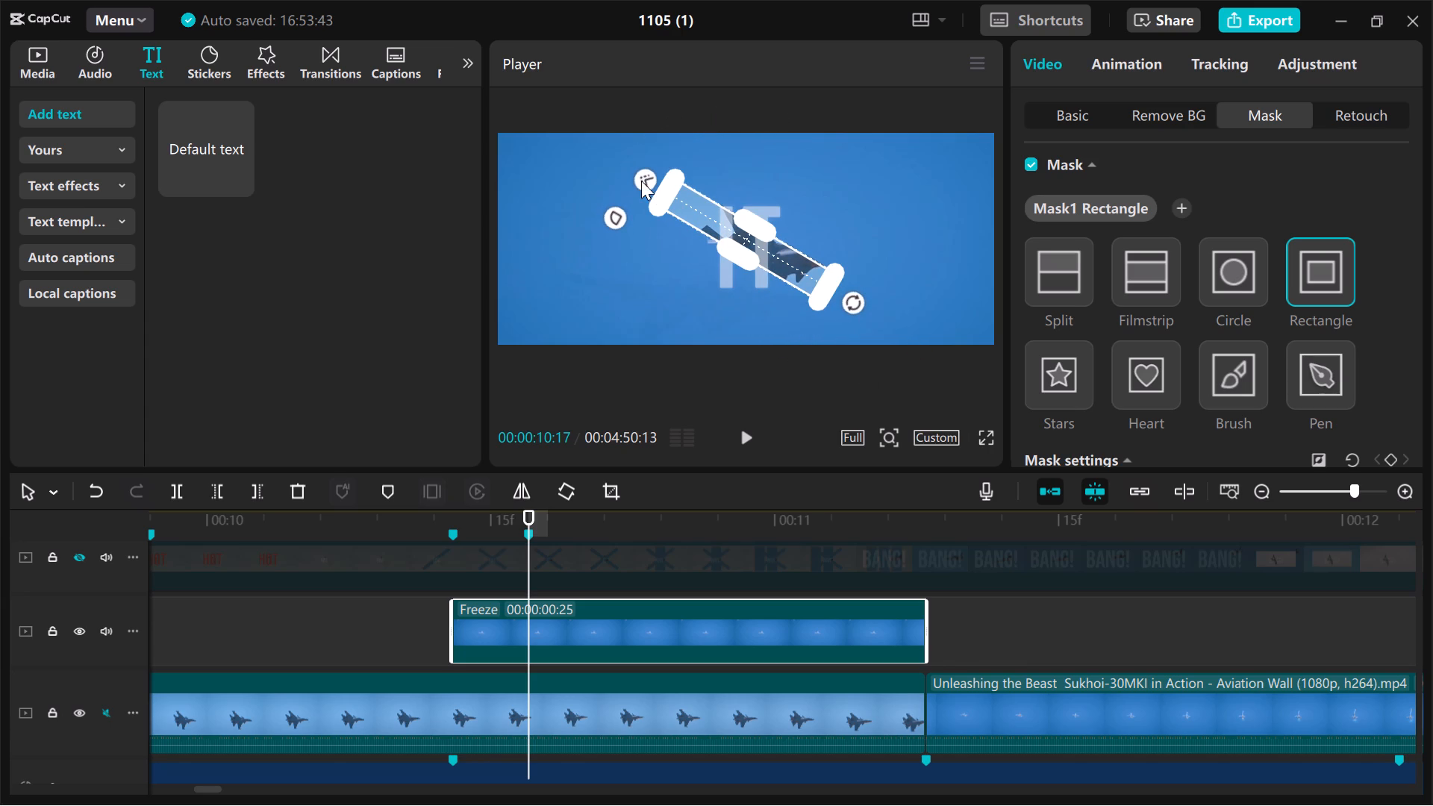
drag(641, 181, 637, 178)
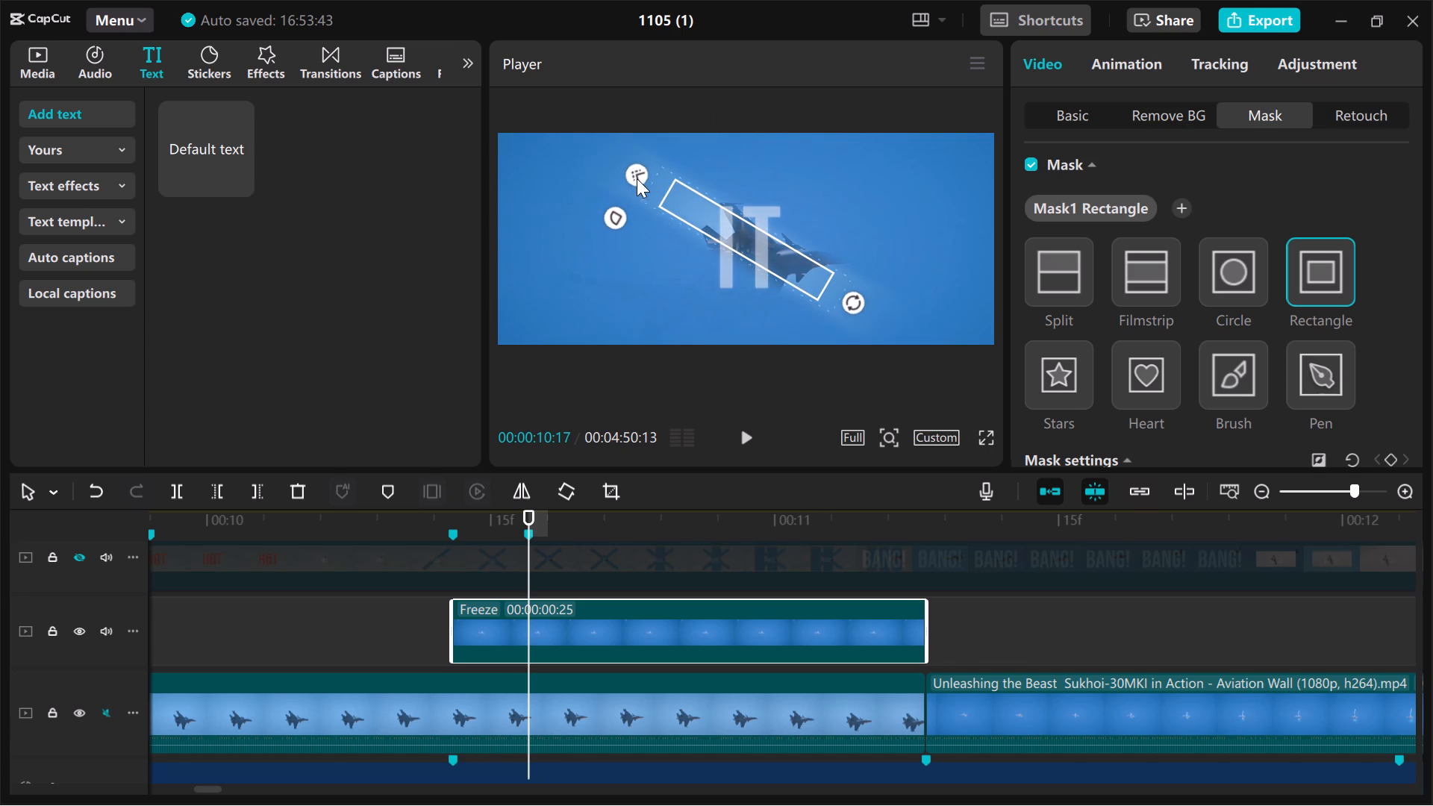
drag(637, 178, 659, 187)
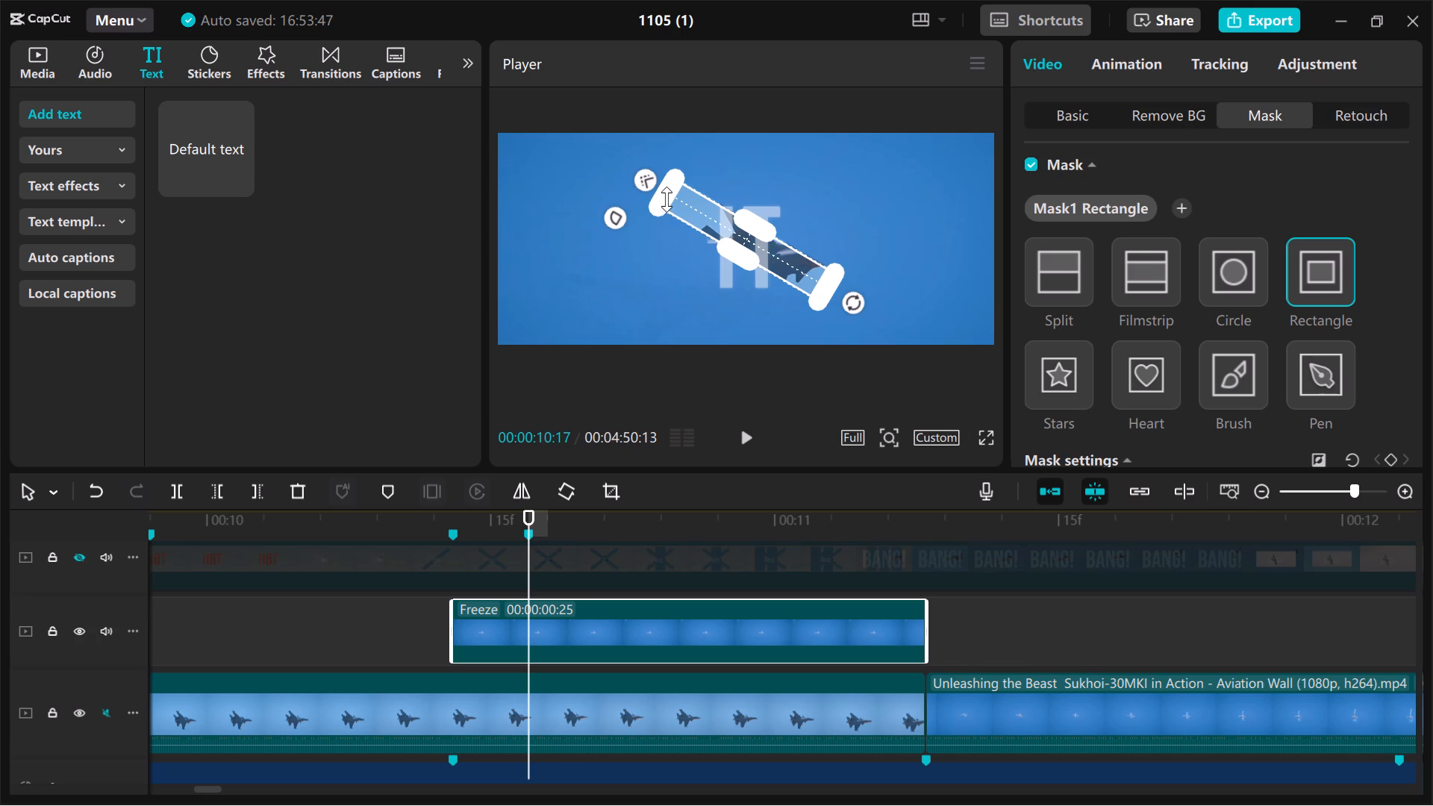
drag(666, 199, 636, 181)
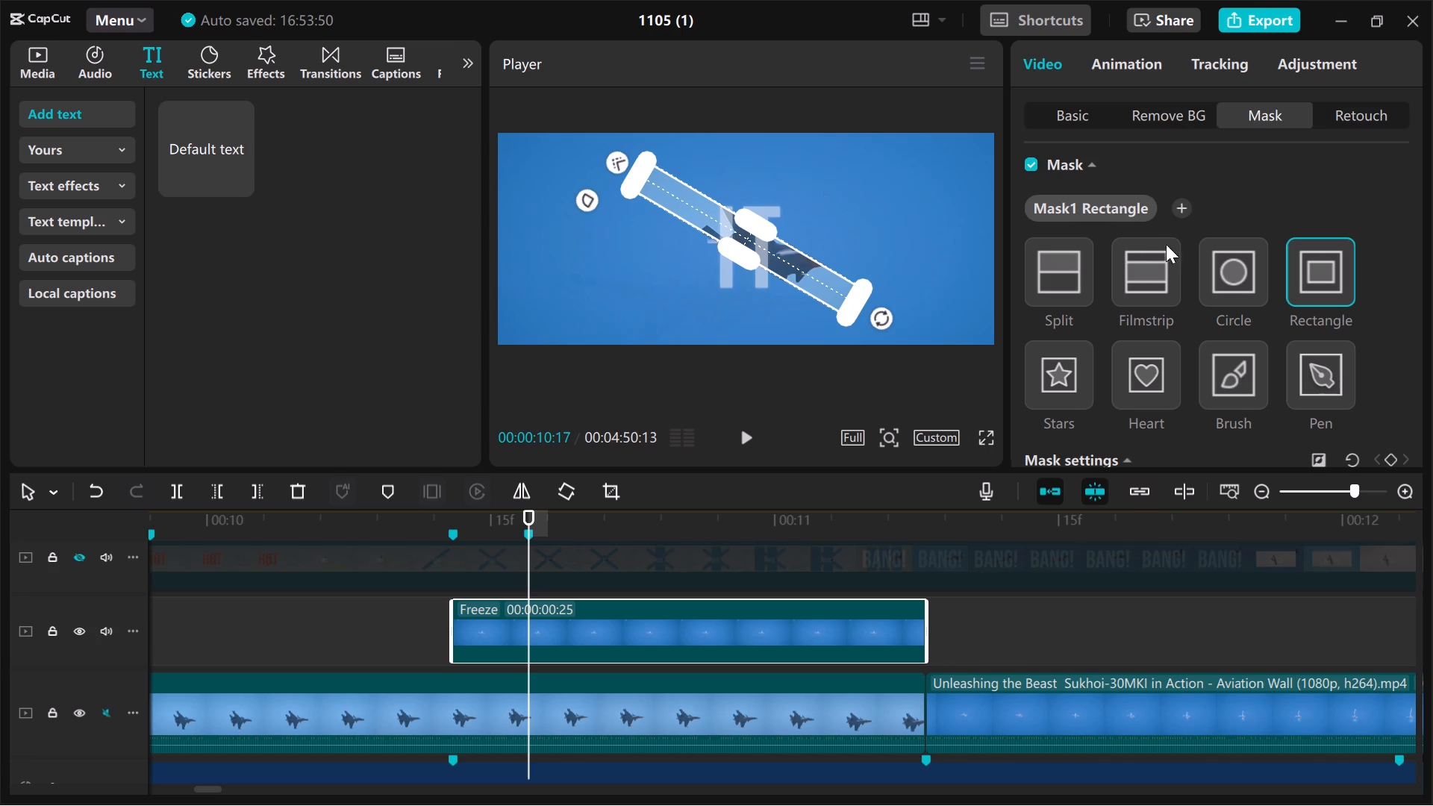
Add a second rectangle mask to the freeze frame and shape it into a long narrow strip tilted the opposite way, crossing the first.
click(1181, 207)
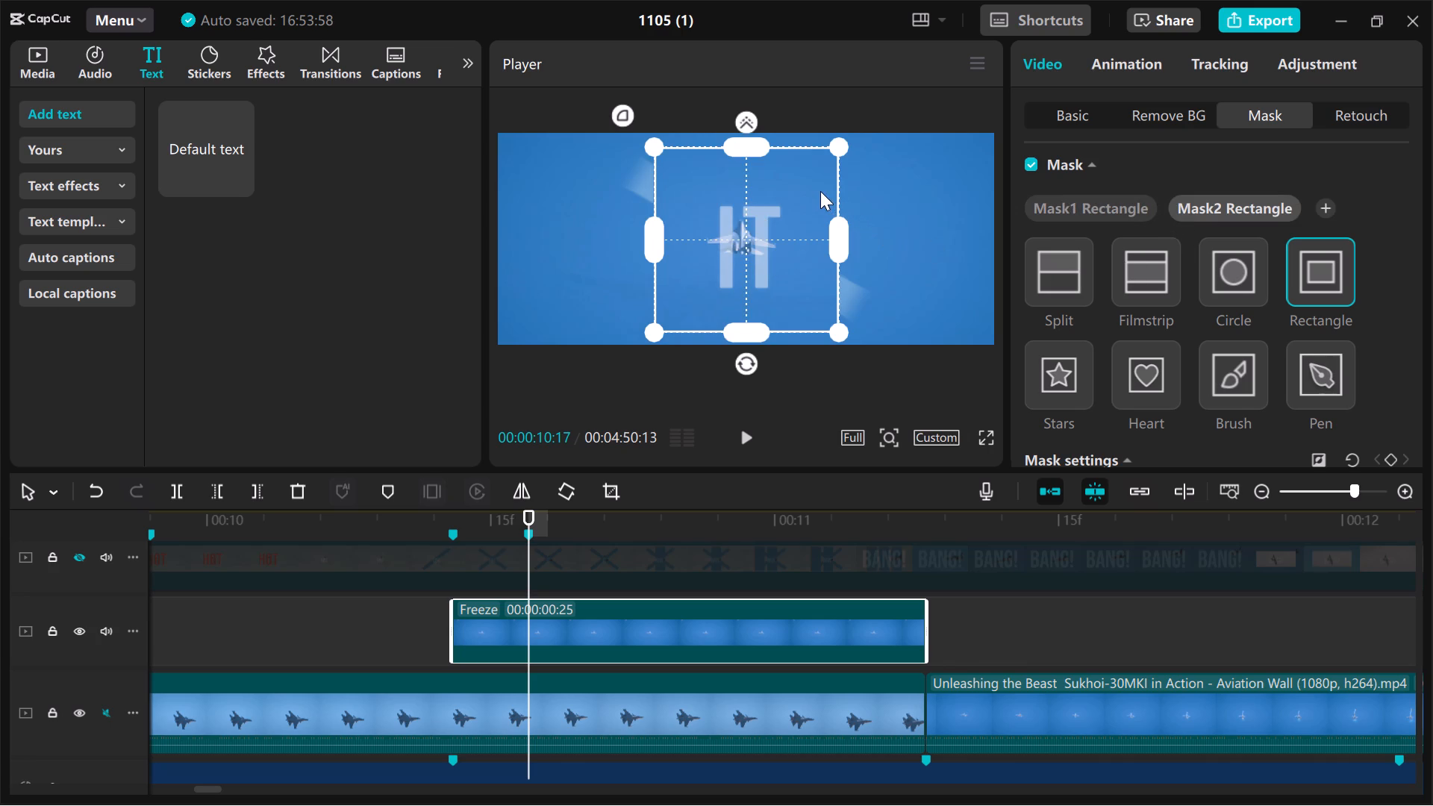
drag(835, 242, 788, 237)
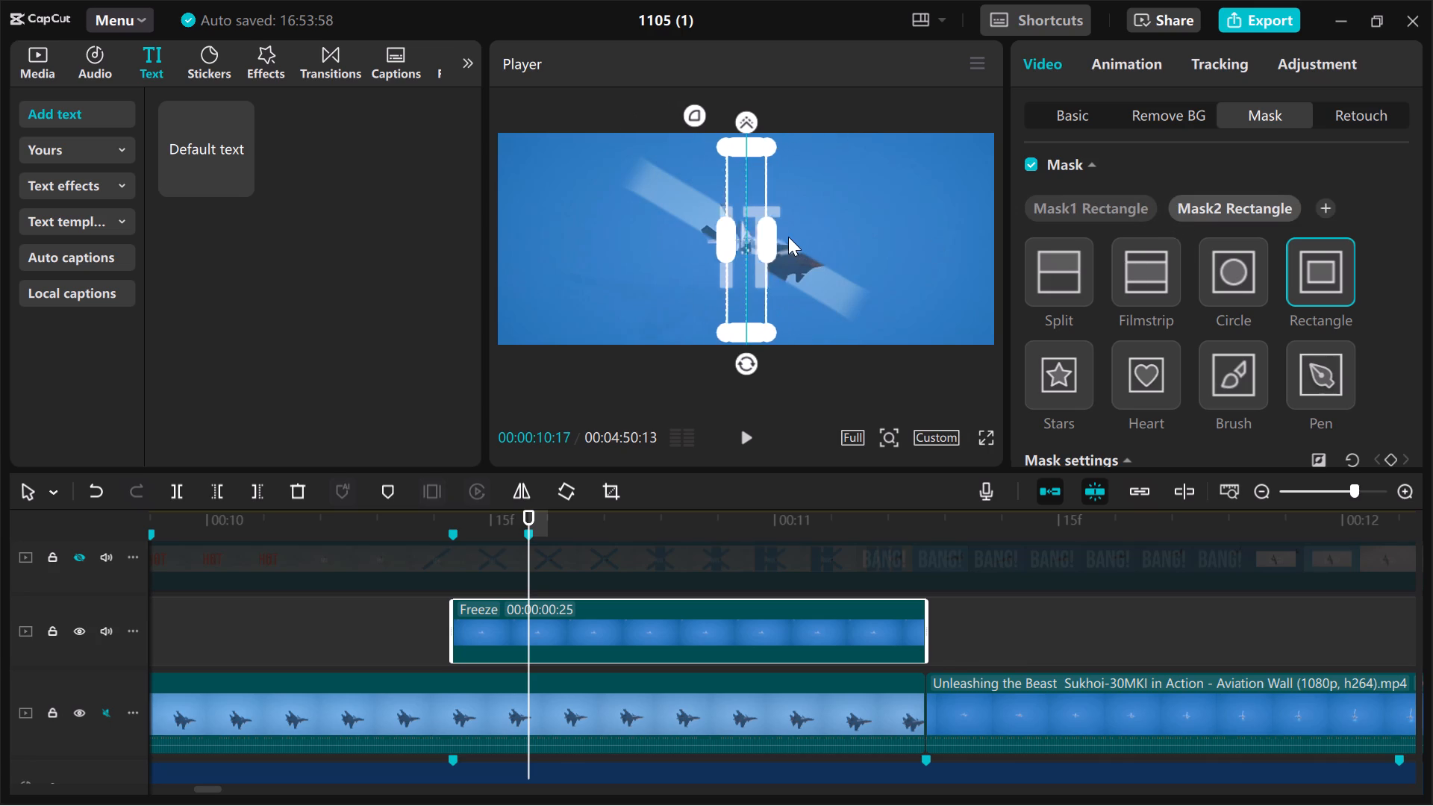
drag(788, 237, 794, 237)
drag(749, 127, 805, 153)
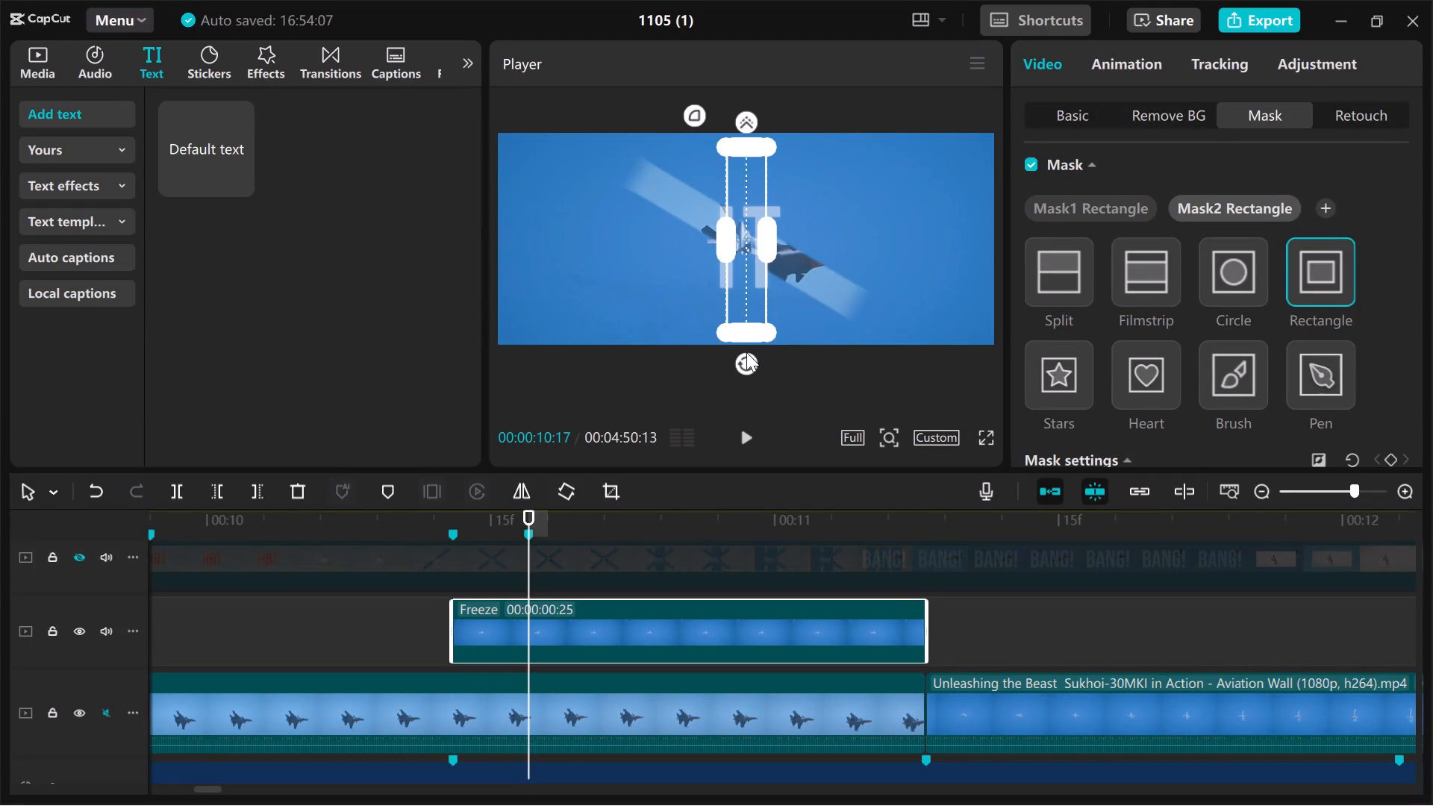
drag(746, 362, 619, 340)
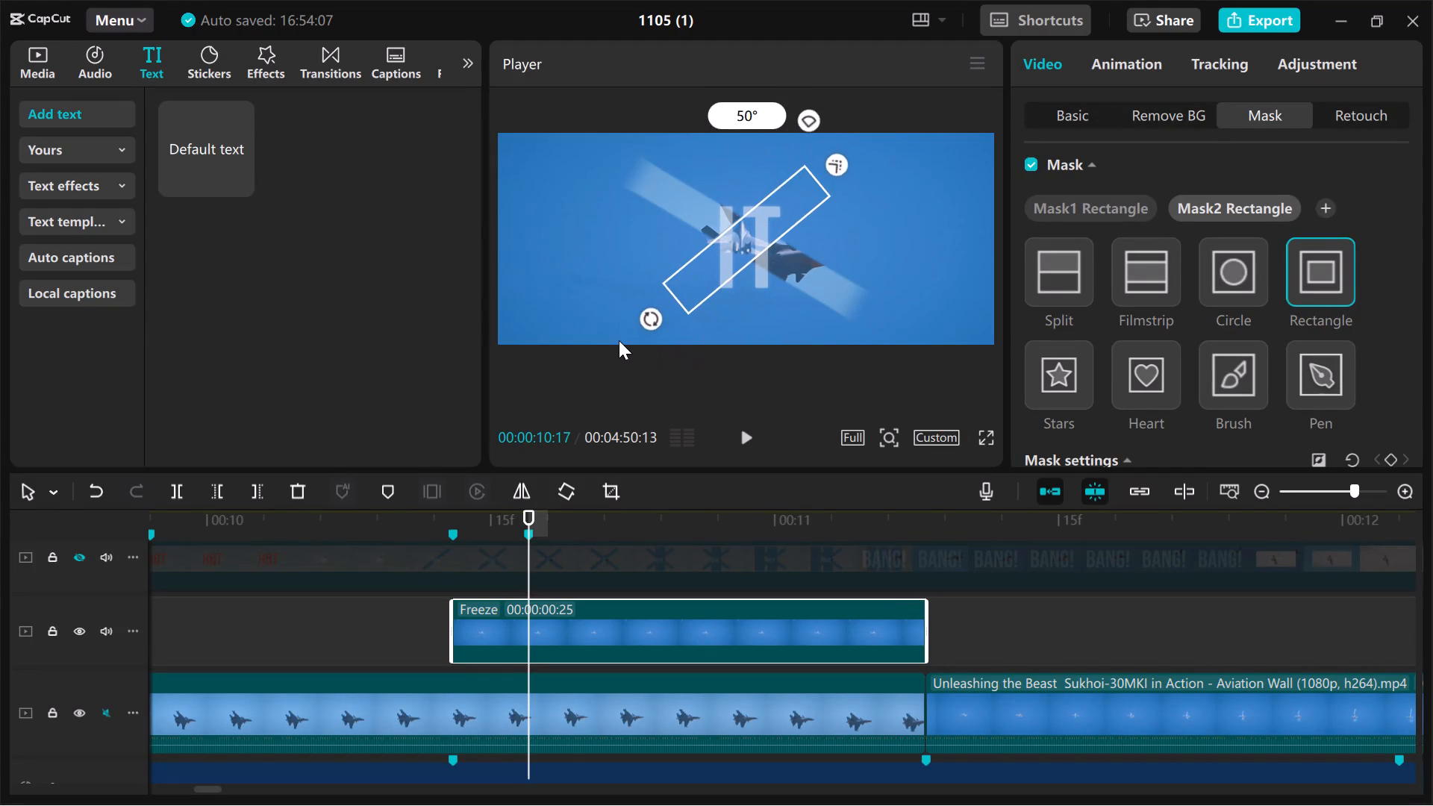
drag(619, 340, 610, 331)
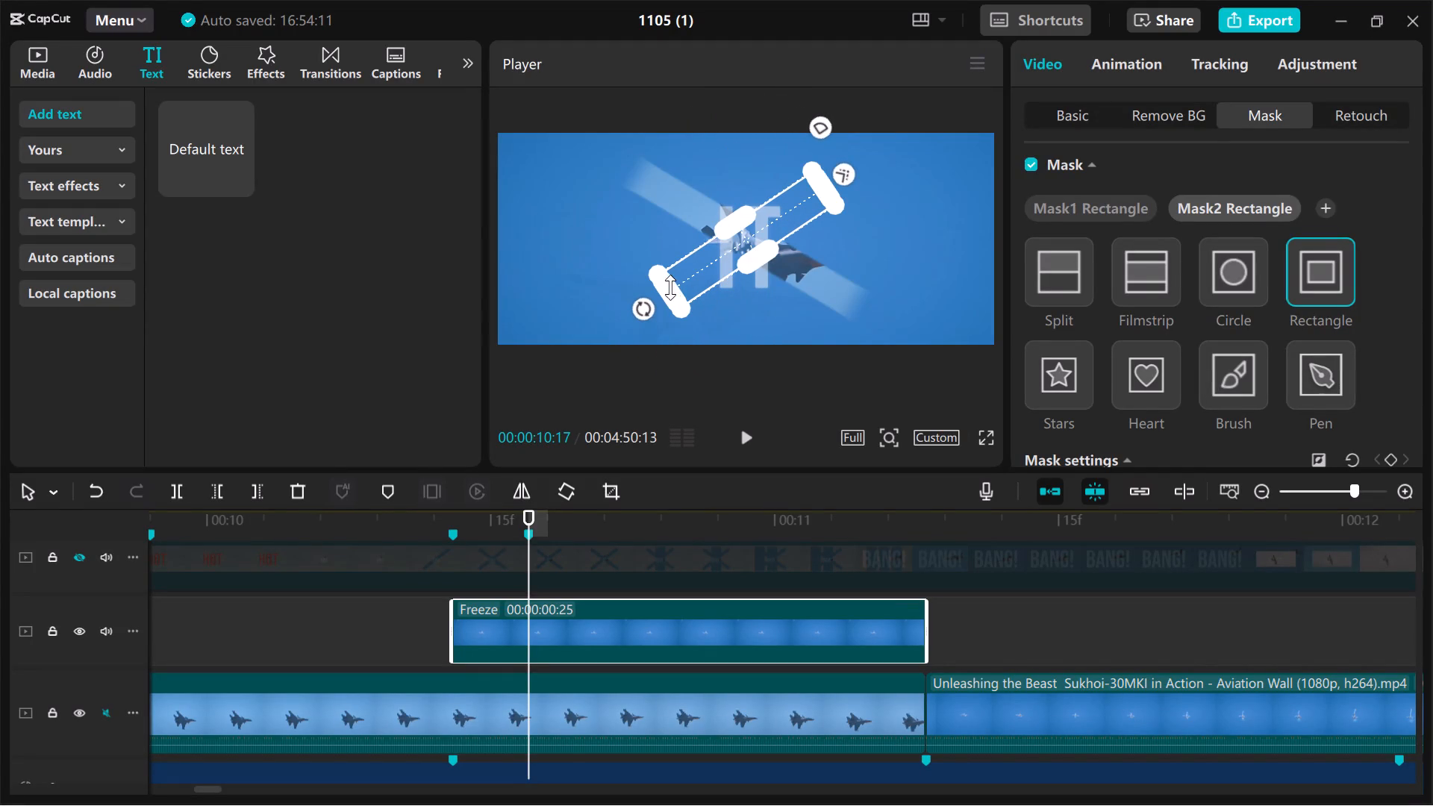
drag(670, 289, 649, 304)
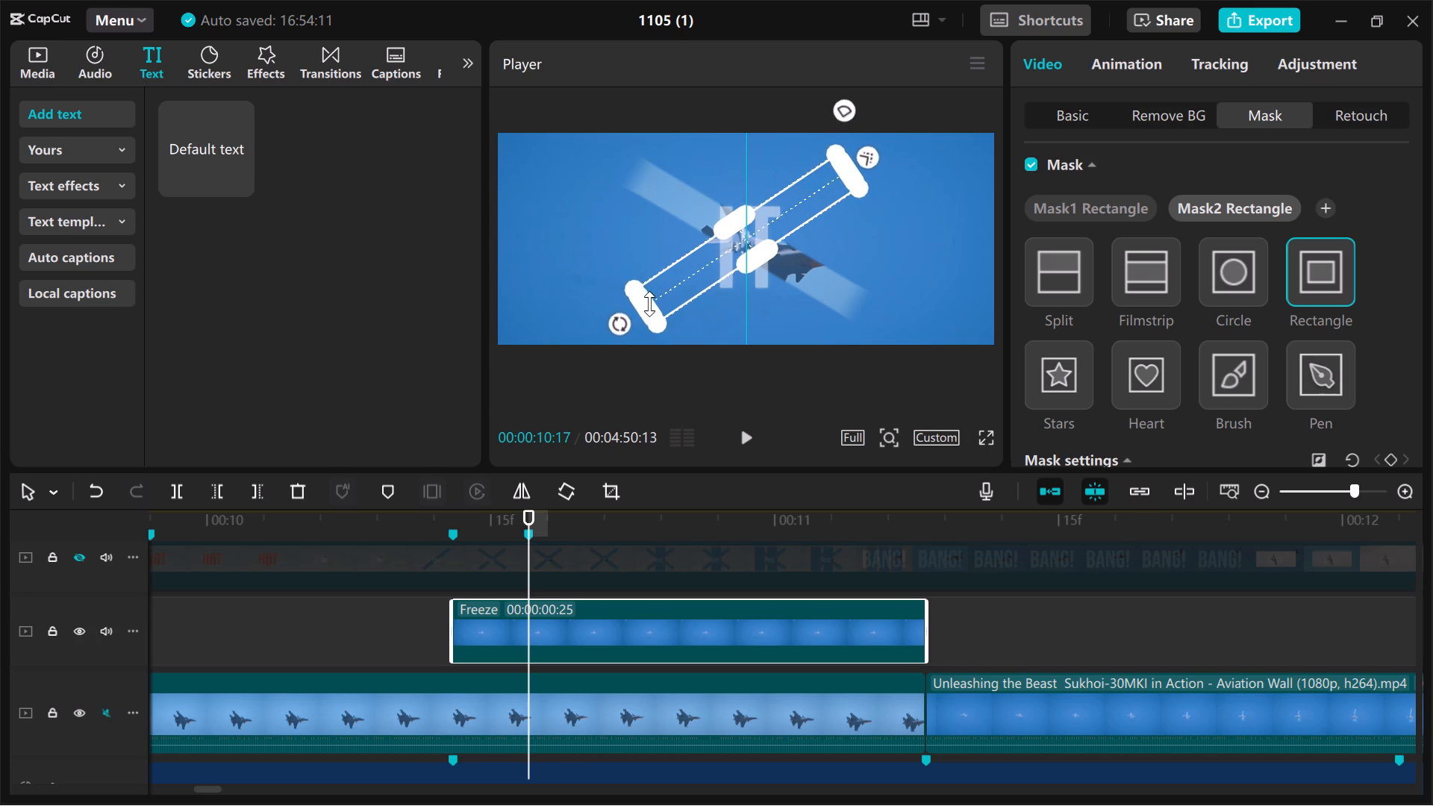
drag(649, 304, 649, 293)
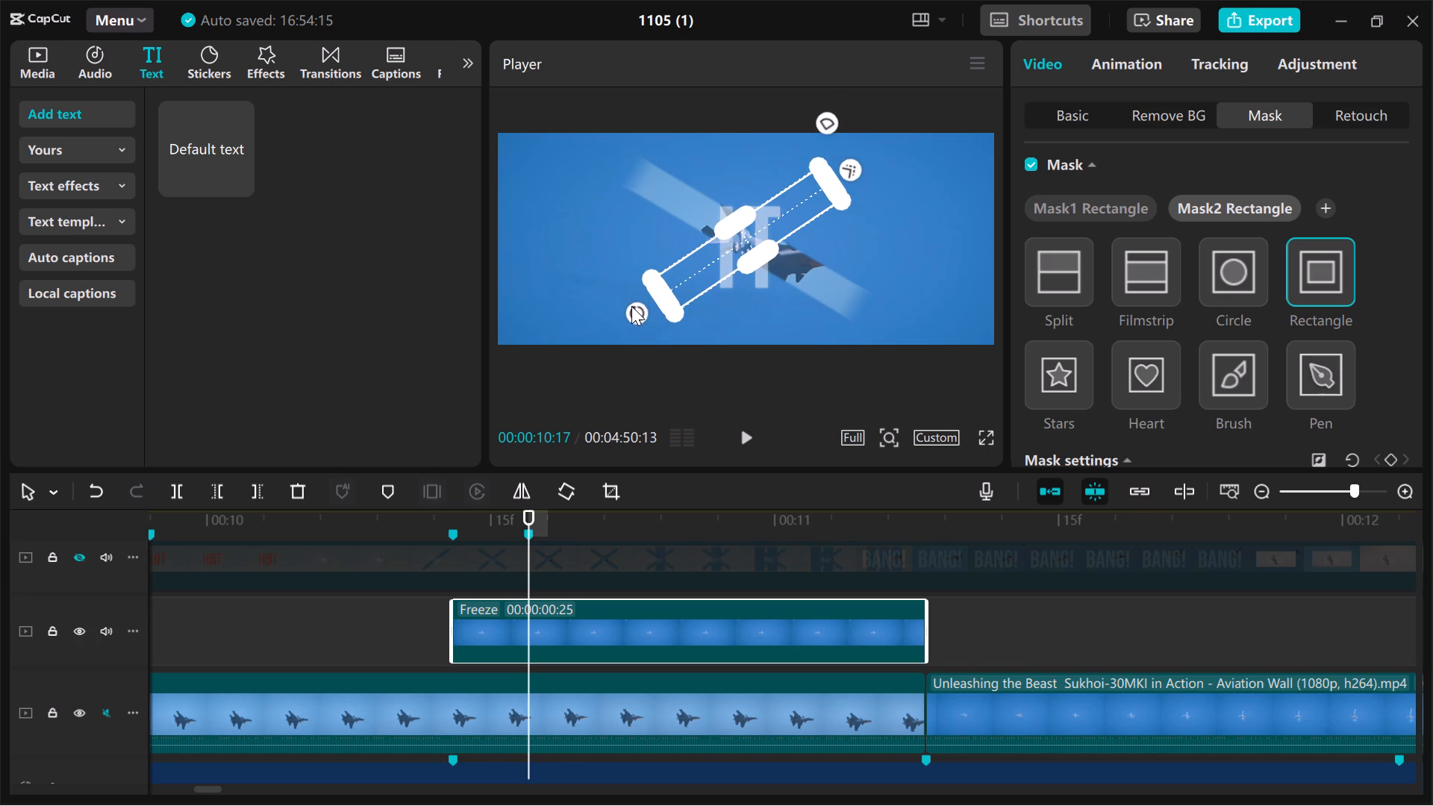
drag(631, 304, 626, 298)
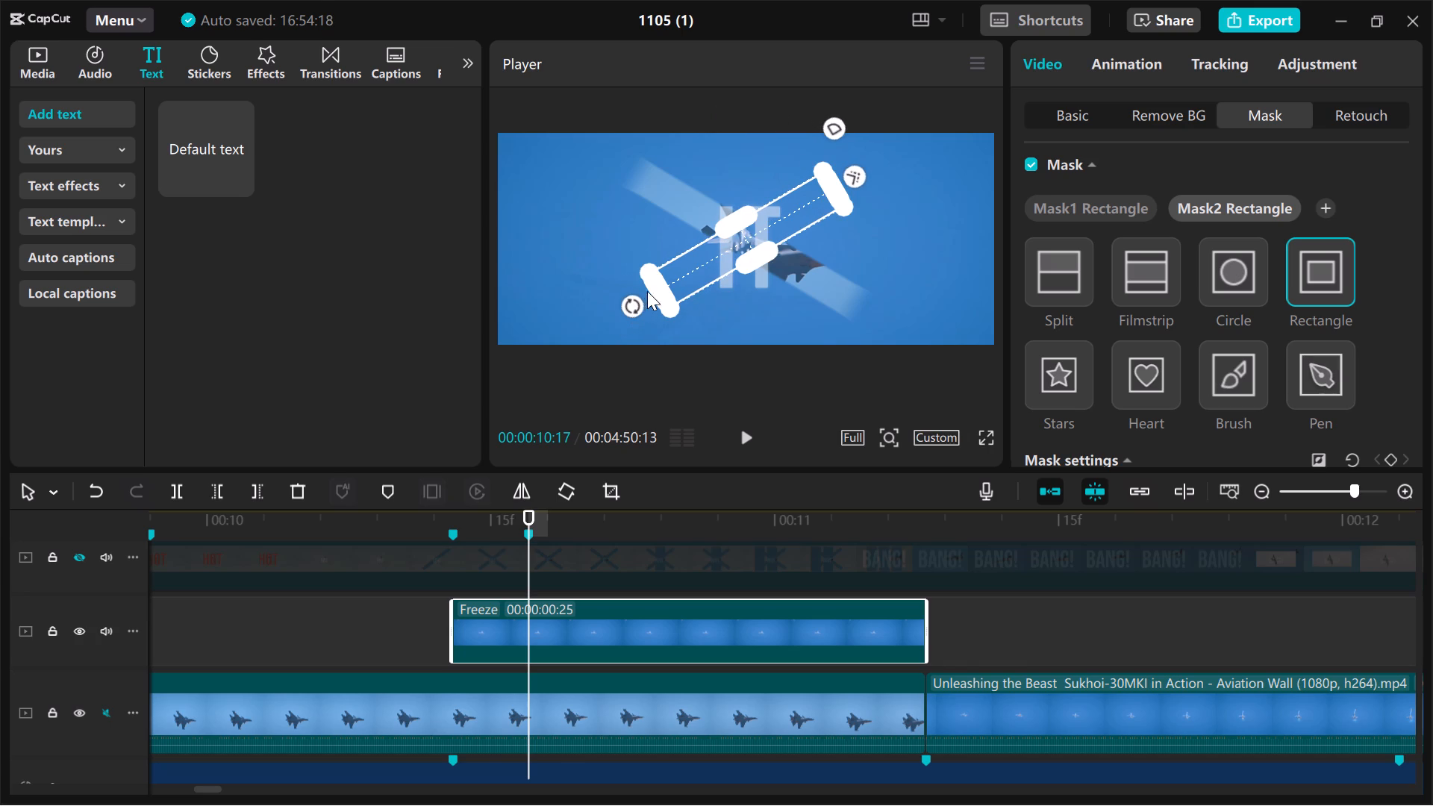
drag(658, 290, 640, 302)
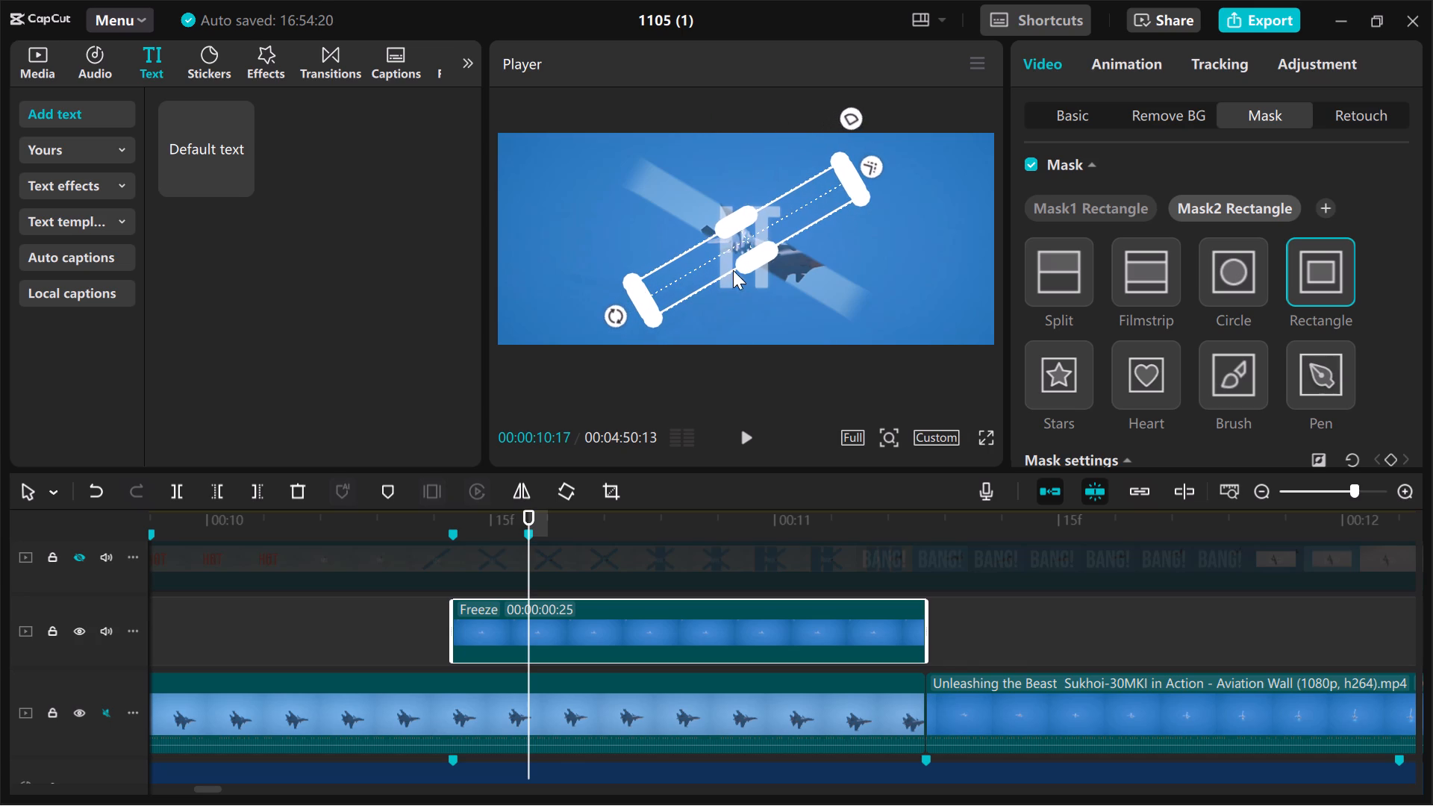
click(872, 166)
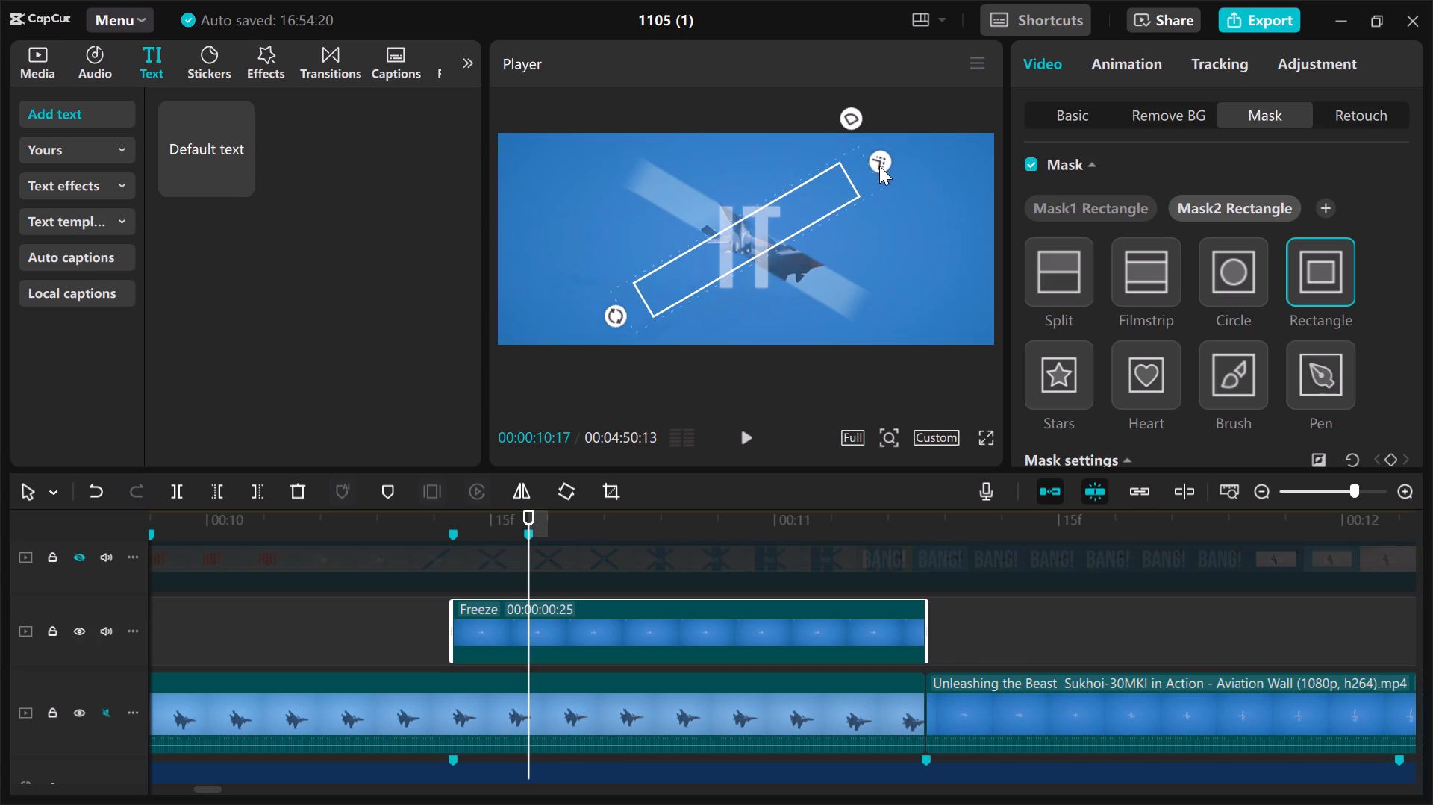
click(564, 243)
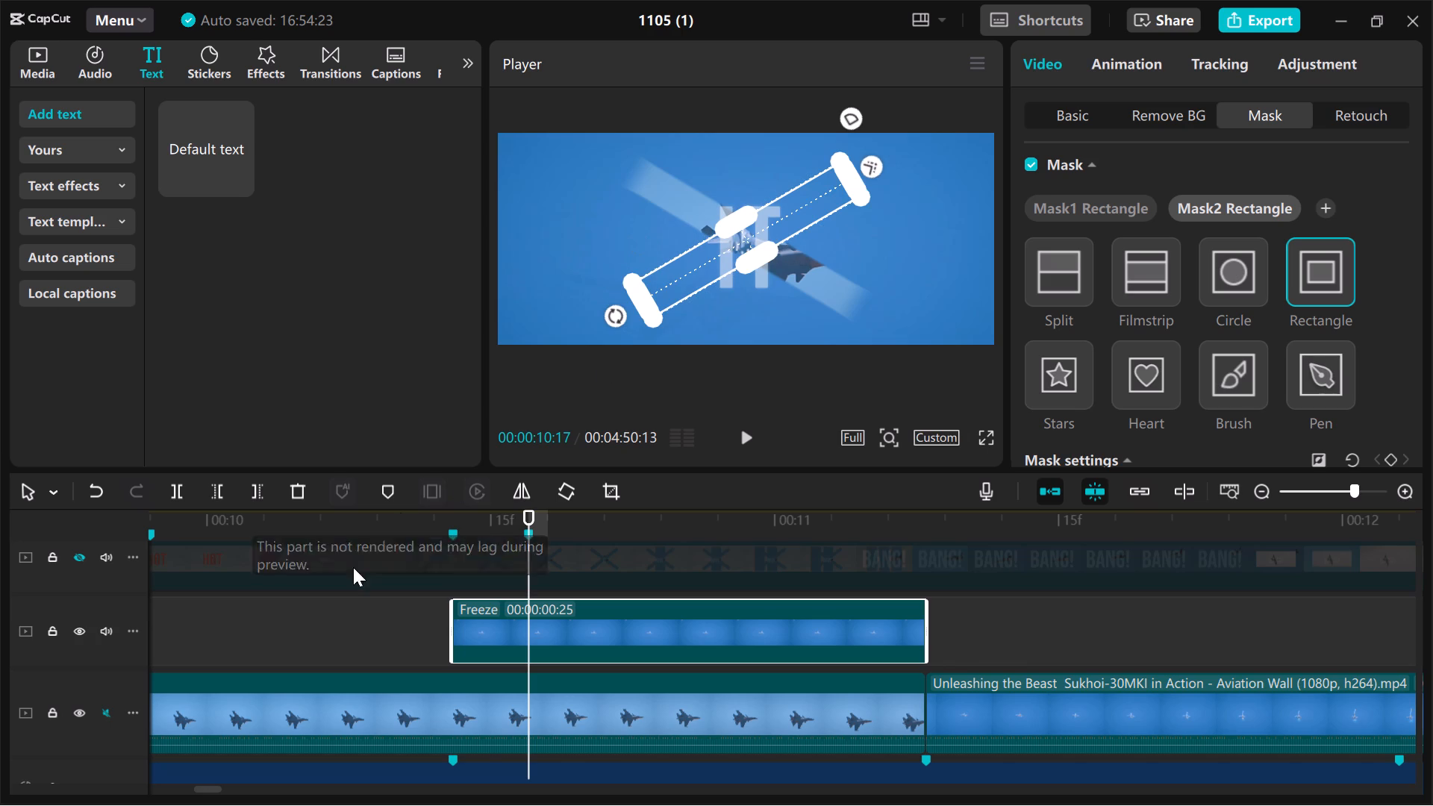
Replay the crossed masks from before the freeze frame, stop at 00:00:10:22 and invert the first rectangle mask.
click(369, 616)
key(space)
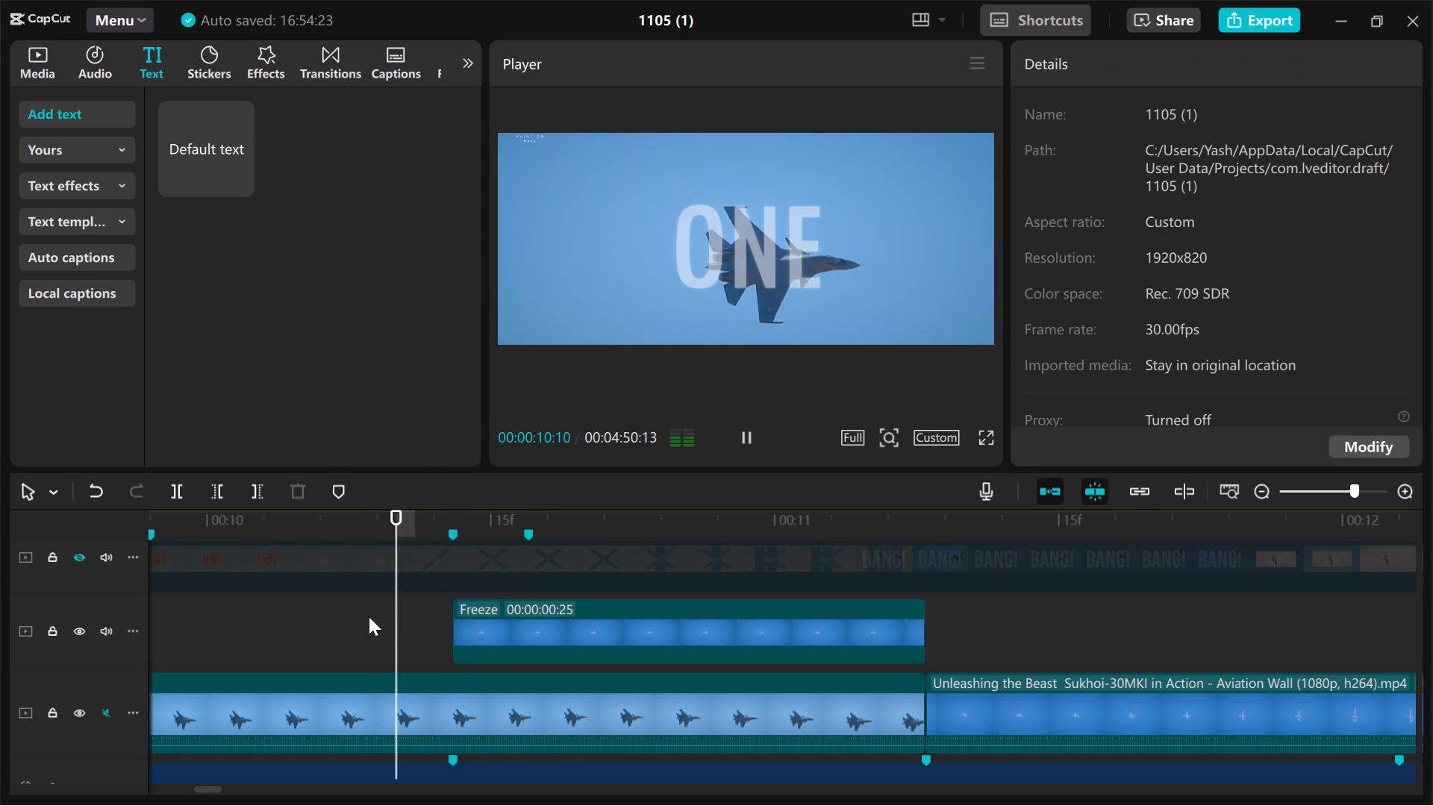
key(space)
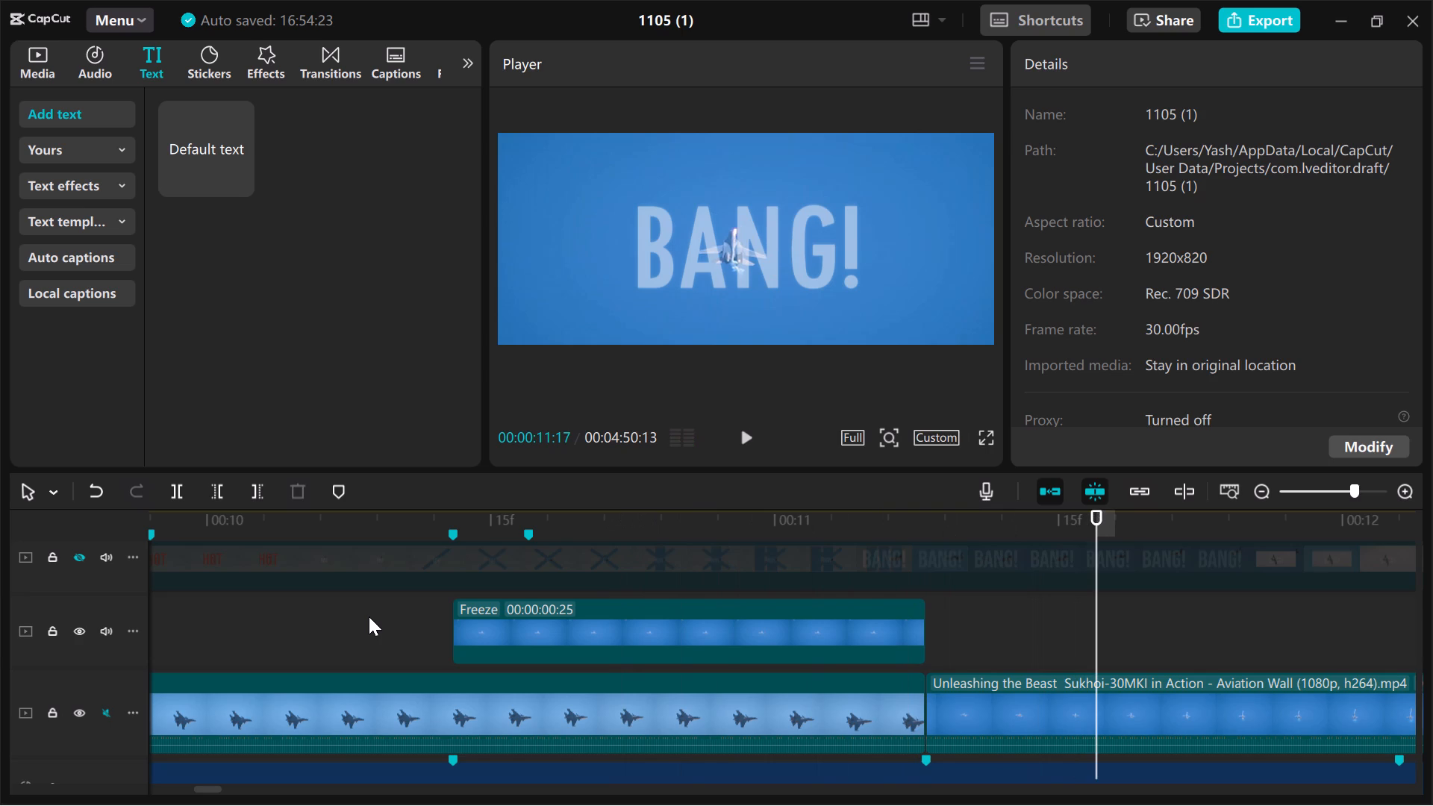
click(363, 616)
key(space)
key(space)
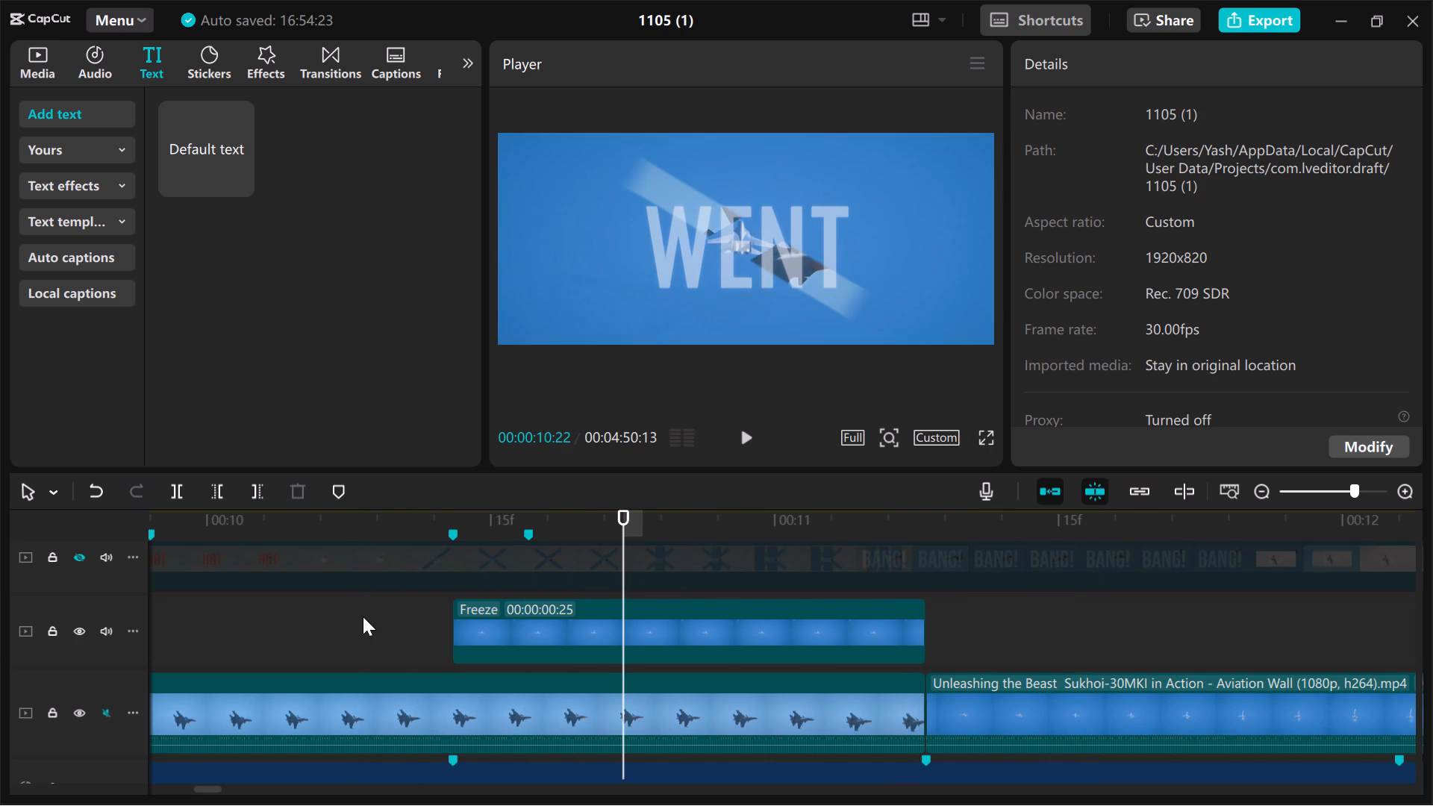
click(493, 628)
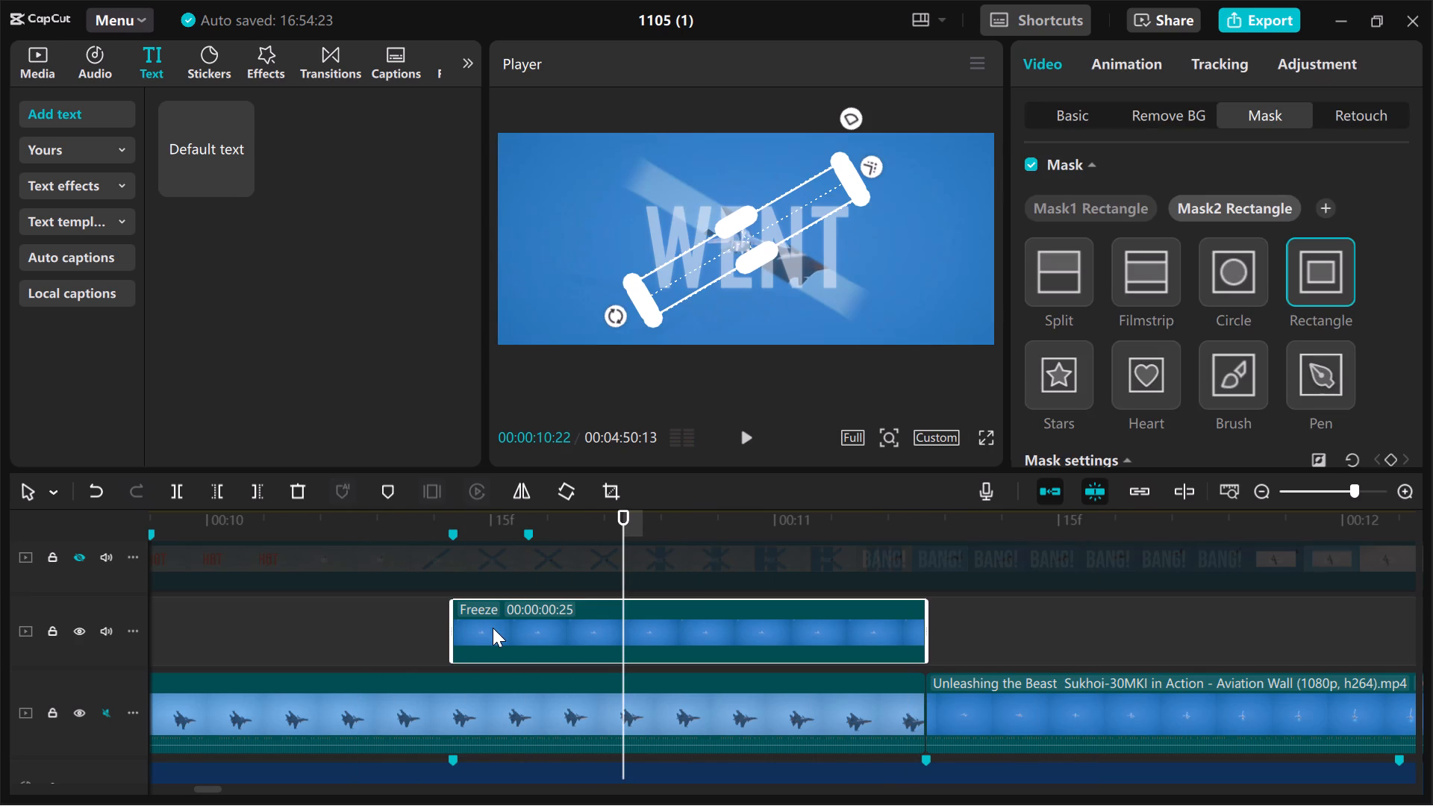
click(1123, 214)
scroll(1134, 313, down, 1)
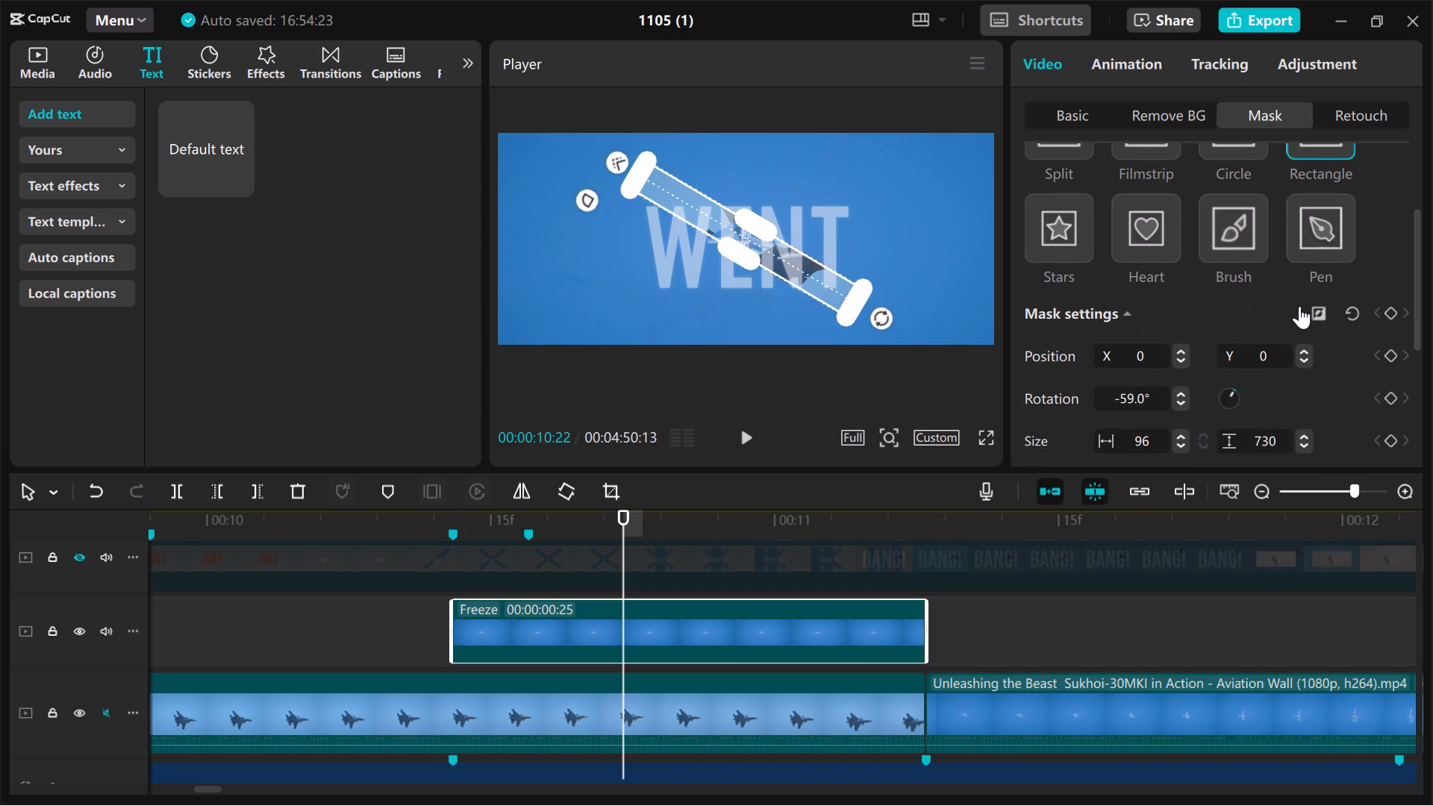
click(1325, 310)
scroll(1242, 283, up, 1)
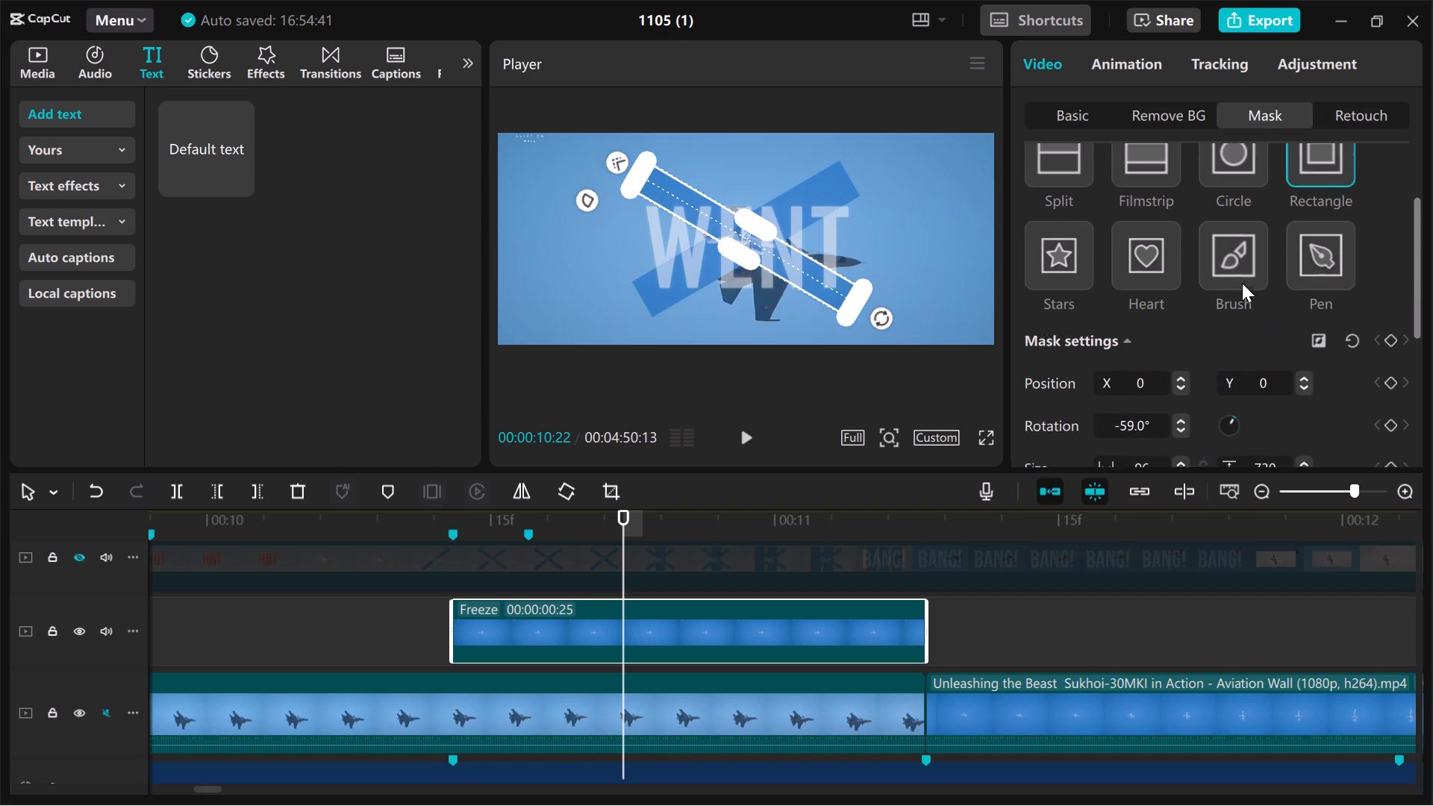
scroll(1242, 283, up, 1)
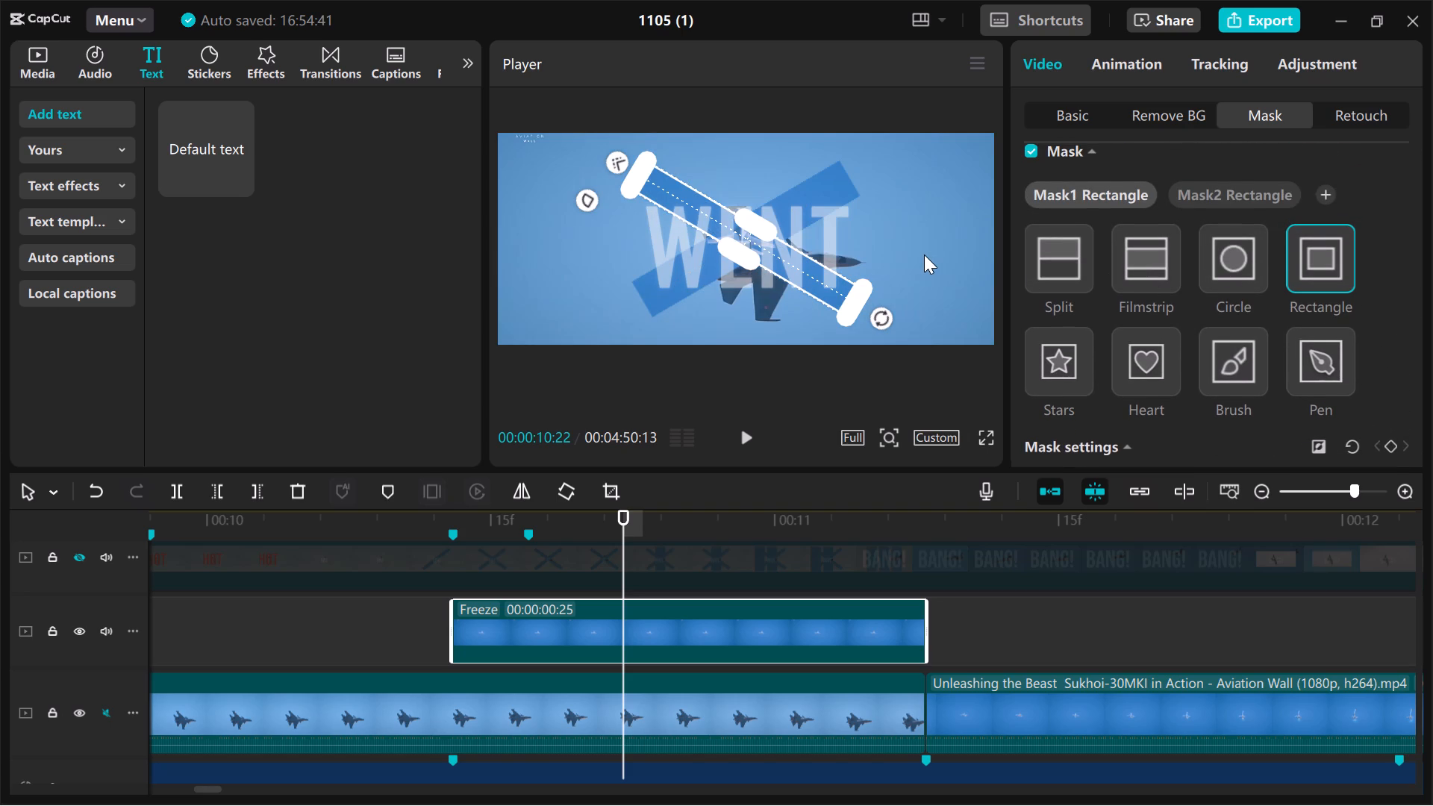
click(605, 269)
Set the rotation of the freeze frame's first rectangle mask to -60°.
scroll(1159, 337, down, 1)
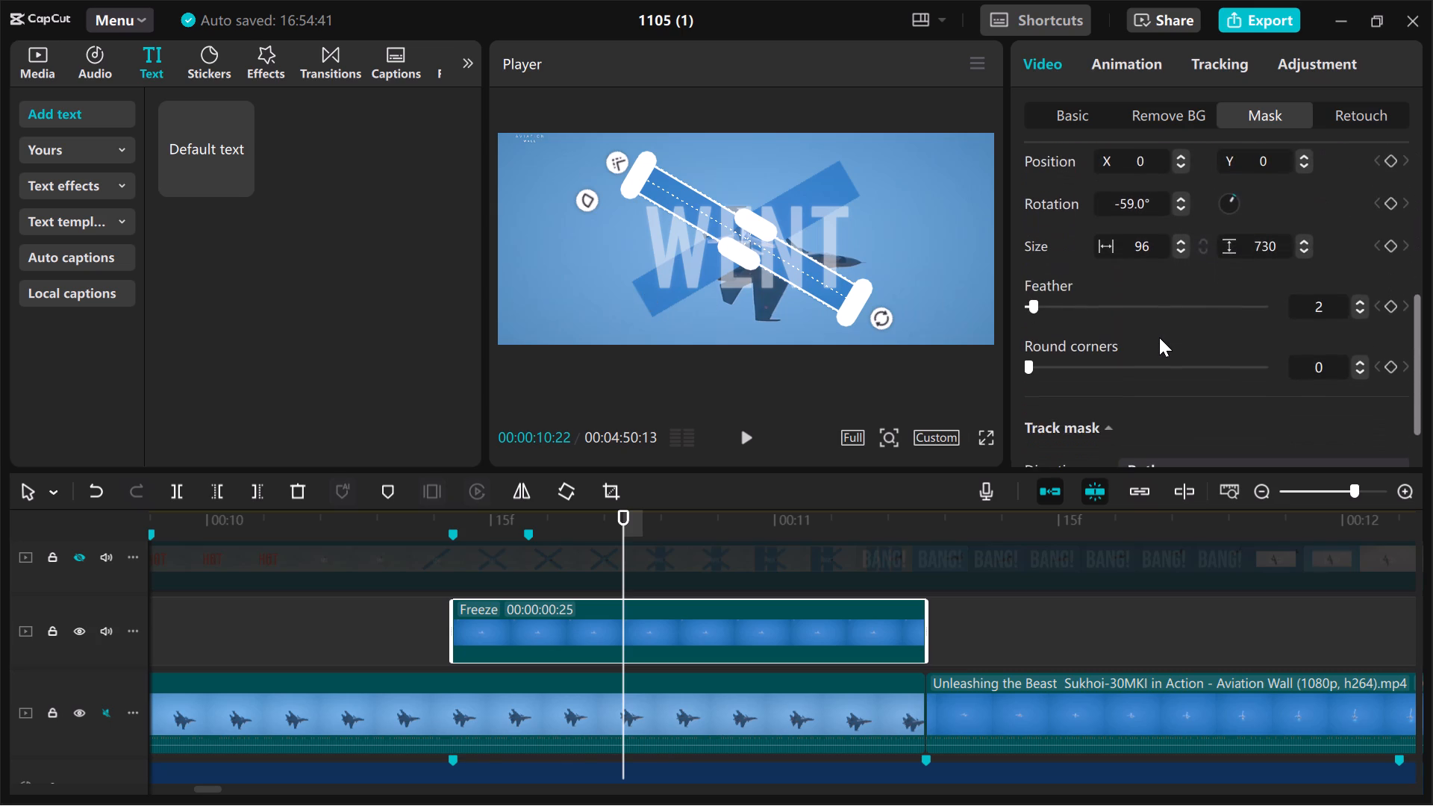
scroll(1159, 337, up, 1)
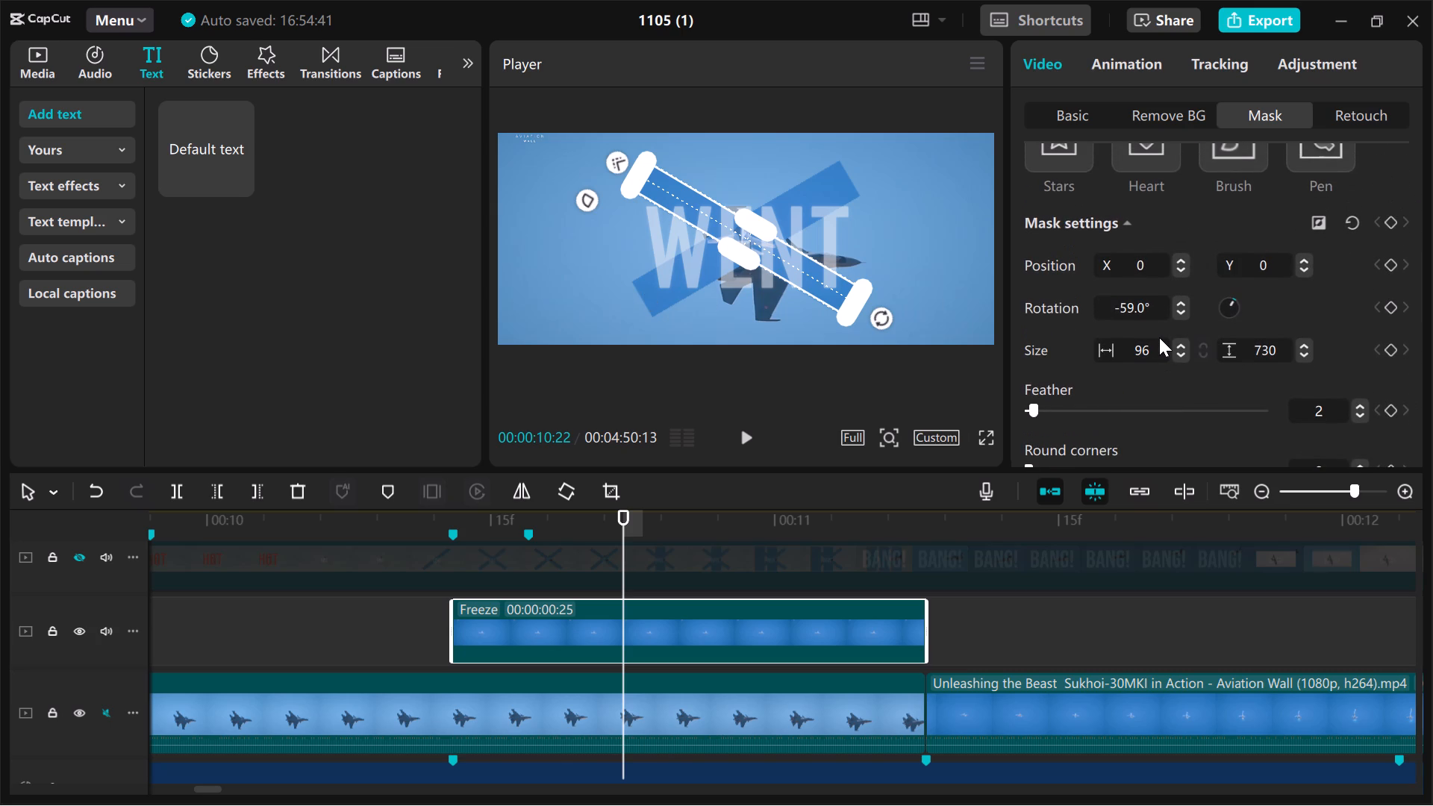
click(1133, 313)
key(BackSpace)
key(BackSpace)
text(60)
key(Left)
key(Left)
key(BackSpace)
key(BackSpace)
key(BackSpace)
key(BackSpace)
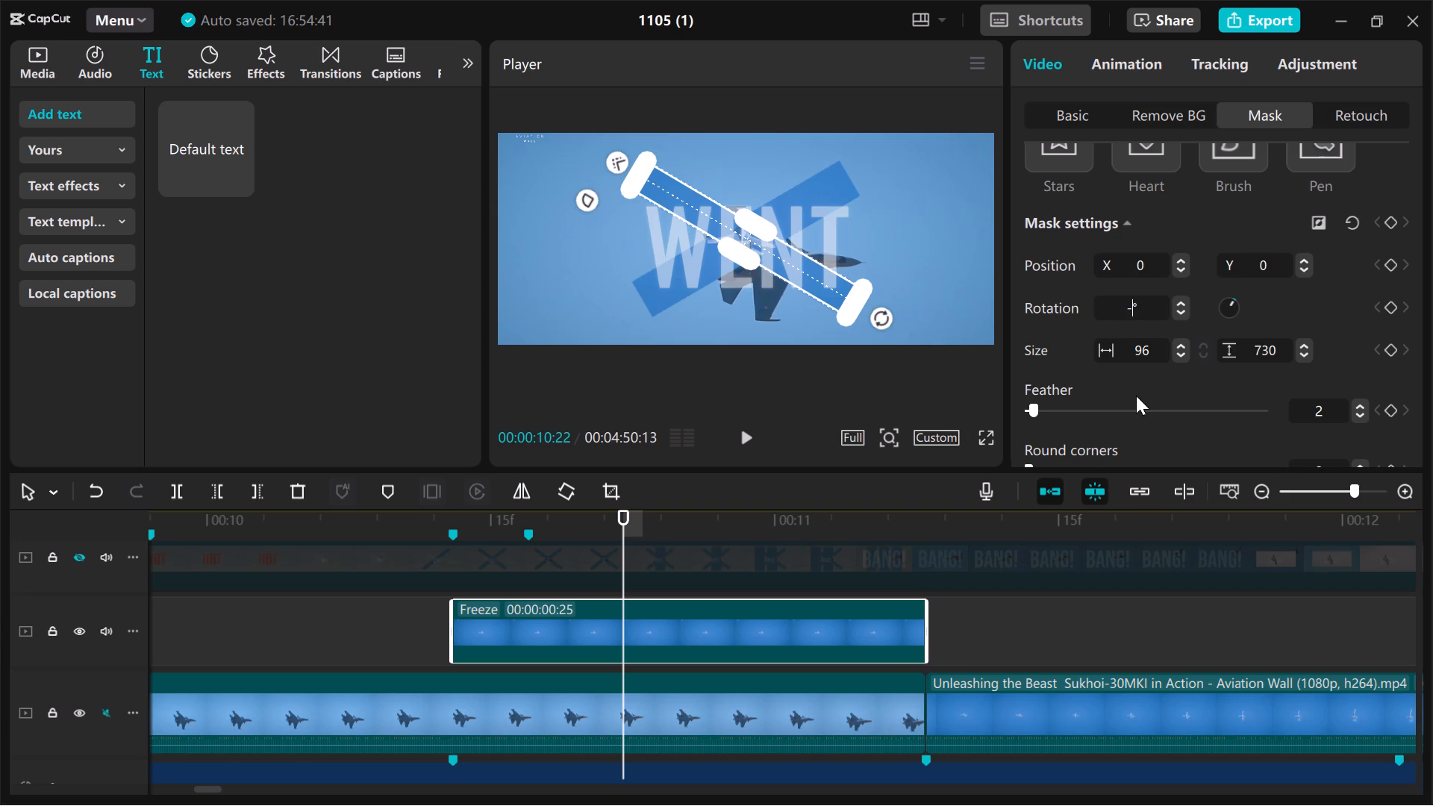
key(6)
key(0)
click(691, 266)
click(691, 266)
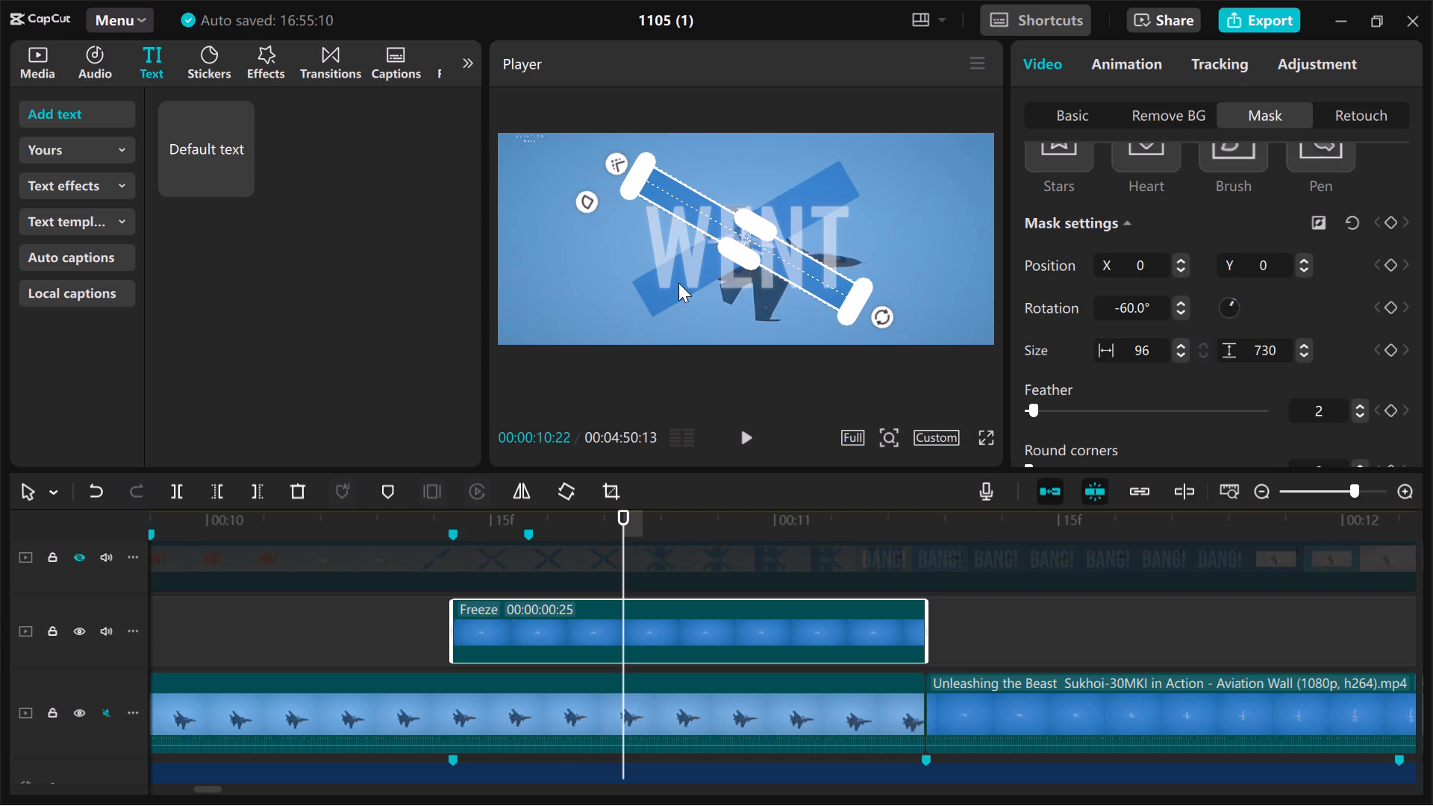
click(678, 283)
Compare the two rectangle masks' edges and remove the feathering from the freeze frame's first mask so its strip has sharp edges.
scroll(1078, 211, up, 1)
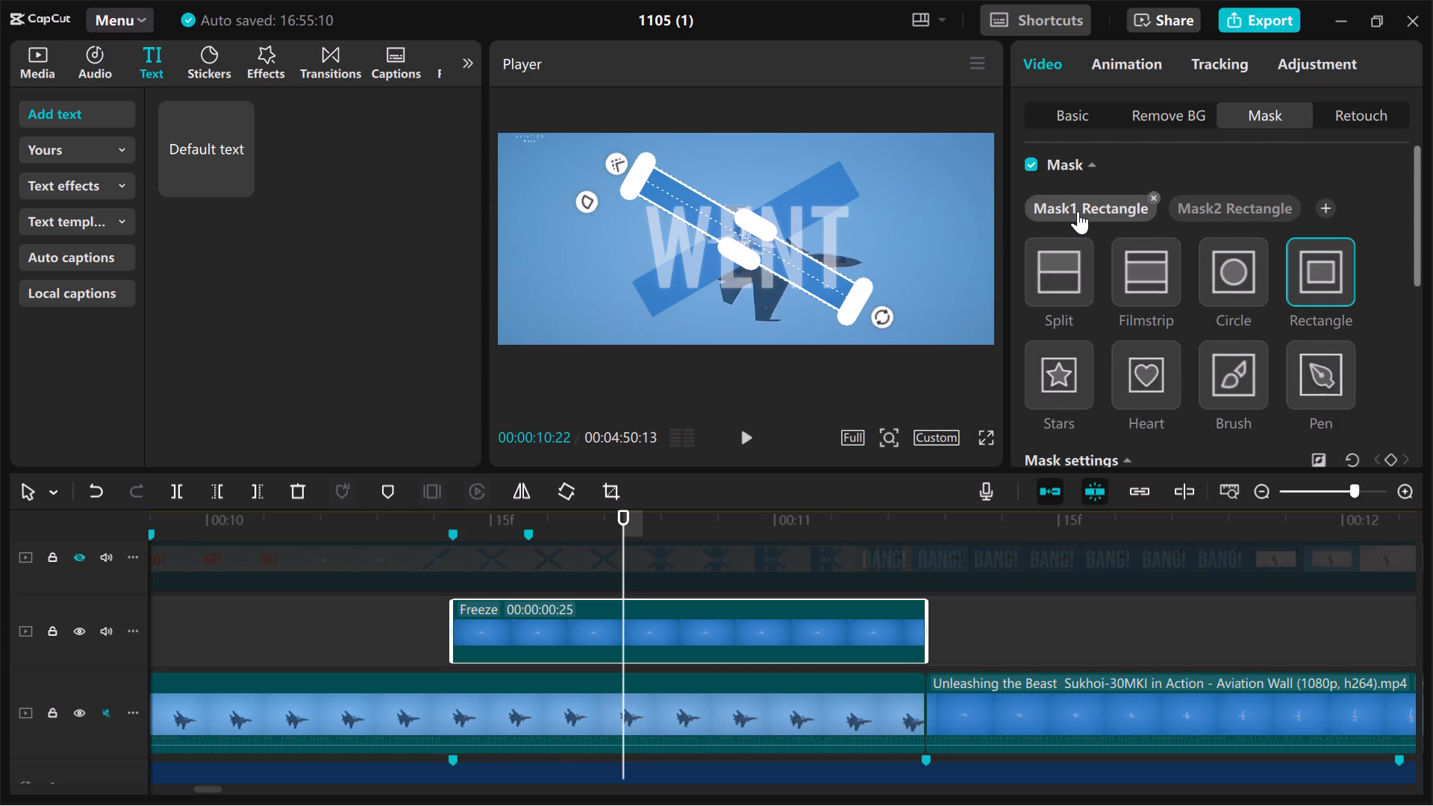
click(1208, 211)
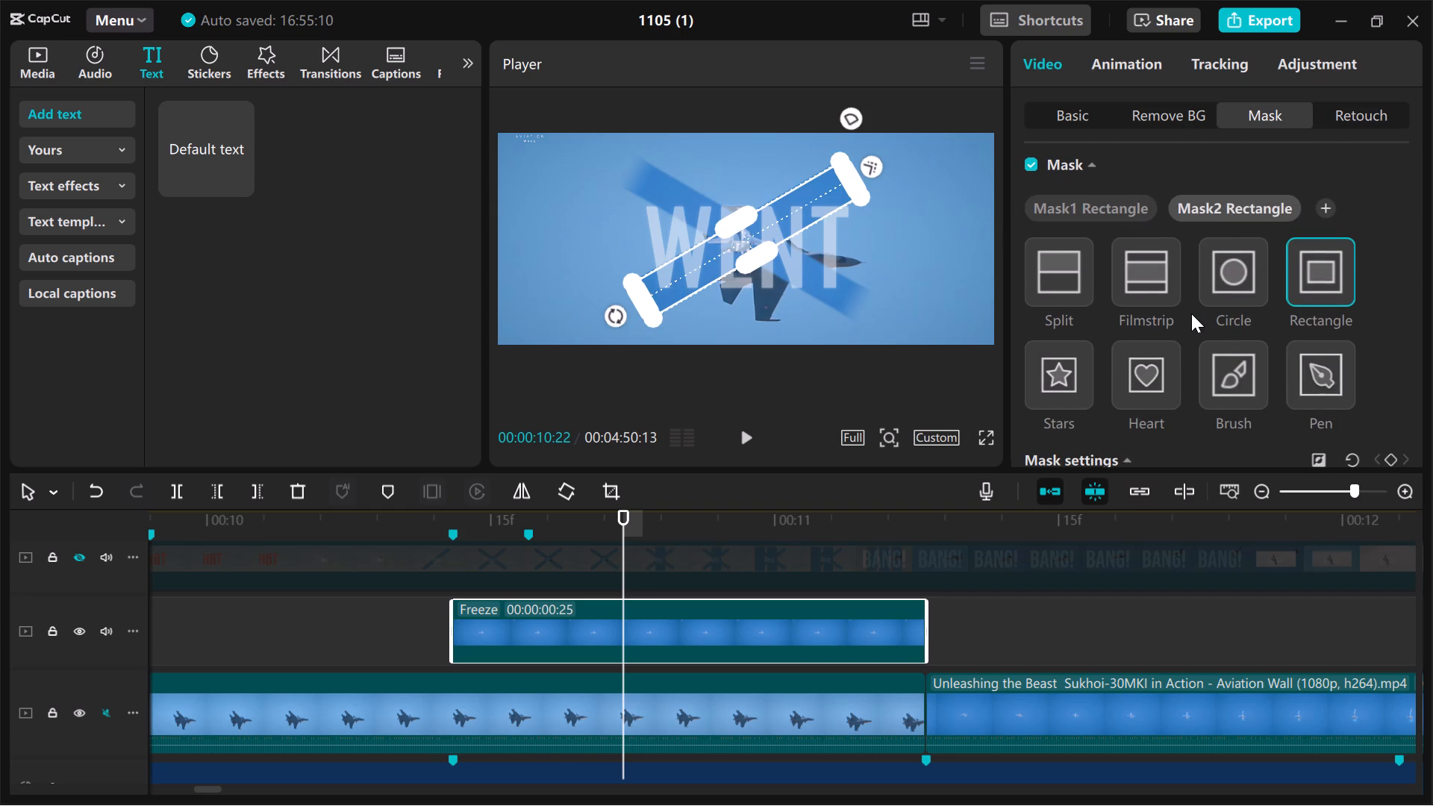
scroll(1191, 313, down, 1)
scroll(1191, 313, up, 1)
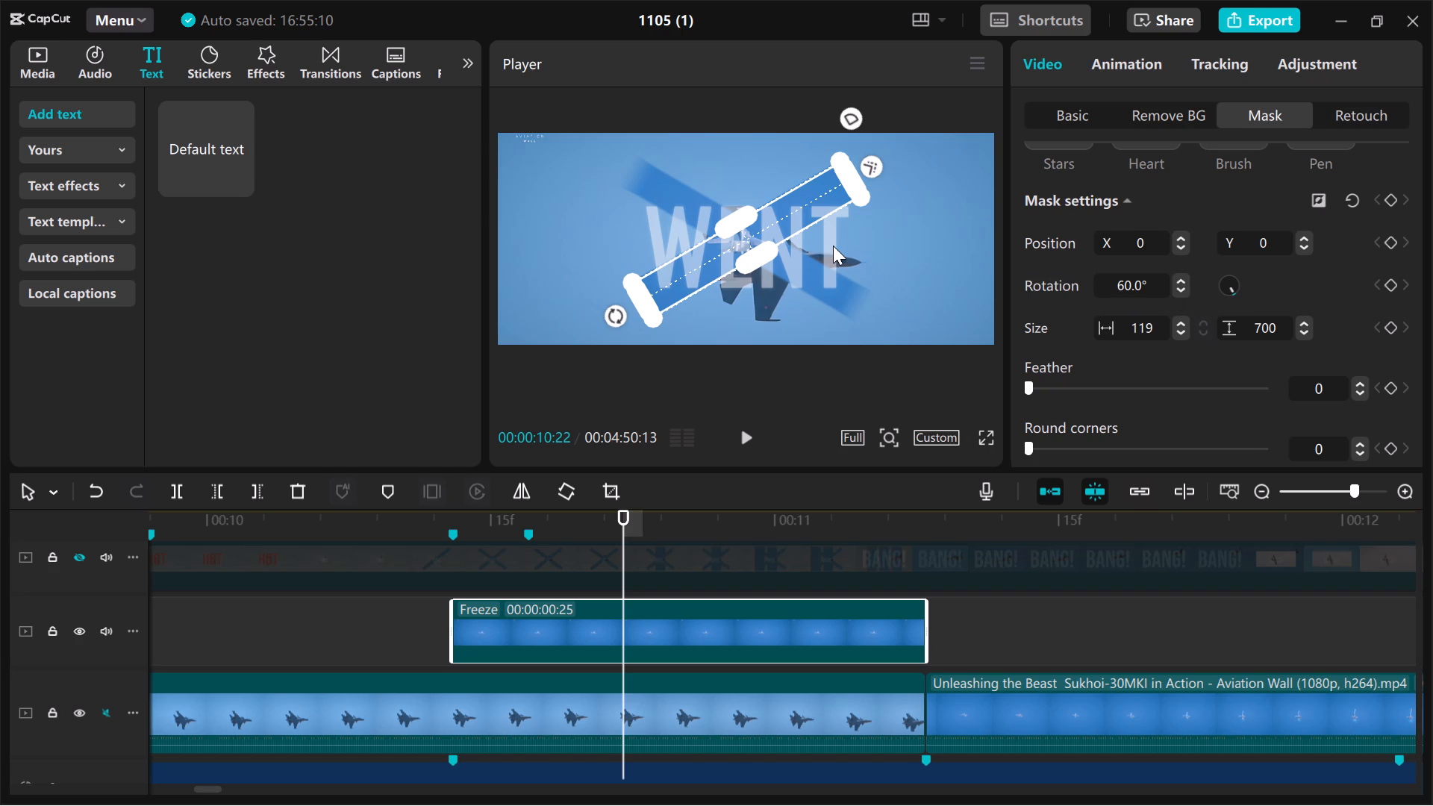
click(668, 189)
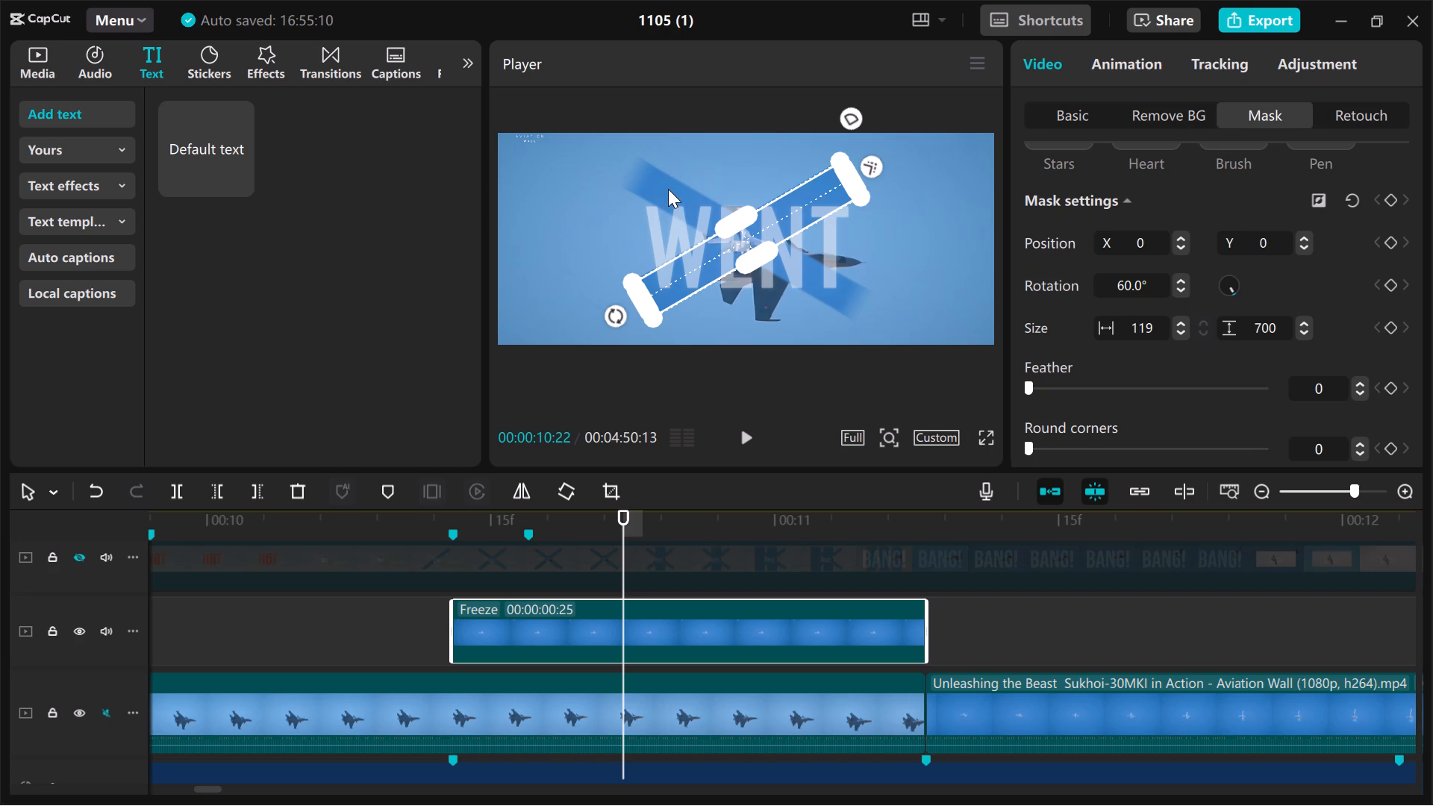
click(668, 189)
scroll(1099, 293, up, 1)
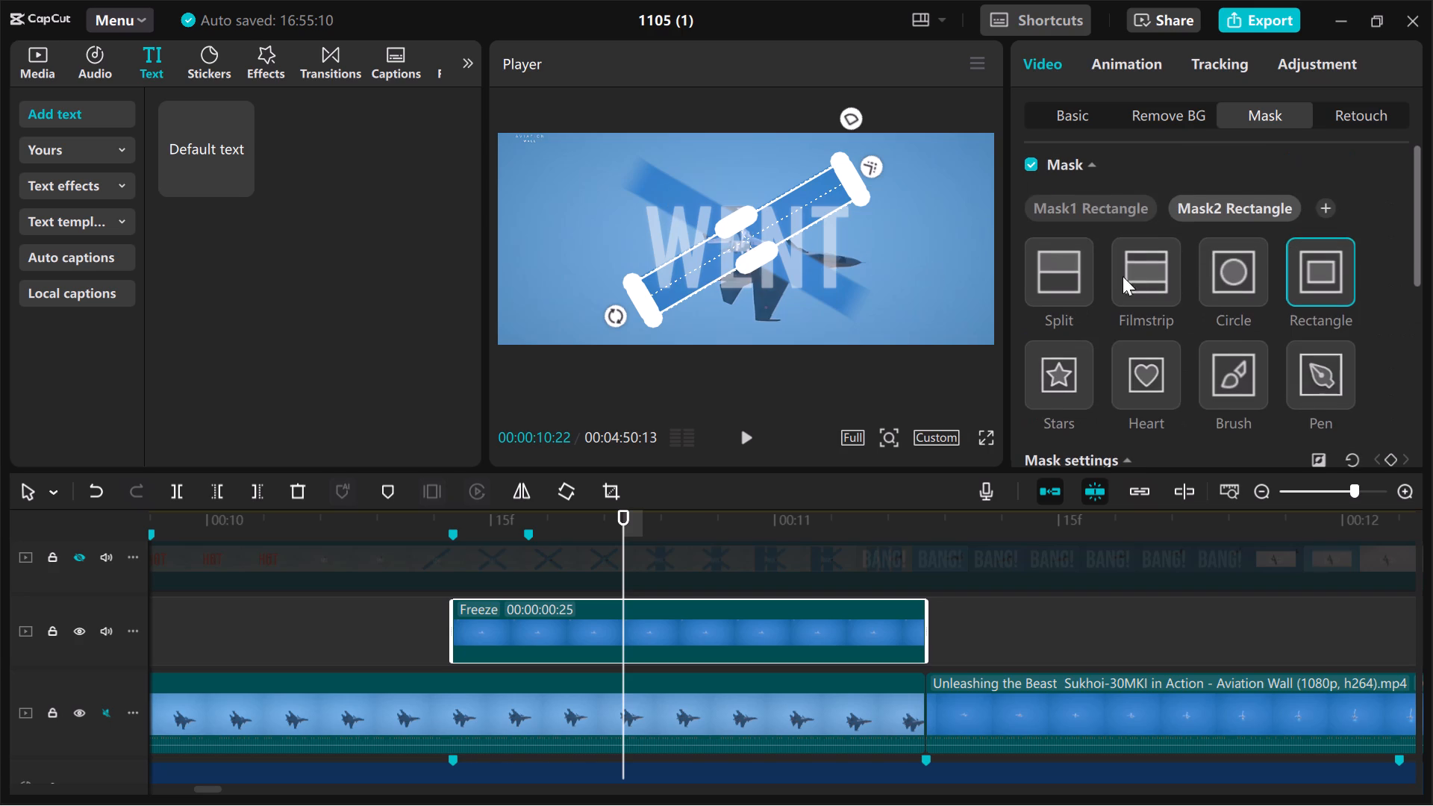
click(1070, 205)
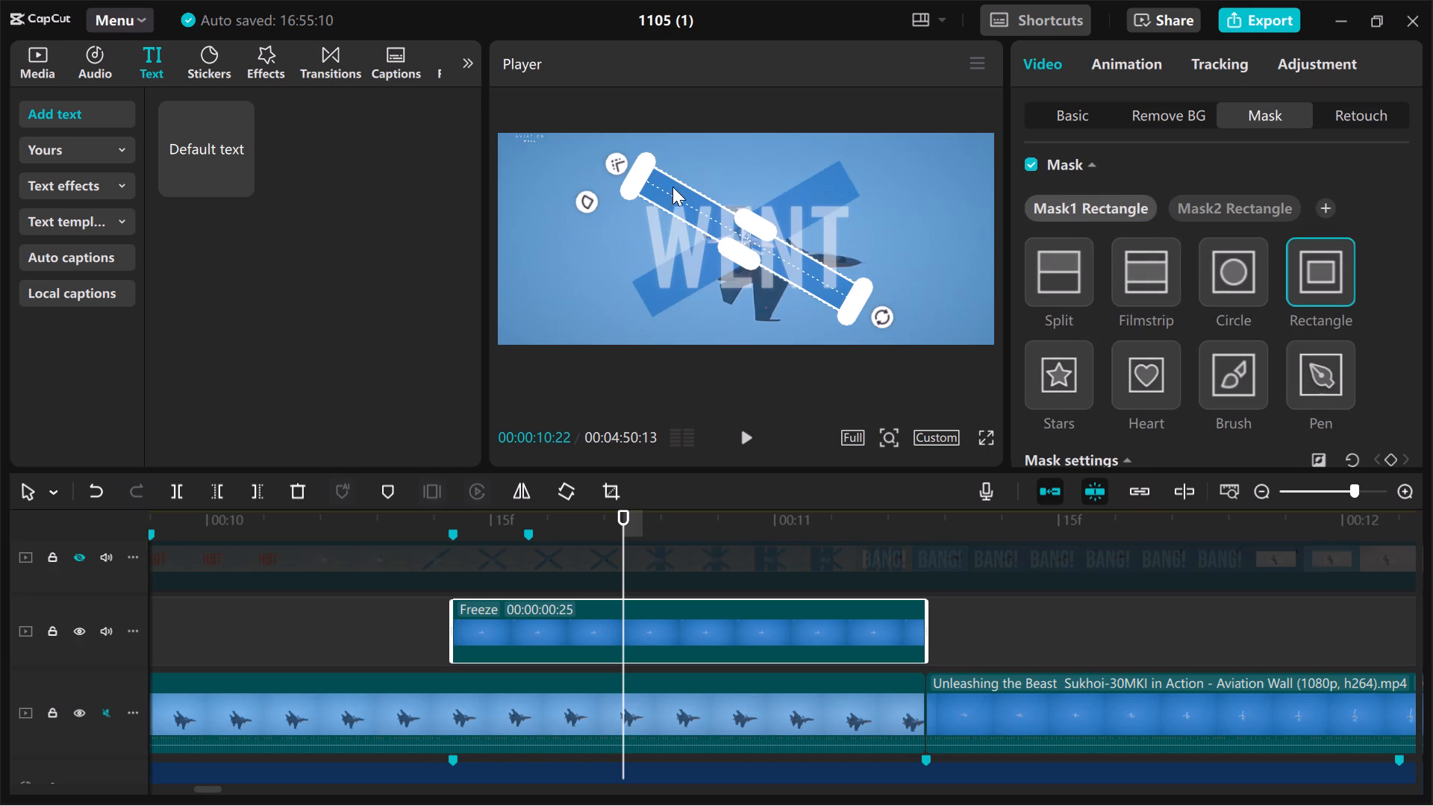
click(617, 160)
drag(617, 160, 646, 166)
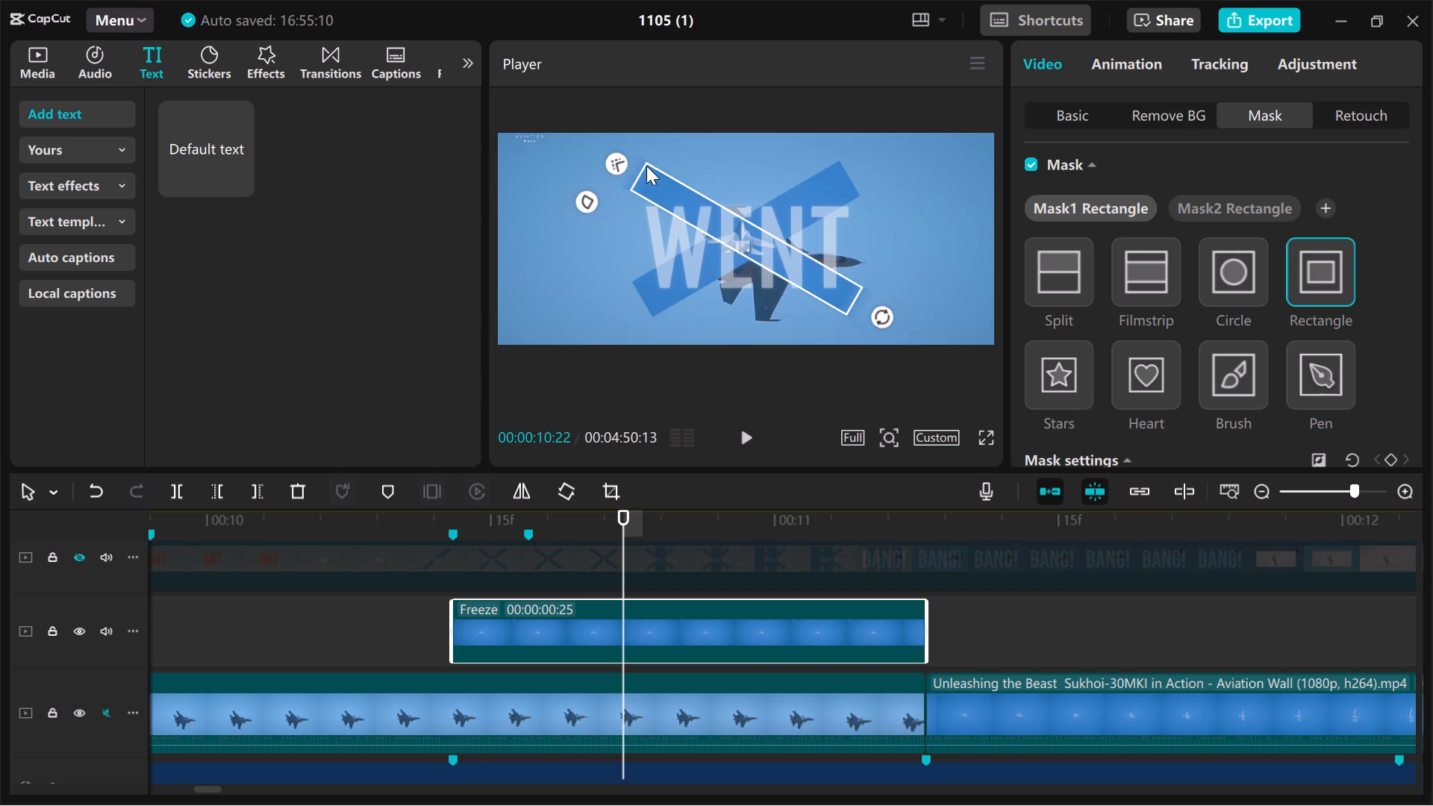
drag(646, 166, 676, 188)
drag(676, 188, 687, 195)
click(661, 281)
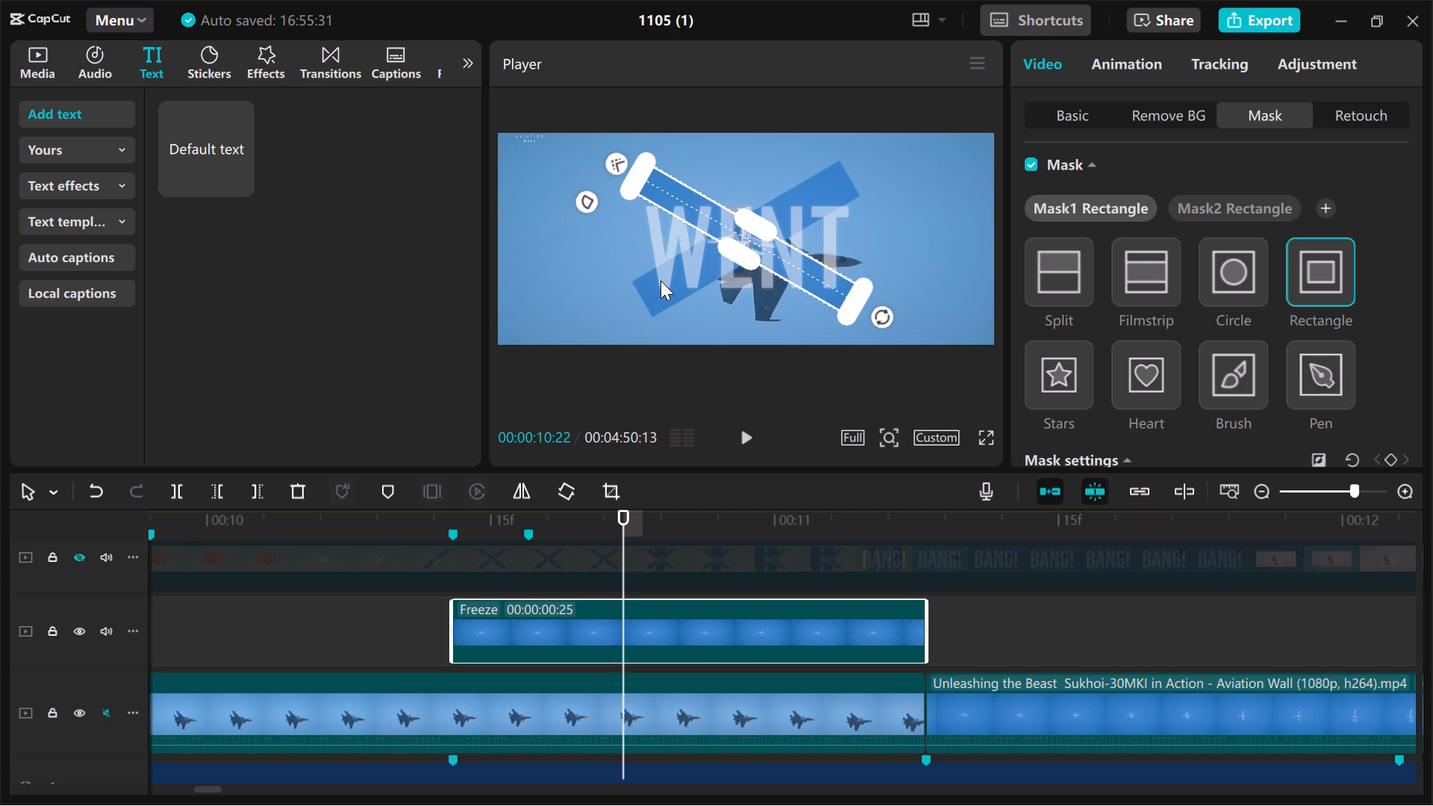
click(1194, 200)
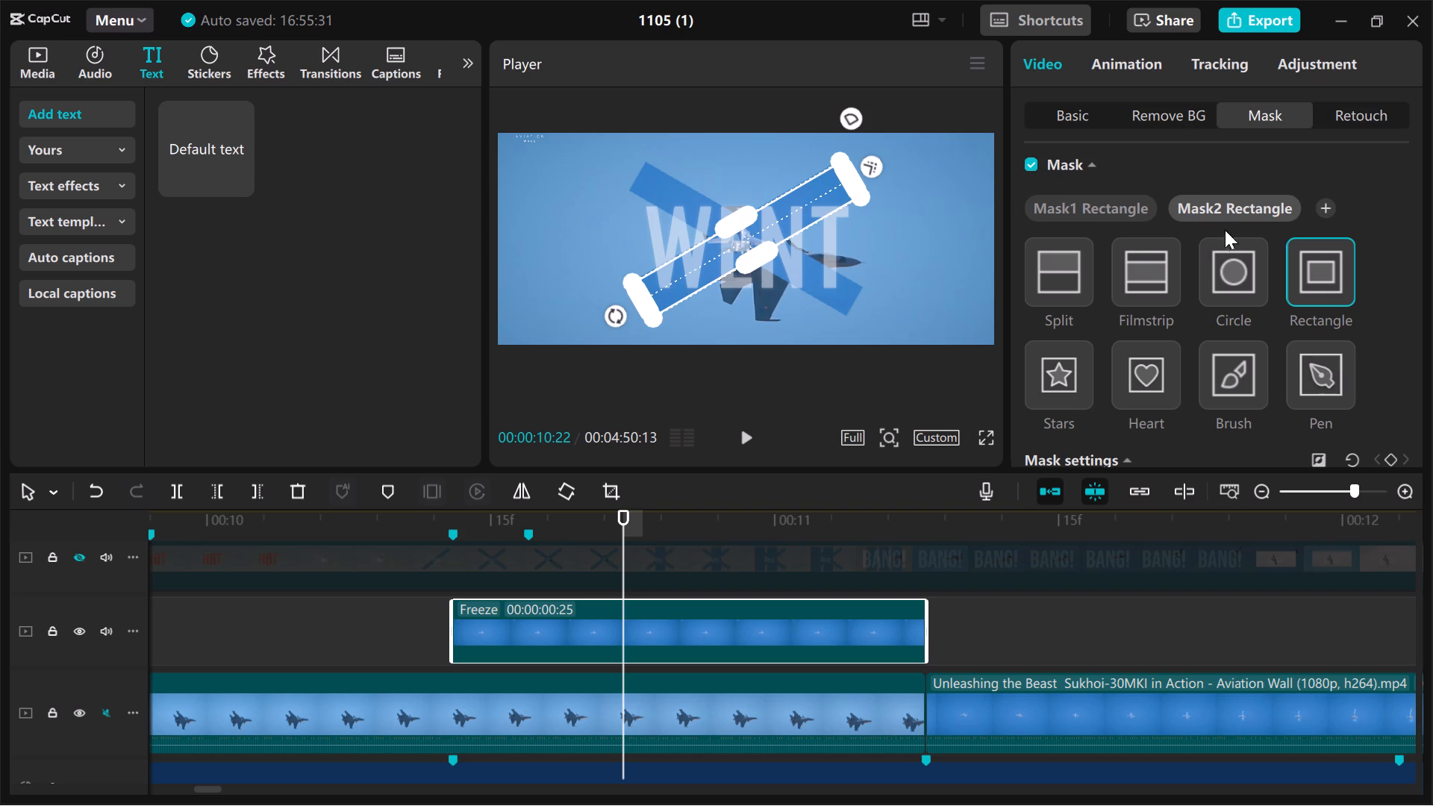
click(1221, 216)
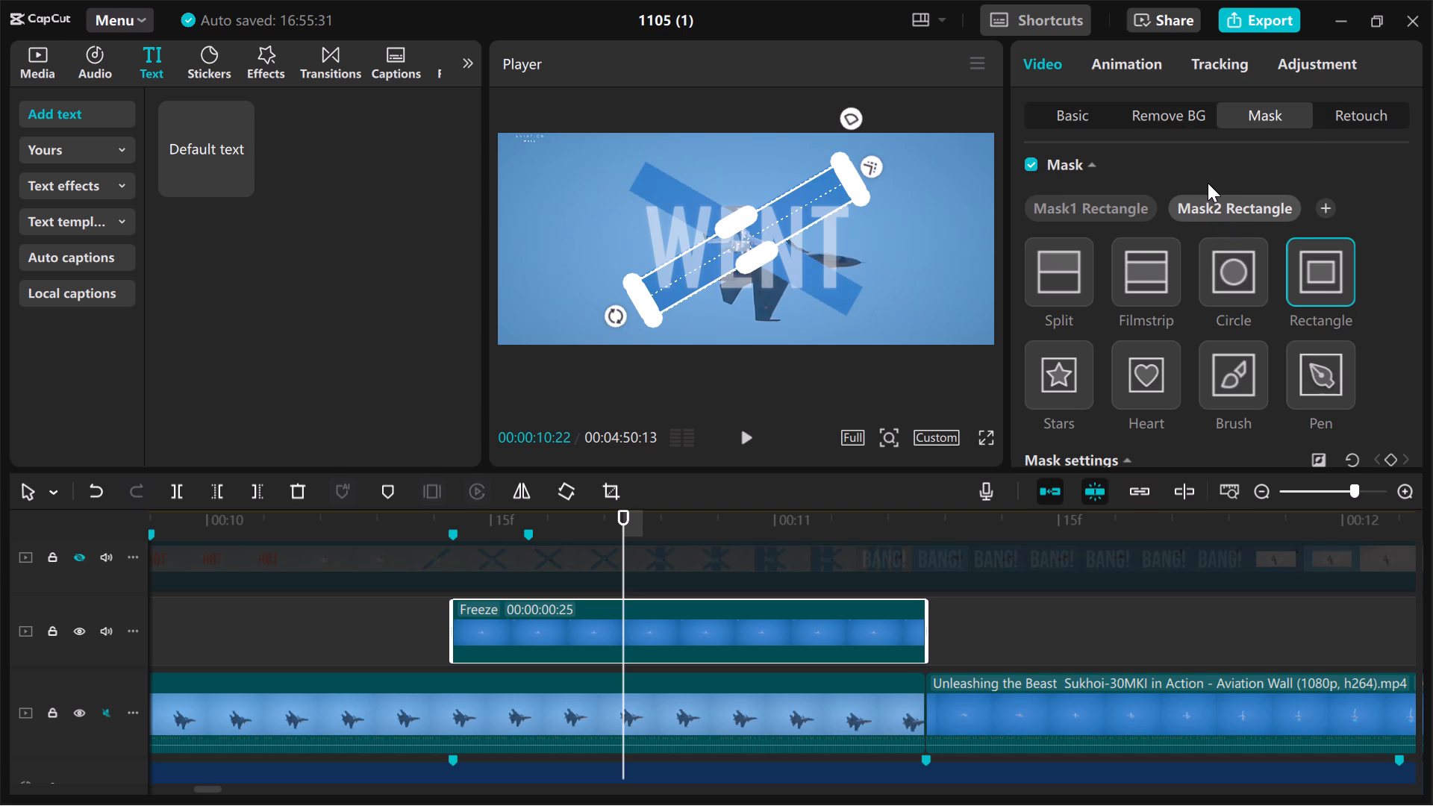
click(1208, 183)
Play back the crossed-mask overlay from 00:00:10:08 past the cut, stopping at 00:00:11:20 on the BANG! caption.
click(352, 611)
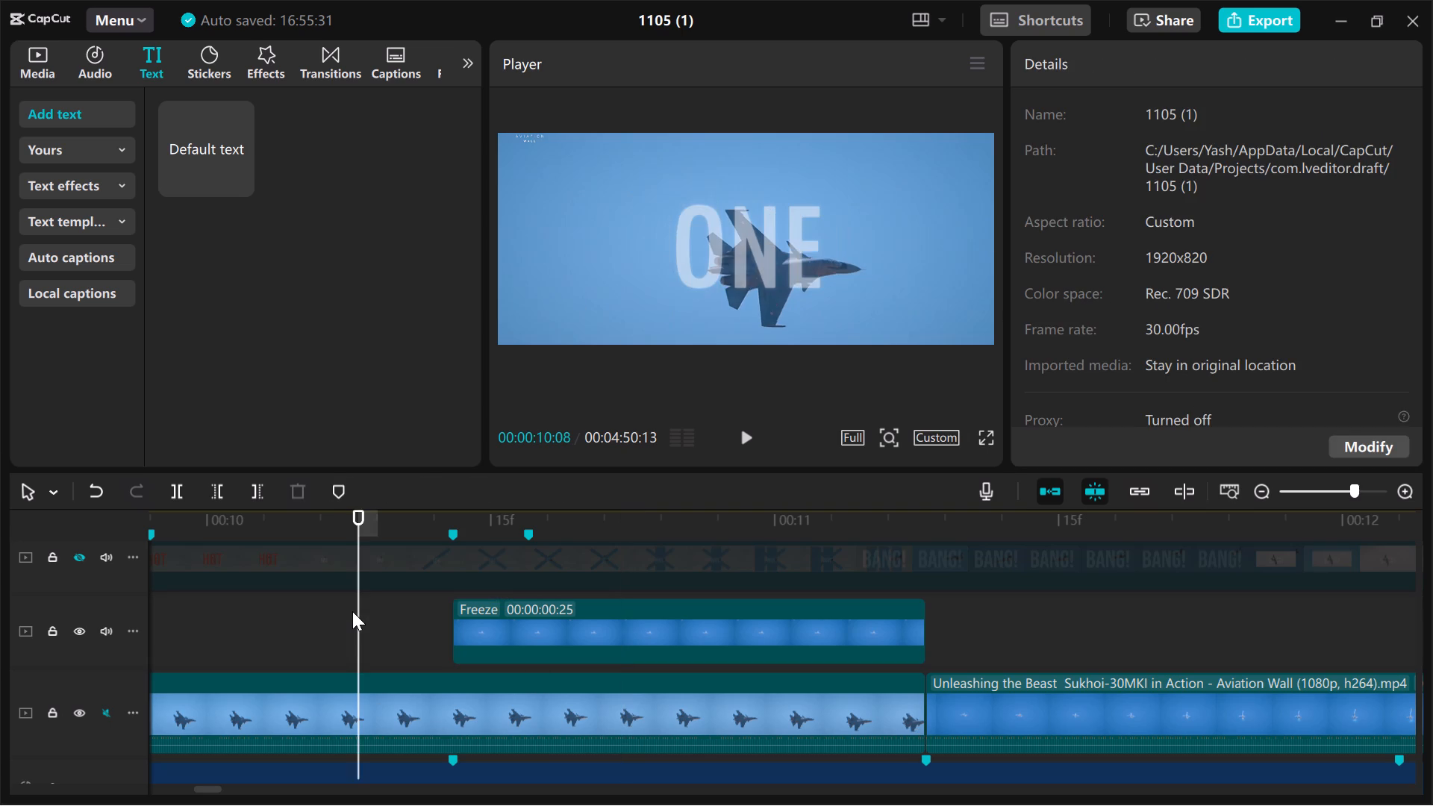
key(space)
key(space)
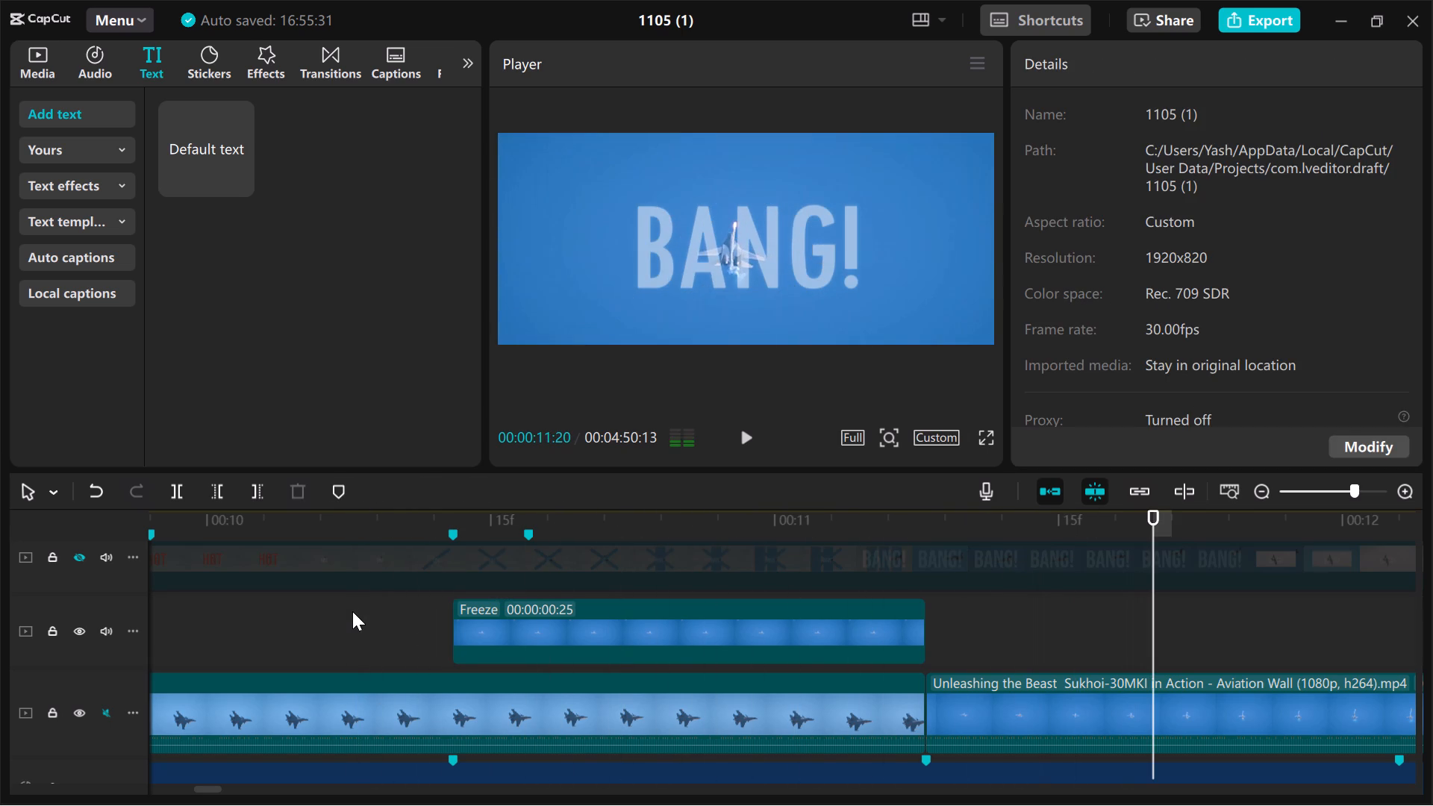
Go to the freeze frame's start at 00:00:10:13 and examine the settings of its two rectangle masks.
click(466, 625)
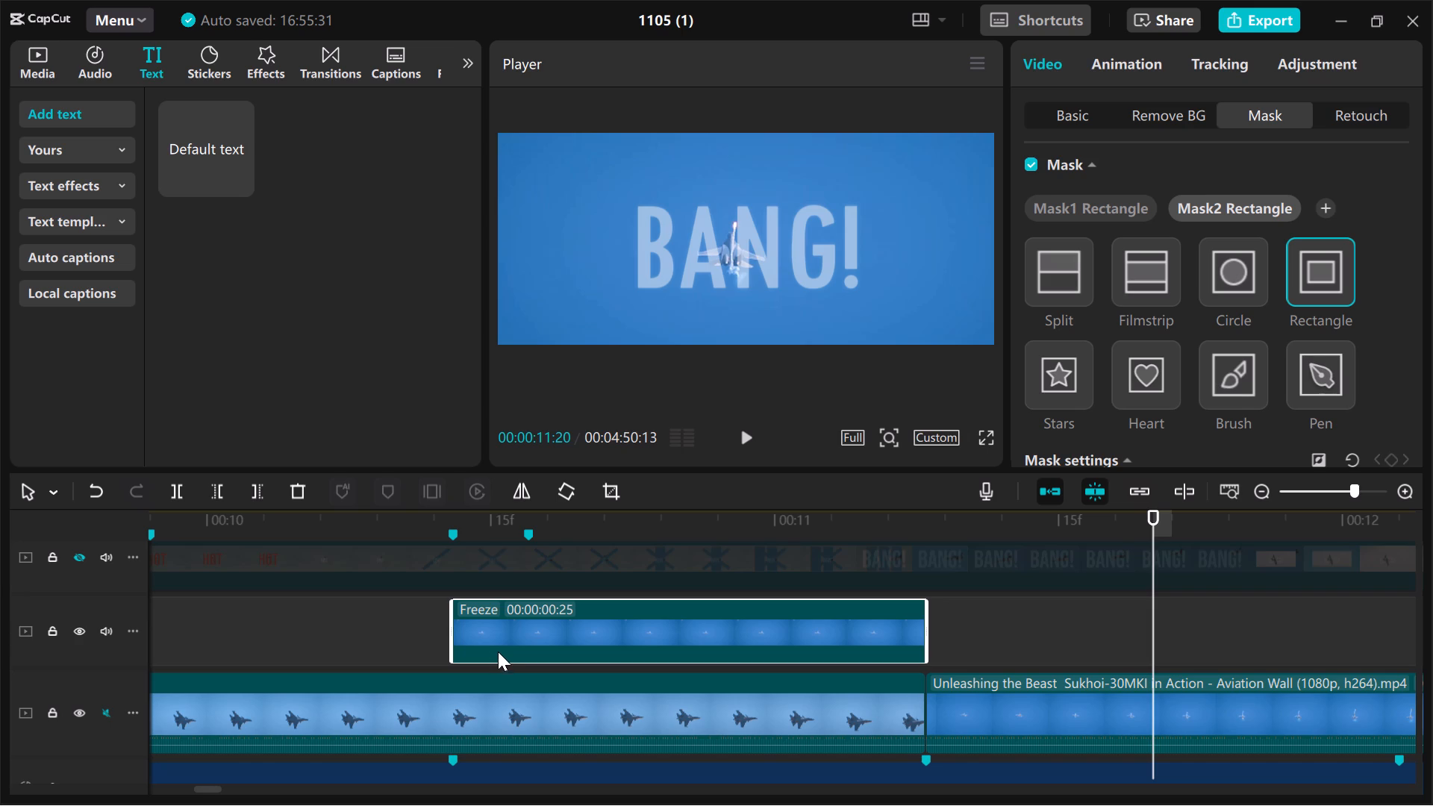
click(492, 644)
click(451, 635)
click(438, 622)
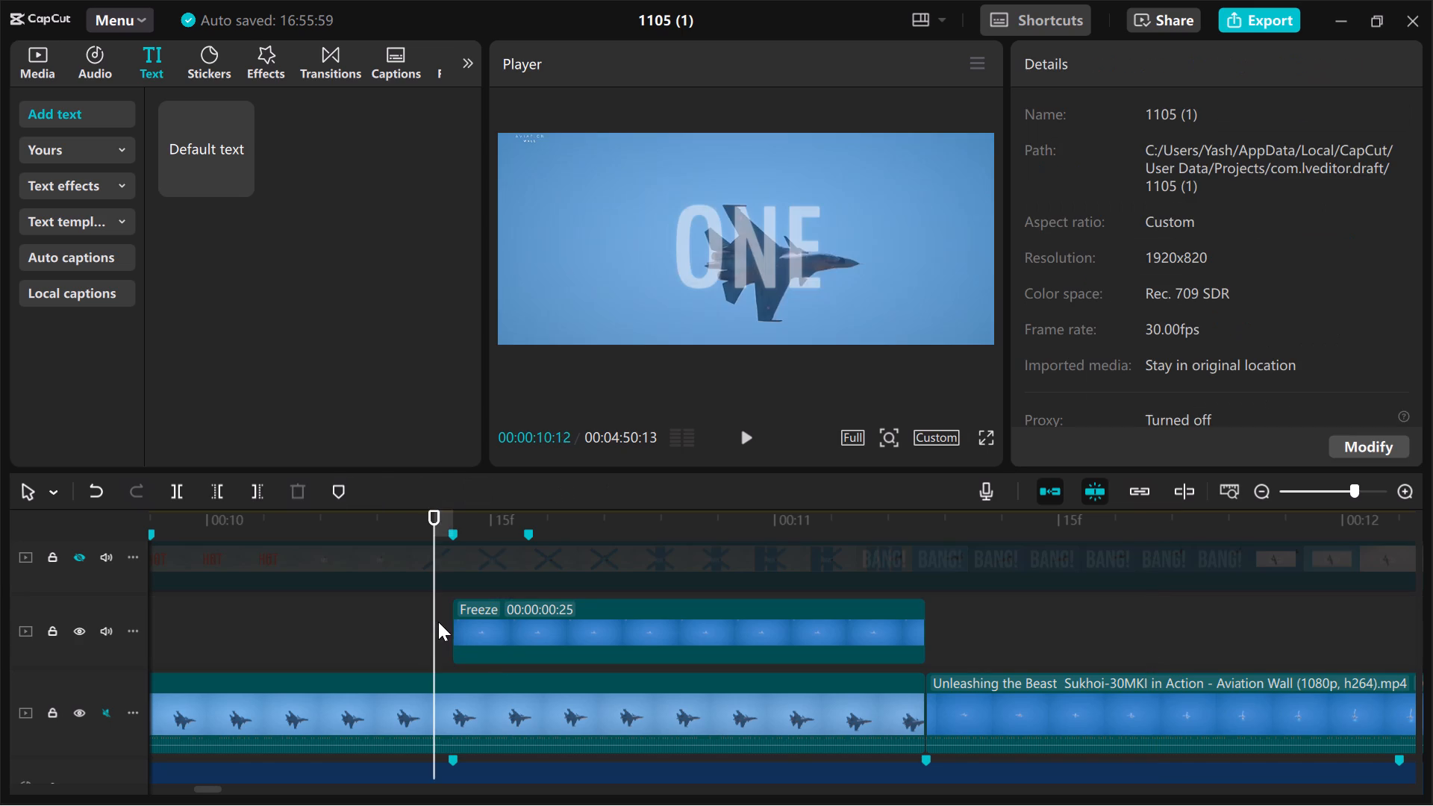
key(Right)
key(Right)
key(Left)
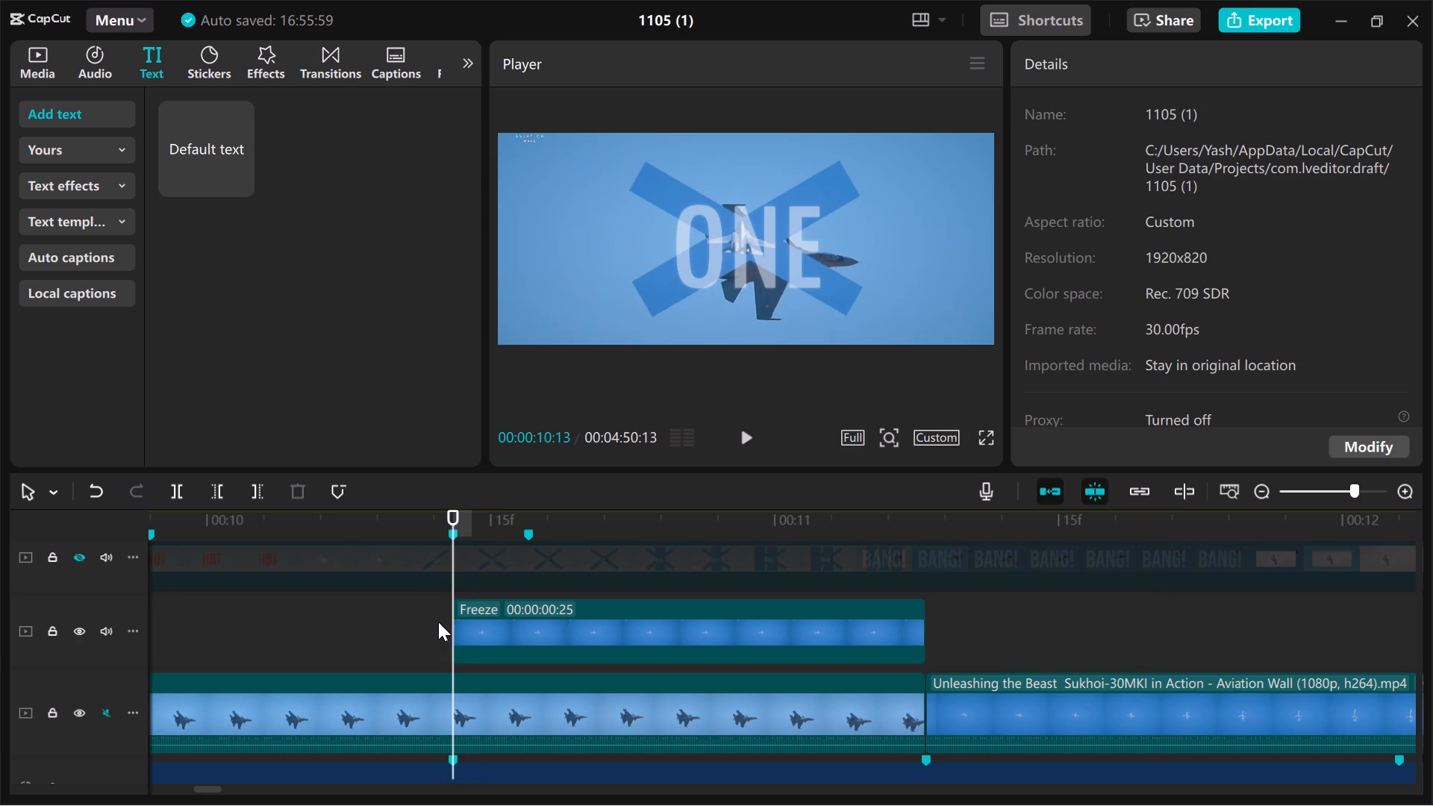
click(606, 653)
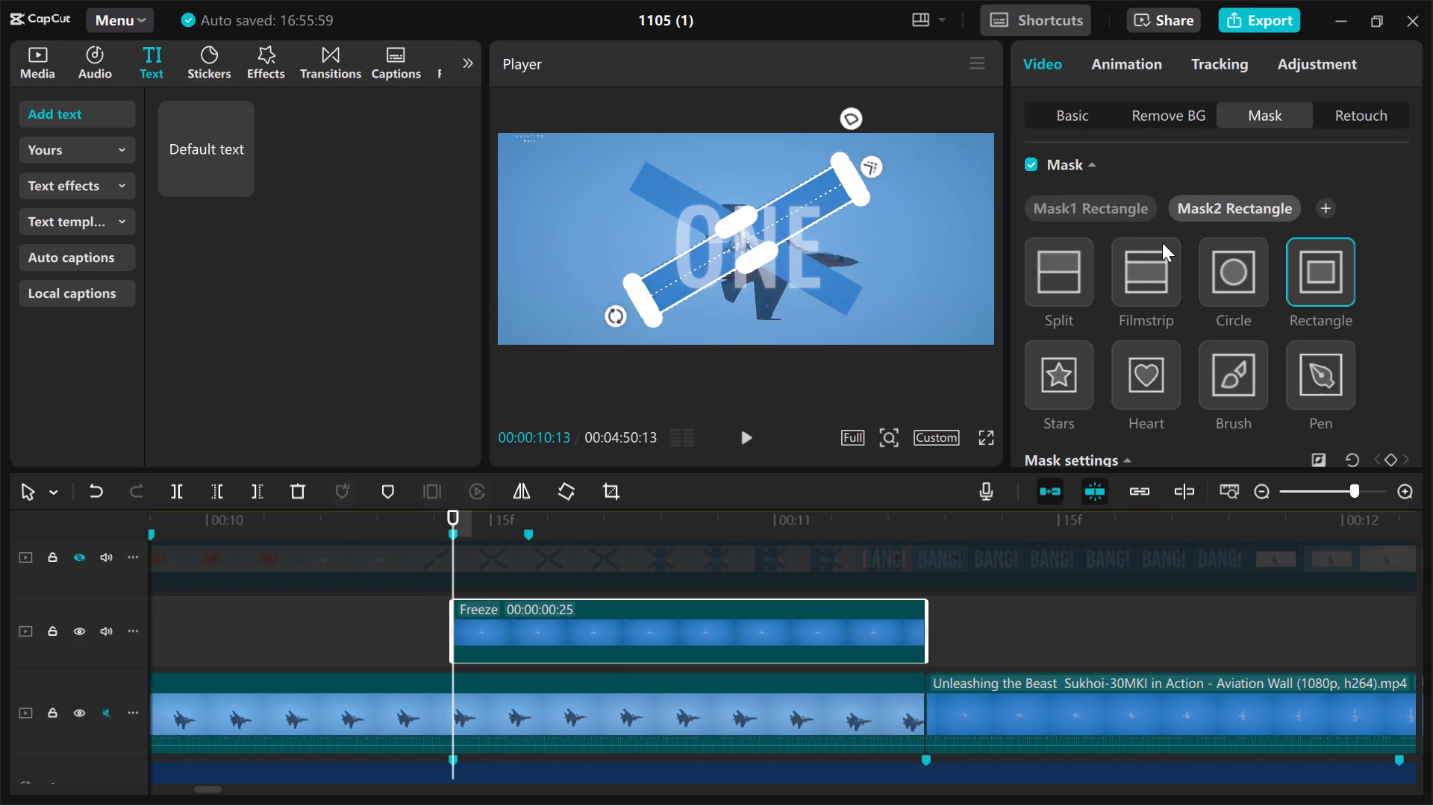
scroll(1162, 243, up, 2)
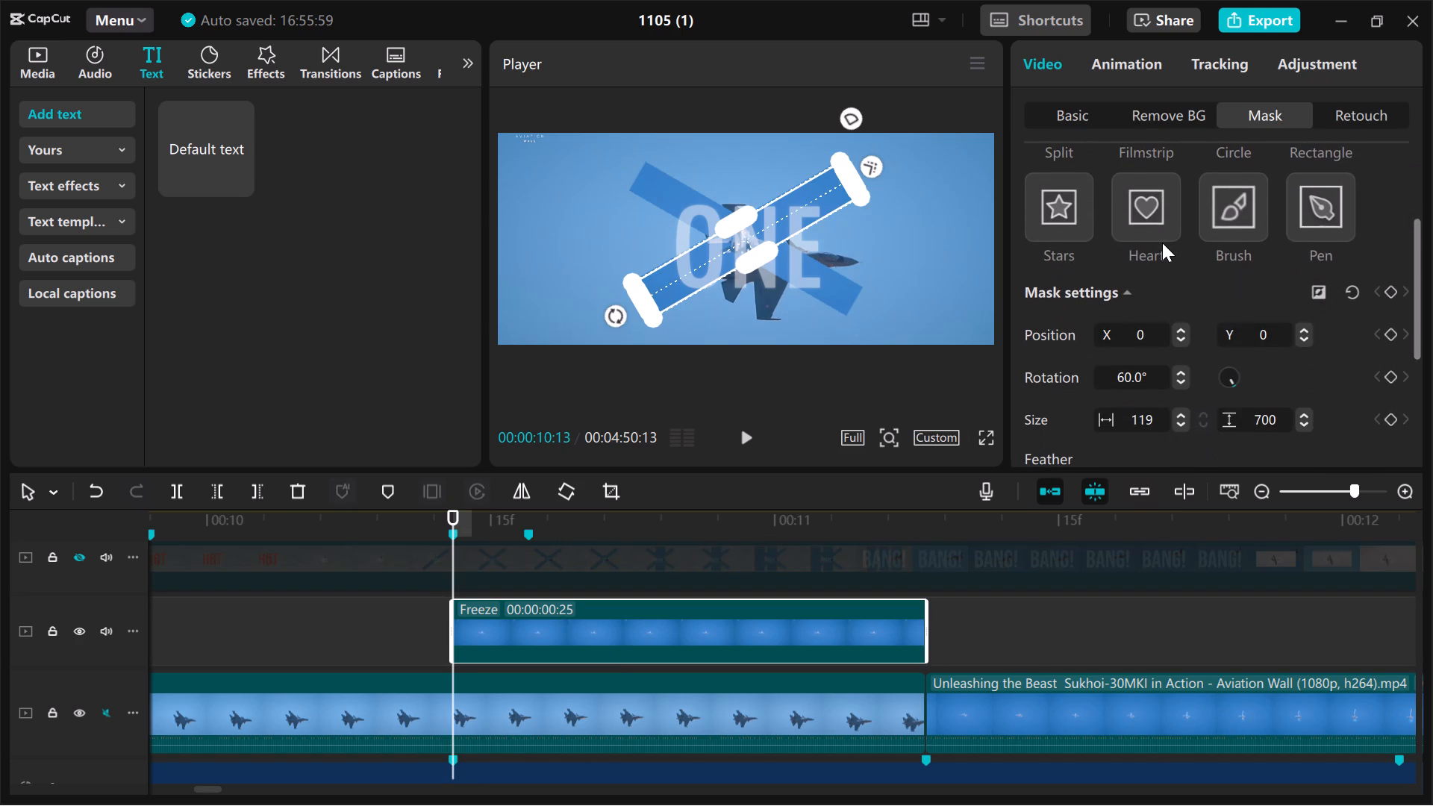
scroll(1162, 243, up, 1)
click(1122, 212)
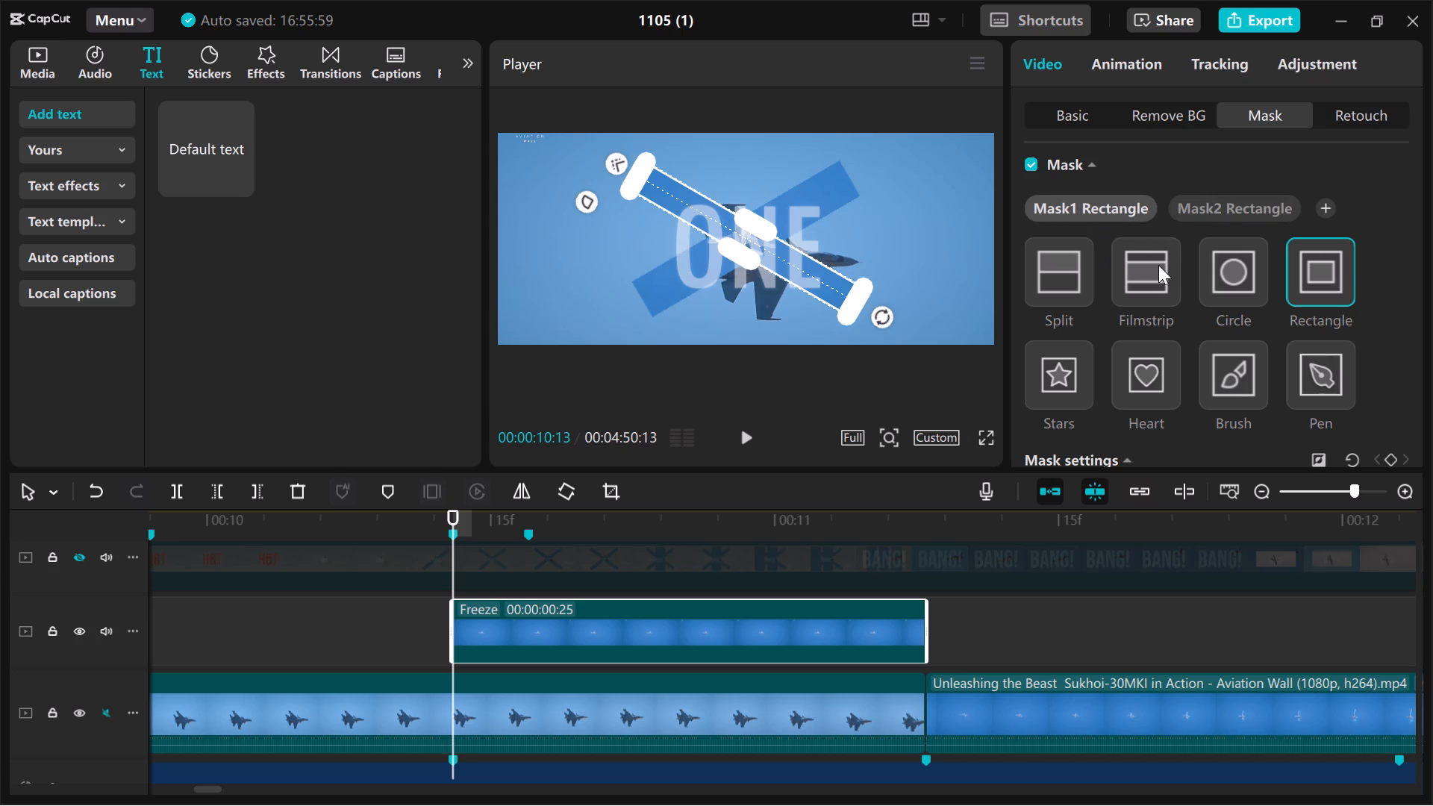
scroll(1158, 265, down, 1)
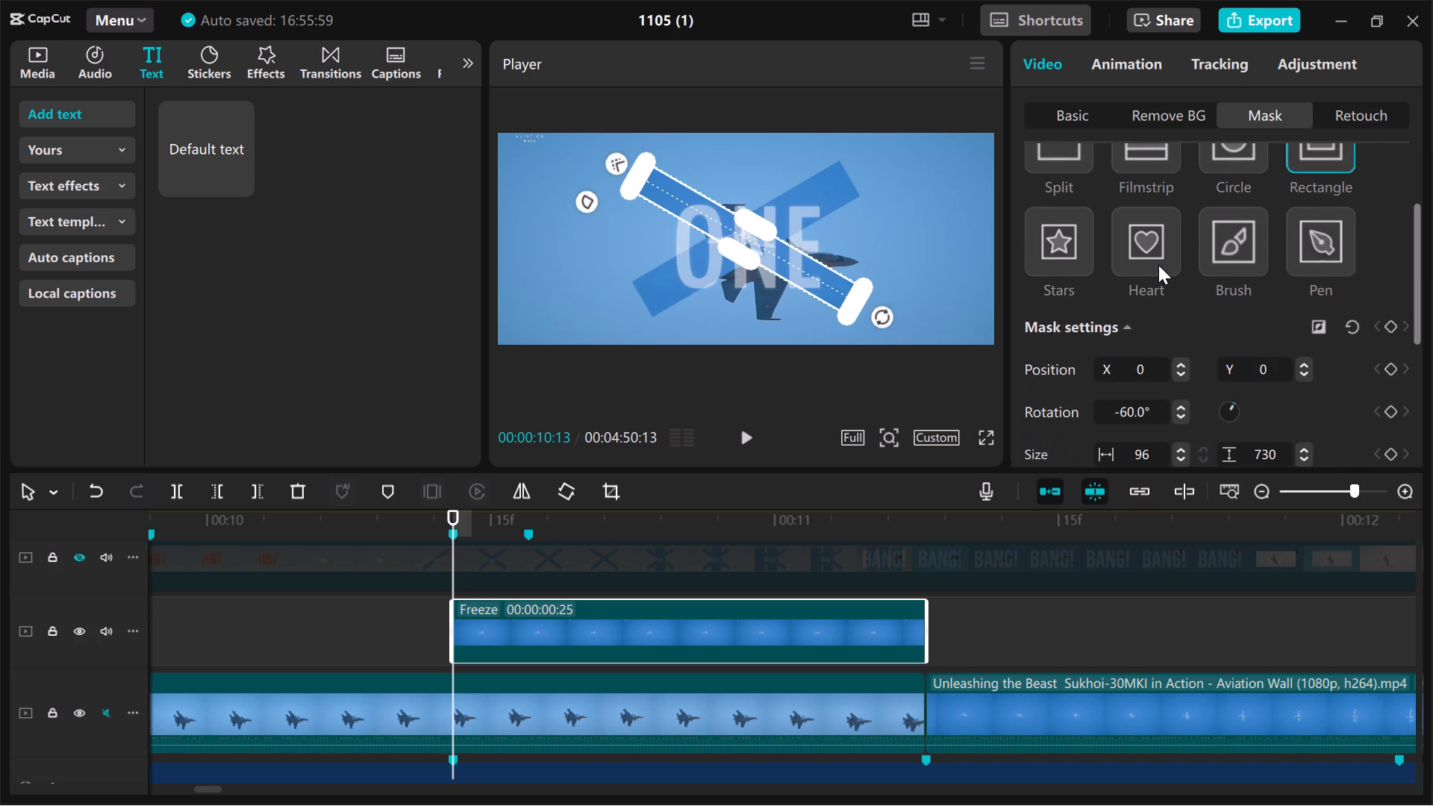
scroll(1158, 265, up, 1)
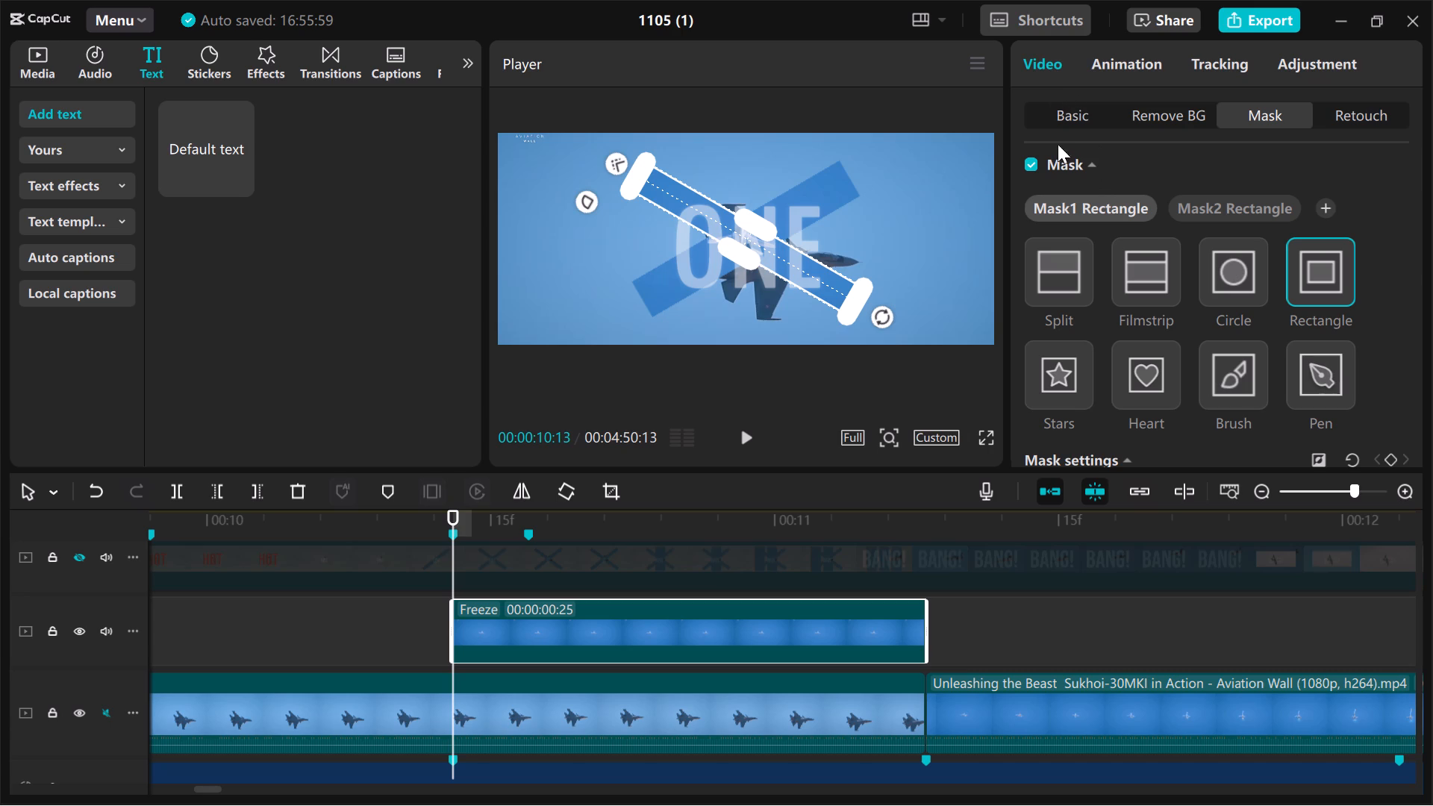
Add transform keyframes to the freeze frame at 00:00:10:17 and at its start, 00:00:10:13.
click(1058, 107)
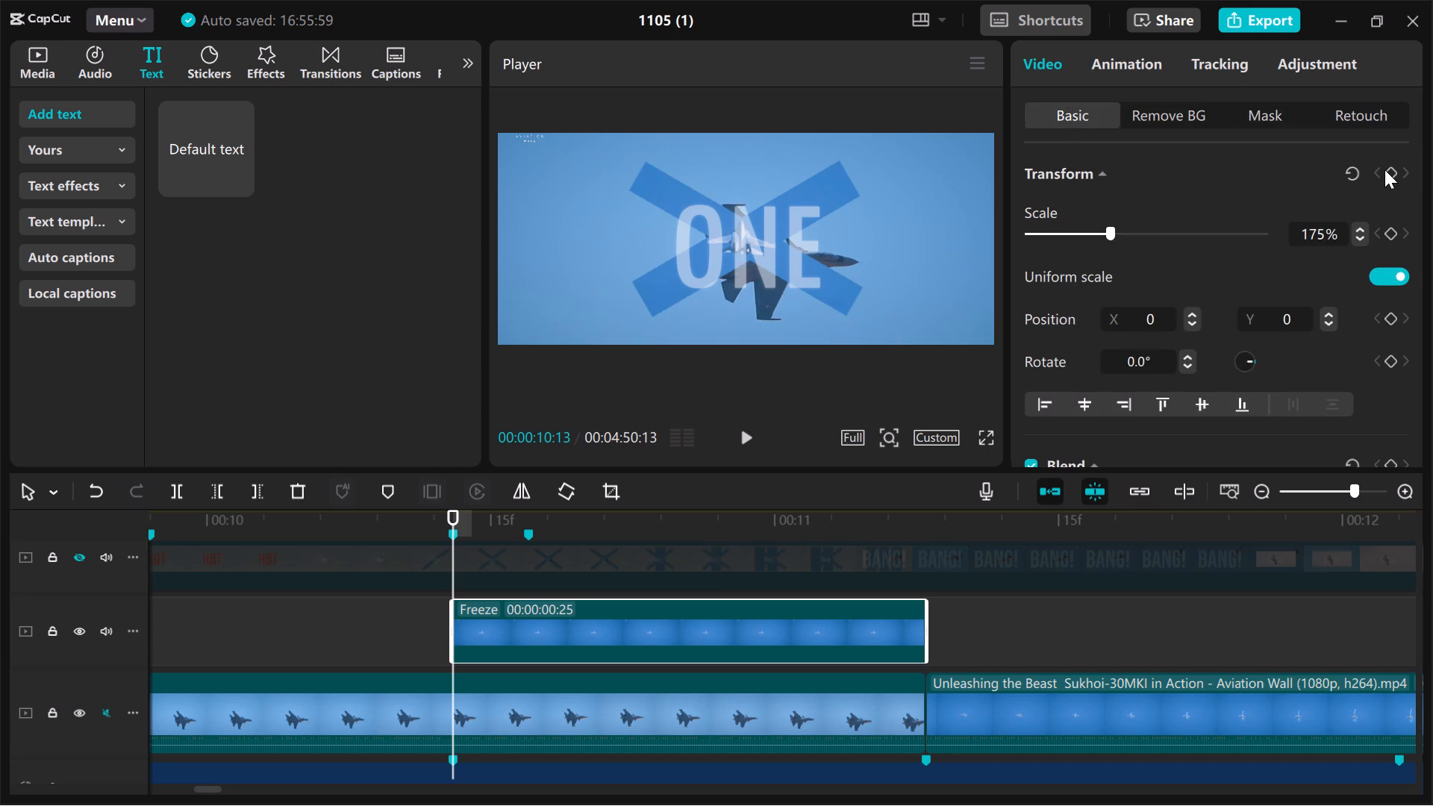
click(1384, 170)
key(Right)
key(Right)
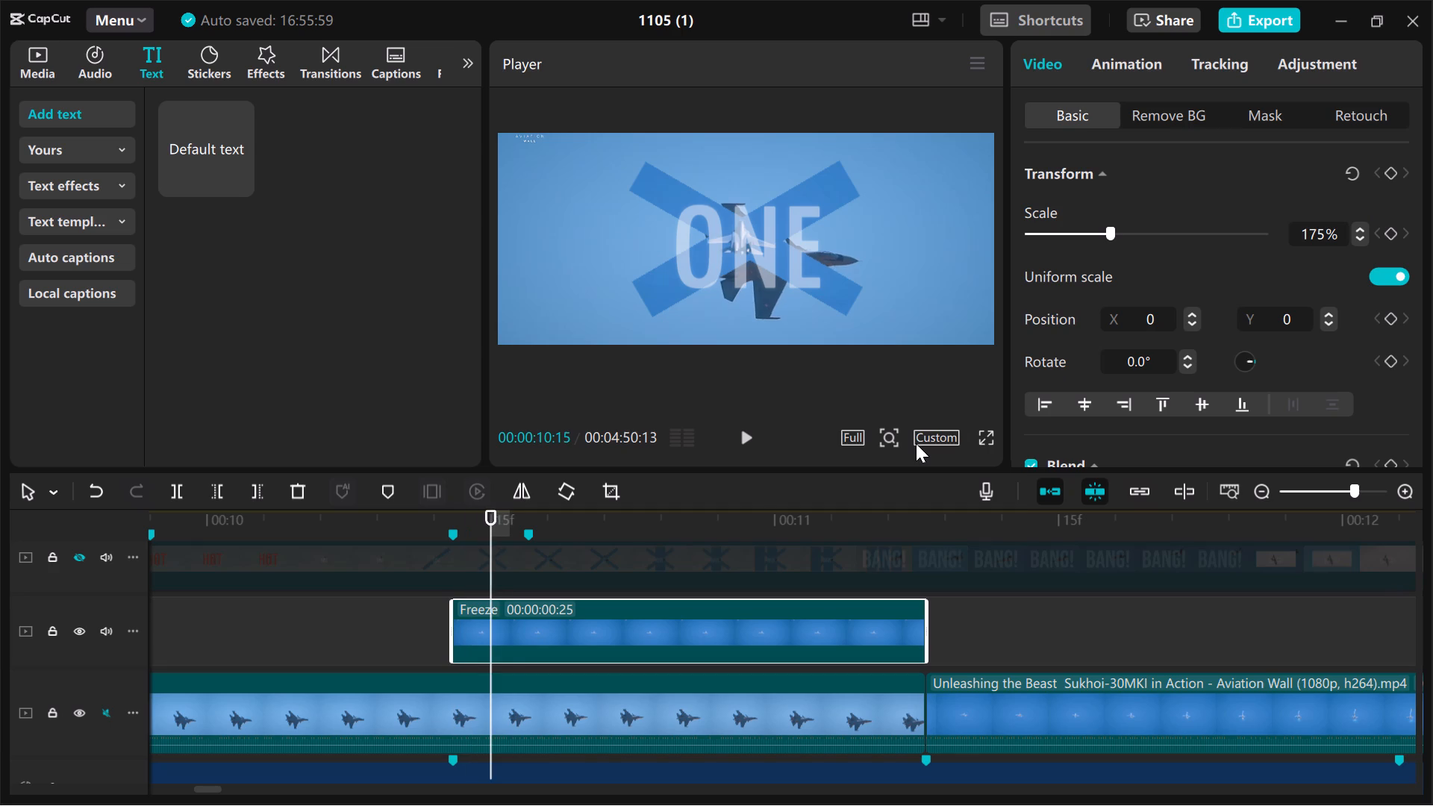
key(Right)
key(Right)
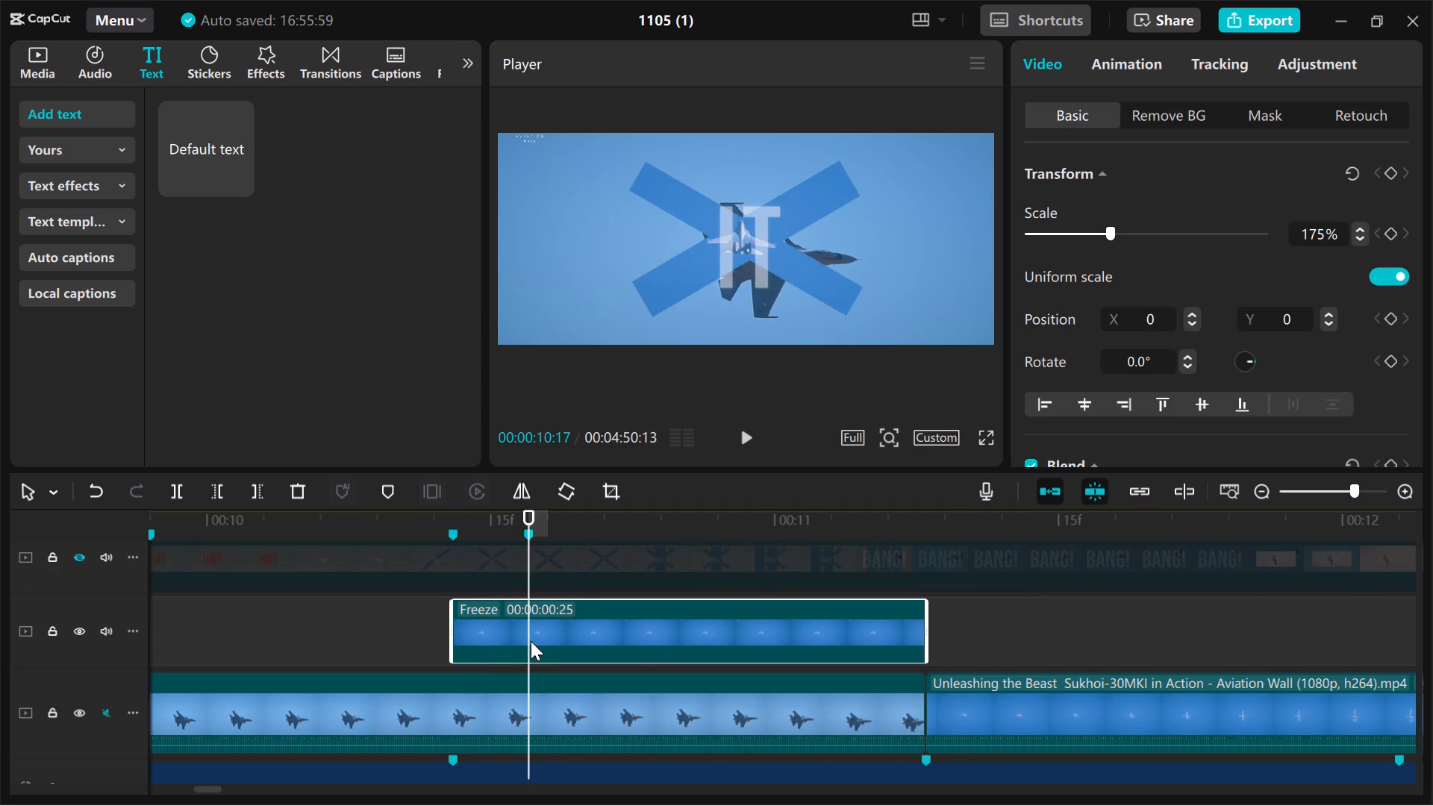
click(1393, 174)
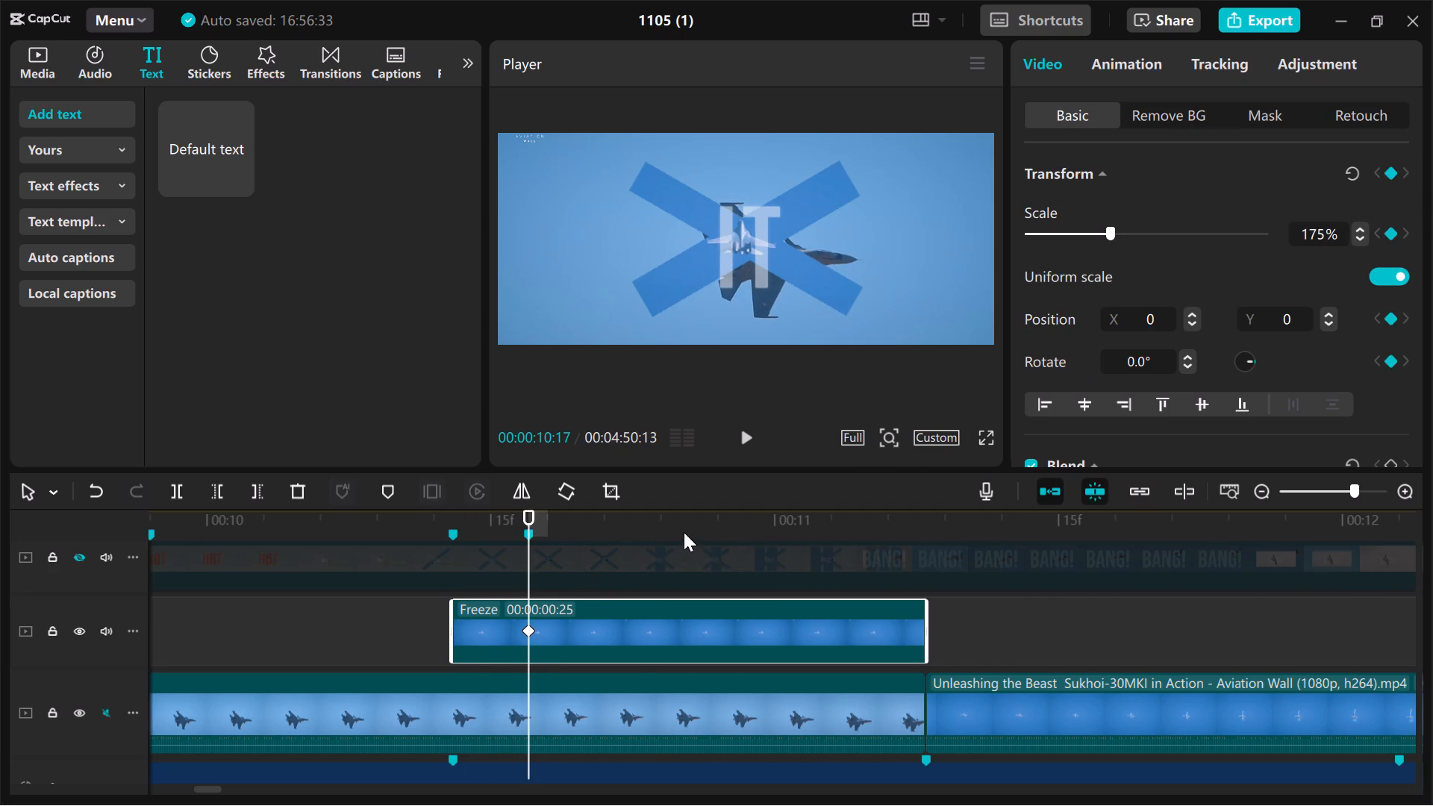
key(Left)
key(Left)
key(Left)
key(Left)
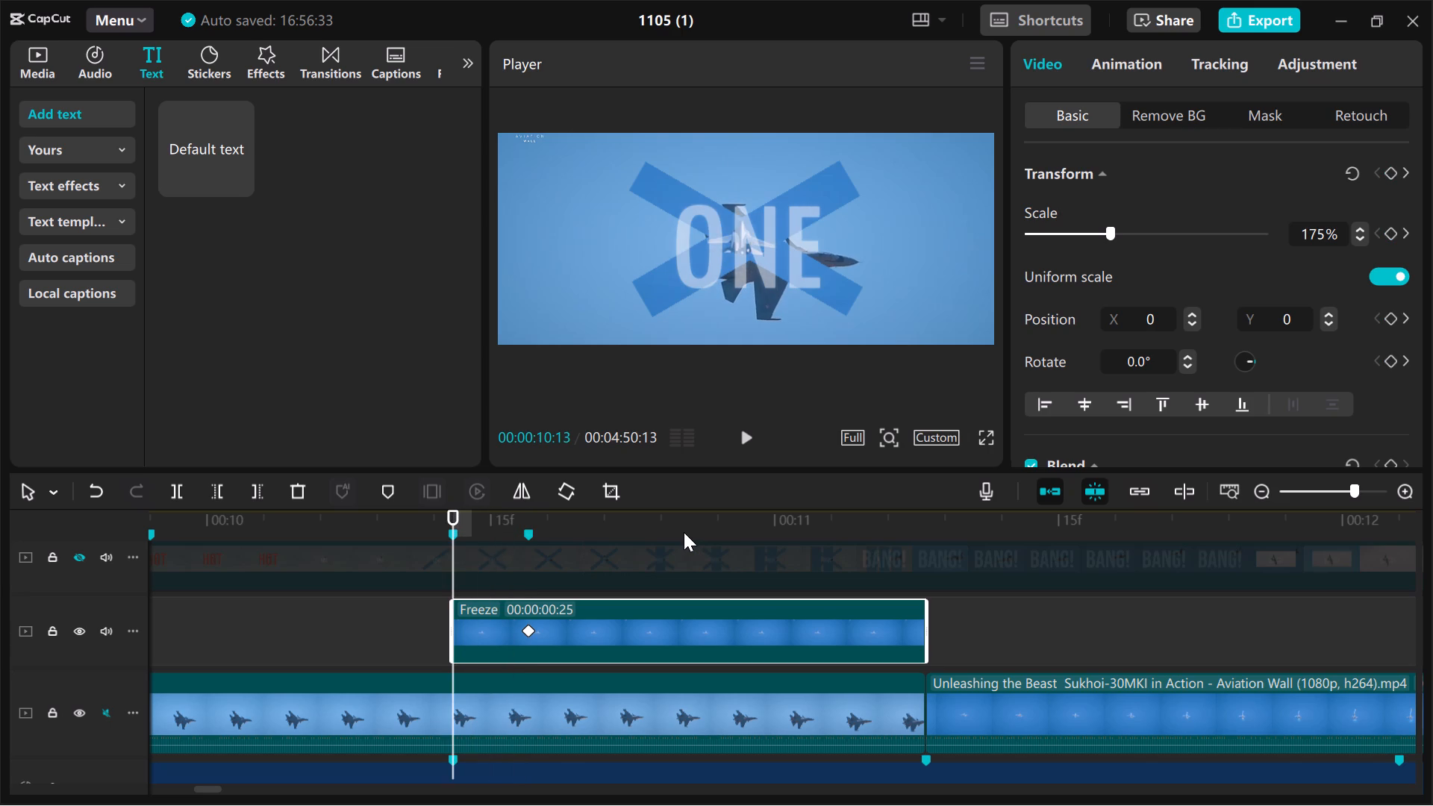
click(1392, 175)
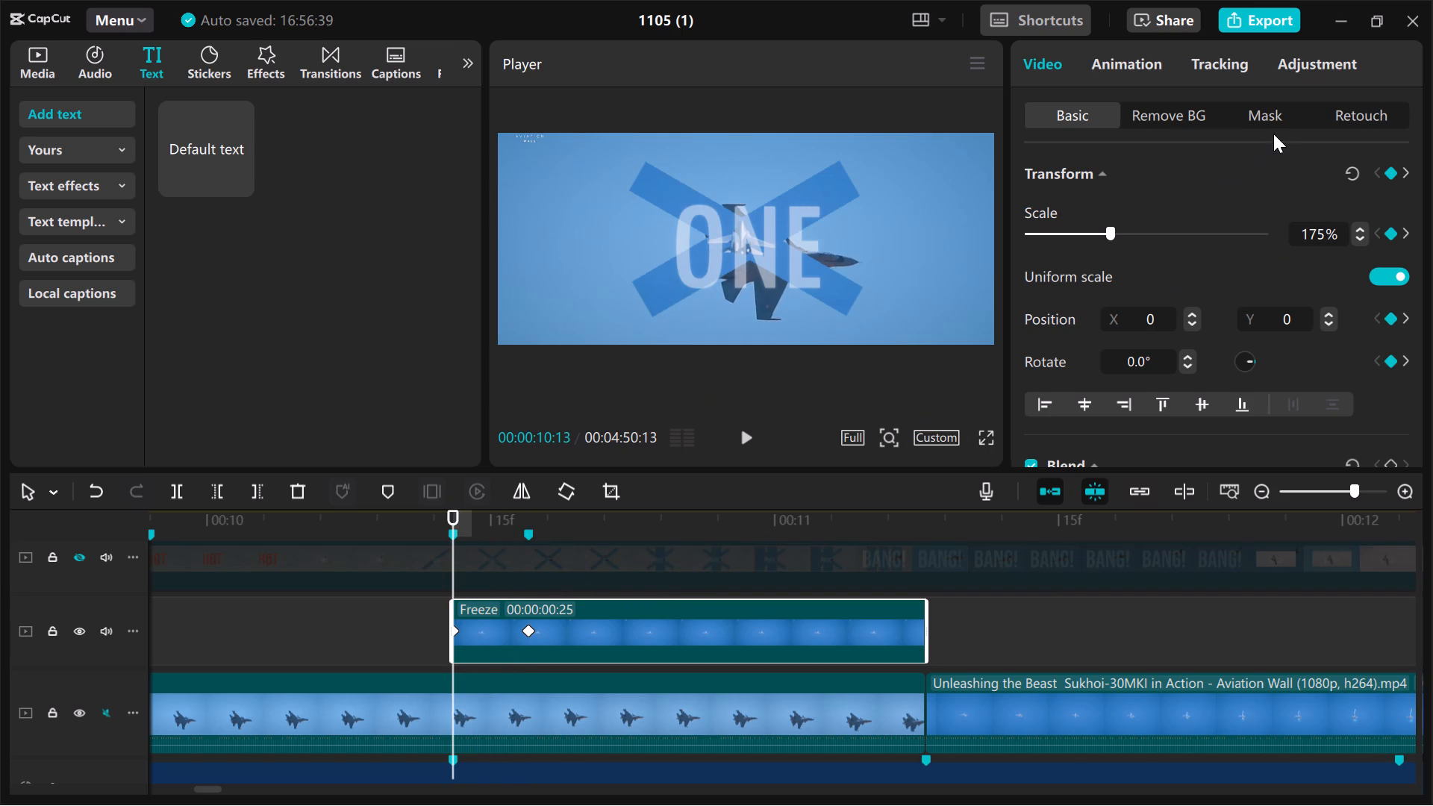
Delete the second rectangle mask from the freeze frame, leaving a single diagonal strip.
click(1269, 107)
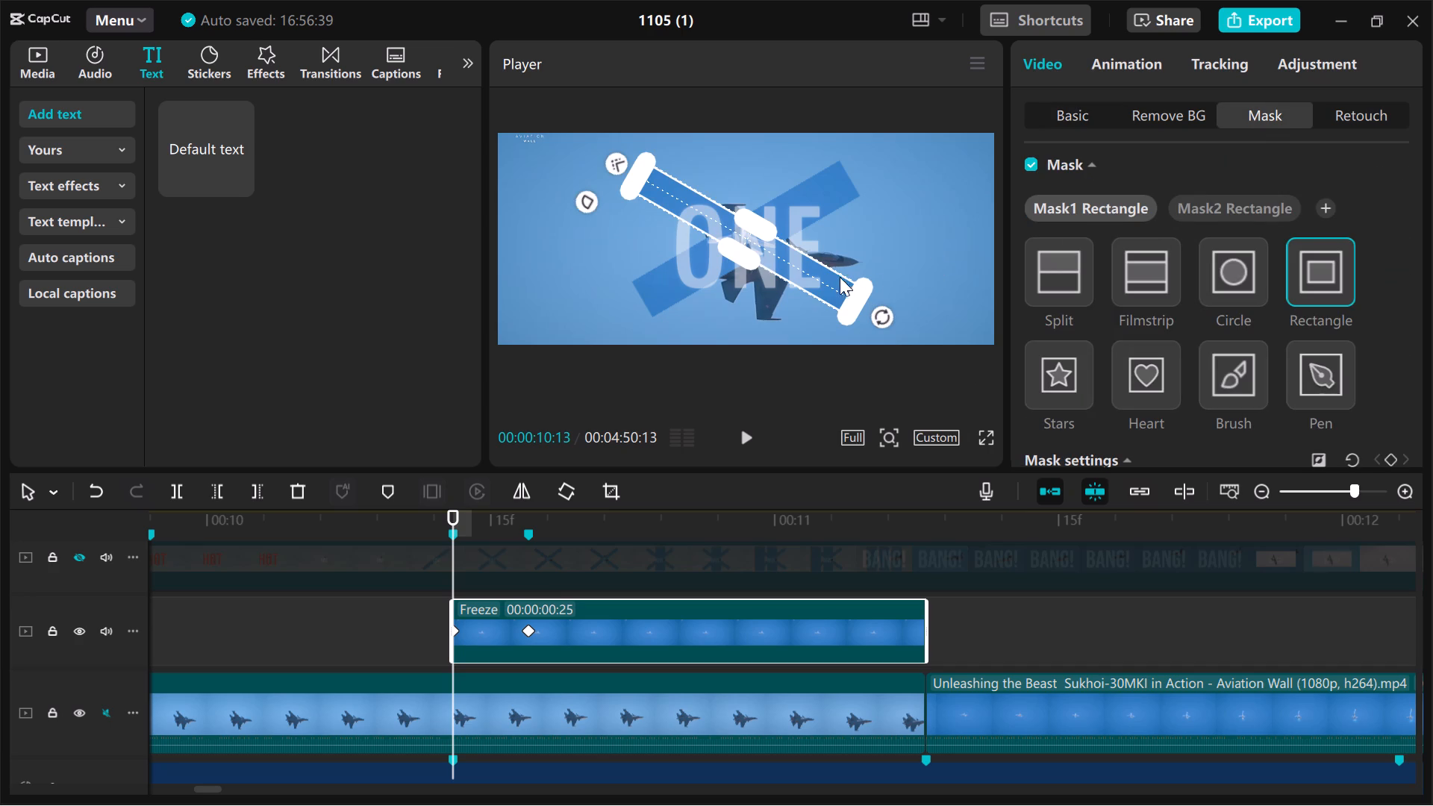
click(827, 186)
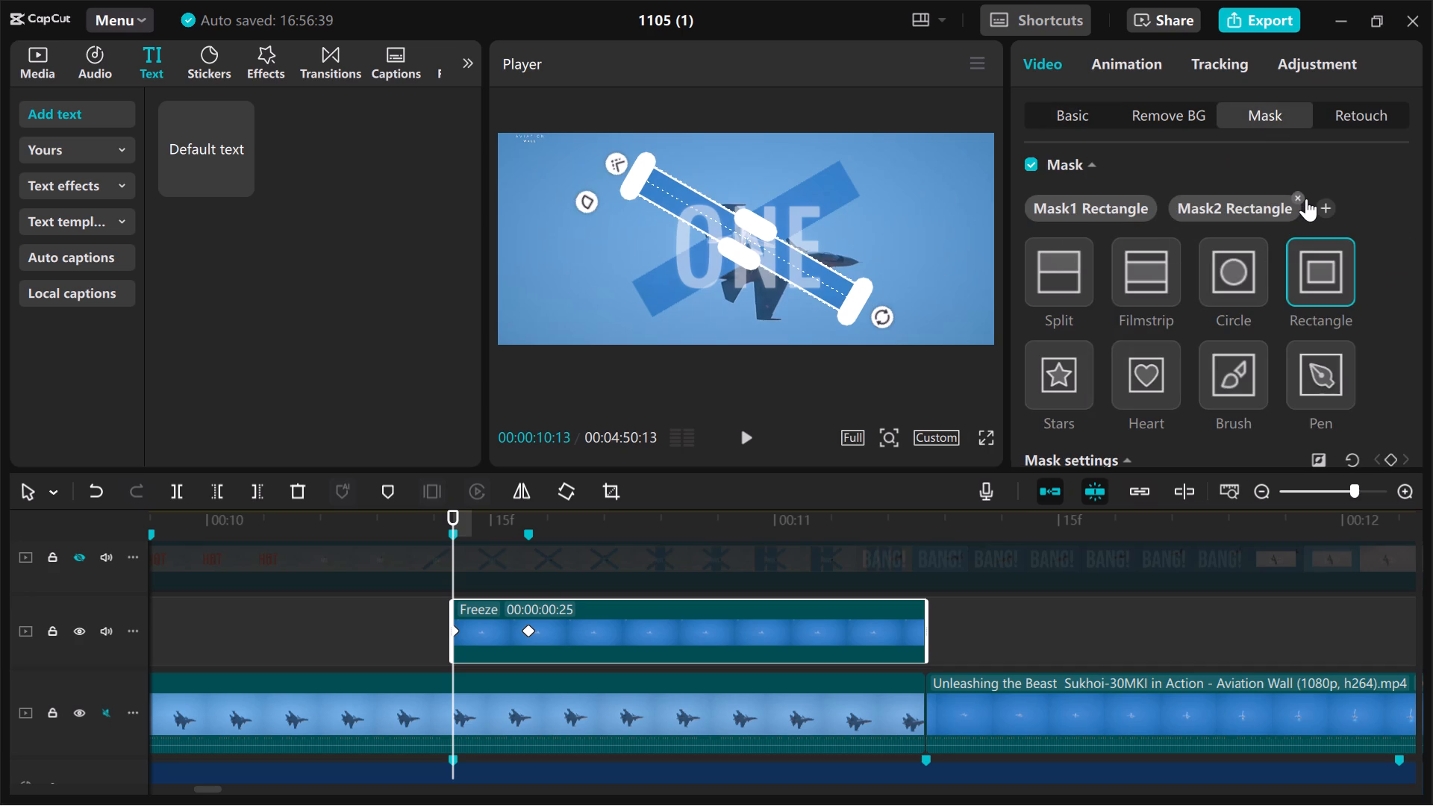
click(1299, 198)
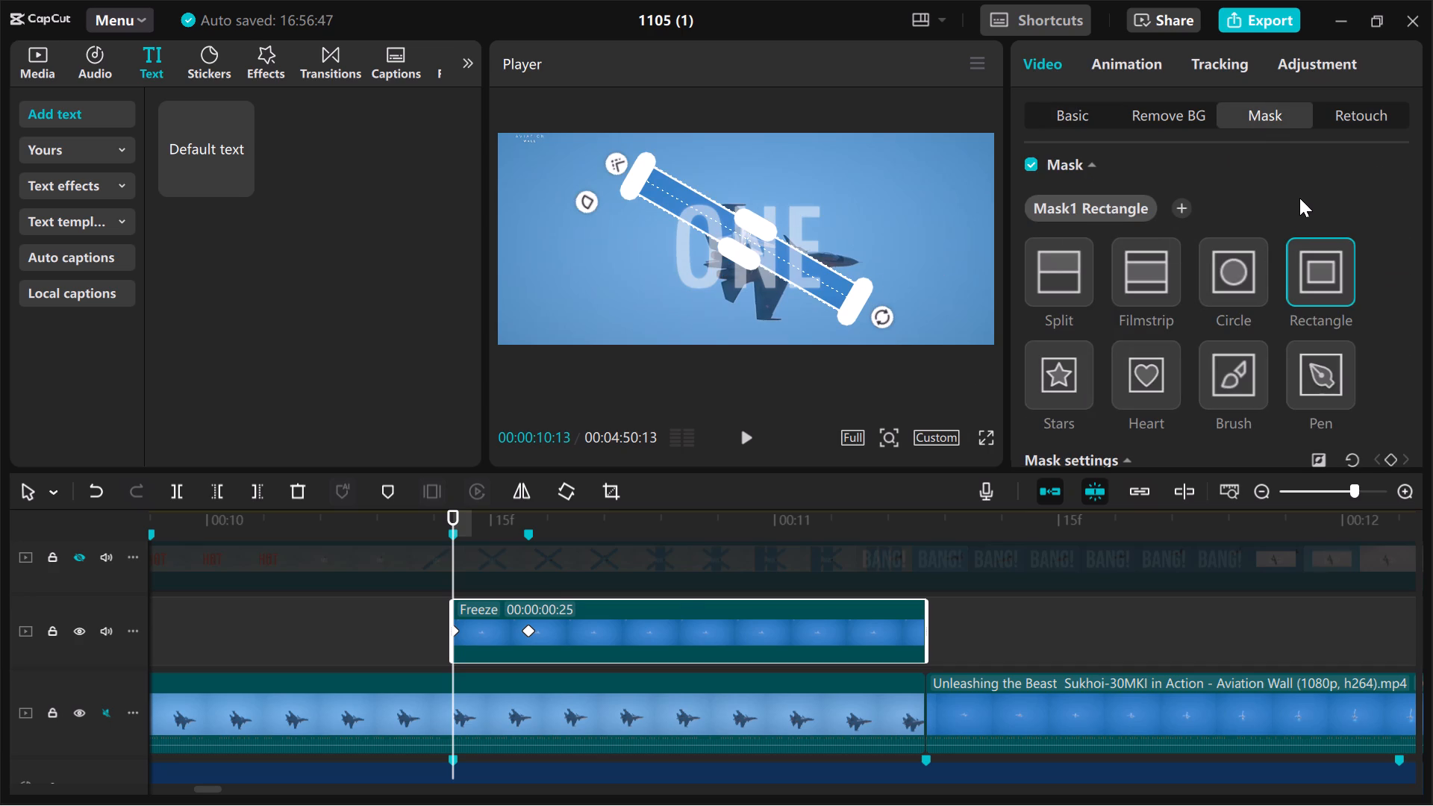
At the 00:00:10:17 keyframe, widen the freeze frame's remaining rectangle mask and set its width to 200.
key(Right)
key(Right)
key(Right)
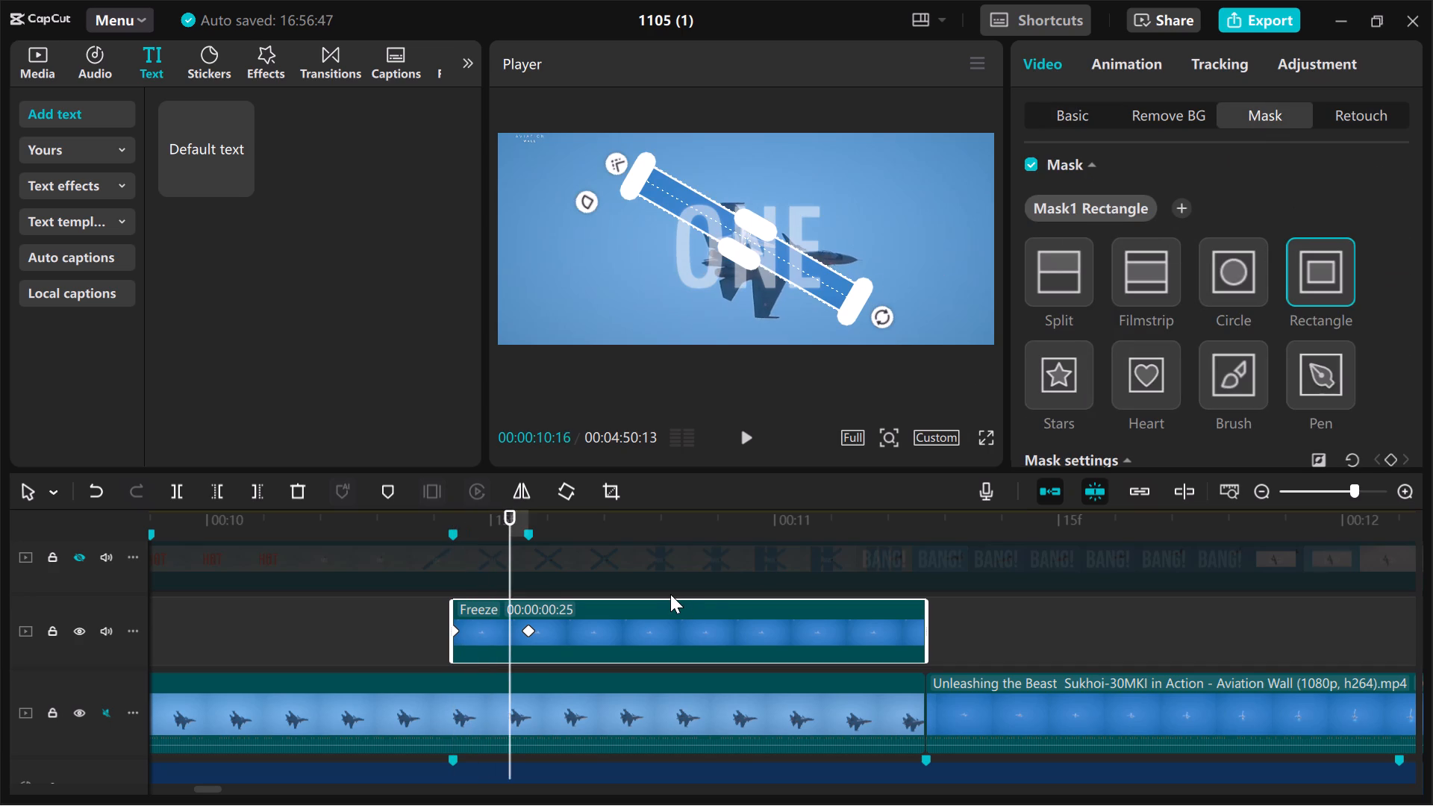
key(Right)
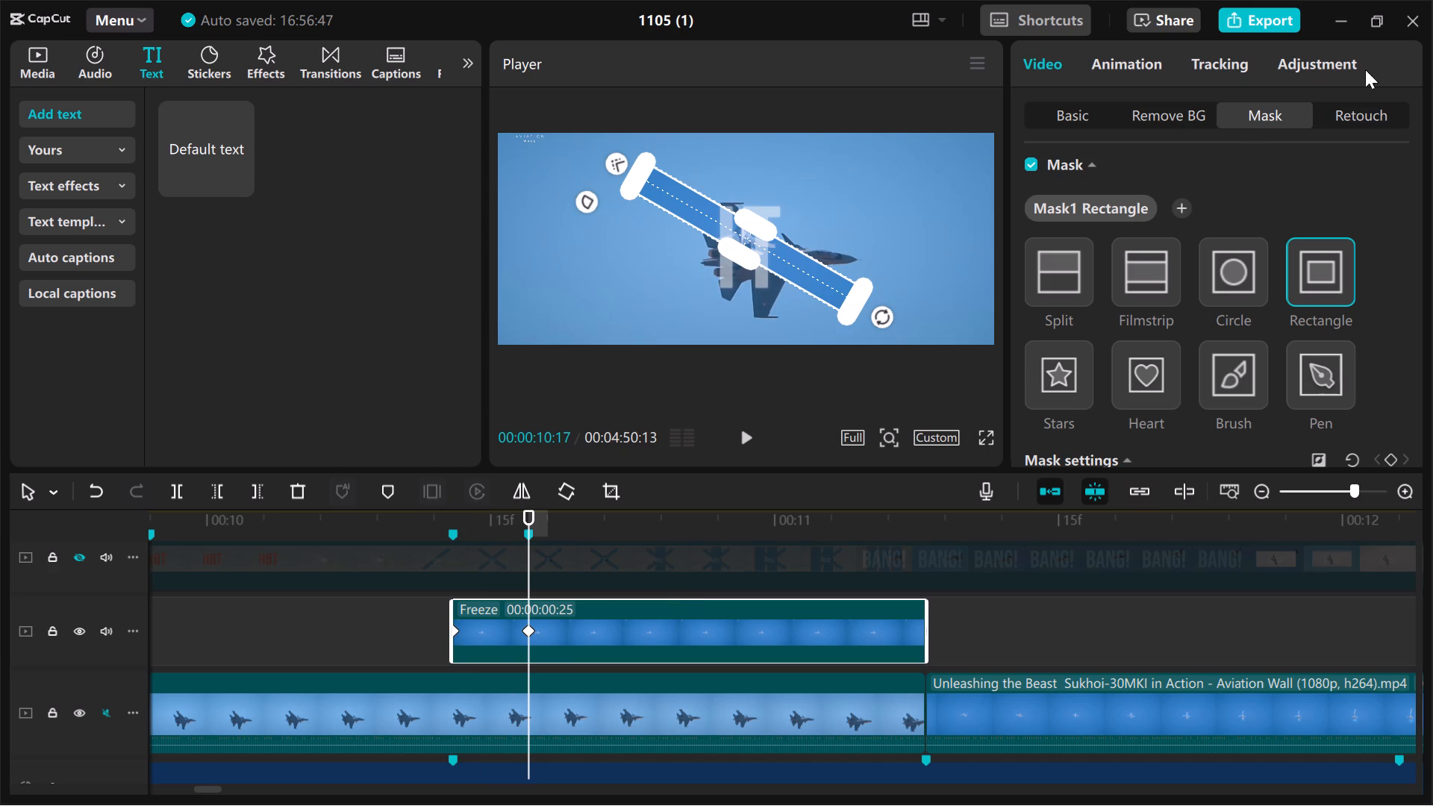
click(1003, 616)
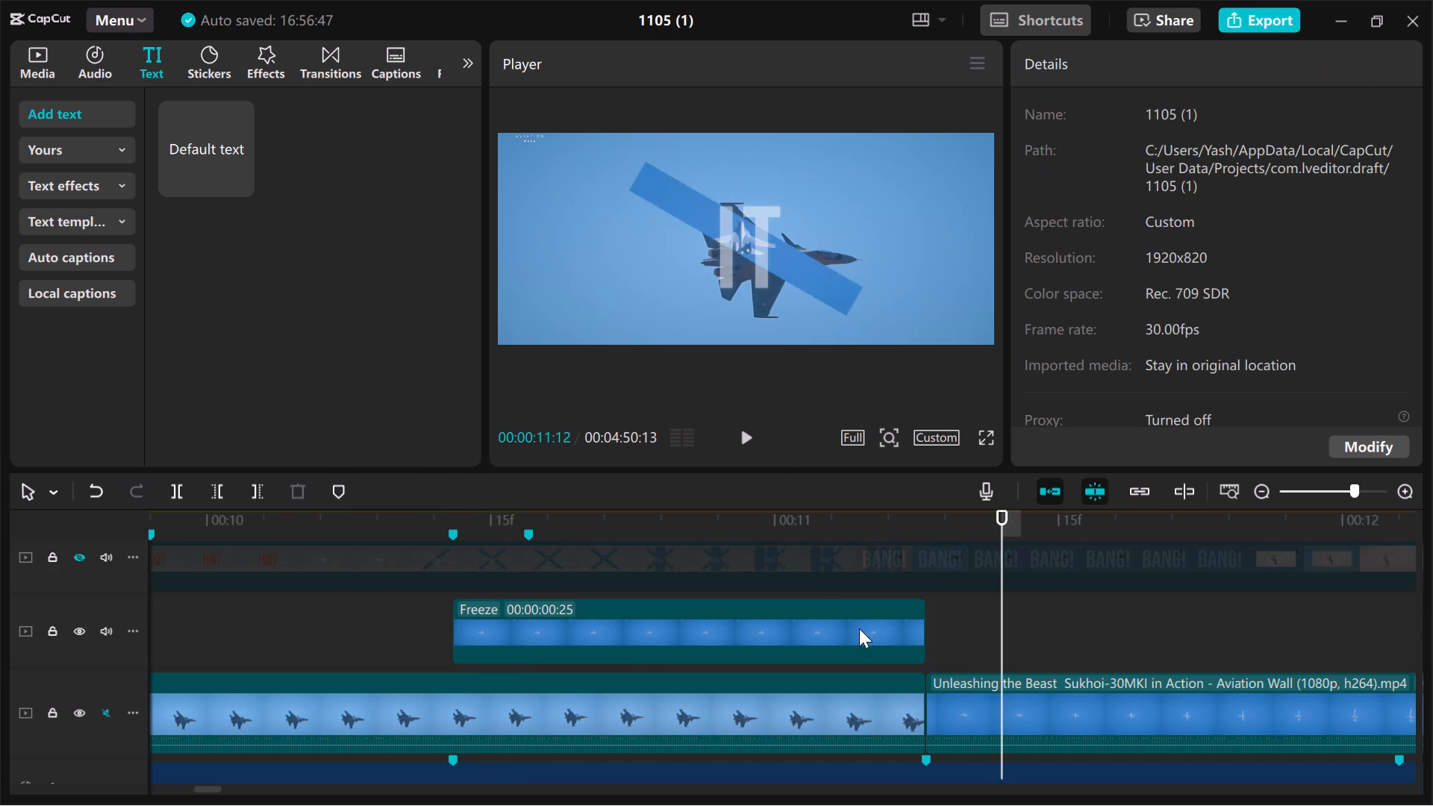
click(631, 634)
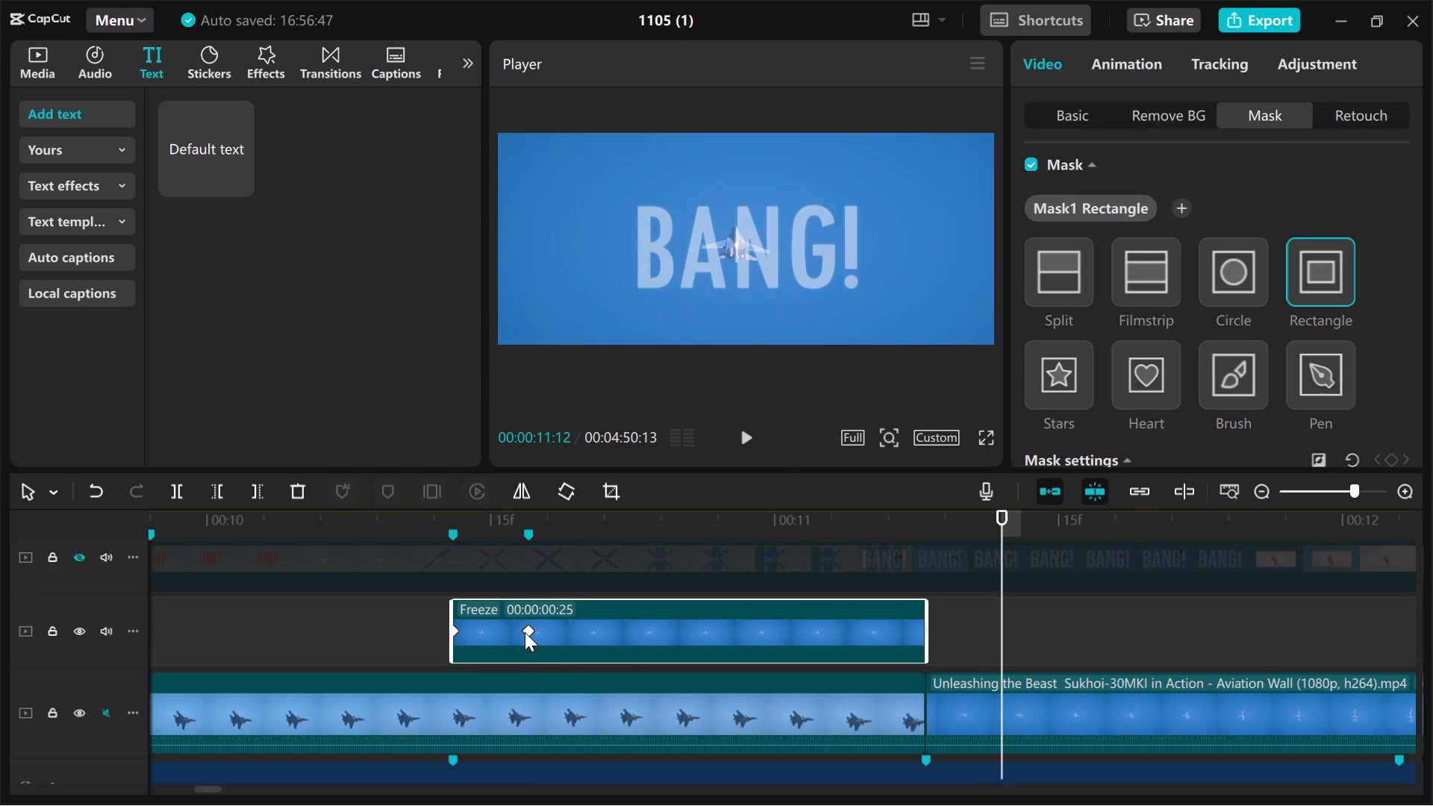
click(525, 632)
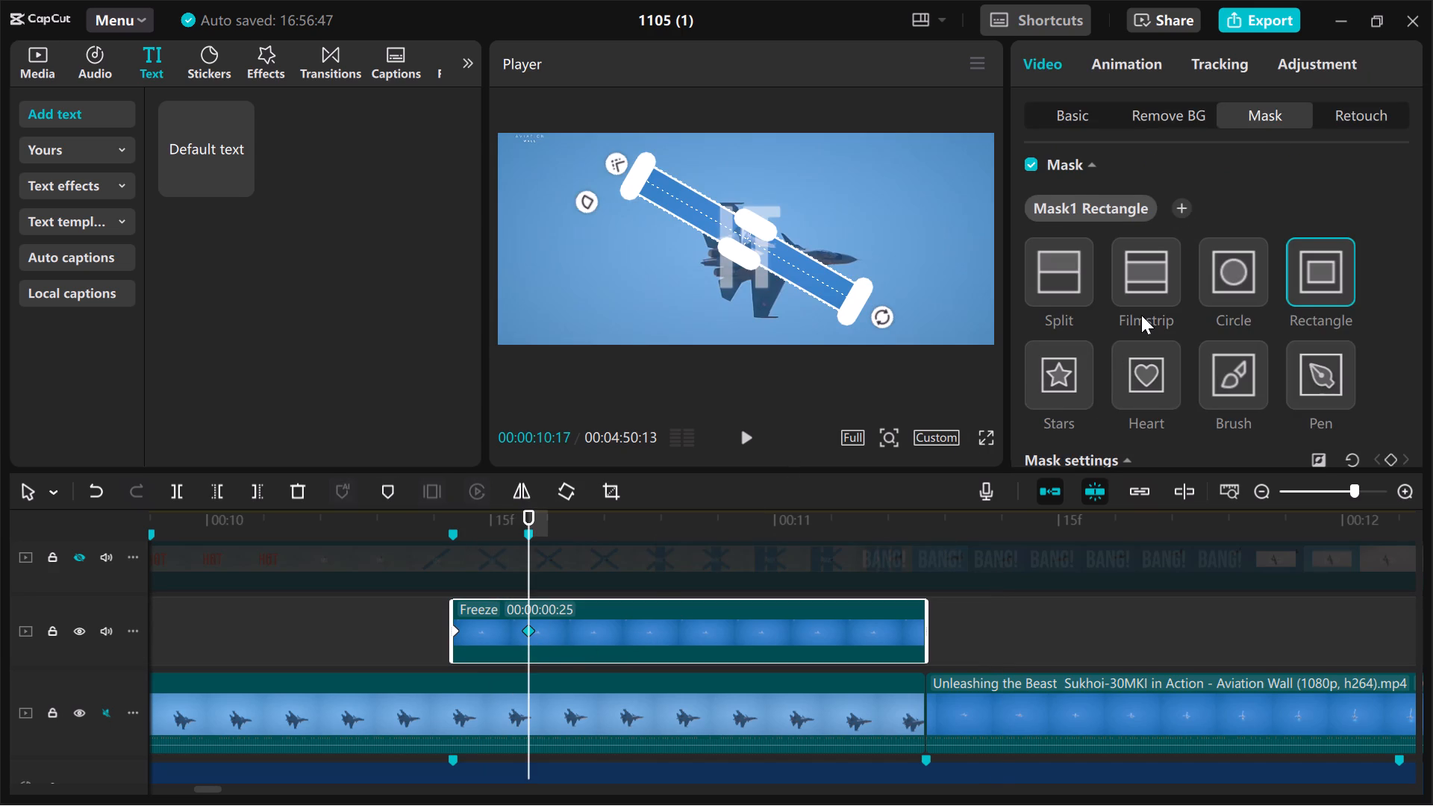
scroll(1141, 315, down, 1)
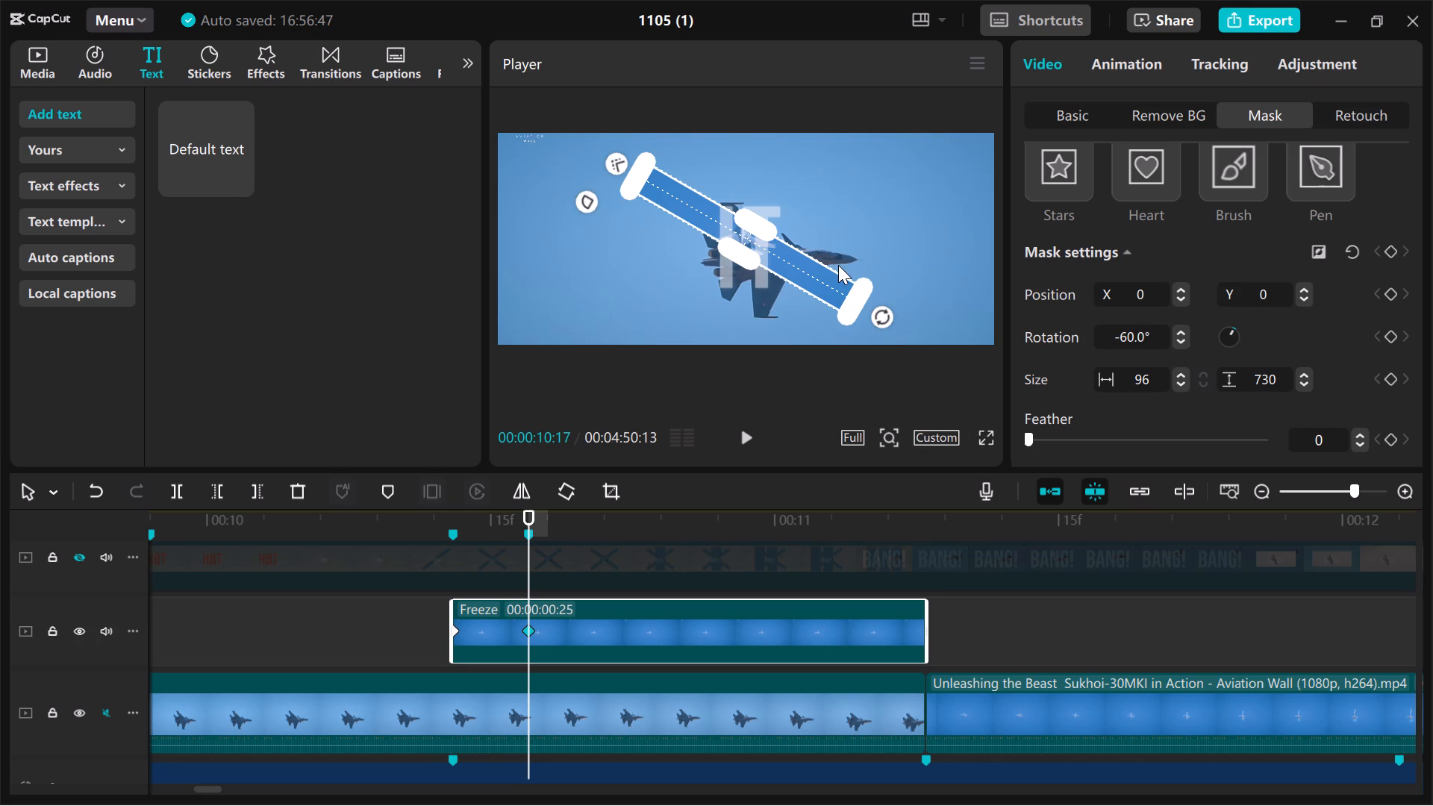
drag(758, 224, 769, 203)
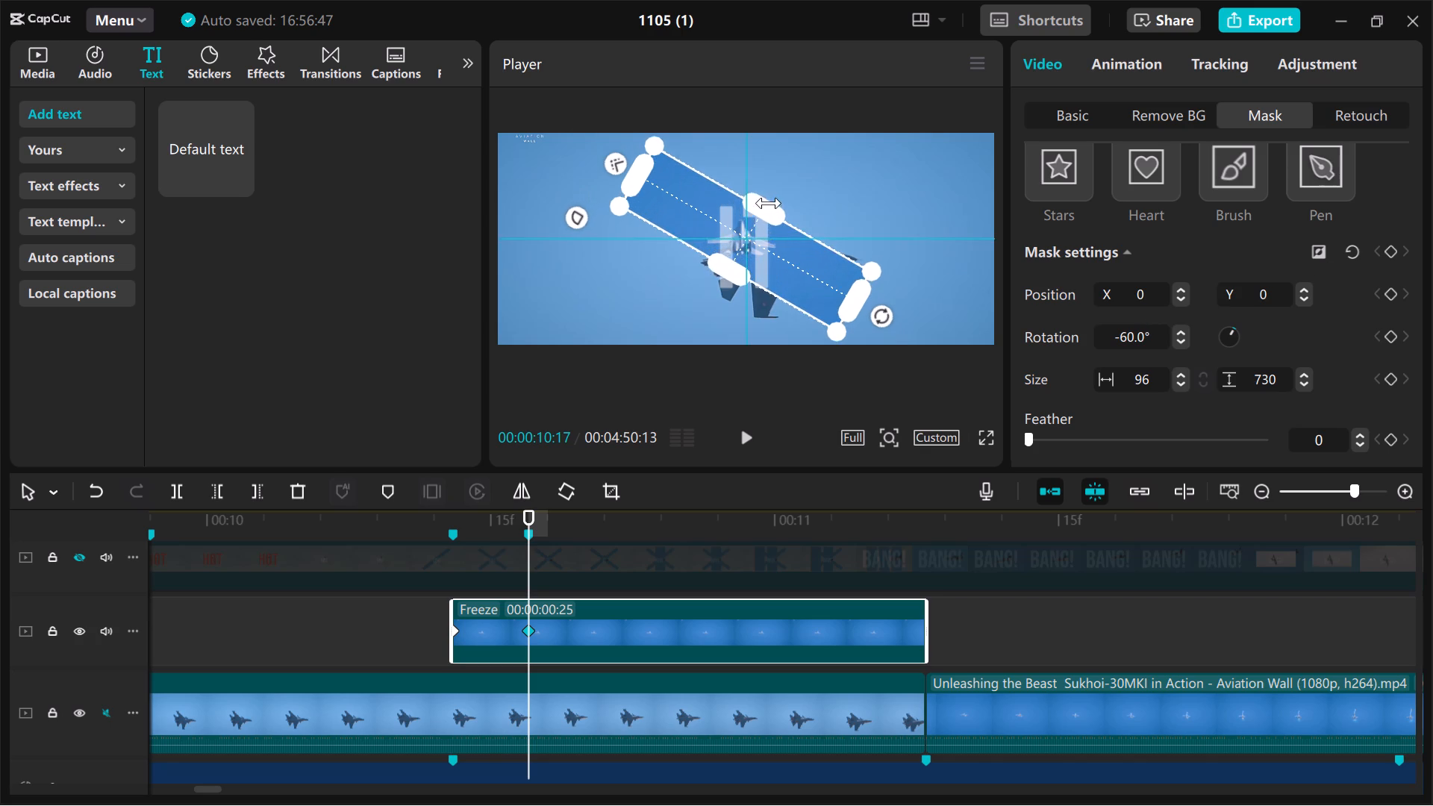
drag(769, 203, 769, 206)
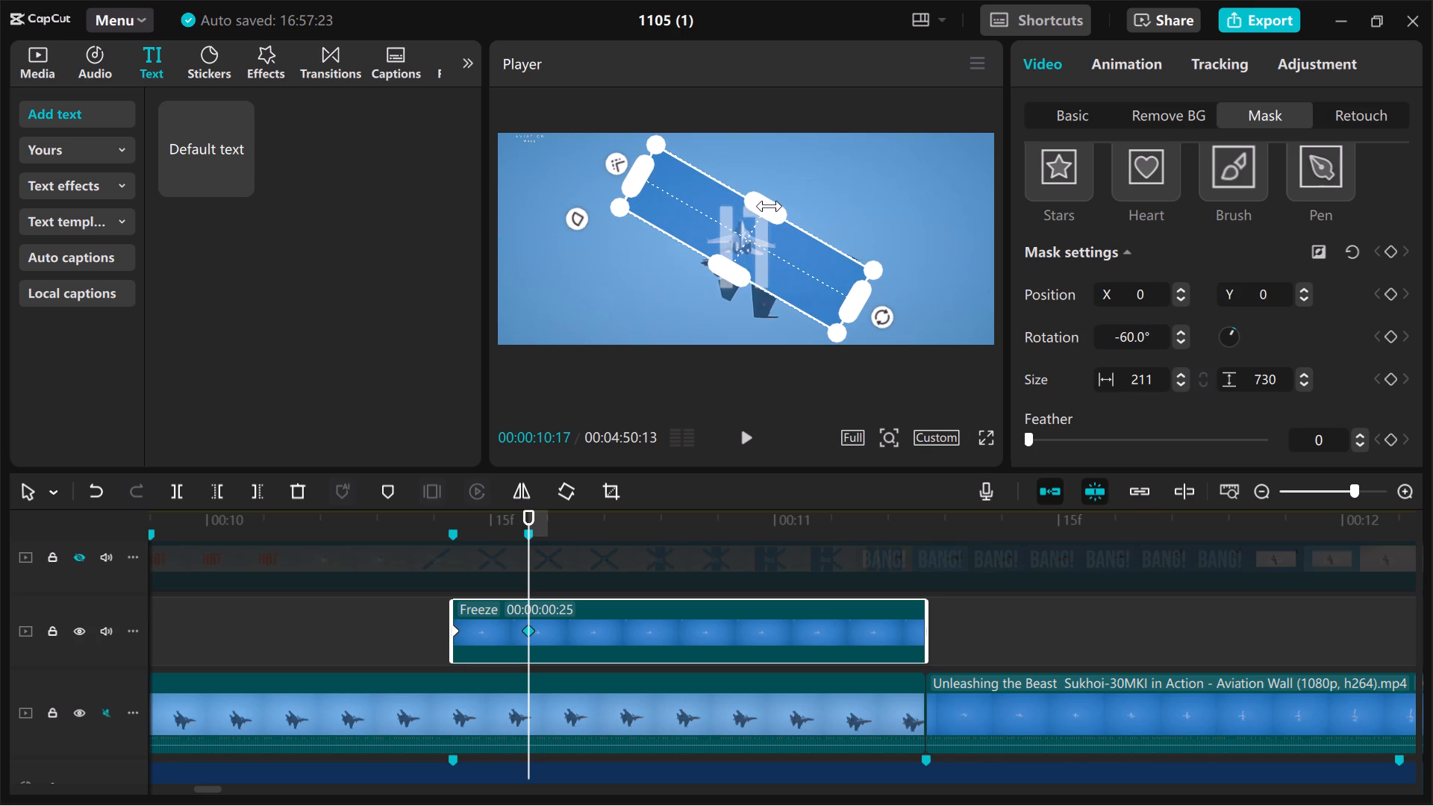
click(769, 206)
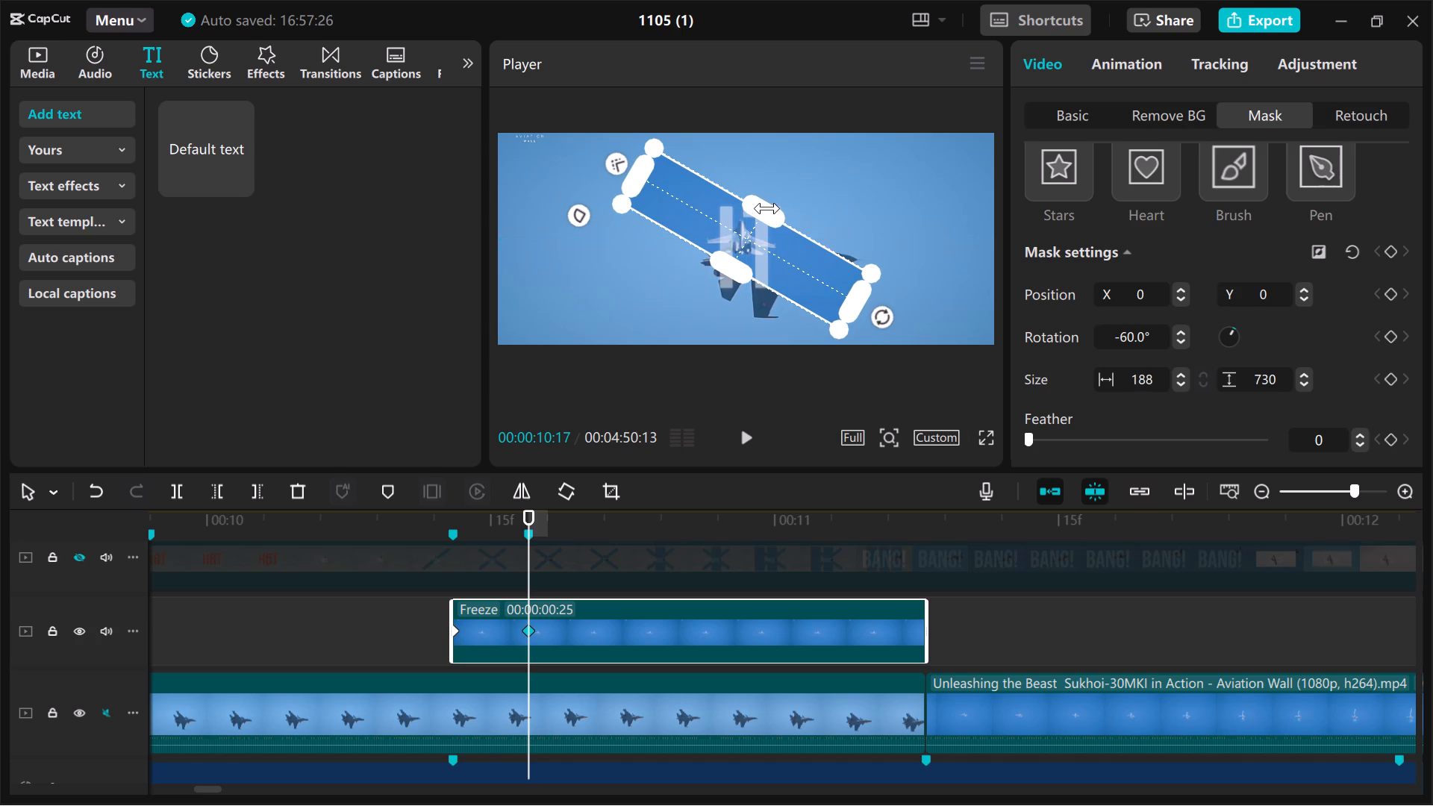
drag(1152, 375, 1134, 375)
text(200)
click(1151, 421)
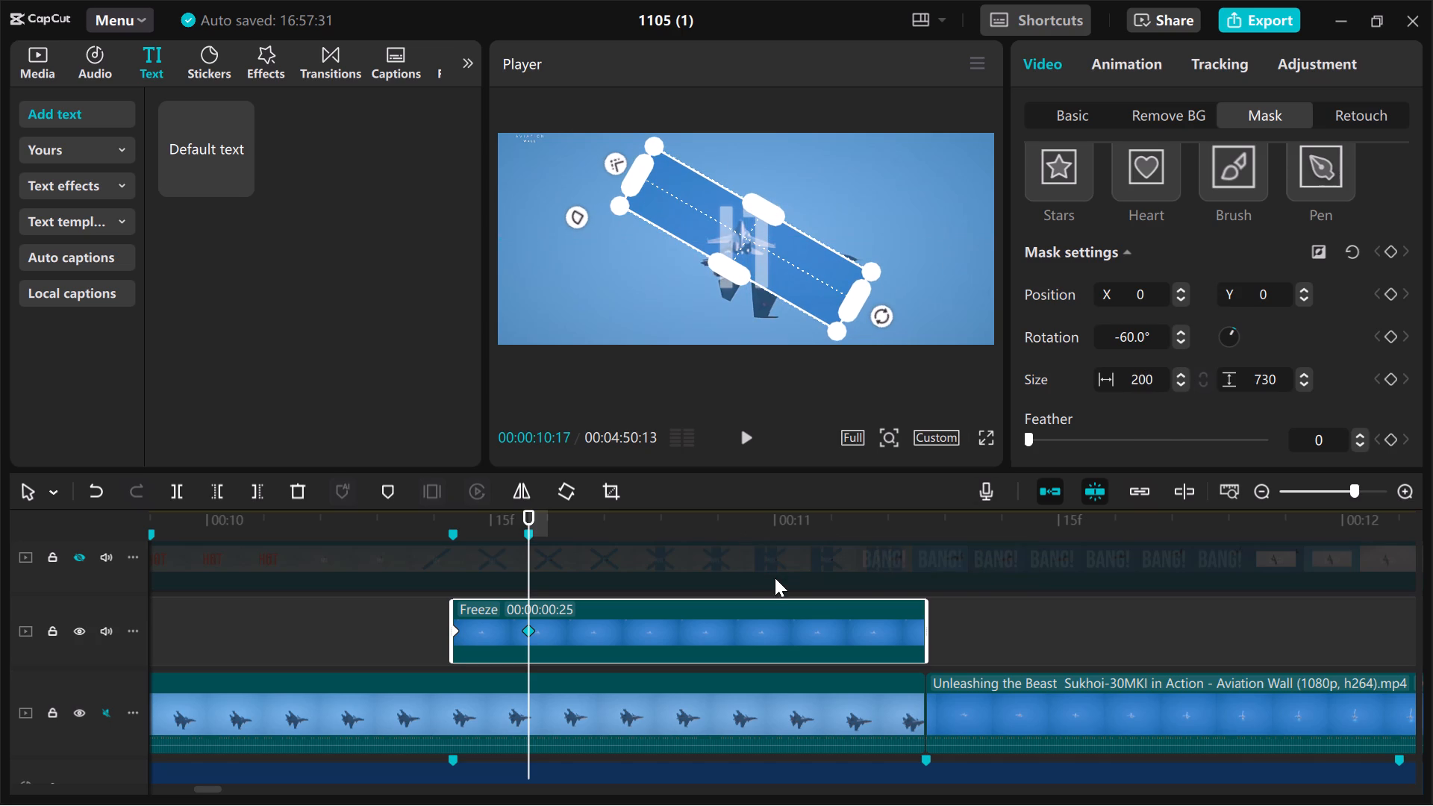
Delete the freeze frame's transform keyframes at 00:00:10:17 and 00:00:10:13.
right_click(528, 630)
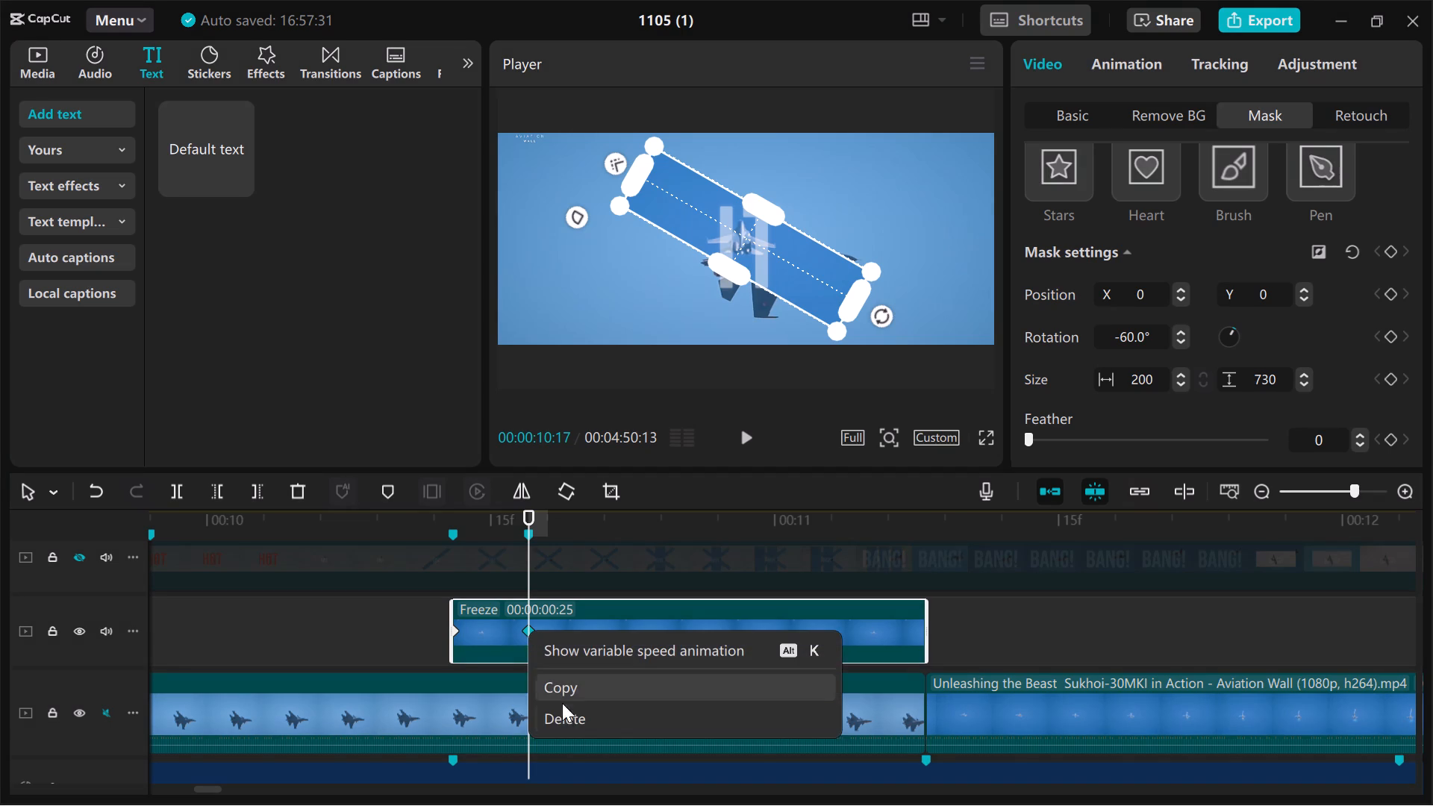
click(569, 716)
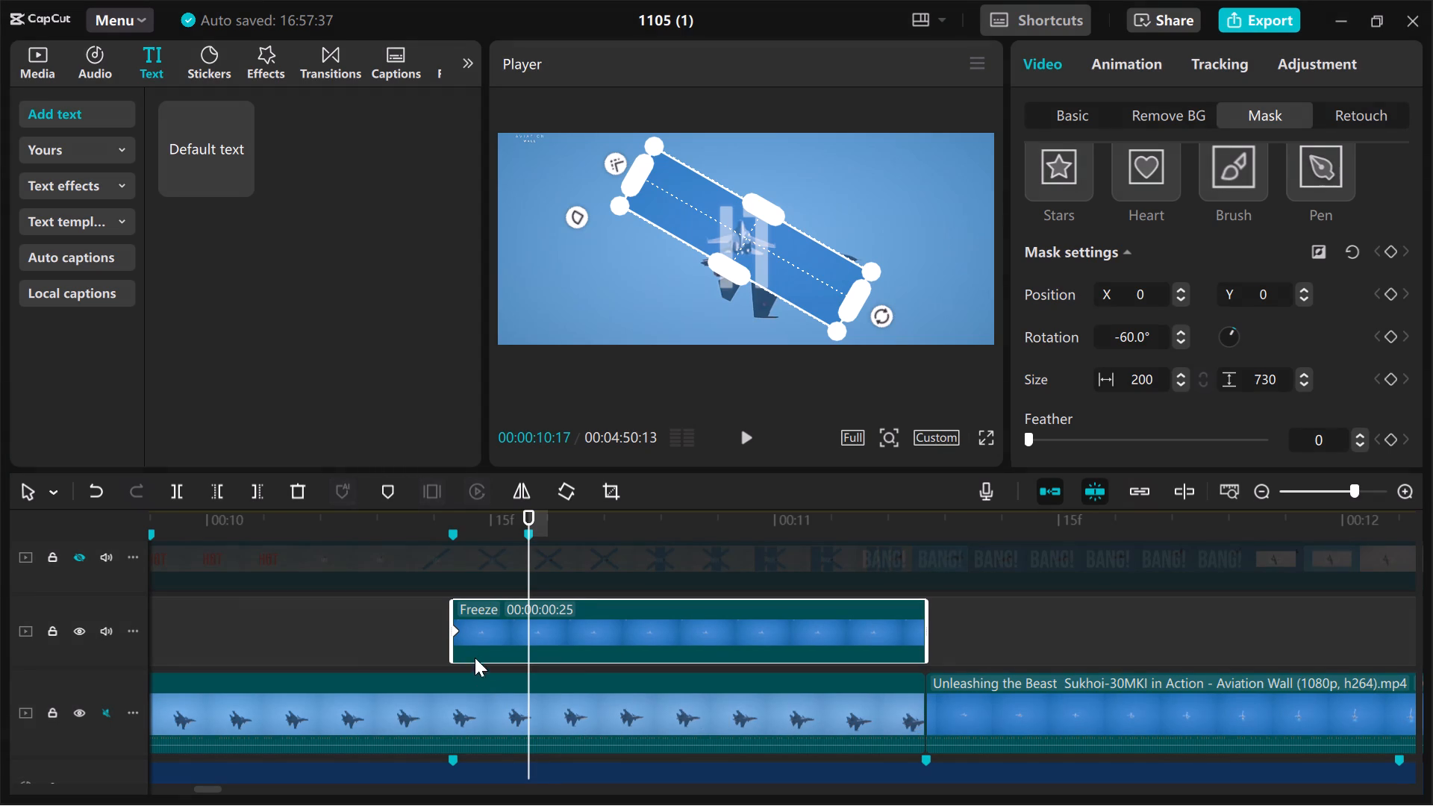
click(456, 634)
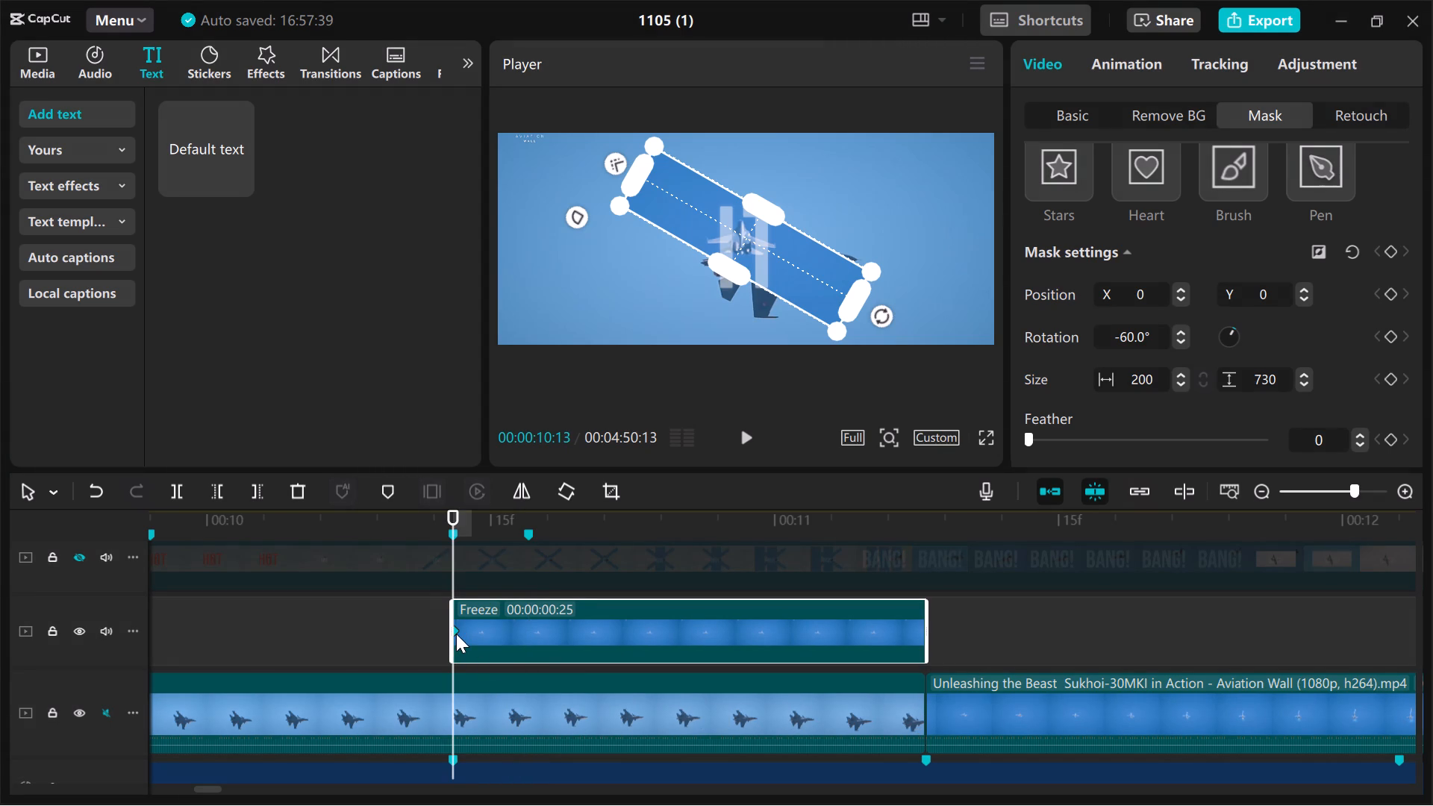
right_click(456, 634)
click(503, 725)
Play back the section around 00:00:10:13 to review the freeze frame's single diagonal strip.
click(399, 611)
key(space)
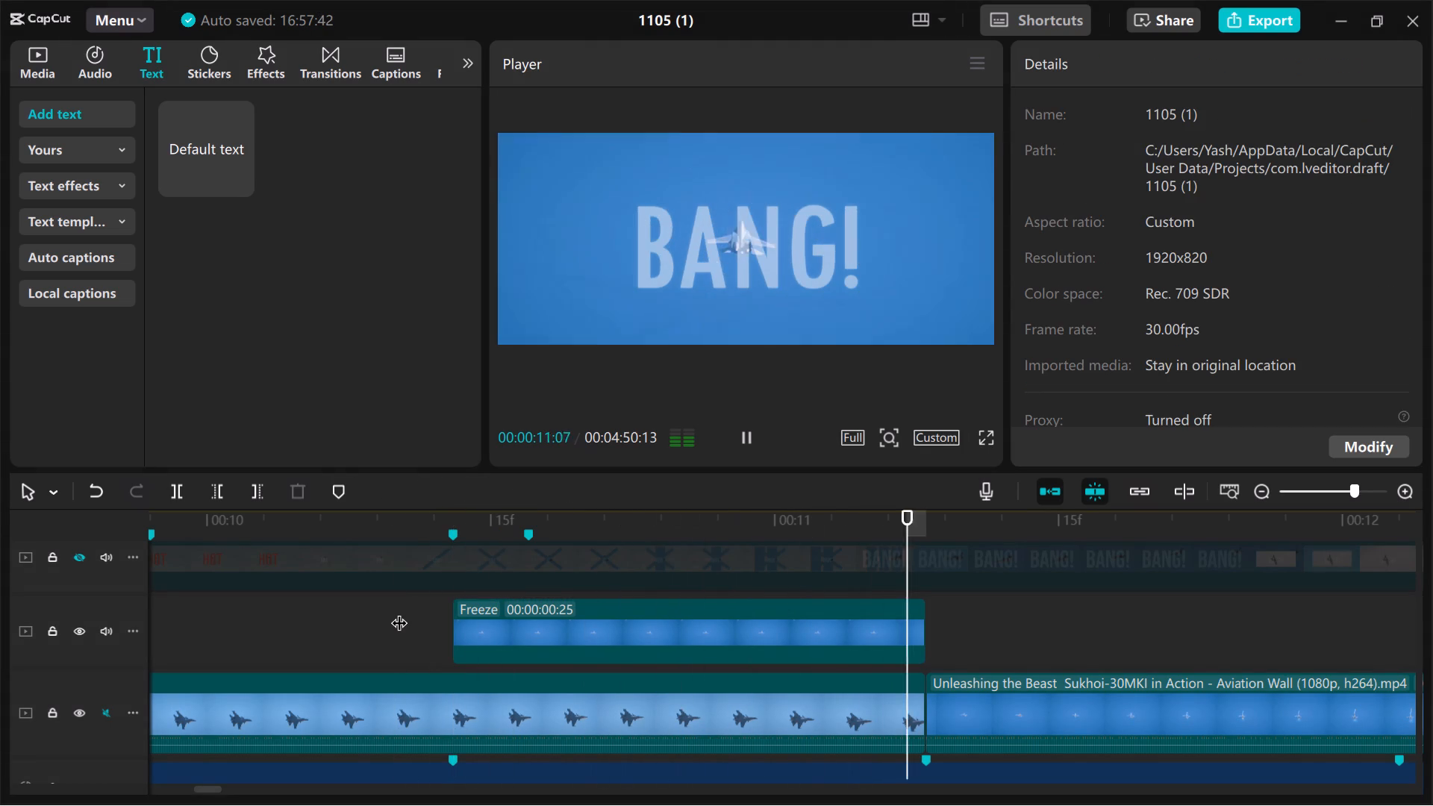
key(space)
key(space)
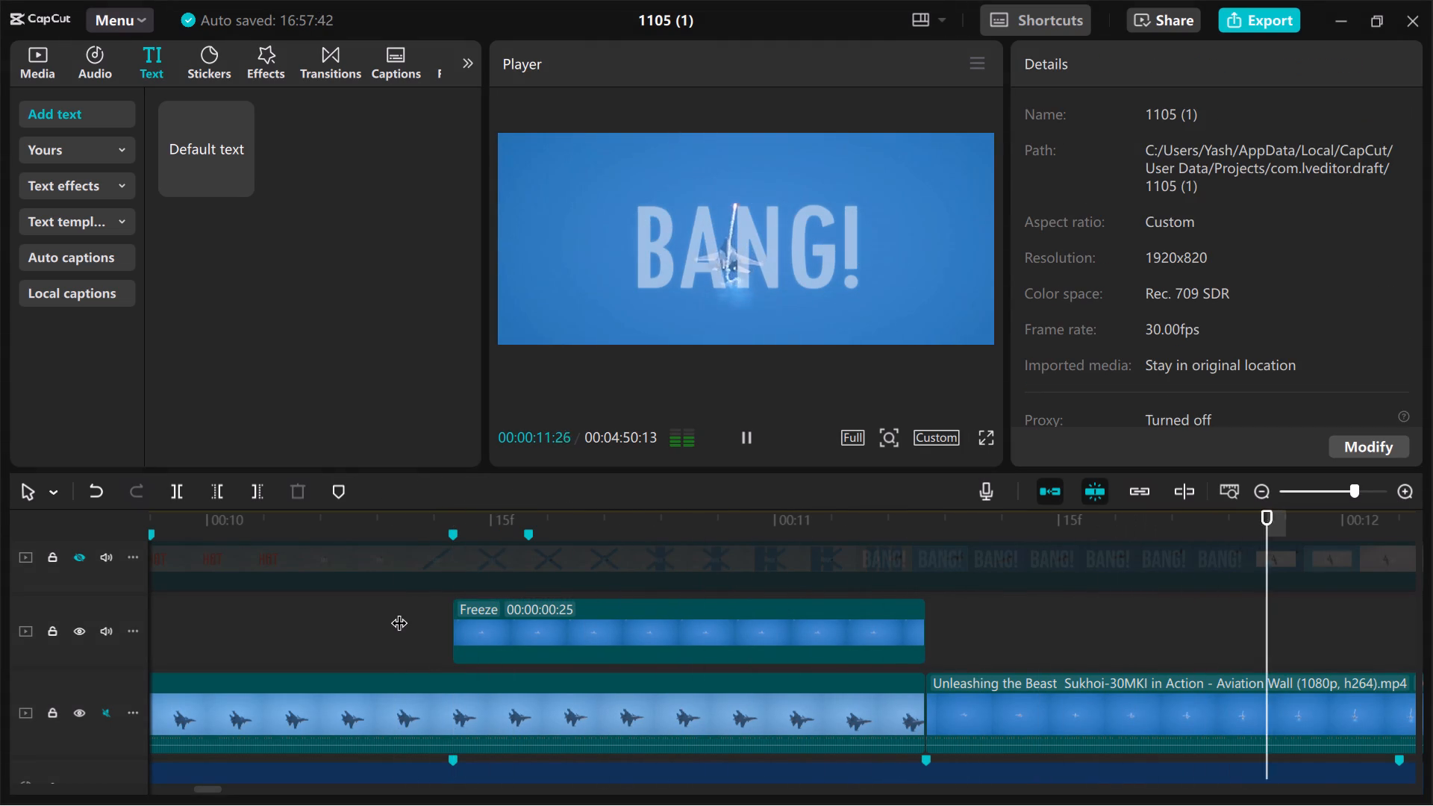
click(245, 605)
key(space)
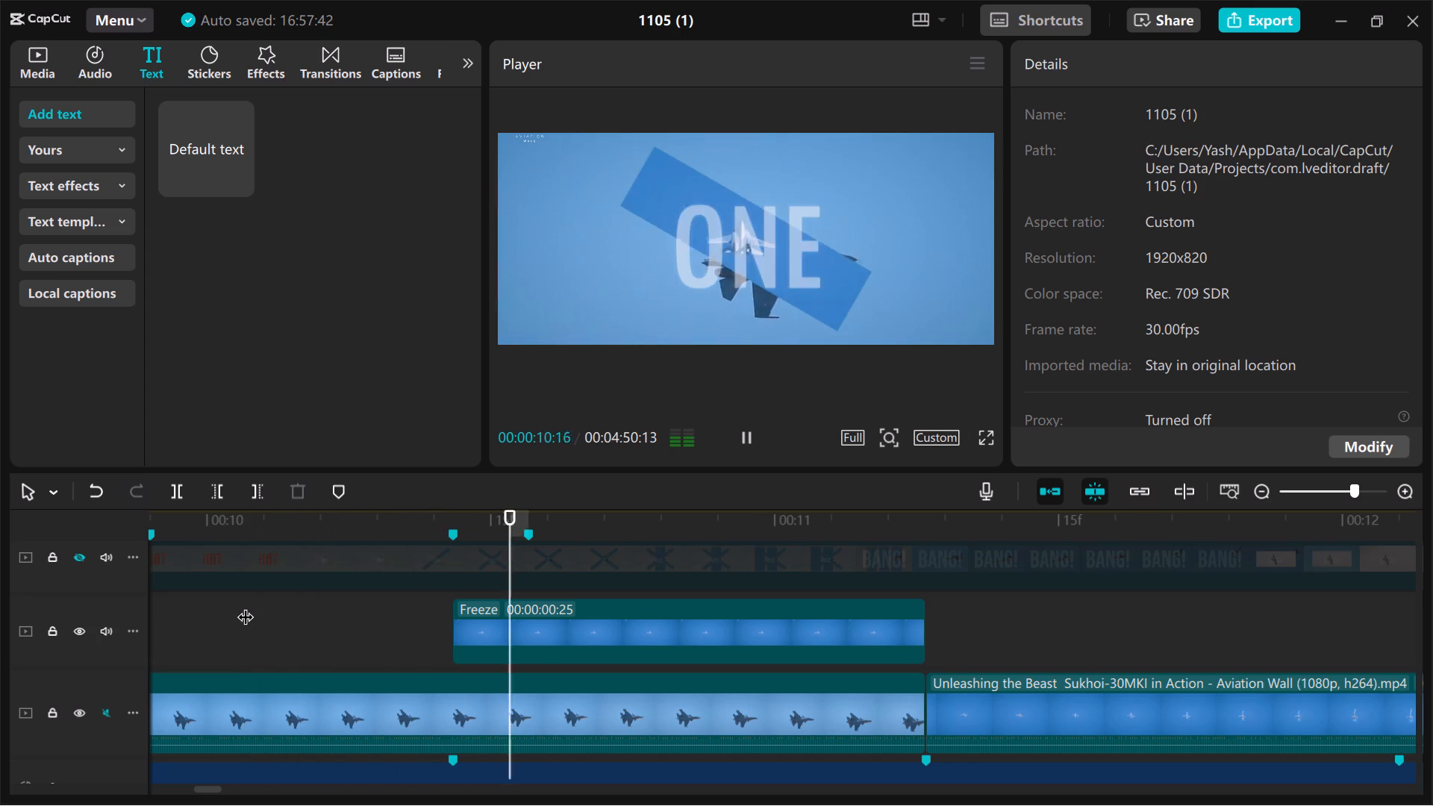
click(245, 605)
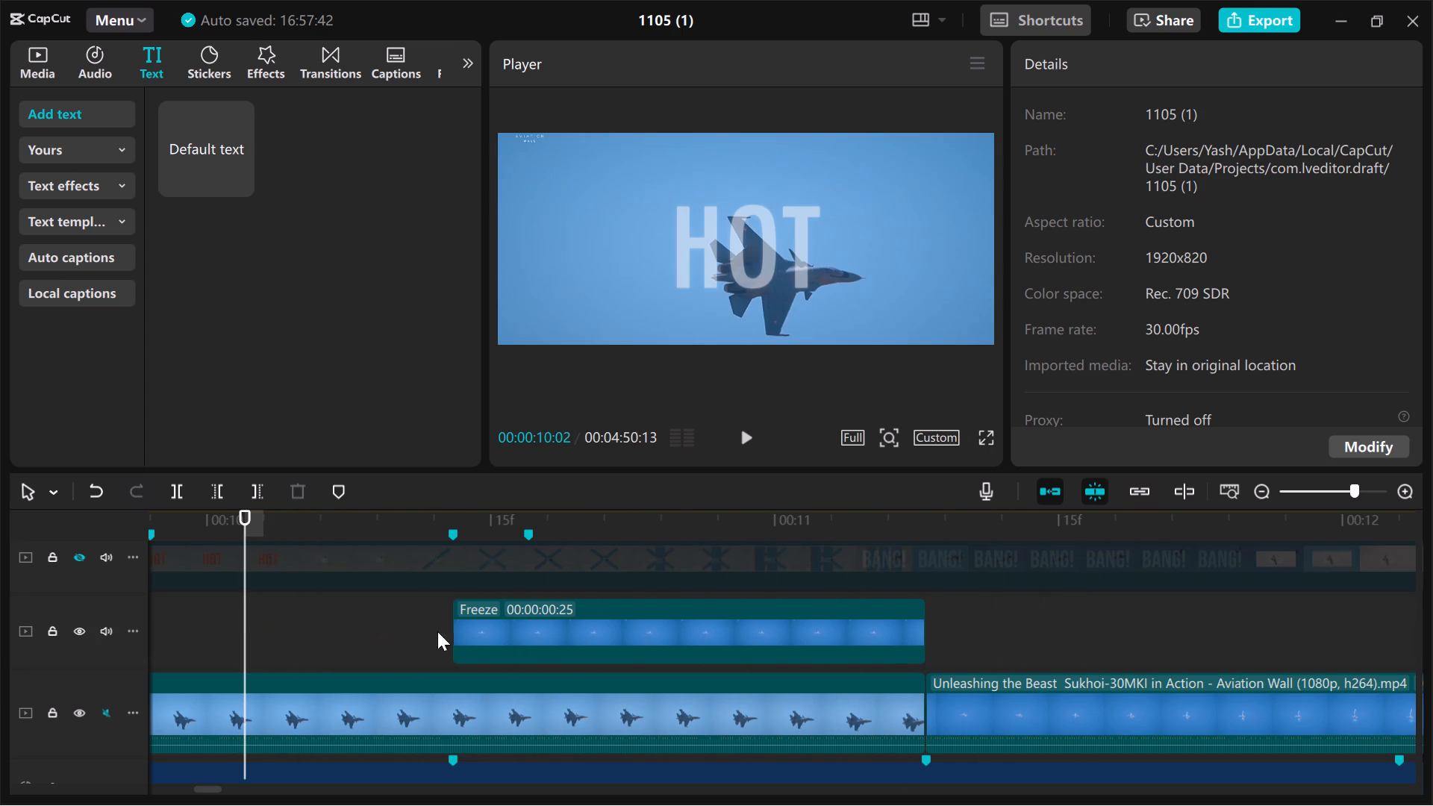
Duplicate the freeze frame onto a track above, starting at the 00:00:10:17 marker and trimmed to end at the 00:00:11:08 cut.
click(466, 637)
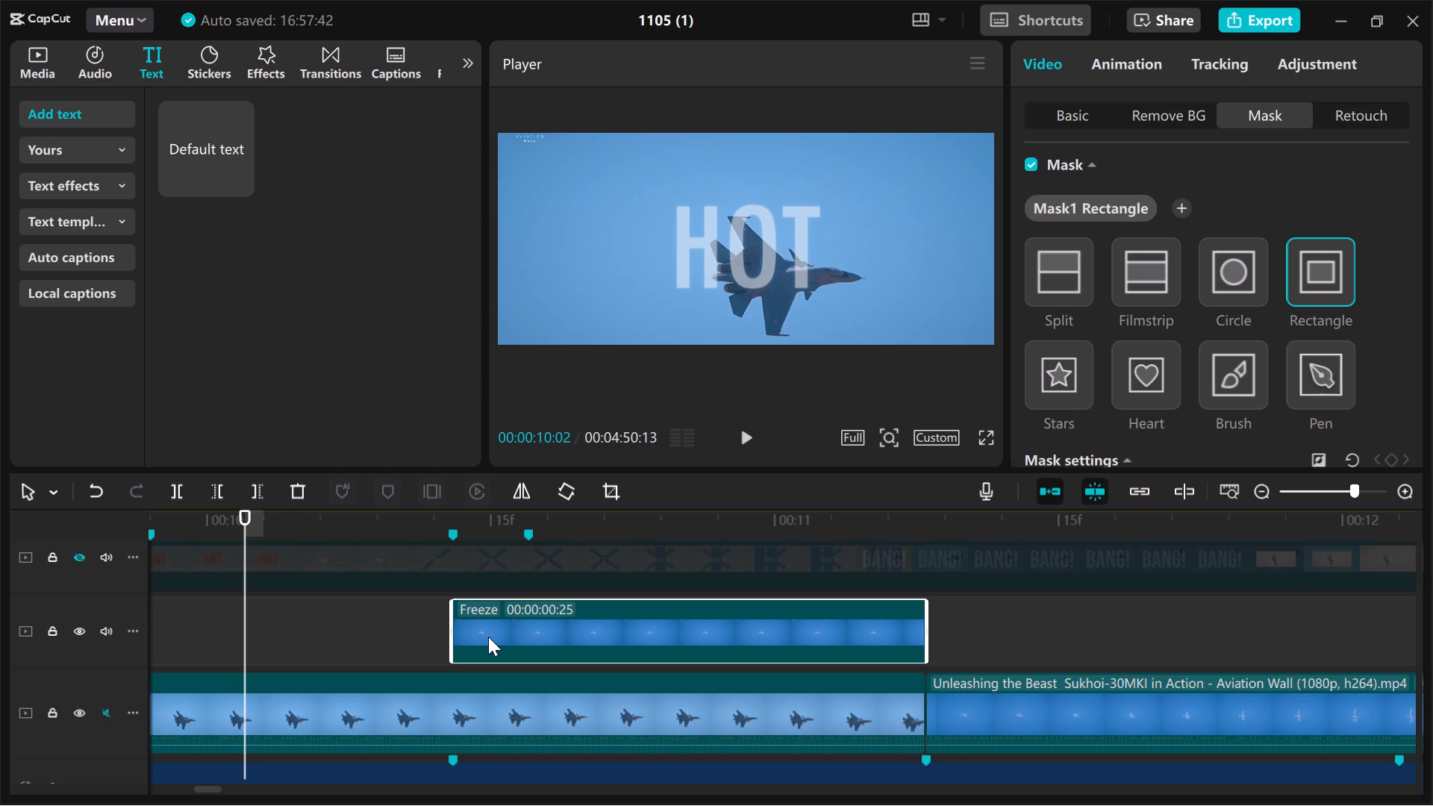
key(ctrl+c)
click(452, 590)
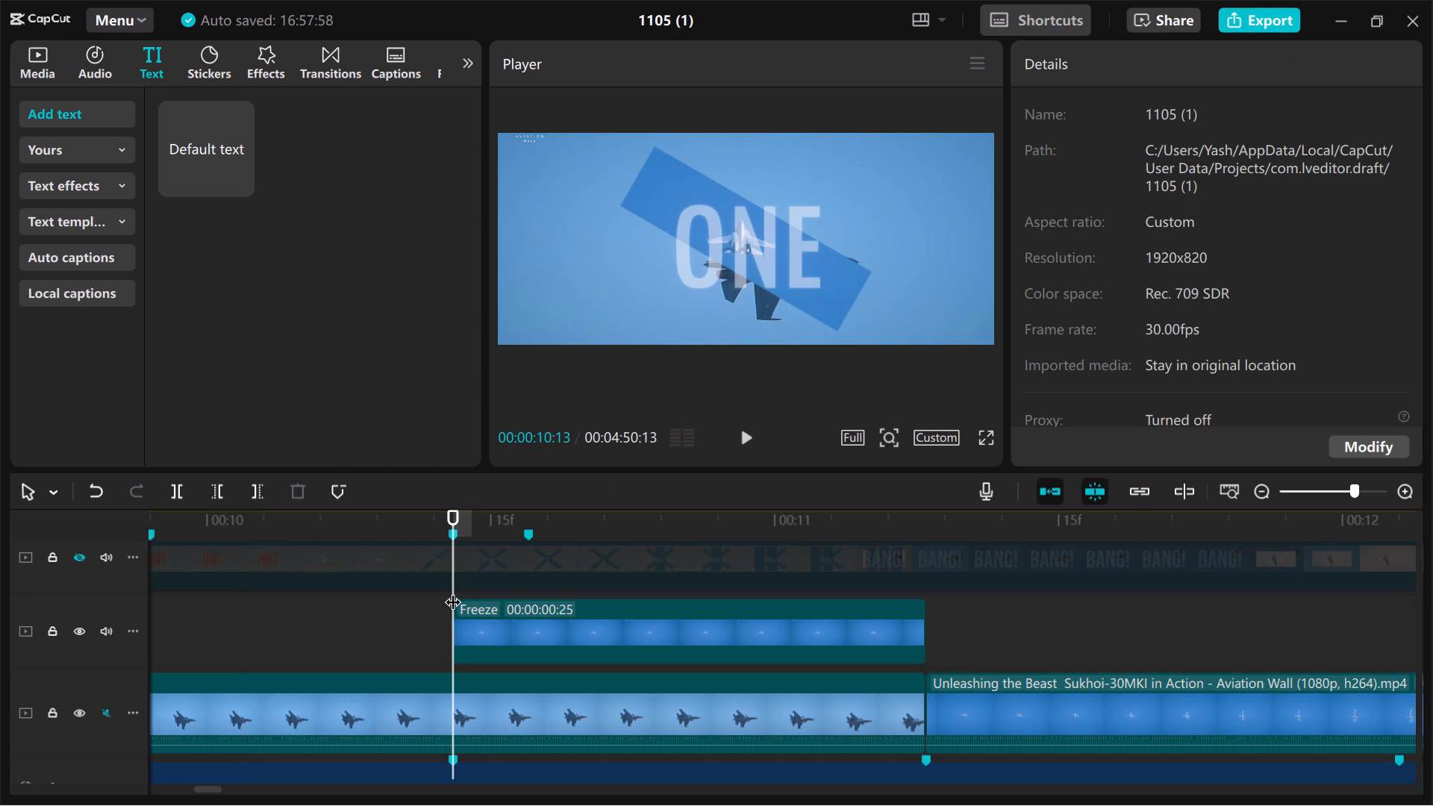
key(ctrl+v)
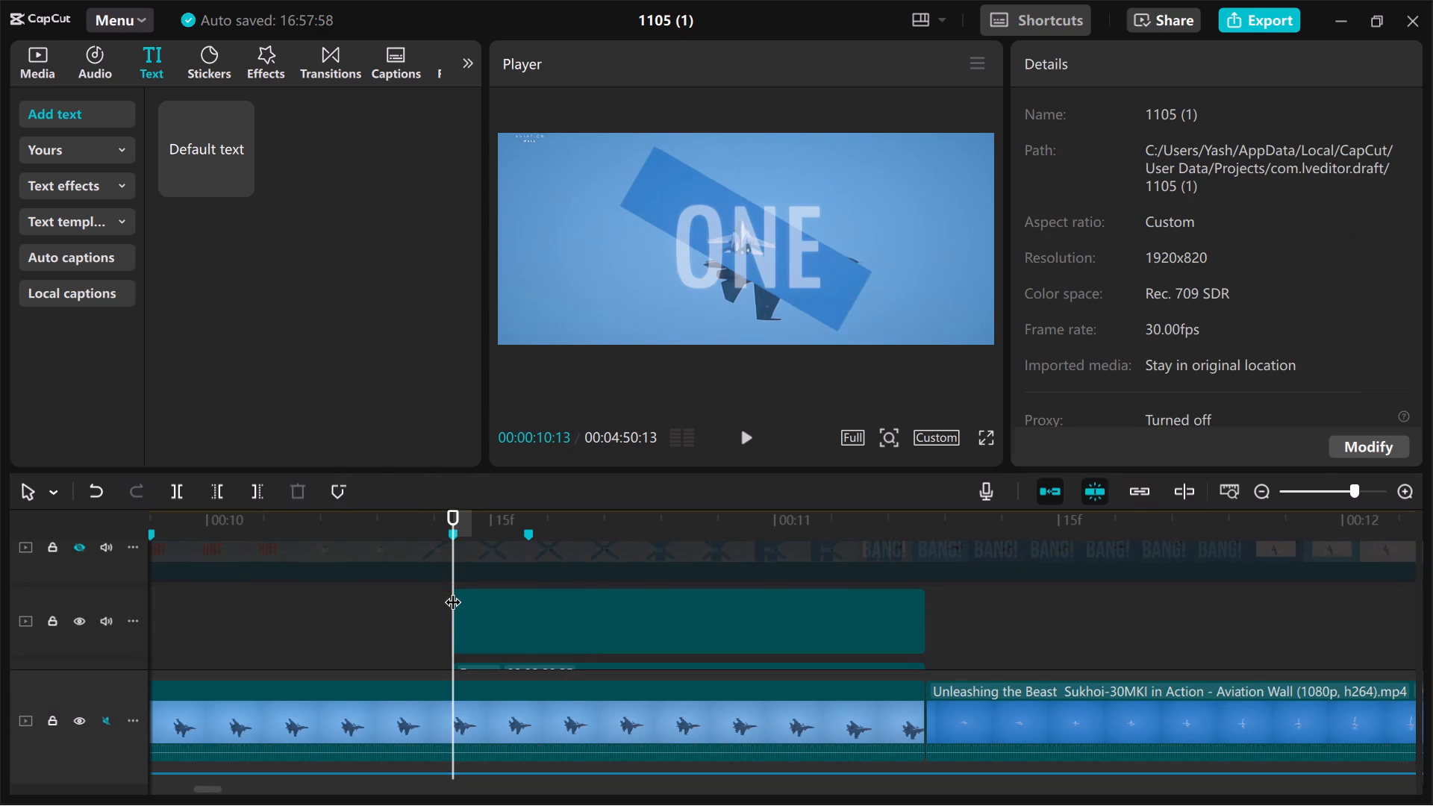
scroll(514, 628, down, 1)
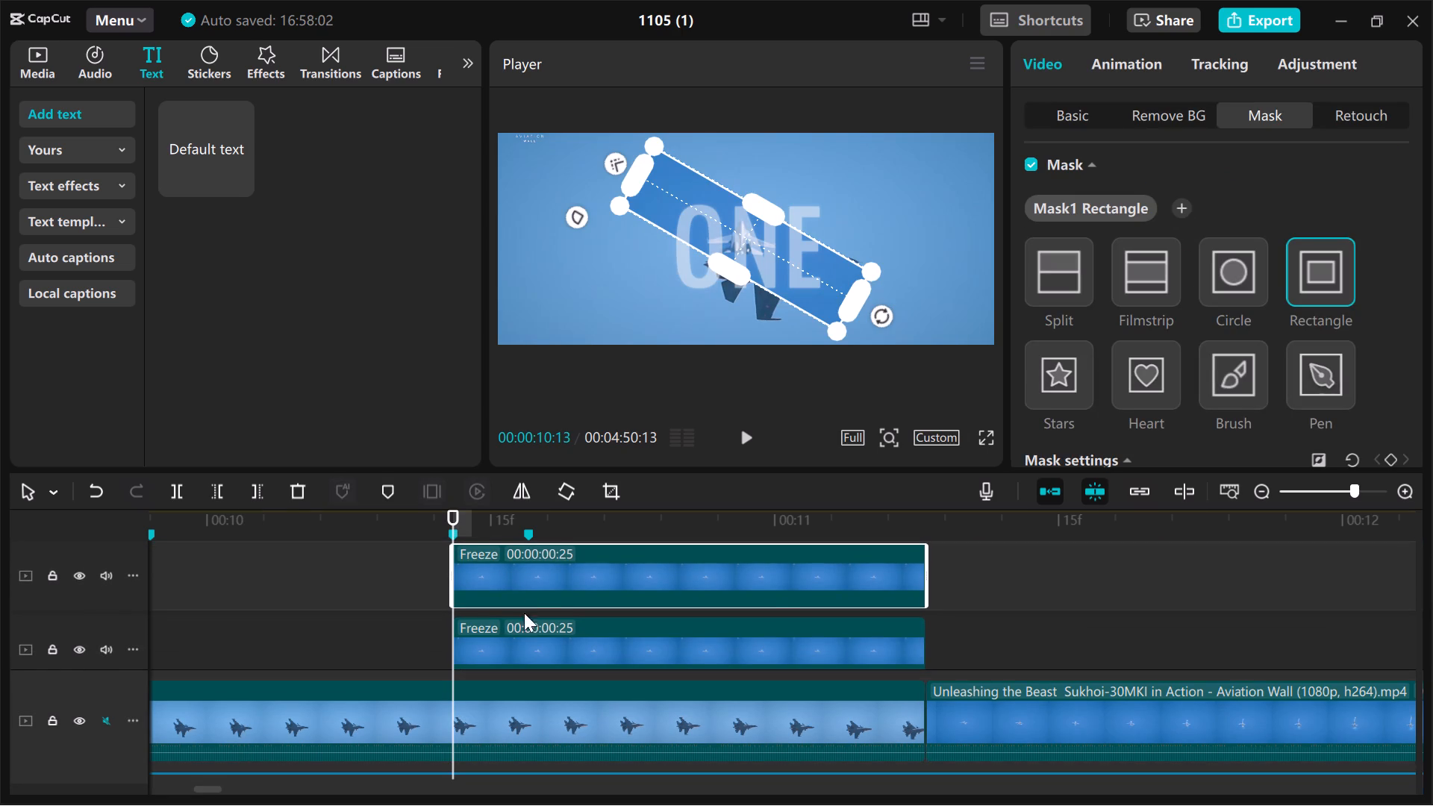
drag(536, 585, 608, 590)
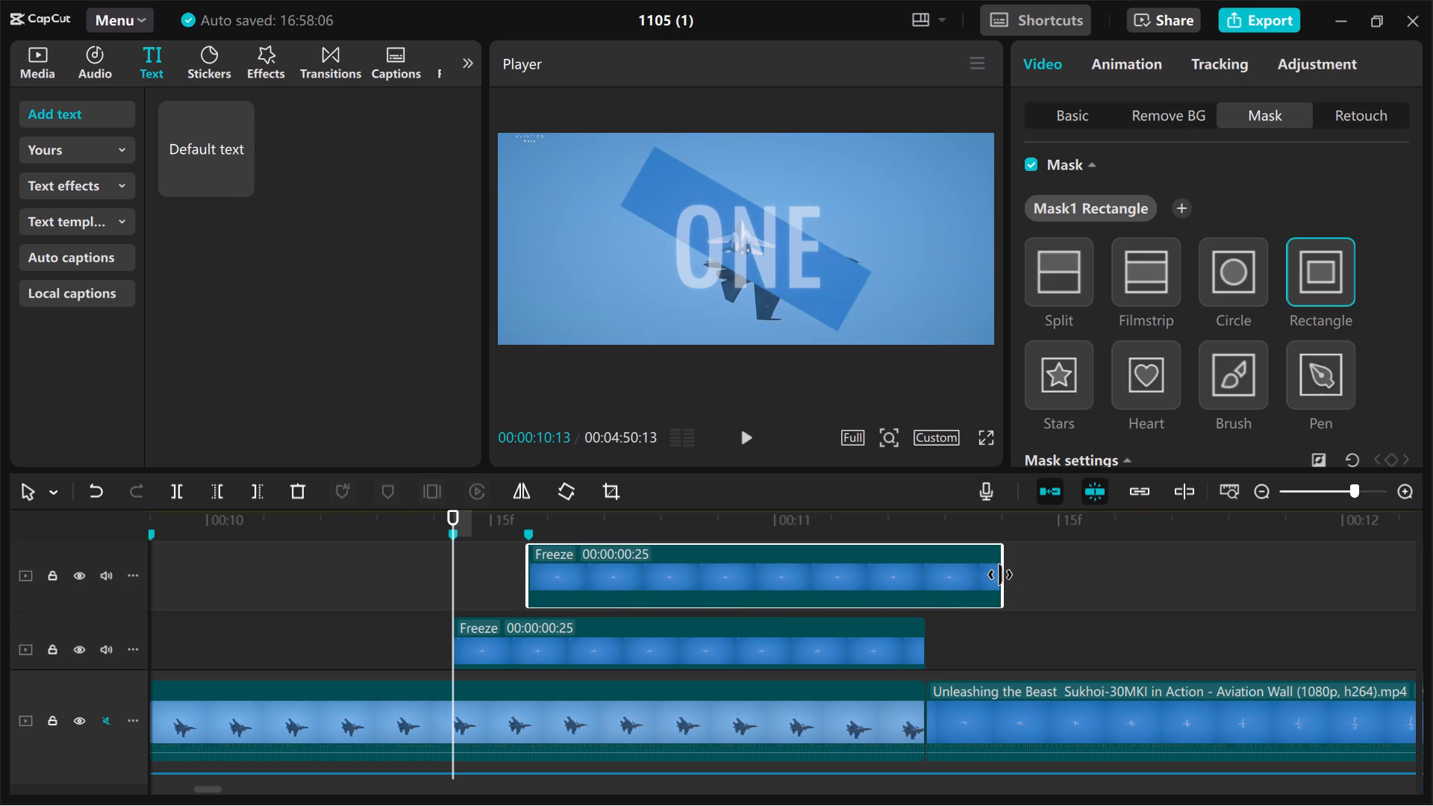
drag(1000, 575, 927, 574)
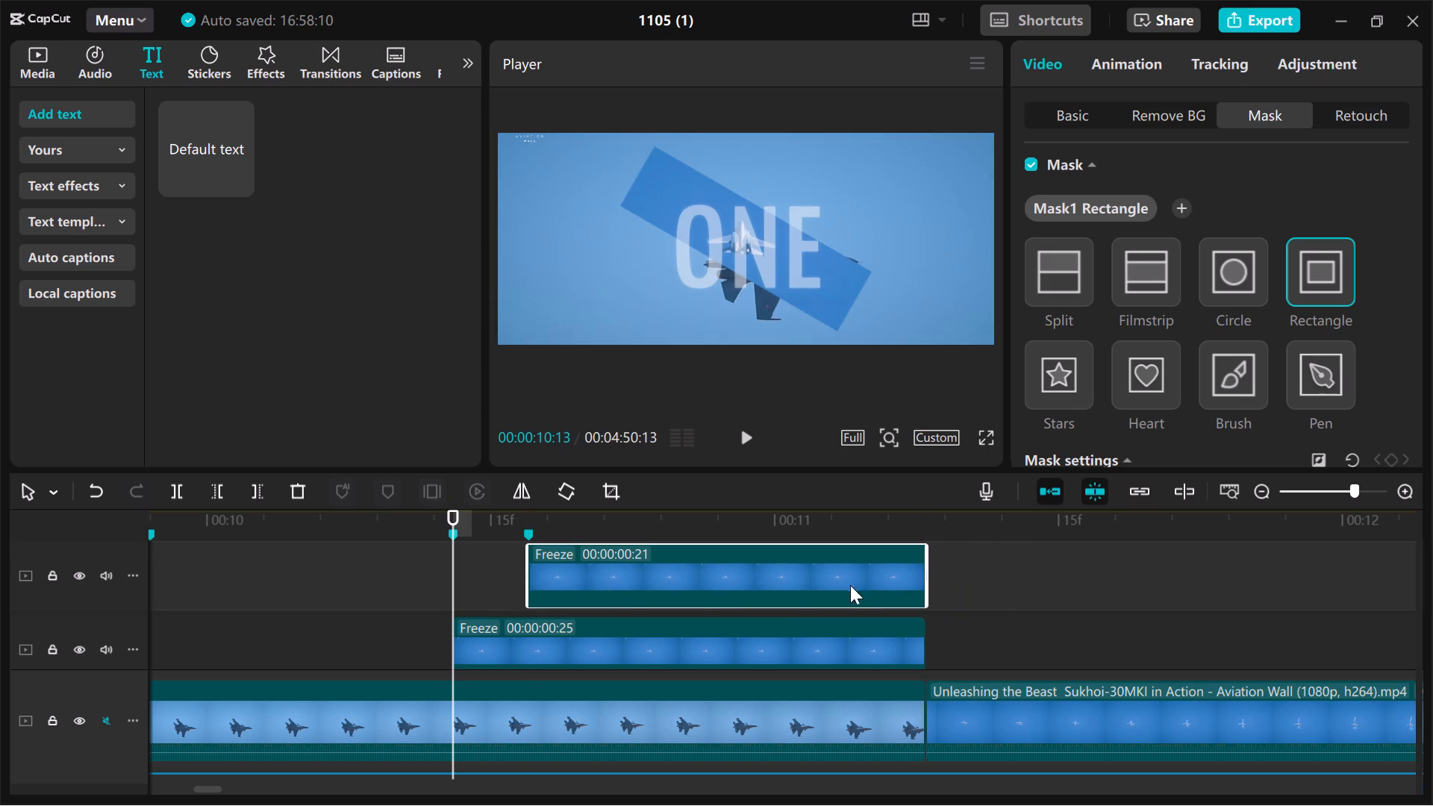
Set the duplicate freeze frame's rectangle mask rotation to 60° so its strip crosses the first one.
click(787, 622)
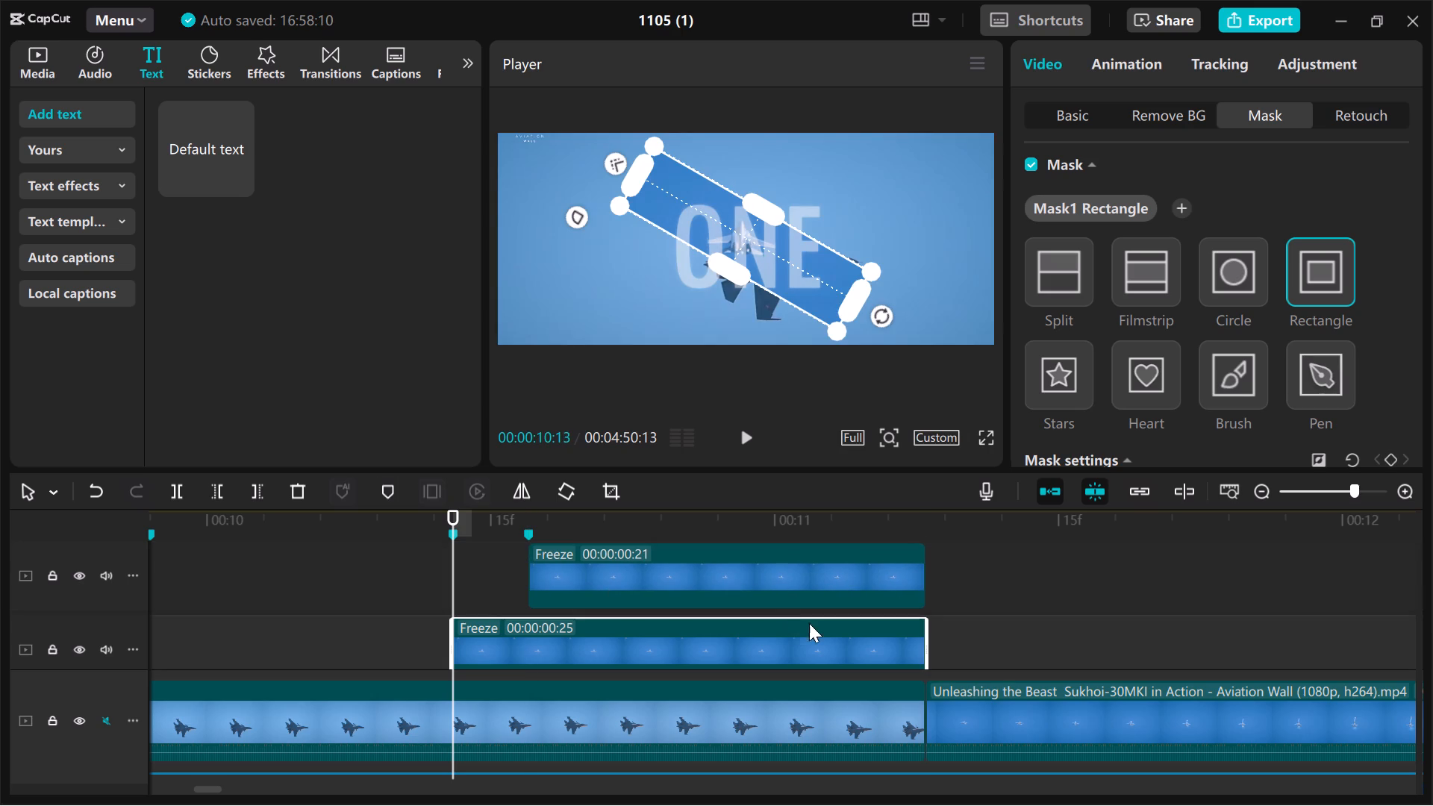
click(711, 569)
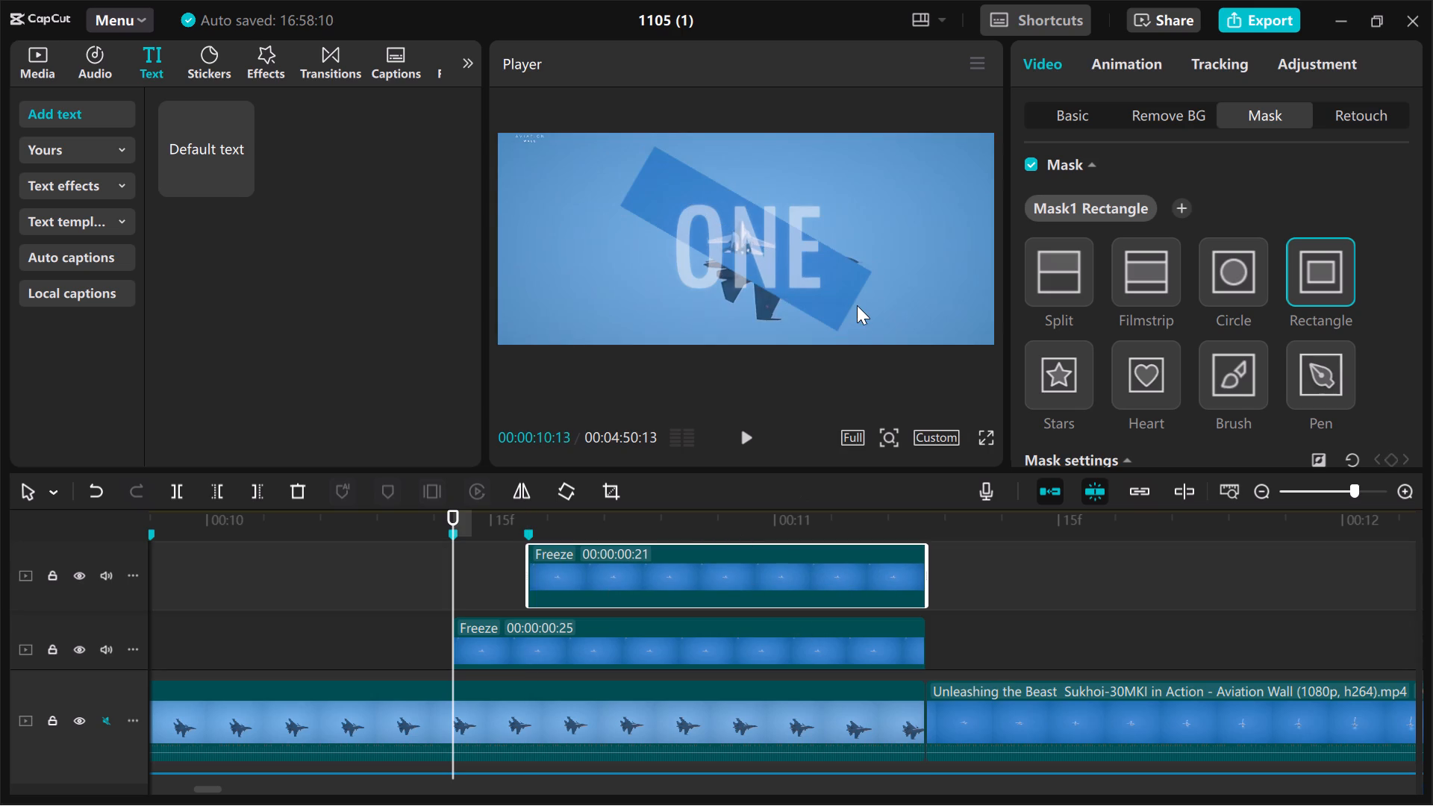
scroll(1157, 259, down, 1)
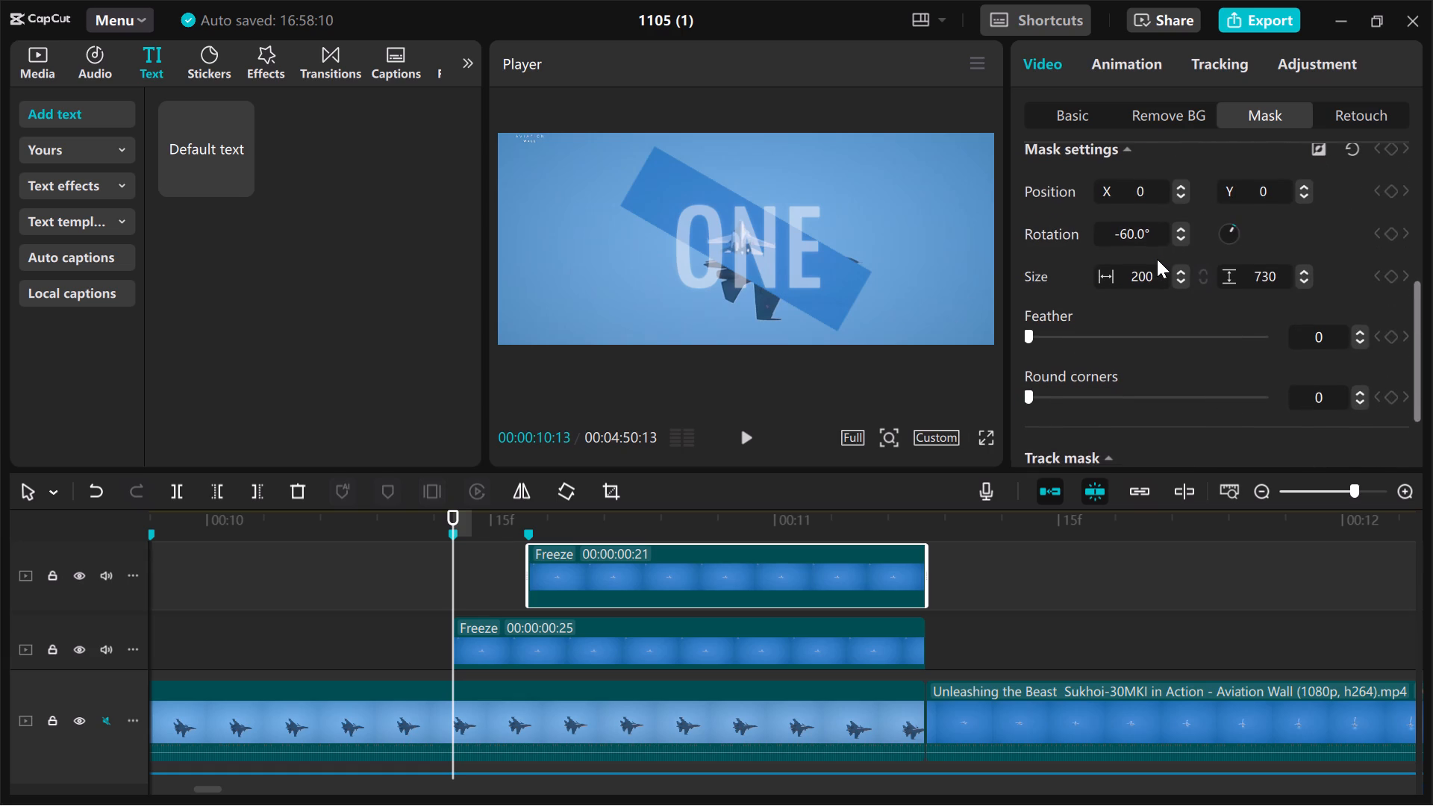
click(1124, 237)
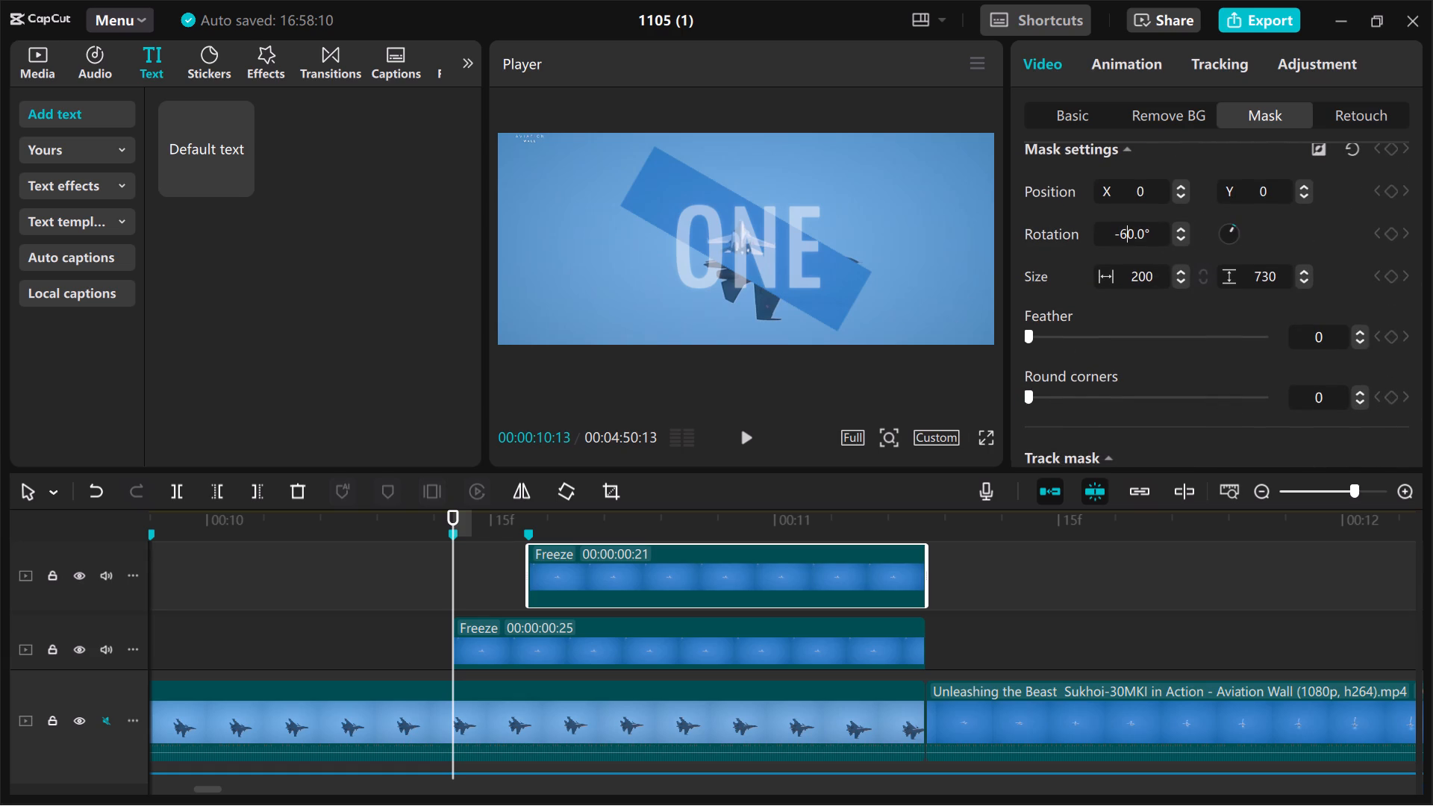
key(Left)
key(BackSpace)
click(360, 592)
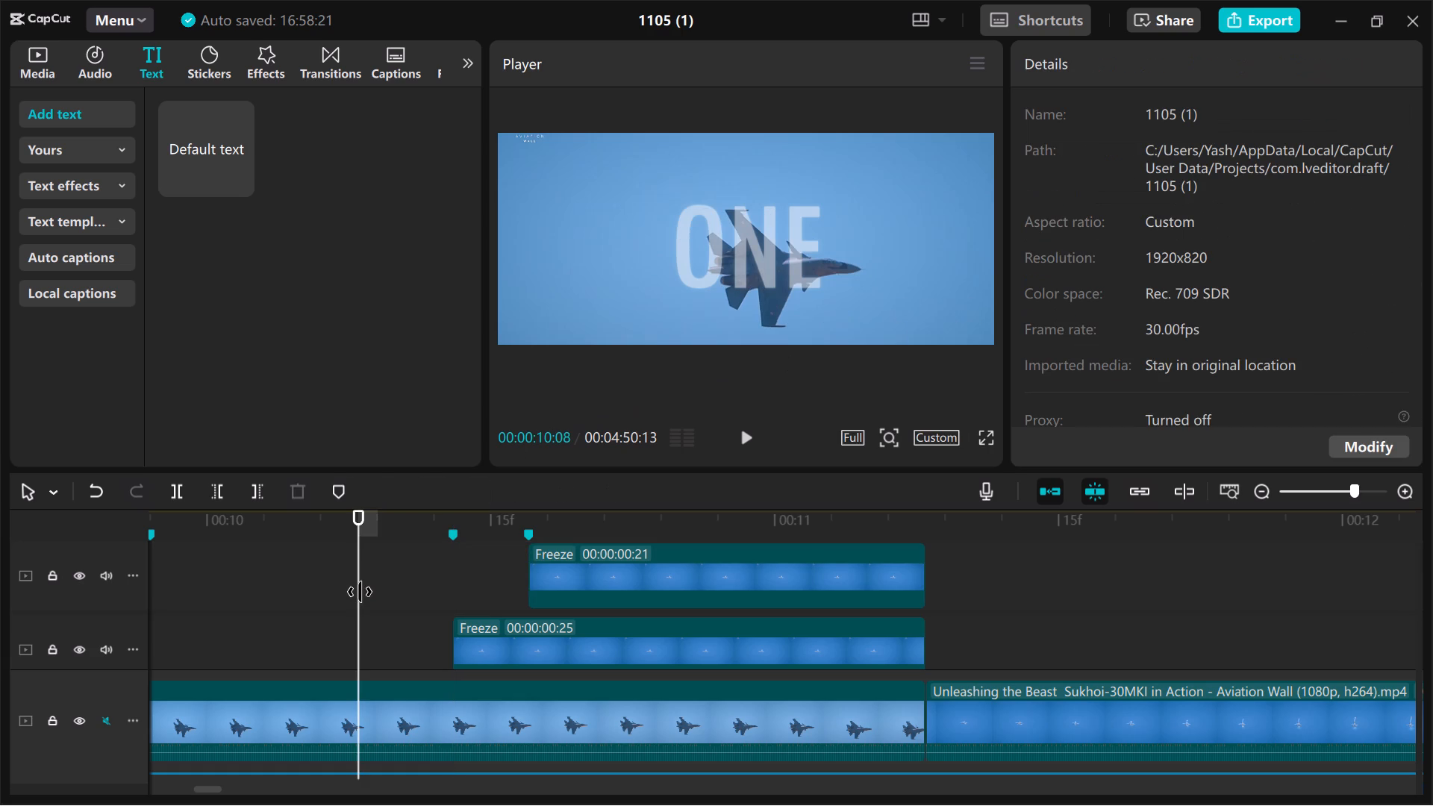
Play back the section from around 00:00:10:00 to check the two crossing strips' timing.
key(space)
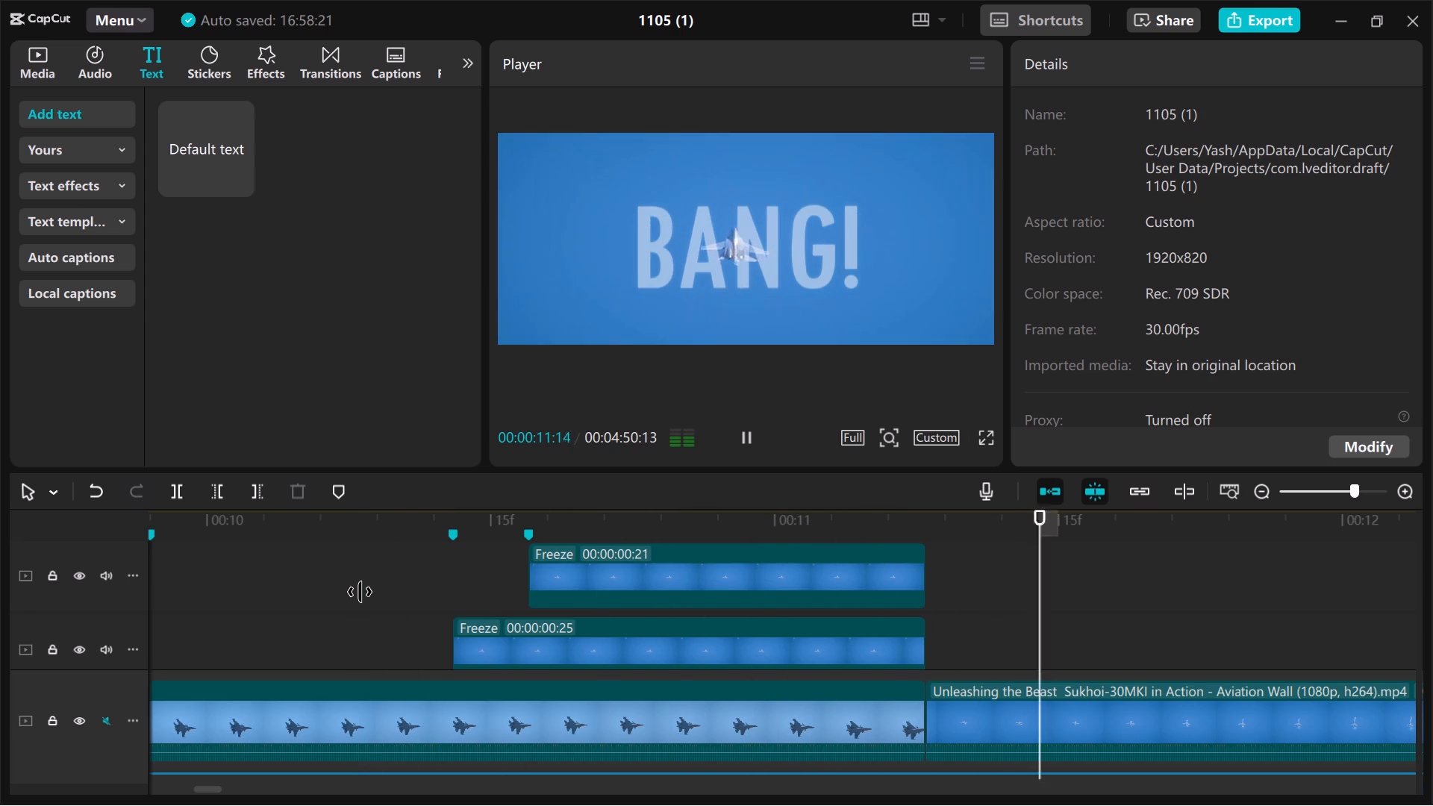
click(181, 581)
key(space)
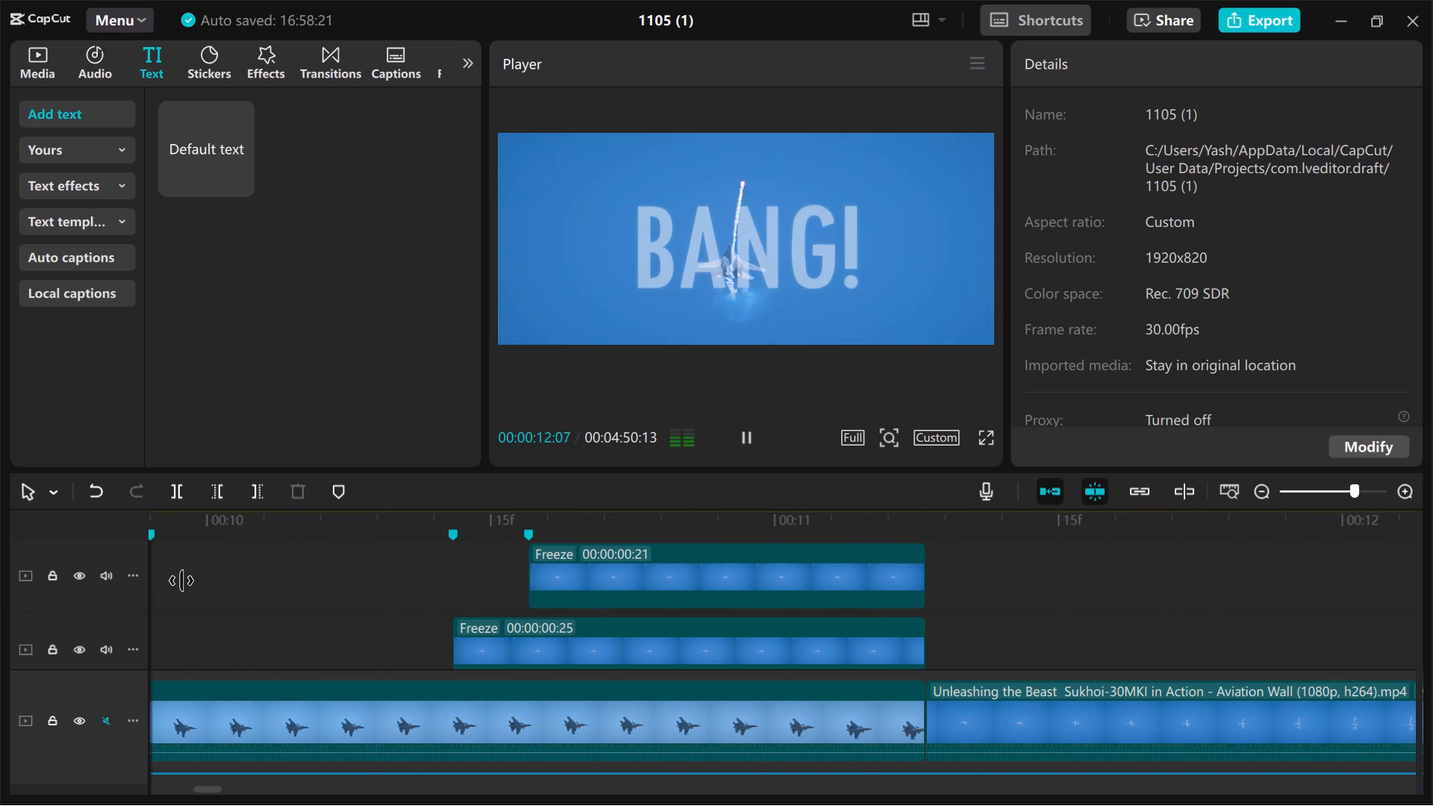
click(210, 588)
key(space)
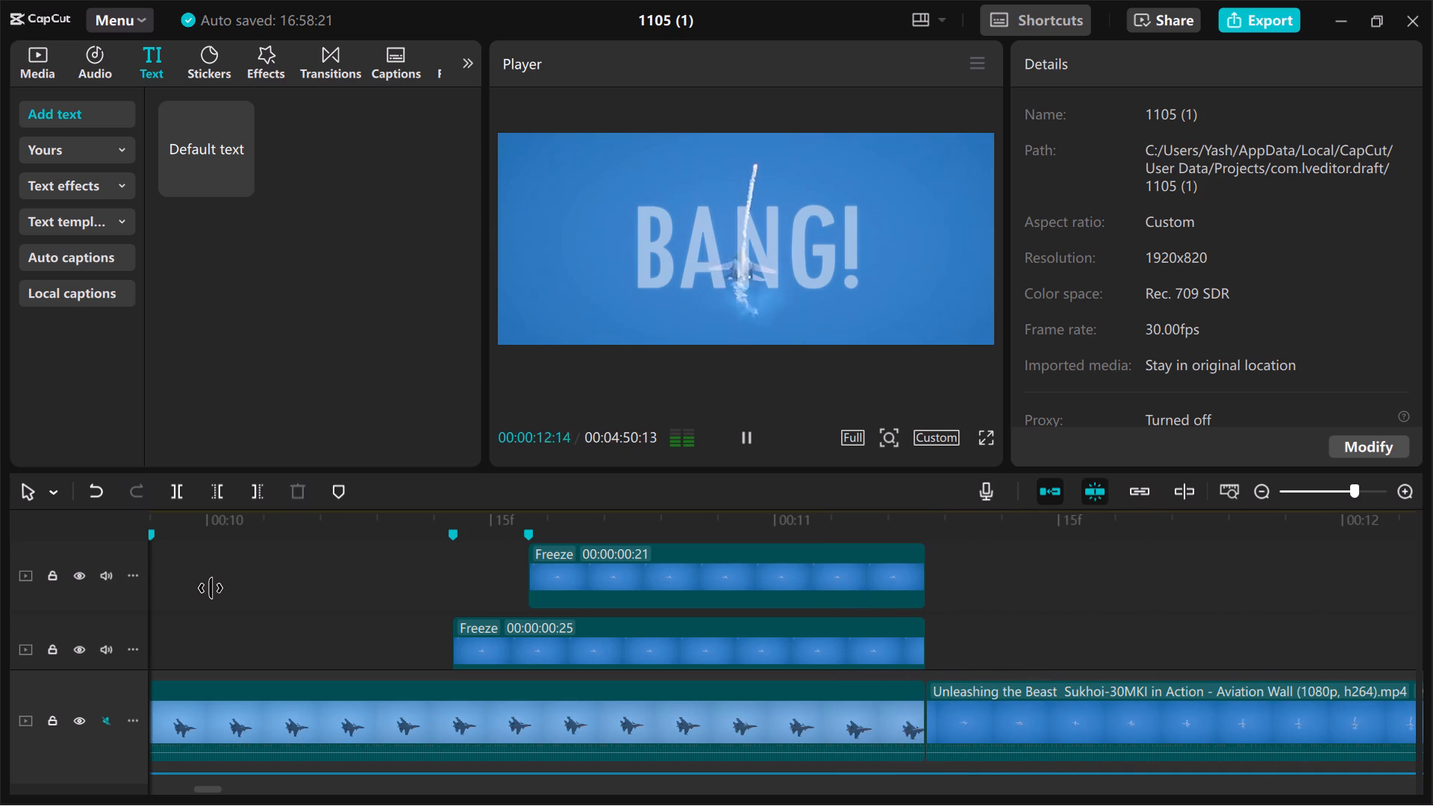
Play the whole edit from 00:00:00:00 to review the clips, strips and captions against the music.
scroll(210, 588, down, 1)
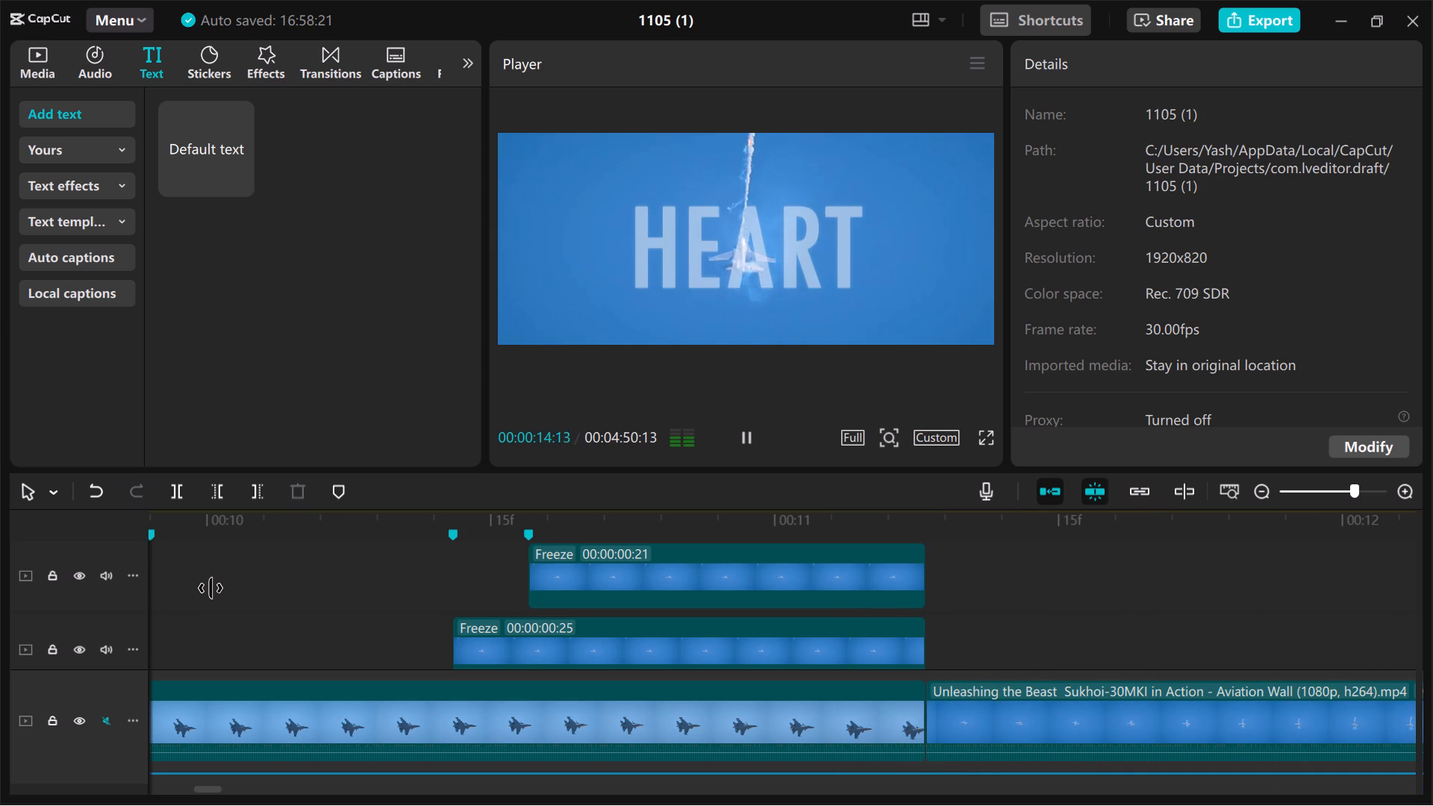
scroll(210, 588, down, 1)
scroll(210, 588, up, 1)
ctrl+scroll(210, 588, down, 4)
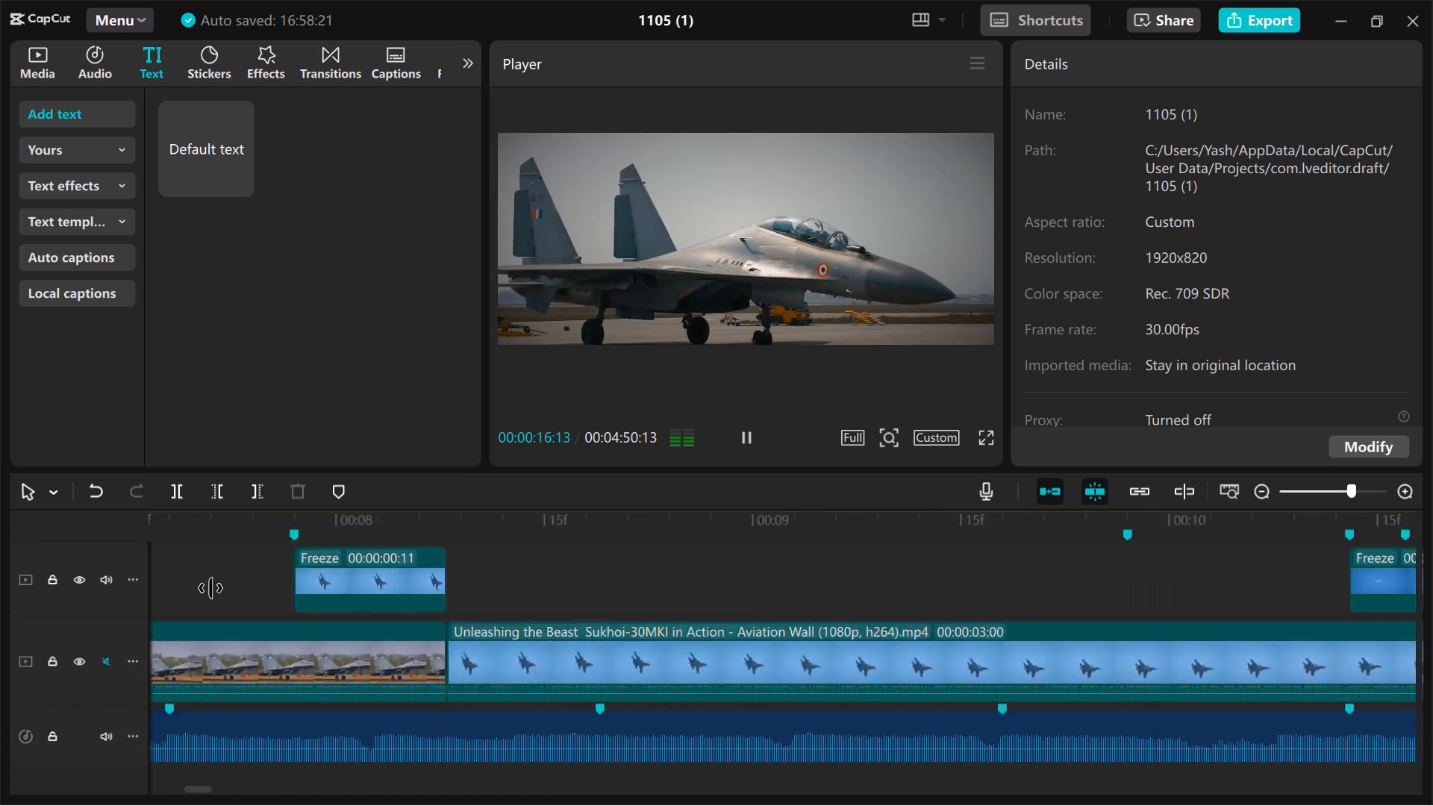
ctrl+scroll(210, 588, down, 5)
scroll(210, 588, left, 3)
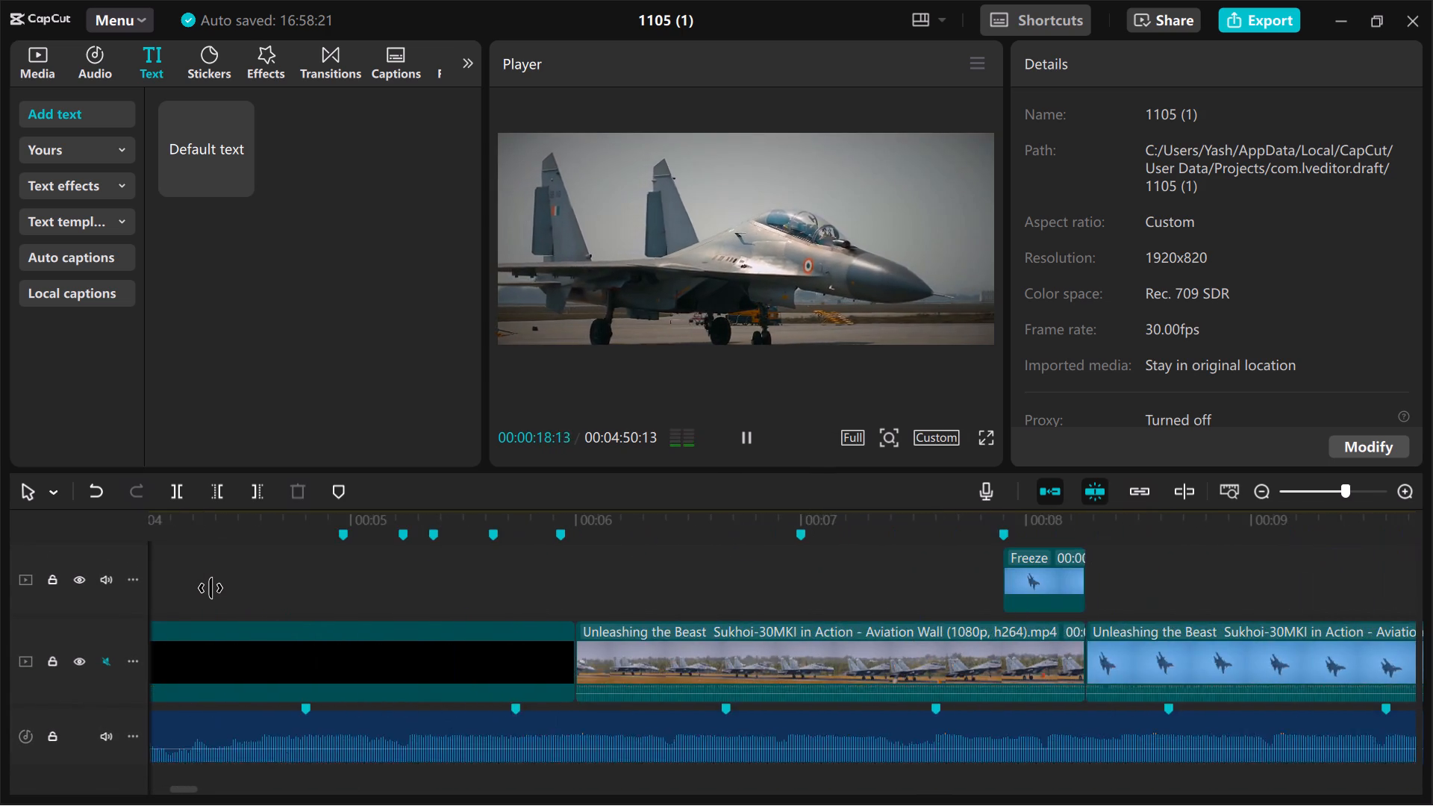
scroll(210, 588, right, 7)
click(193, 598)
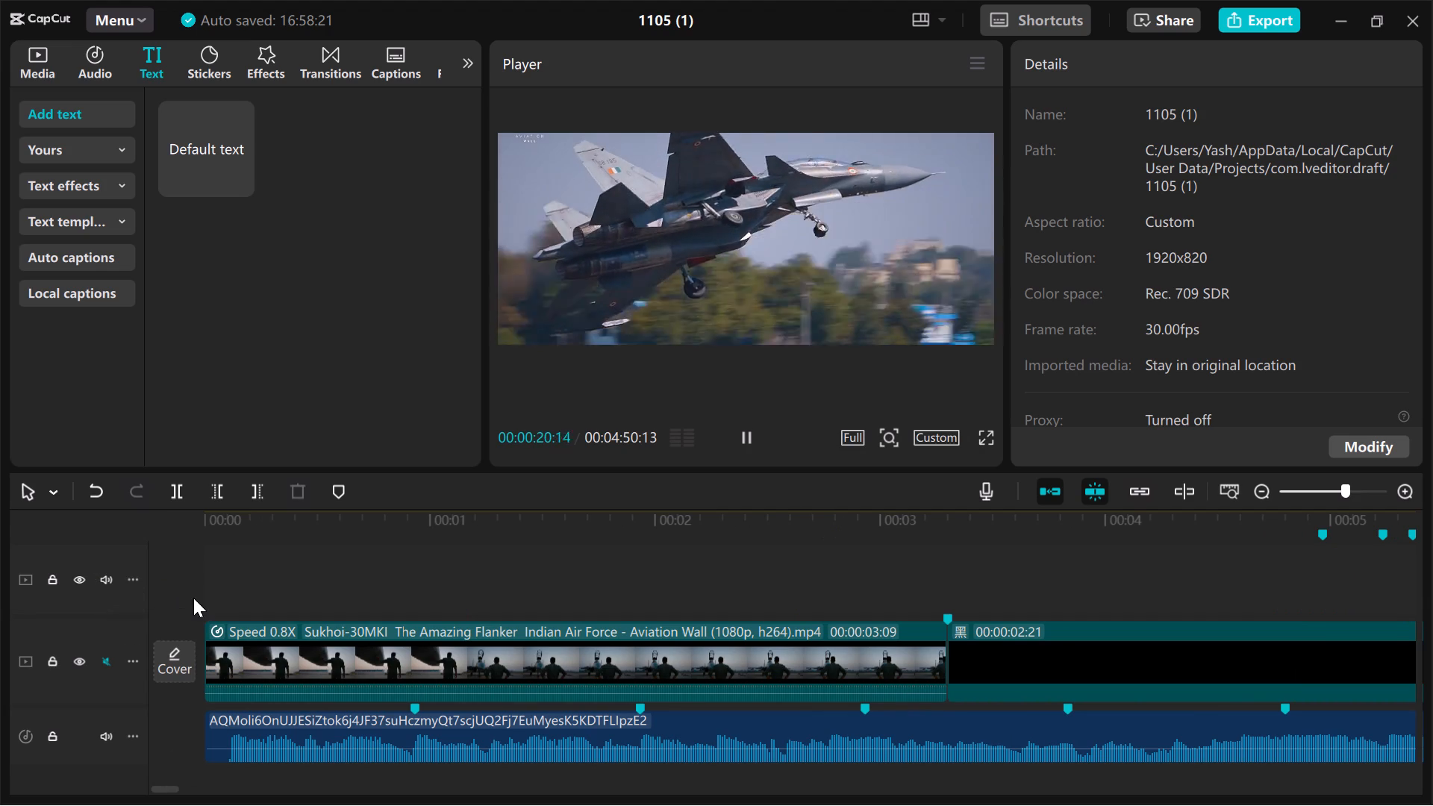
key(space)
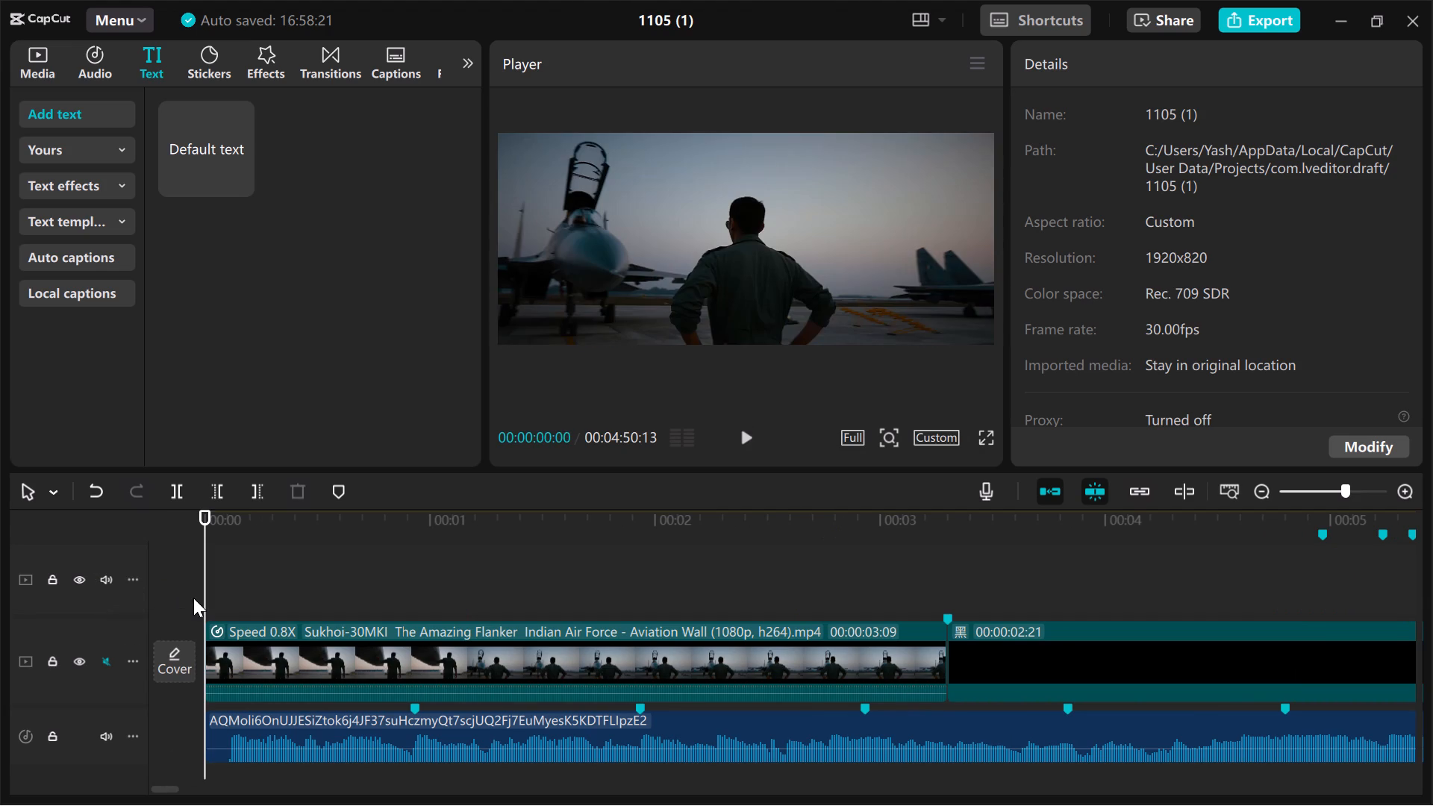
key(space)
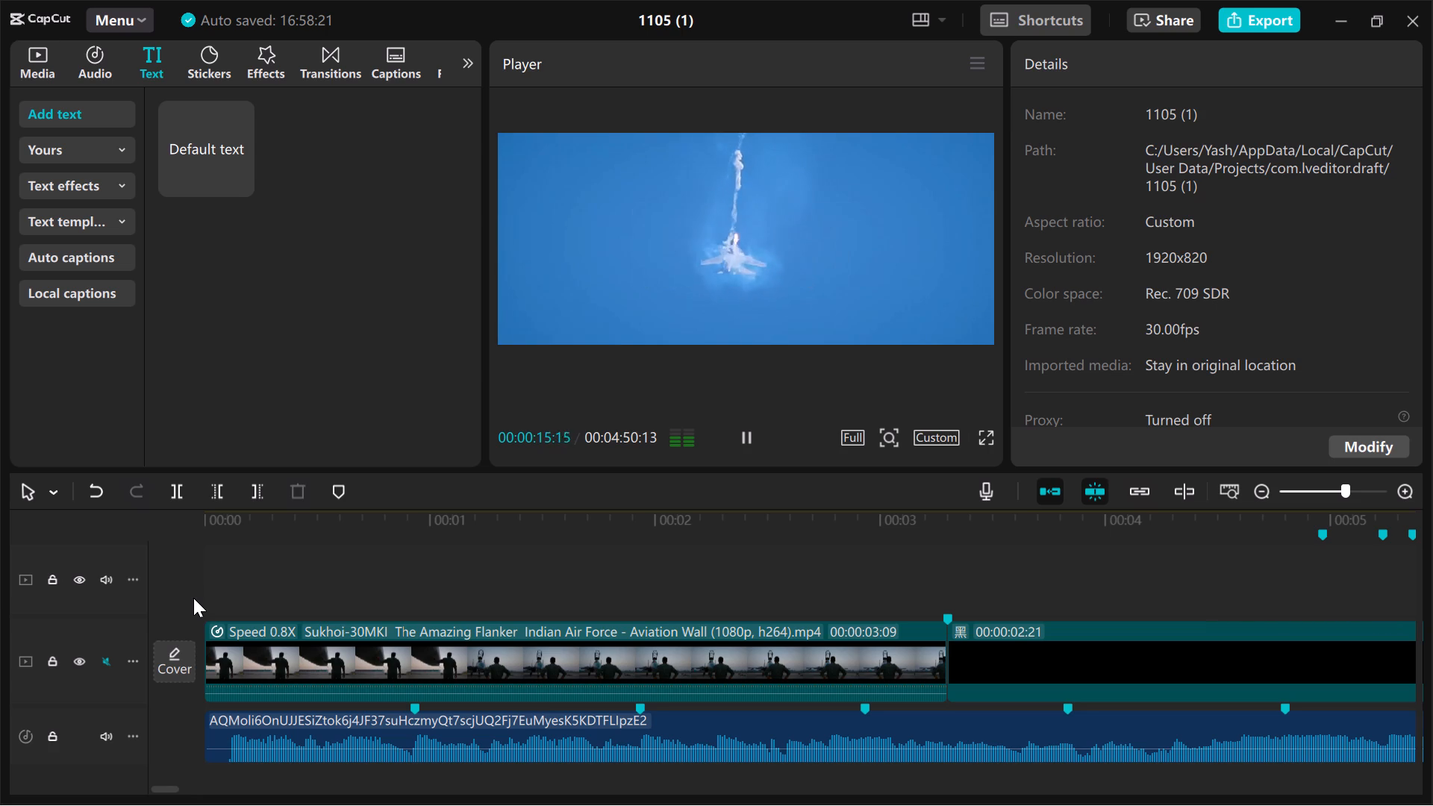
Replay the edit from 00:00:08:21 to review the crossing strips and the jet clip after them.
scroll(193, 598, left, 2)
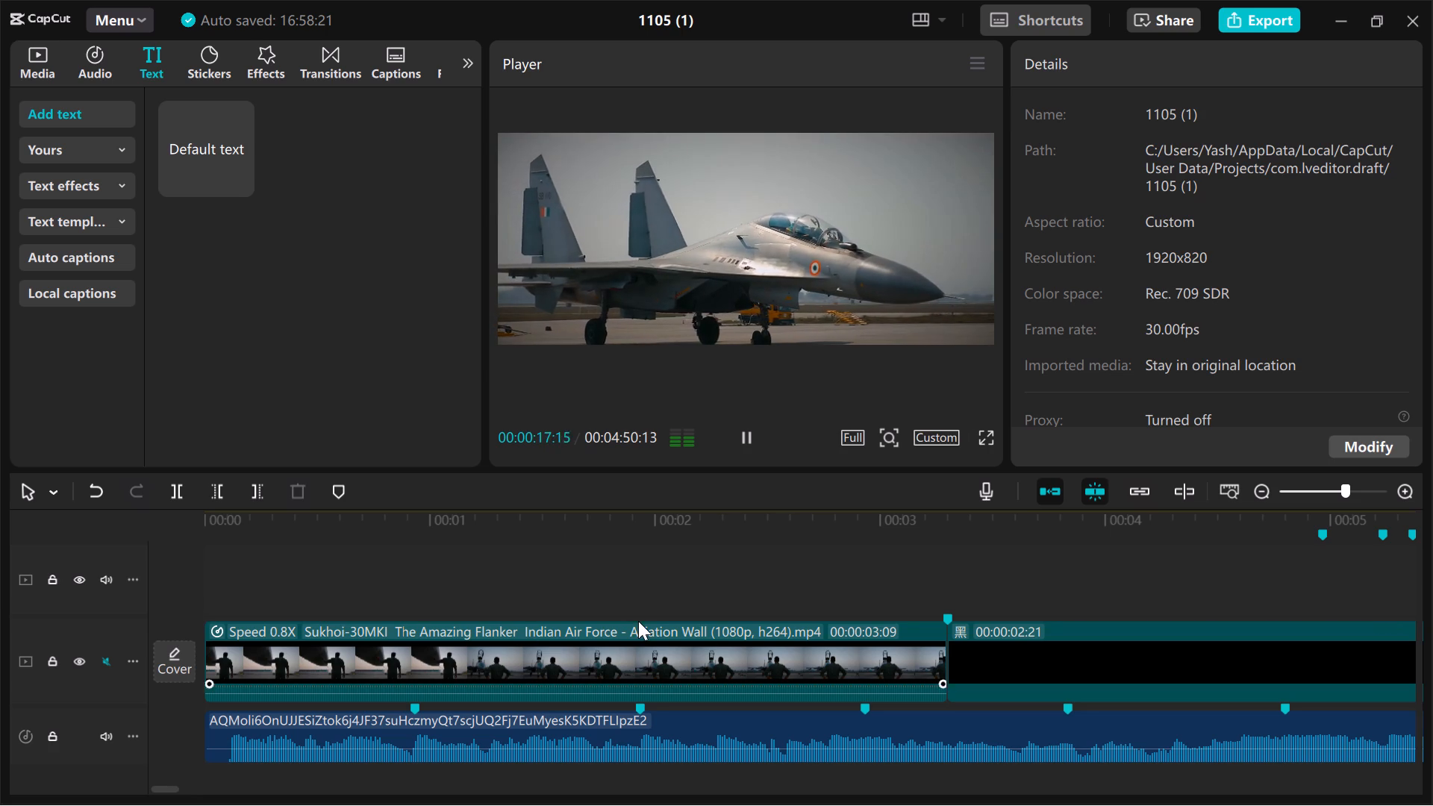
scroll(638, 621, left, 3)
click(901, 597)
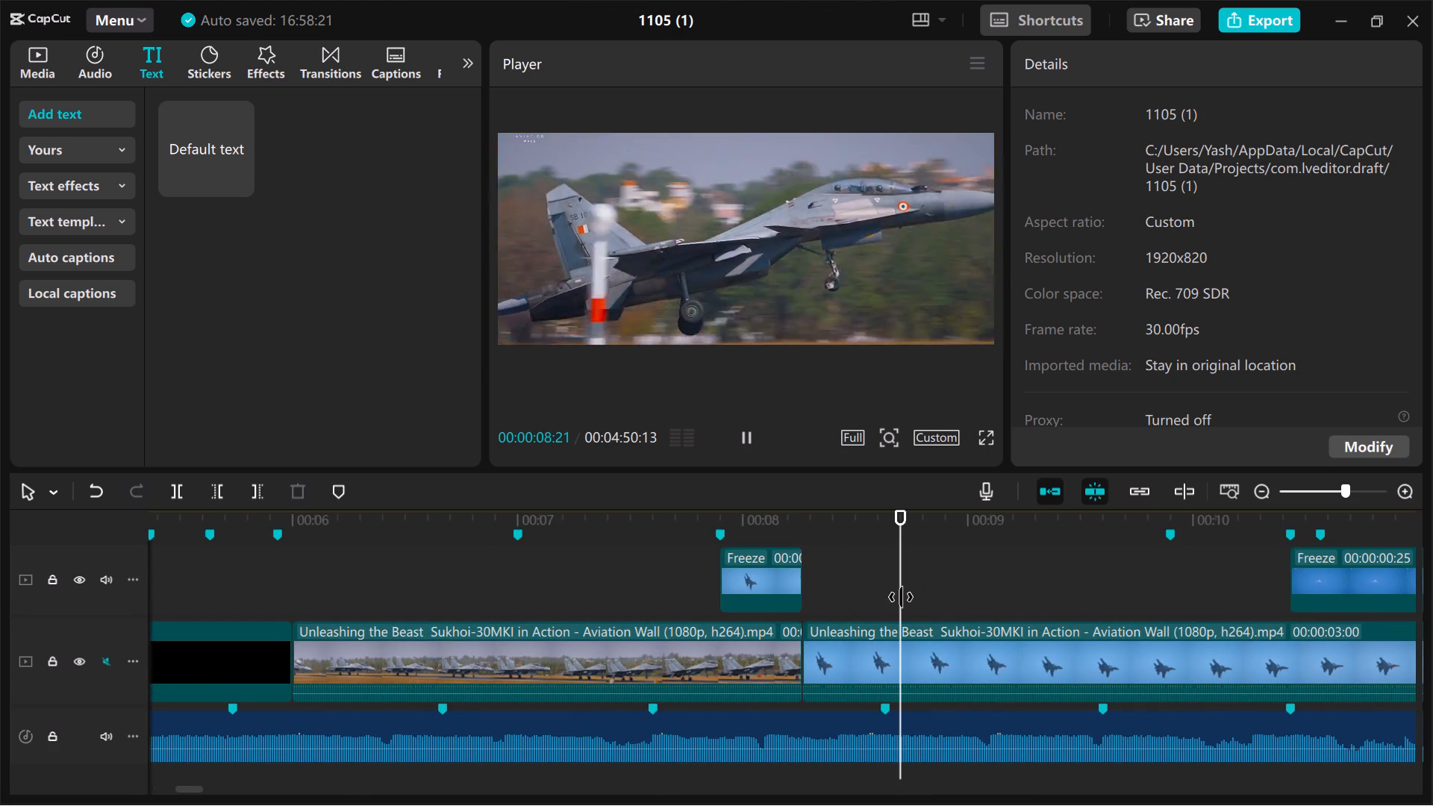
key(space)
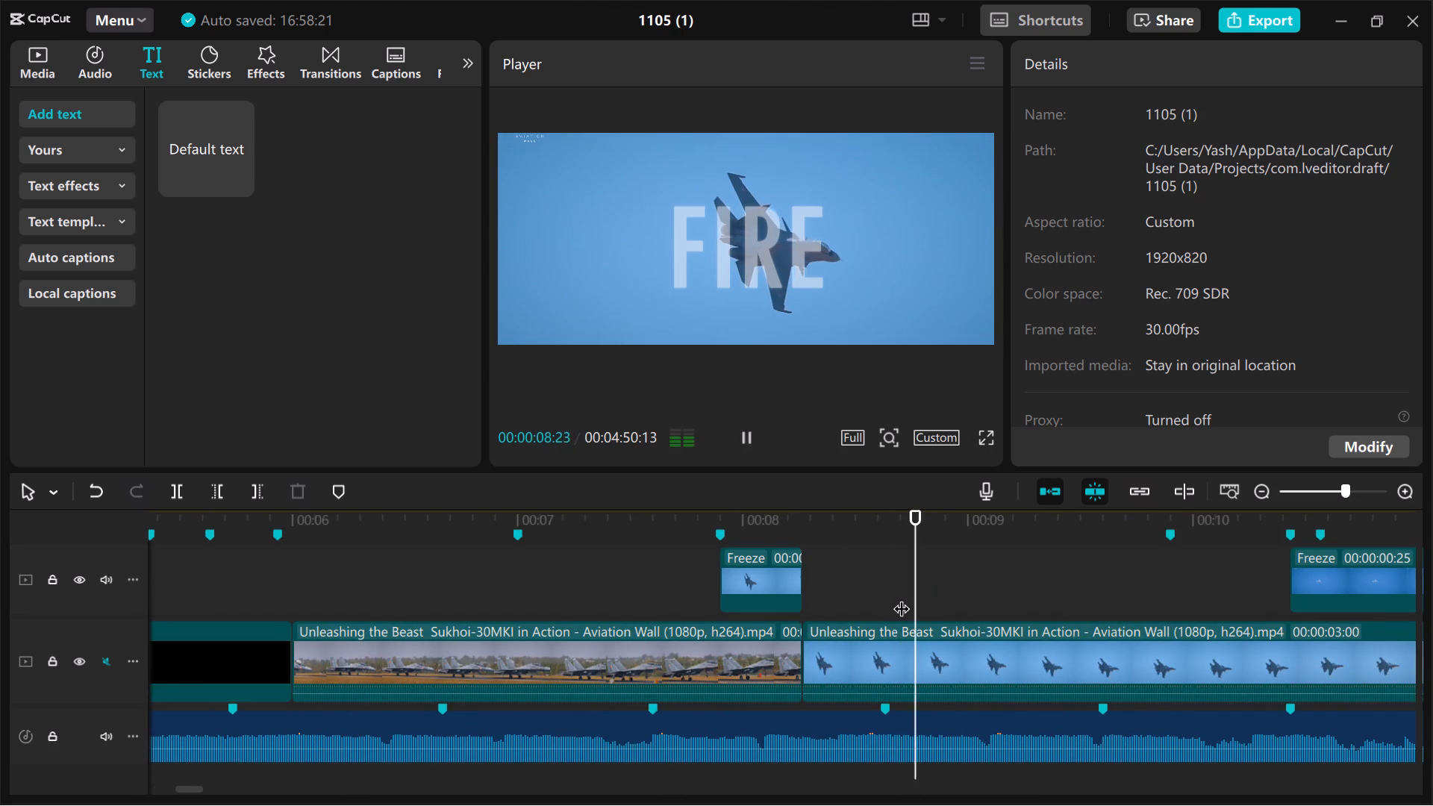
scroll(901, 597, left, 4)
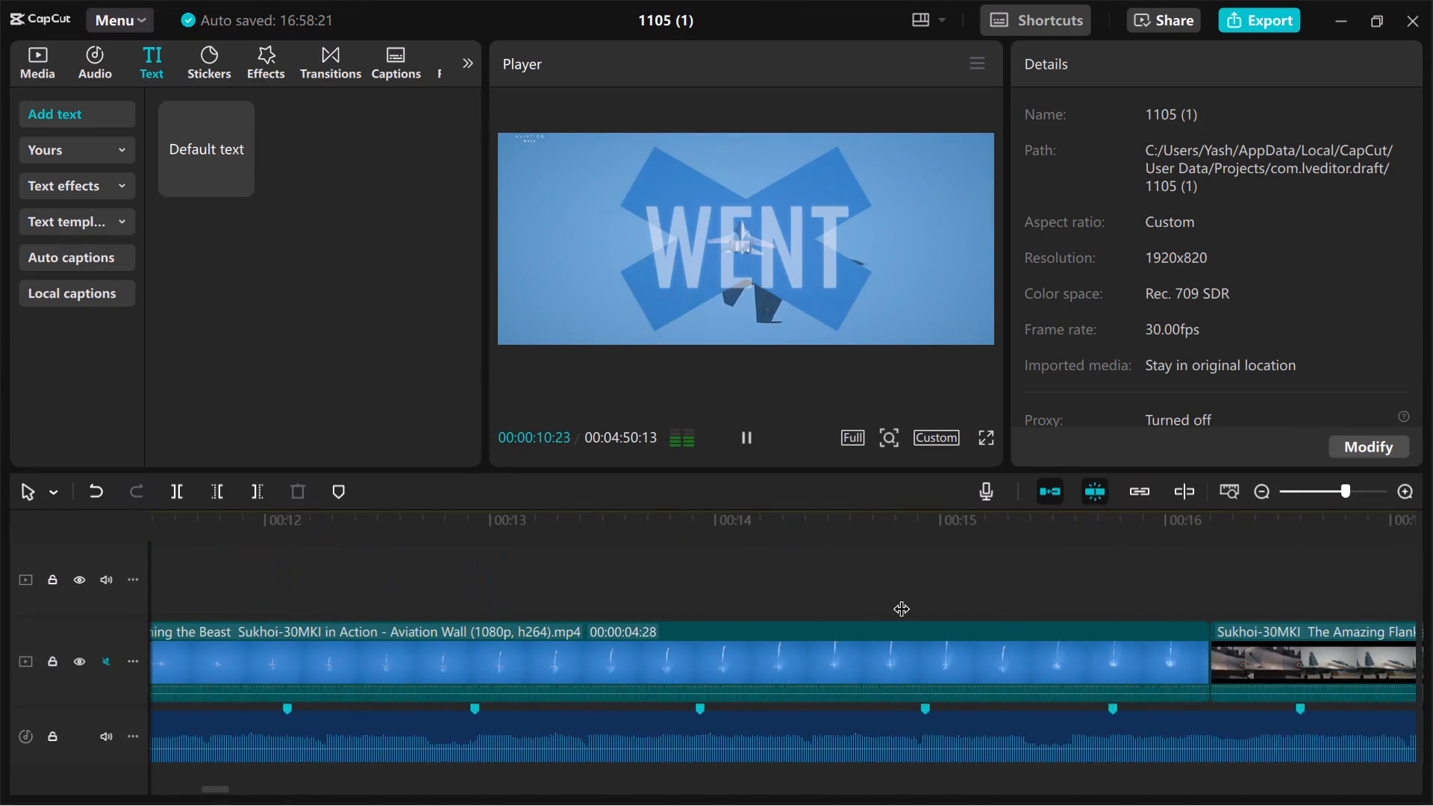
scroll(901, 597, left, 1)
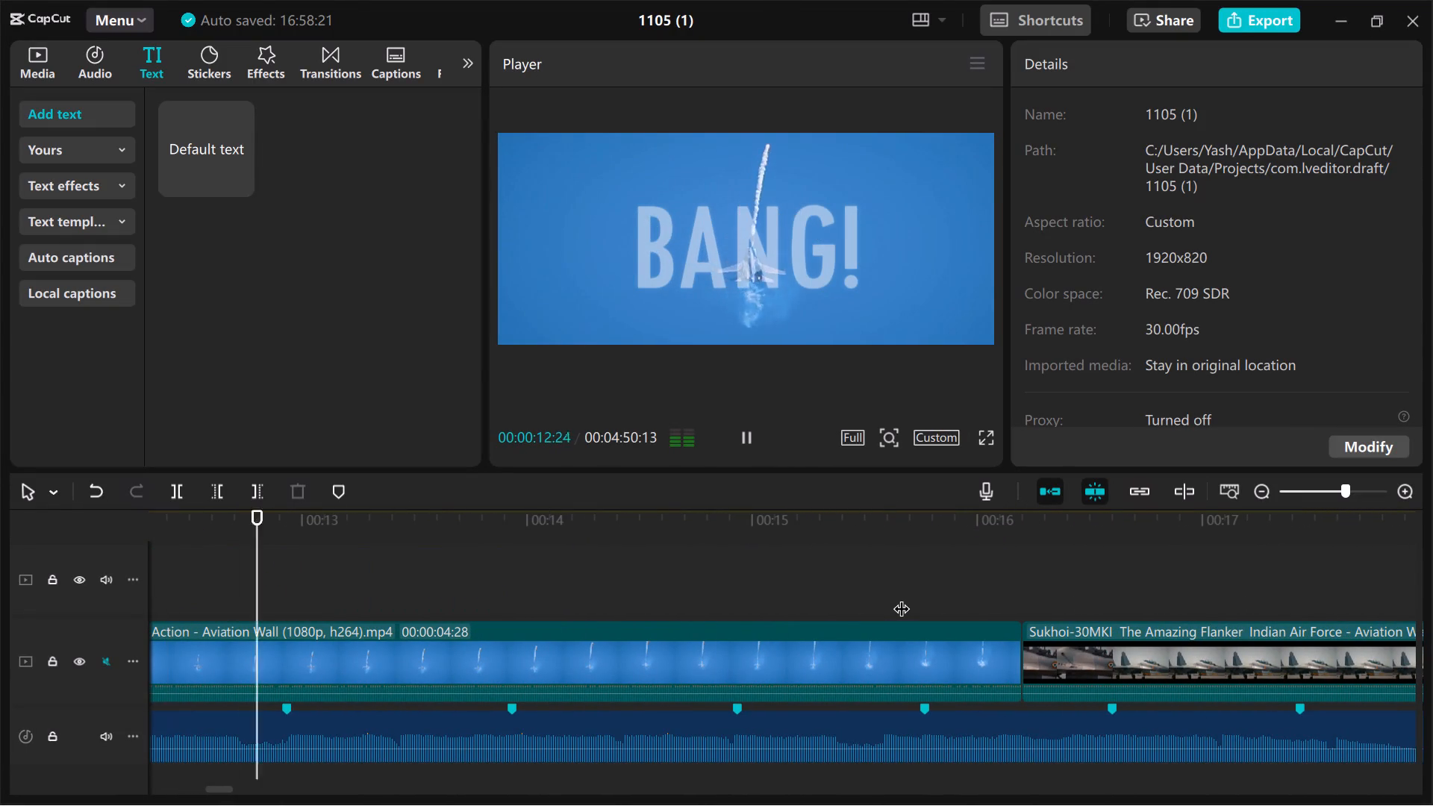
scroll(901, 597, left, 1)
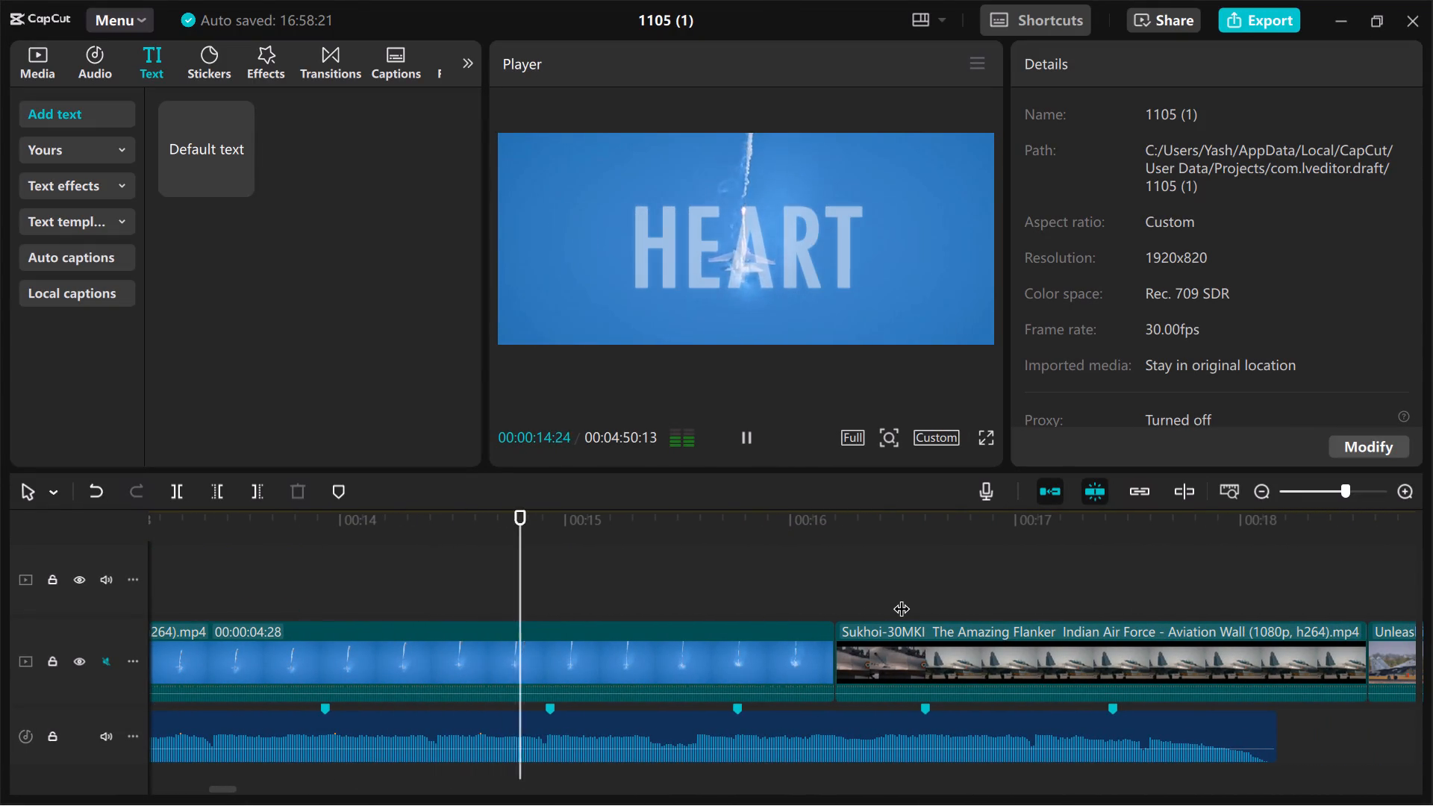
Add a timeline marker at 00:00:15:23, on the music beat shortly before the cut to the parked jet.
key(space)
key(space)
key(space)
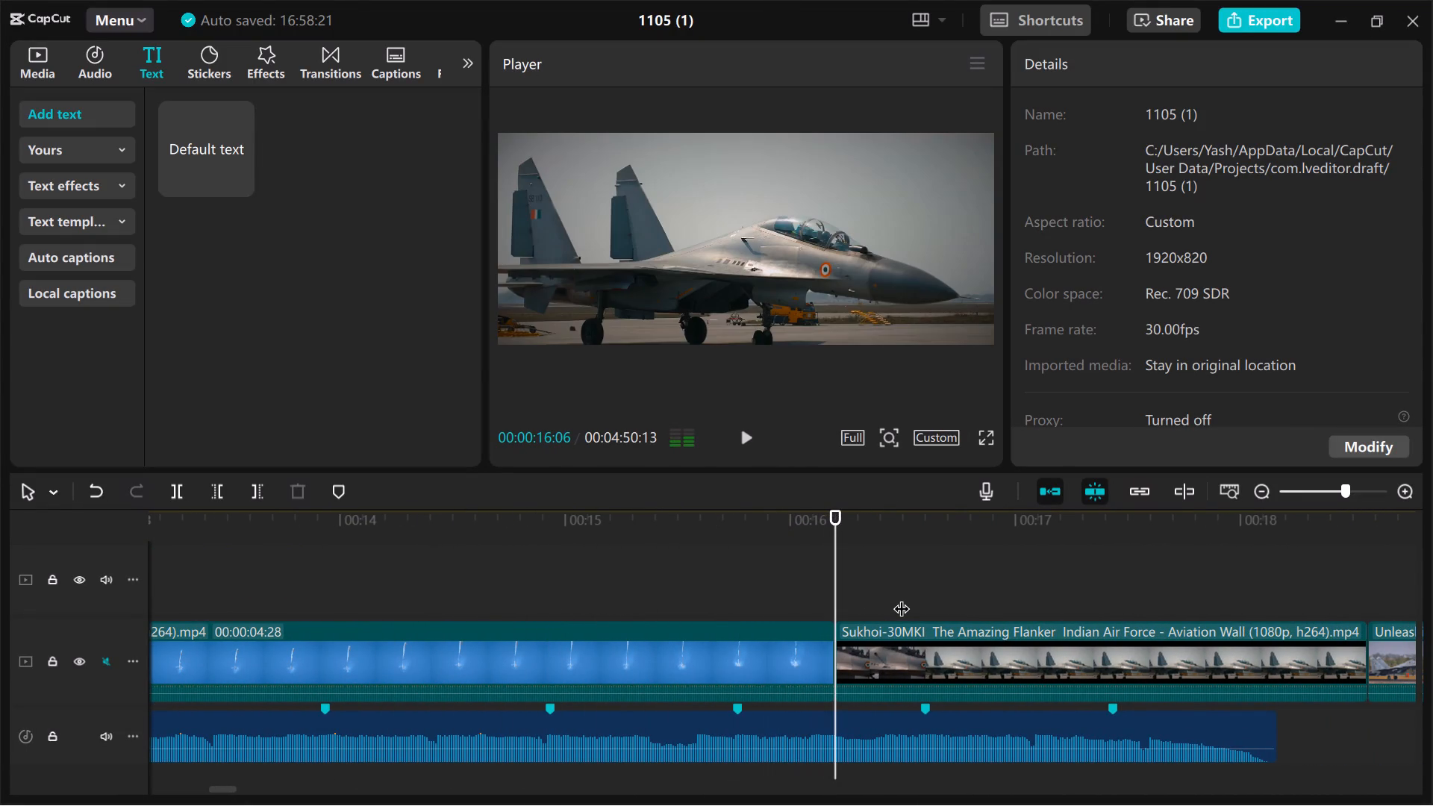
key(Left)
key(Left)
key(Left)
key(Left)
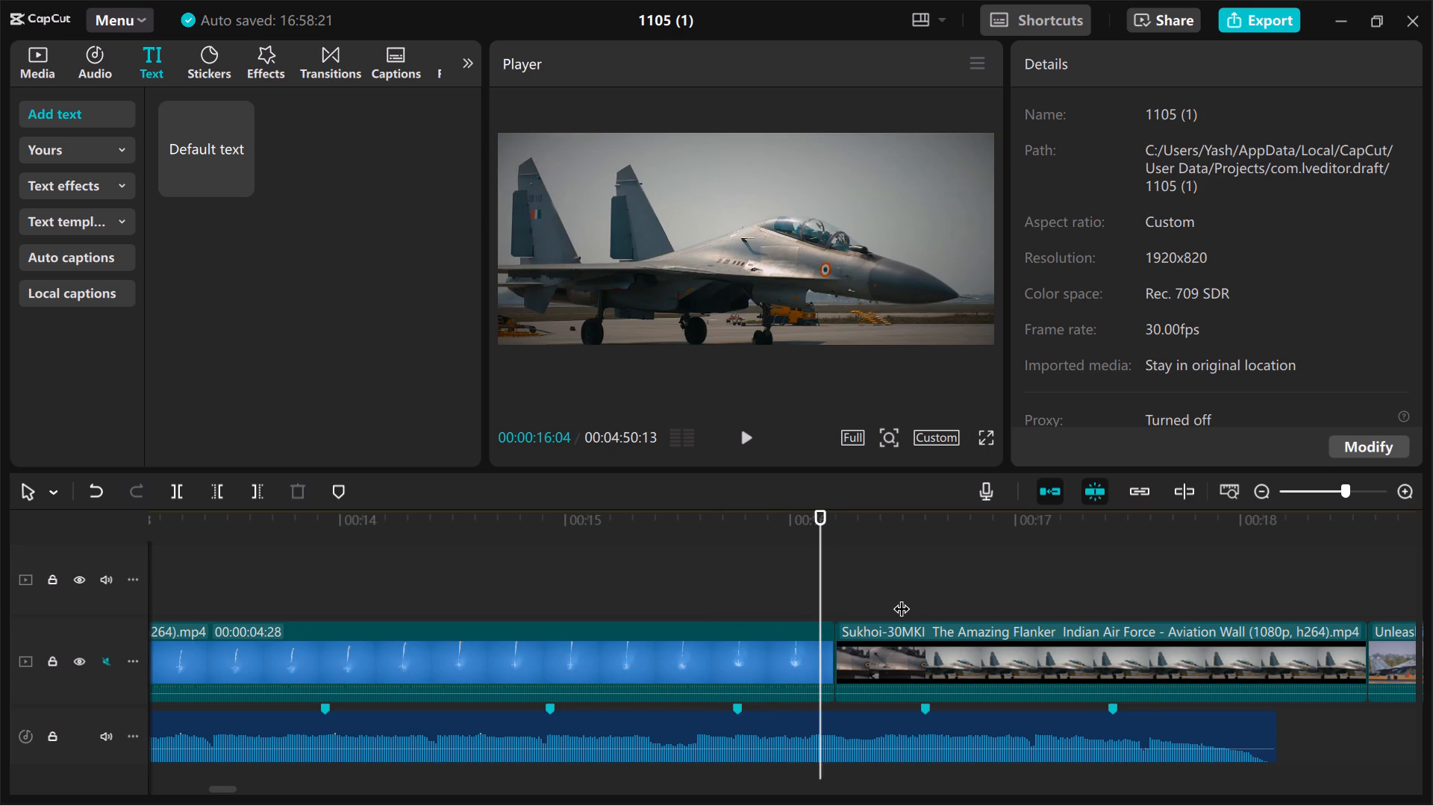
key(Left)
key(Left)
key(Left)
key(Left)
key(Left)
key(Left)
key(Left)
key(Left)
key(Left)
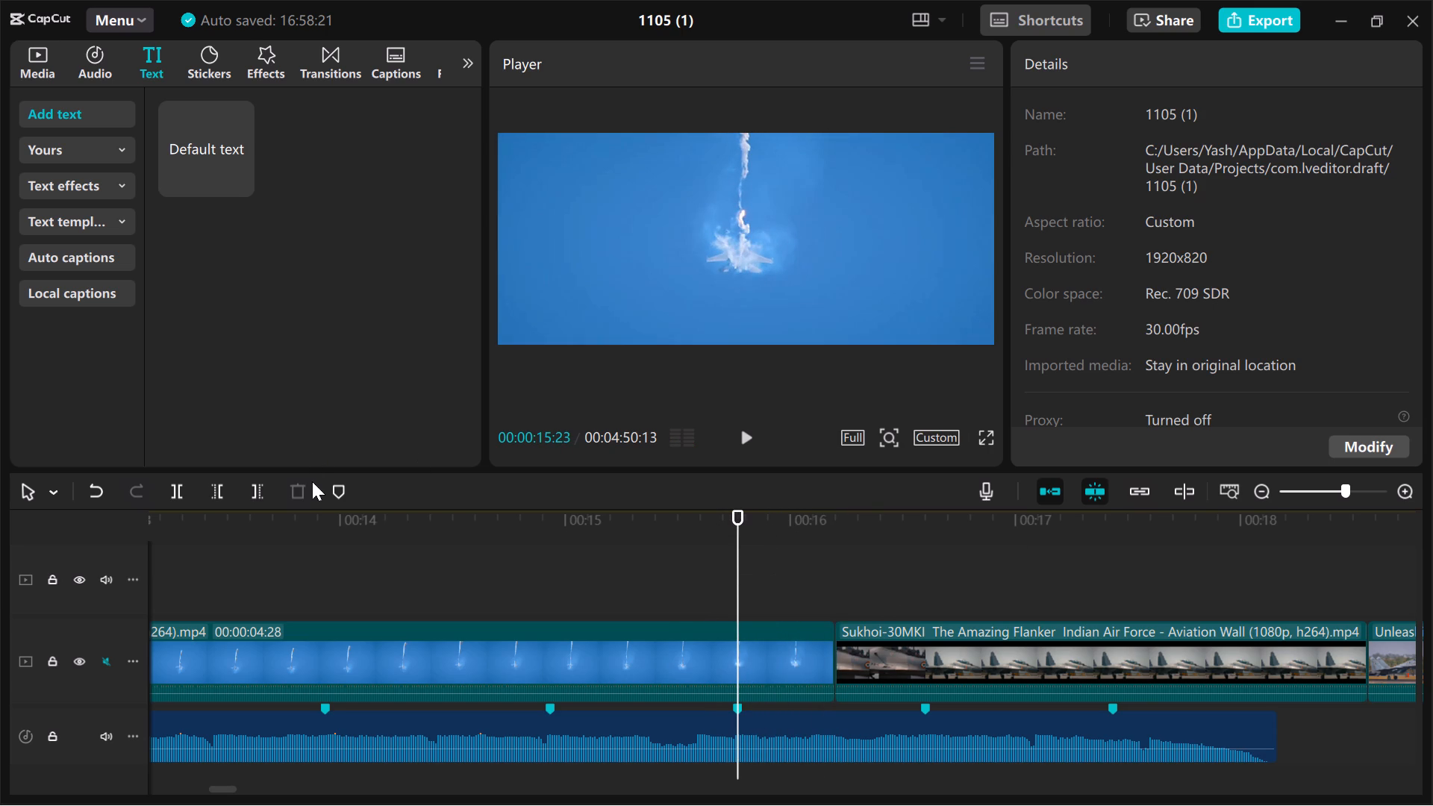
click(332, 487)
scroll(413, 603, right, 3)
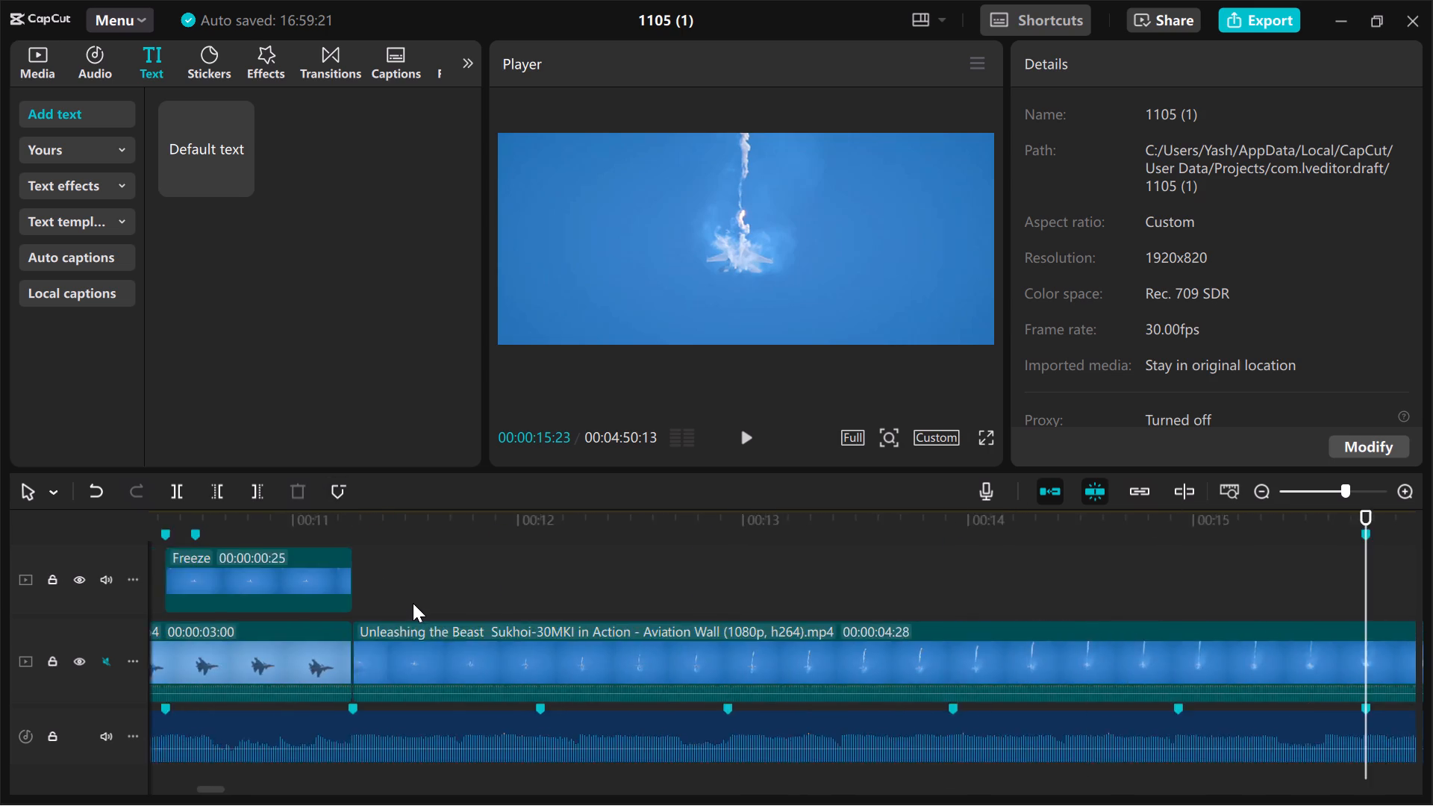
Play back the edit from about 00:00:09:02 to review the crossing strip and the following jet clip against the music.
scroll(413, 603, right, 1)
click(367, 585)
key(space)
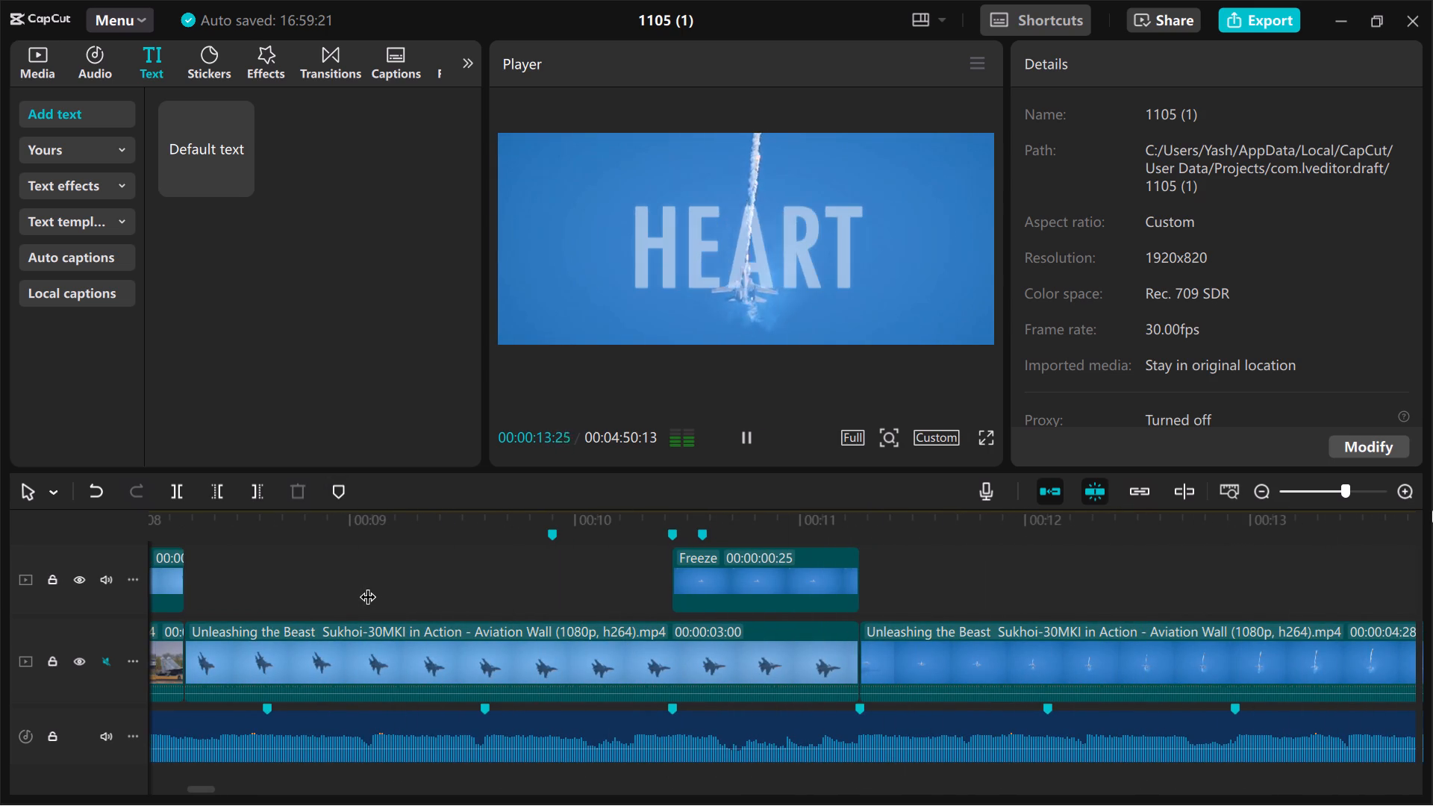
scroll(367, 585, left, 2)
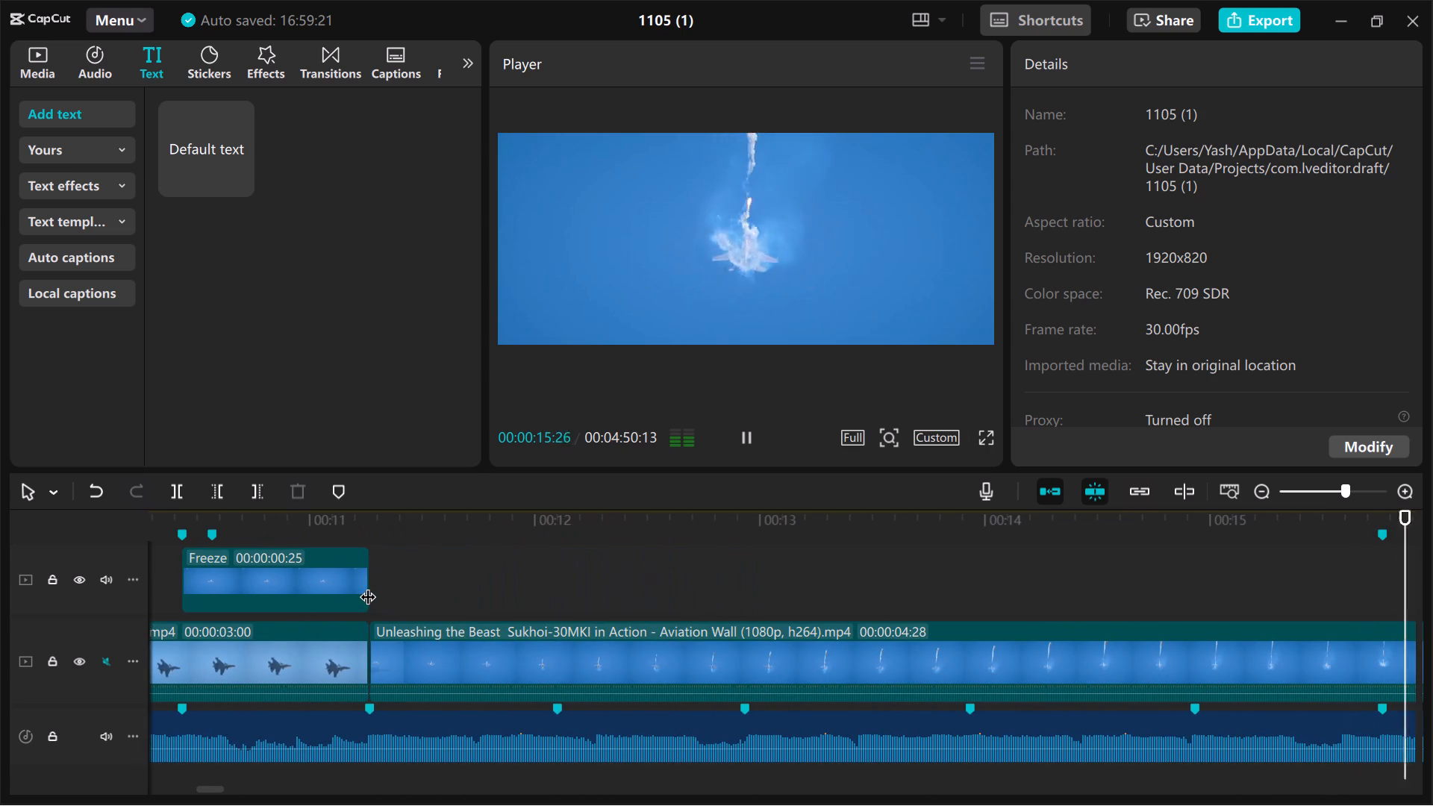
click(470, 575)
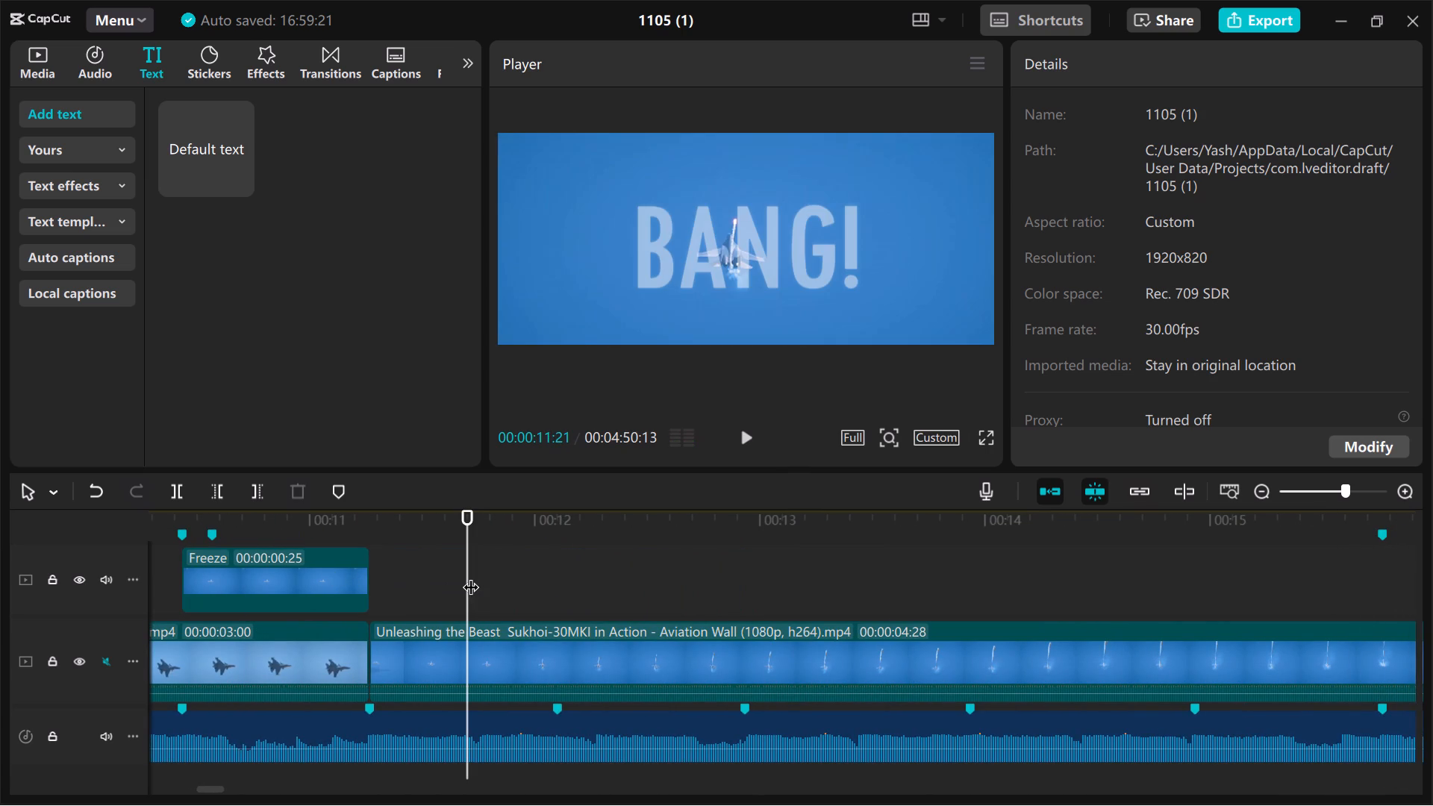
Trim the end of the climbing-jet clip to the timeline marker at 00:00:15:23, removing the part after it.
scroll(470, 575, left, 1)
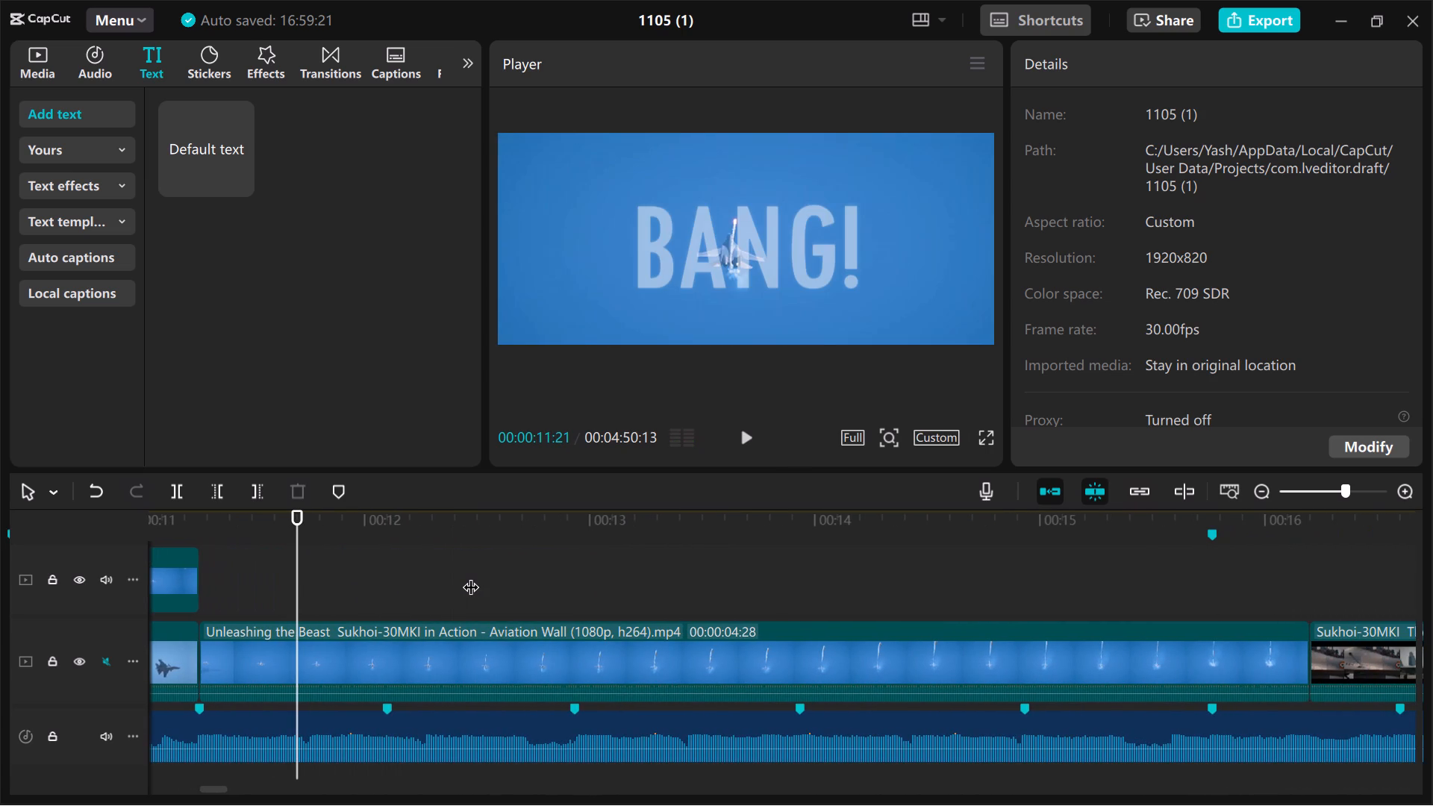
scroll(470, 575, left, 1)
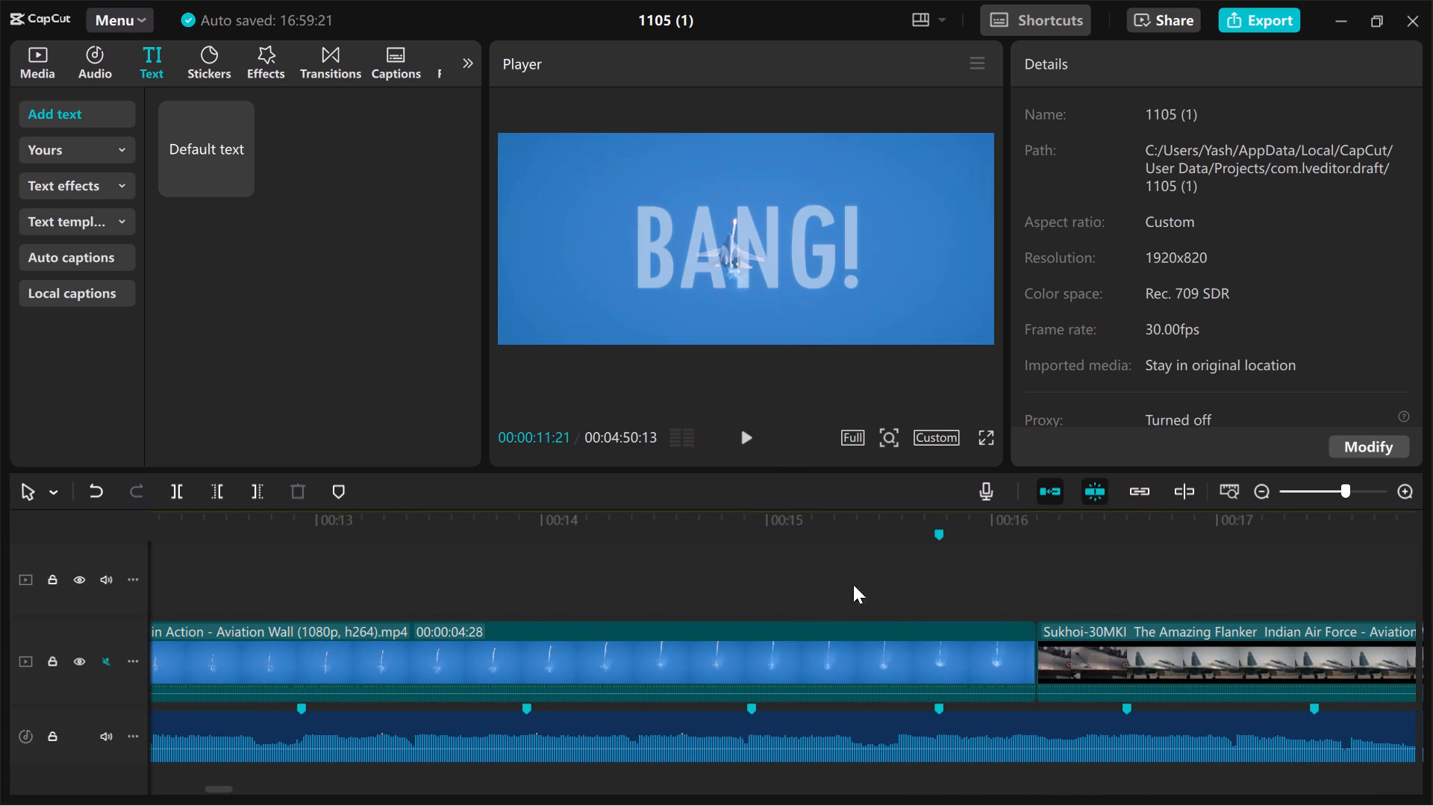
click(931, 584)
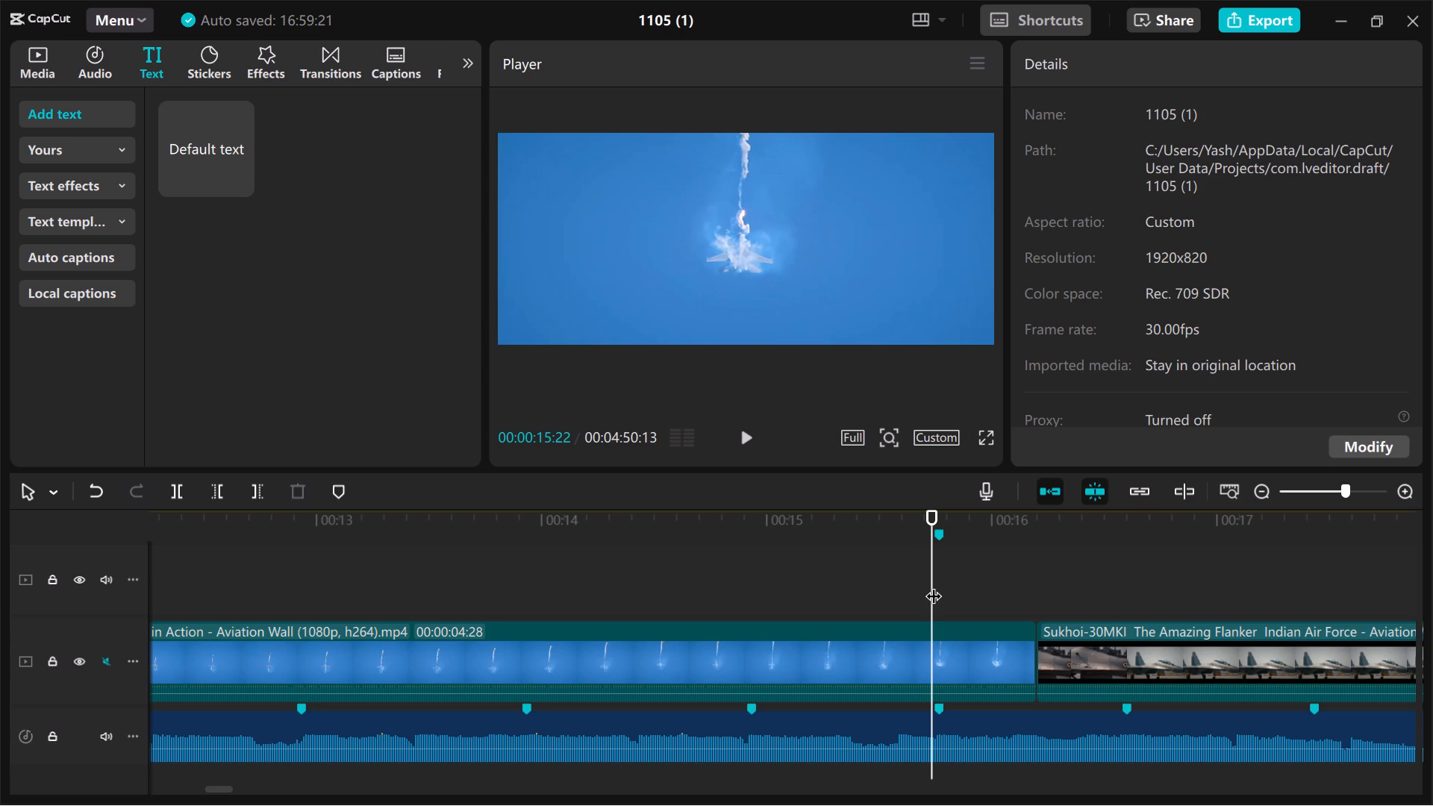
click(940, 584)
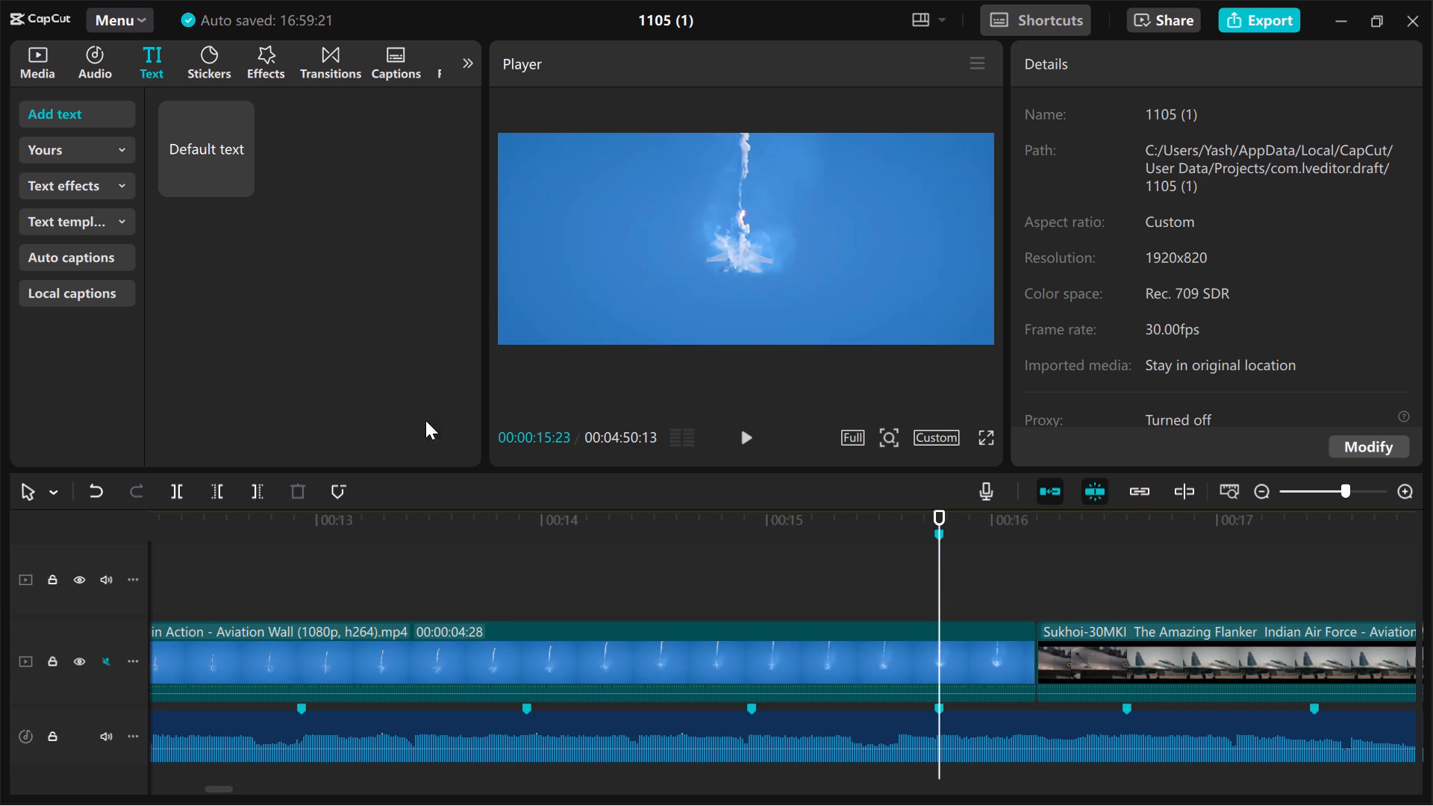
scroll(820, 607, left, 20)
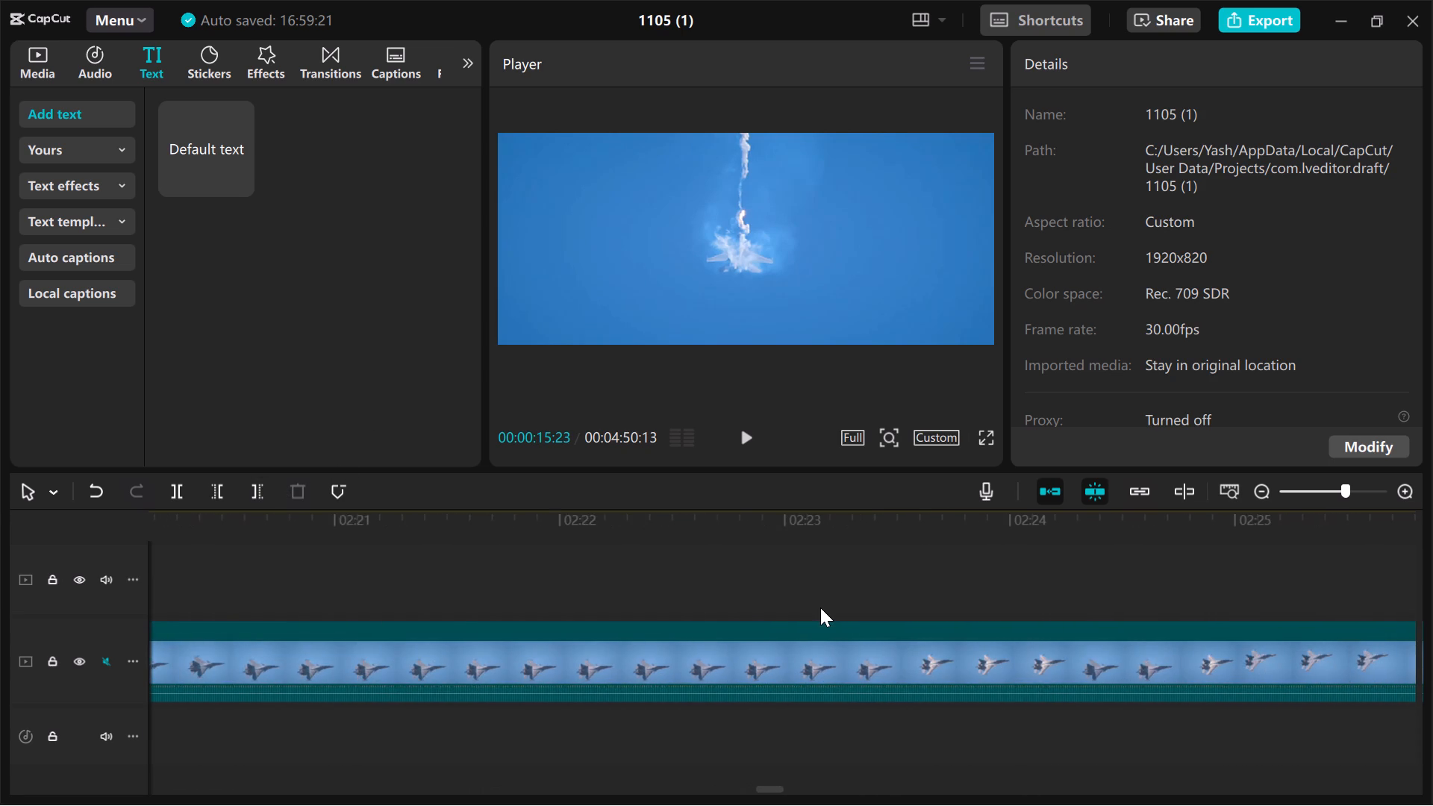
scroll(820, 607, left, 8)
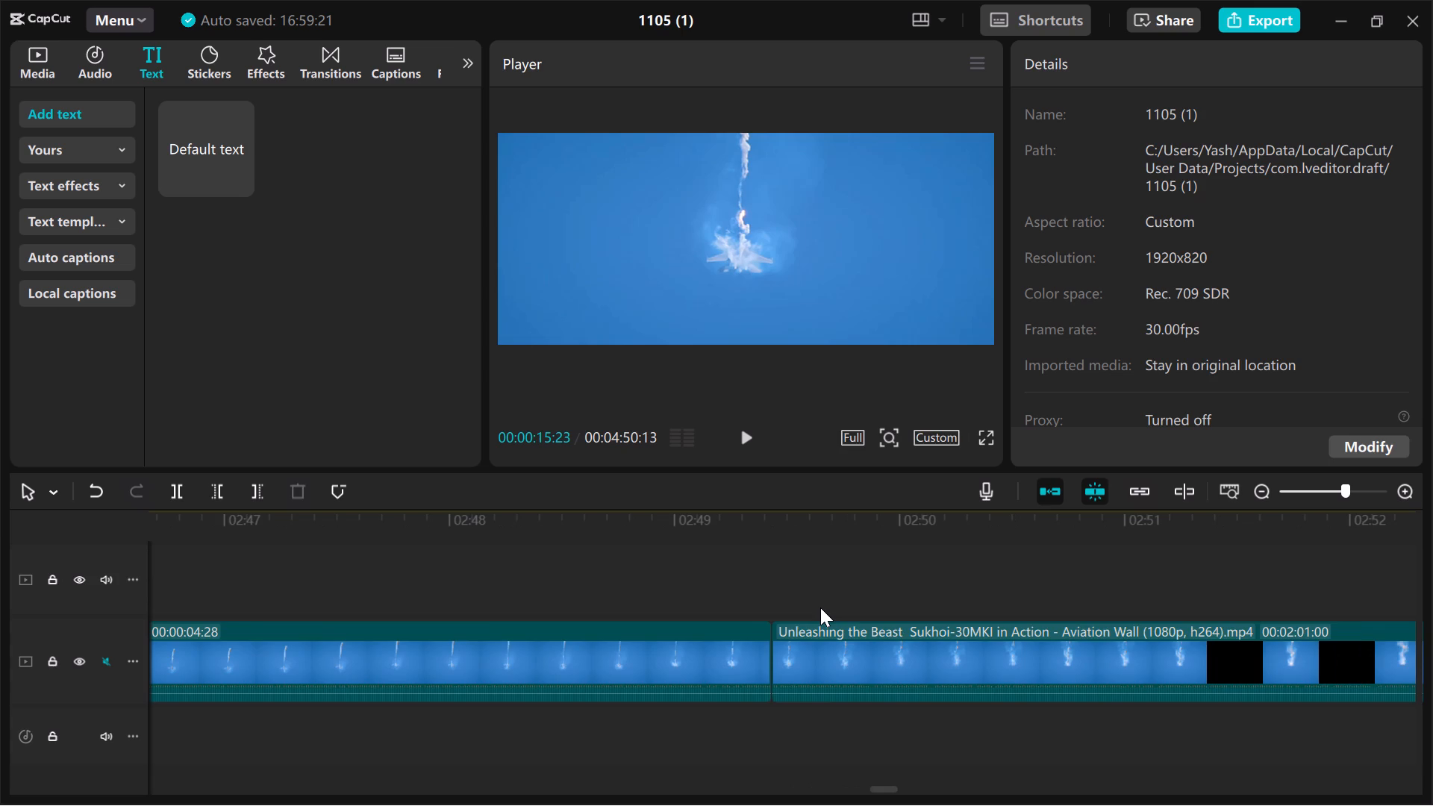
scroll(820, 607, left, 7)
scroll(820, 607, right, 4)
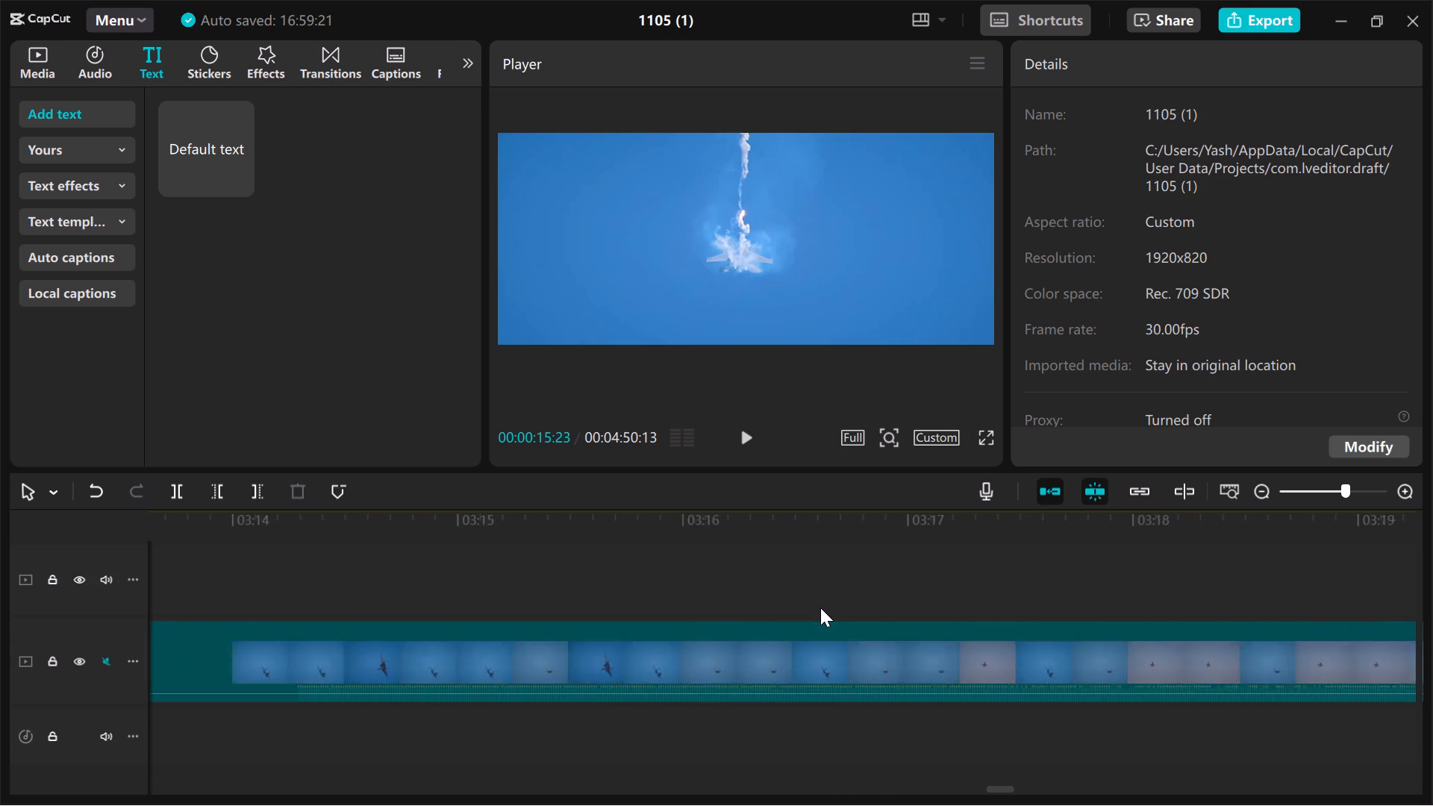
scroll(820, 607, right, 19)
scroll(820, 607, left, 2)
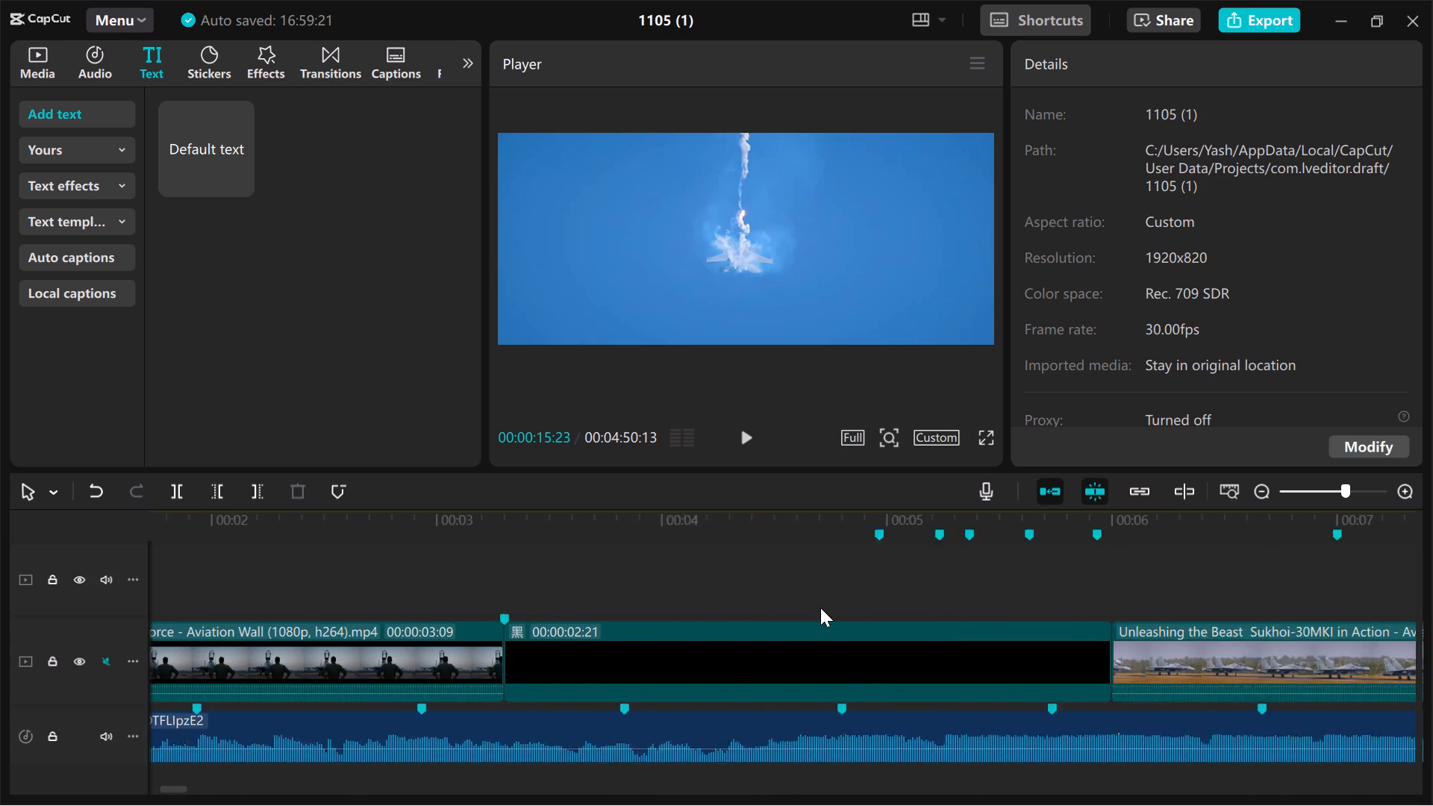
scroll(820, 607, left, 3)
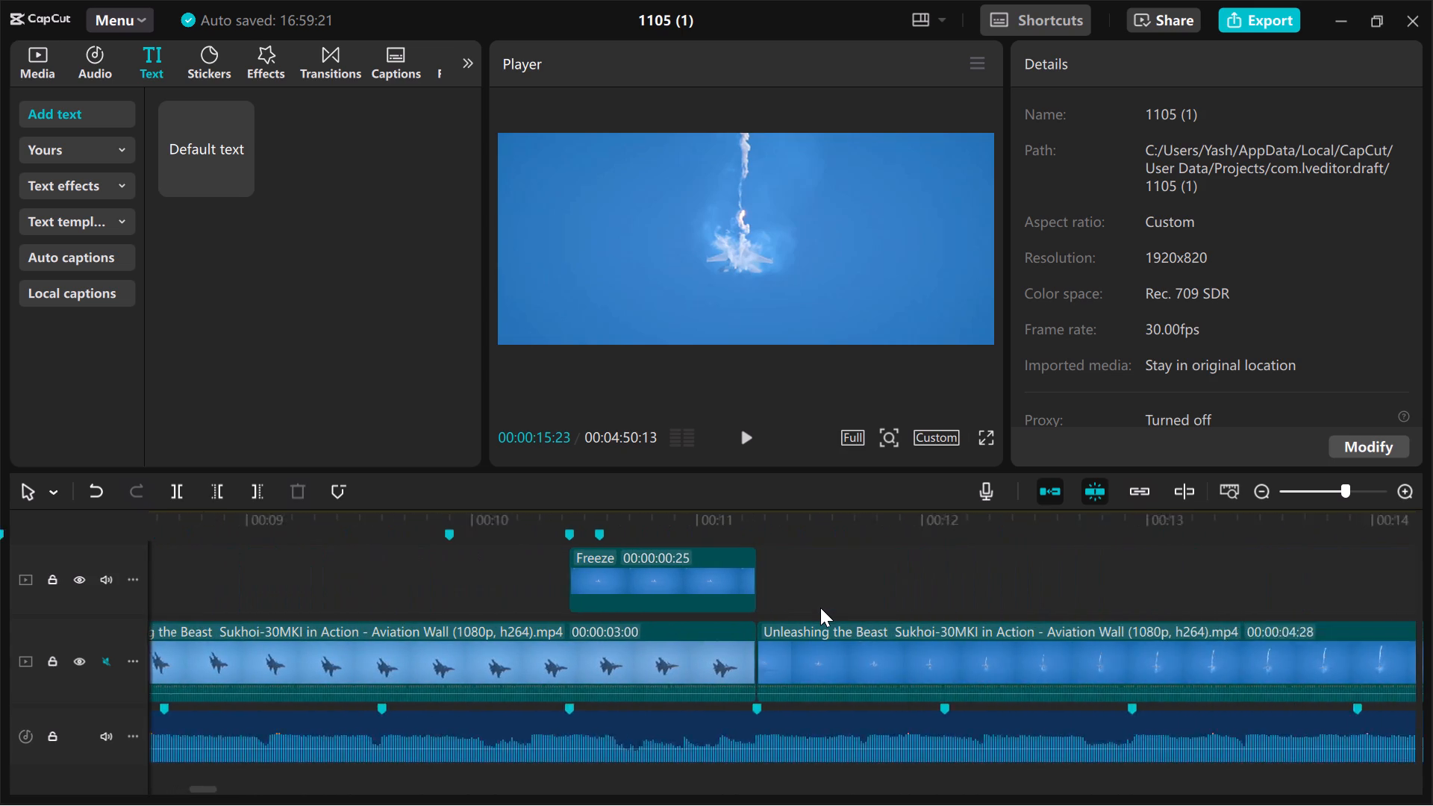
scroll(820, 607, left, 2)
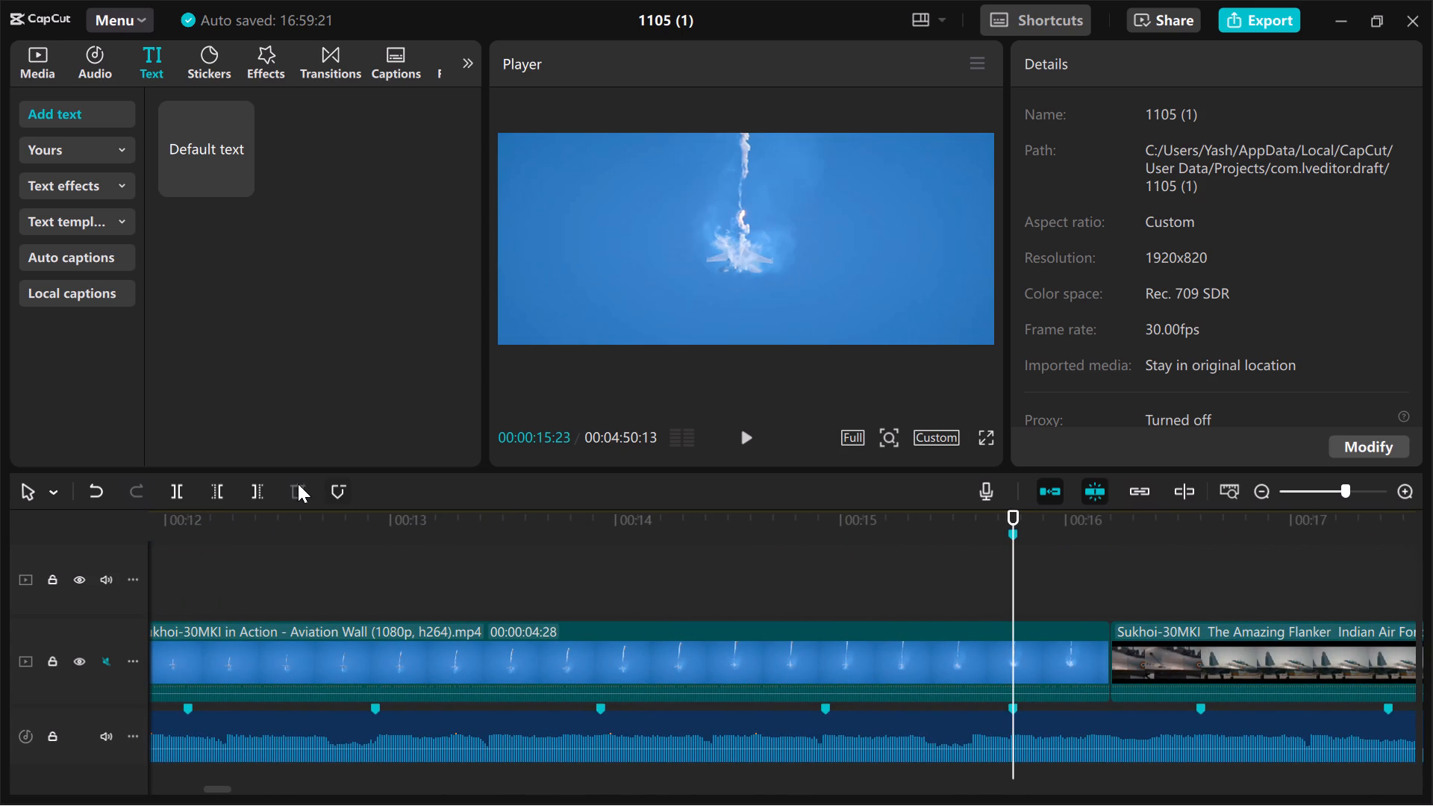
click(256, 482)
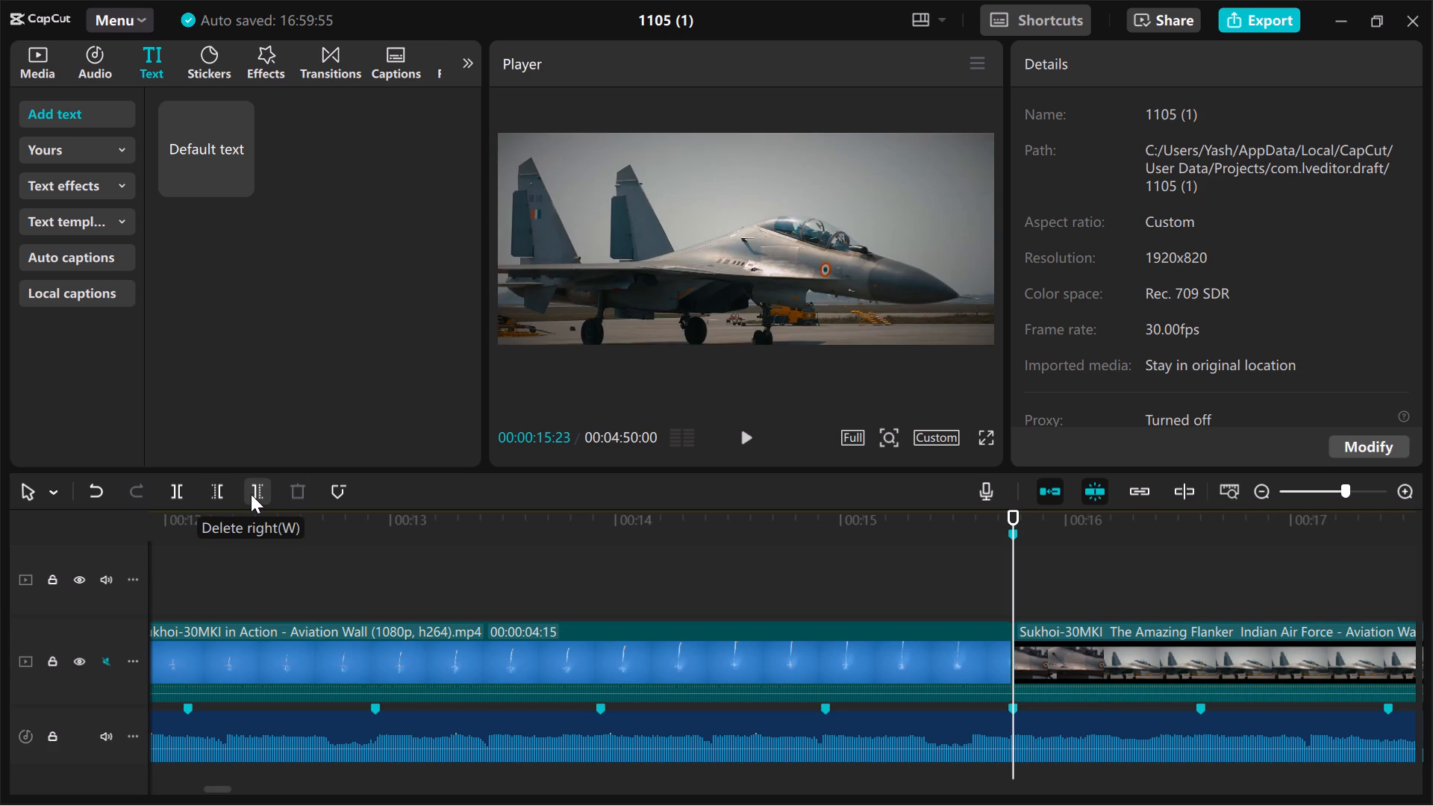
Cut the music track at 00:00:15:23 and remove the part after it.
key(ctrl+a)
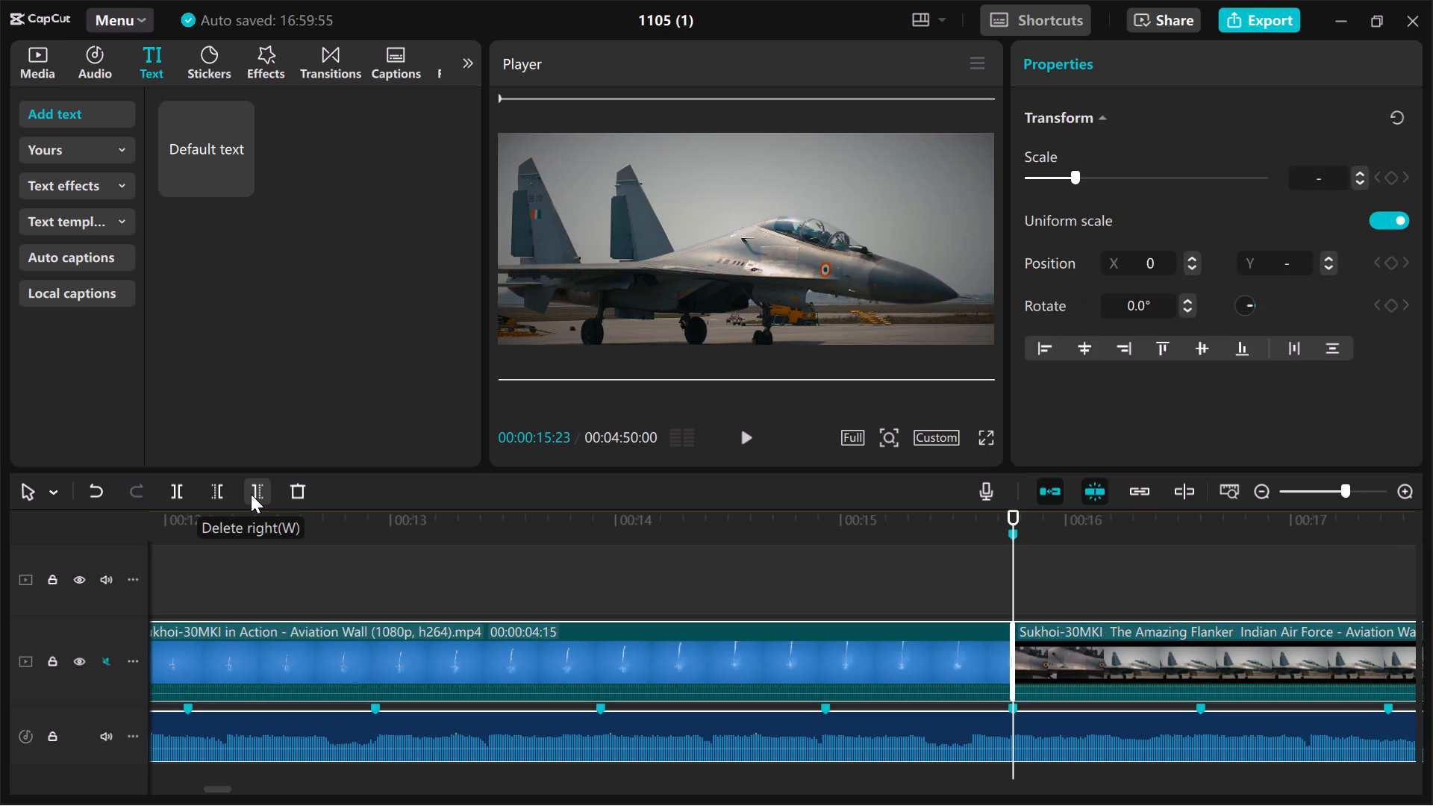
click(260, 494)
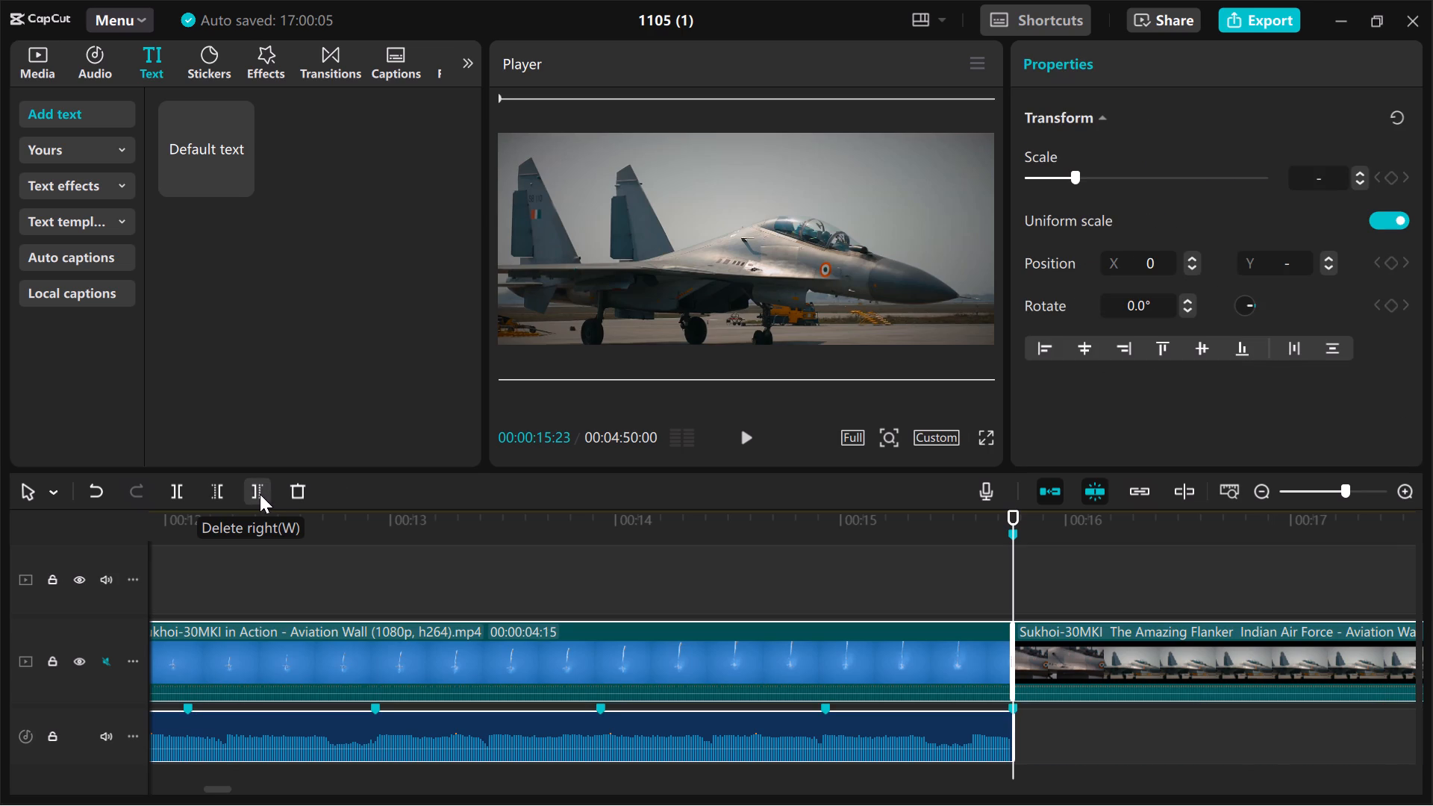
click(855, 566)
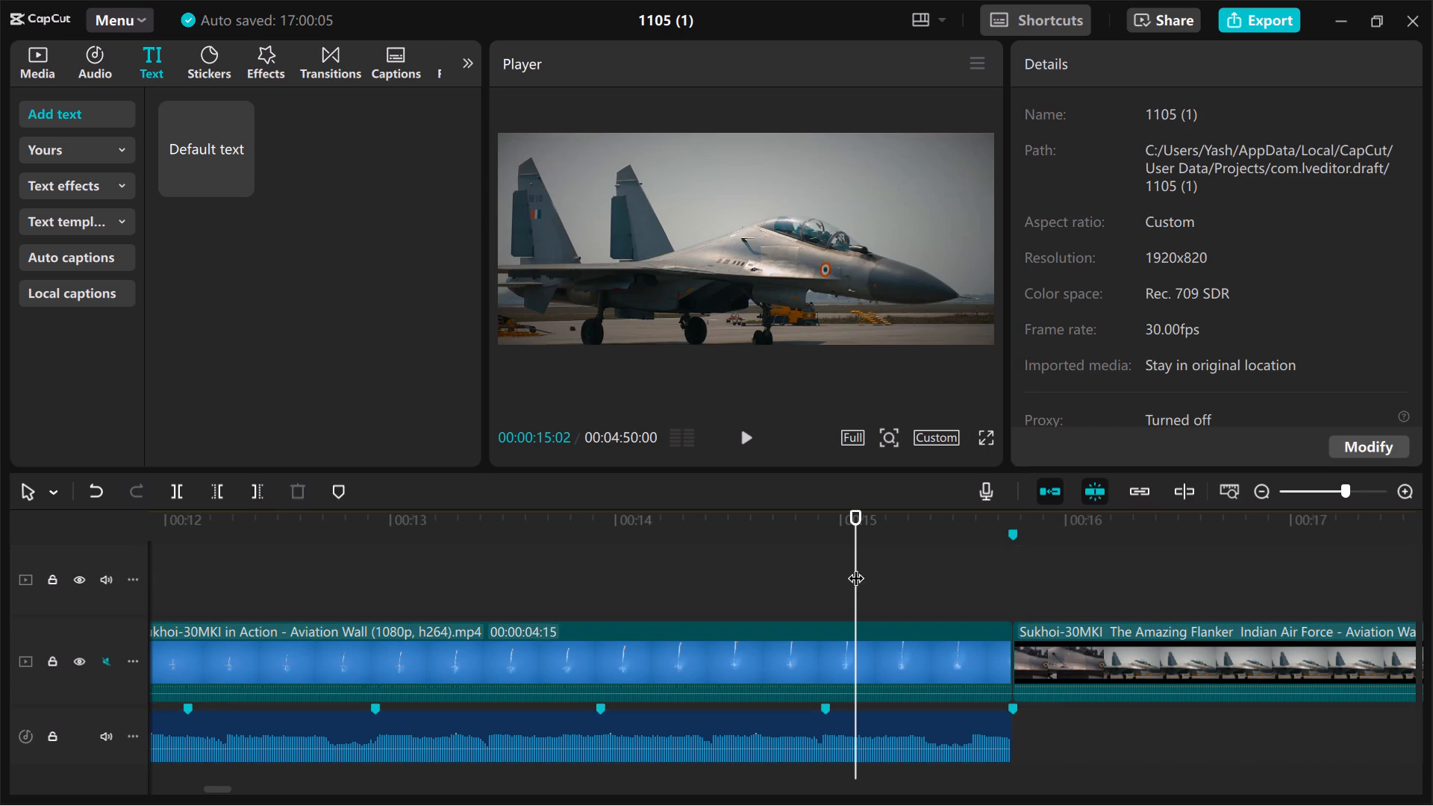
Delete all leftover footage clips after 00:00:15:23 on the main track, one by one, so the edit ends there.
click(1083, 600)
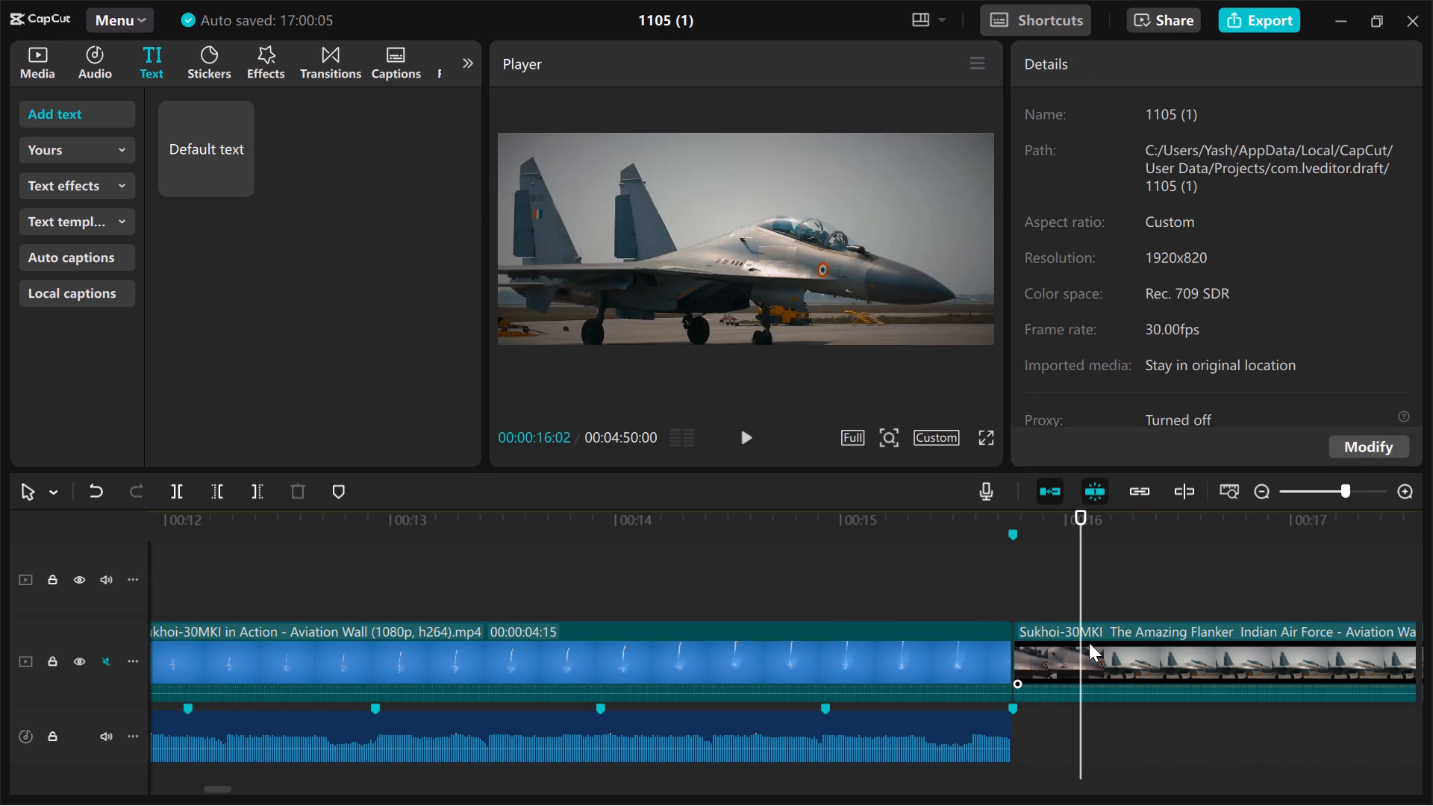
click(1089, 643)
key(Delete)
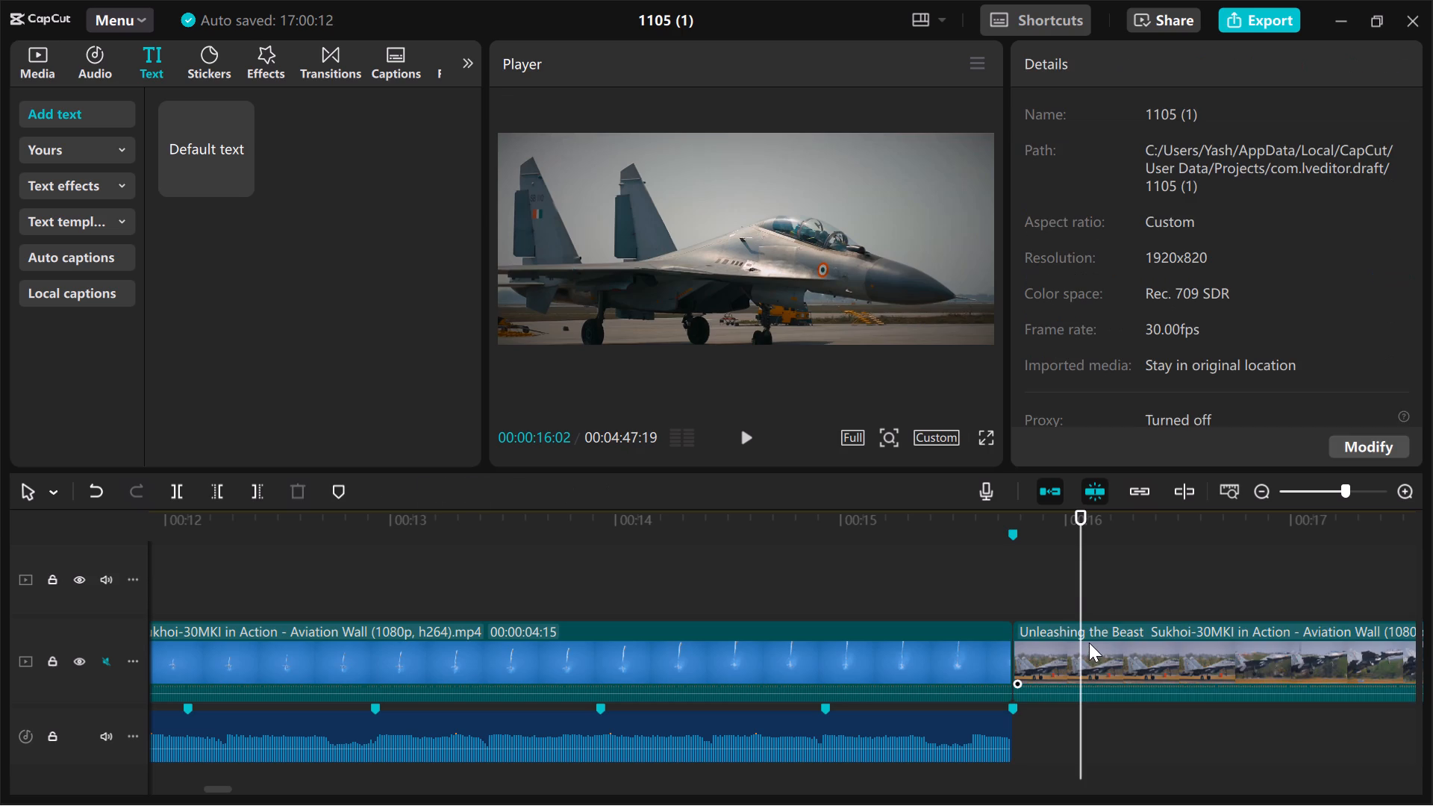
key(Delete)
click(1089, 643)
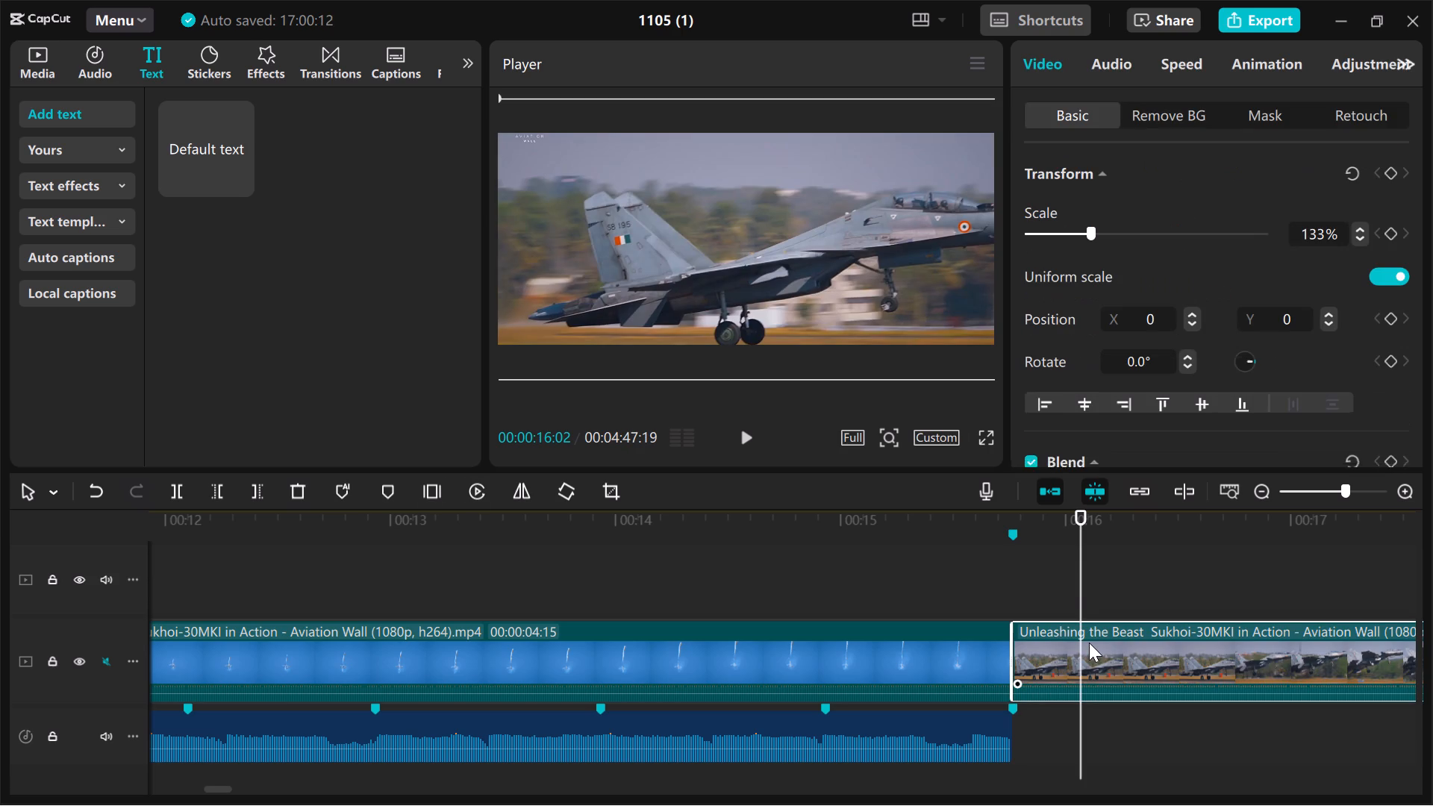
key(Delete)
click(1089, 643)
key(Delete)
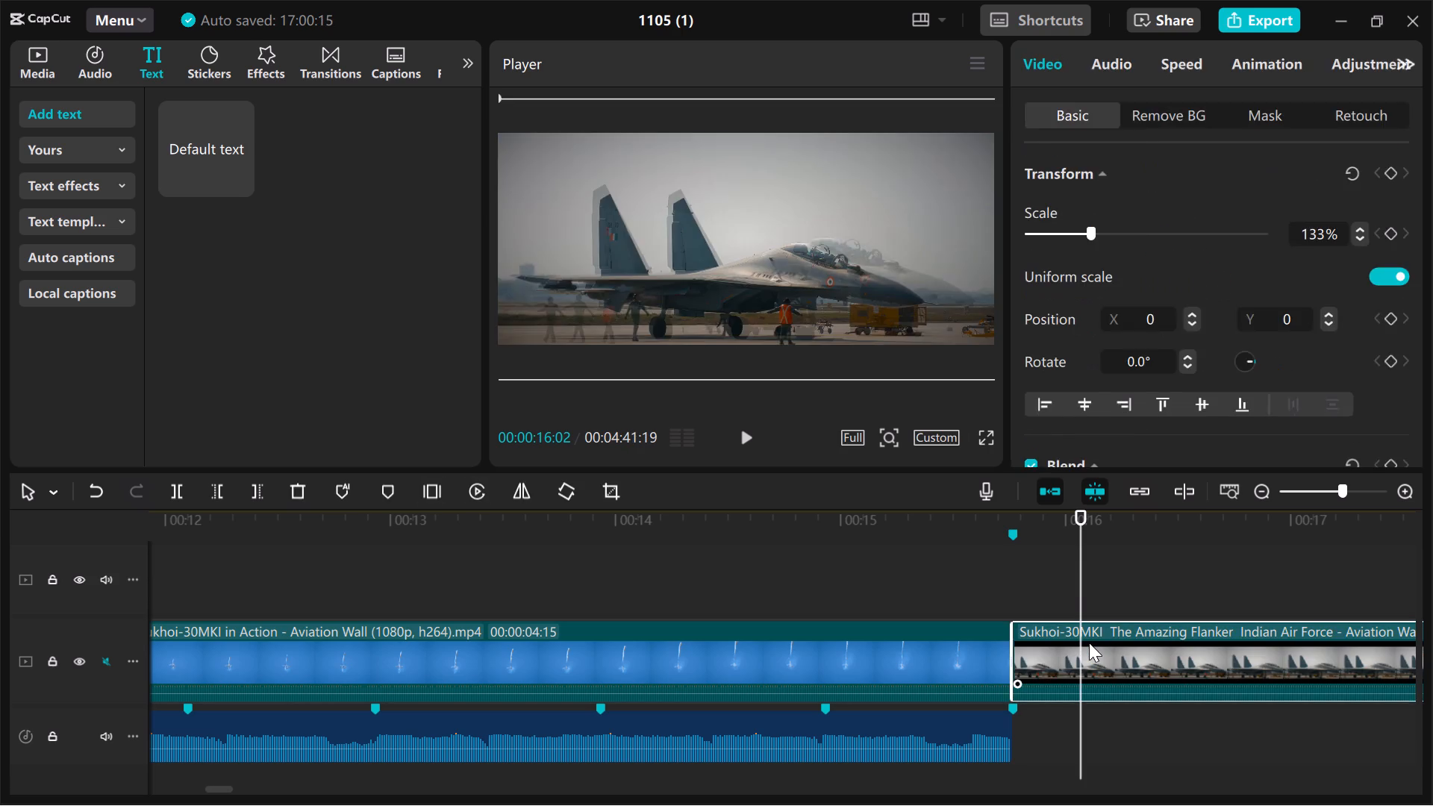
click(1089, 643)
key(Delete)
click(1089, 643)
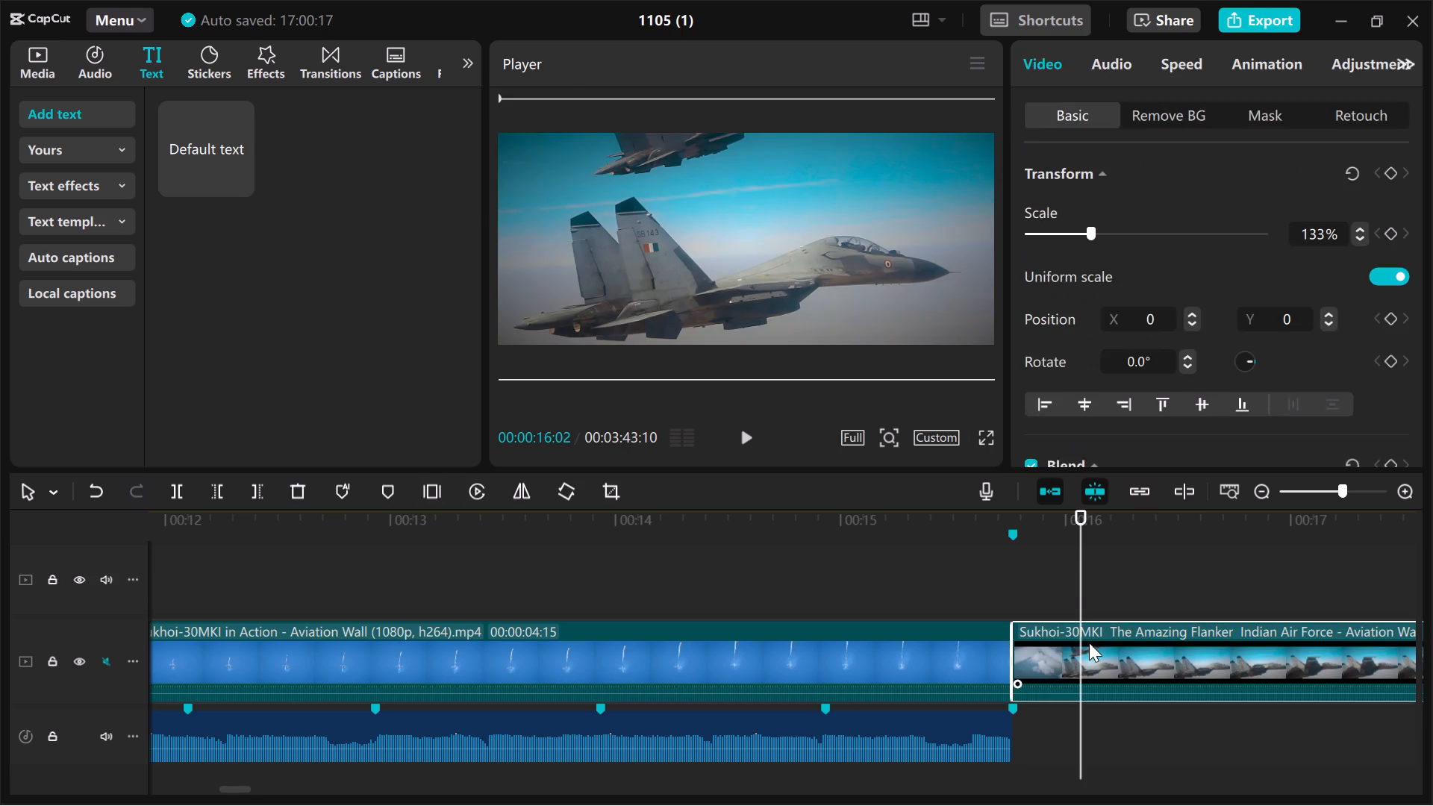
key(Delete)
click(1089, 643)
key(Delete)
click(1089, 643)
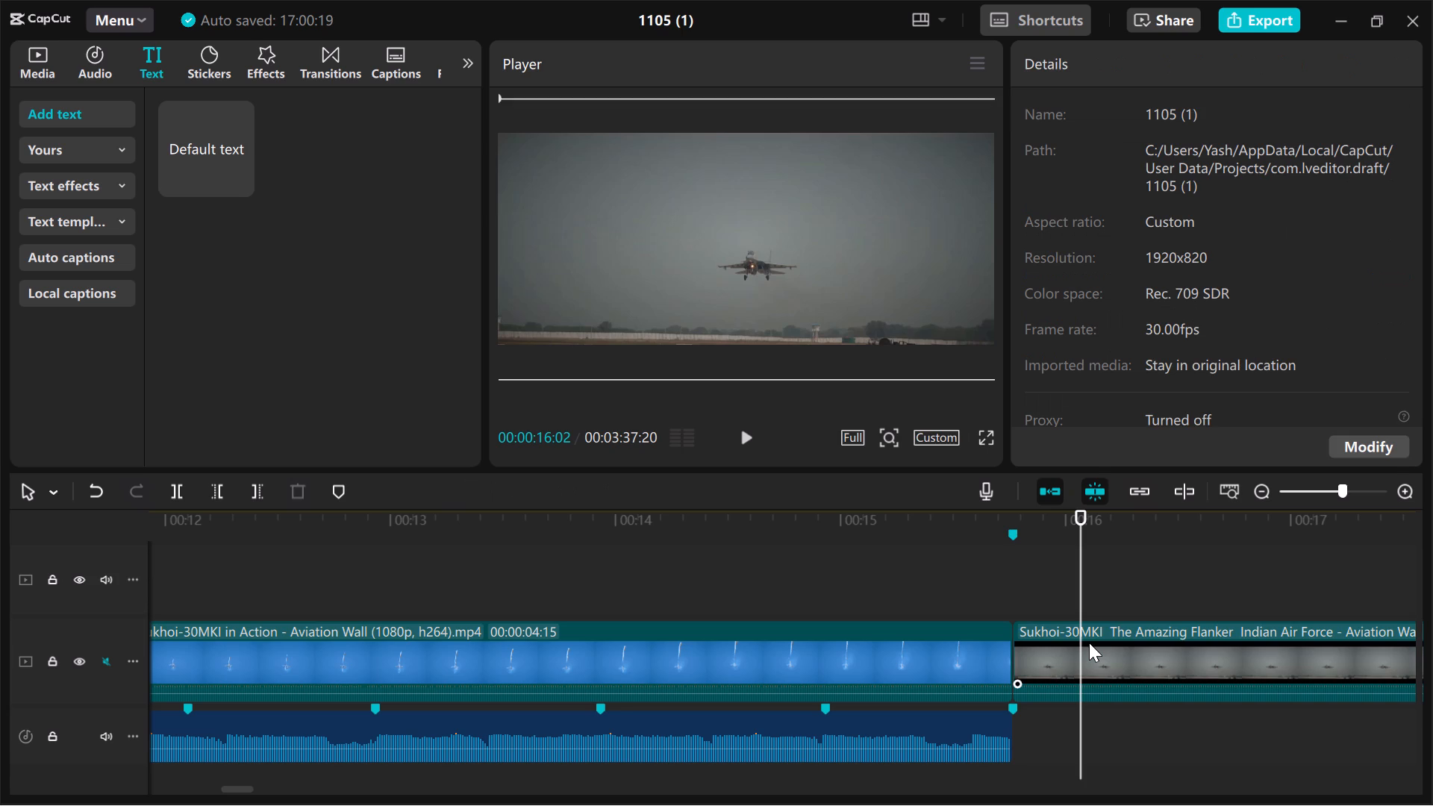
key(Delete)
click(1089, 643)
key(Delete)
click(1089, 643)
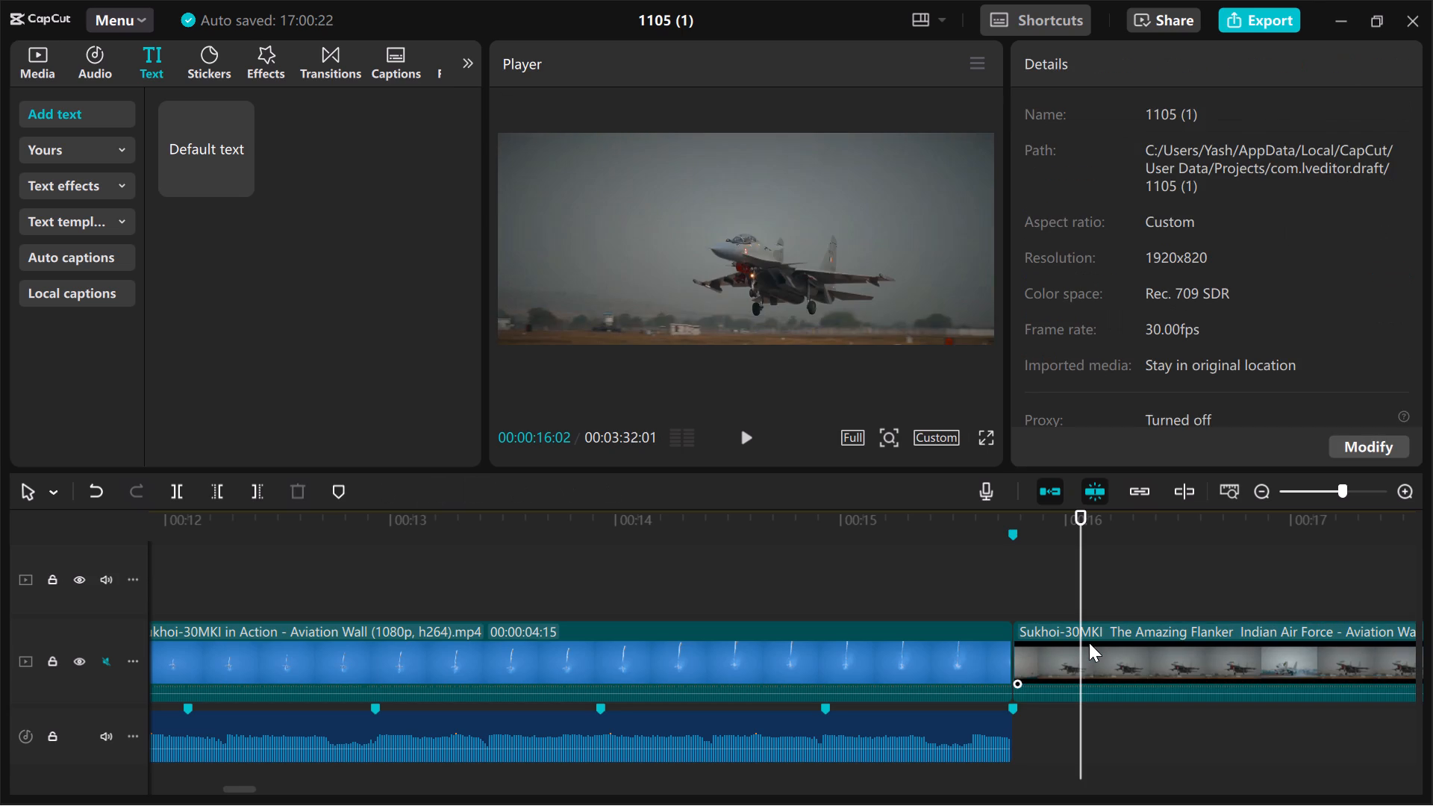
key(Delete)
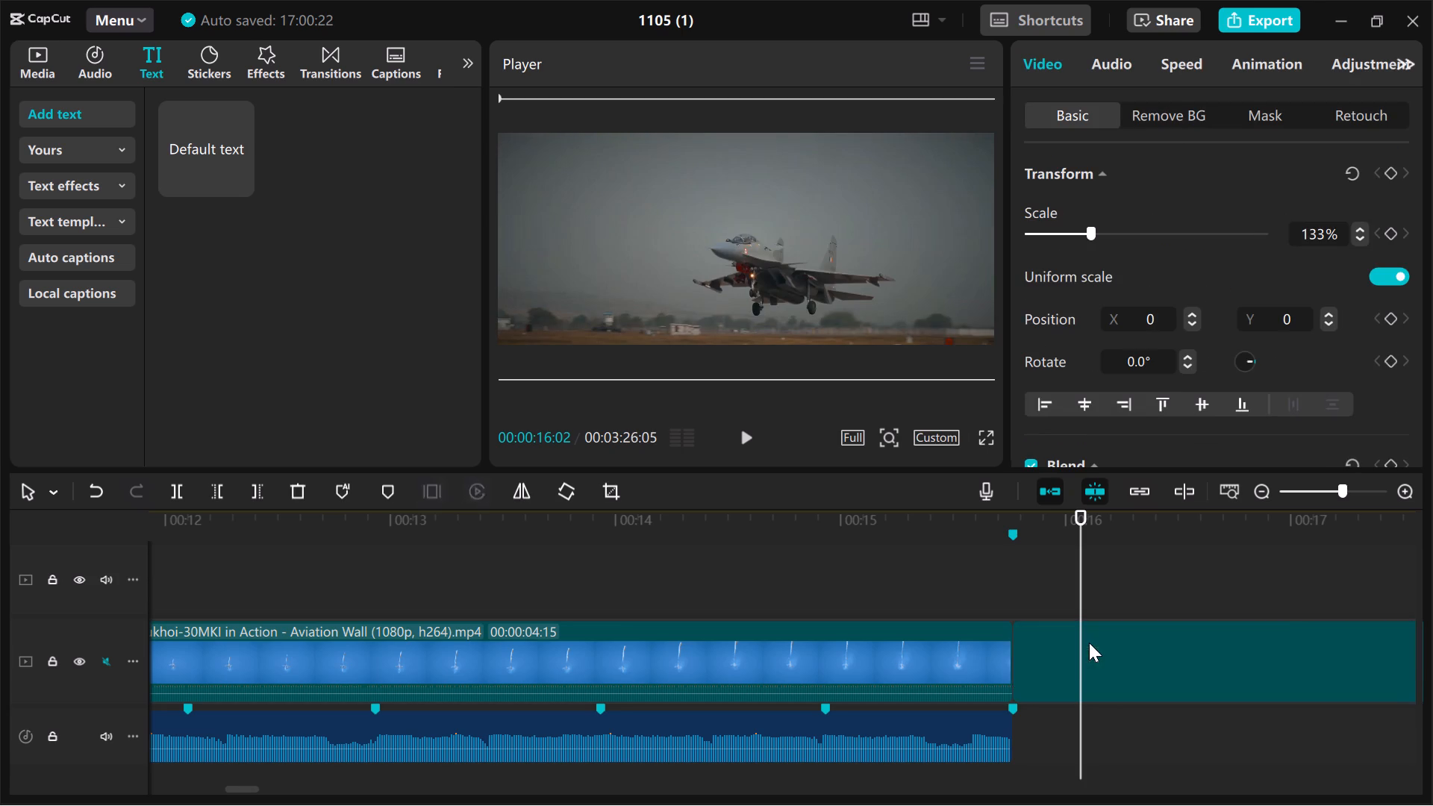
click(1089, 643)
key(Delete)
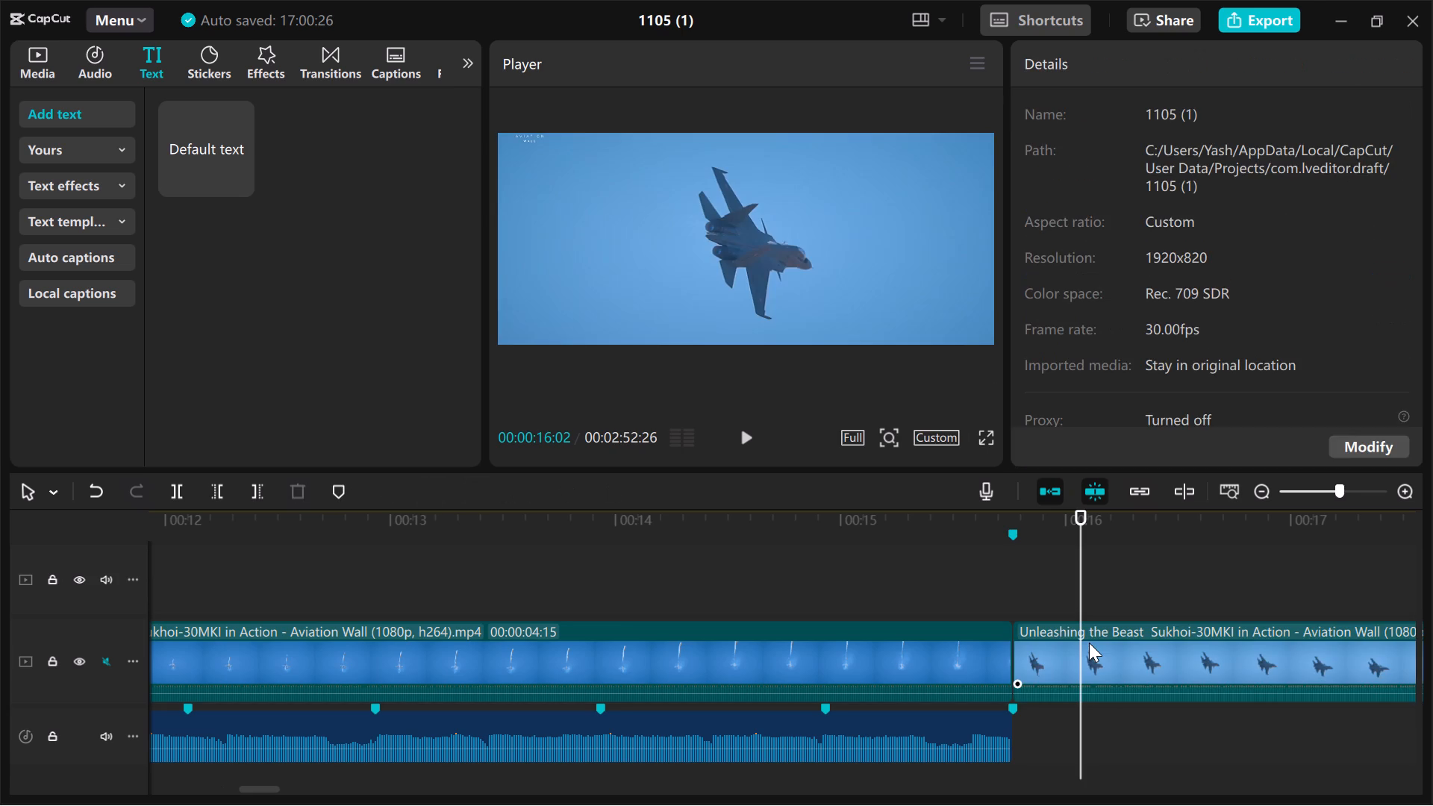
click(1089, 643)
key(Delete)
click(1089, 643)
key(Delete)
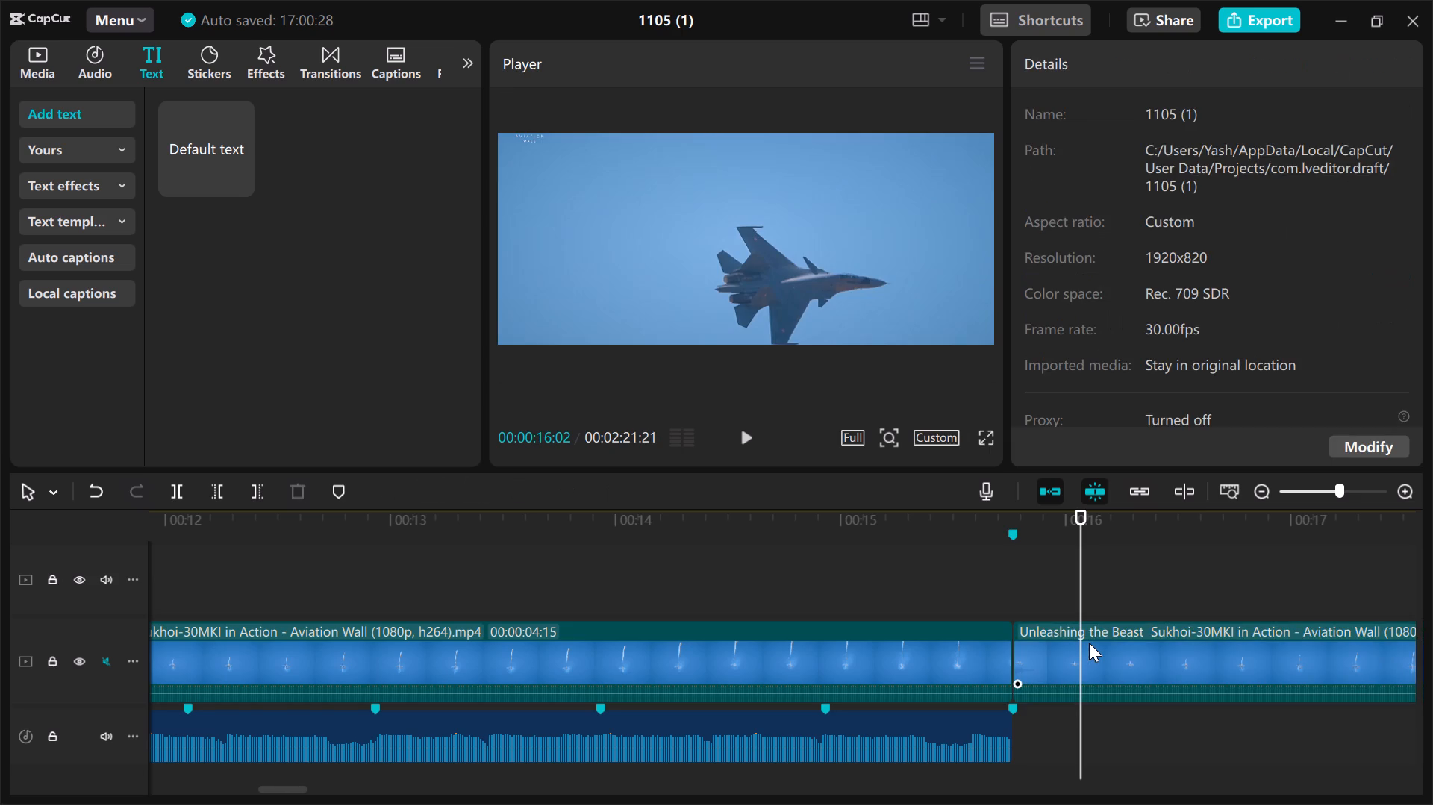
click(1089, 643)
key(Delete)
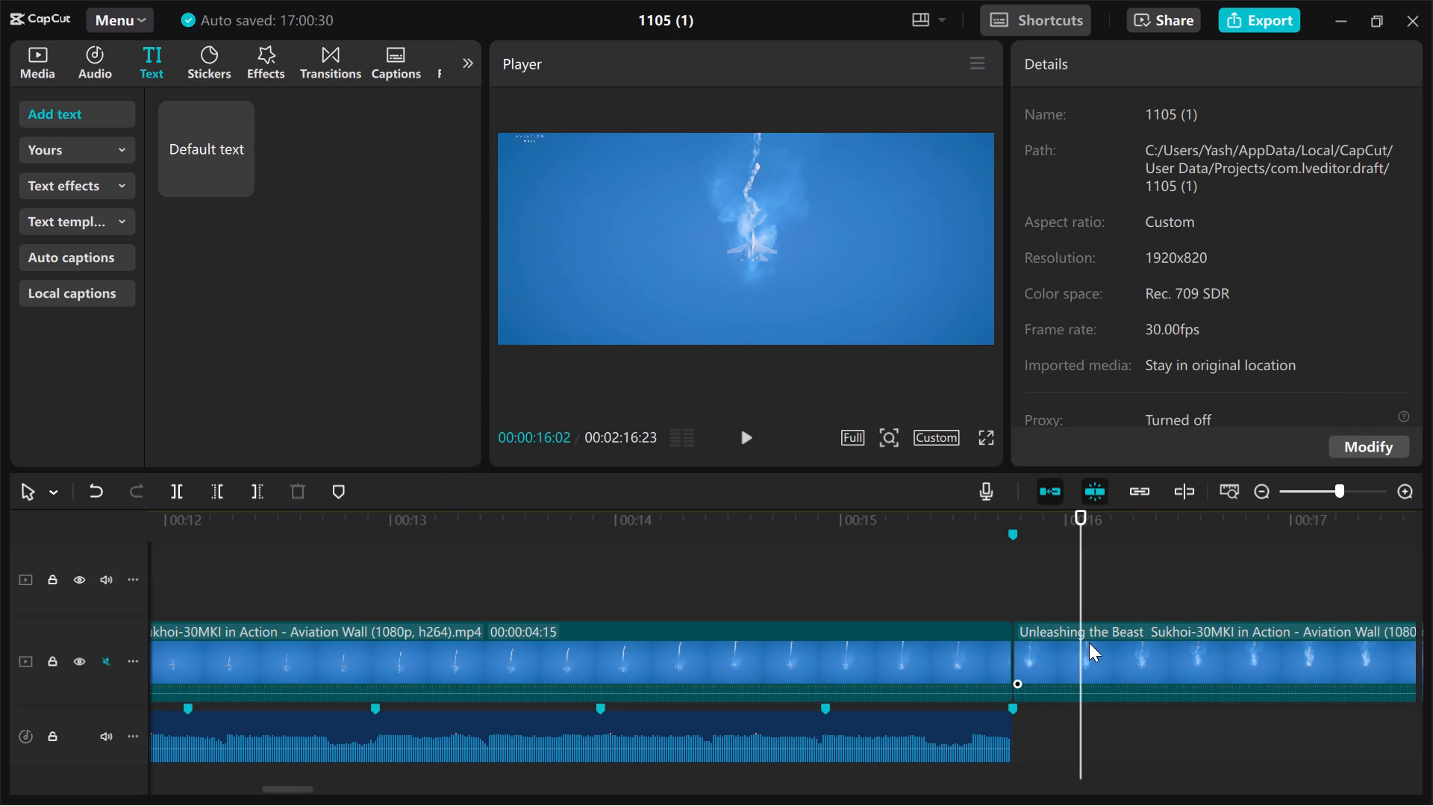
click(1089, 643)
key(Delete)
click(1089, 643)
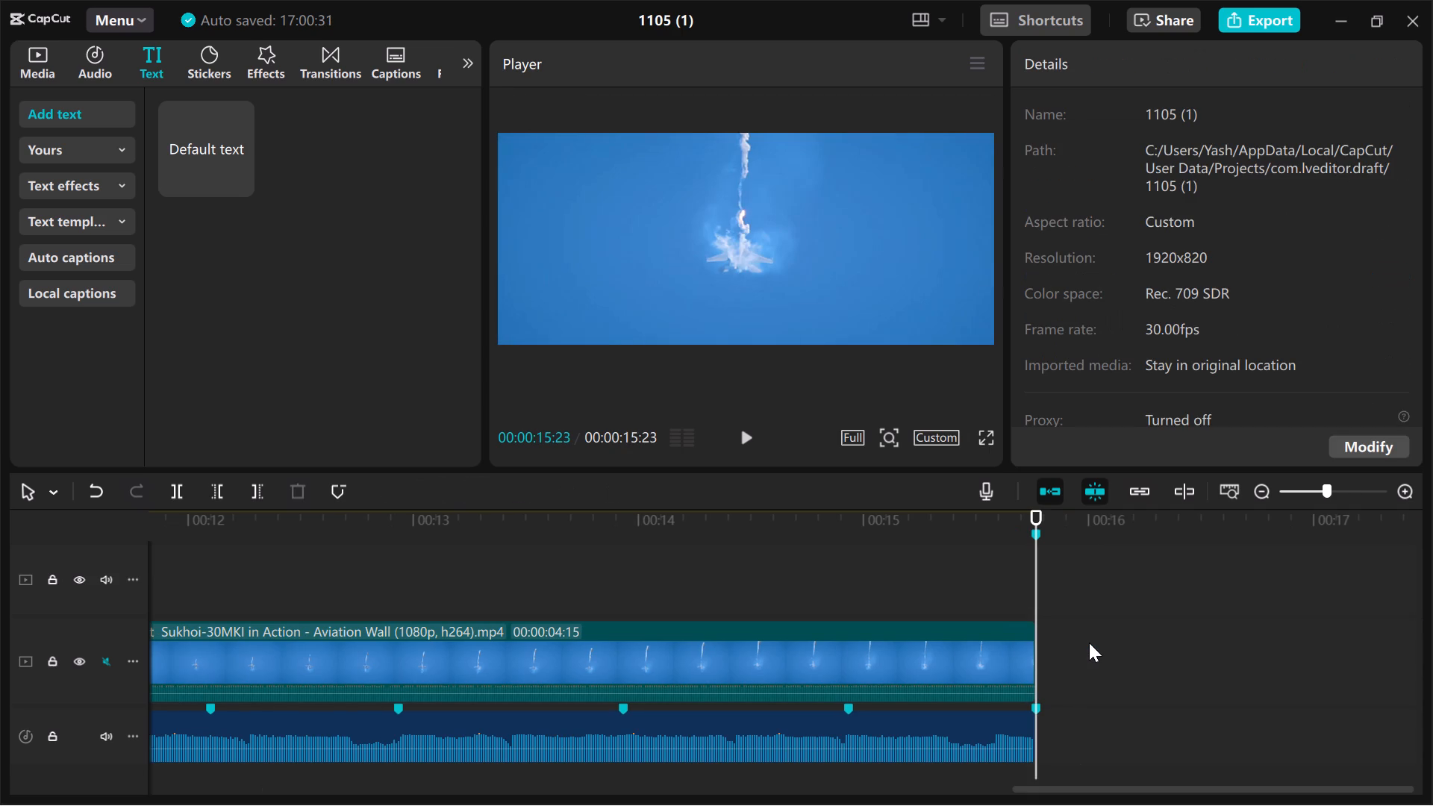
Play the whole shortened edit from 00:00:00:00 to its end at 00:00:15:23 to review it.
scroll(1089, 643, right, 6)
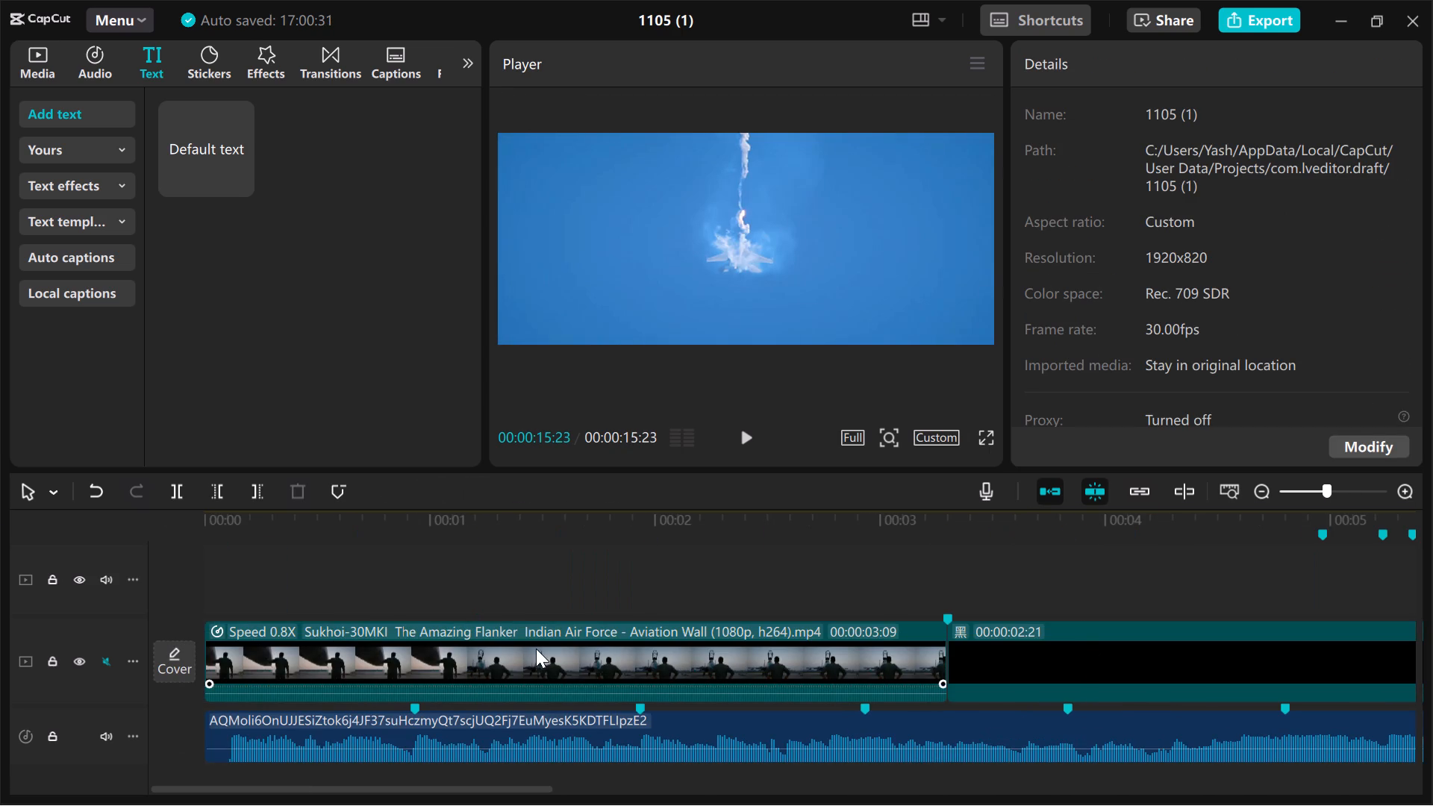
scroll(343, 592, up, 3)
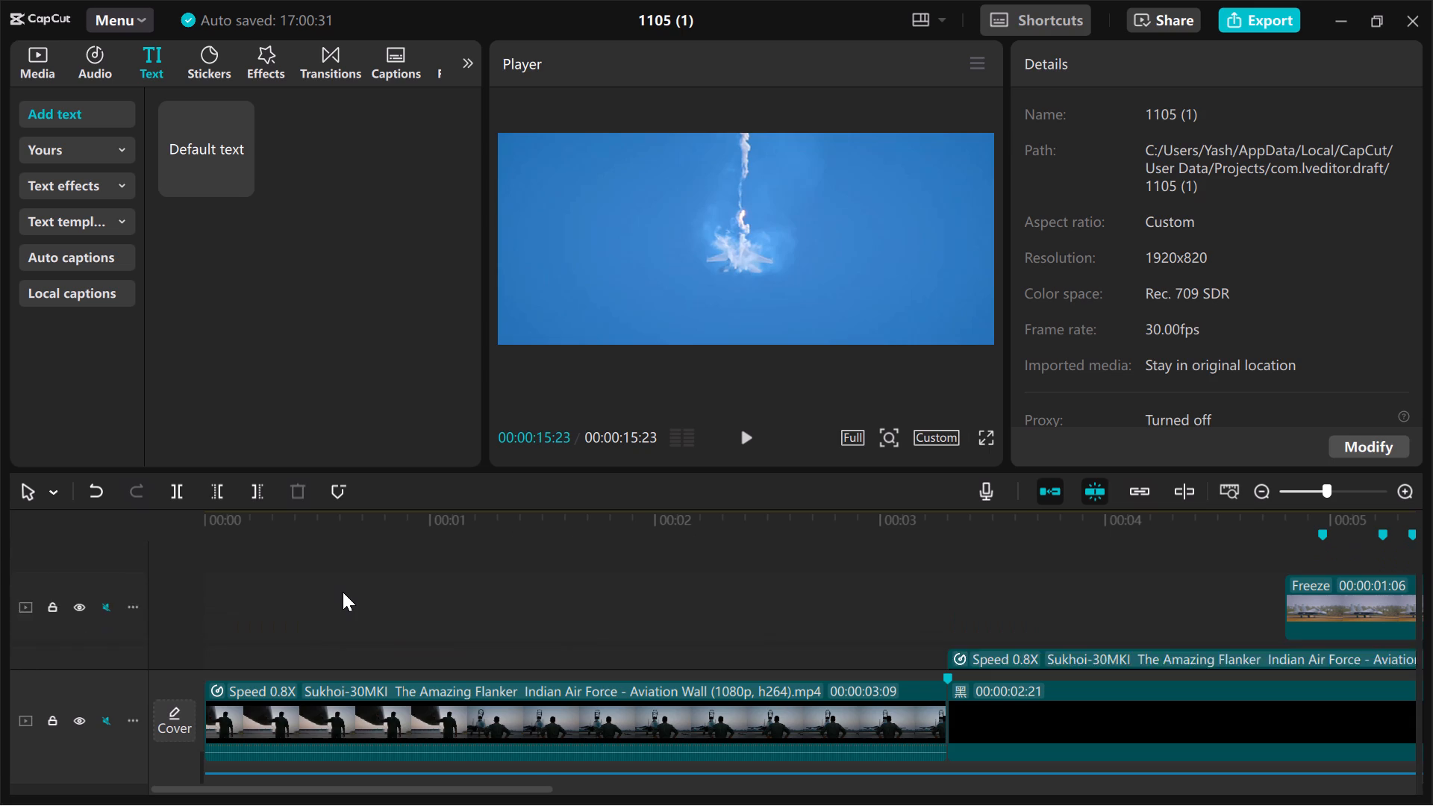
scroll(343, 592, up, 1)
click(181, 595)
key(space)
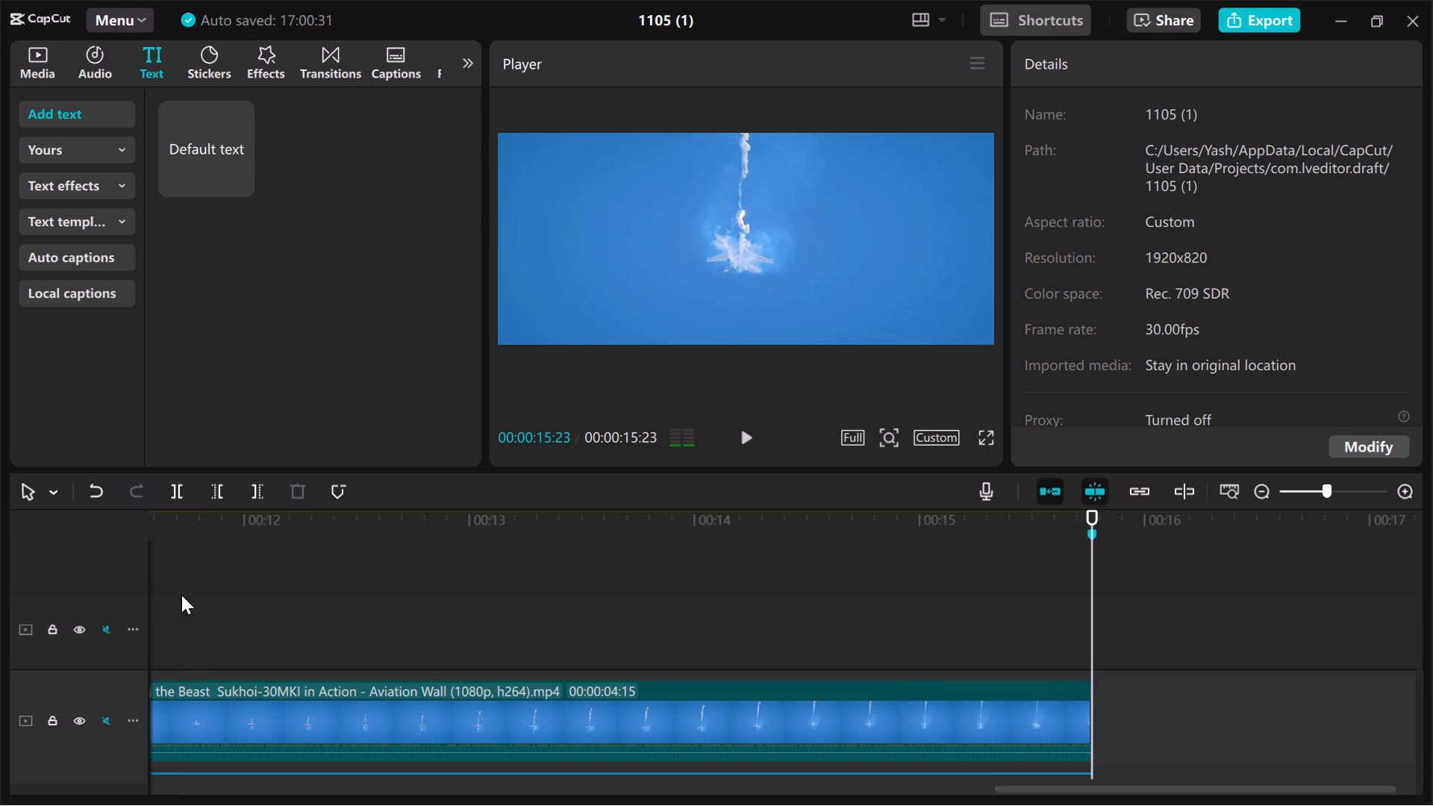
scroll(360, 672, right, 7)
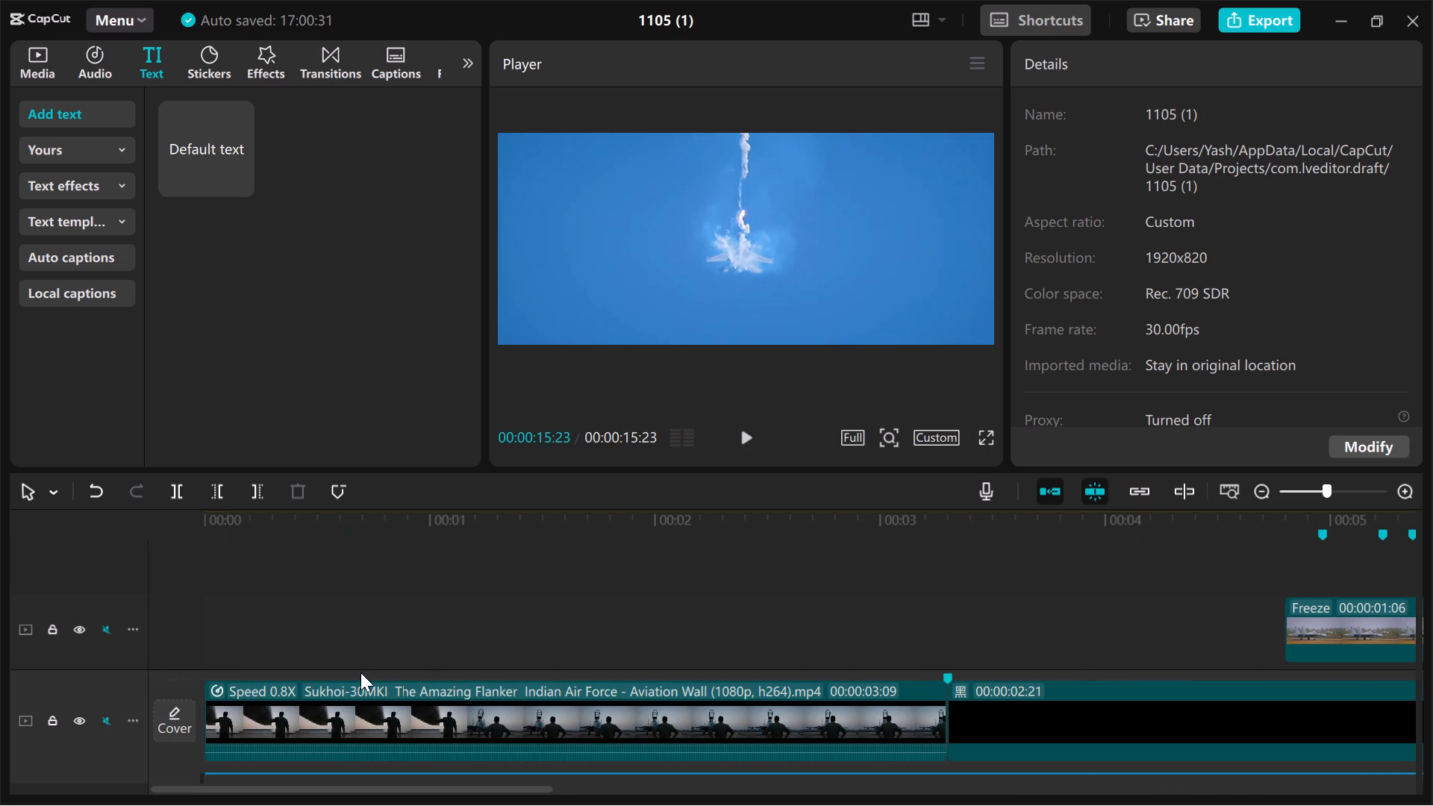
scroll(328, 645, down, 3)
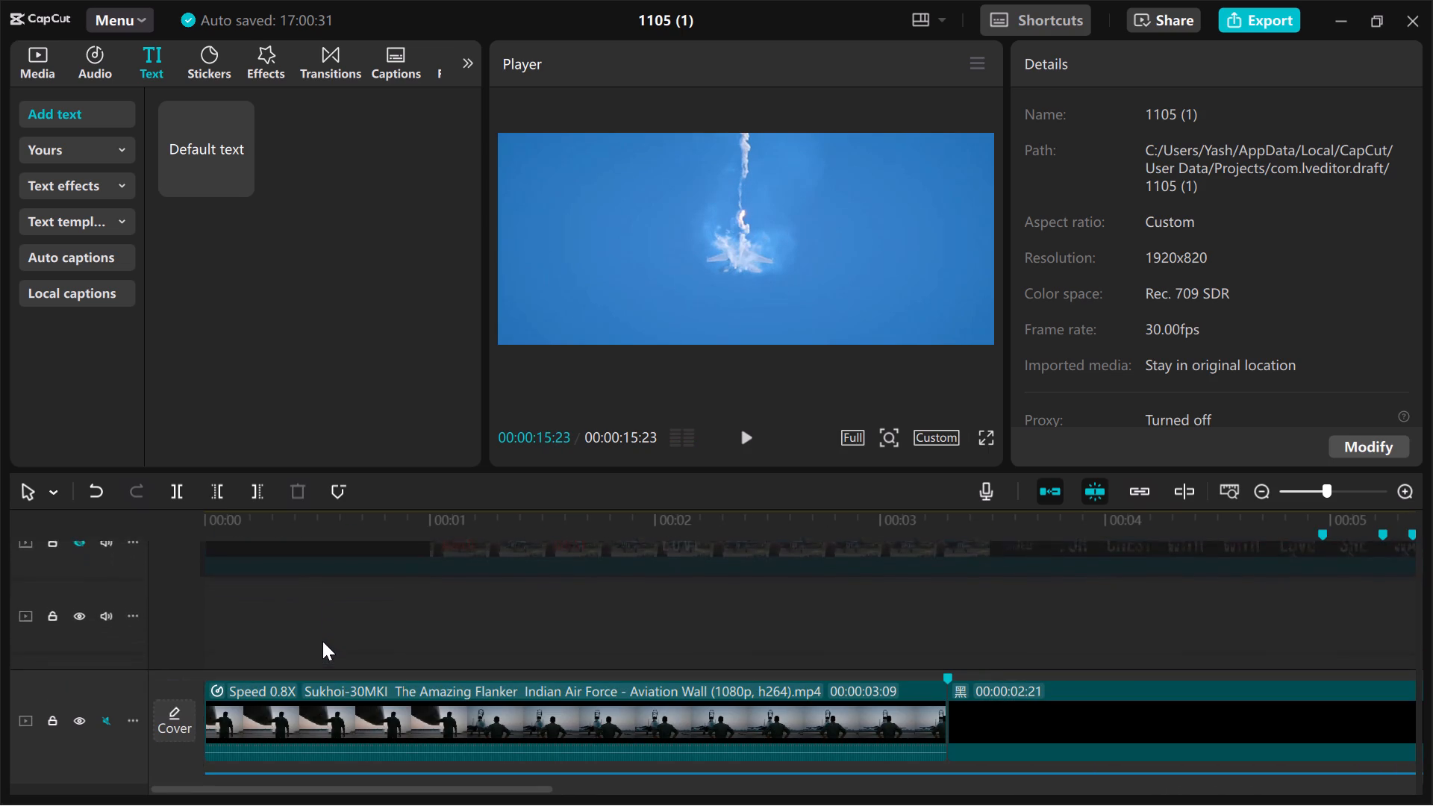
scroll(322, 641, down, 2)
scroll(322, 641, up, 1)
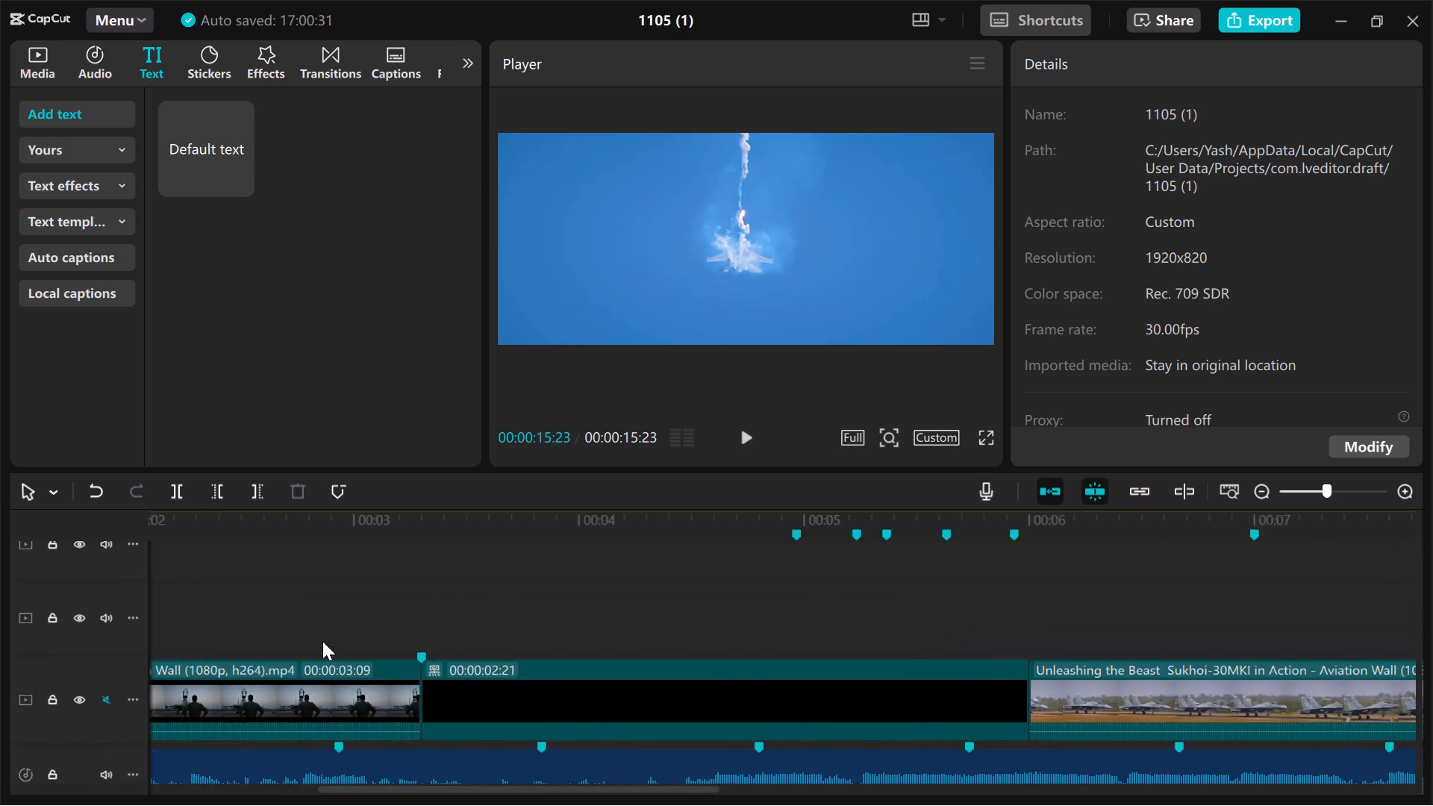
Combine the parked-jets clip before 00:00:08 and the short freeze-frame clip above its end into one compound clip.
scroll(322, 641, left, 1)
scroll(322, 641, right, 1)
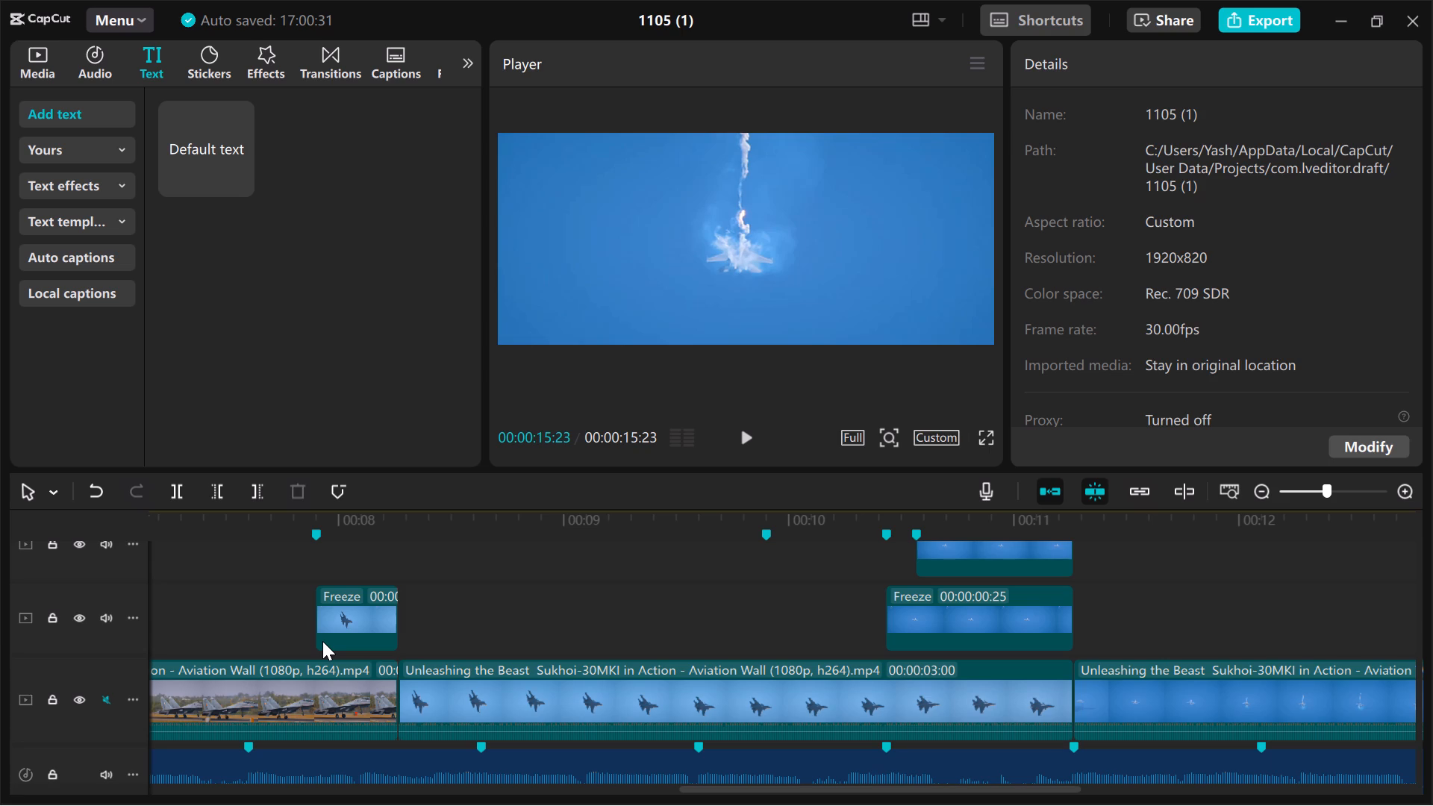
click(324, 675)
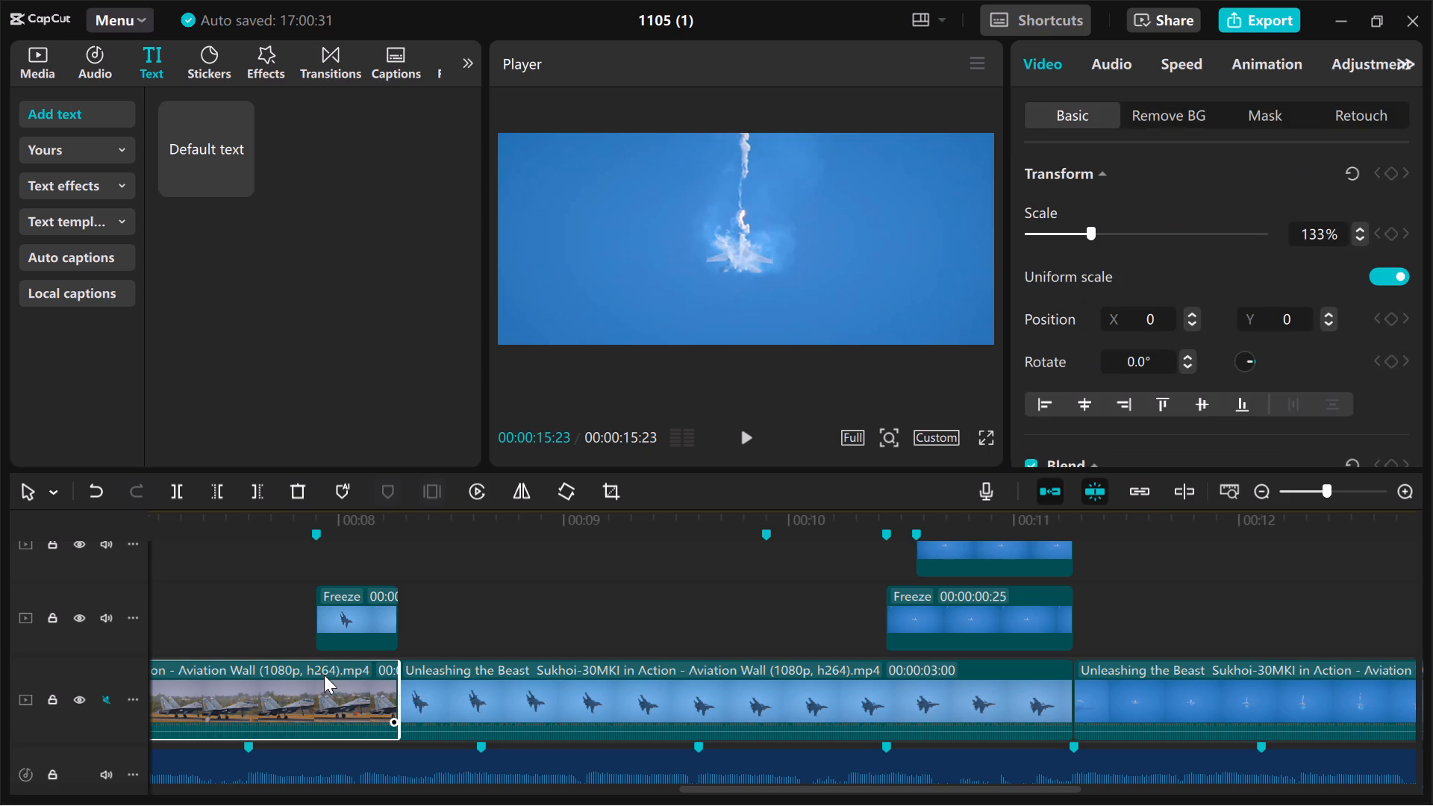
ctrl+click(349, 601)
right_click(327, 693)
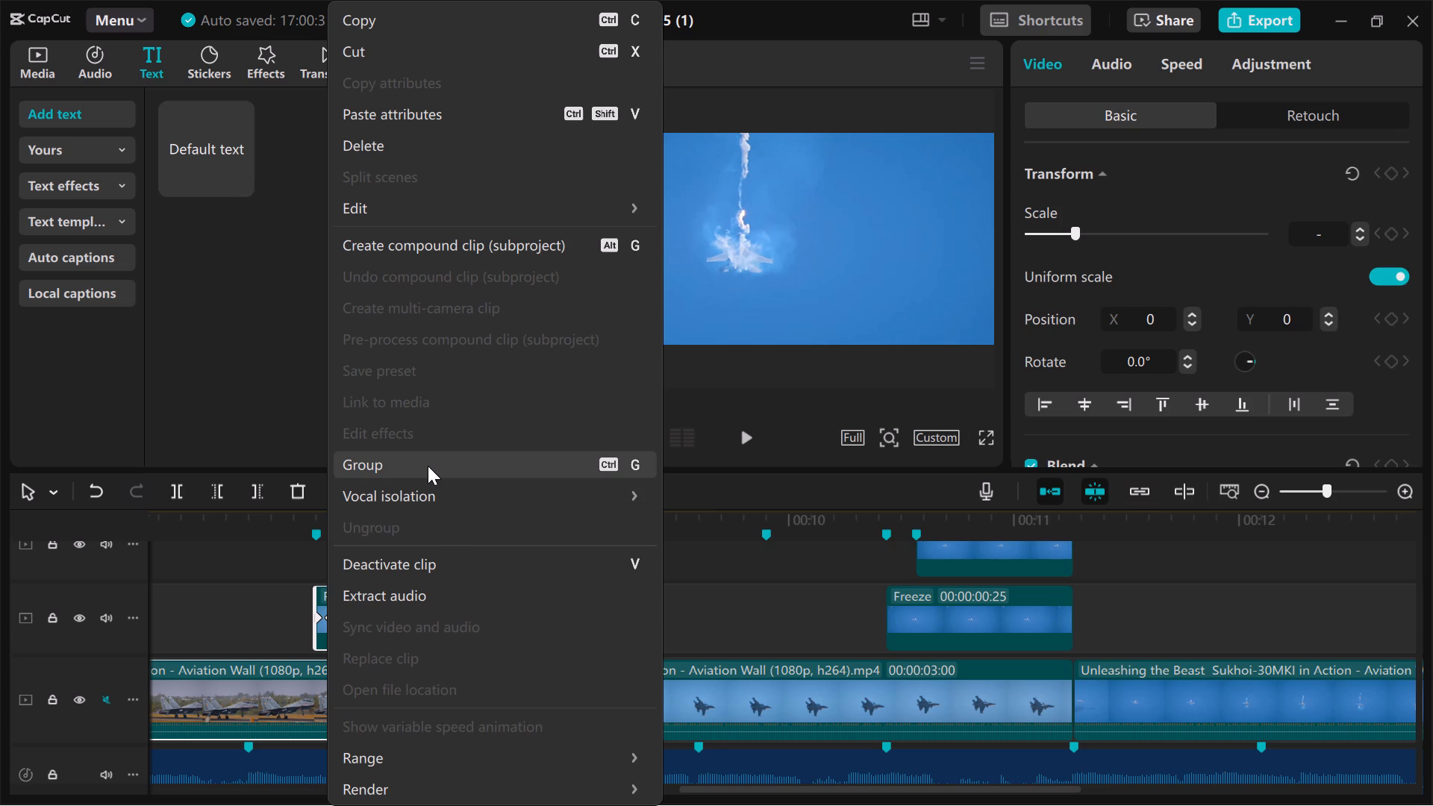
click(513, 252)
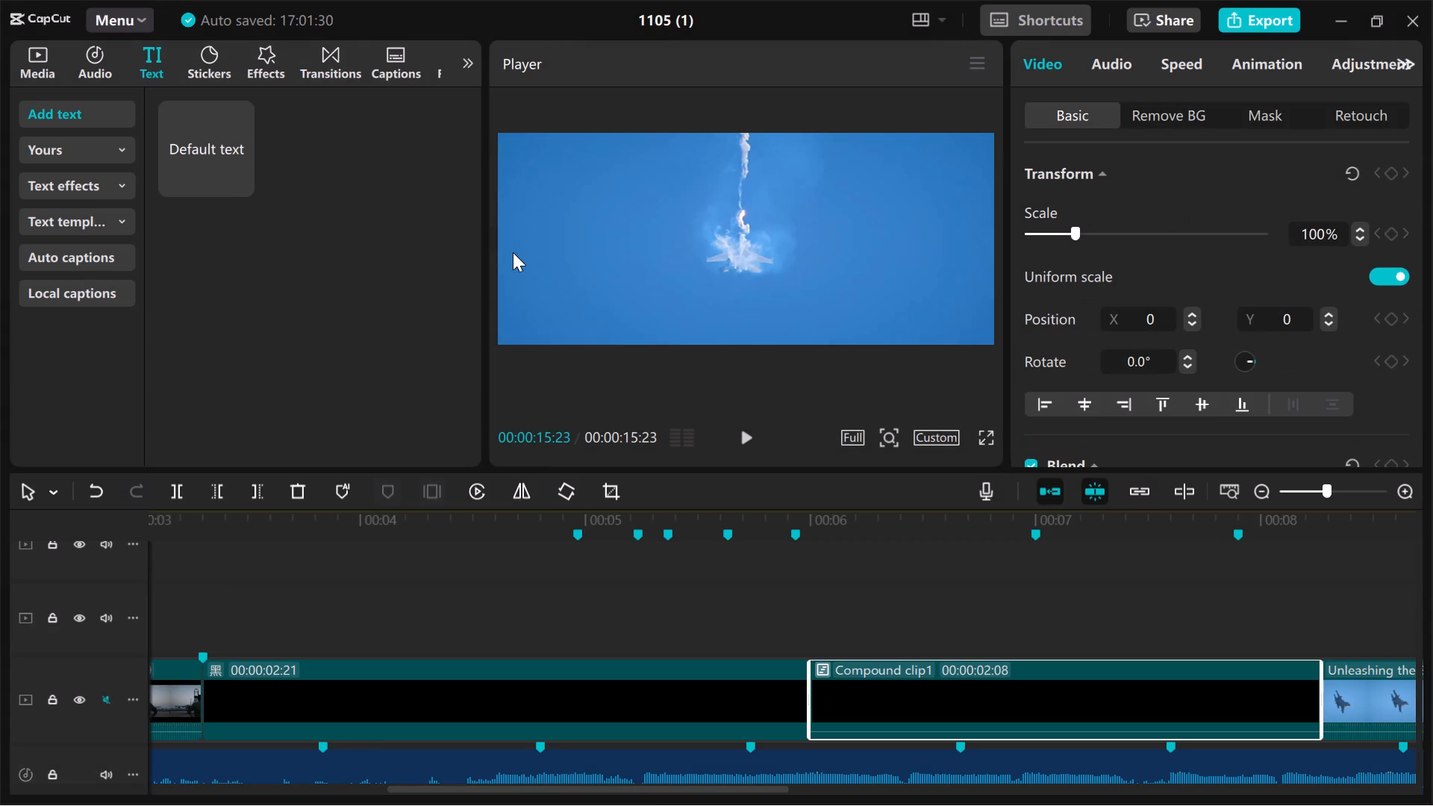
Play the section from about 00:00:05 to about 00:00:09 to check the new compound clip.
scroll(694, 575, right, 1)
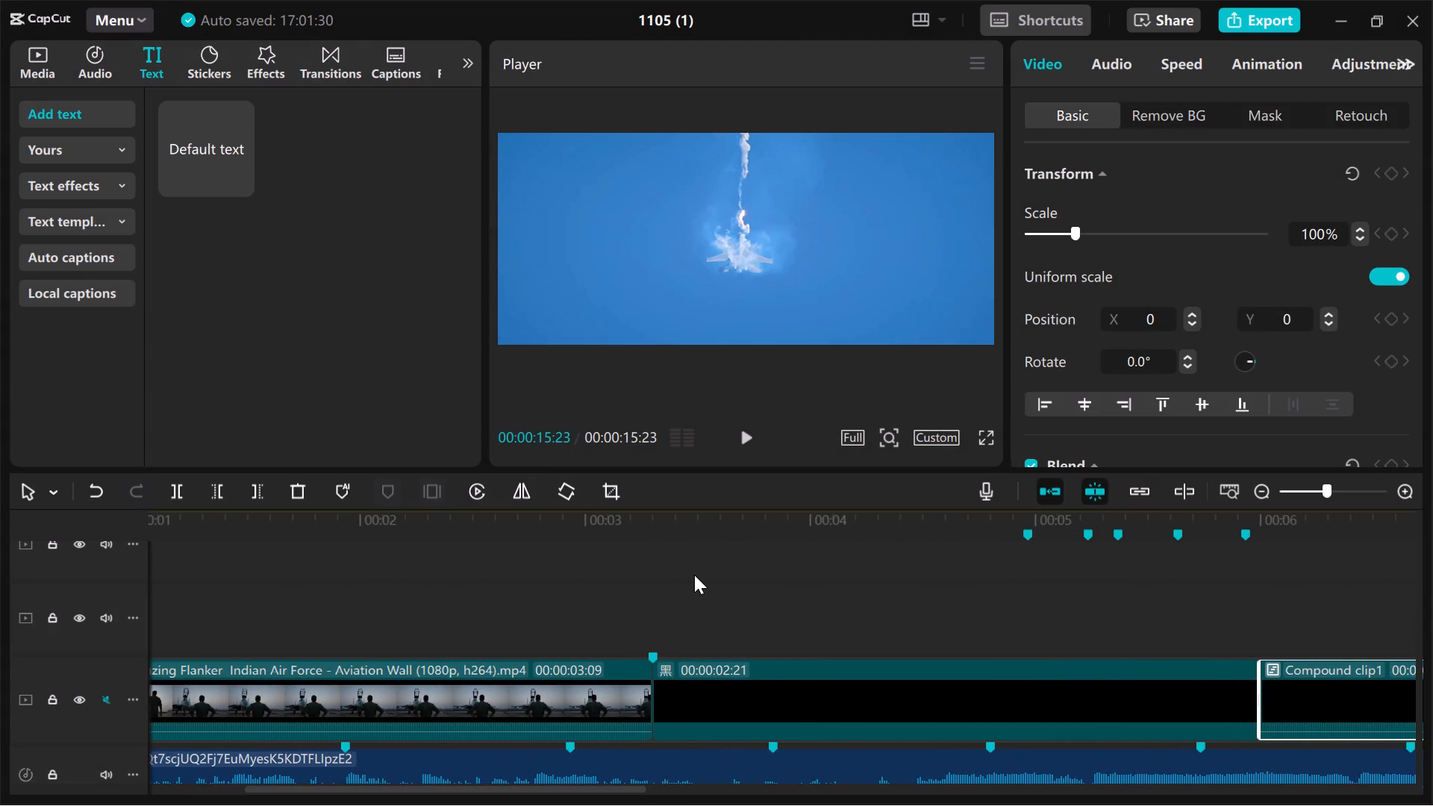
scroll(694, 575, left, 2)
scroll(694, 575, right, 1)
click(646, 578)
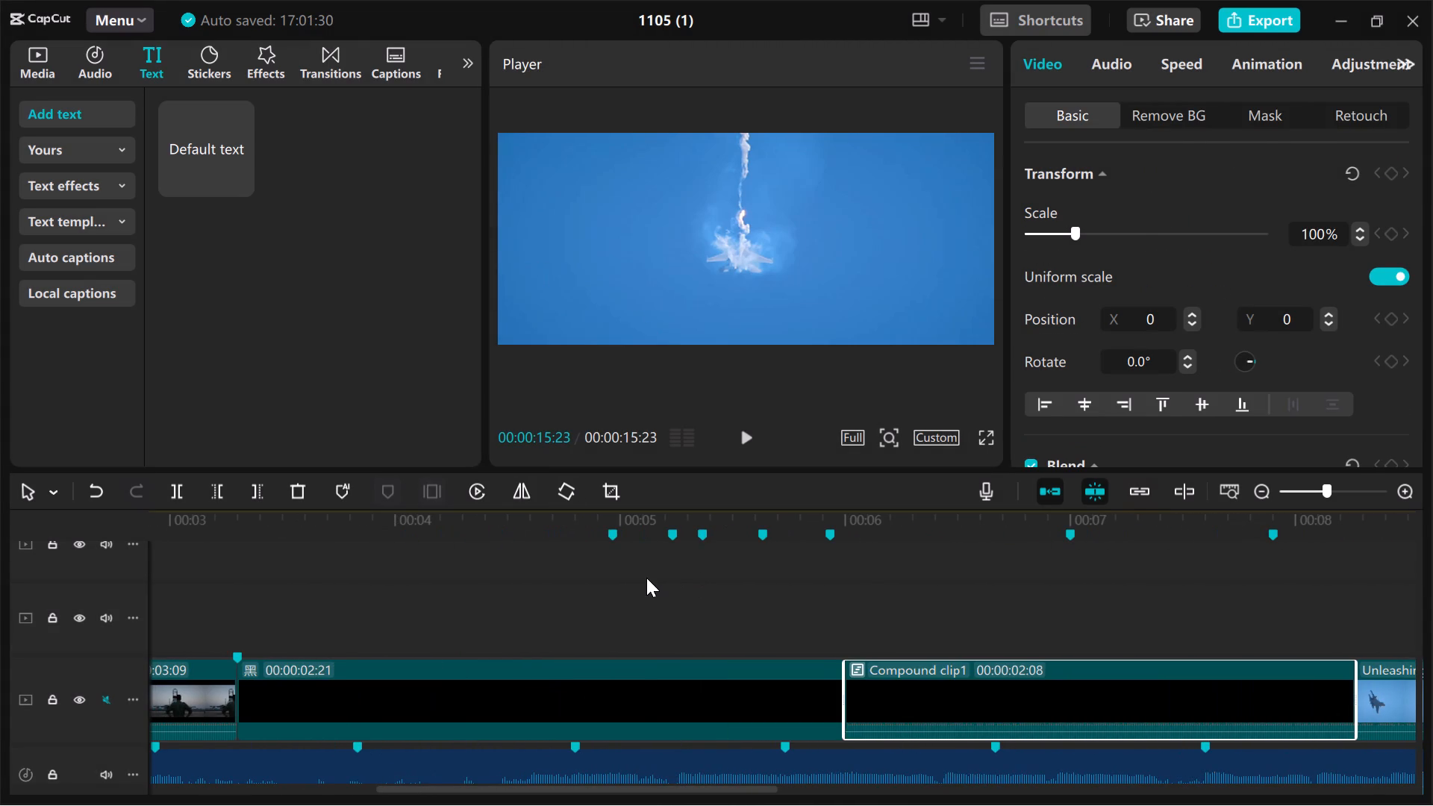
key(space)
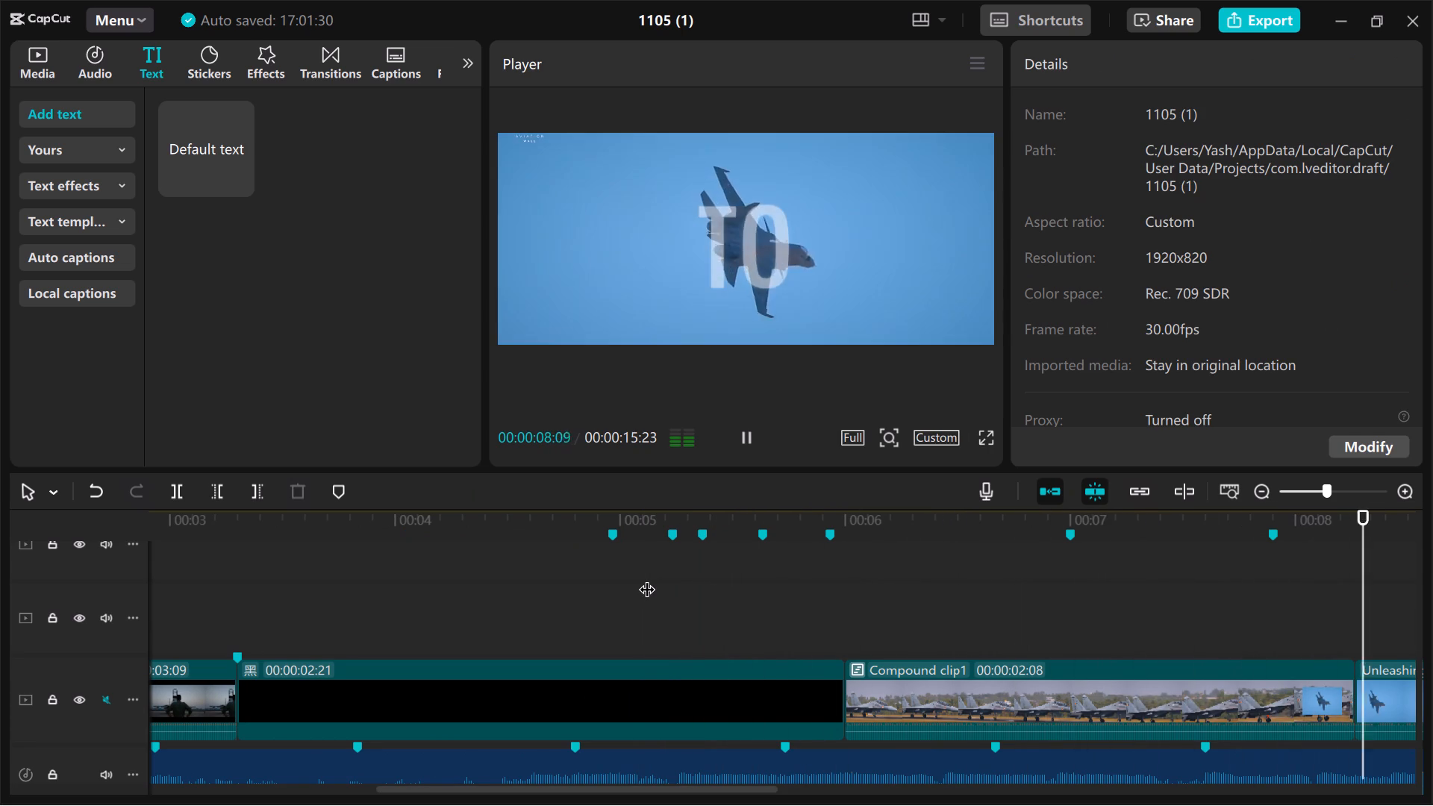
scroll(646, 578, left, 2)
click(646, 578)
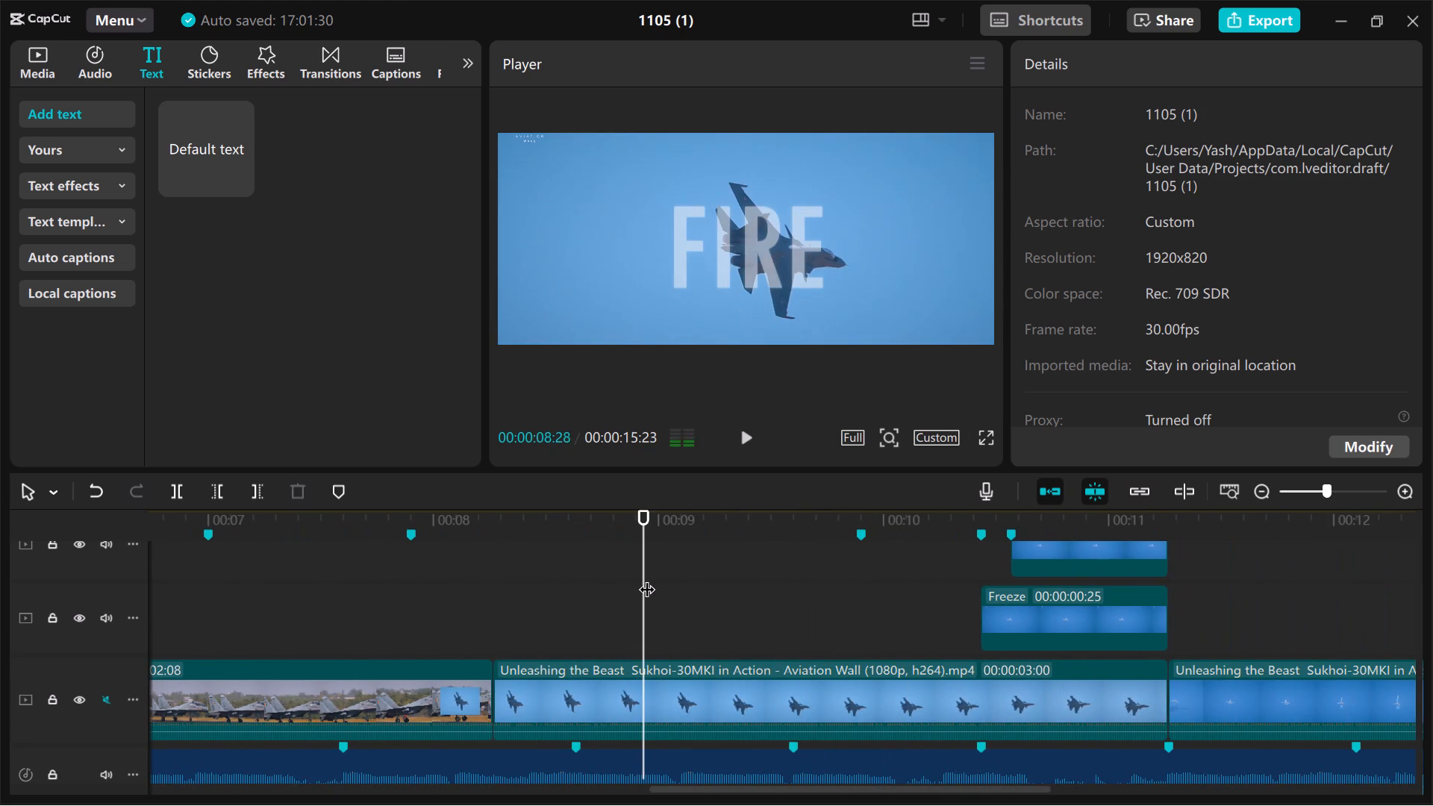
Combine the 00:00:03:00 banking-jet clip and the two freeze-frame strips above its end into one compound clip.
click(1002, 717)
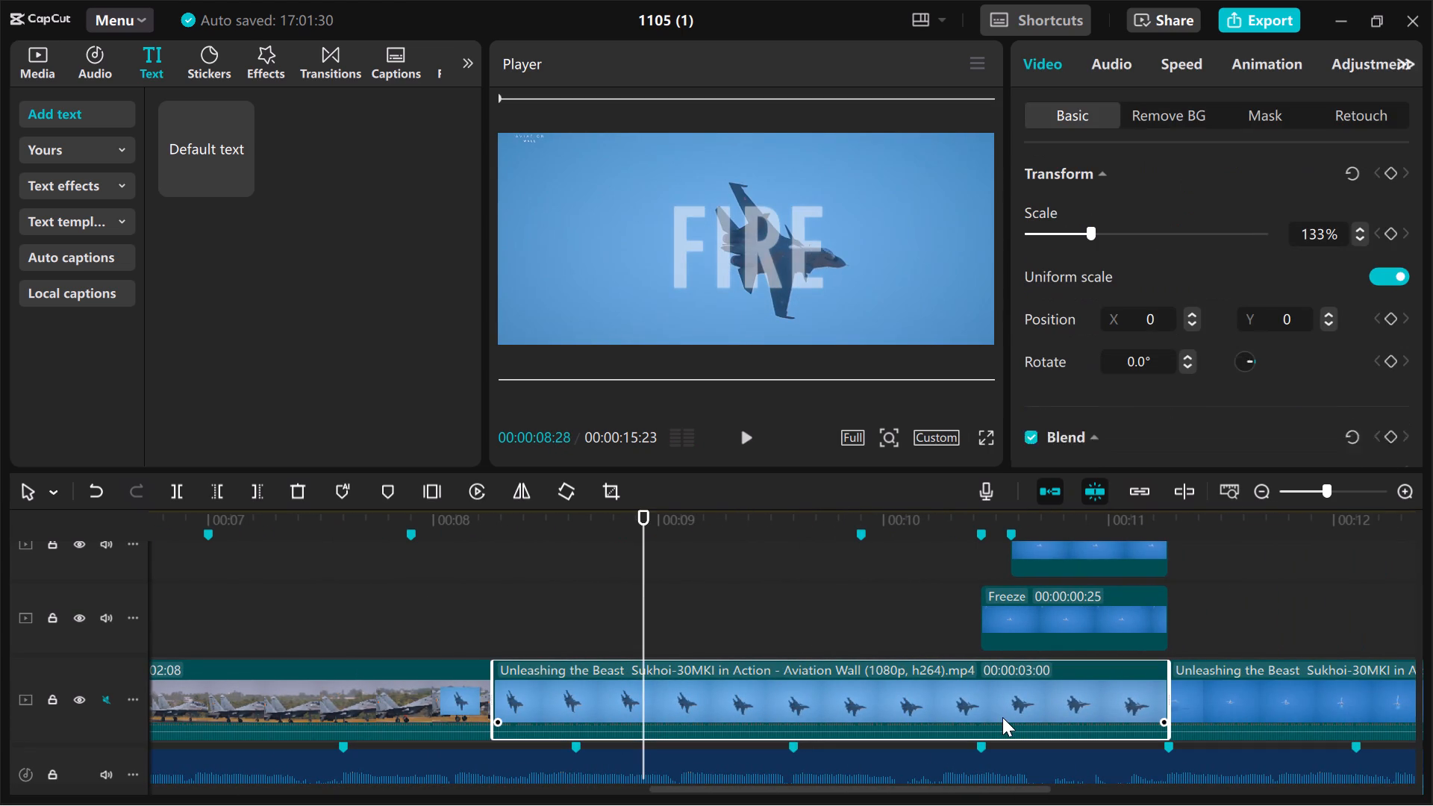
ctrl+shift+click(1032, 628)
ctrl+shift+click(1045, 555)
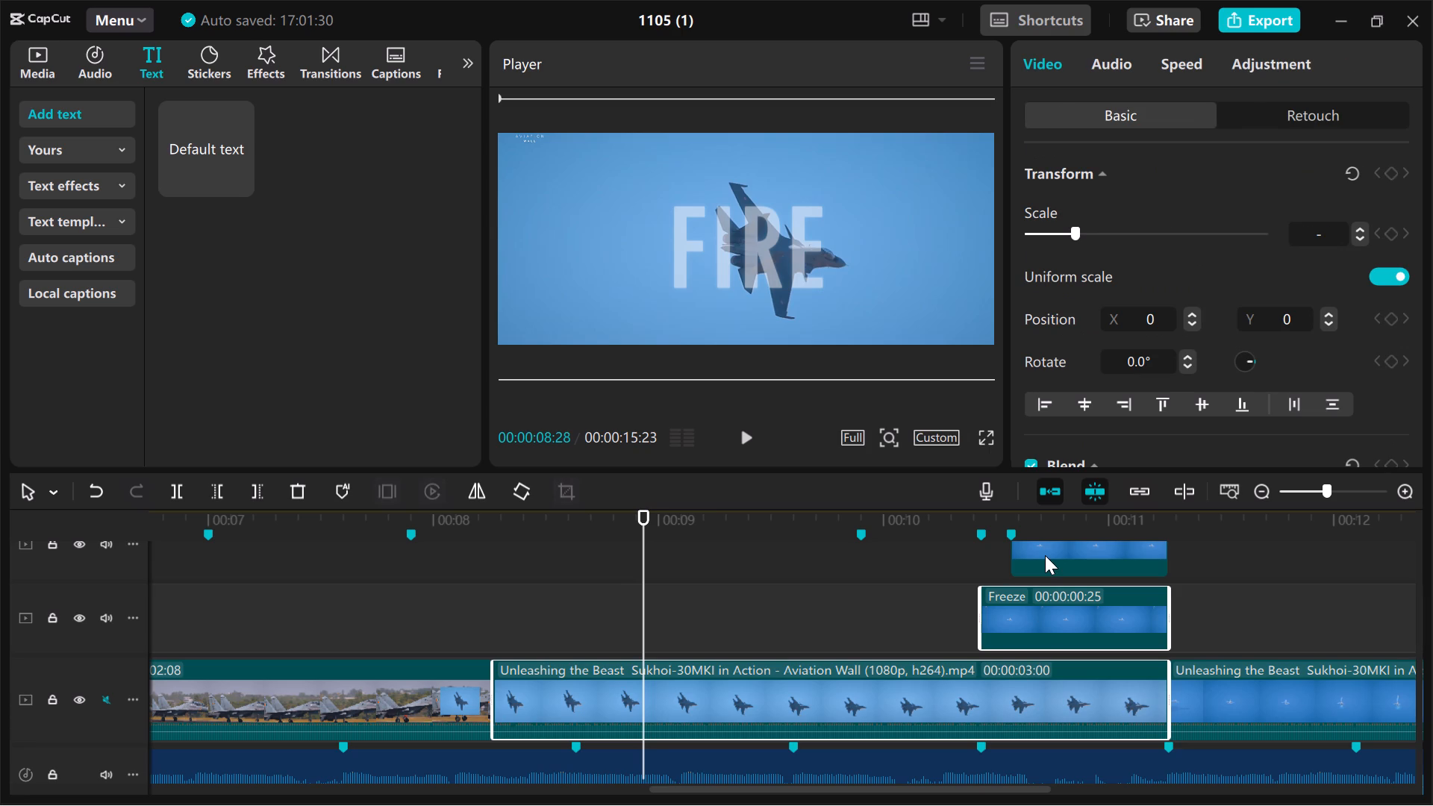
right_click(975, 692)
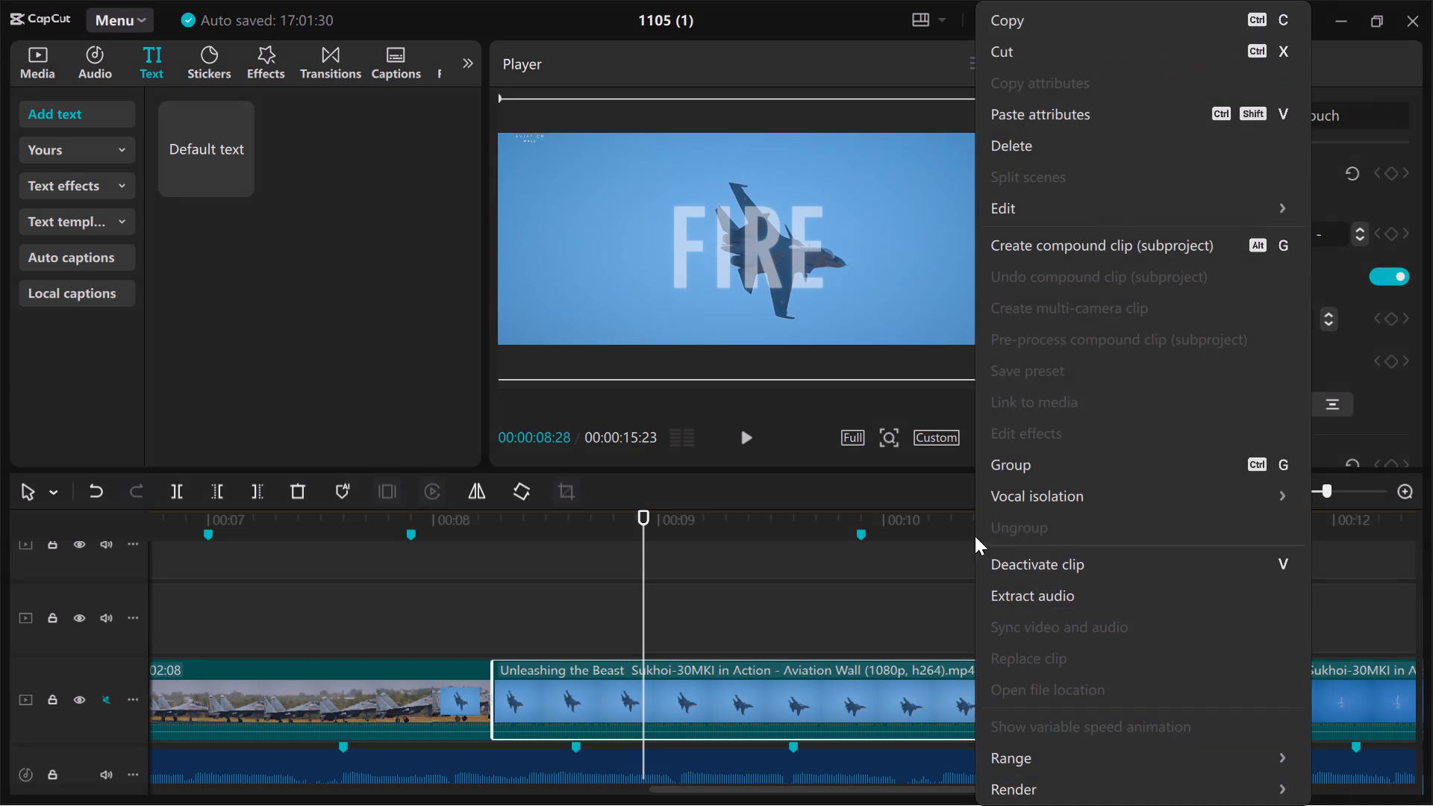
click(1112, 238)
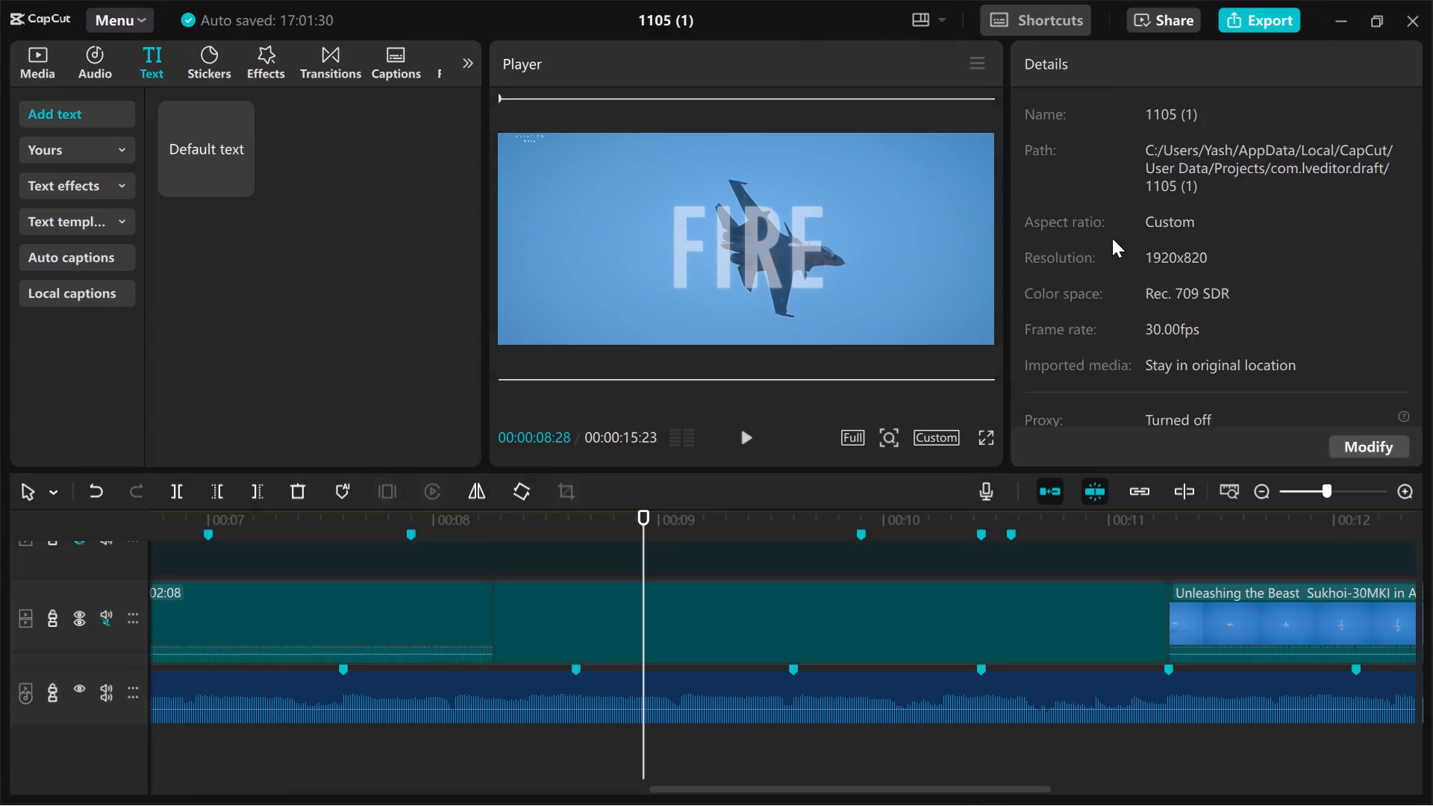
Play the whole edit from 00:00:00:00 to its end to review it with both compound clips.
scroll(945, 434, left, 1)
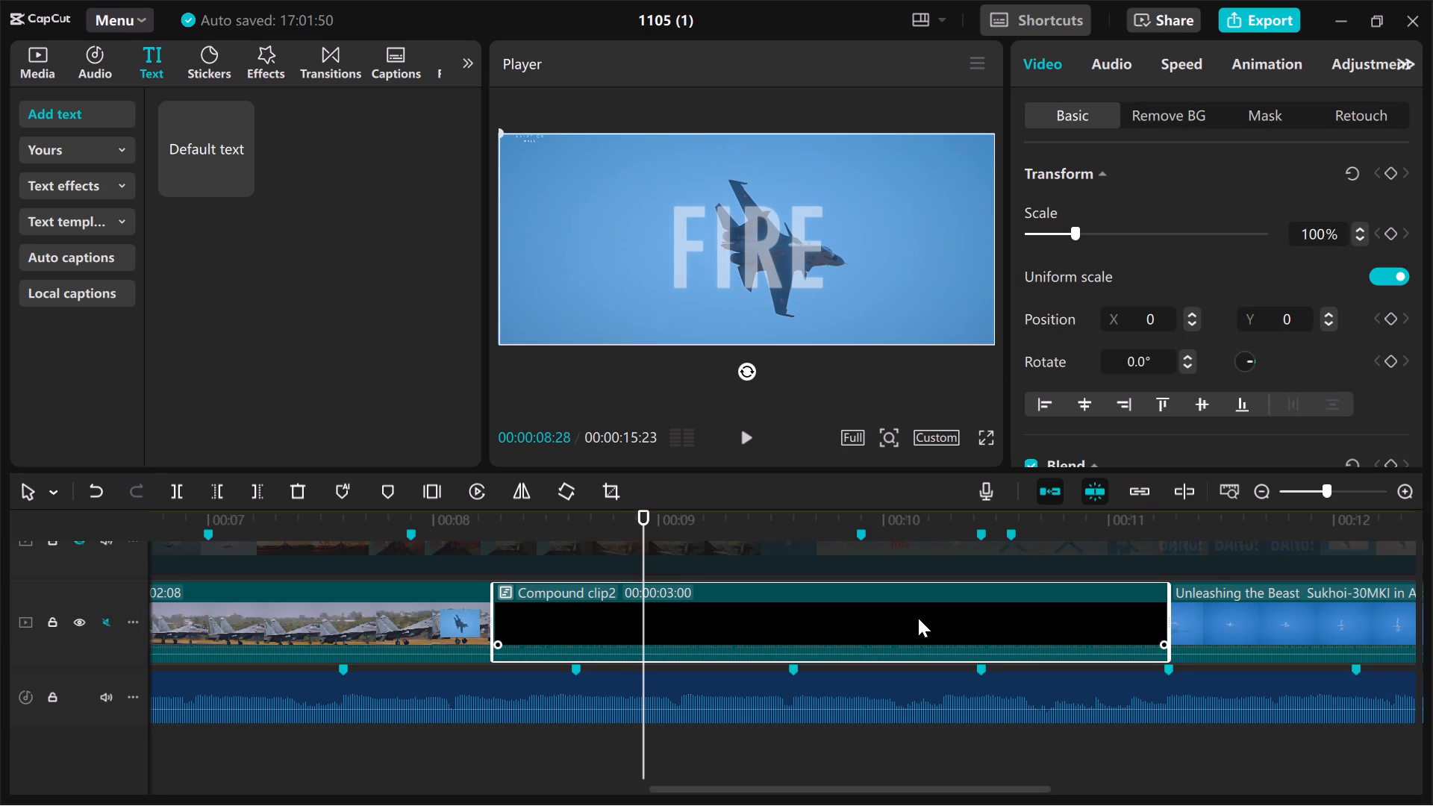
scroll(918, 618, left, 3)
scroll(918, 618, up, 1)
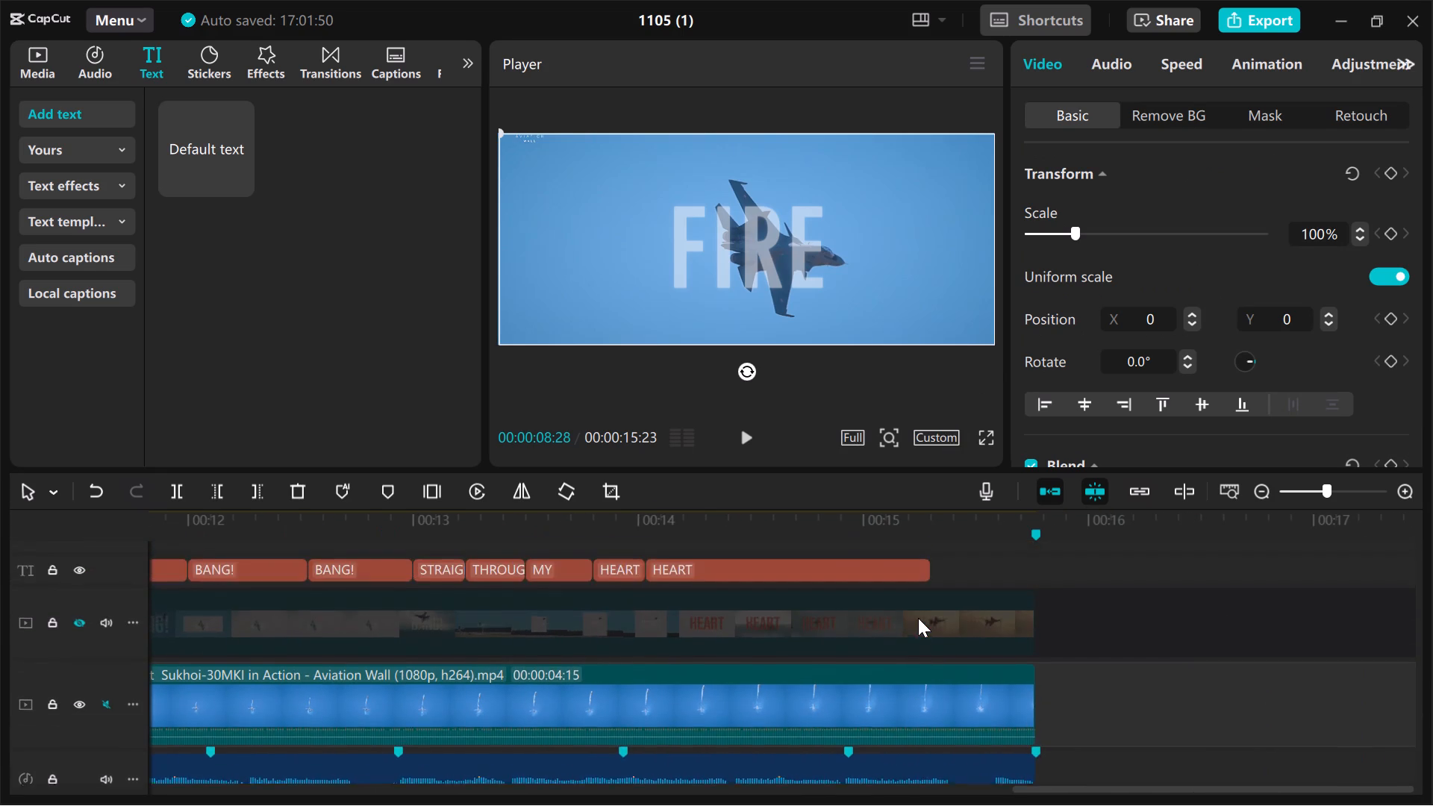
scroll(918, 618, up, 1)
scroll(918, 618, right, 6)
click(172, 568)
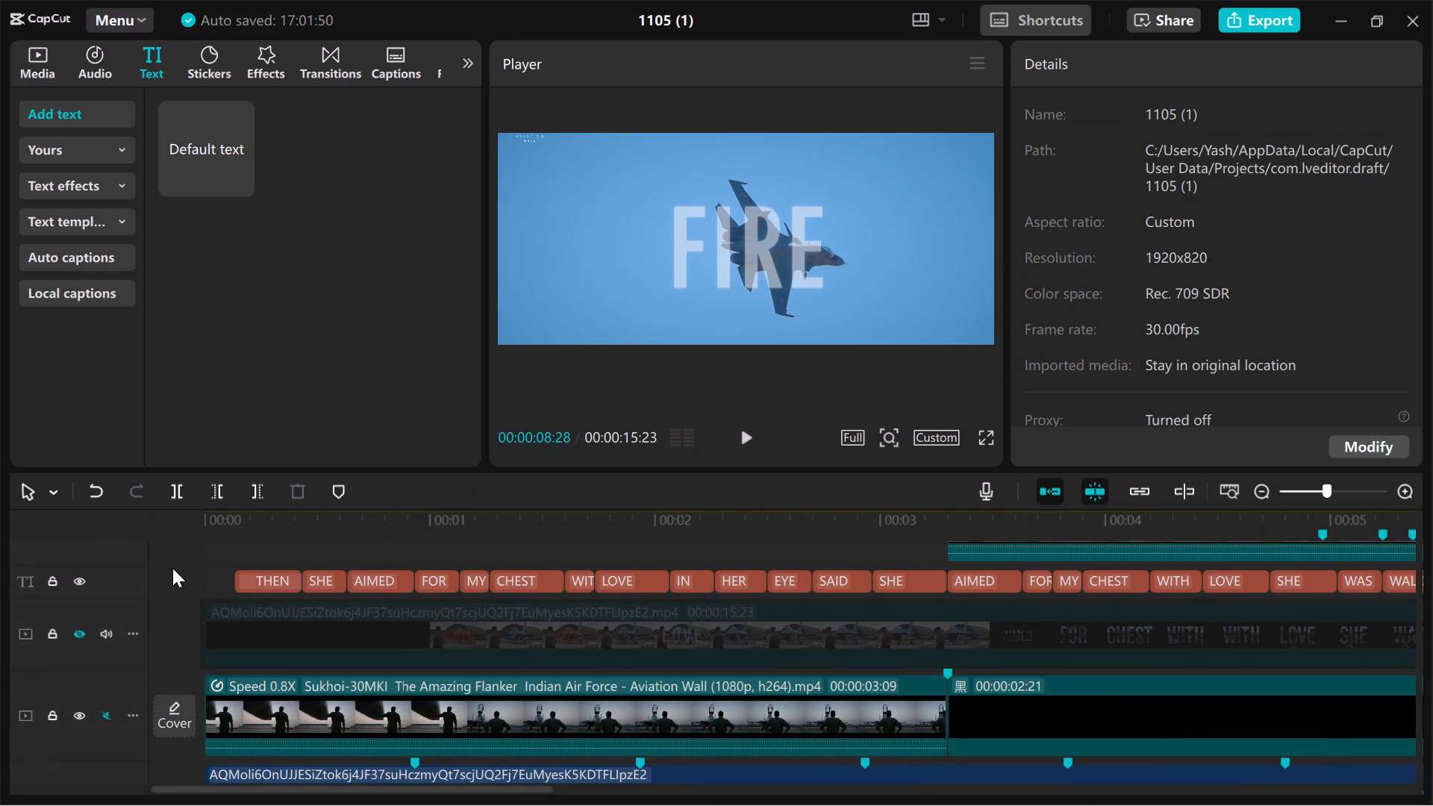
key(space)
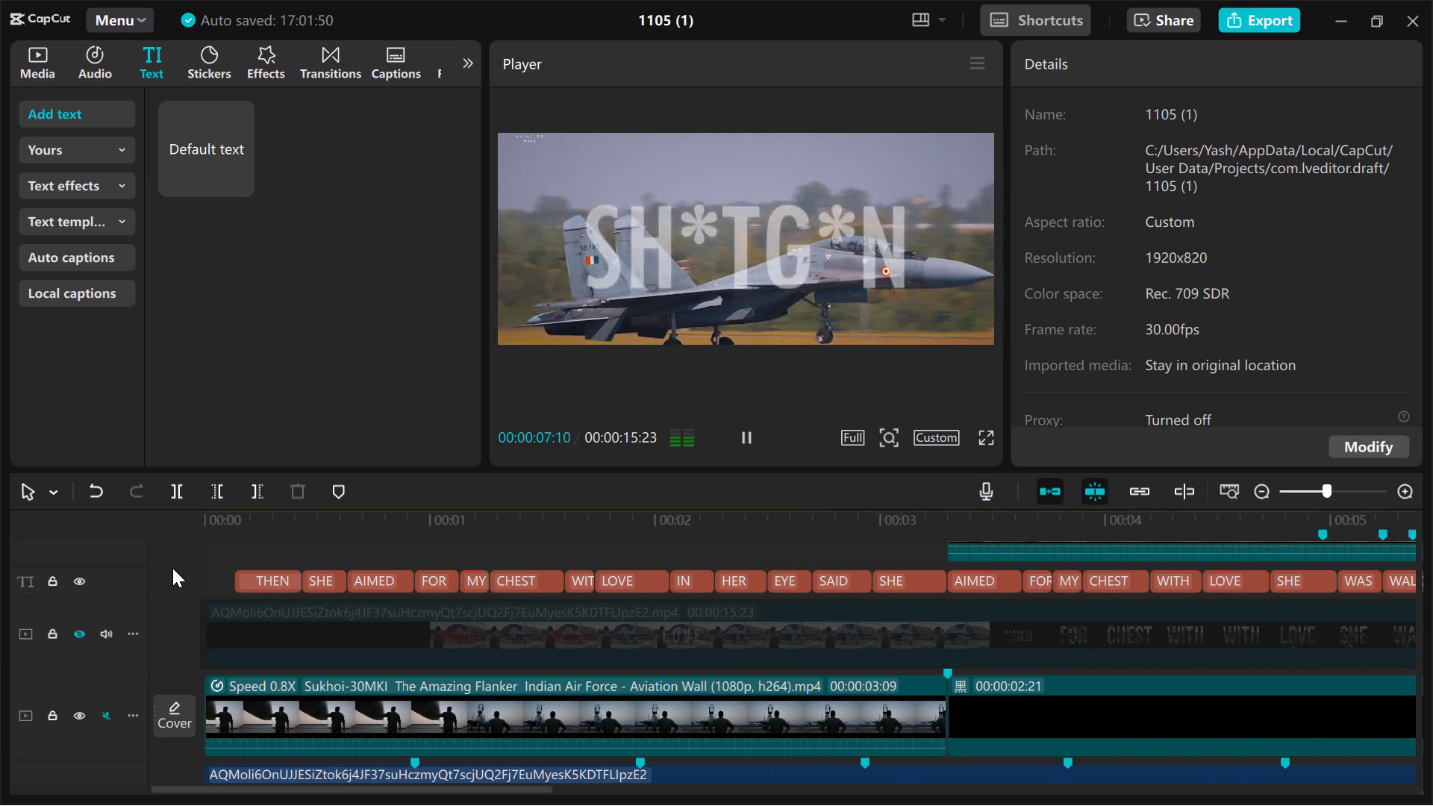
scroll(172, 568, left, 1)
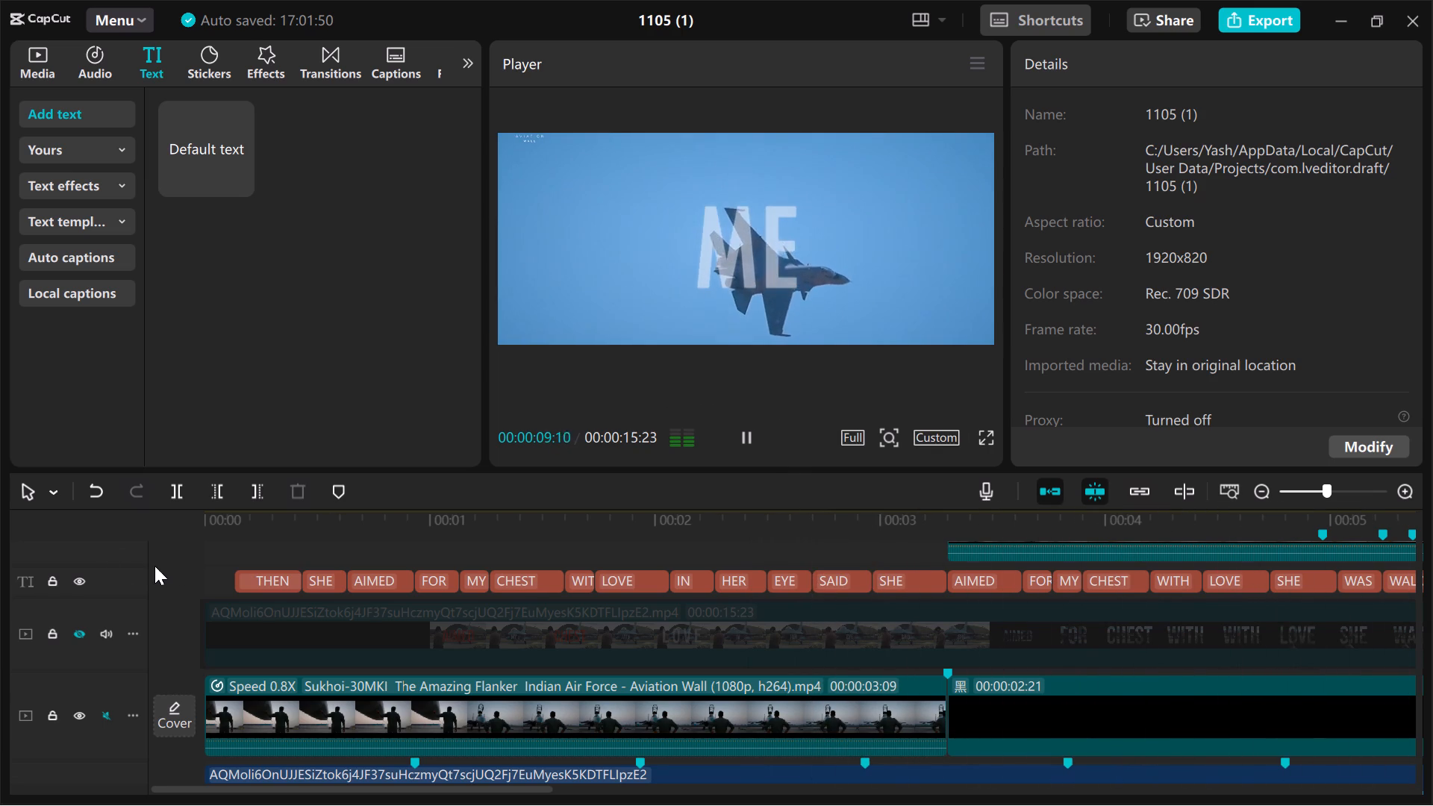
scroll(613, 656, up, 1)
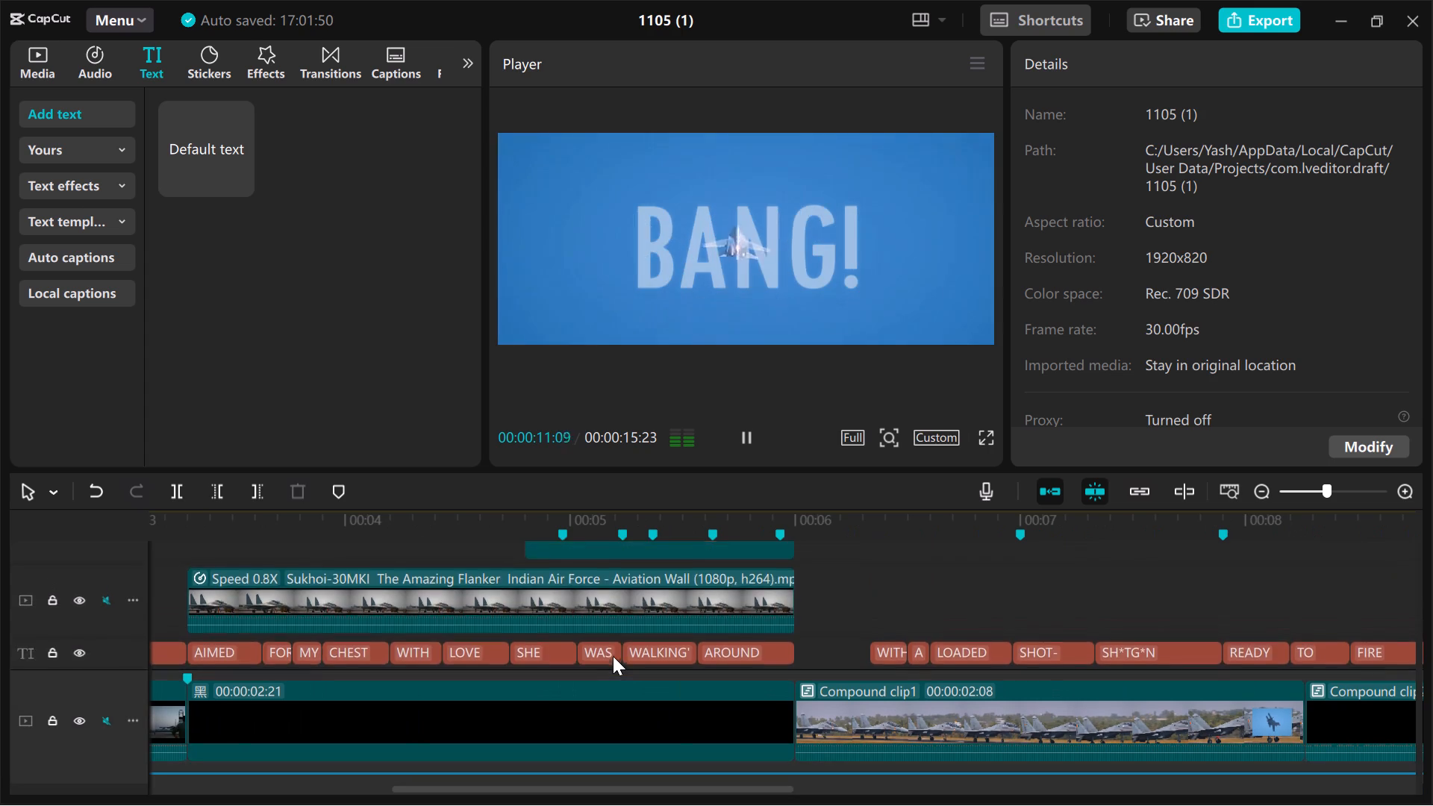
scroll(613, 656, up, 1)
scroll(613, 656, down, 1)
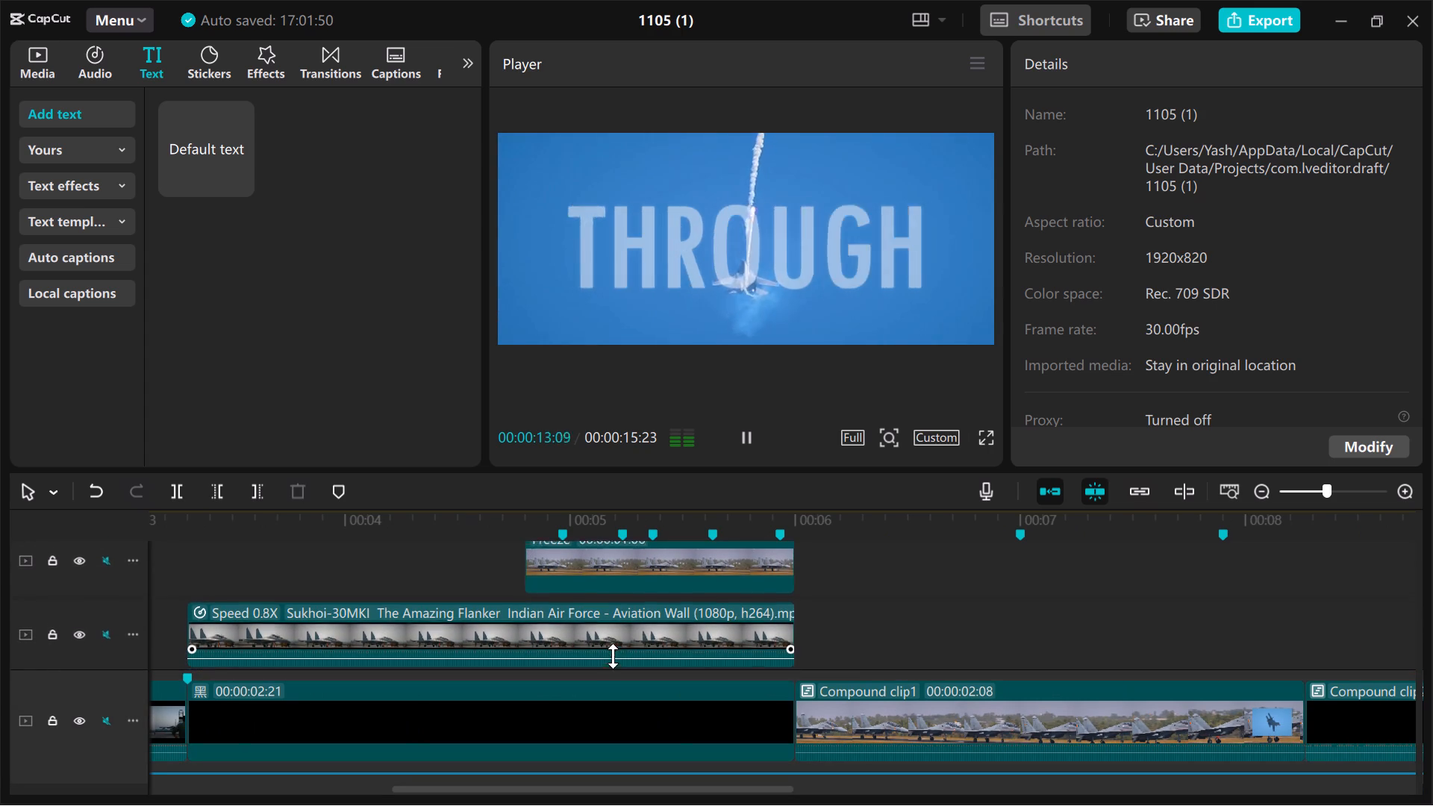
scroll(613, 656, down, 2)
Combine the 00:00:02:21 black clip, the 0.8X parked-jets clip above it, its freeze-frame clip and the FIRE caption into one compound clip.
click(643, 570)
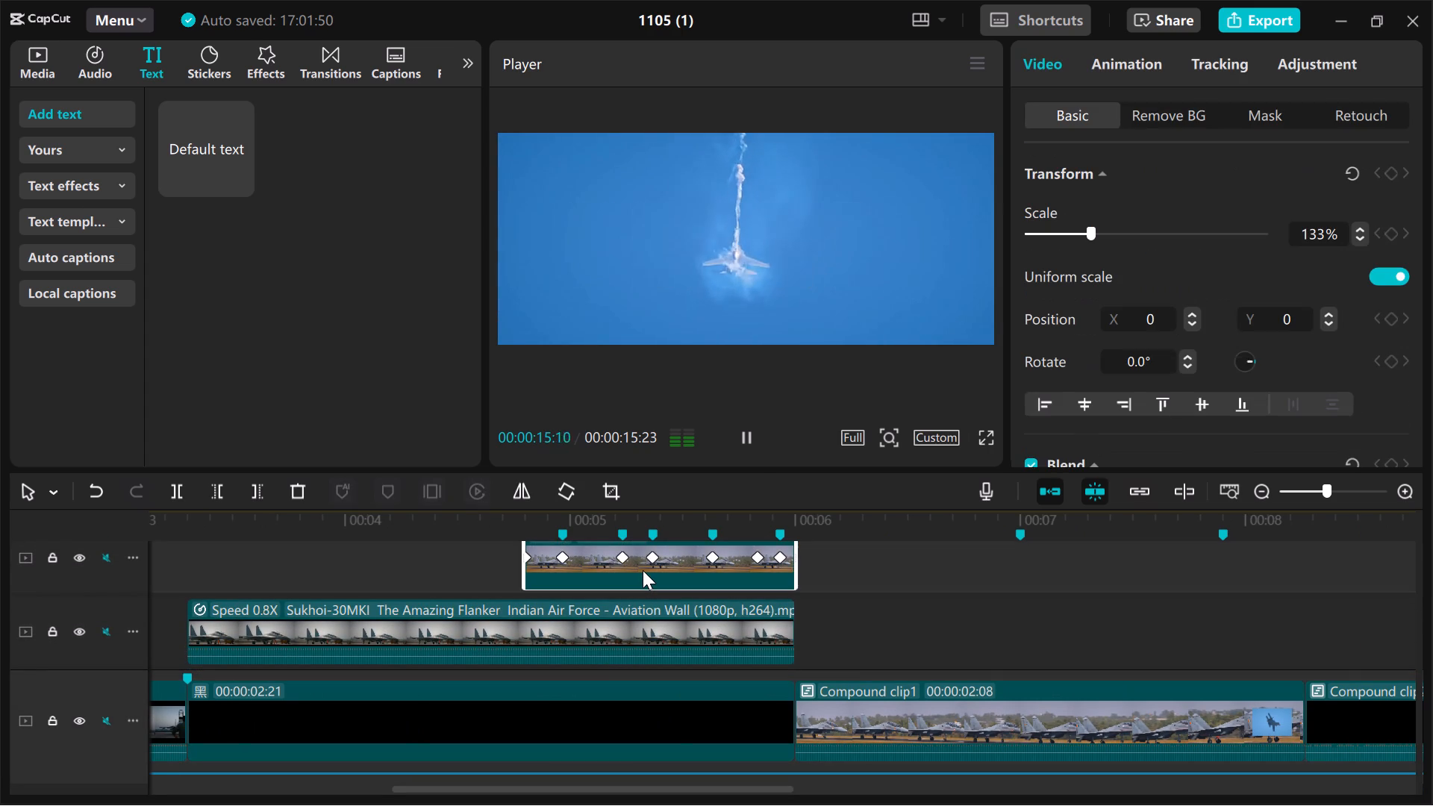
scroll(643, 570, right, 3)
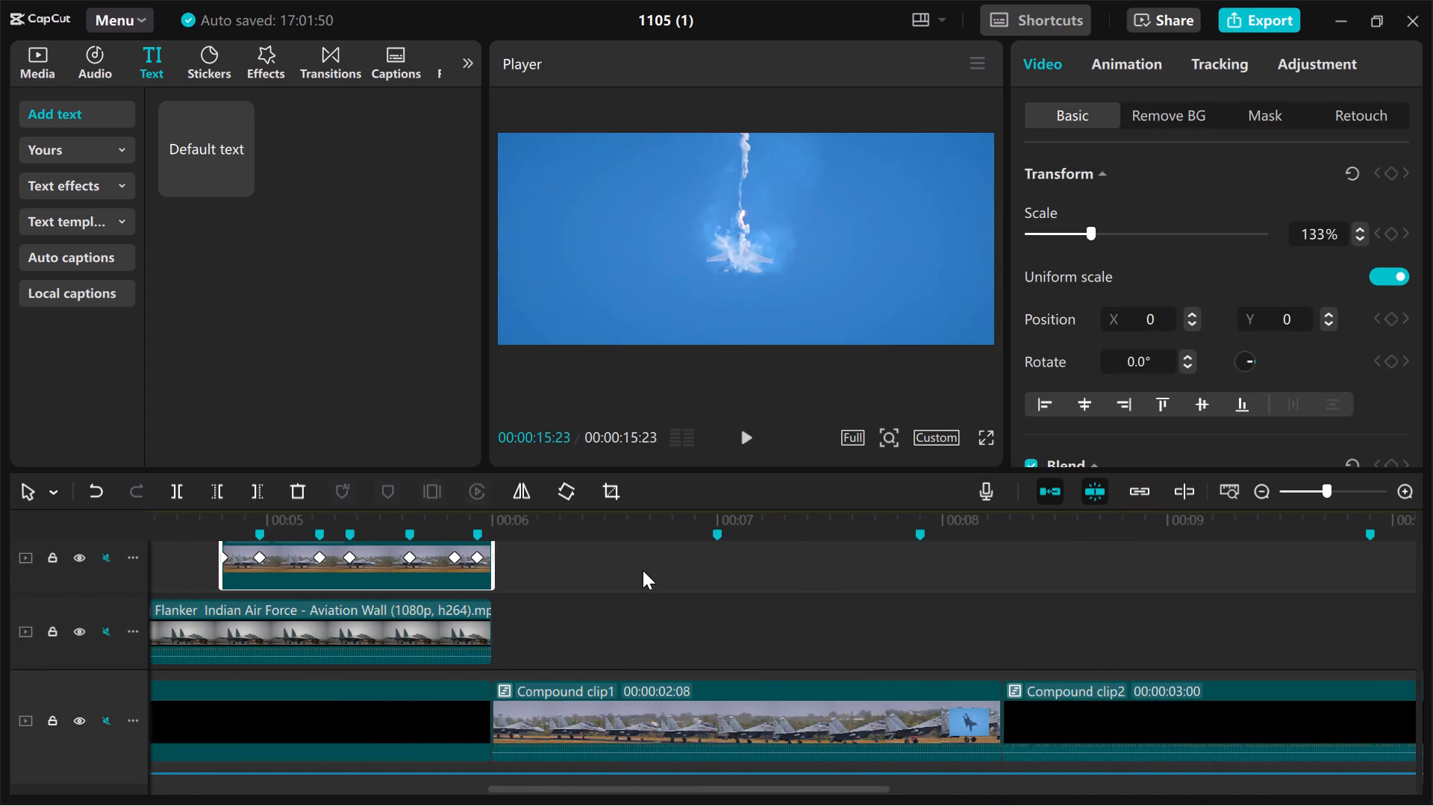
scroll(643, 570, right, 1)
scroll(643, 570, down, 1)
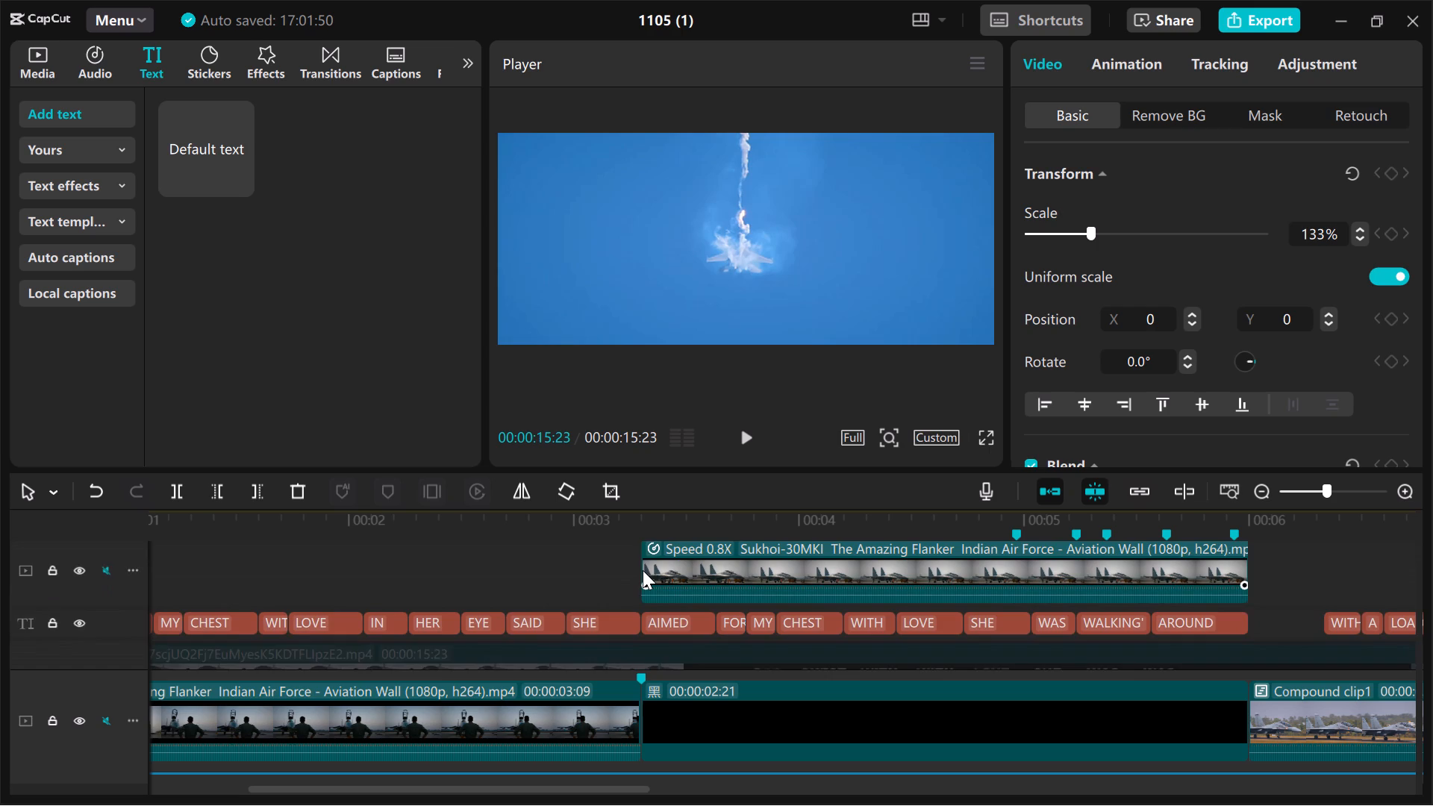
scroll(643, 570, up, 1)
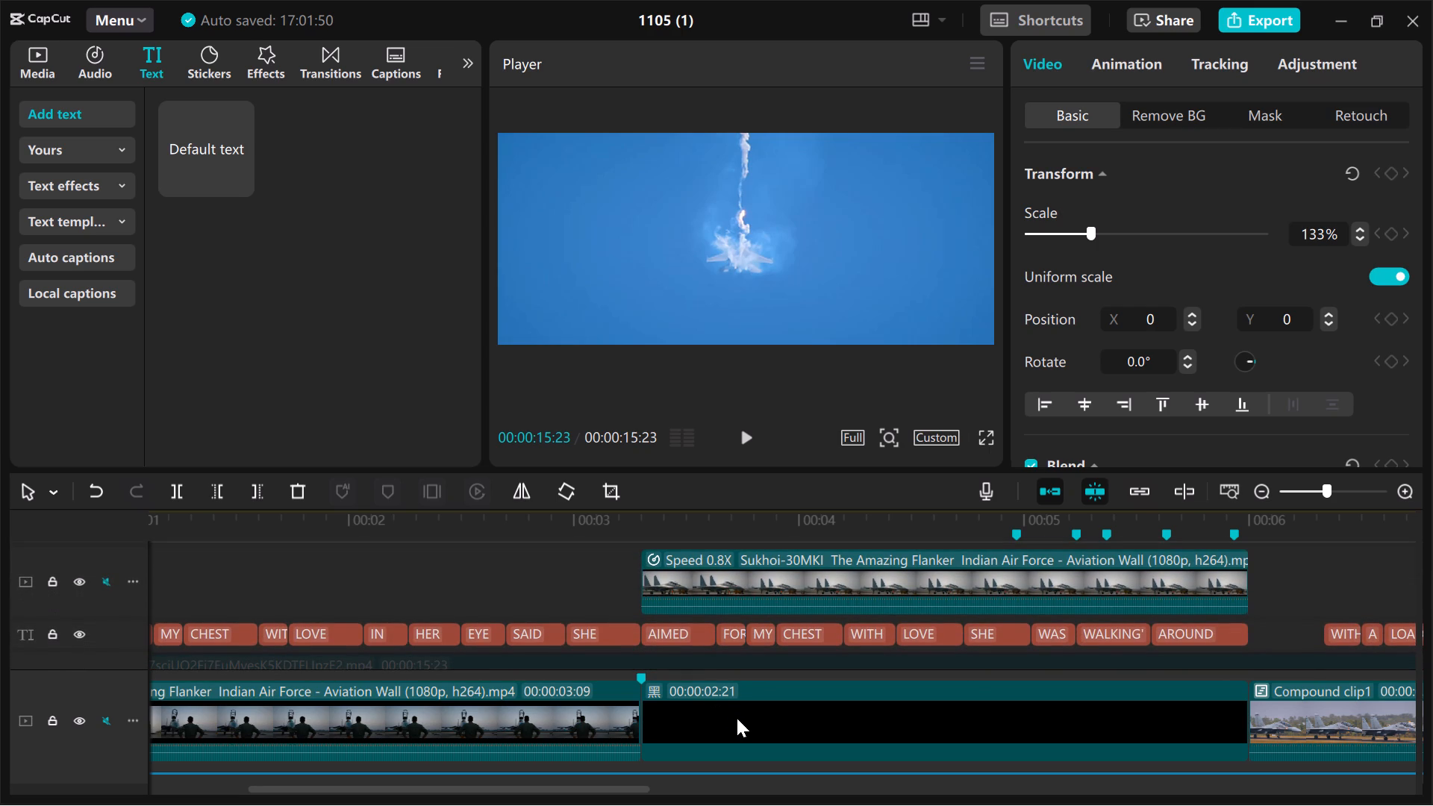
ctrl+scroll(940, 646, up, 1)
ctrl+click(940, 646)
ctrl+scroll(940, 646, right, 1)
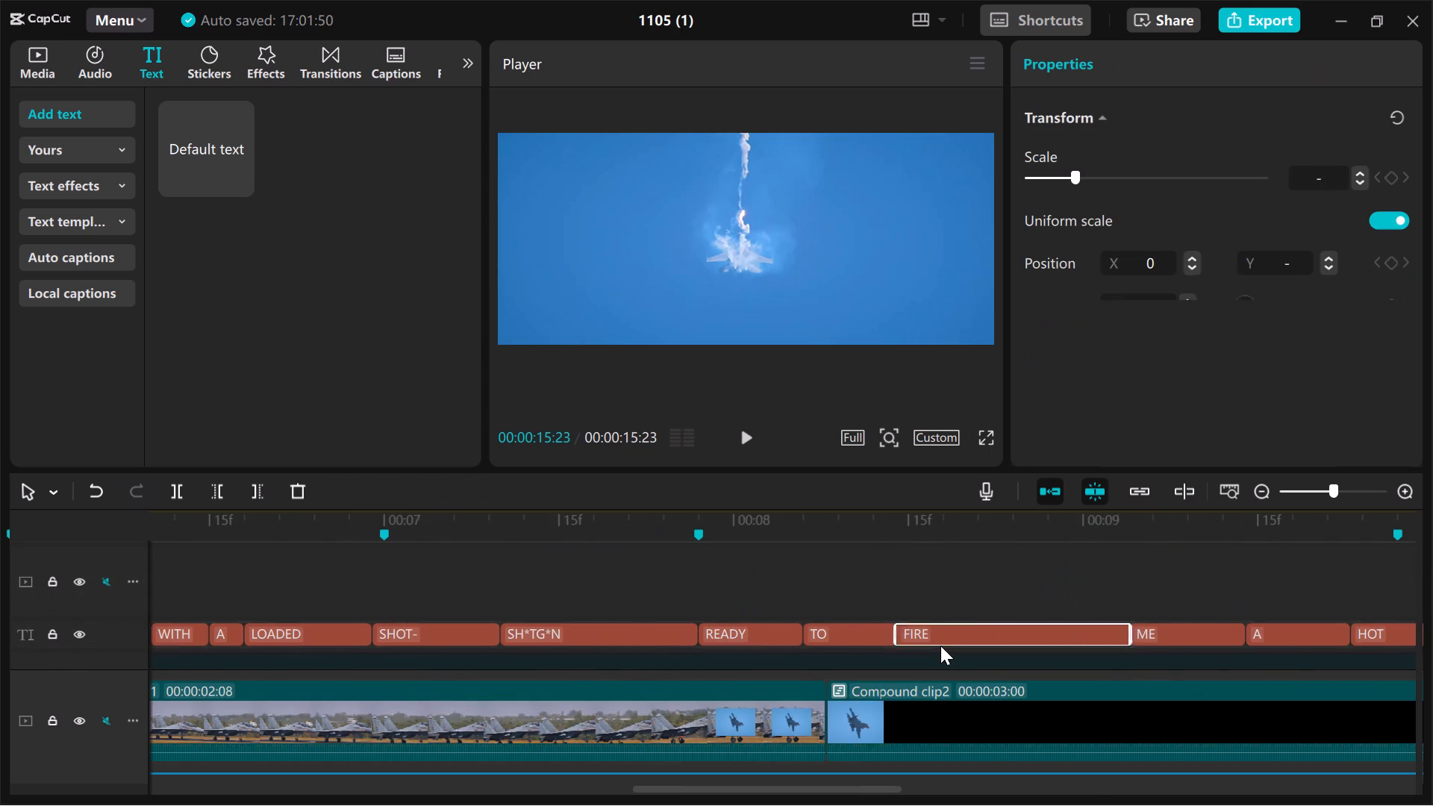
ctrl+scroll(940, 646, right, 1)
scroll(940, 646, right, 5)
scroll(940, 646, left, 1)
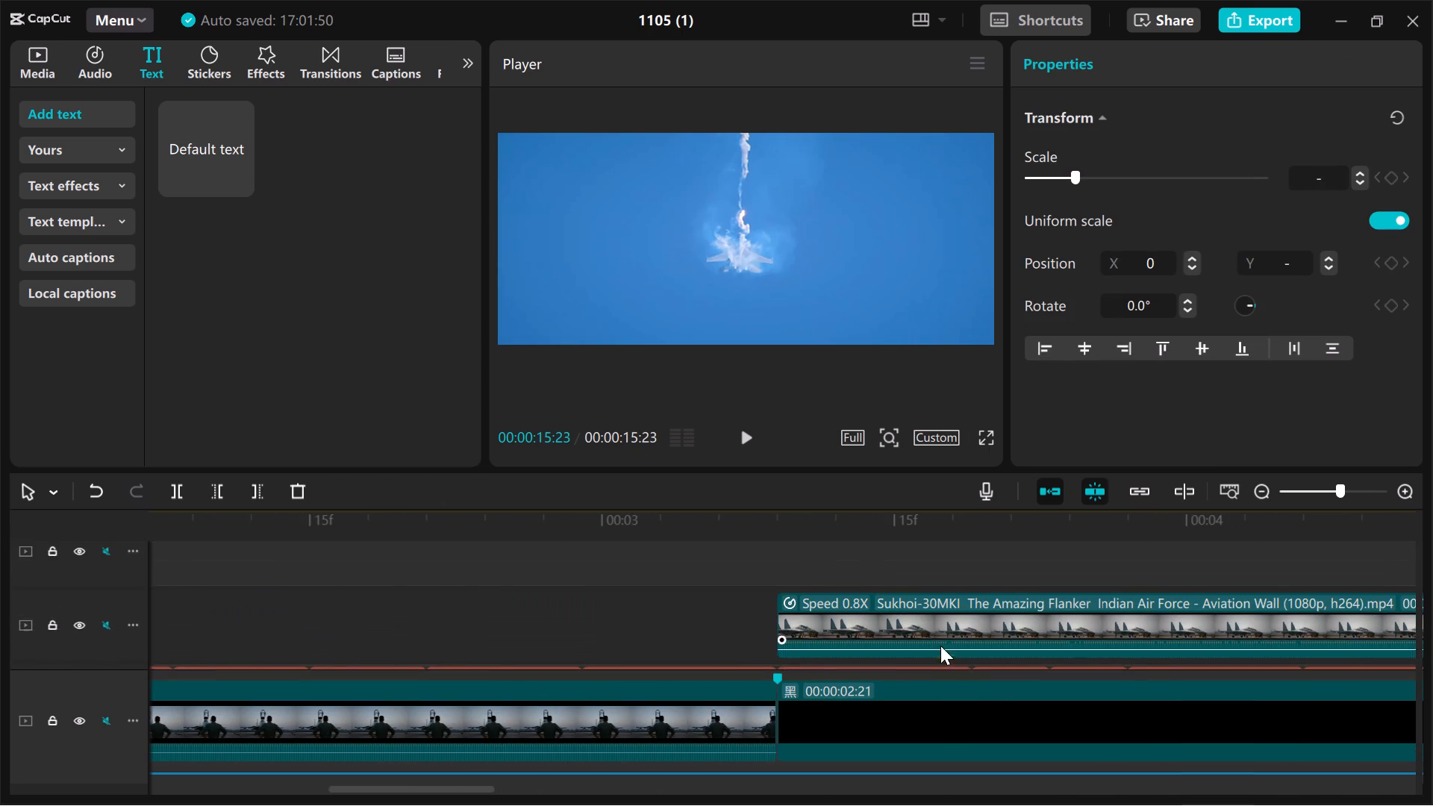
scroll(940, 646, left, 1)
ctrl+click(930, 610)
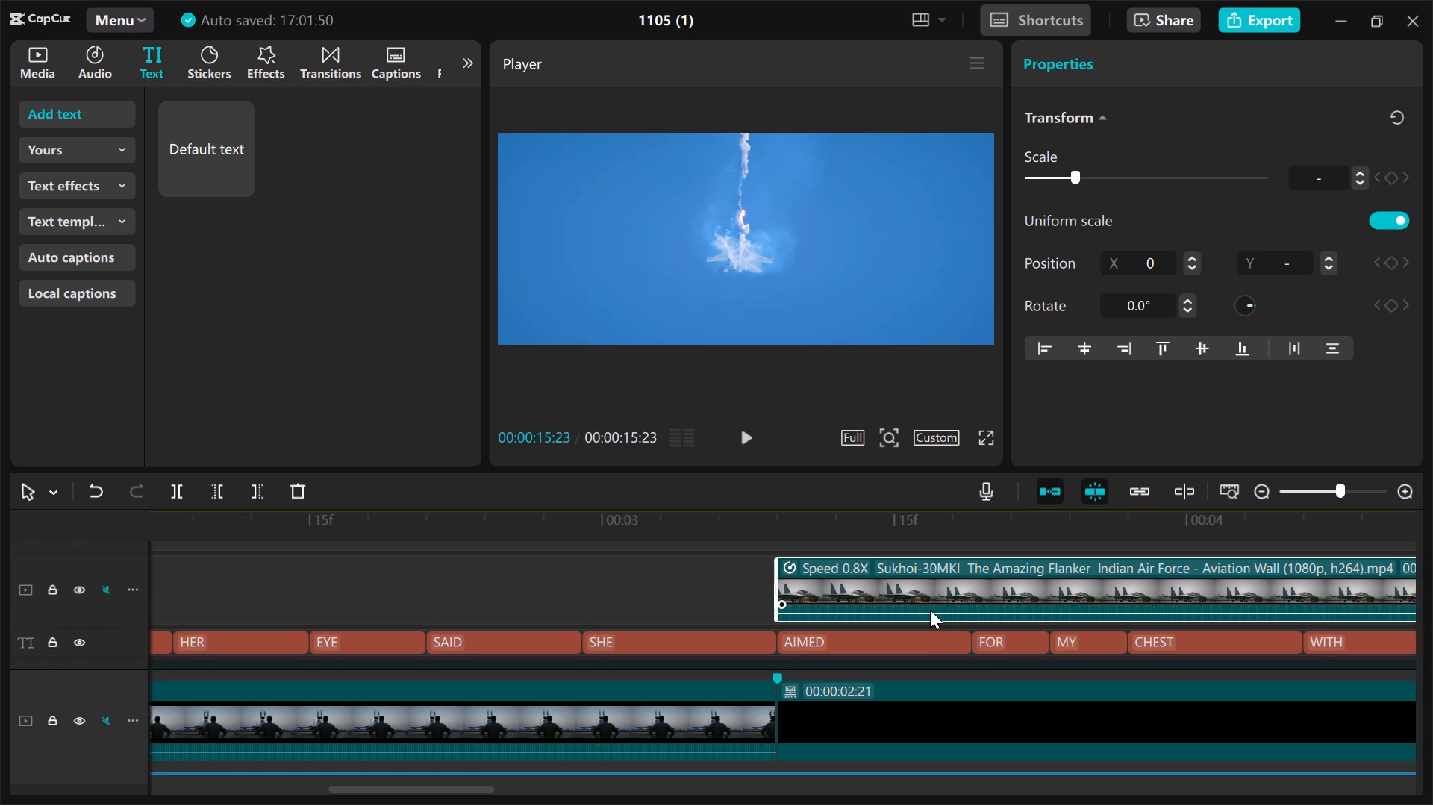
scroll(930, 610, left, 1)
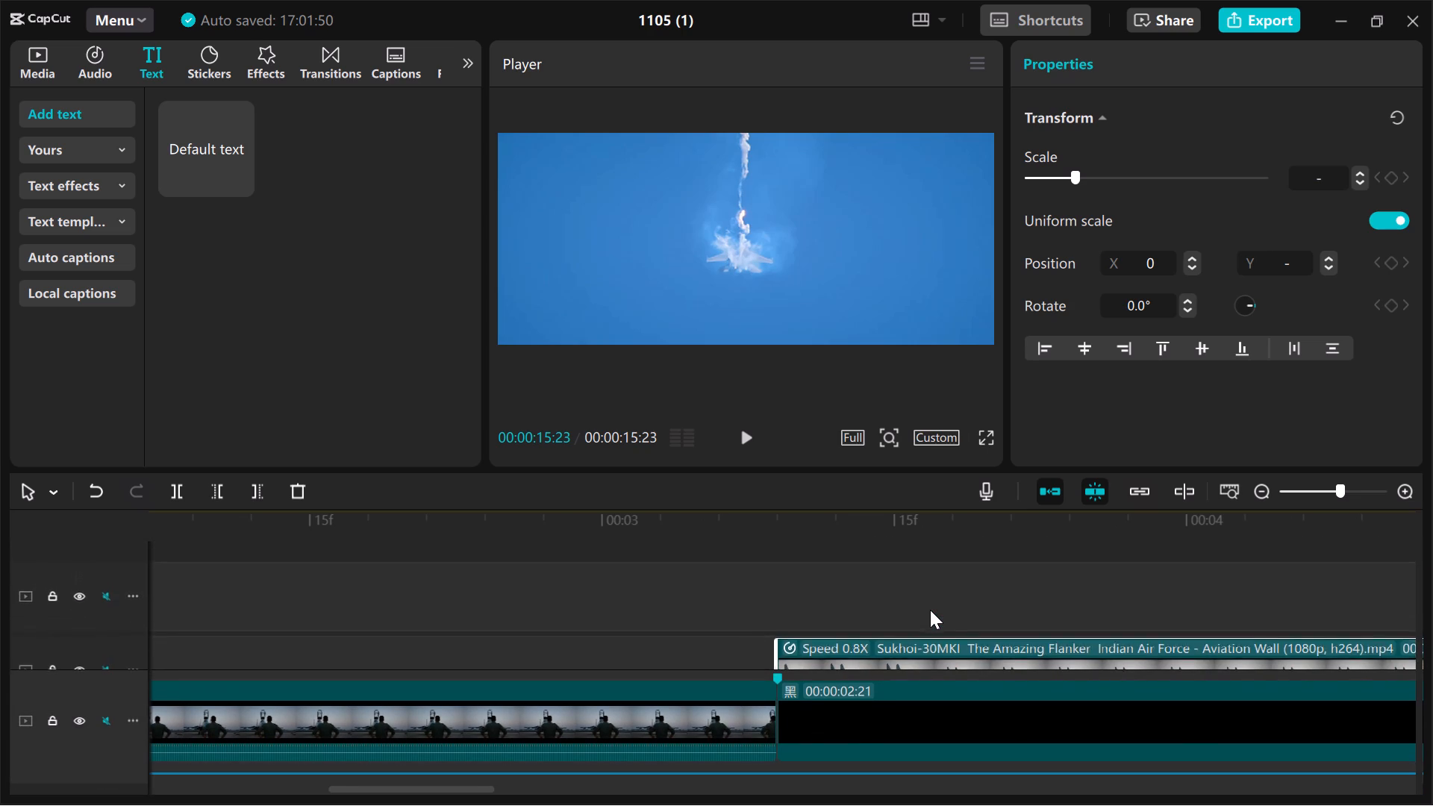
scroll(930, 610, left, 1)
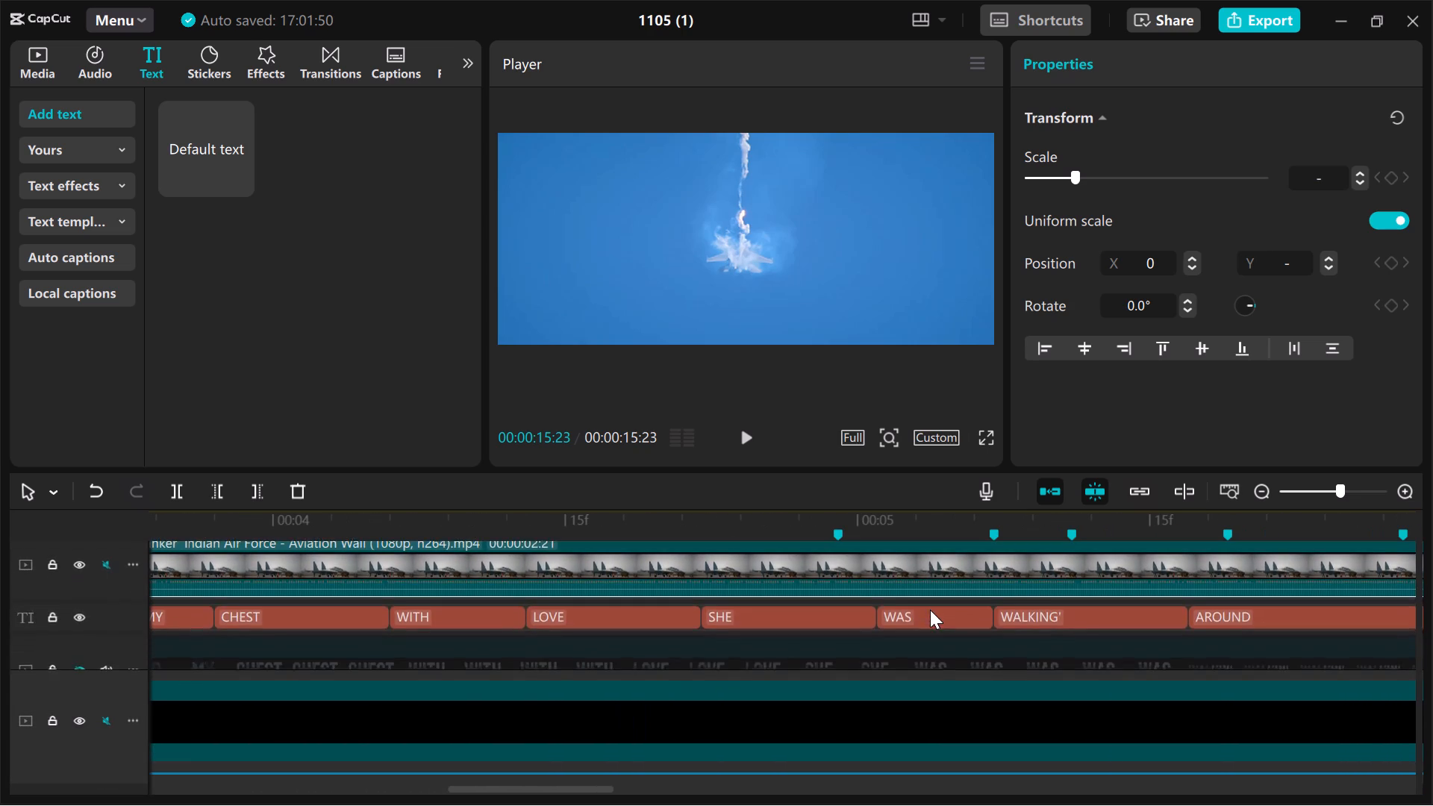
scroll(930, 610, left, 2)
scroll(930, 610, down, 1)
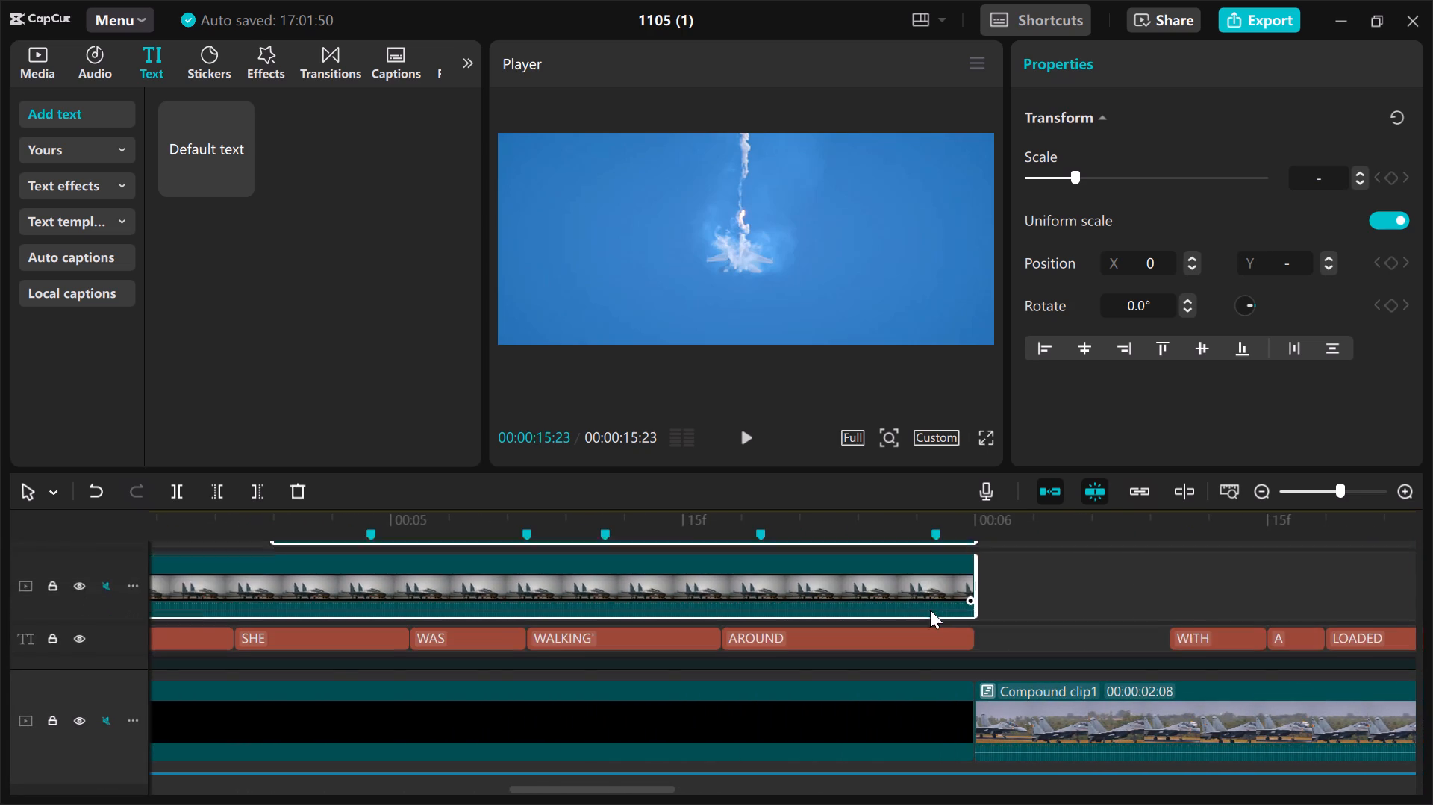
scroll(930, 610, down, 1)
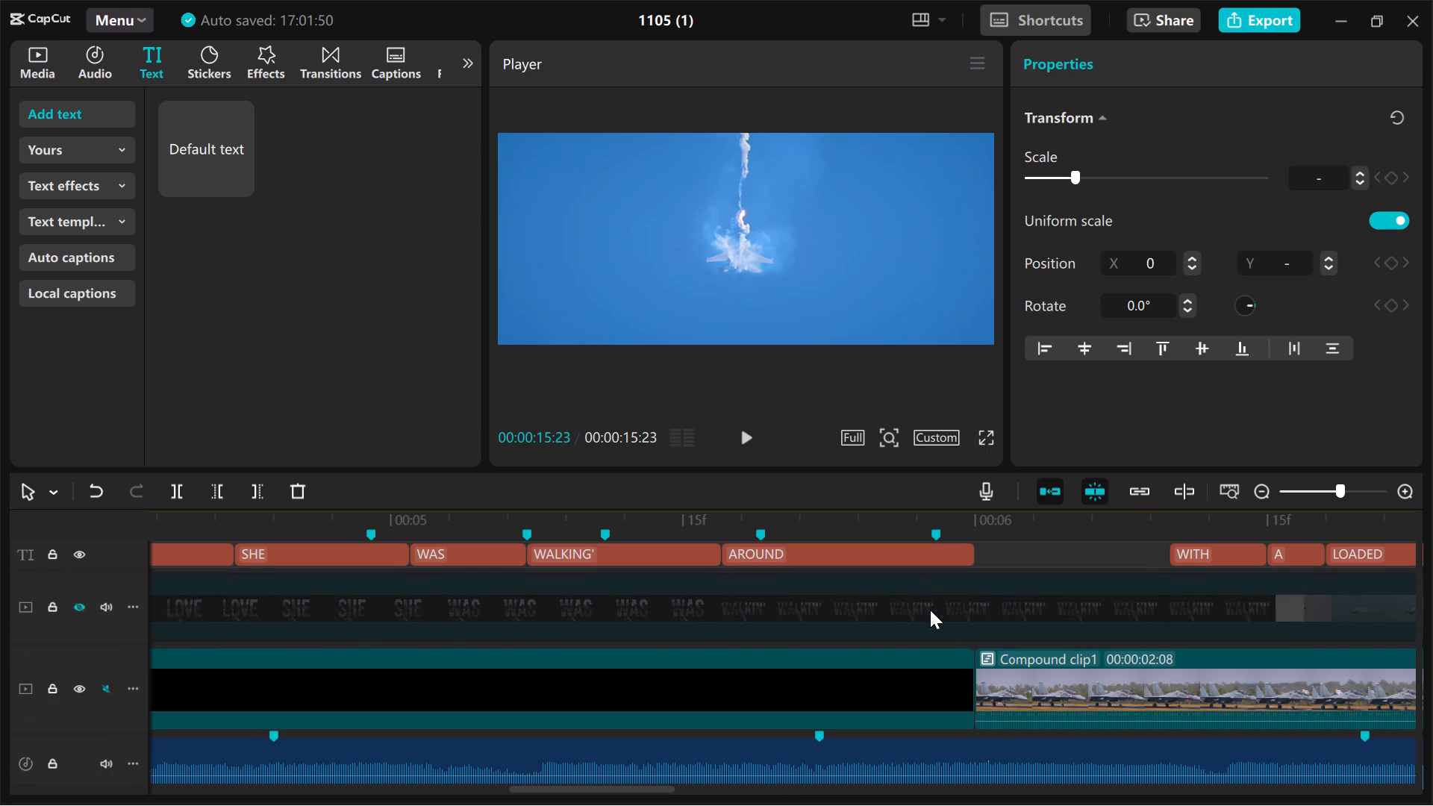
ctrl+click(922, 685)
right_click(885, 679)
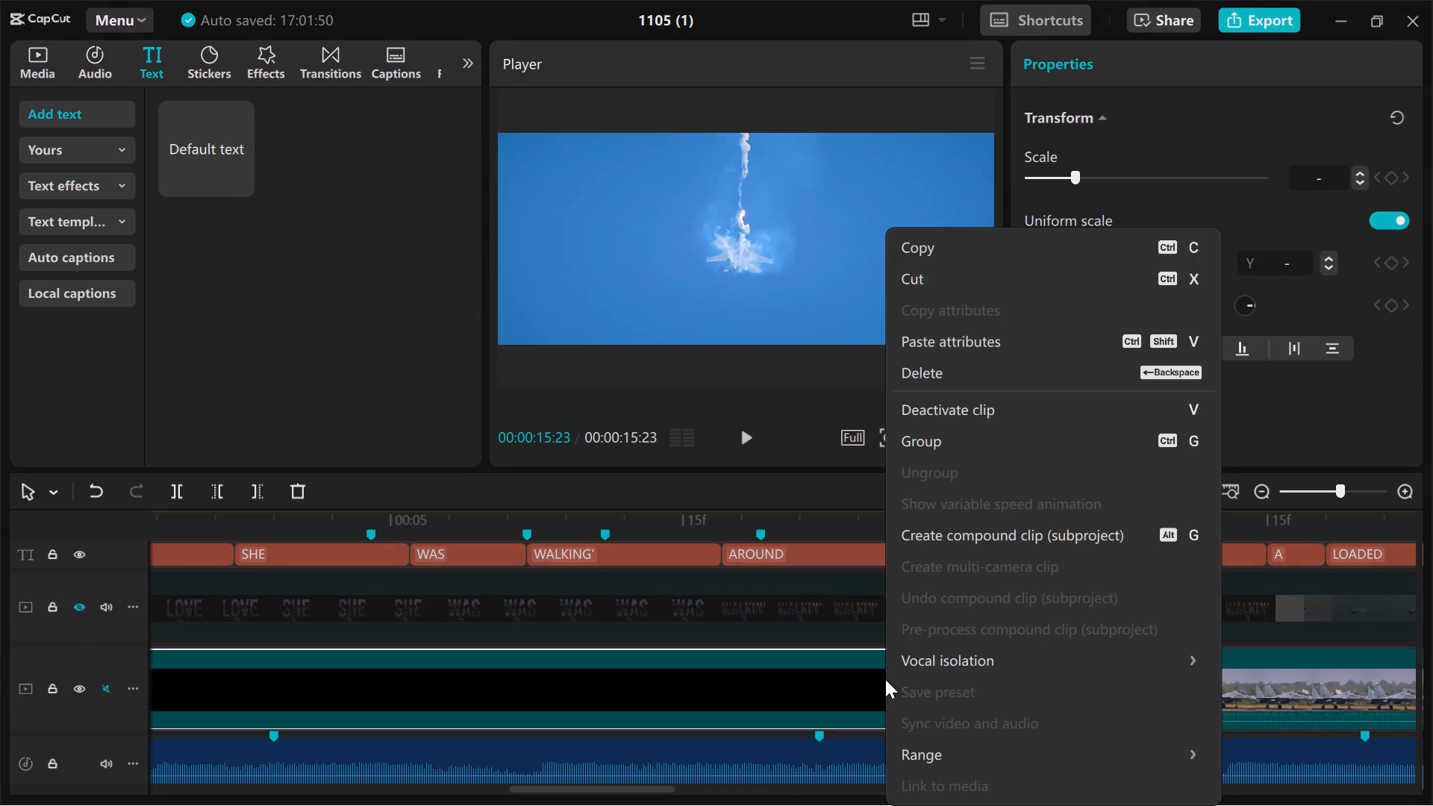
click(975, 534)
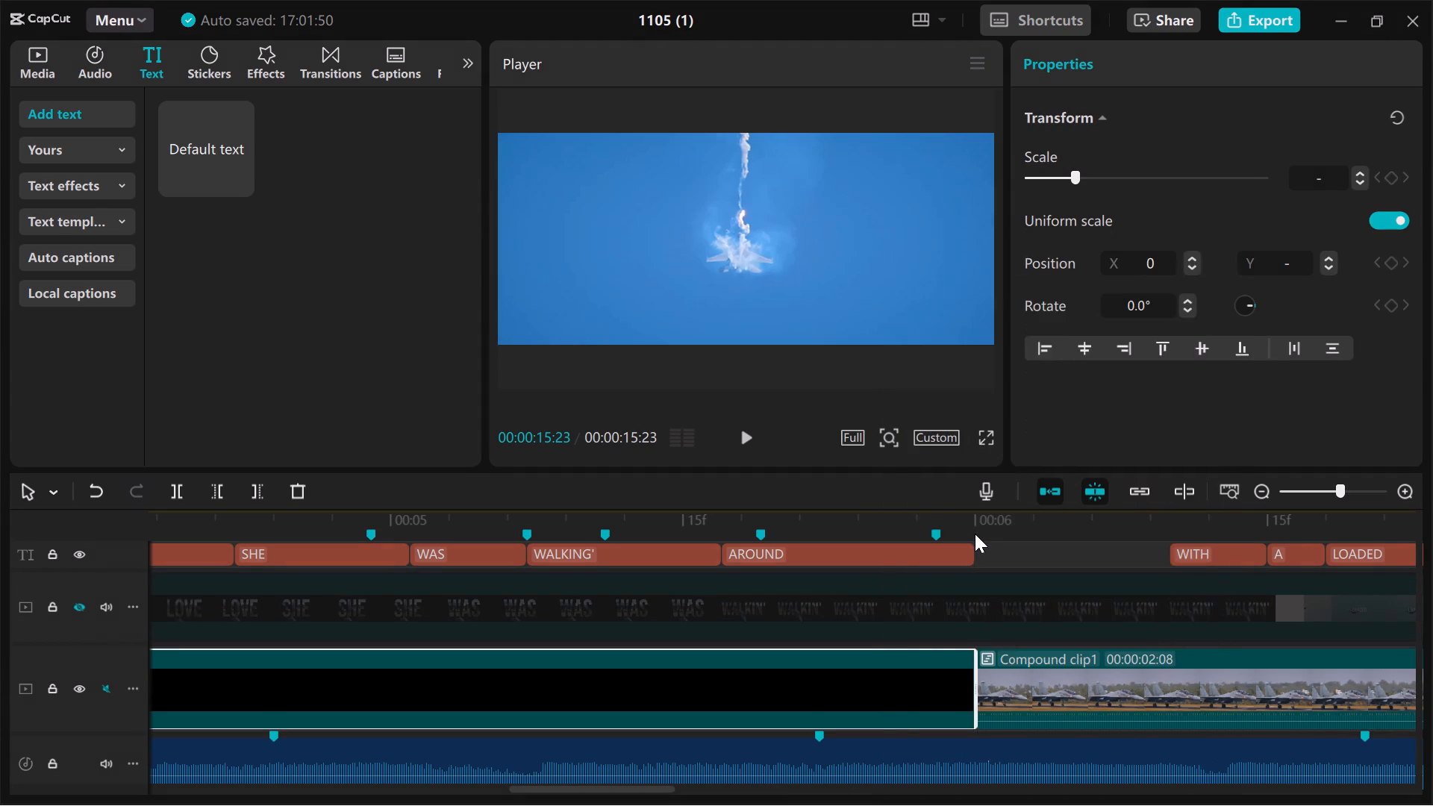
Play the edit from 00:00:00:00 to about 00:00:09:03 to check the newest compound clip.
scroll(850, 587, up, 2)
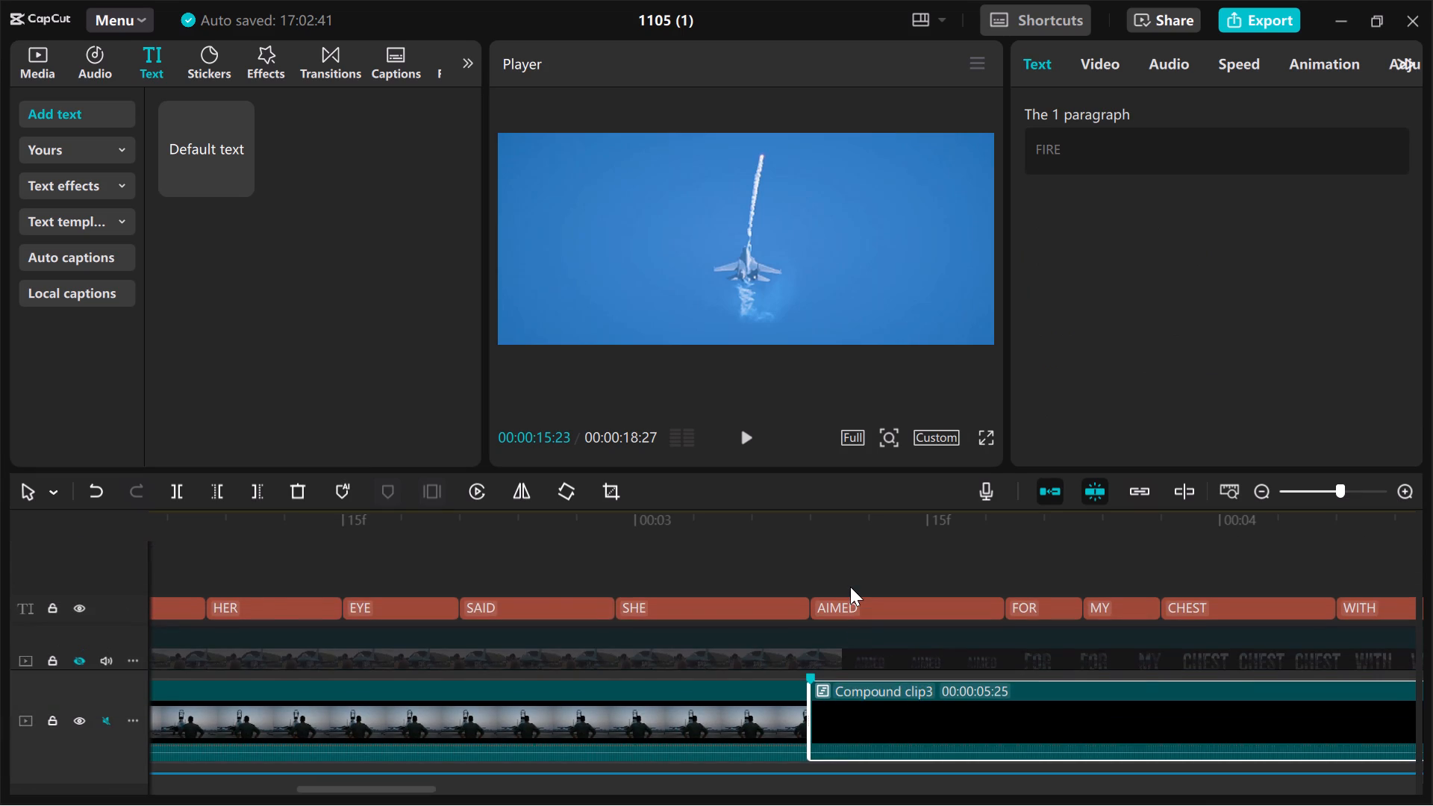
scroll(850, 587, right, 2)
scroll(572, 564, right, 5)
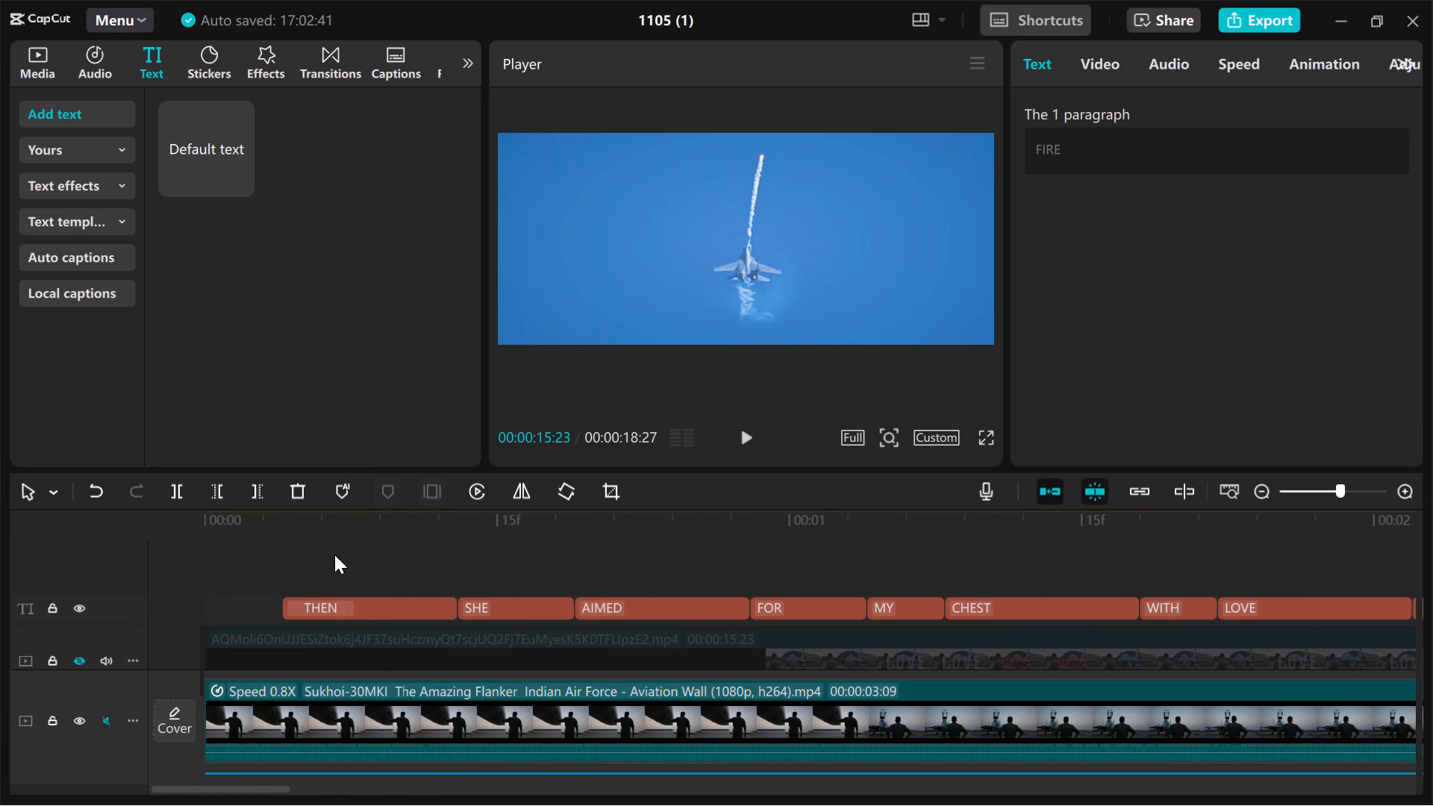
click(178, 564)
key(space)
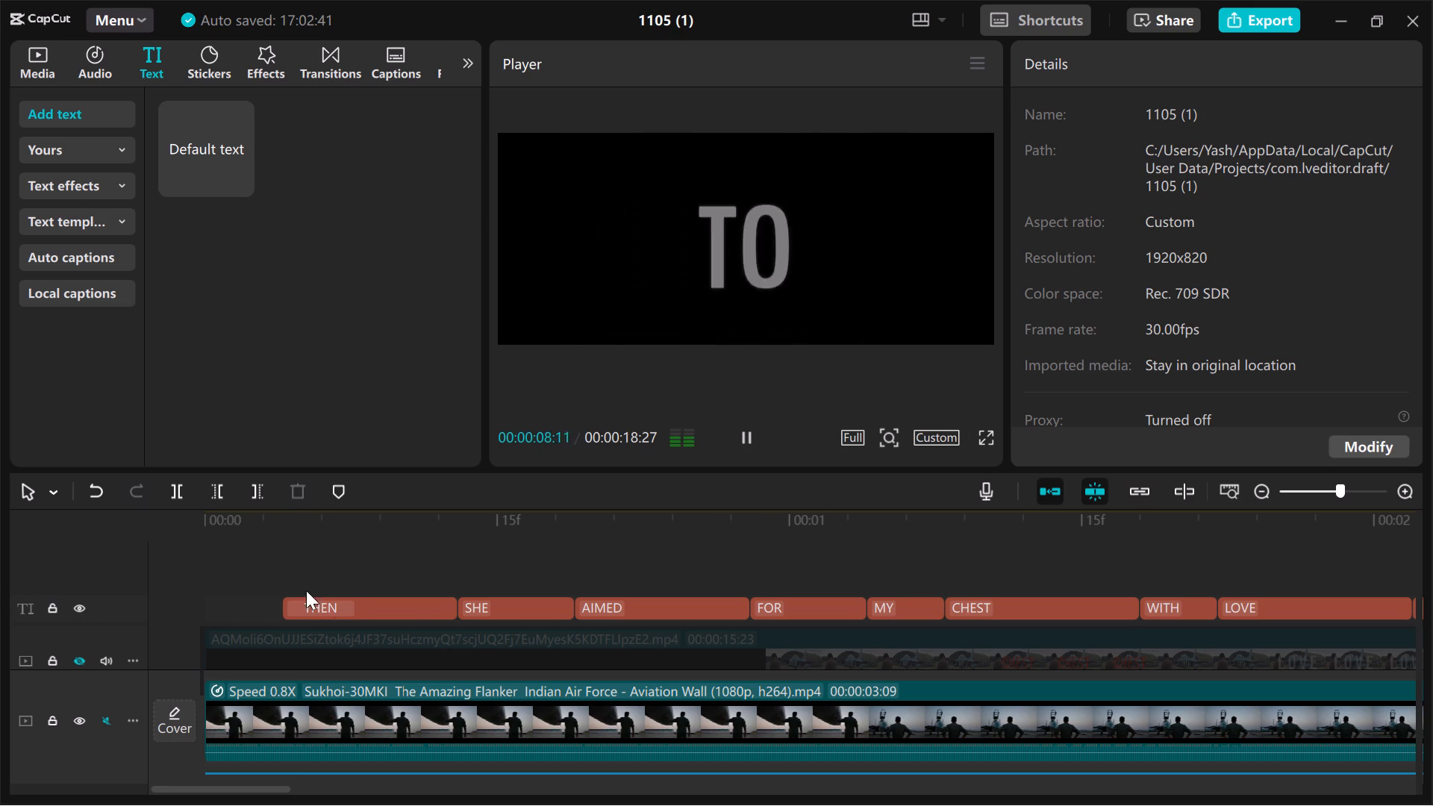
key(space)
Undo grouping the 00:00:02:21 black clip, parked-jets clip, freeze-frame clip and FIRE caption into a compound clip.
key(ctrl+z)
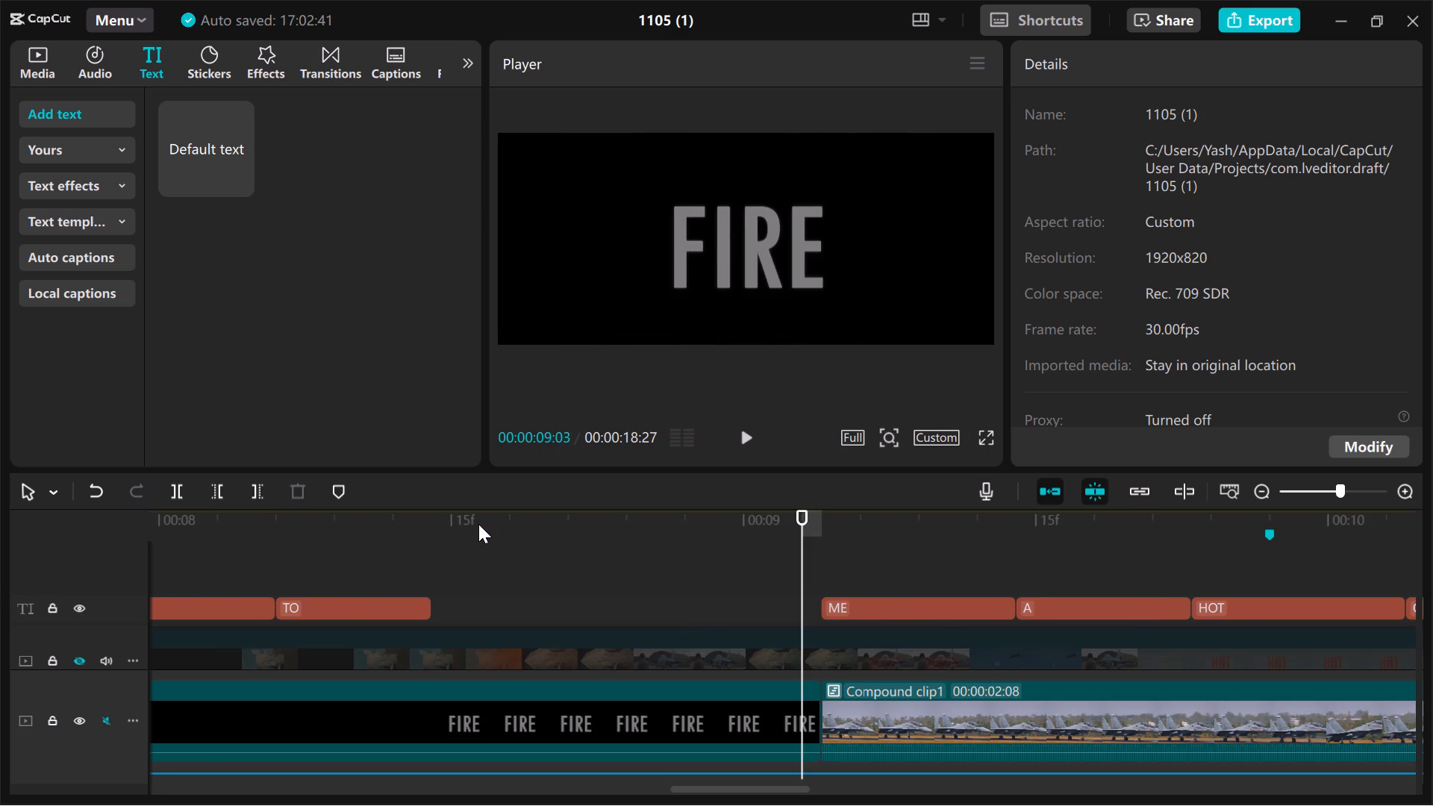
Play the edit from about 00:00:02:04, and again from 00:00:03:02 past 00:00:09, to review the ungrouped section.
scroll(603, 646, right, 1)
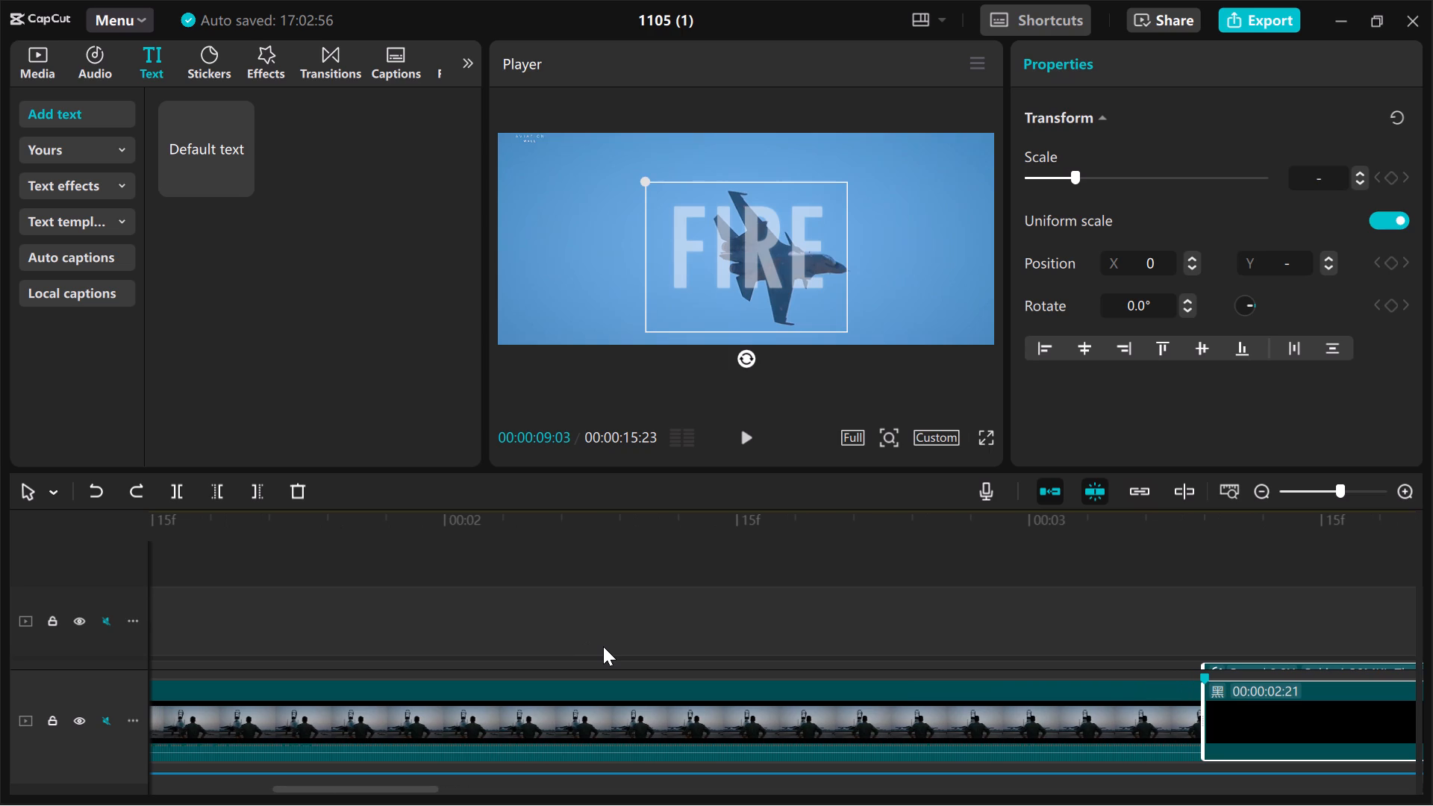
click(521, 567)
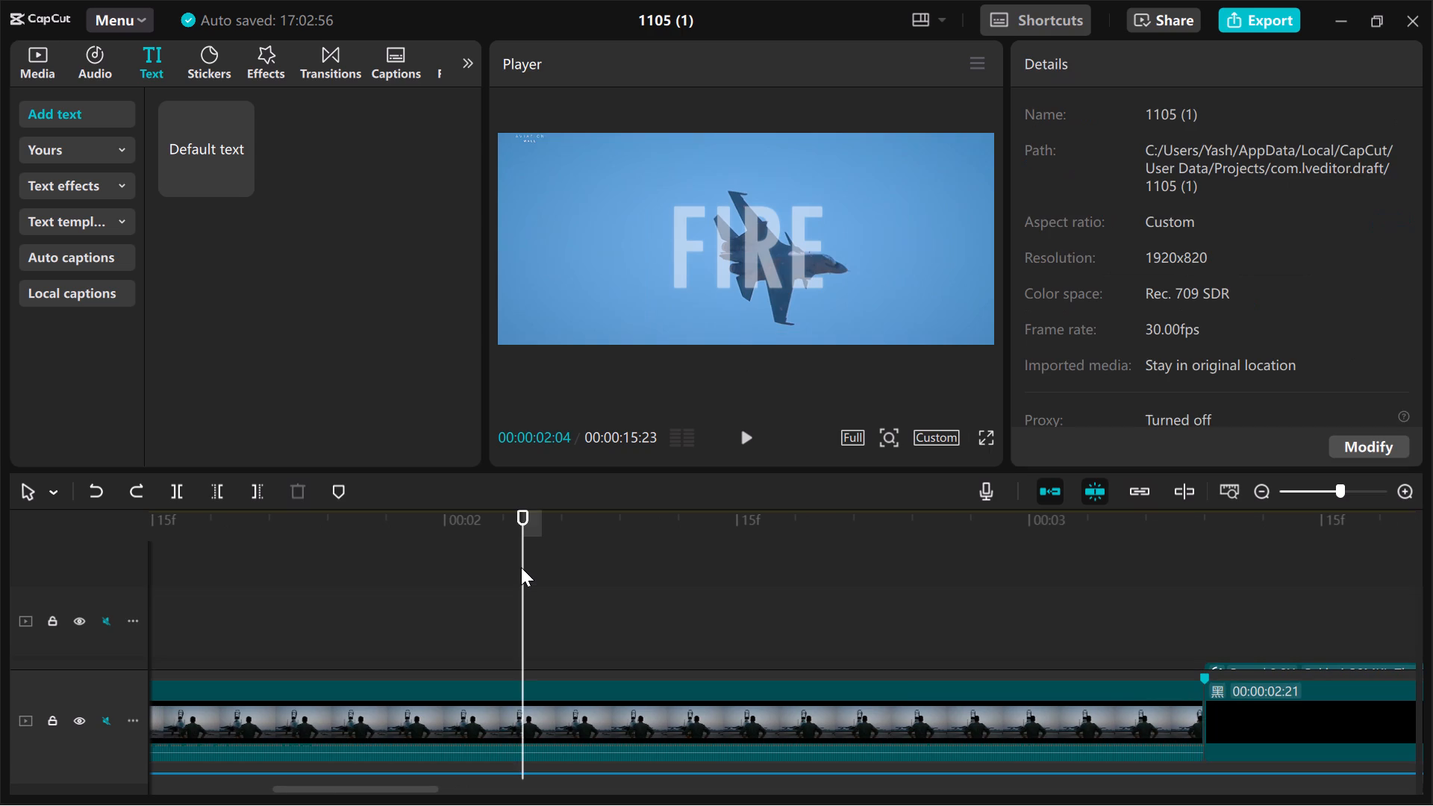
key(space)
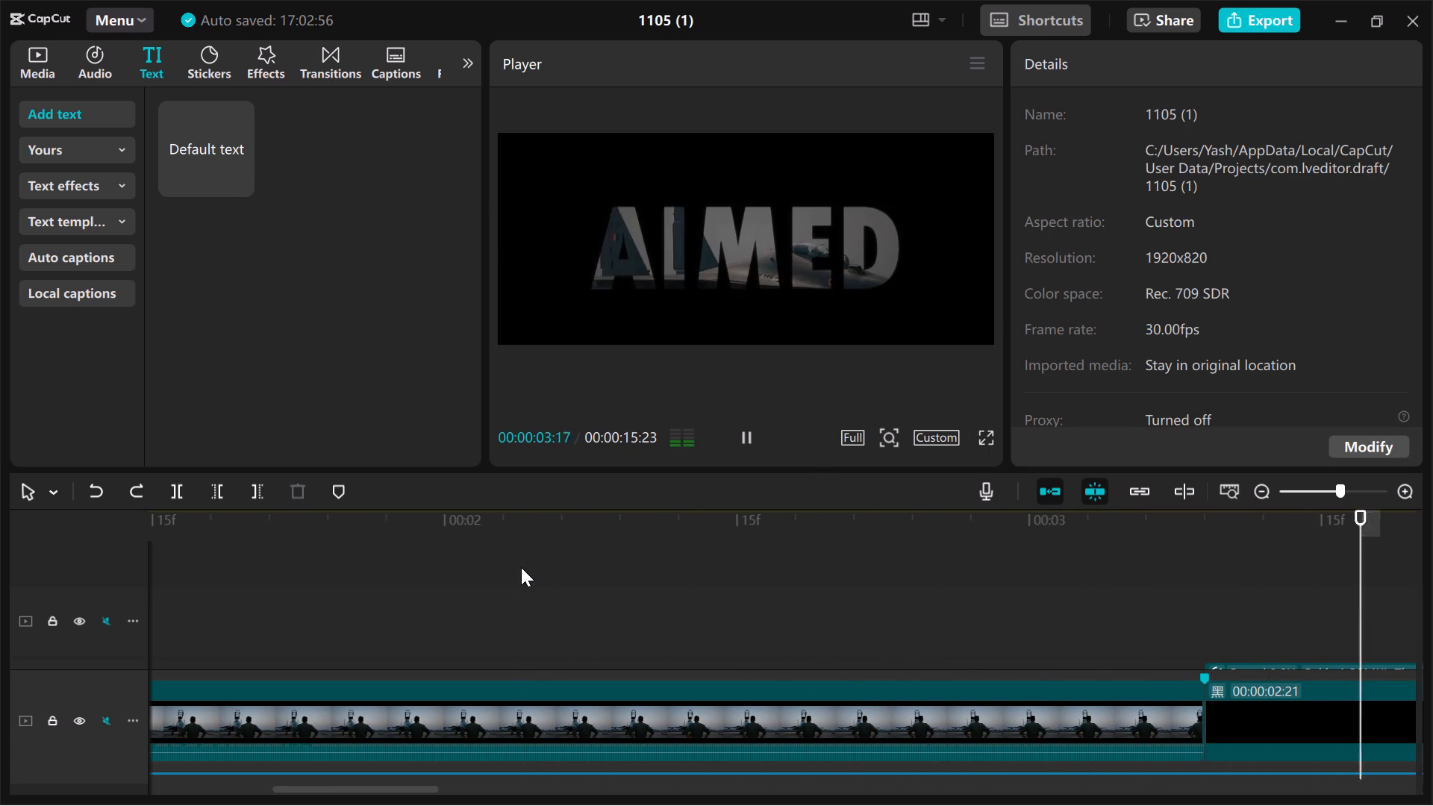
scroll(540, 567, left, 1)
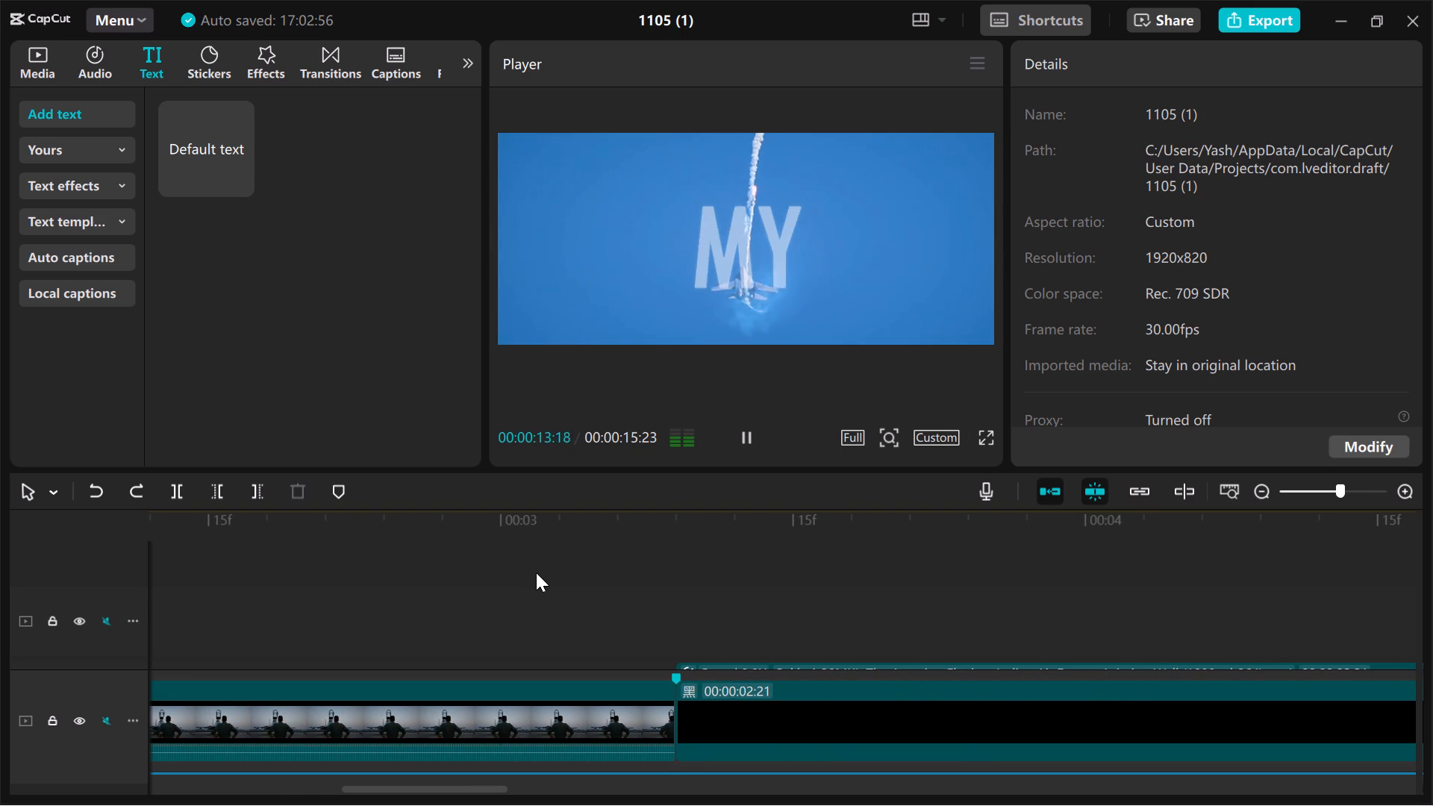
click(531, 573)
scroll(531, 573, down, 2)
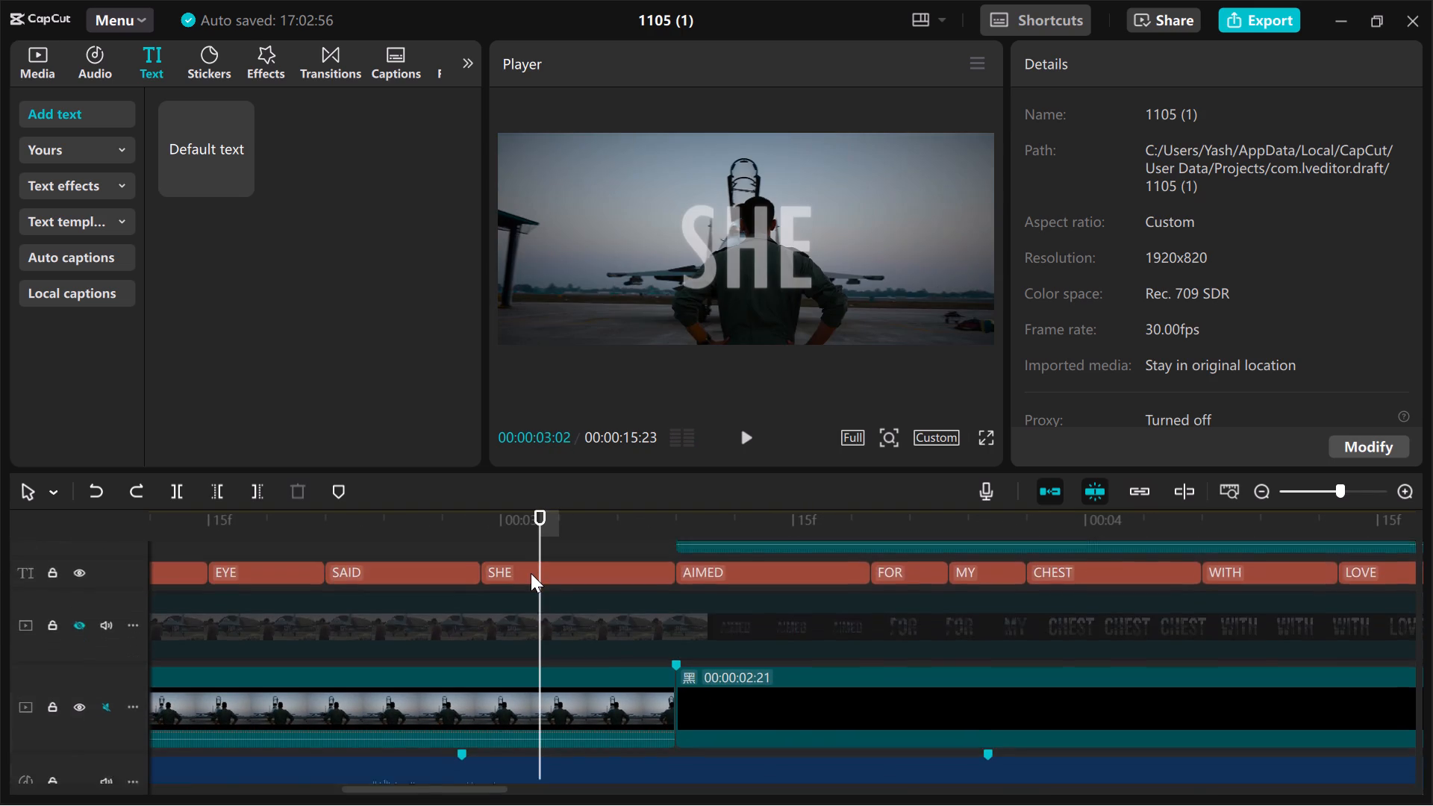
scroll(531, 573, down, 1)
key(space)
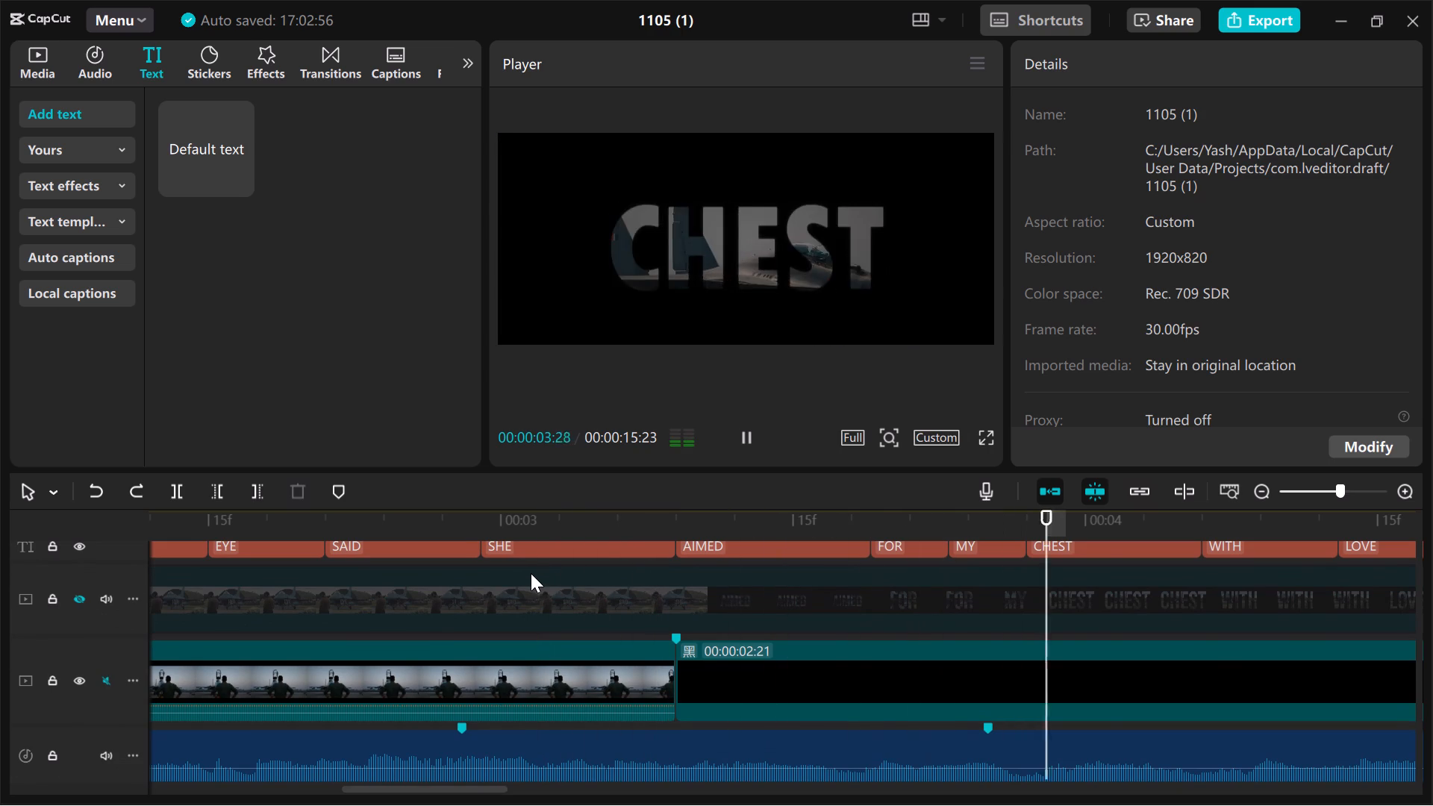
scroll(642, 610, left, 1)
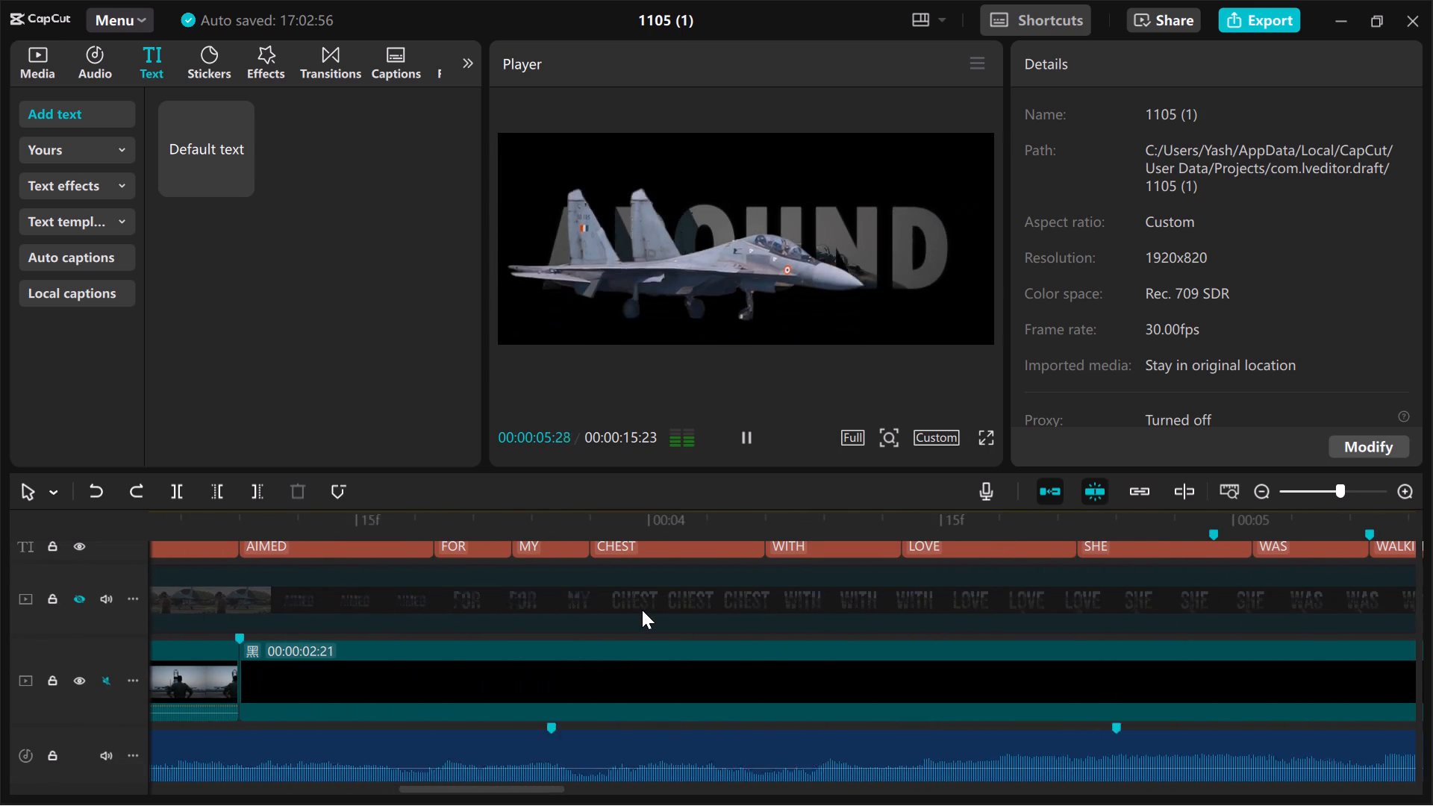
scroll(642, 610, left, 1)
scroll(642, 610, right, 1)
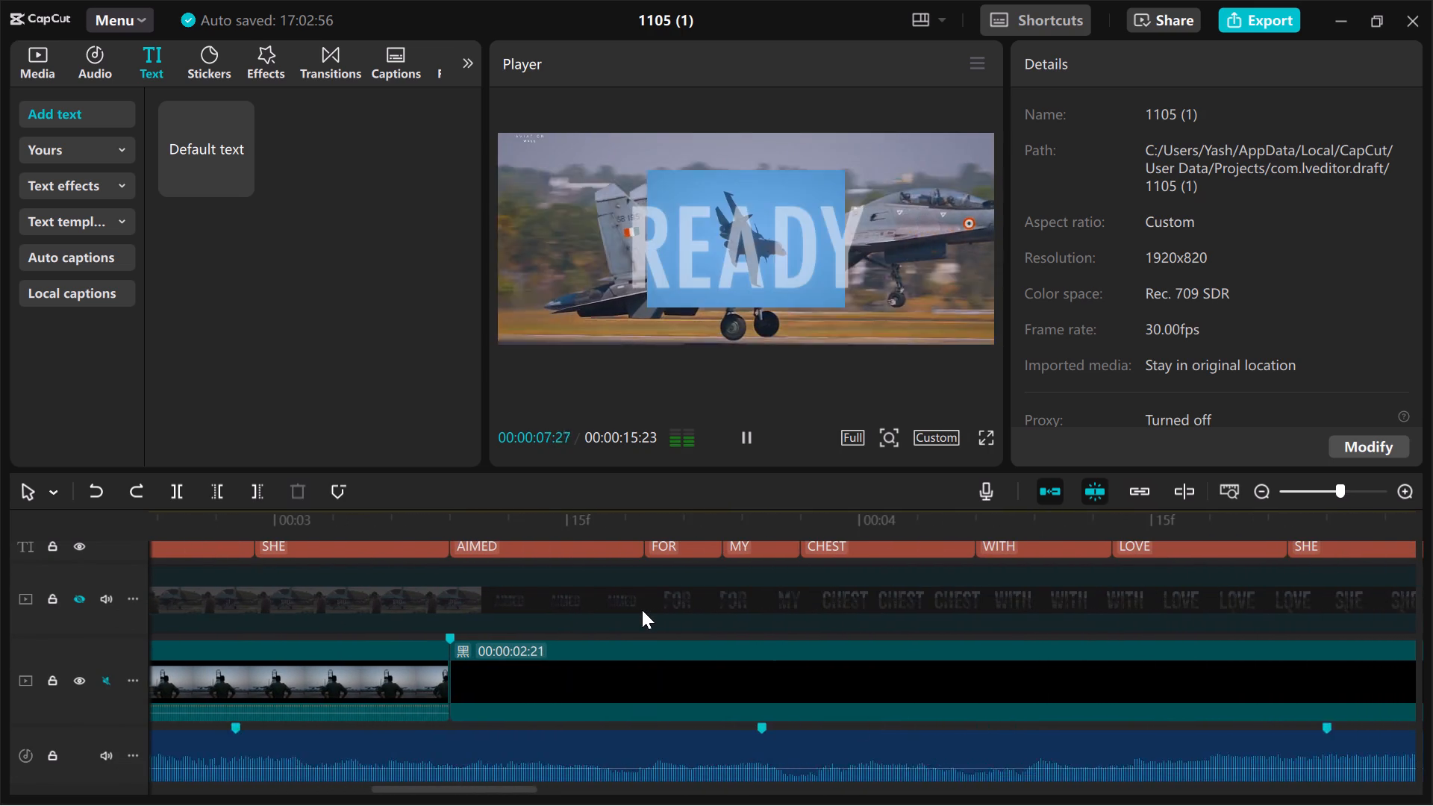
scroll(642, 610, up, 2)
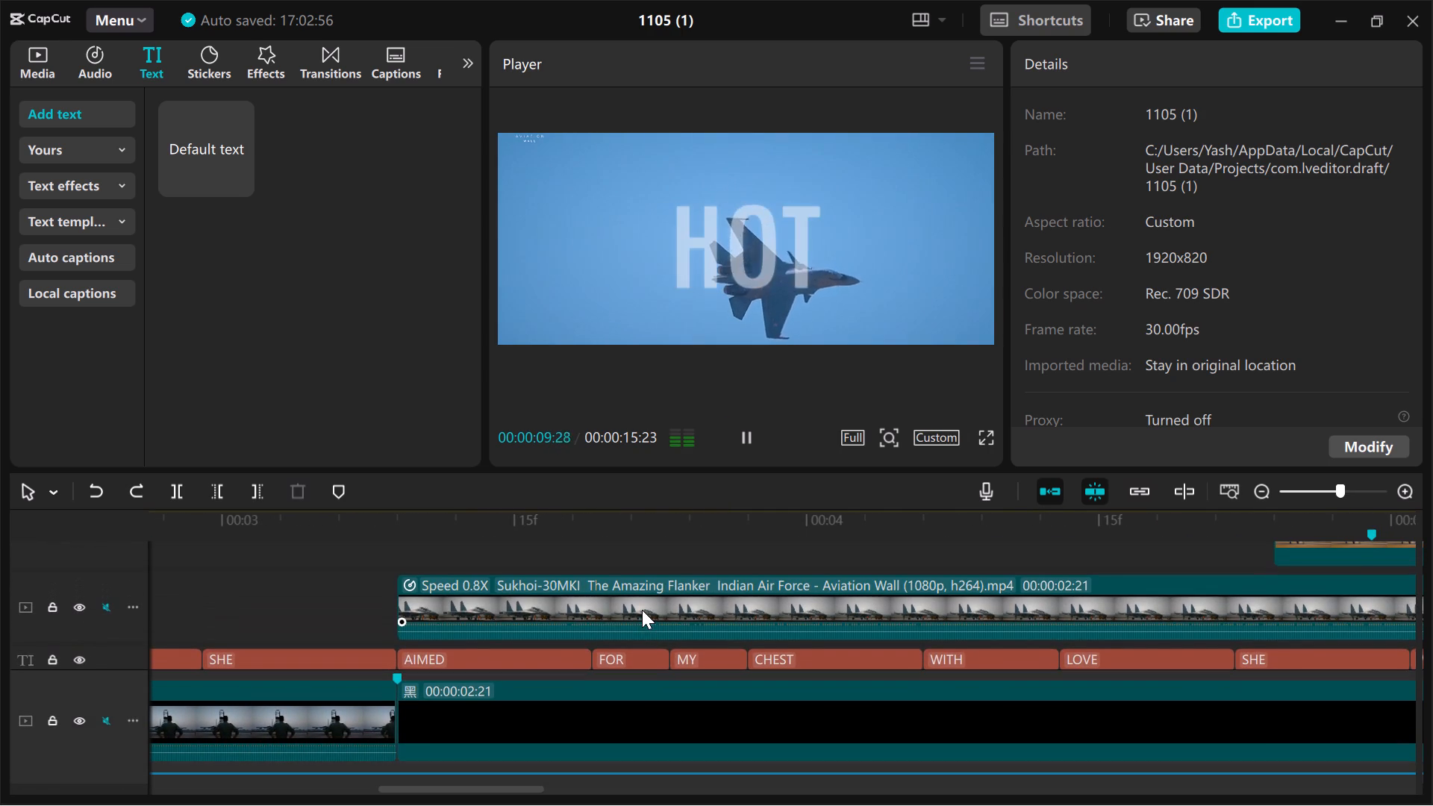
Play the SHE, WAS, WALKING' and AROUND caption section up to 00:00:05:27 to check the jet cutout over the text.
click(378, 552)
scroll(378, 552, left, 1)
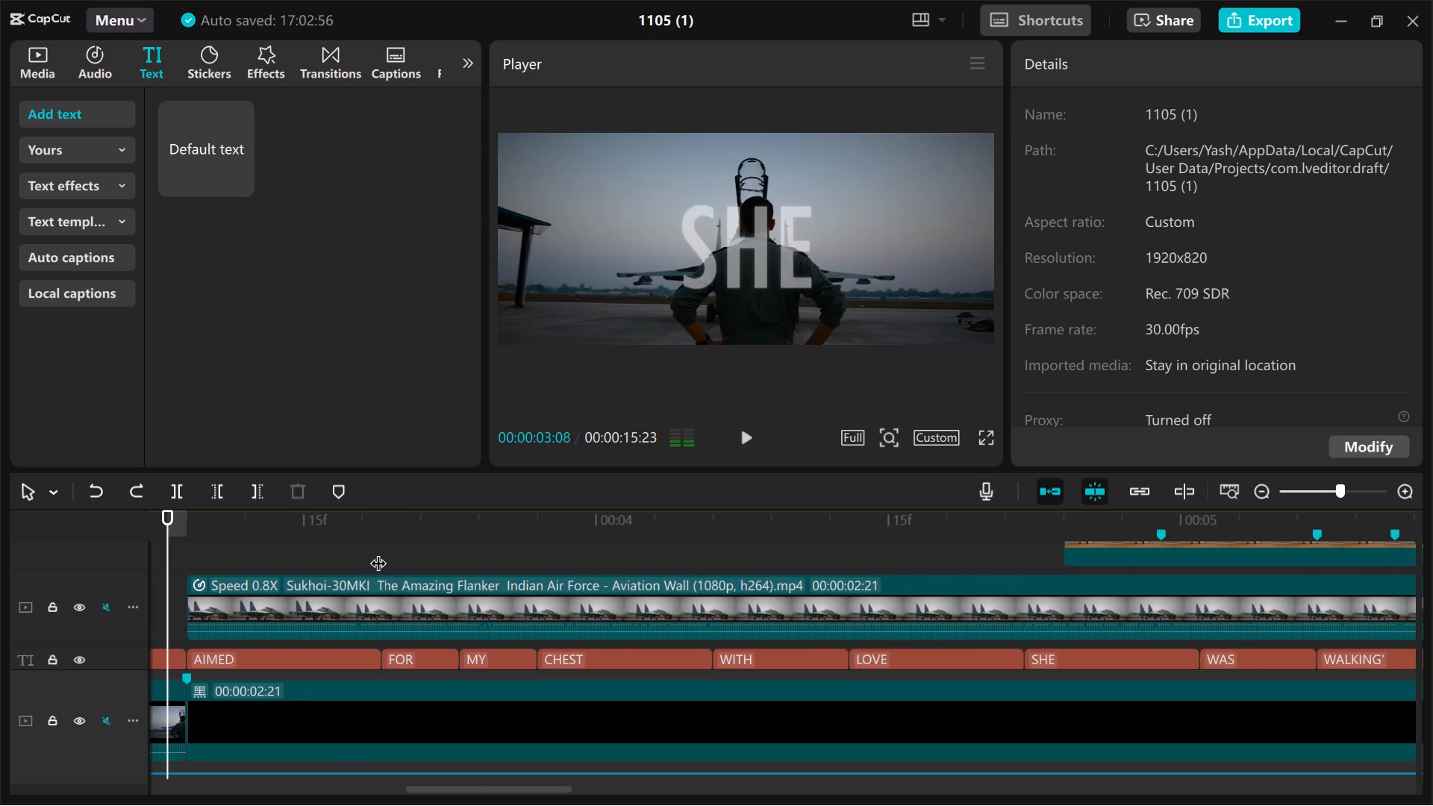
scroll(378, 552, left, 2)
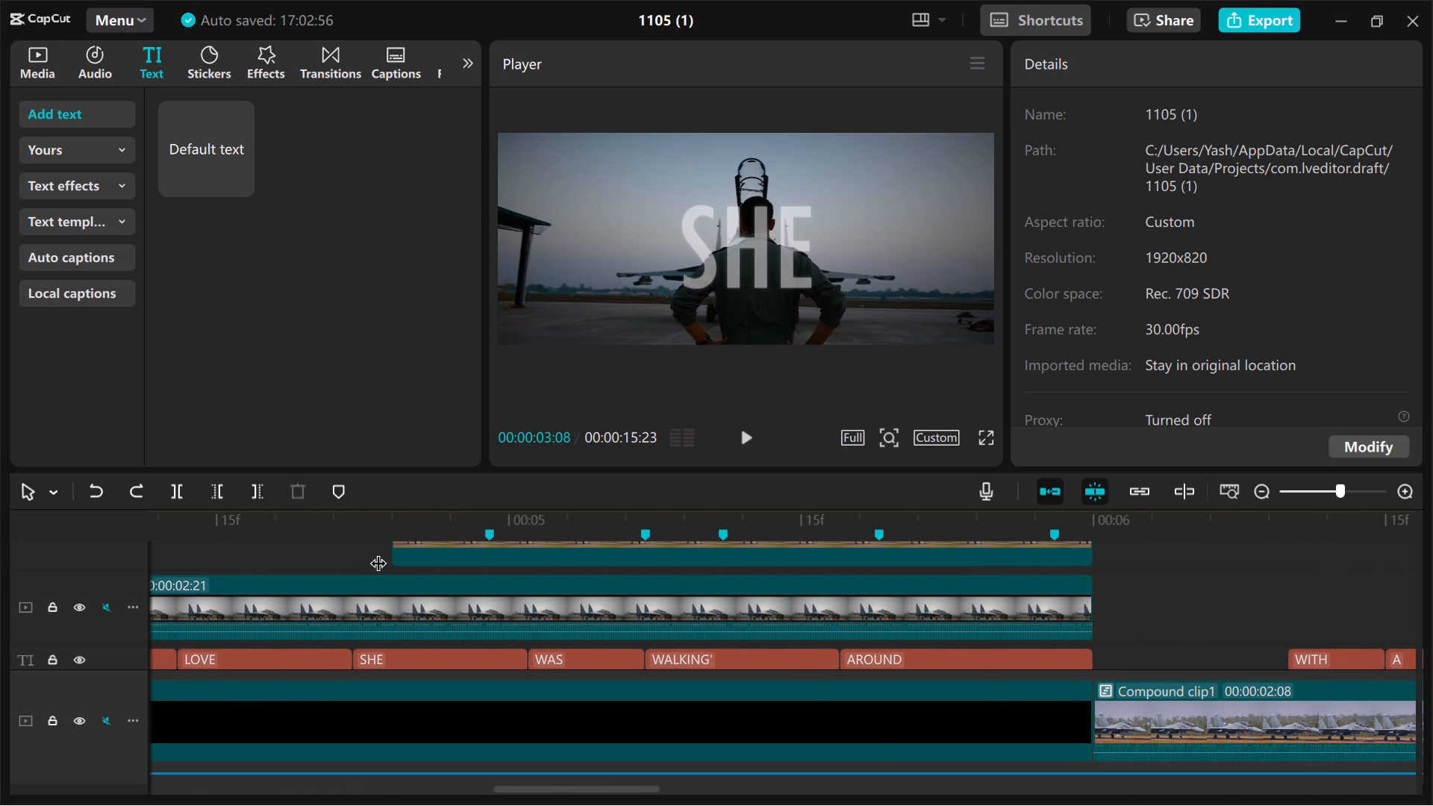
scroll(378, 552, left, 1)
click(378, 552)
key(space)
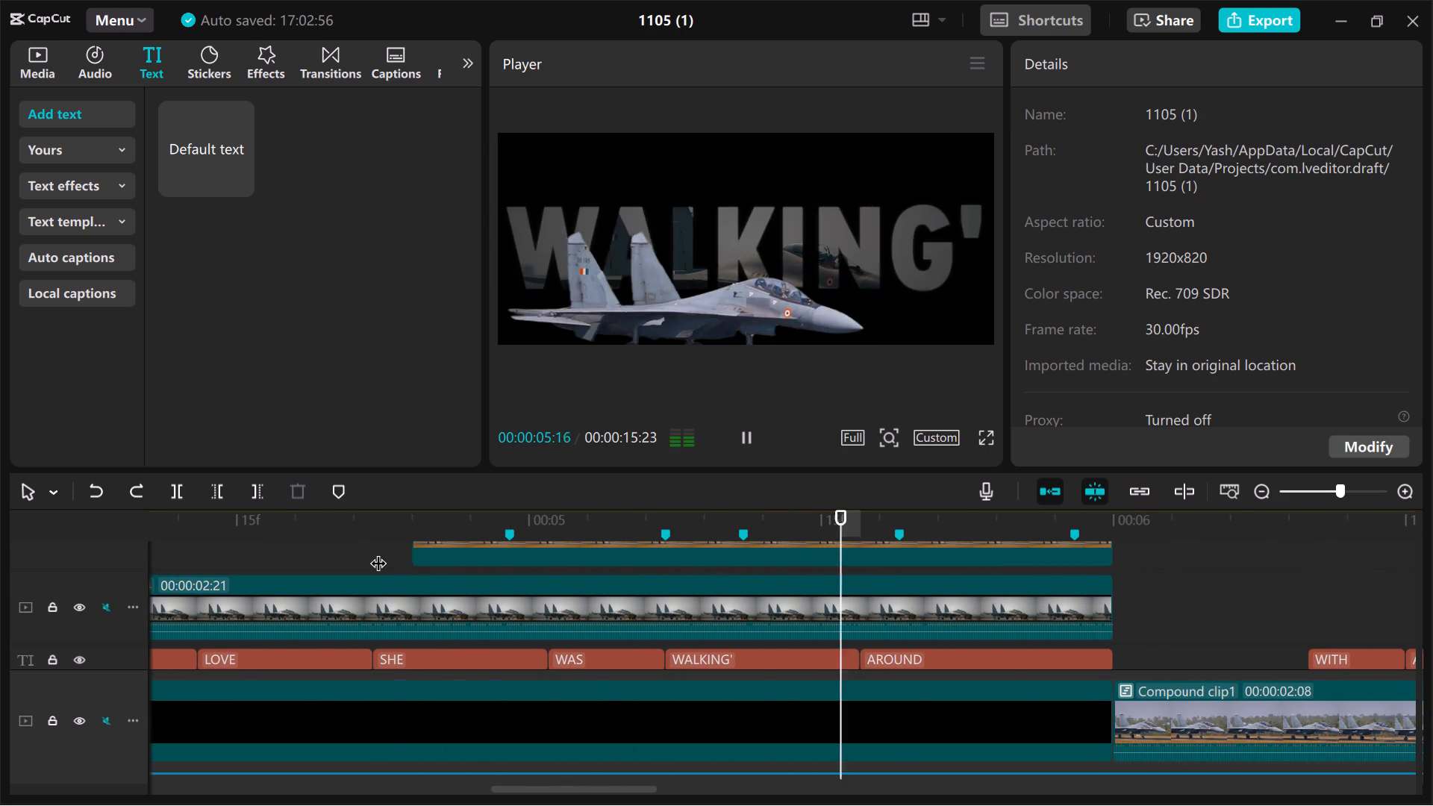
key(space)
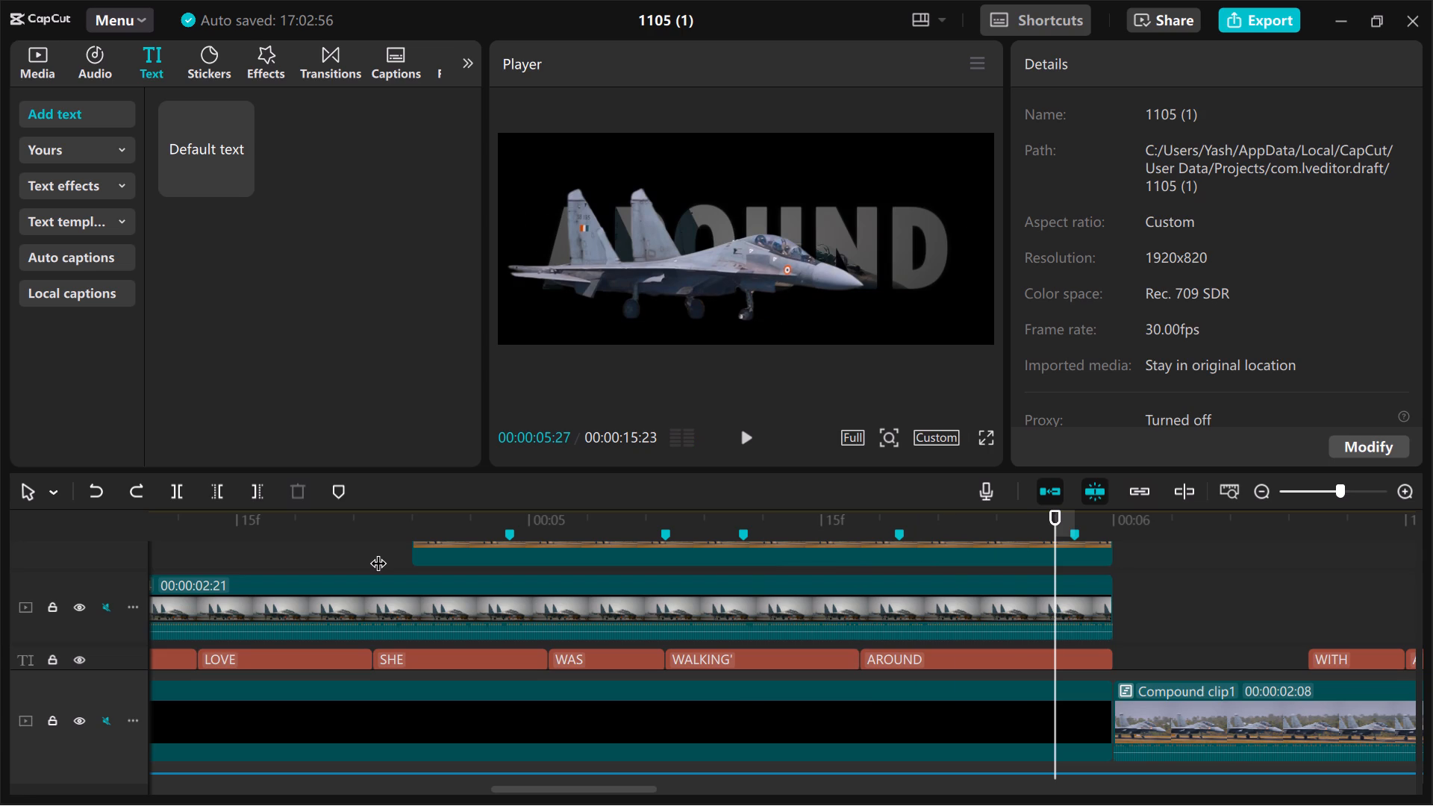
Add the 03:23 Unleashing footage from the imported media to the end of the main track, after the smoke-trail jet clip.
scroll(378, 552, left, 4)
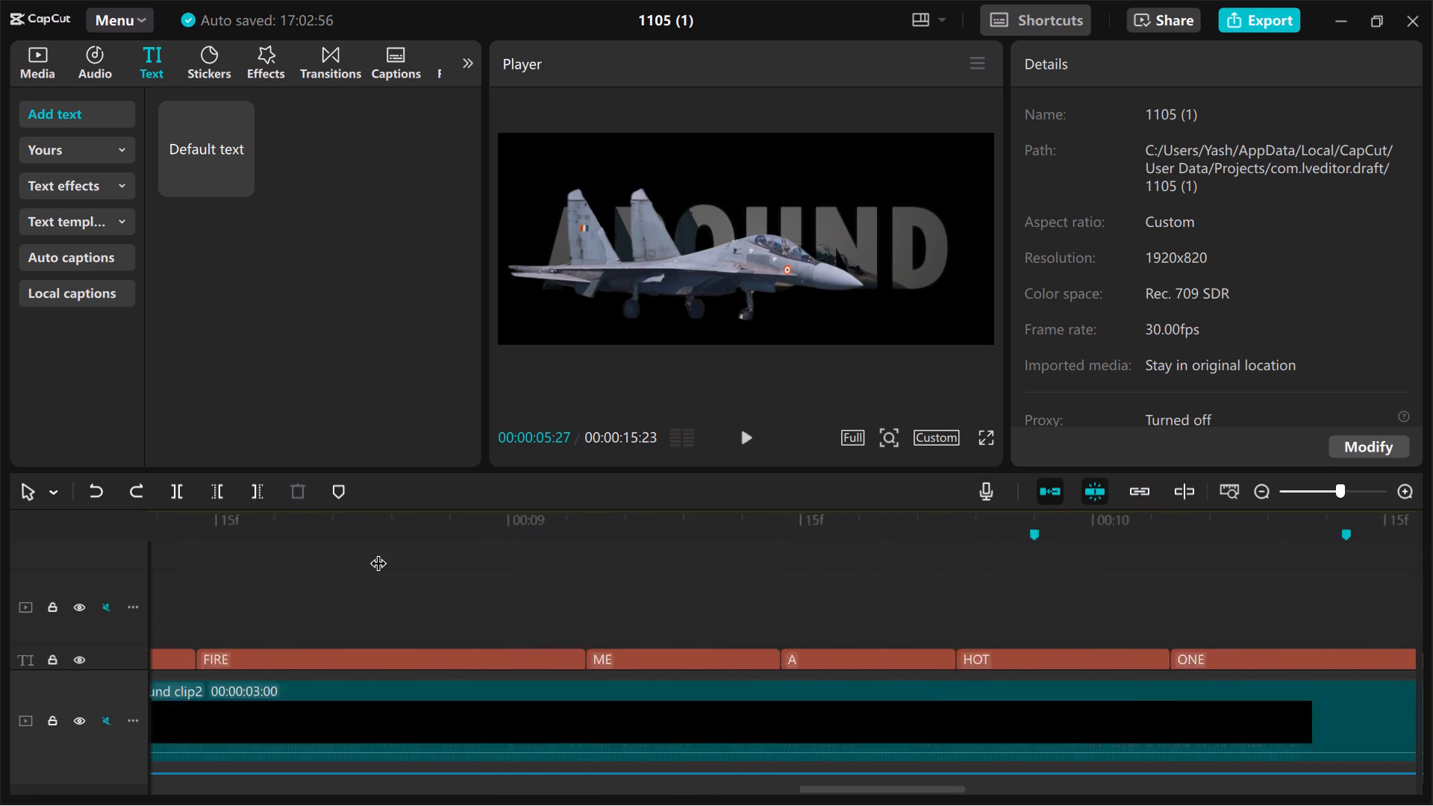
scroll(378, 552, left, 3)
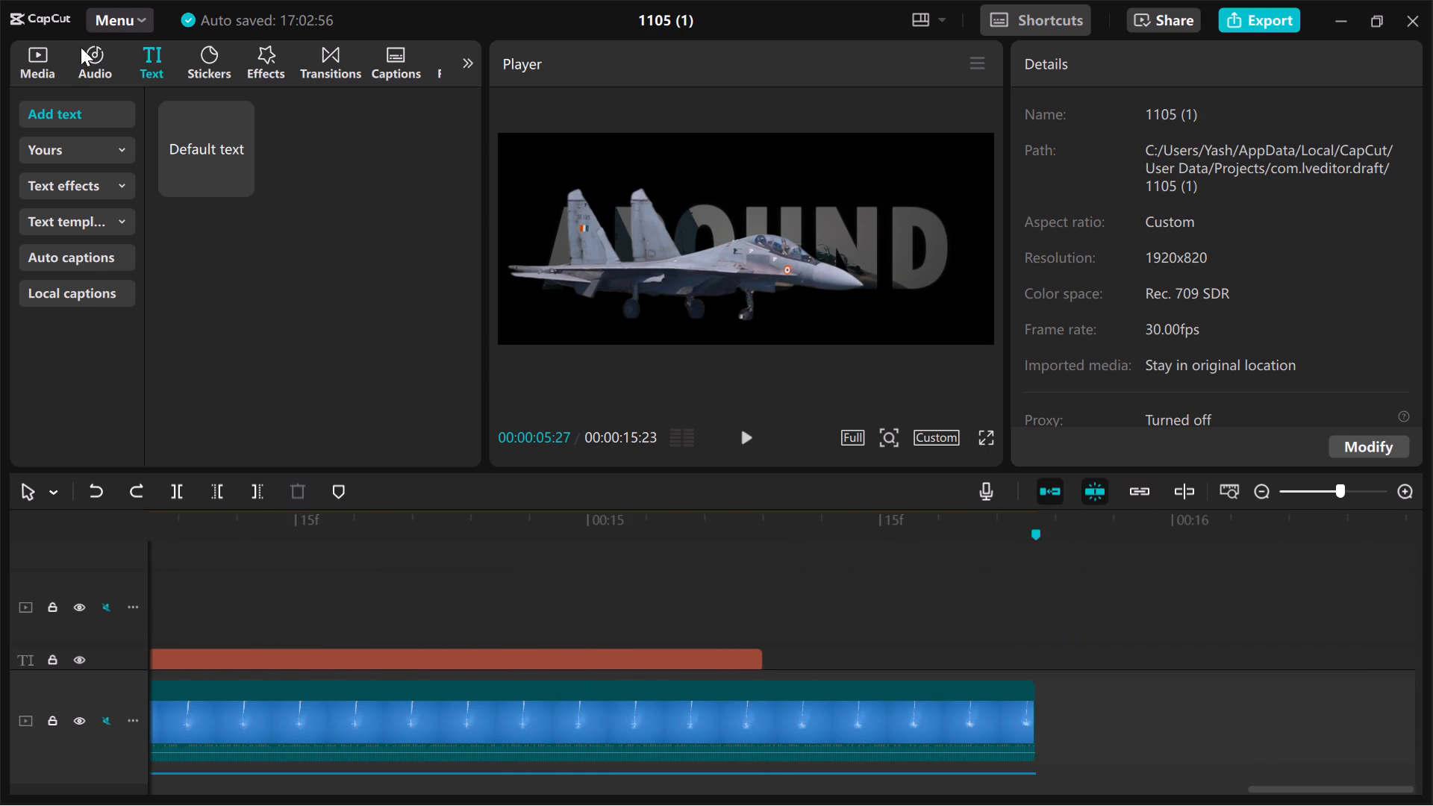
click(92, 63)
click(37, 62)
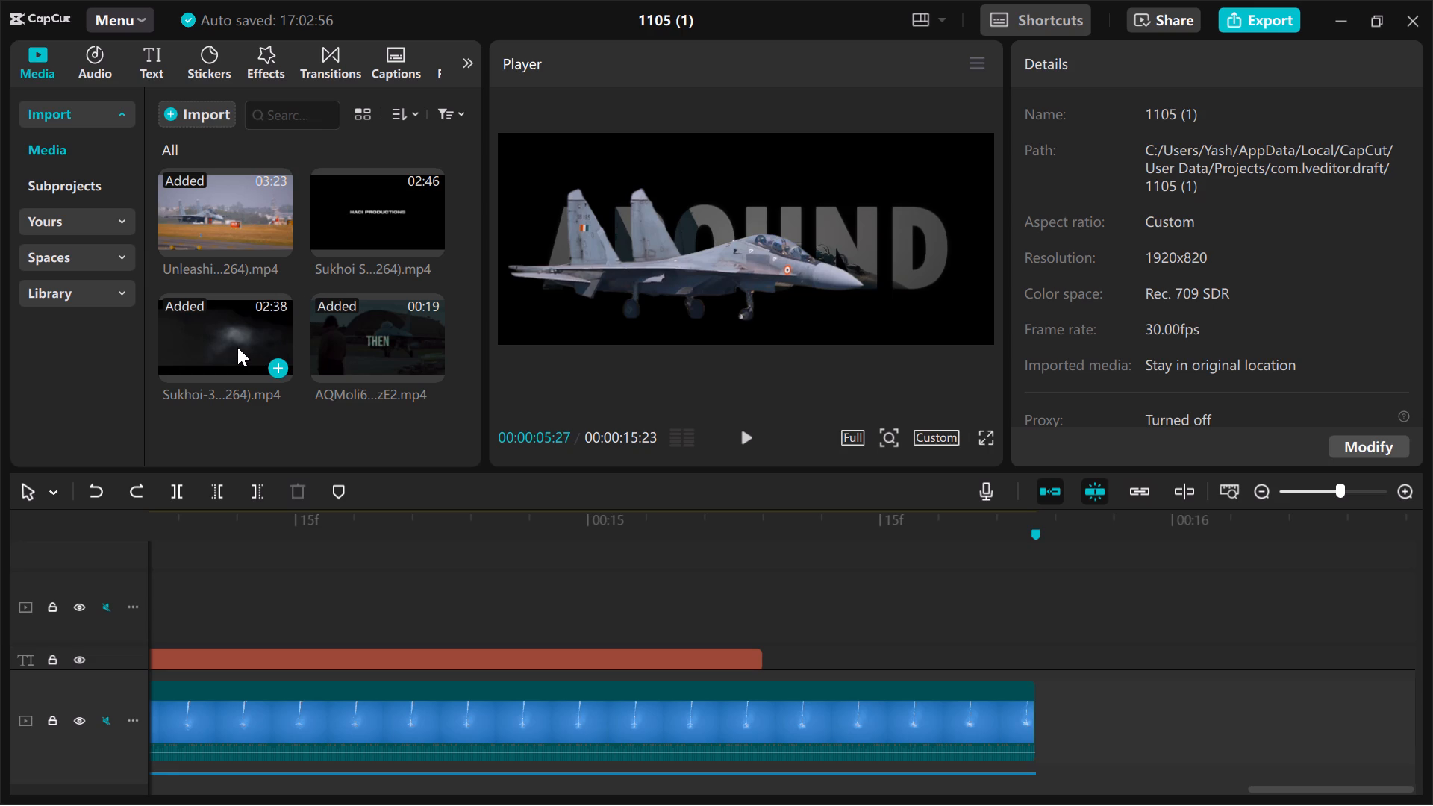
drag(210, 227, 1000, 705)
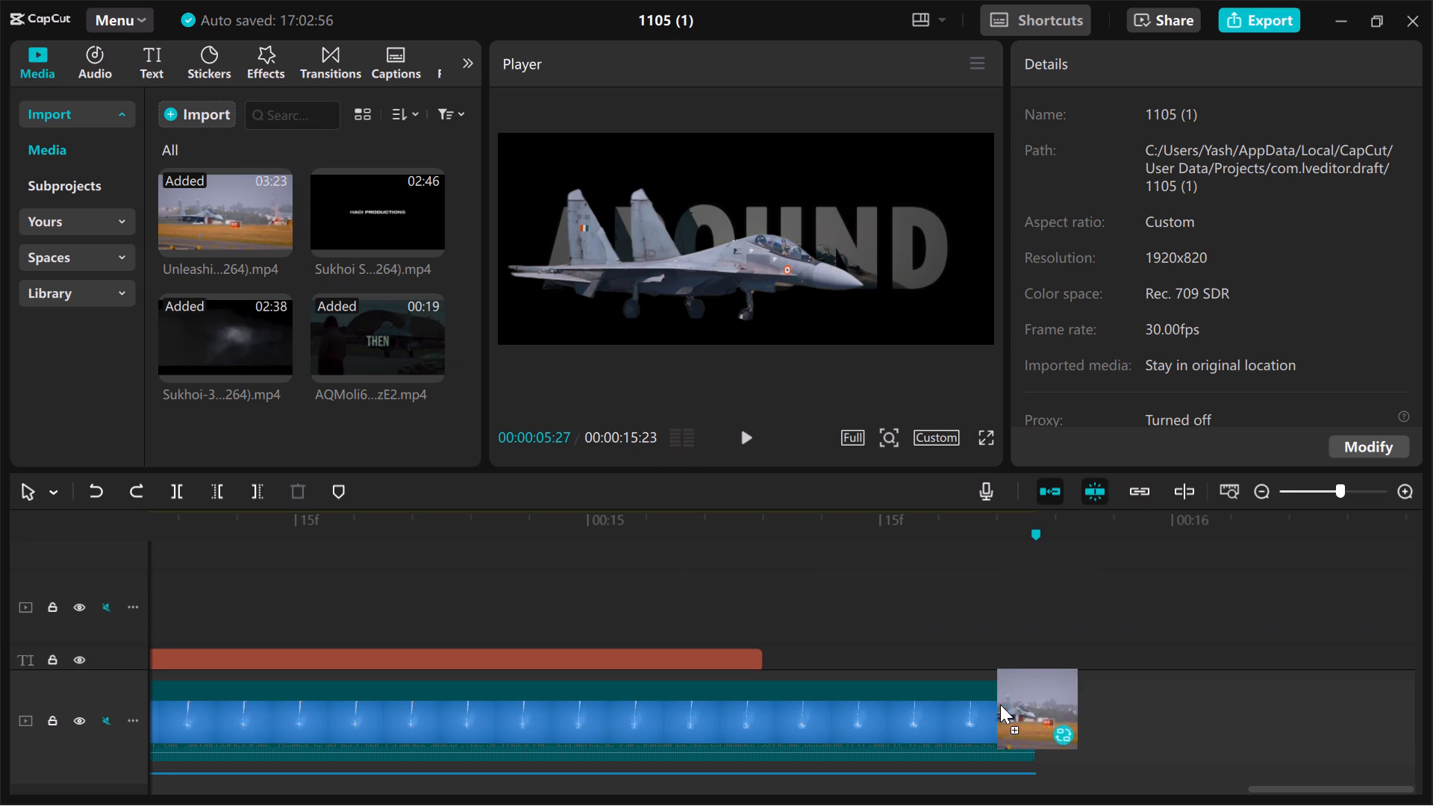
drag(1000, 705, 1060, 715)
Preview the added footage from about 00:00:22 to 00:00:32, examining the takeoff and banking shots for a usable moment.
scroll(1060, 715, left, 3)
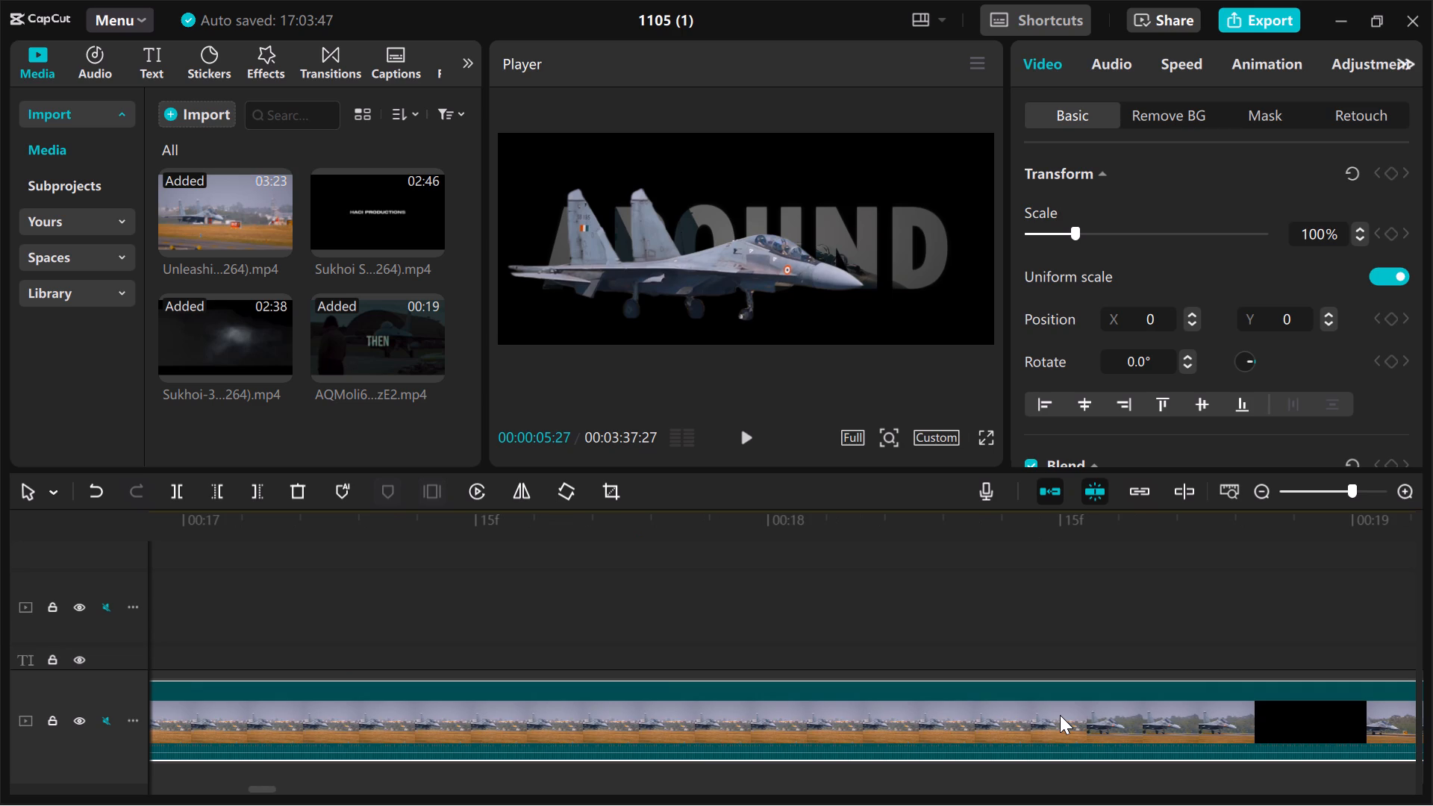
scroll(1060, 715, left, 3)
click(944, 645)
key(space)
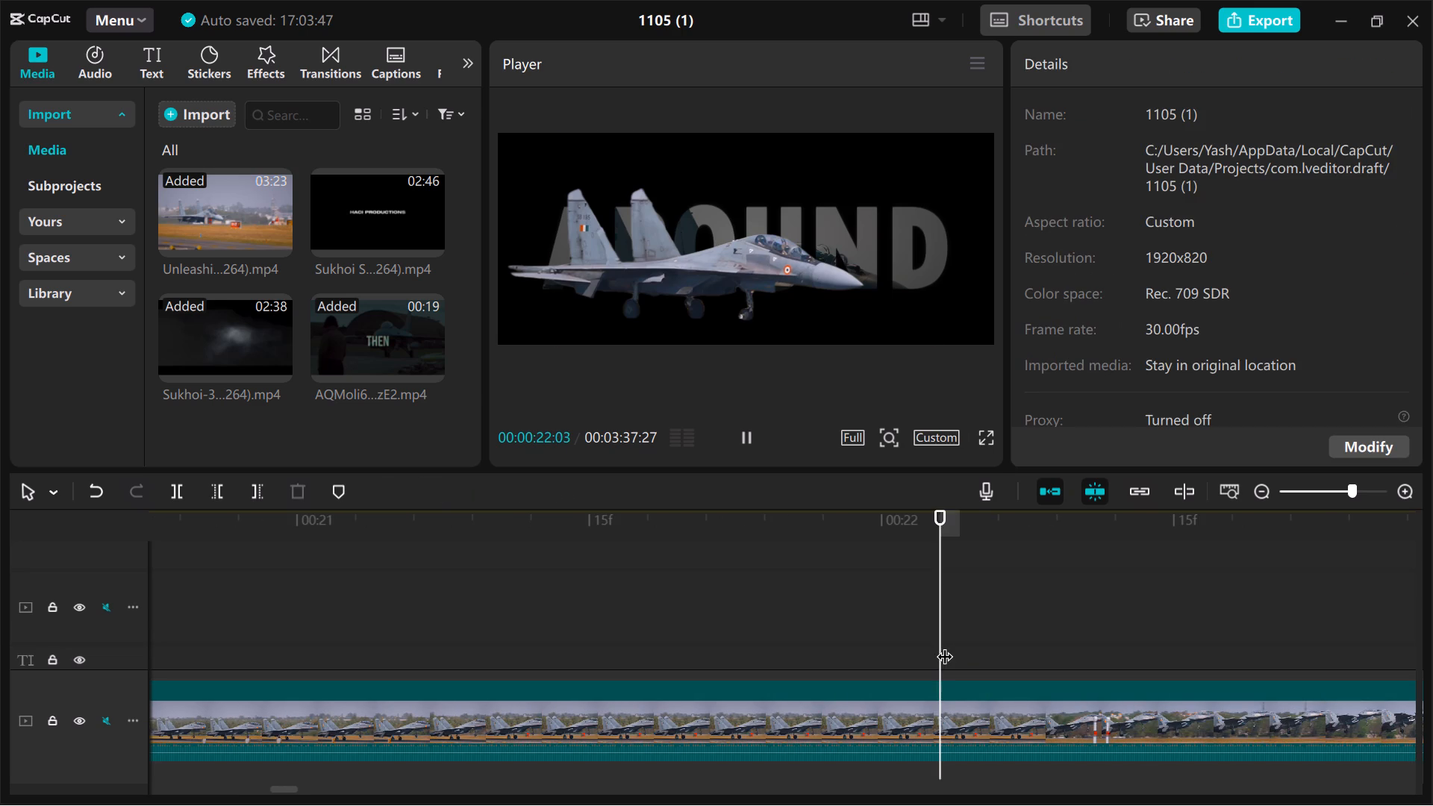
scroll(944, 645, left, 3)
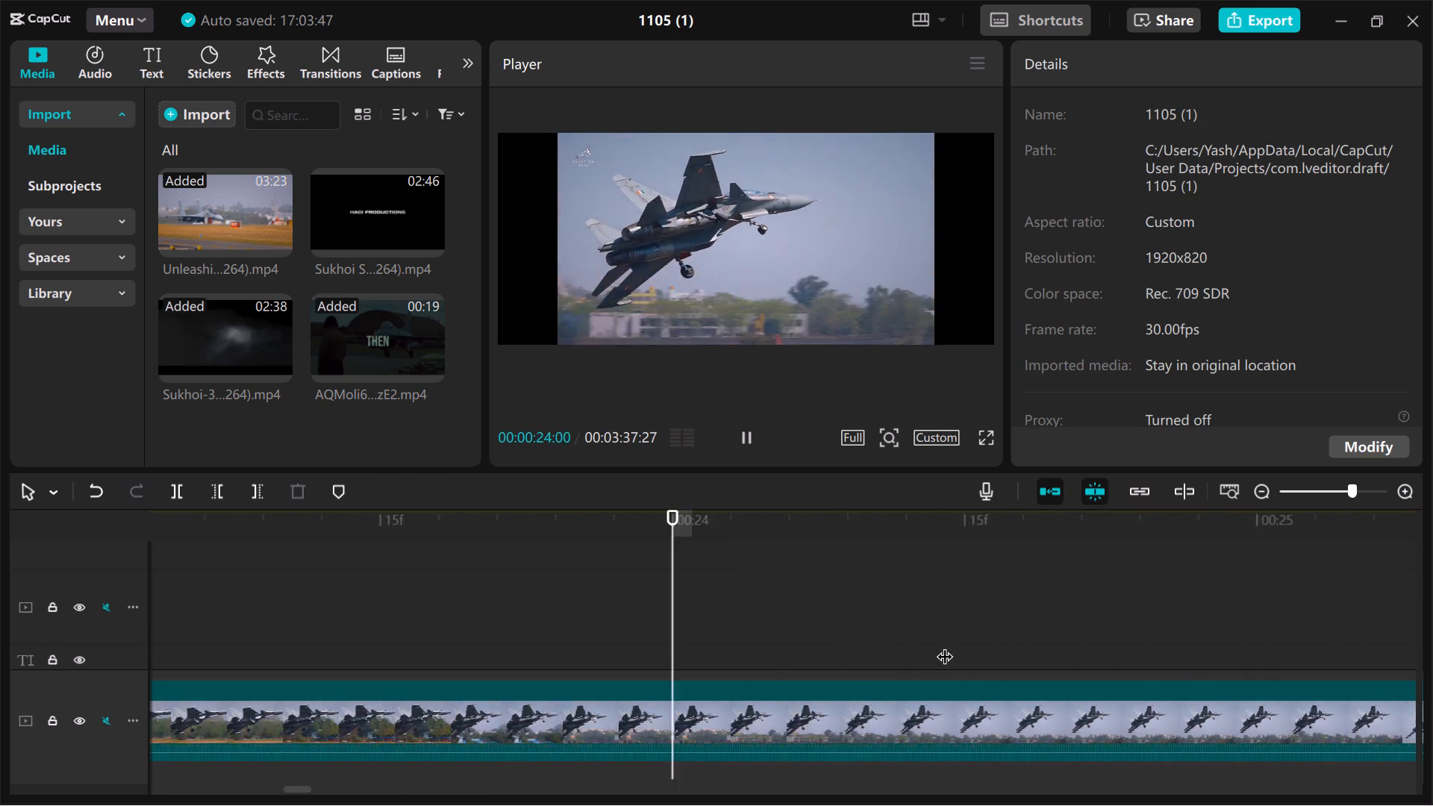
scroll(944, 645, left, 5)
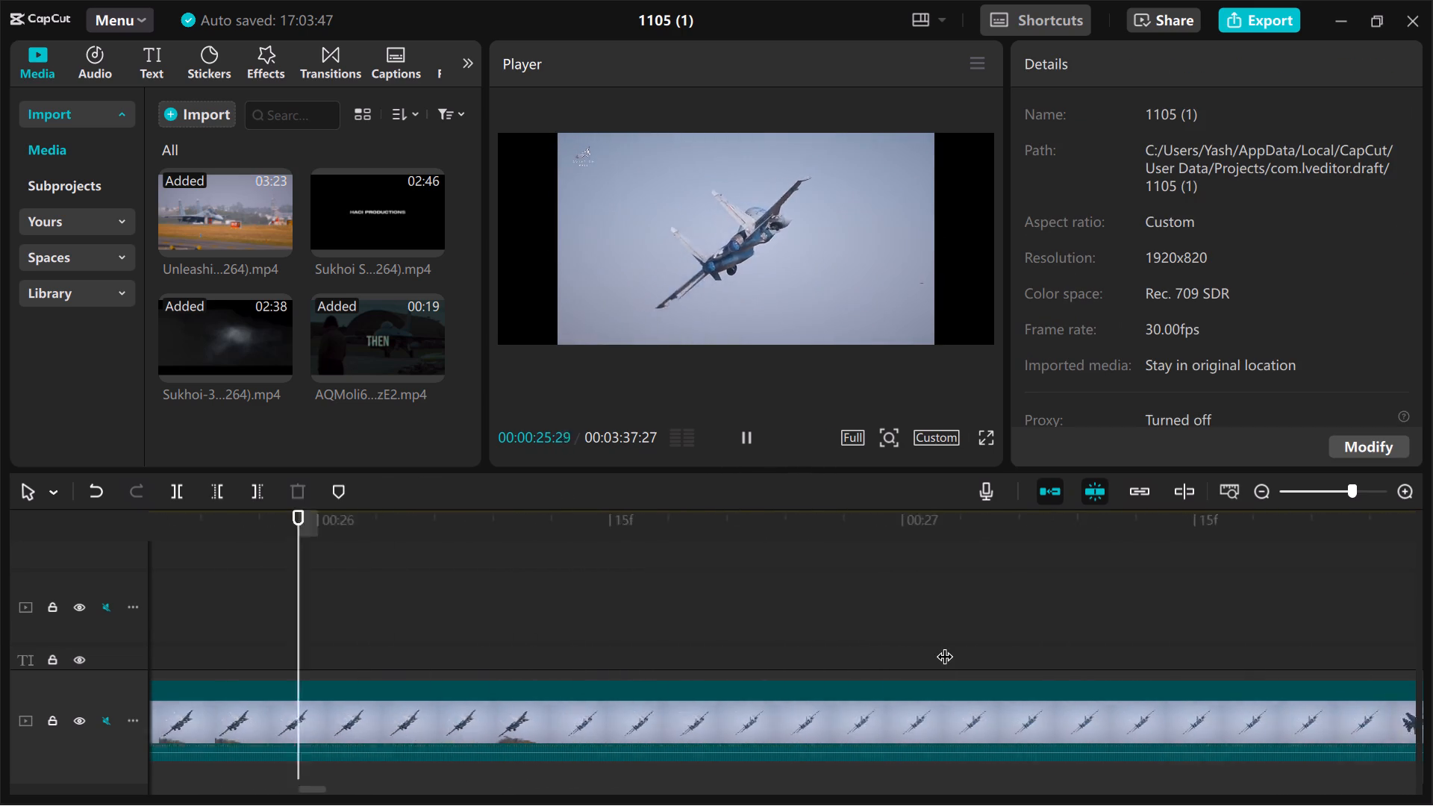
scroll(944, 645, left, 2)
click(944, 645)
scroll(944, 645, left, 1)
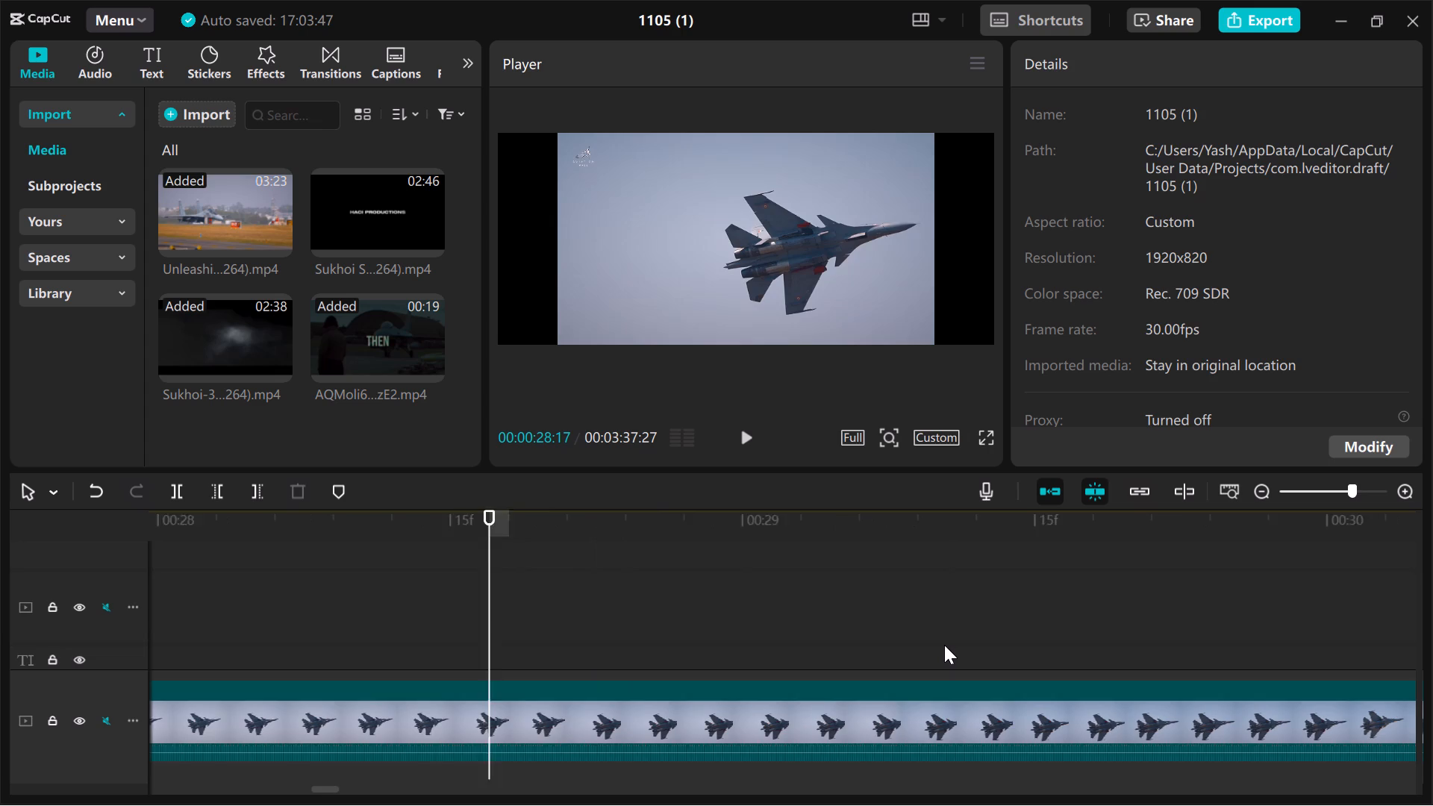
scroll(944, 645, left, 1)
key(space)
scroll(944, 645, left, 2)
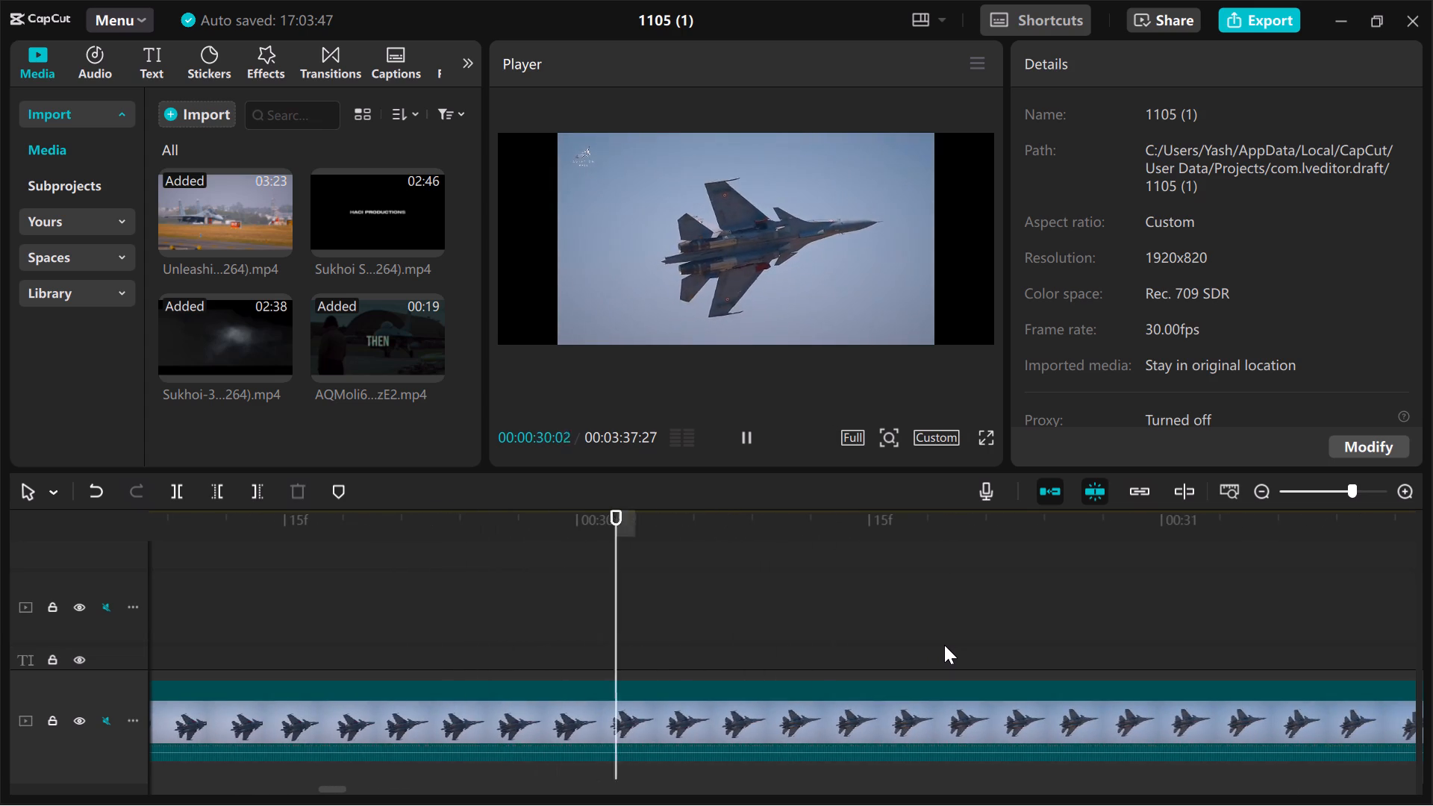
scroll(944, 645, left, 2)
click(944, 645)
Sample the airborne jet shots in the Unleashing footage between about 00:00:32 and 00:01:18, checking for a usable moment.
scroll(944, 645, left, 4)
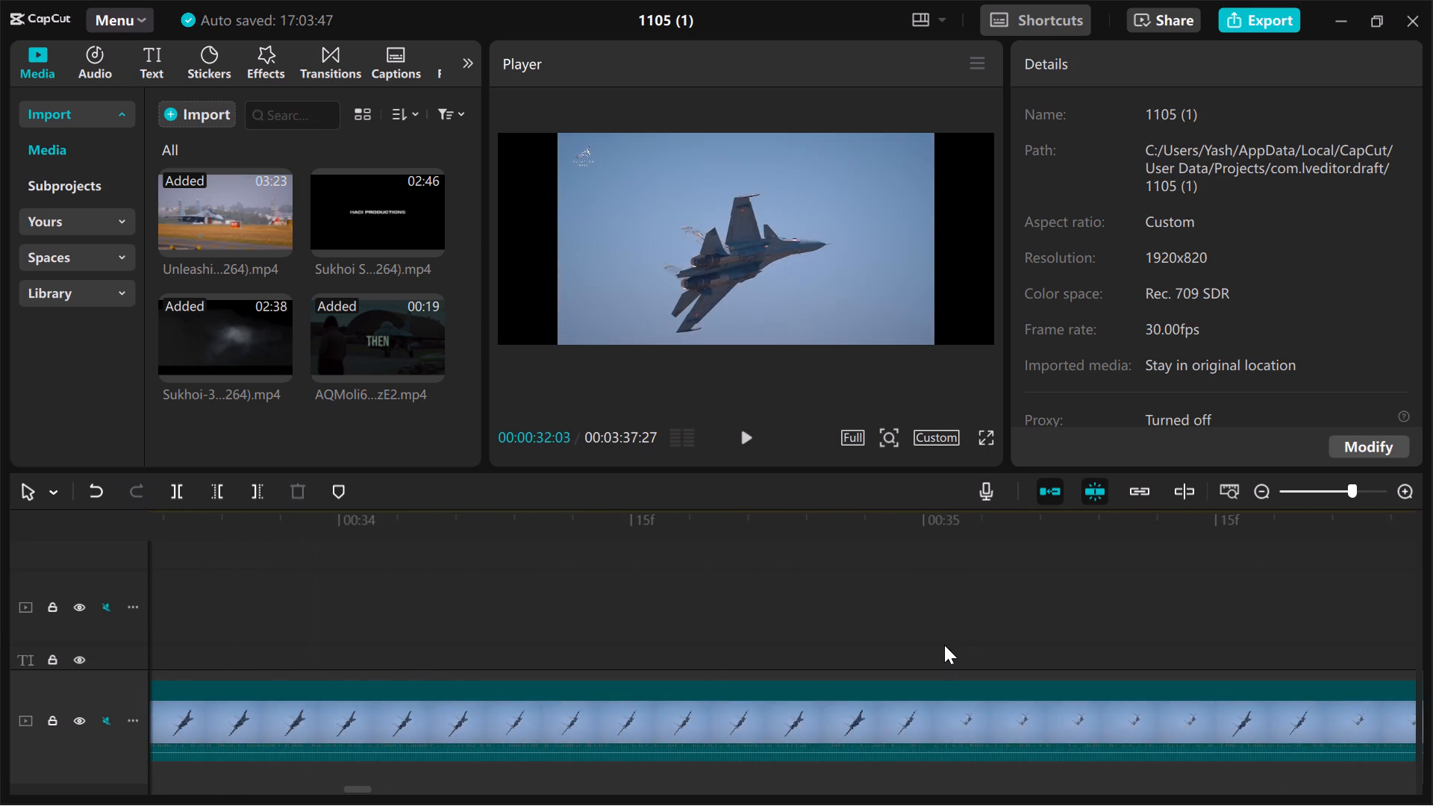
scroll(944, 645, left, 6)
click(944, 645)
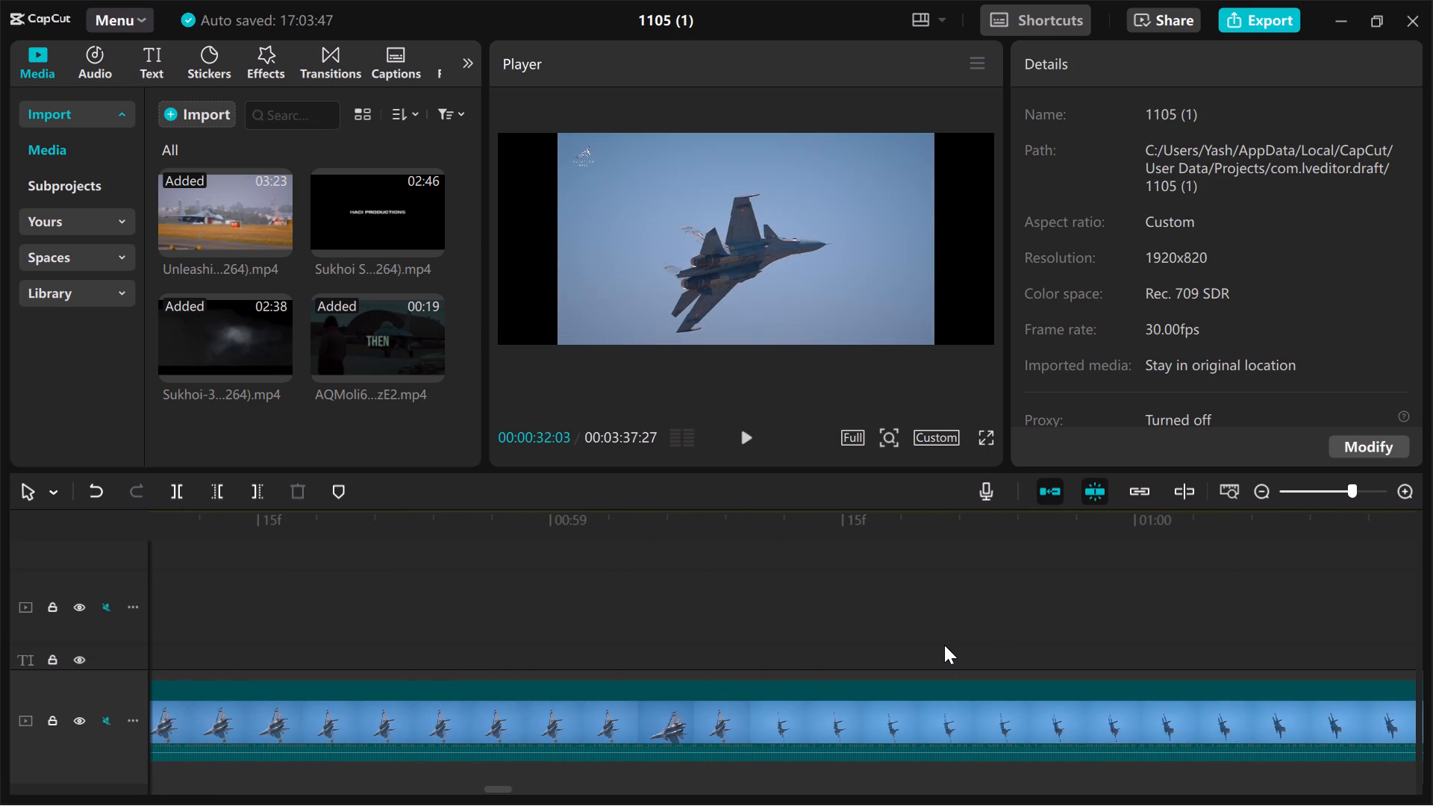
key(space)
scroll(944, 645, left, 4)
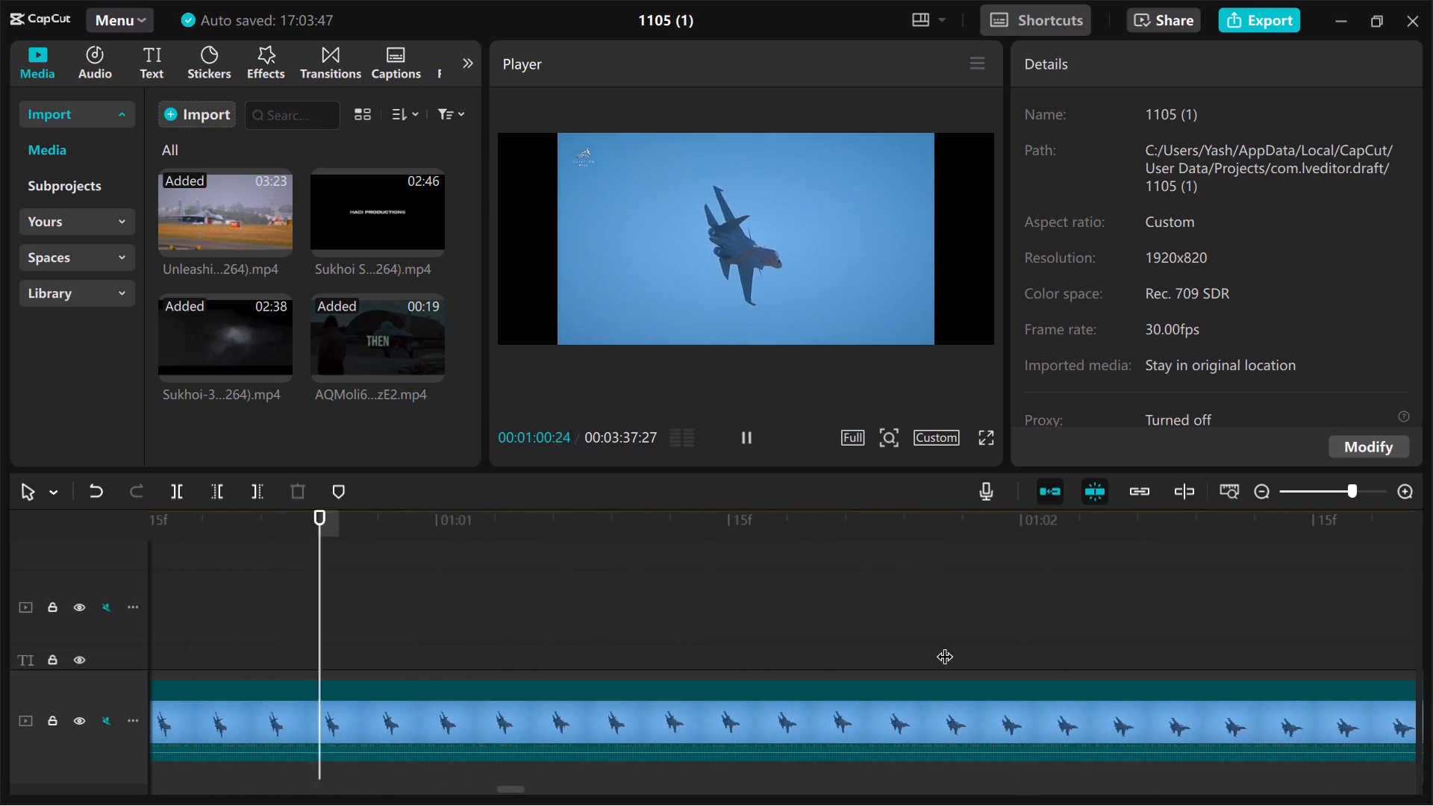
scroll(944, 645, left, 2)
click(944, 645)
scroll(944, 645, left, 2)
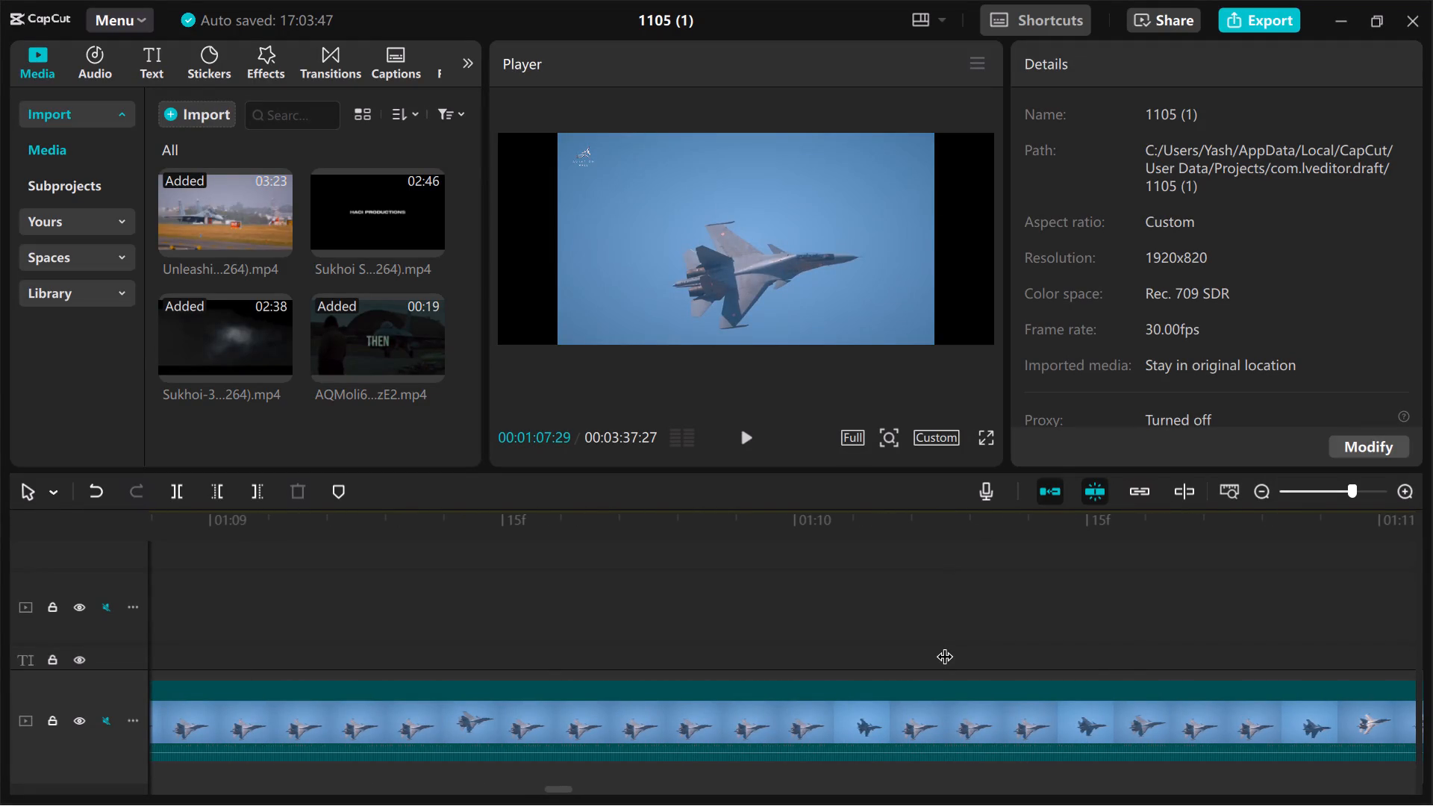
key(space)
scroll(944, 645, left, 4)
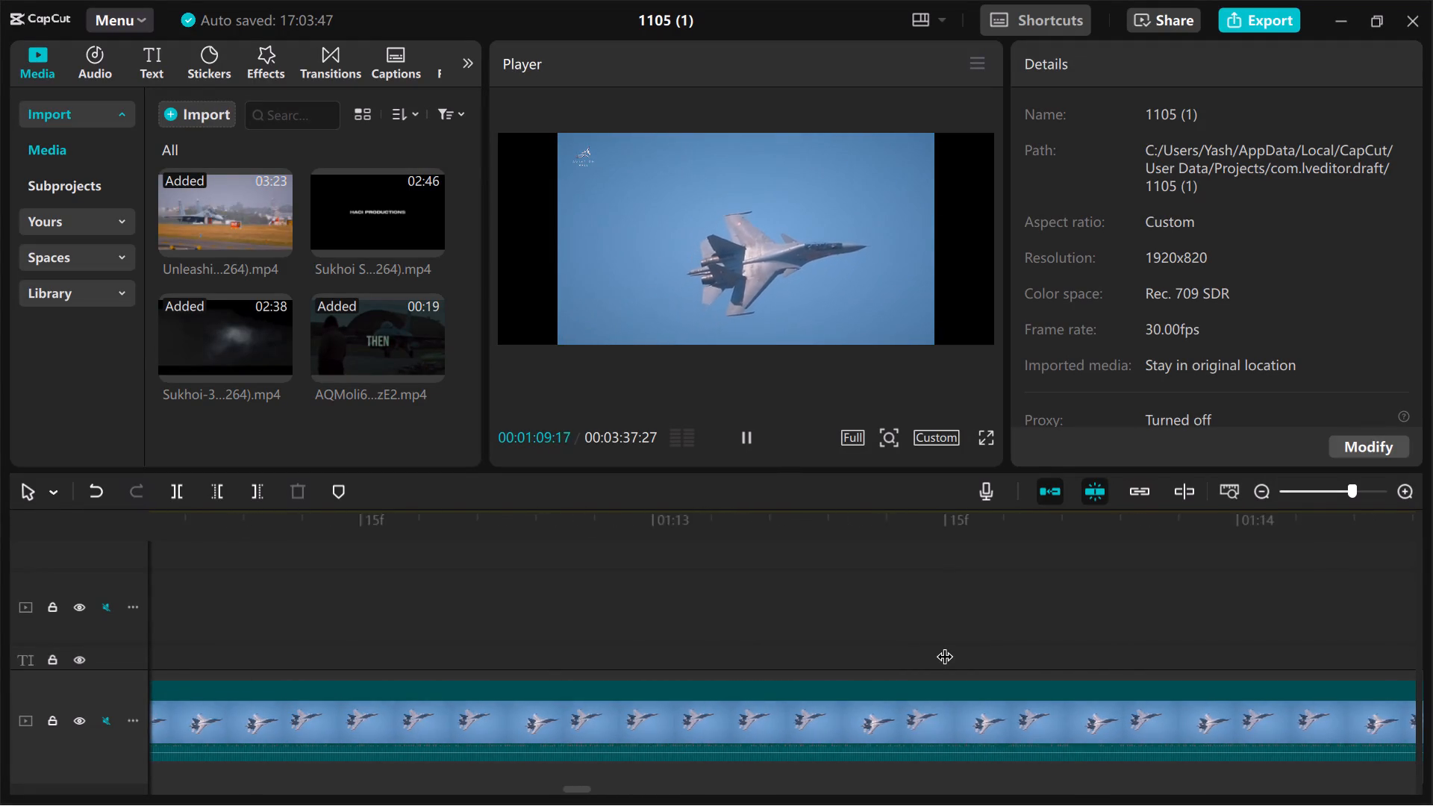
scroll(944, 645, left, 1)
click(944, 645)
scroll(944, 645, left, 5)
click(944, 645)
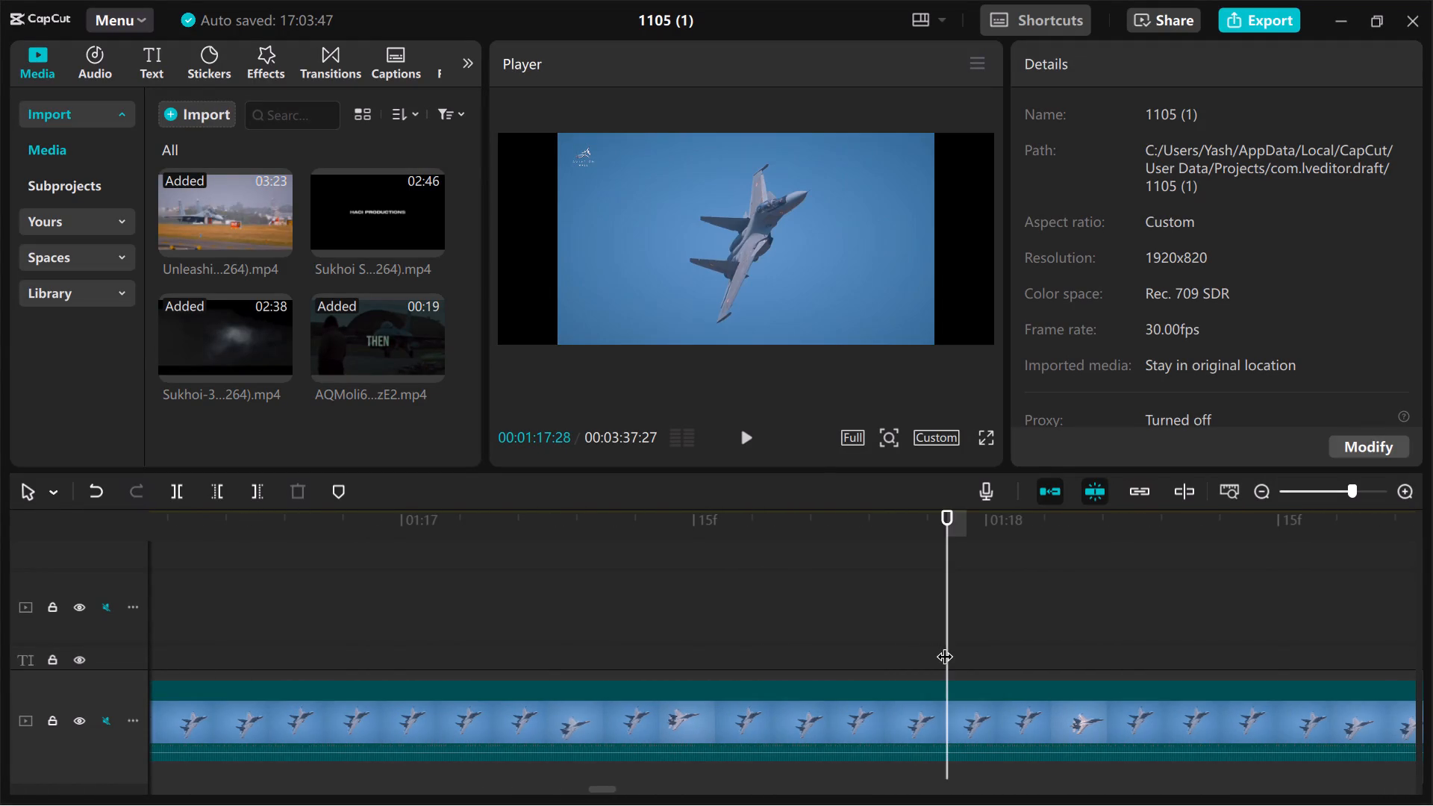
Skim the Unleashing footage from about 00:01:24 to 00:03:09, including the vertical climb near 00:01:33, for a suitable shot.
scroll(808, 622, left, 2)
scroll(808, 622, down, 6)
scroll(808, 622, left, 3)
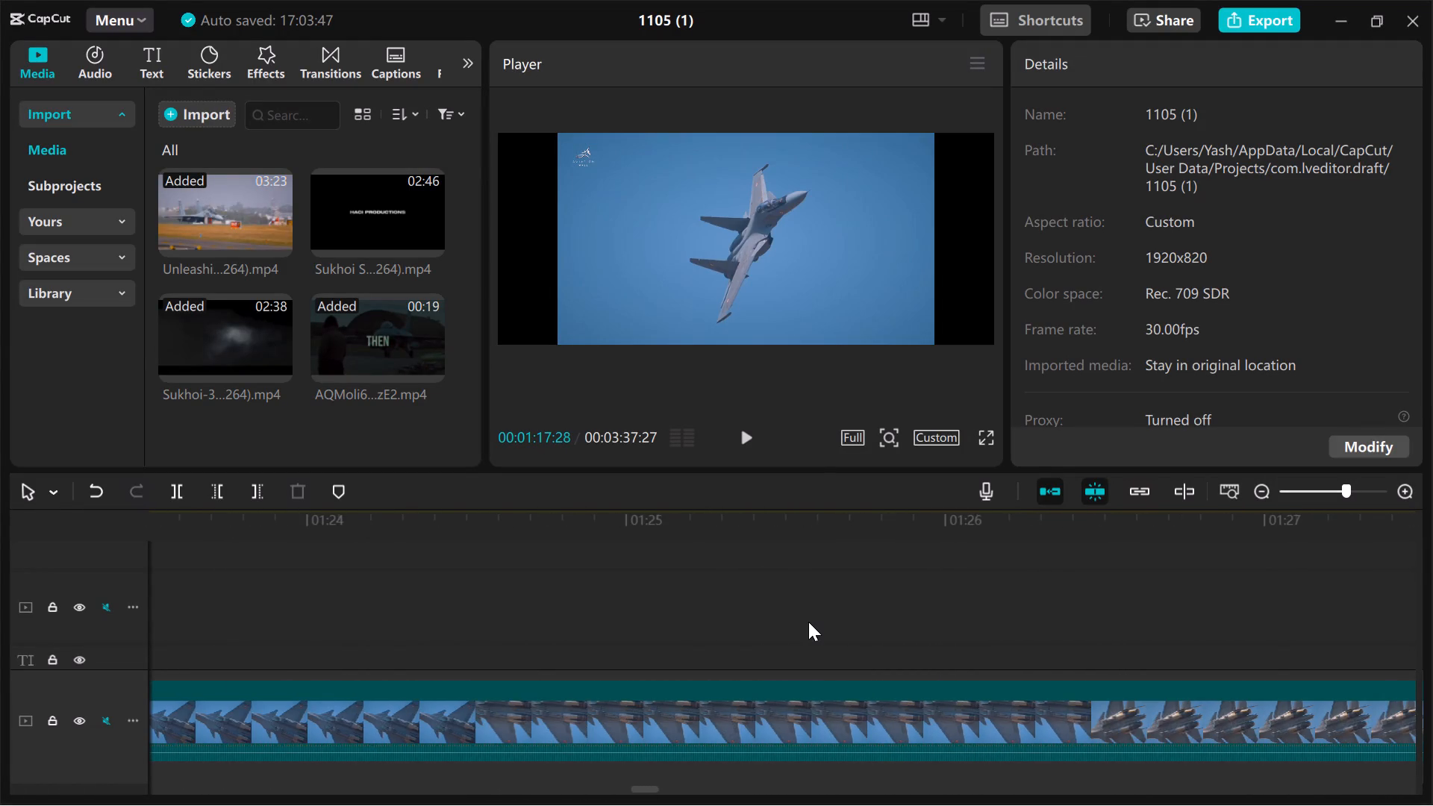
ctrl+scroll(808, 622, down, 5)
scroll(808, 622, left, 1)
click(808, 622)
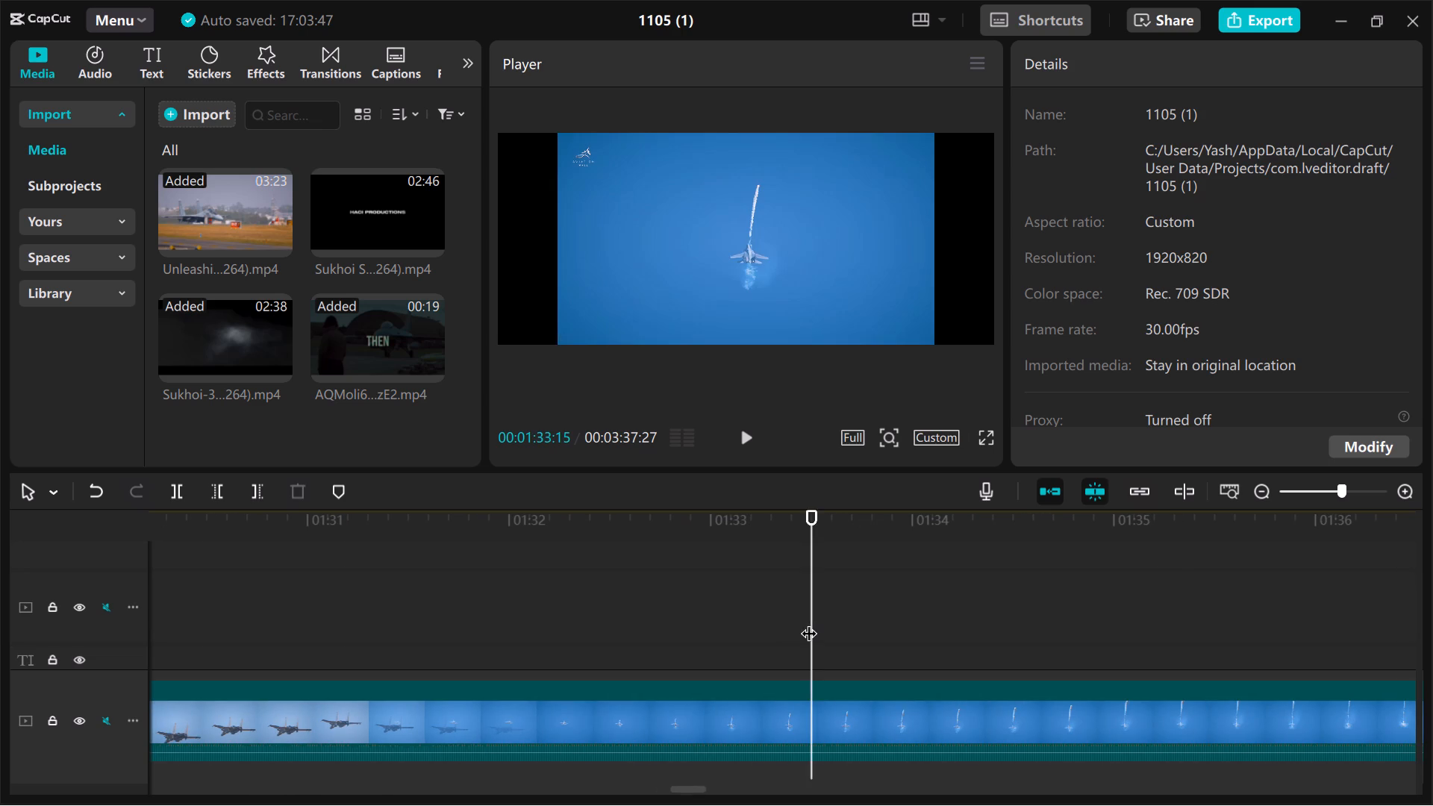
scroll(808, 622, left, 8)
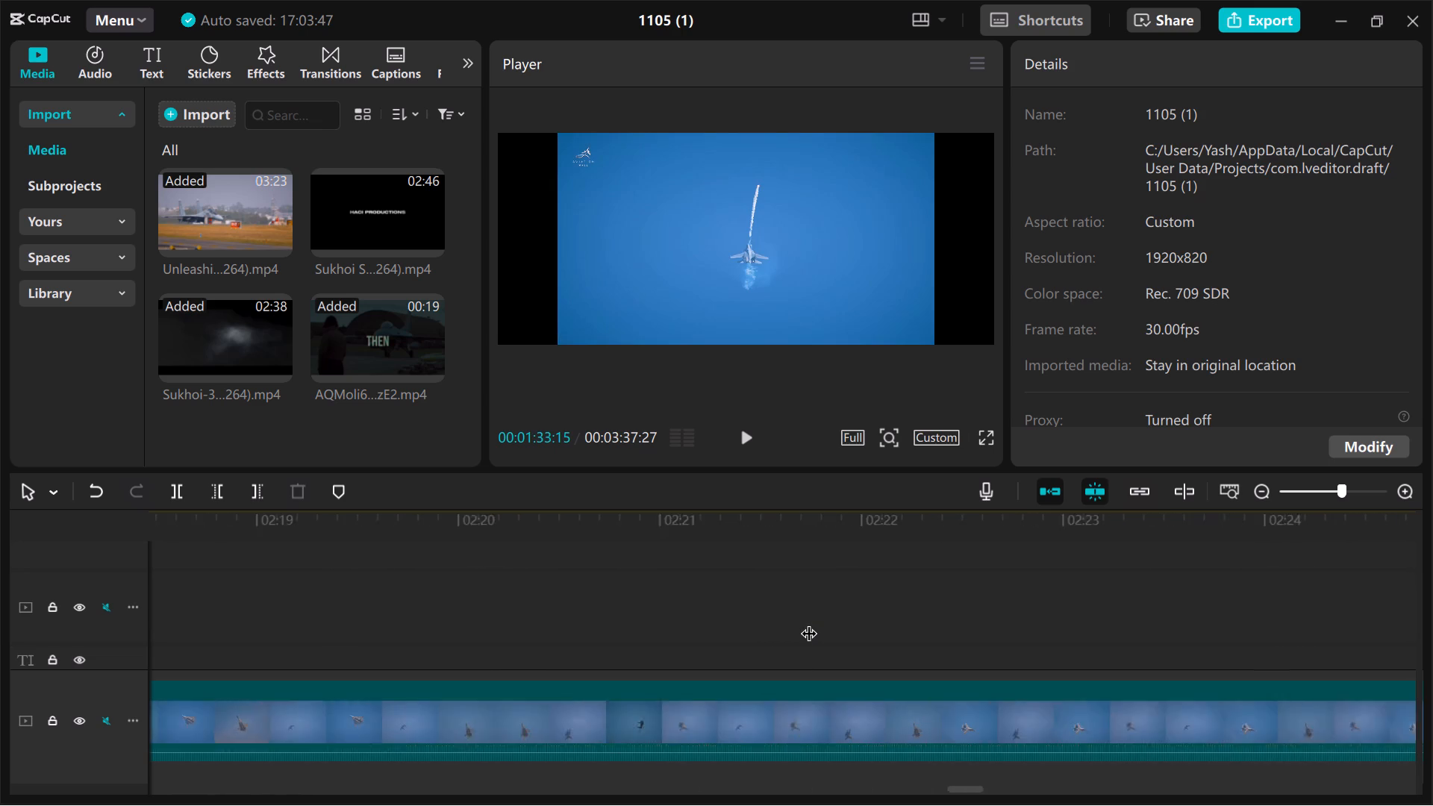
scroll(808, 622, left, 4)
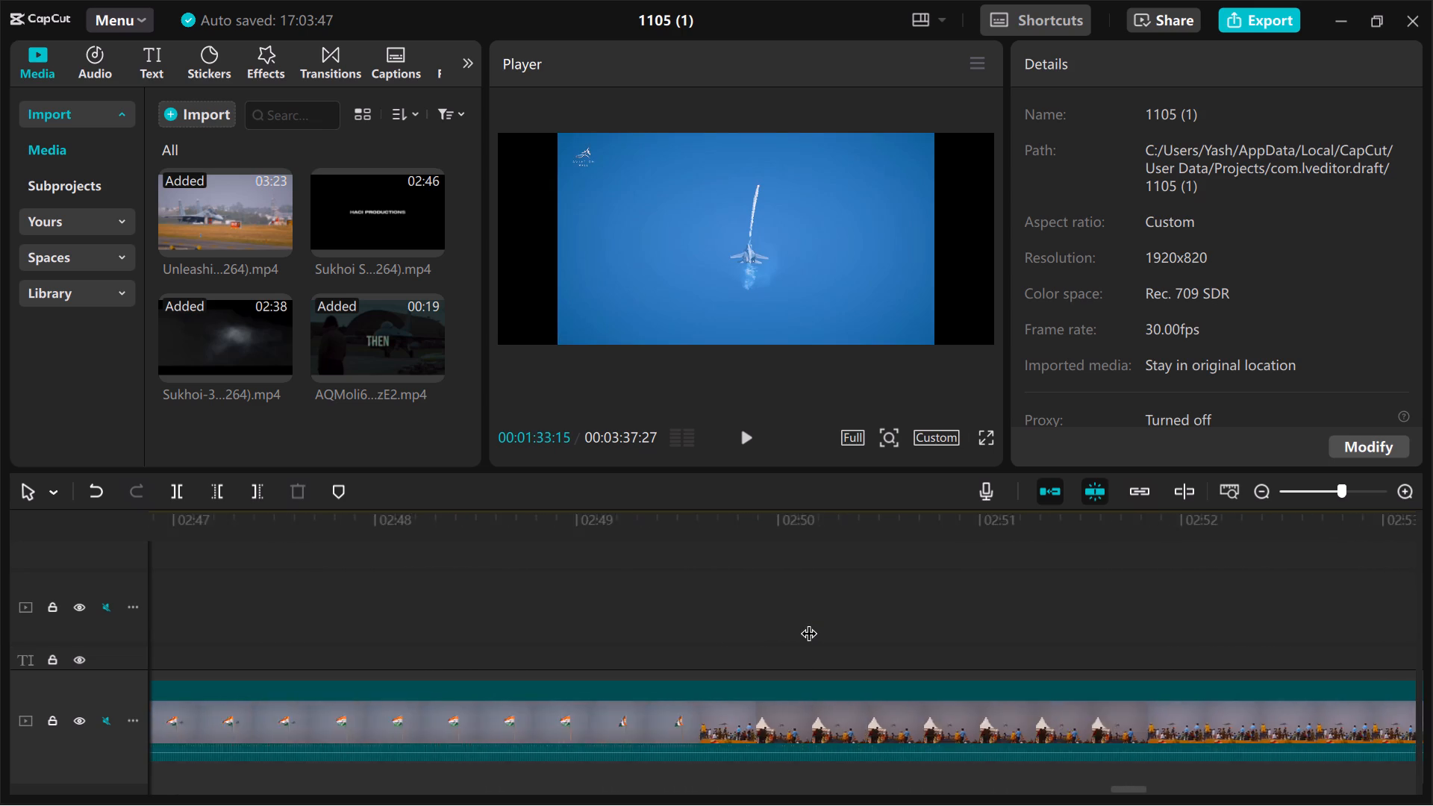
scroll(808, 622, left, 2)
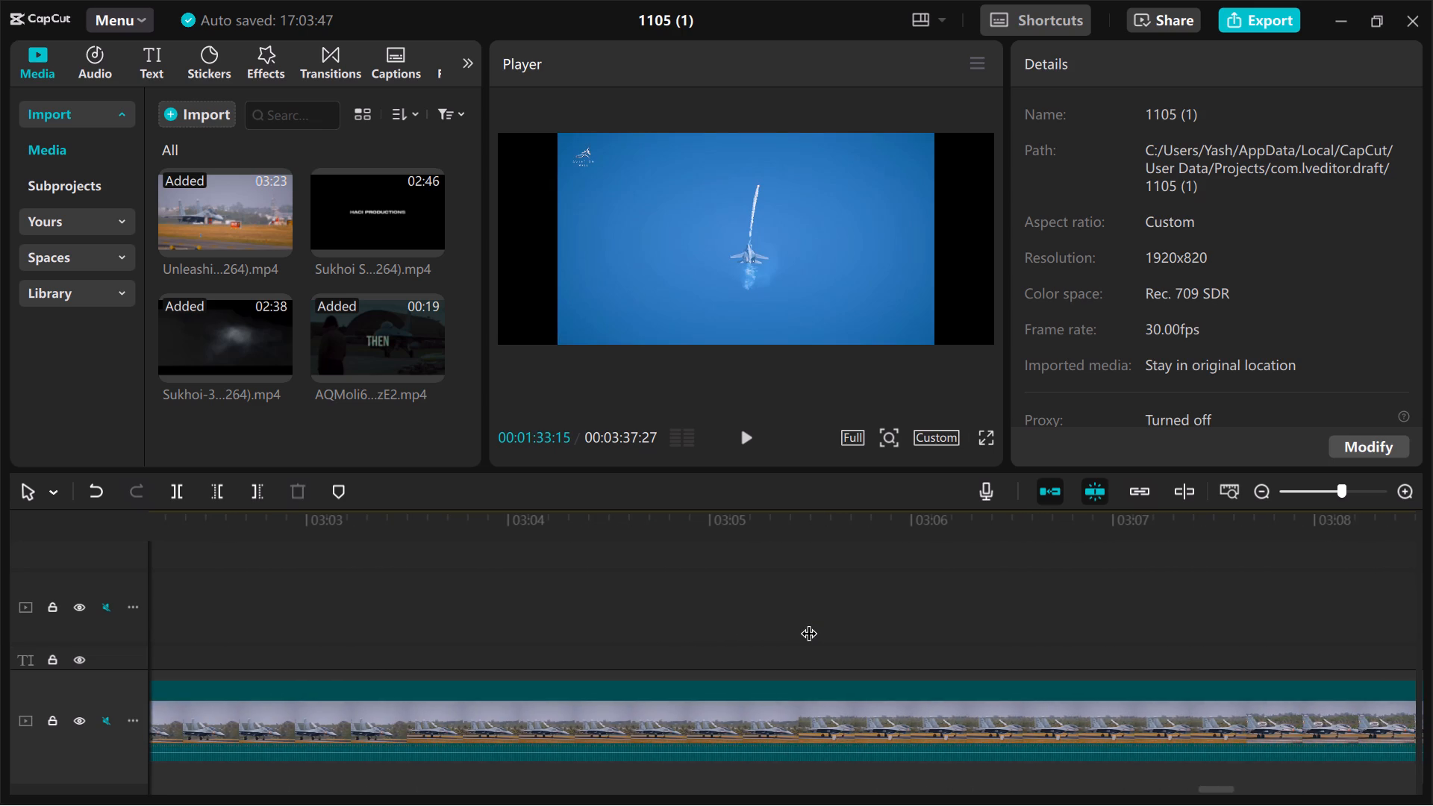
scroll(808, 622, left, 1)
Play the runway and drag-chute landing shots from about 00:03:10 to 00:03:20, continuing to the taxiing jet near 00:03:24.
click(808, 622)
scroll(808, 622, left, 1)
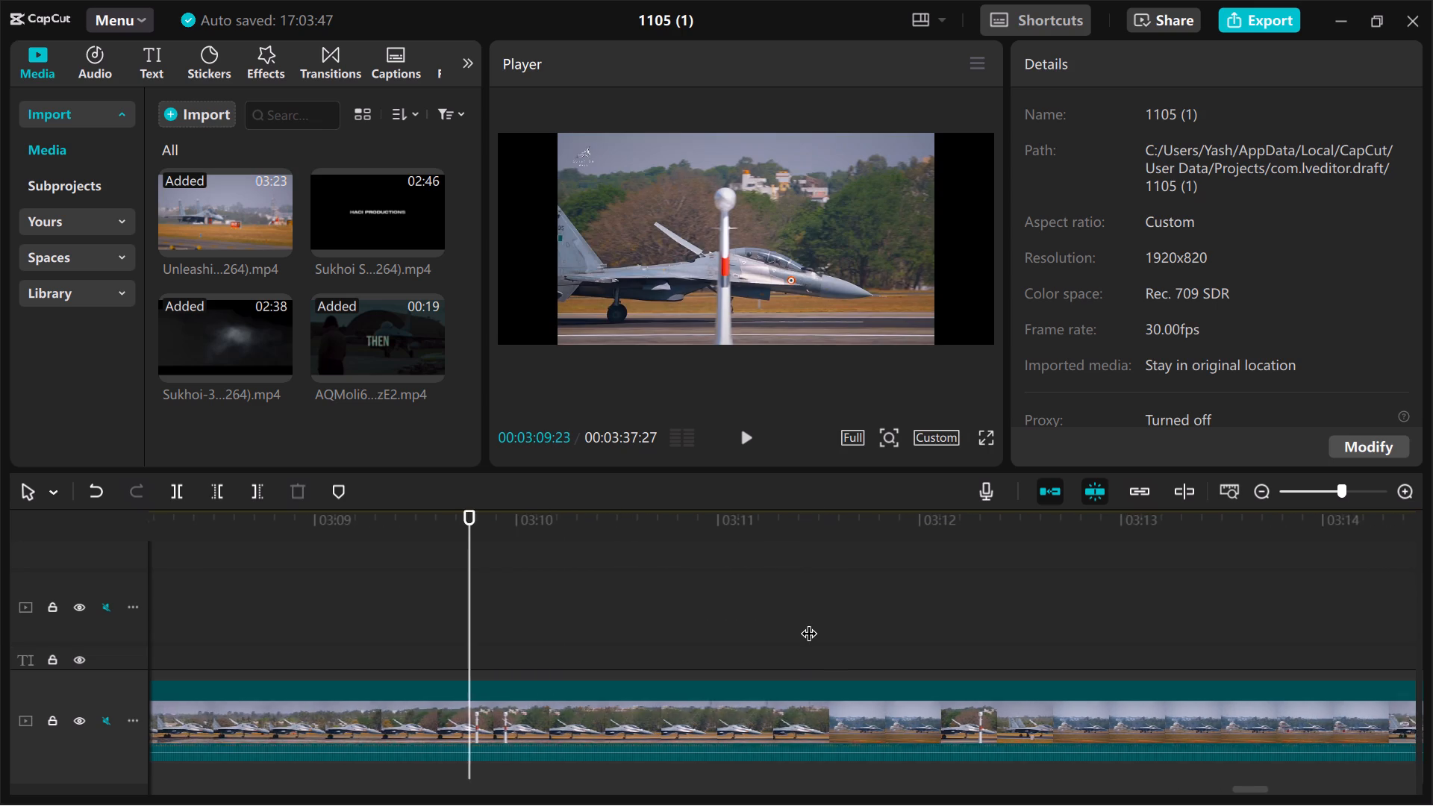
scroll(808, 622, left, 1)
key(space)
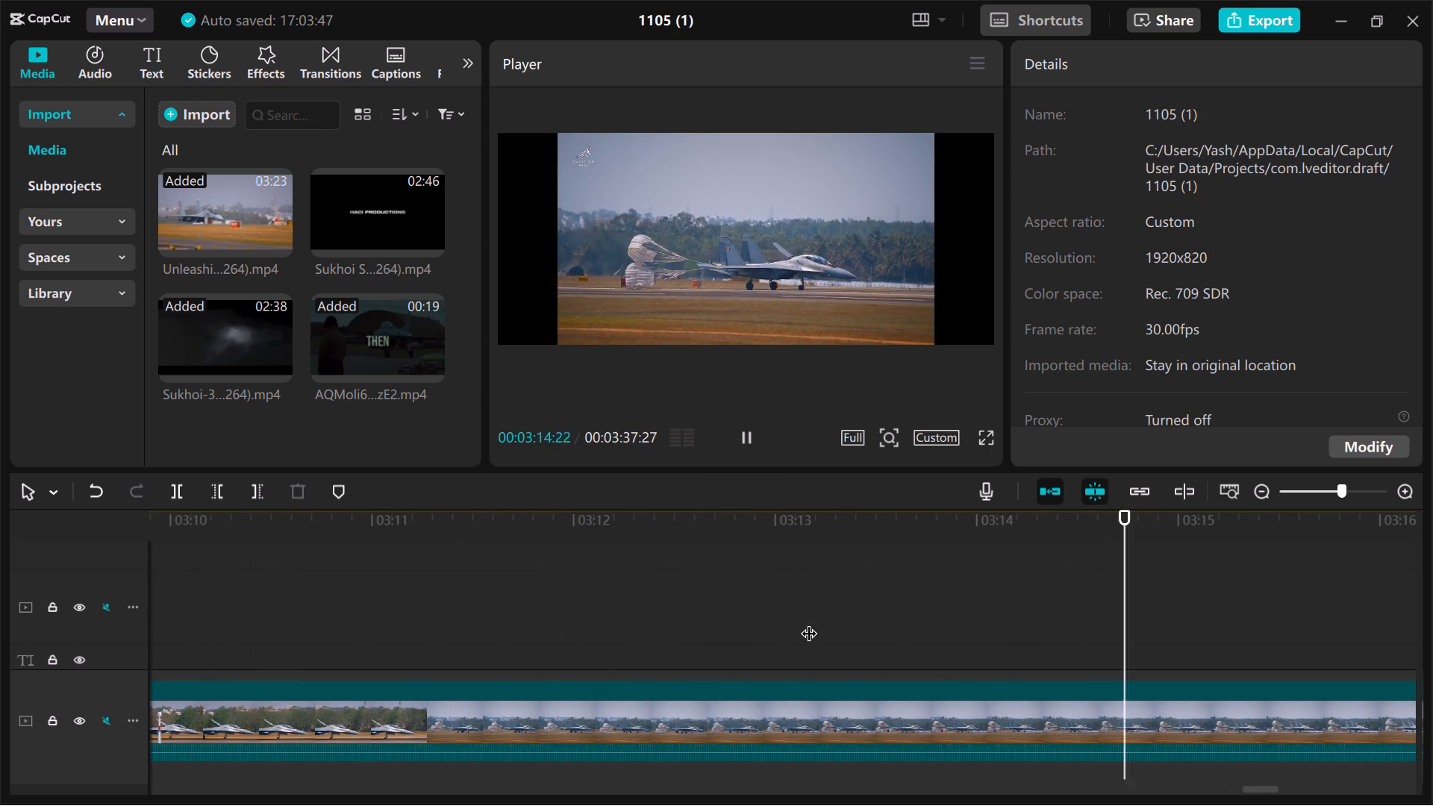
scroll(808, 622, left, 2)
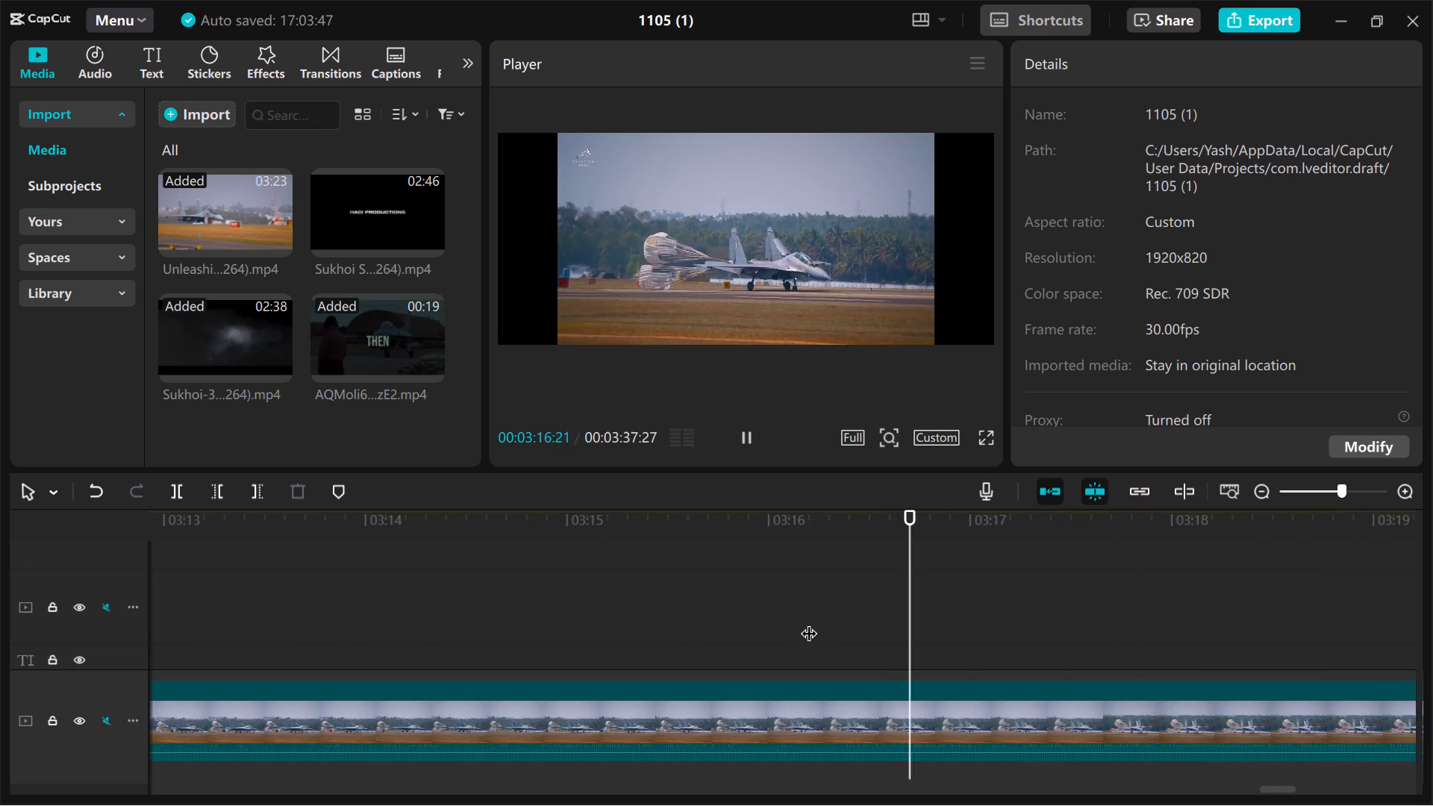
scroll(808, 622, left, 4)
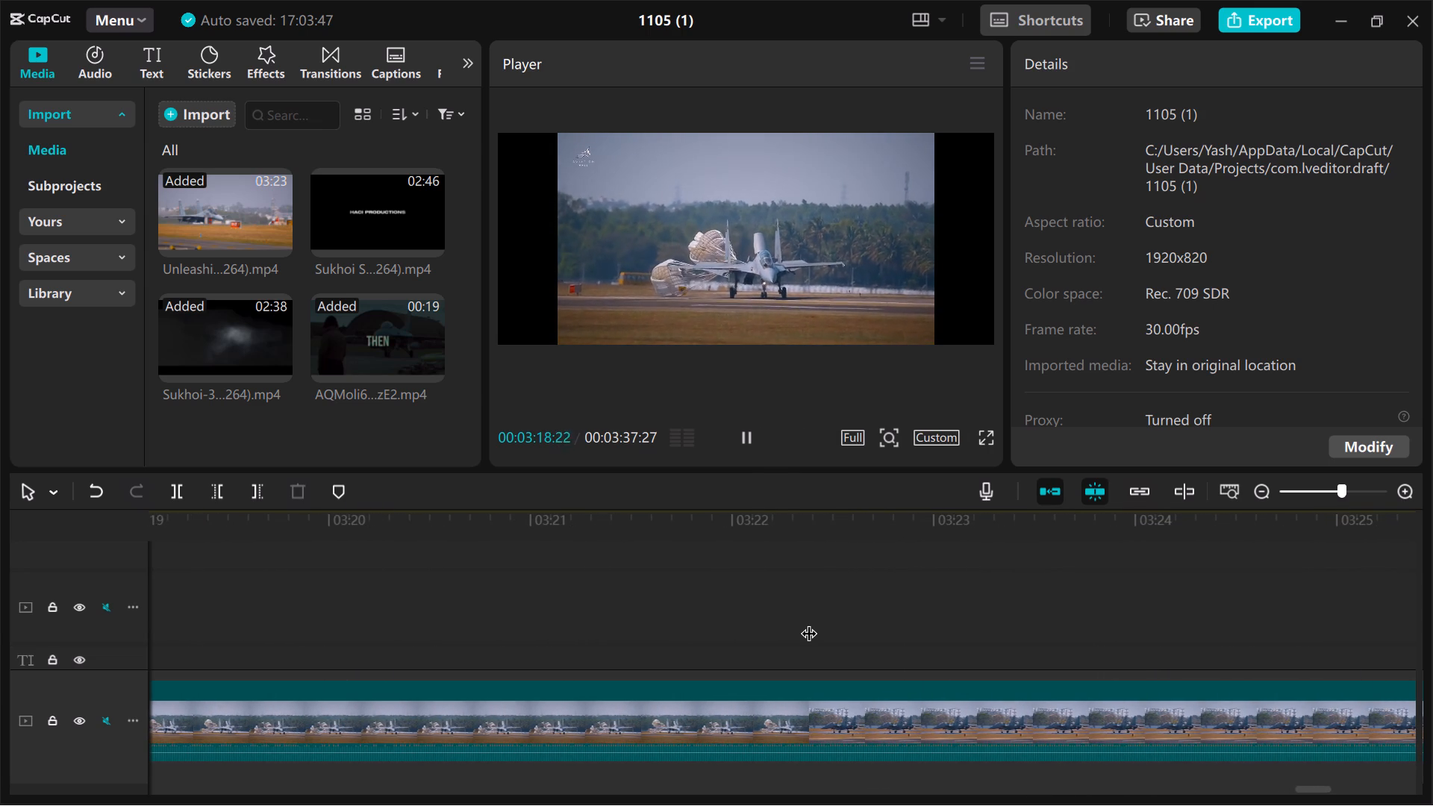
click(1107, 636)
scroll(1107, 636, left, 1)
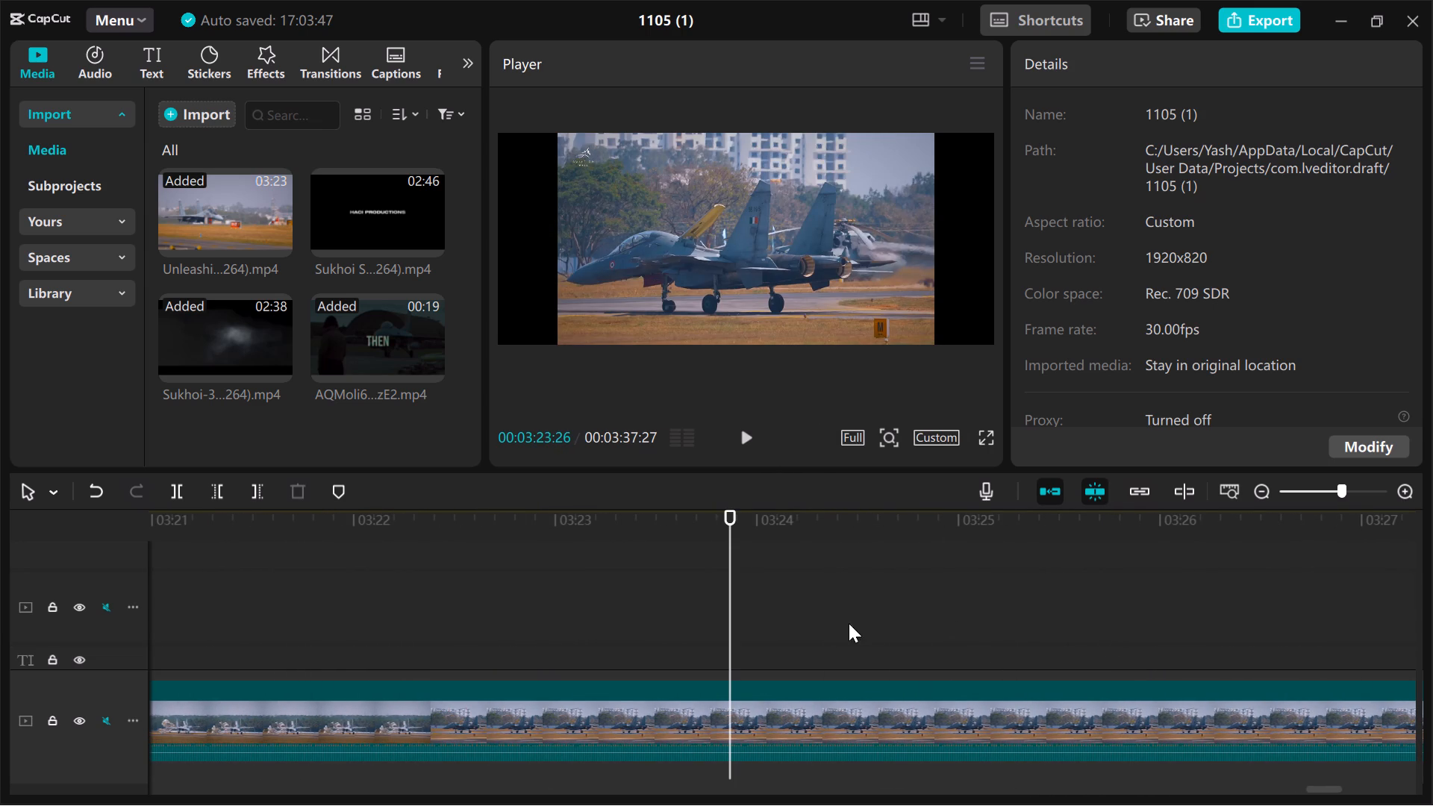
Review the taxiing blue-grey jet shot and closing footage between about 00:03:22 and 00:03:30, replaying it from several points.
click(712, 634)
key(space)
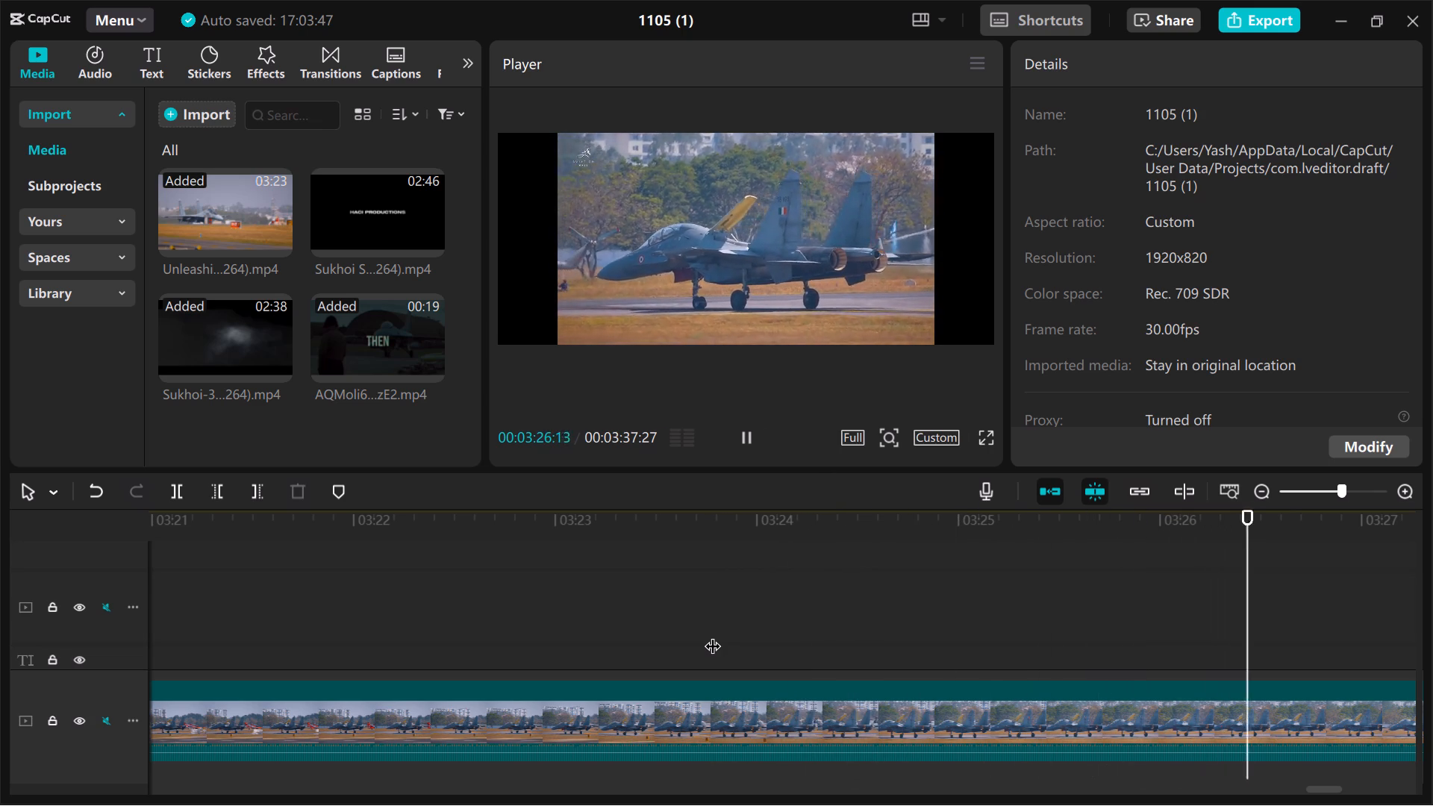
scroll(712, 634, left, 1)
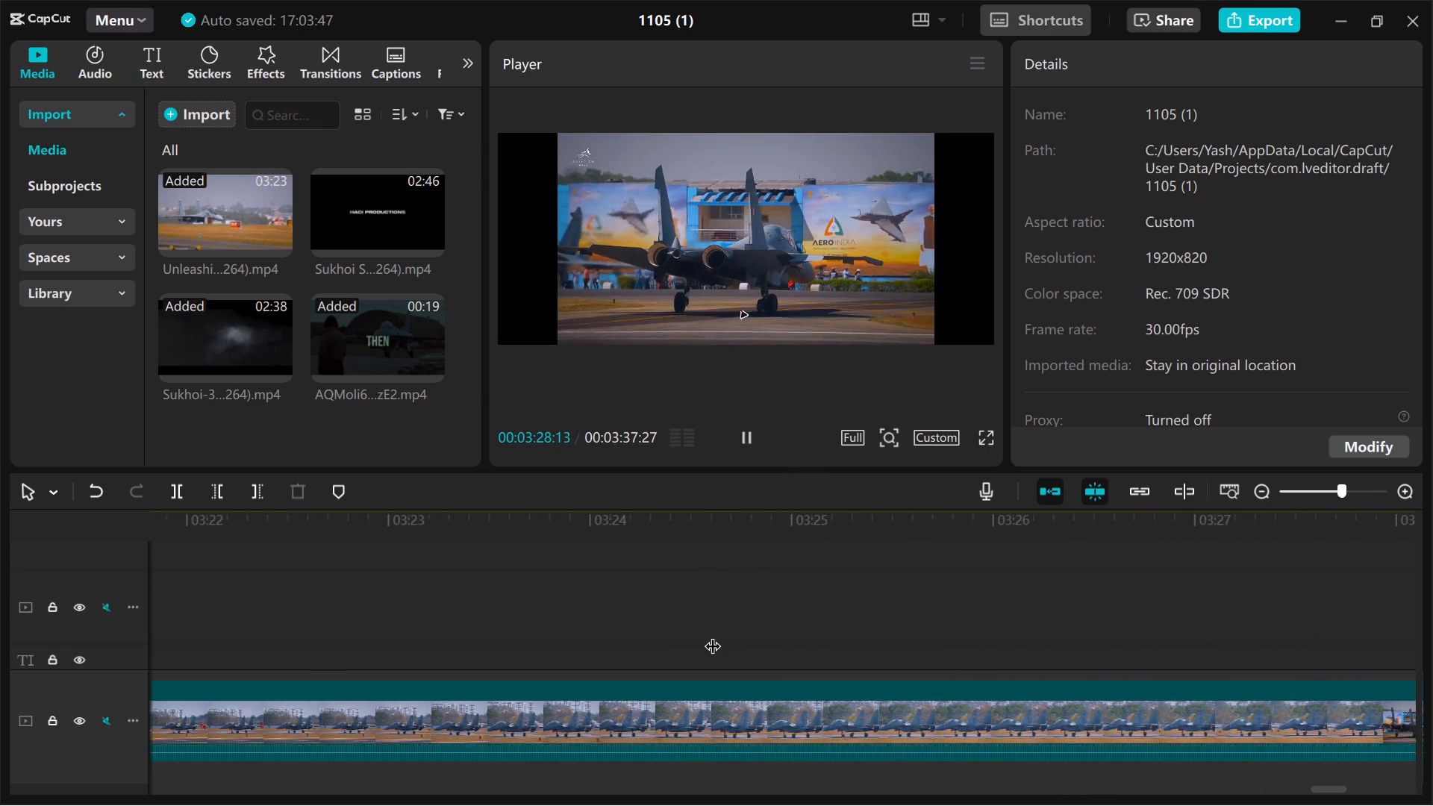
scroll(712, 634, left, 2)
scroll(712, 634, right, 1)
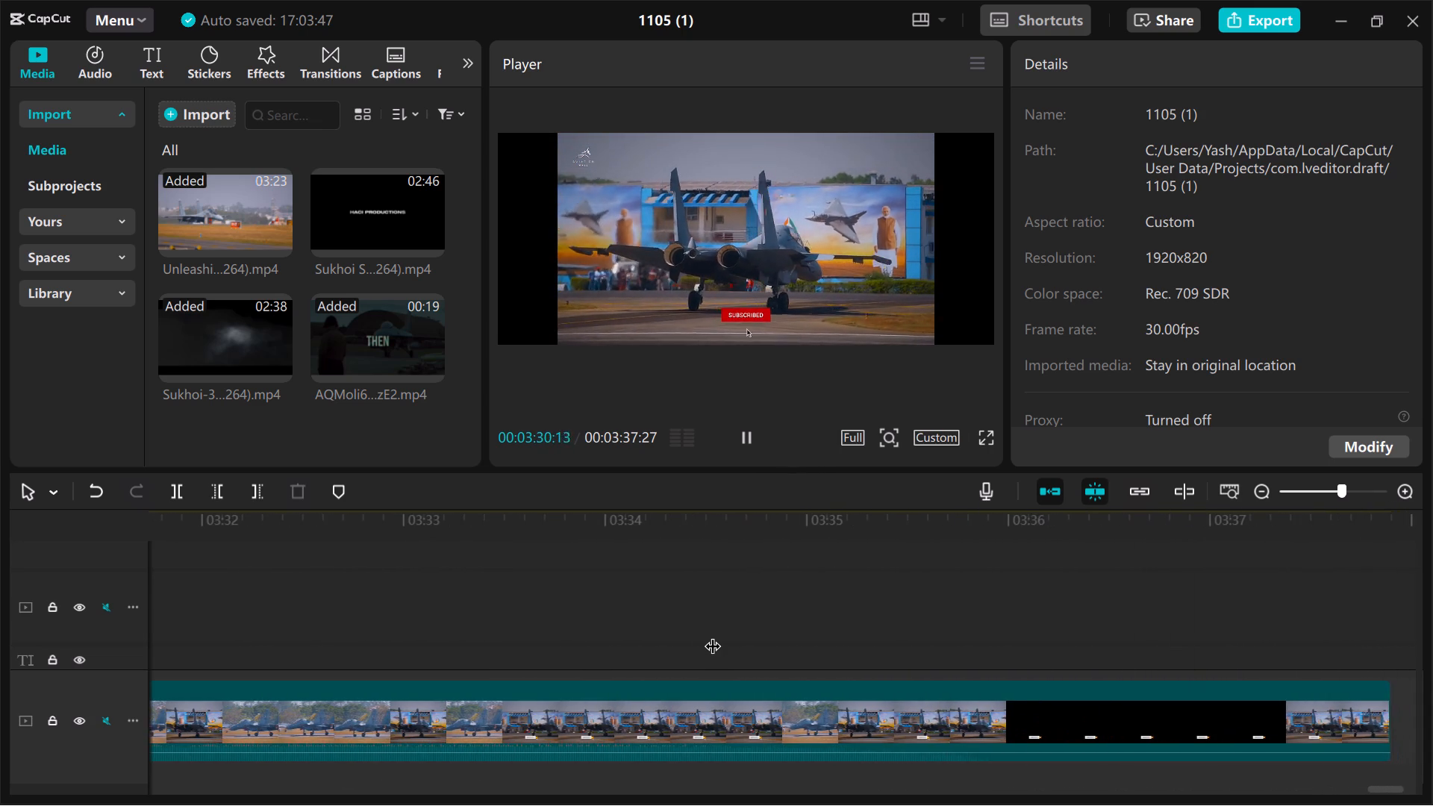
scroll(712, 634, right, 1)
click(535, 625)
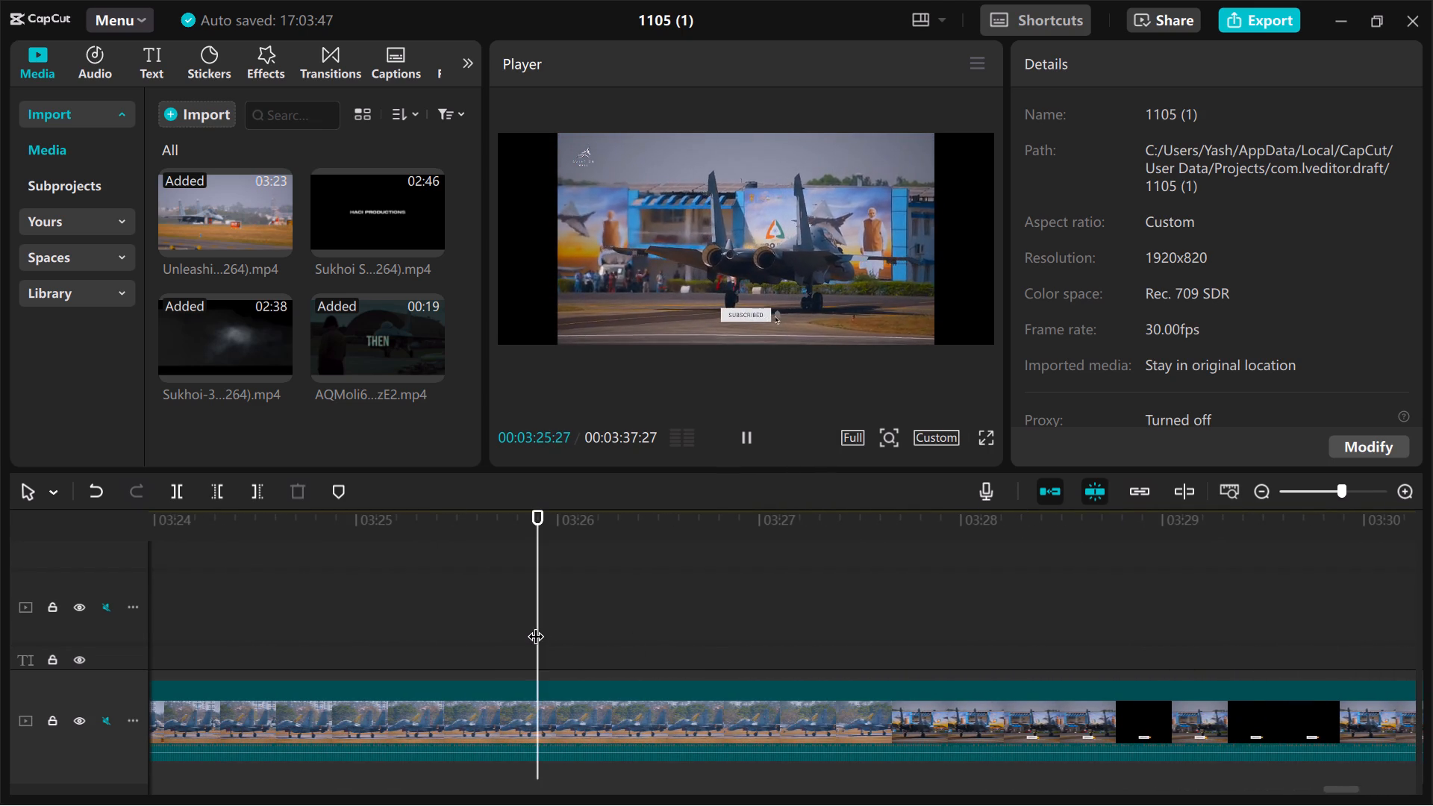
key(space)
click(300, 649)
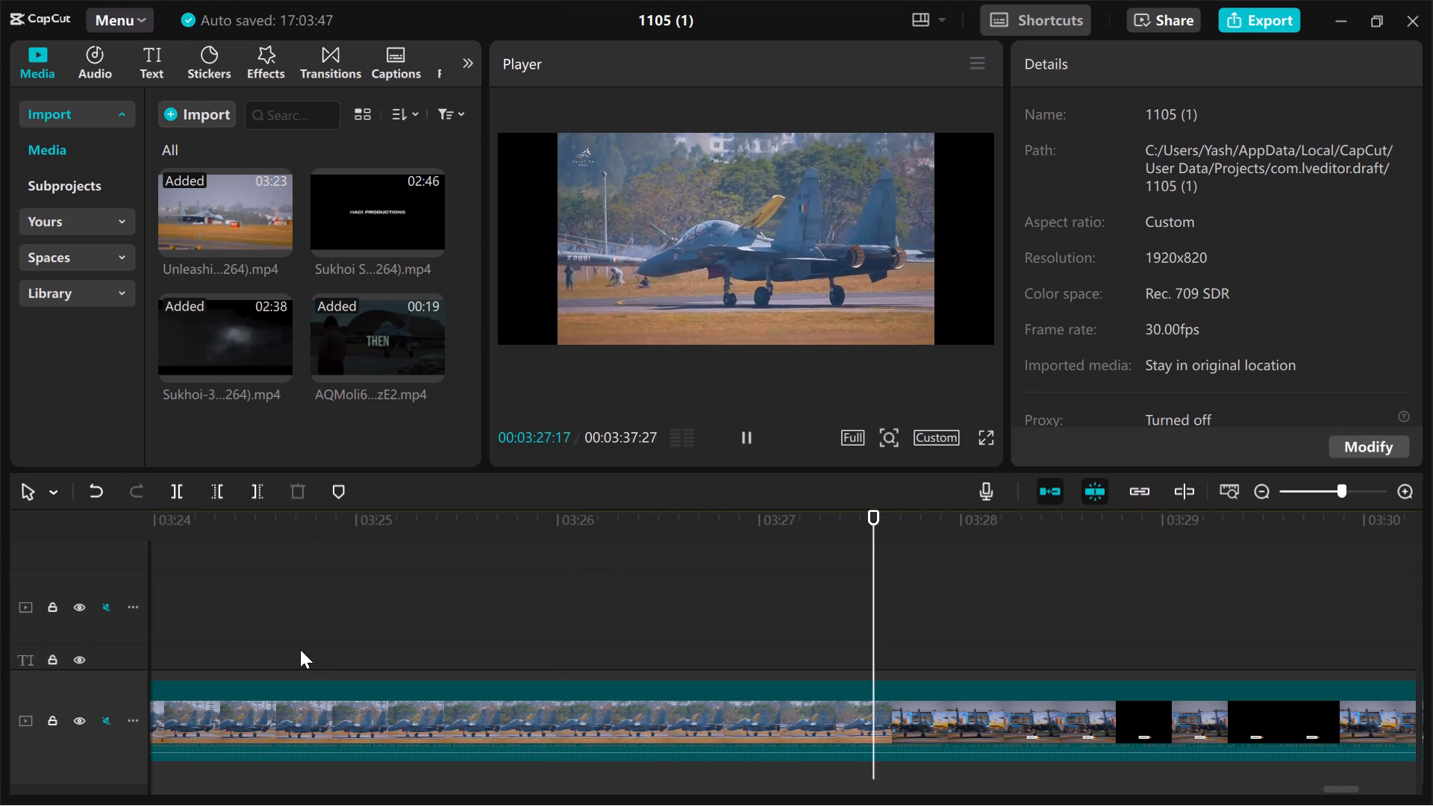
key(space)
scroll(300, 649, right, 1)
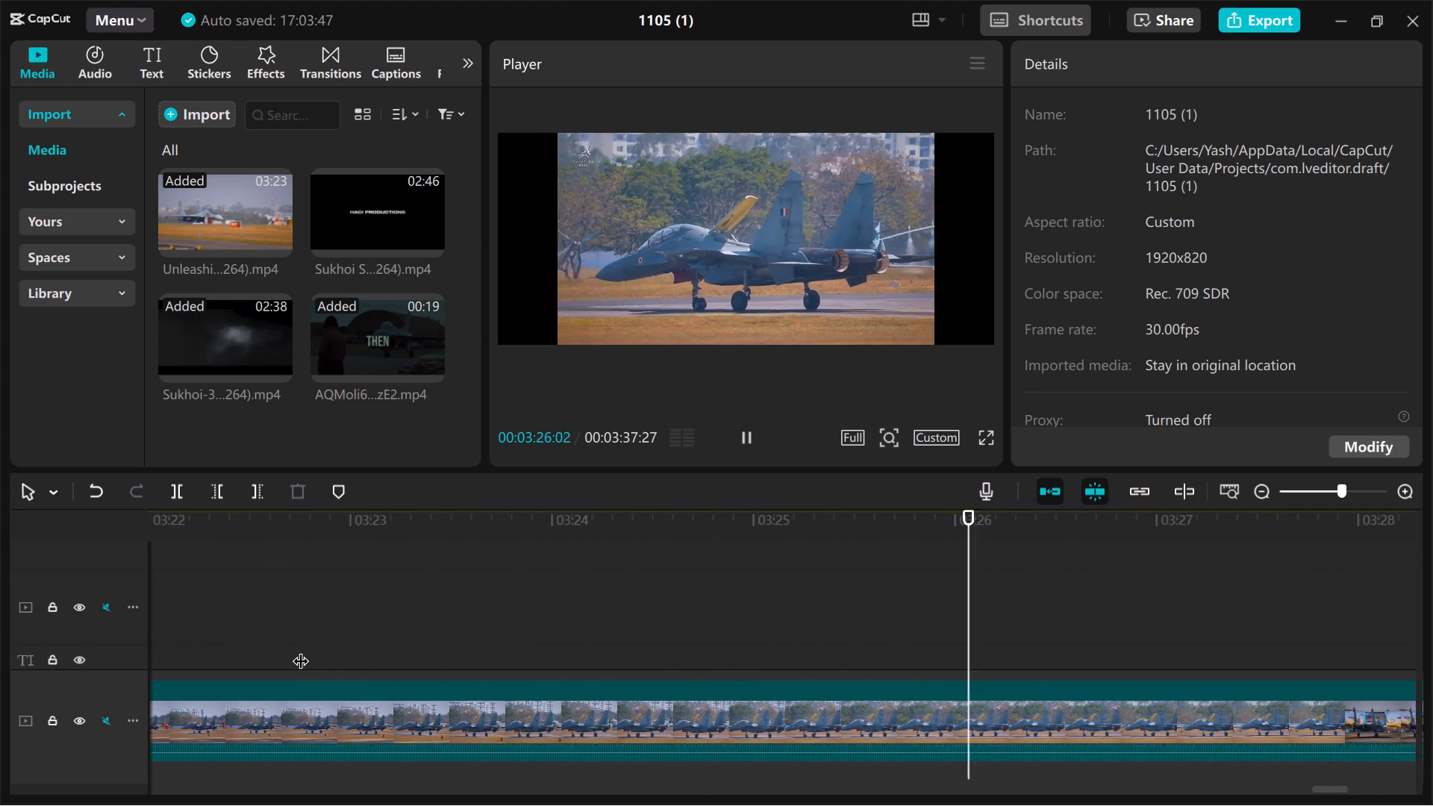
scroll(300, 649, right, 1)
click(372, 641)
key(space)
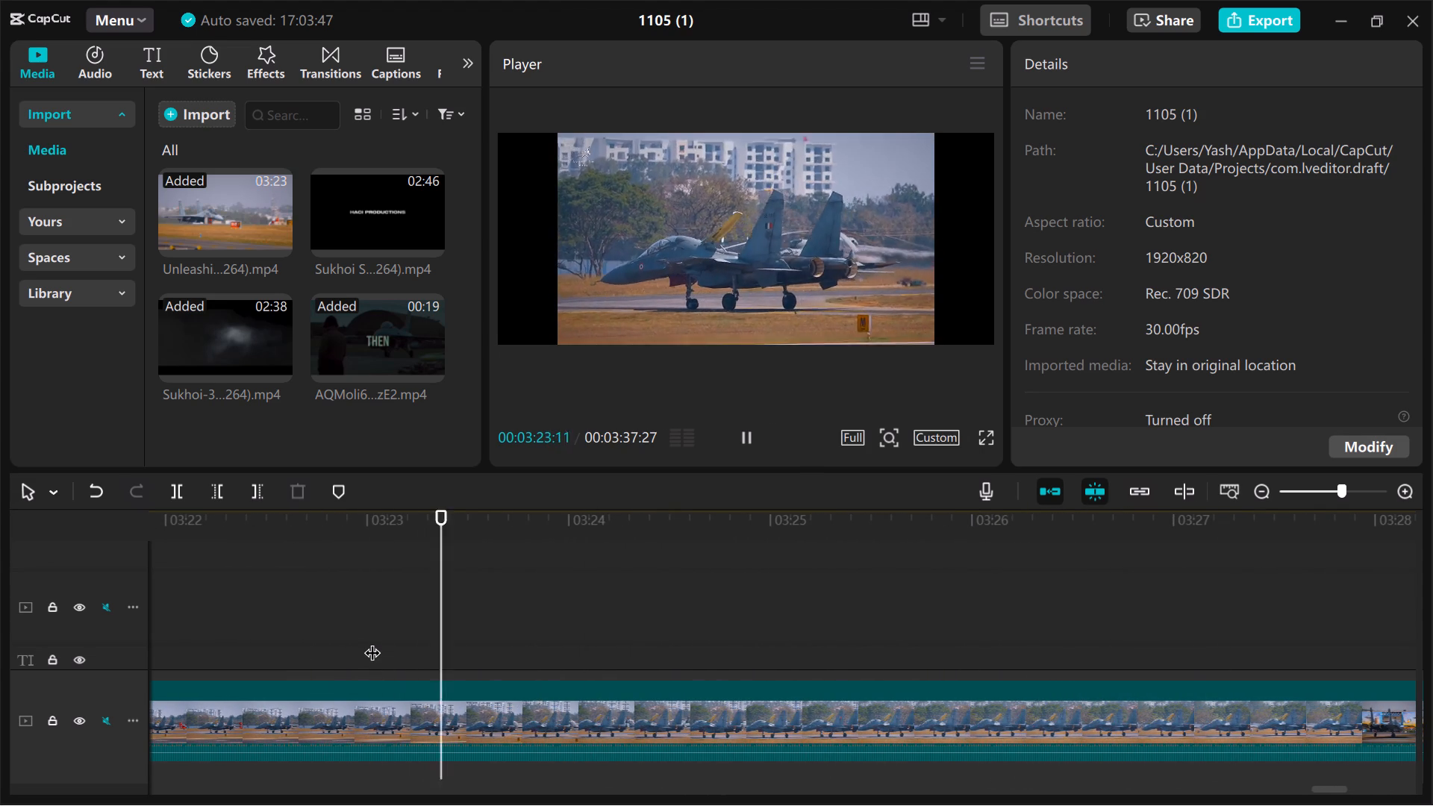
click(249, 629)
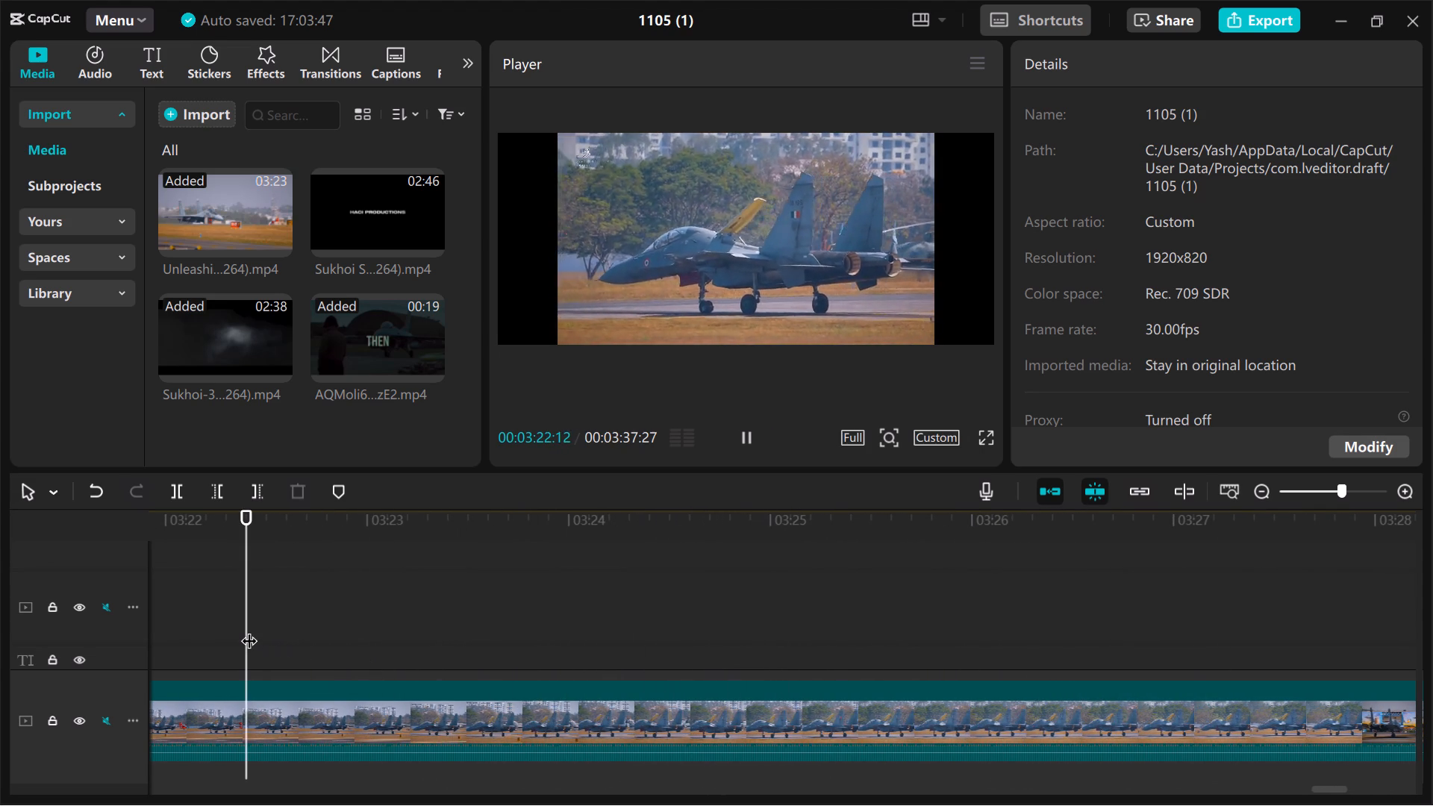
key(space)
Review the earlier runway and drag-chute shots again, sampling from about 00:03:19, 00:03:16 and 00:03:08.
scroll(249, 629, right, 2)
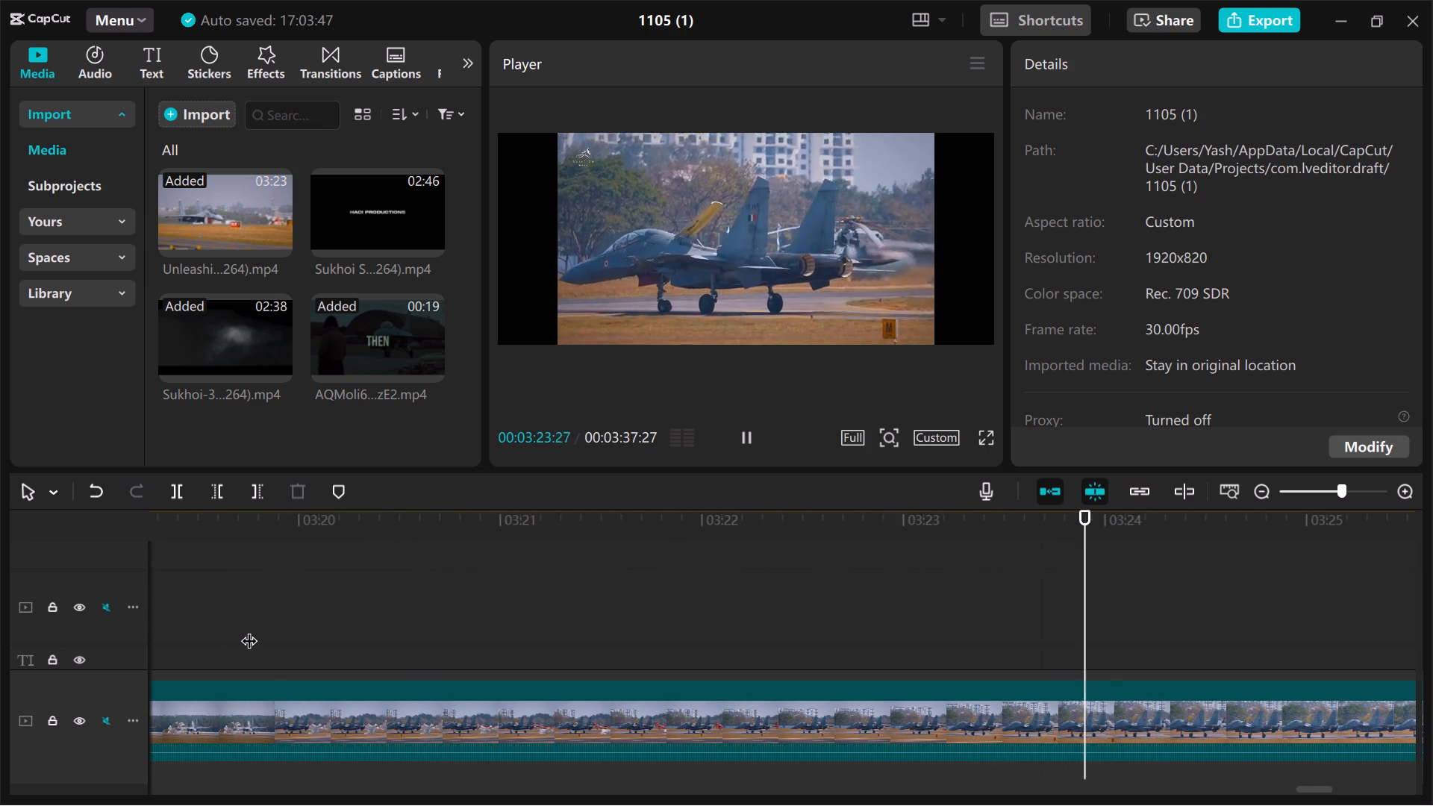
click(249, 629)
key(space)
key(space)
key(space)
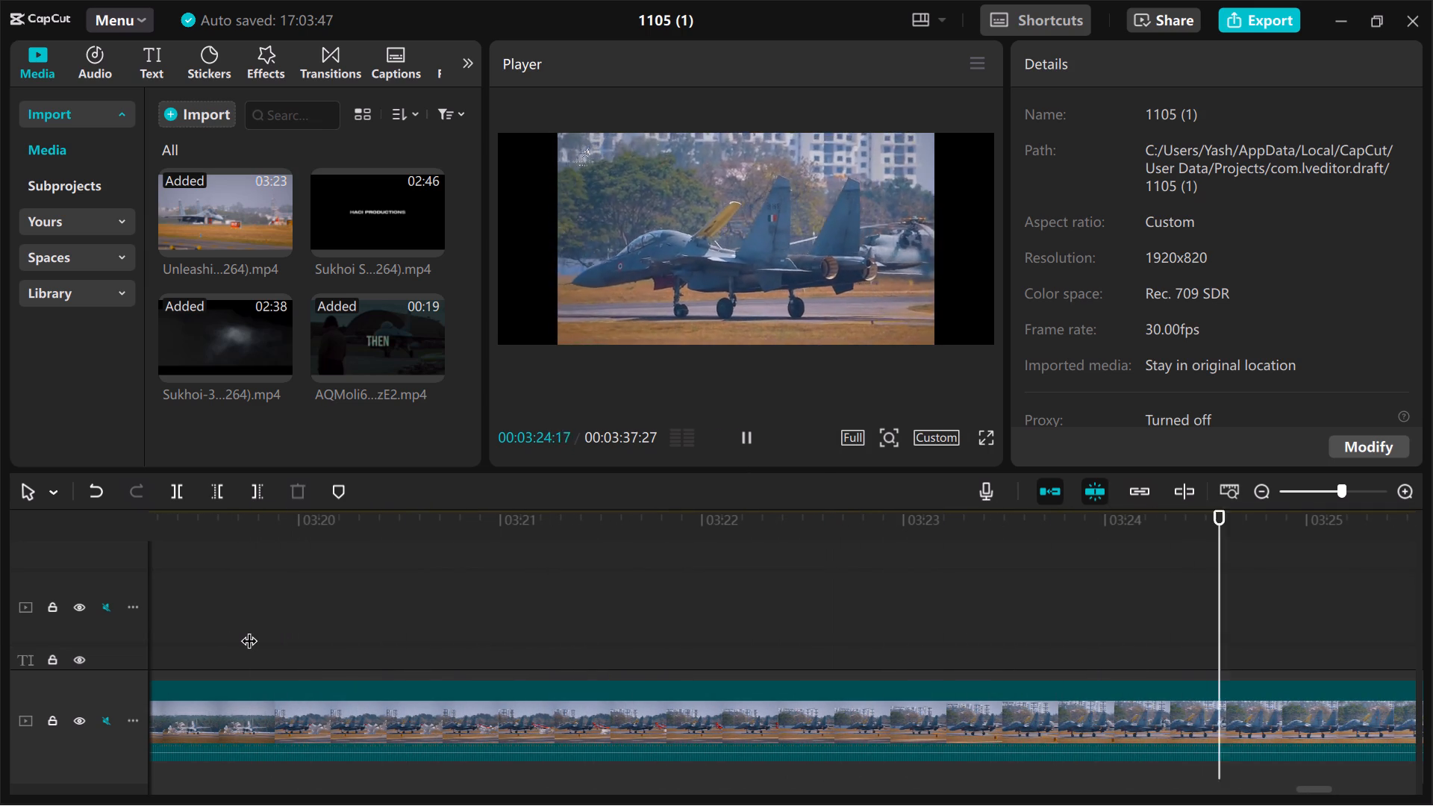
scroll(249, 629, right, 2)
click(249, 629)
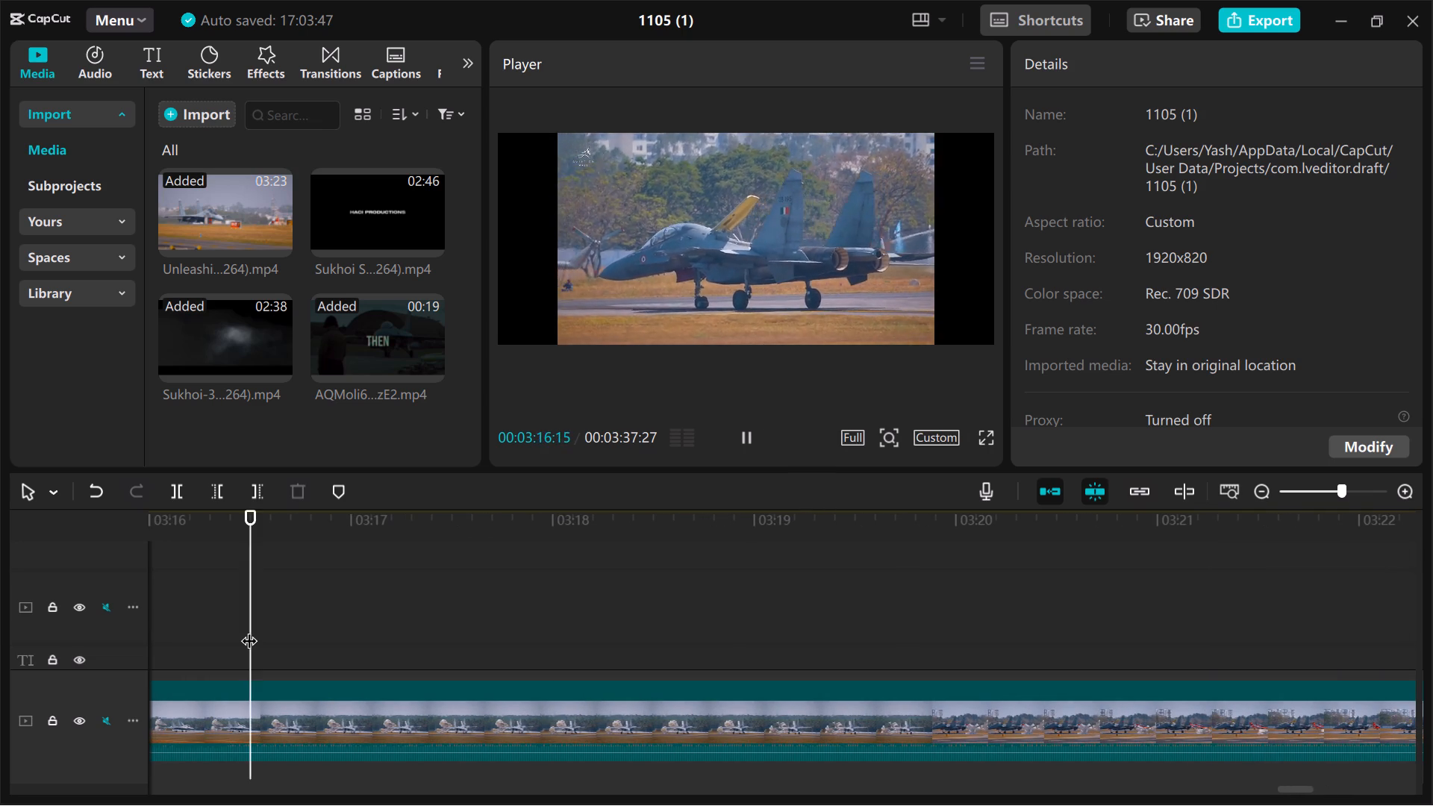
key(space)
scroll(249, 629, left, 1)
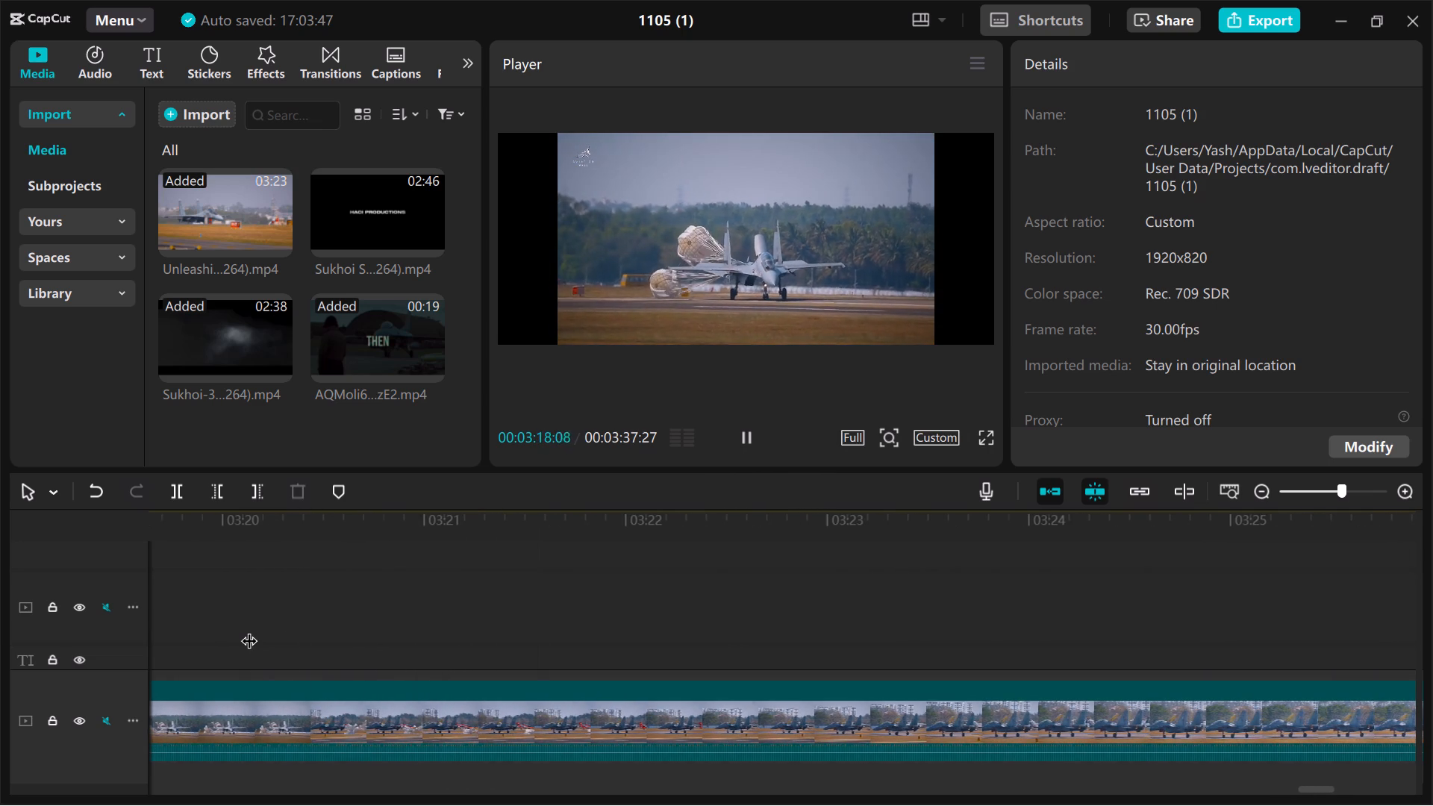
scroll(249, 629, left, 1)
click(249, 629)
scroll(249, 629, right, 5)
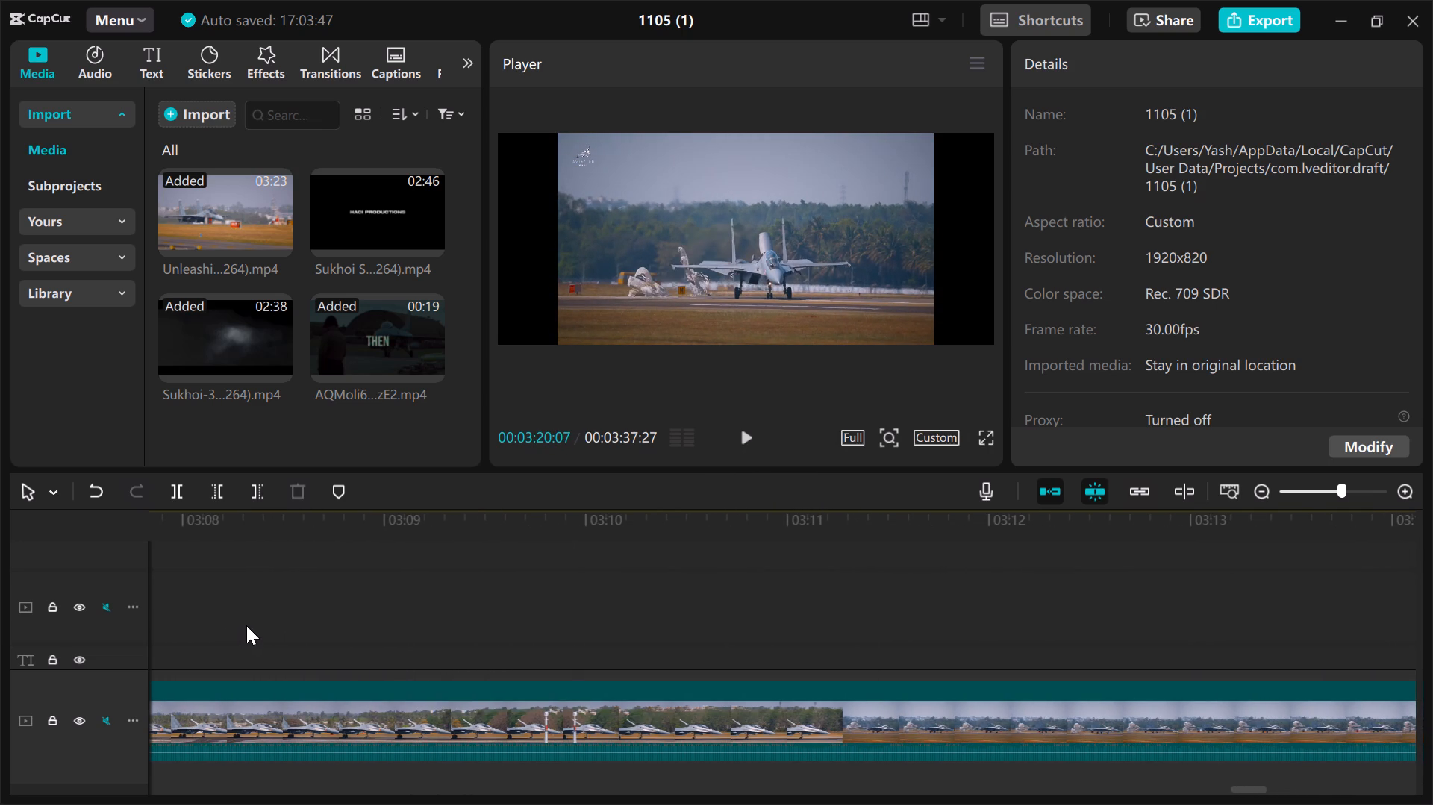
click(246, 625)
key(space)
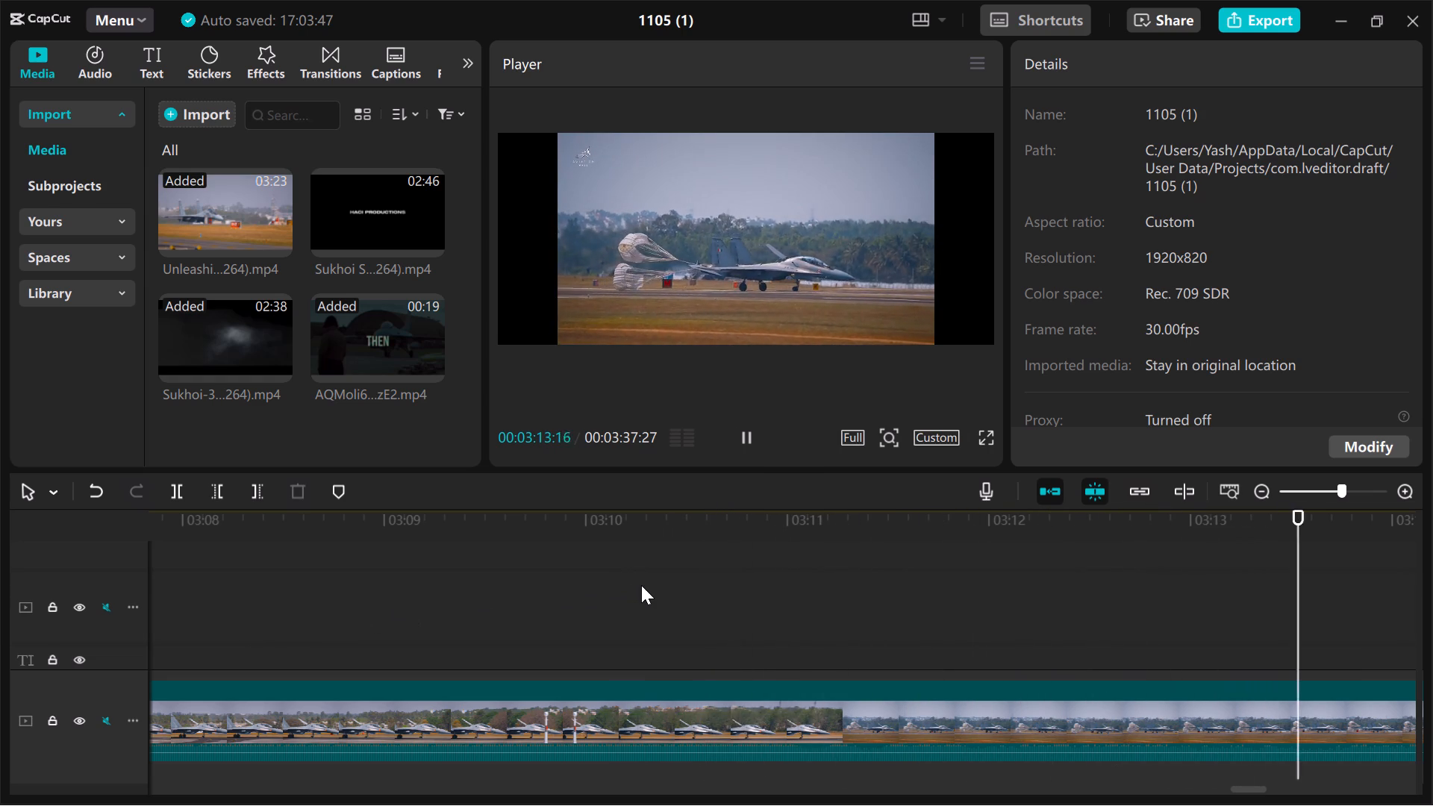
scroll(649, 585, left, 1)
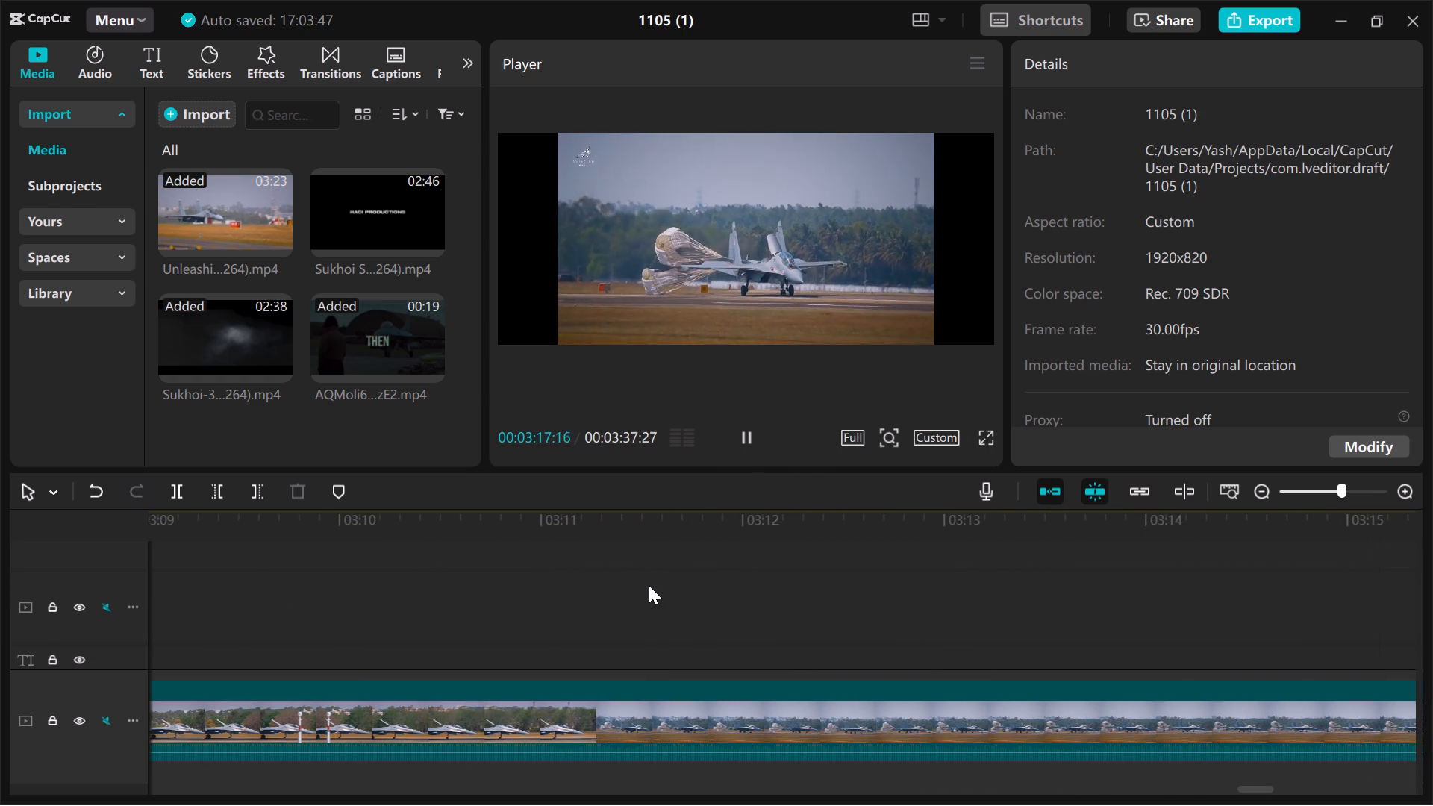
Find the cut to the drag-chute landing shot and trim off the Unleashing clip's footage before 00:03:11:01.
click(442, 616)
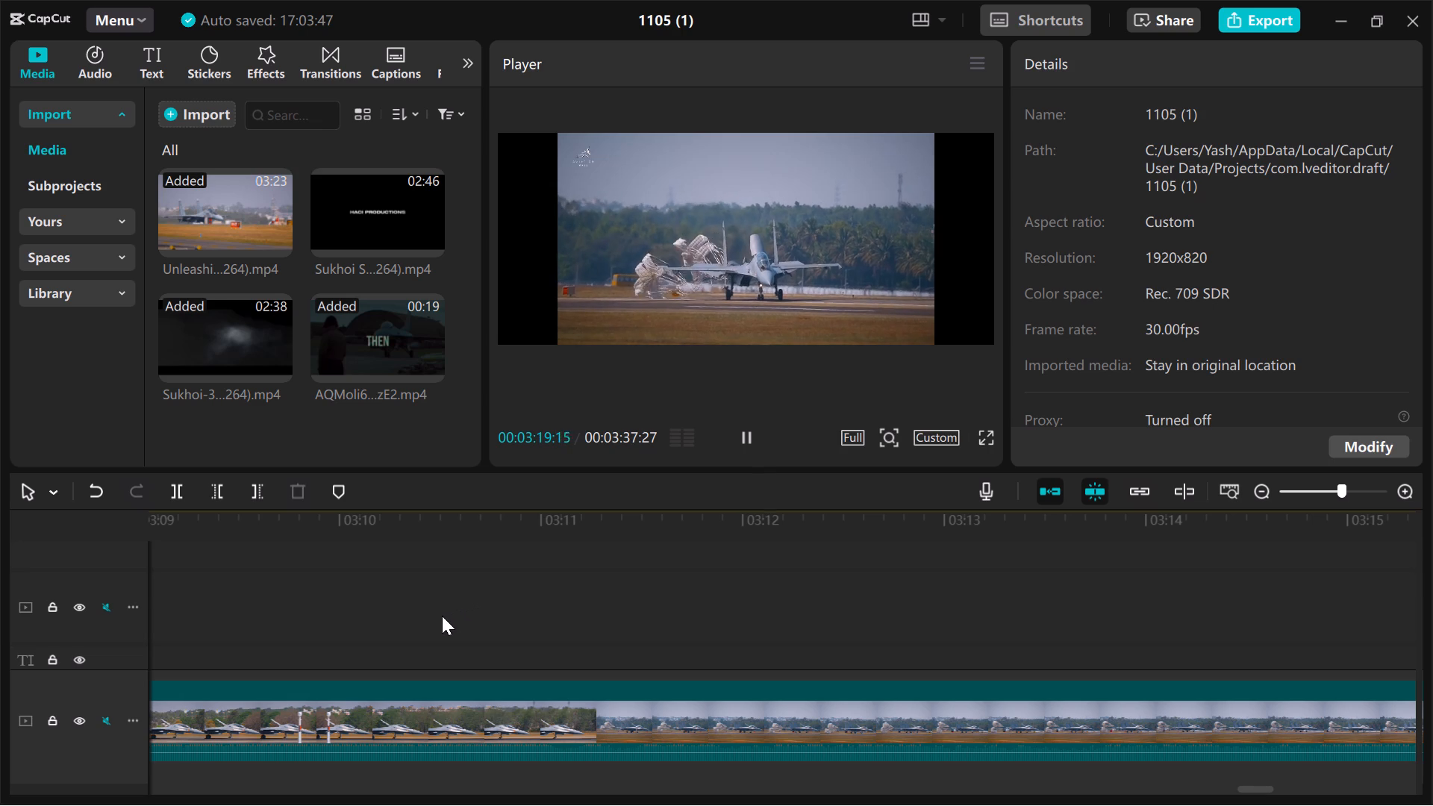
key(space)
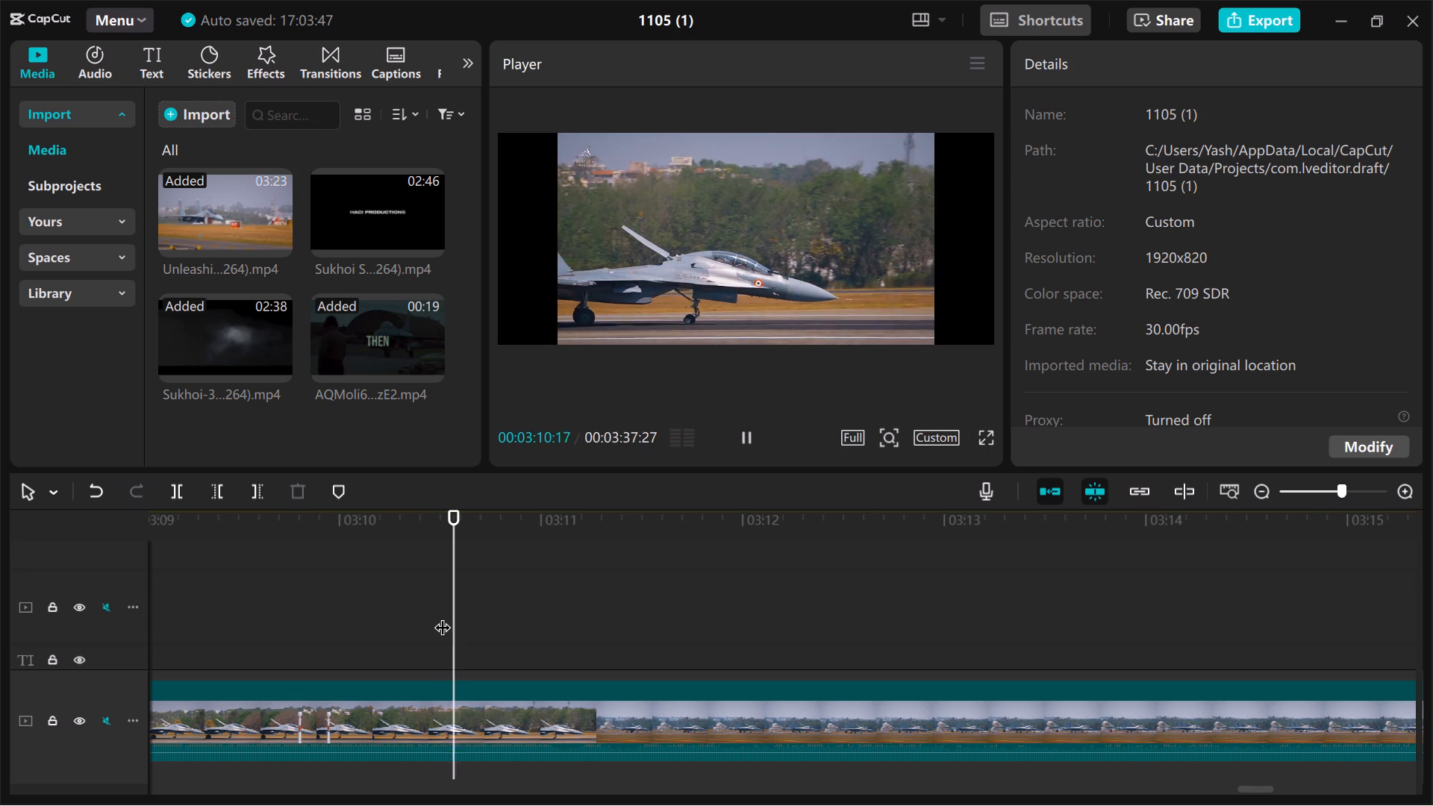
key(space)
key(space)
key(space)
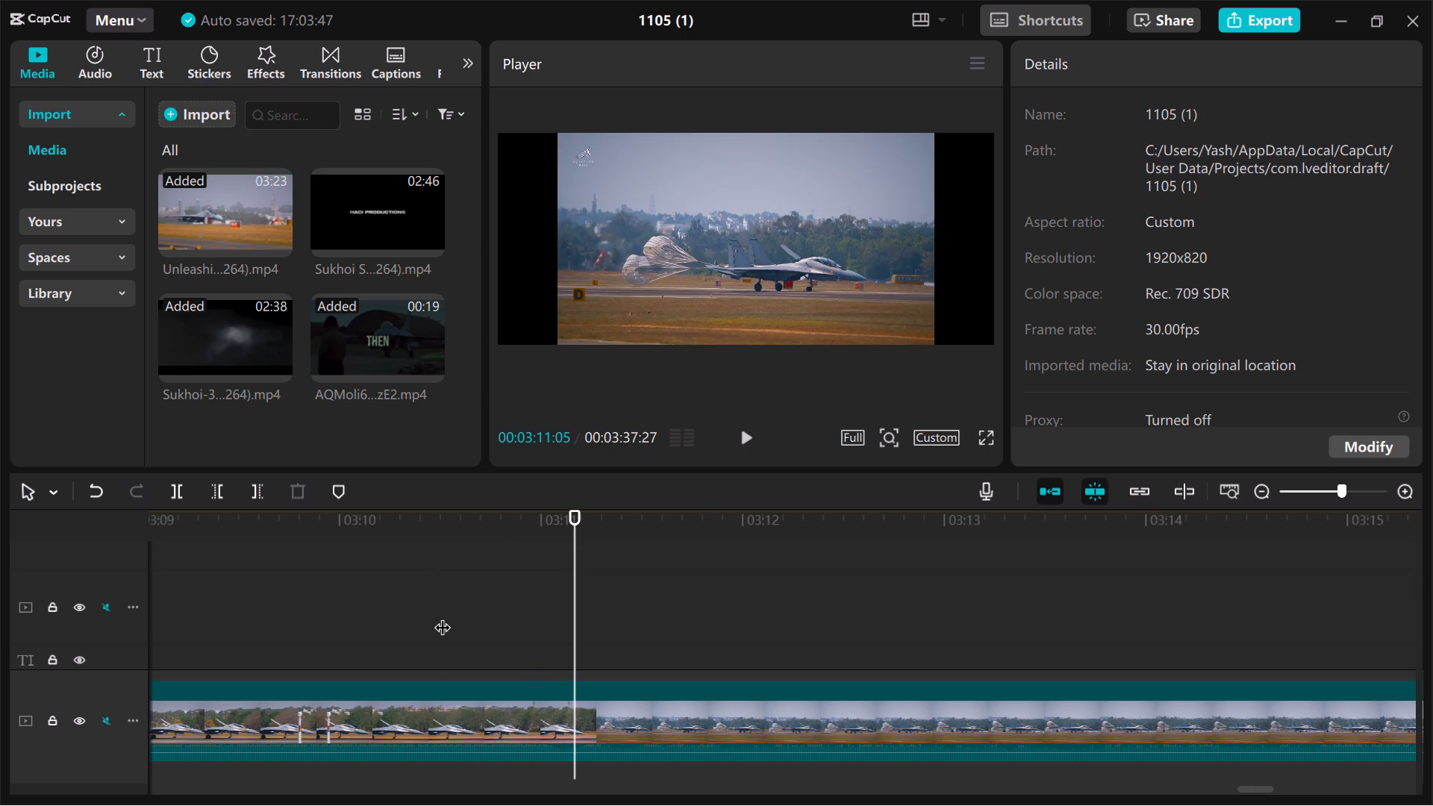
key(Left)
key(Left)
key(Left)
key(Left)
key(Left)
key(Left)
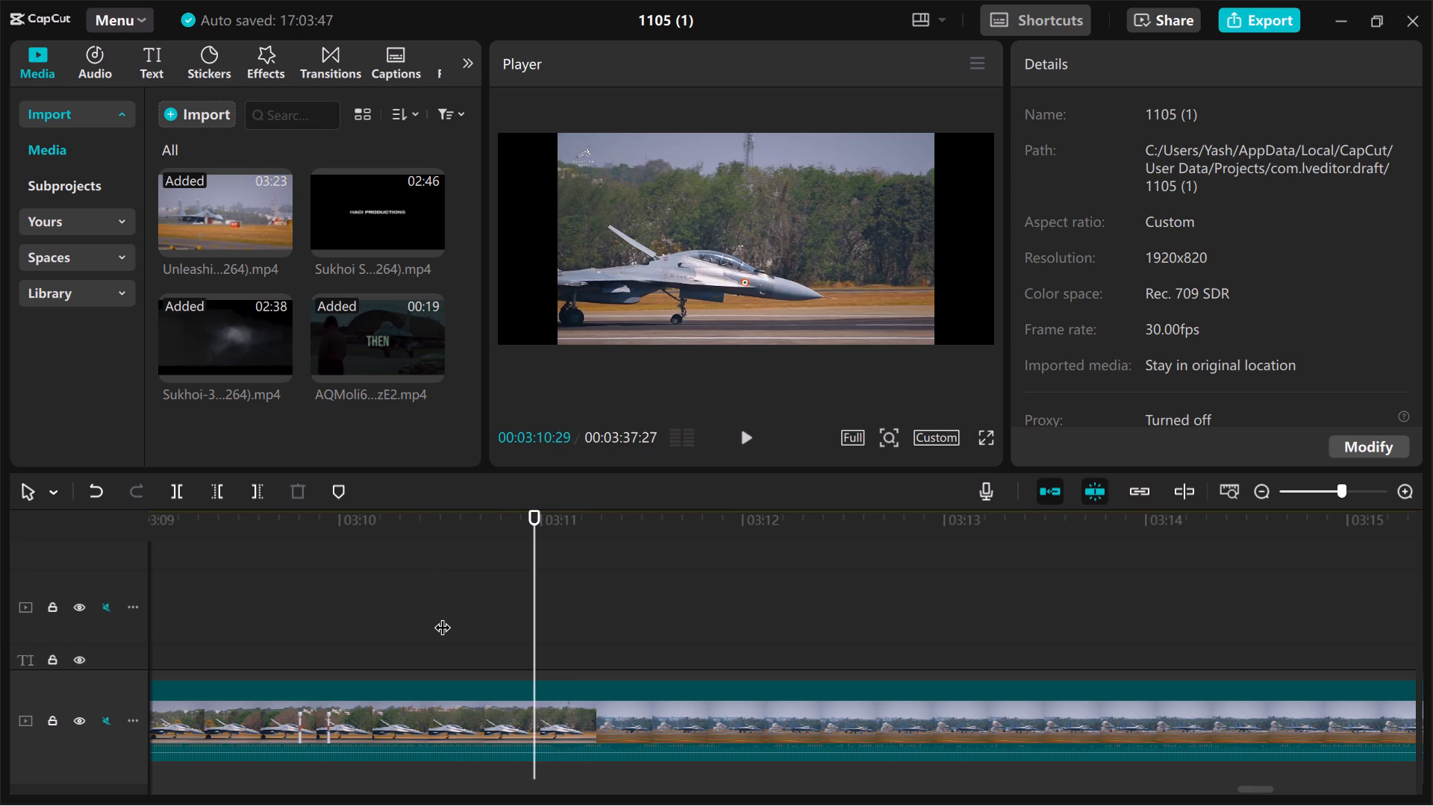
key(Right)
key(Right)
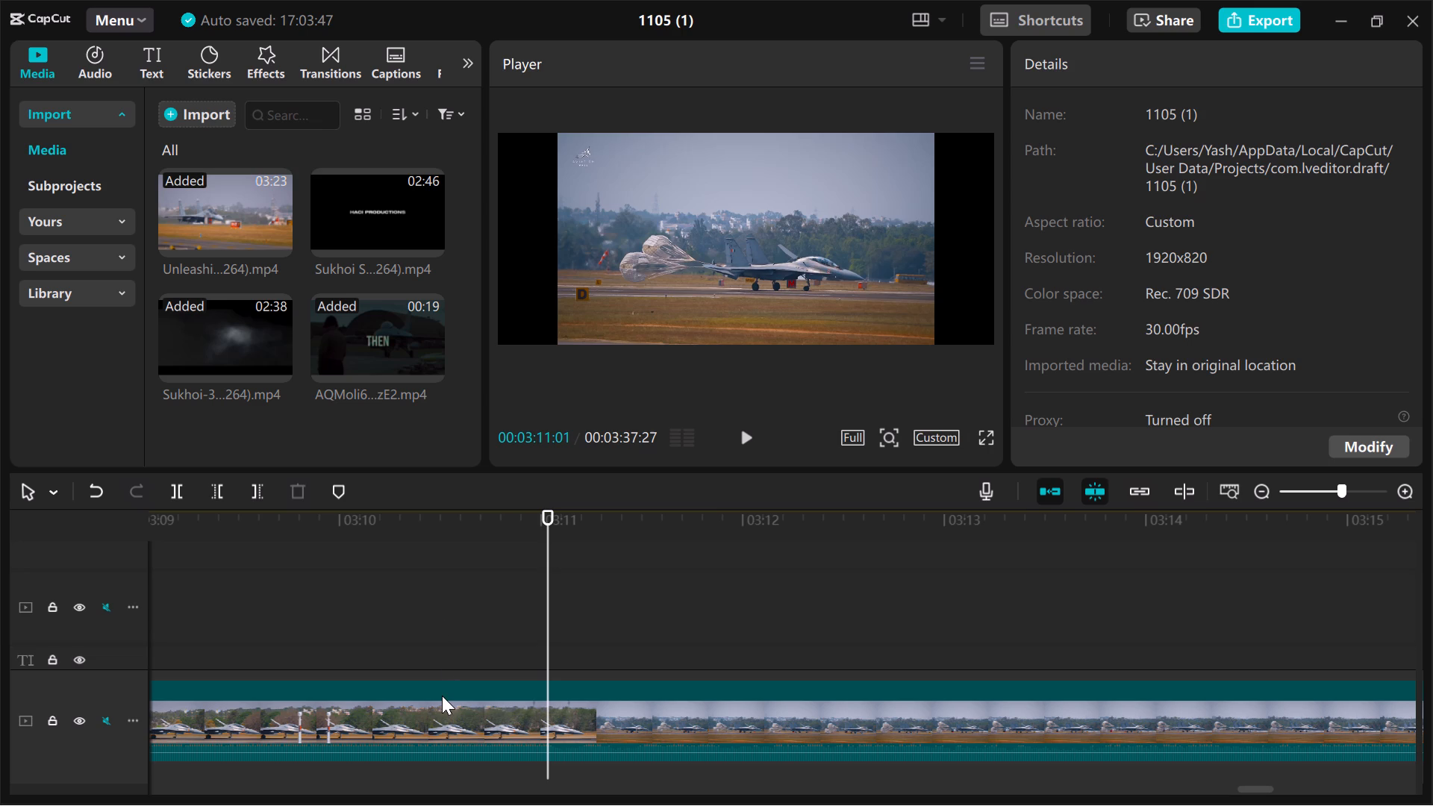
click(493, 704)
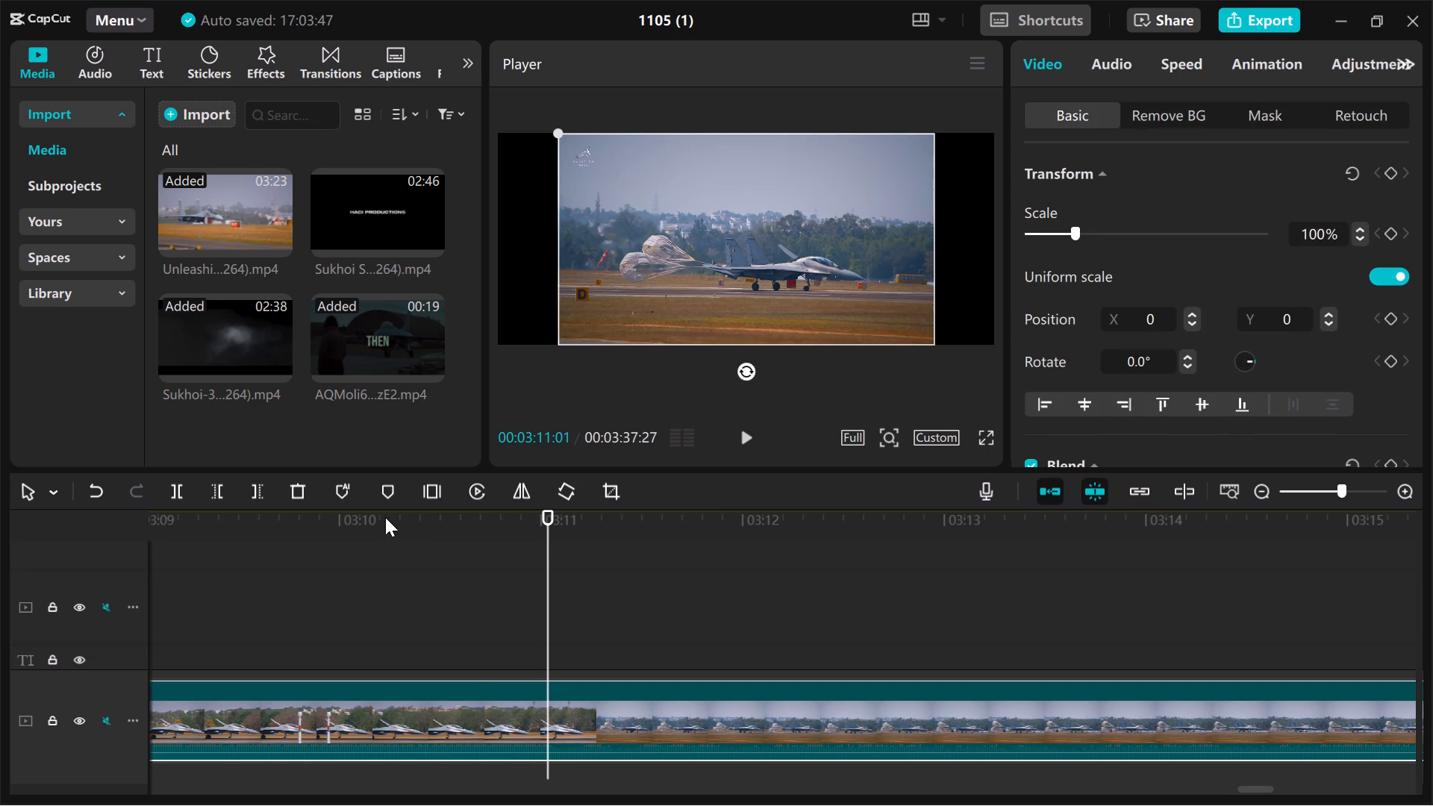
click(226, 492)
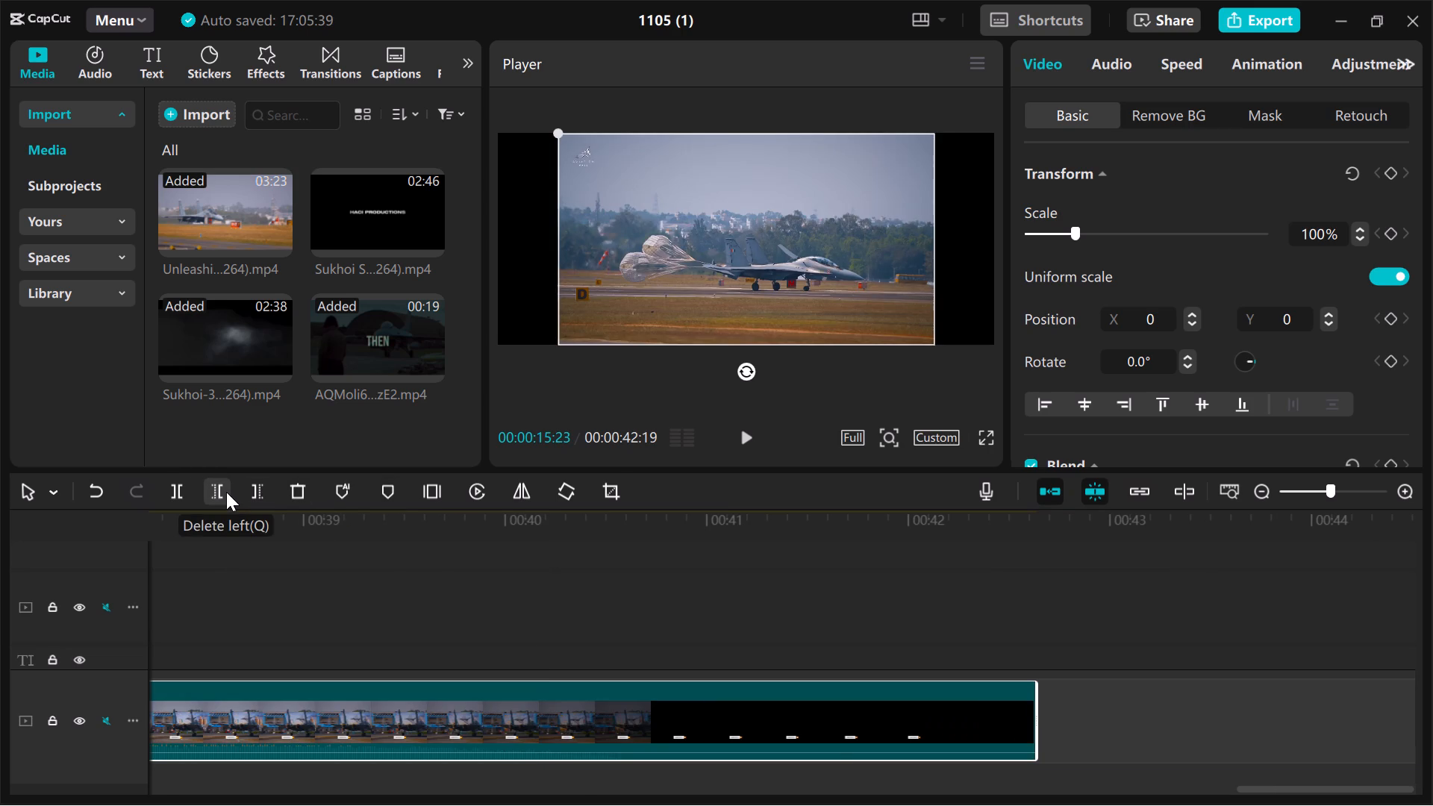
Play the trimmed drag-chute shot from 00:00:15:23 and examine the layered runway clips between about 00:00:03 and 00:00:06.
scroll(226, 492, right, 2)
scroll(246, 573, right, 2)
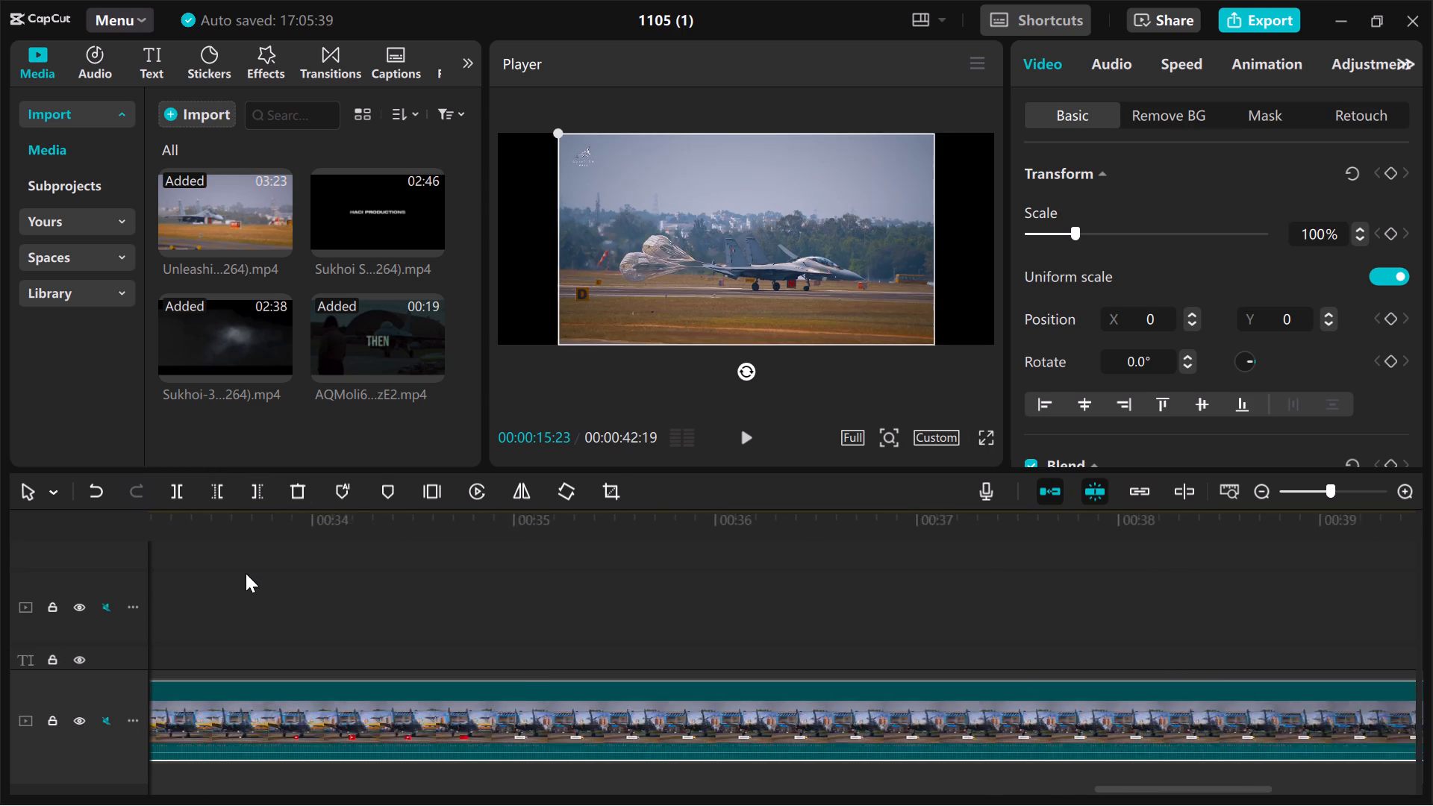
scroll(246, 573, right, 6)
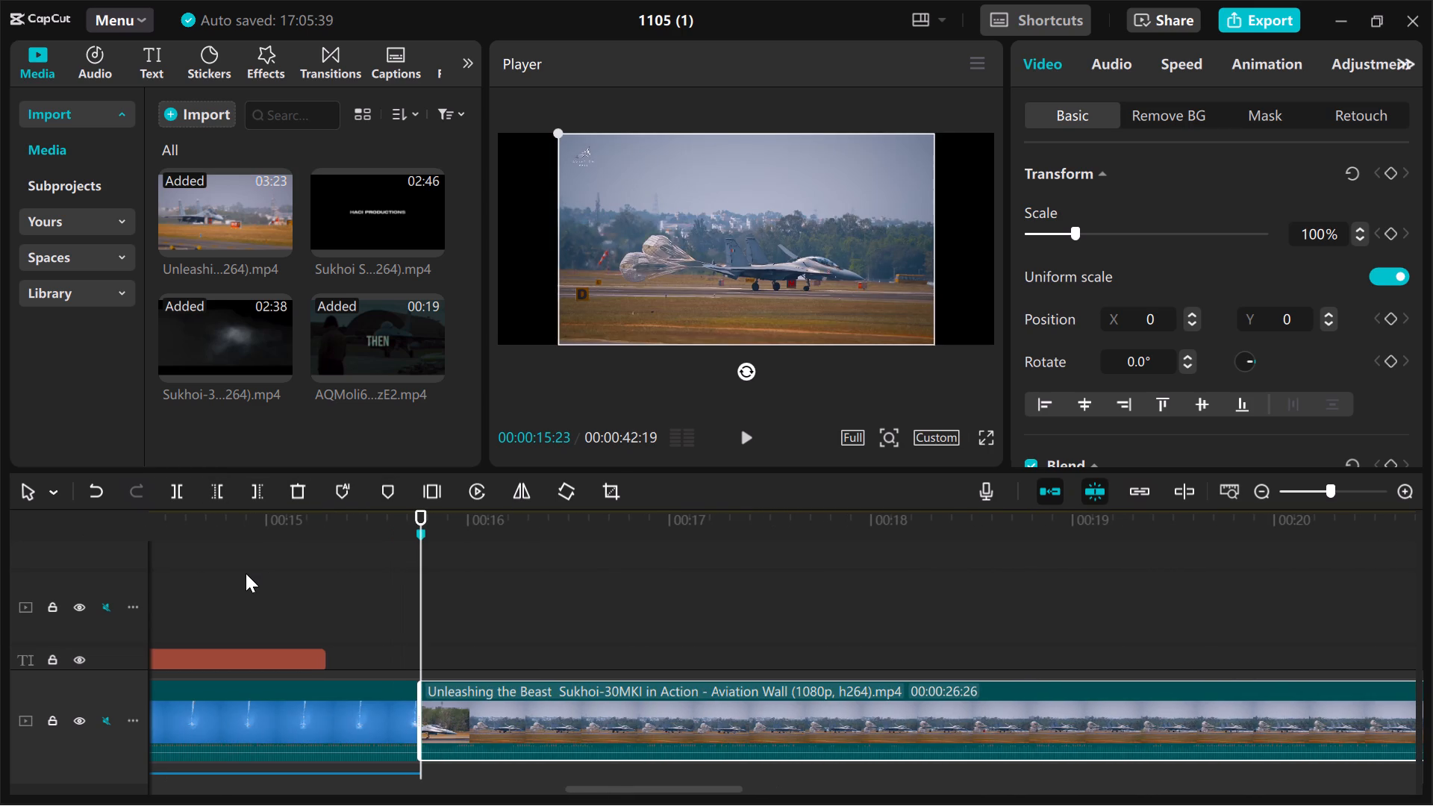
key(space)
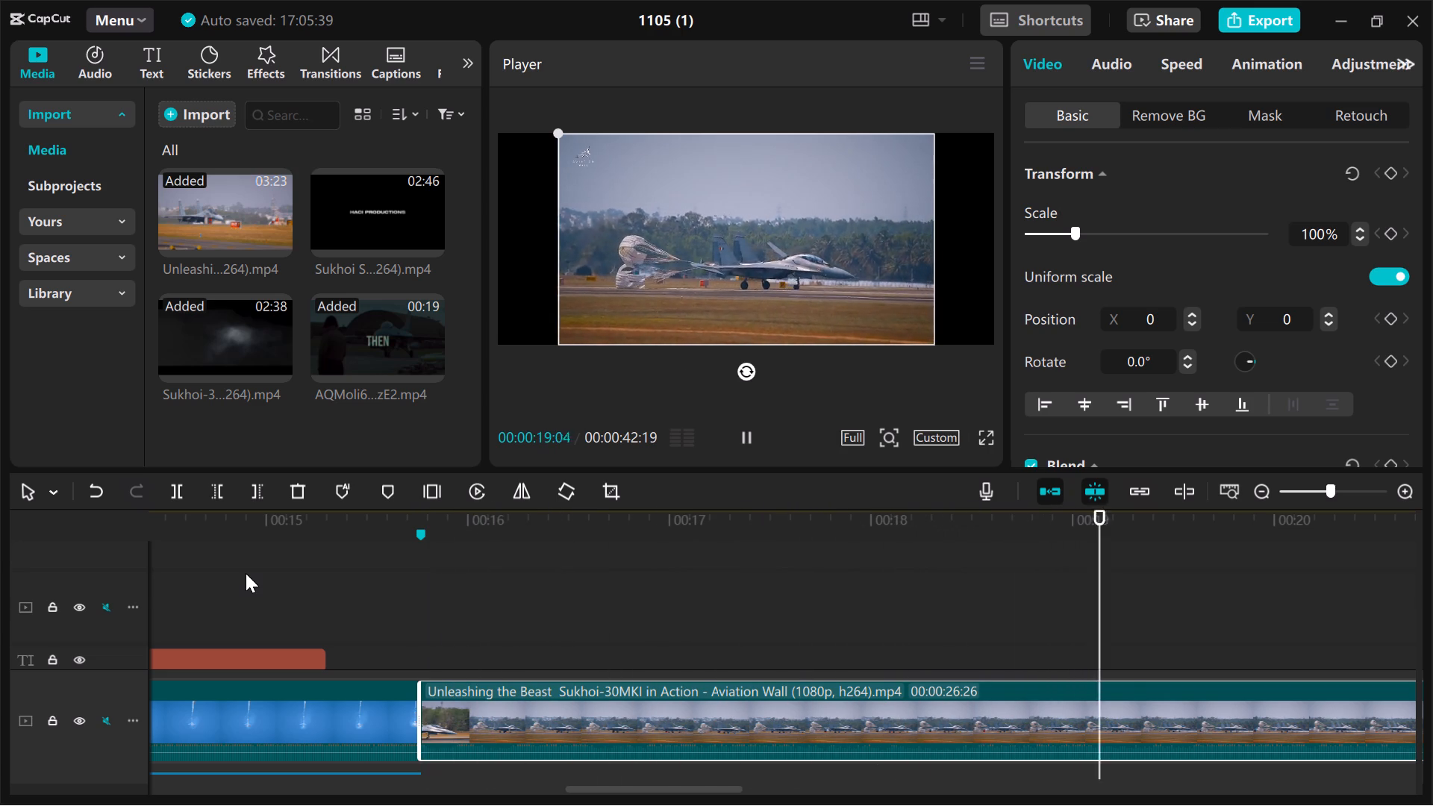
scroll(246, 573, right, 3)
scroll(246, 573, up, 1)
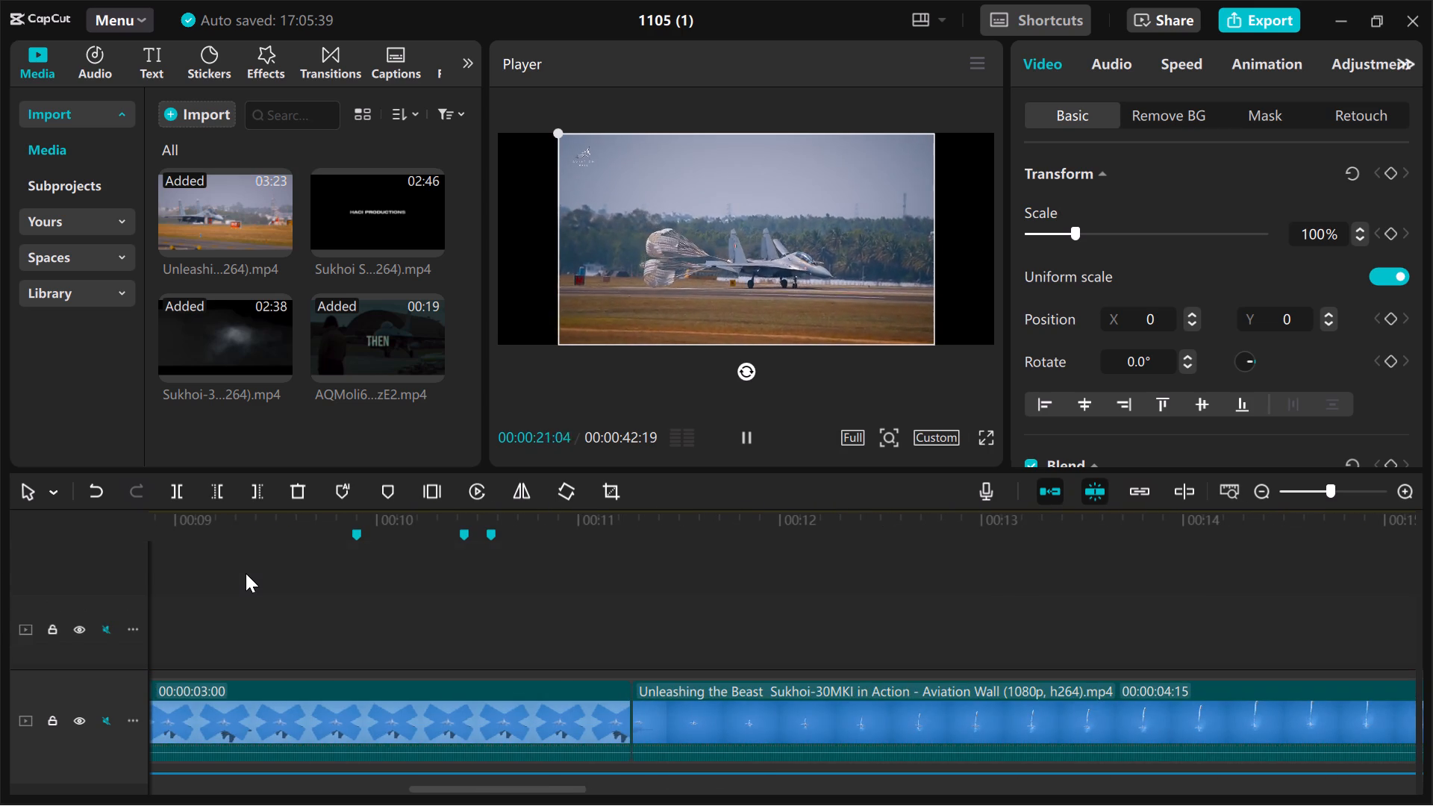
scroll(246, 573, up, 1)
scroll(246, 573, right, 4)
scroll(246, 573, down, 1)
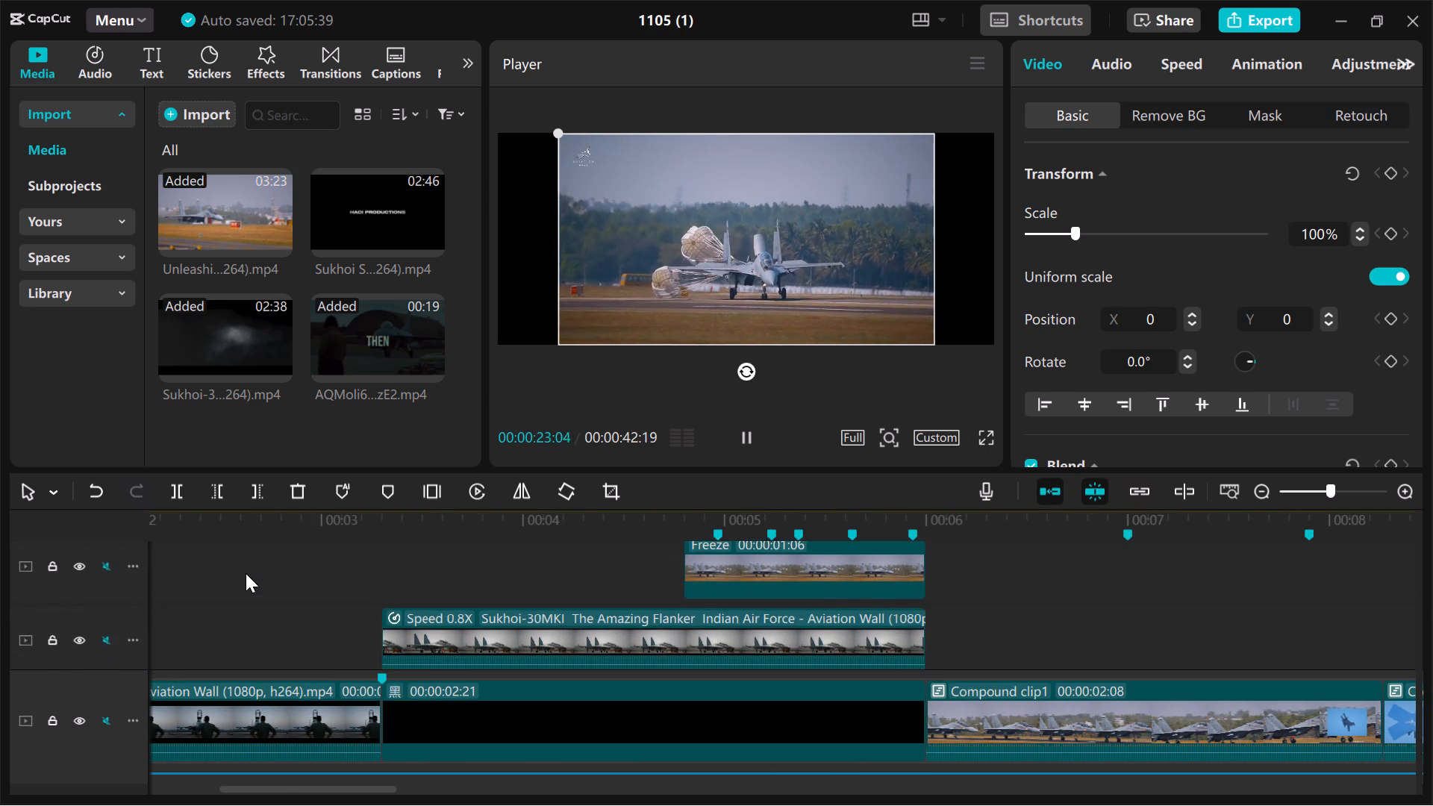
scroll(246, 573, down, 1)
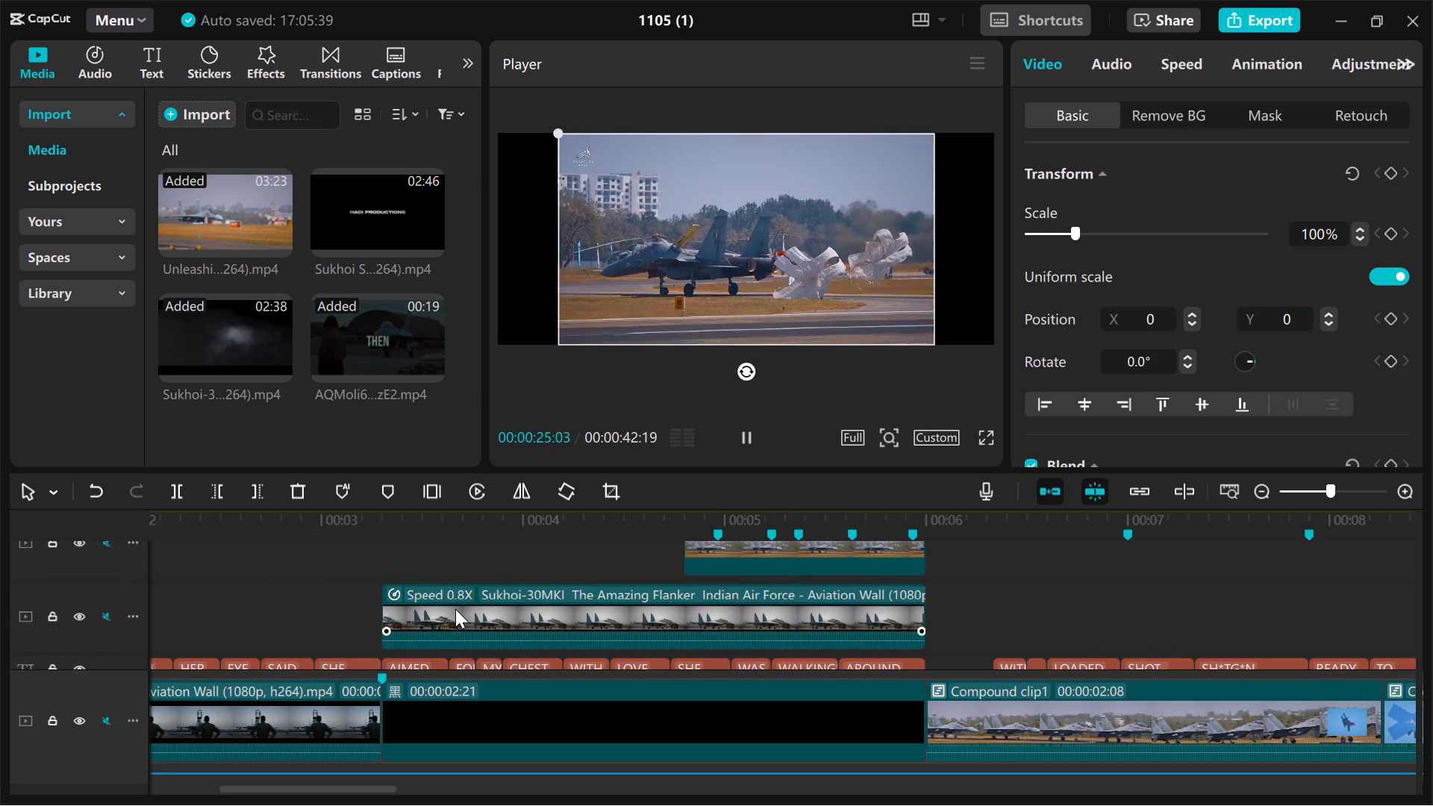
click(455, 610)
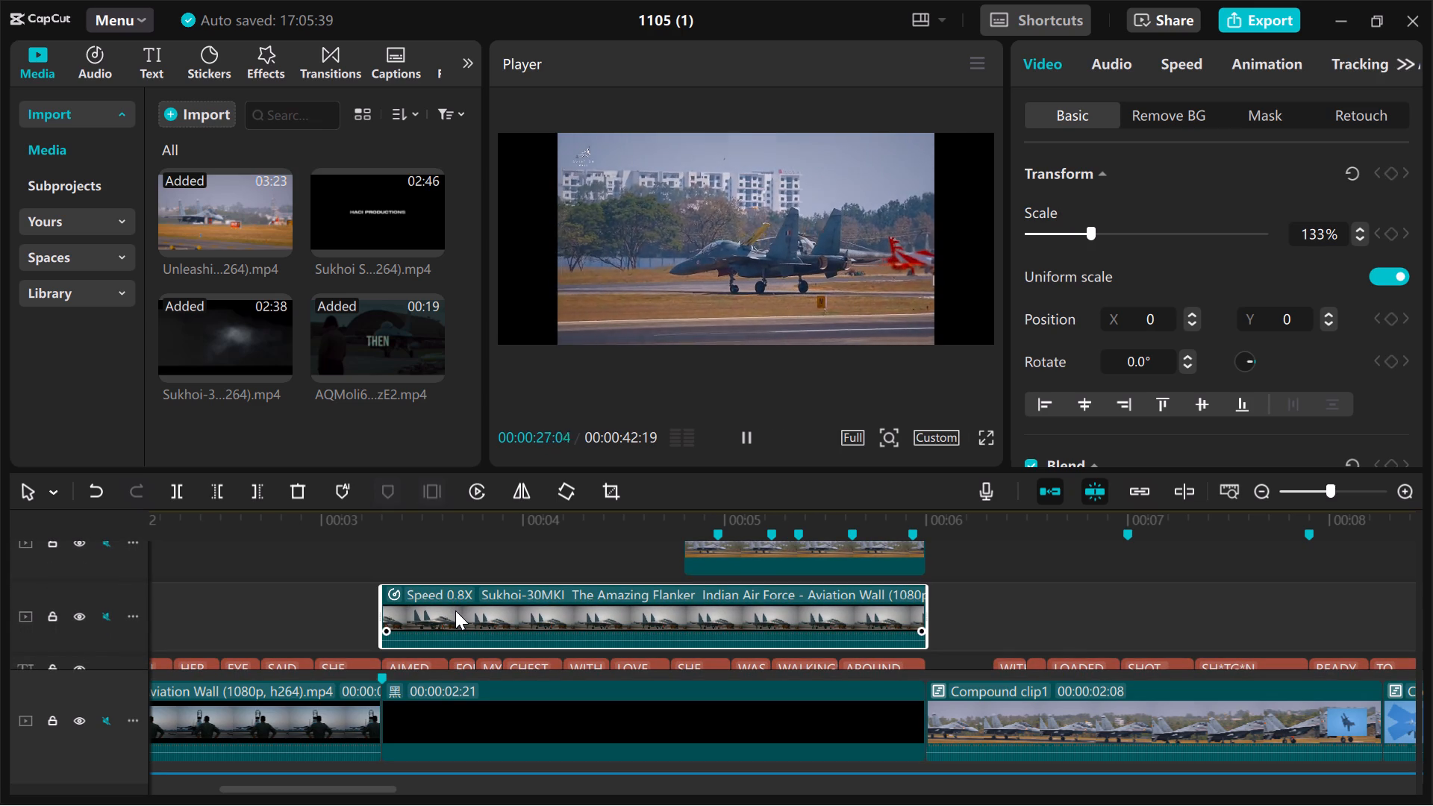
click(1005, 599)
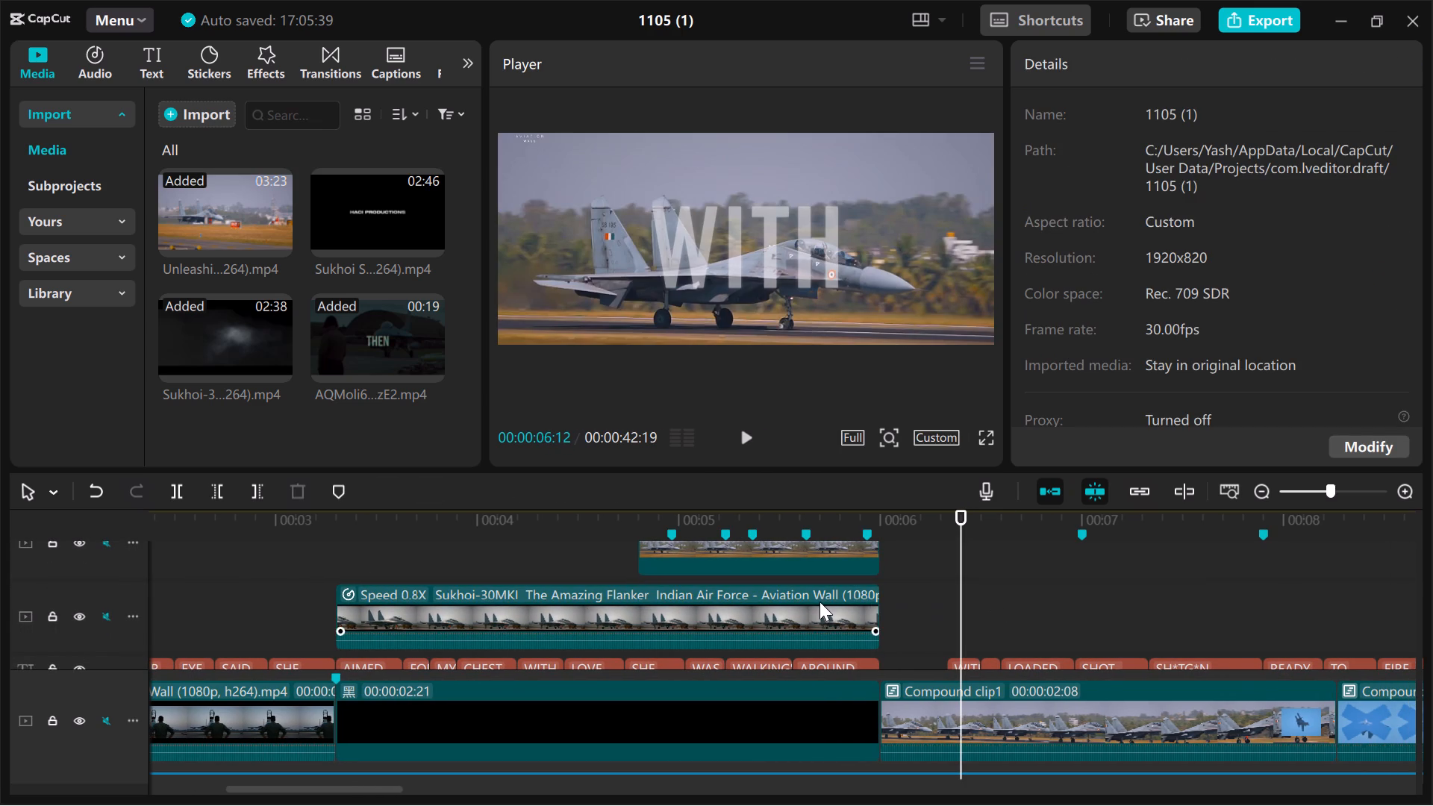
Lift the trimmed drag-chute clip off the main track onto an overlay track, starting at about 00:00:15.
scroll(819, 602, left, 4)
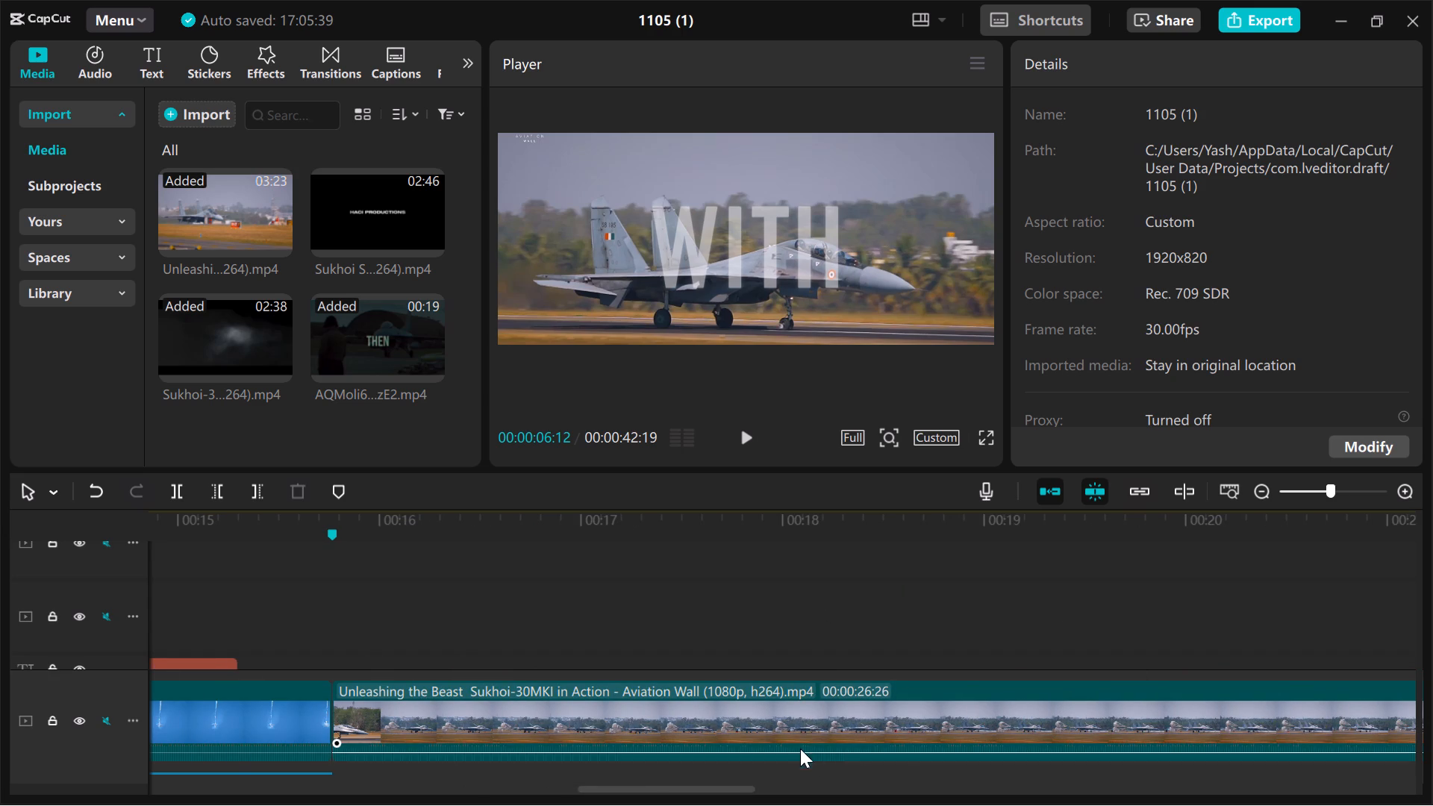
drag(770, 730, 609, 585)
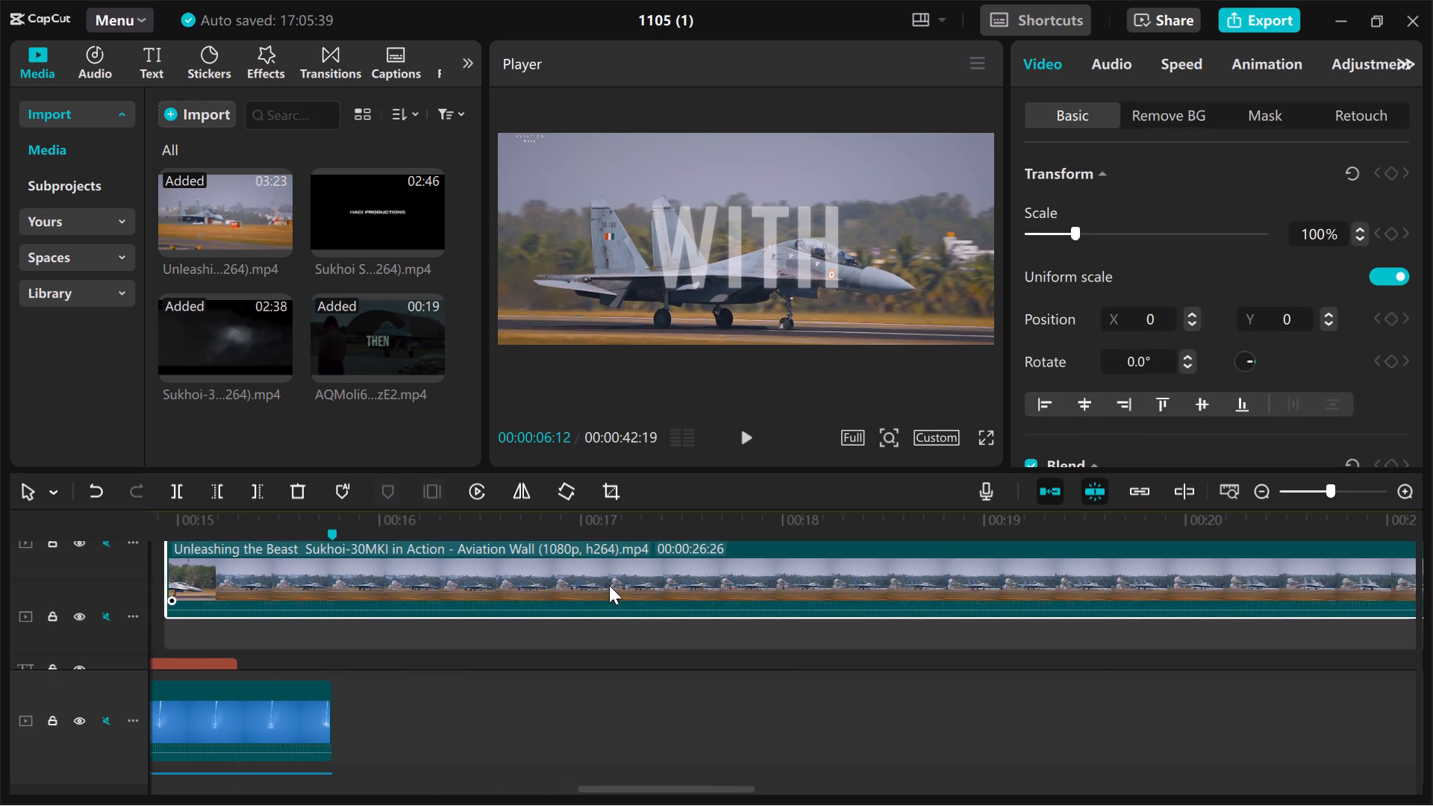
drag(609, 585, 614, 573)
Move the drag-chute overlay clip earlier on the timeline so it starts at about 00:00:07, above the compound clips.
scroll(614, 573, right, 2)
scroll(614, 573, up, 1)
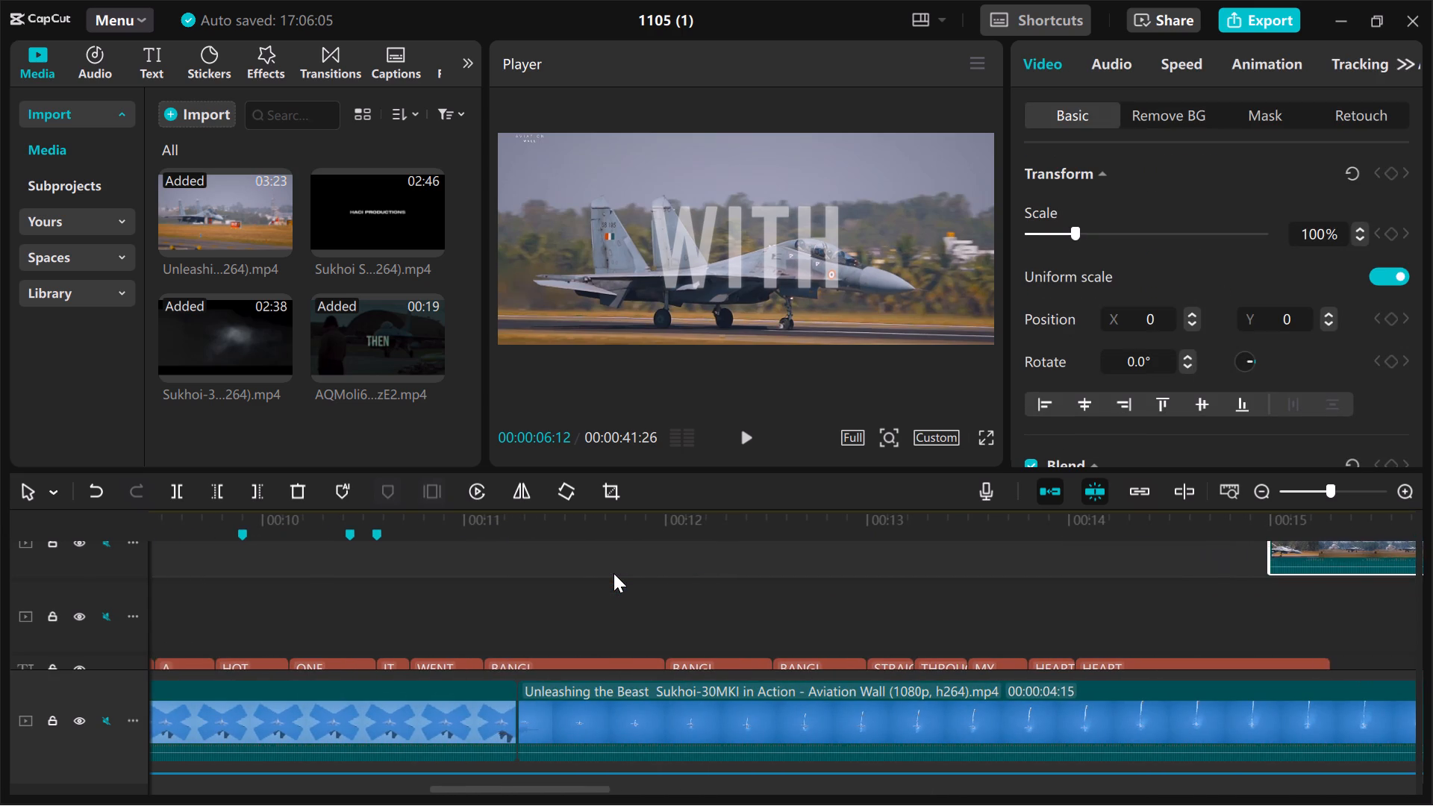
scroll(614, 573, up, 1)
scroll(614, 573, right, 1)
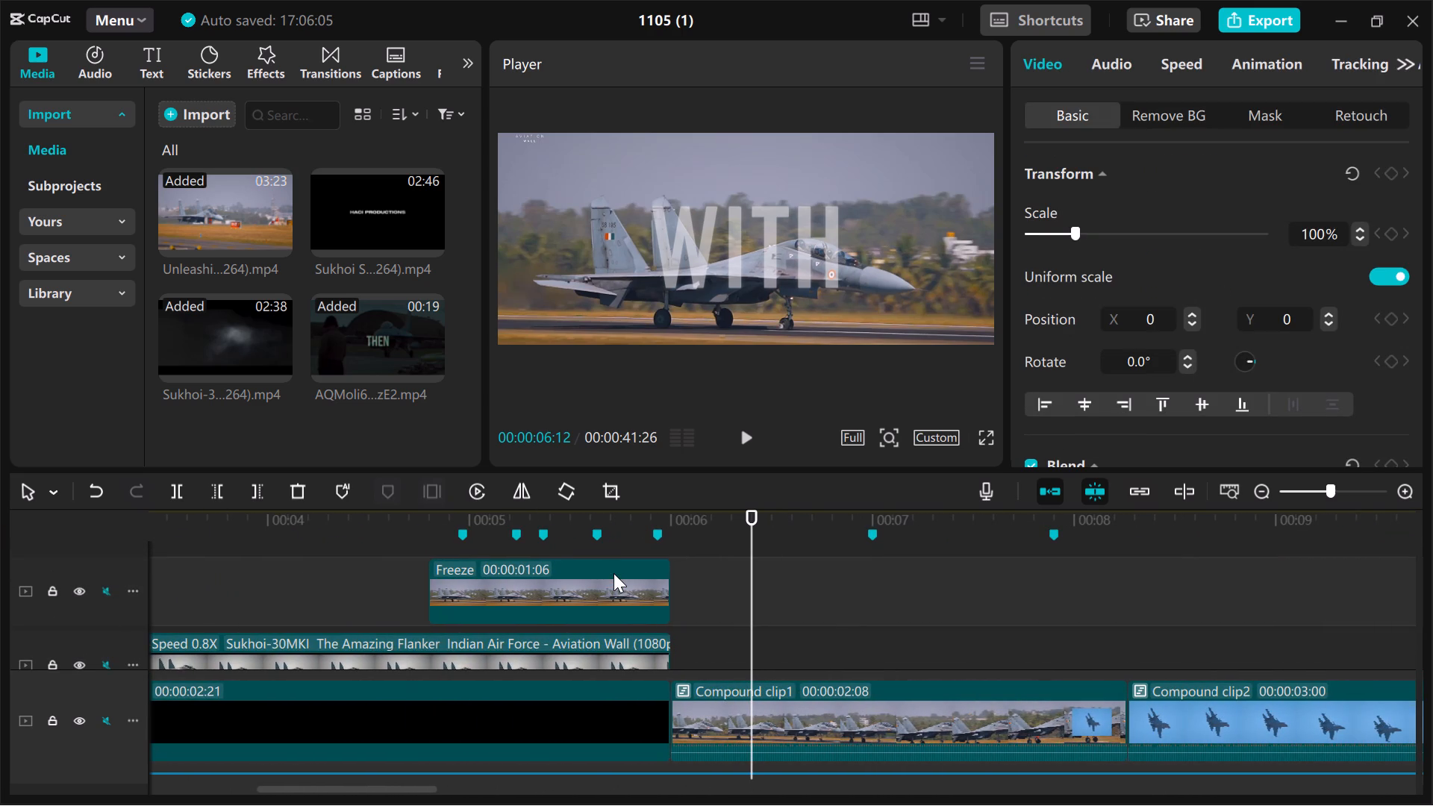
scroll(614, 573, right, 1)
scroll(614, 573, left, 1)
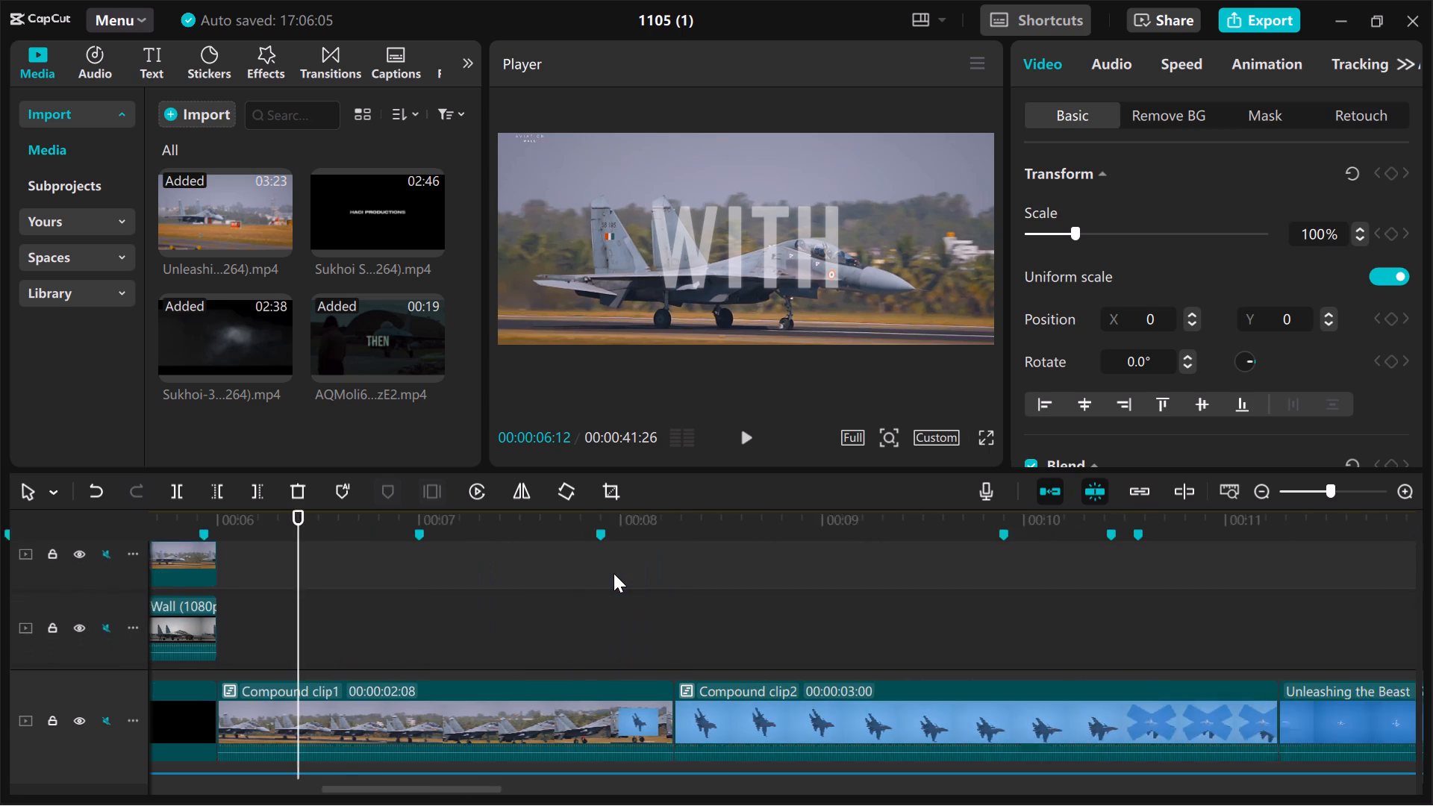
scroll(614, 573, left, 2)
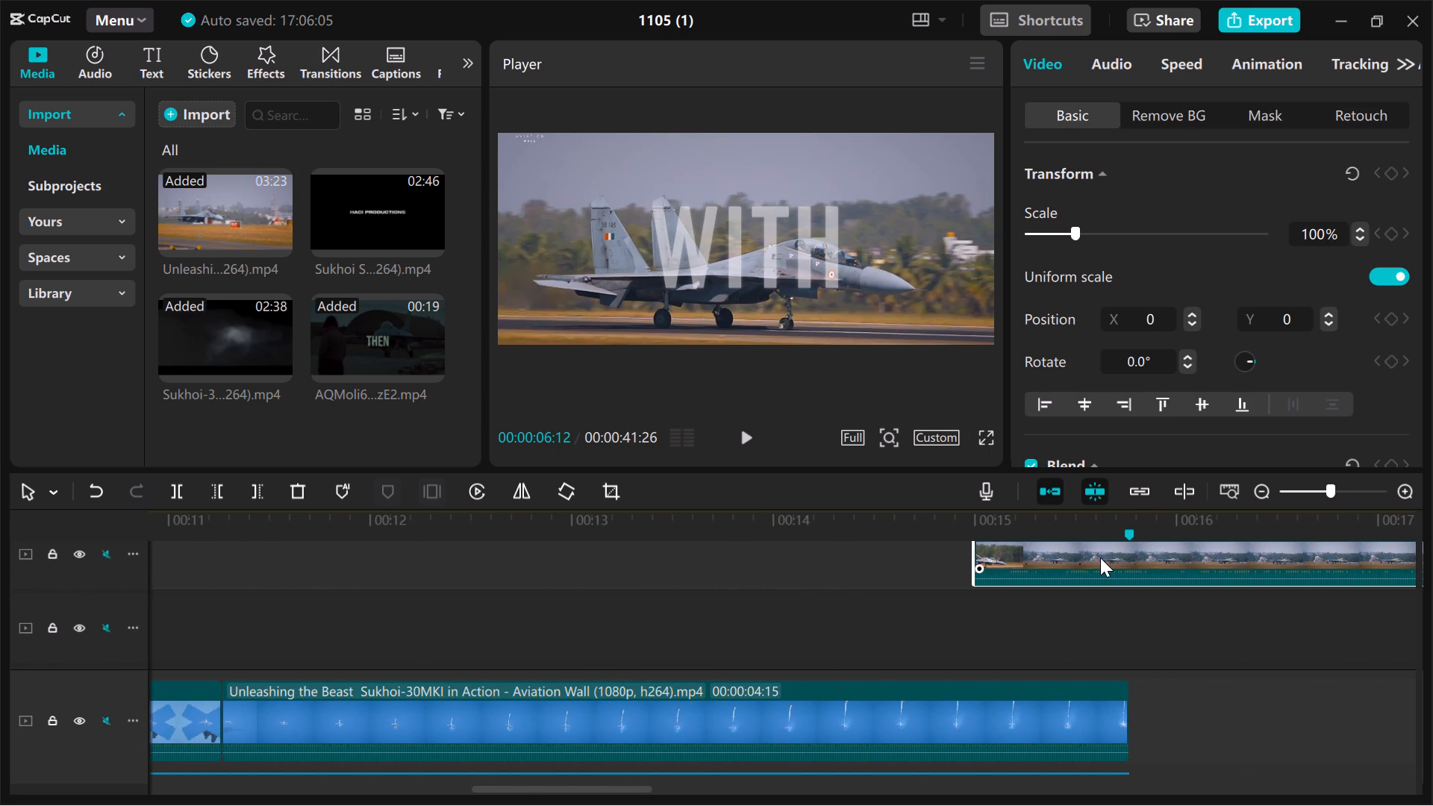
drag(1100, 557, 790, 637)
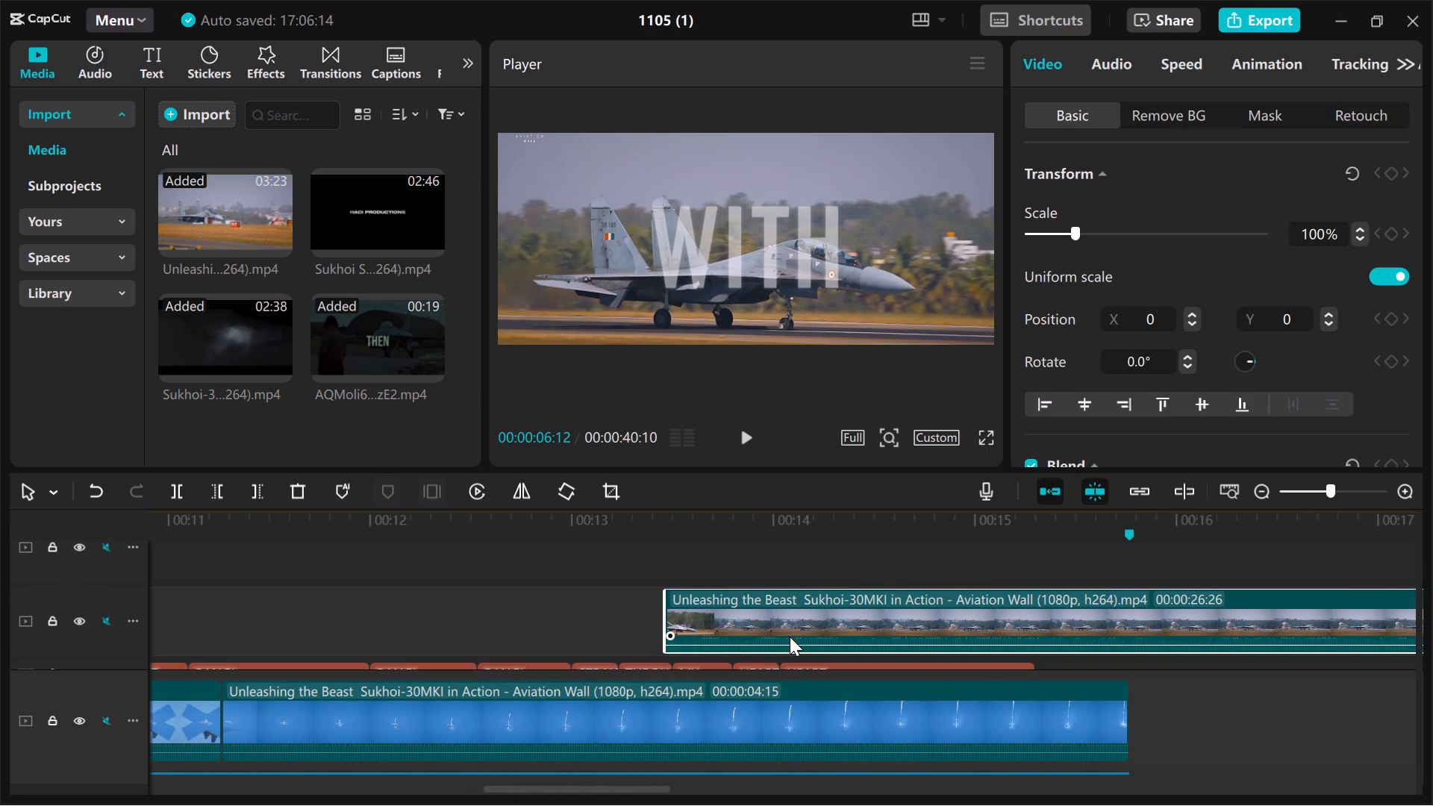
drag(790, 637, 402, 637)
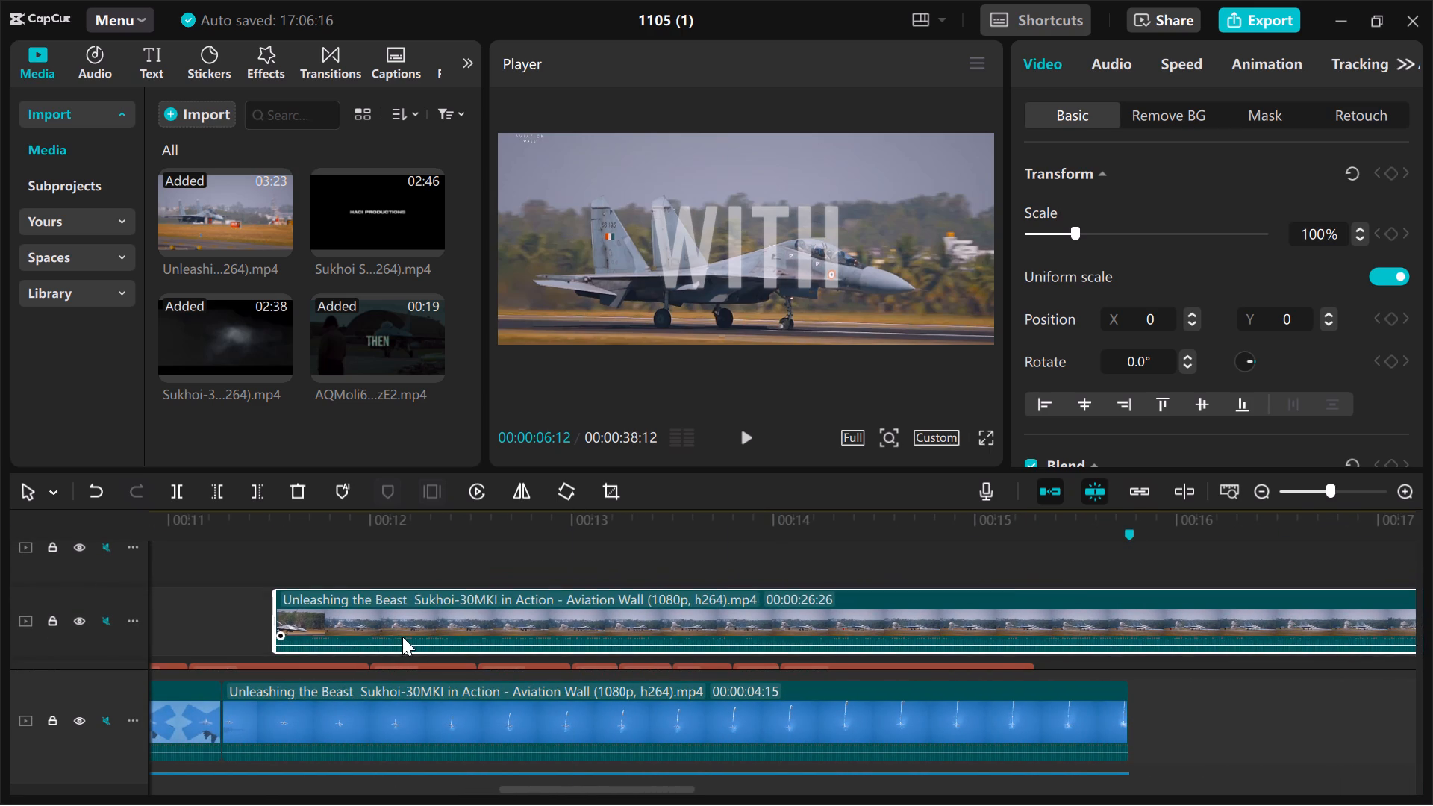
scroll(402, 637, right, 3)
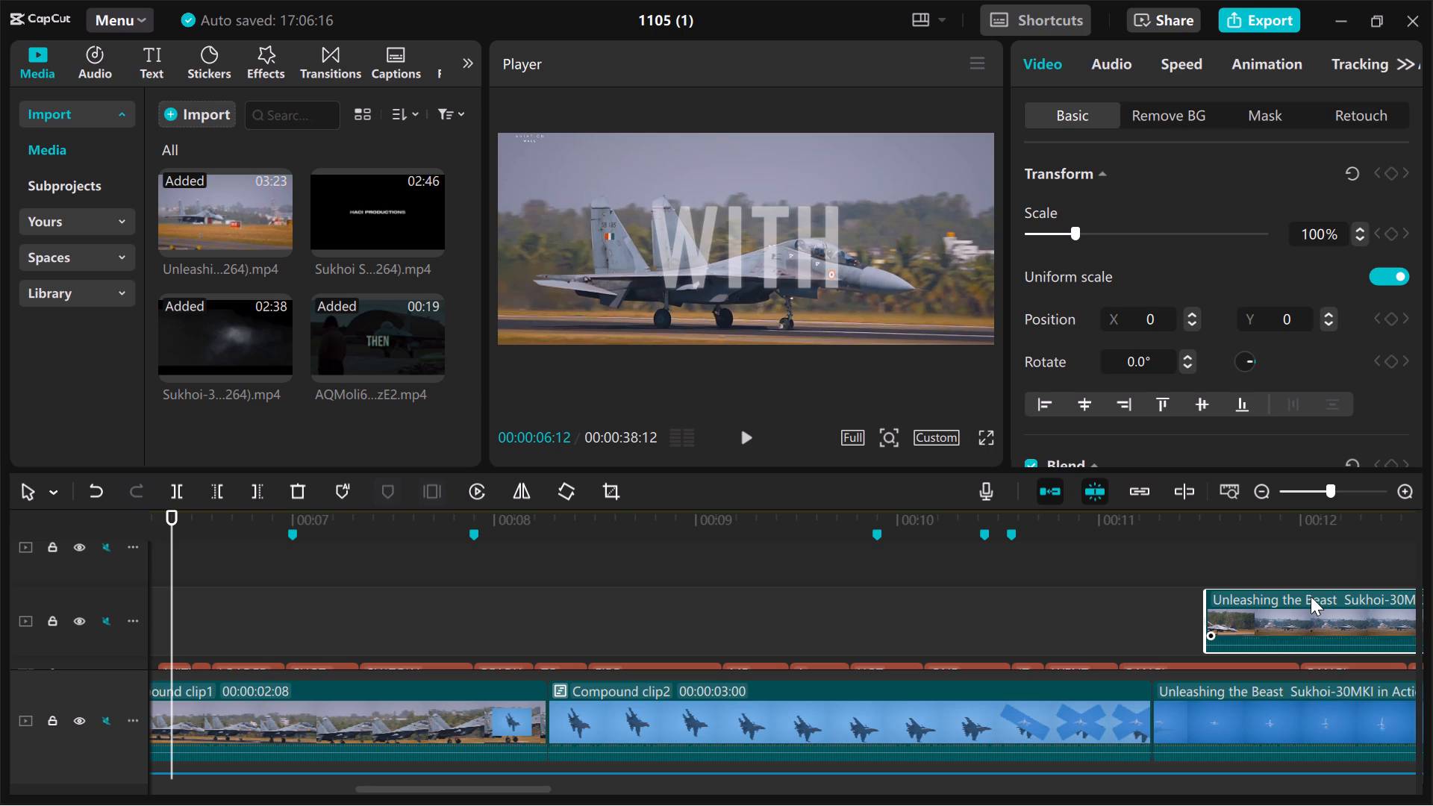
drag(1311, 596, 386, 582)
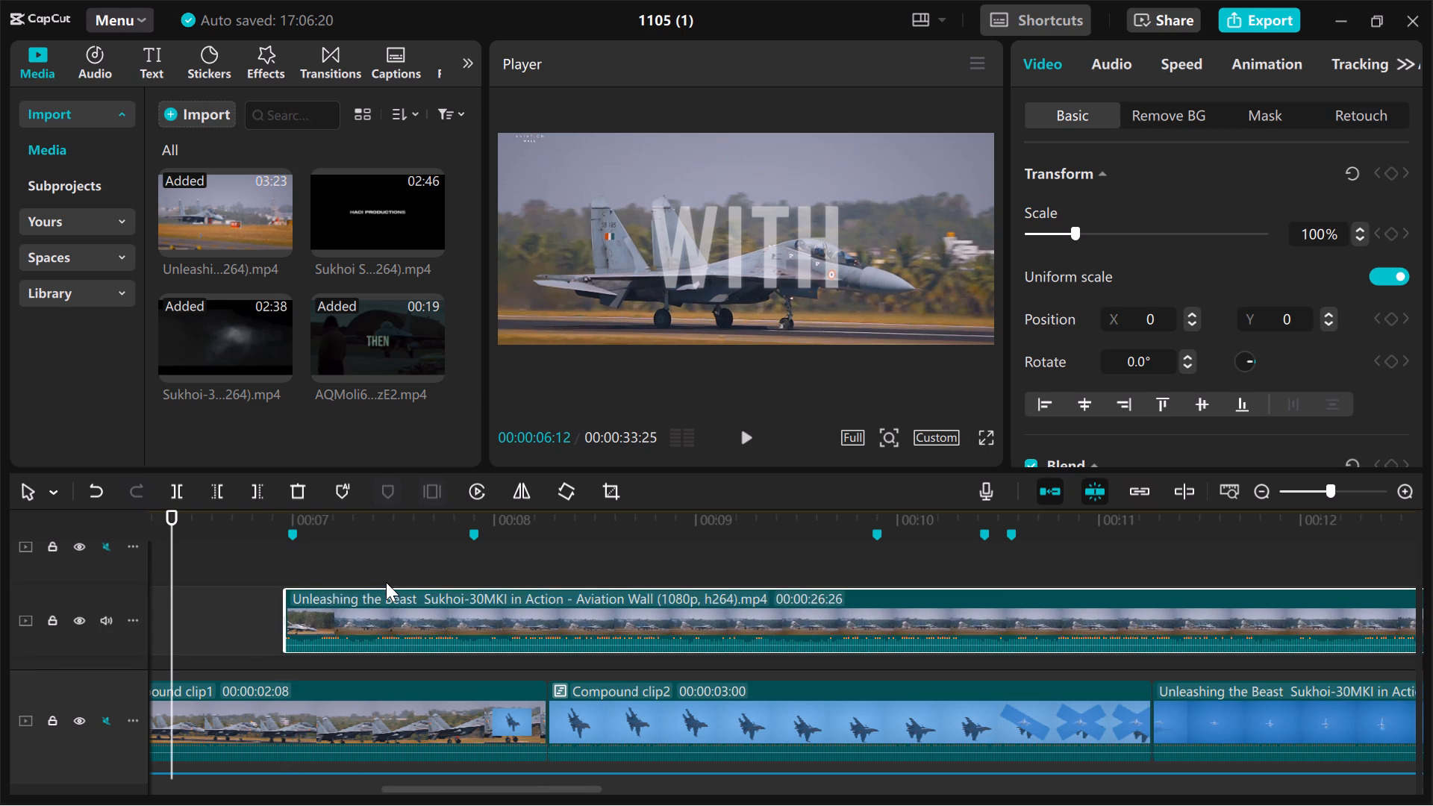
Place the drag-chute clip directly above the 0.8X-speed Sukhoi-30MKI overlay, aligning their starts at about 00:00:03:09.
scroll(386, 582, right, 1)
scroll(386, 582, down, 1)
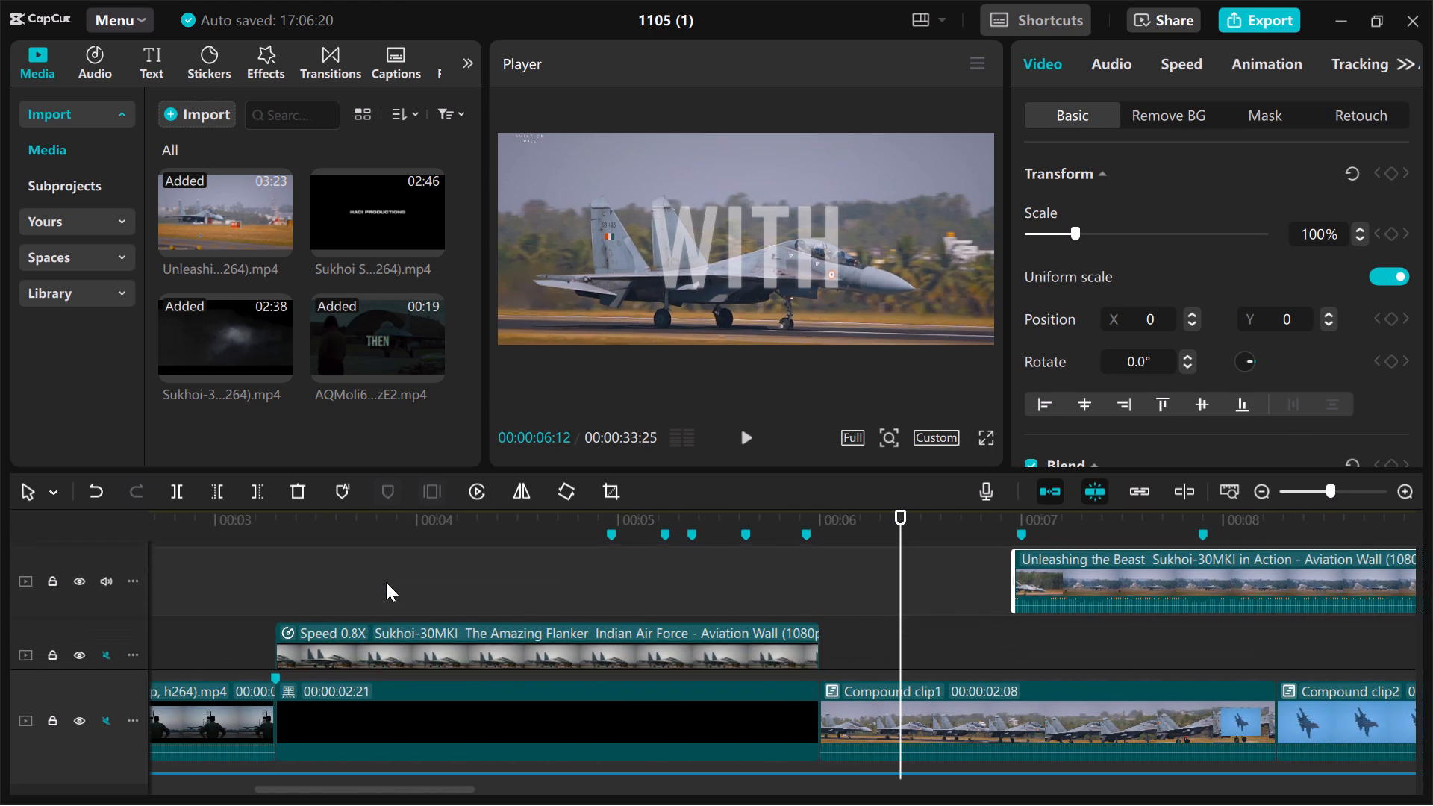
scroll(386, 582, down, 1)
drag(1070, 567, 1028, 620)
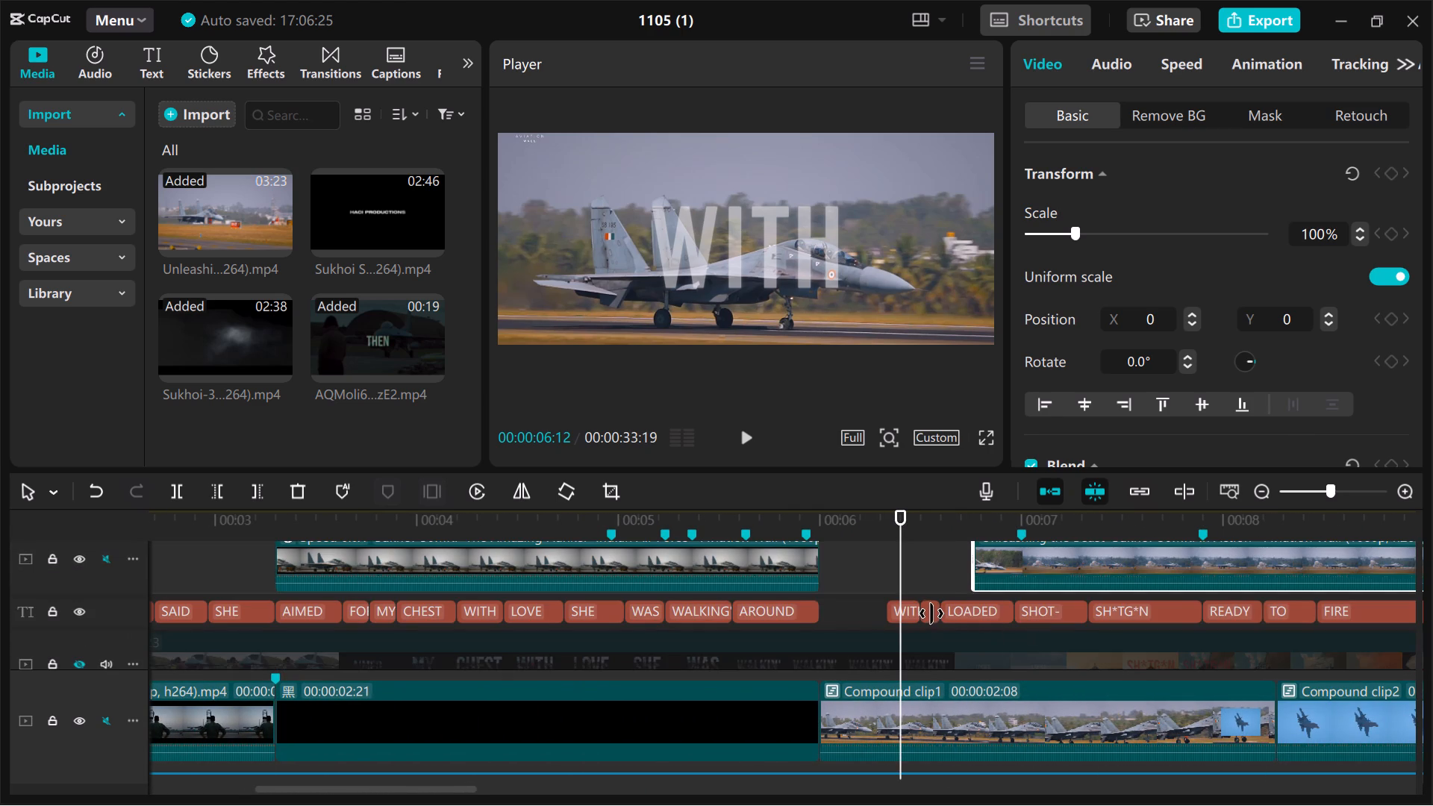
drag(1110, 557, 967, 661)
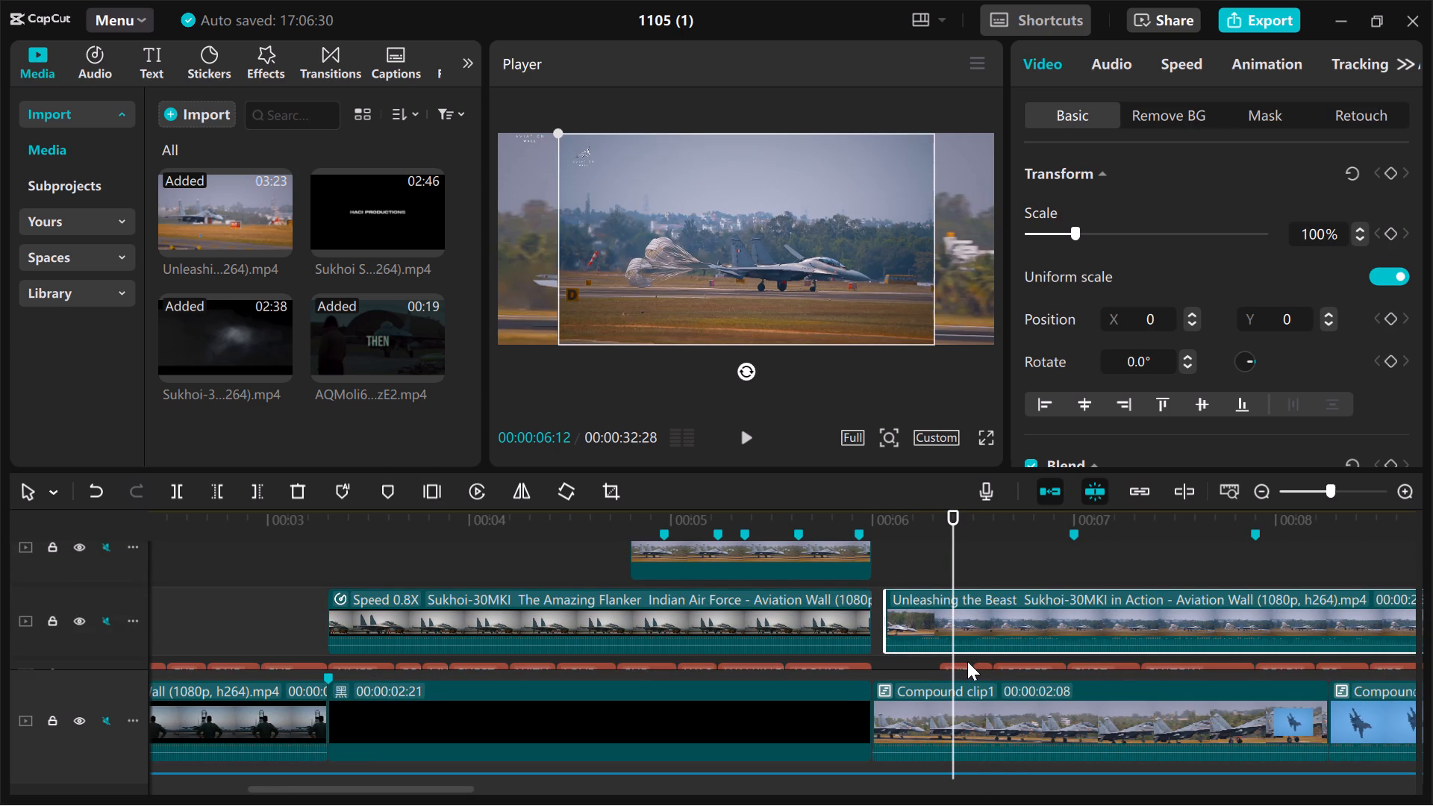
scroll(1024, 604, left, 1)
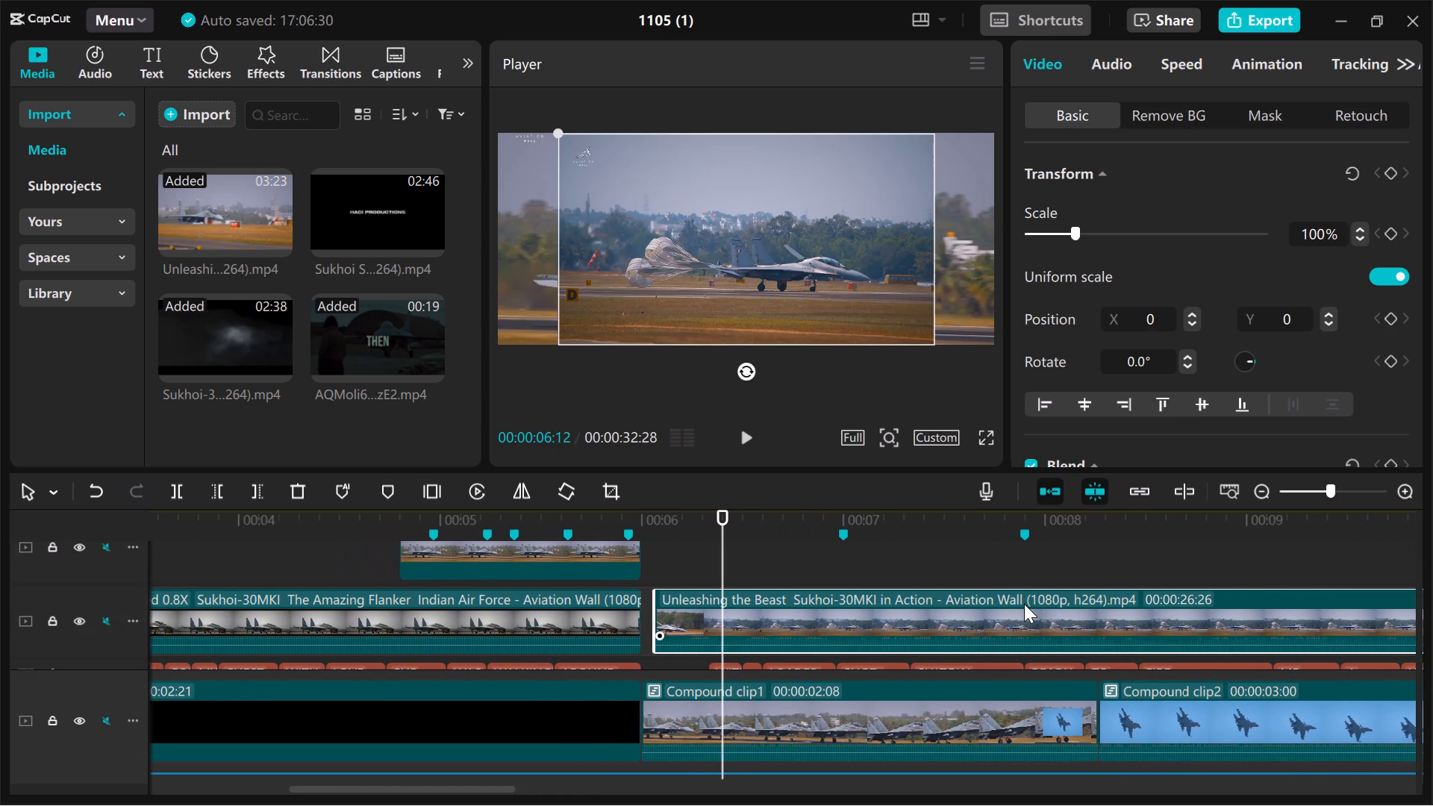
drag(1006, 608, 633, 572)
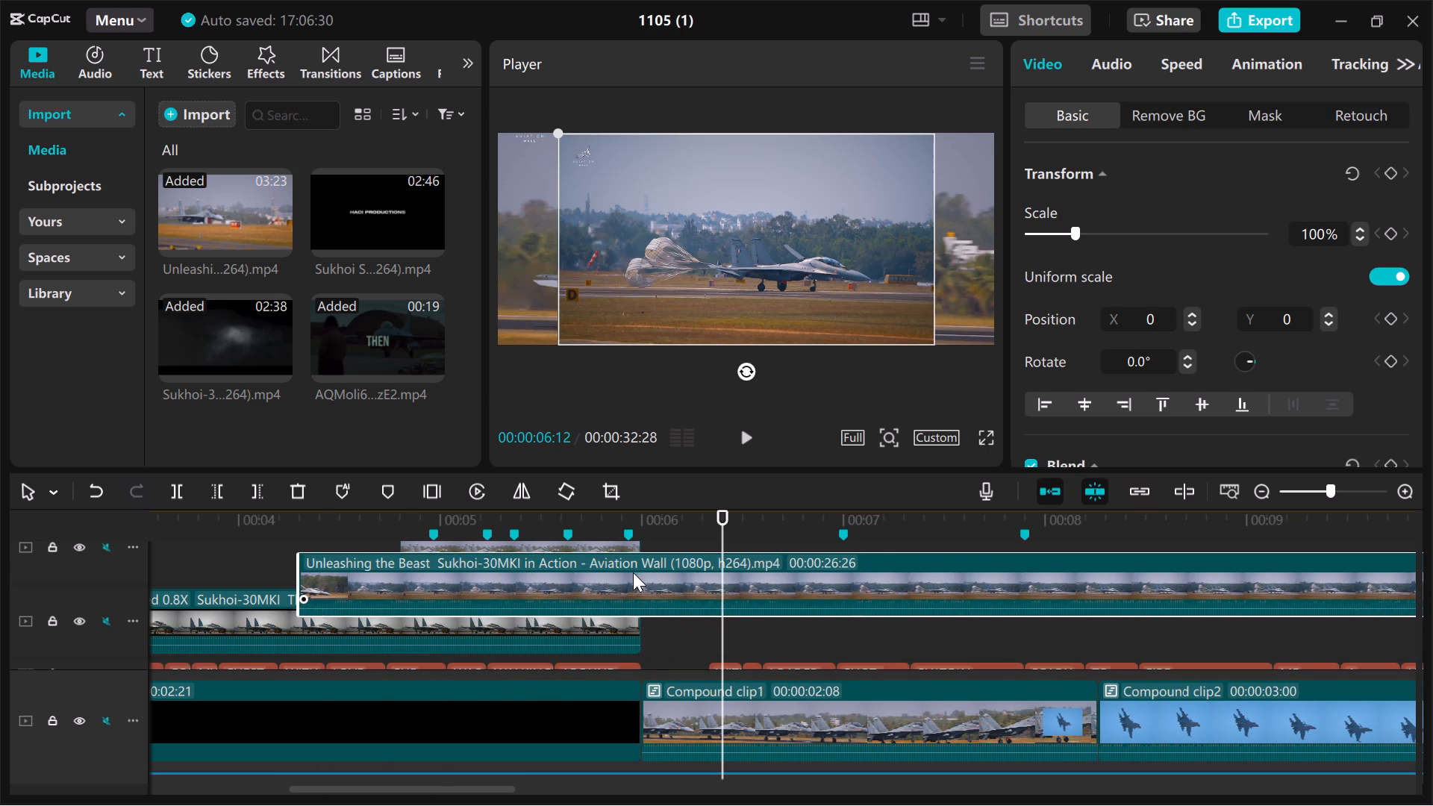
drag(633, 572, 508, 574)
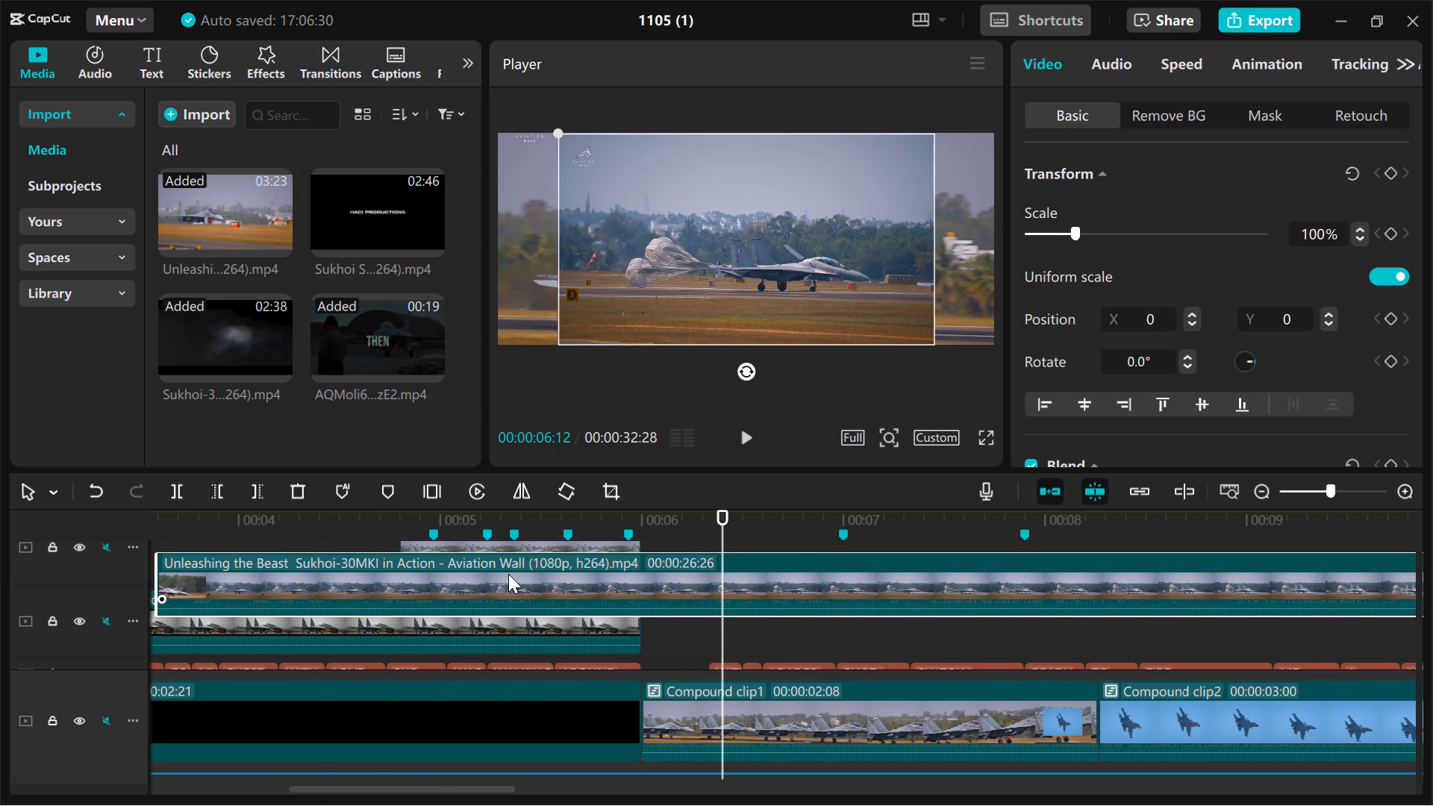
drag(508, 574, 513, 585)
scroll(513, 585, right, 1)
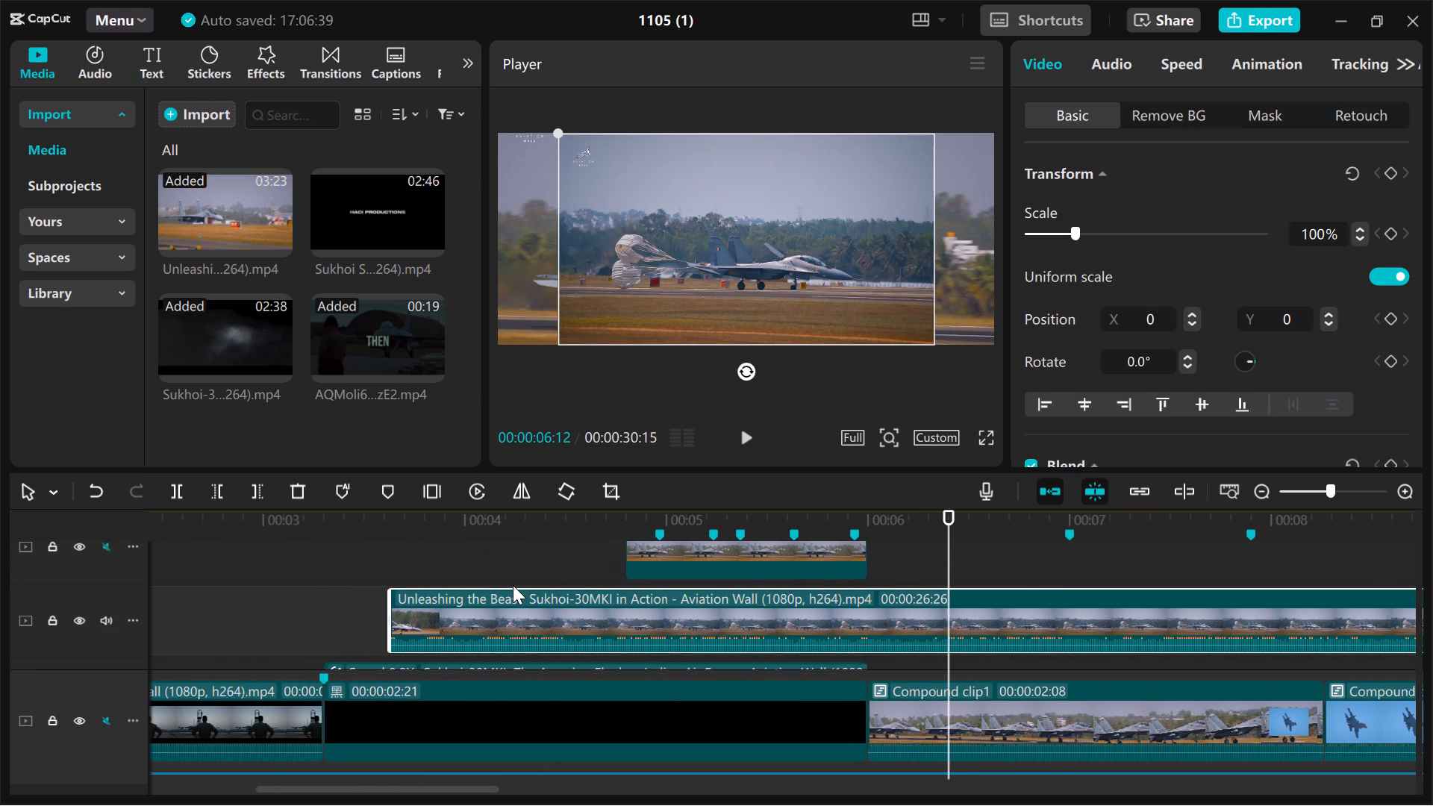
scroll(513, 585, down, 1)
drag(513, 585, 434, 595)
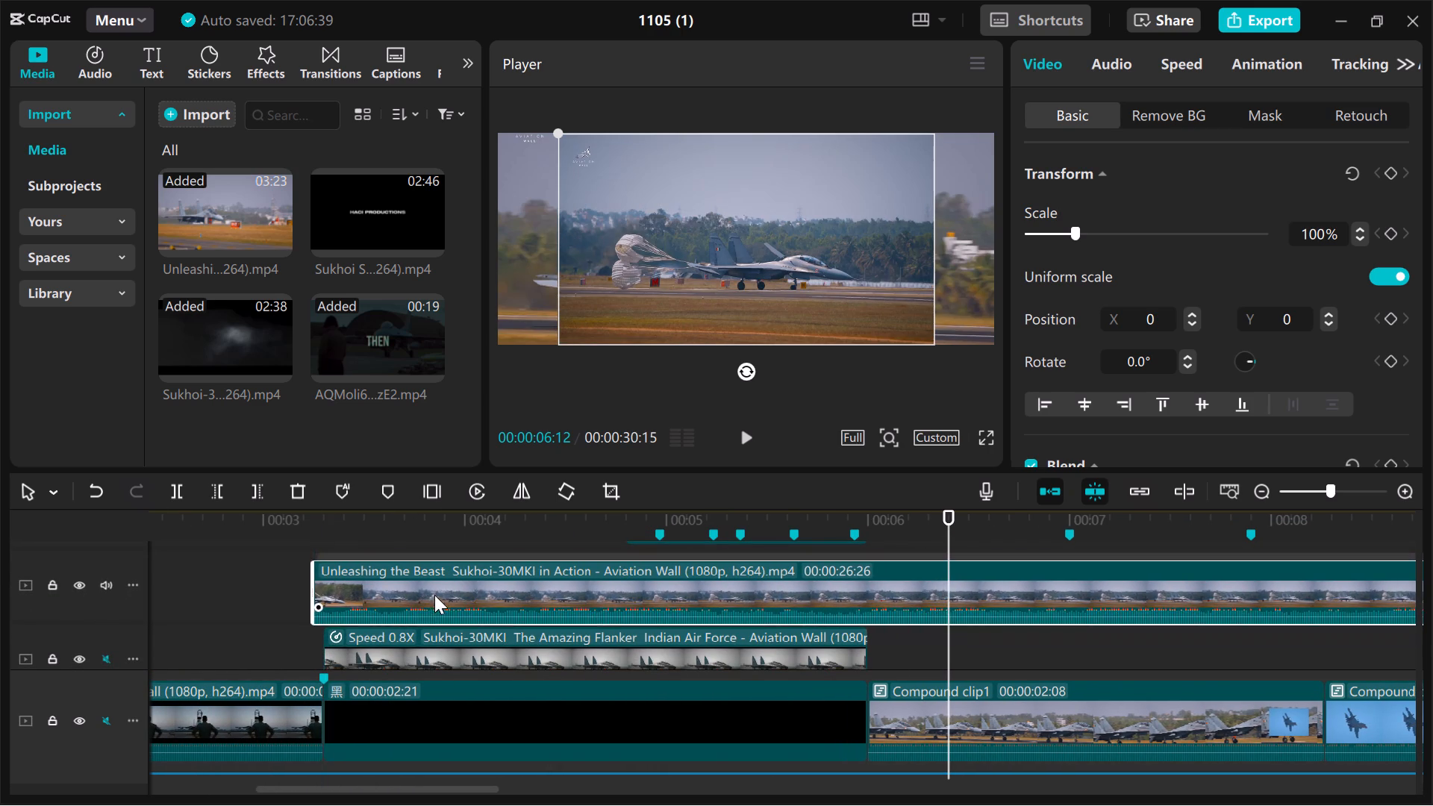
drag(434, 595, 449, 592)
scroll(470, 599, down, 1)
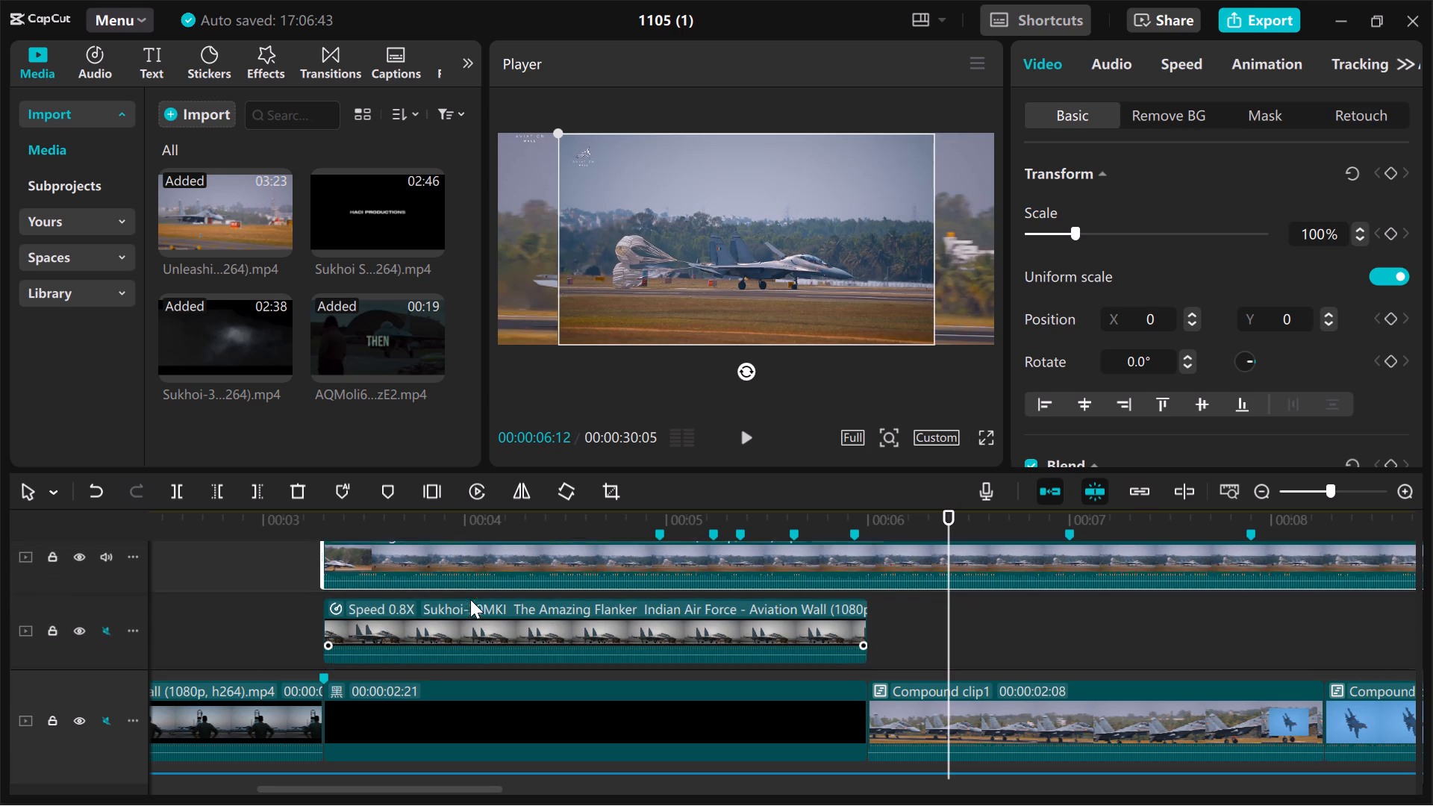
scroll(470, 599, down, 1)
scroll(728, 602, left, 1)
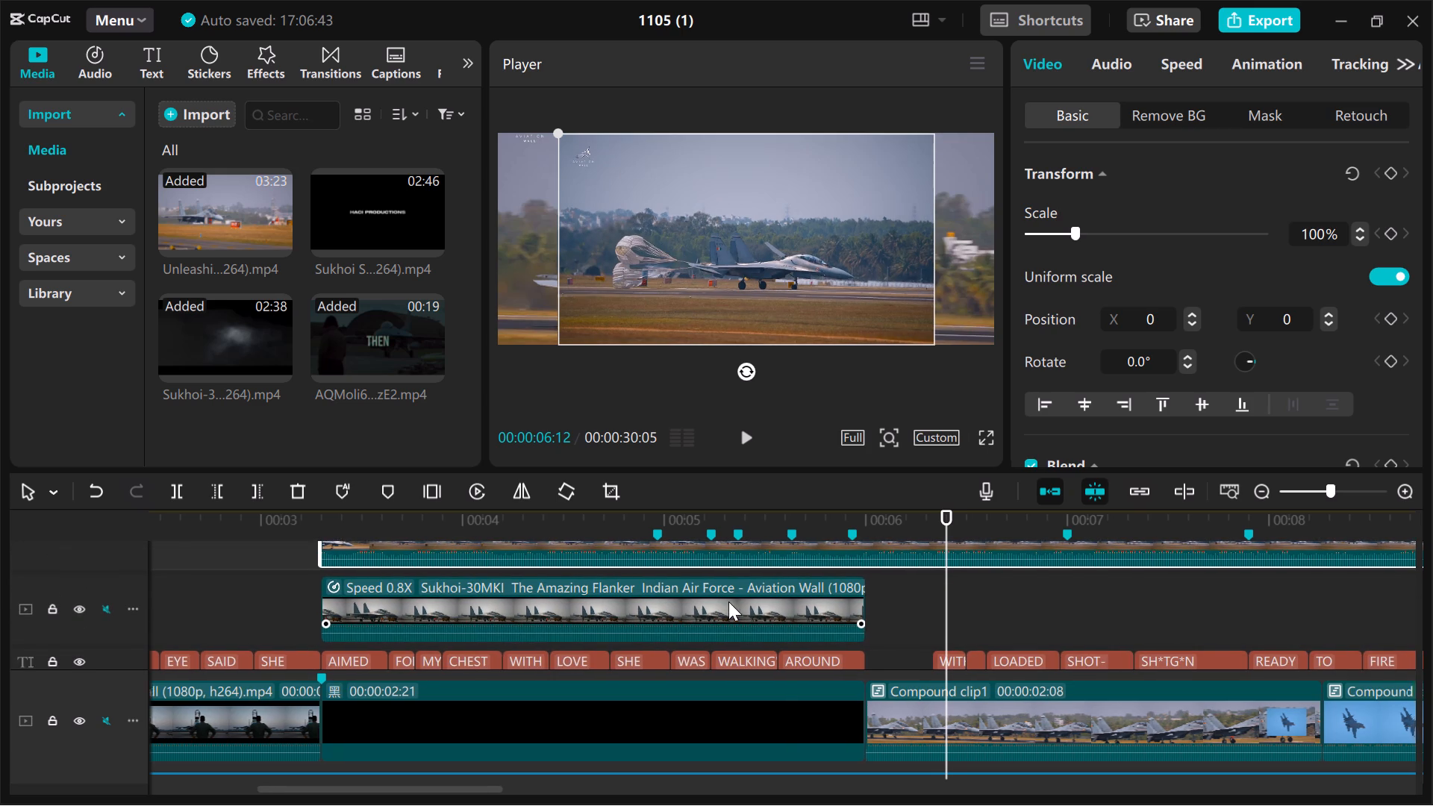
Play the layered runway section from about 00:00:03 and mute the track holding the drag-chute overlay clip.
scroll(728, 602, left, 1)
scroll(752, 631, up, 1)
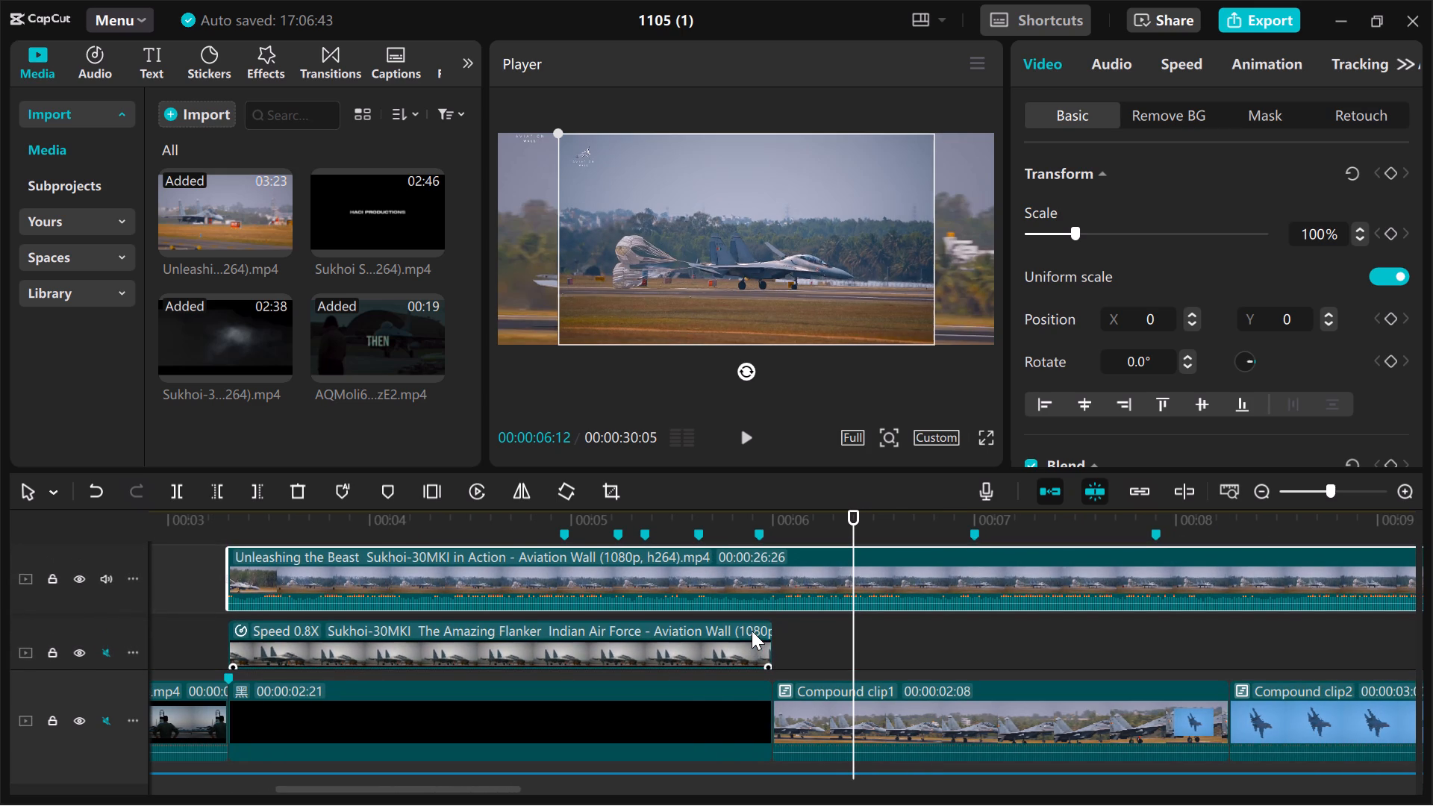
click(171, 572)
key(space)
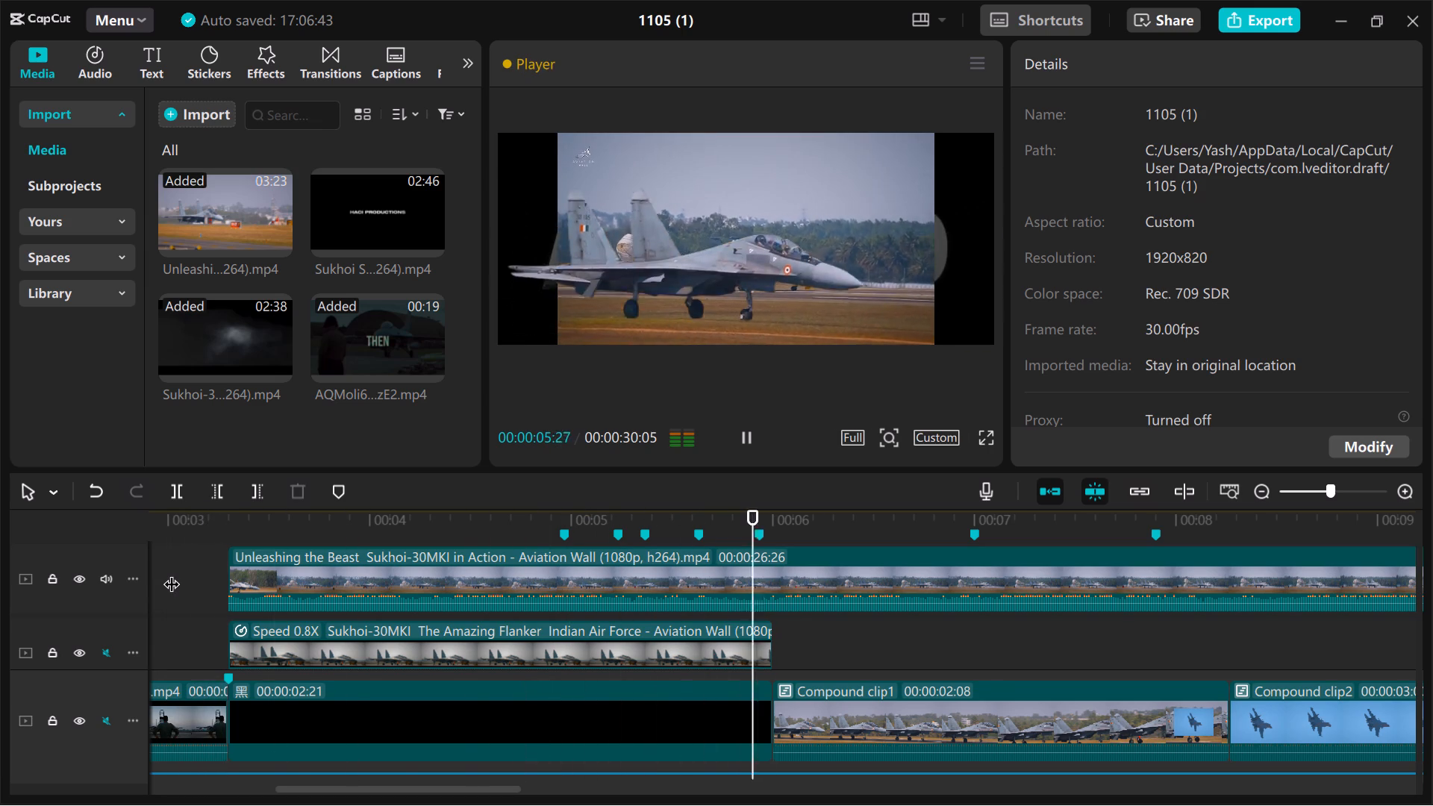
click(193, 589)
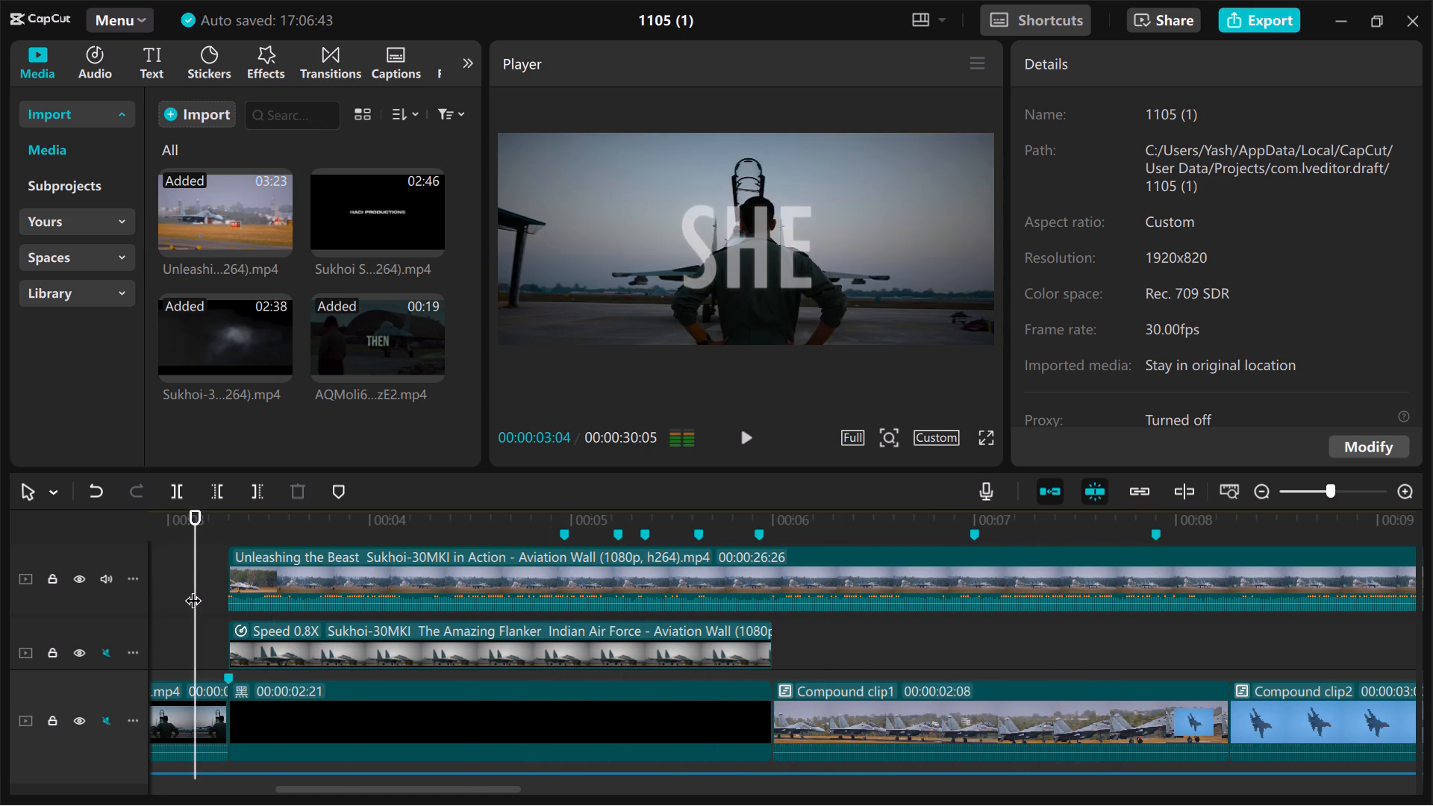
key(space)
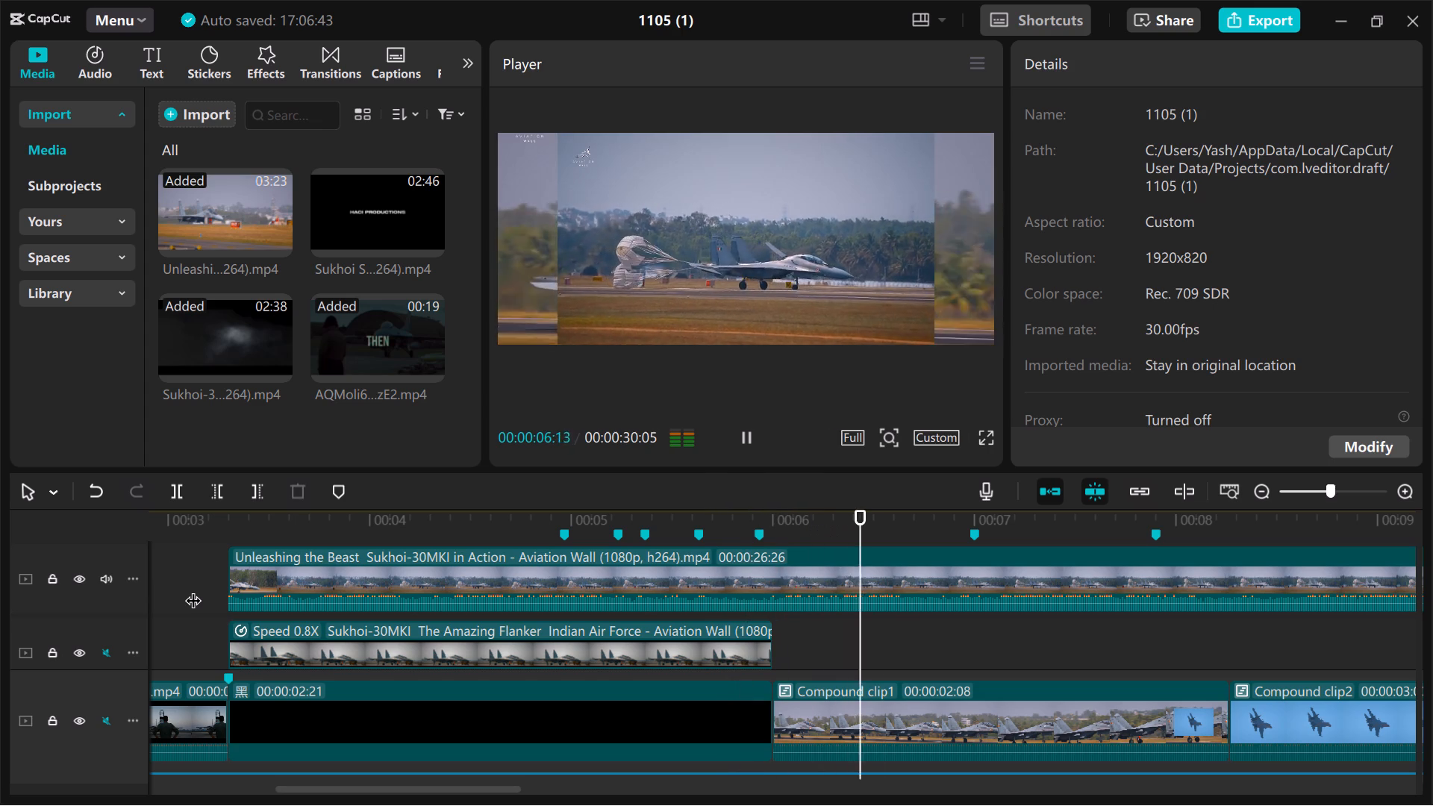
key(space)
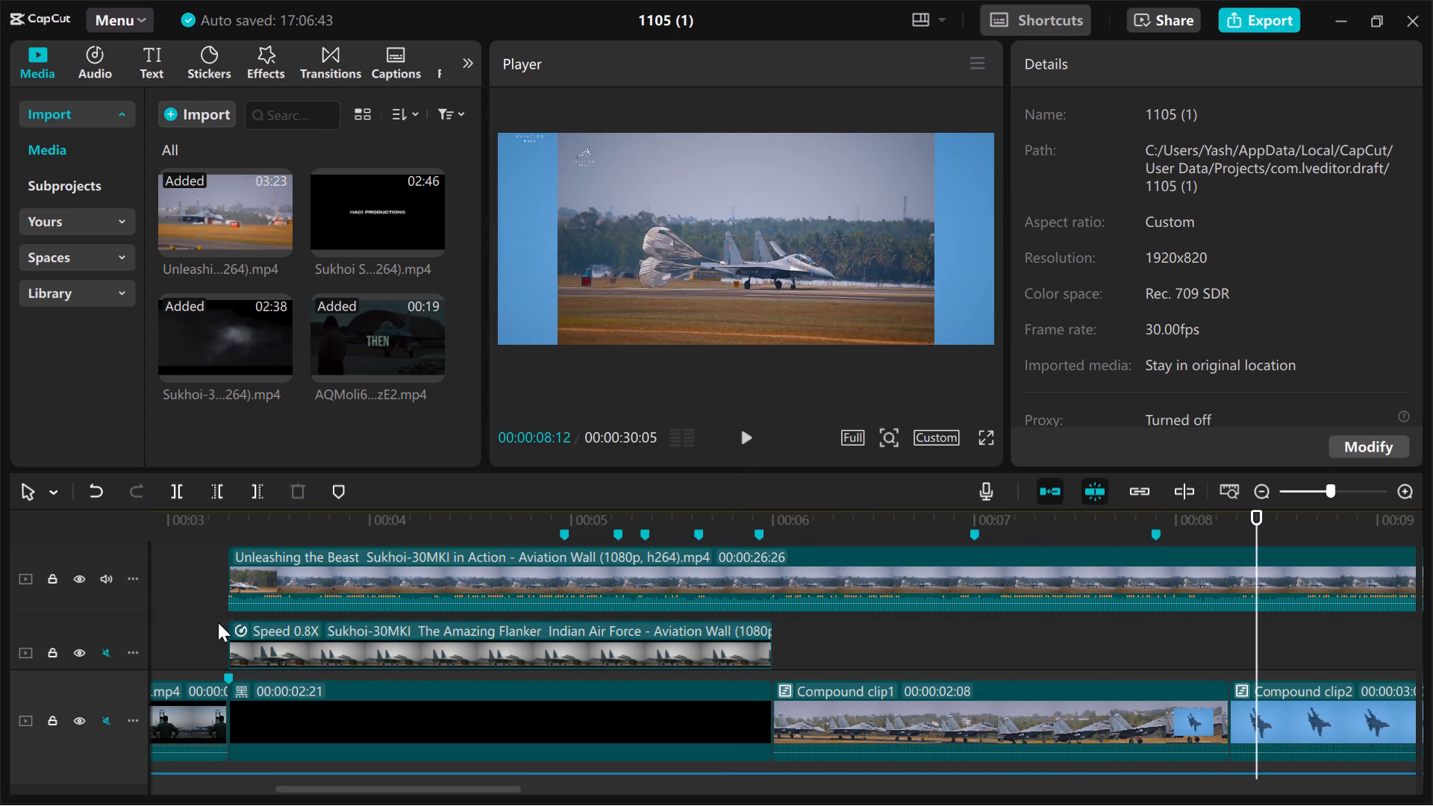
click(102, 579)
Set the drag-chute overlay clip's scale to 133%, the same as the 0.8X-speed clip below it.
scroll(204, 619, down, 1)
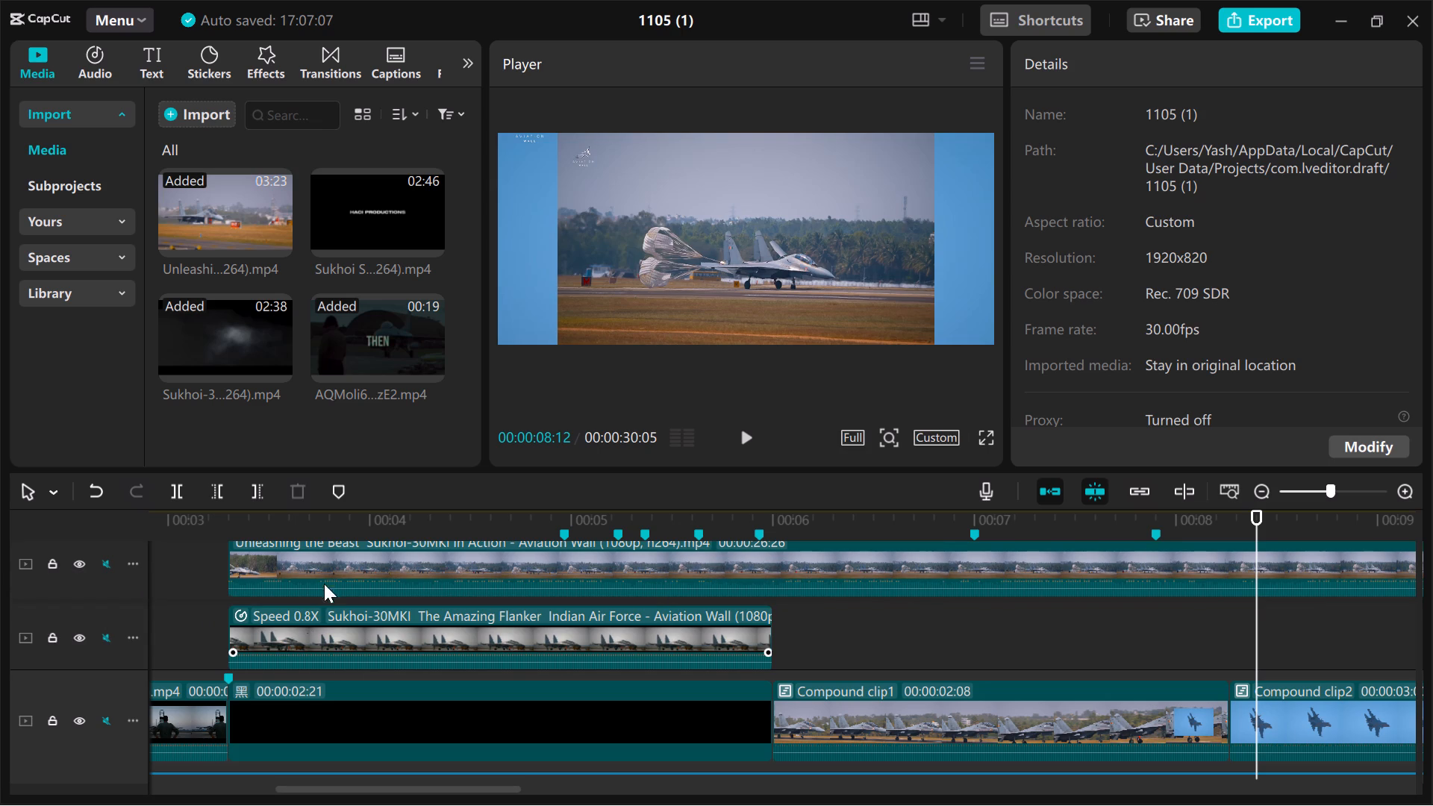
click(196, 552)
key(space)
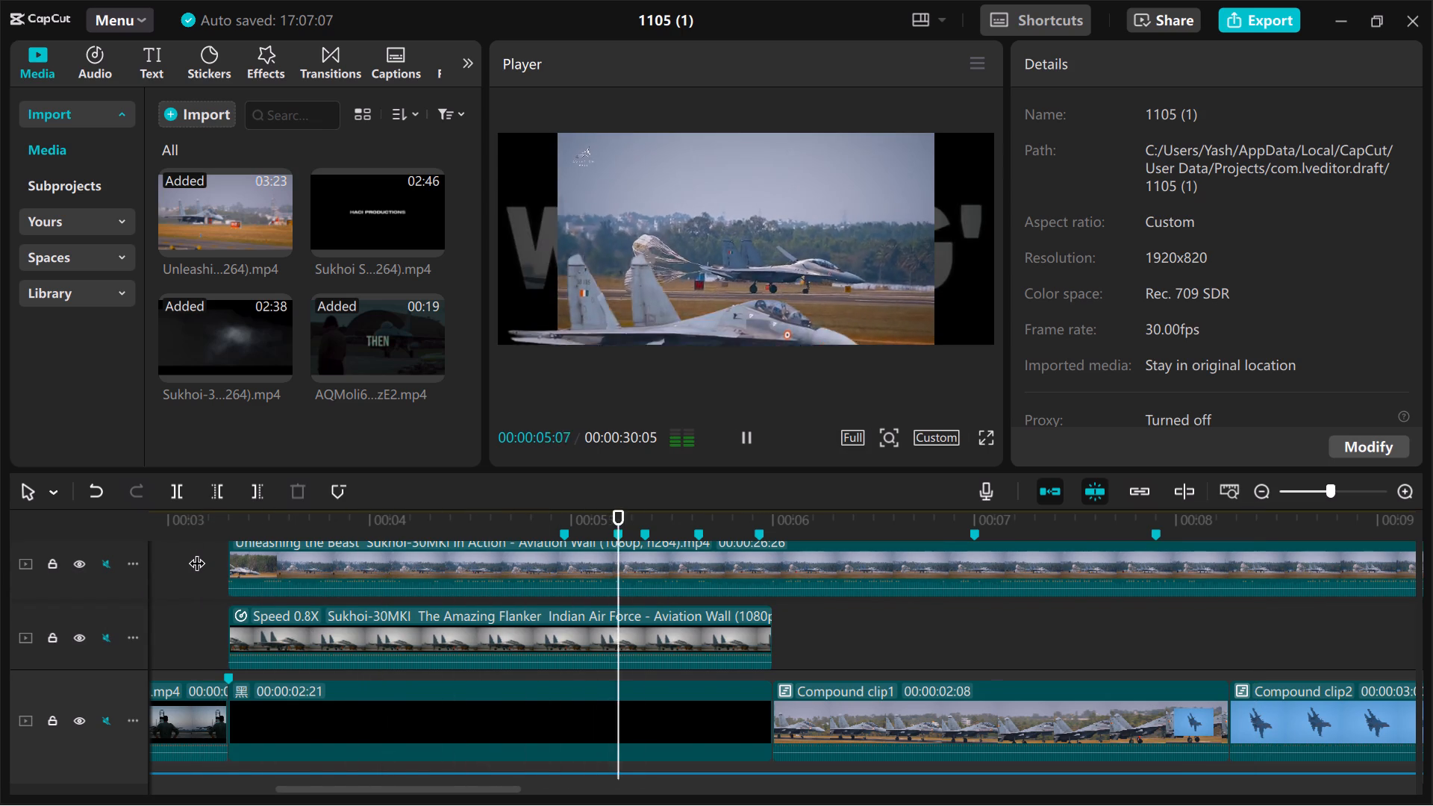
click(170, 571)
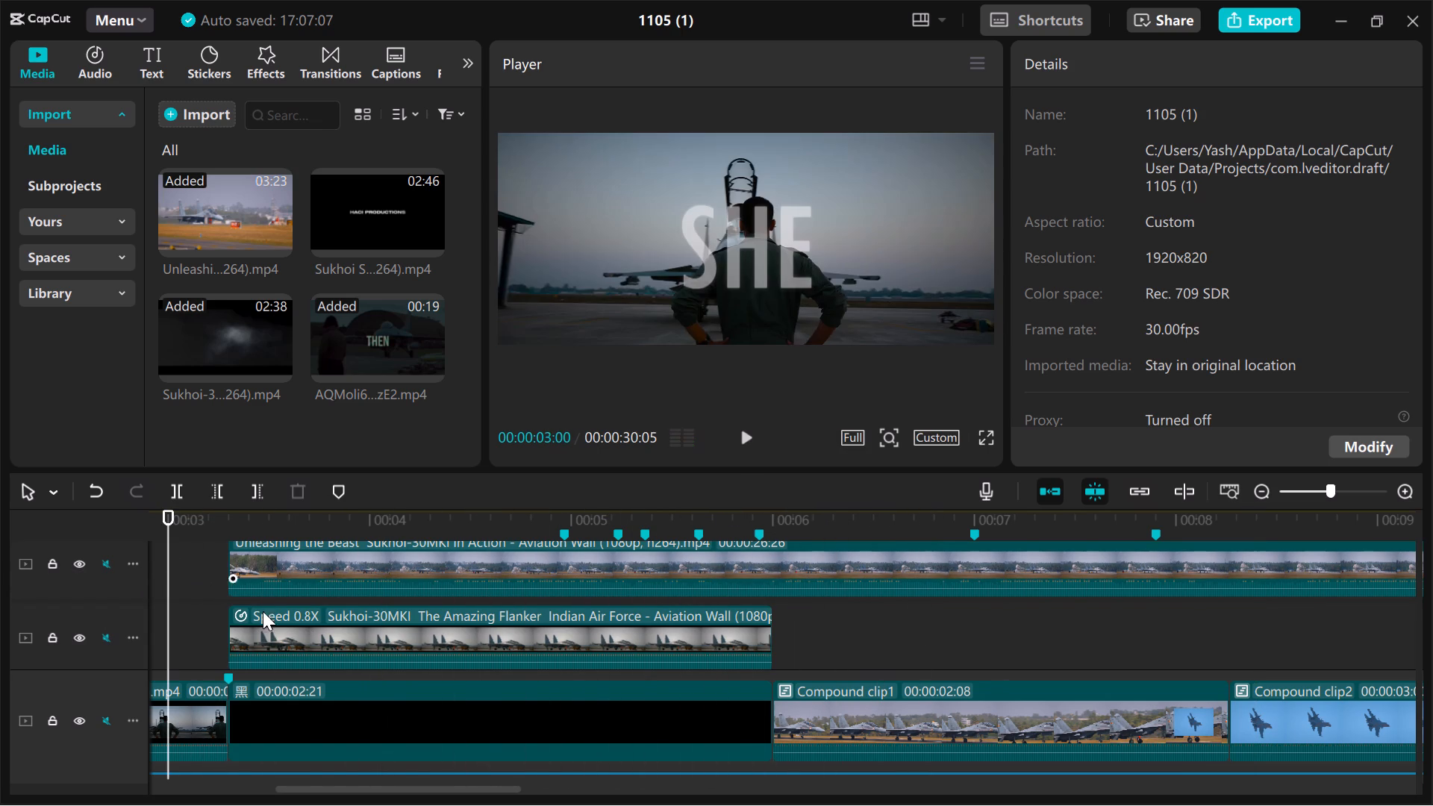
click(284, 626)
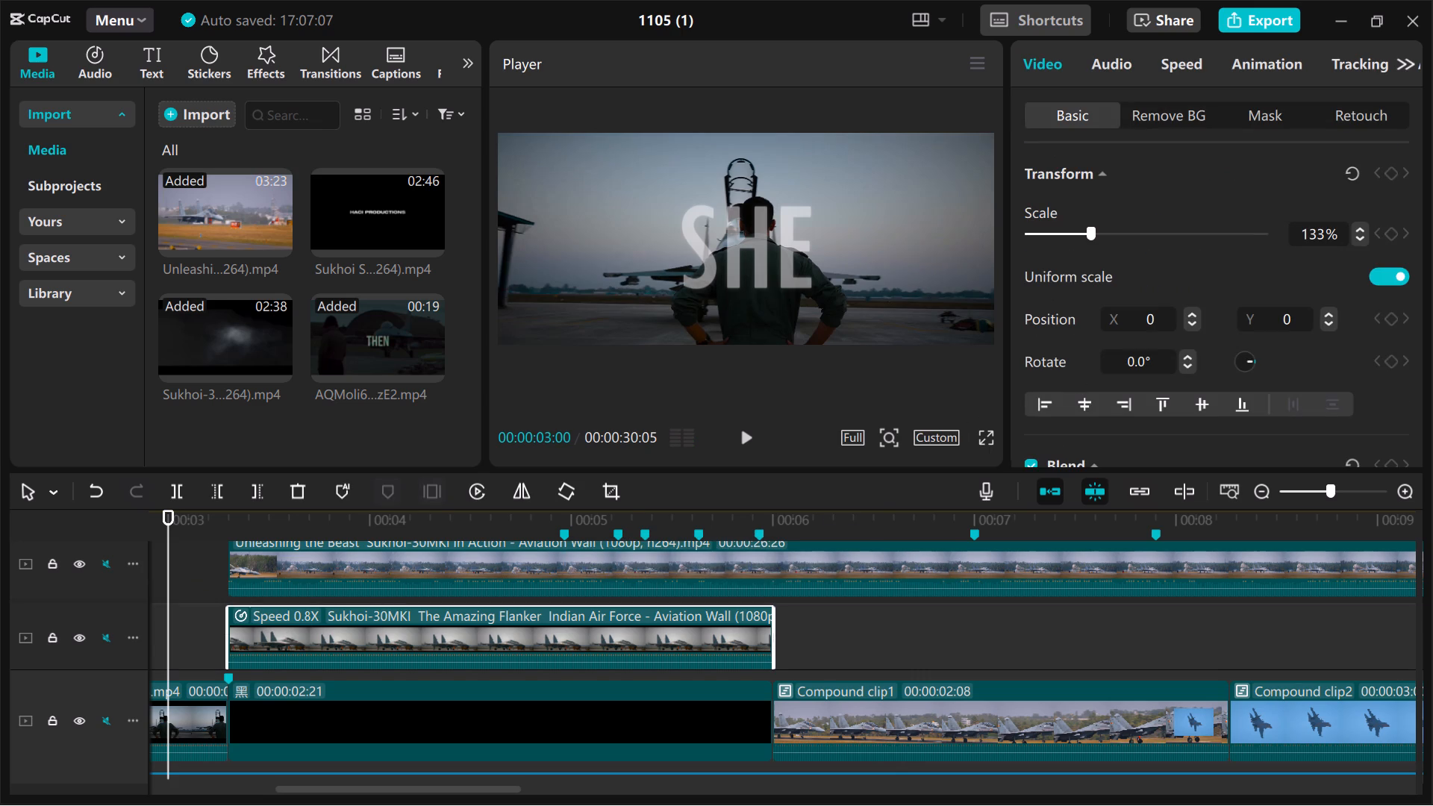
click(544, 569)
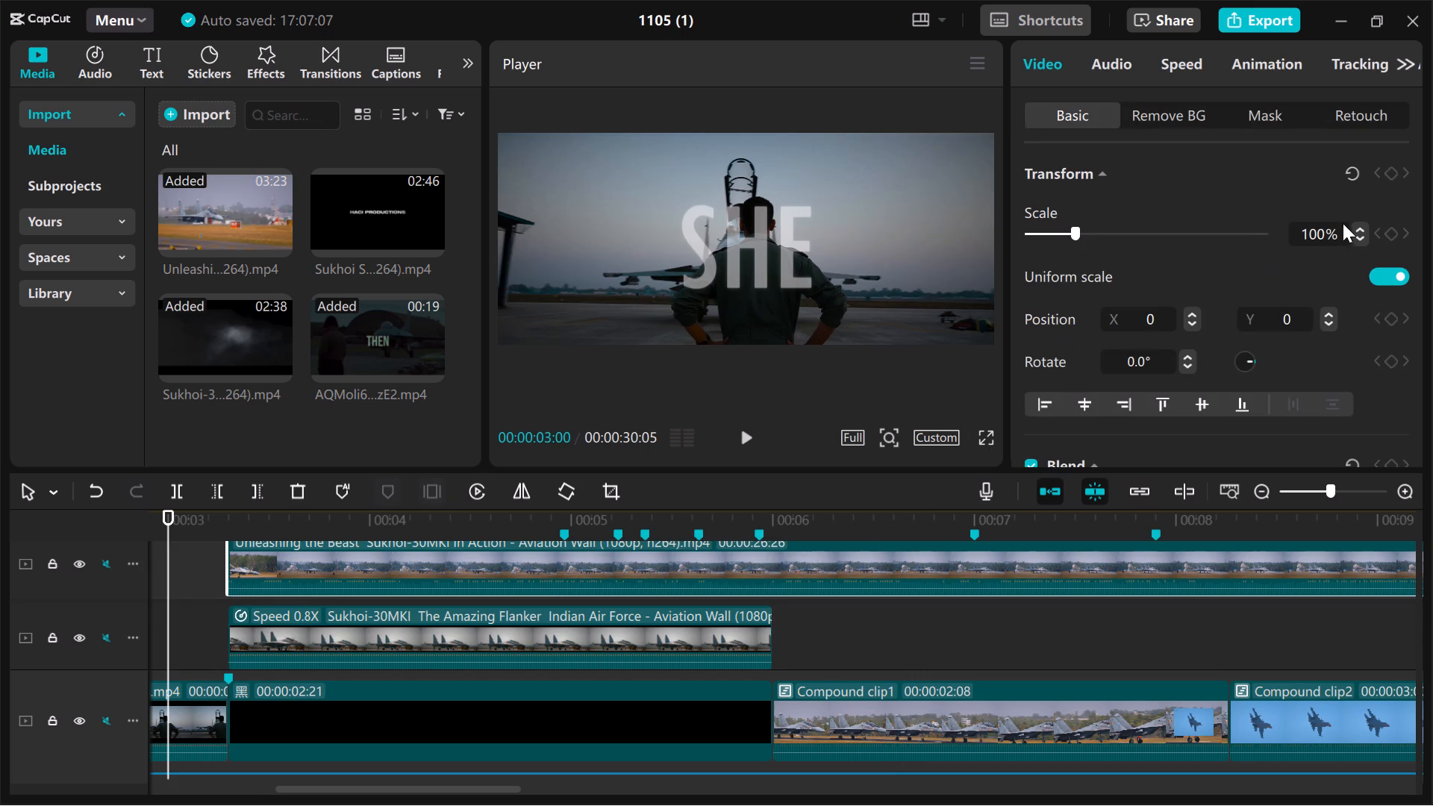
click(1324, 227)
key(BackSpace)
key(BackSpace)
text(33)
Play the rescaled drag-chute overlay from about 00:00:03 and examine it against the layered clips and caption track.
click(202, 631)
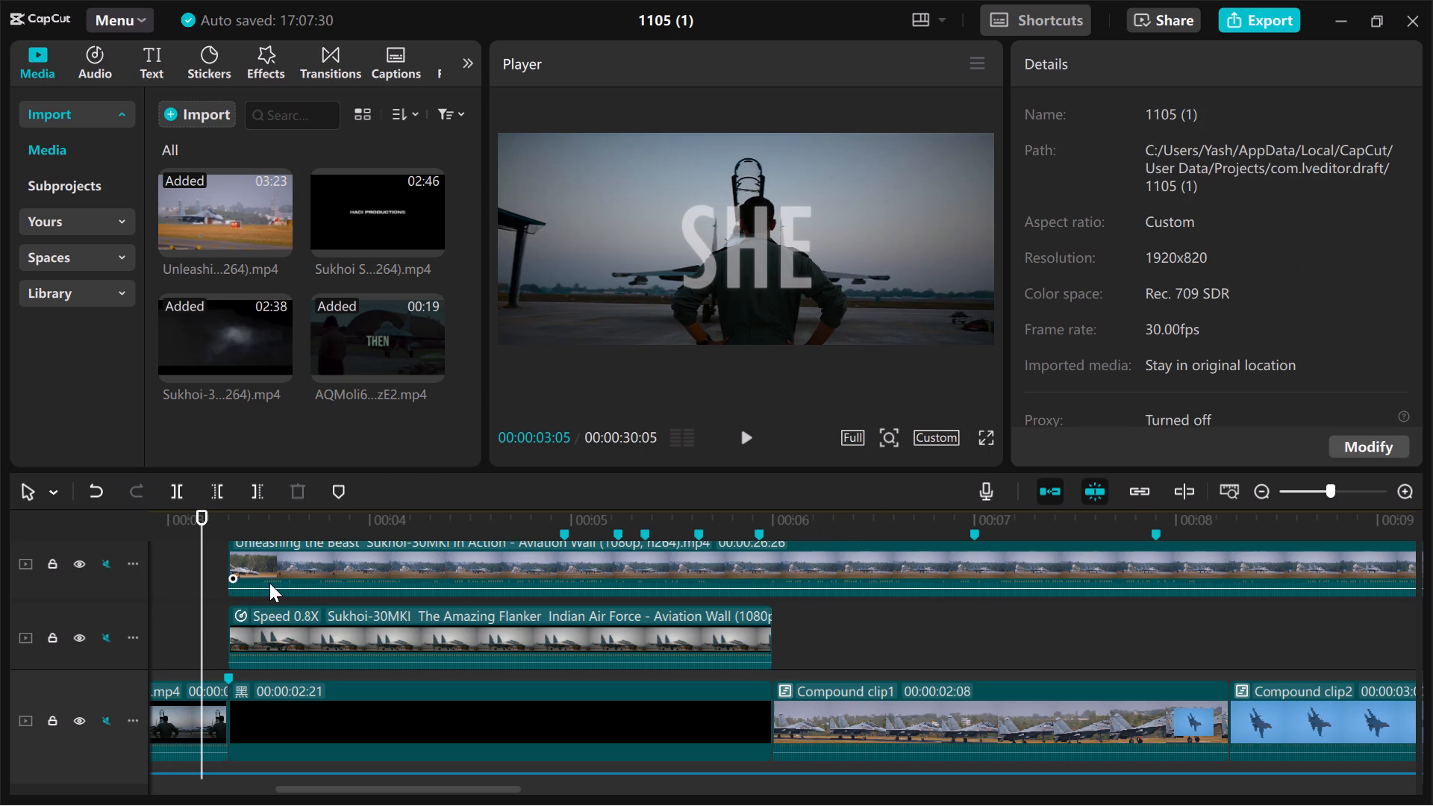
key(space)
key(space)
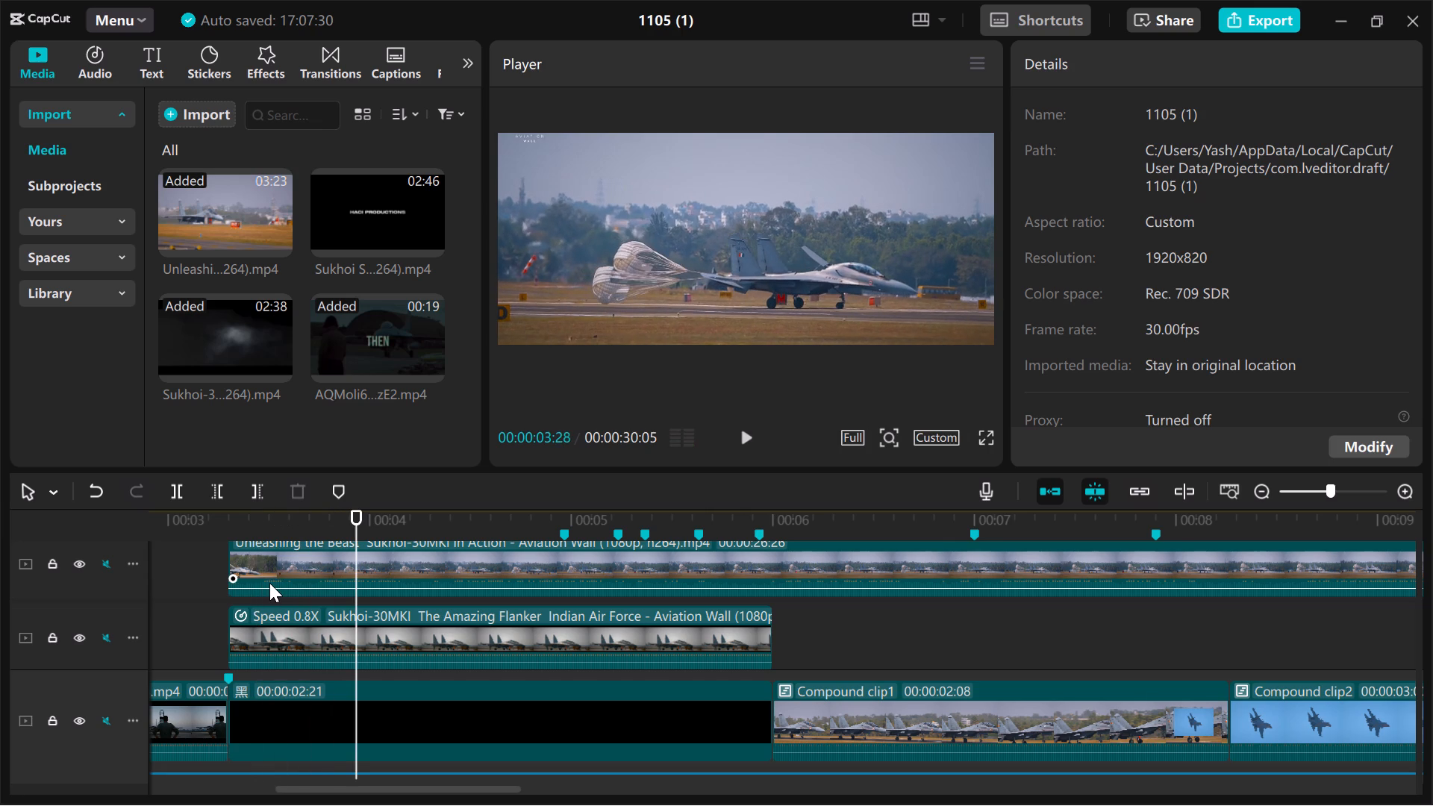
key(space)
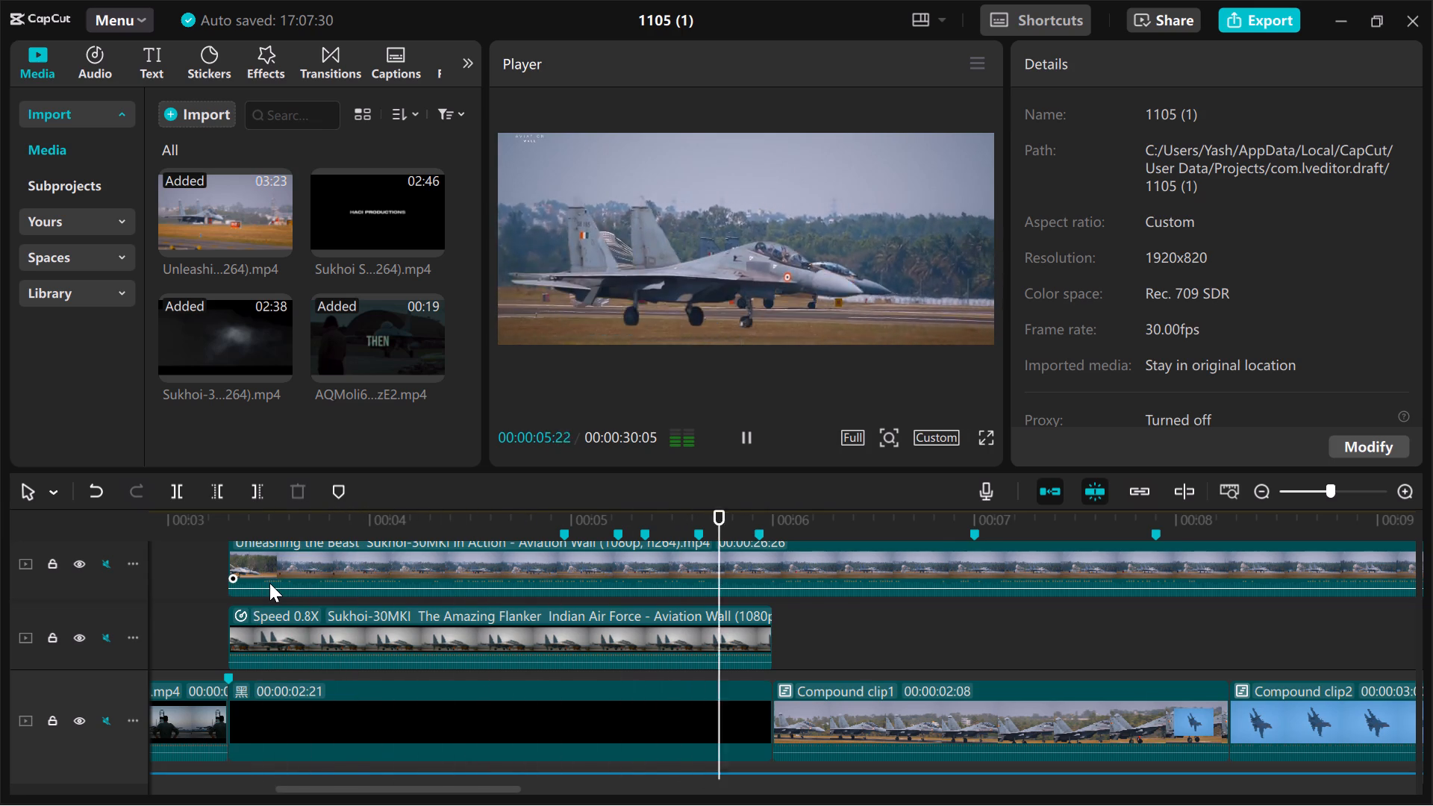
key(space)
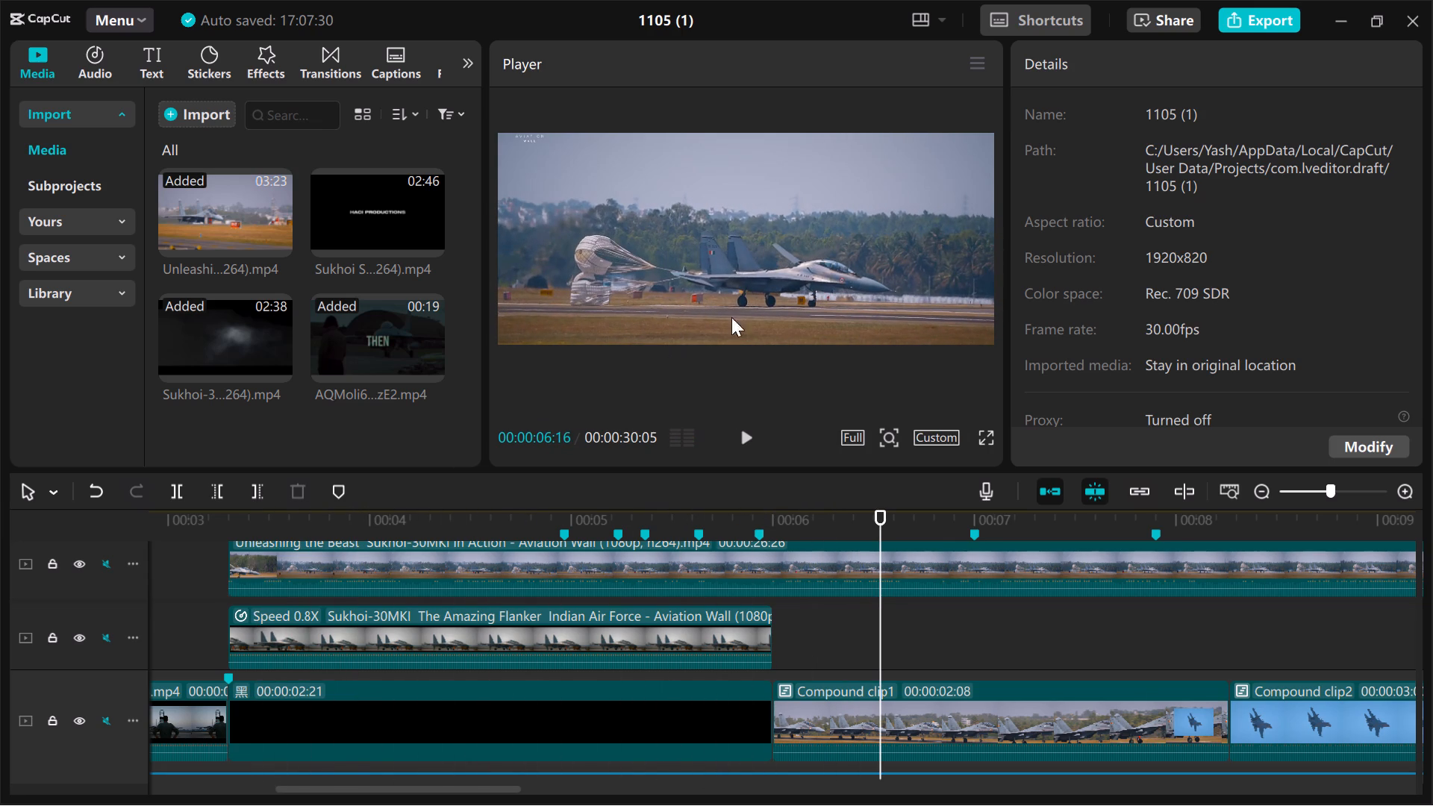
click(388, 621)
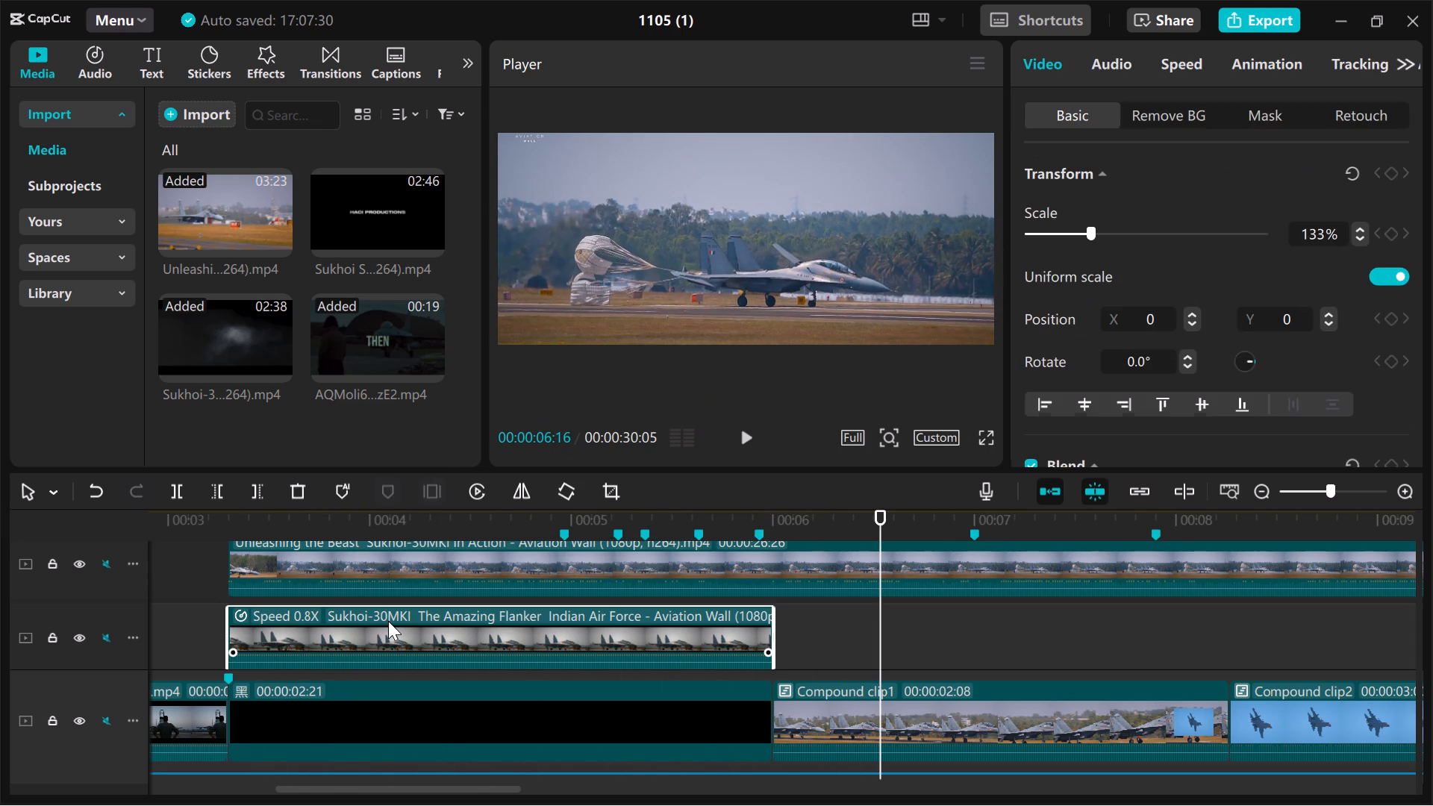
scroll(388, 621, up, 1)
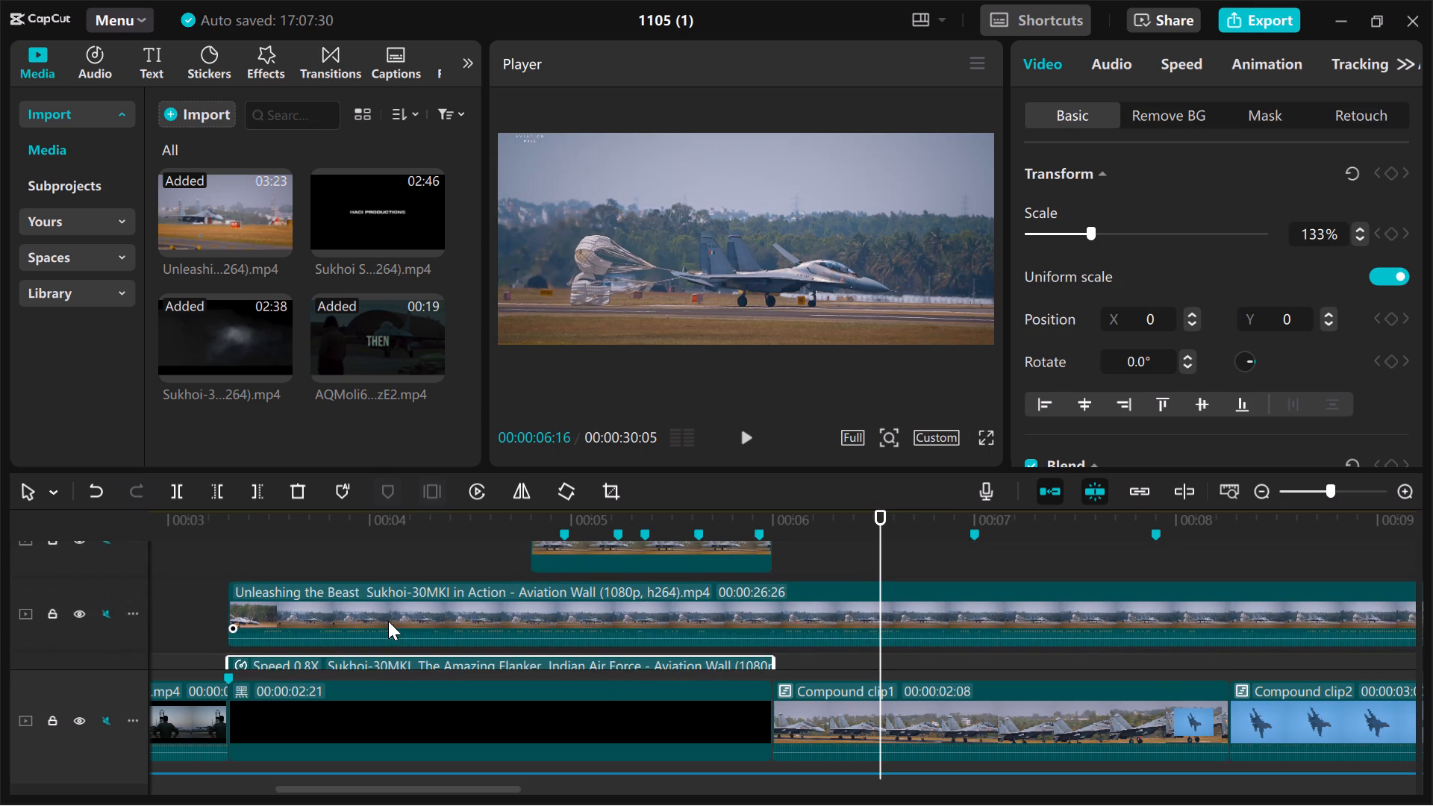
click(195, 607)
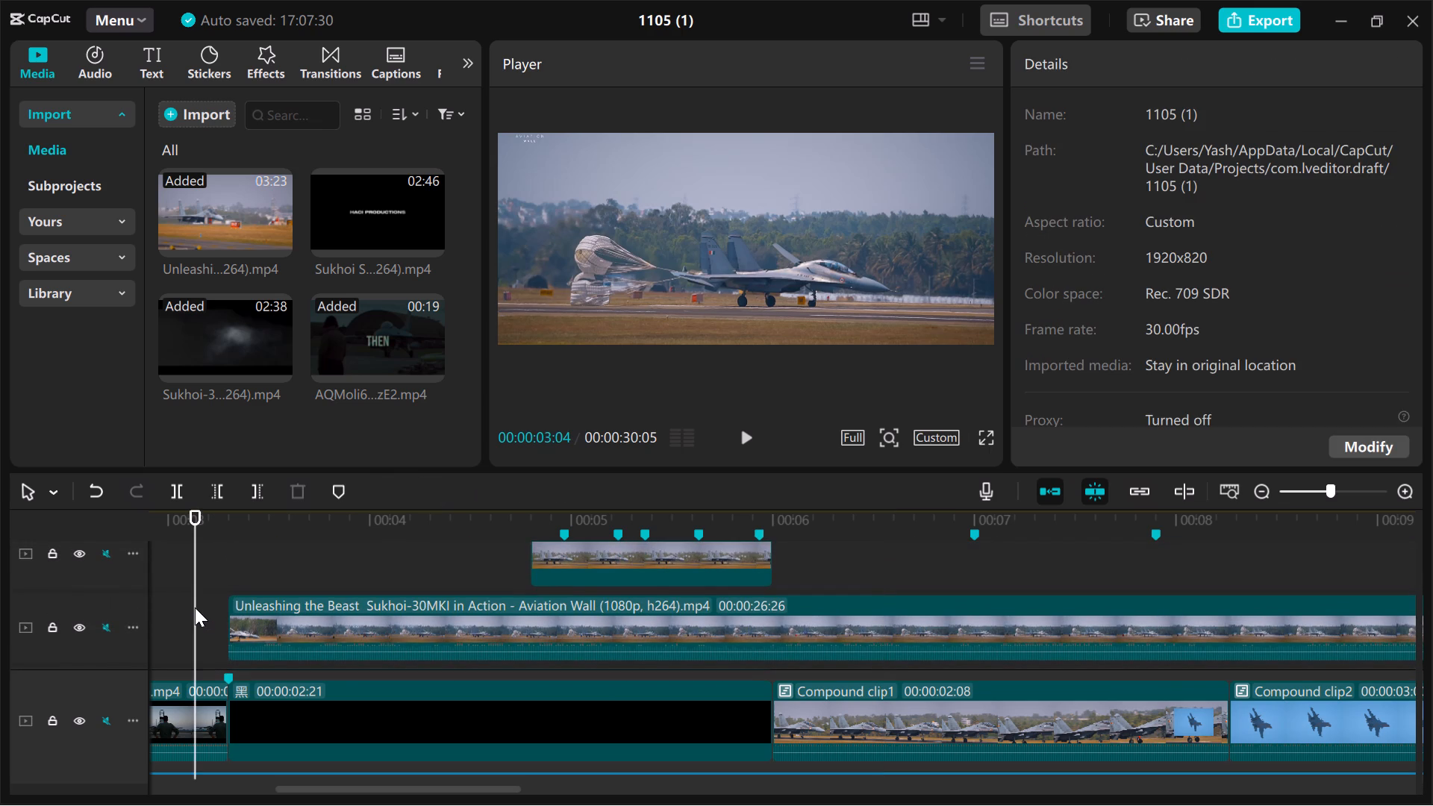
key(space)
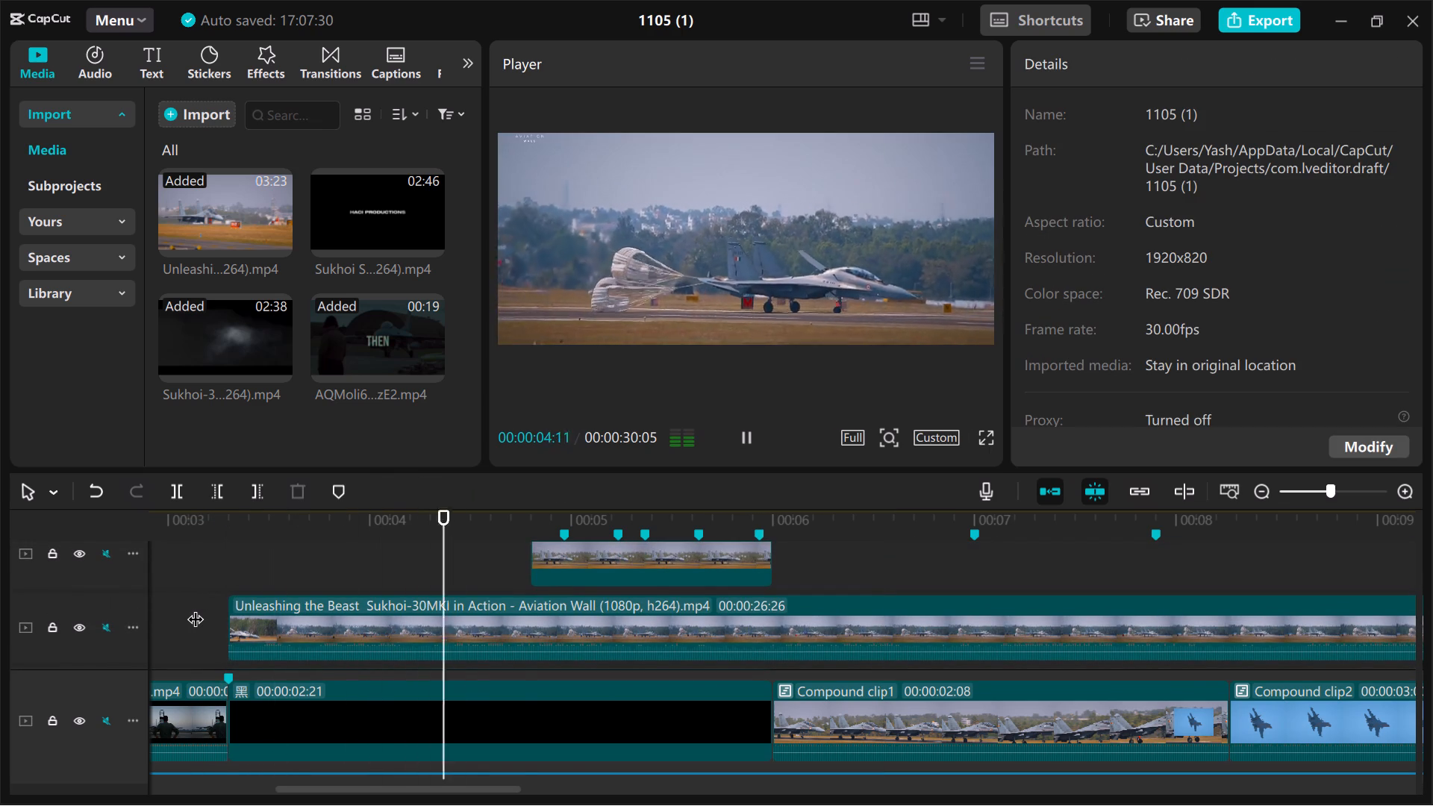
scroll(195, 607, down, 3)
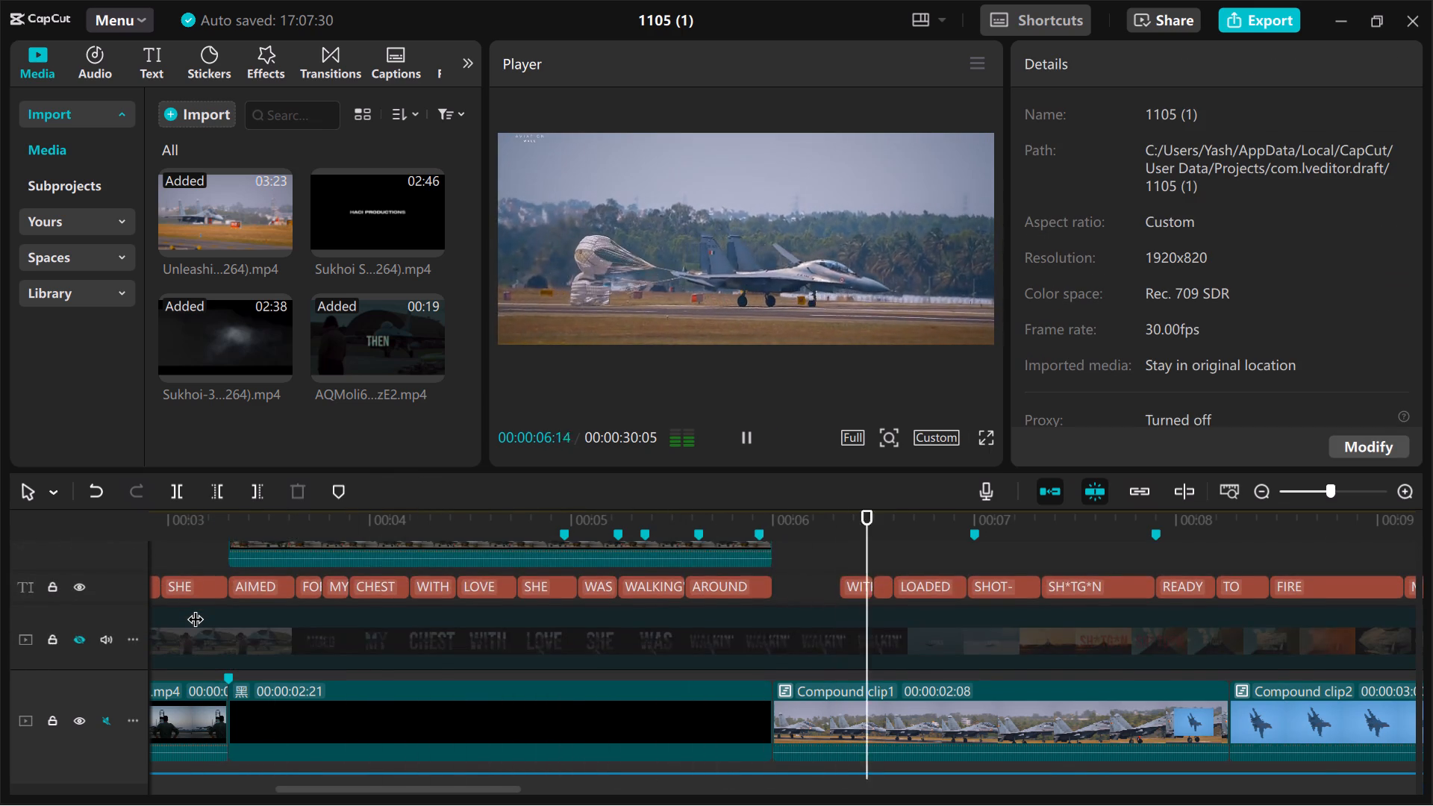
scroll(195, 607, down, 1)
scroll(195, 607, up, 2)
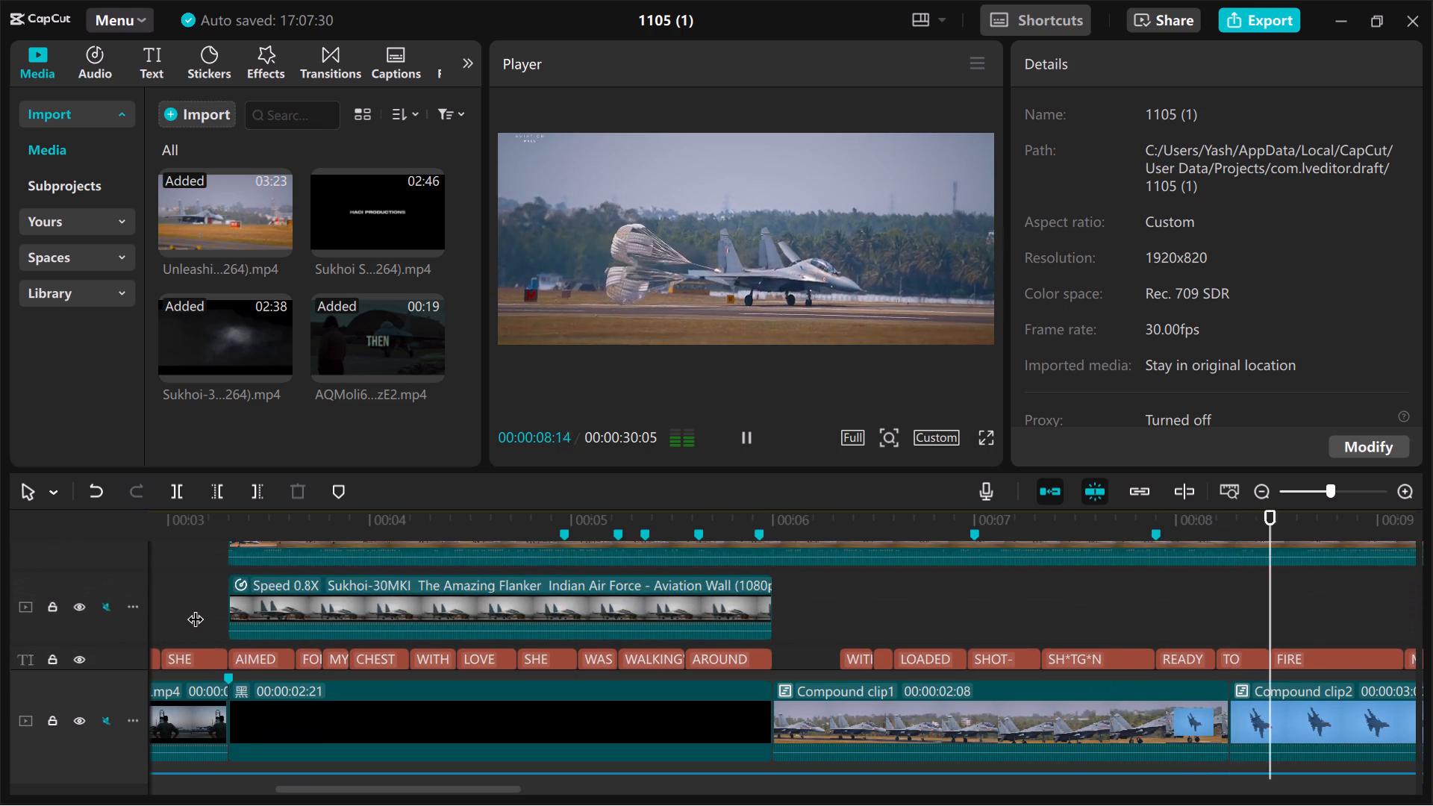
scroll(195, 607, up, 1)
click(213, 586)
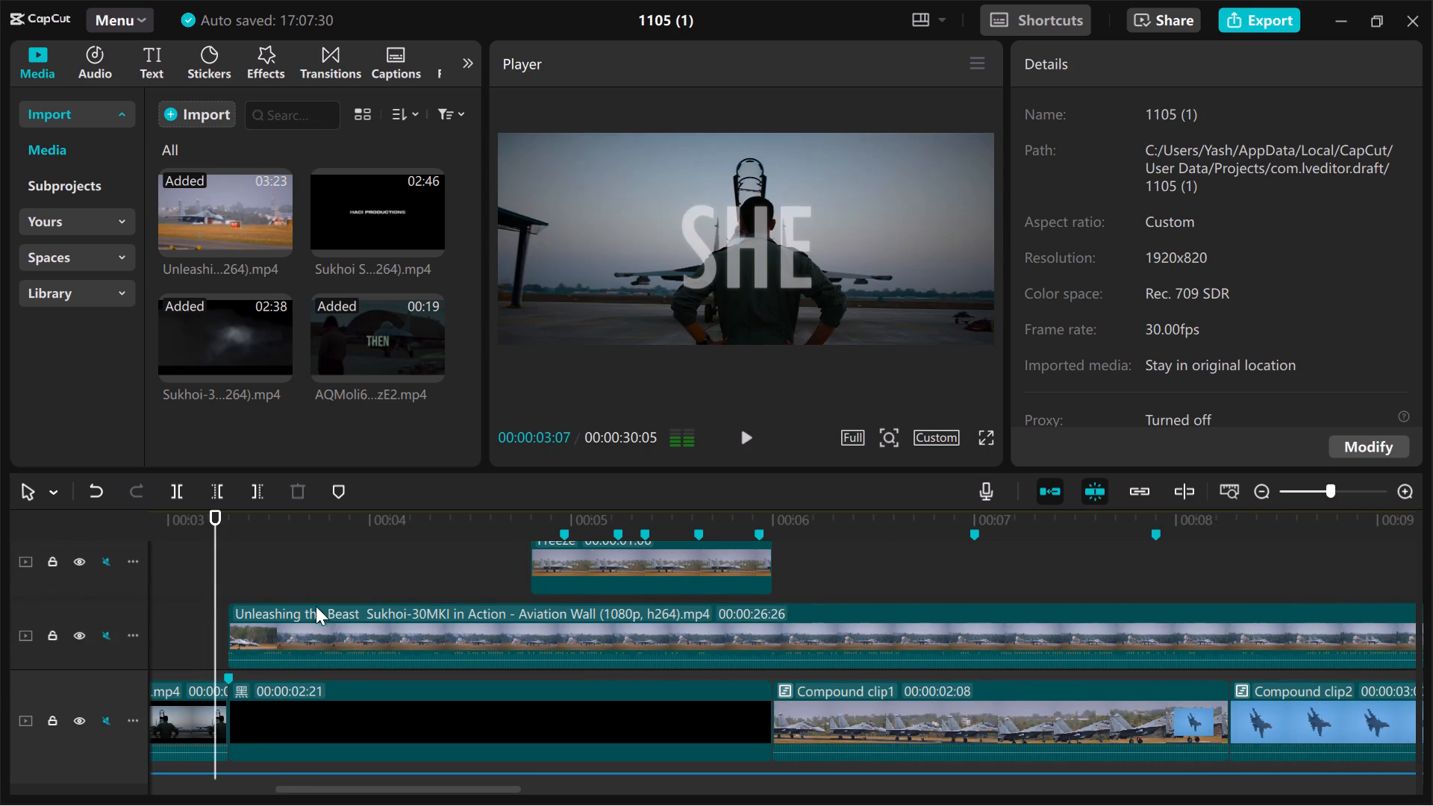
click(338, 629)
scroll(338, 629, down, 1)
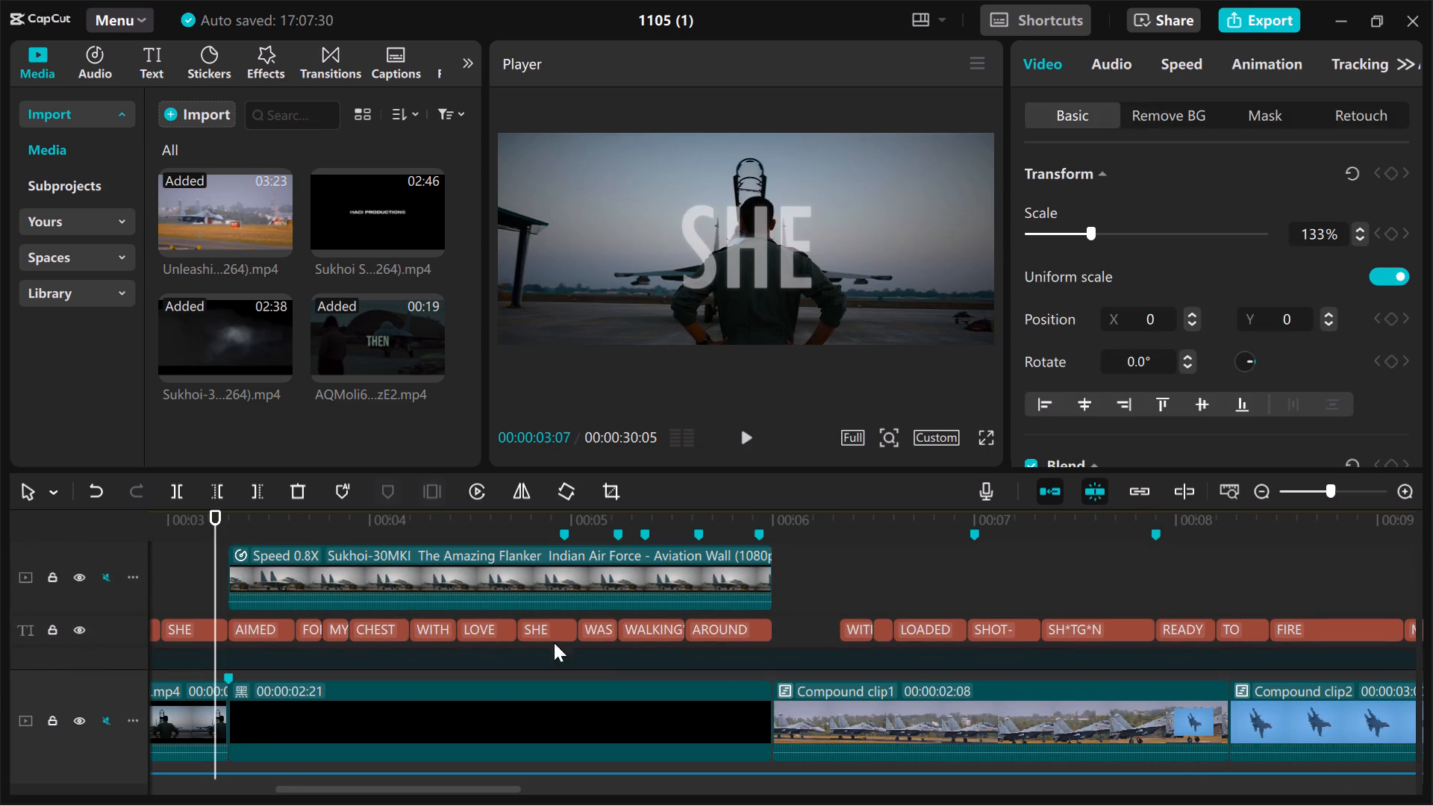
Trim the drag-chute overlay clip's end to 00:00:06:28, removing everything after that frame.
click(772, 583)
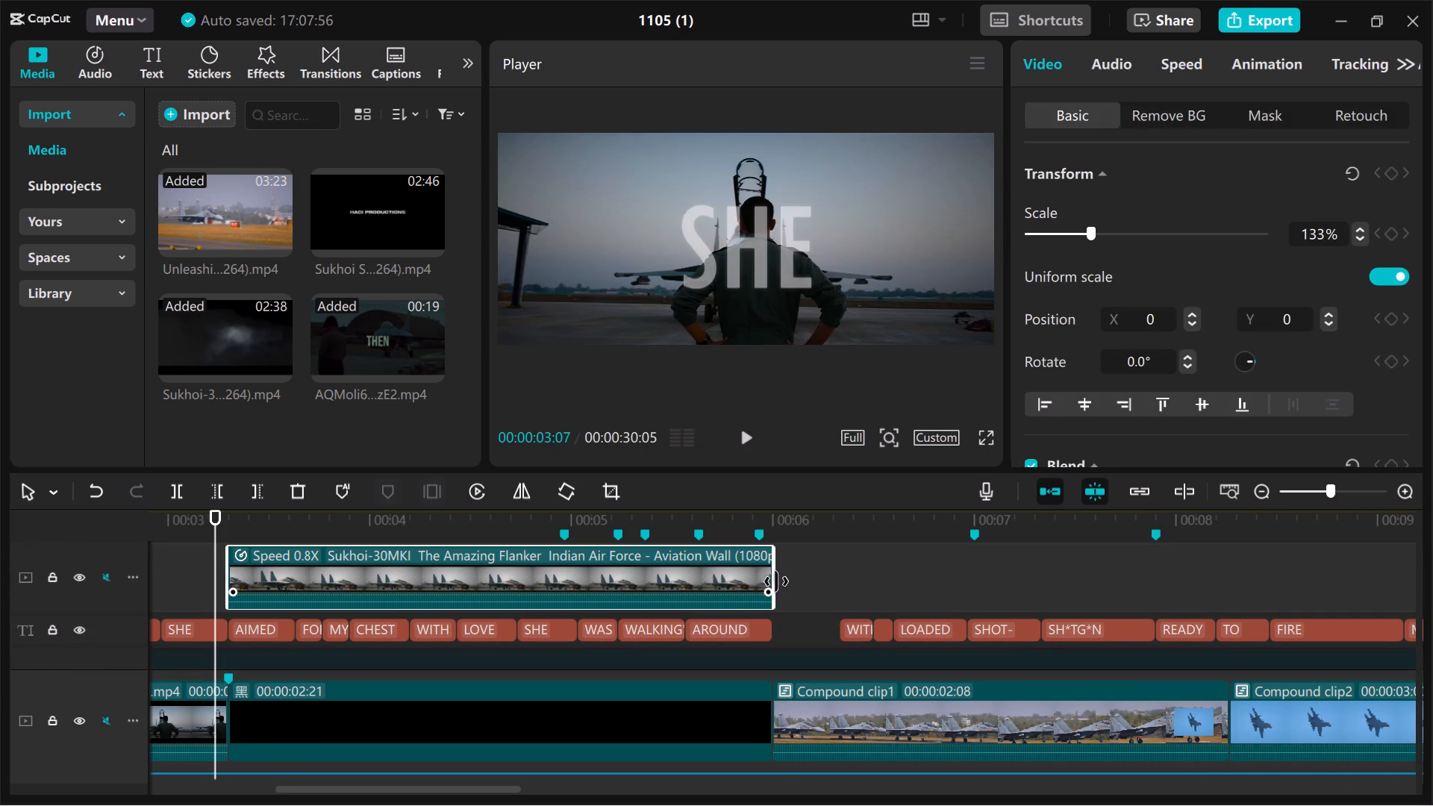
click(786, 580)
key(Left)
key(Left)
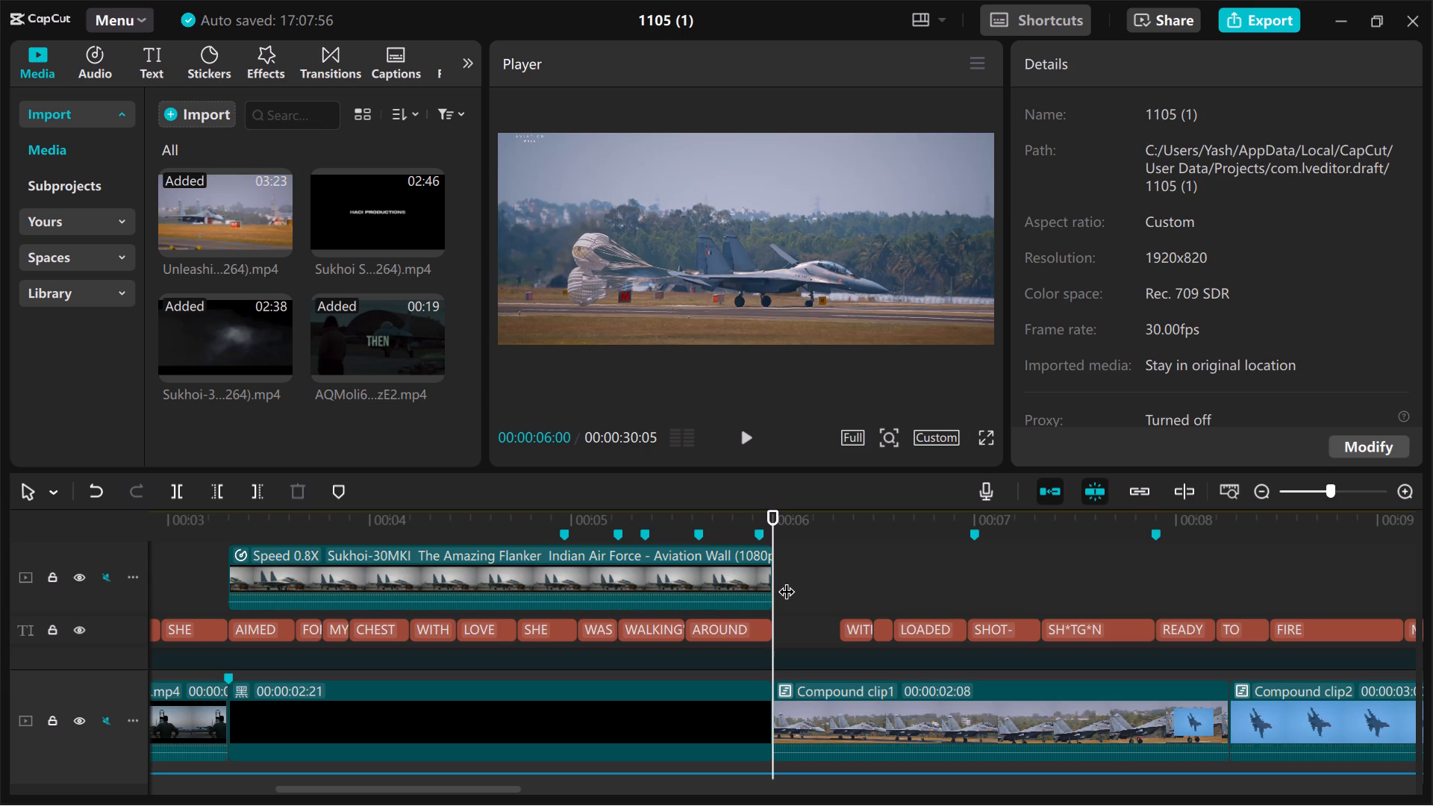
scroll(786, 580, up, 1)
click(786, 580)
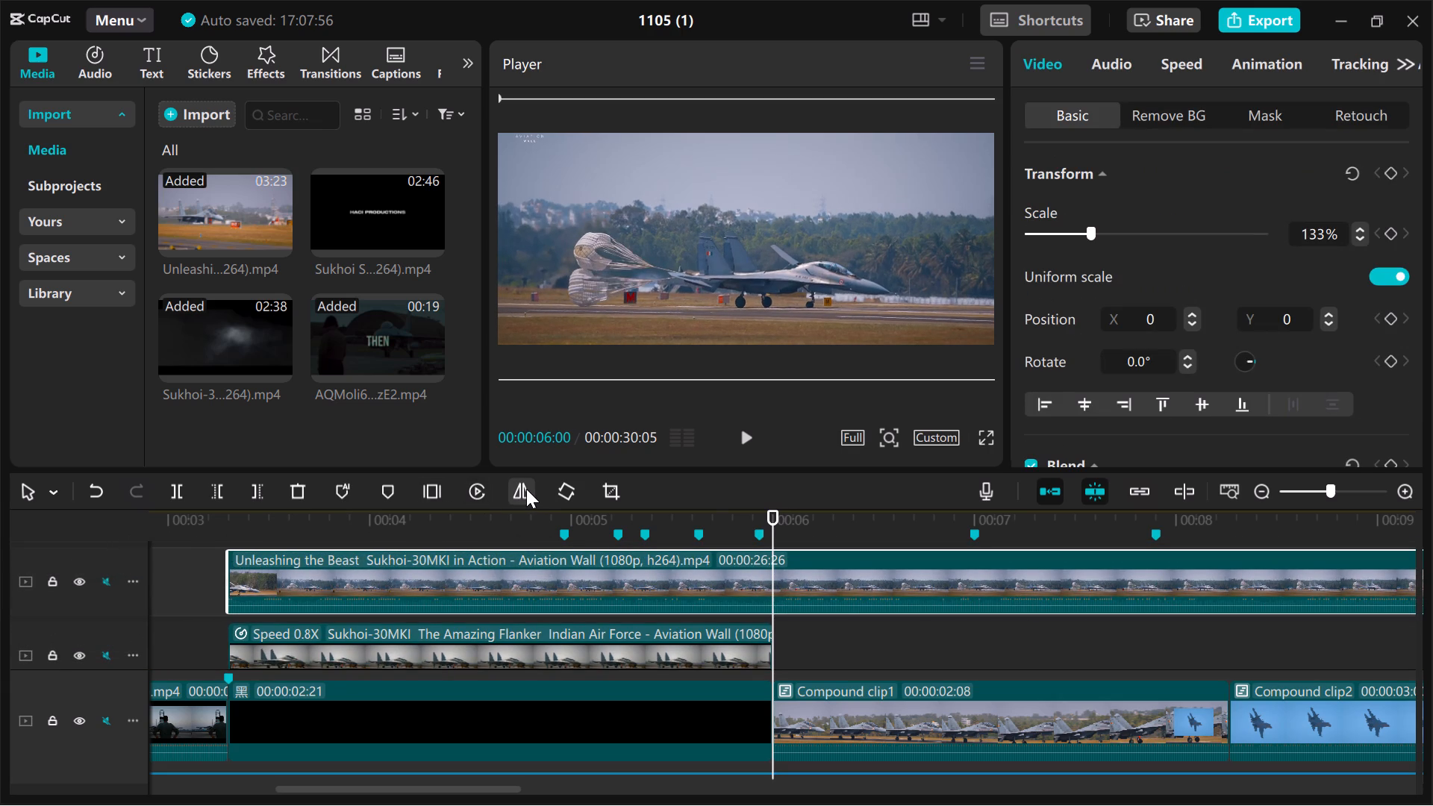
key(space)
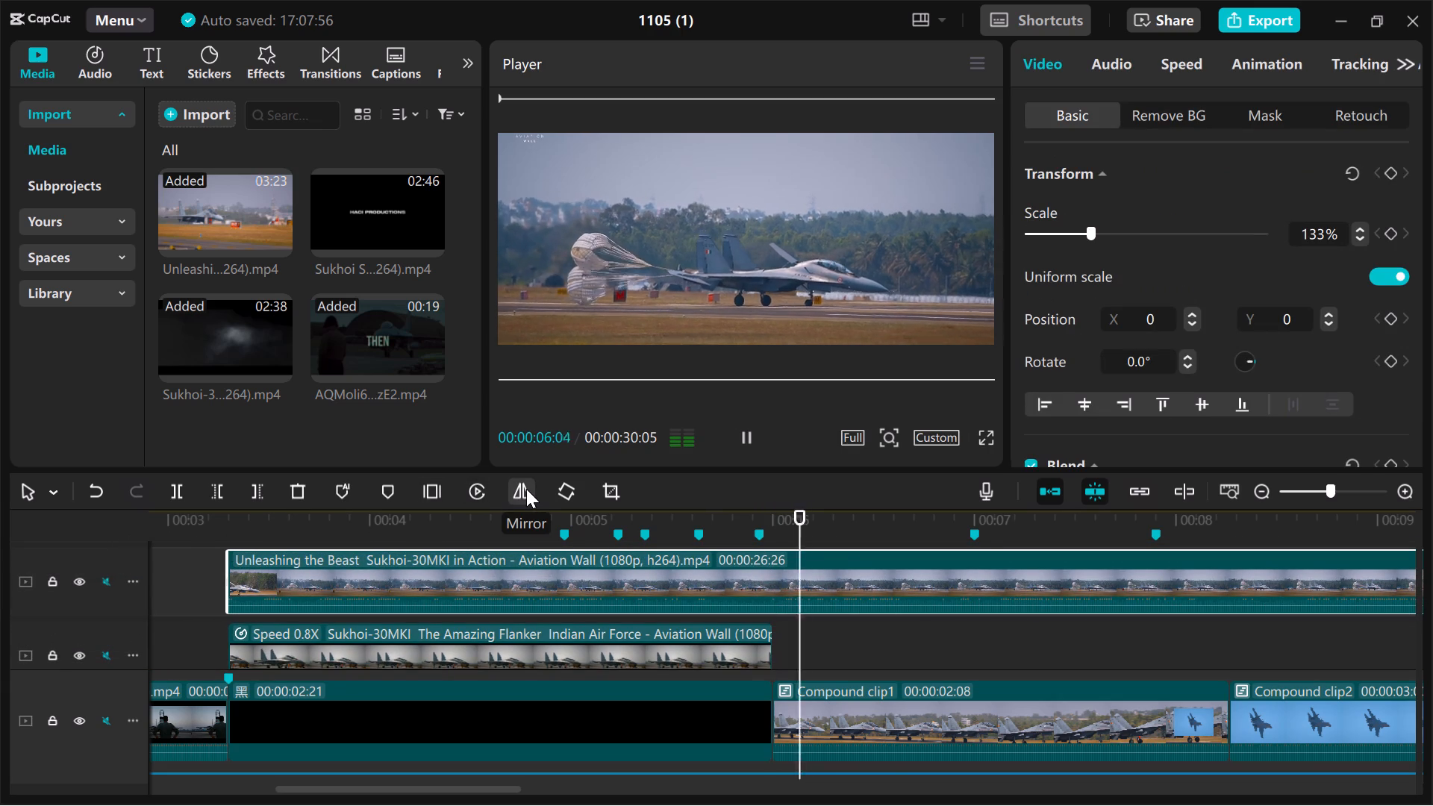
key(space)
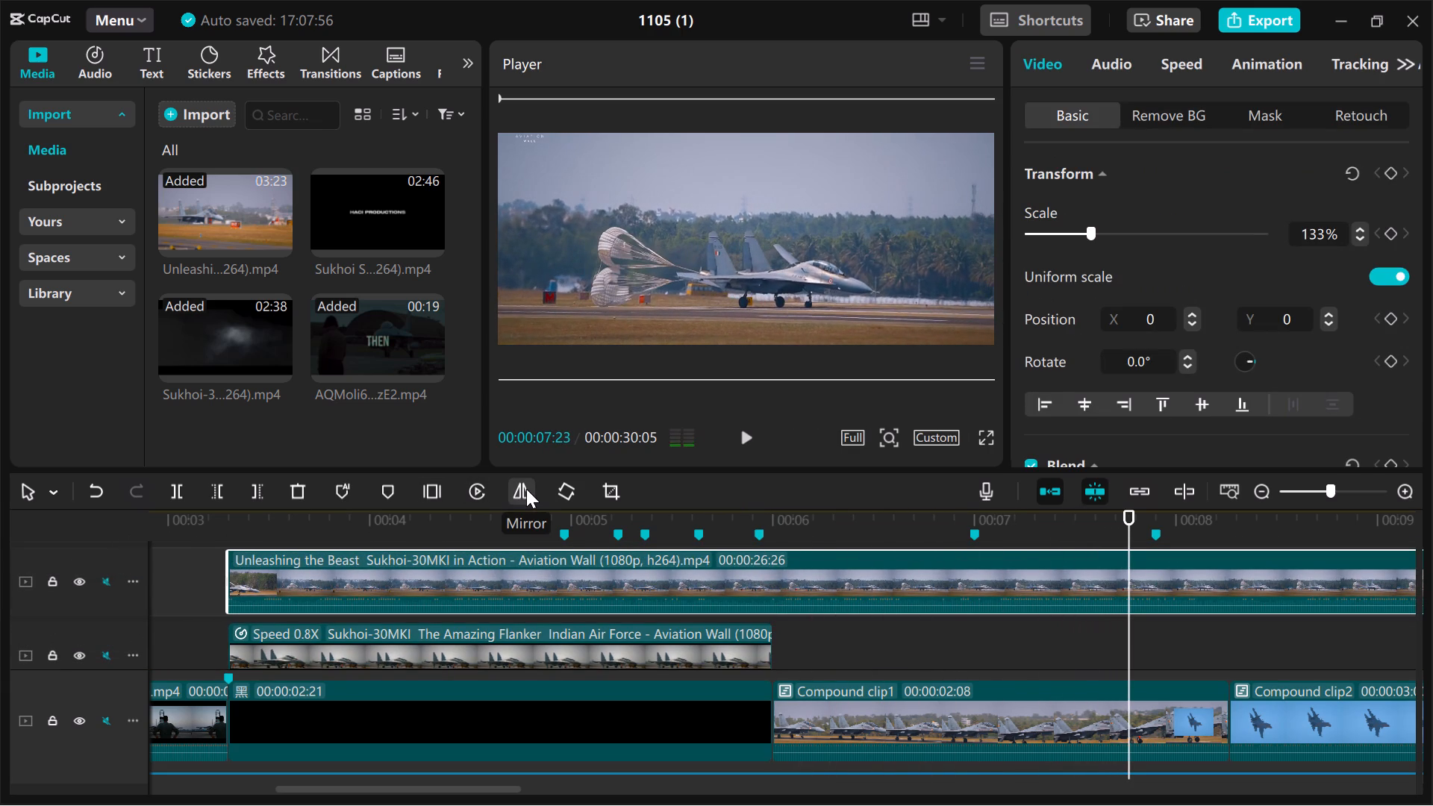
key(Left)
key(Left)
key(Left)
key(Left)
key(Left)
key(Left)
key(Left)
key(Left)
key(Left)
key(Left)
key(Left)
key(Left)
key(Left)
key(Left)
key(Left)
key(Left)
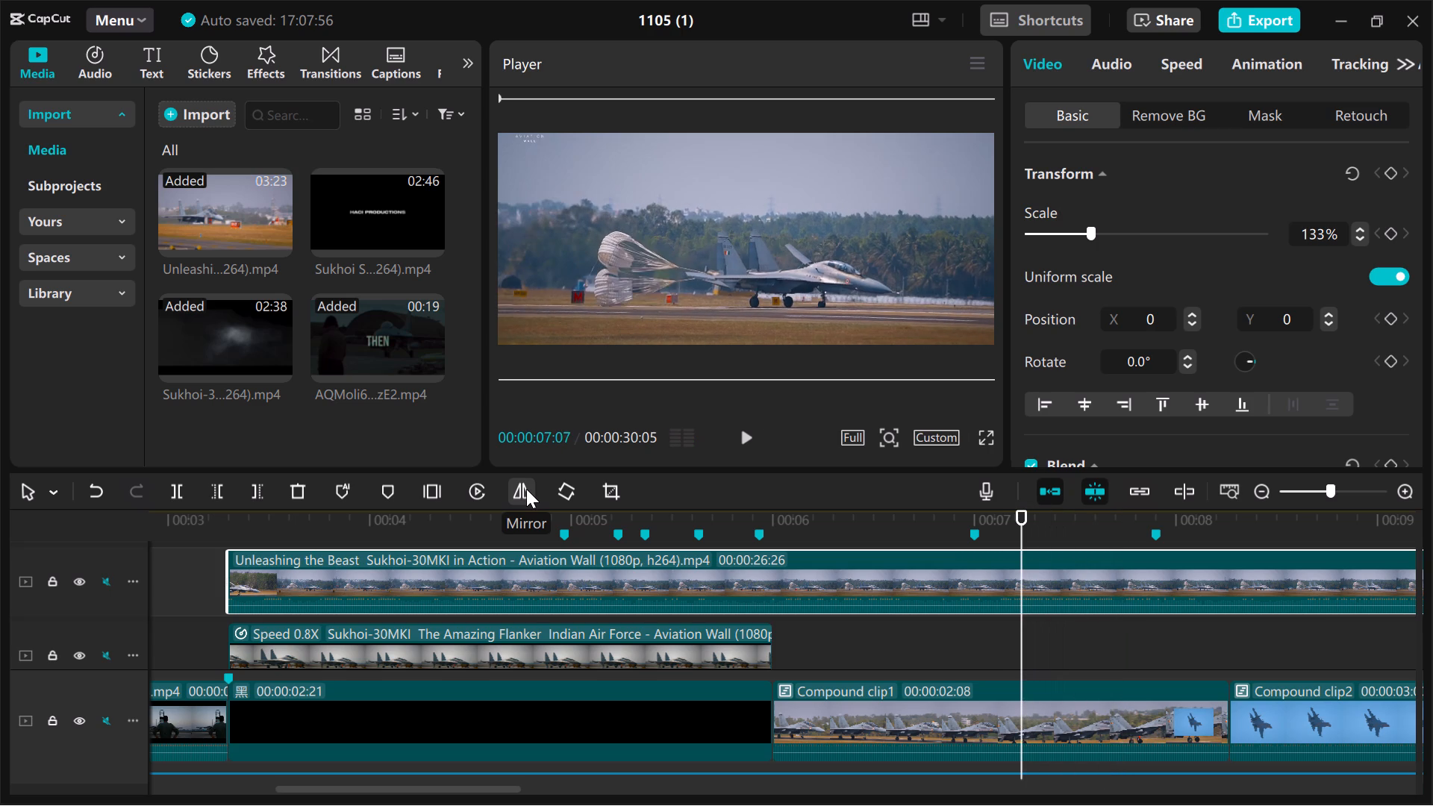
key(Left)
key(Left)
key(Left)
key(Left)
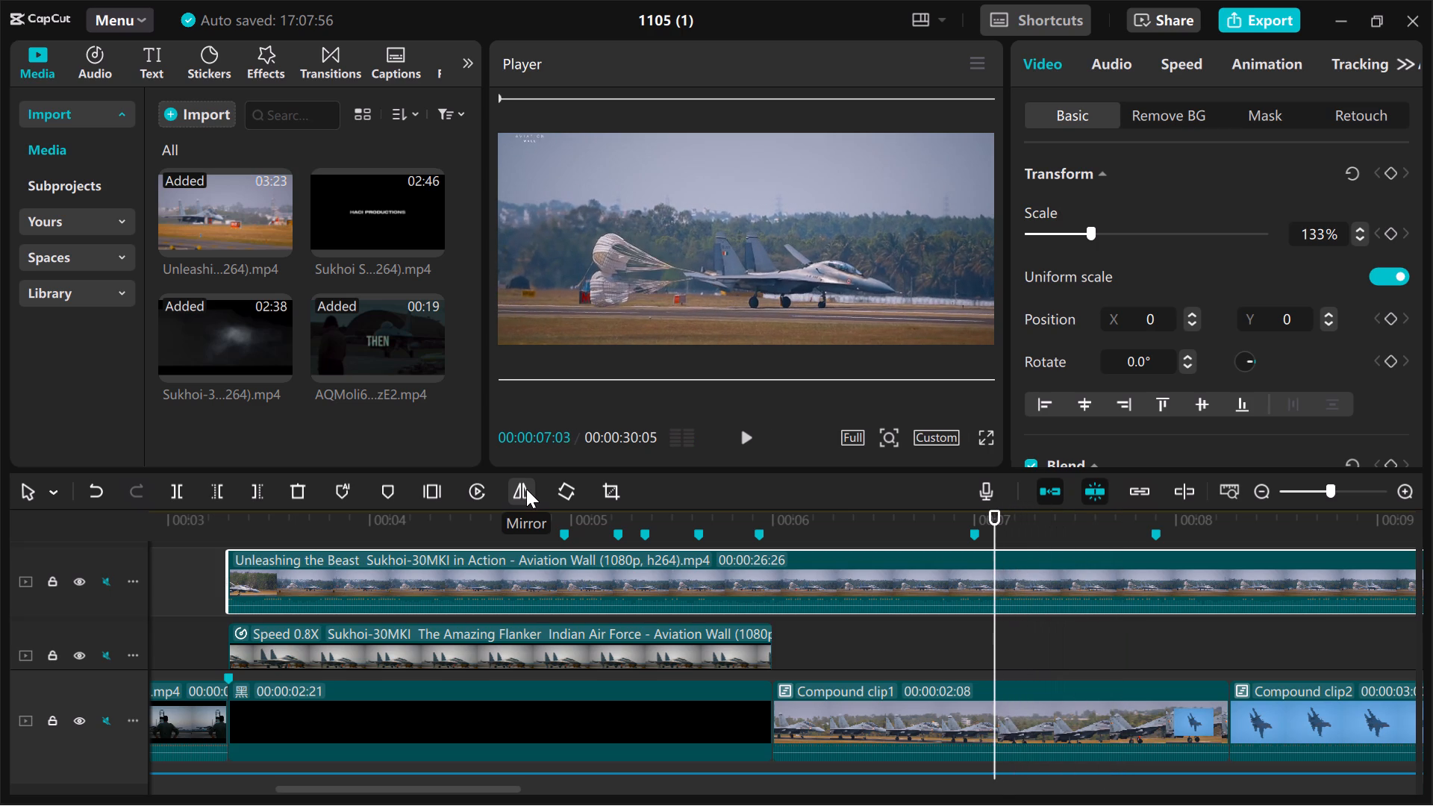
key(Left)
key(Left)
key(Left)
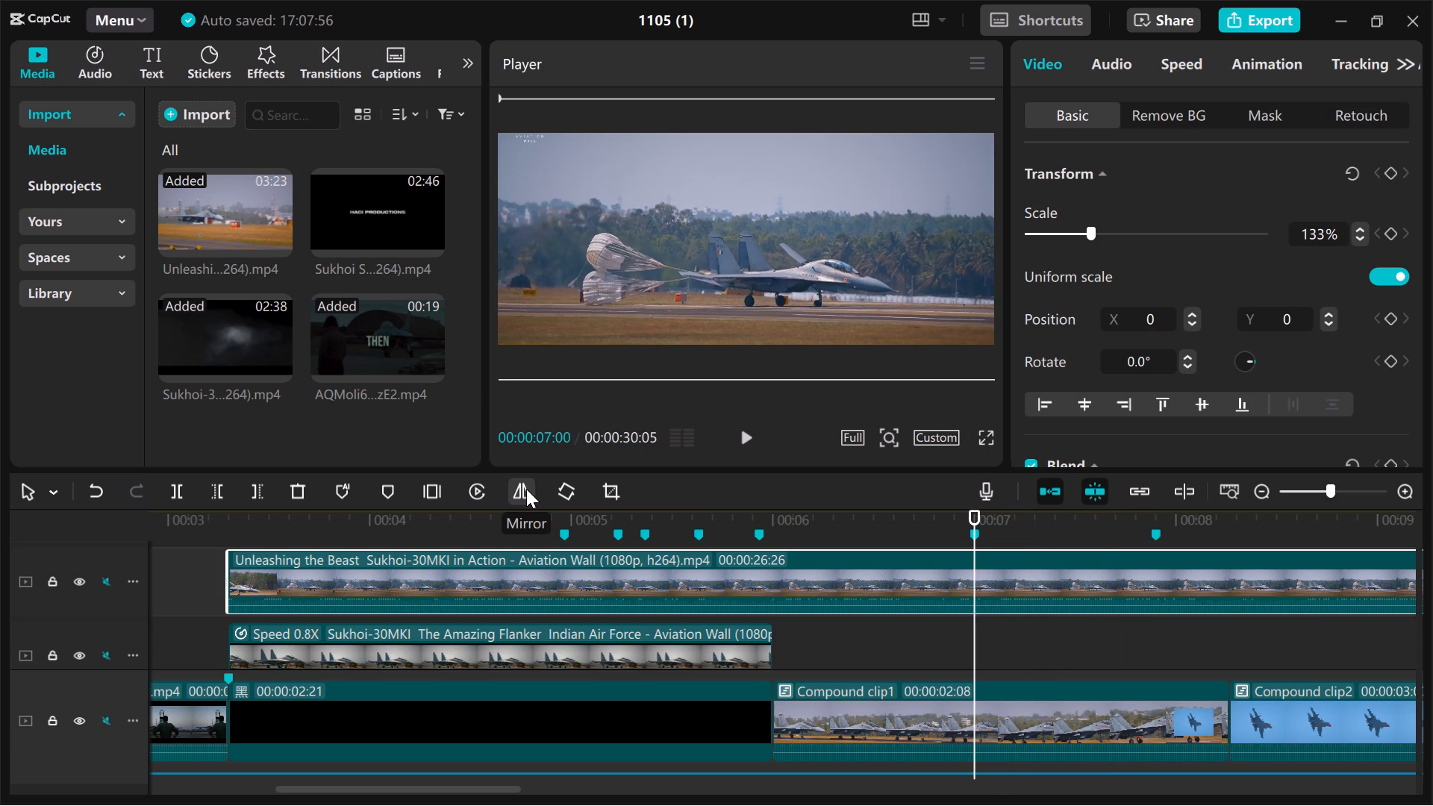
key(Left)
key(Left)
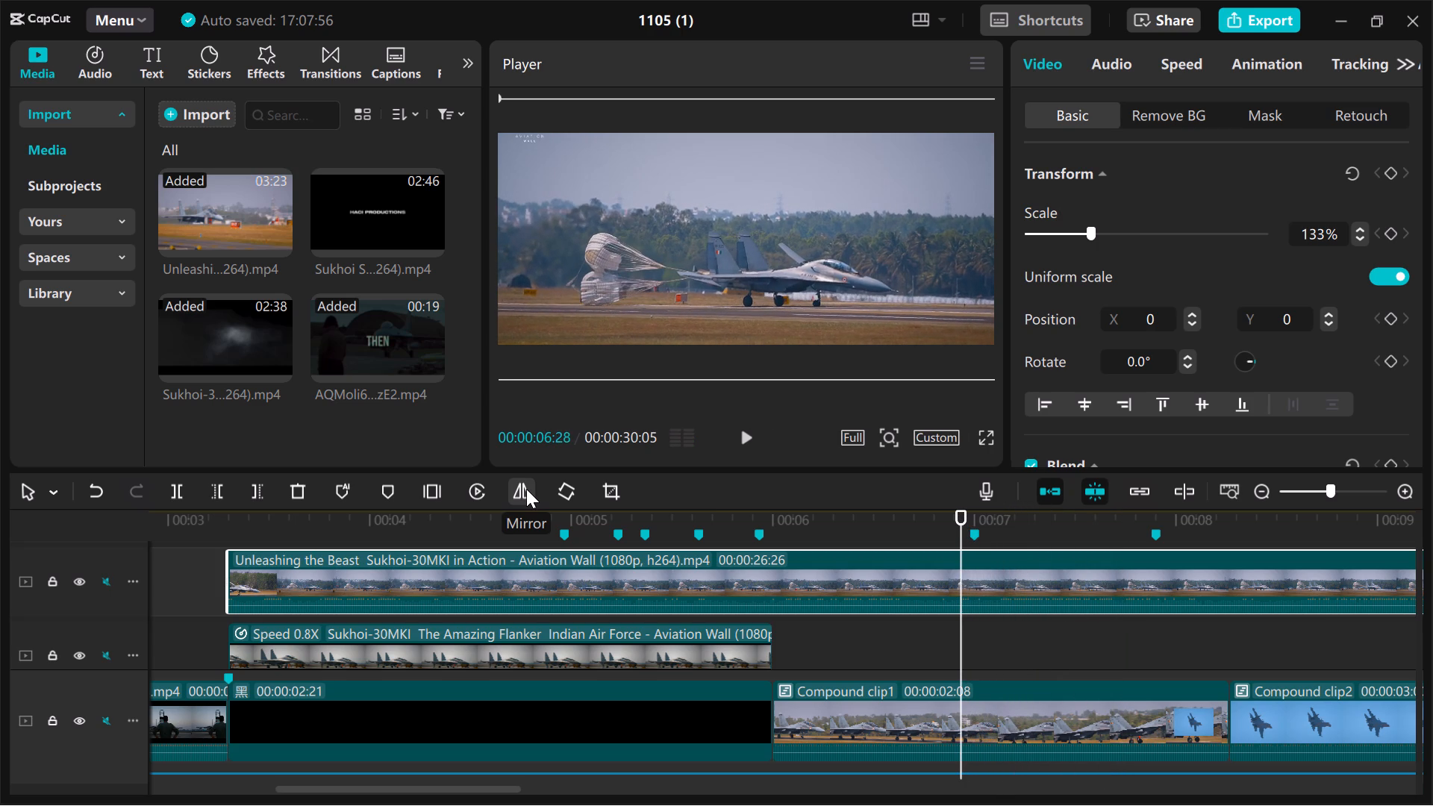
click(260, 484)
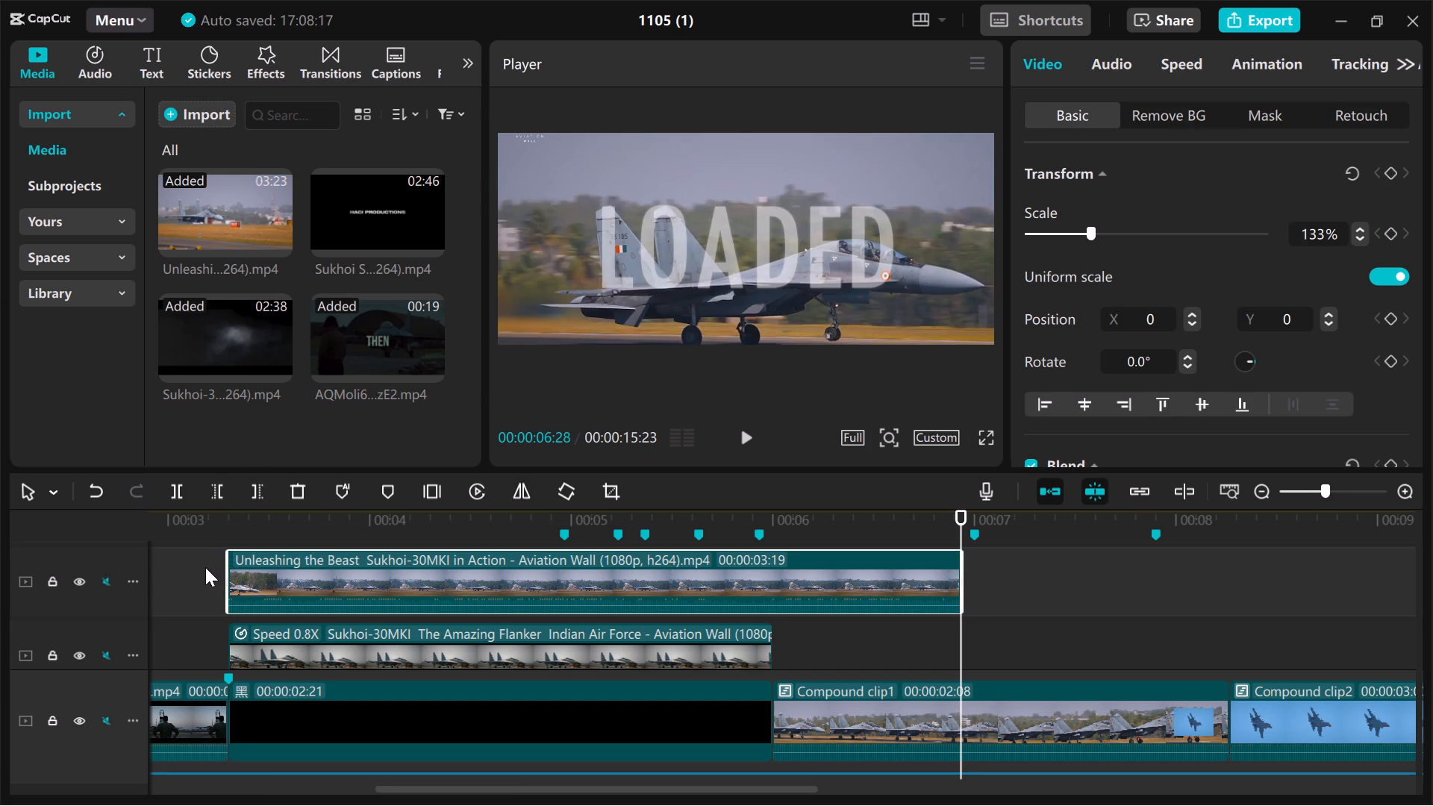
Replay the trimmed drag-chute overlay from about 00:00:03 and examine its timing over the layered runway section.
click(205, 567)
key(space)
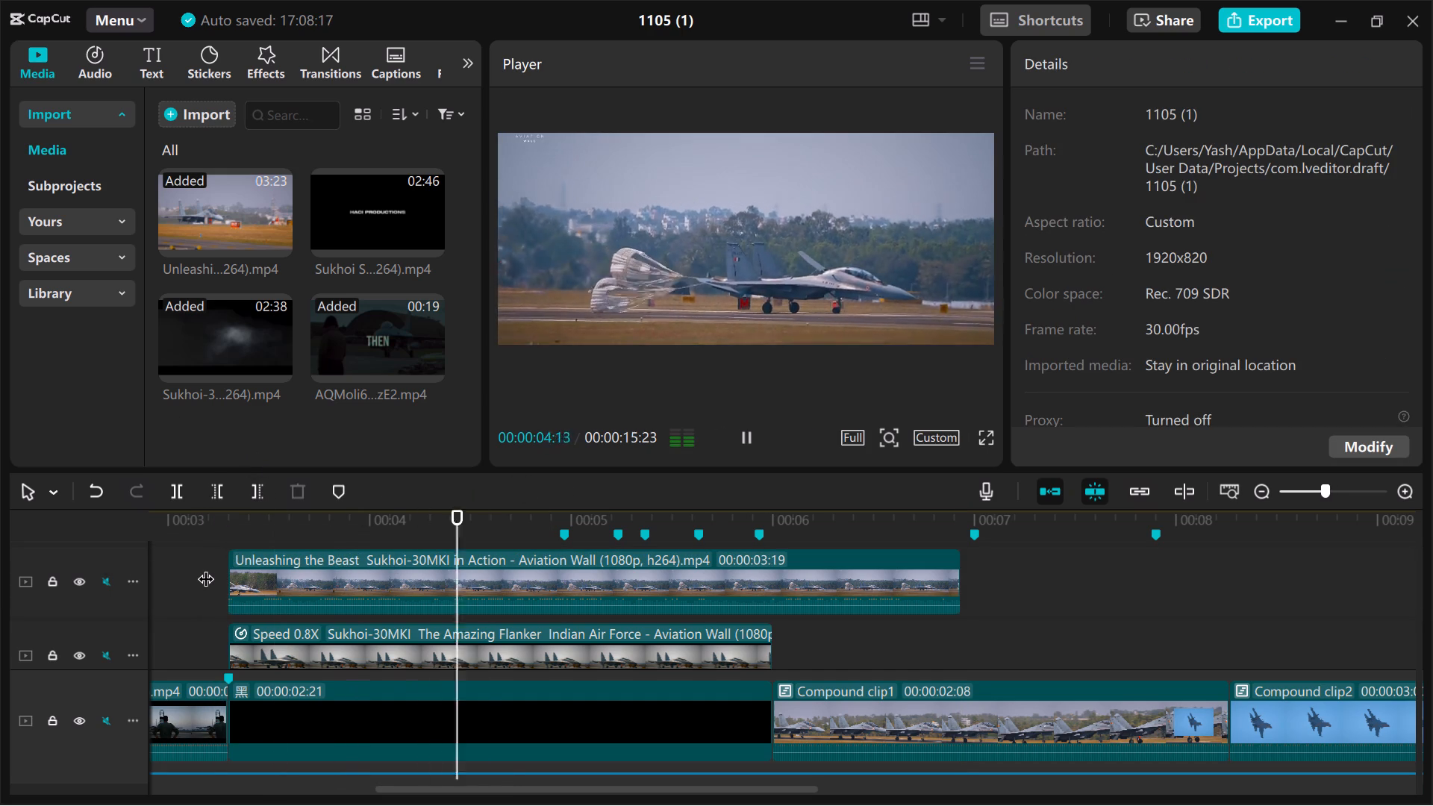
click(205, 567)
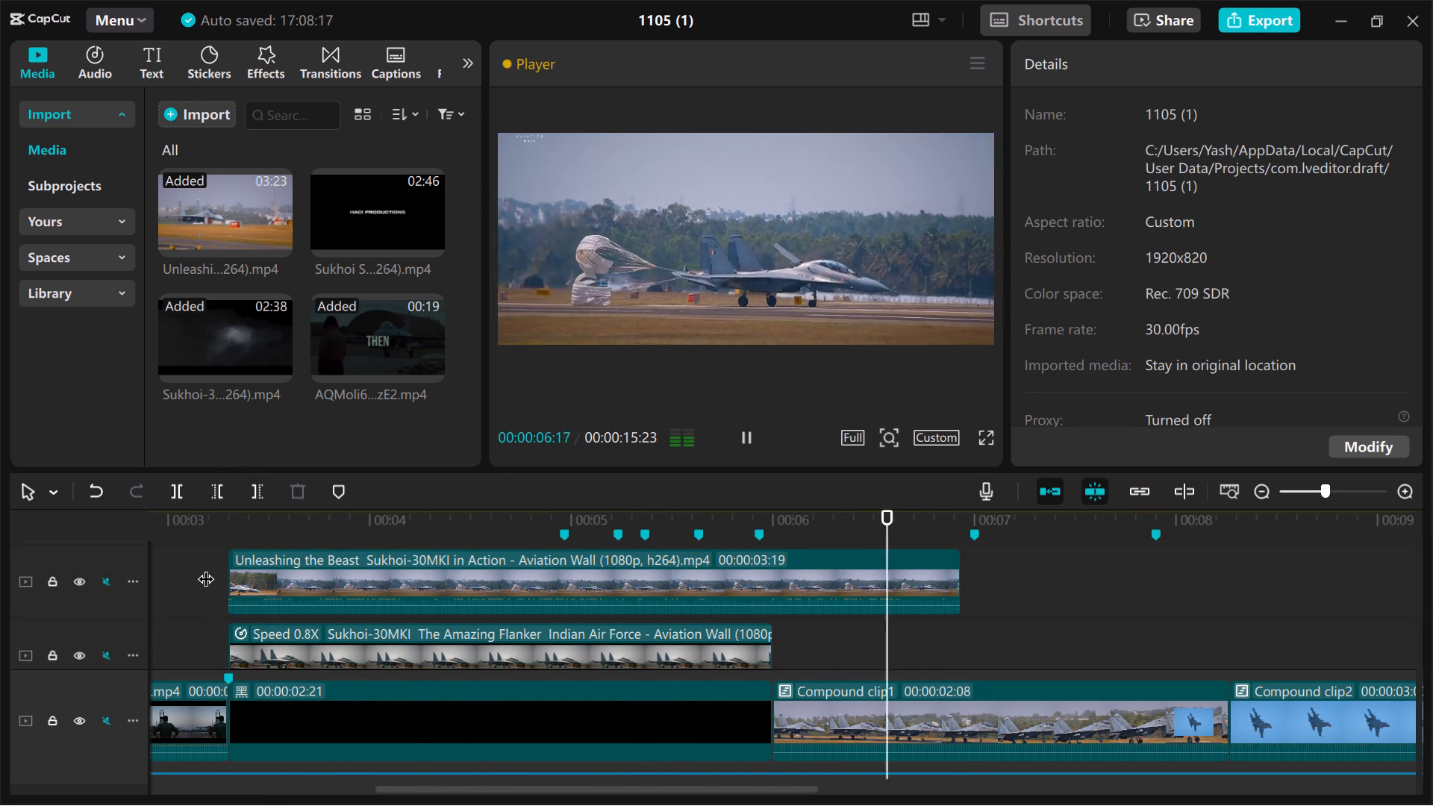
key(space)
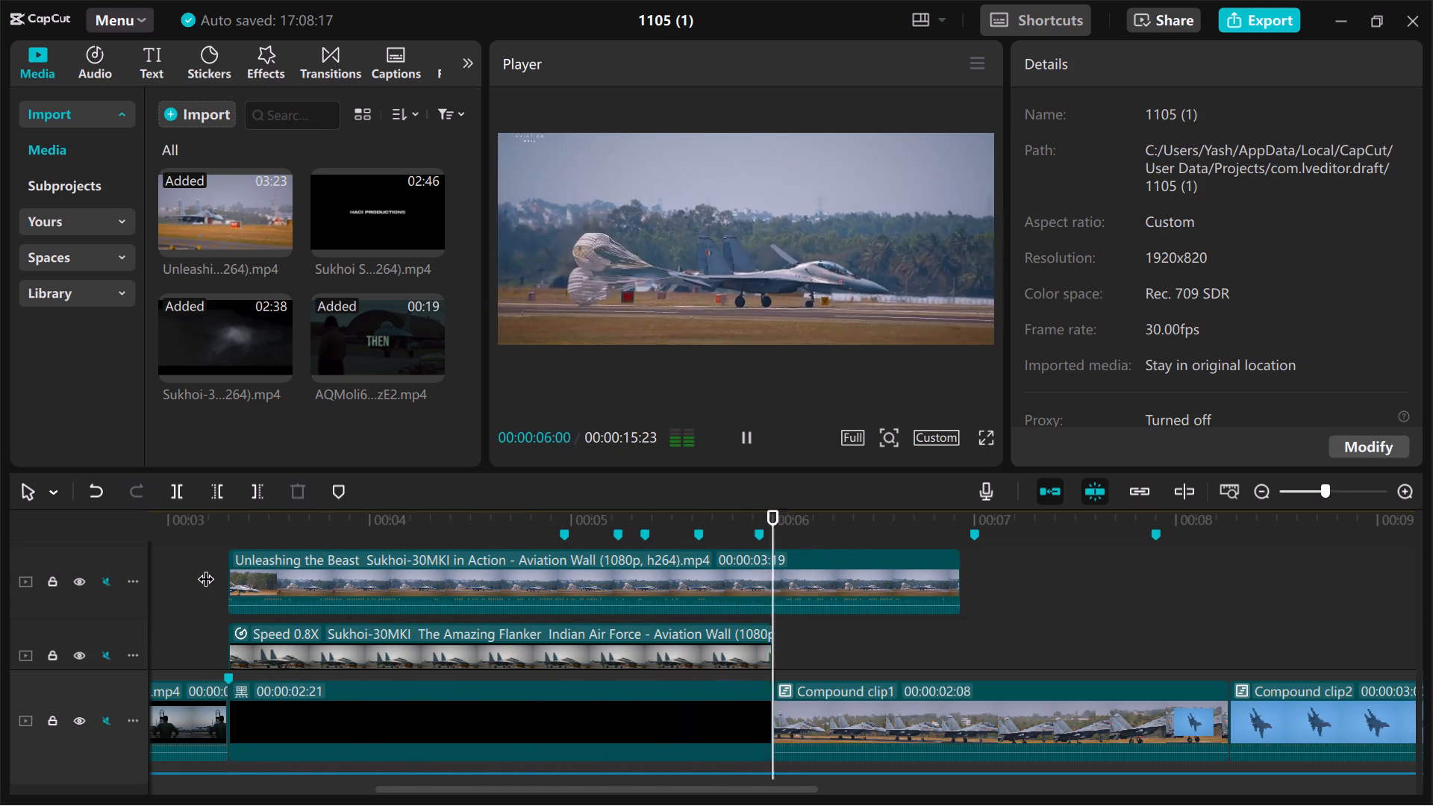
key(space)
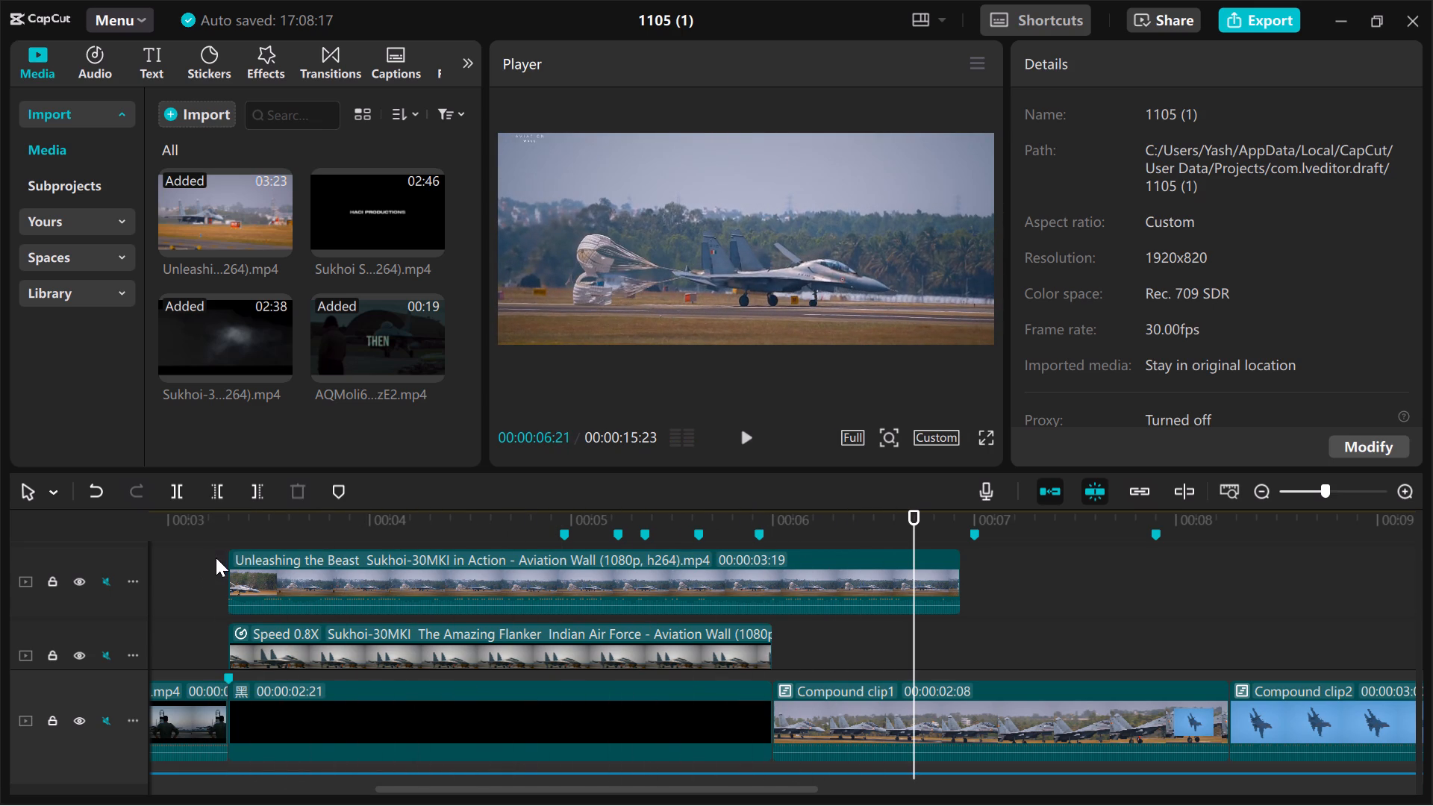
click(216, 557)
key(space)
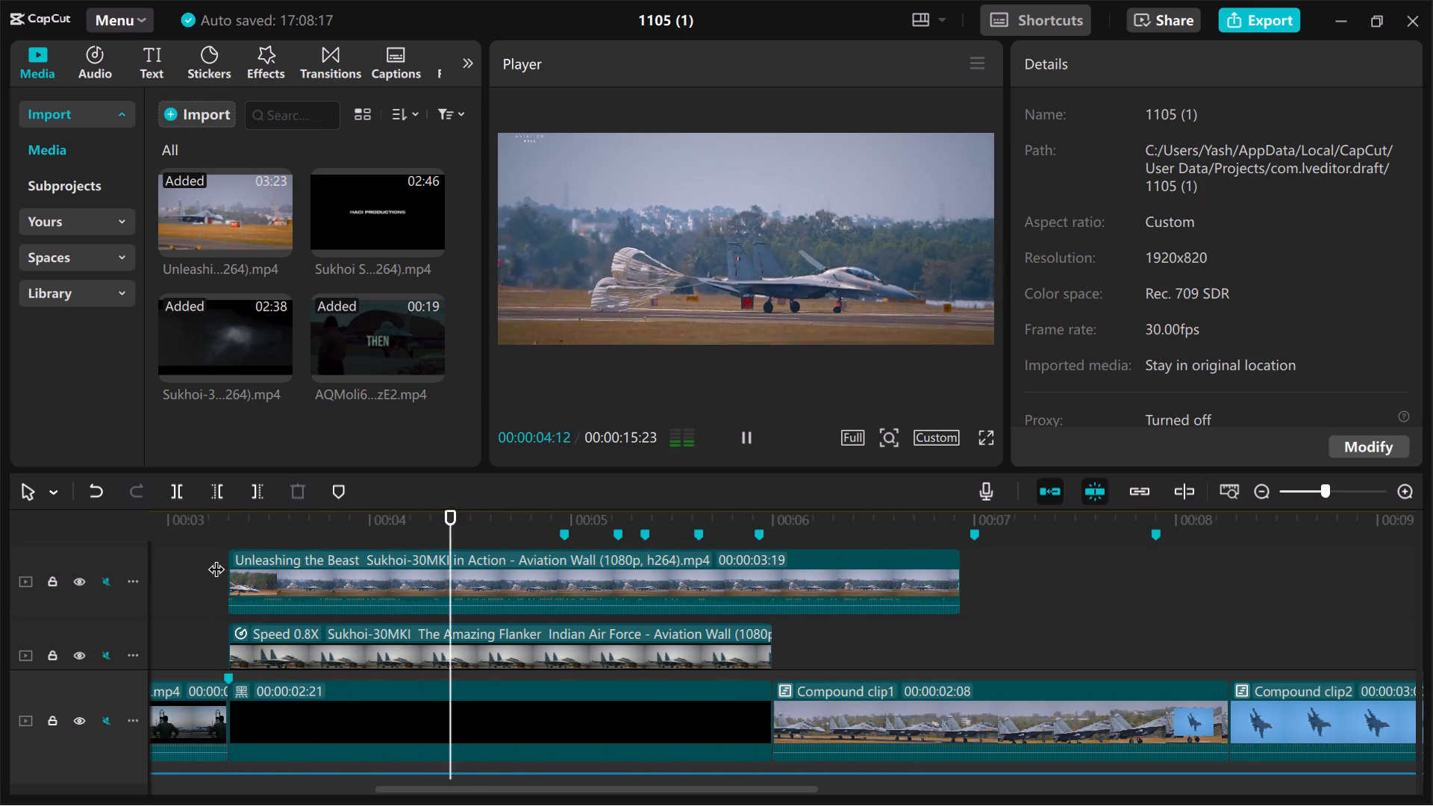
click(216, 557)
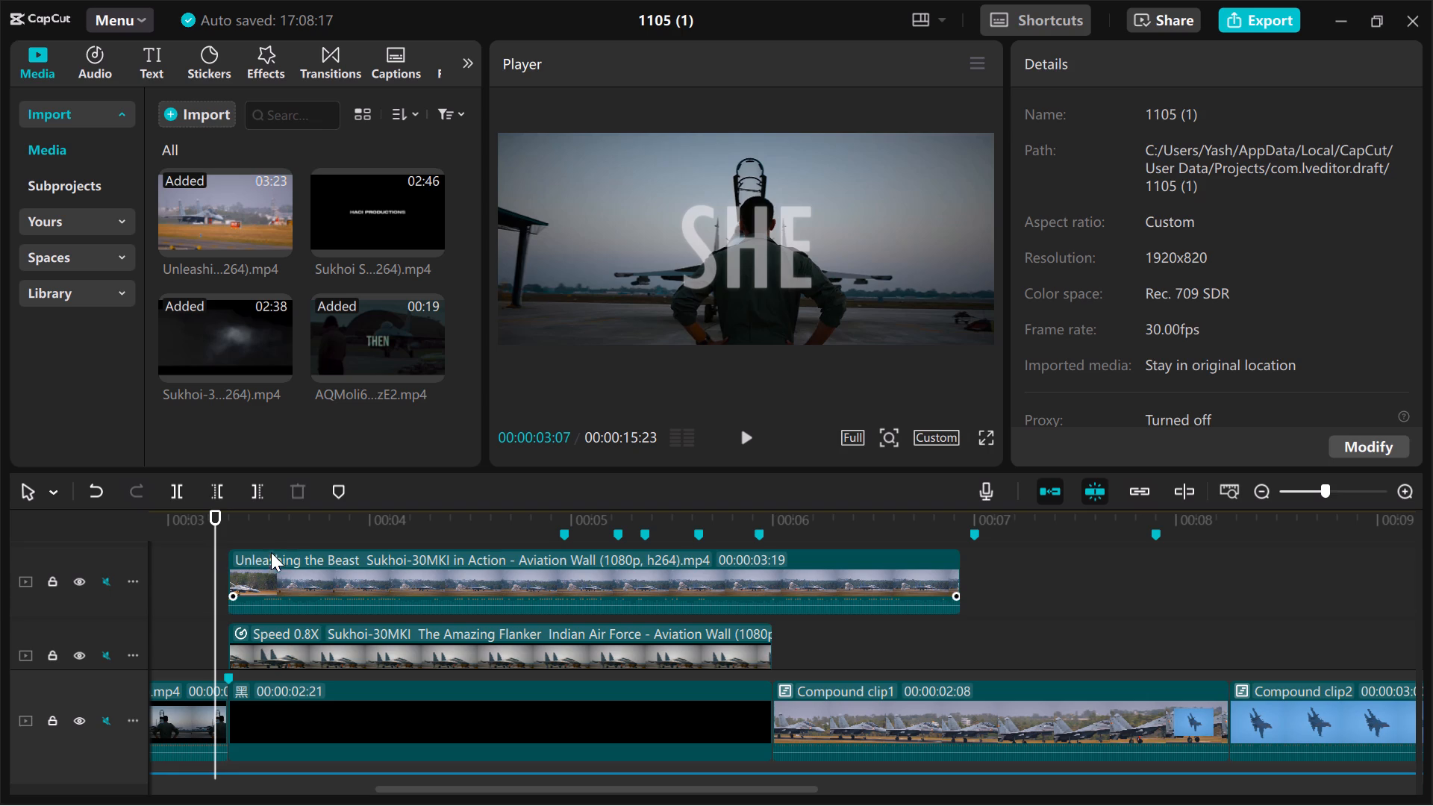
Trim the drag-chute overlay clip's start at 00:00:03:17, removing everything before that frame.
drag(207, 568, 250, 562)
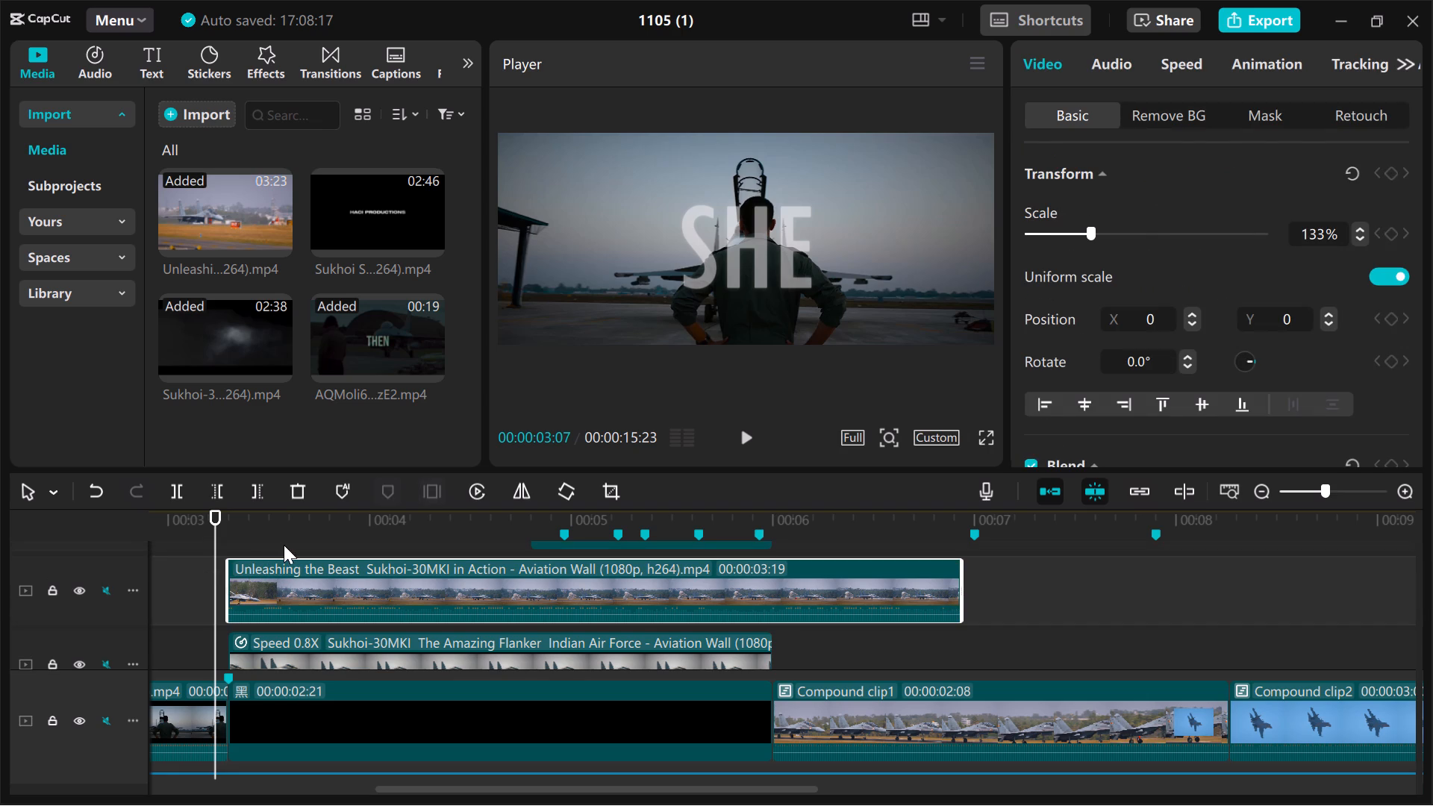
click(286, 546)
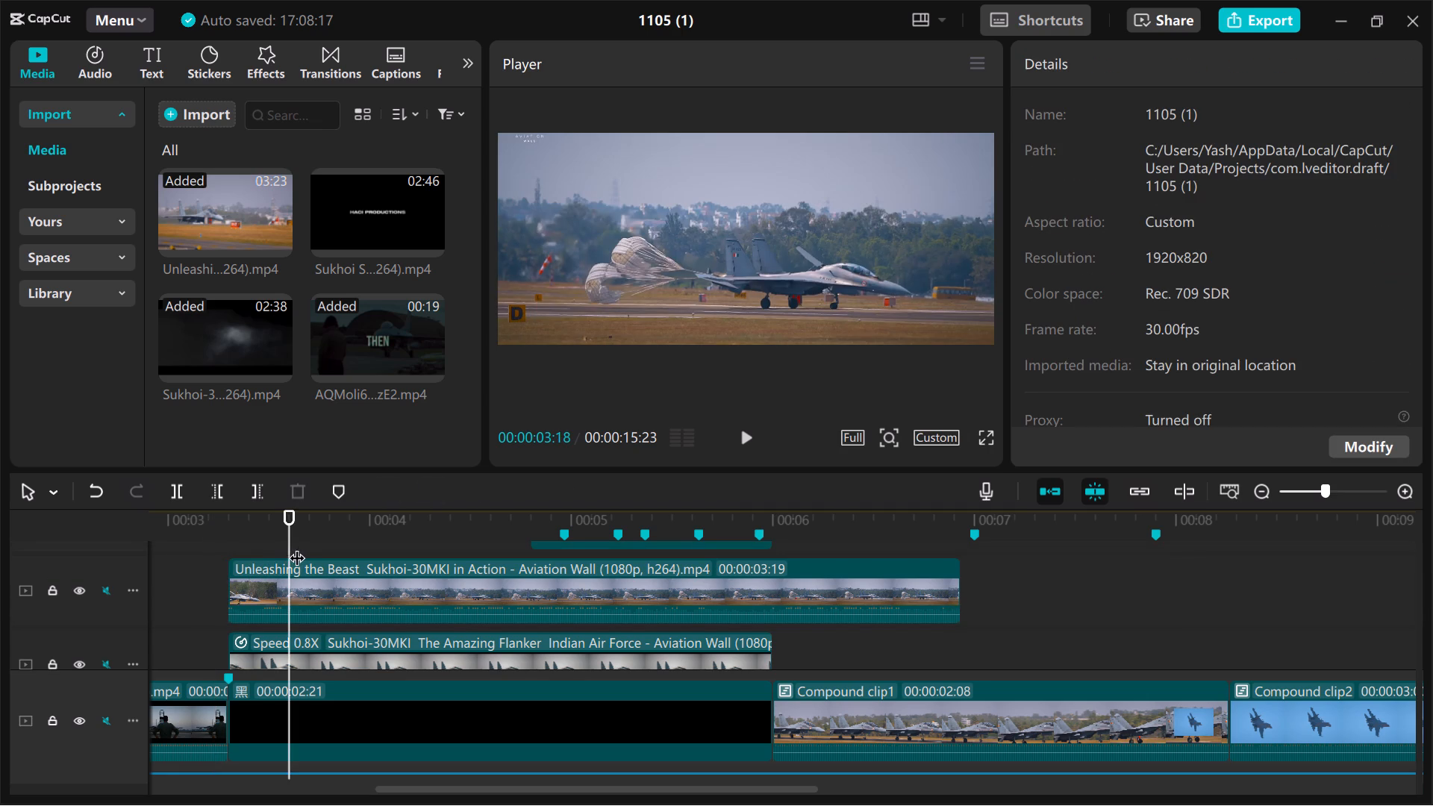
click(298, 546)
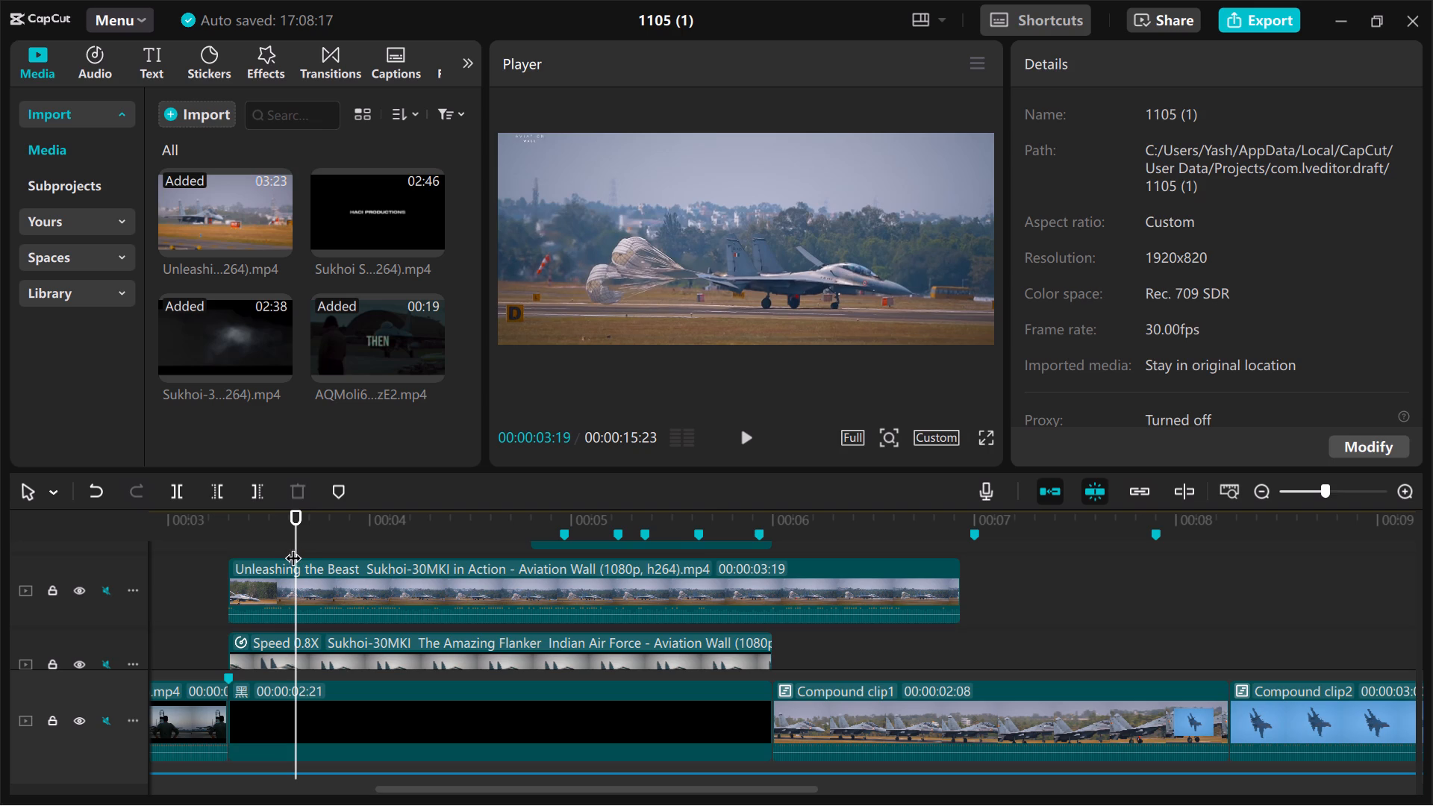
click(284, 537)
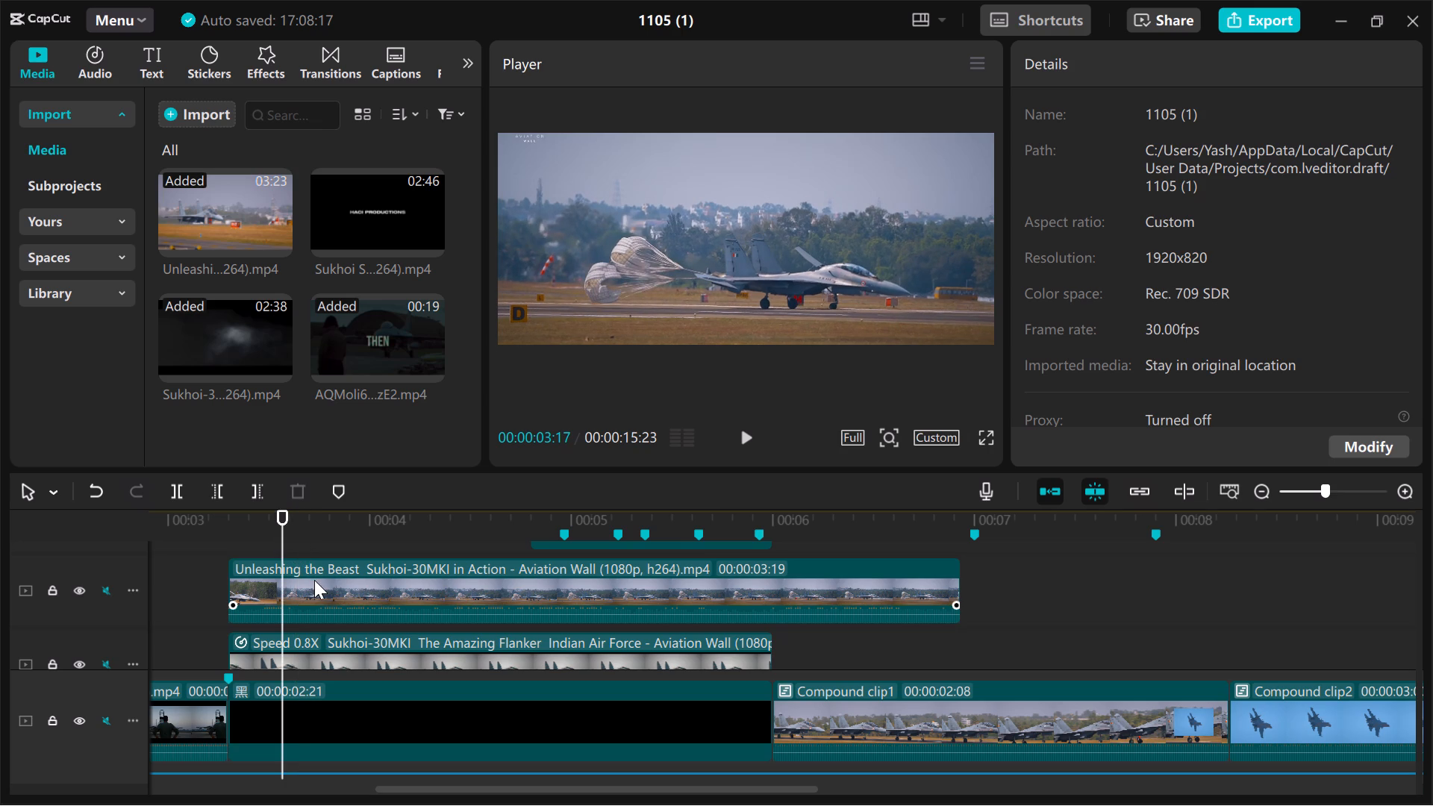
click(314, 580)
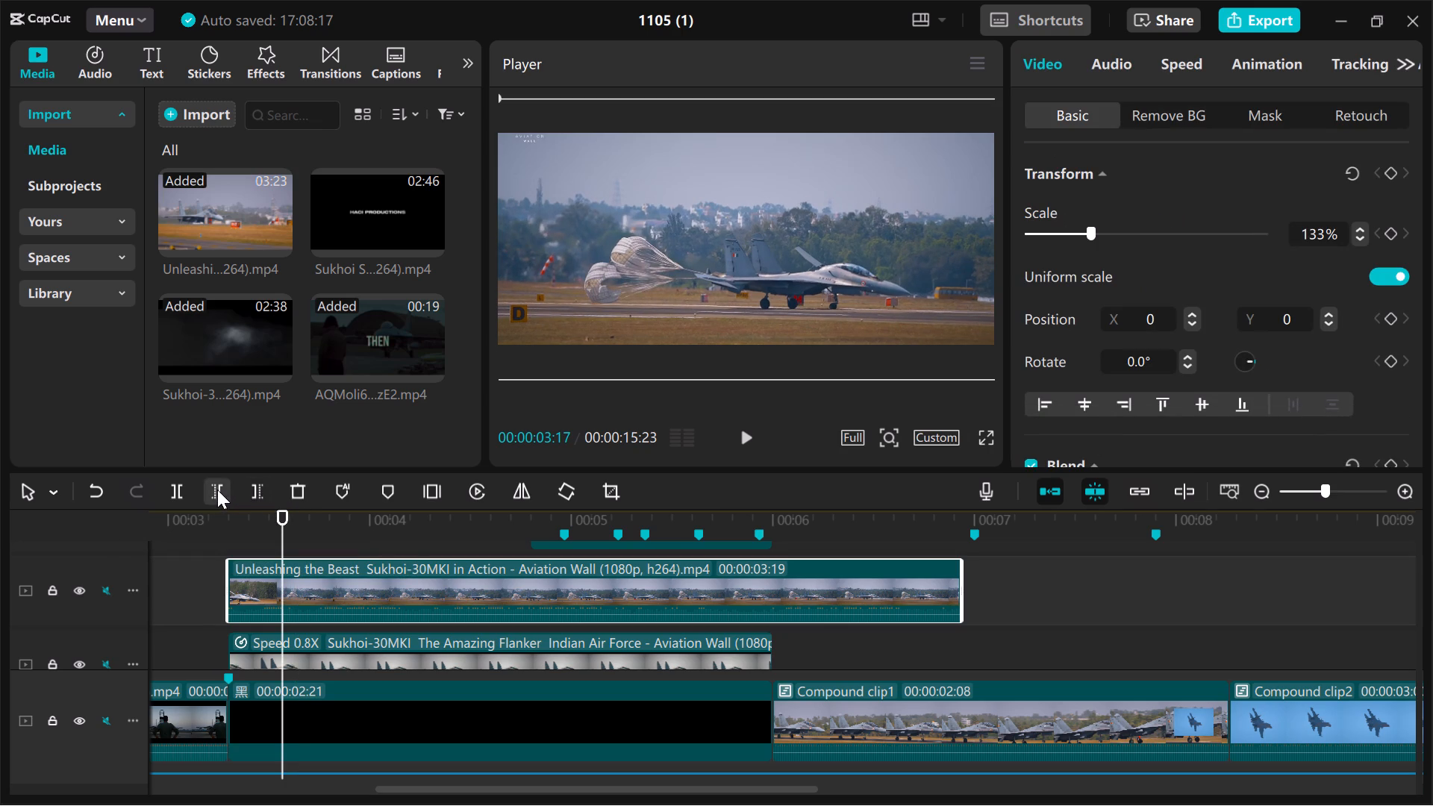
click(217, 490)
Move the shortened drag-chute overlay clip earlier so it starts together with the 0.8X-speed clip below it.
drag(377, 584, 342, 584)
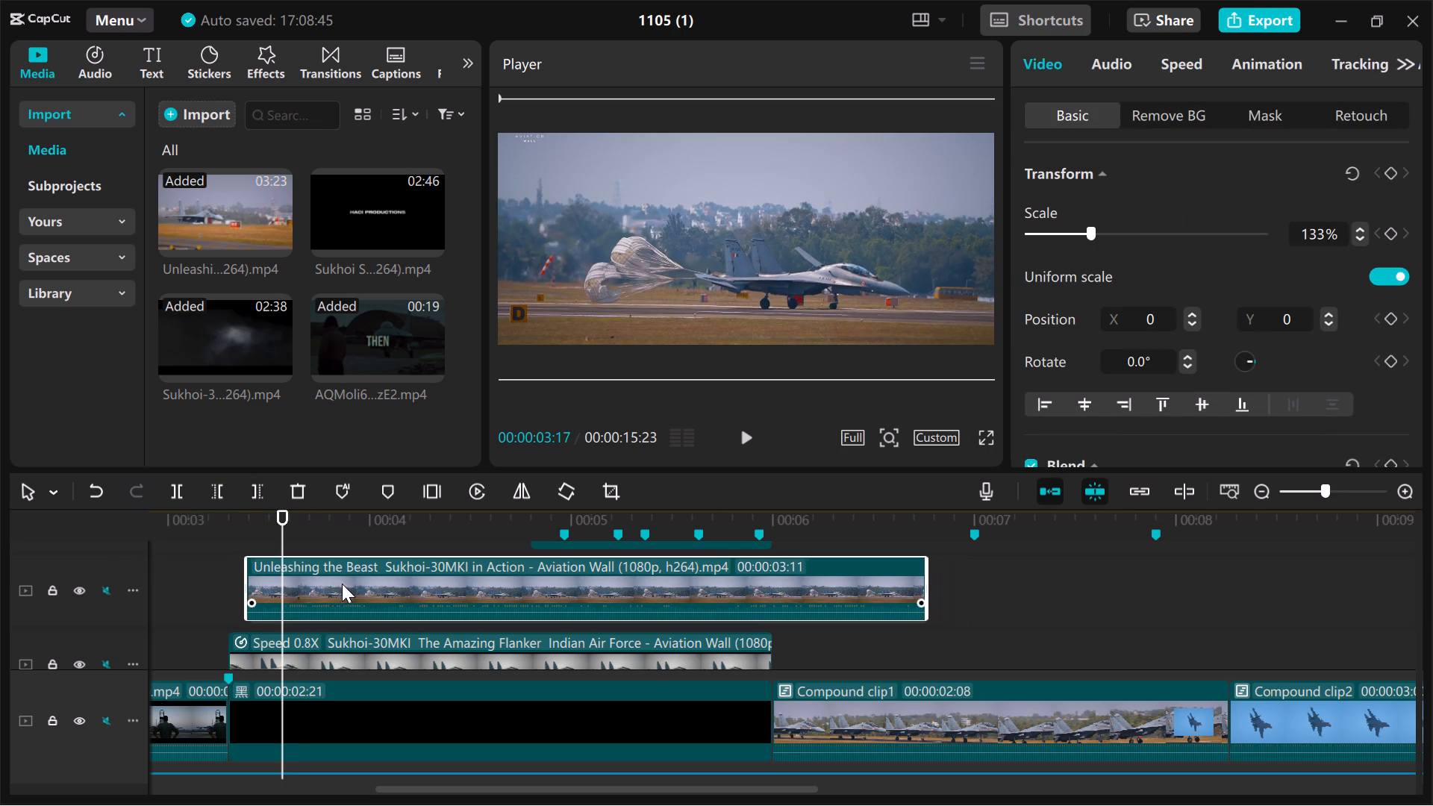
drag(342, 584, 326, 582)
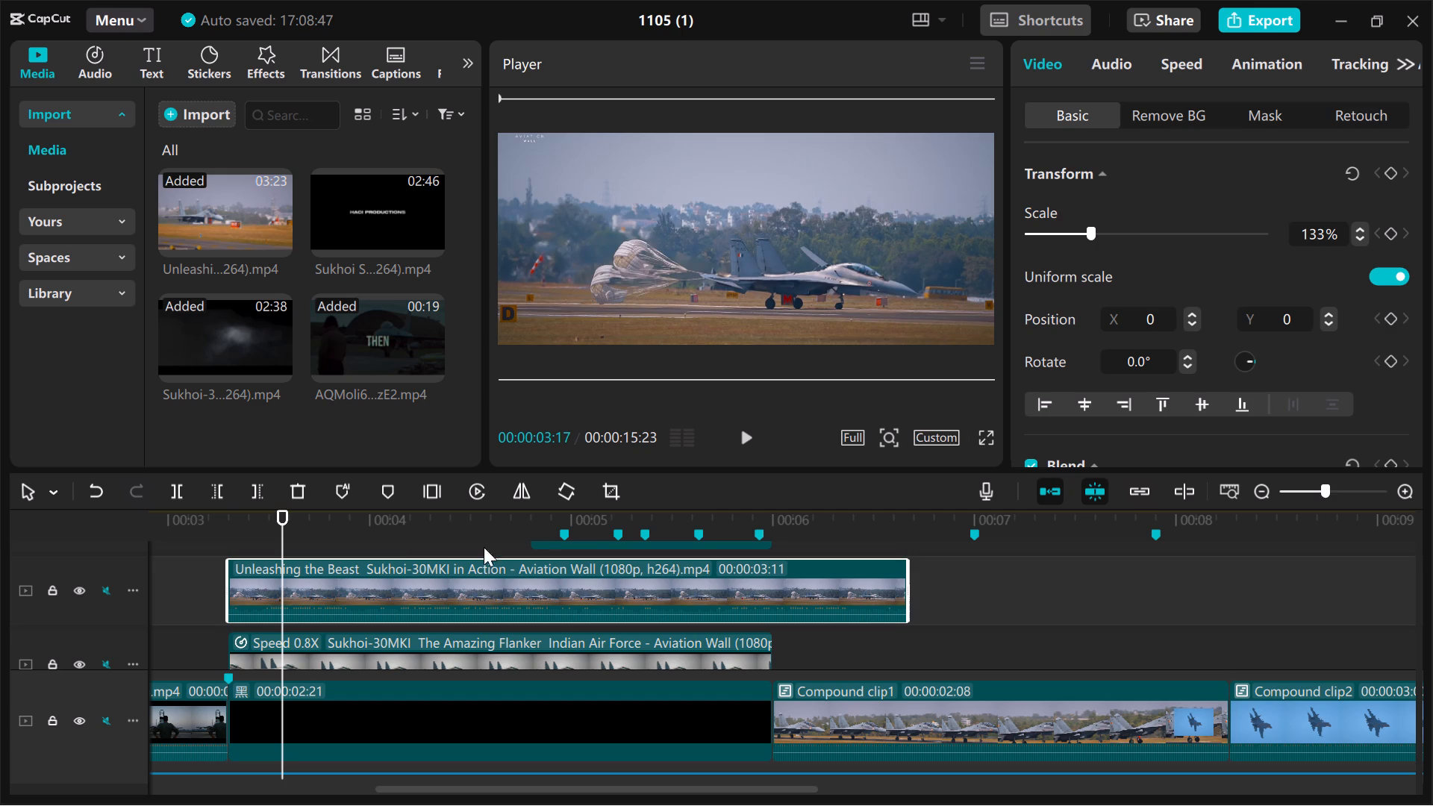
Trim the drag-chute overlay clip's end at 00:00:06:00, matching the end of the 0.8X-speed clip below it.
click(775, 632)
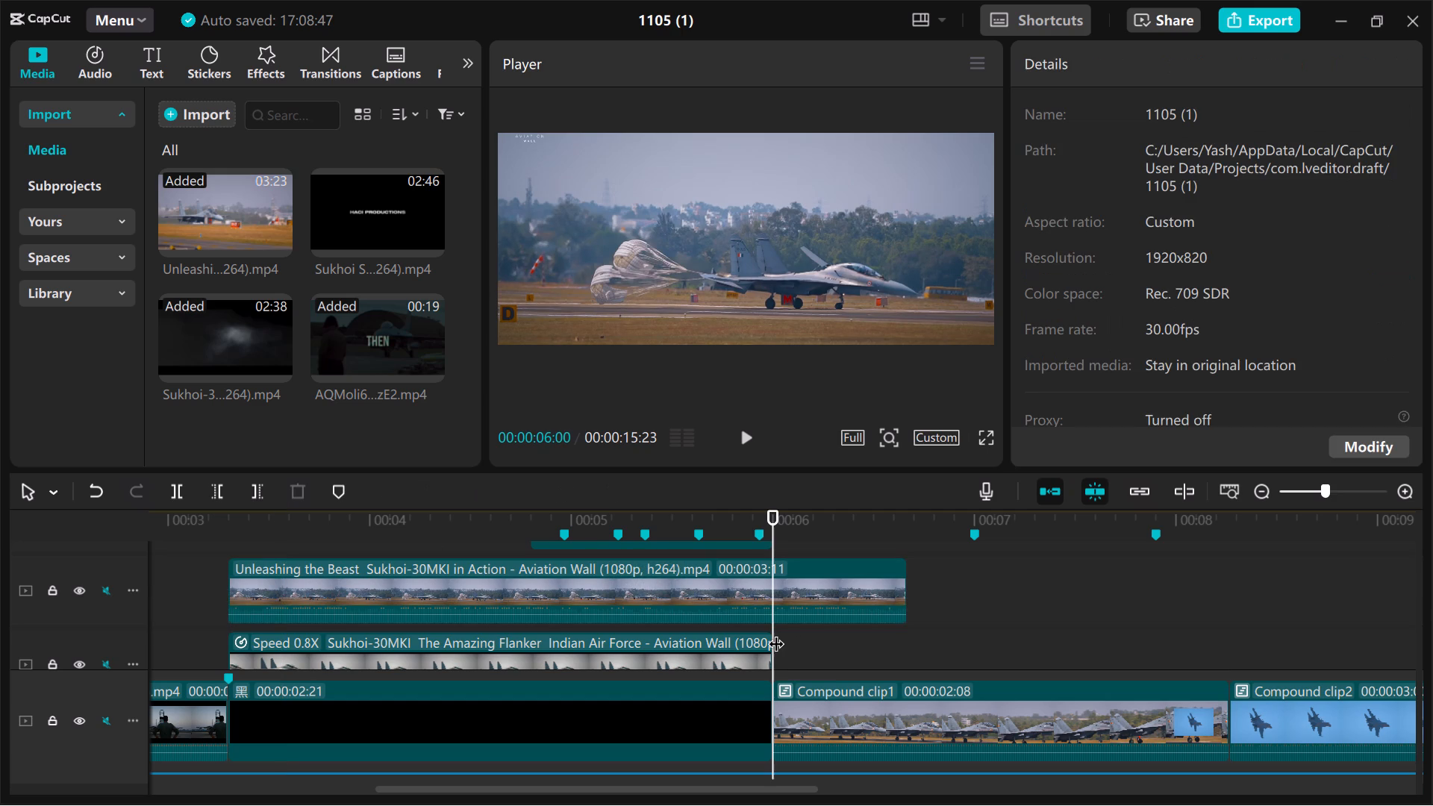
click(837, 597)
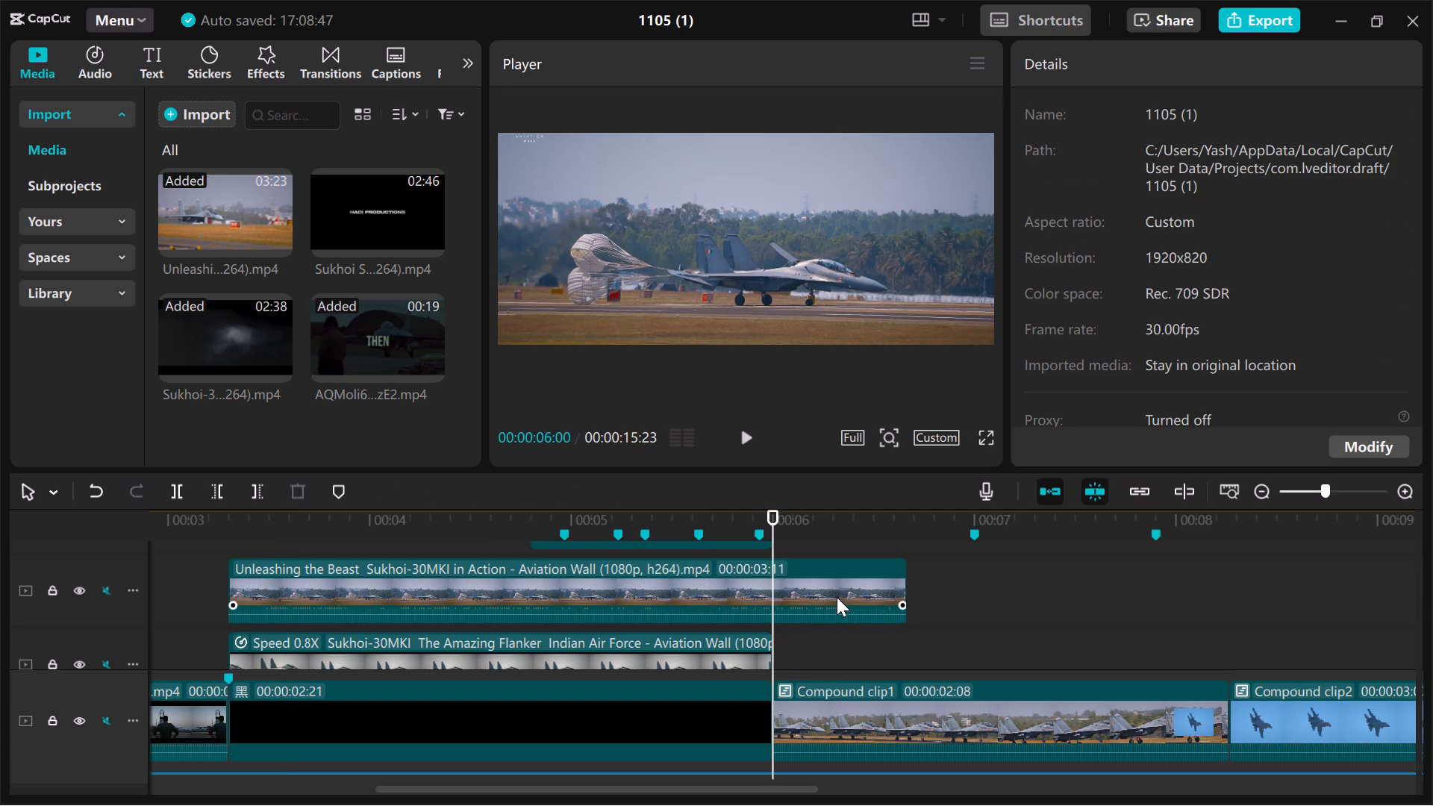
click(250, 493)
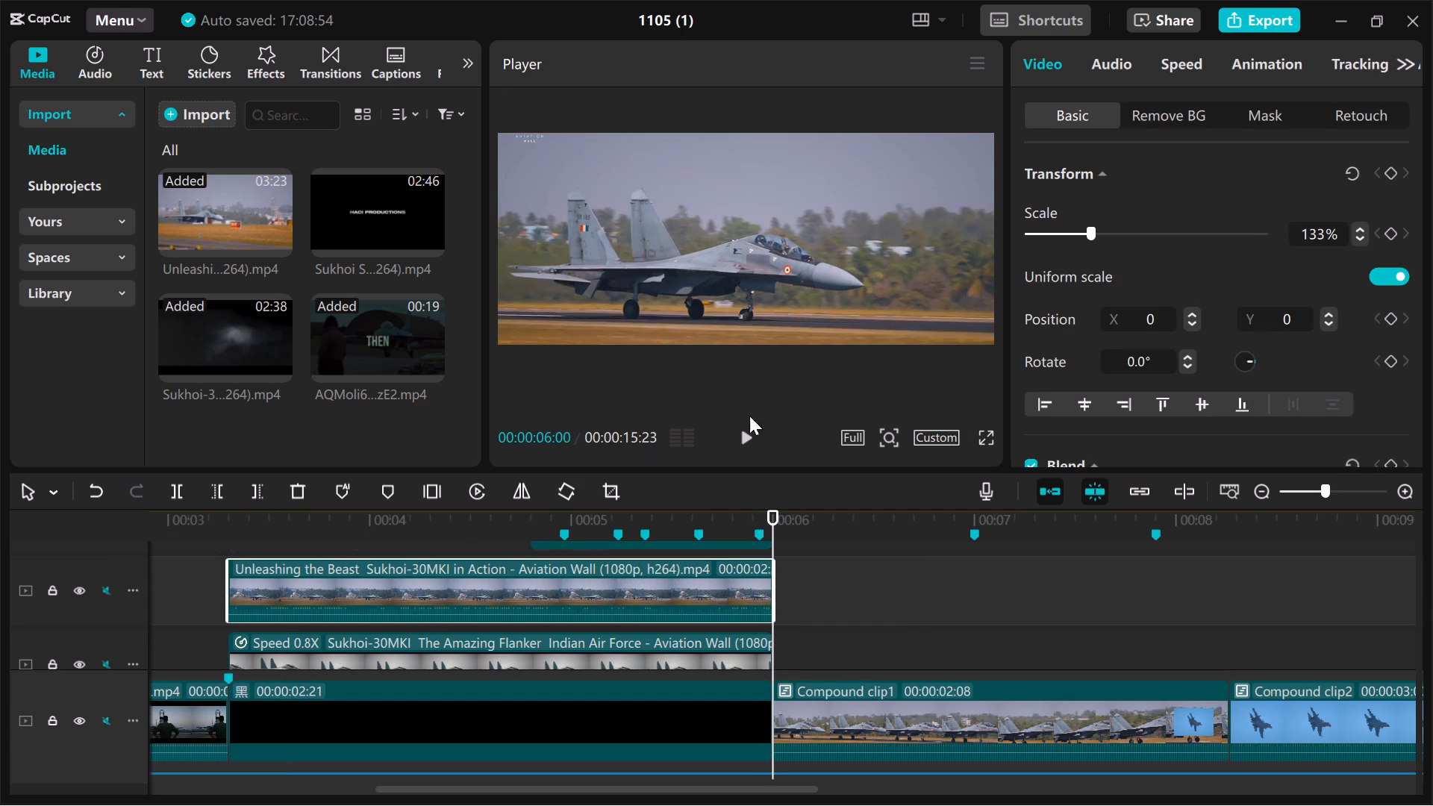
Set the drag-chute overlay clip's blend mode to Multiply.
scroll(1119, 366, down, 1)
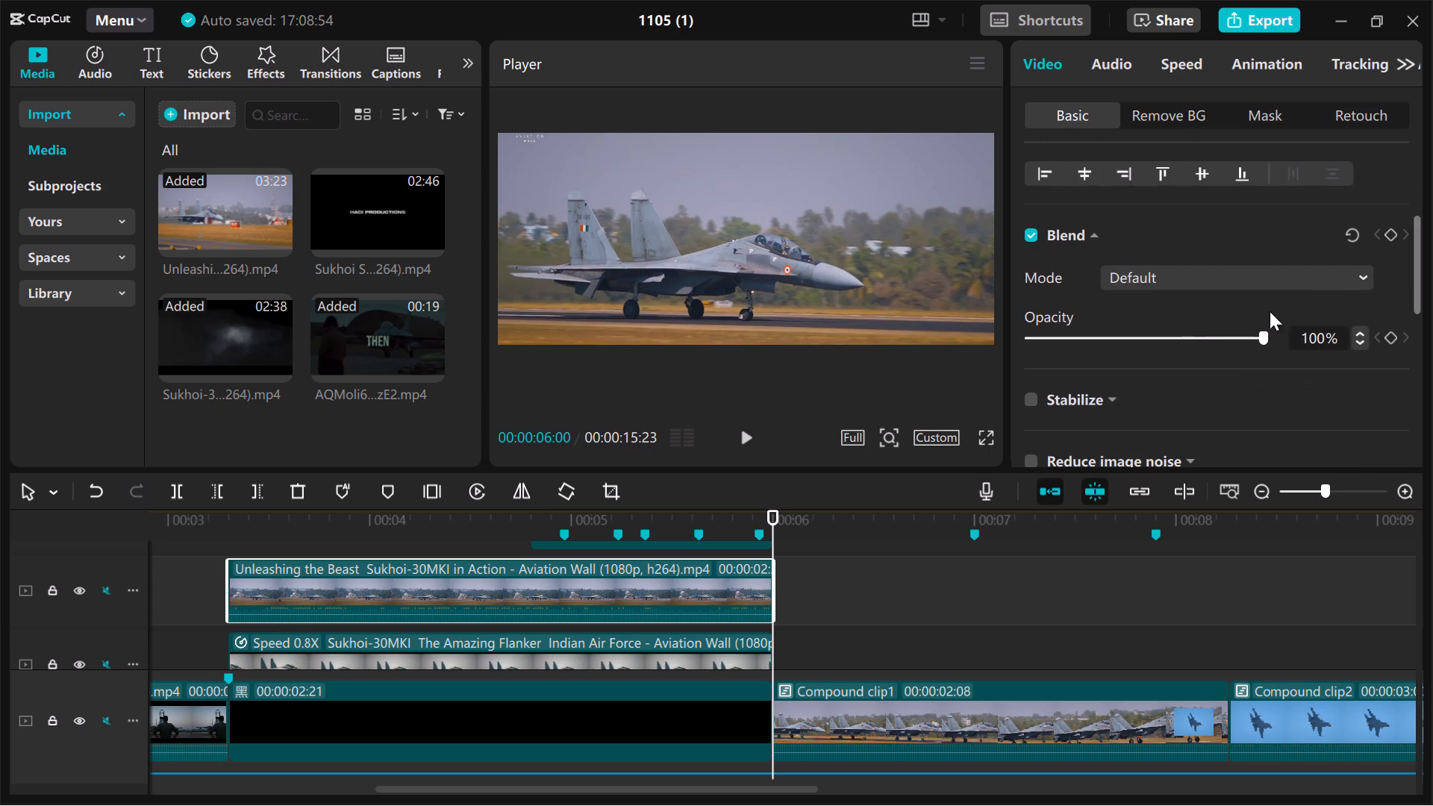
click(1193, 276)
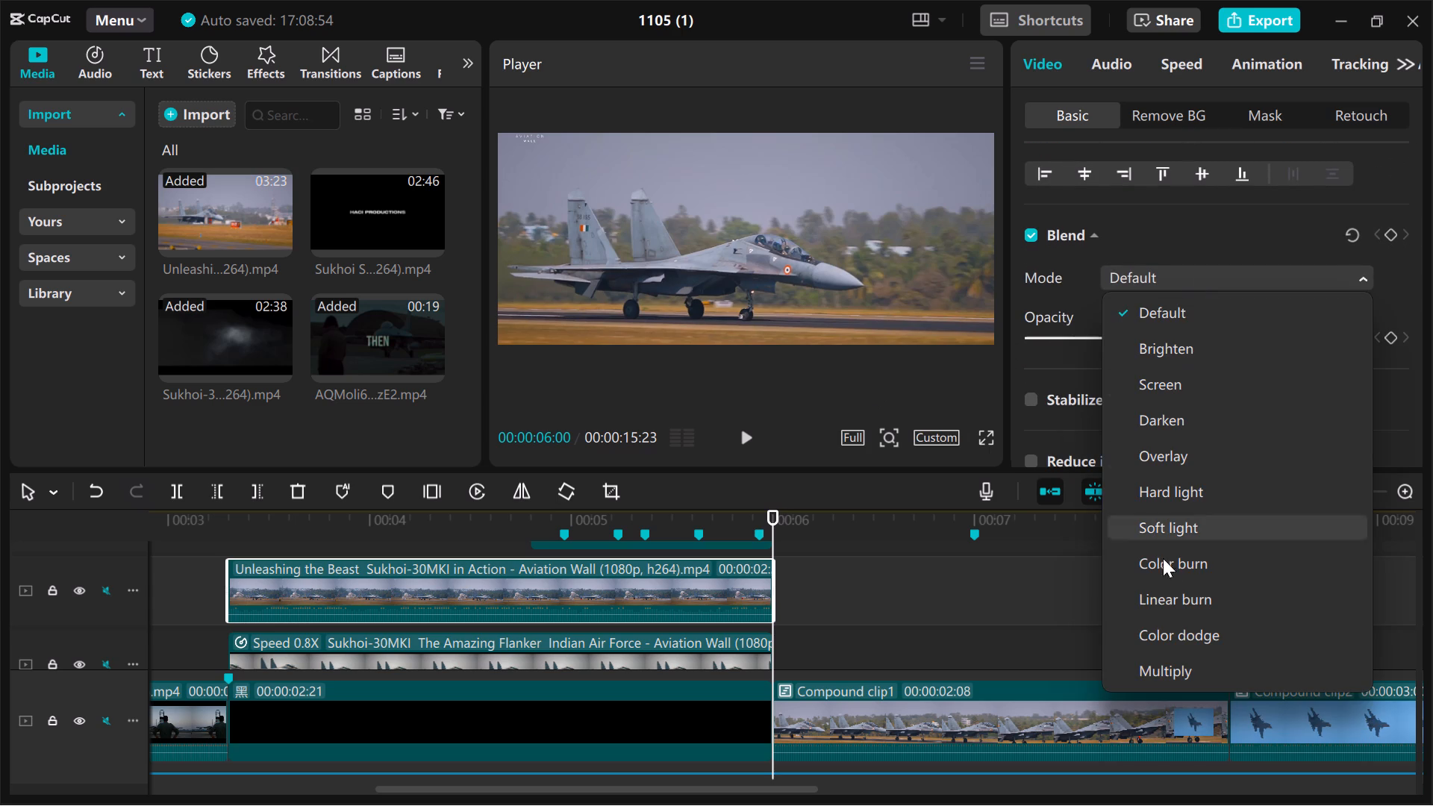
click(1185, 663)
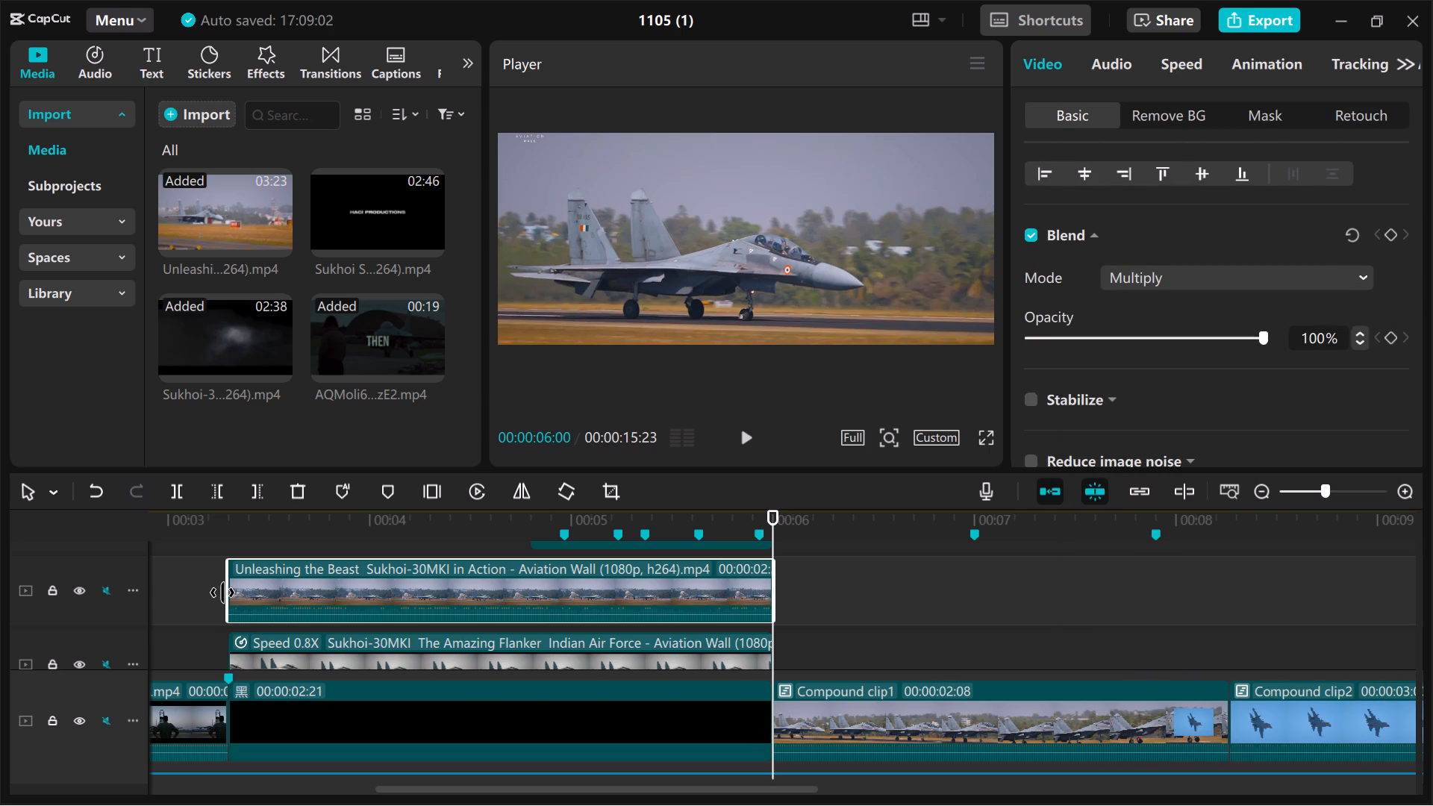
Play the blended drag-chute overlay from about 00:00:03 to check how it mixes with the clip beneath.
click(200, 593)
key(space)
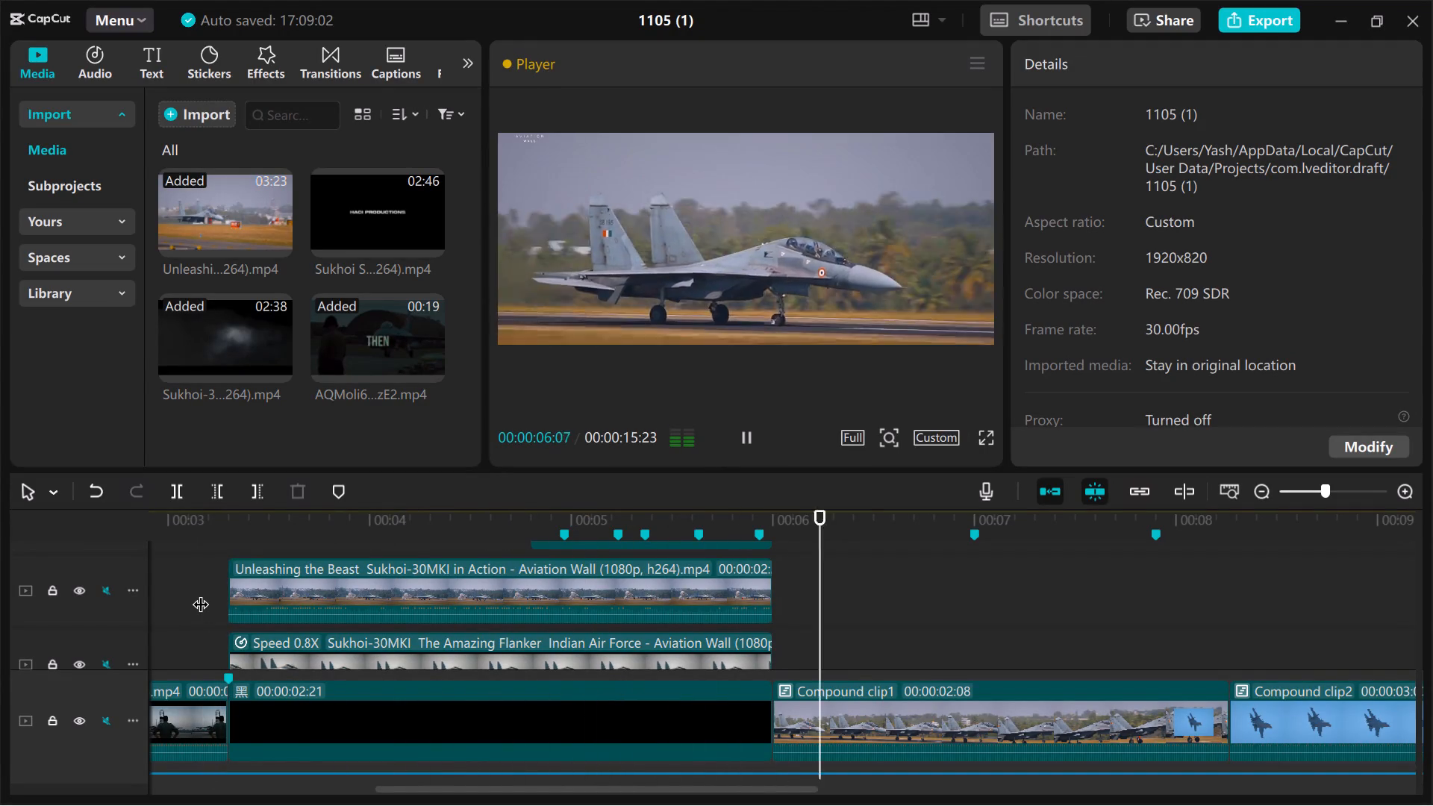
click(196, 608)
Delete the 0.8X-speed Sukhoi-30MKI clip lying between the drag-chute overlay and the caption track.
scroll(196, 608, down, 1)
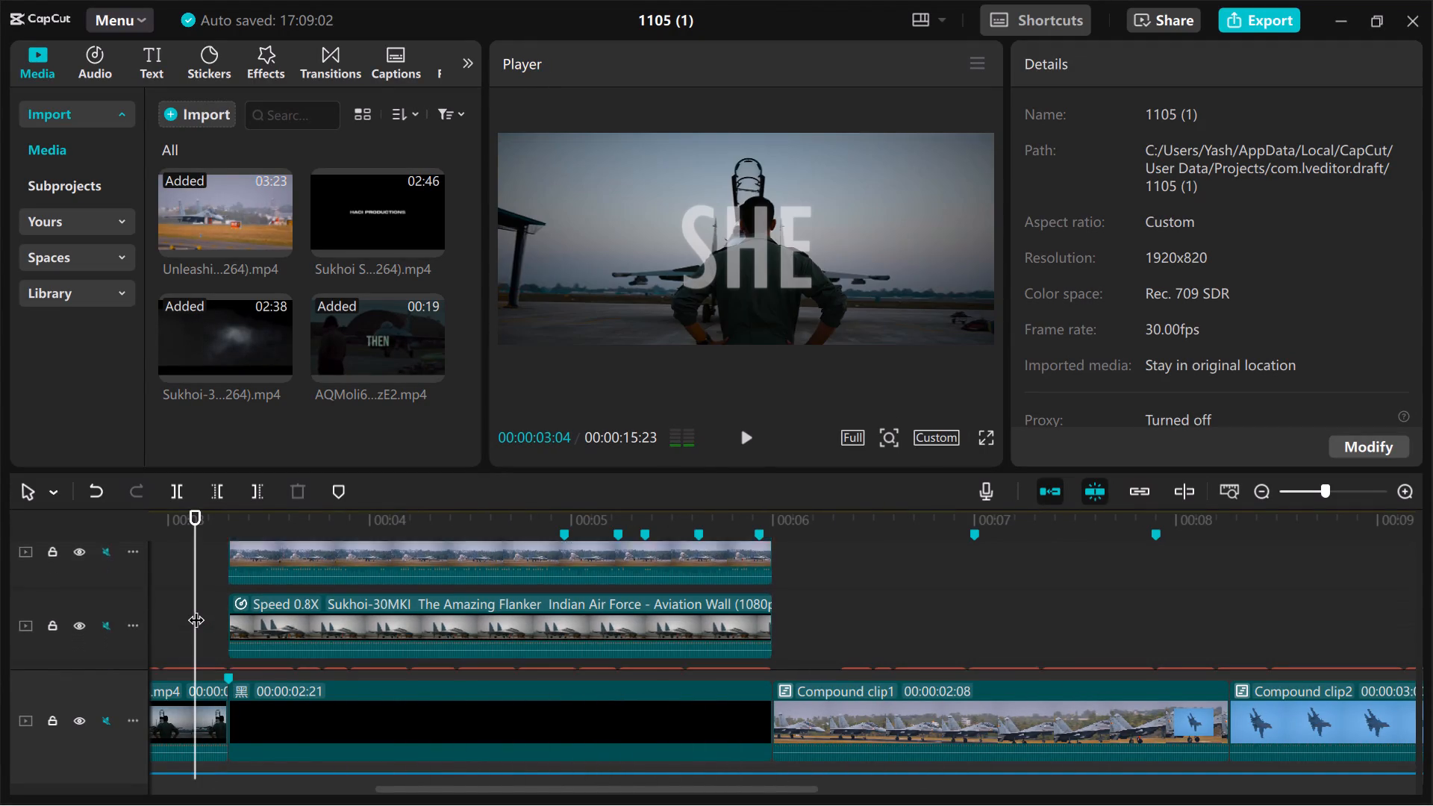
scroll(196, 608, down, 1)
click(315, 598)
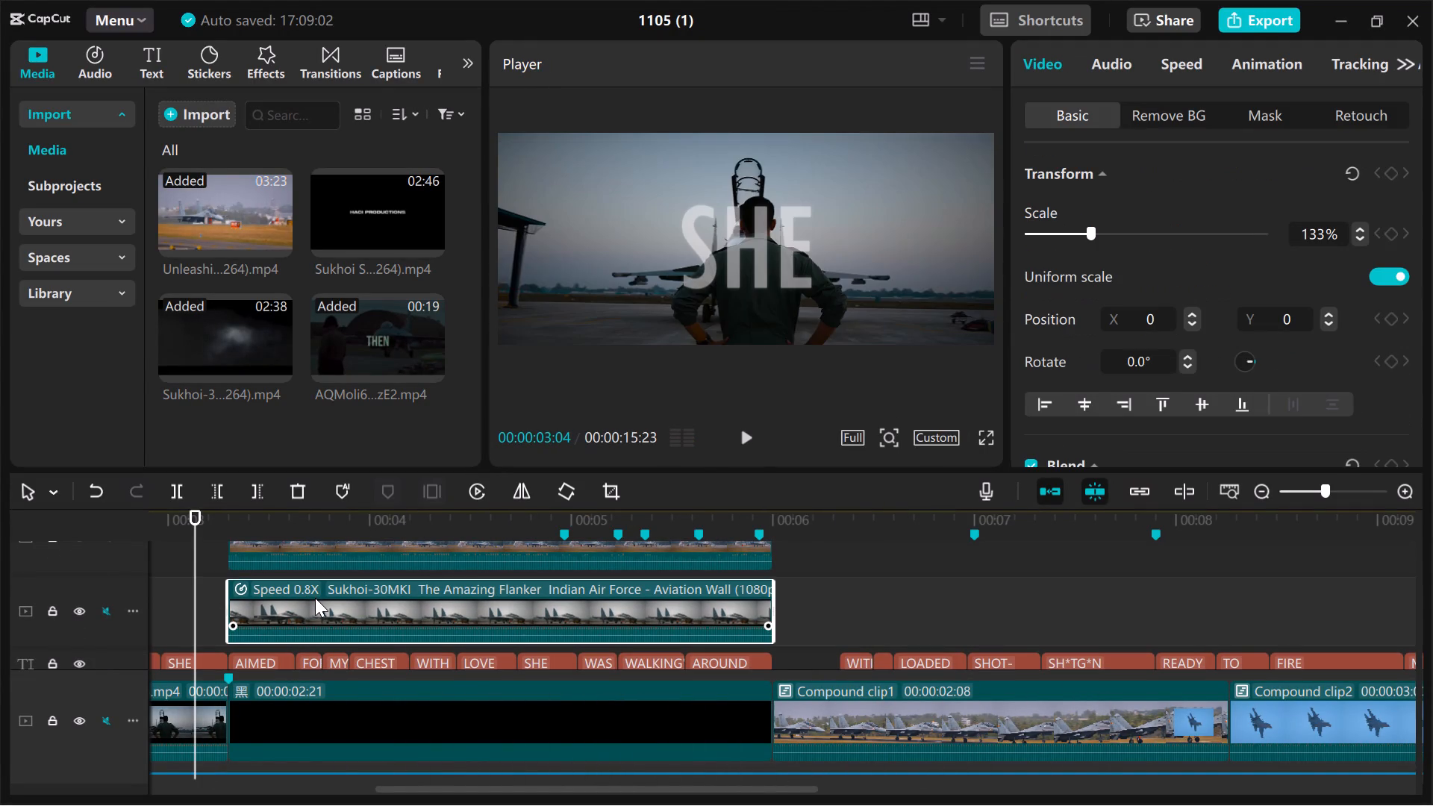
key(Delete)
Start rendering the whole timeline for preview.
scroll(315, 598, right, 8)
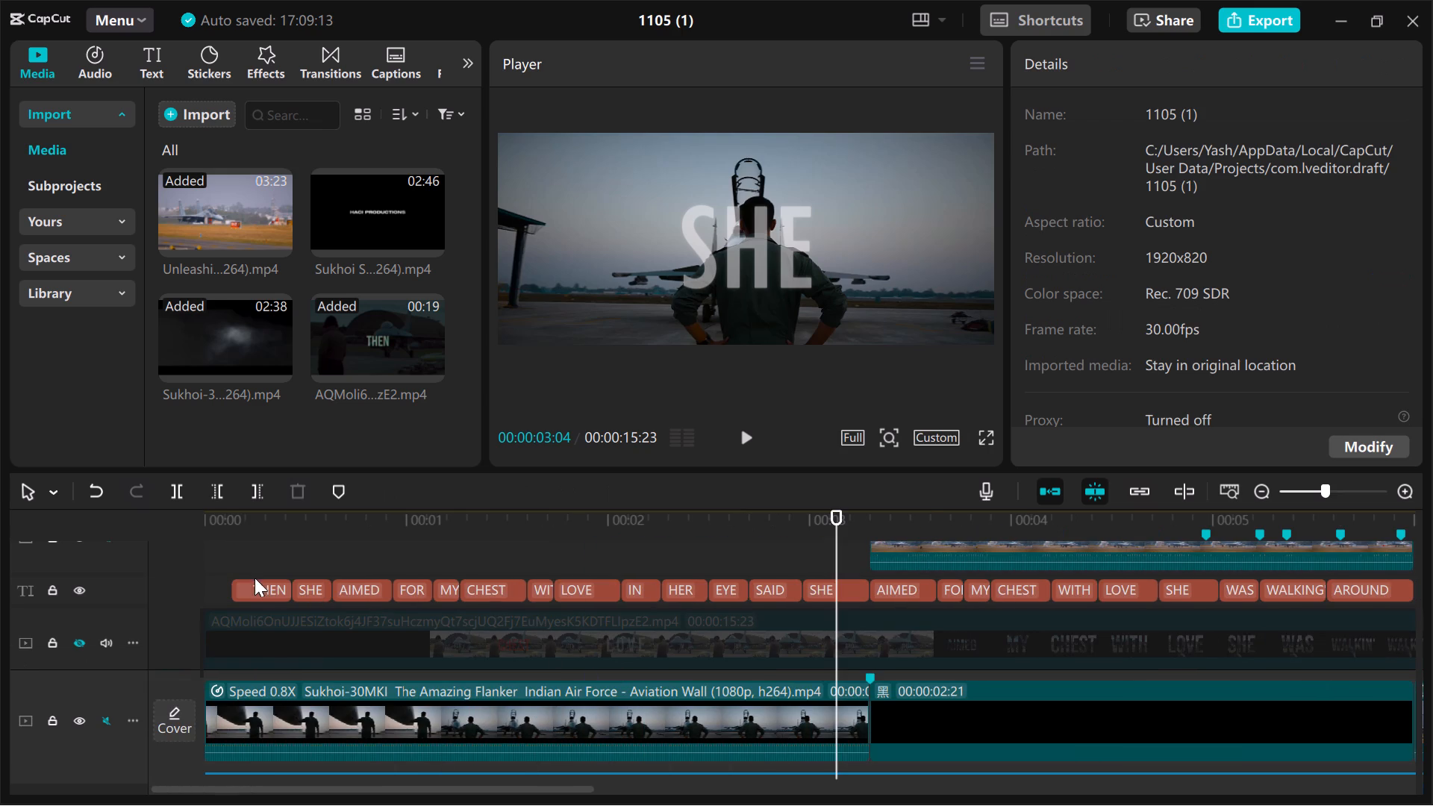
click(196, 549)
right_click(196, 549)
scroll(197, 583, up, 1)
right_click(178, 566)
right_click(251, 537)
scroll(251, 537, up, 1)
scroll(404, 581, up, 1)
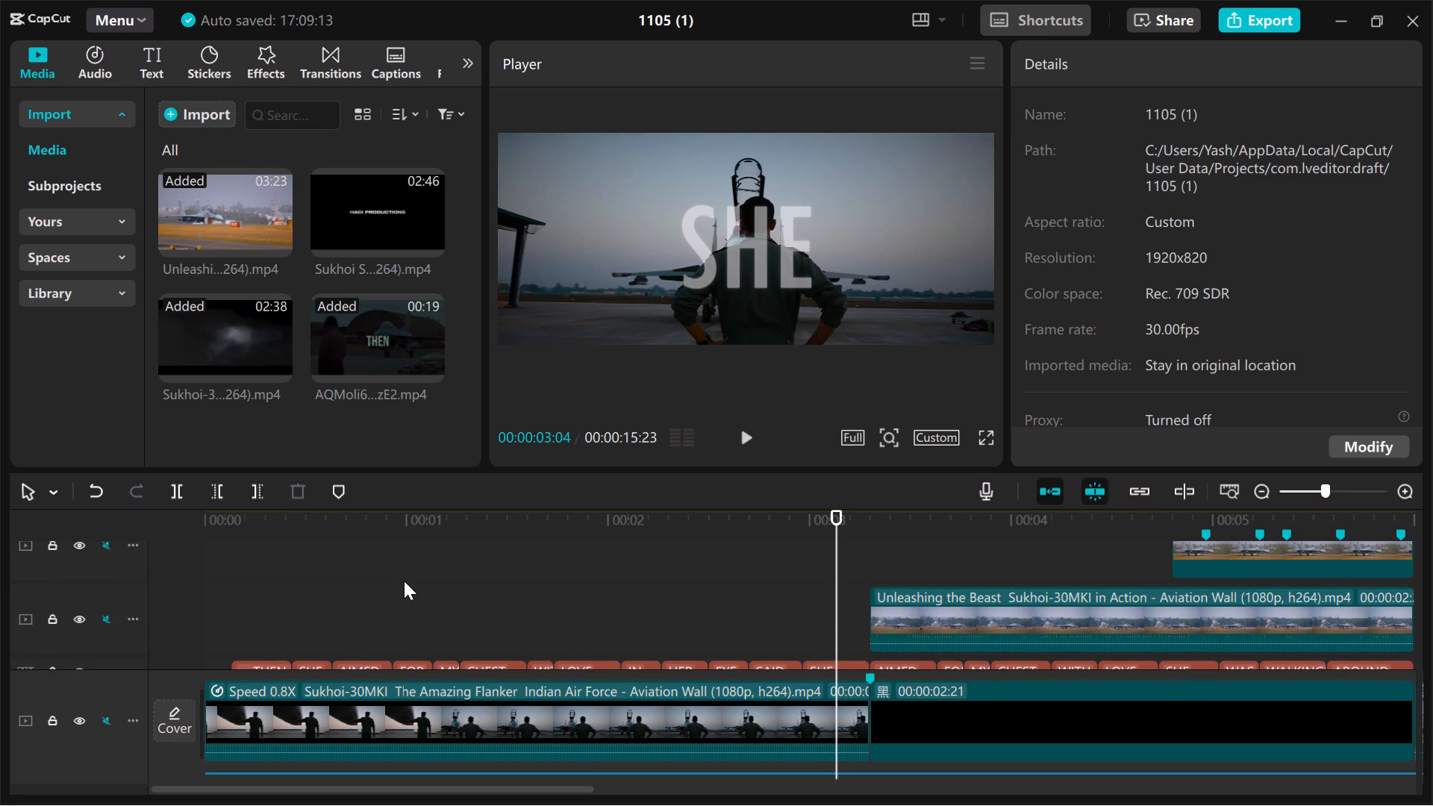
right_click(404, 581)
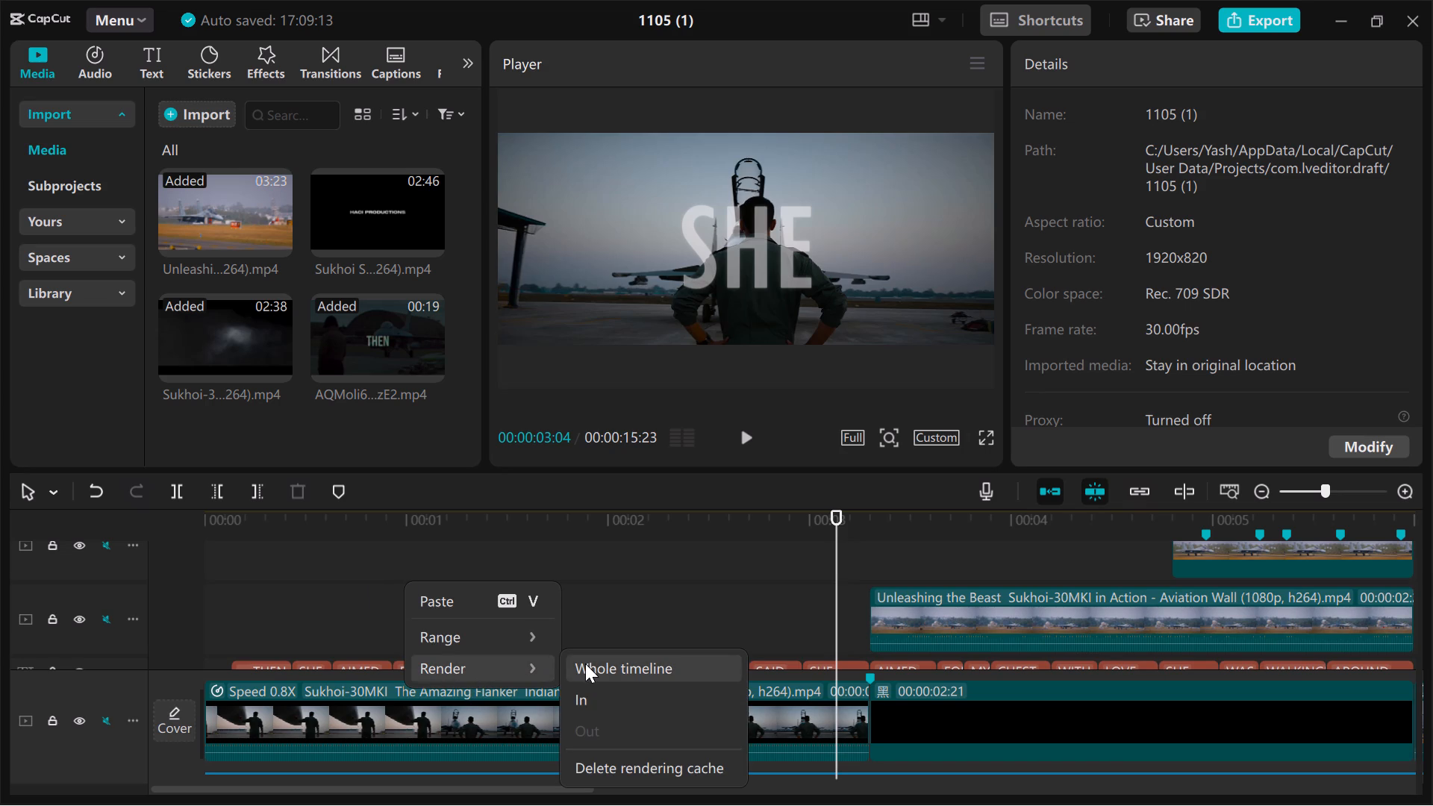
click(585, 663)
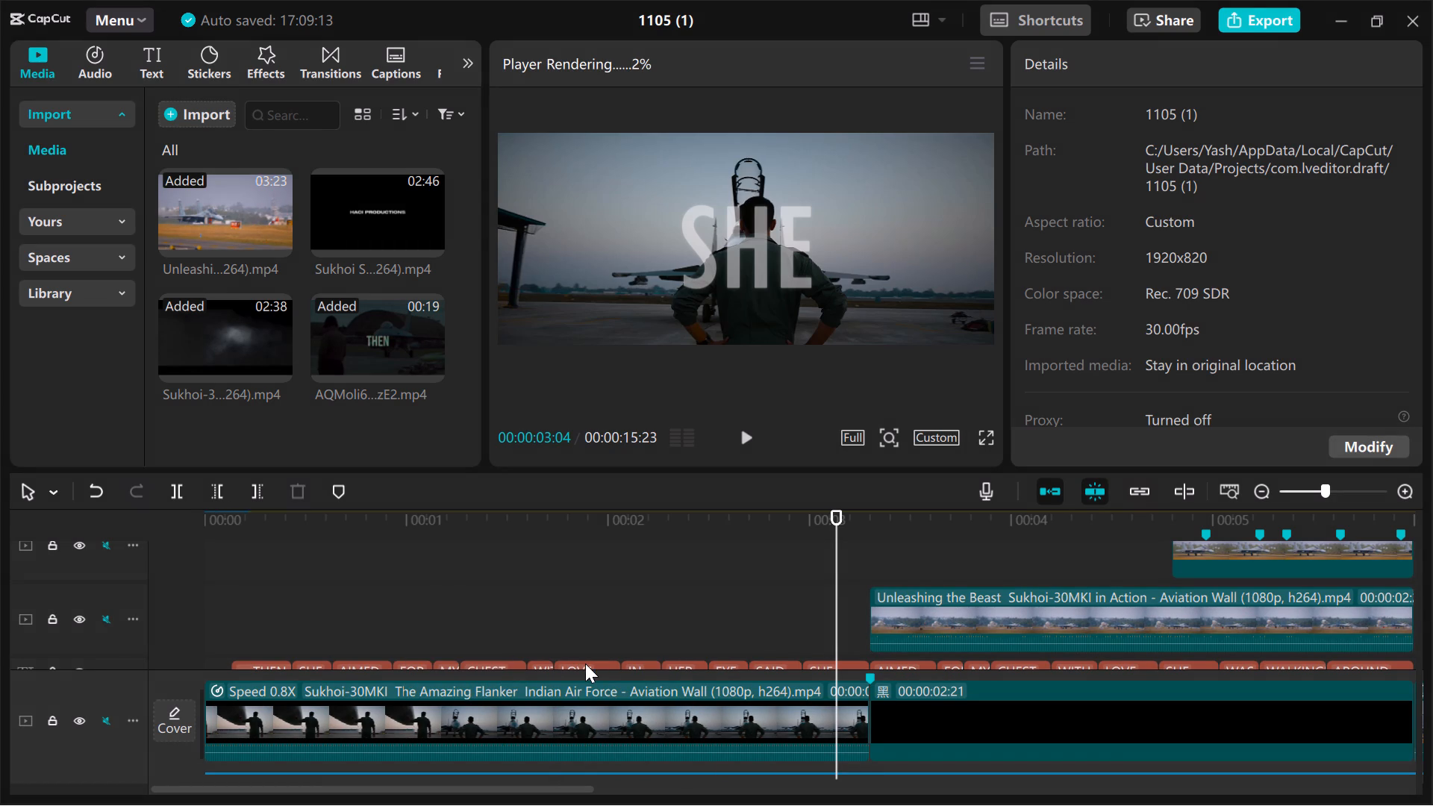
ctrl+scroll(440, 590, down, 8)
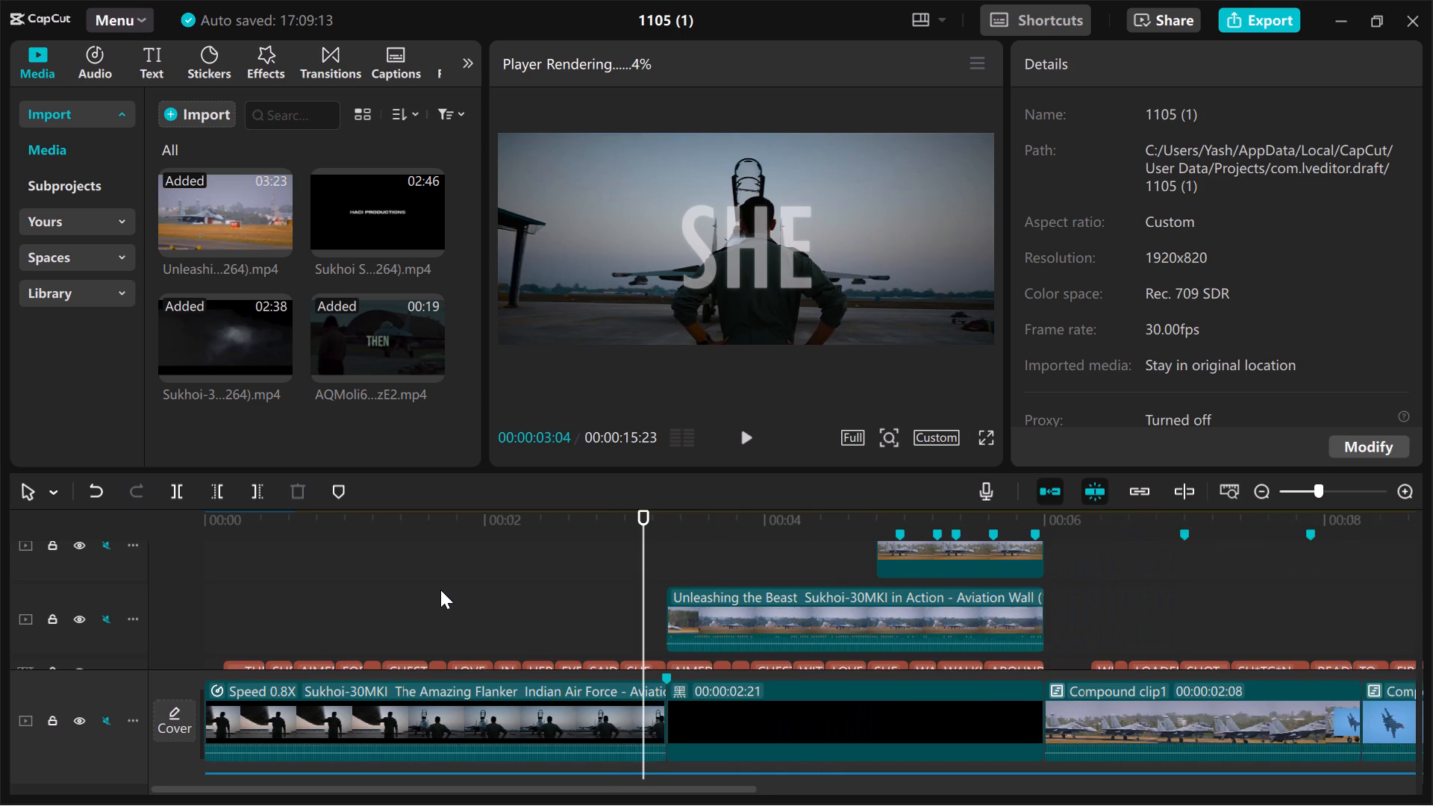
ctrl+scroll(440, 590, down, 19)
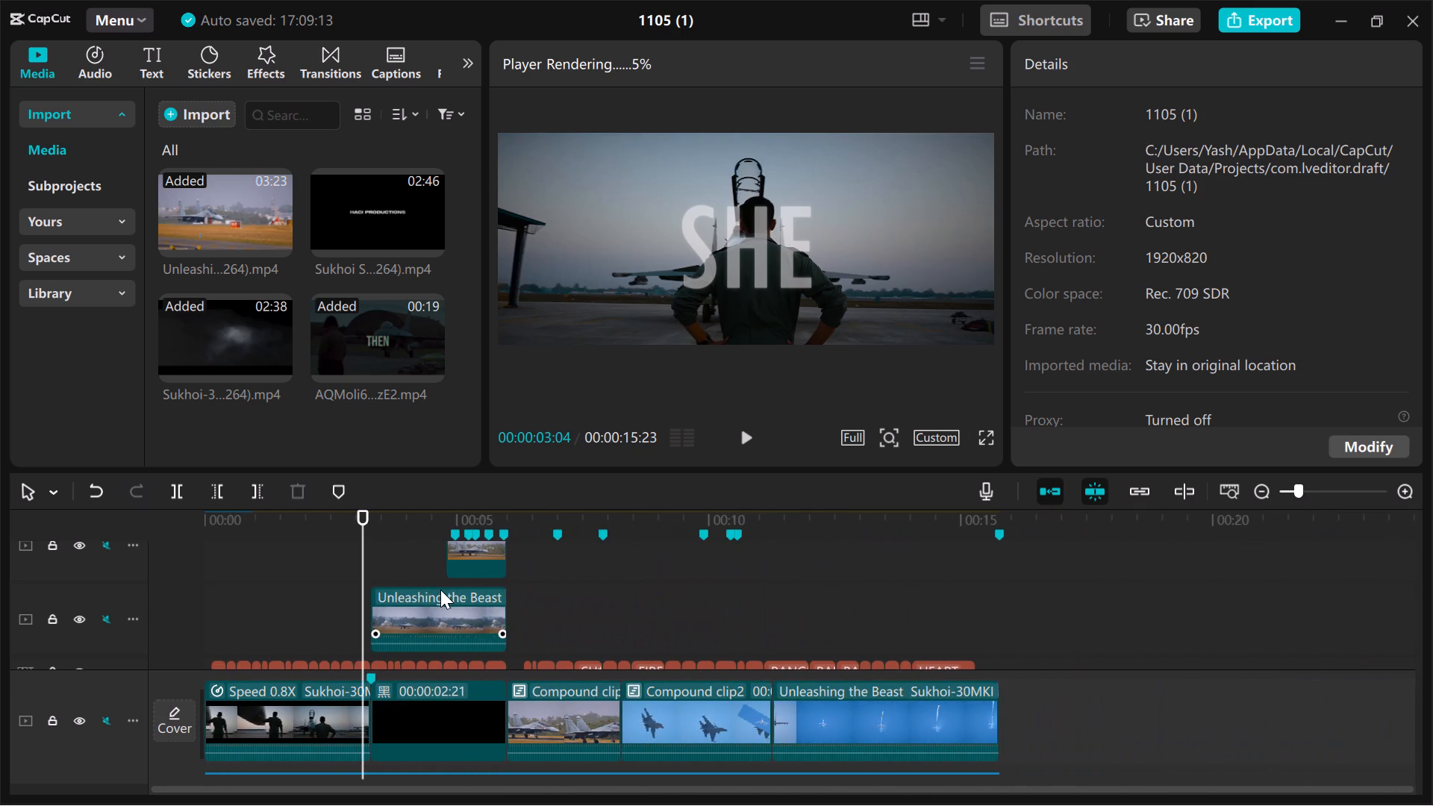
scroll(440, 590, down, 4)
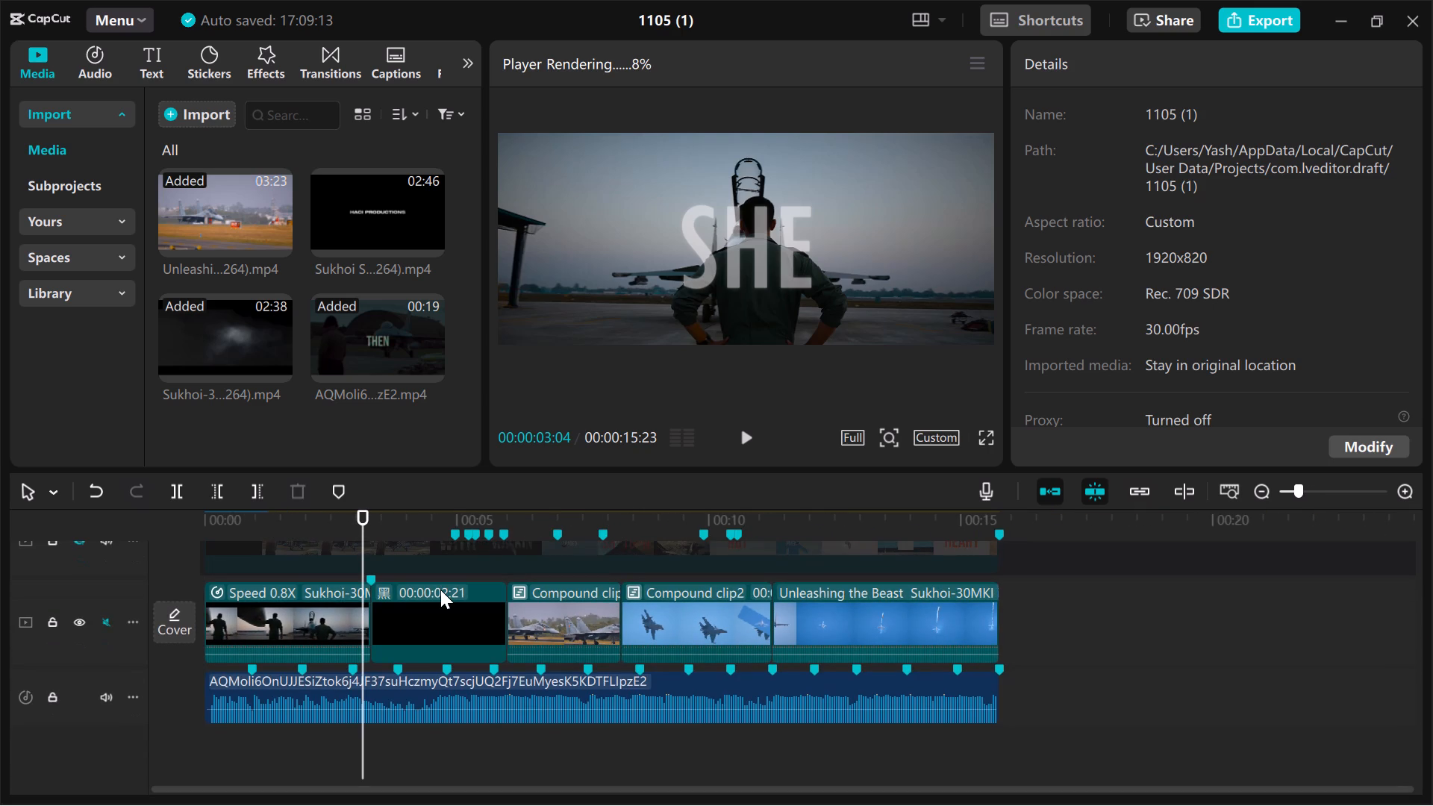
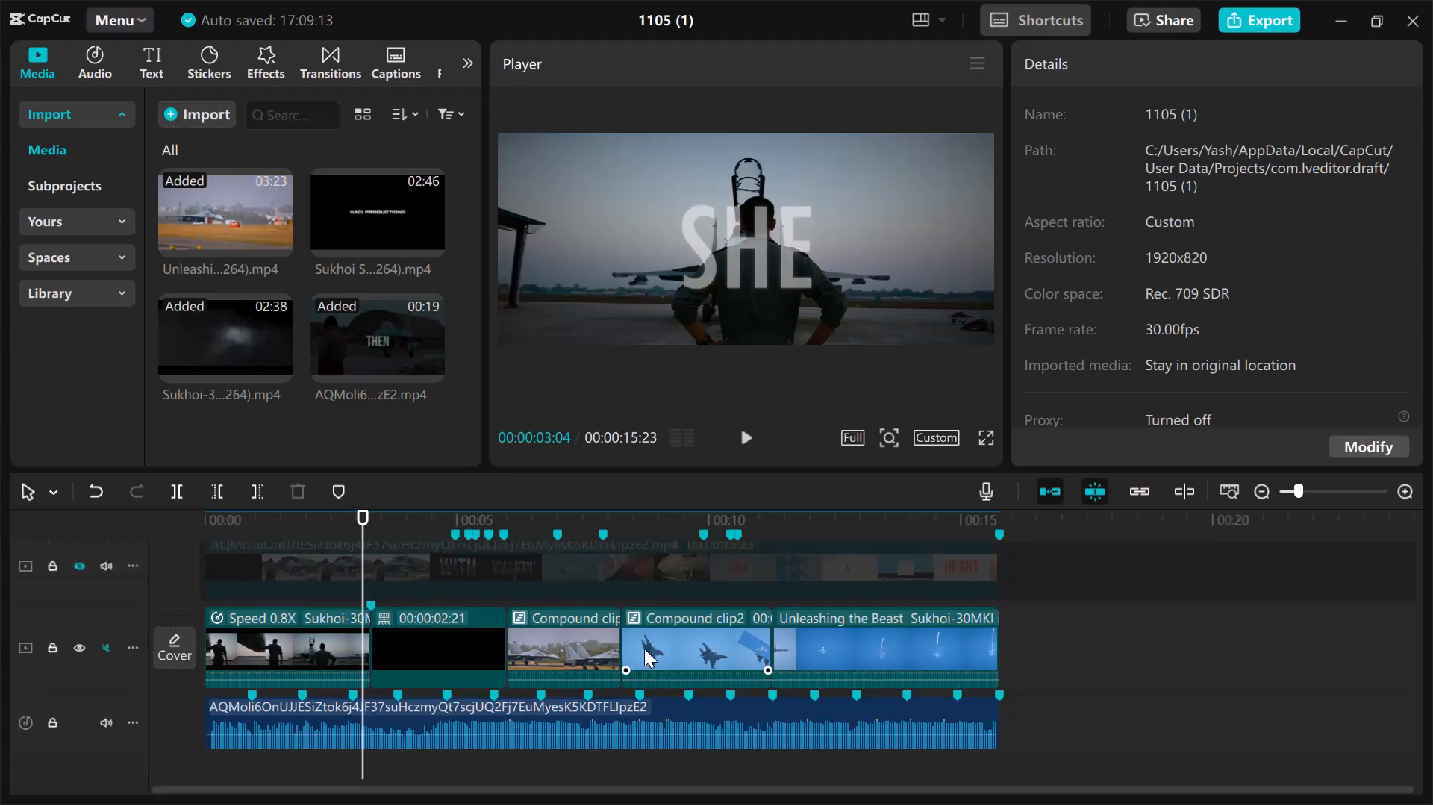
Play the opening Sukhoi-30MKI section from the start of the timeline twice to review its captions over the footage.
scroll(644, 649, up, 1)
scroll(644, 649, right, 1)
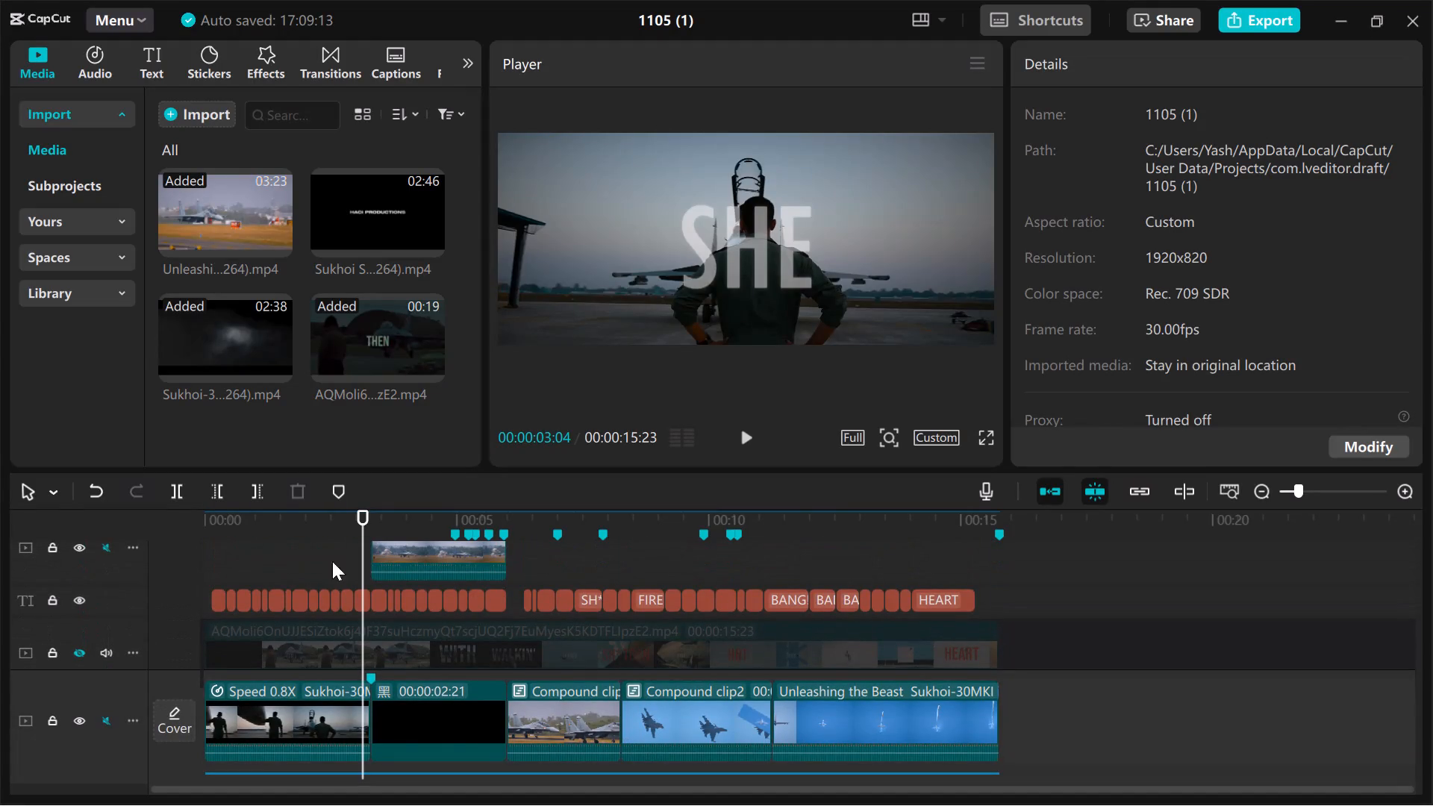
click(175, 566)
key(space)
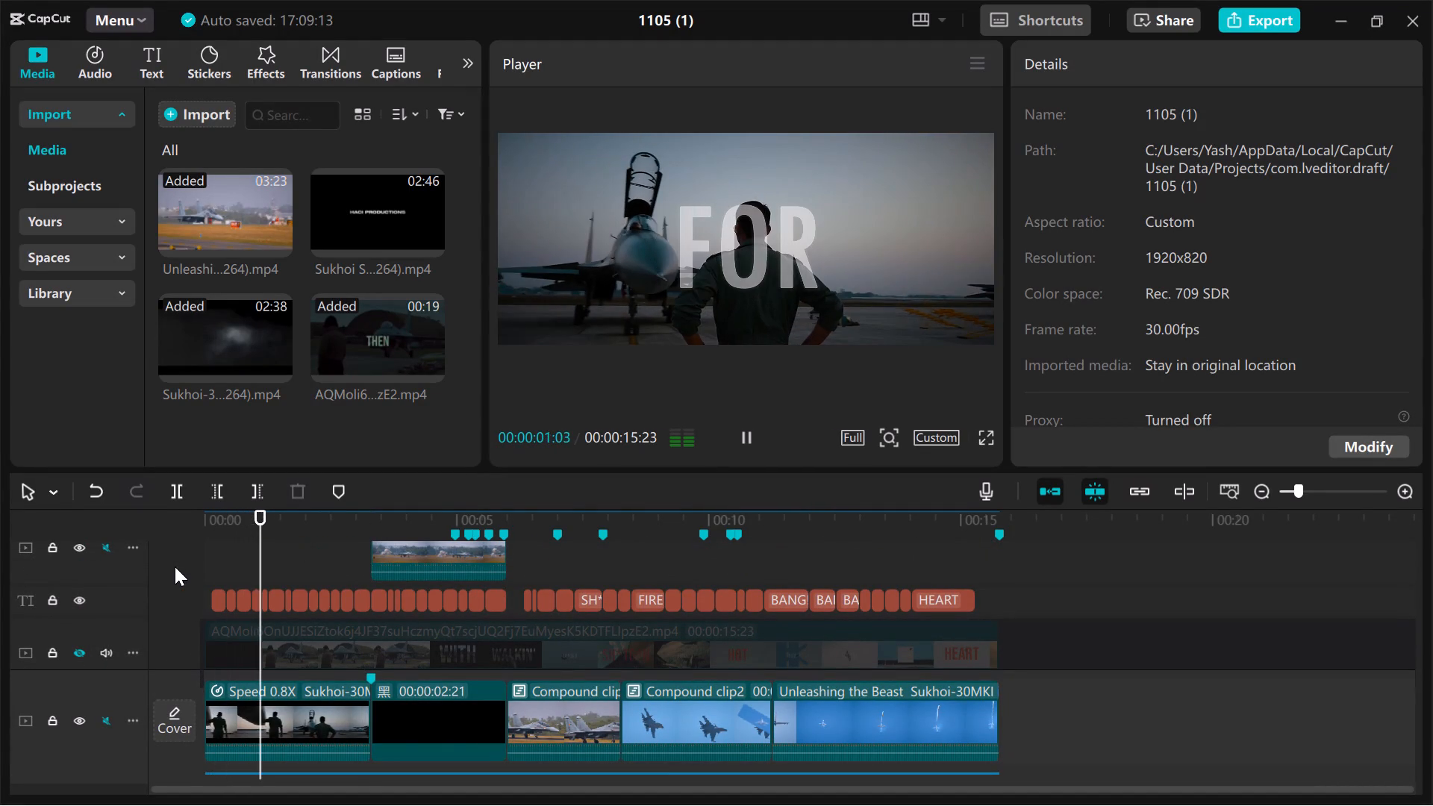
click(175, 566)
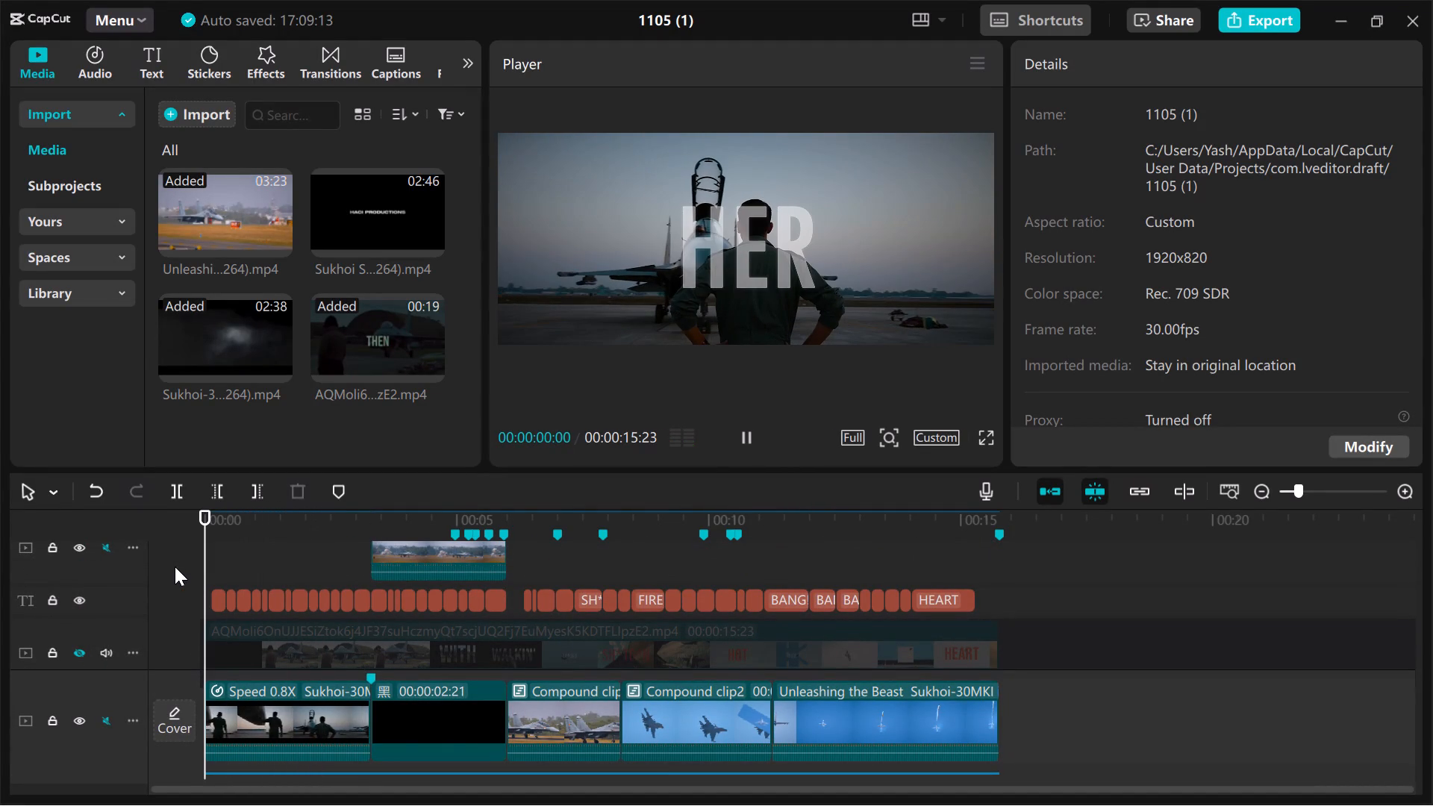
key(space)
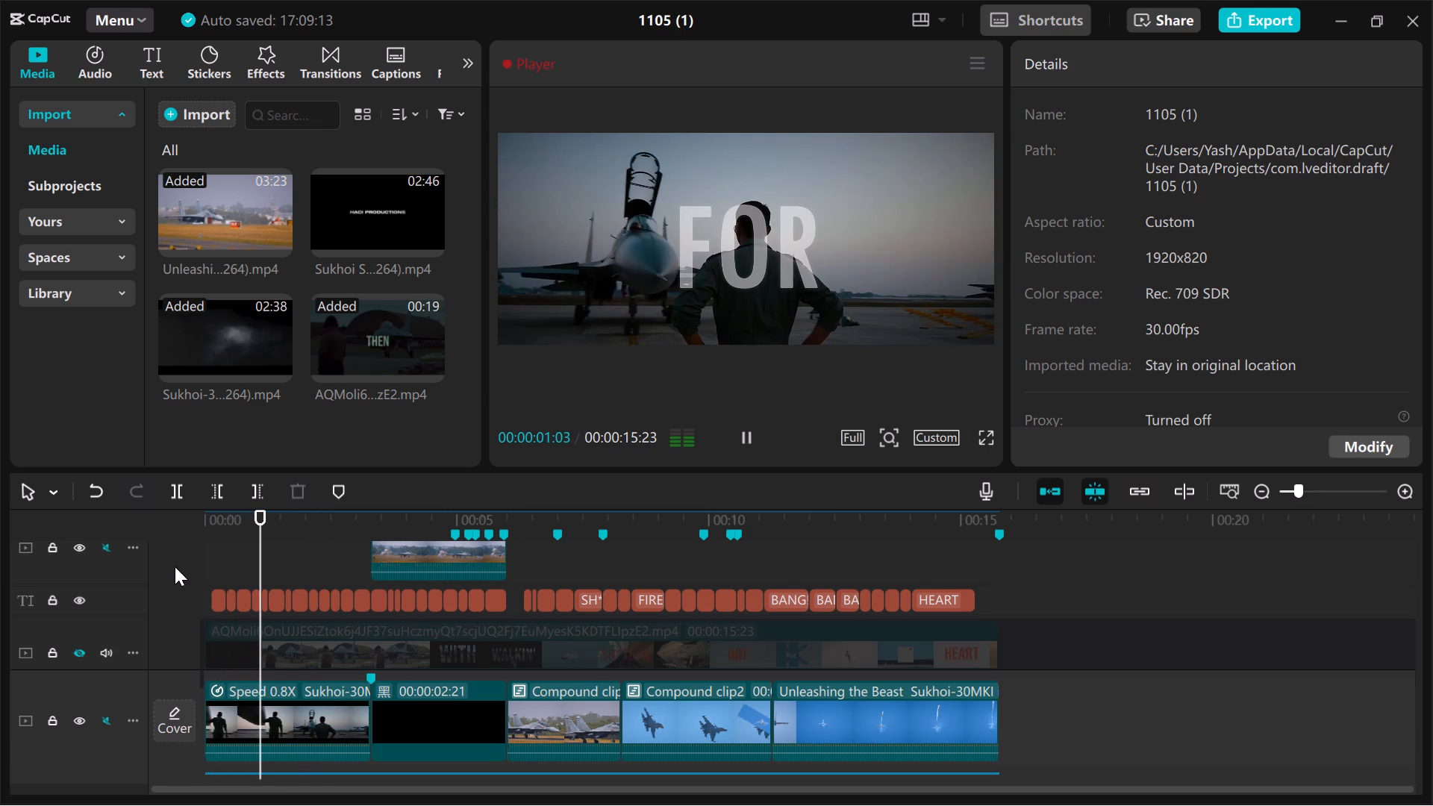
click(175, 566)
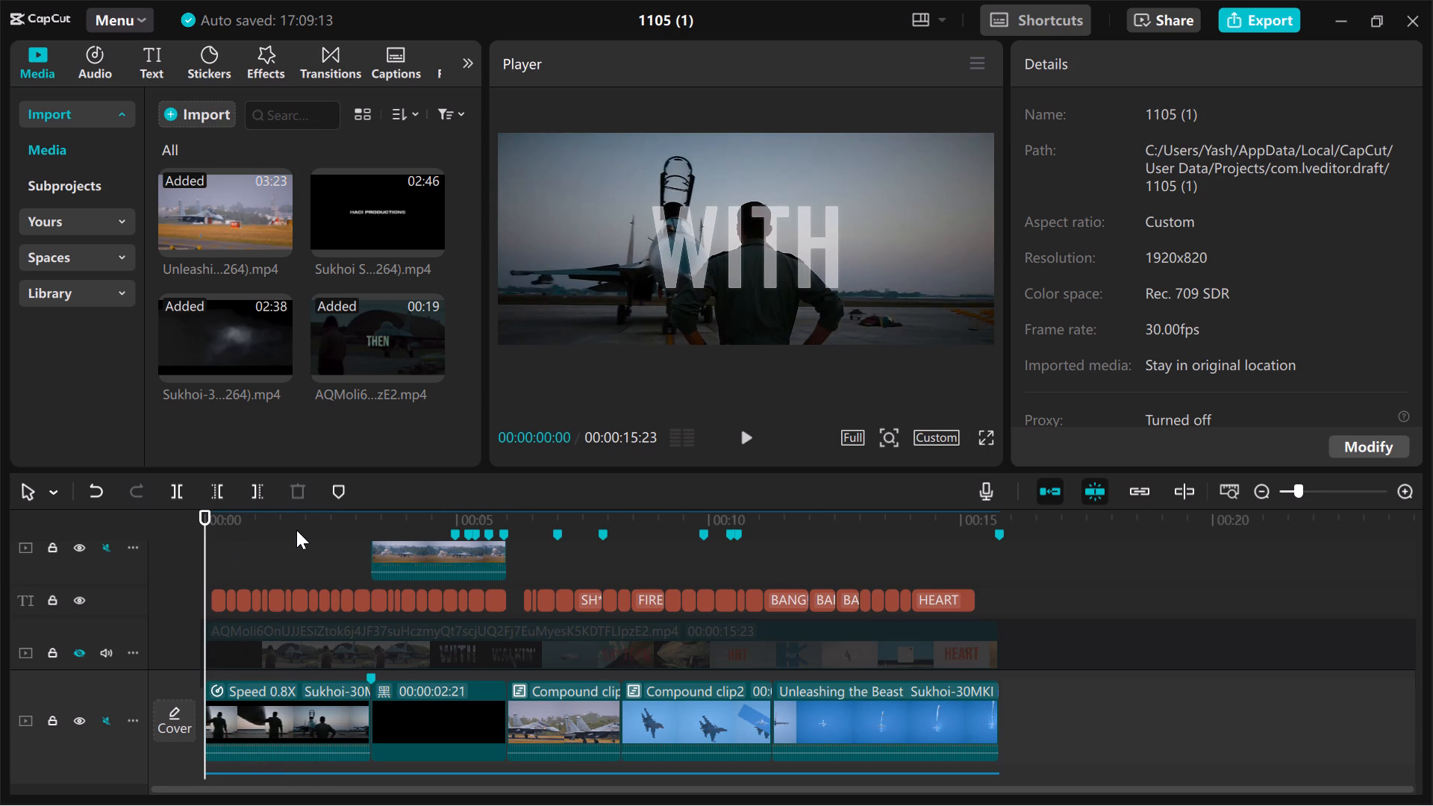
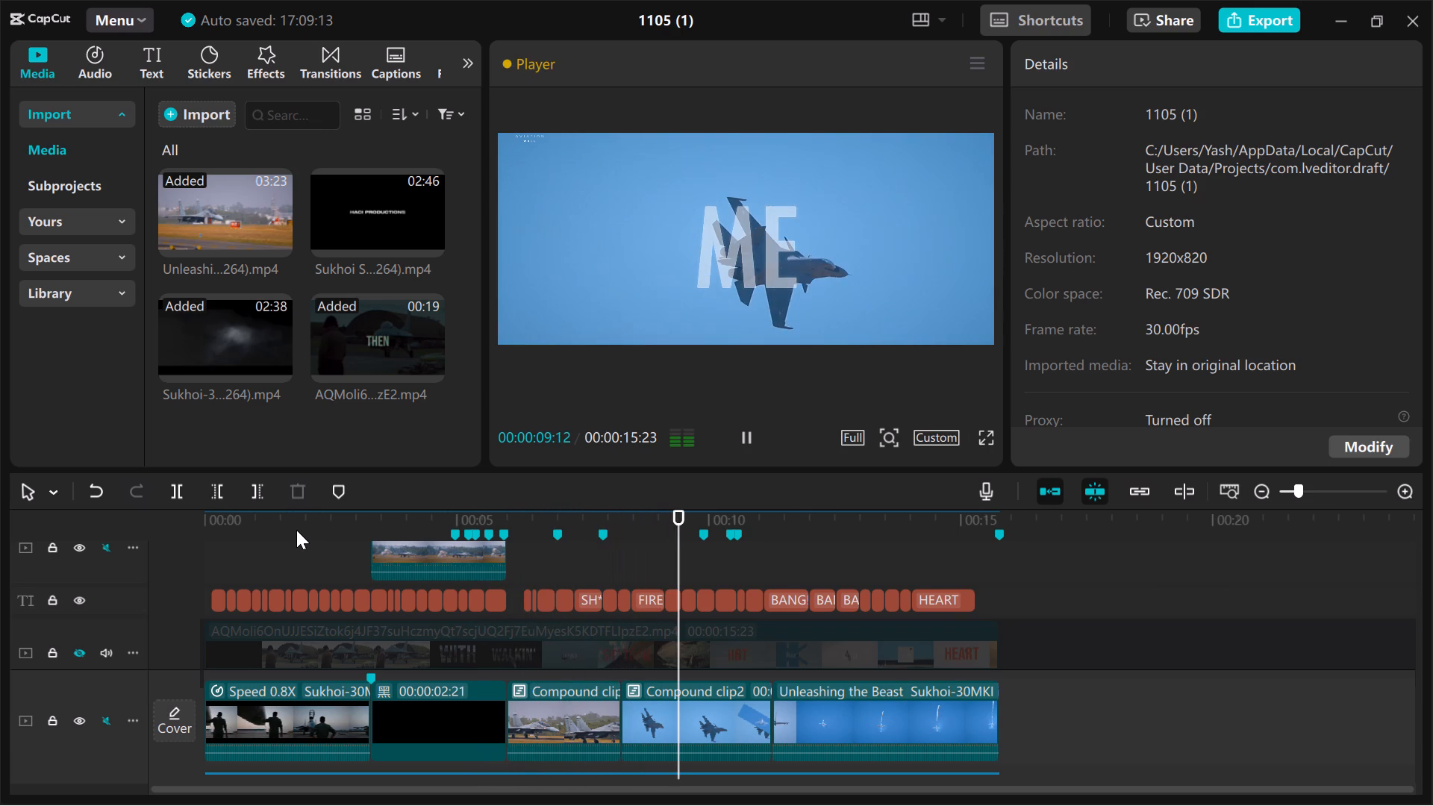
Set the preview playback quality to Medium.
click(856, 430)
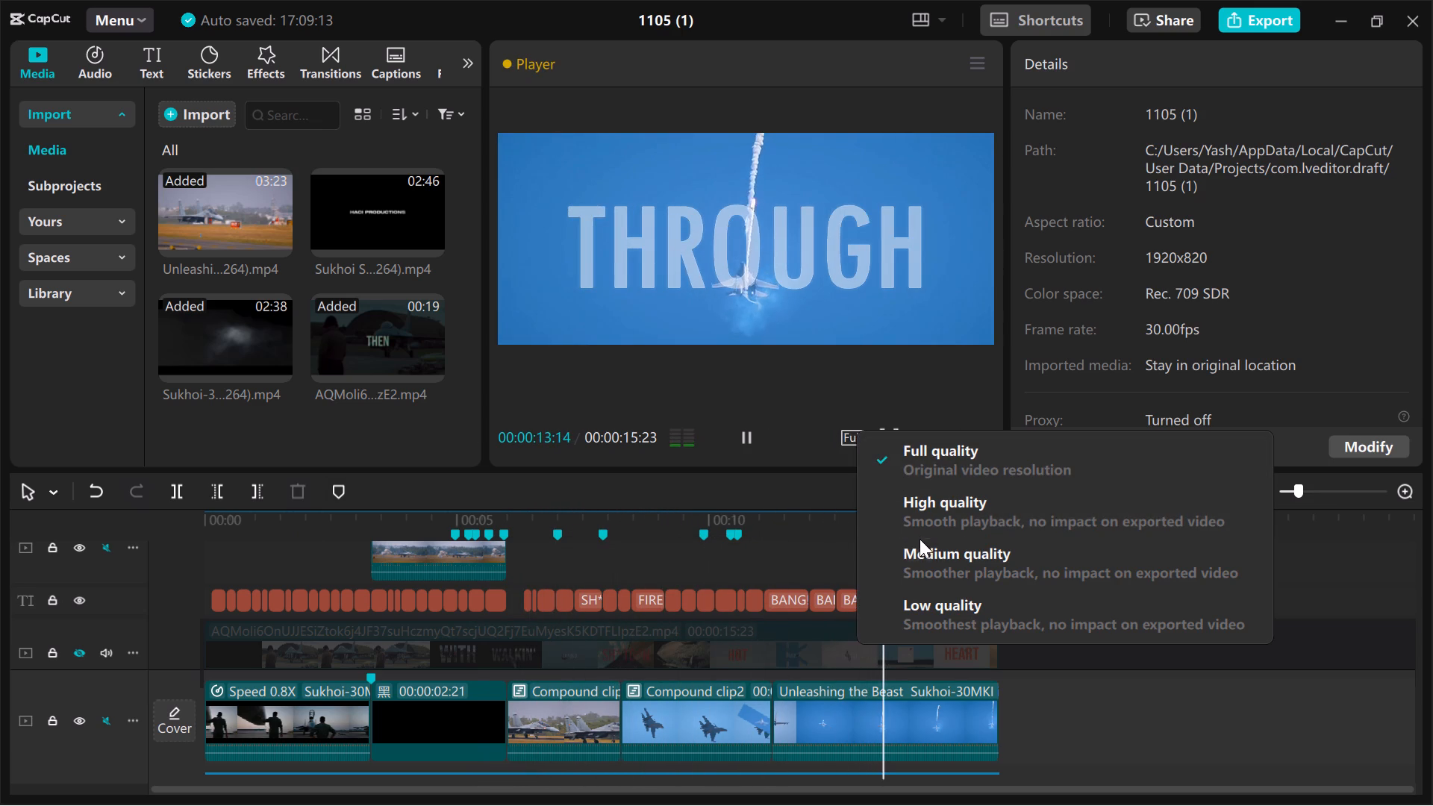
click(922, 548)
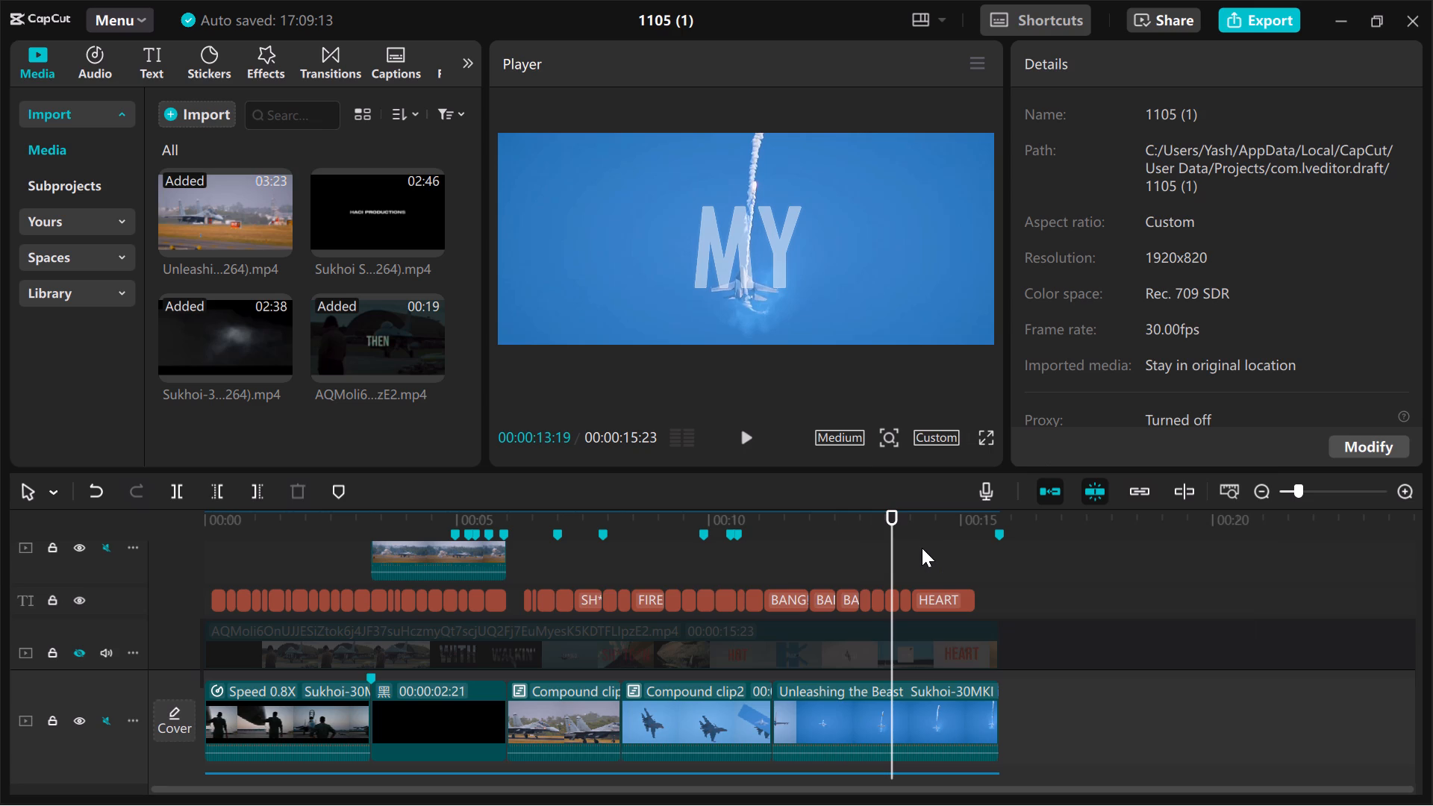
Return to the start of the timeline and delete the rendering cache.
click(179, 572)
right_click(1067, 678)
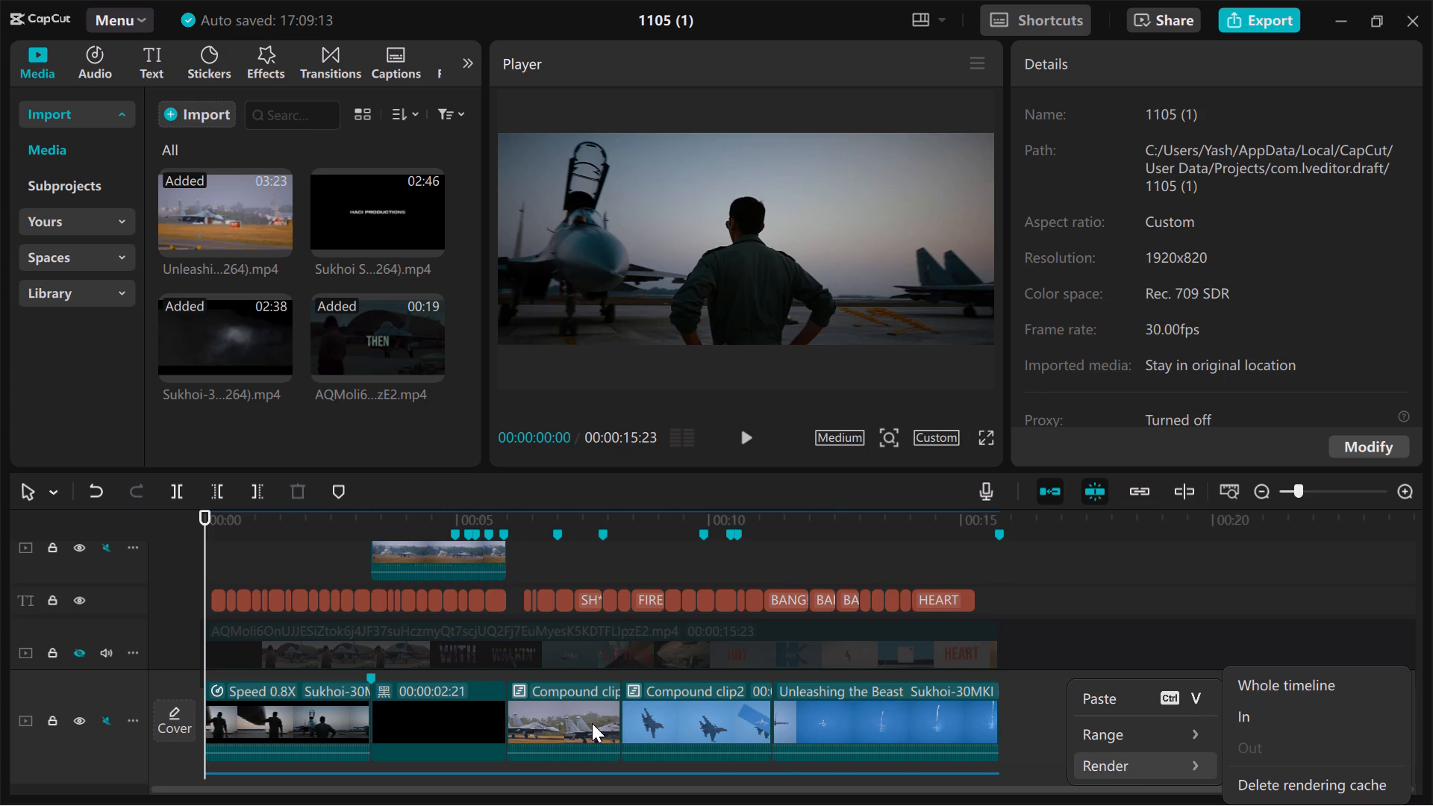
click(1242, 772)
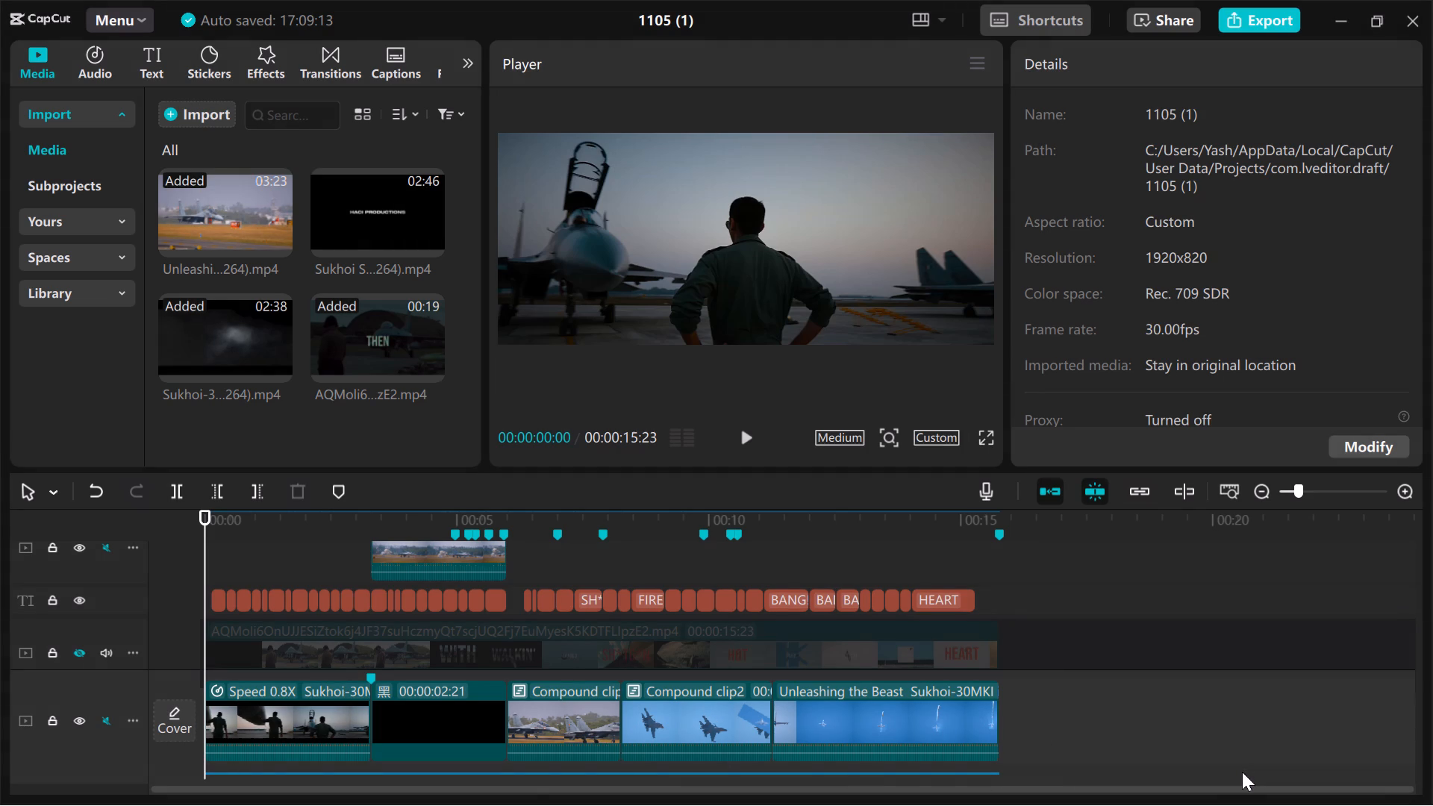
Play the whole timeline from the start to review the captions over the footage.
scroll(1106, 681, up, 1)
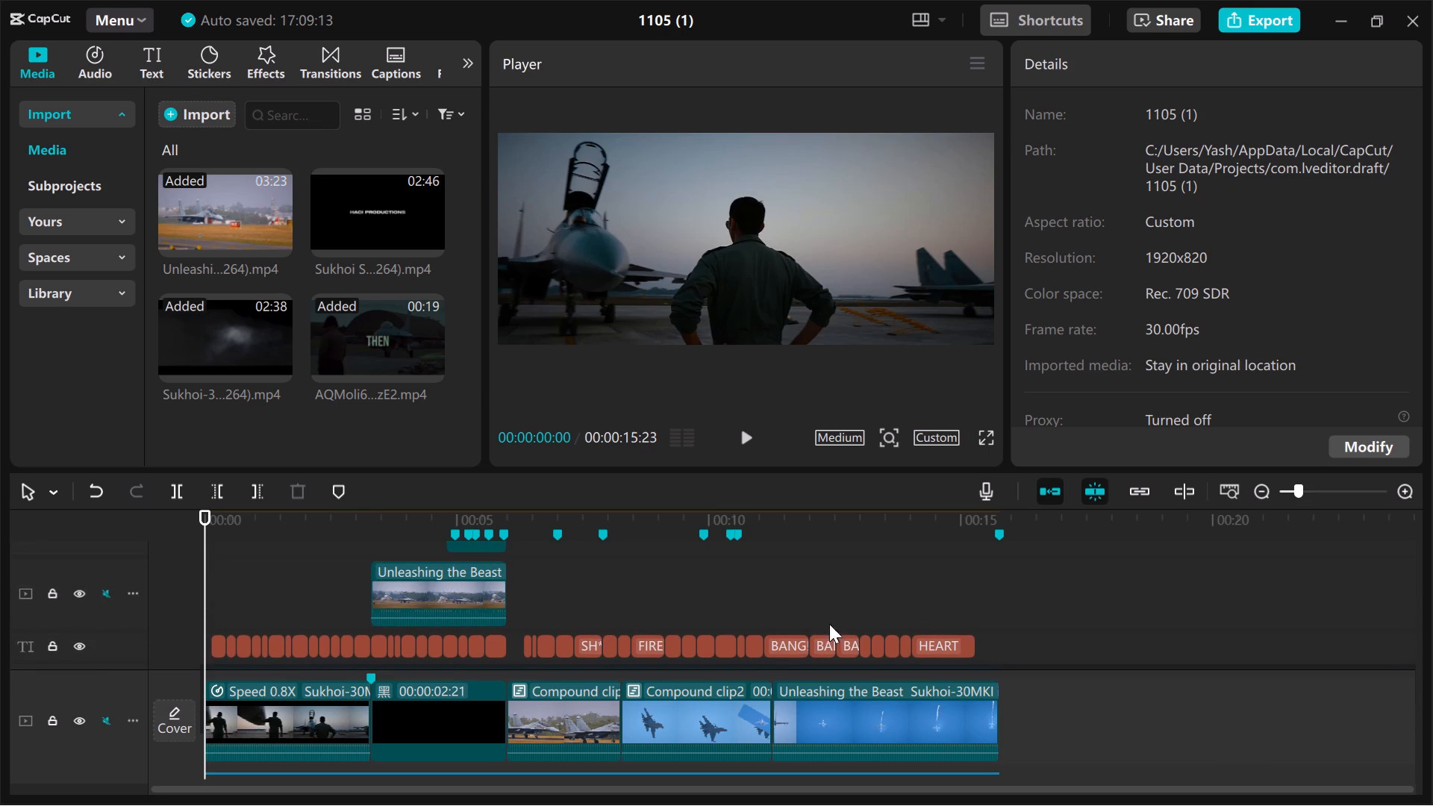
click(183, 543)
key(space)
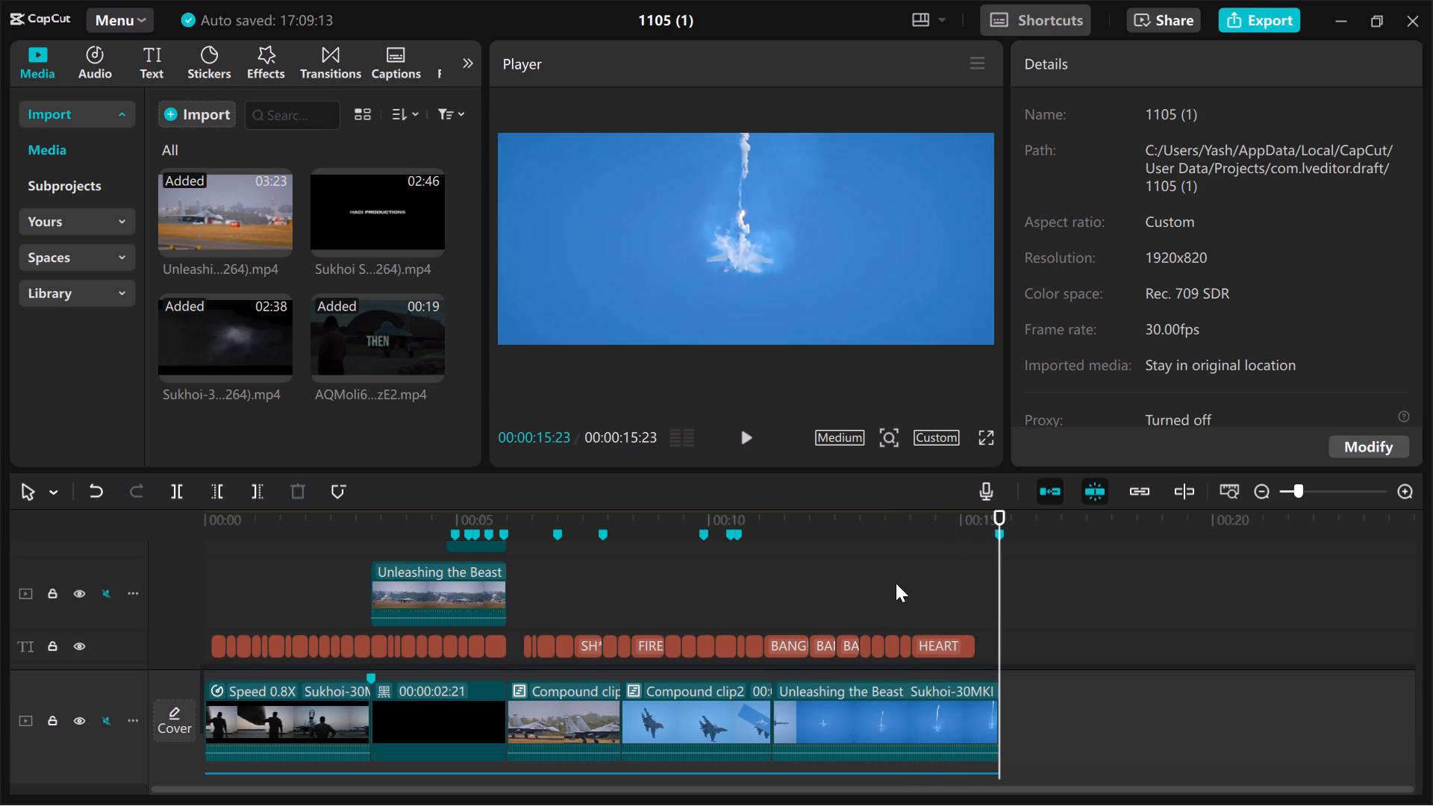
Replay the opening section from the start to check how the first captions and the opening clip come in.
ctrl+scroll(679, 641, up, 12)
scroll(679, 641, right, 6)
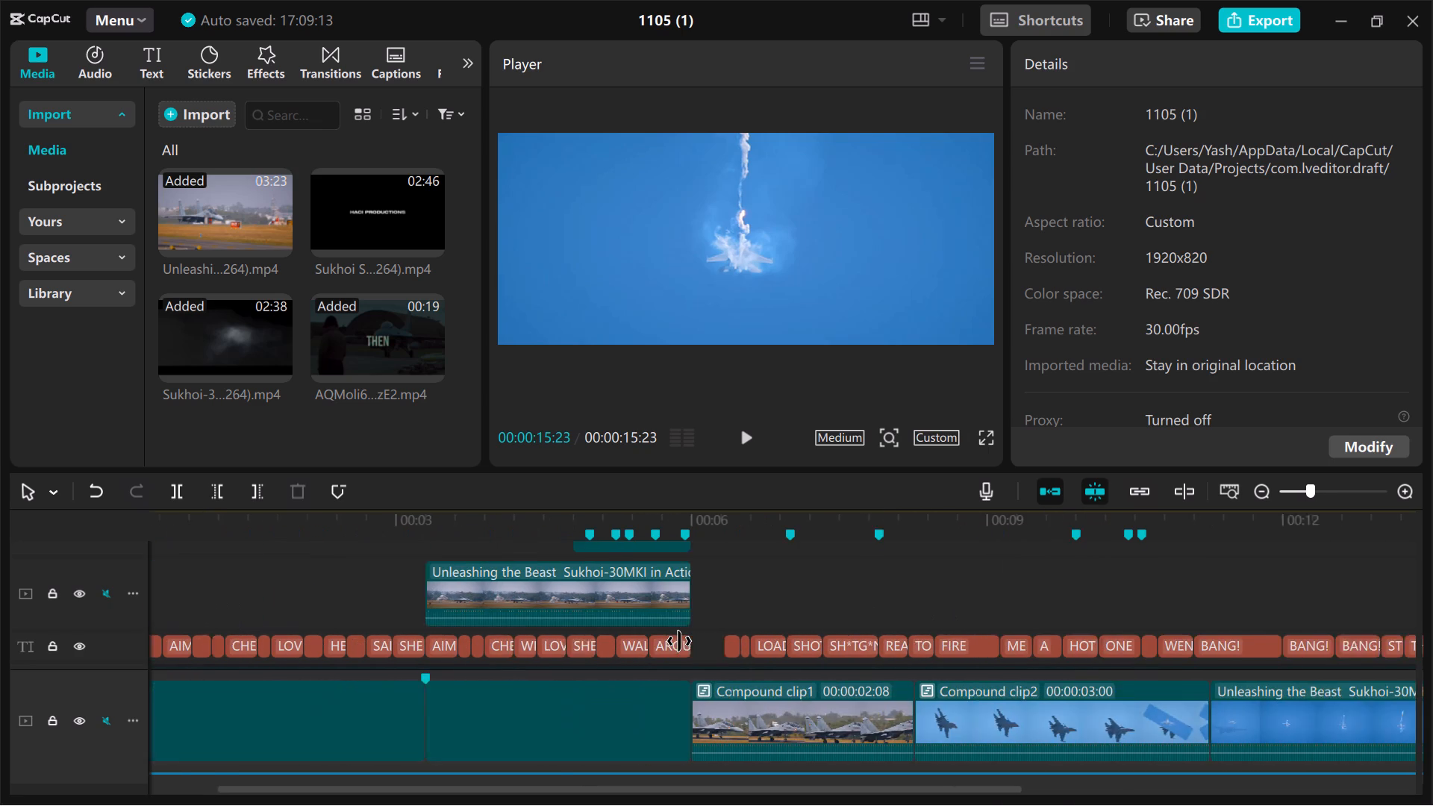
scroll(679, 641, right, 2)
click(186, 627)
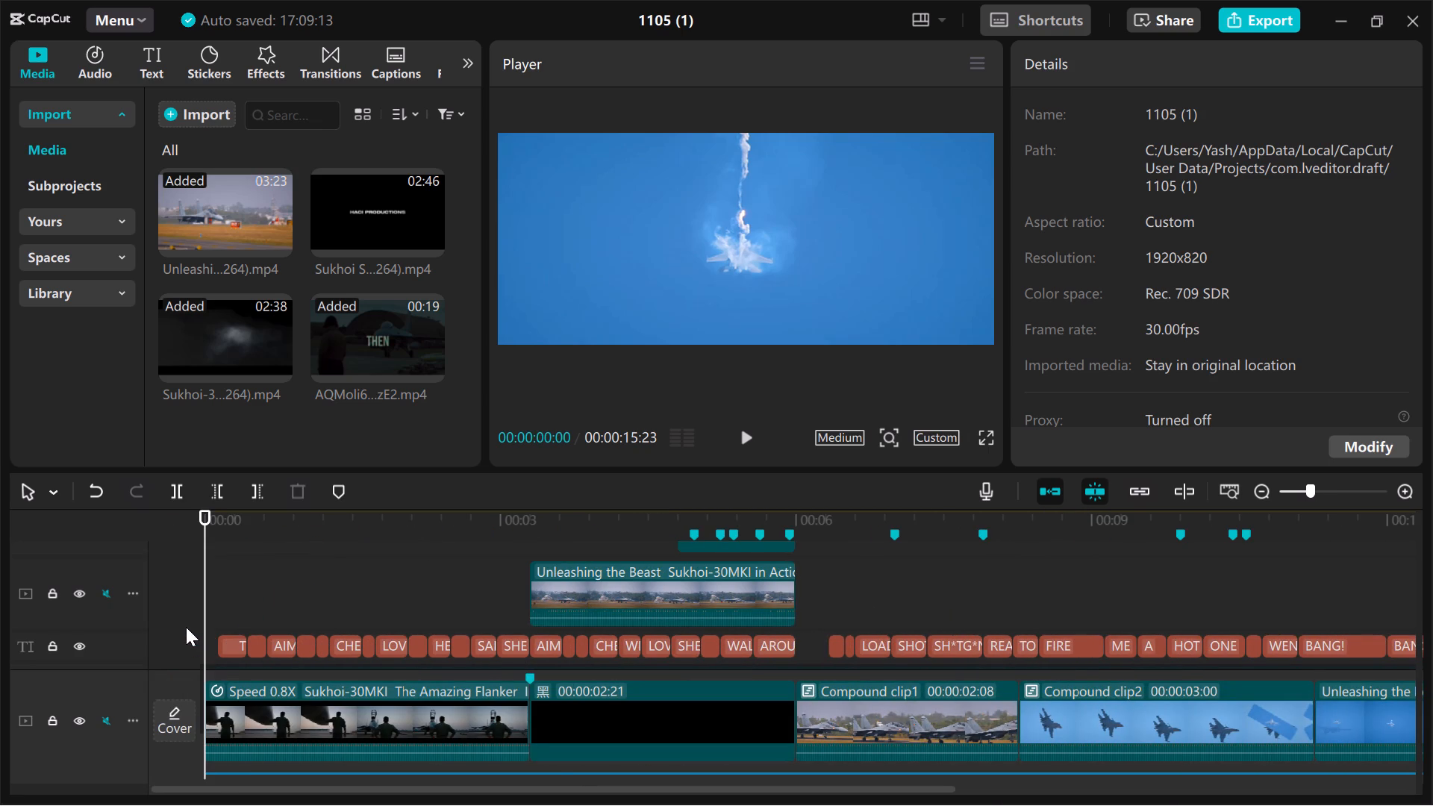
key(space)
key(space)
key(space)
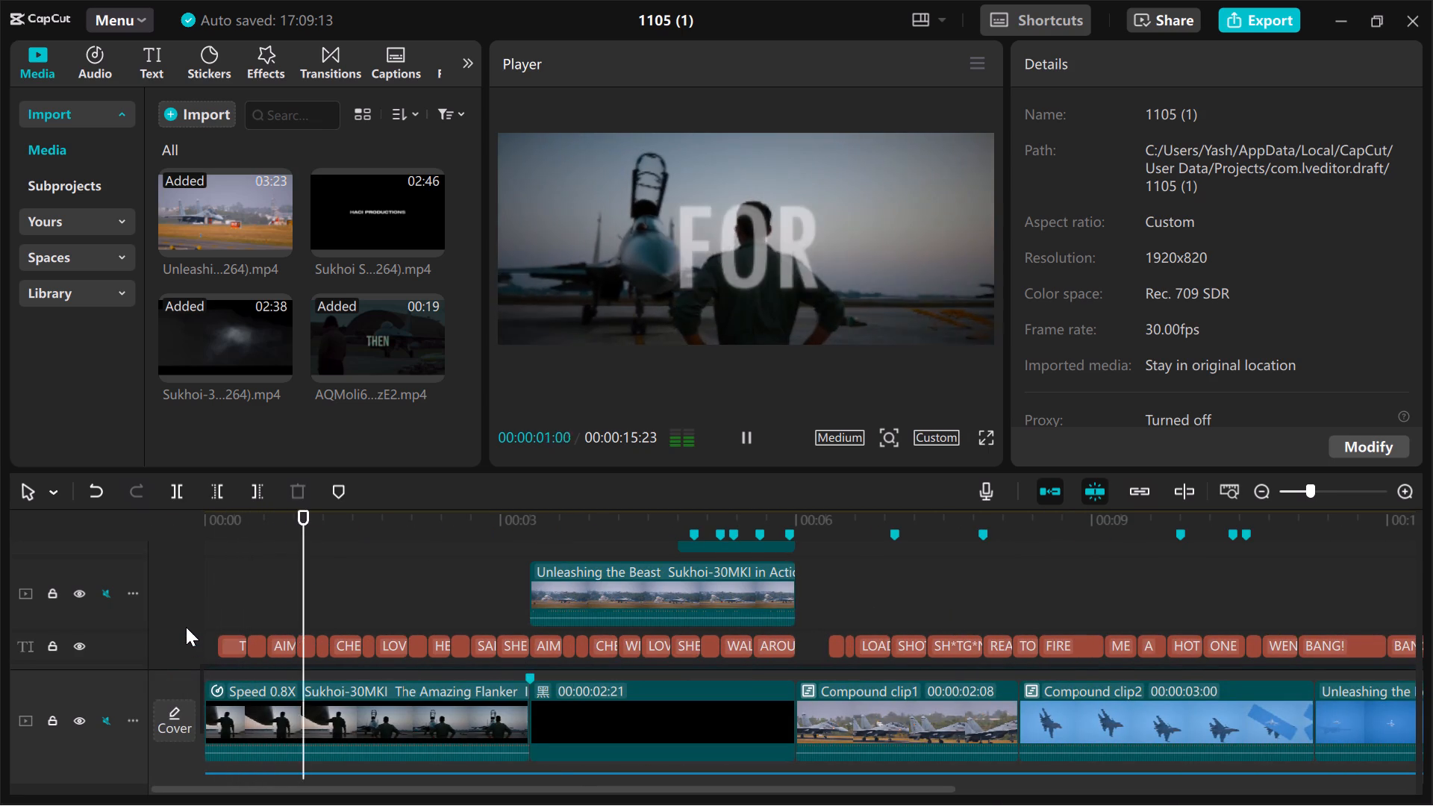
key(space)
key(space)
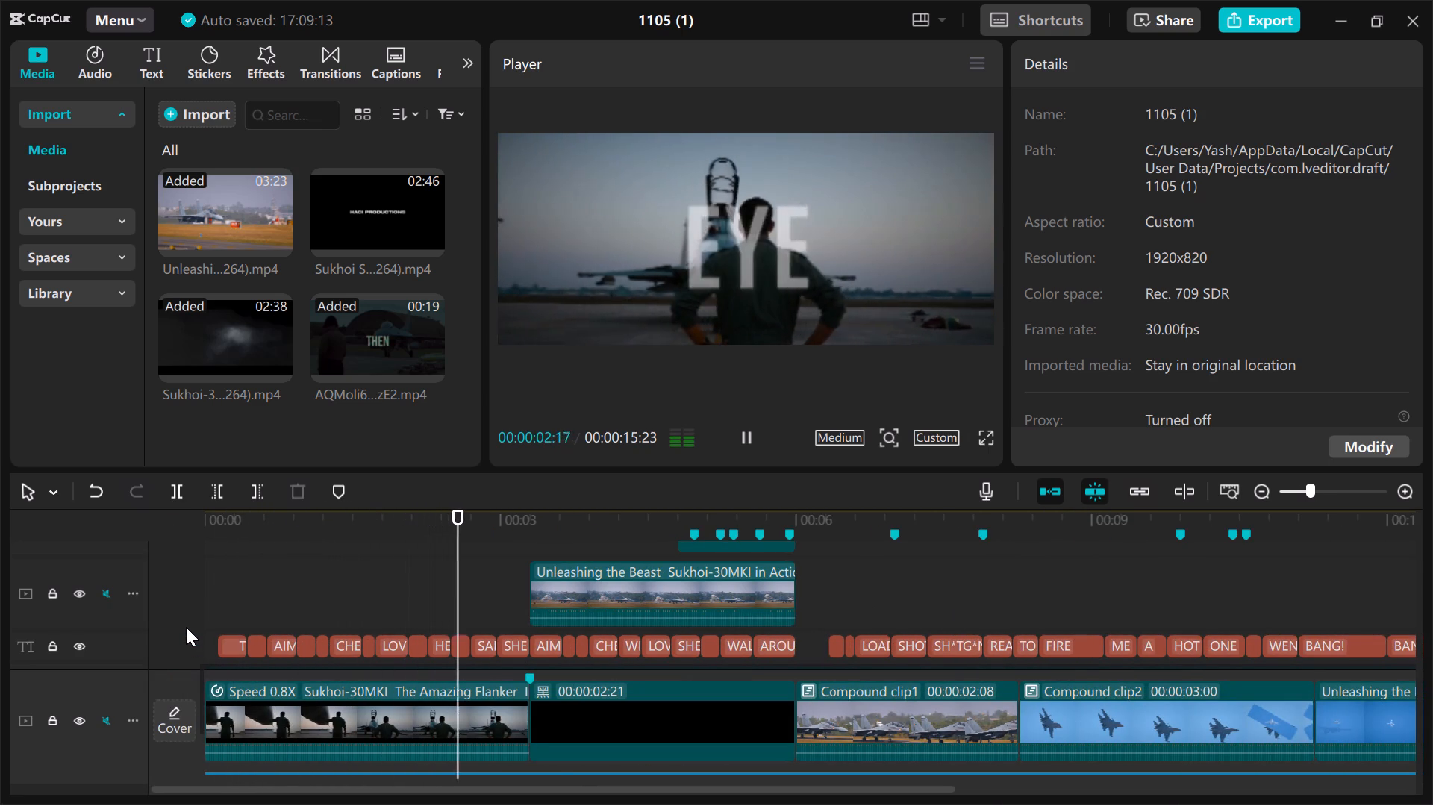
ctrl+scroll(186, 627, up, 9)
ctrl+scroll(333, 658, up, 3)
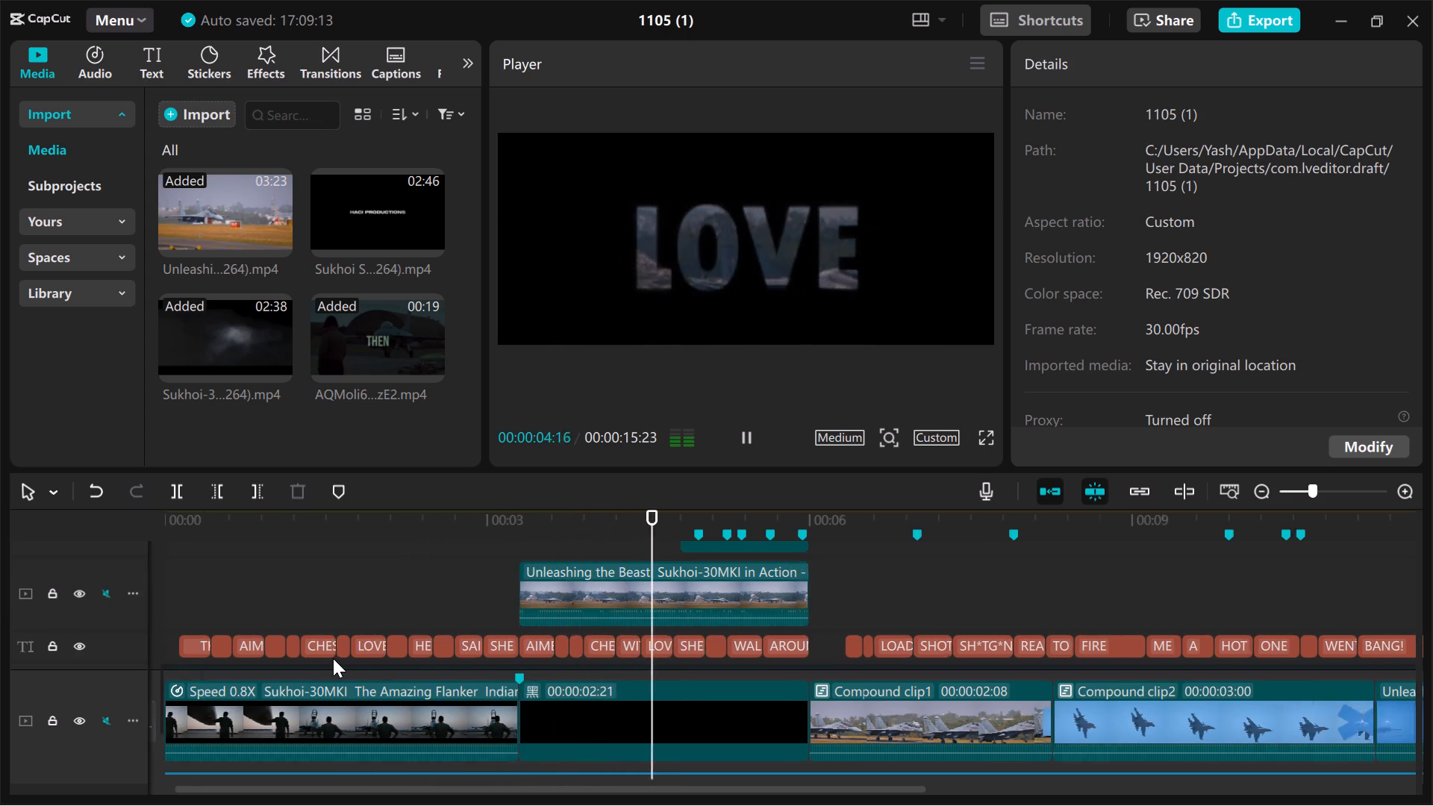
ctrl+scroll(333, 658, up, 8)
scroll(333, 658, right, 5)
click(154, 593)
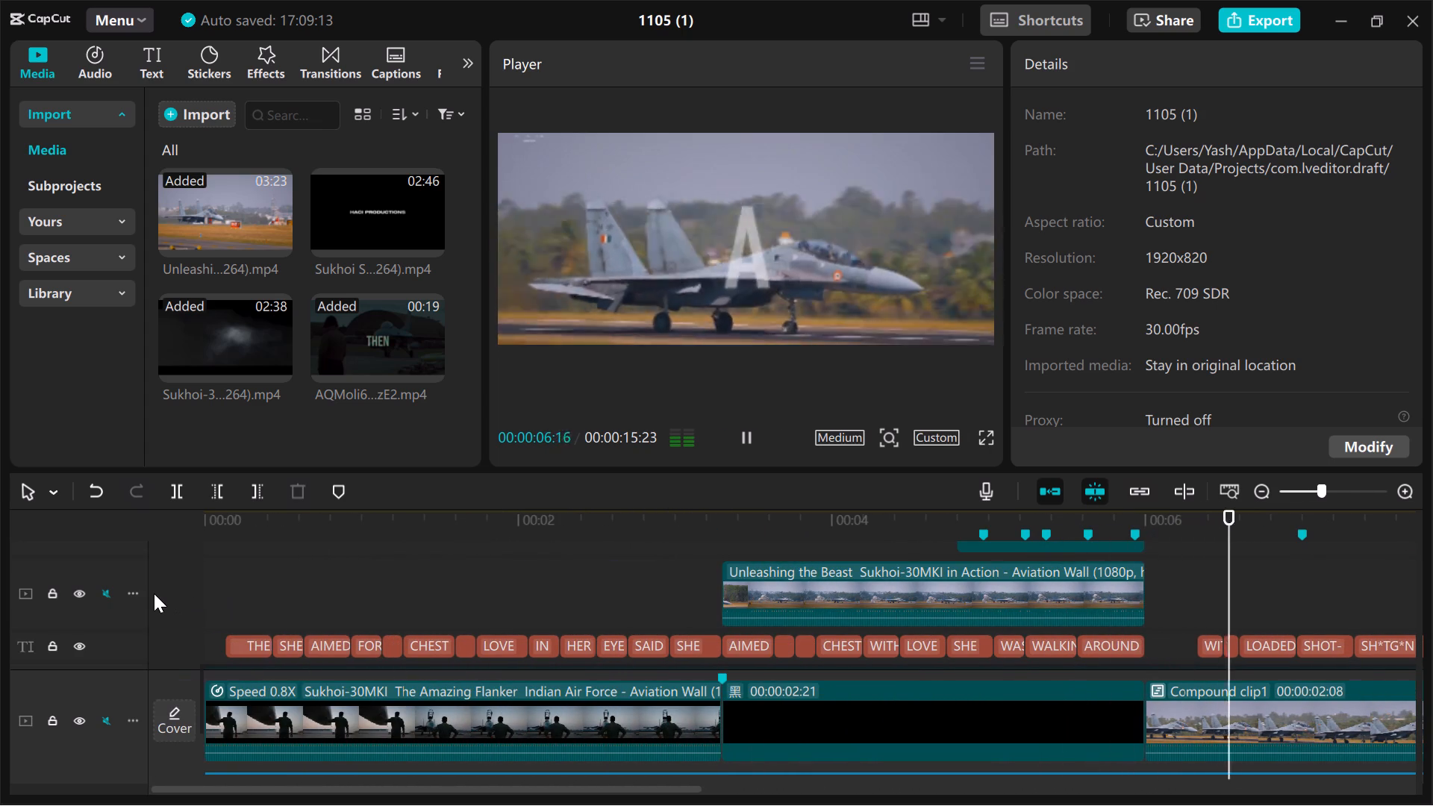
ctrl+scroll(154, 593, up, 8)
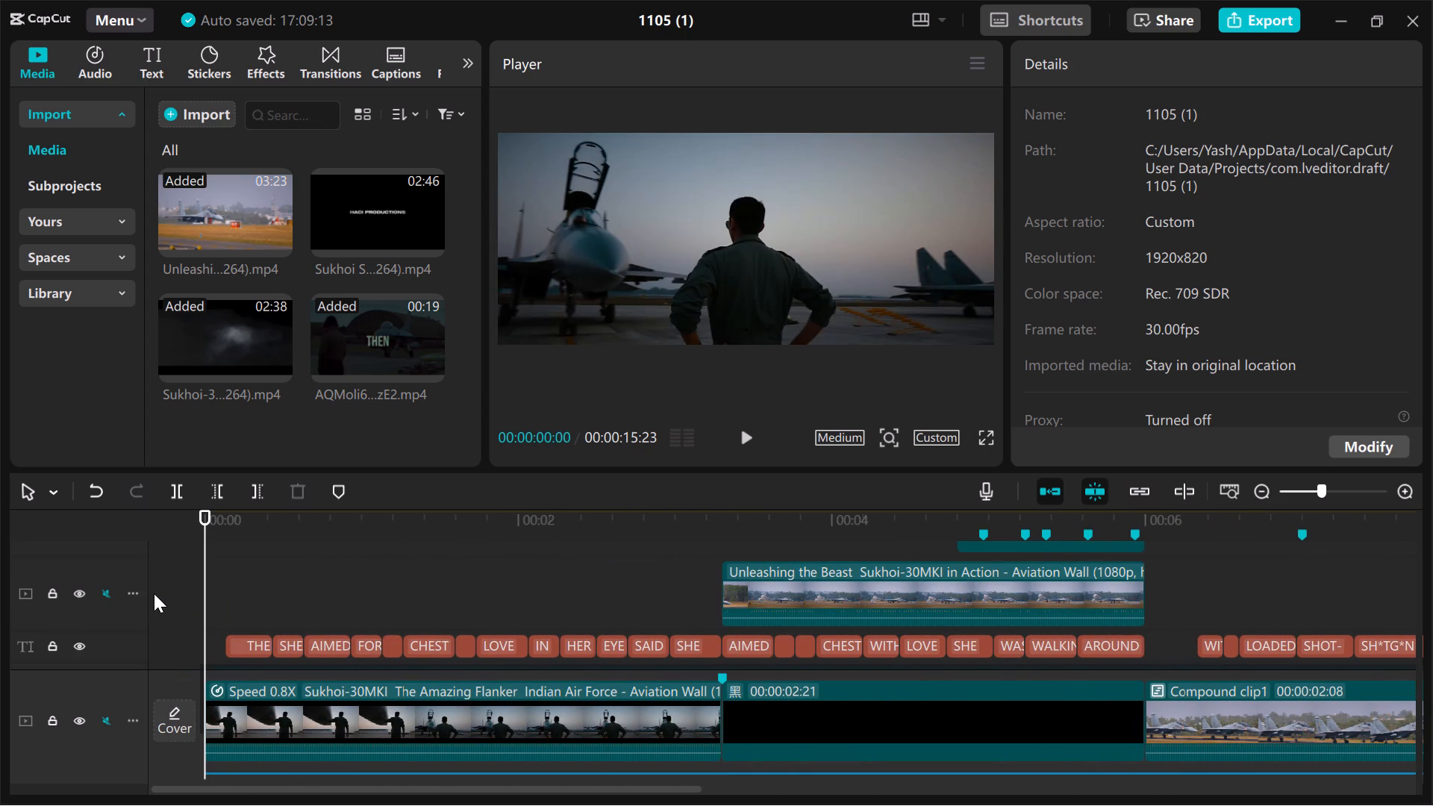
key(space)
key(space)
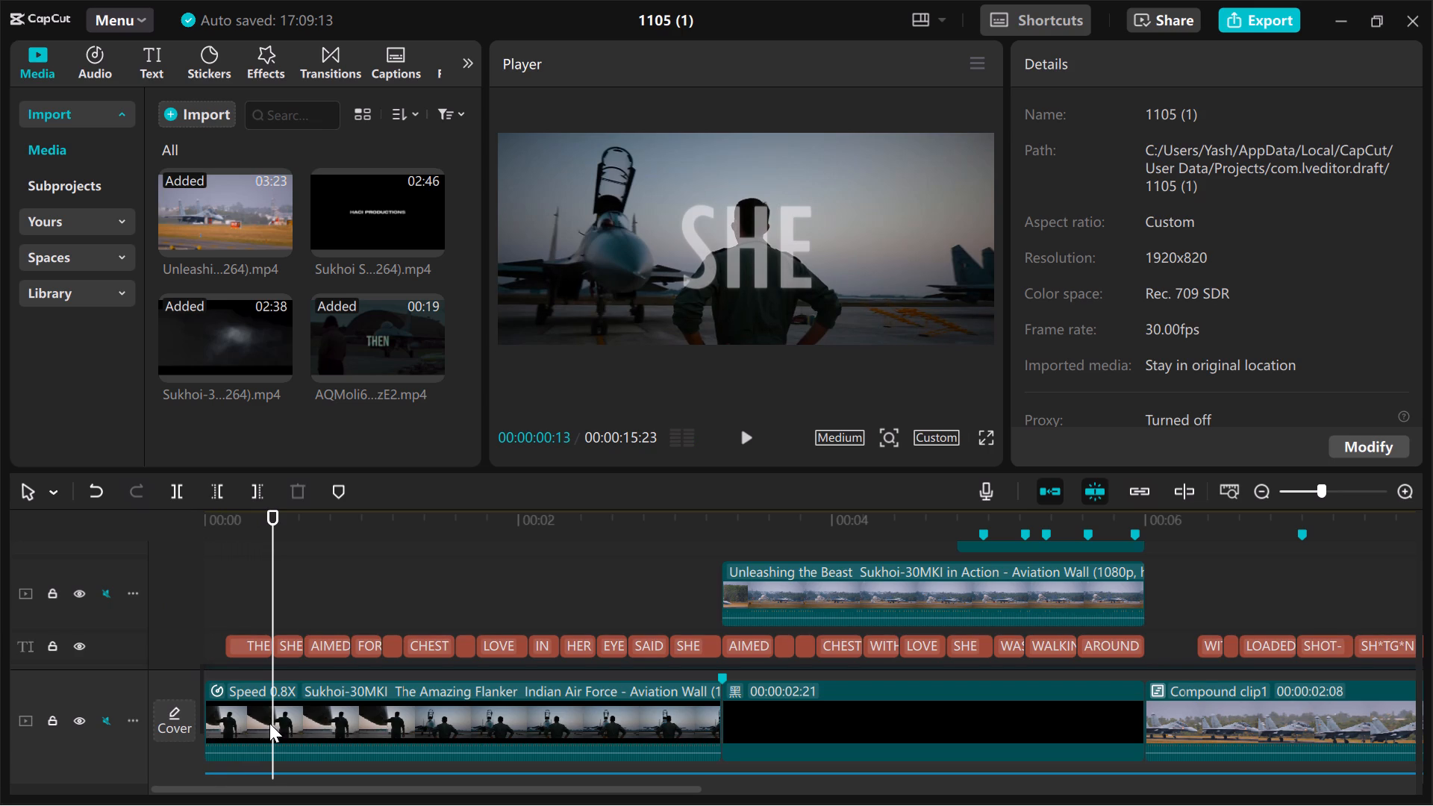
Apply the Fade In entrance animation to the opening Sukhoi-30MKI pilot clip with a 0.4 s duration.
click(244, 709)
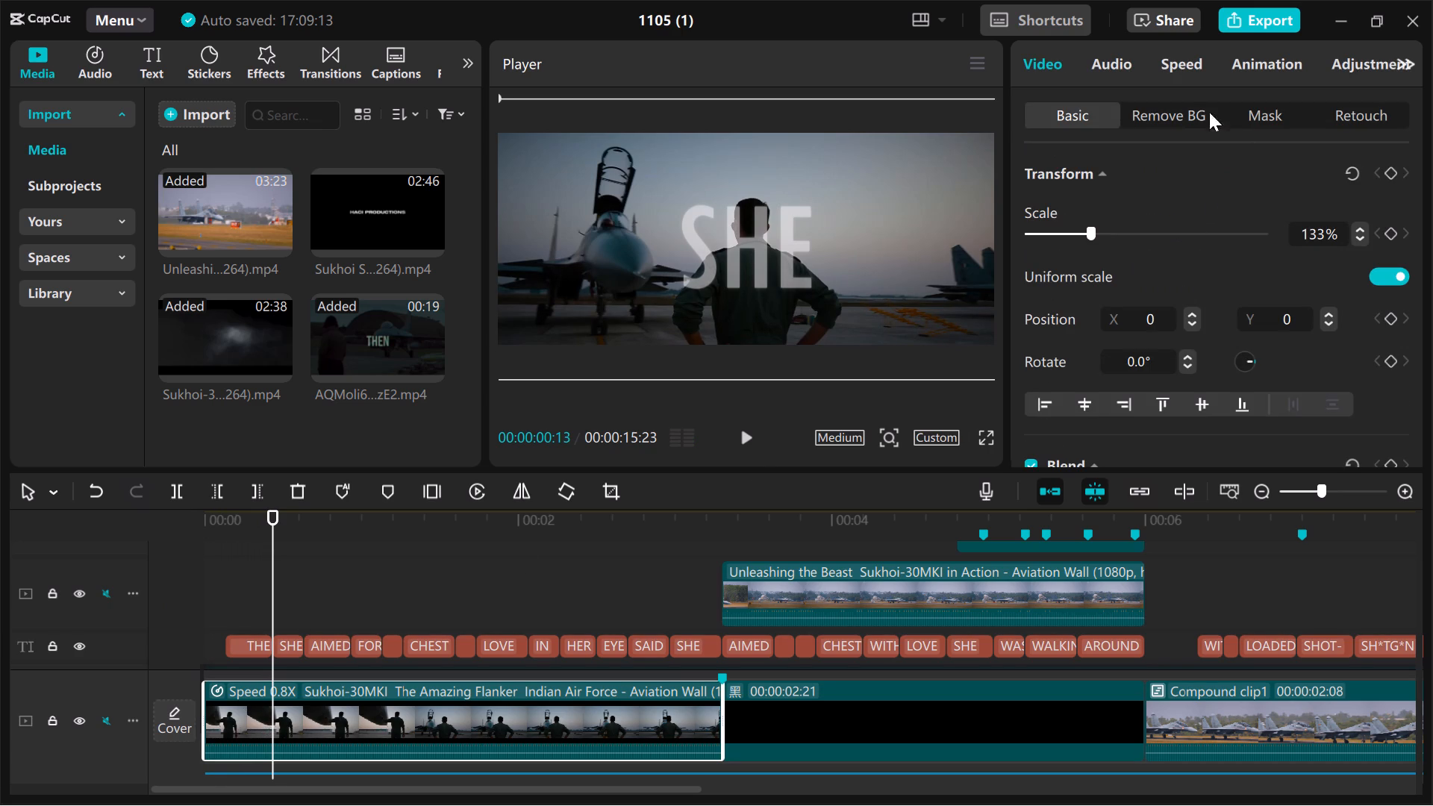
click(1259, 65)
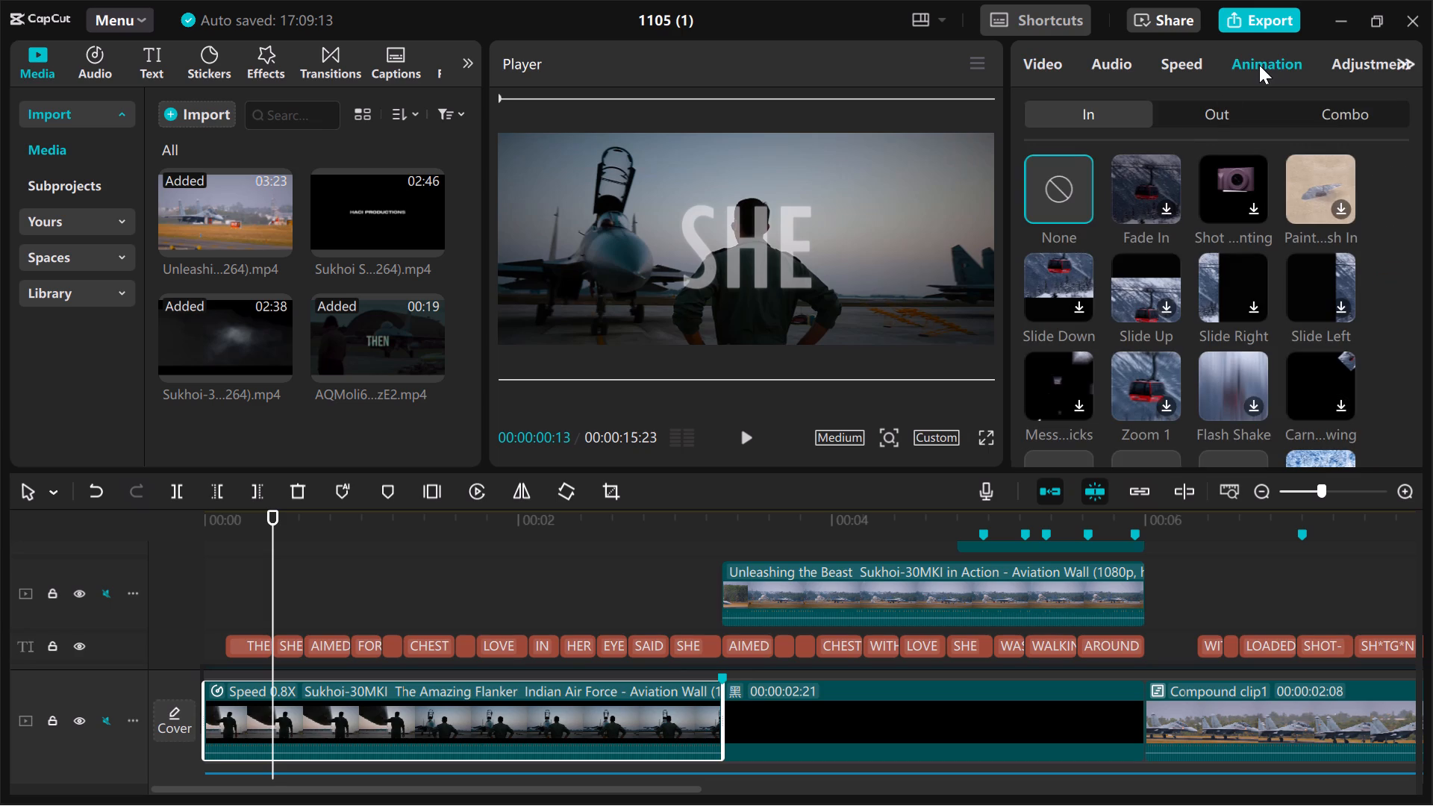
click(1157, 181)
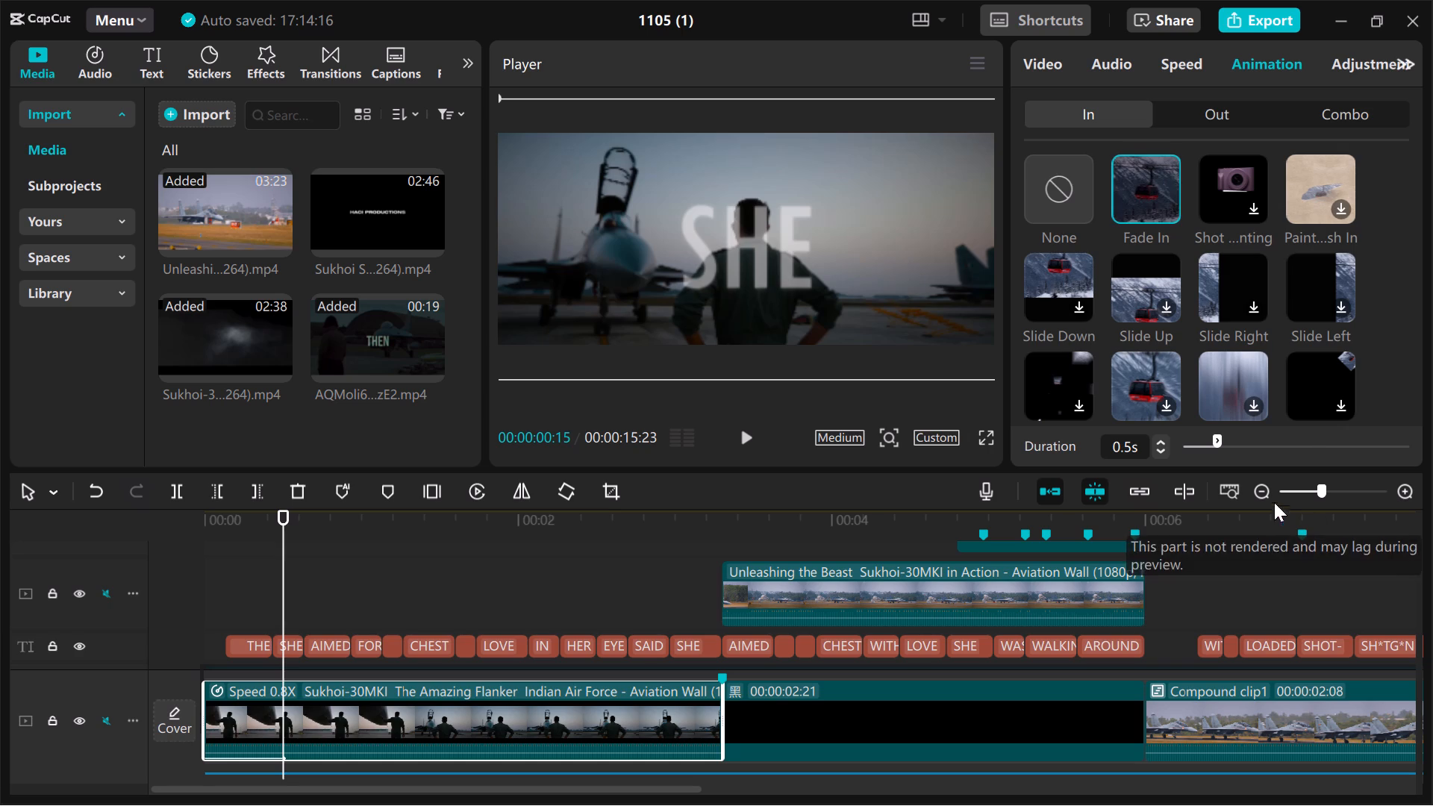
click(1163, 452)
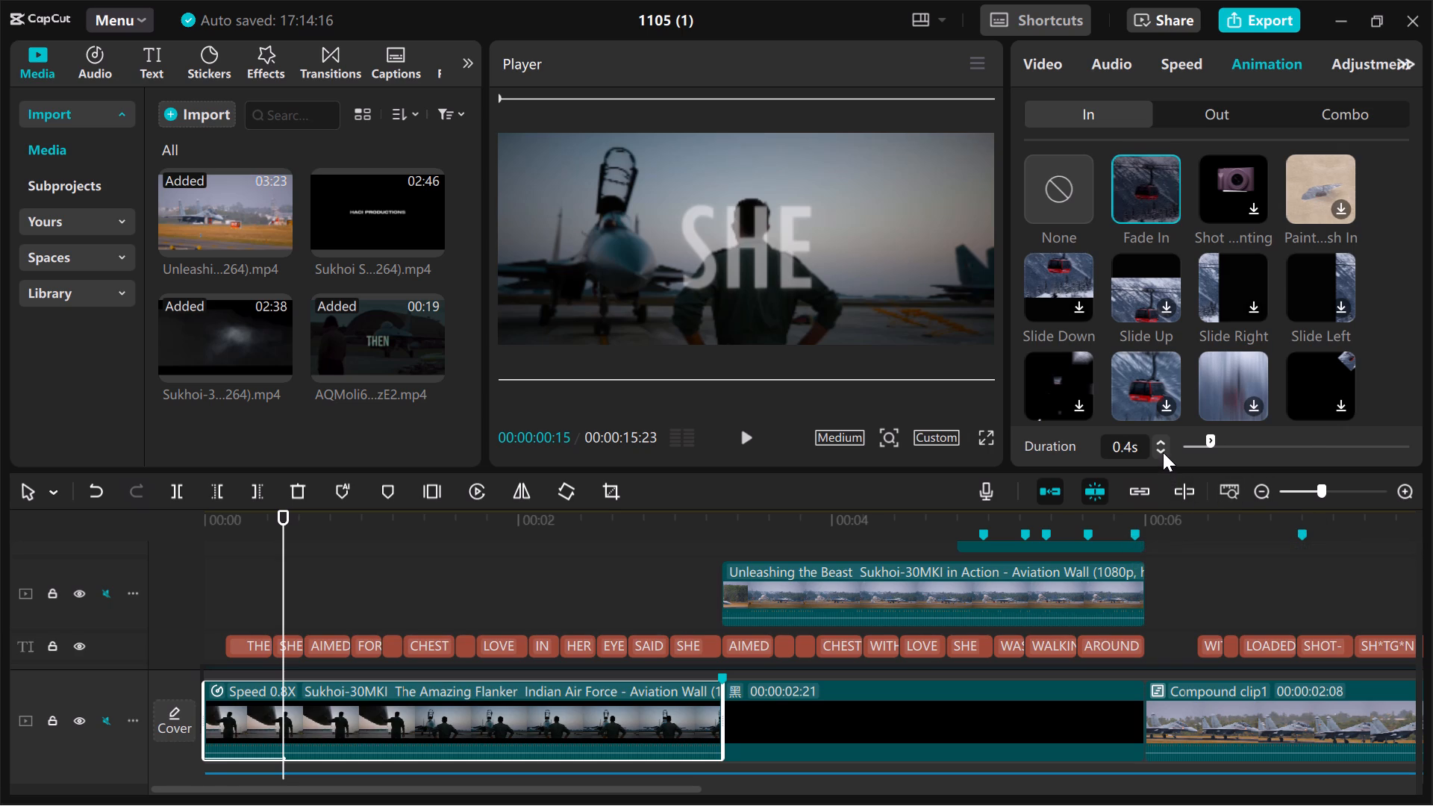
Play the opening from the start twice to check the clip's fade-in against the first captions.
click(193, 627)
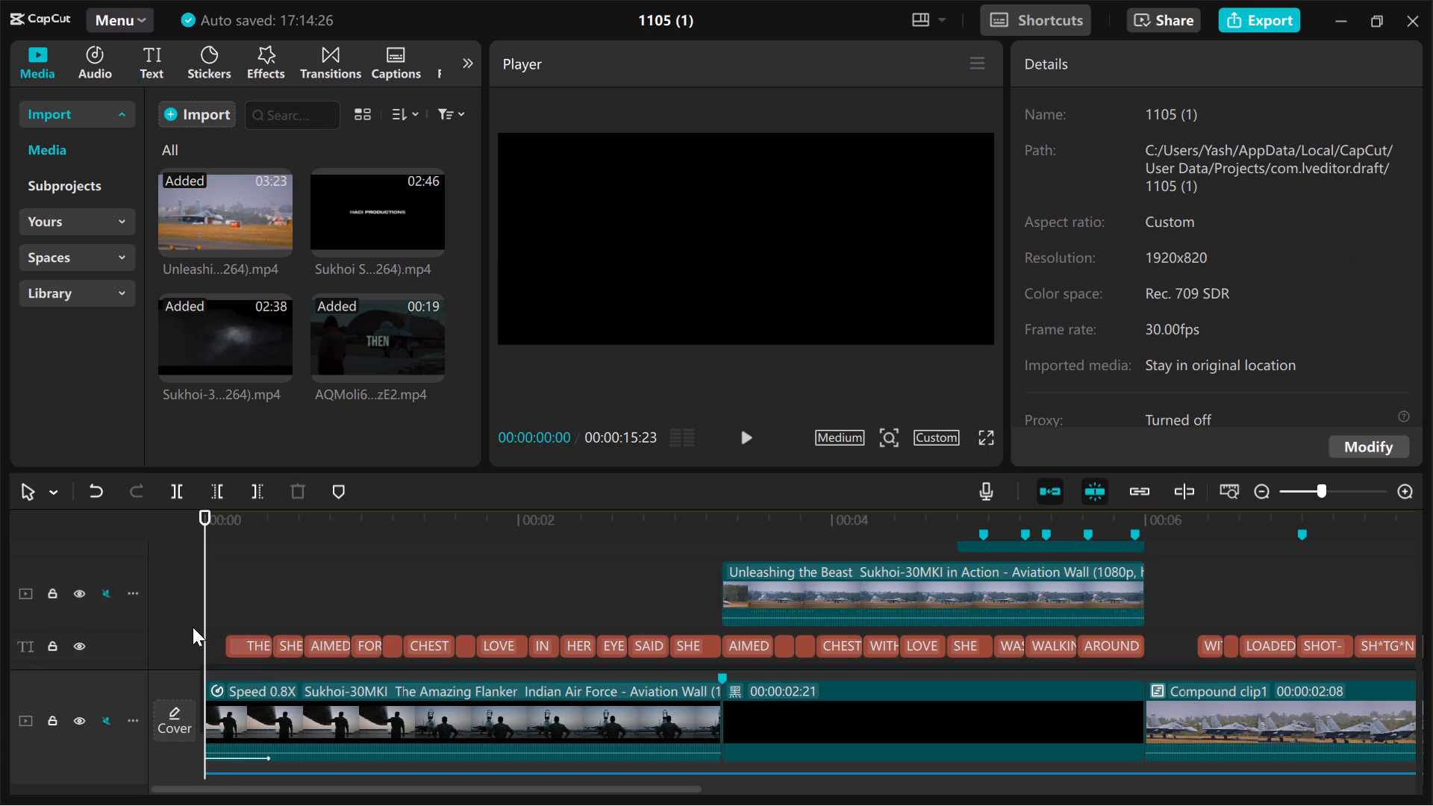
key(space)
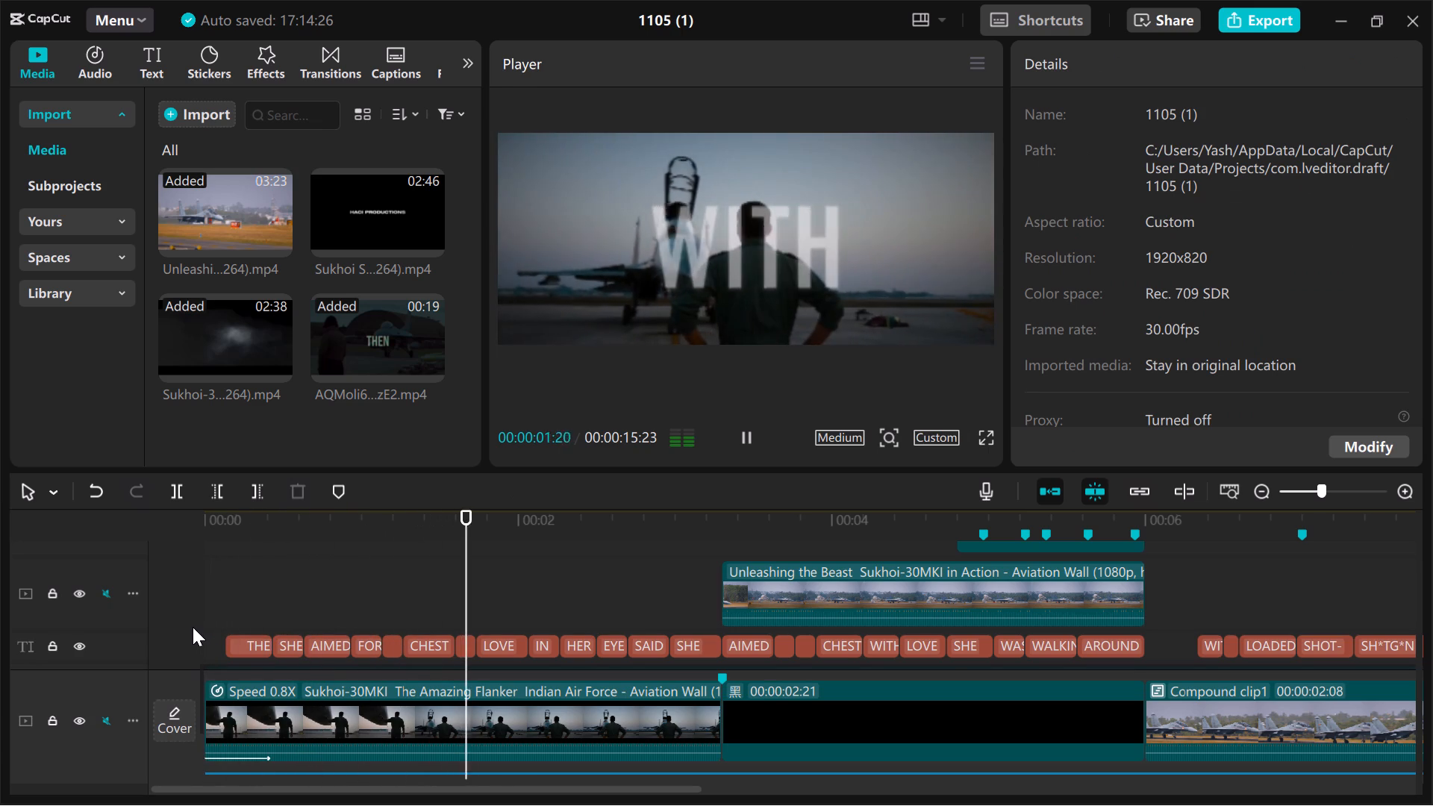
click(193, 627)
key(space)
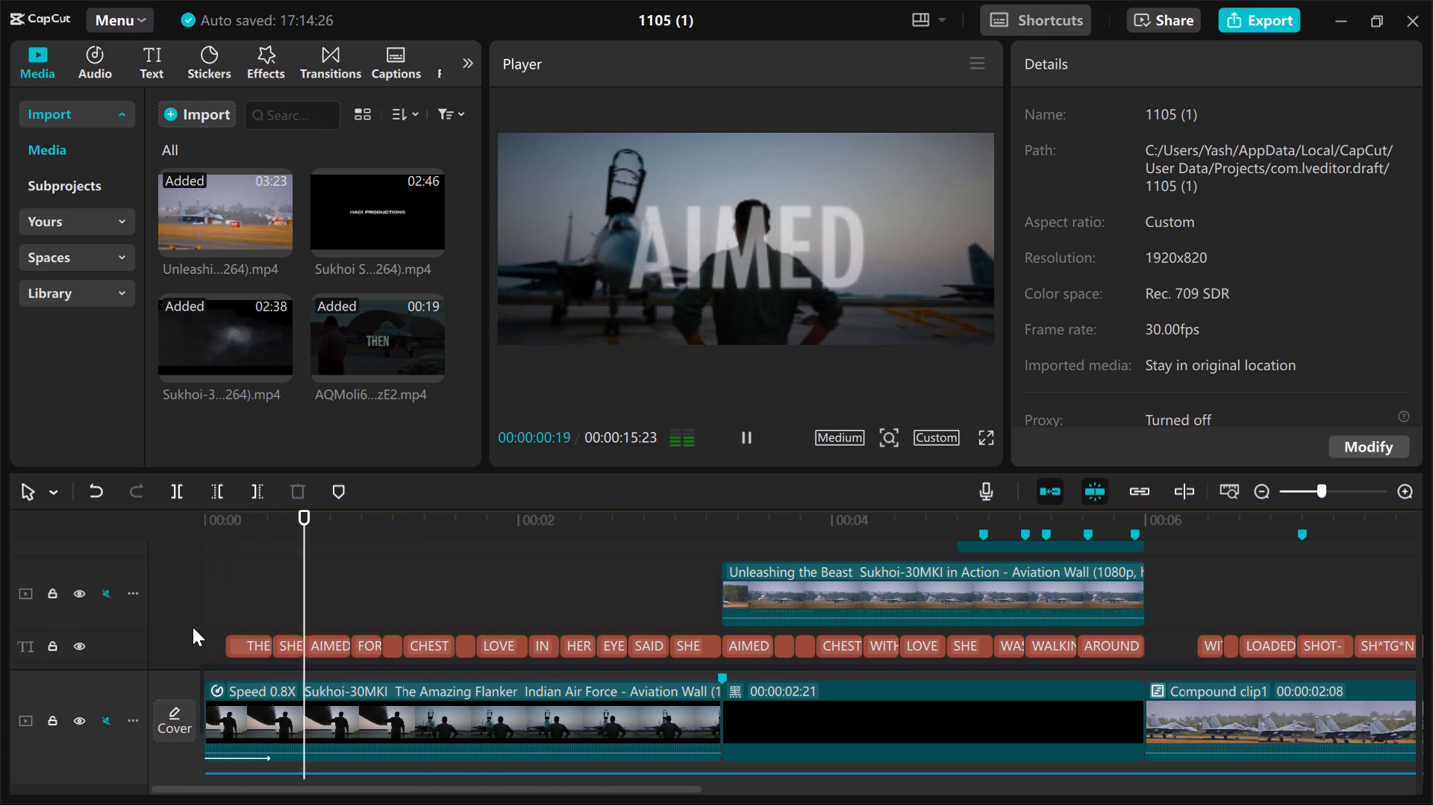
key(space)
Extend the start of the THEN caption back to the beginning of the timeline.
click(252, 653)
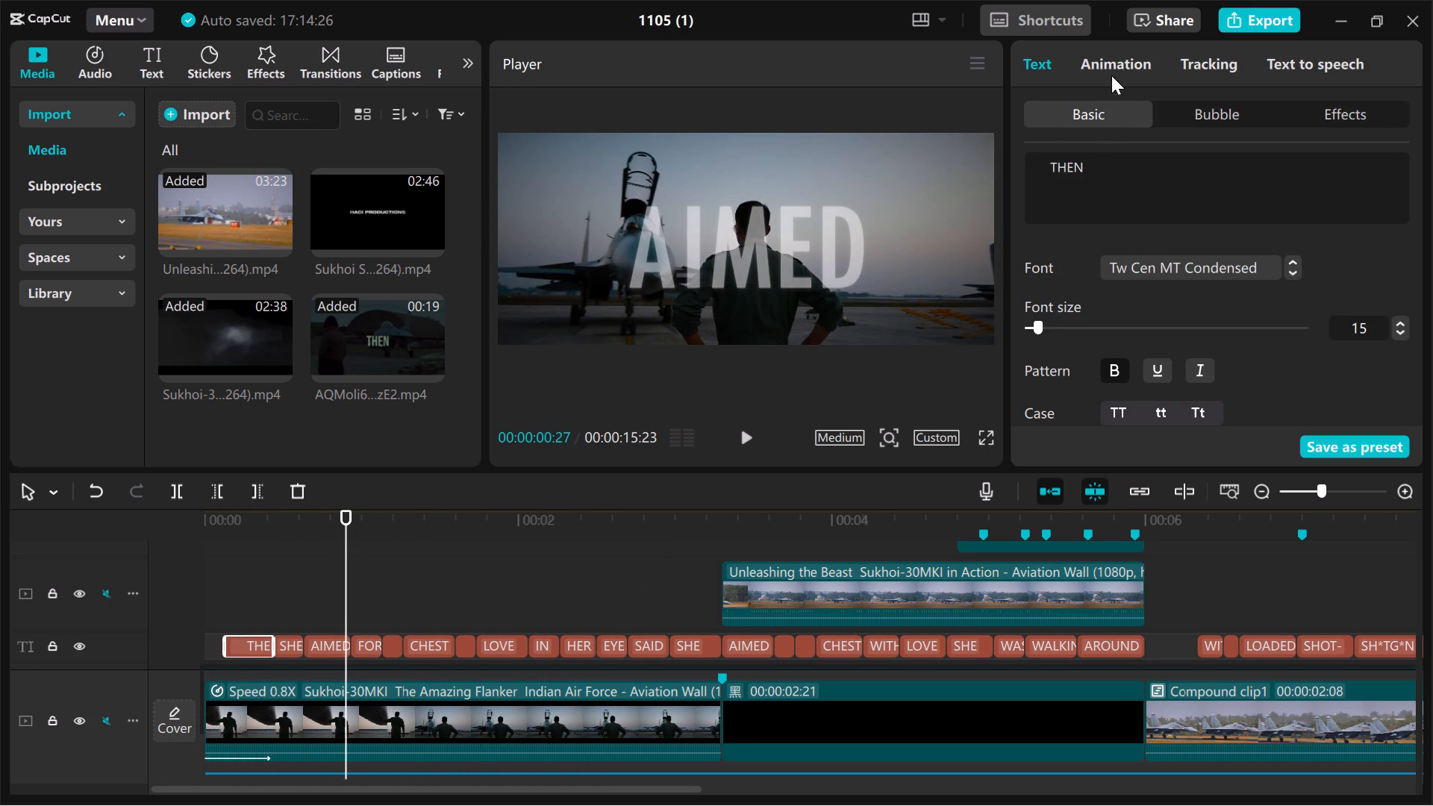
click(1108, 70)
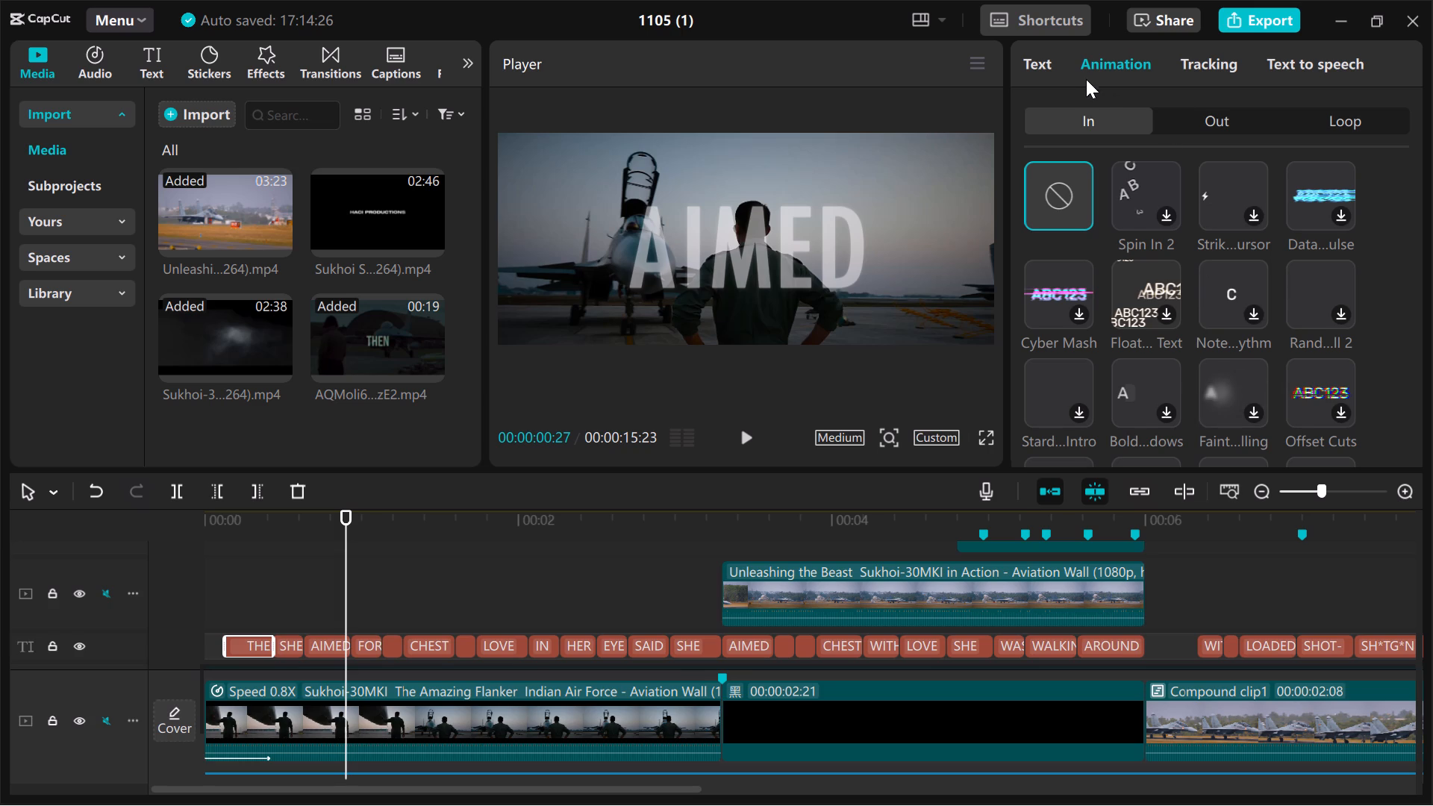
click(1036, 66)
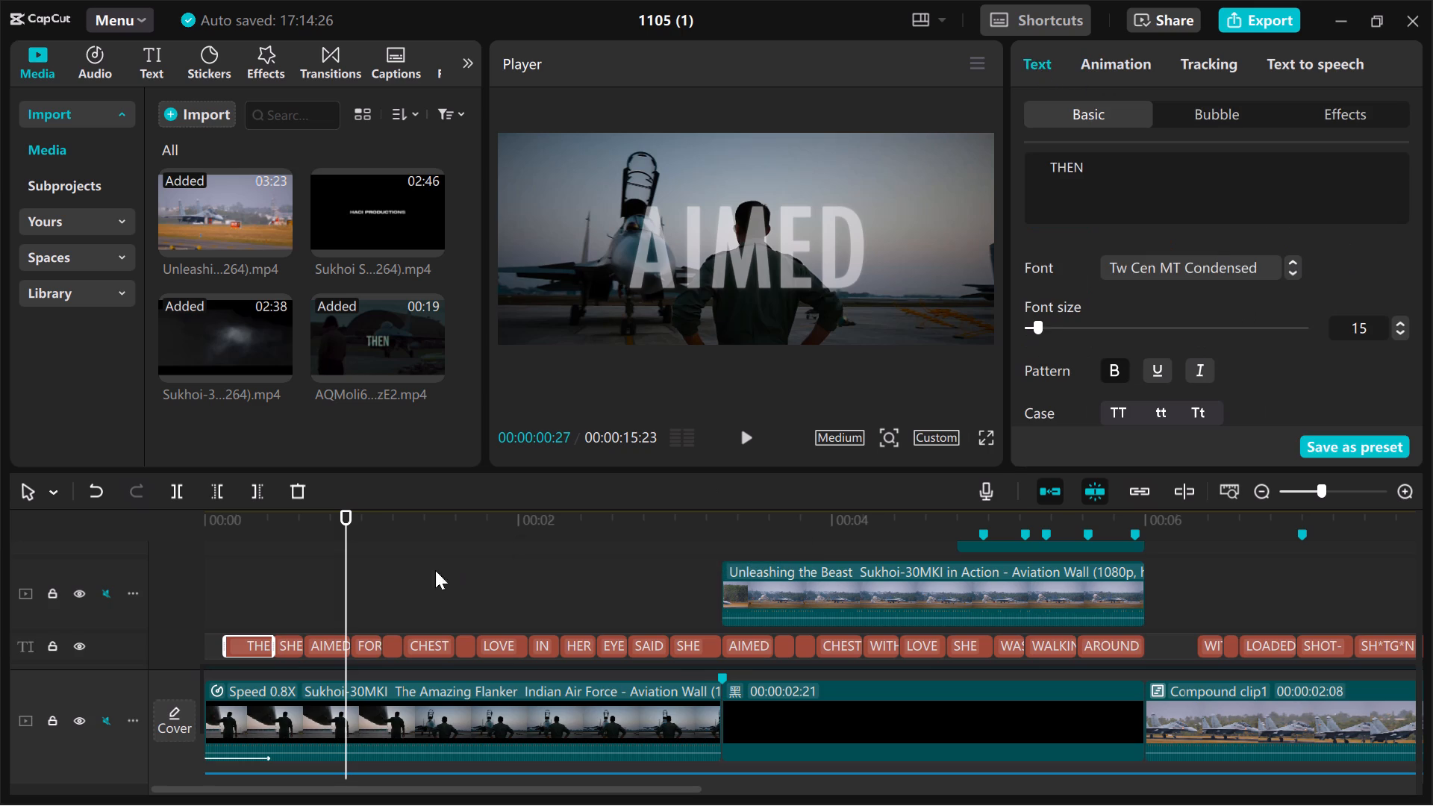
drag(224, 645, 199, 645)
Replay the opening from the start to check the extended THEN caption.
click(184, 566)
key(space)
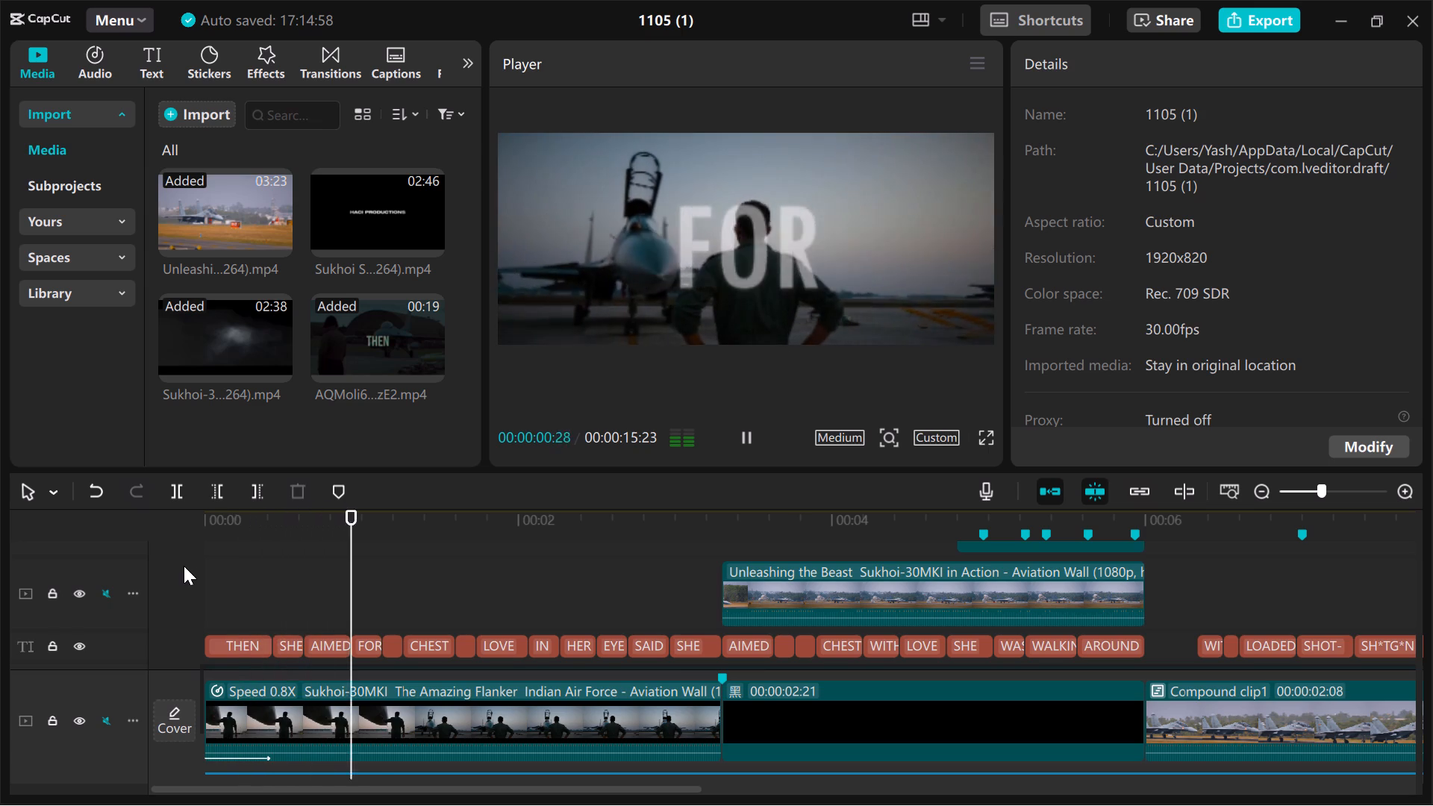
key(space)
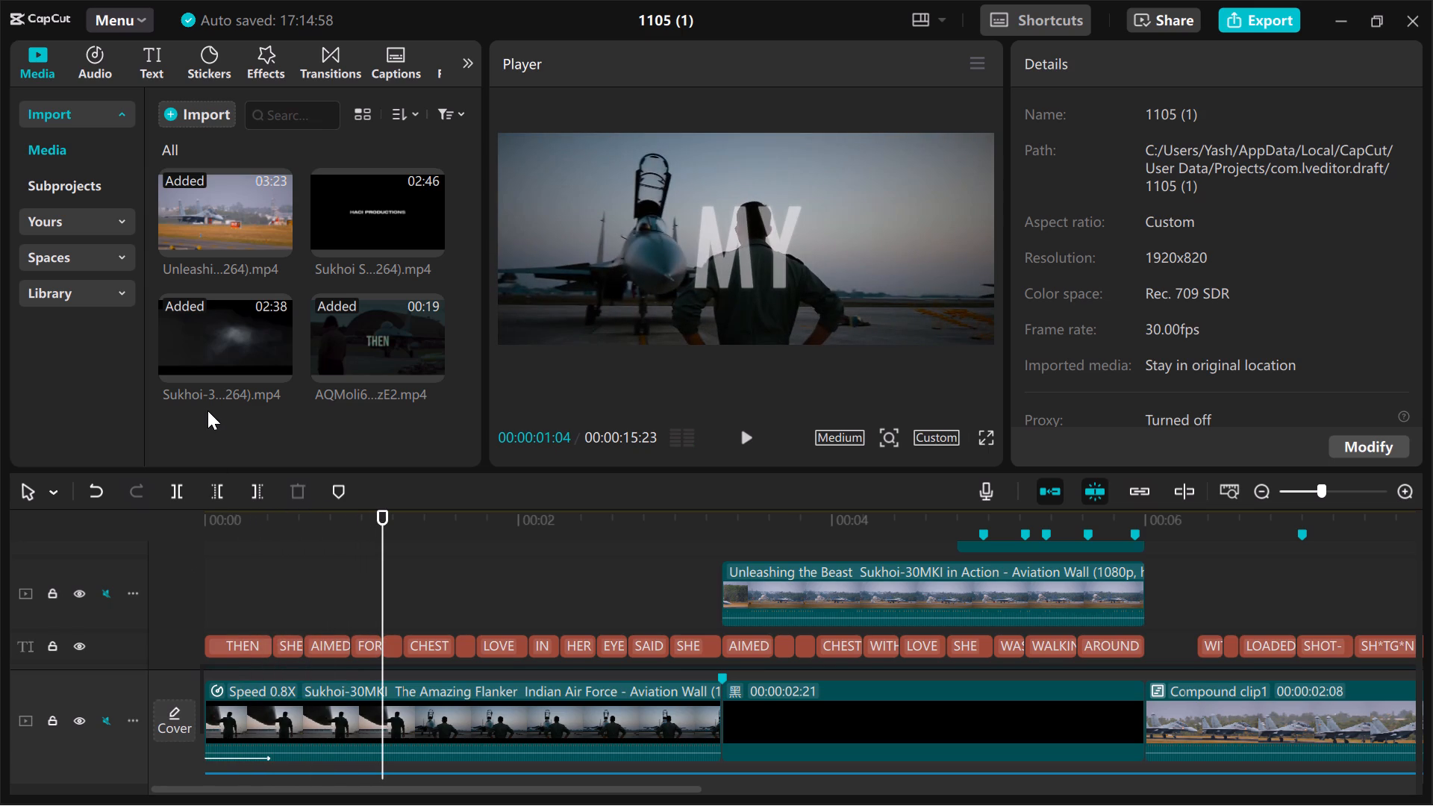
Search the video effects for "fade in" and add the Fade In effect above the captions, starting at the beginning of the timeline.
click(271, 48)
double_click(319, 120)
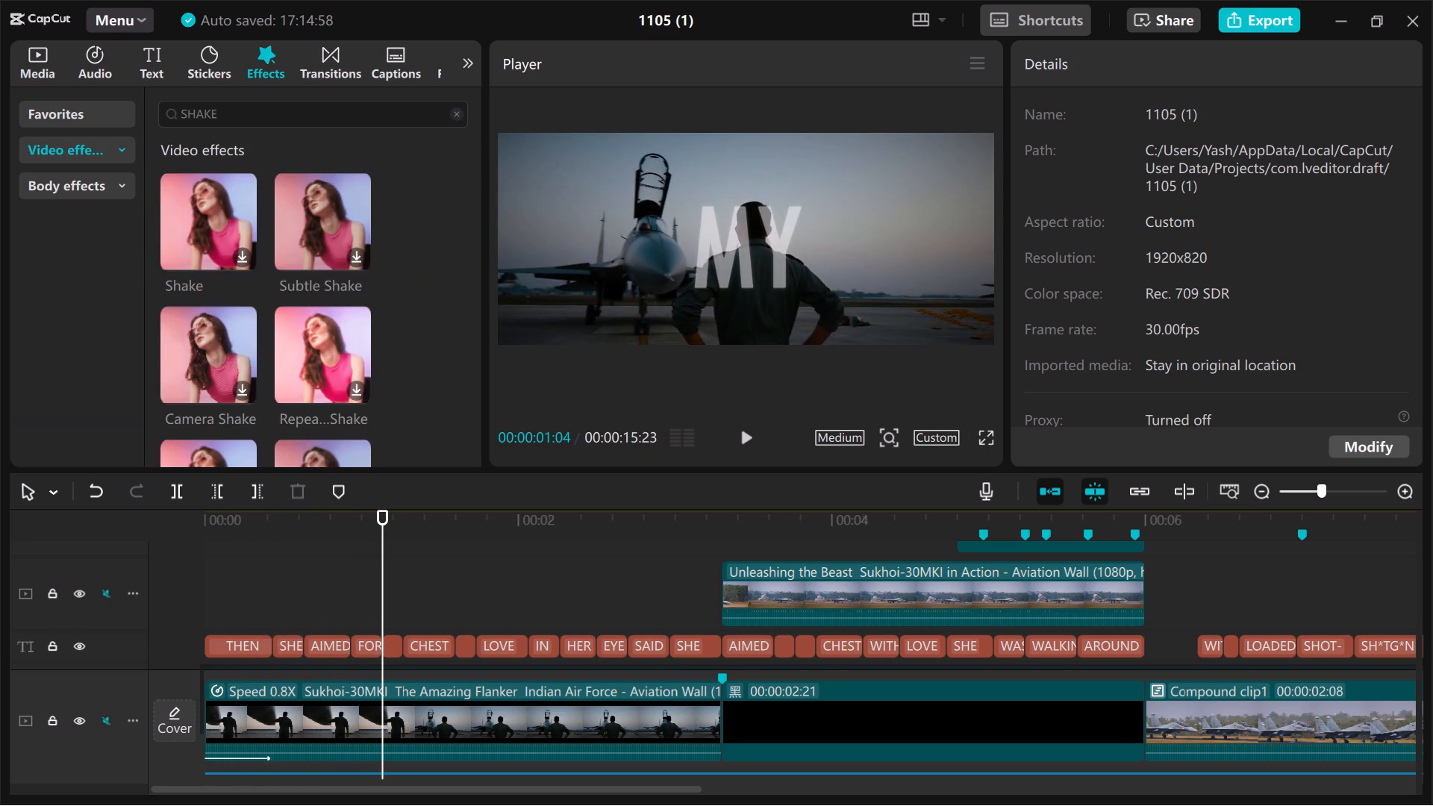
text(FADE IN)
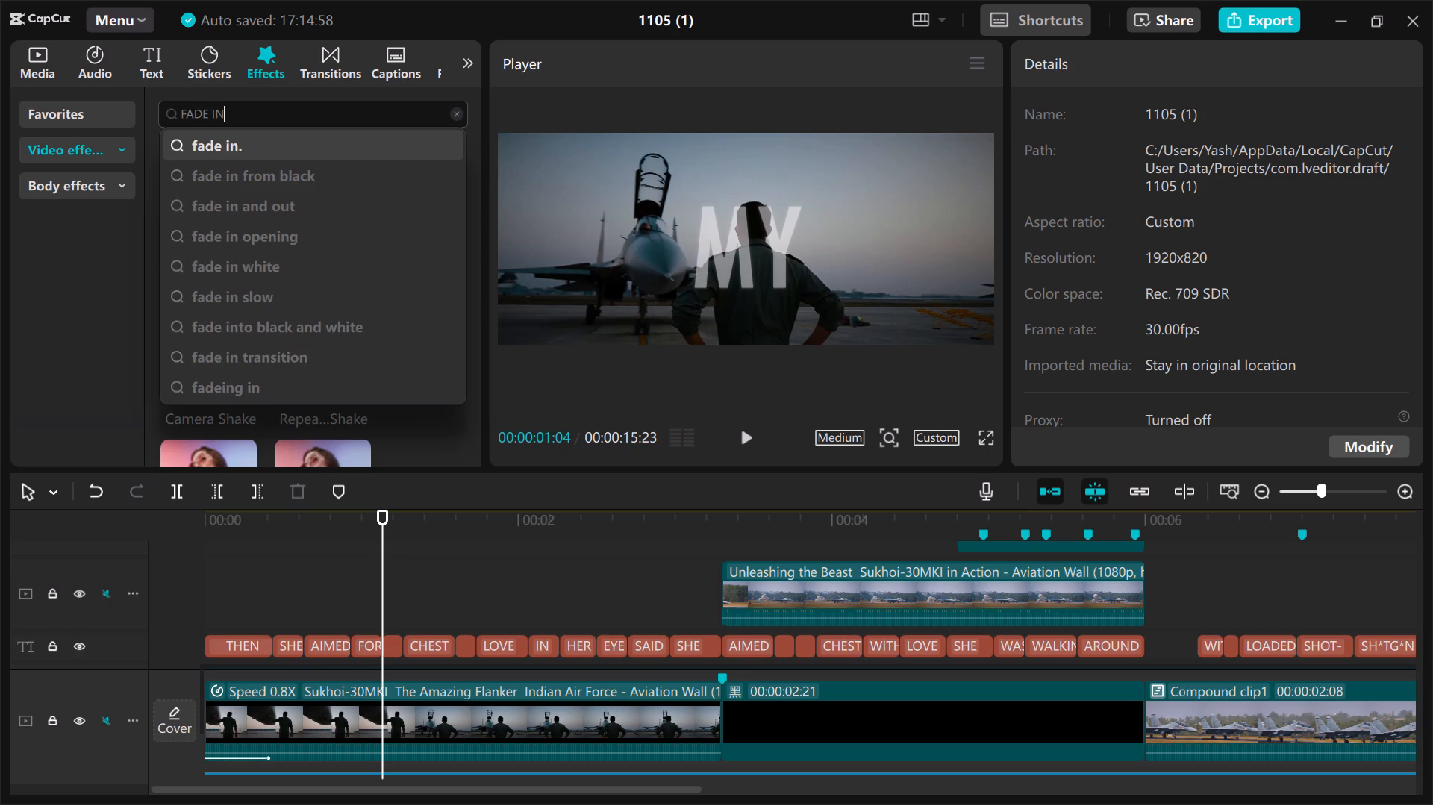
click(318, 138)
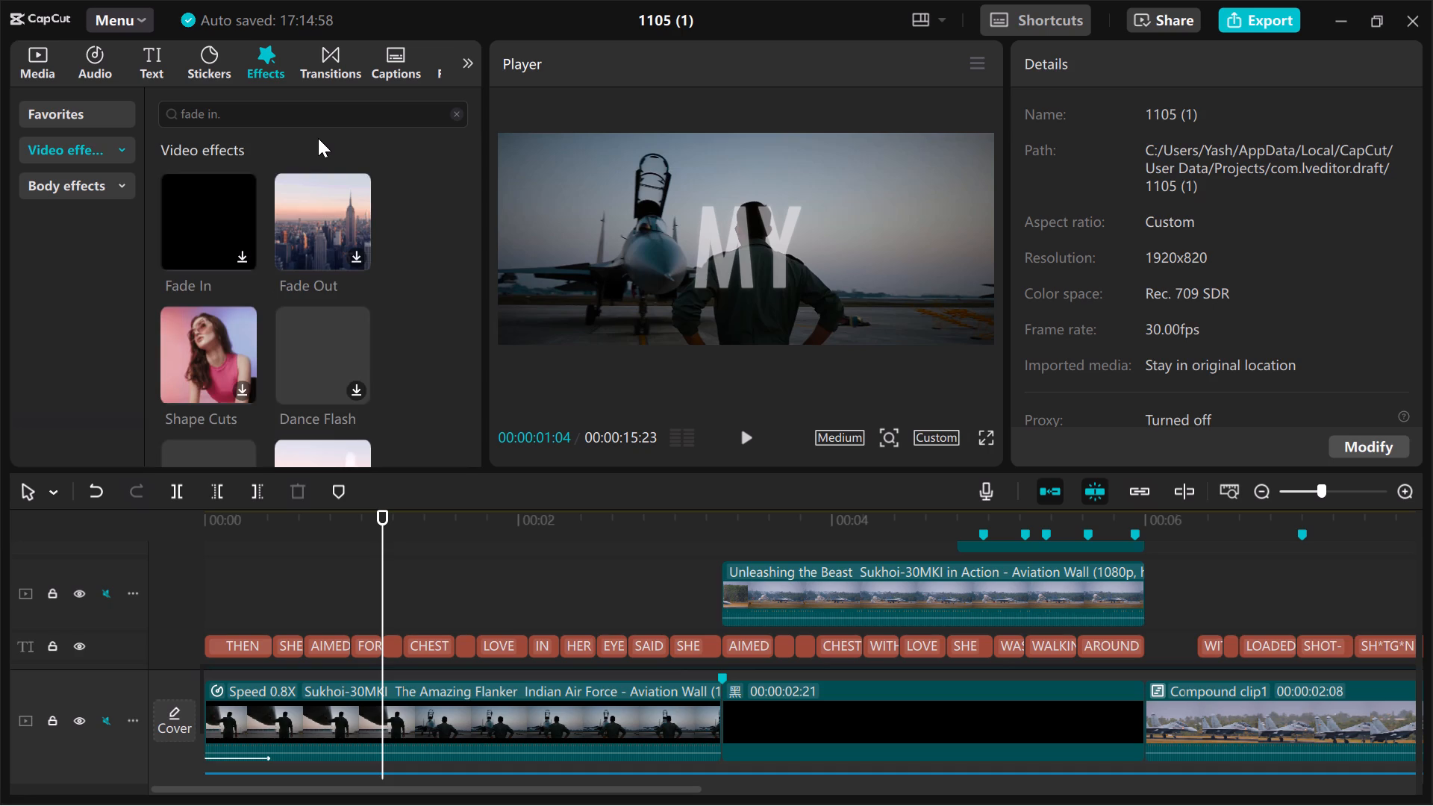
drag(200, 227, 207, 519)
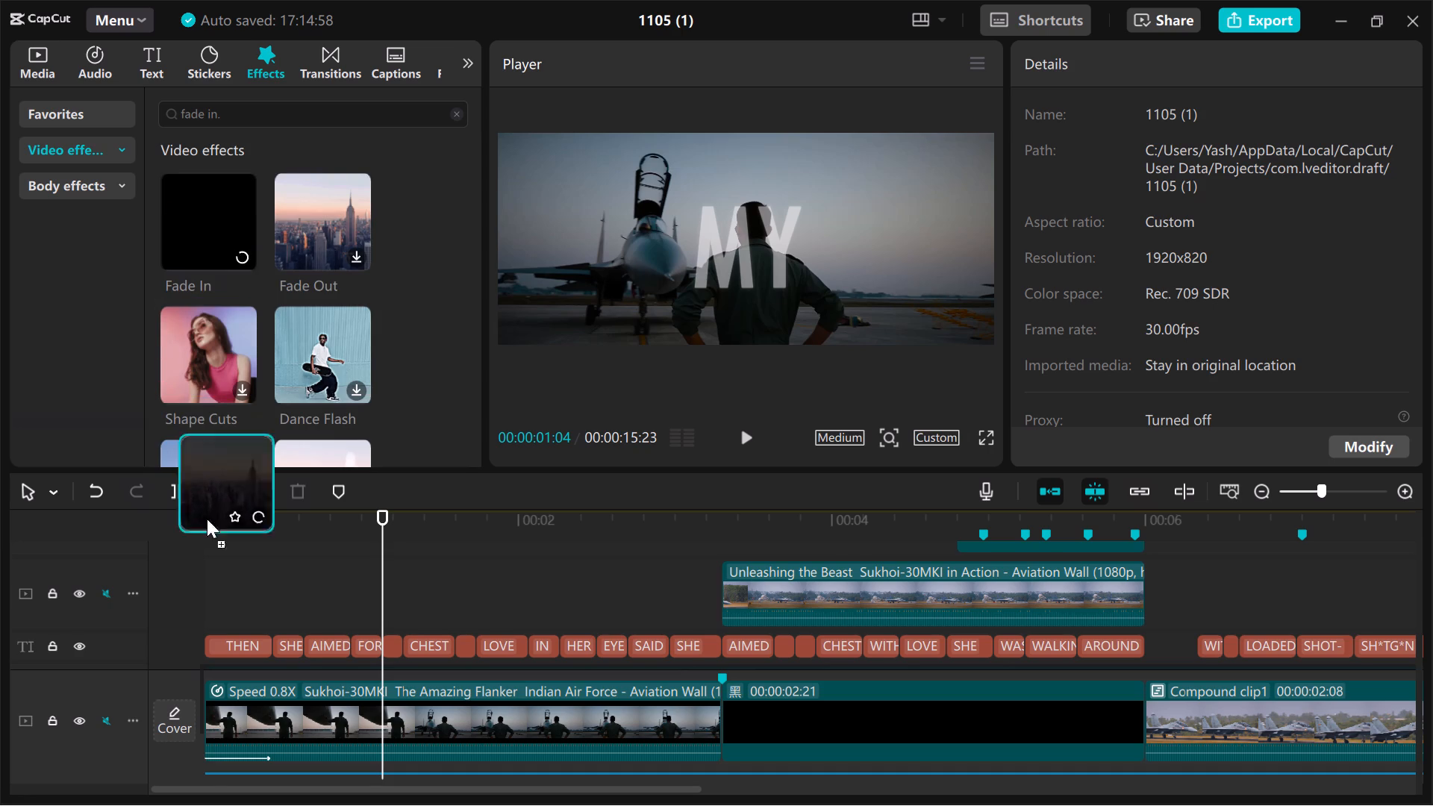
drag(207, 519, 232, 645)
scroll(234, 625, down, 1)
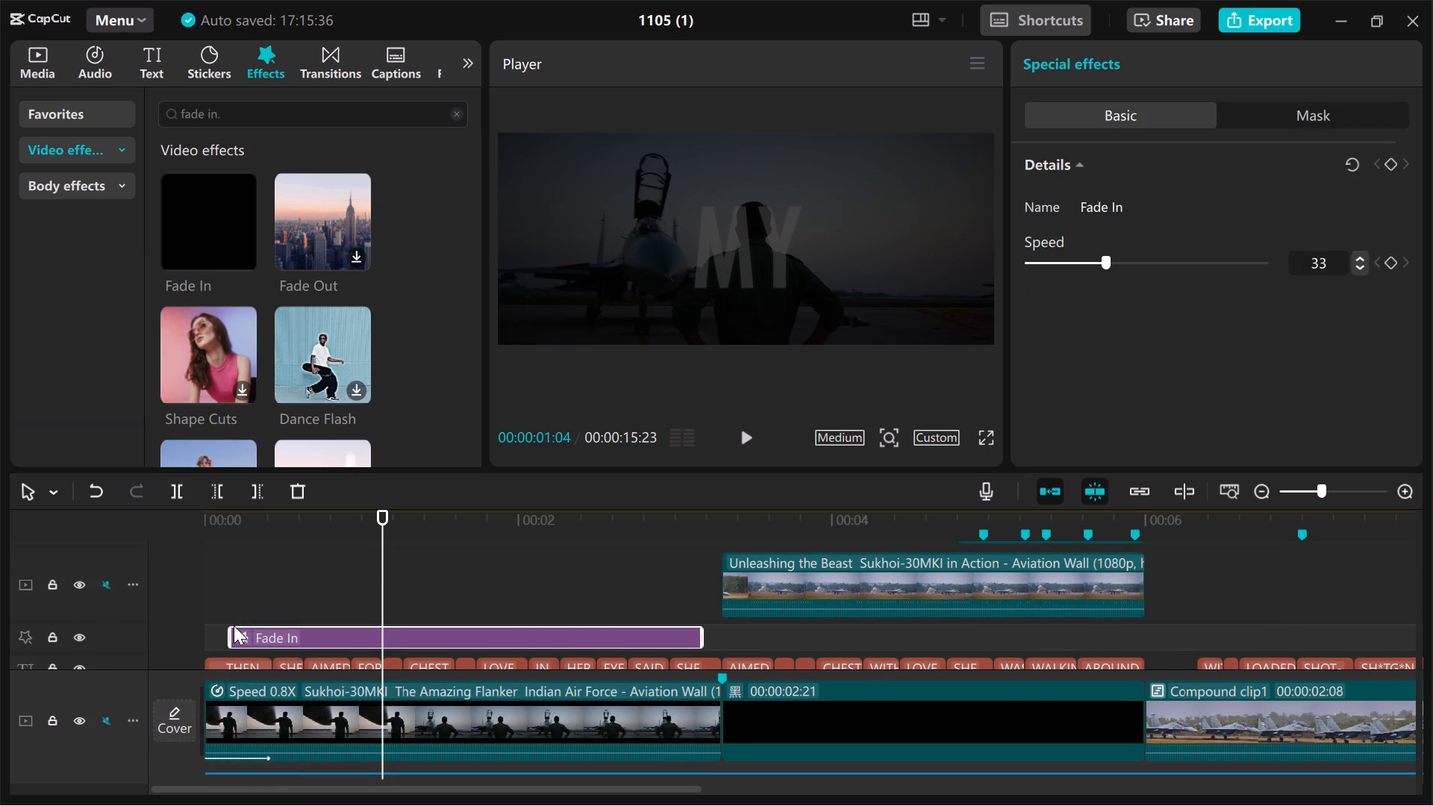
scroll(234, 625, down, 1)
drag(307, 589, 254, 616)
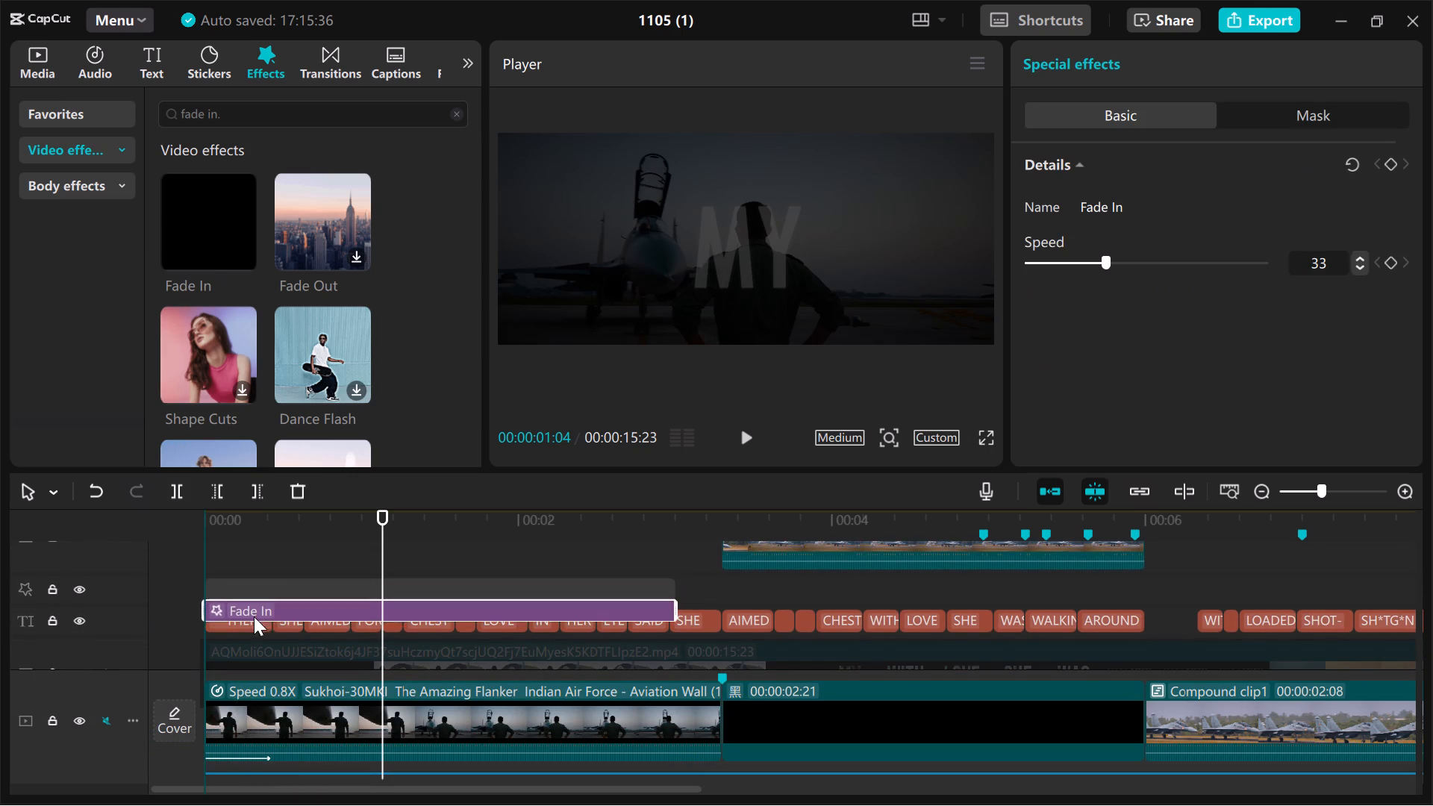
drag(254, 616, 249, 595)
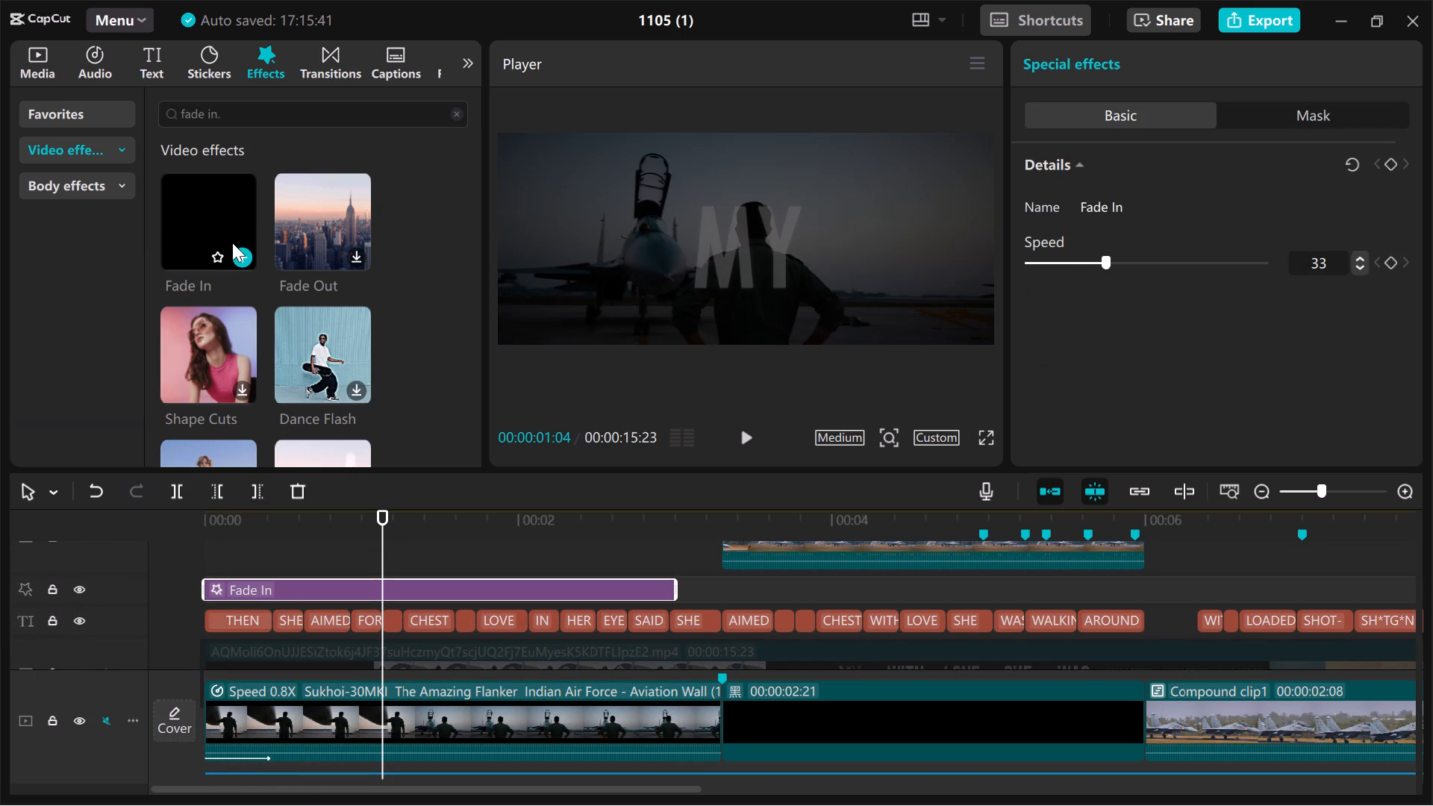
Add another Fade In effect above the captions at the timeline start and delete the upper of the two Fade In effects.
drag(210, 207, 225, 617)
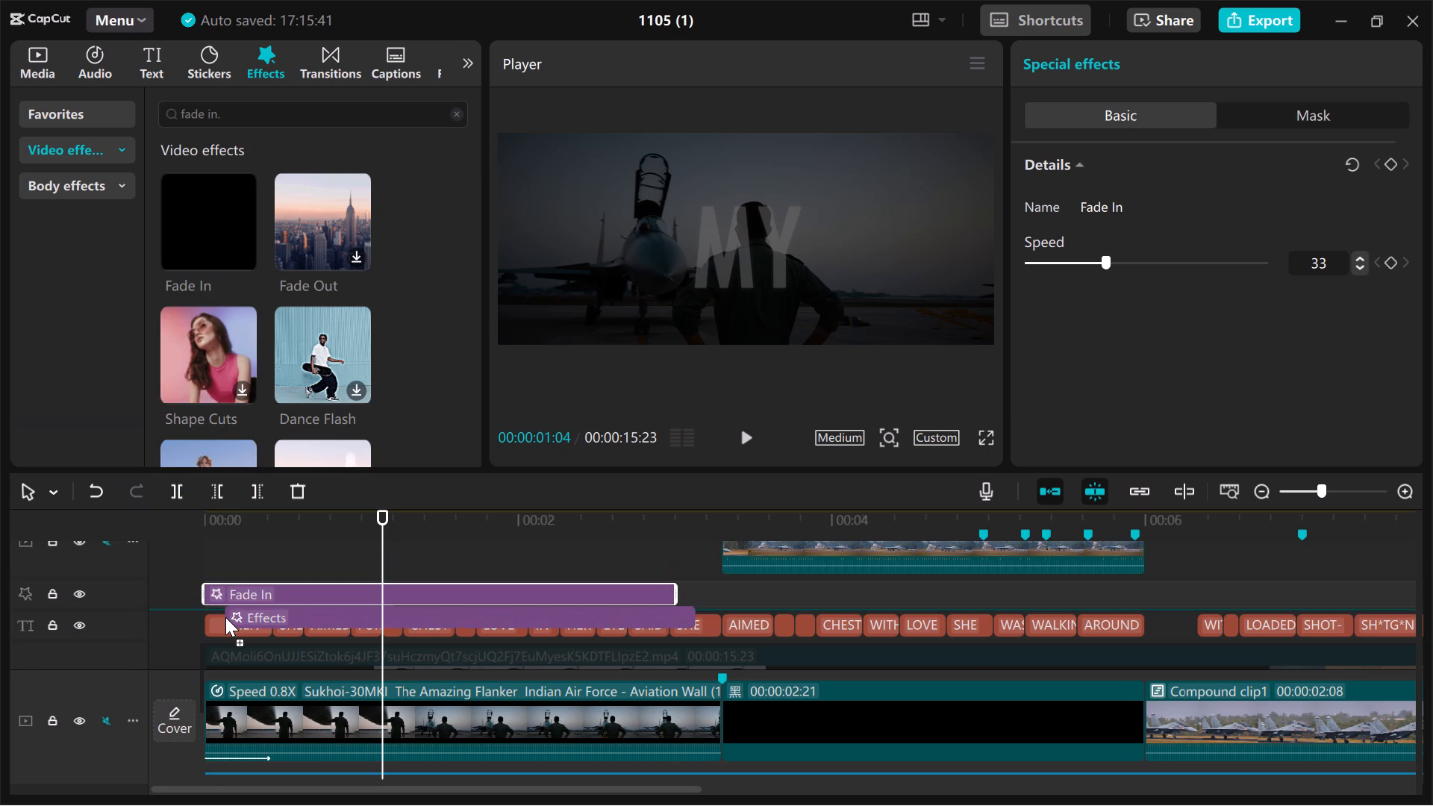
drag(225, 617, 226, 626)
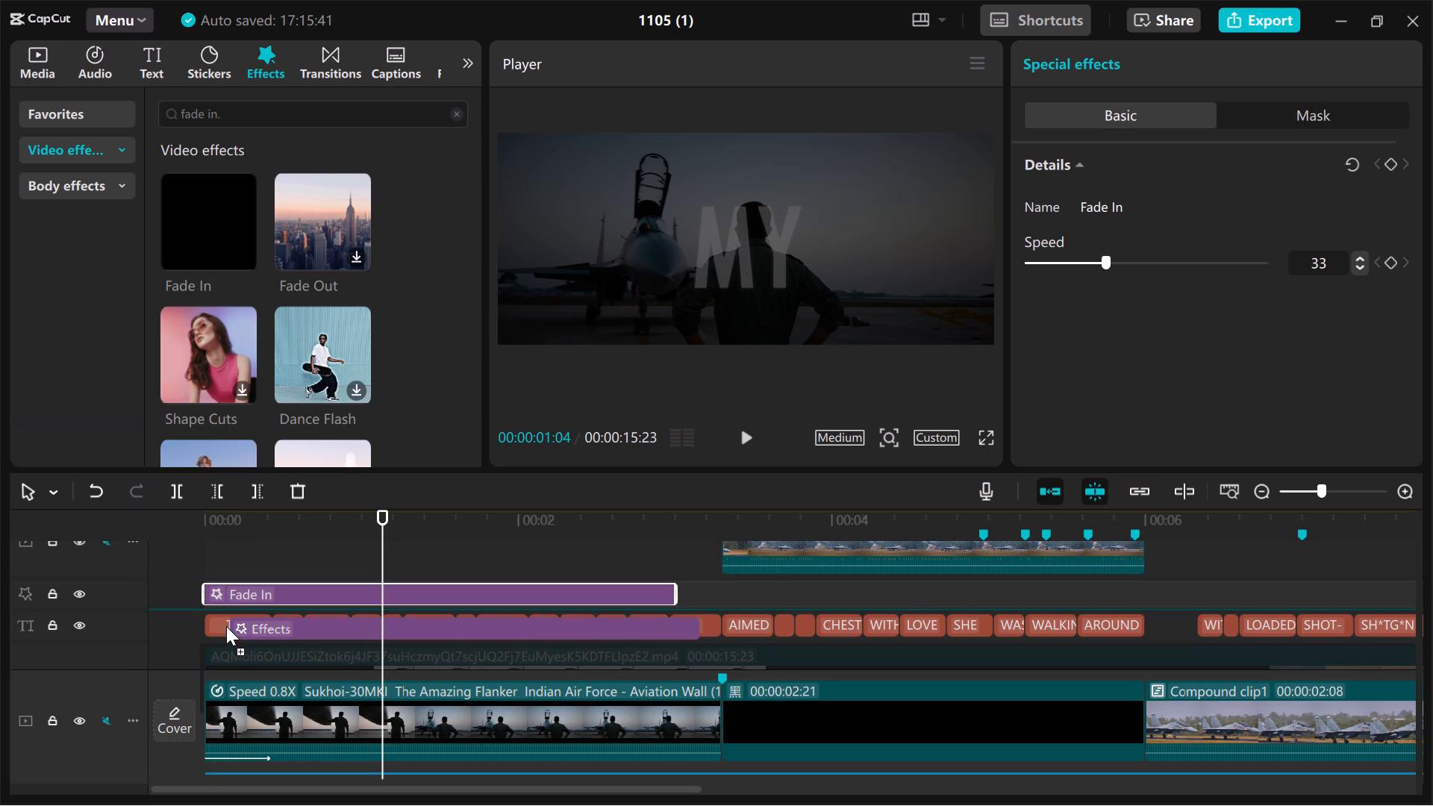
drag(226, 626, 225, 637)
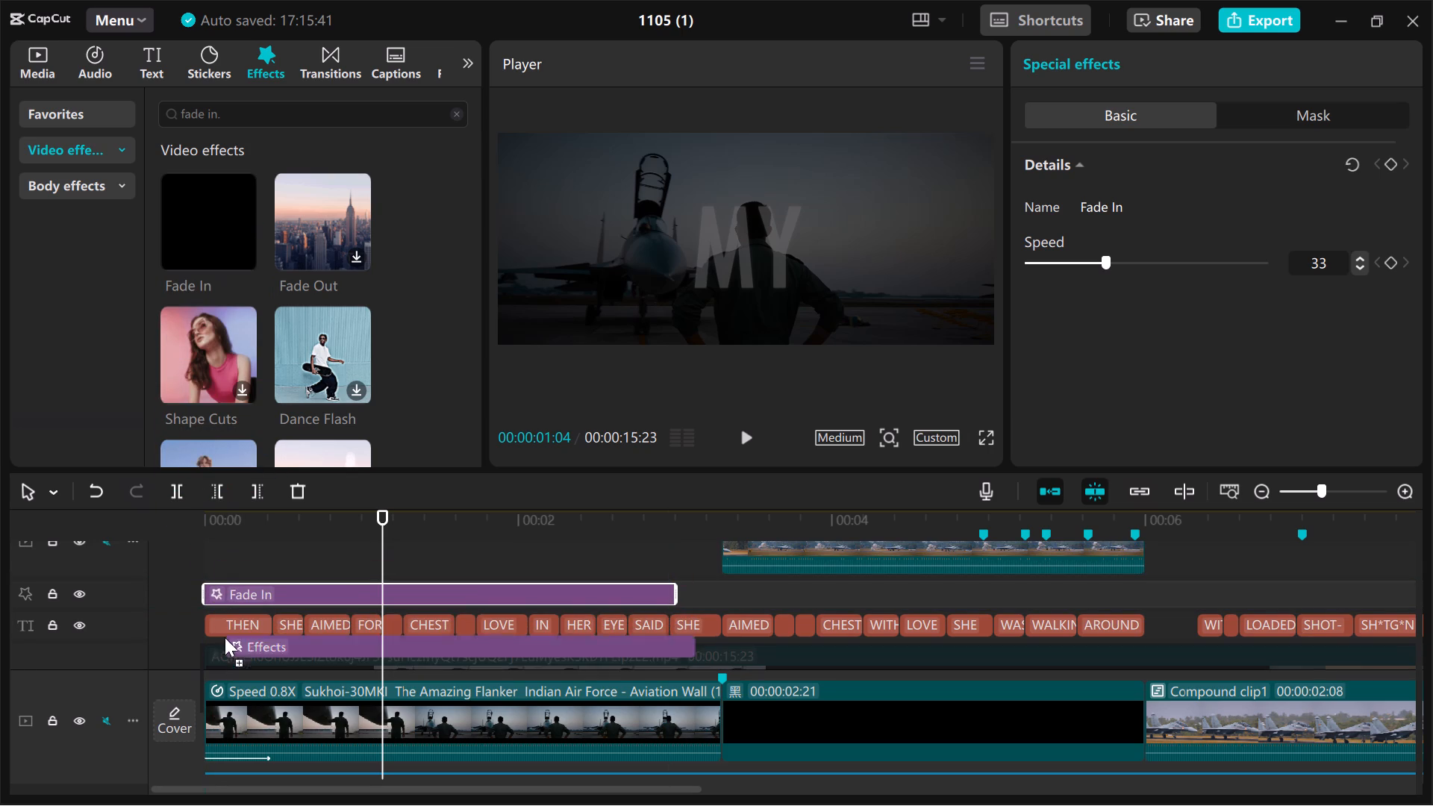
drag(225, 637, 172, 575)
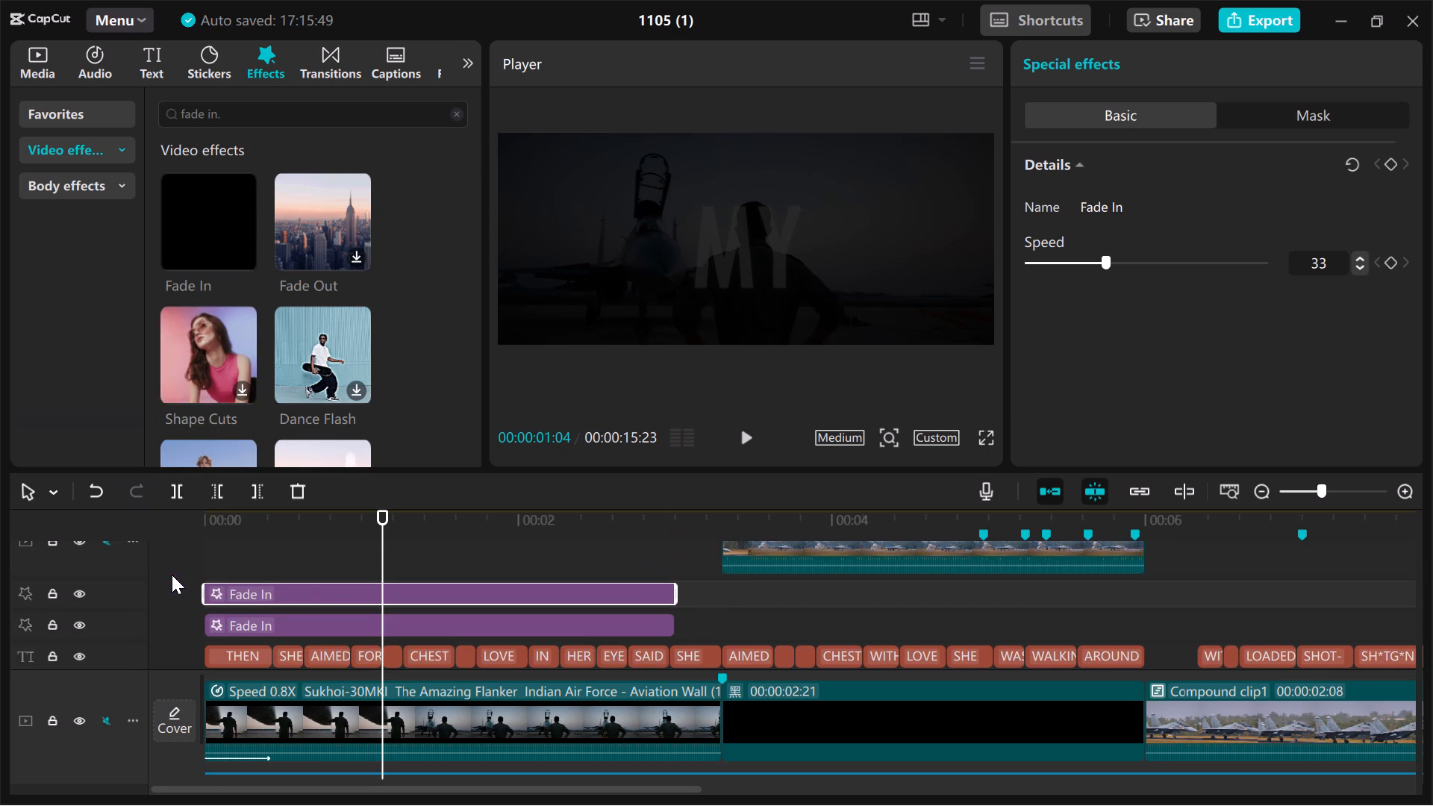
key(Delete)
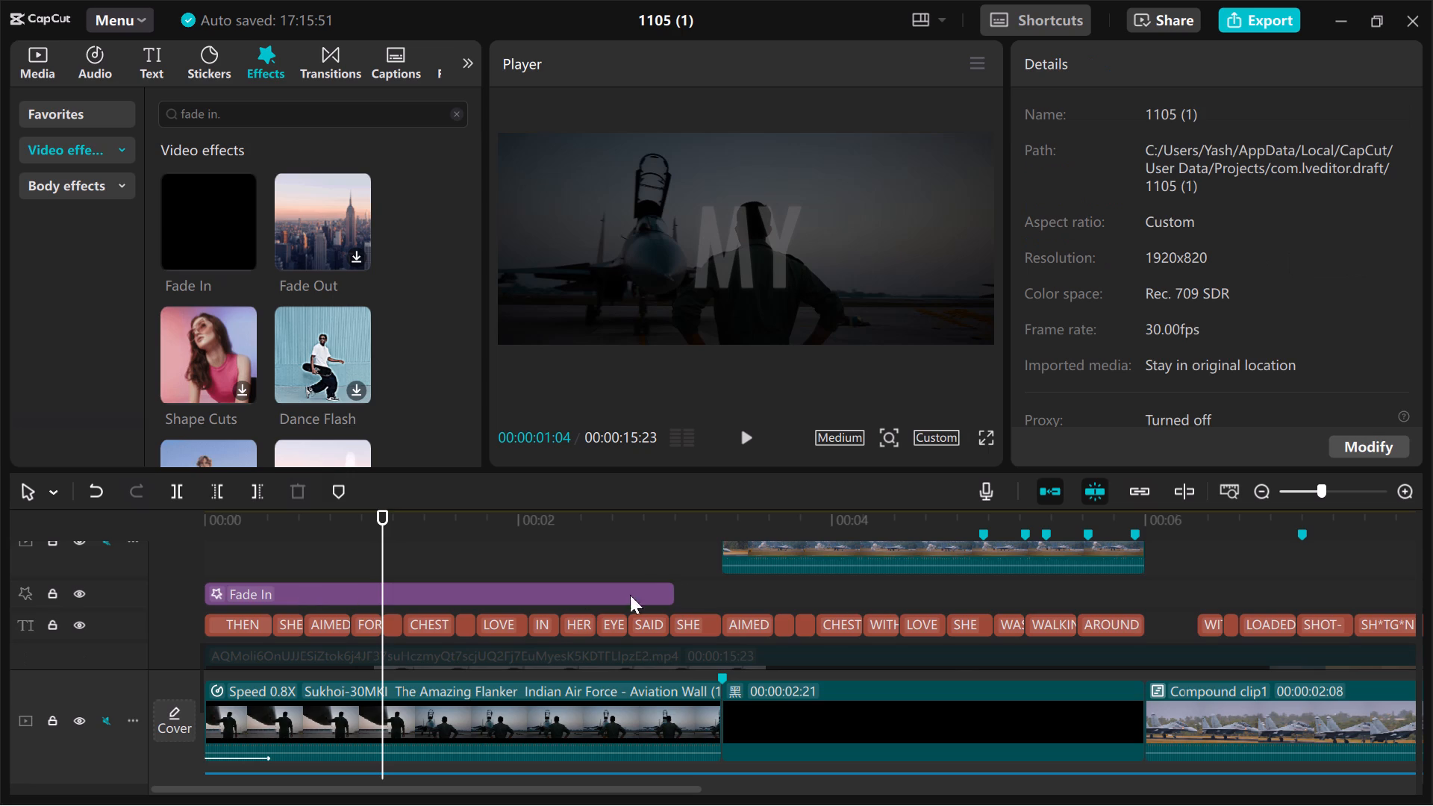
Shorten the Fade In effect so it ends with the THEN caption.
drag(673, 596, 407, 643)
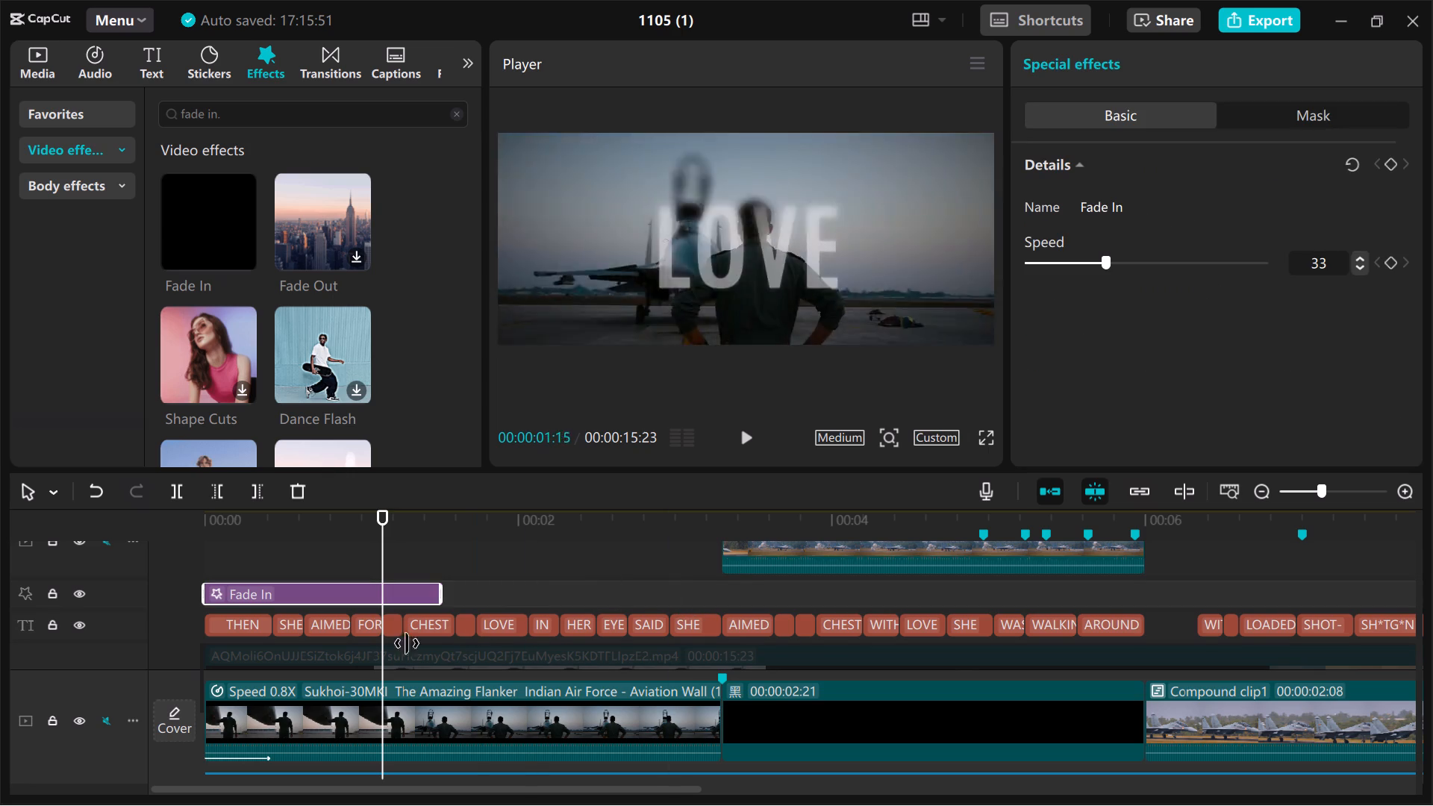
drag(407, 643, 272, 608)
Remove the Fade In entrance animation from the opening Sukhoi-30MKI clip by setting it to None.
click(235, 731)
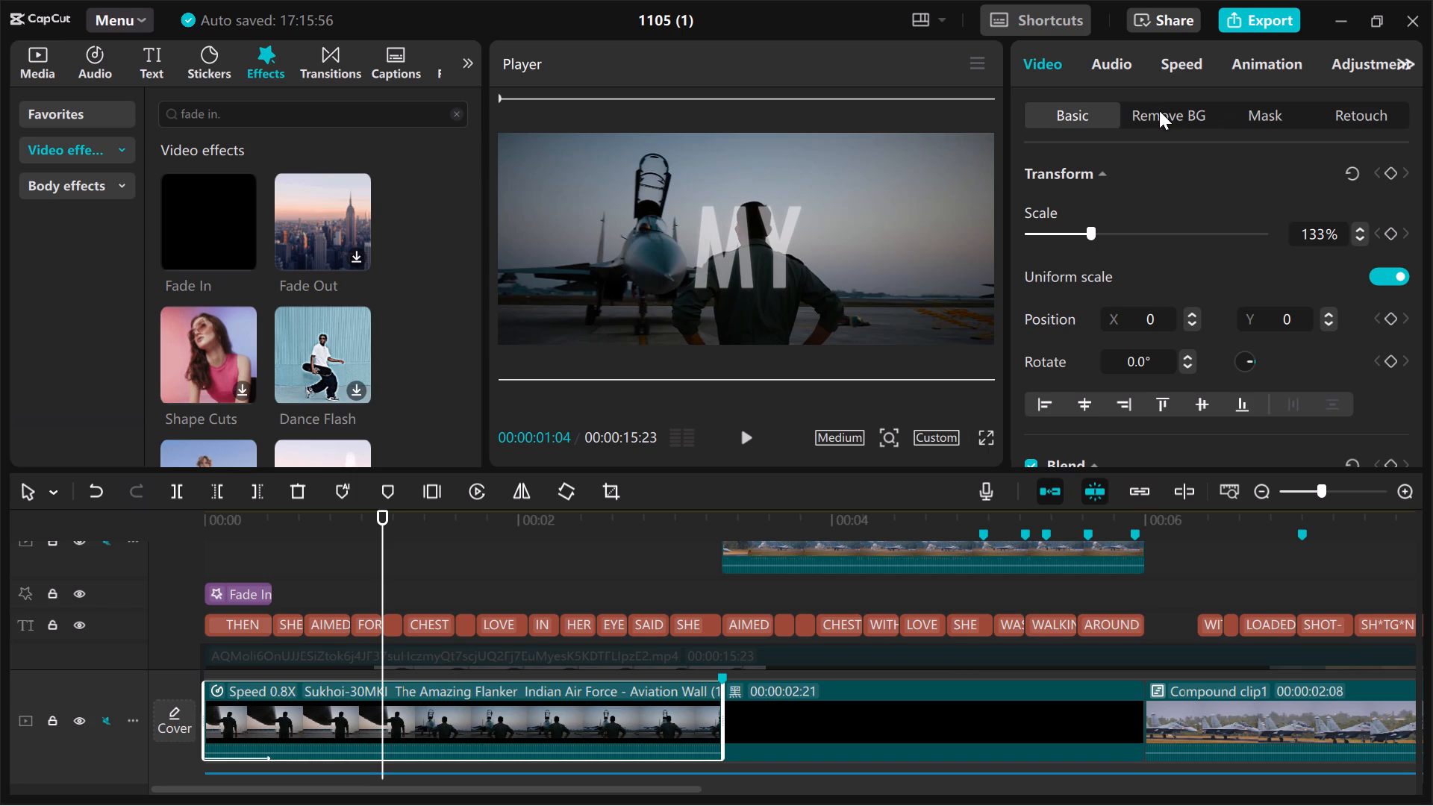
click(1246, 68)
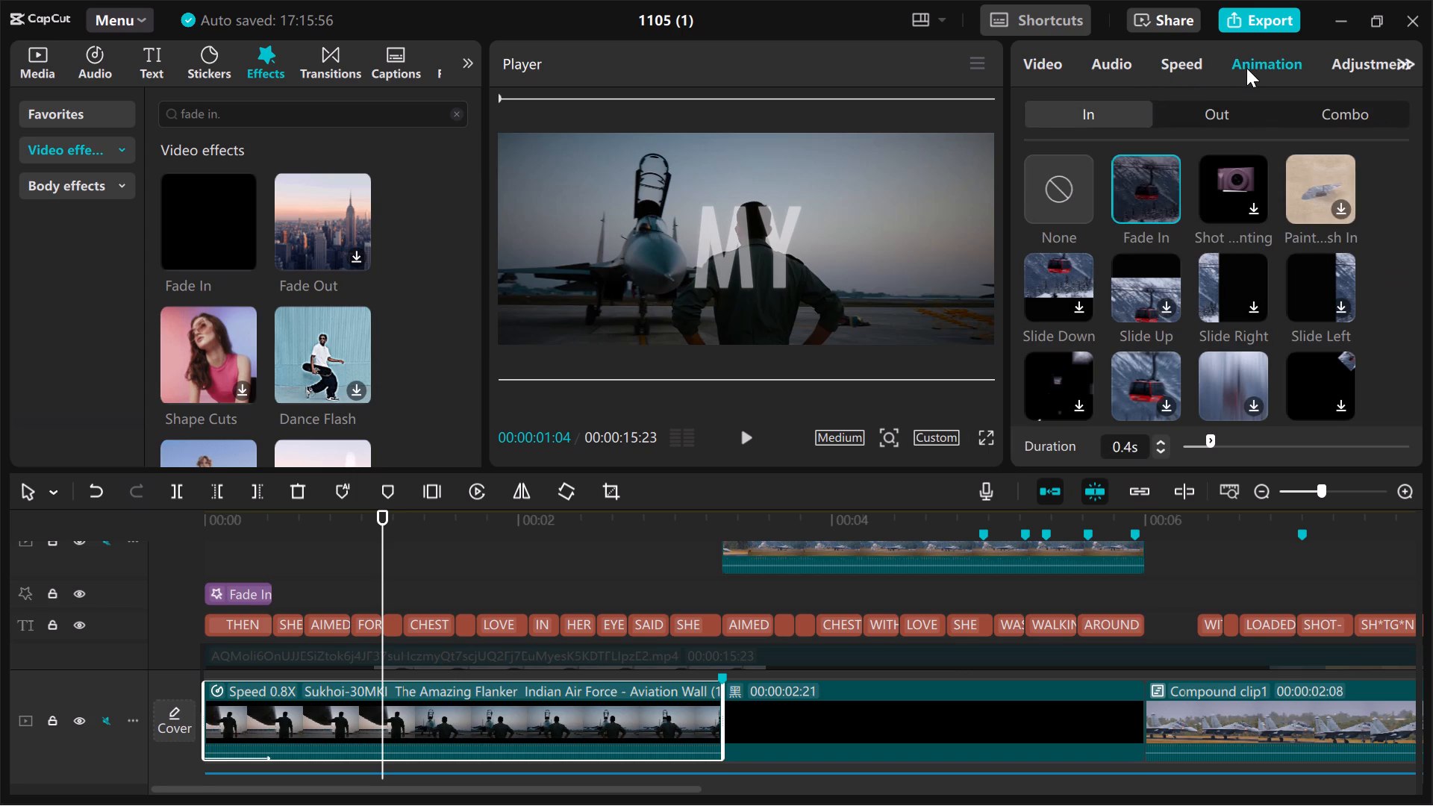
click(1074, 194)
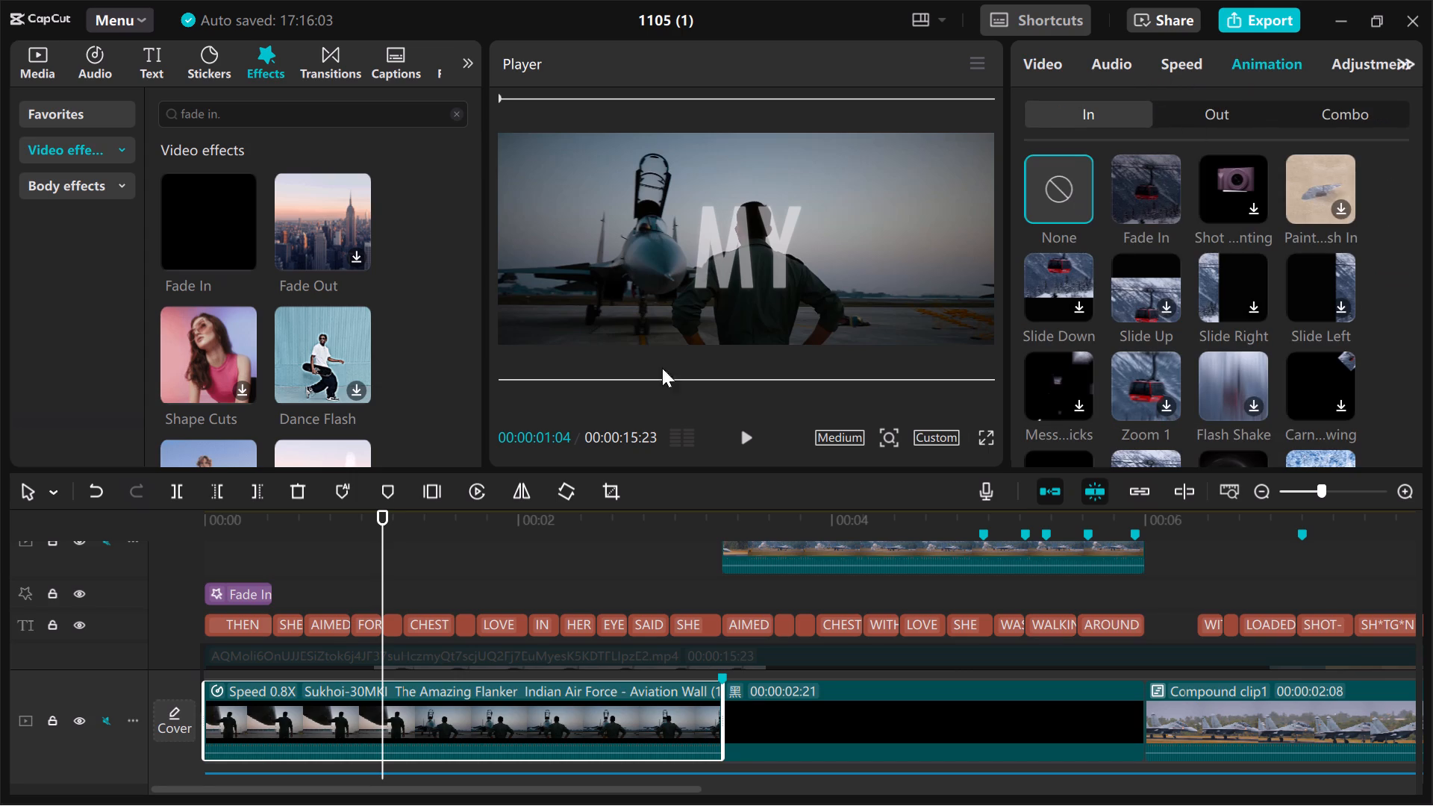
Replay the opening from the start and preview the Fade In effect to check how the picture and captions fade in.
click(167, 593)
key(space)
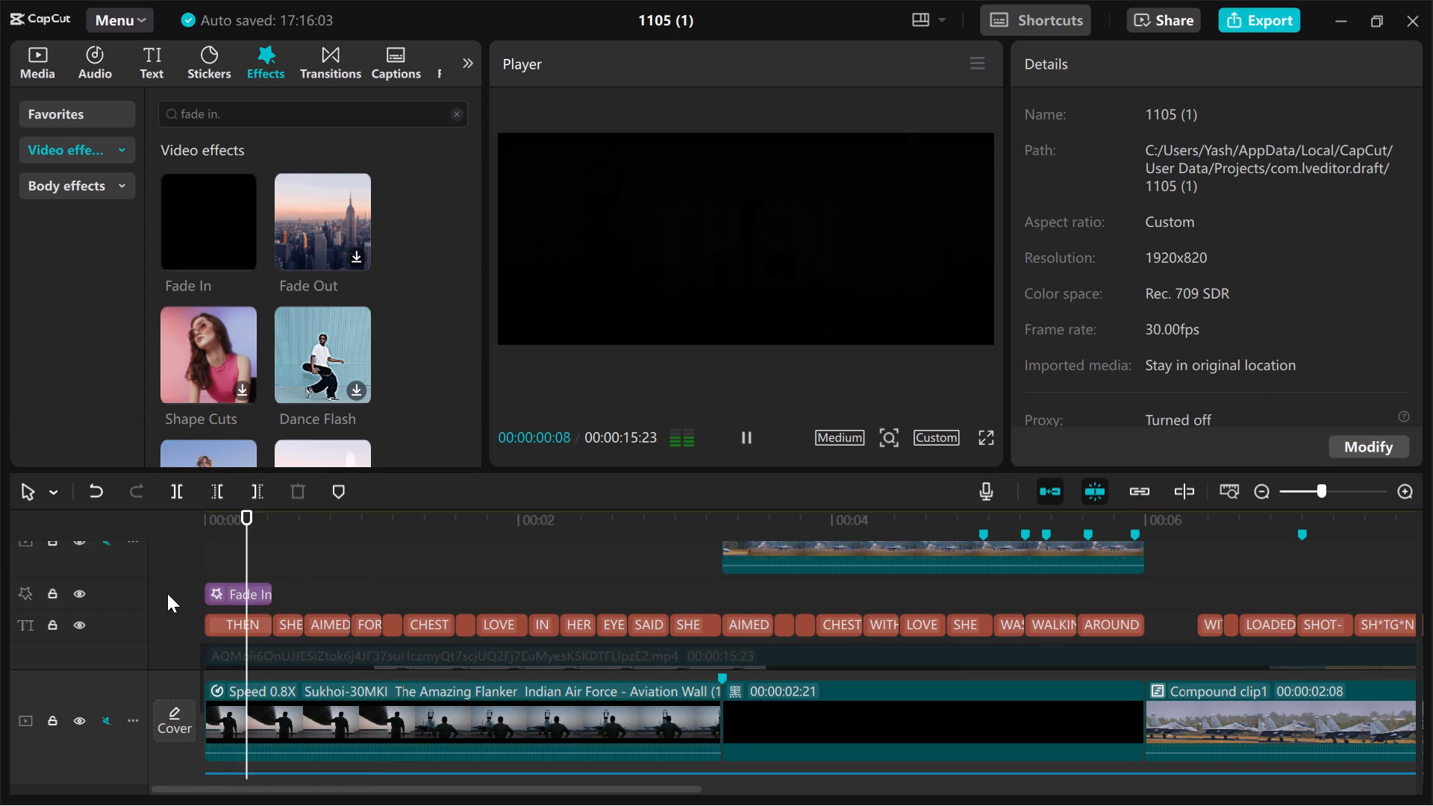
click(167, 593)
key(space)
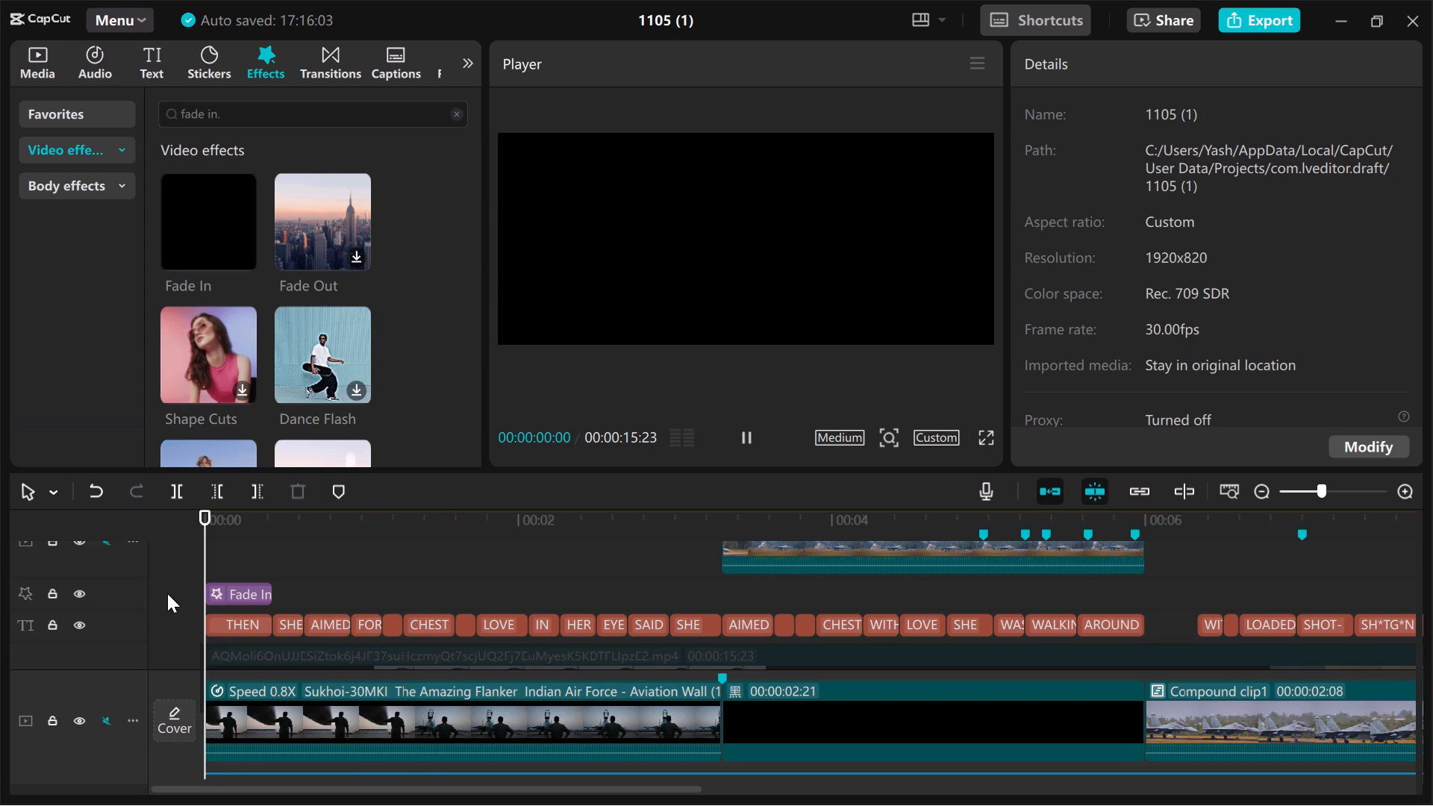
key(space)
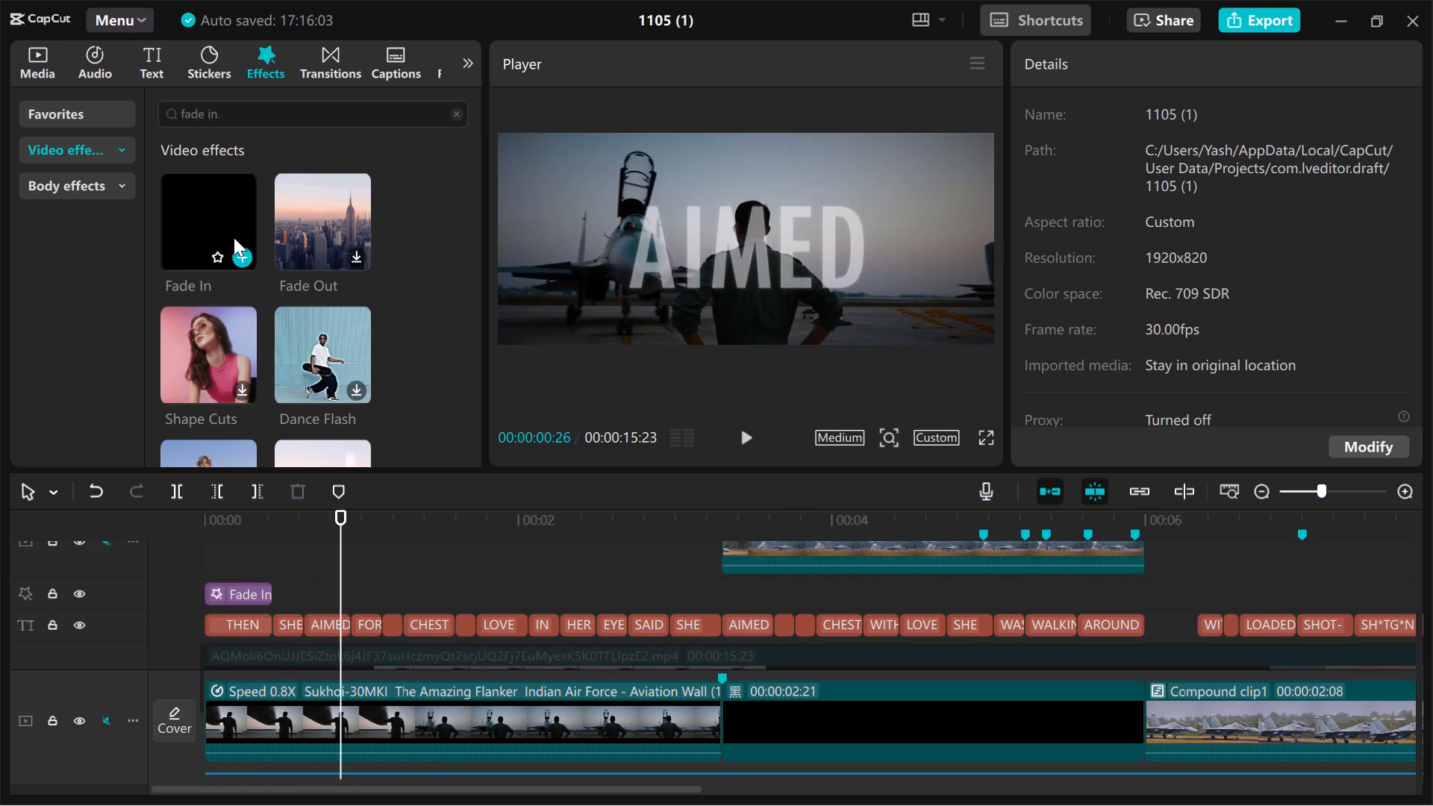
click(220, 219)
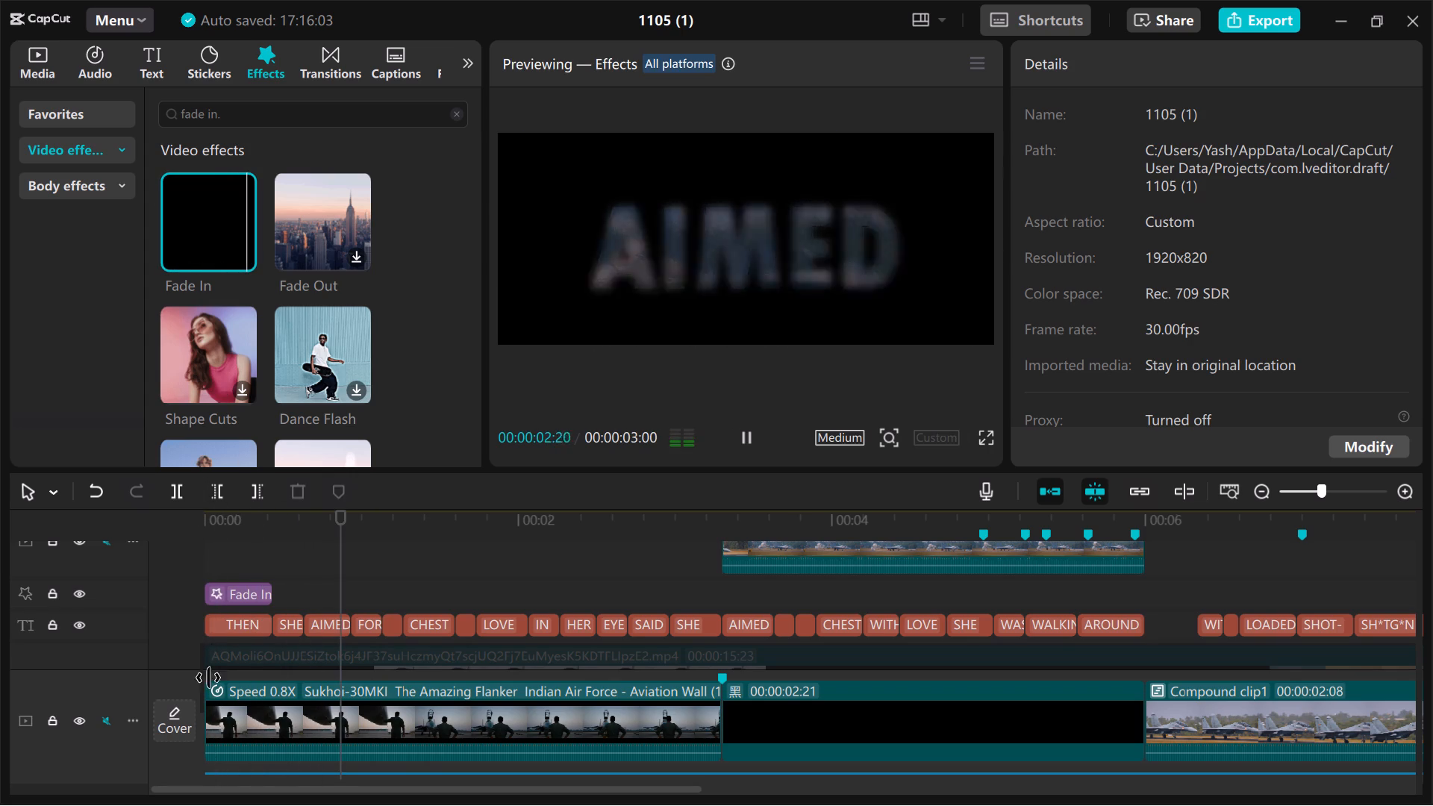
click(163, 585)
key(space)
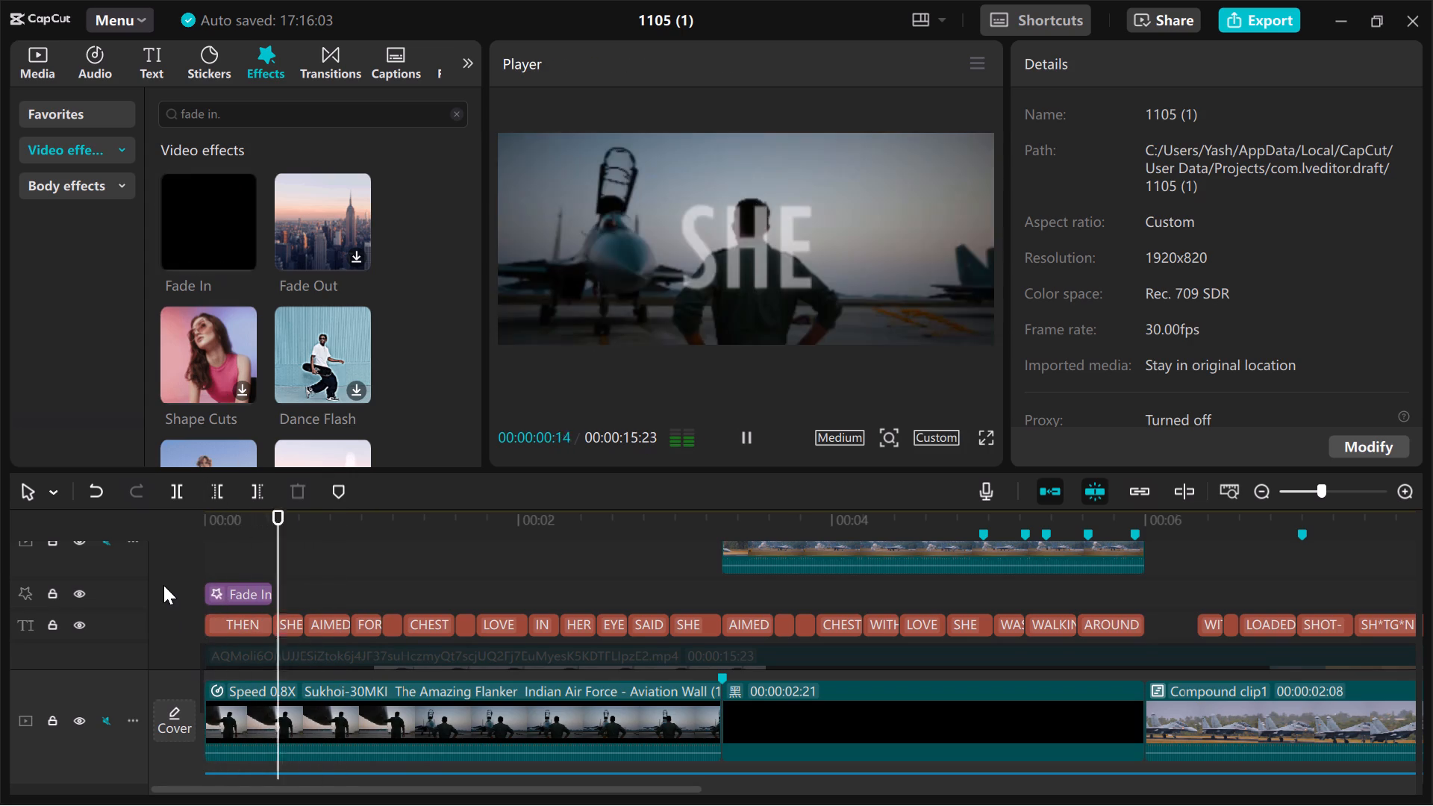
key(space)
Delete the Fade In effect above the opening captions.
click(241, 587)
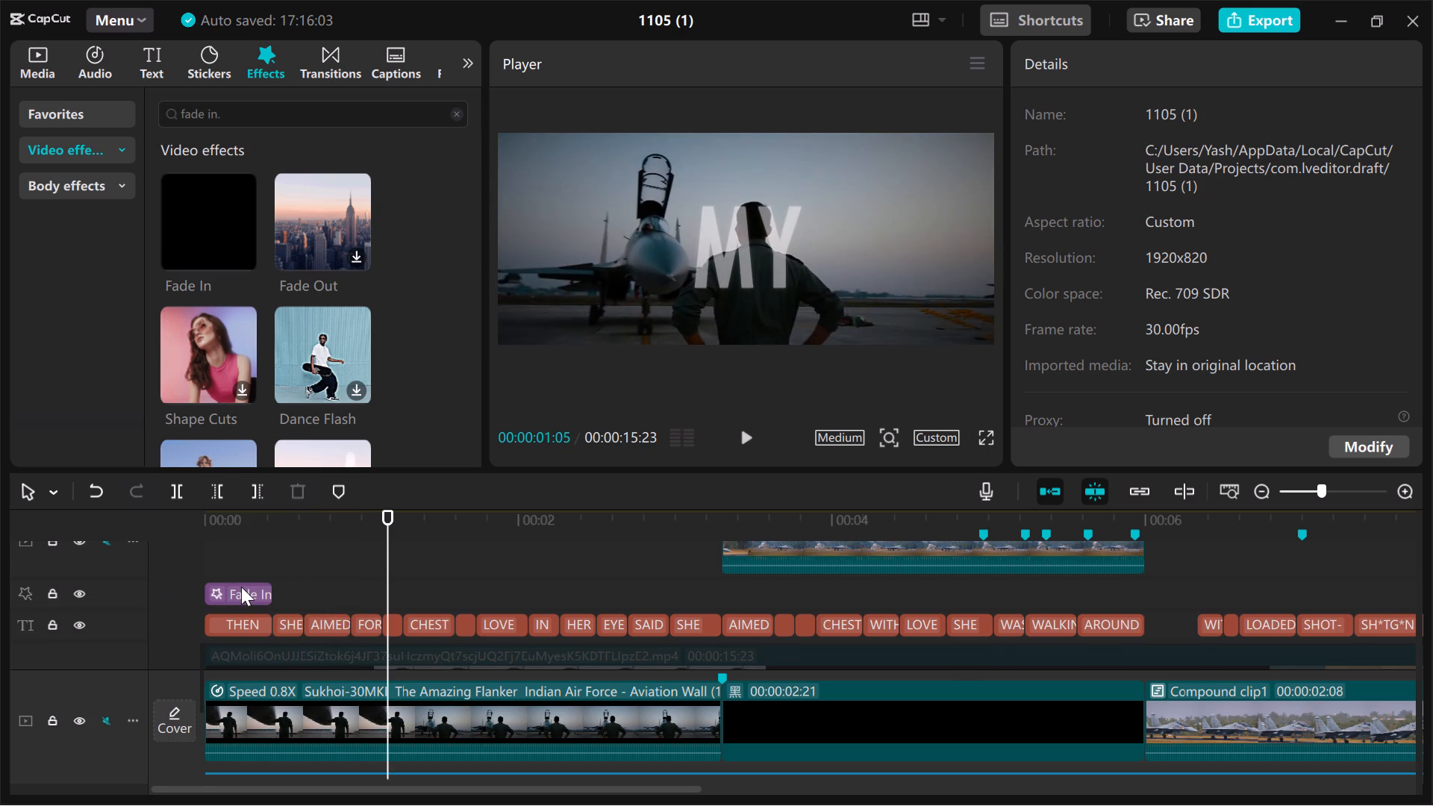
key(Delete)
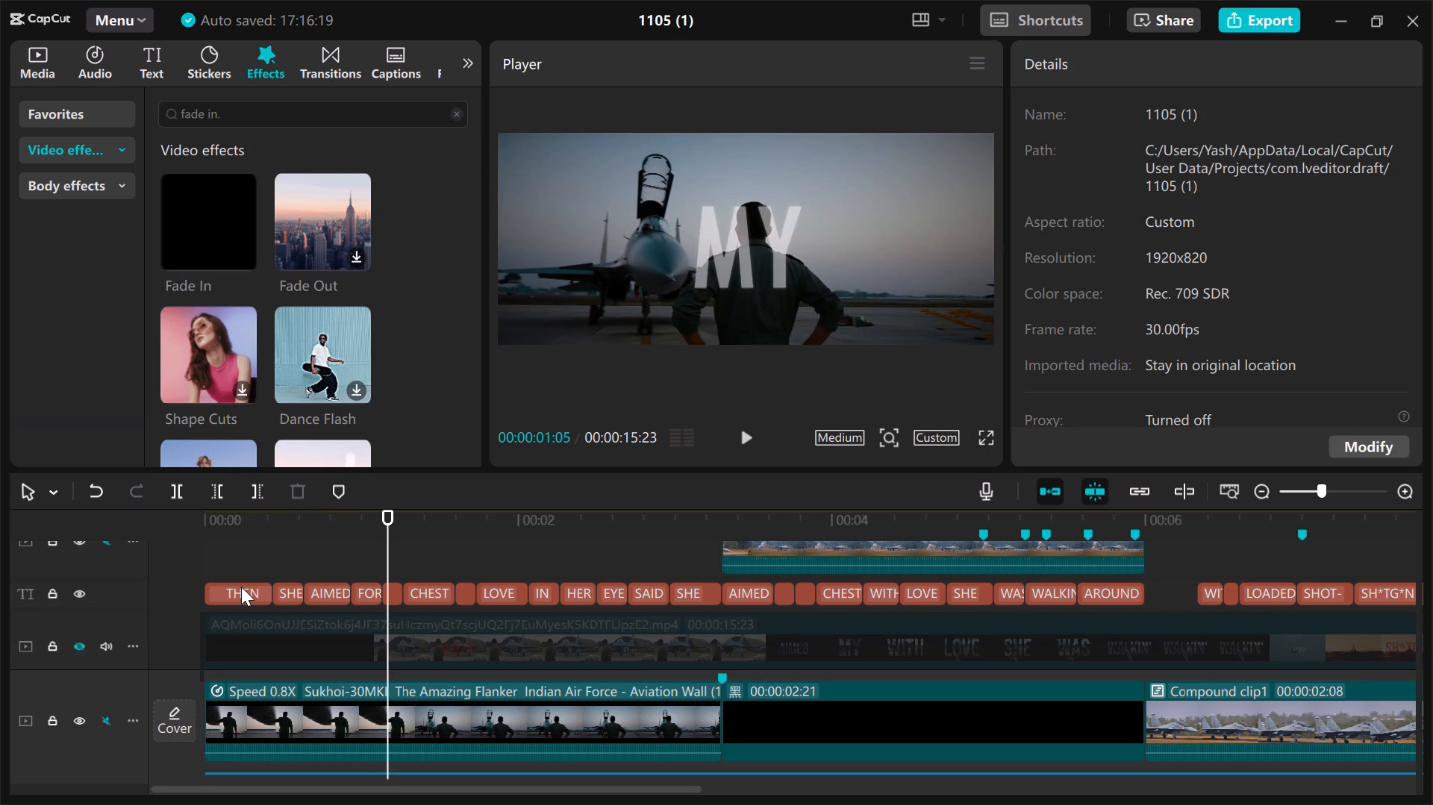
Play the opening from the start twice to check it without the Fade In effect.
scroll(201, 569, down, 1)
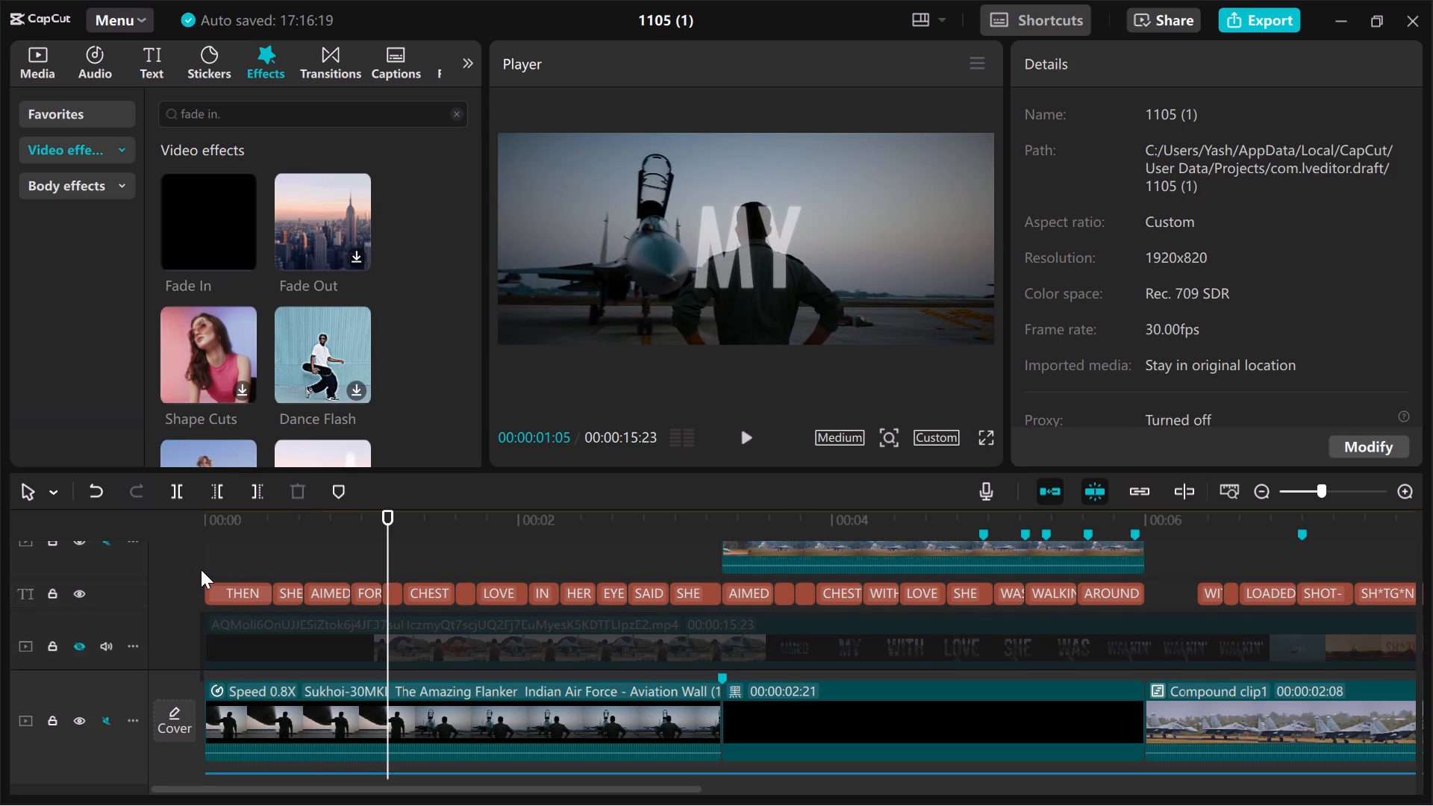
scroll(201, 569, down, 2)
click(188, 566)
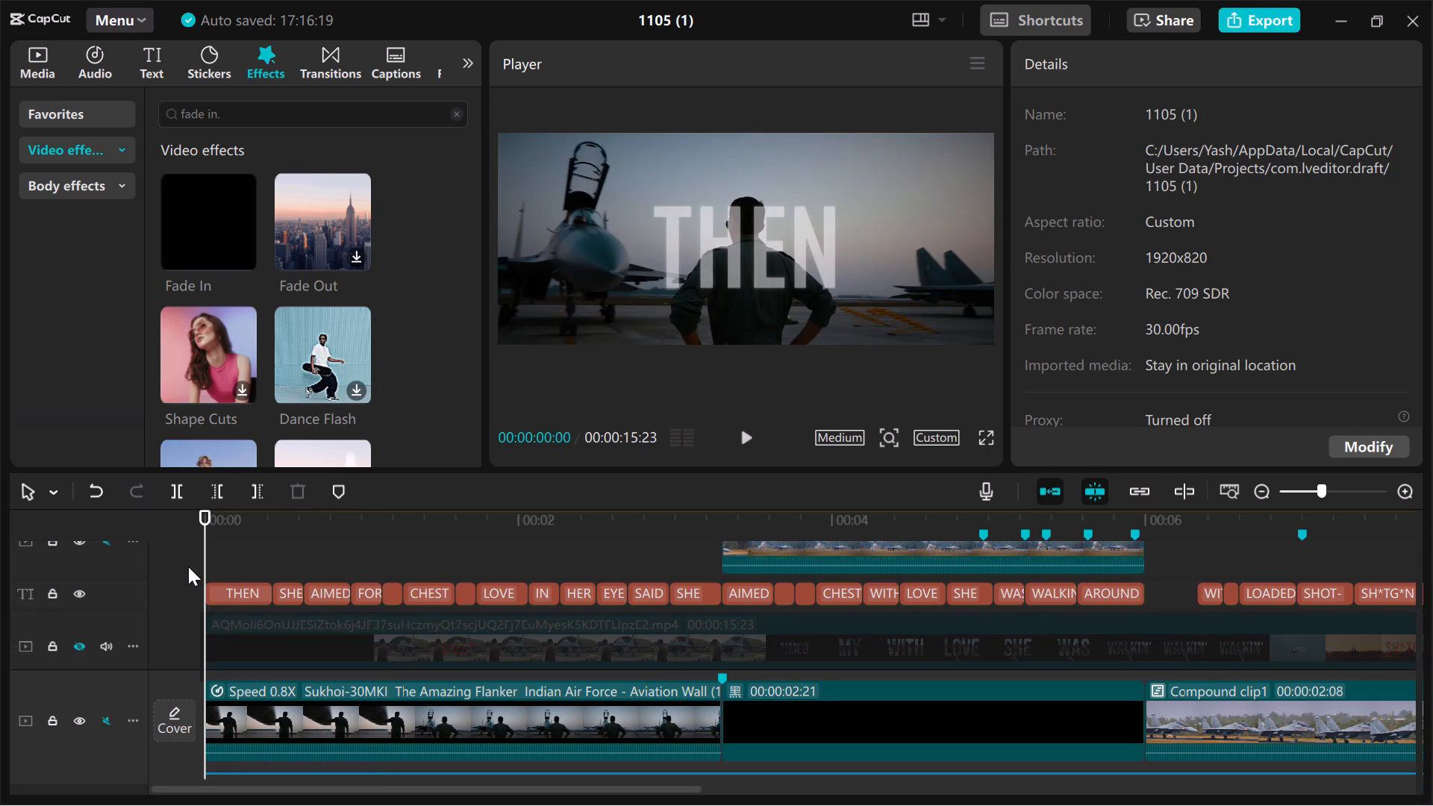
key(space)
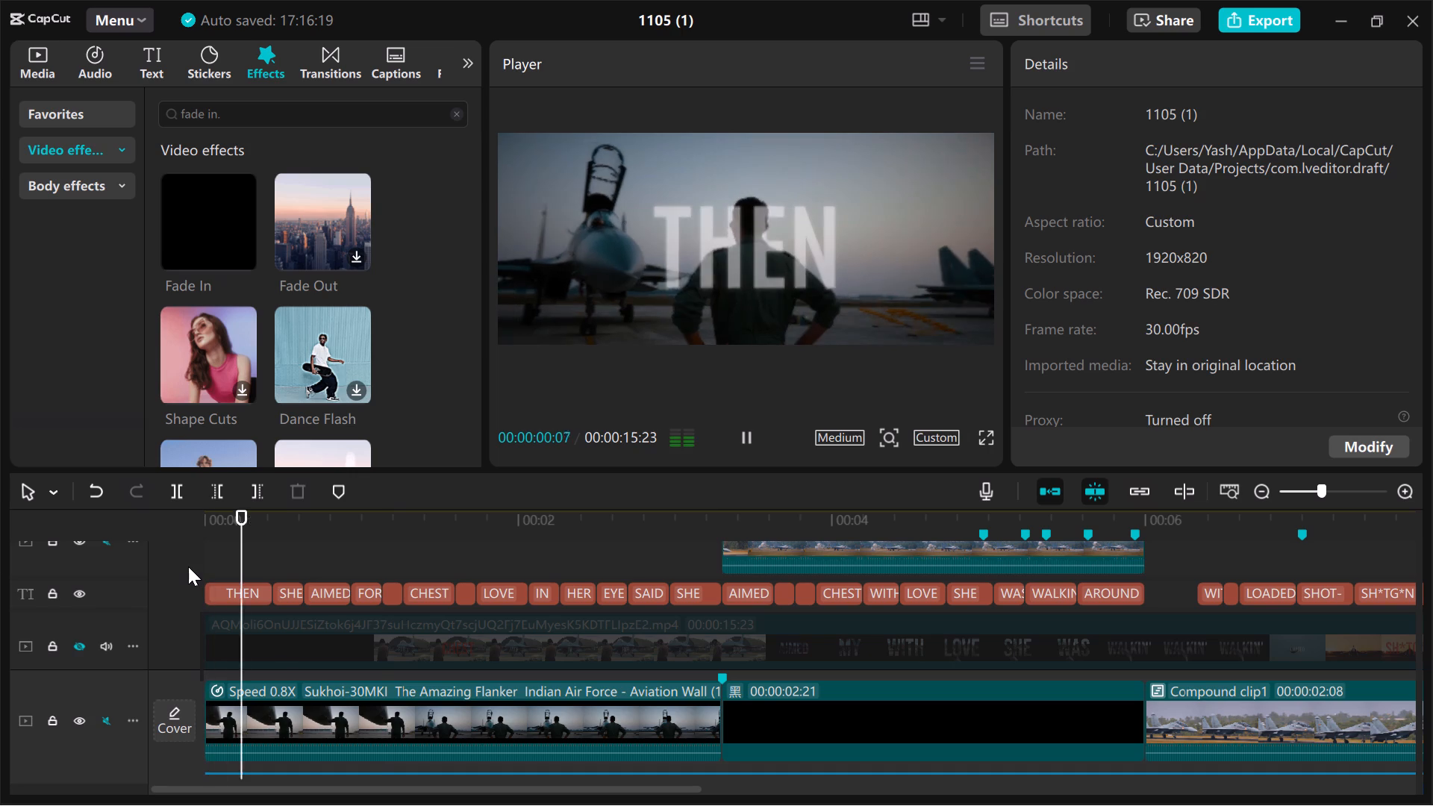
key(space)
click(188, 566)
key(space)
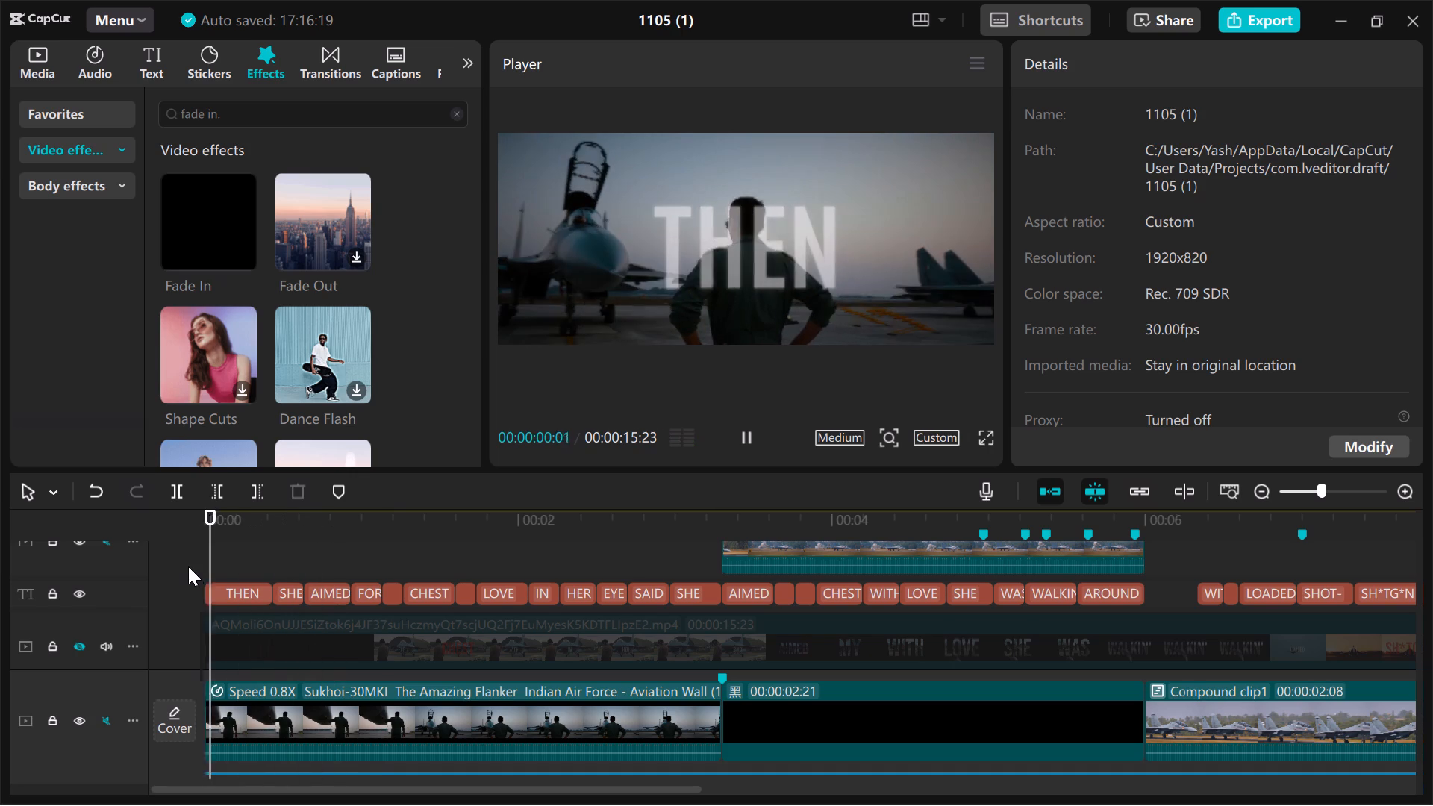
key(space)
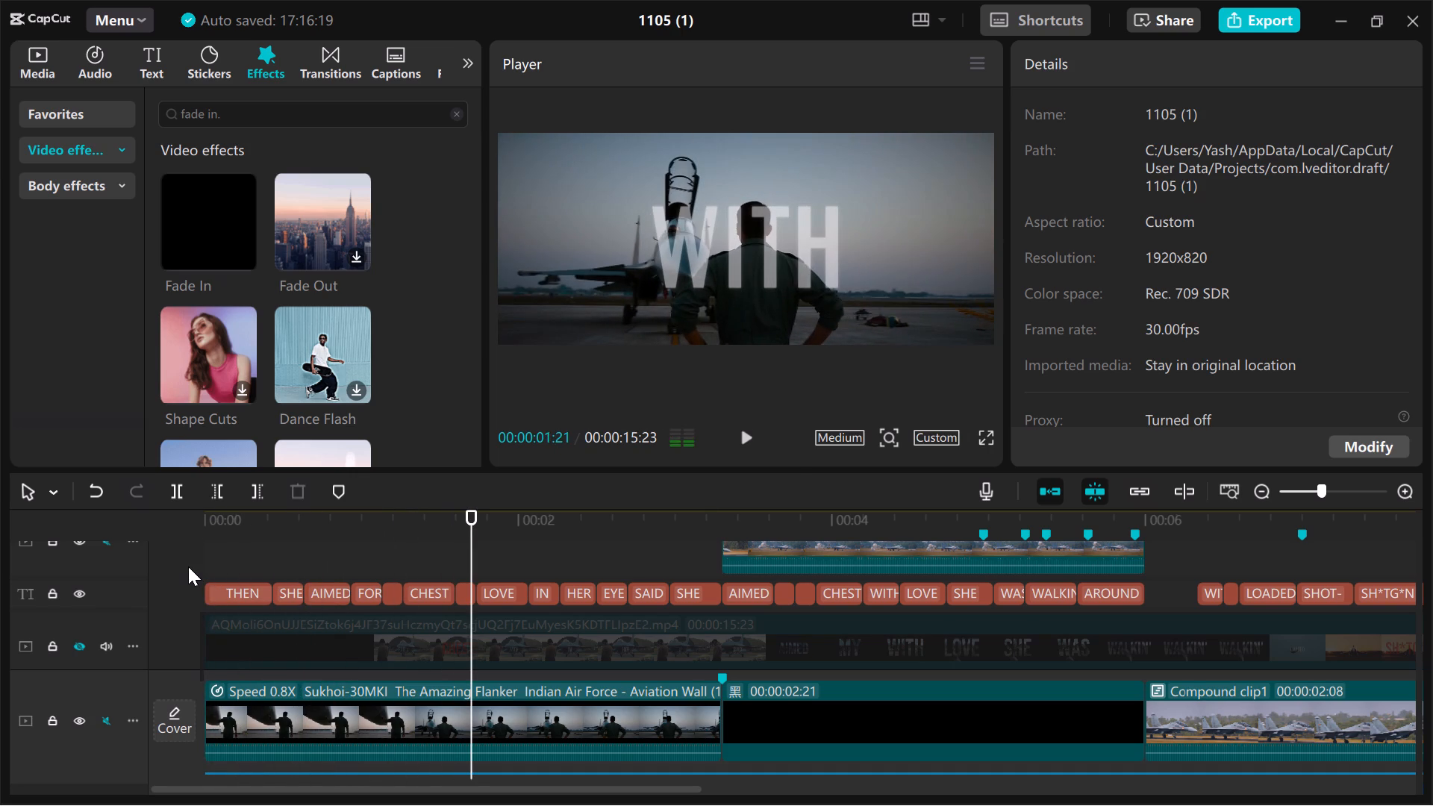
Set the player's preview quality to Full.
click(188, 566)
click(824, 430)
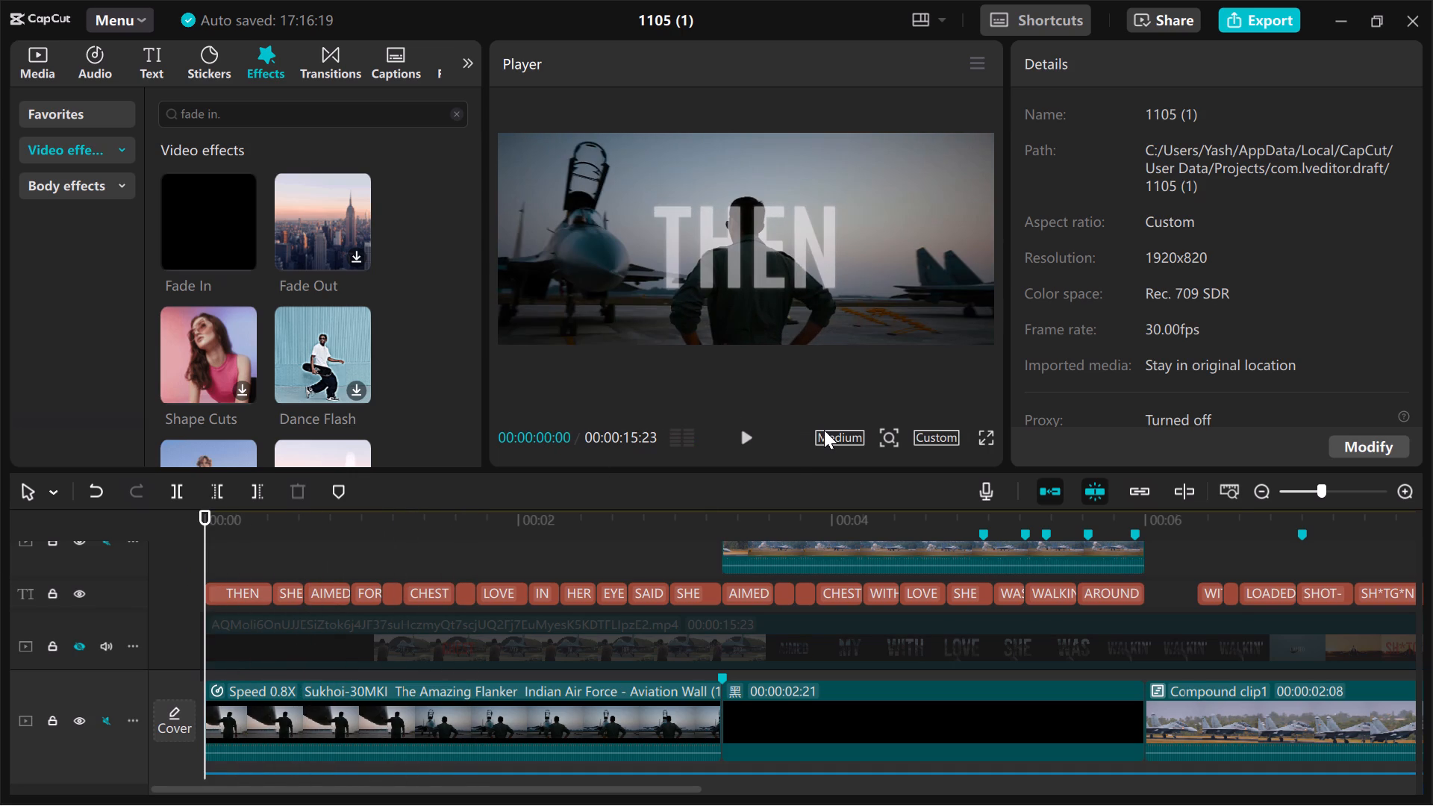
click(870, 451)
Replay the opening from the start at full preview quality.
click(184, 600)
key(space)
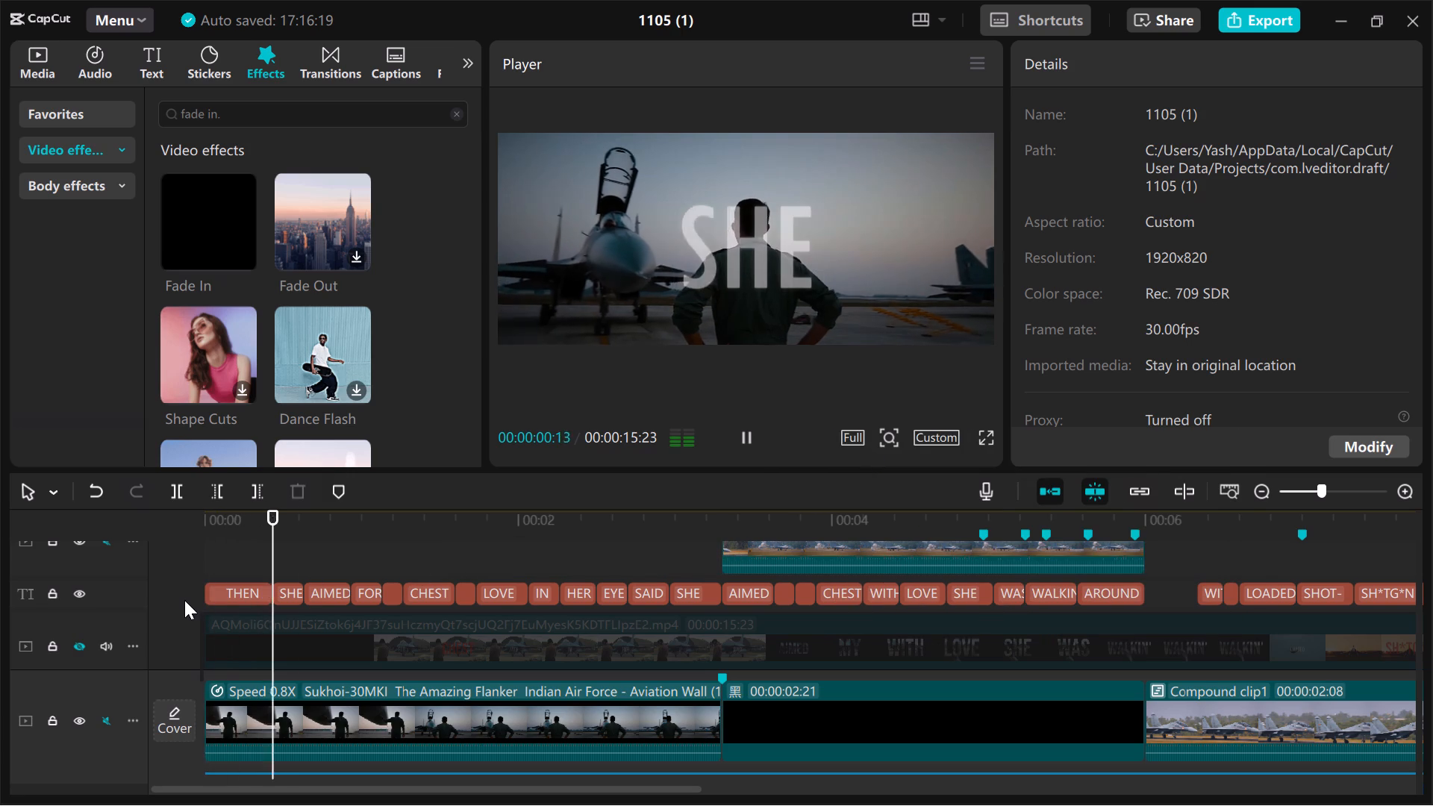
key(space)
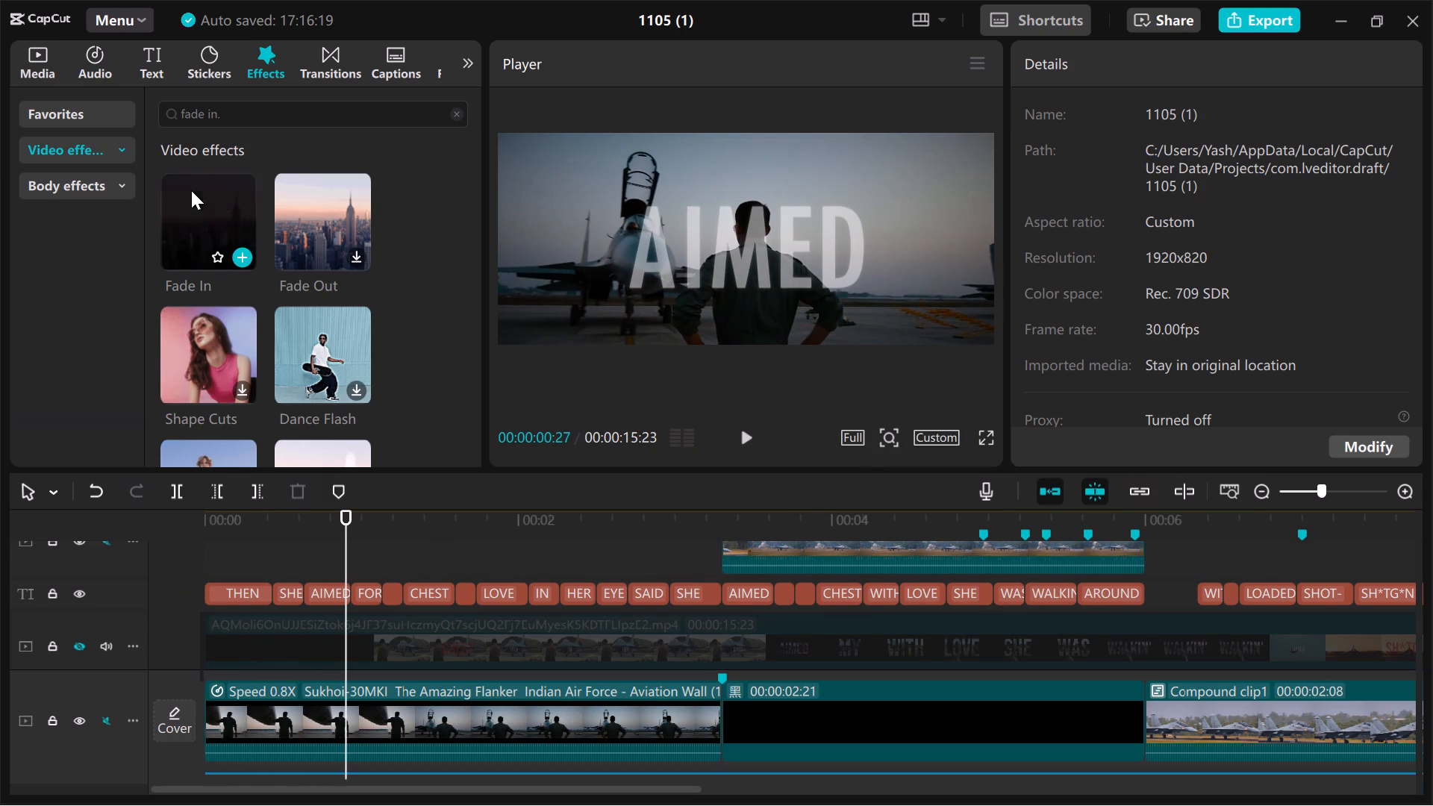
Preview the Fade Out and Fade In video effects.
click(299, 199)
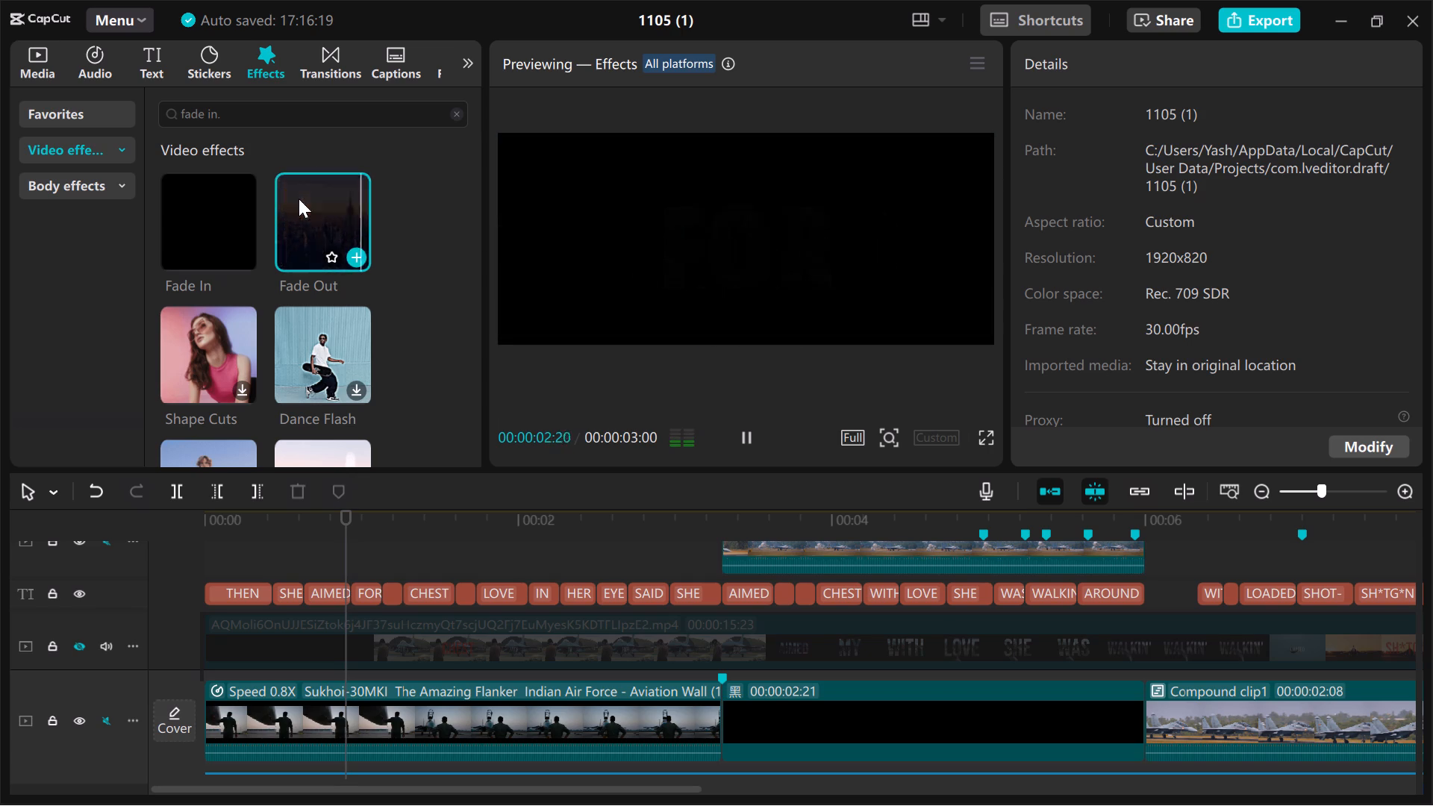
click(220, 213)
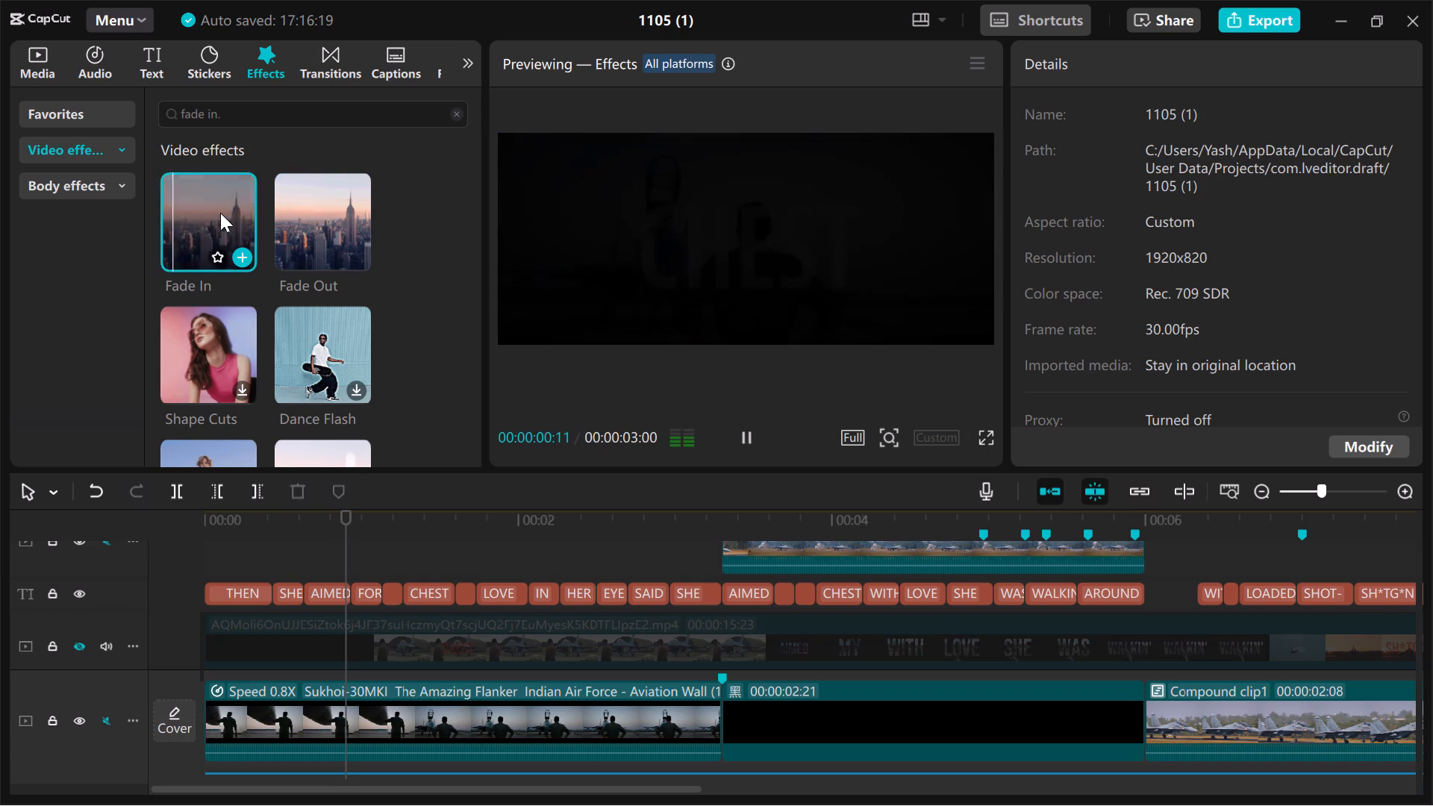
Add the Fade In video effect on a track above the captions, starting at the beginning of the timeline.
drag(220, 213, 184, 327)
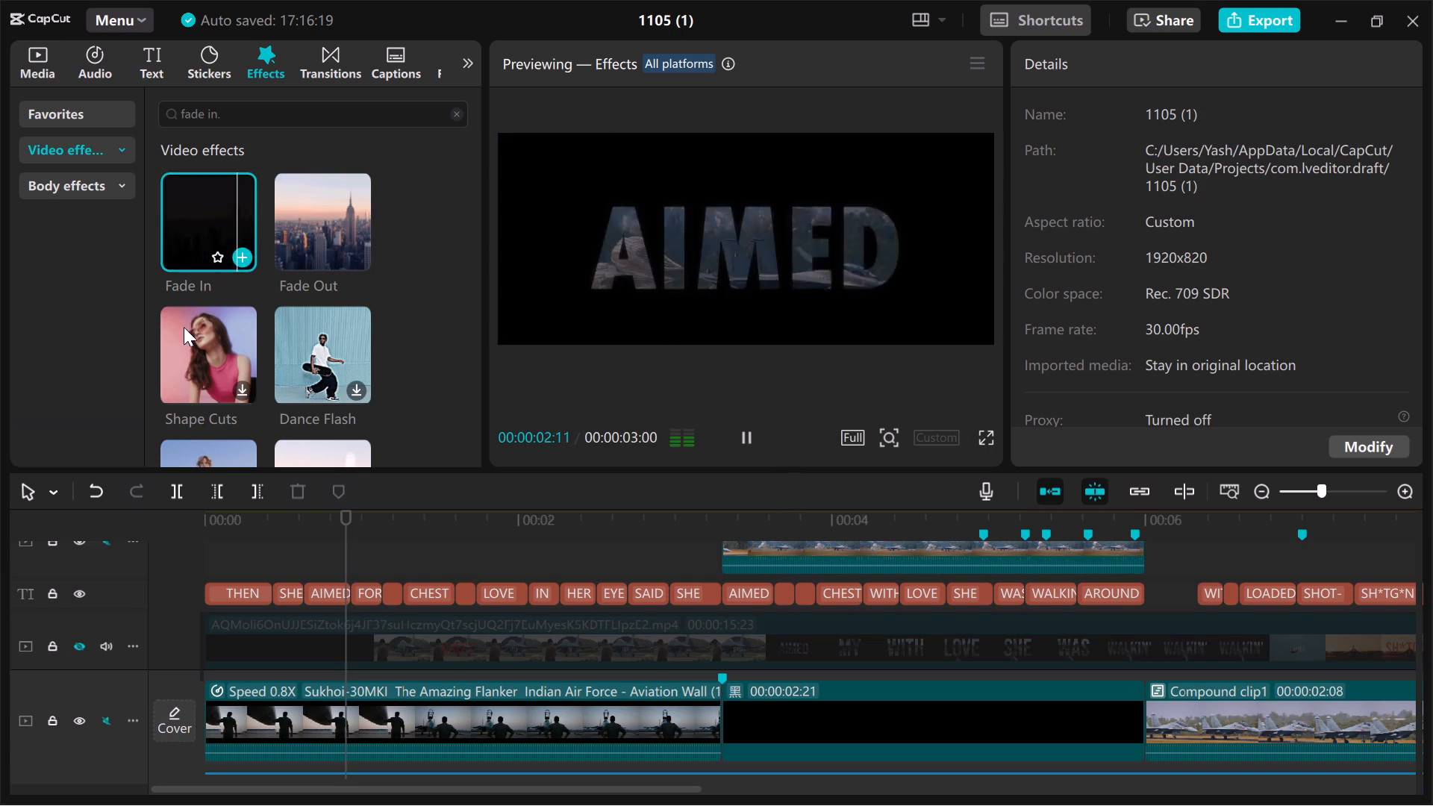
drag(184, 327, 219, 710)
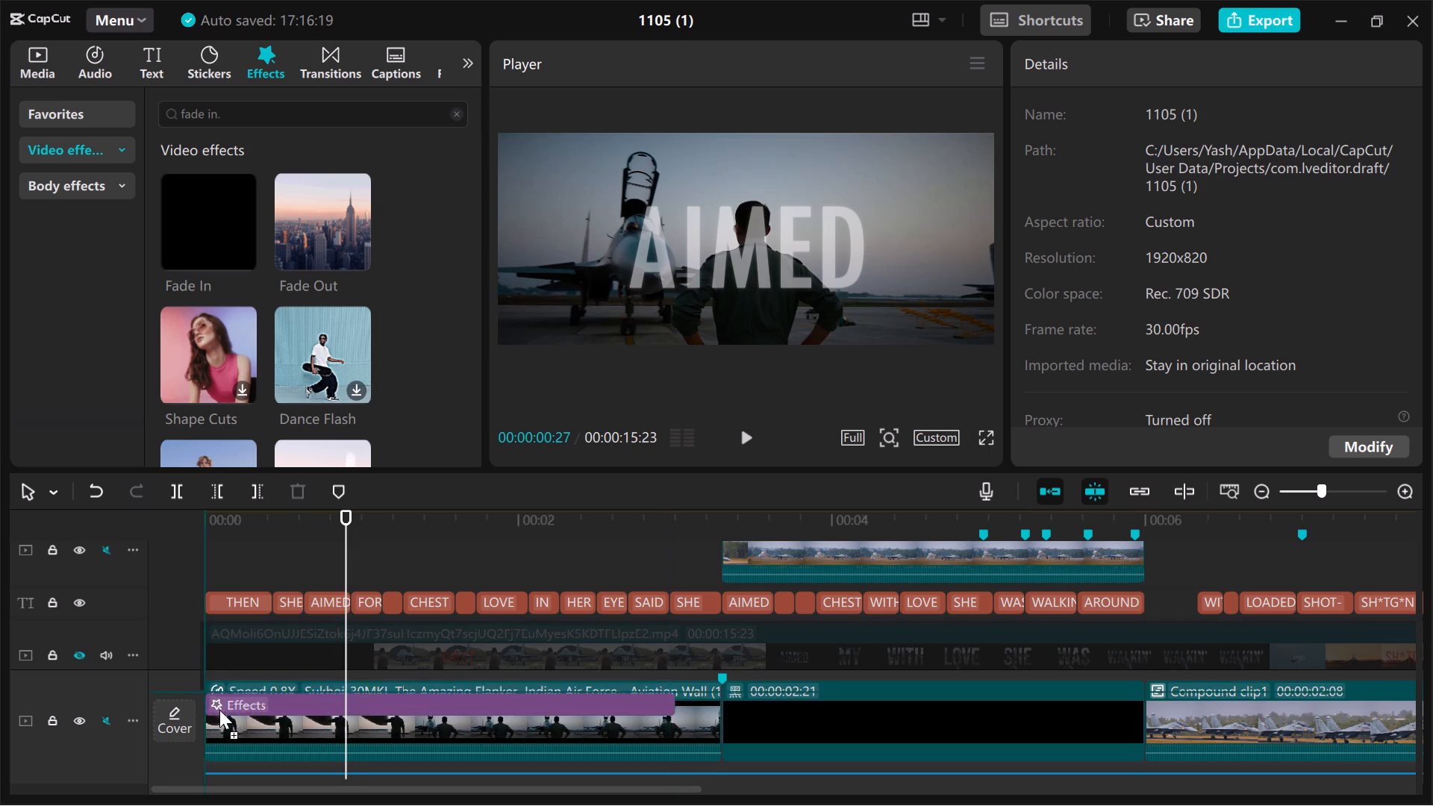
drag(219, 710, 219, 593)
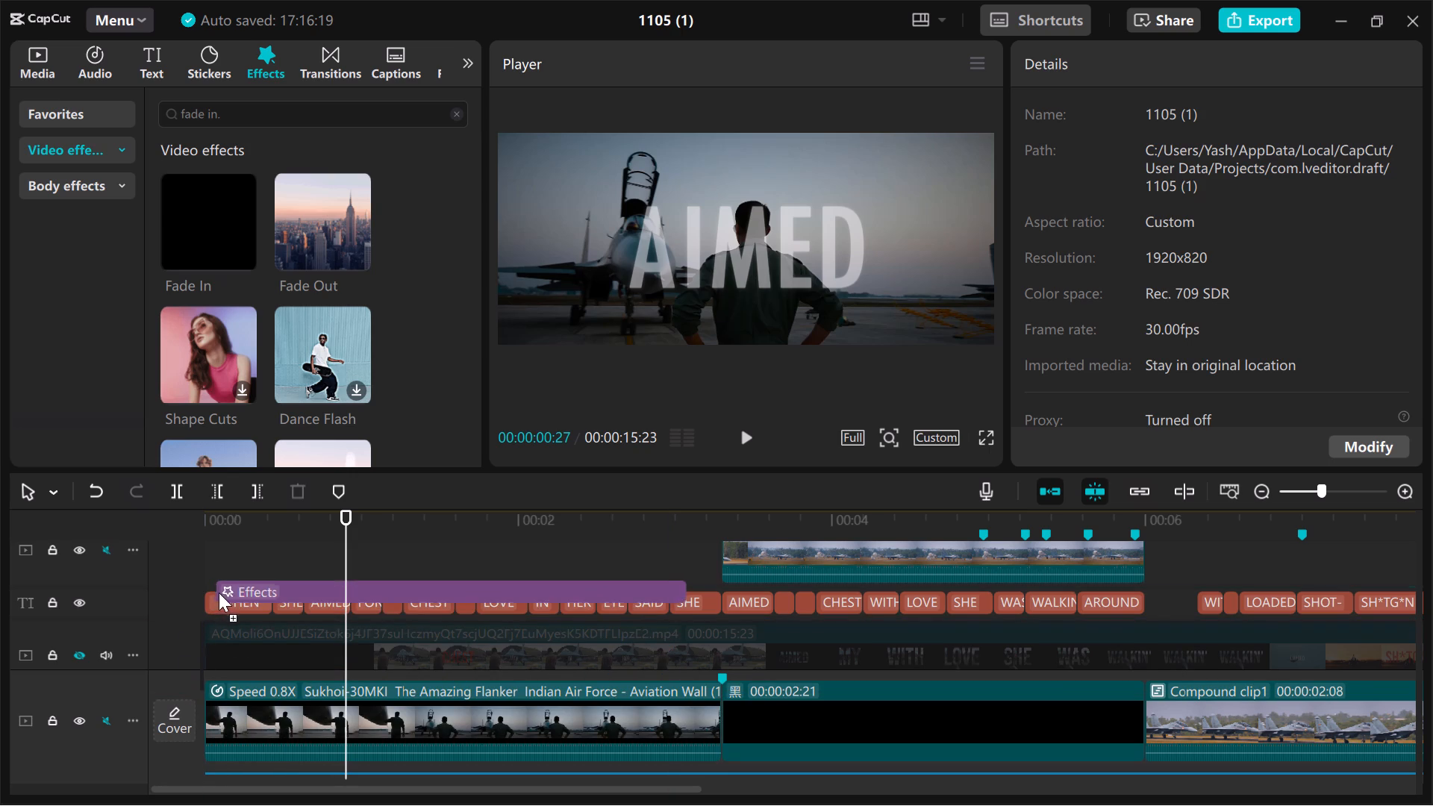
drag(219, 593, 222, 606)
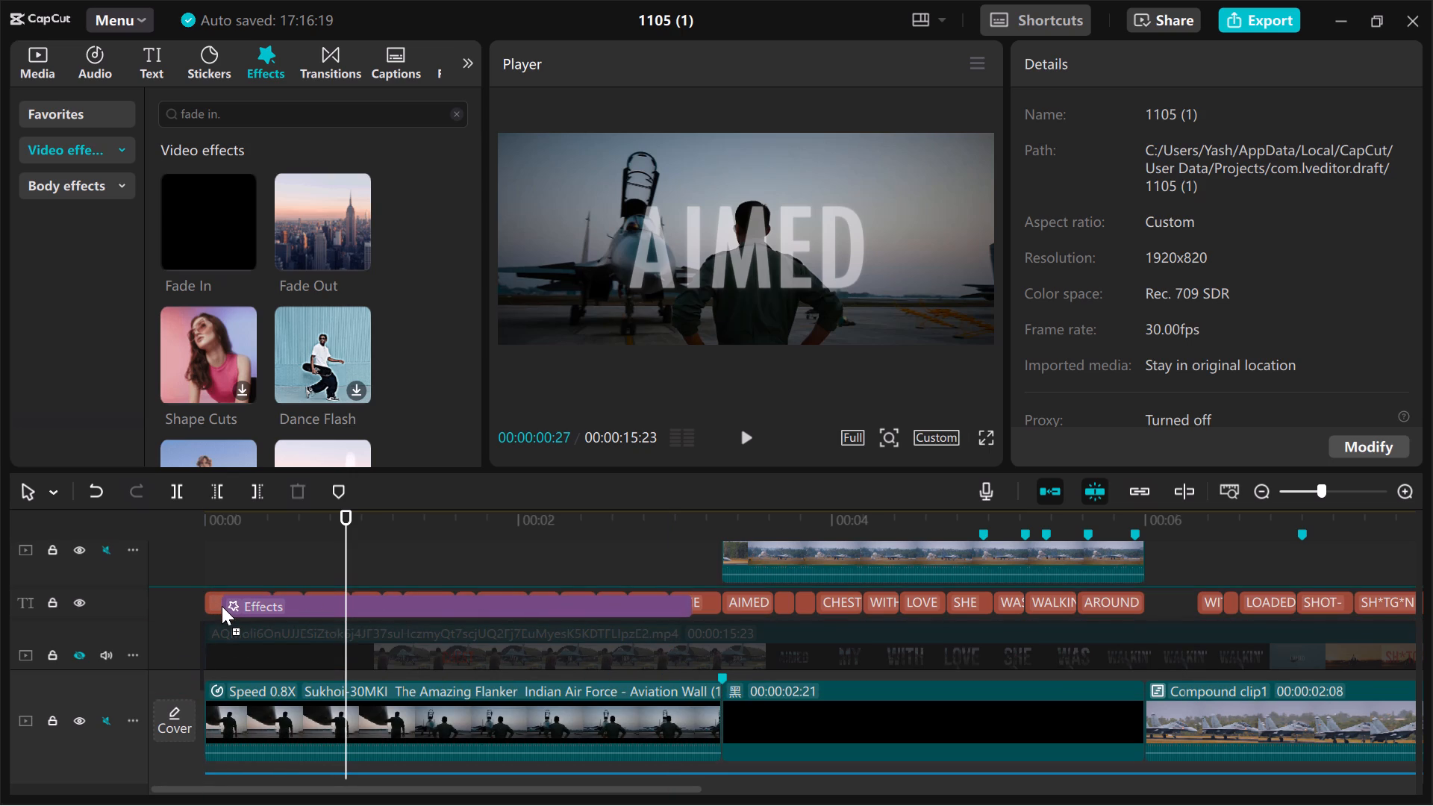
drag(222, 606, 203, 599)
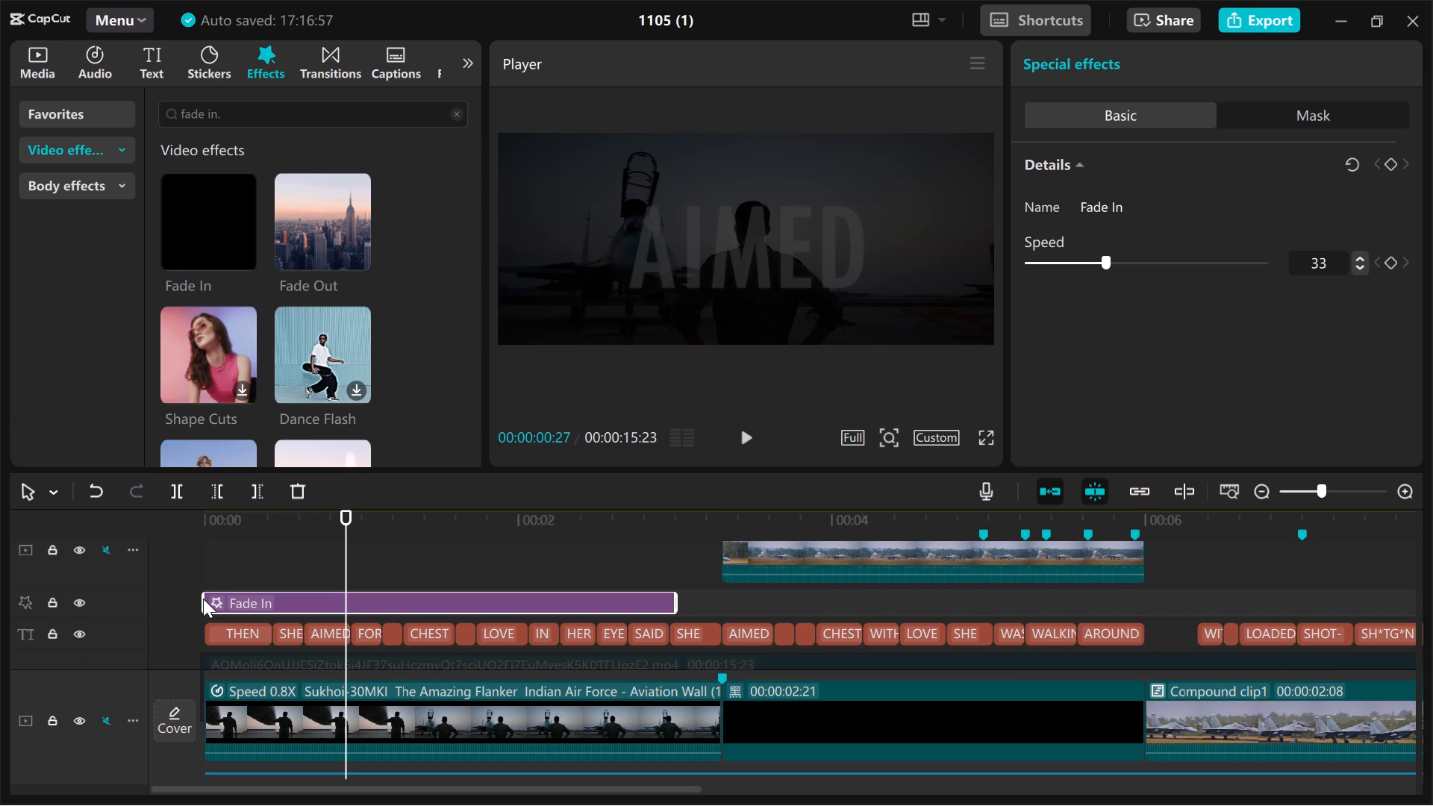
Play the opening from the start to check the Fade In effect.
click(184, 575)
key(space)
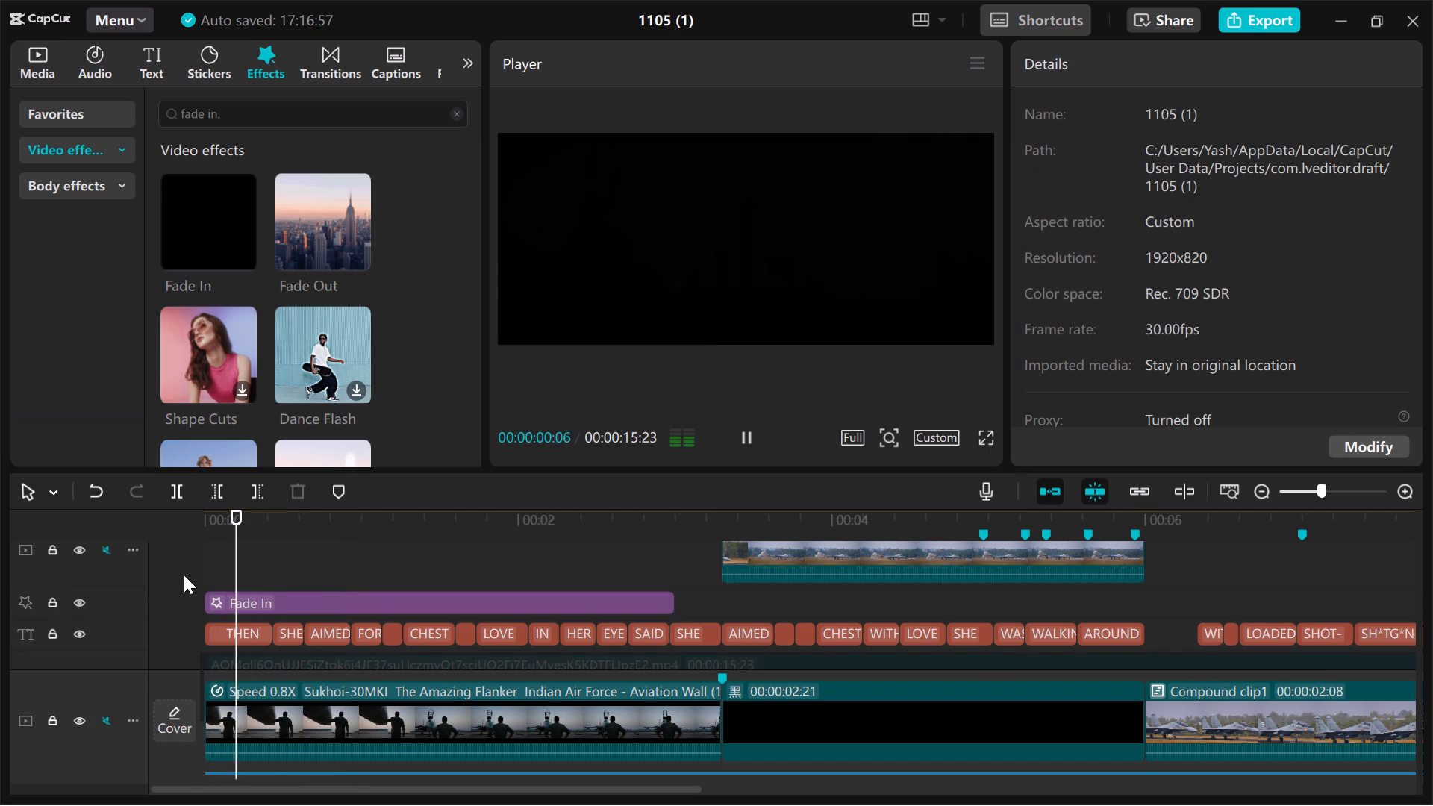
Shorten the Fade In effect so it ends with the first SHE caption.
click(664, 596)
drag(678, 605, 493, 617)
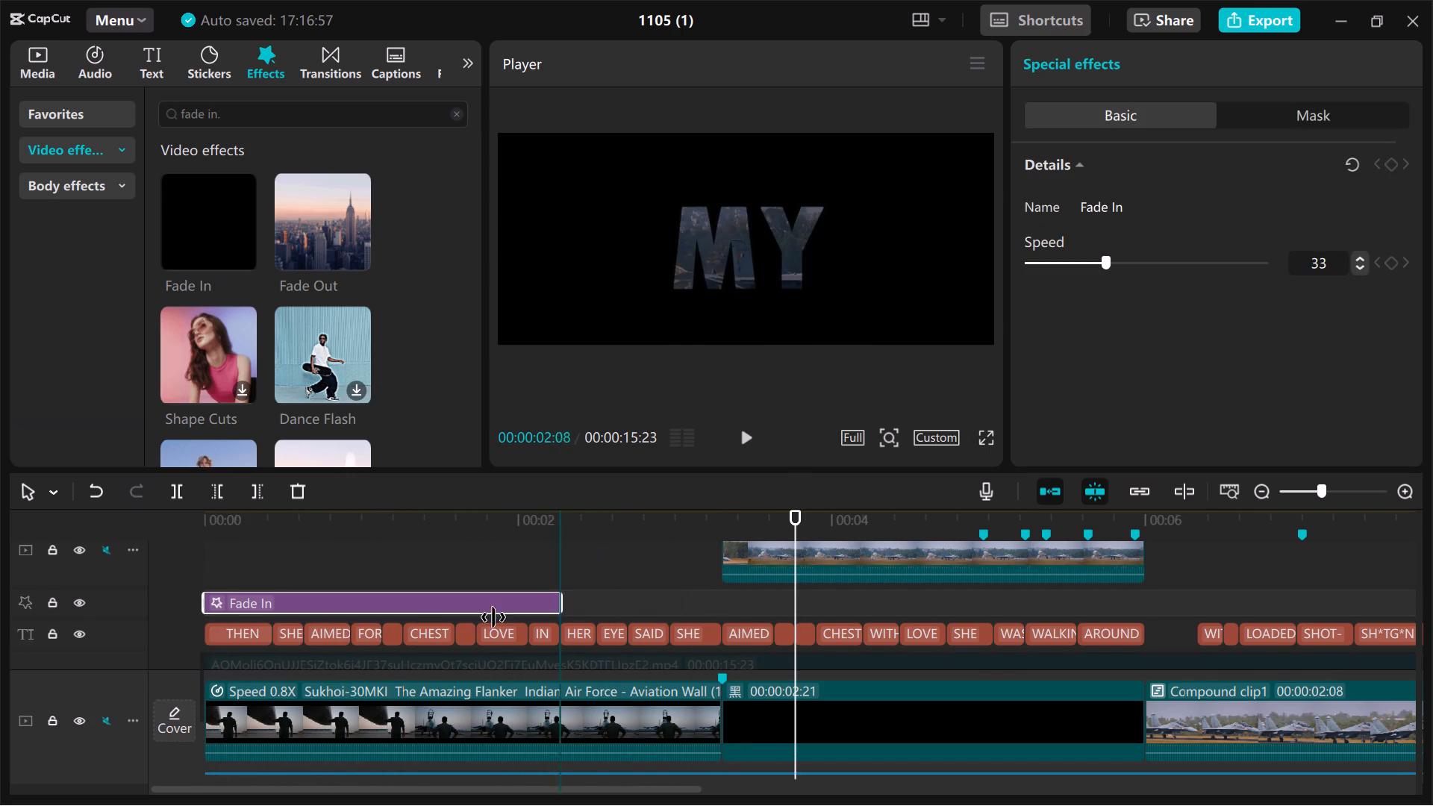
drag(493, 617, 299, 604)
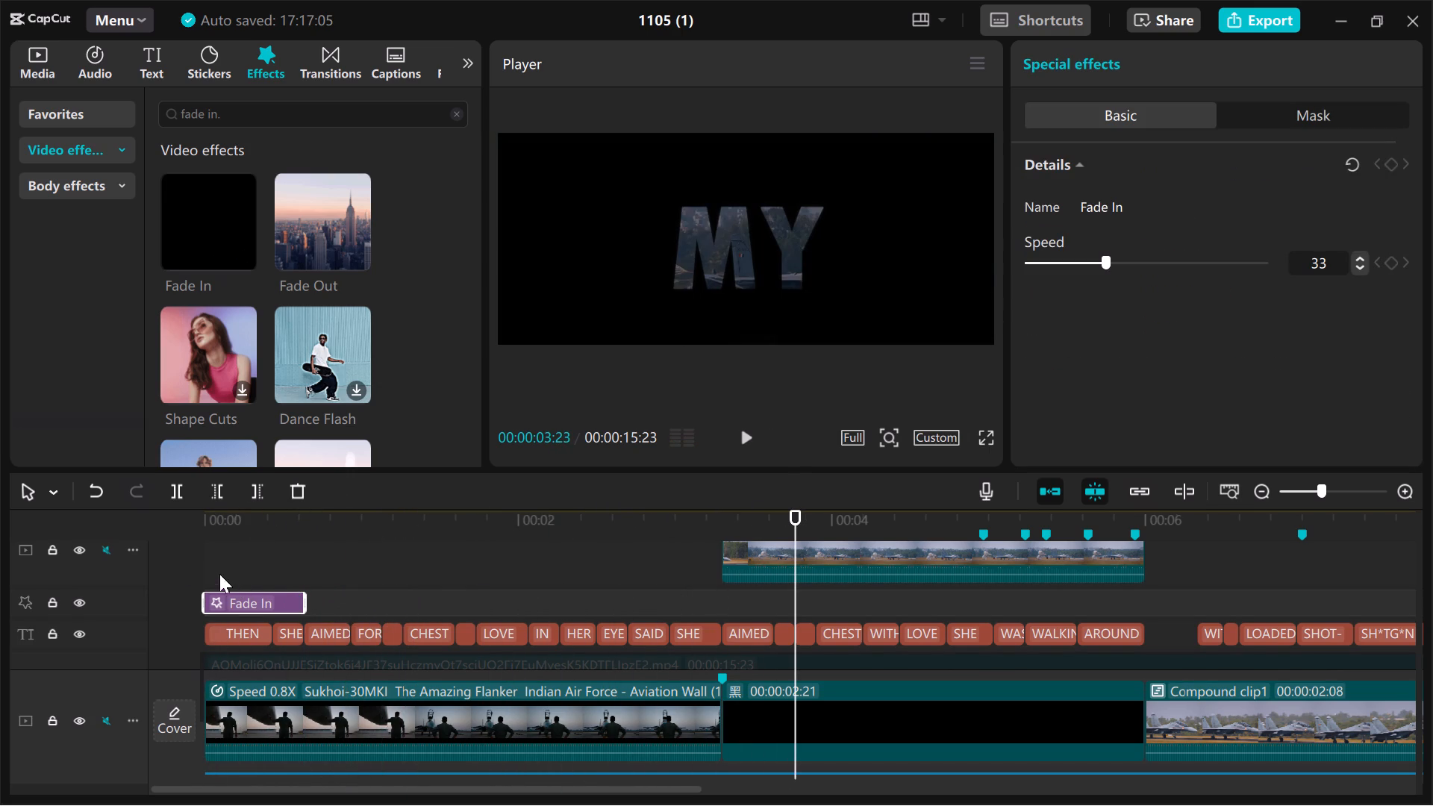
Play the opening repeatedly from the start to check the shortened Fade In effect.
click(166, 563)
key(space)
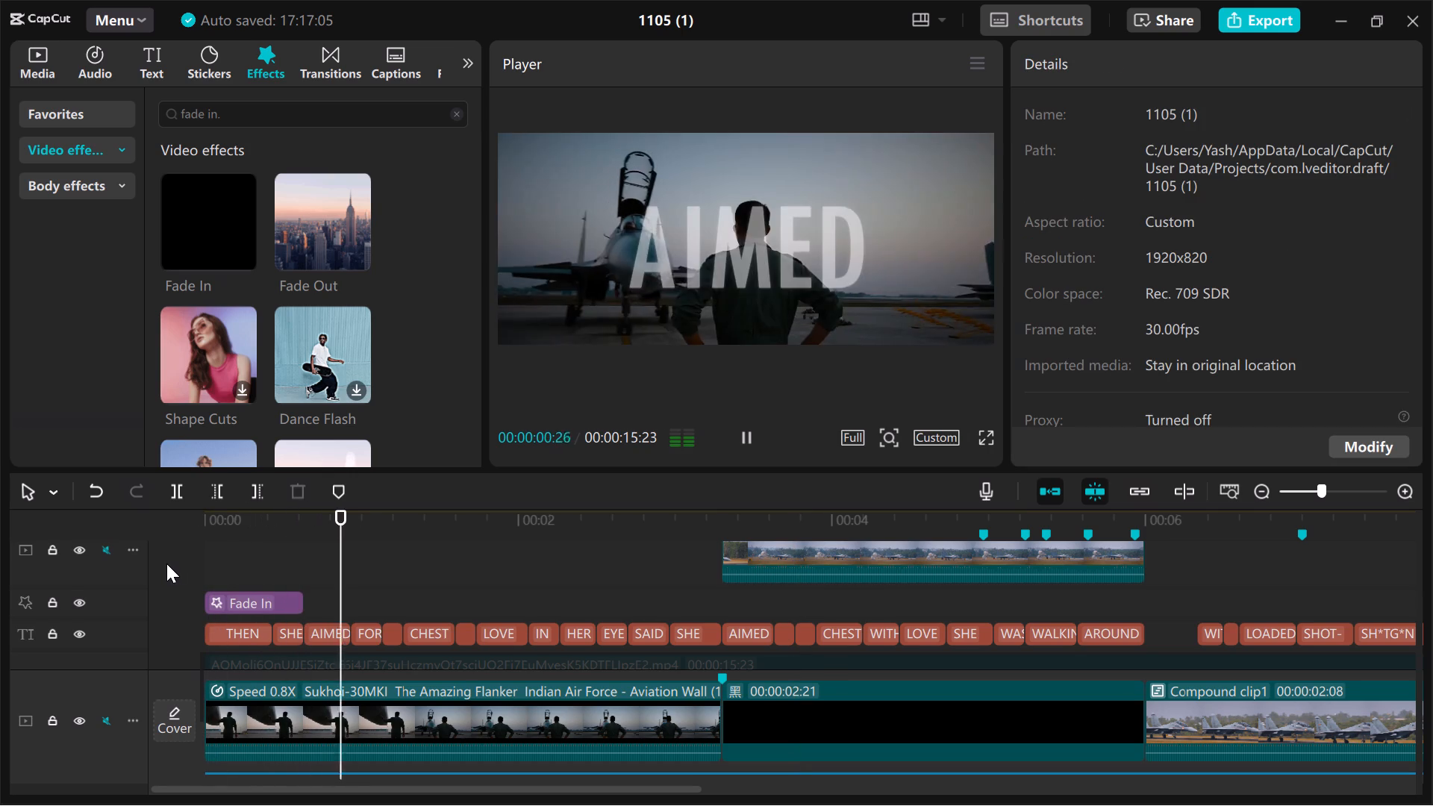
click(166, 563)
key(space)
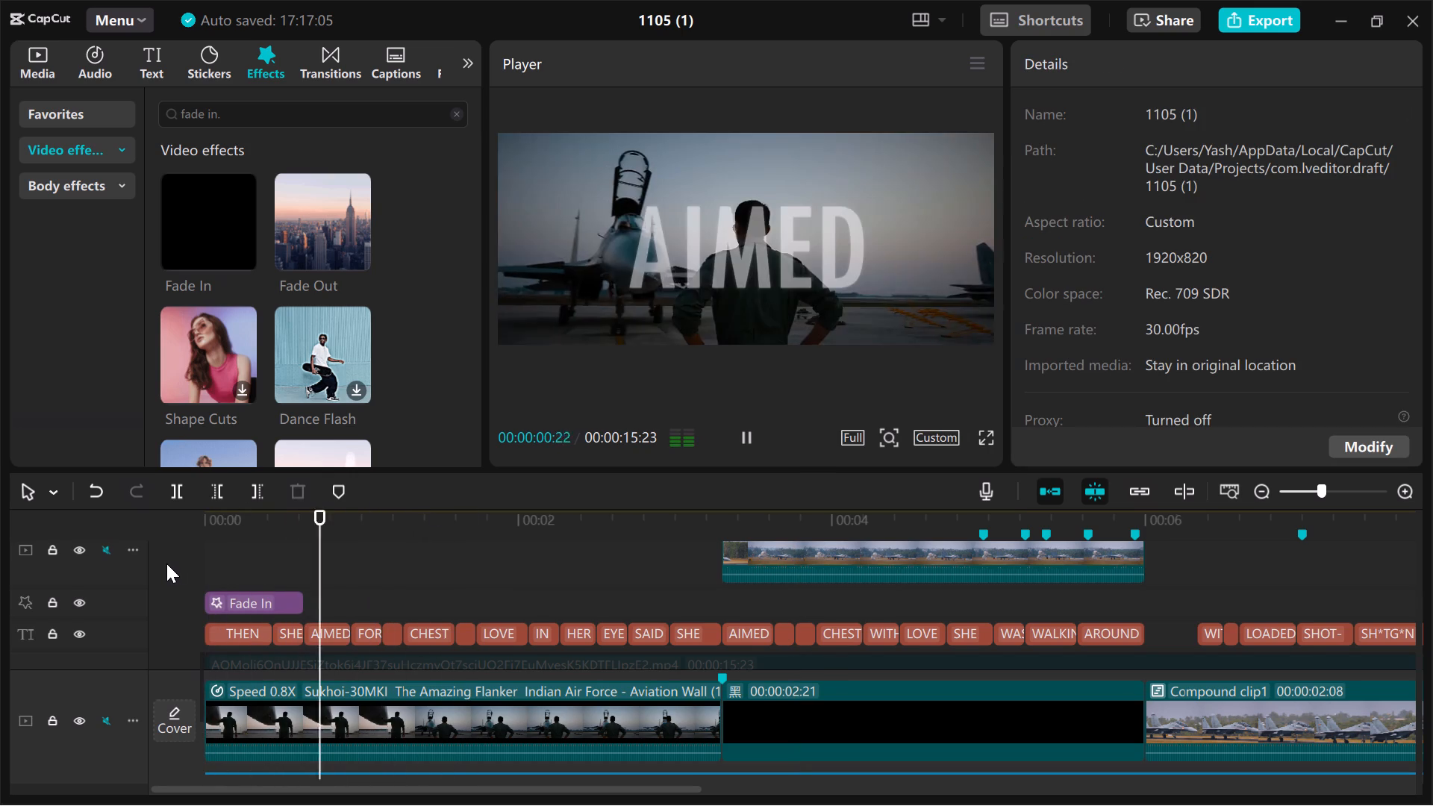
click(166, 563)
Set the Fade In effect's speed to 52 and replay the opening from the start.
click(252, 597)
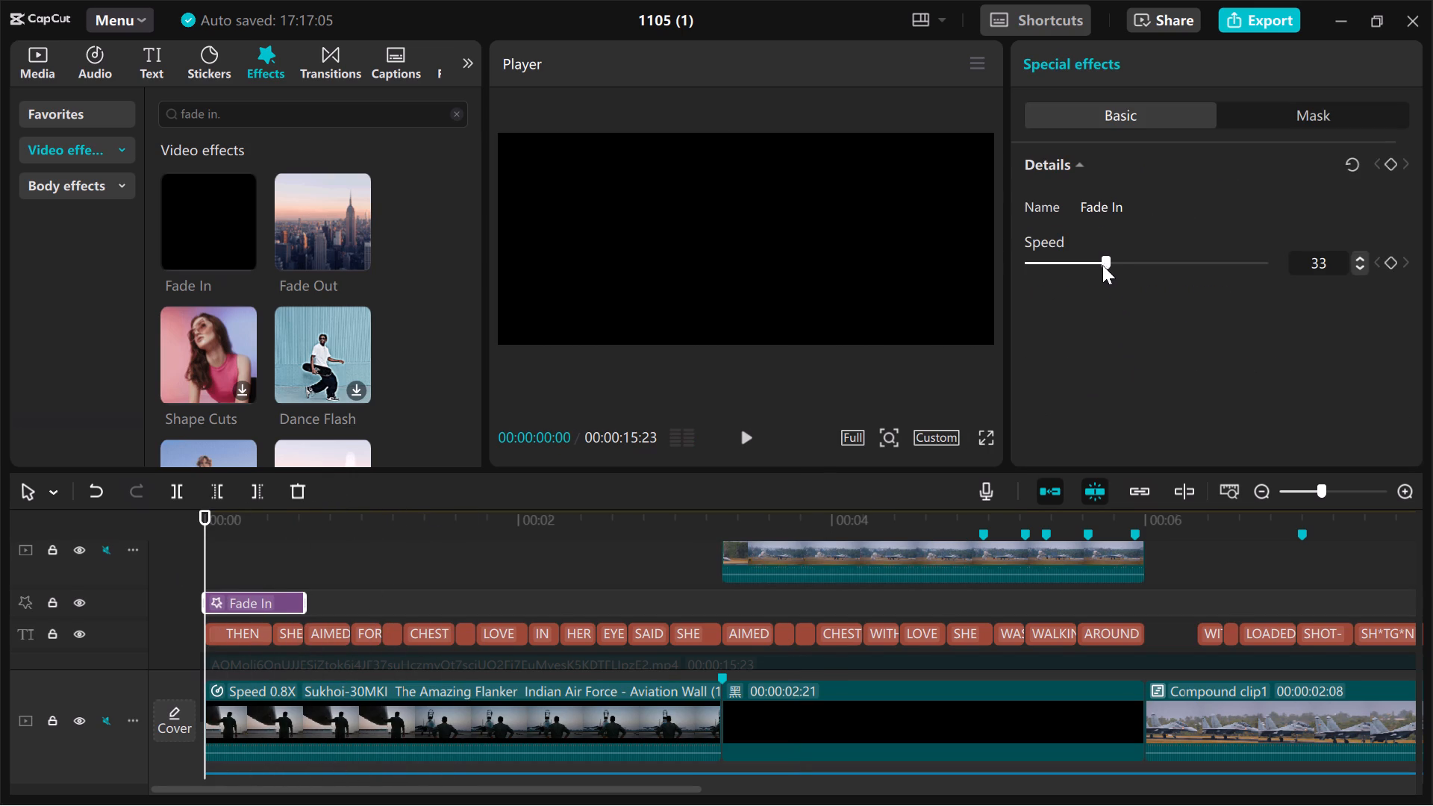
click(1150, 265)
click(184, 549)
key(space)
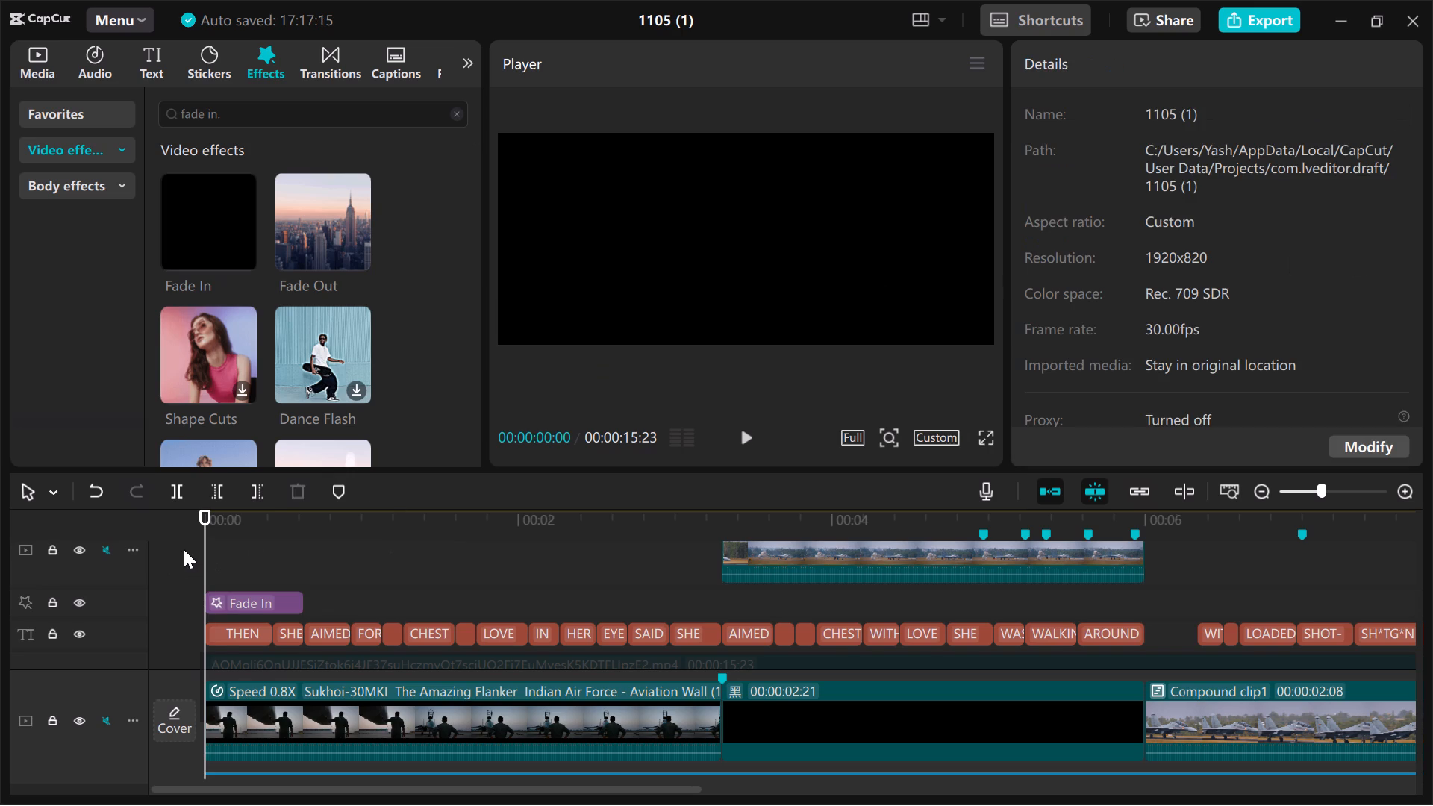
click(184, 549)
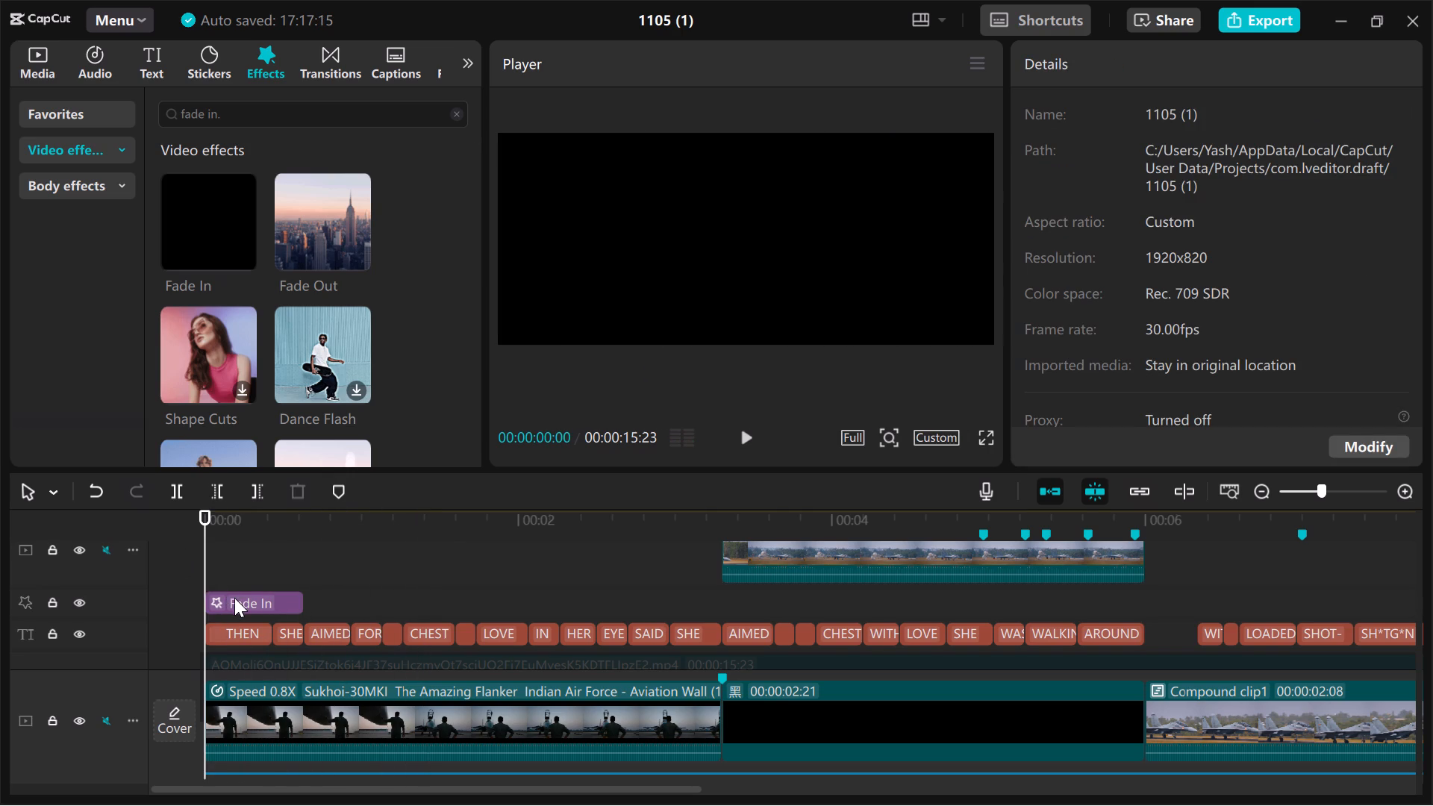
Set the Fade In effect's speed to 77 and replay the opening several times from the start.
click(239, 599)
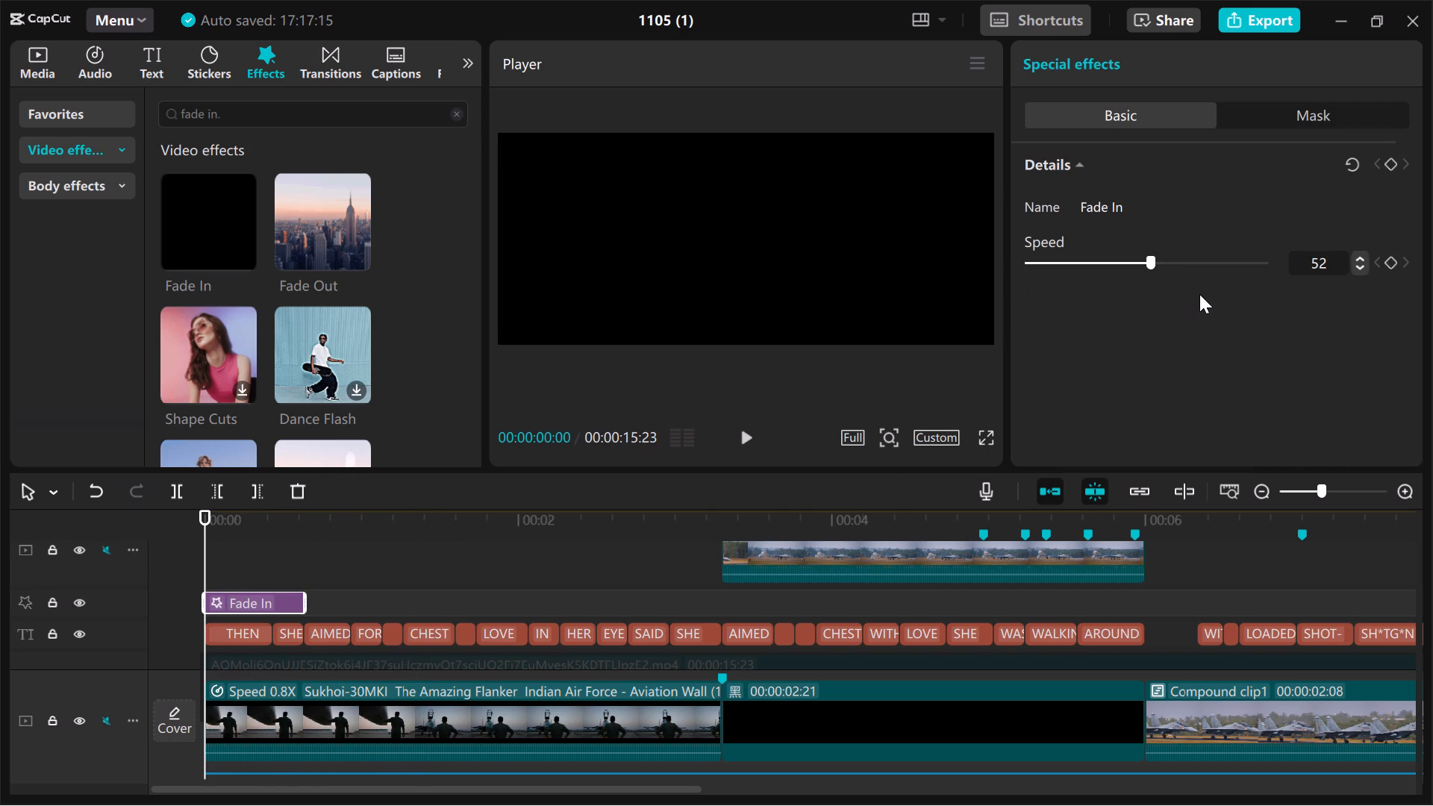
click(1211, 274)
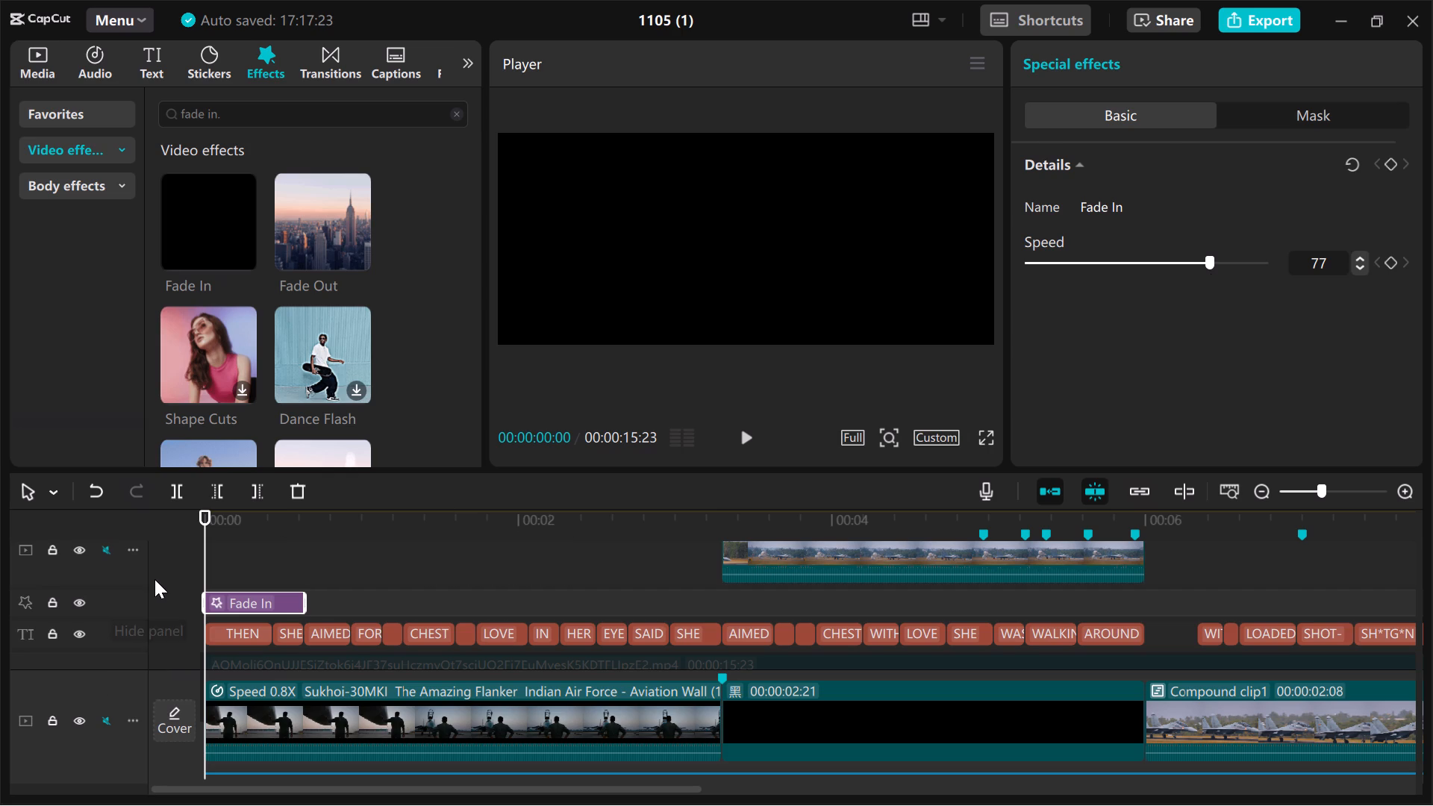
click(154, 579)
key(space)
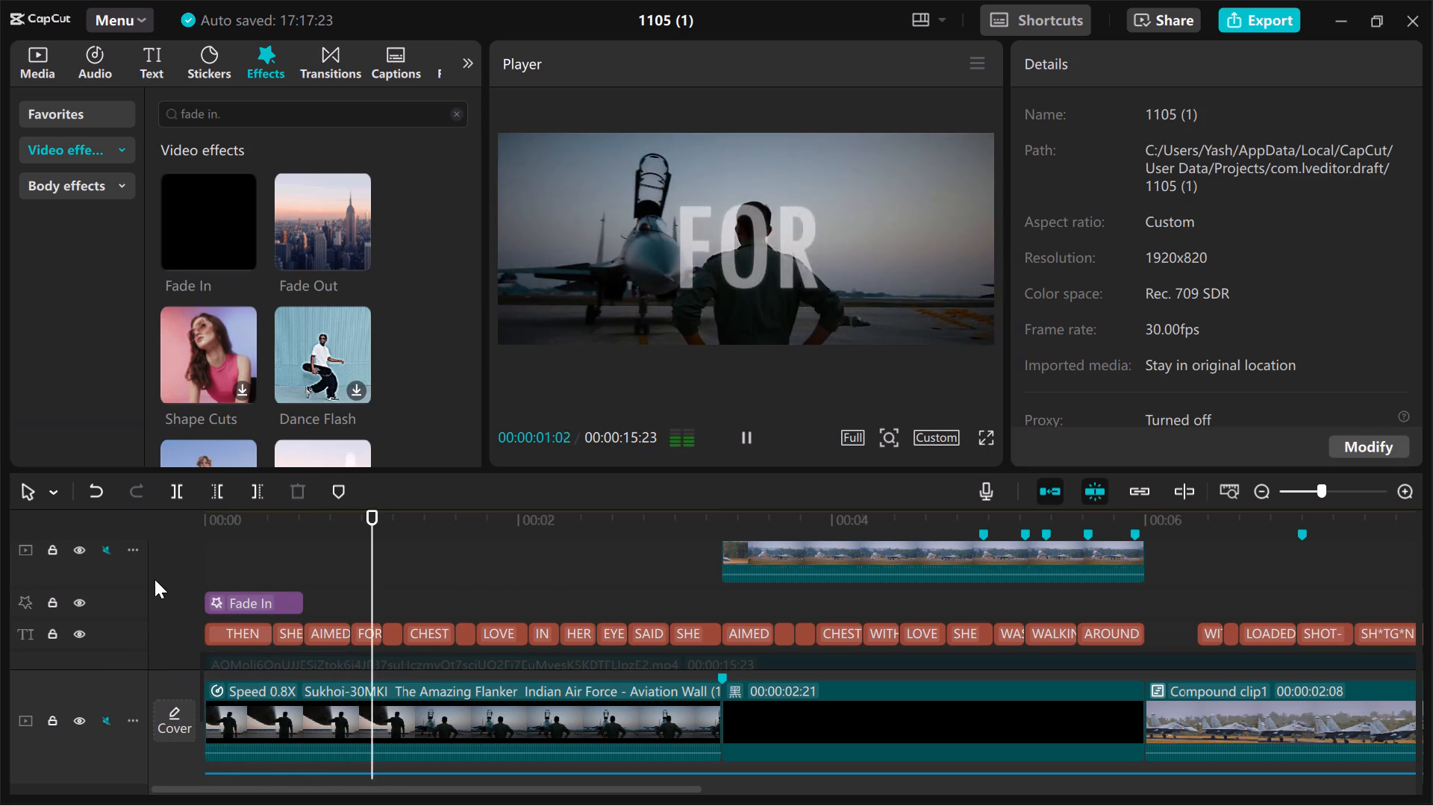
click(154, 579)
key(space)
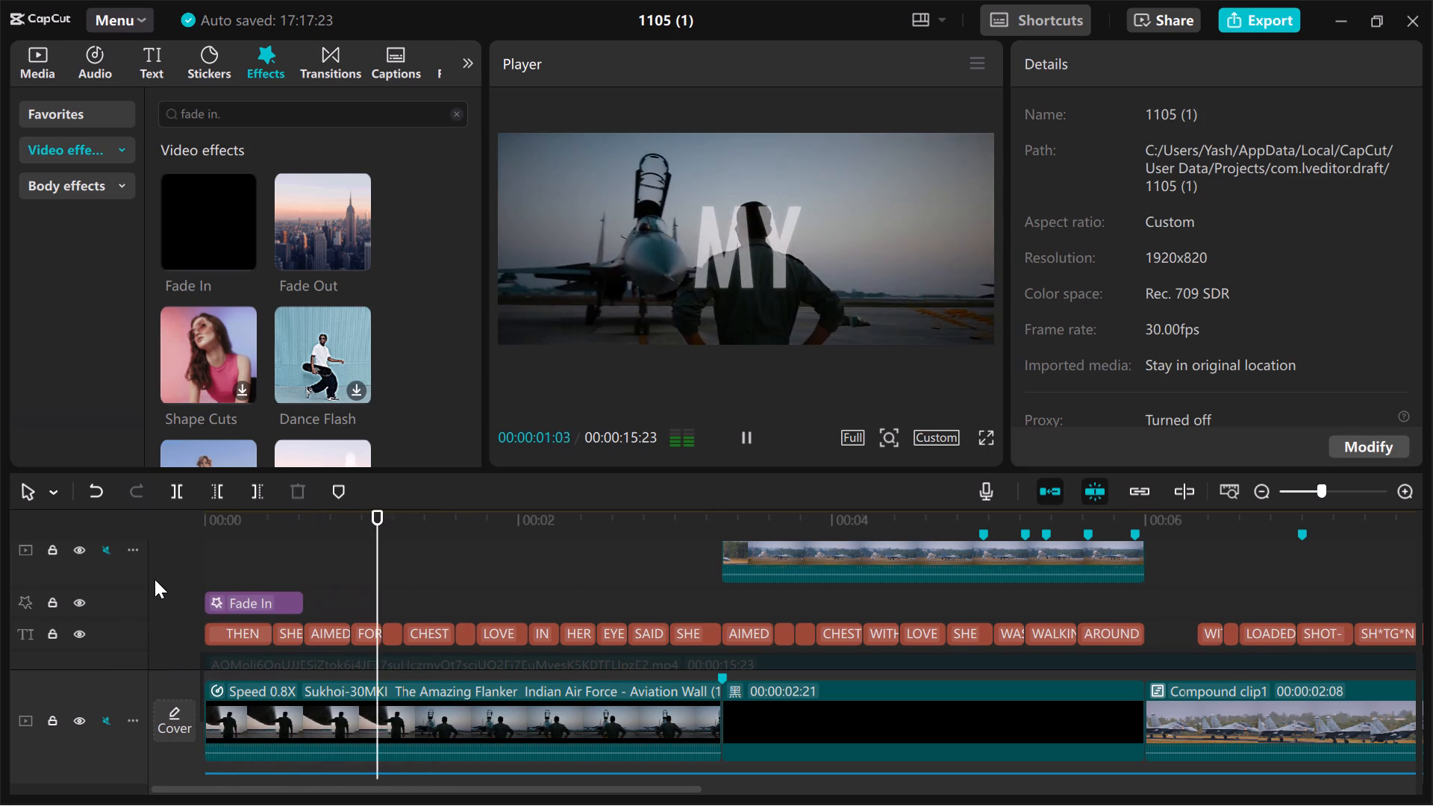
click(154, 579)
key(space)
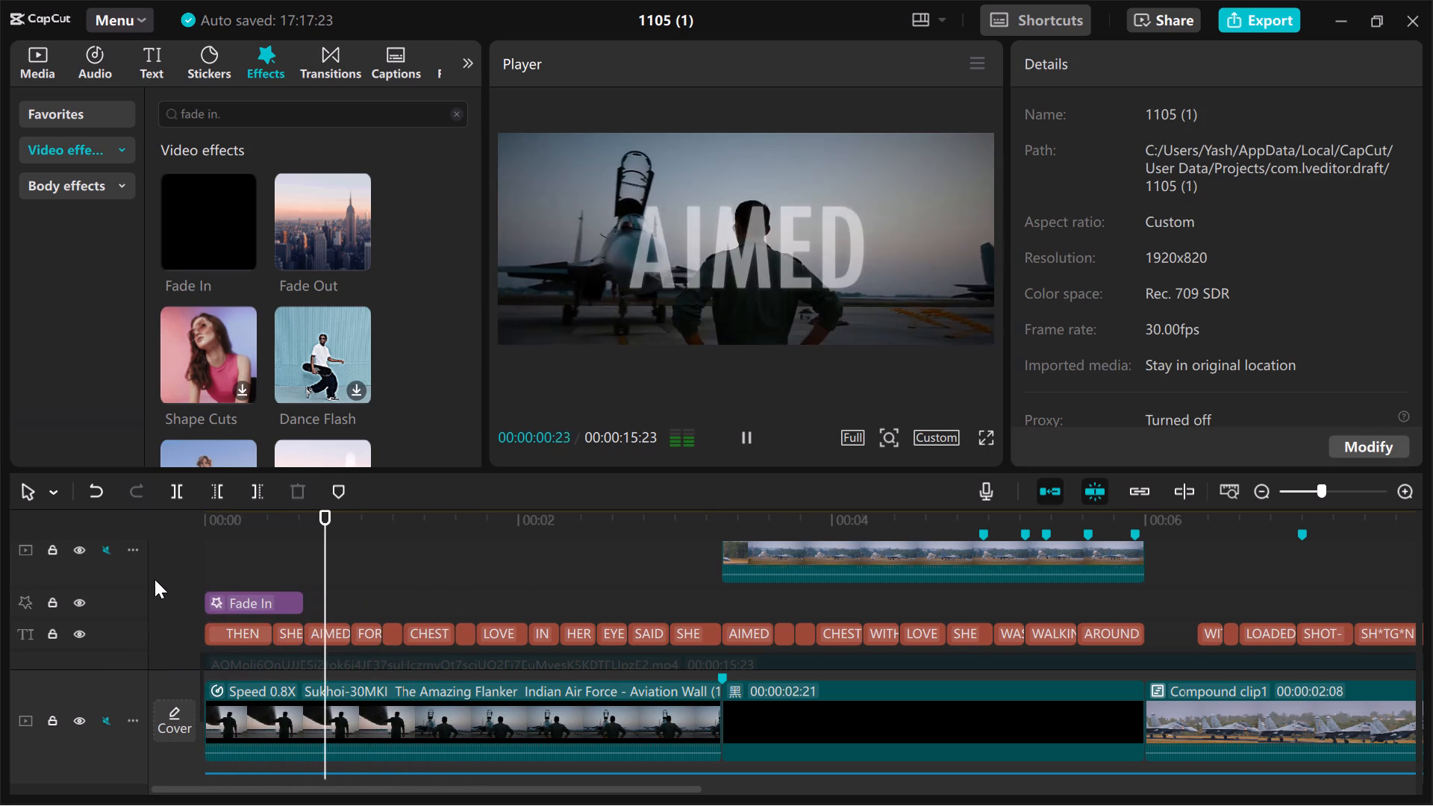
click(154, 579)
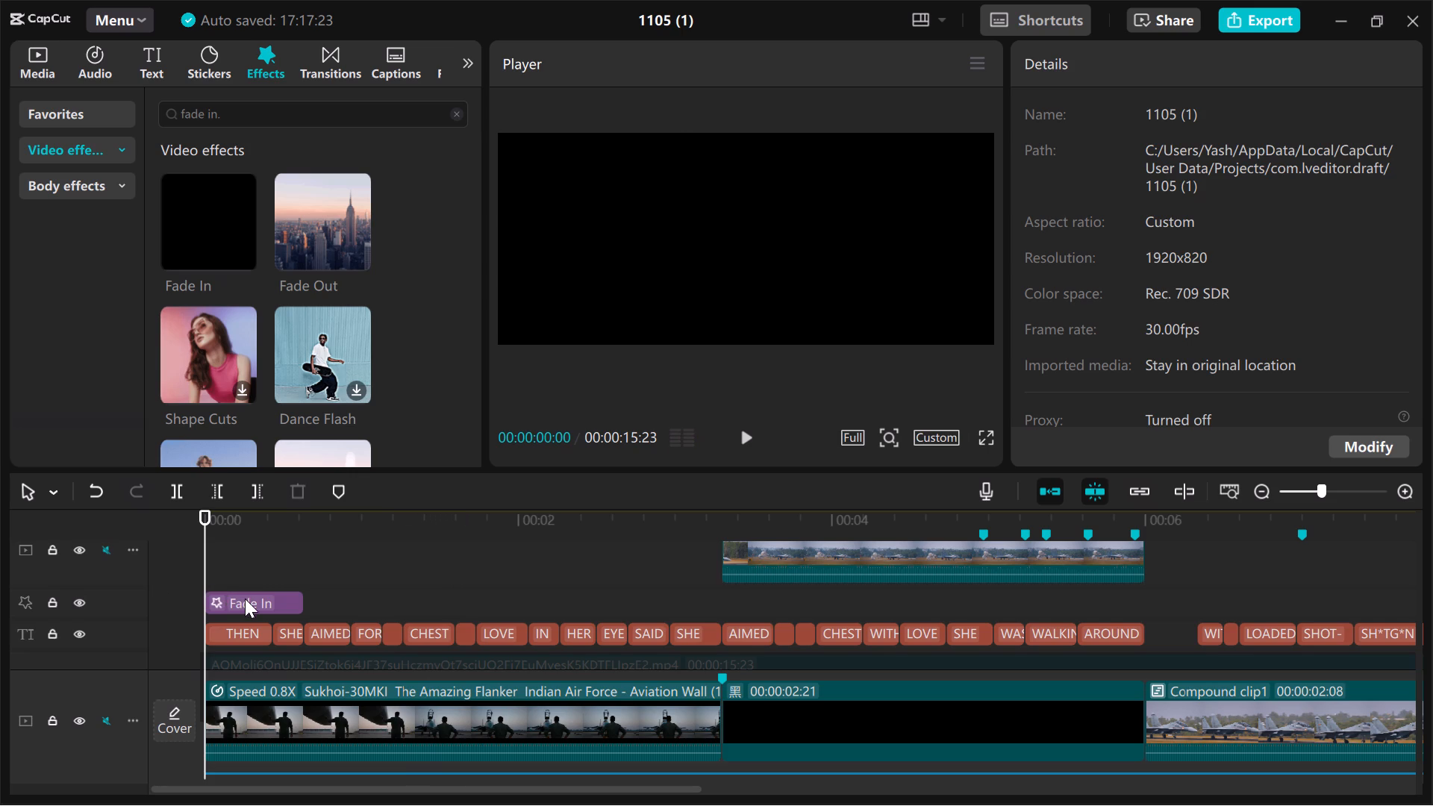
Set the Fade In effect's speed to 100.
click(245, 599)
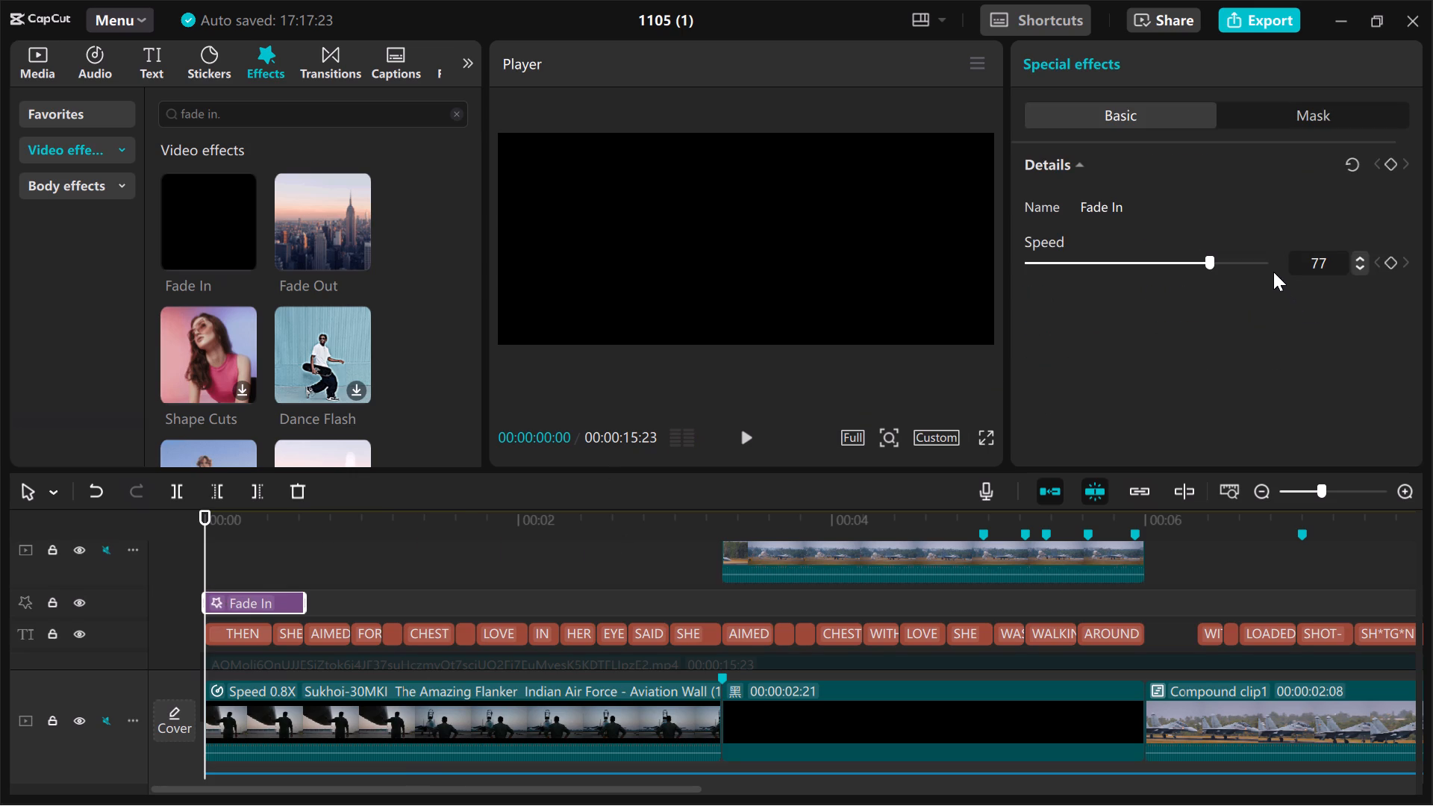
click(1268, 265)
Play the edit from the start and review it in full screen, replaying the opening to judge the Fade In effect.
click(187, 572)
key(space)
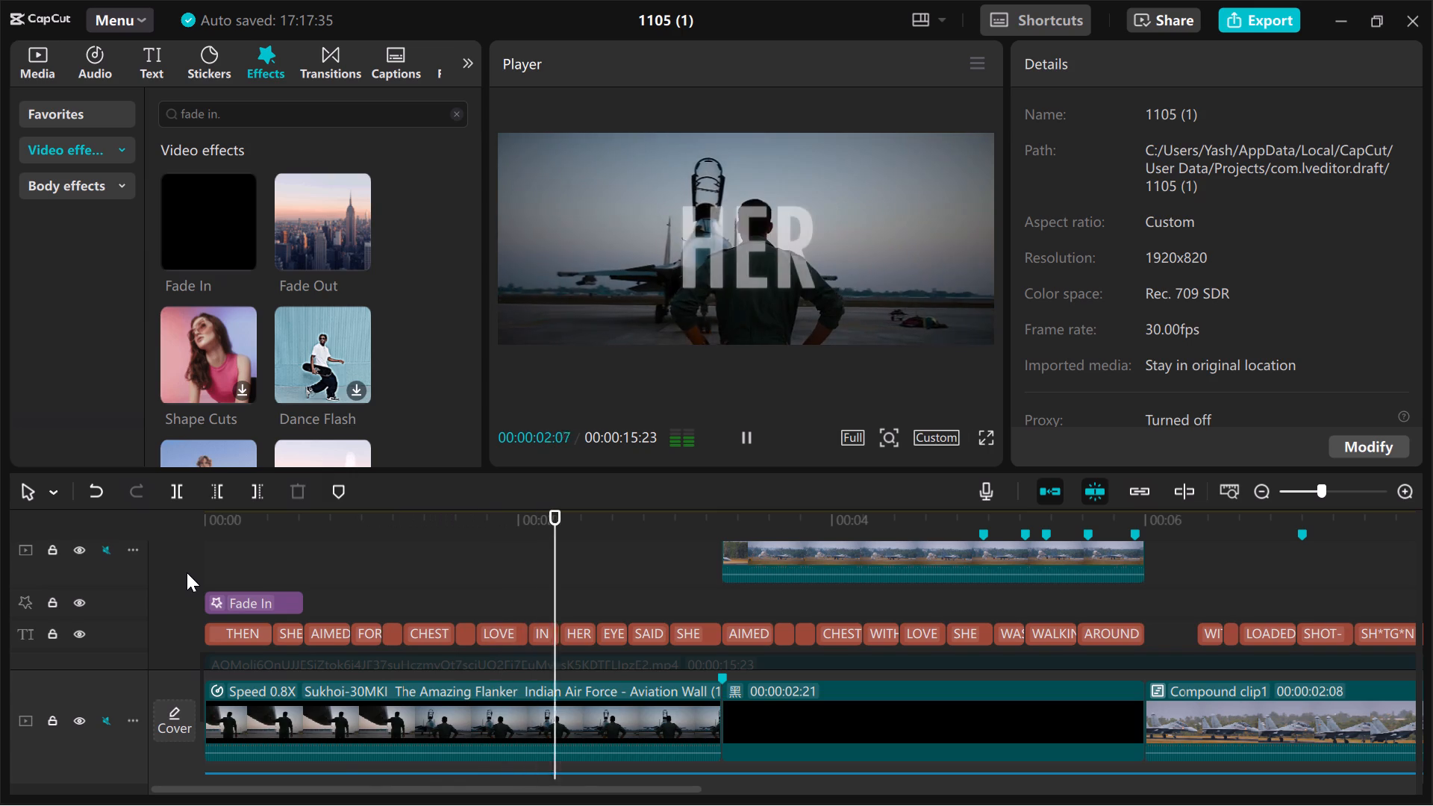
click(983, 437)
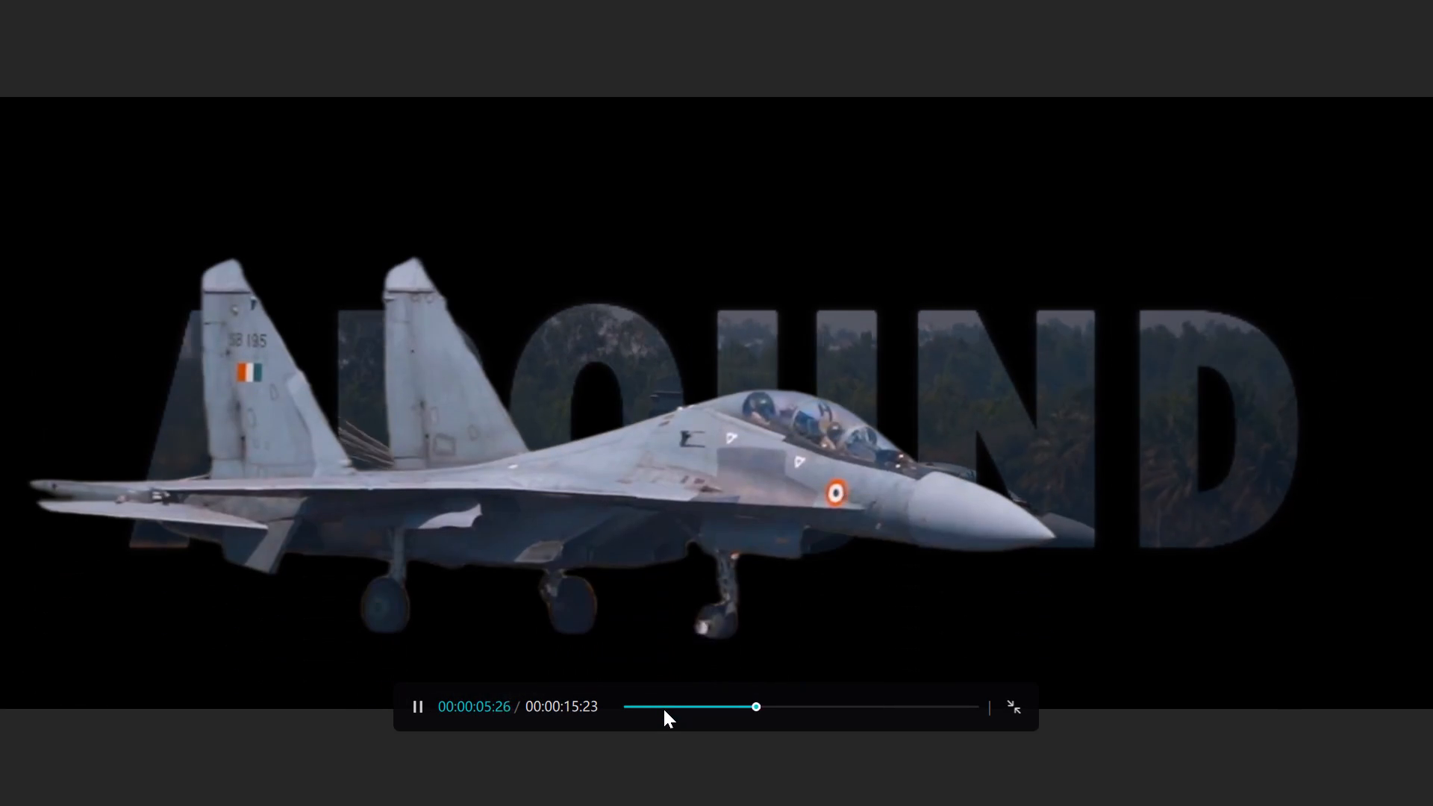
drag(664, 709, 588, 693)
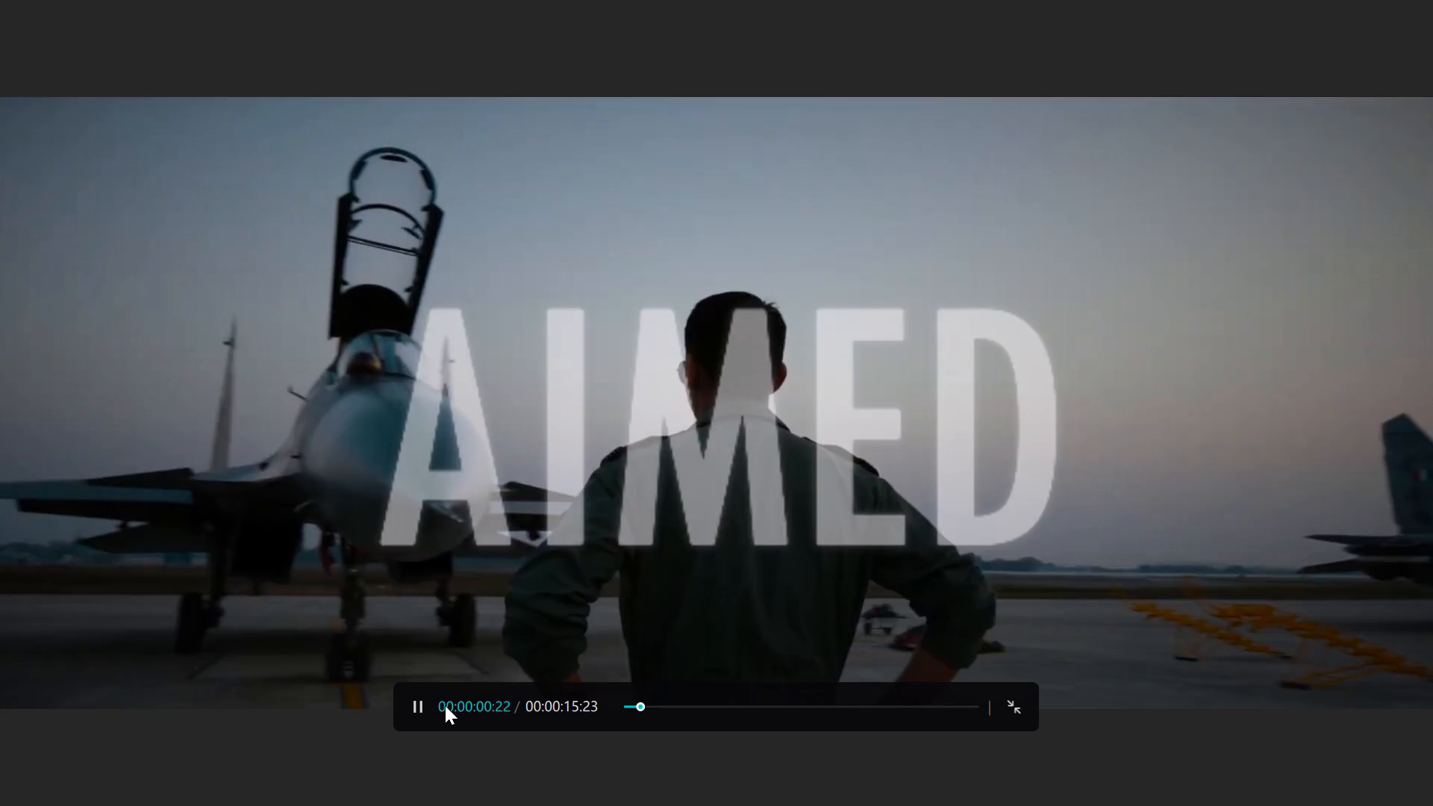
click(619, 703)
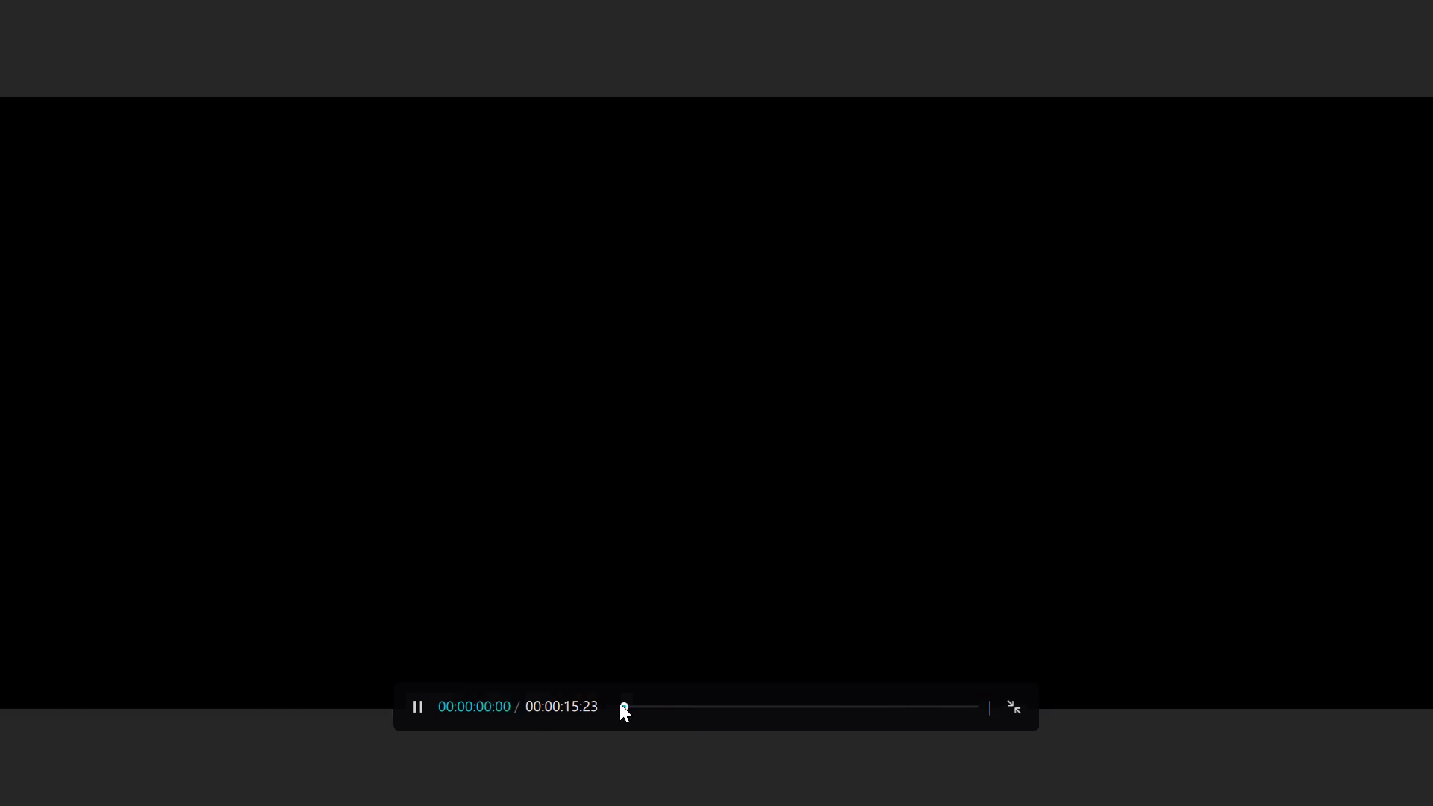
click(641, 707)
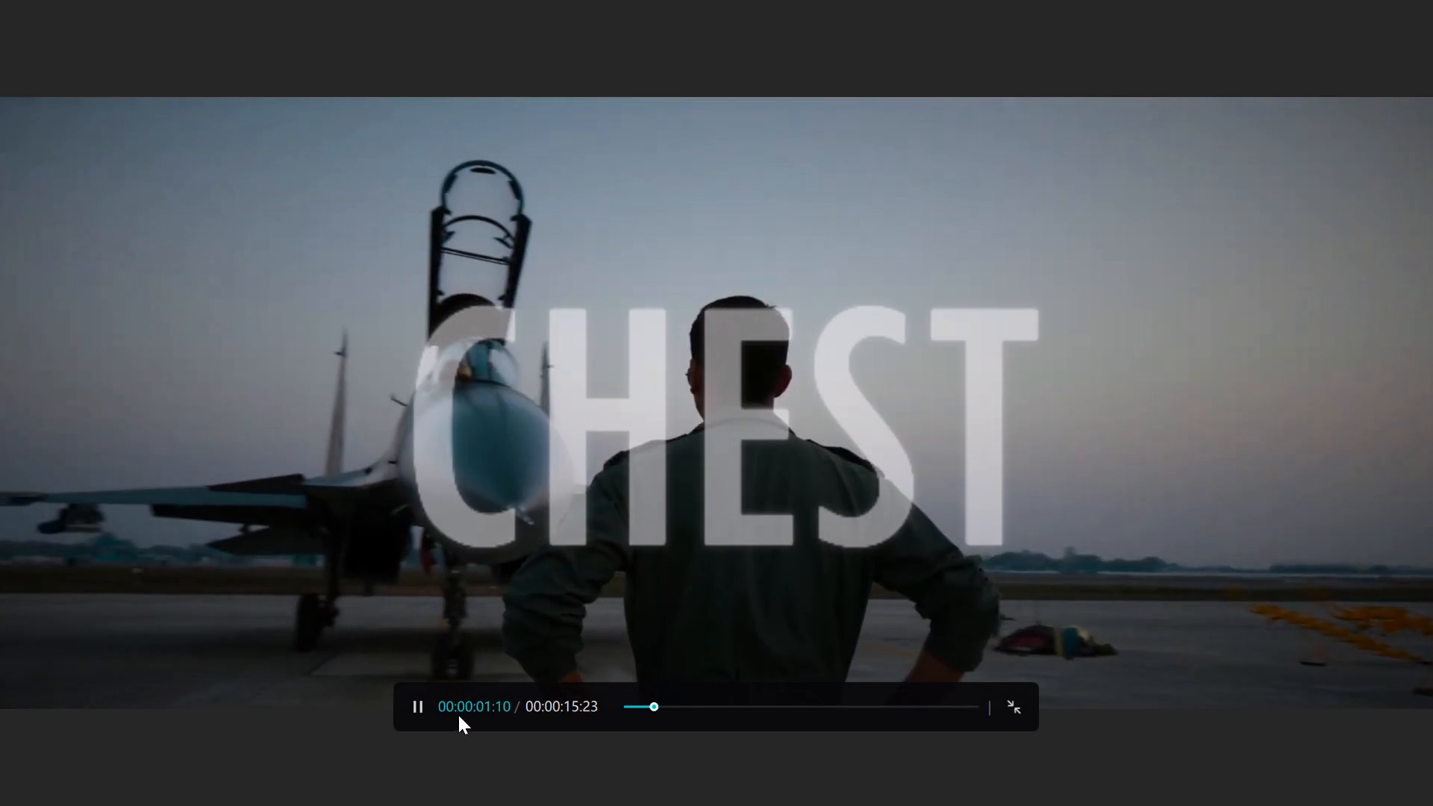
click(416, 705)
drag(634, 706, 613, 706)
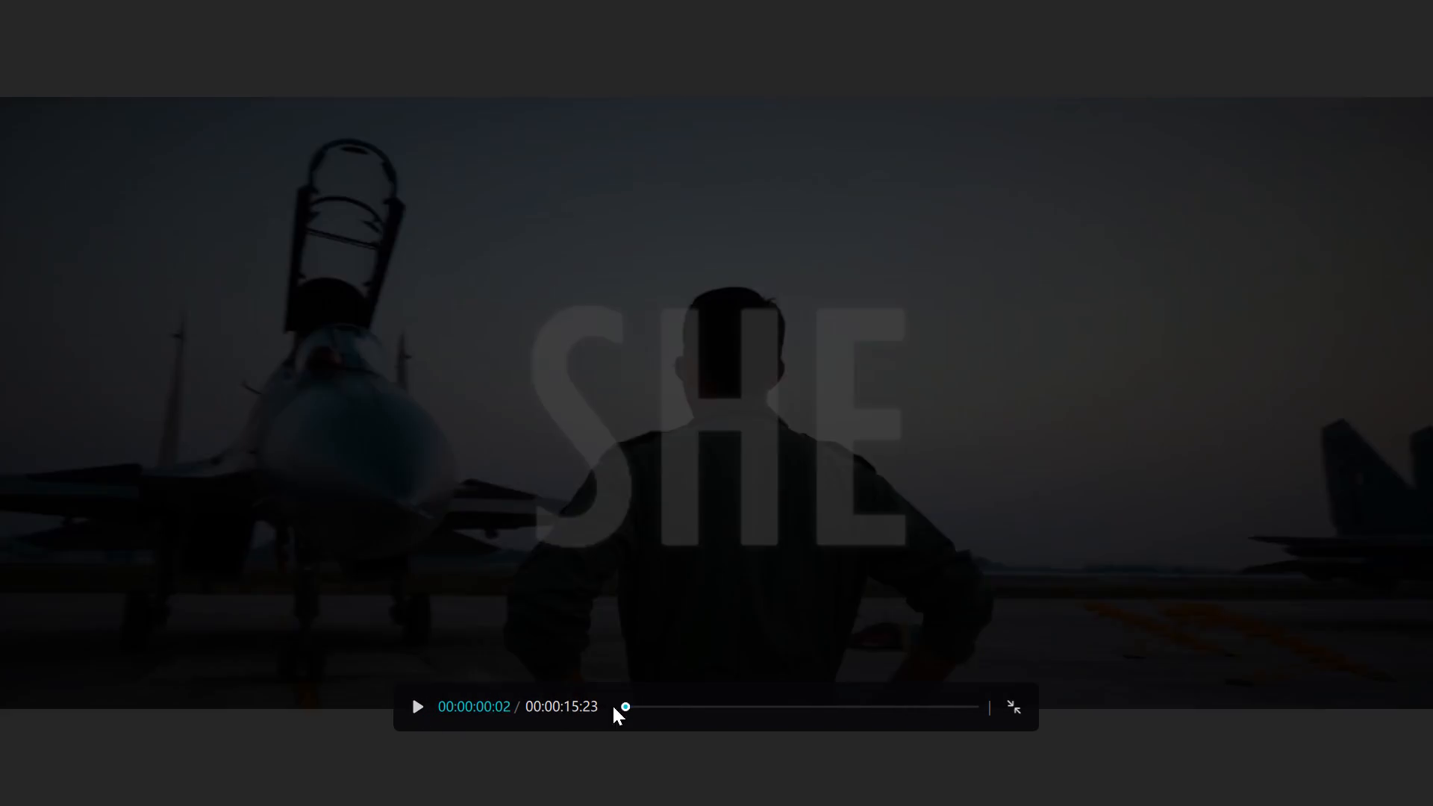
drag(613, 706, 572, 706)
click(419, 699)
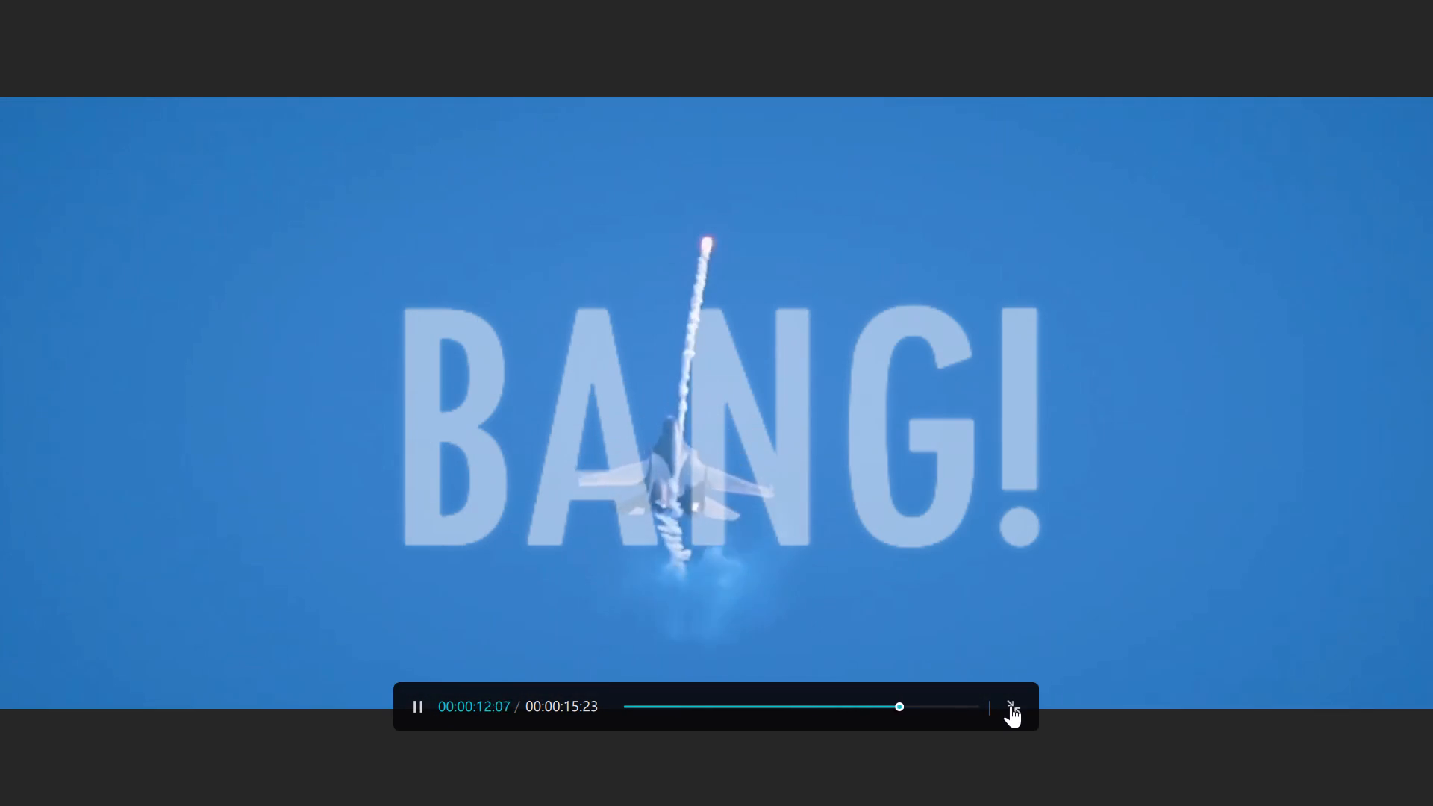
click(1011, 705)
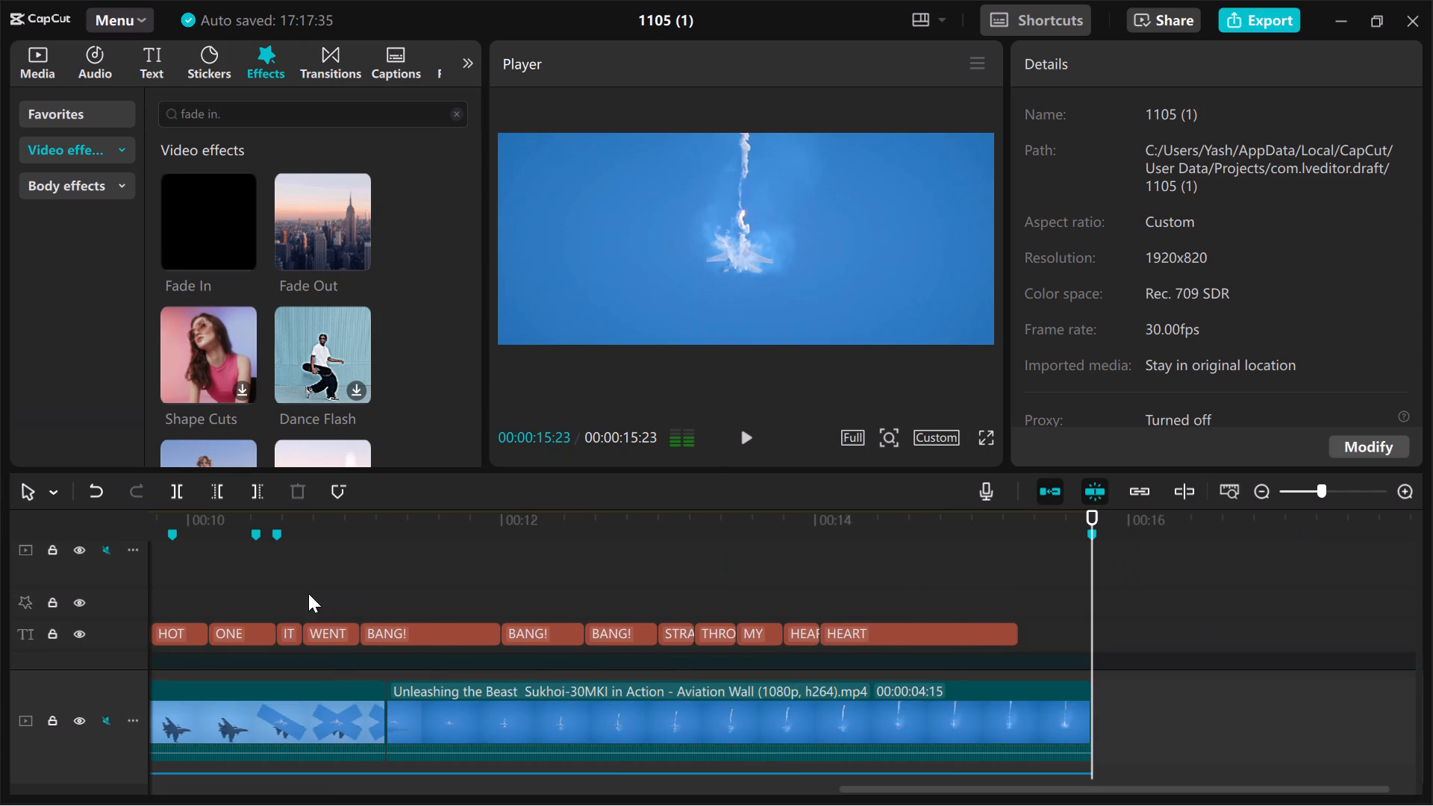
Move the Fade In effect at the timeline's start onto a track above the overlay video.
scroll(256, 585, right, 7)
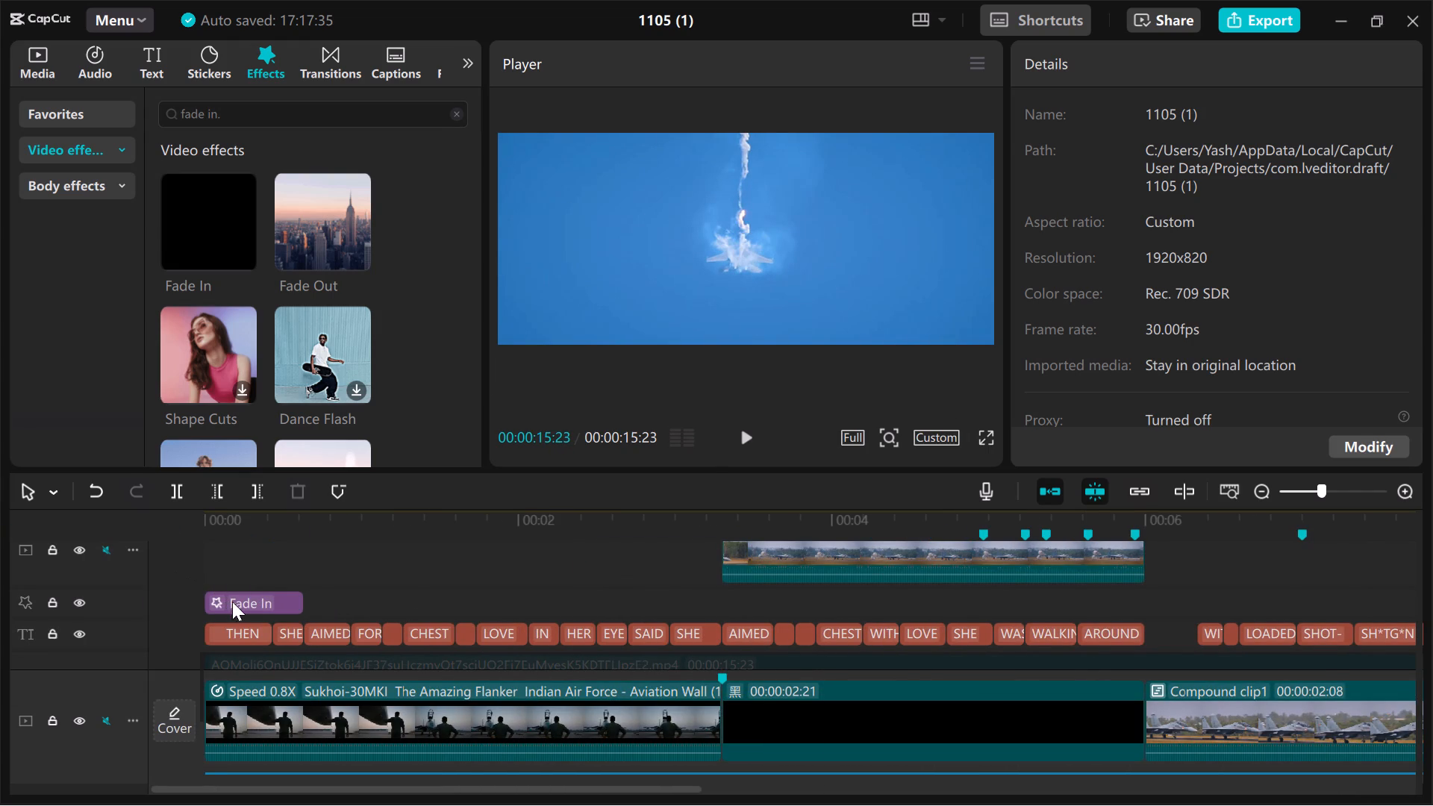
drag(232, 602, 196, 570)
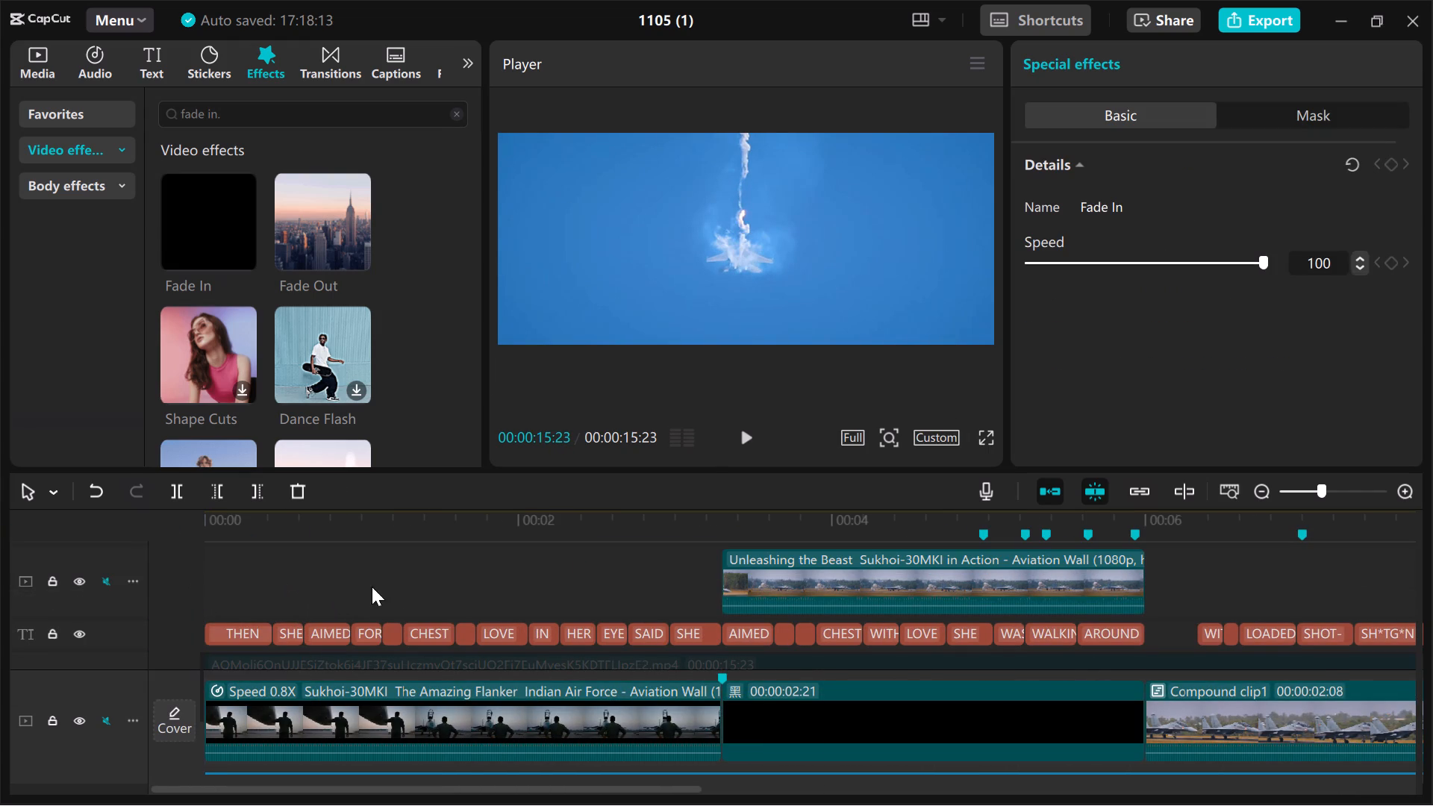
Delete the Fade In effect from its separate track at the start of the timeline.
scroll(483, 597, up, 1)
click(274, 574)
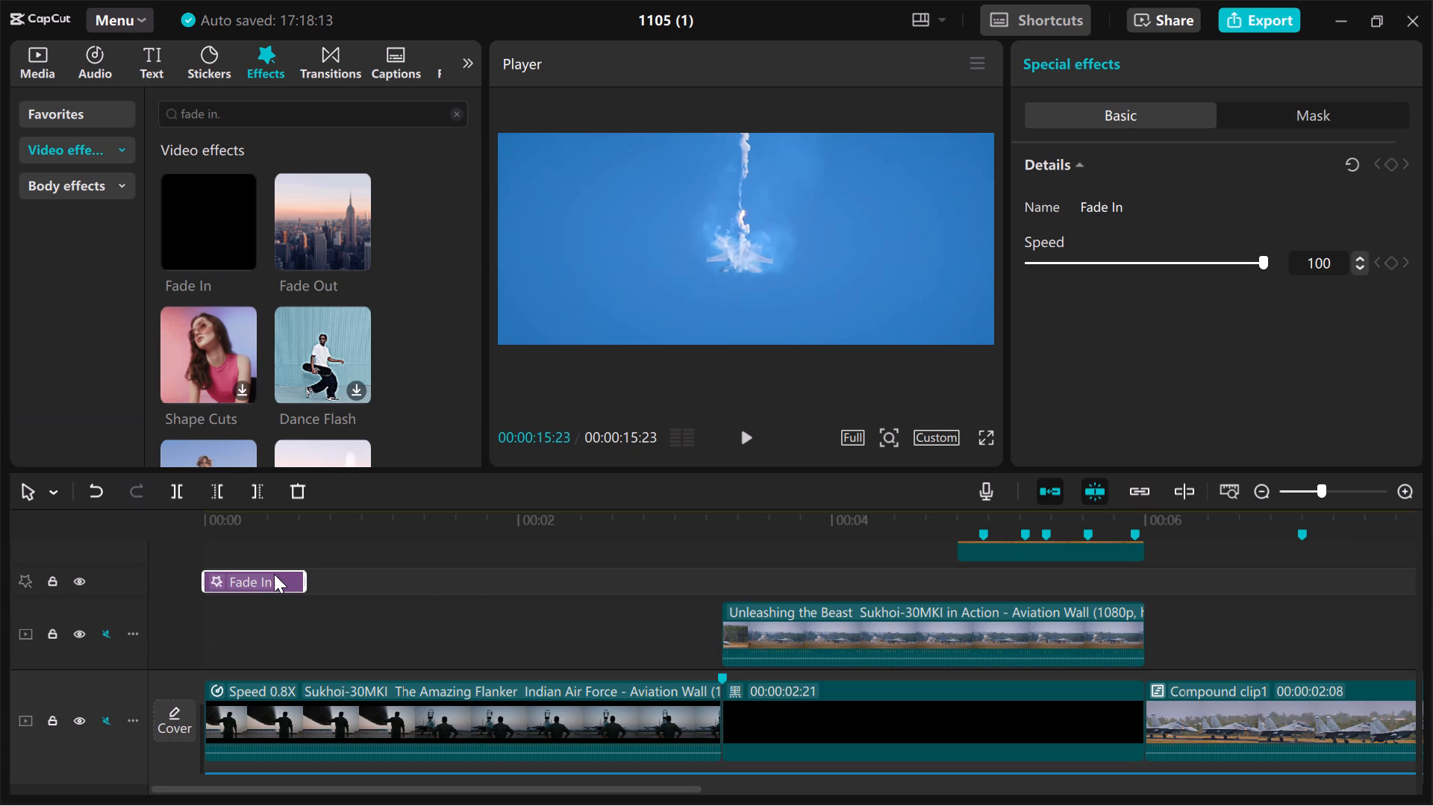
key(Delete)
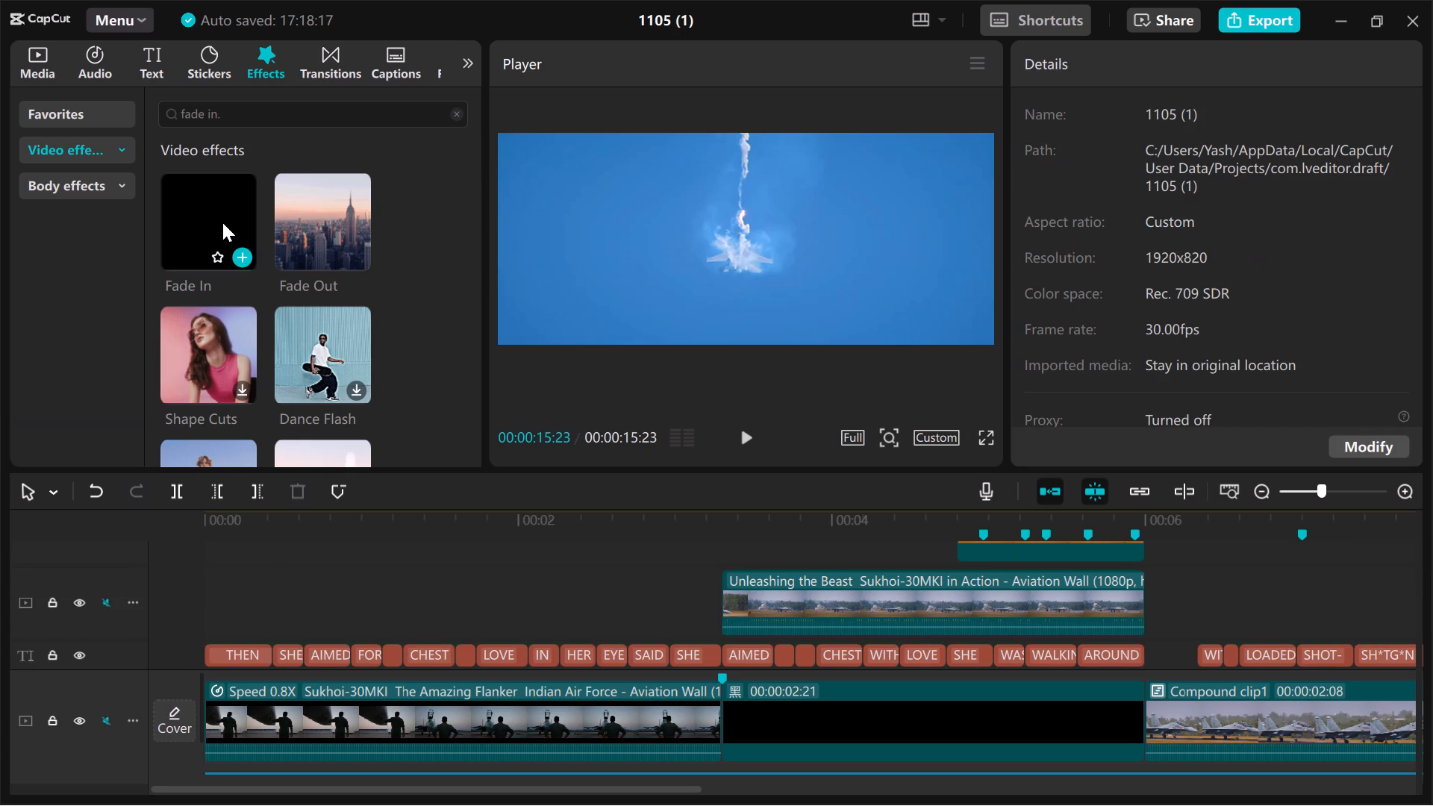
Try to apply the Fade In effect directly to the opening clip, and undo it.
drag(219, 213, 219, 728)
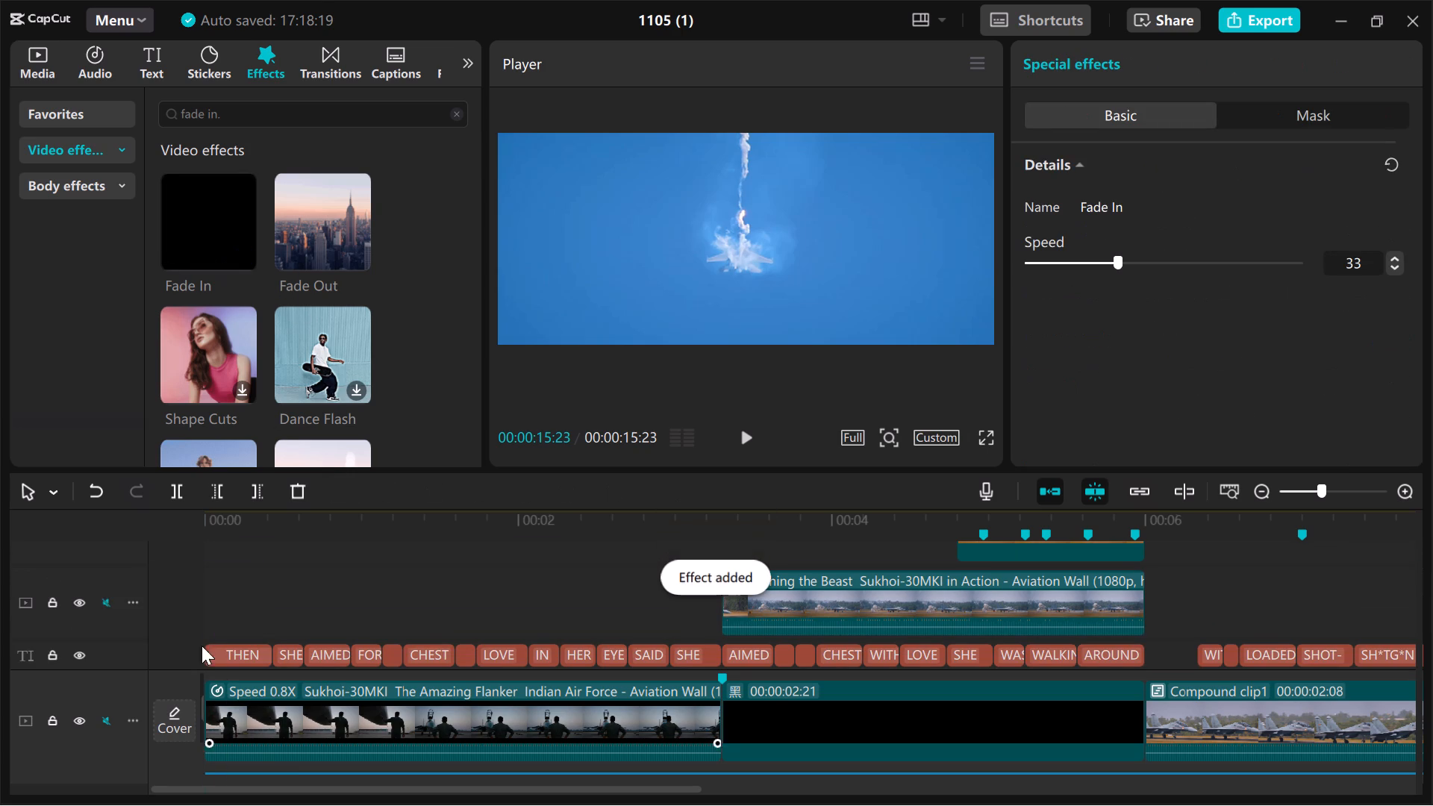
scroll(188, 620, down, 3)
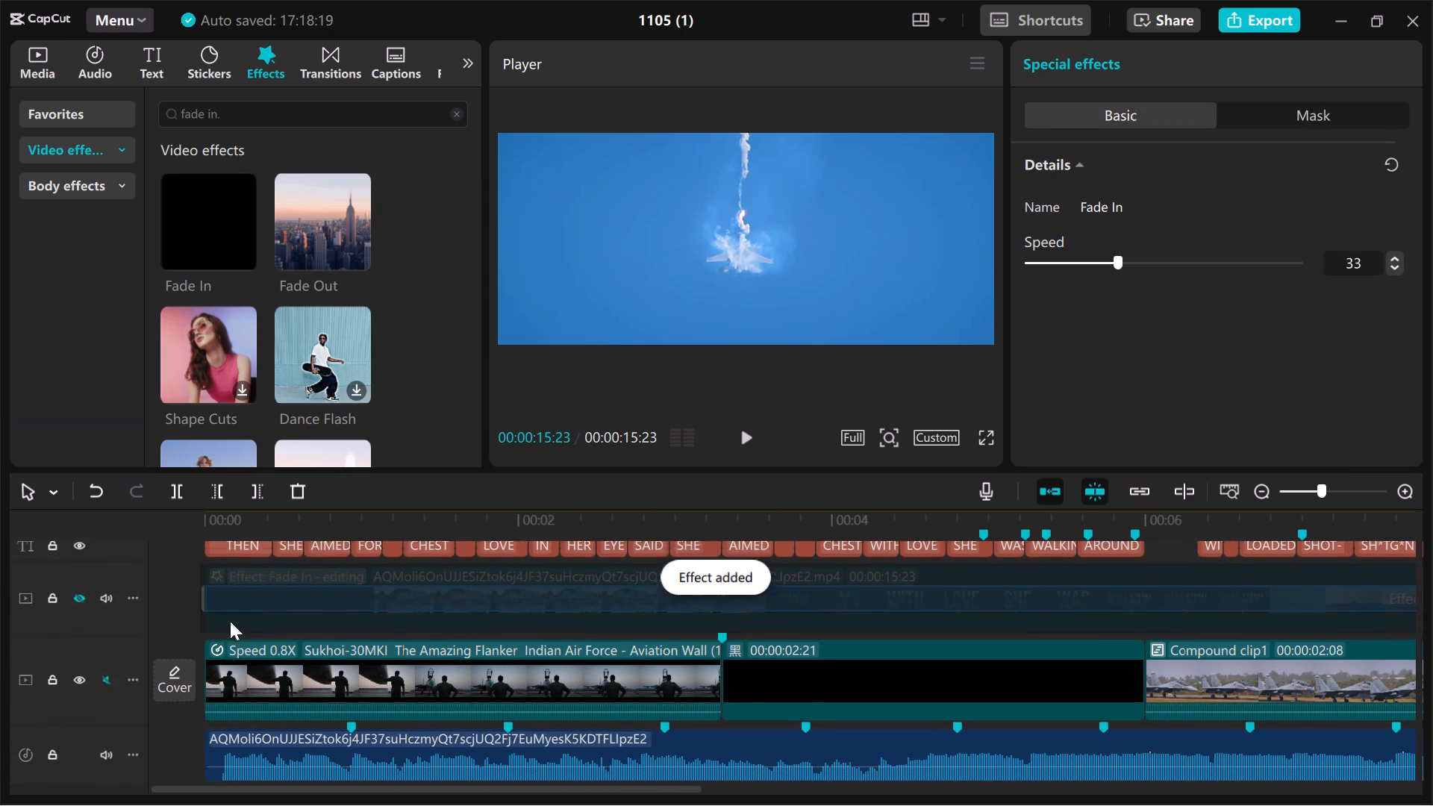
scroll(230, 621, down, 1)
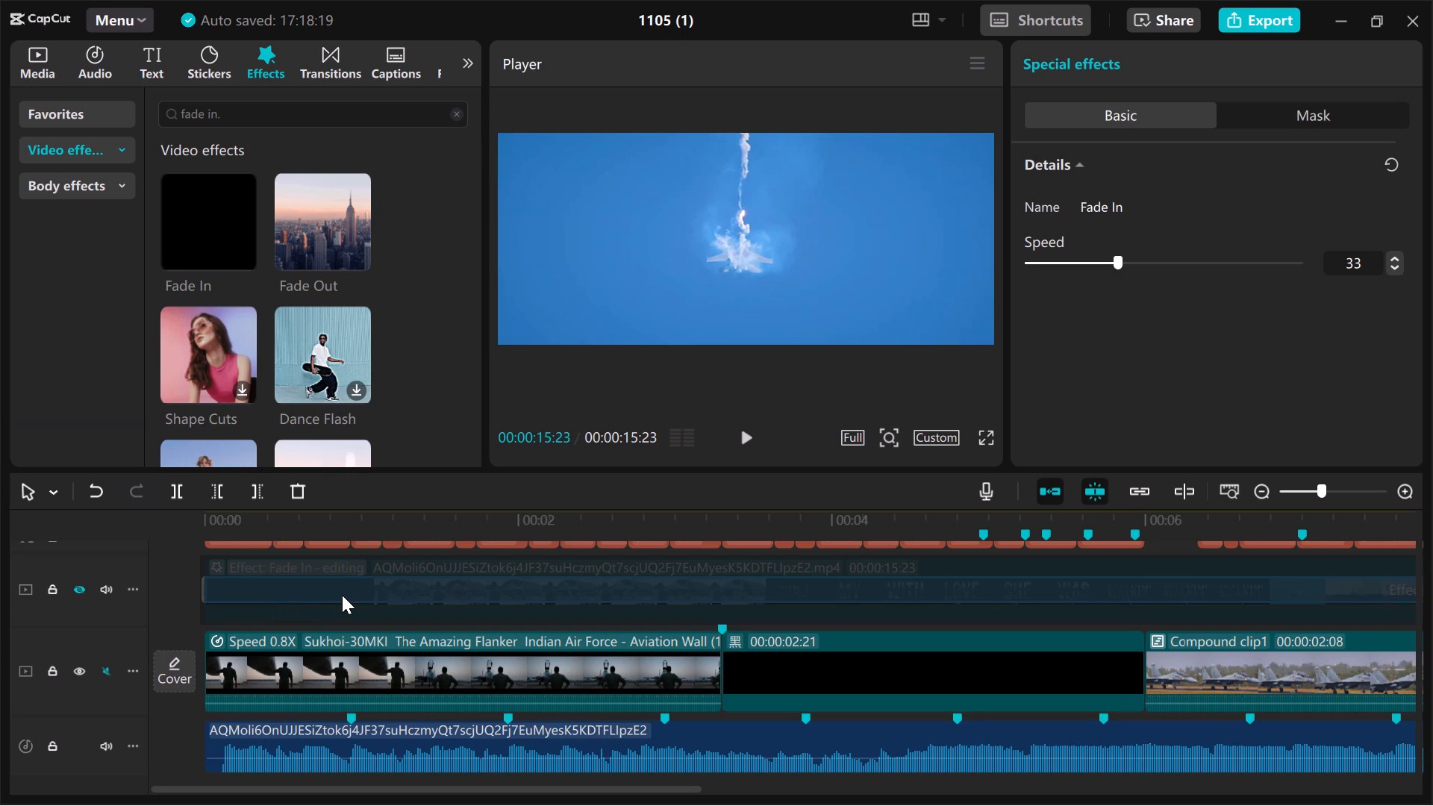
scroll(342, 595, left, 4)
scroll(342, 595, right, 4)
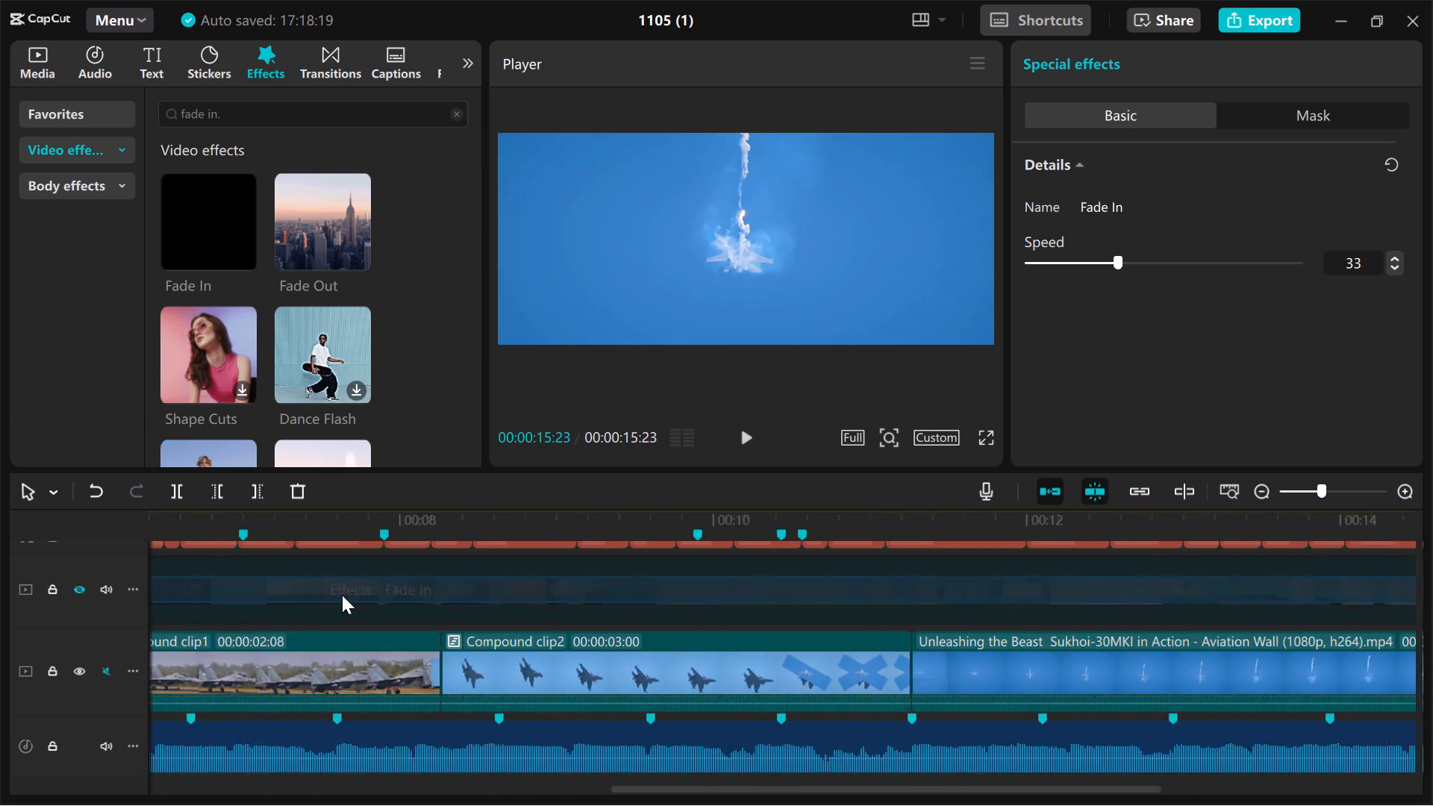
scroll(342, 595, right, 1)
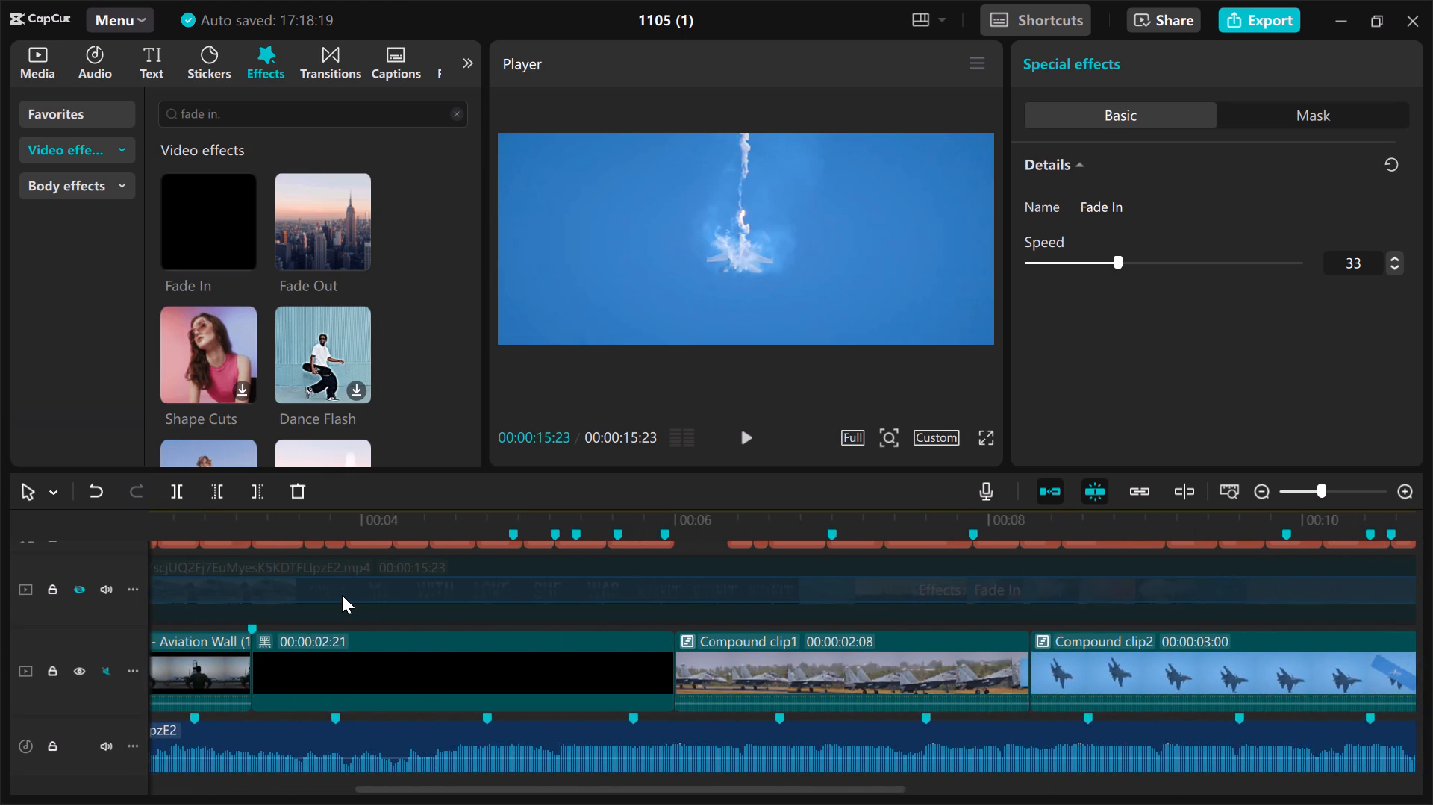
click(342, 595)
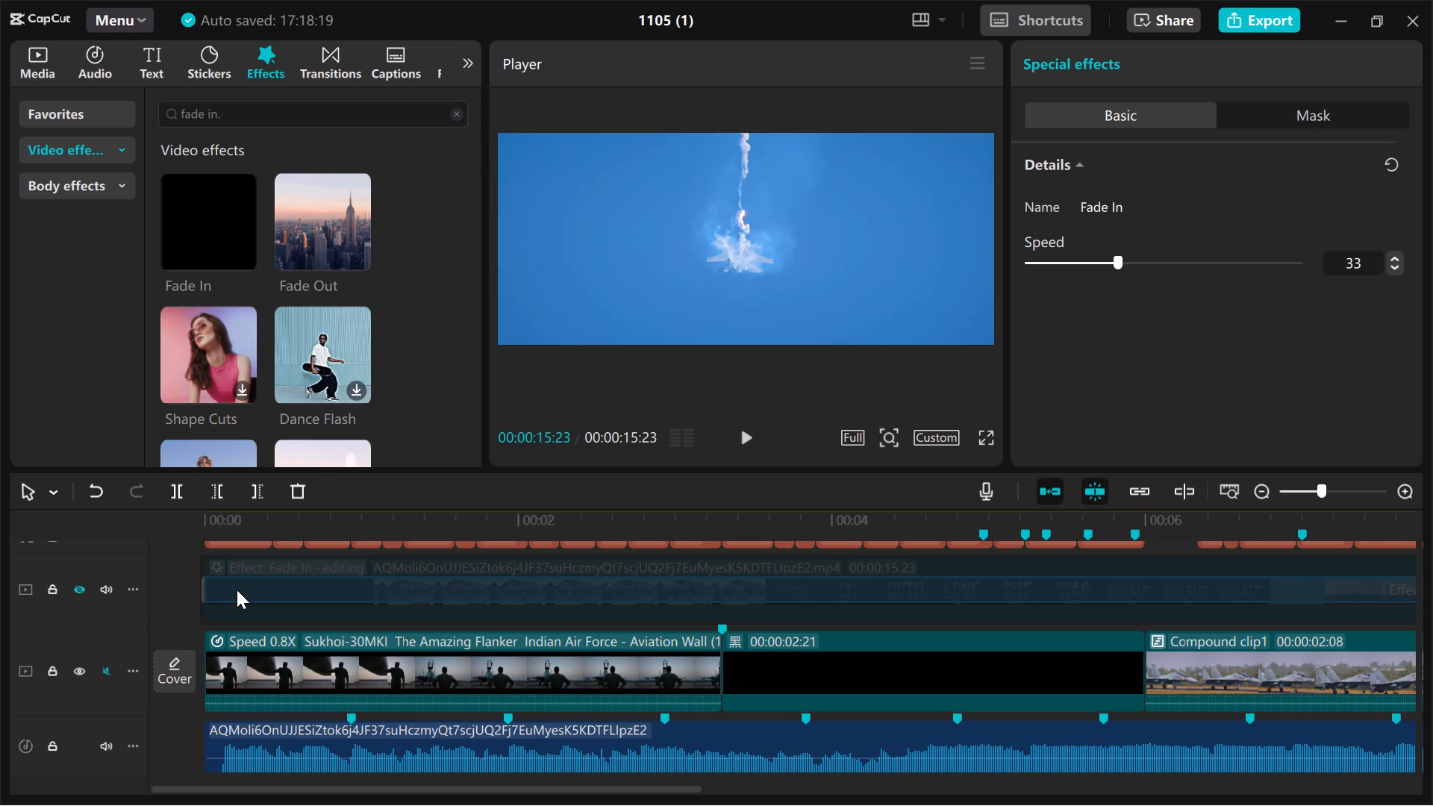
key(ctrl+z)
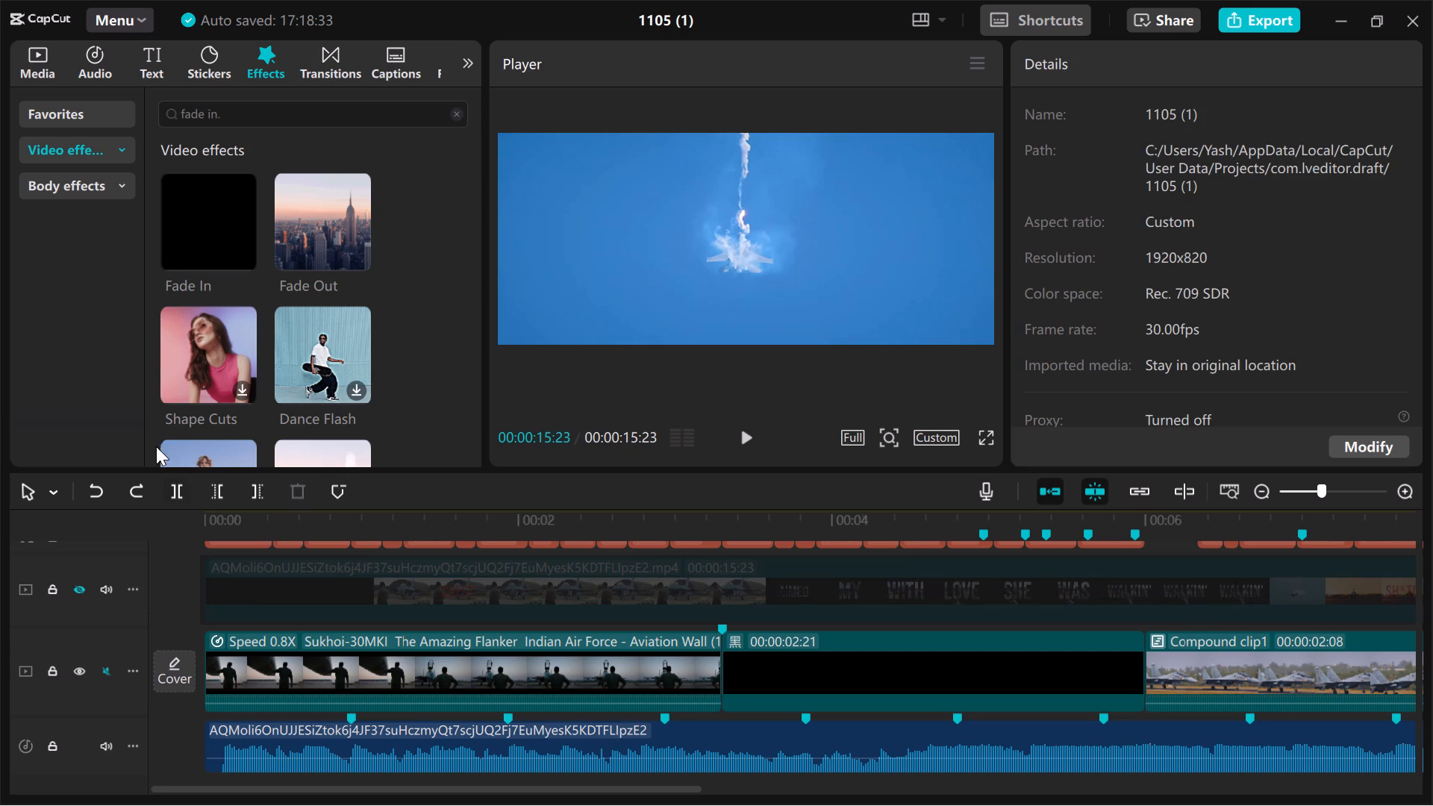
Apply the Fade In effect directly to the opening Sukhoi-30MKI clip on the main track.
drag(198, 204, 231, 660)
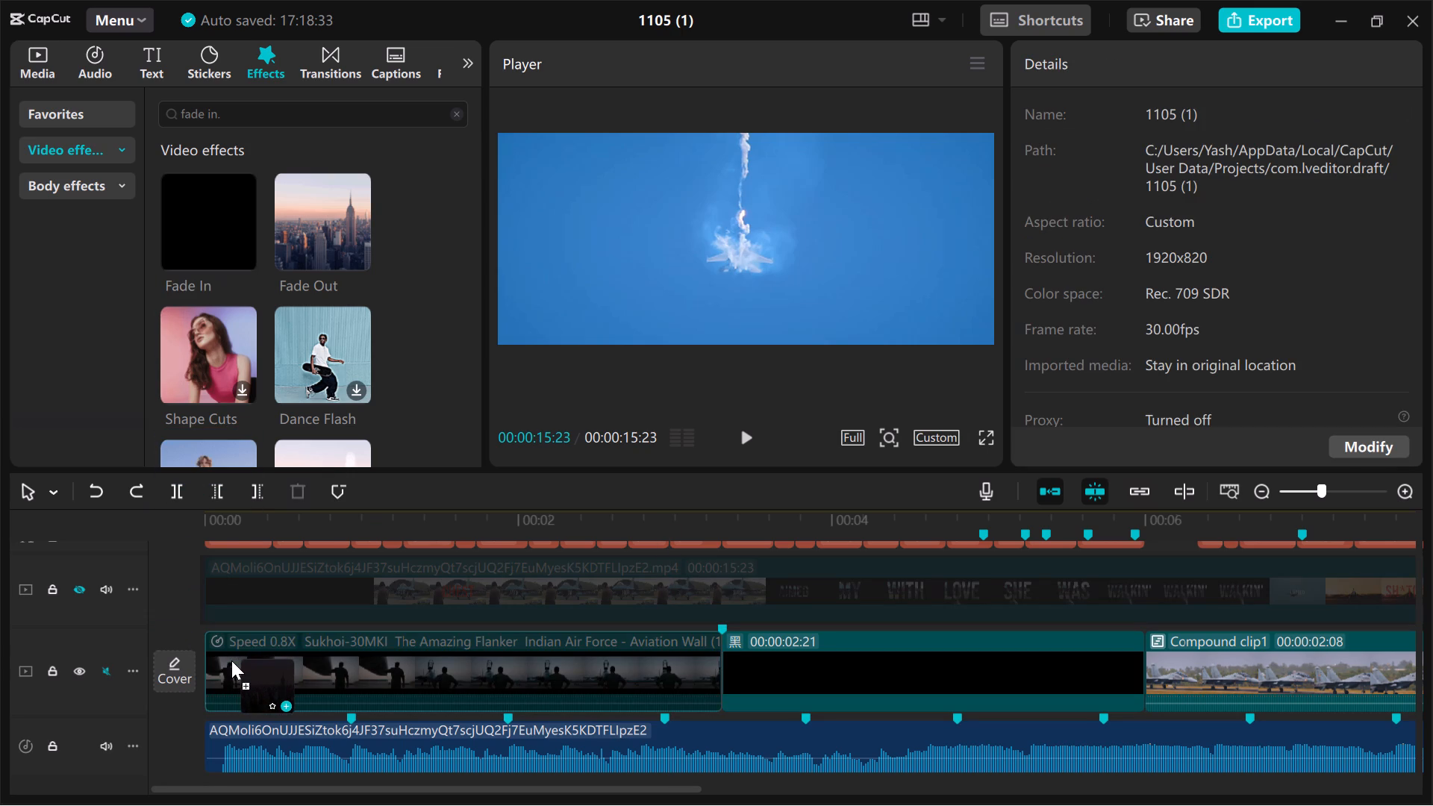
click(268, 596)
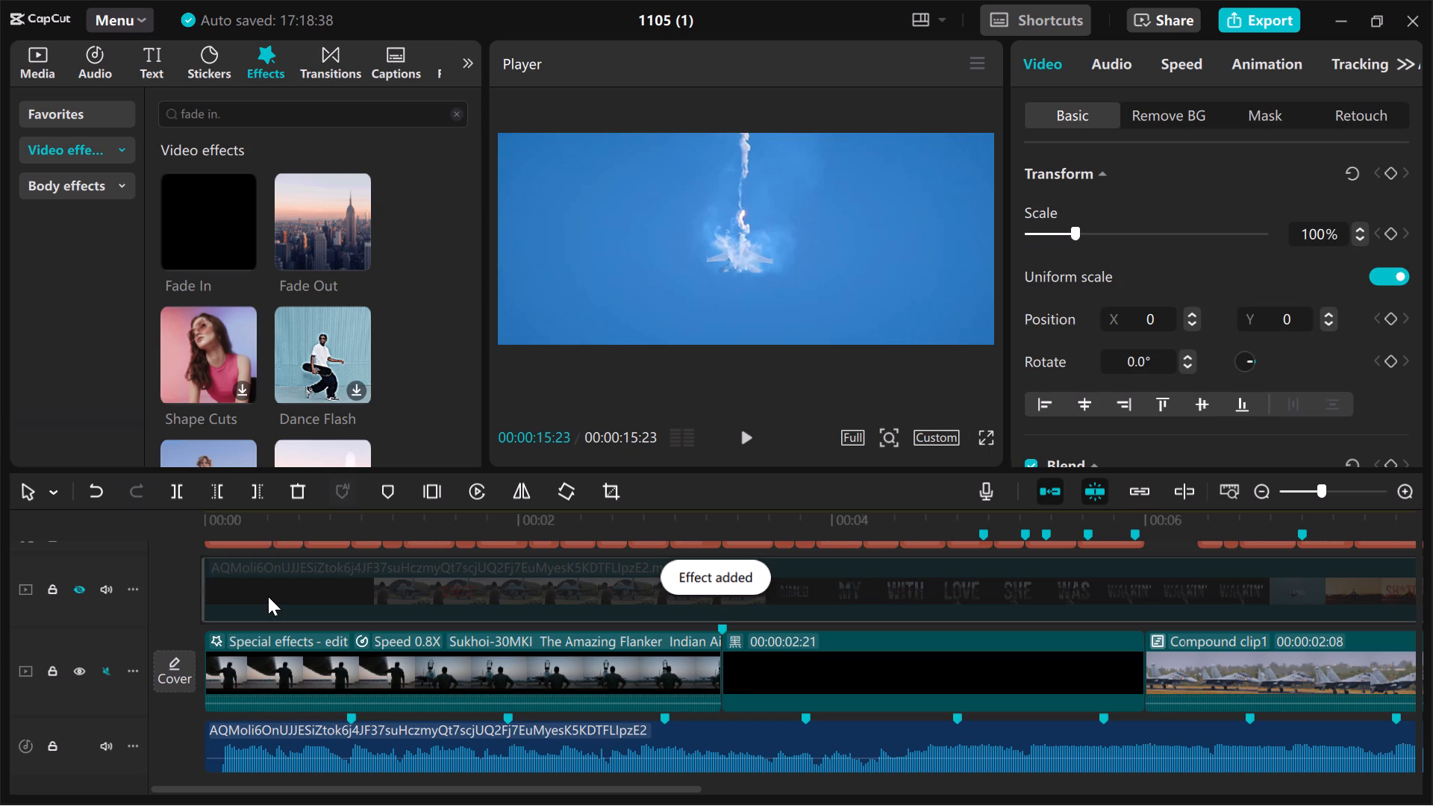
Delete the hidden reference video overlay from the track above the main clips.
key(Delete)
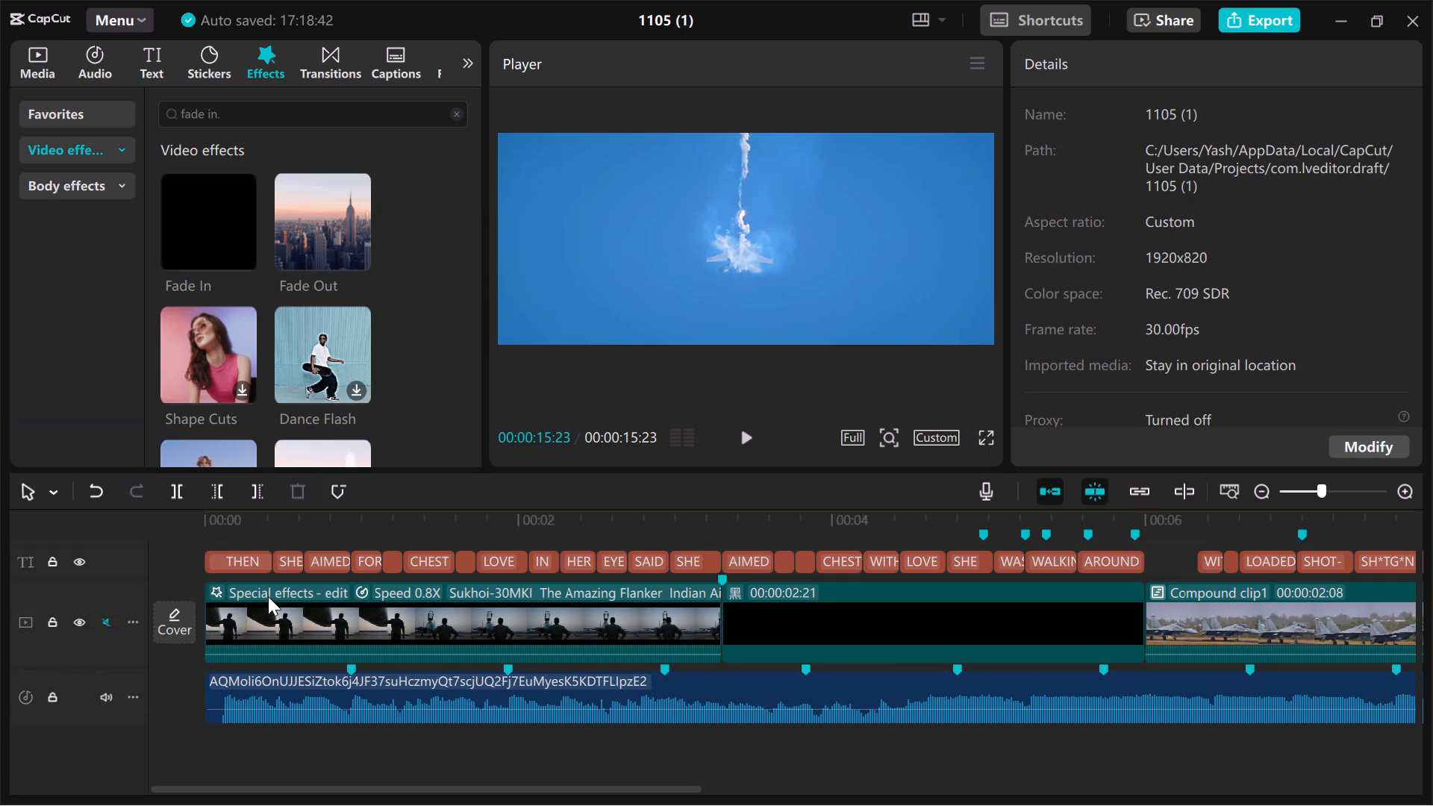
Play the opening several times to check how the Fade In effect looks on the first clip.
click(182, 559)
key(space)
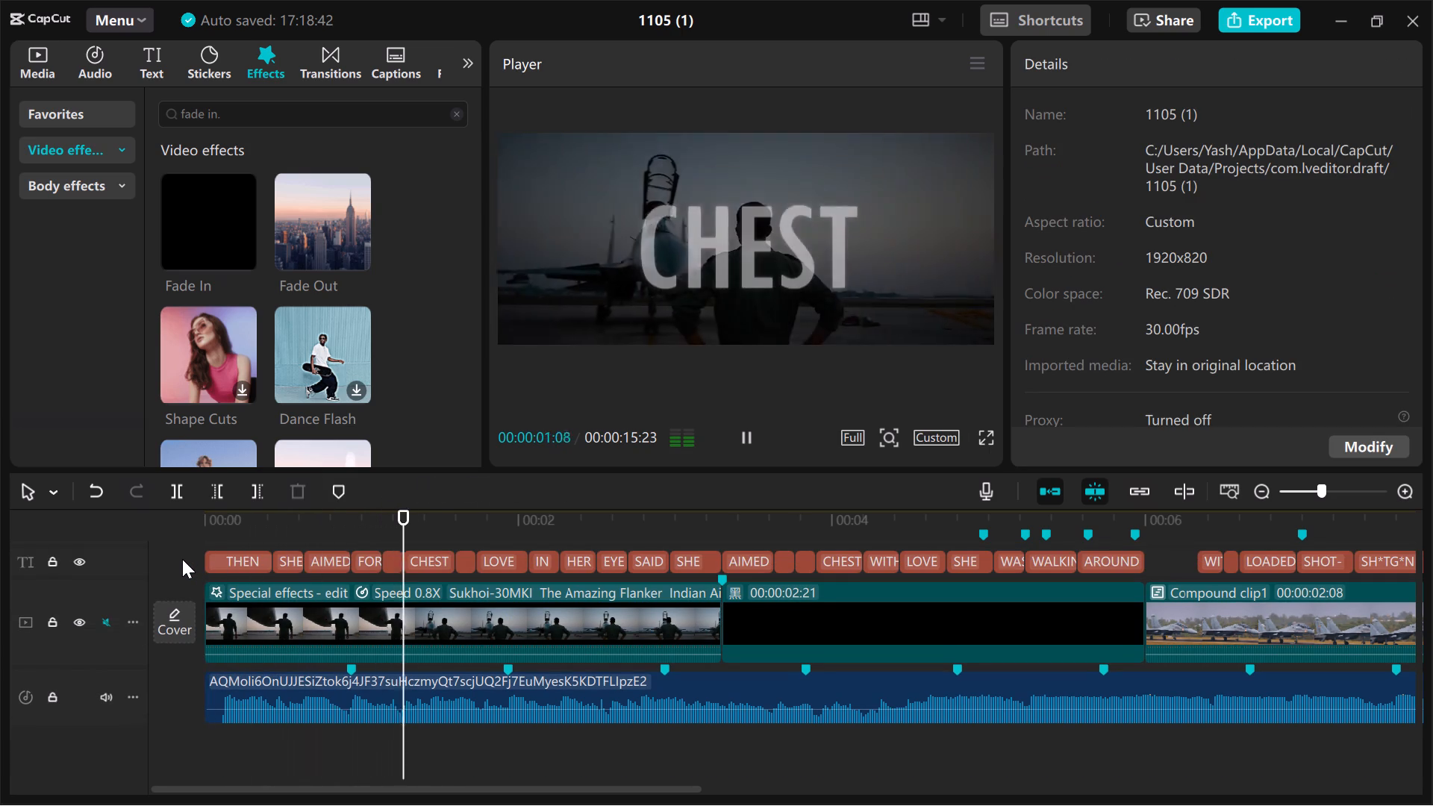
click(182, 559)
key(space)
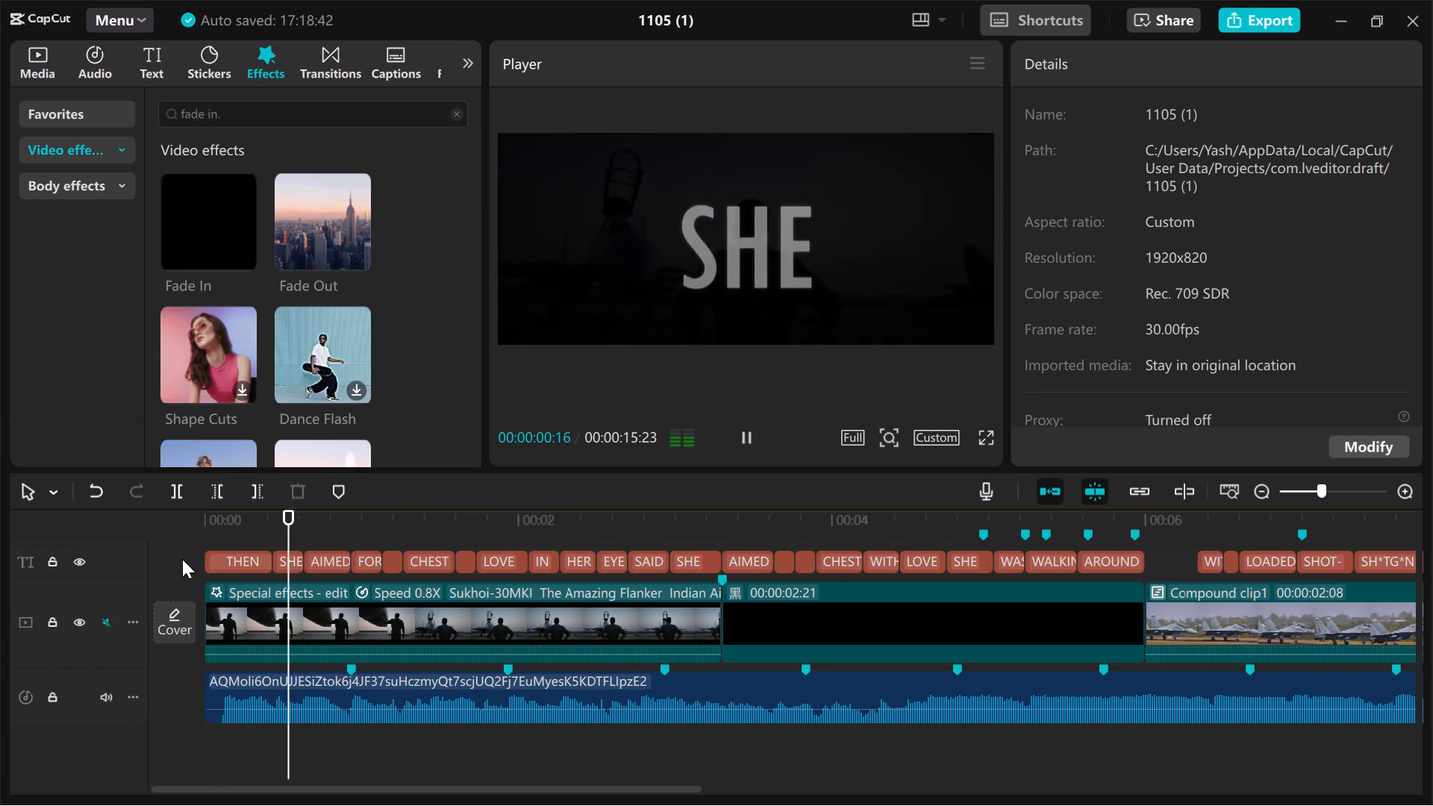
key(space)
scroll(182, 559, up, 1)
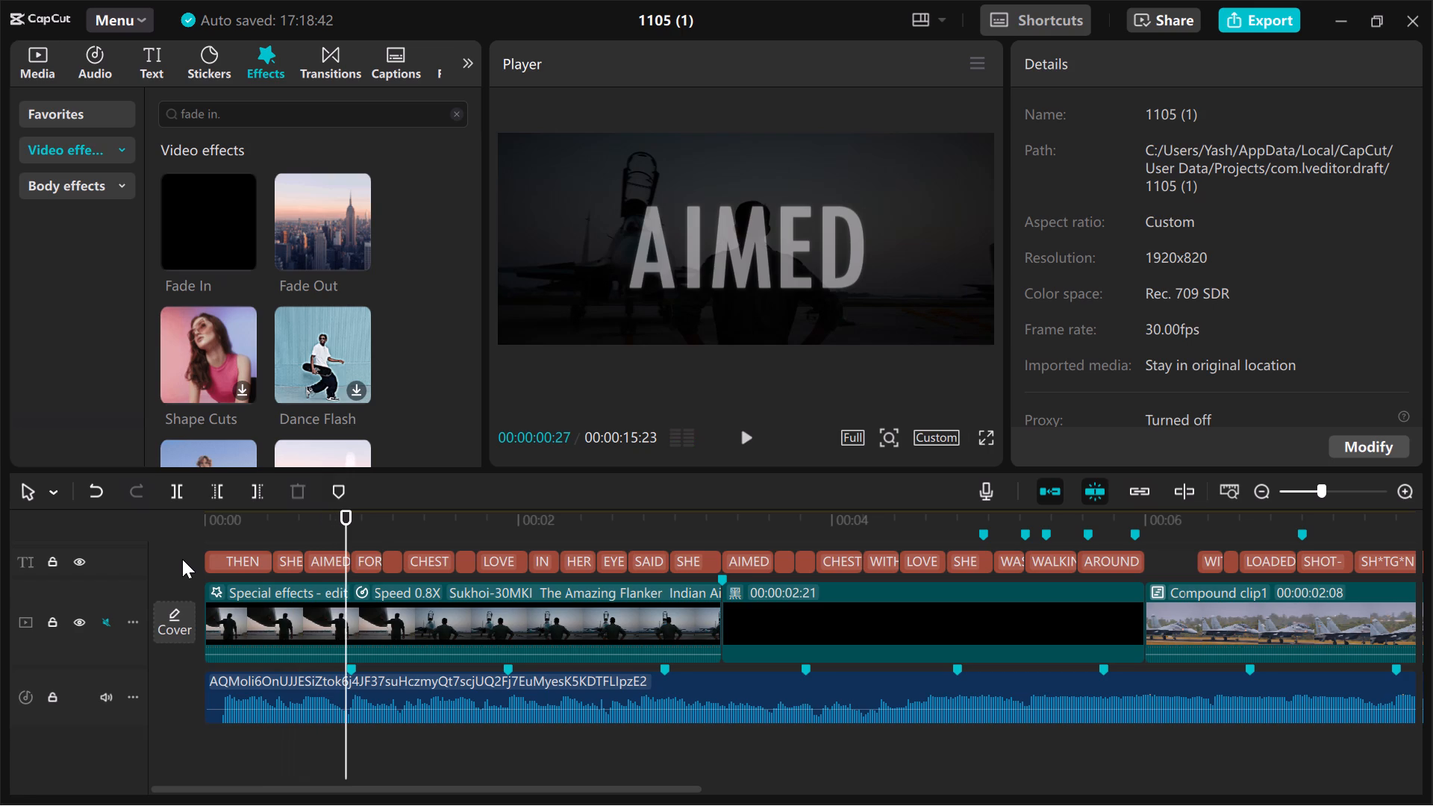
scroll(182, 559, up, 1)
click(252, 610)
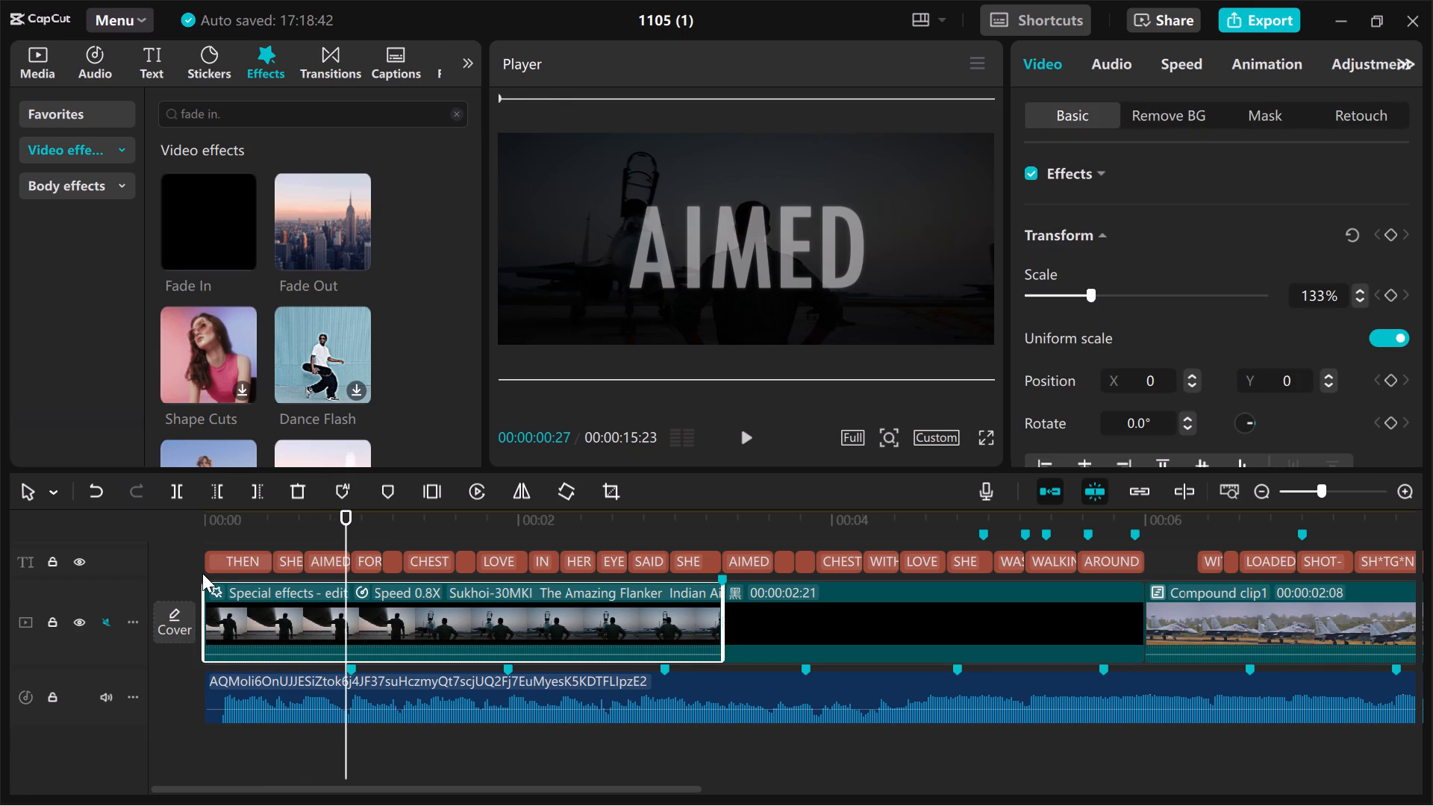
key(space)
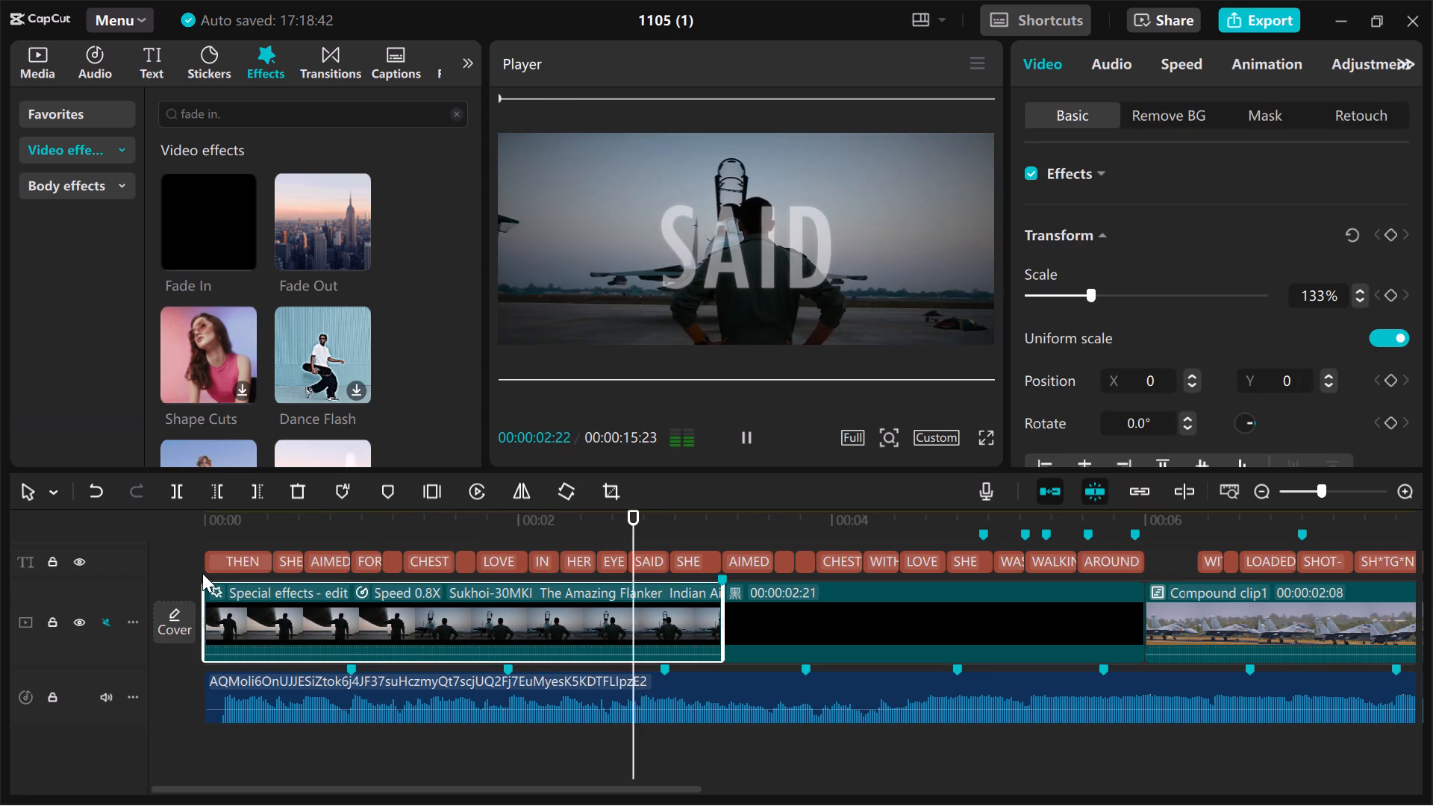
key(space)
key(space)
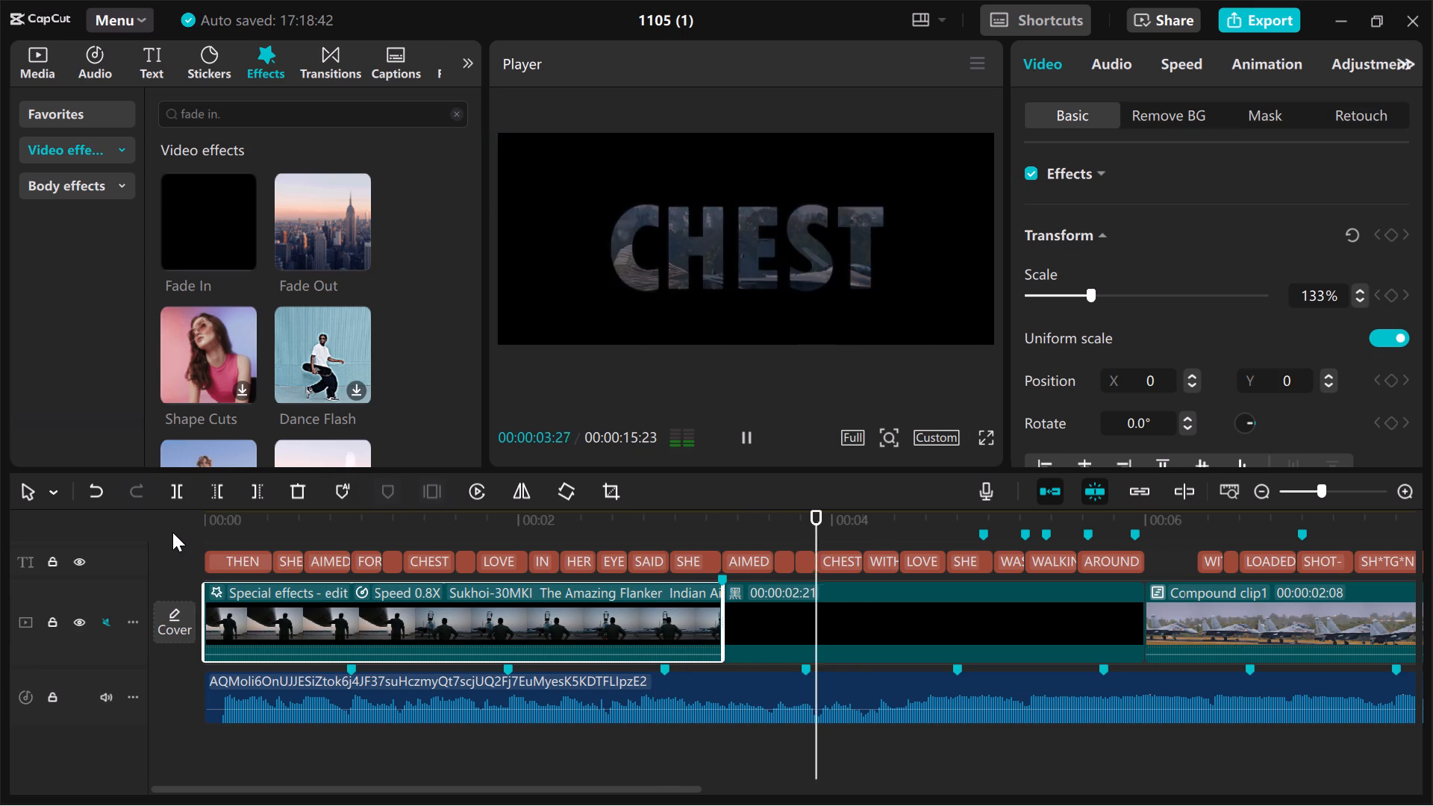
click(172, 532)
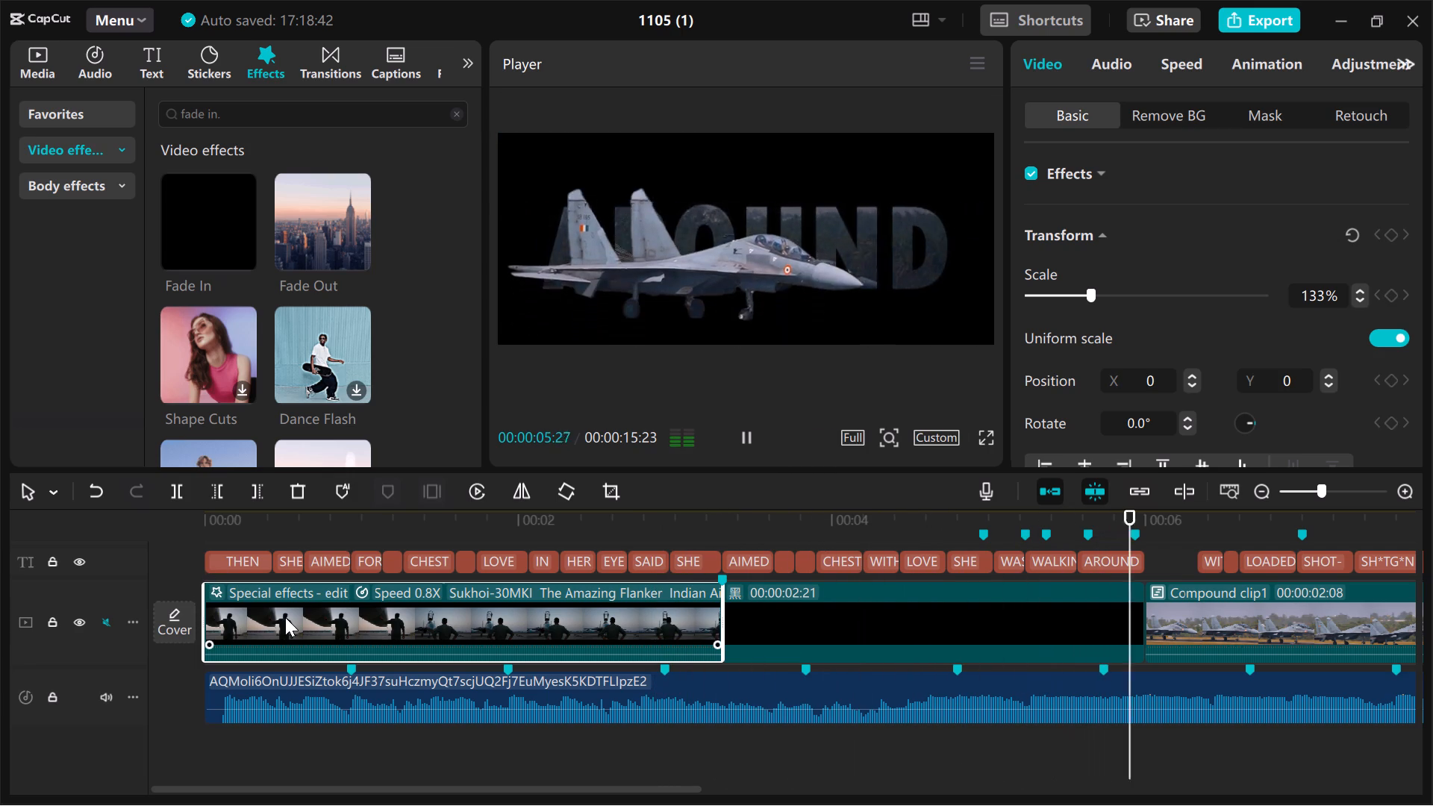
Undo the overlay video's deletion and the Fade In effect applied to the opening clip.
key(ctrl+z)
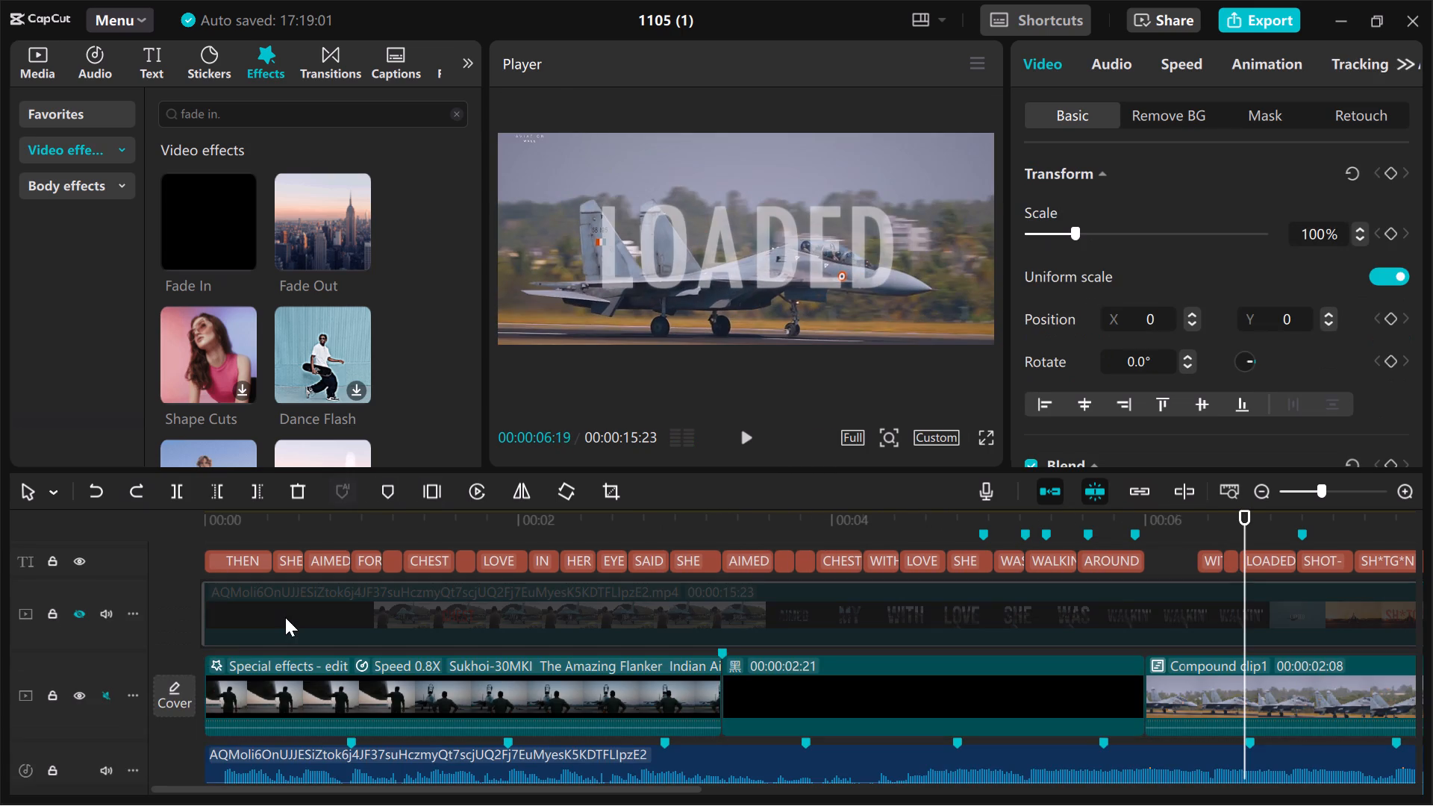
key(ctrl+z)
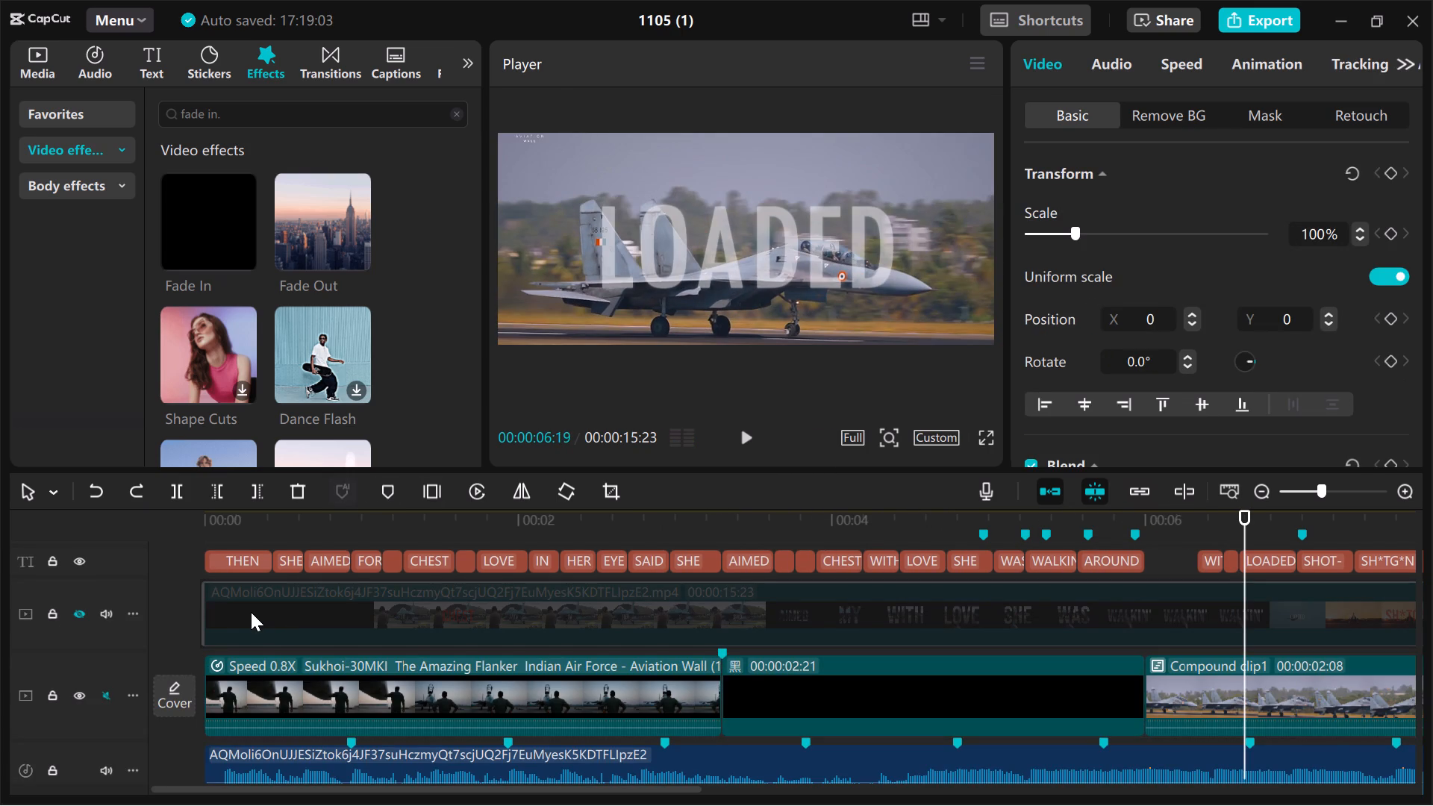
Delete the hidden reference video overlay above the main track again.
click(252, 609)
key(Delete)
Trim the start of the THEN caption to about 00:00:00:06 and replay the opening.
scroll(254, 612, up, 2)
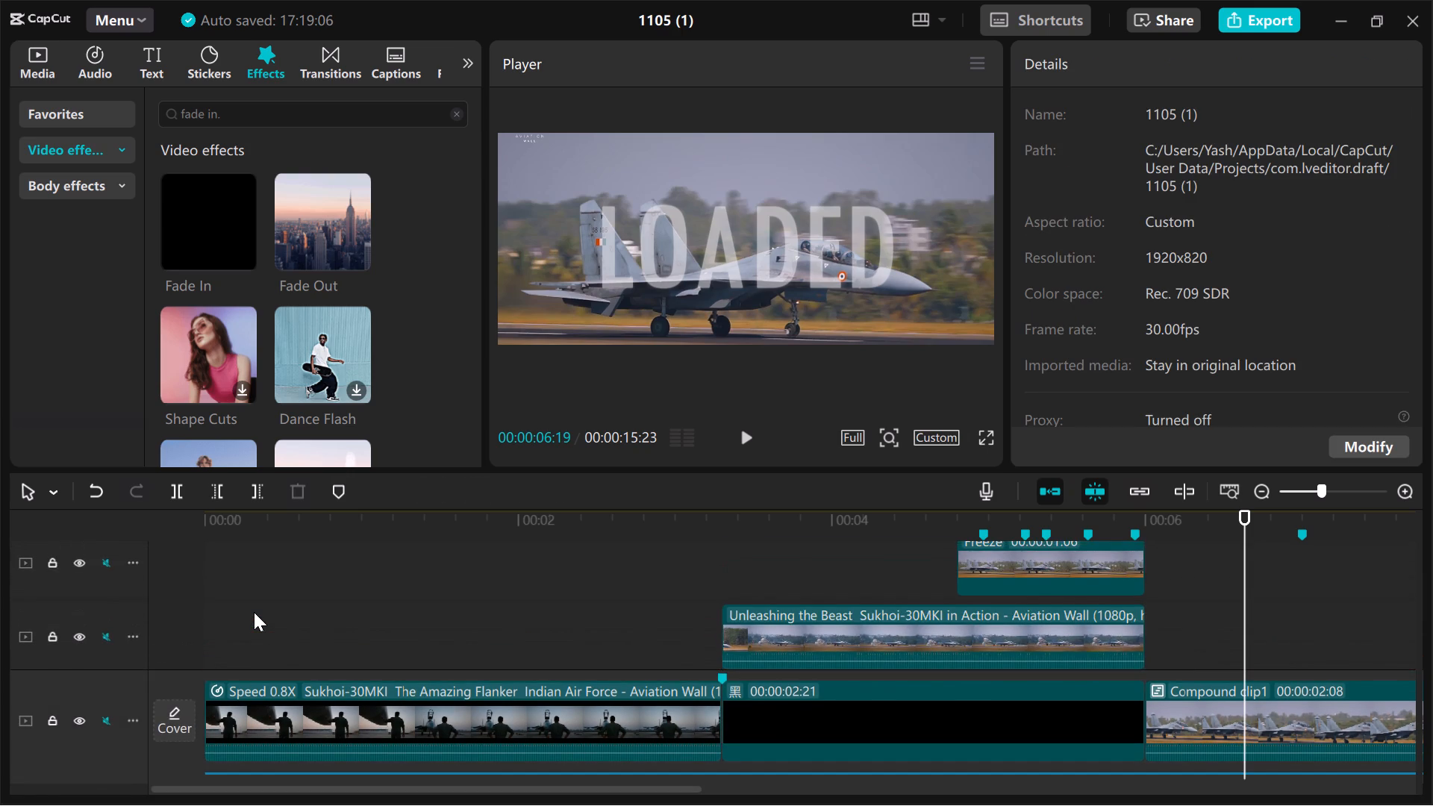
scroll(254, 612, down, 1)
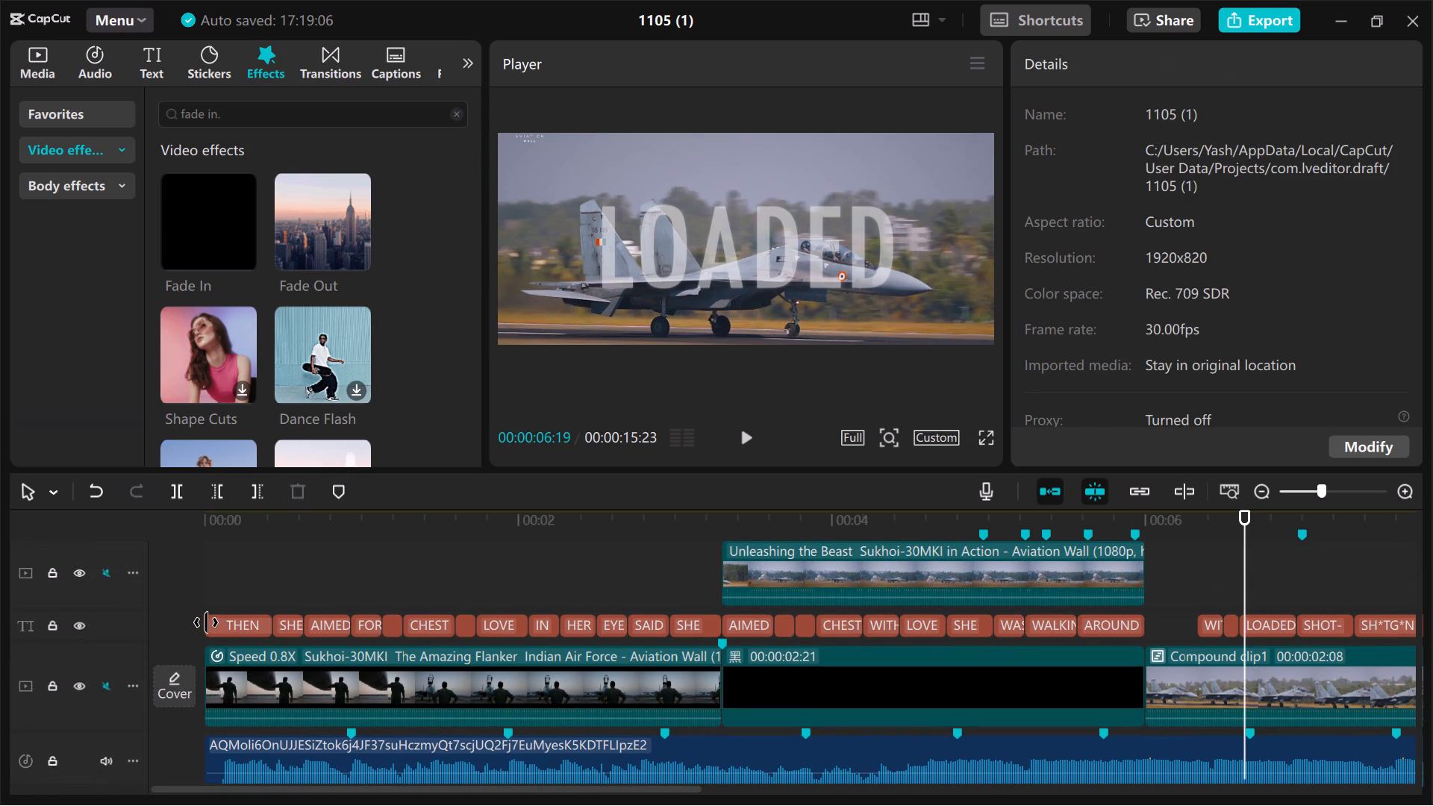
click(206, 625)
drag(203, 625, 237, 628)
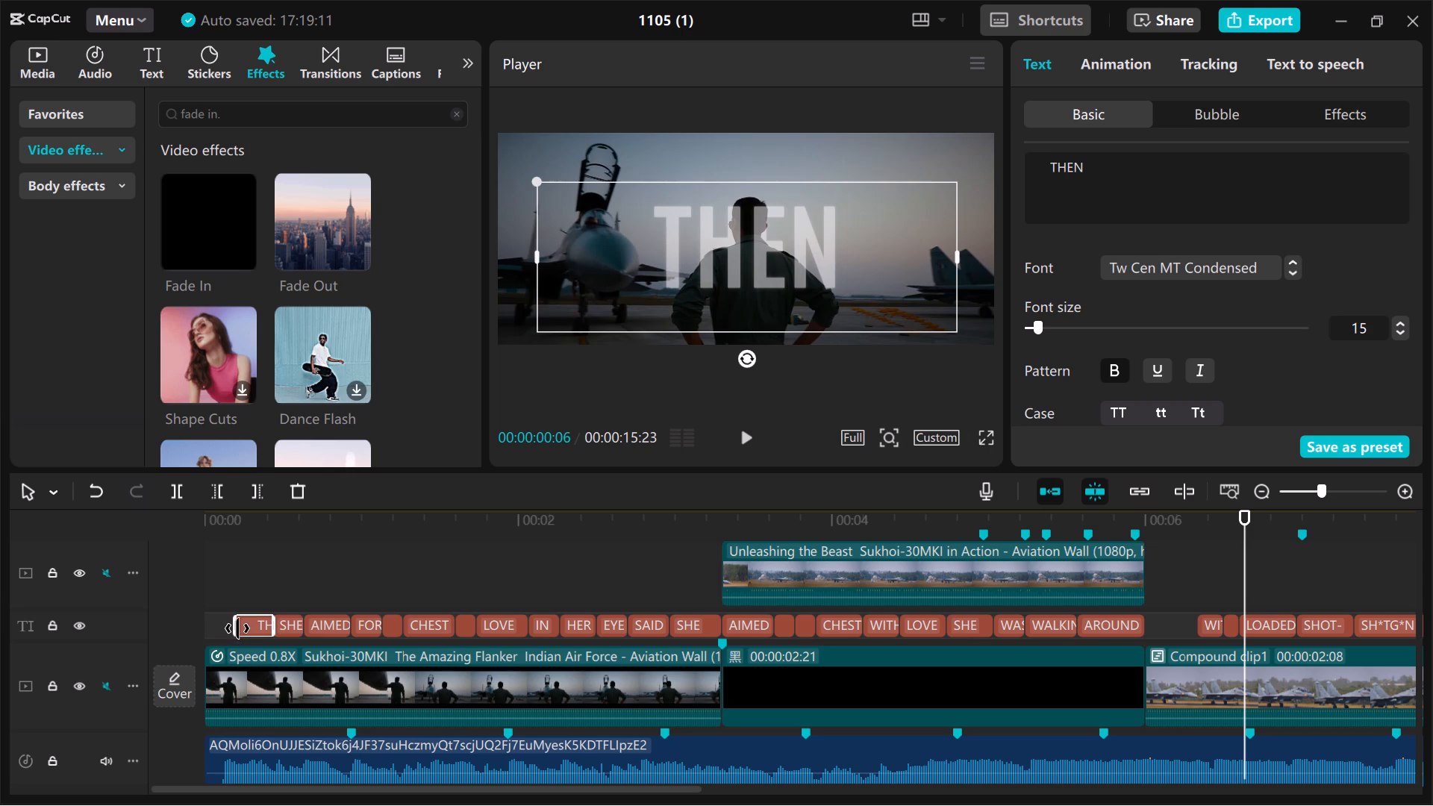
drag(237, 628, 240, 626)
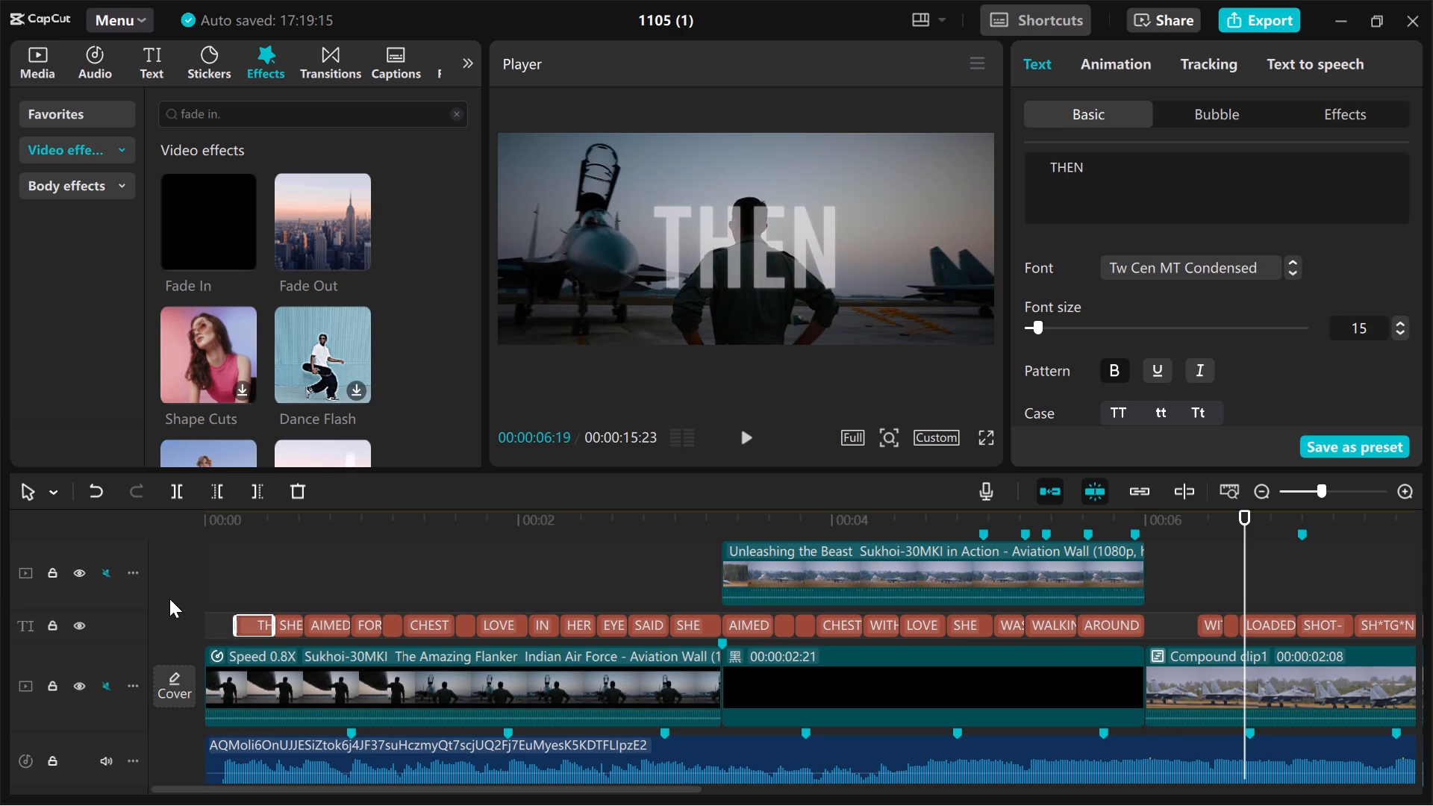
click(169, 599)
key(space)
click(169, 599)
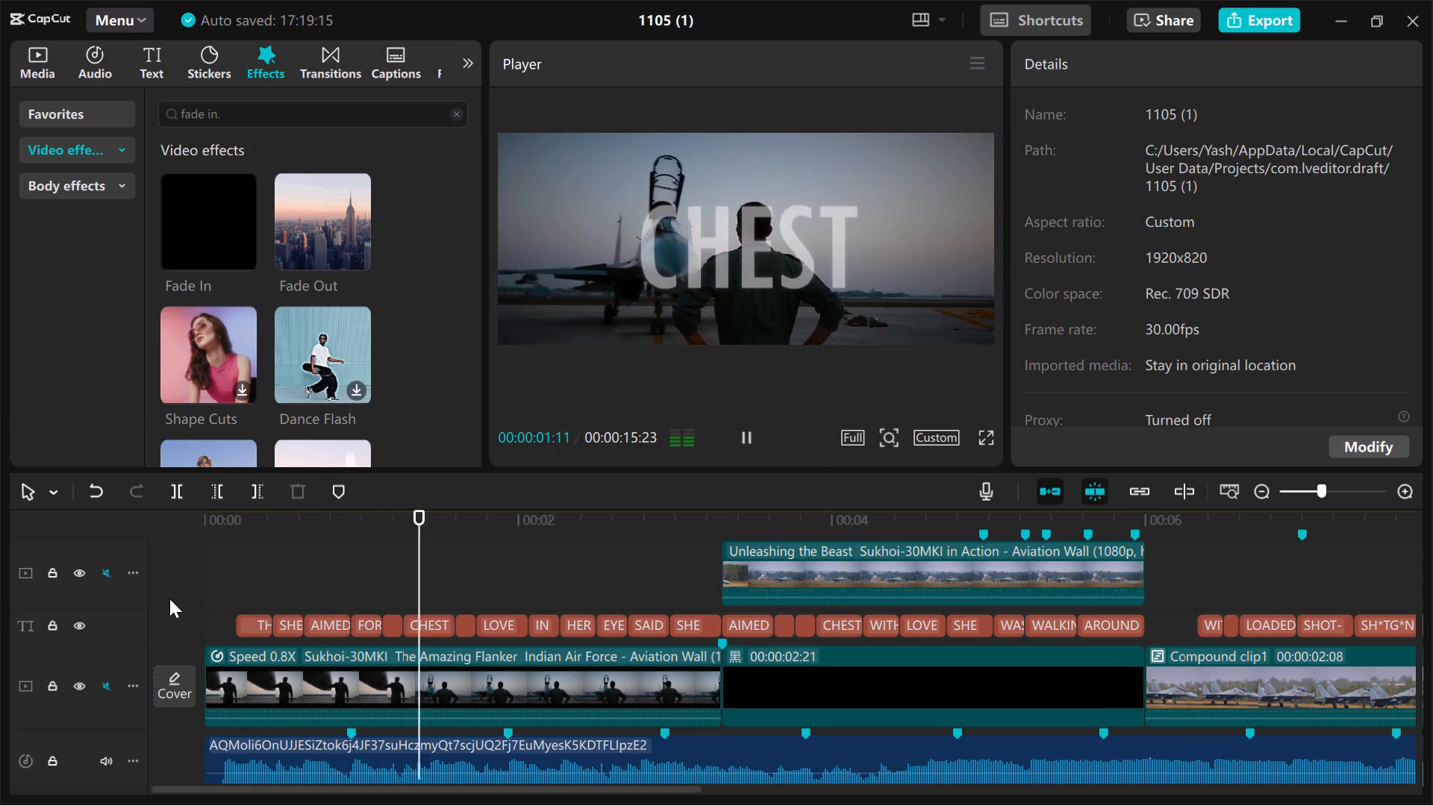
Trim the start of the THEN caption slightly further, past 00:00:00:07, and replay the opening.
click(249, 616)
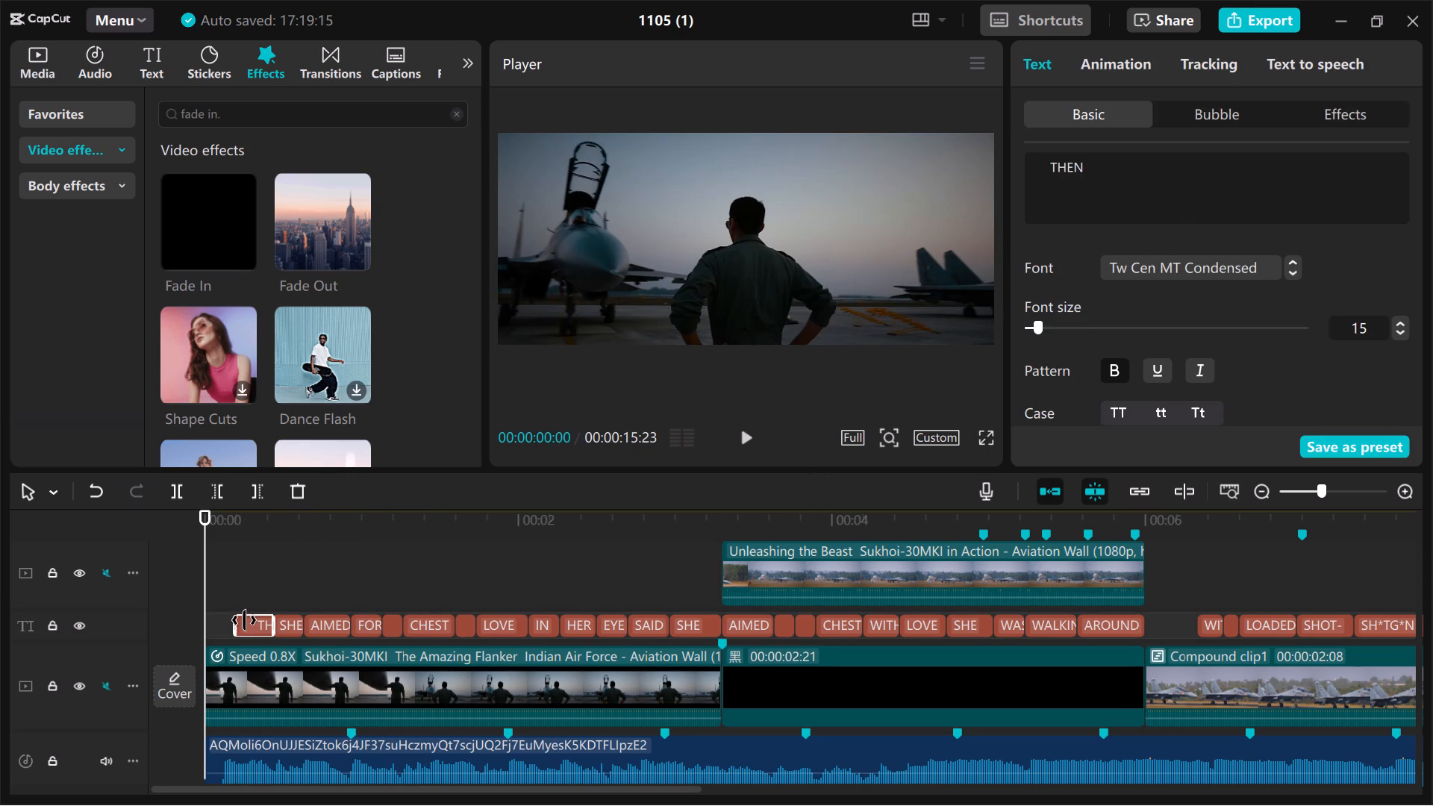
drag(233, 621, 241, 621)
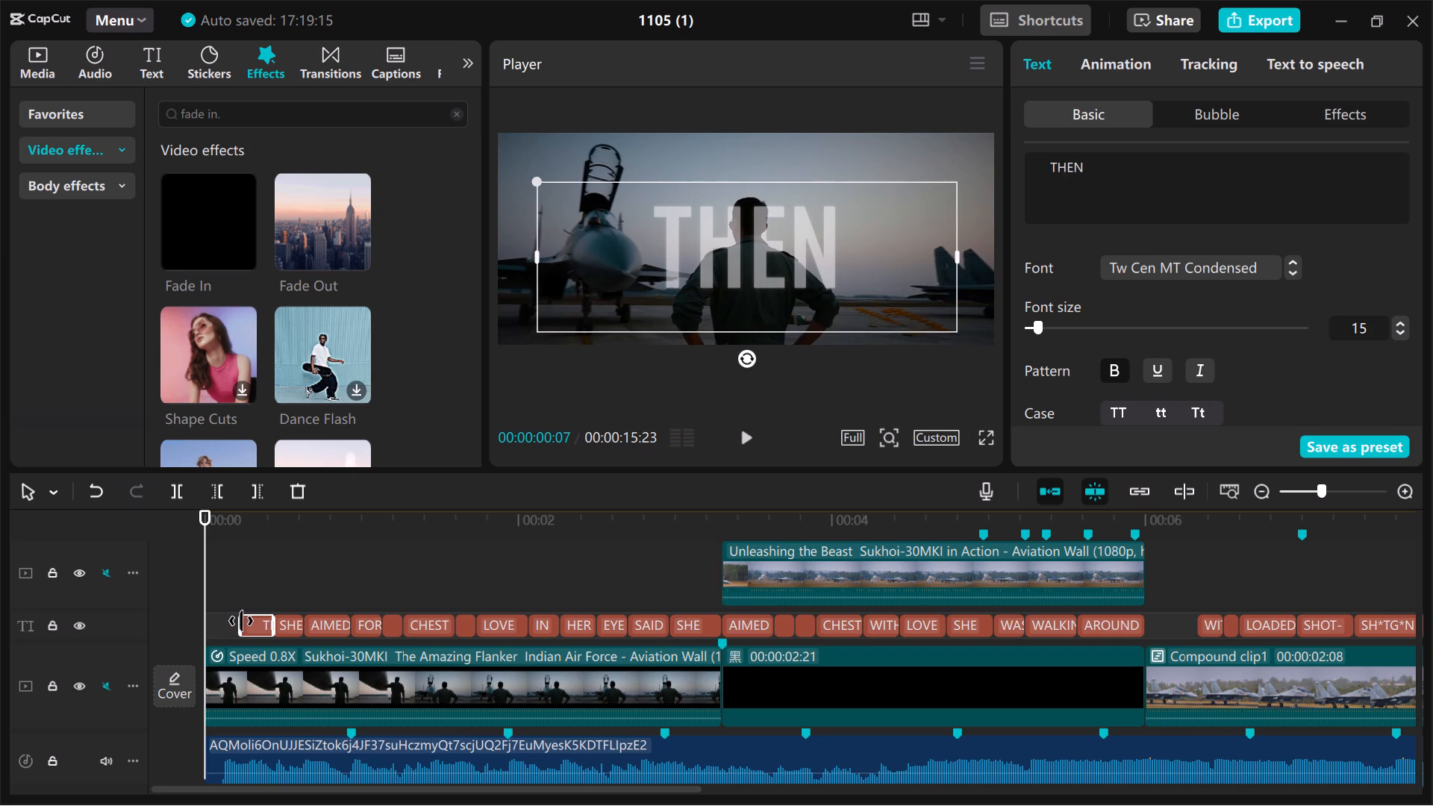
drag(241, 621, 247, 621)
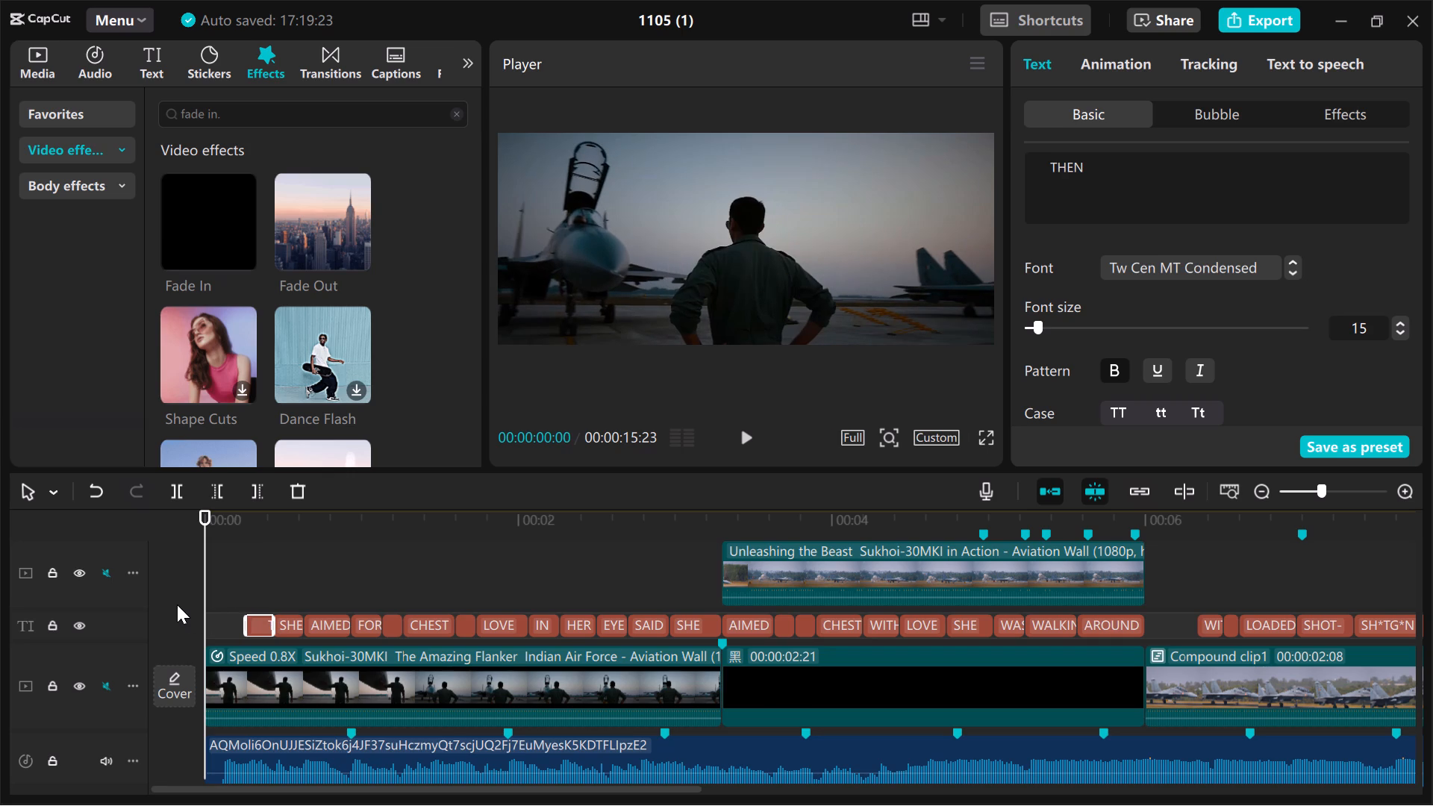
click(177, 604)
key(space)
click(177, 604)
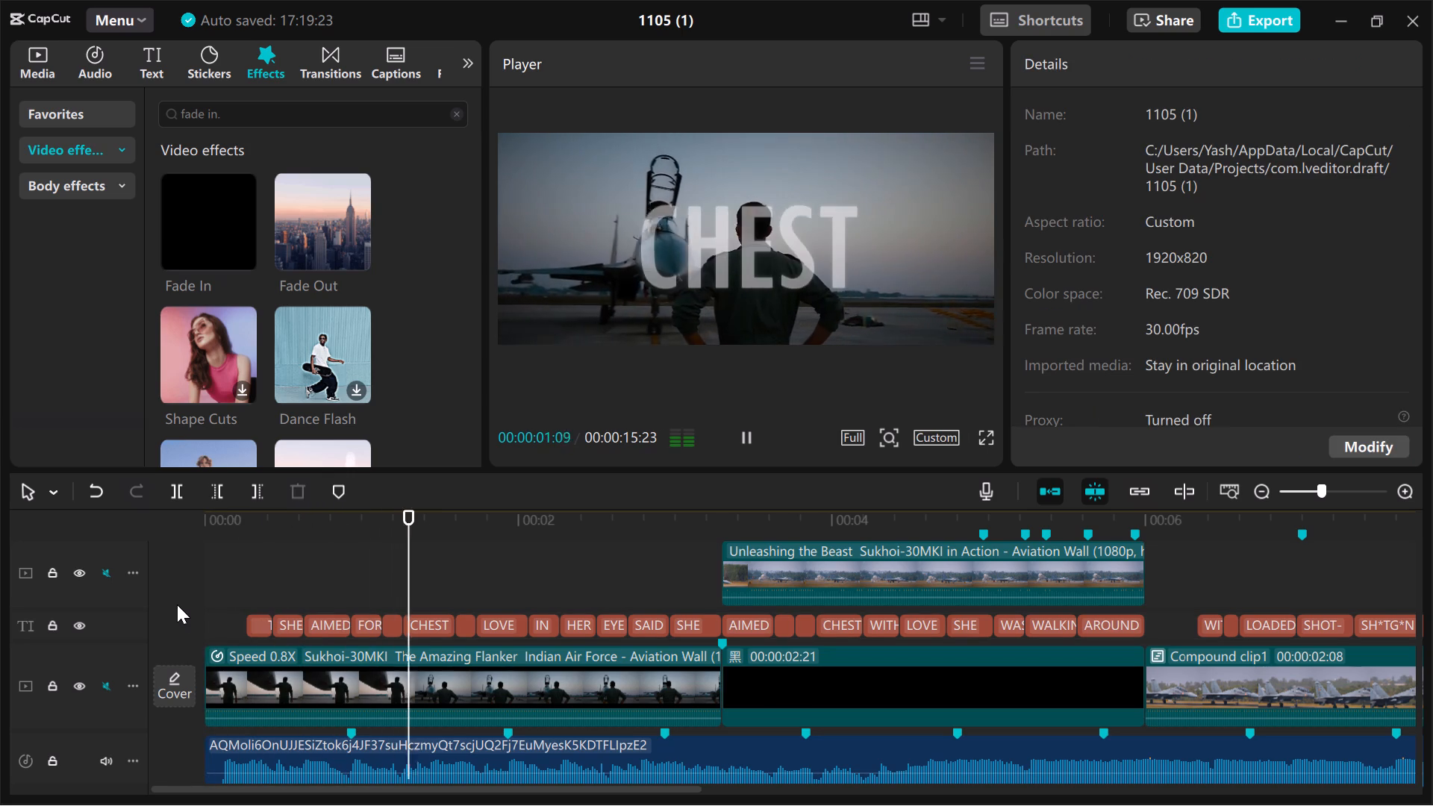
key(space)
key(space)
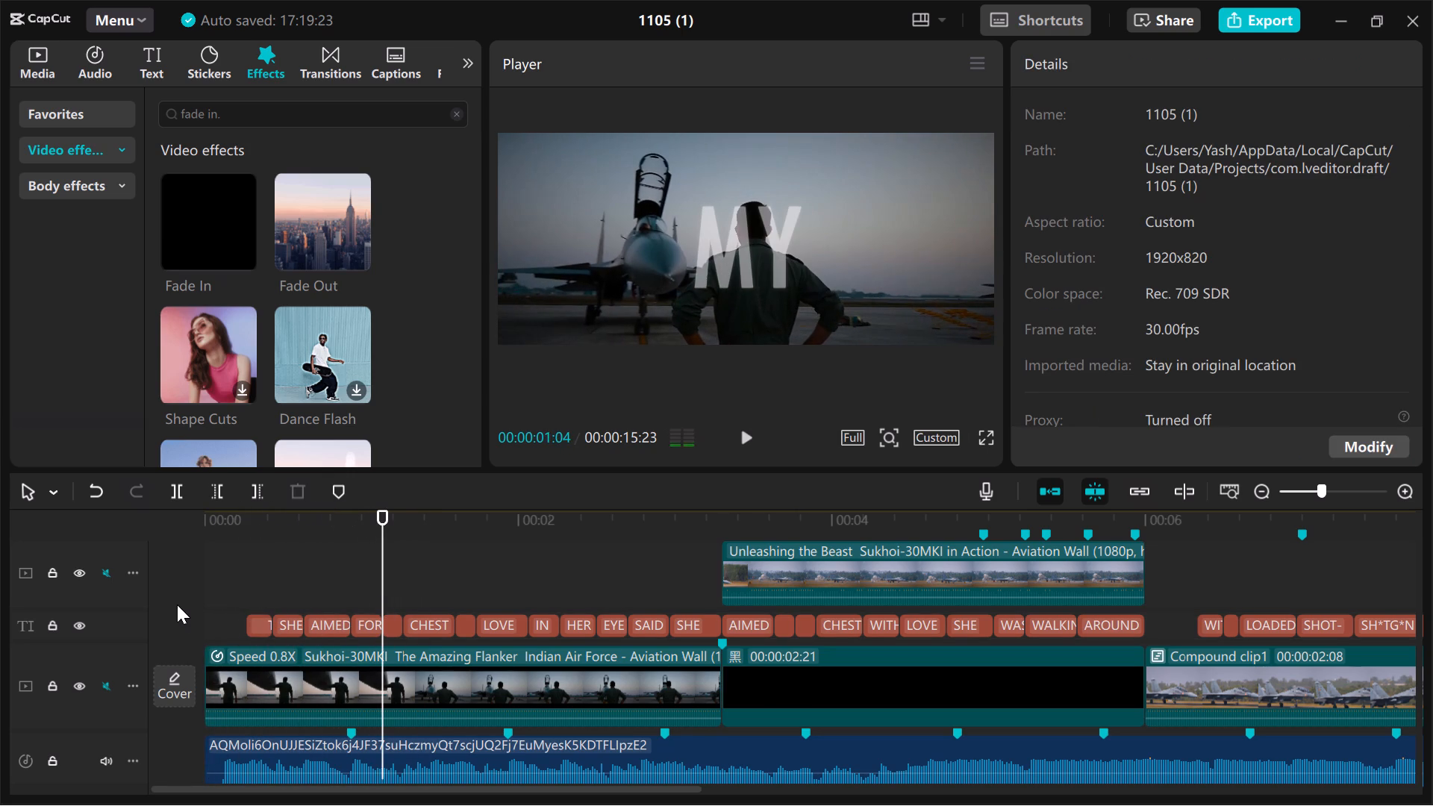
Apply the Fade In entrance animation to the opening Sukhoi-30MKI clip with a duration of 0.3 s.
click(250, 684)
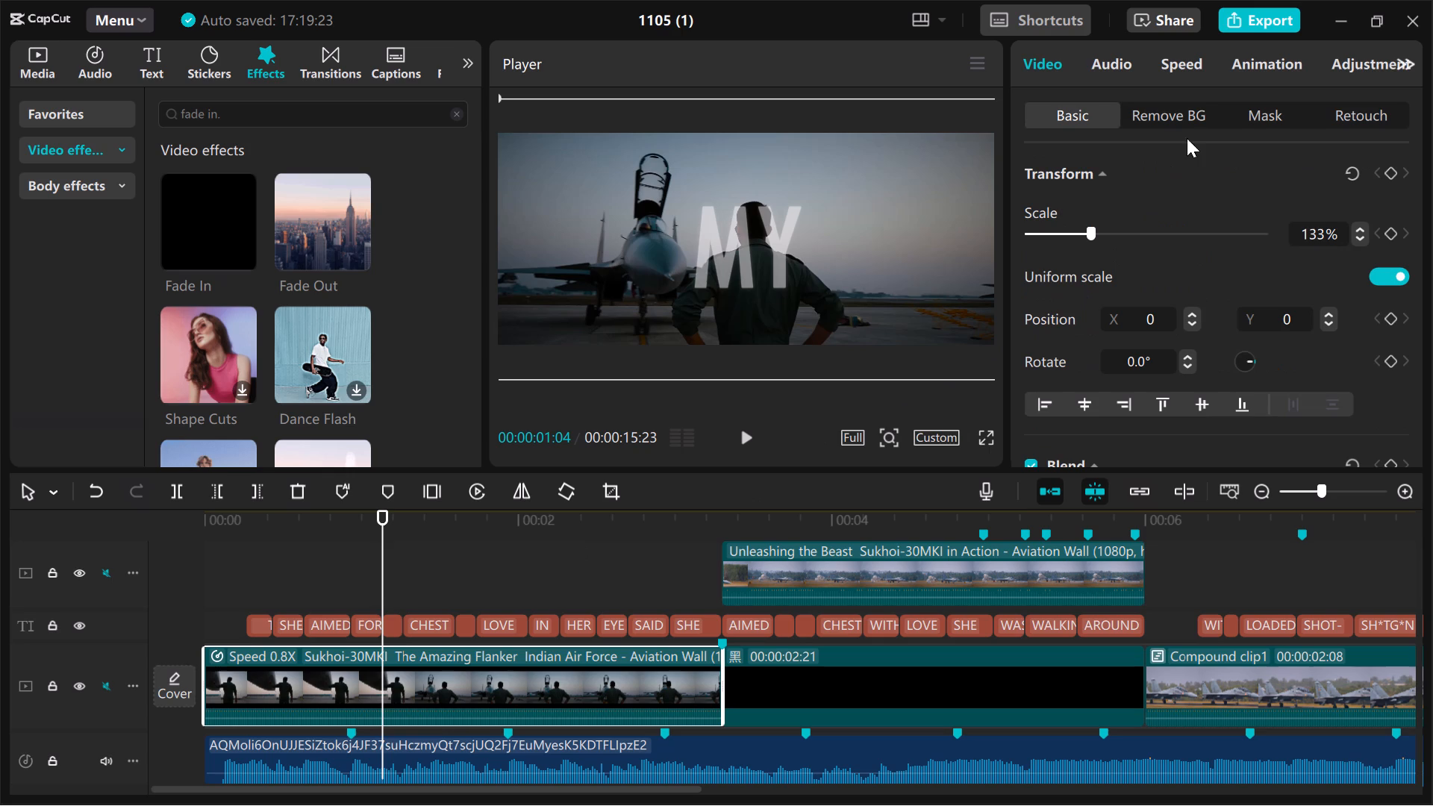
click(1237, 68)
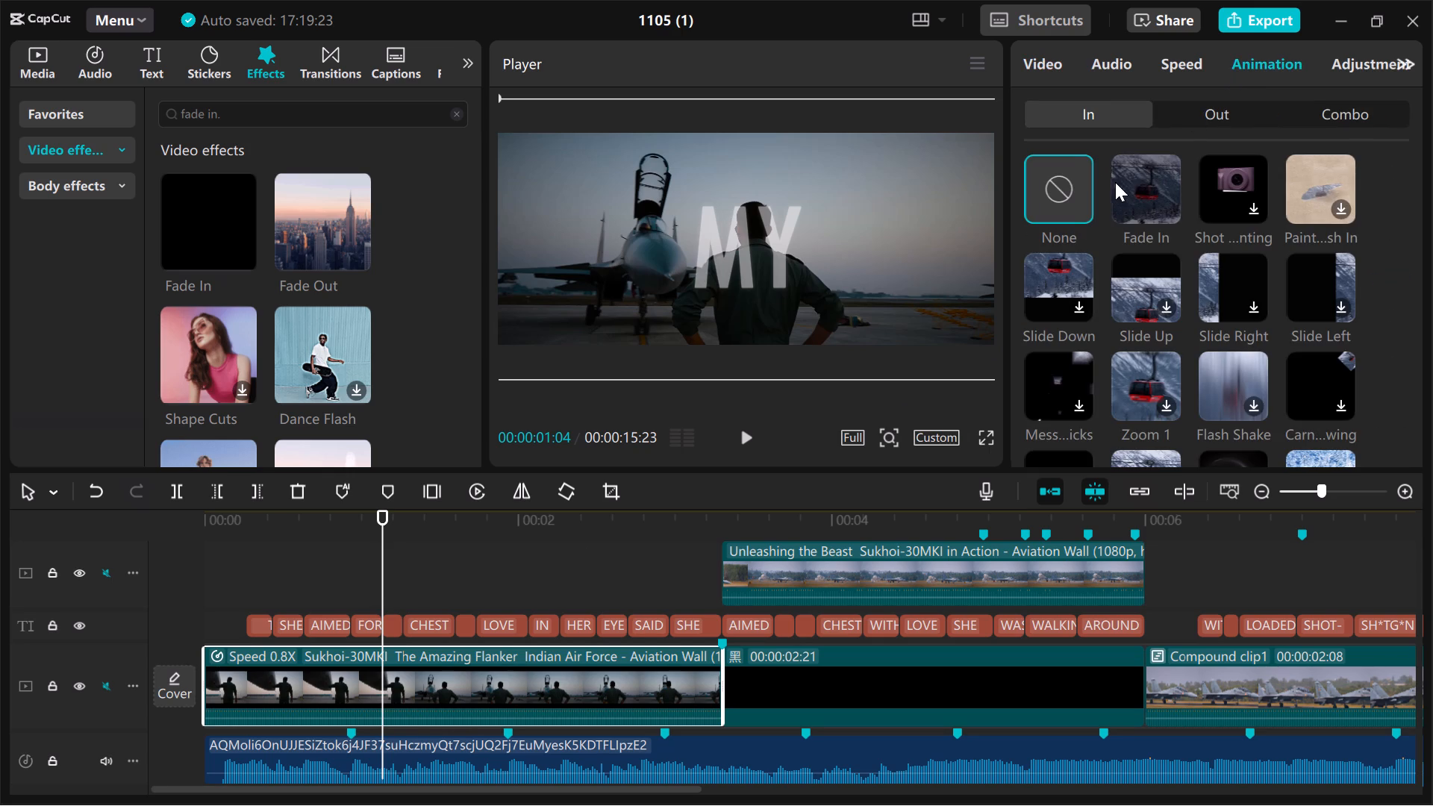
click(1126, 193)
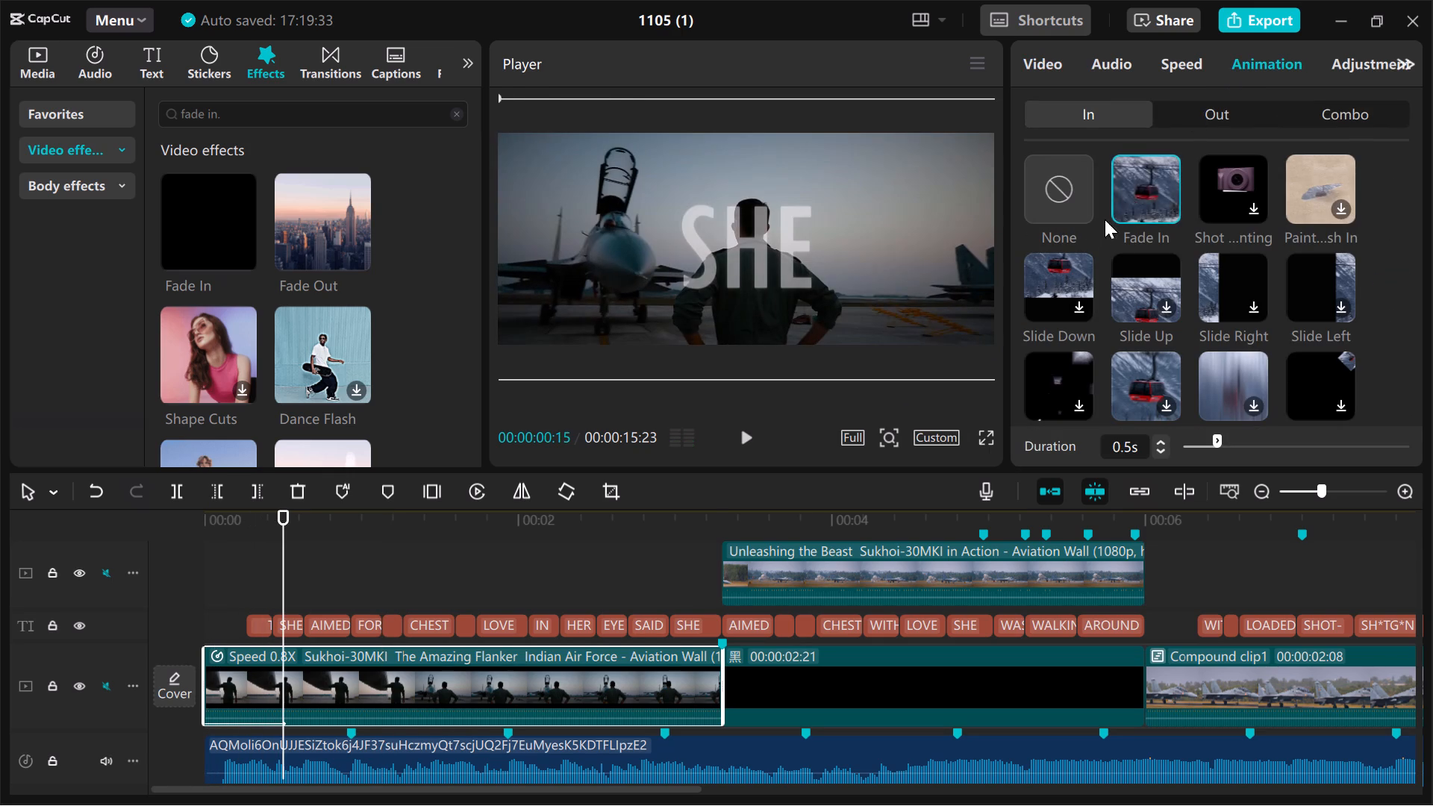
click(1164, 451)
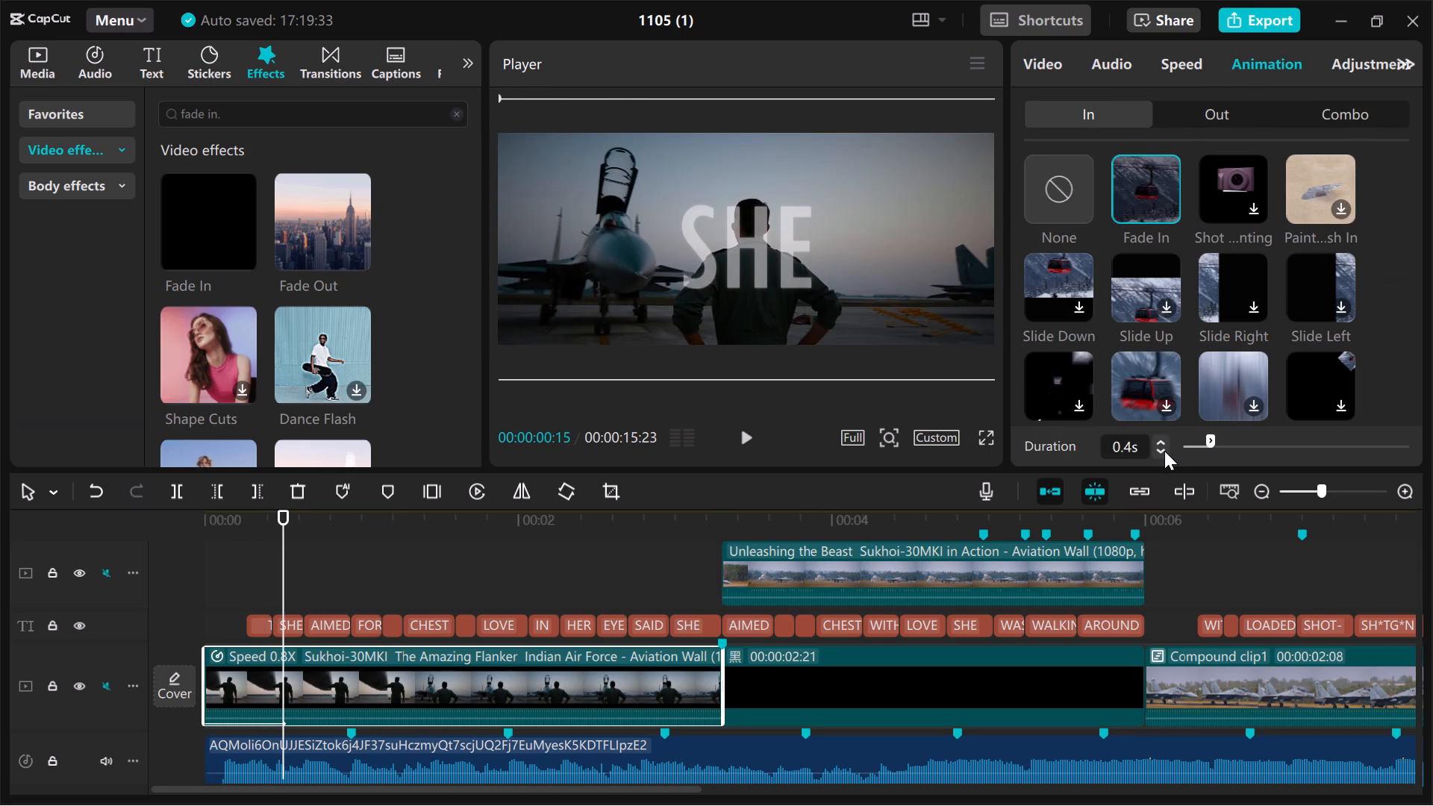
click(1164, 451)
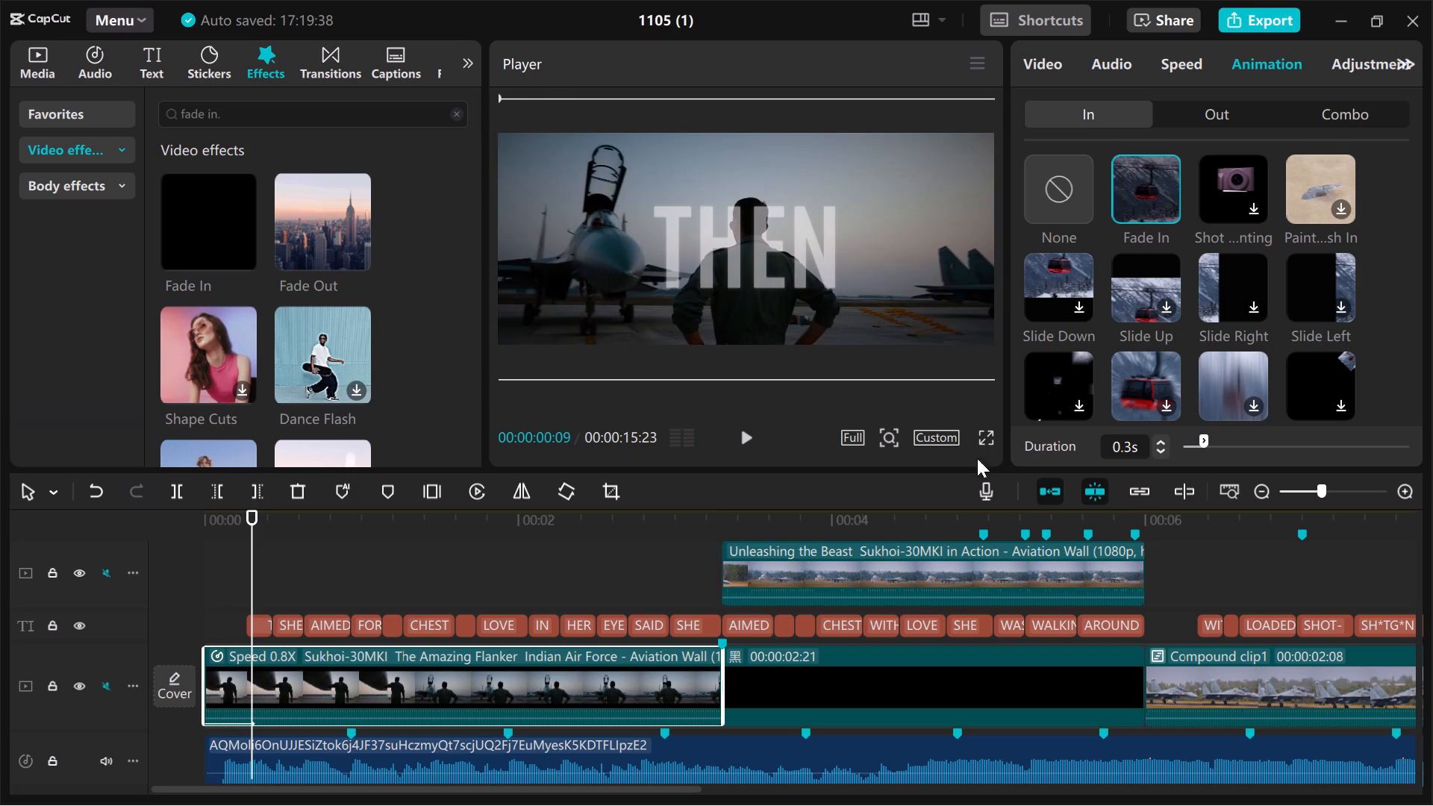
Play the edit and replay its opening in short bursts to check the fade-in and caption timing.
click(181, 602)
key(space)
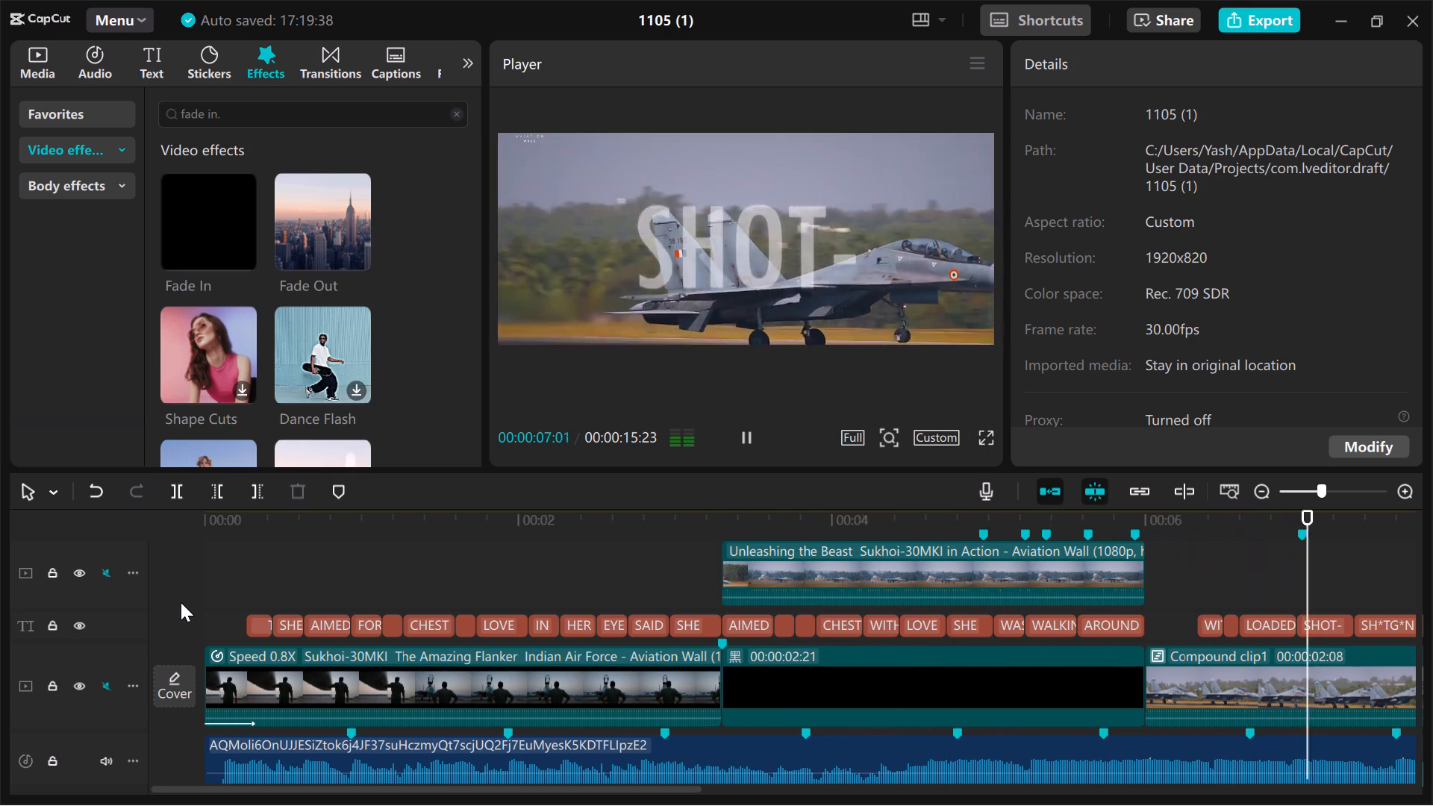
scroll(181, 602, down, 1)
click(187, 587)
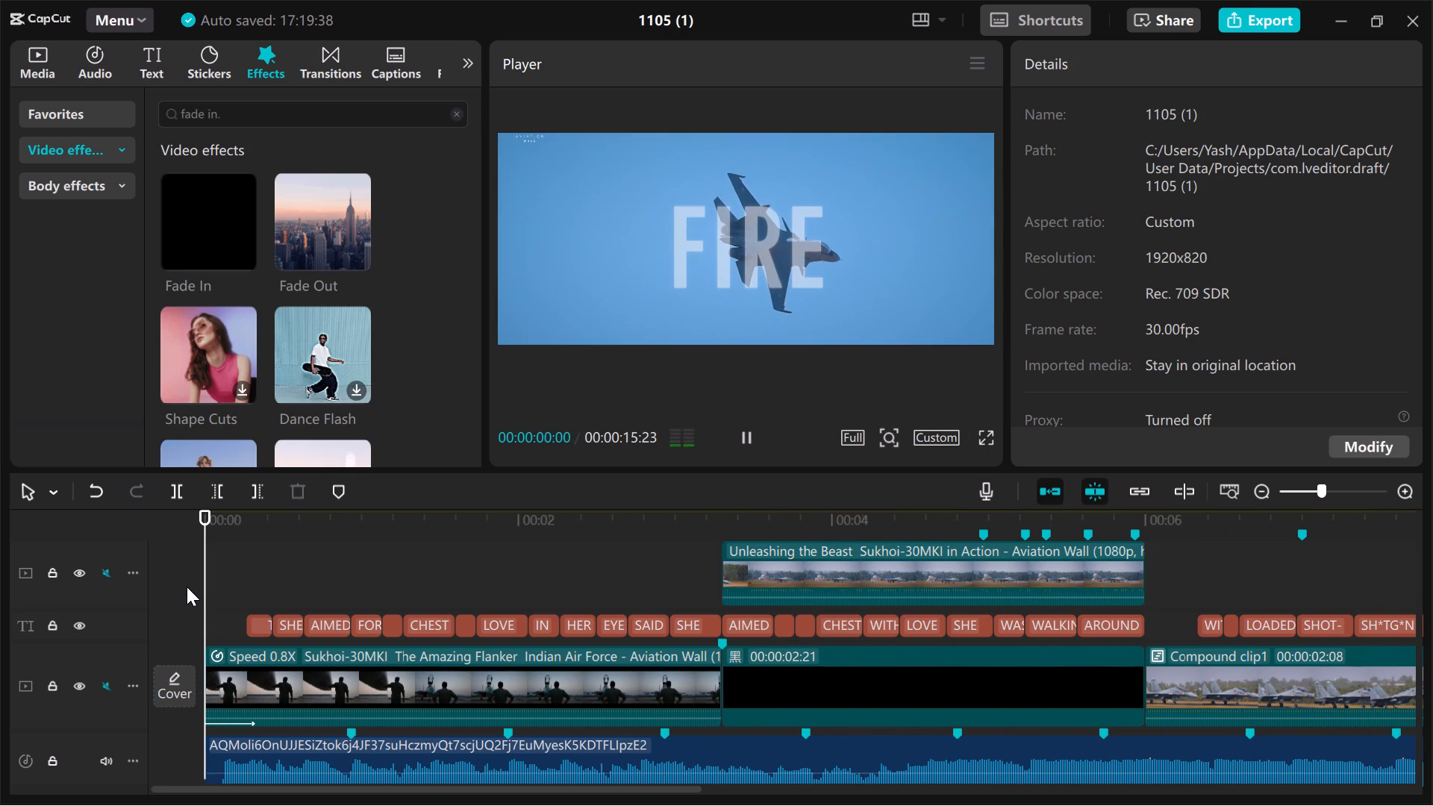
key(space)
key(space)
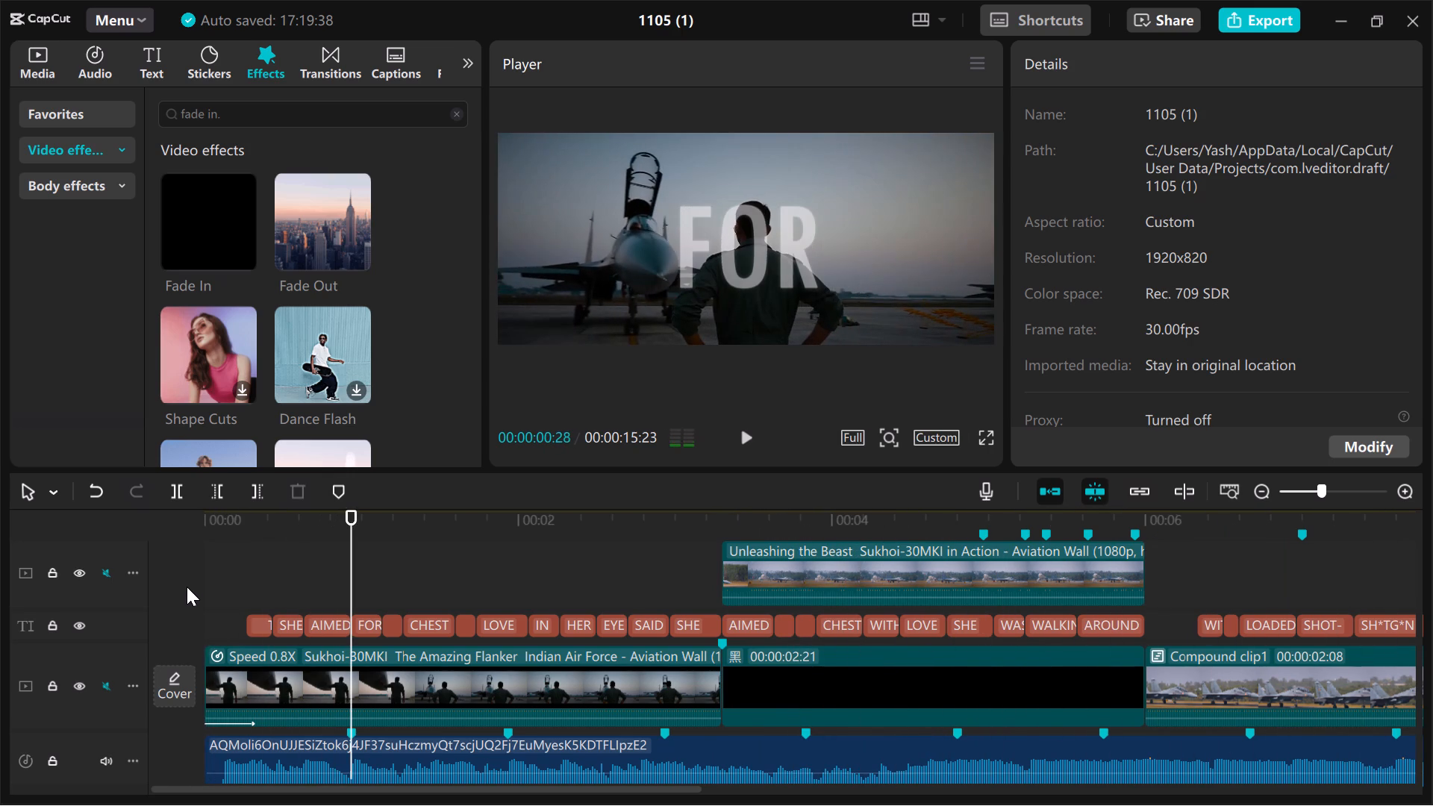
key(space)
key(space)
key(space)
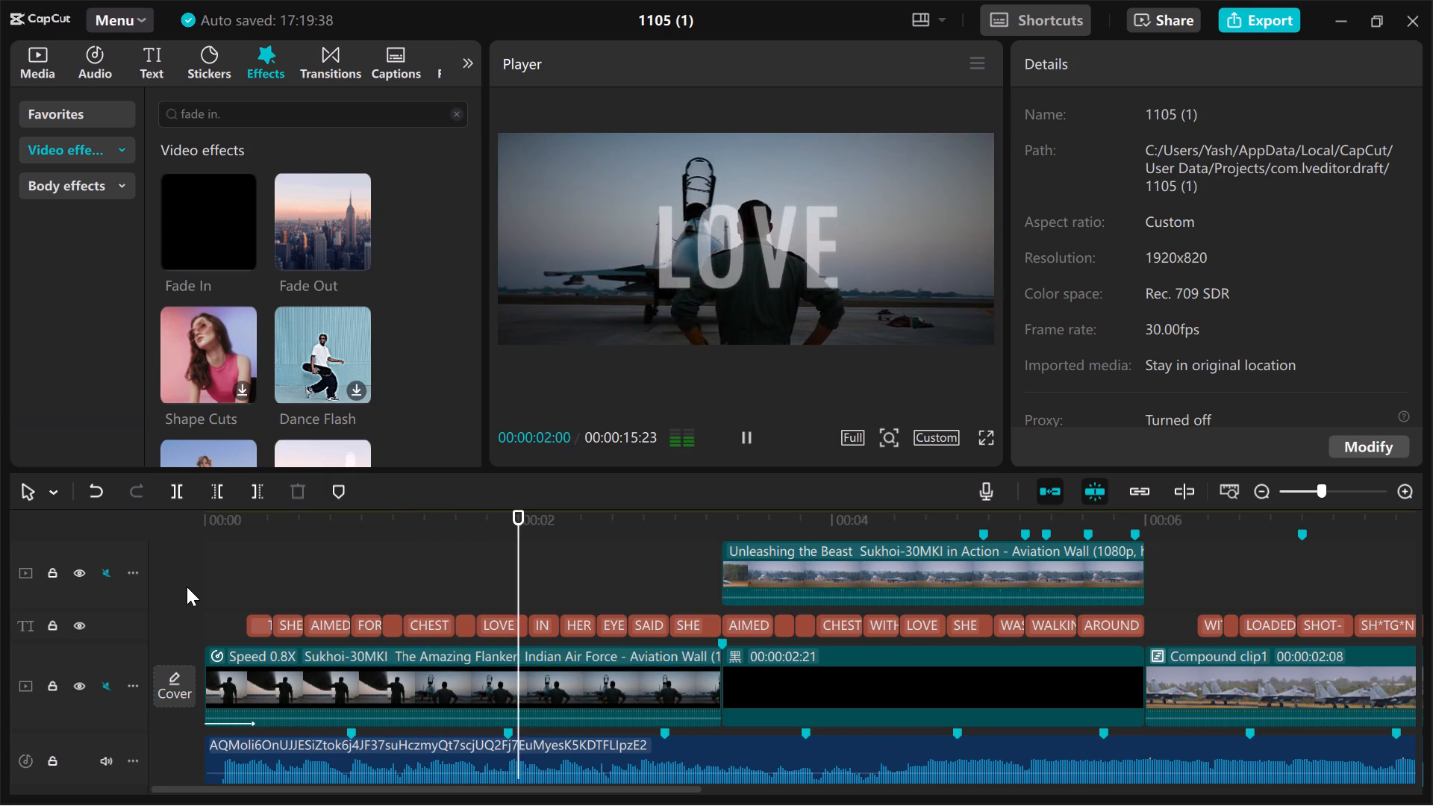
key(space)
key(space)
key(space)
key(space)
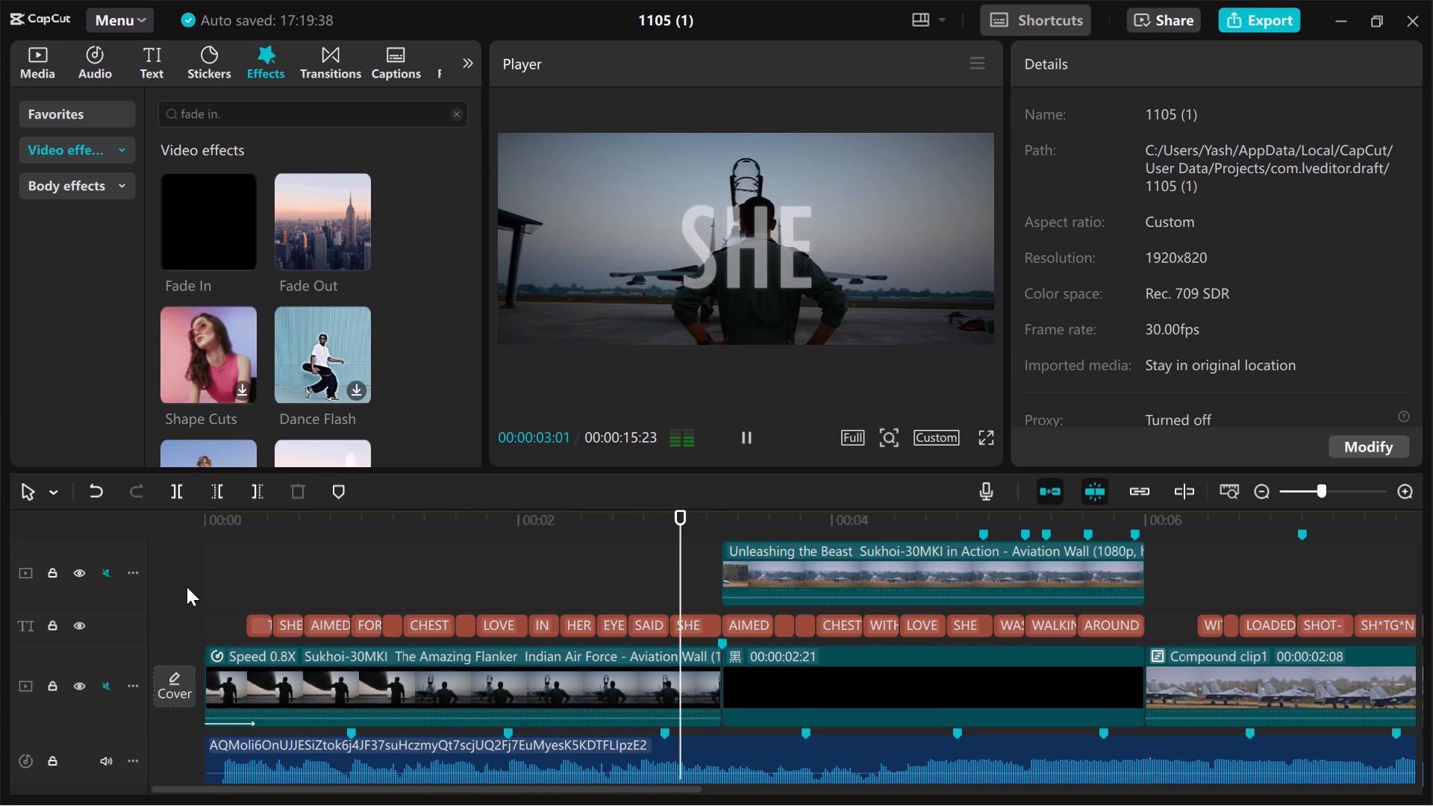
key(space)
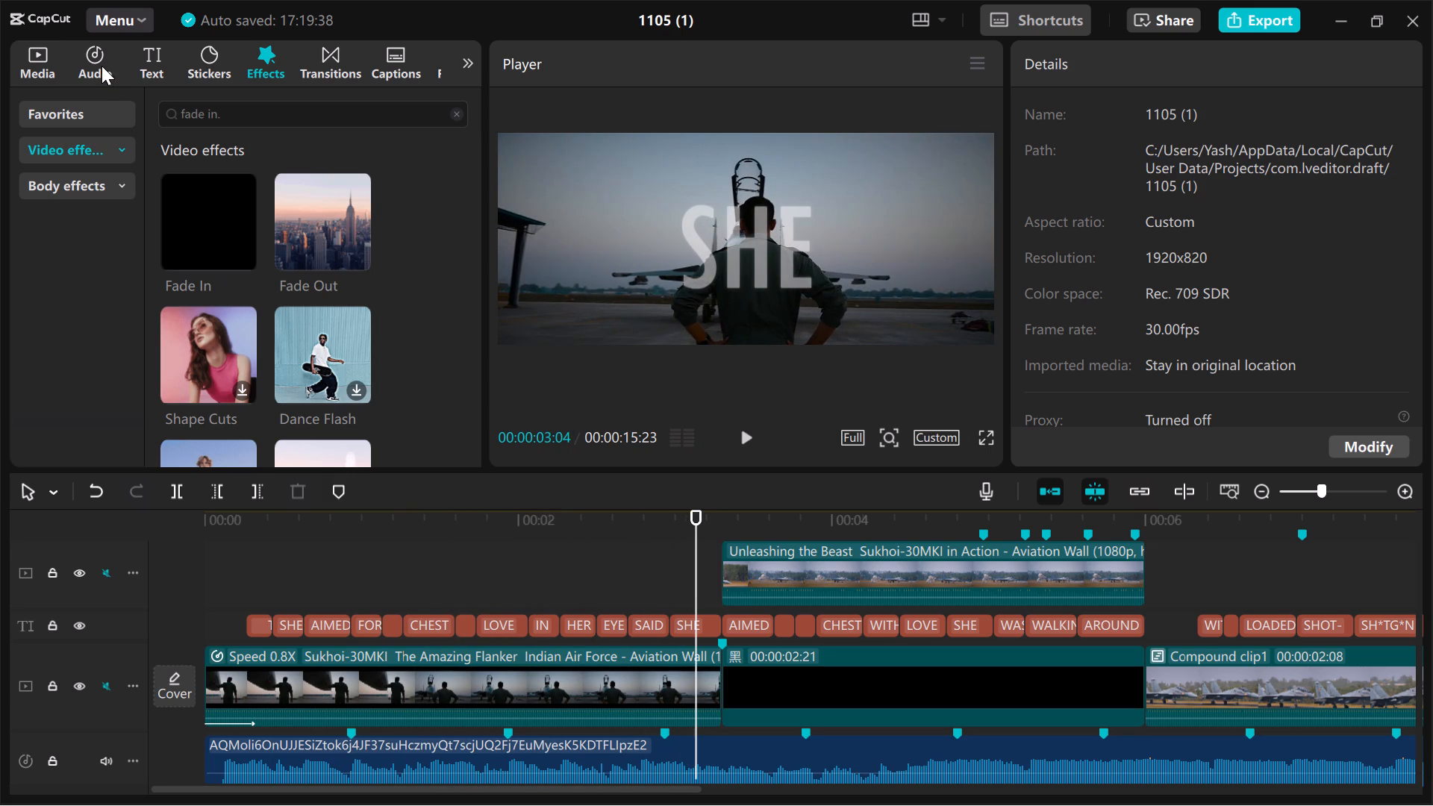
Preview the imported 00:19 reference video, the one showing THEN, from the project media.
click(96, 63)
click(50, 57)
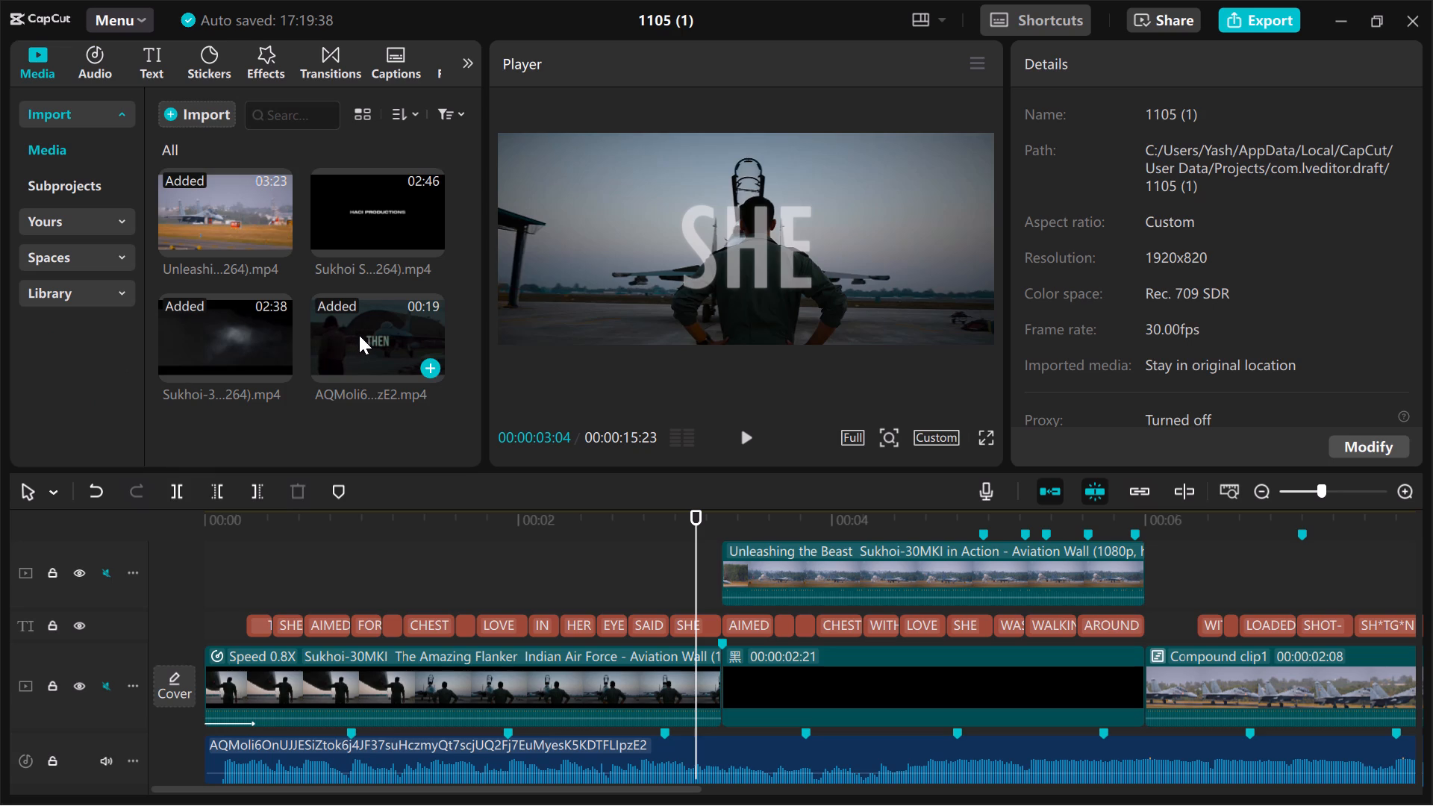
click(359, 335)
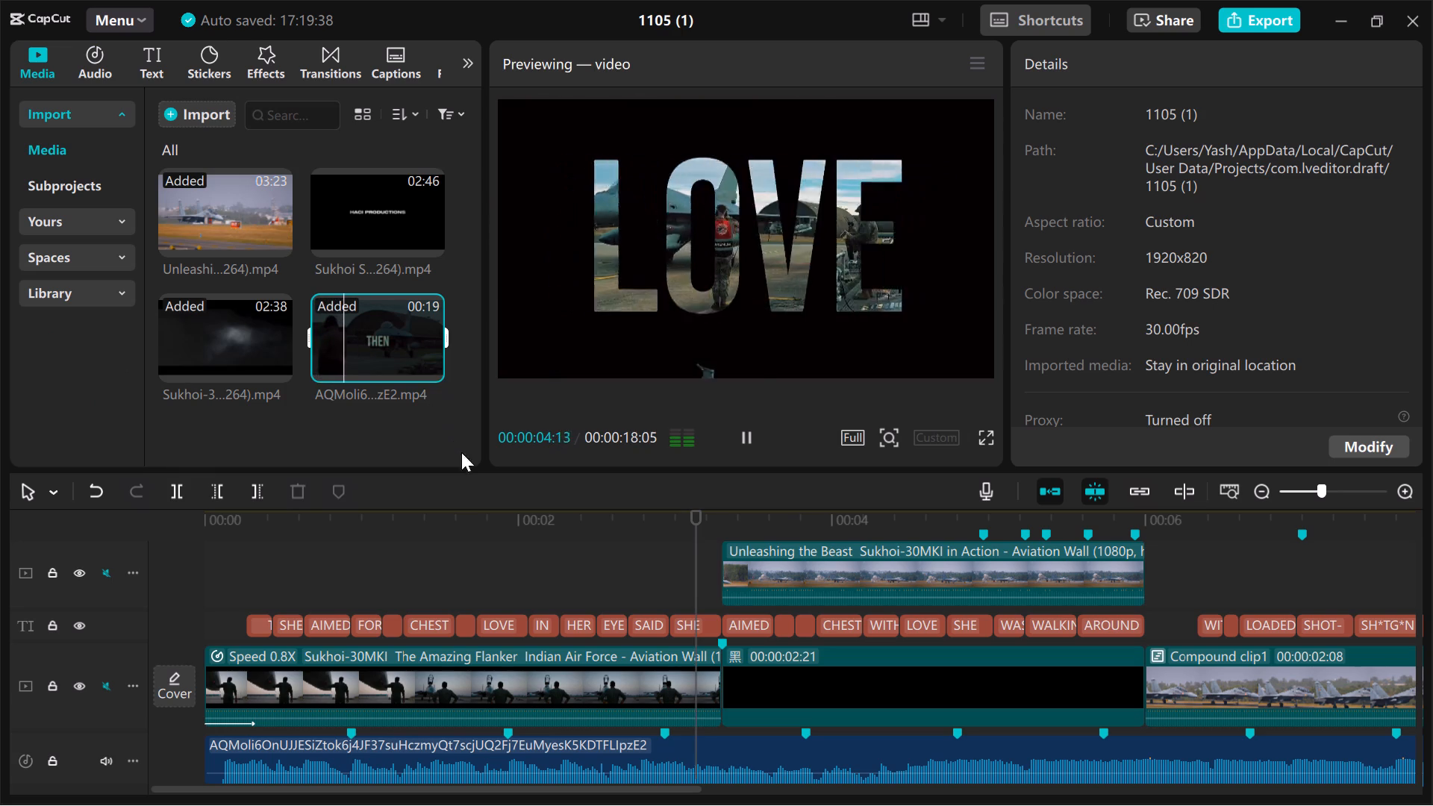
Replay the imported 00:19 reference video several times to study the size and timing of its opening captions.
click(172, 566)
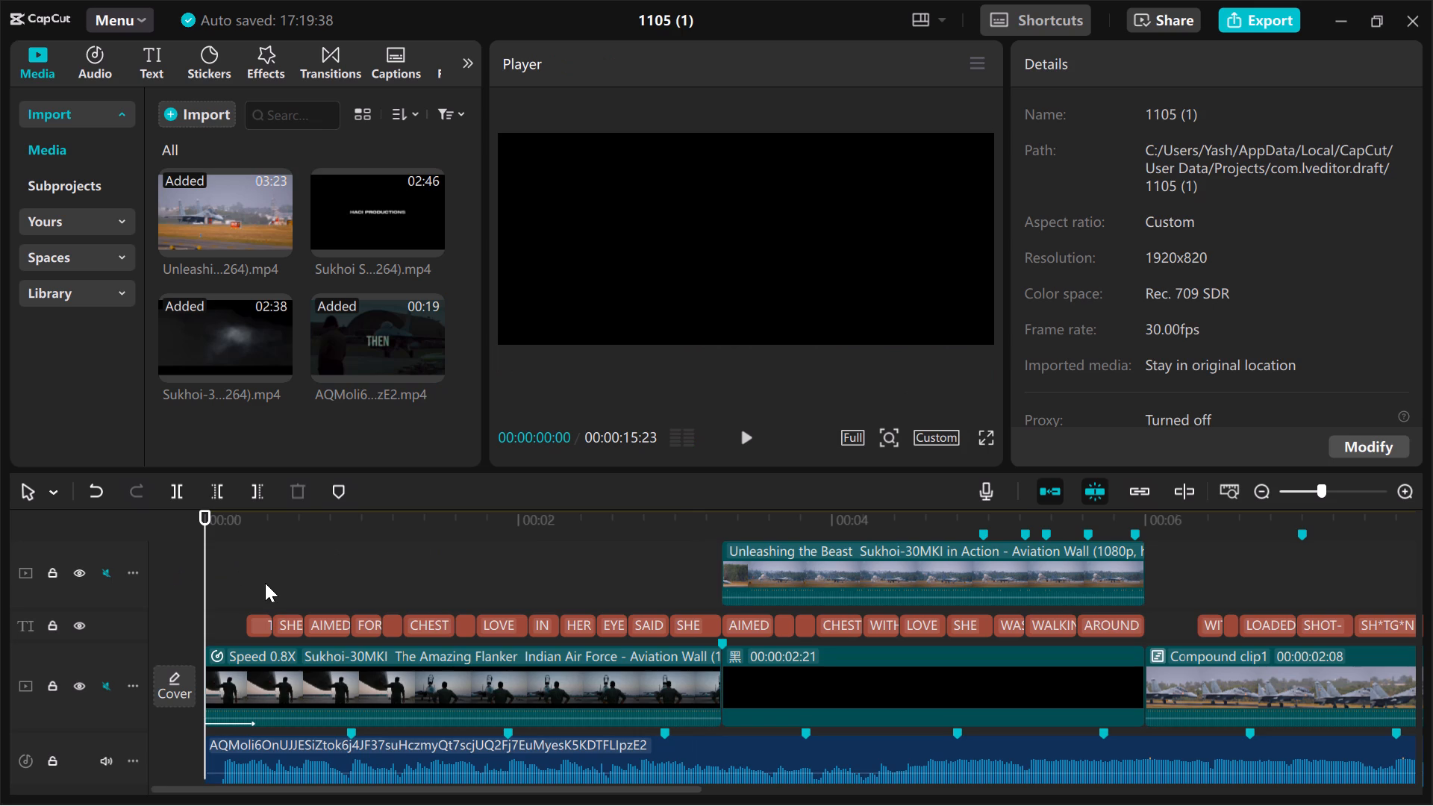
click(363, 327)
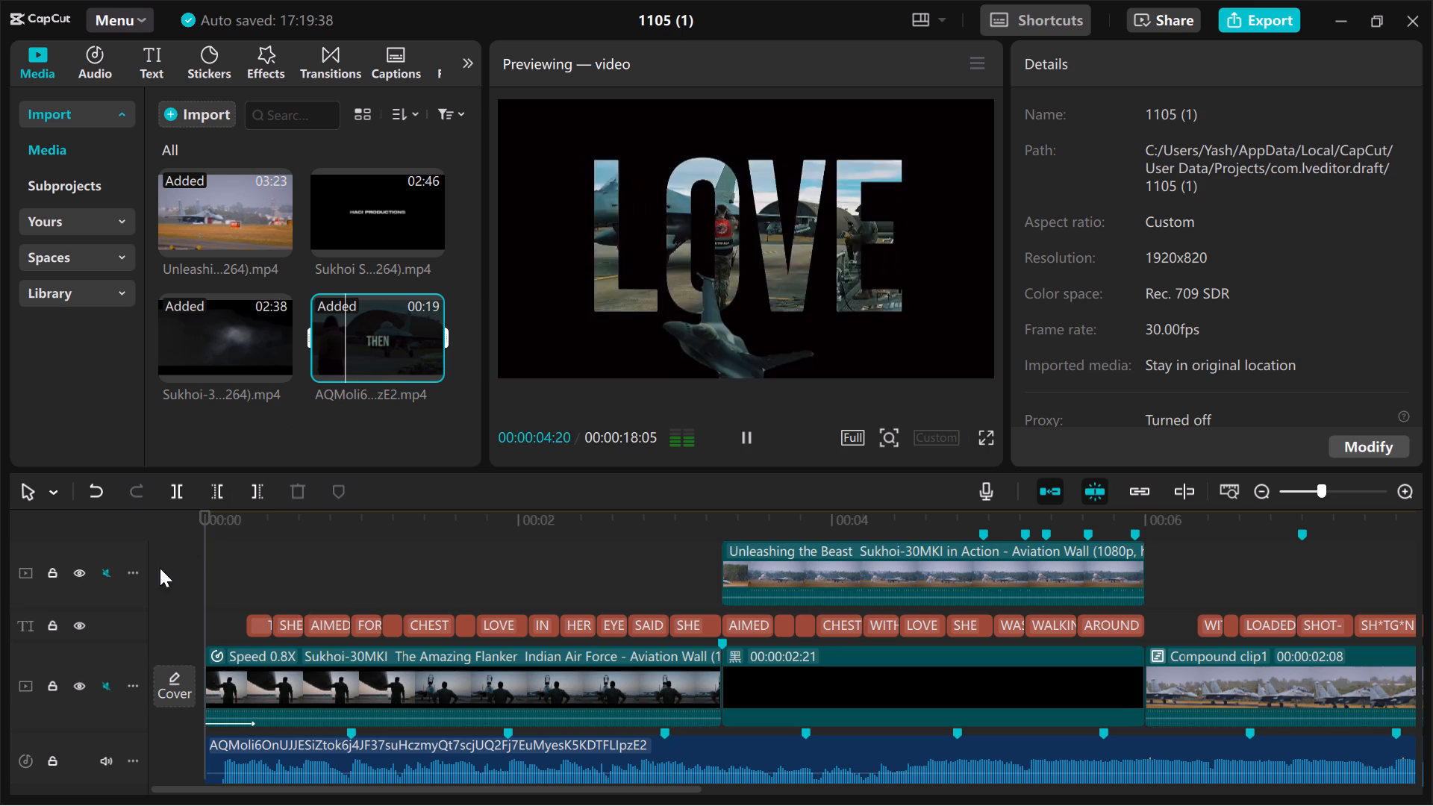
click(239, 369)
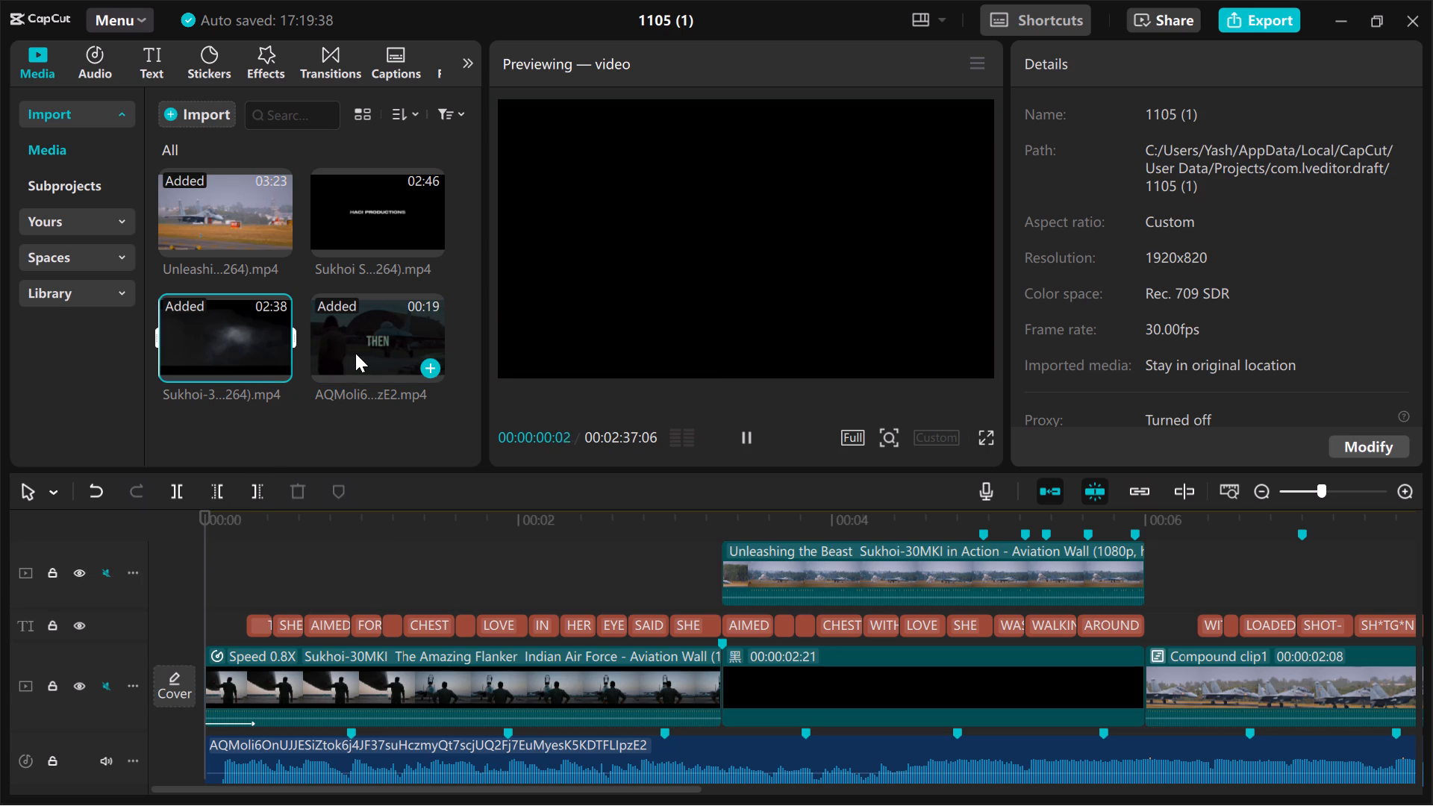
click(355, 353)
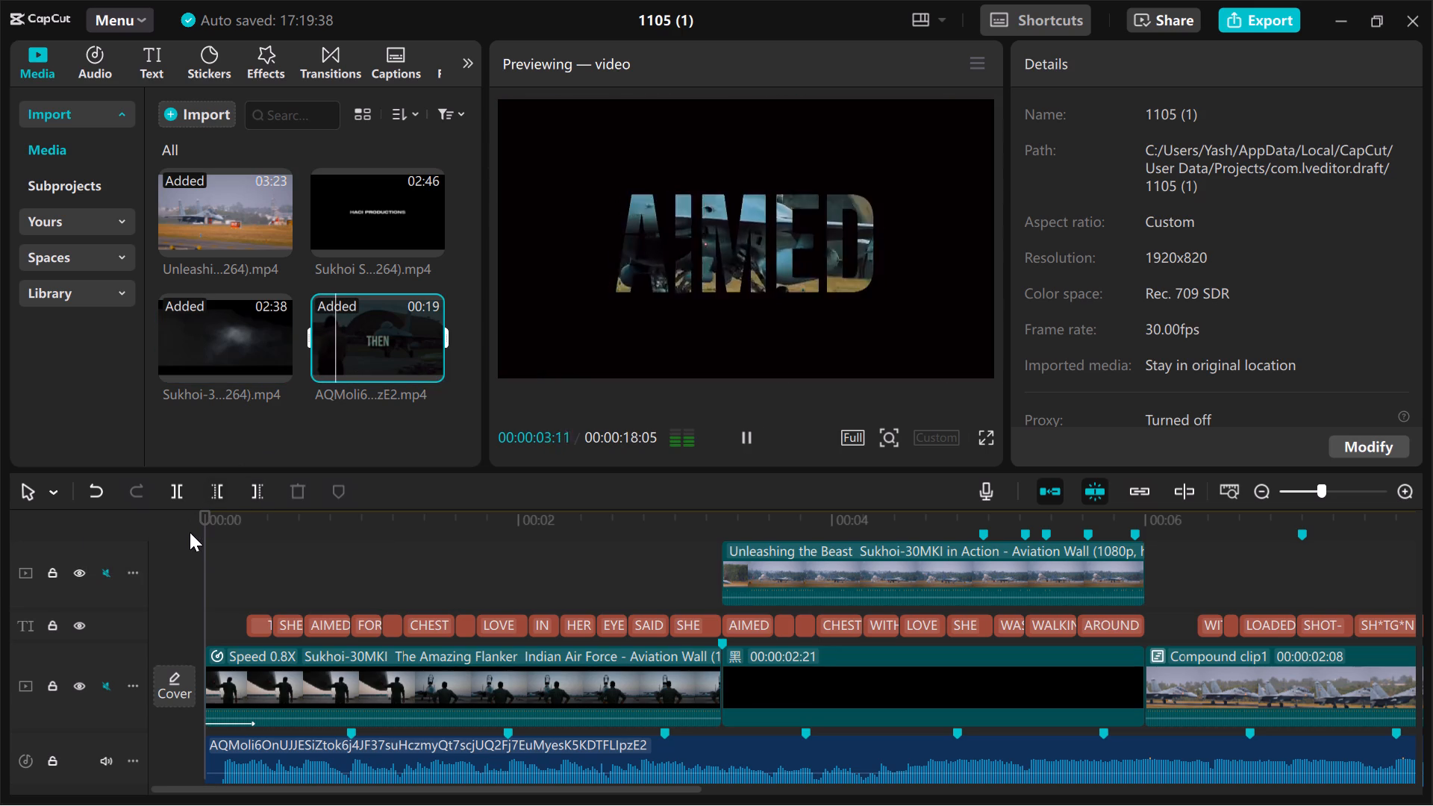
click(187, 539)
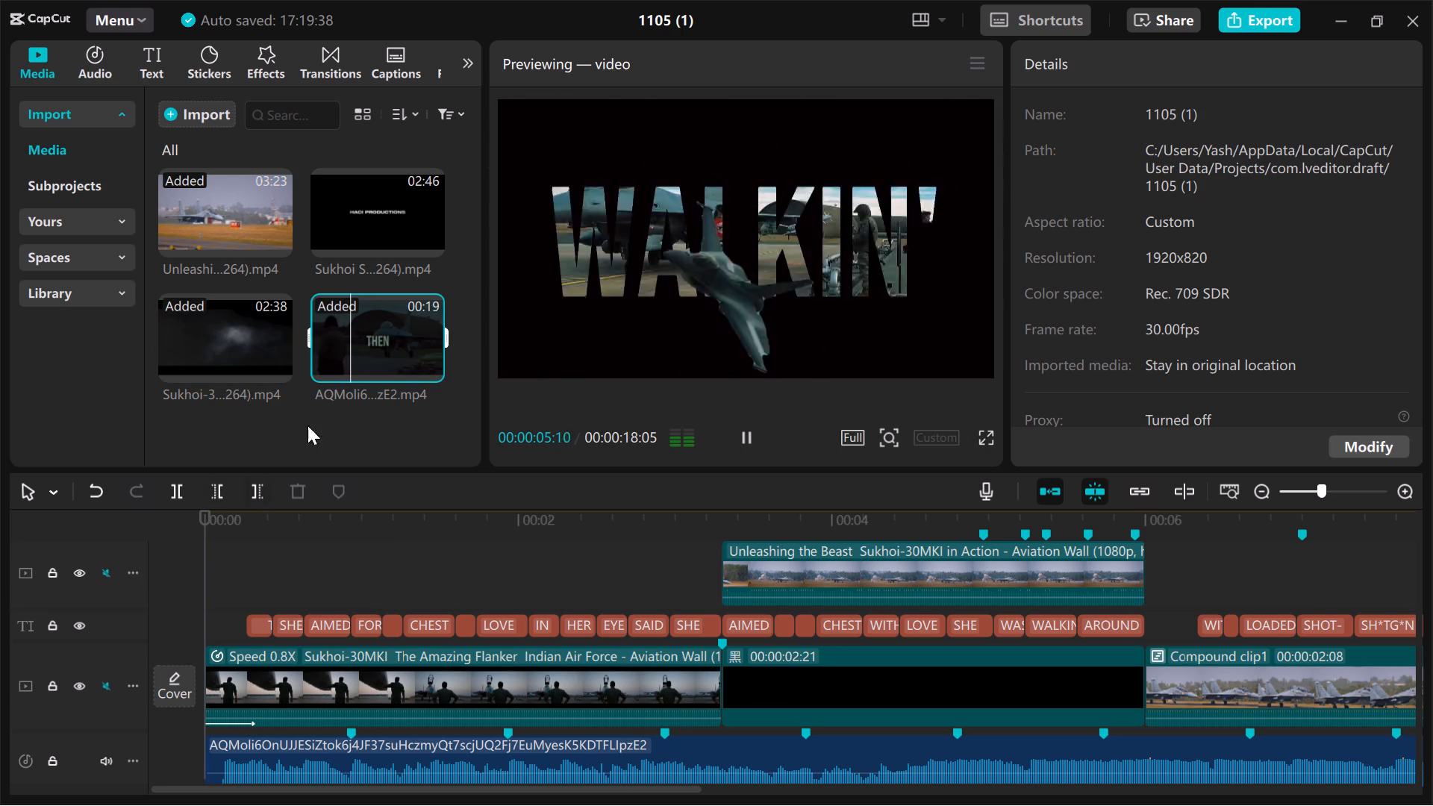
click(153, 567)
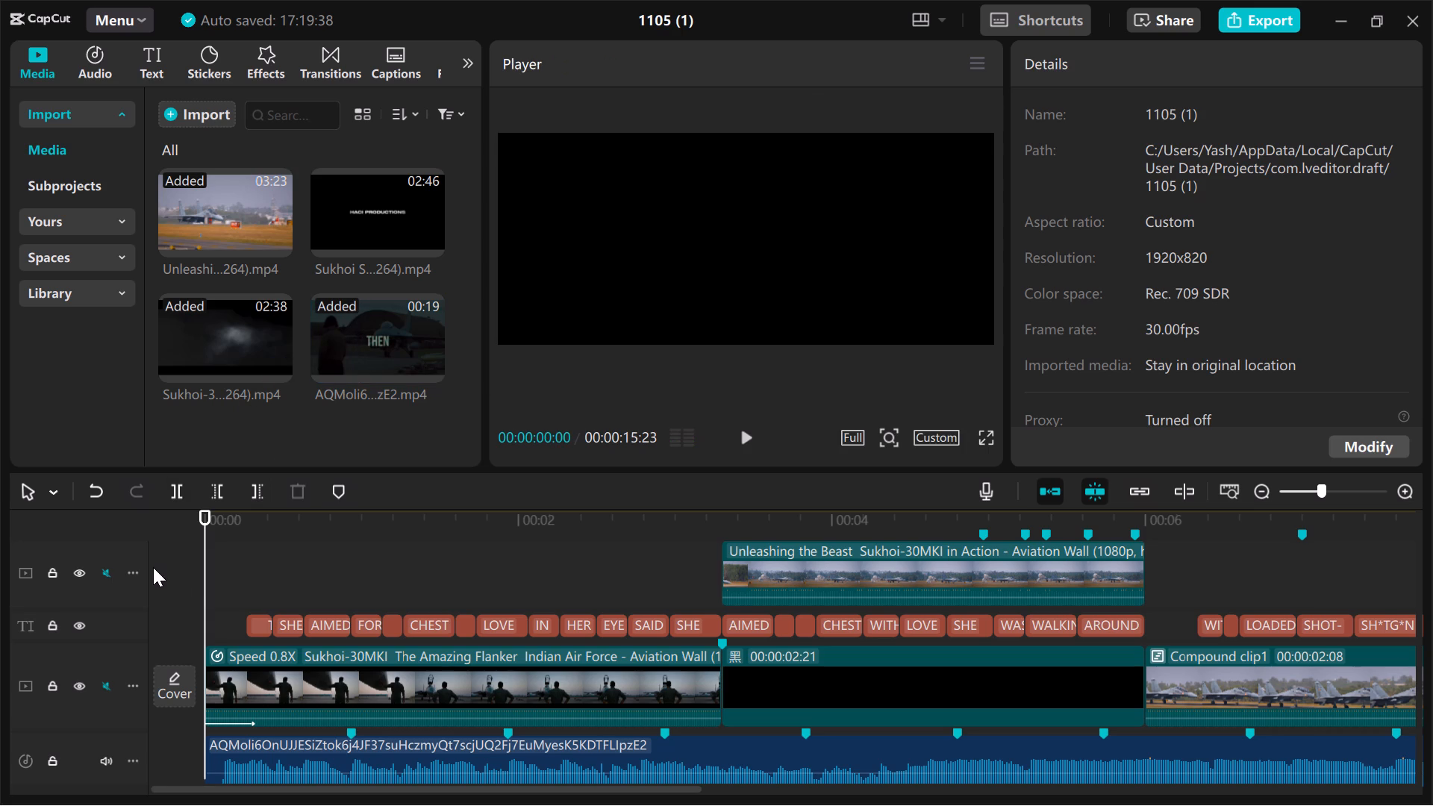
With the playhead on the THEN caption at 00:00:00:08, select all opening captions from THEN through the SHE before the black clip.
click(251, 570)
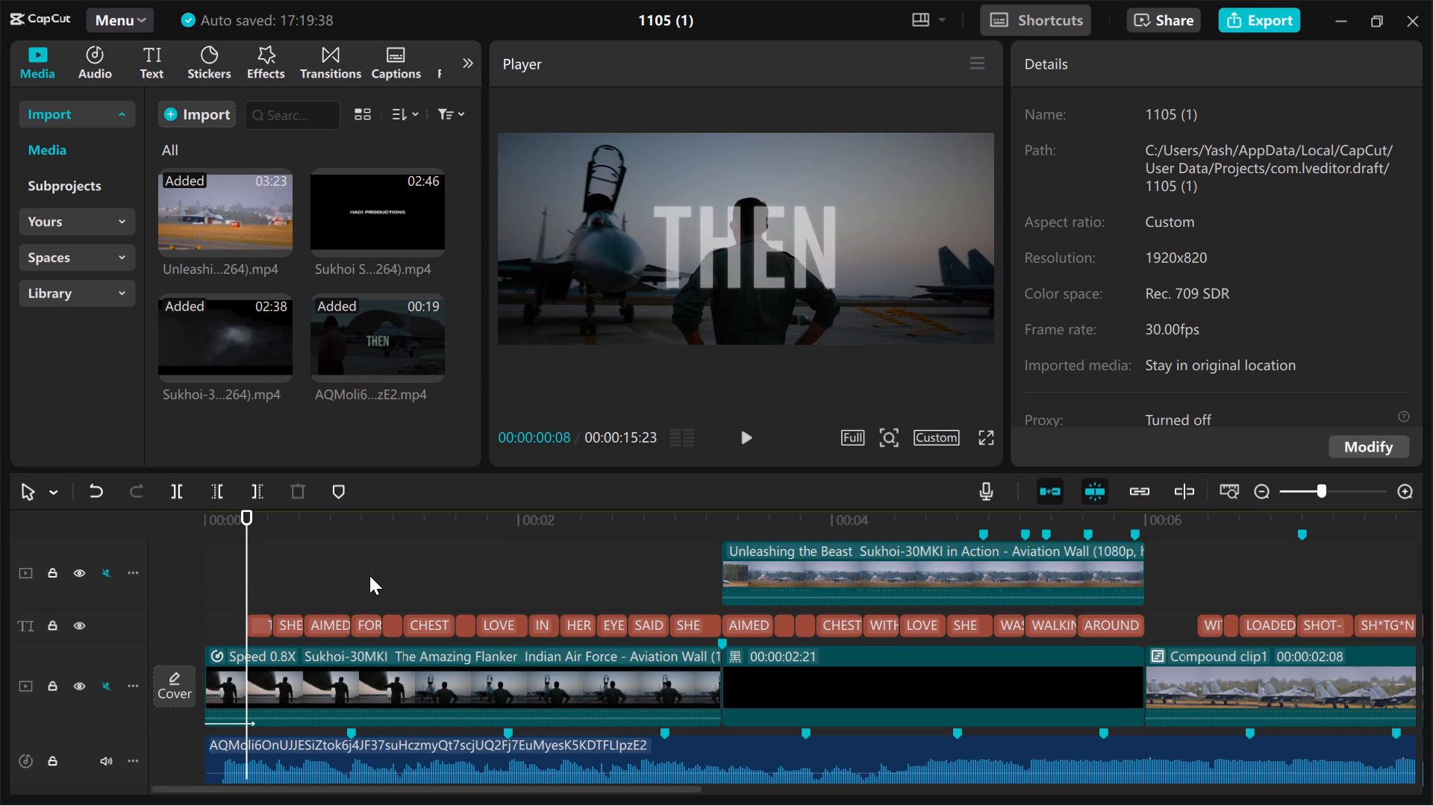
click(255, 622)
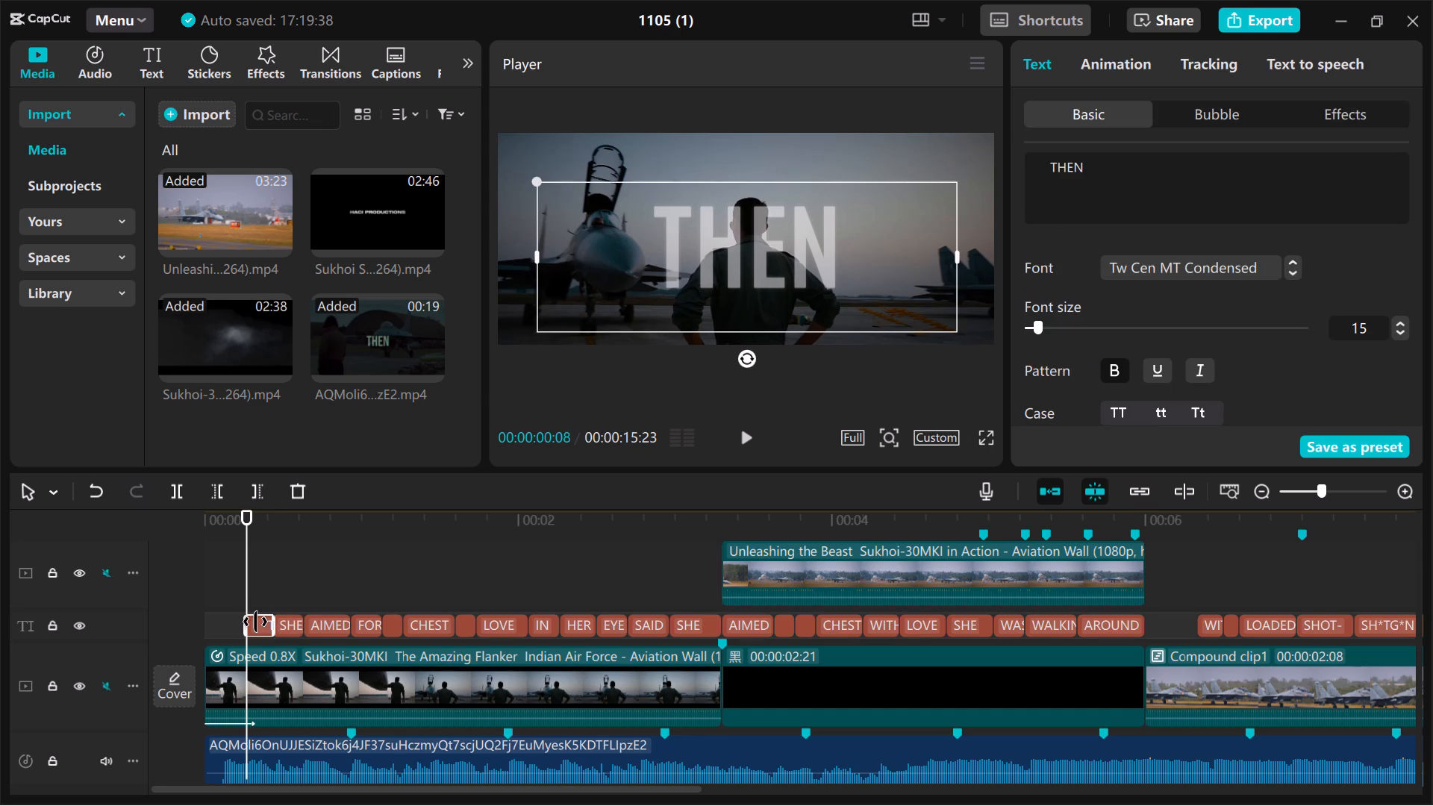
ctrl+shift+click(287, 633)
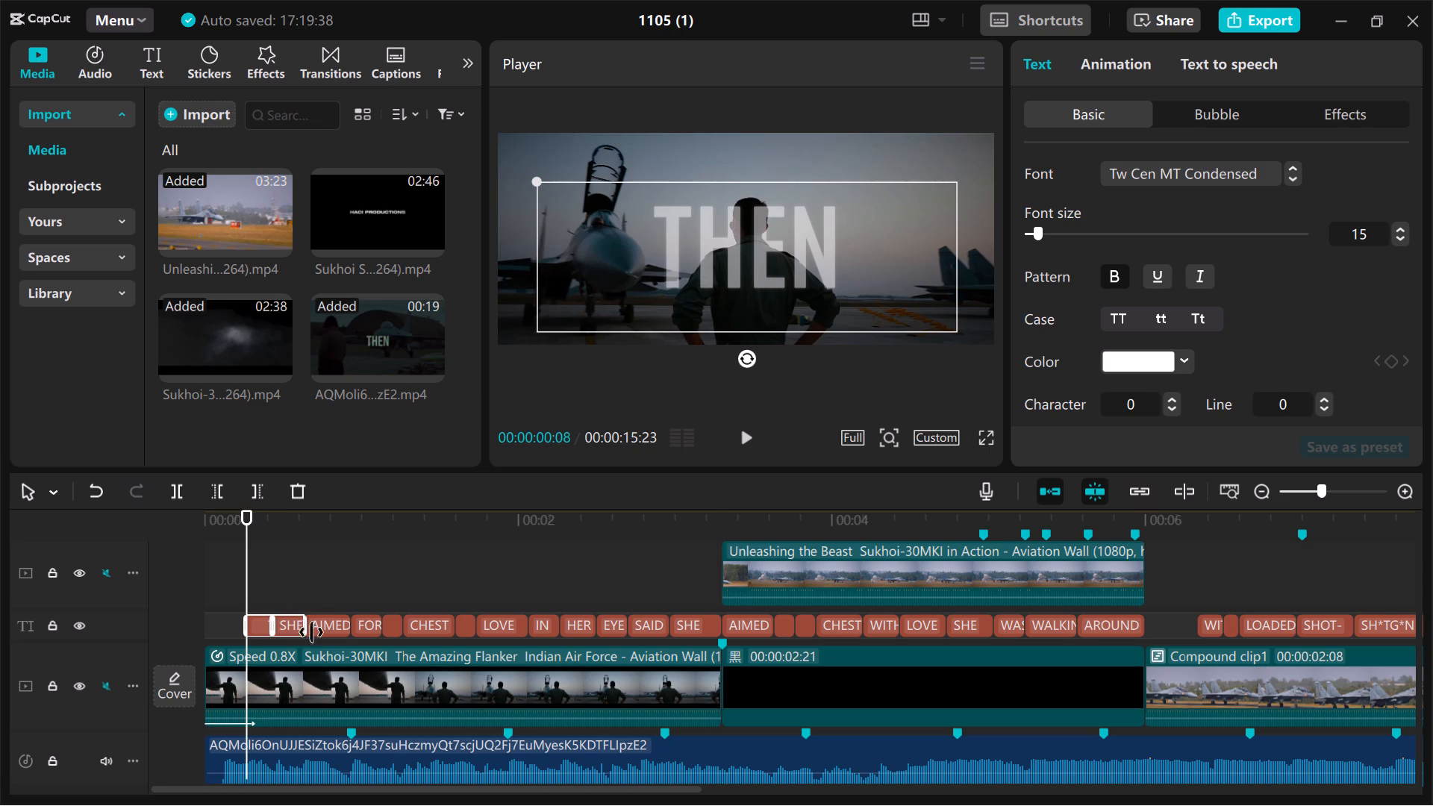
ctrl+shift+click(325, 632)
ctrl+shift+click(366, 629)
ctrl+shift+click(394, 628)
ctrl+shift+click(425, 631)
ctrl+shift+click(468, 630)
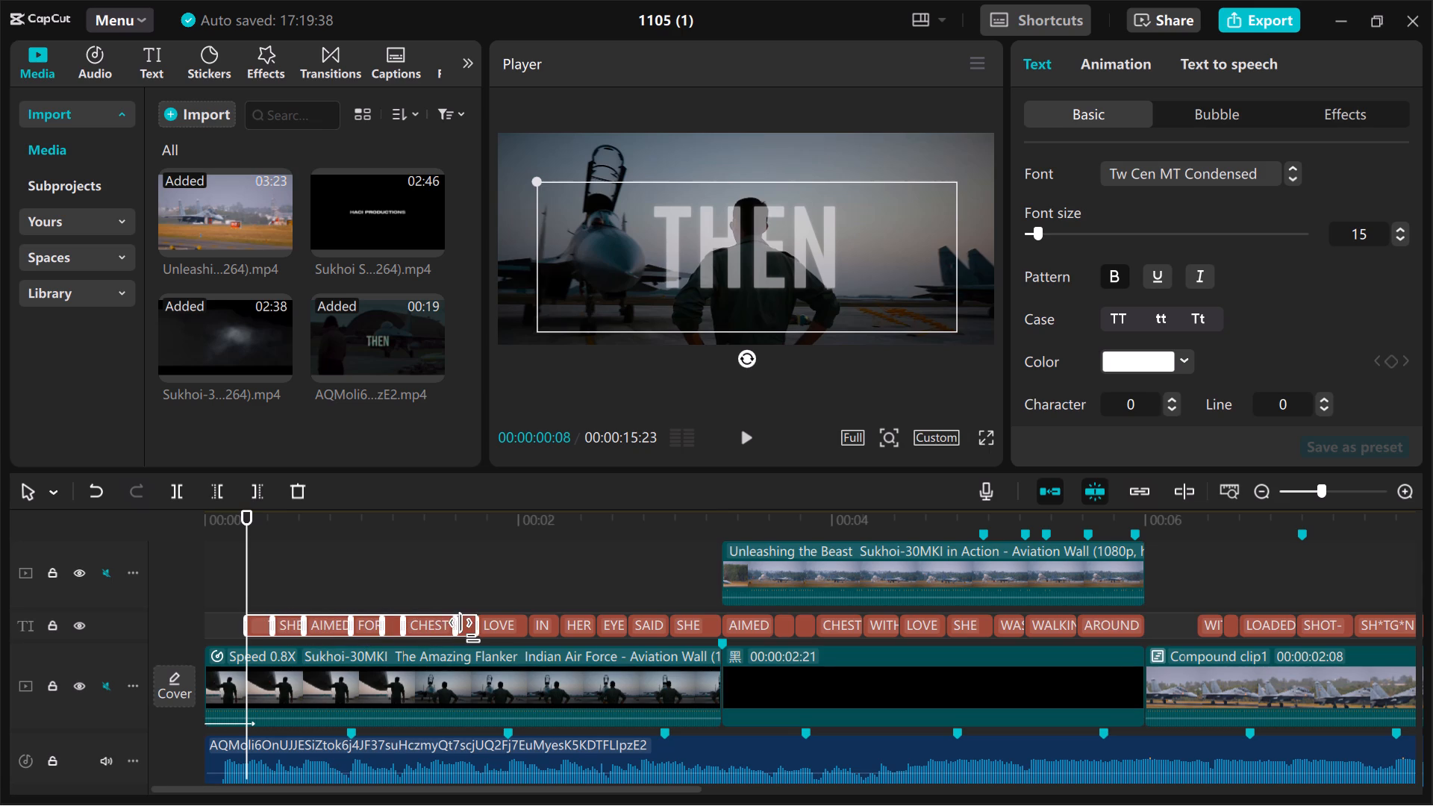
ctrl+shift+click(494, 630)
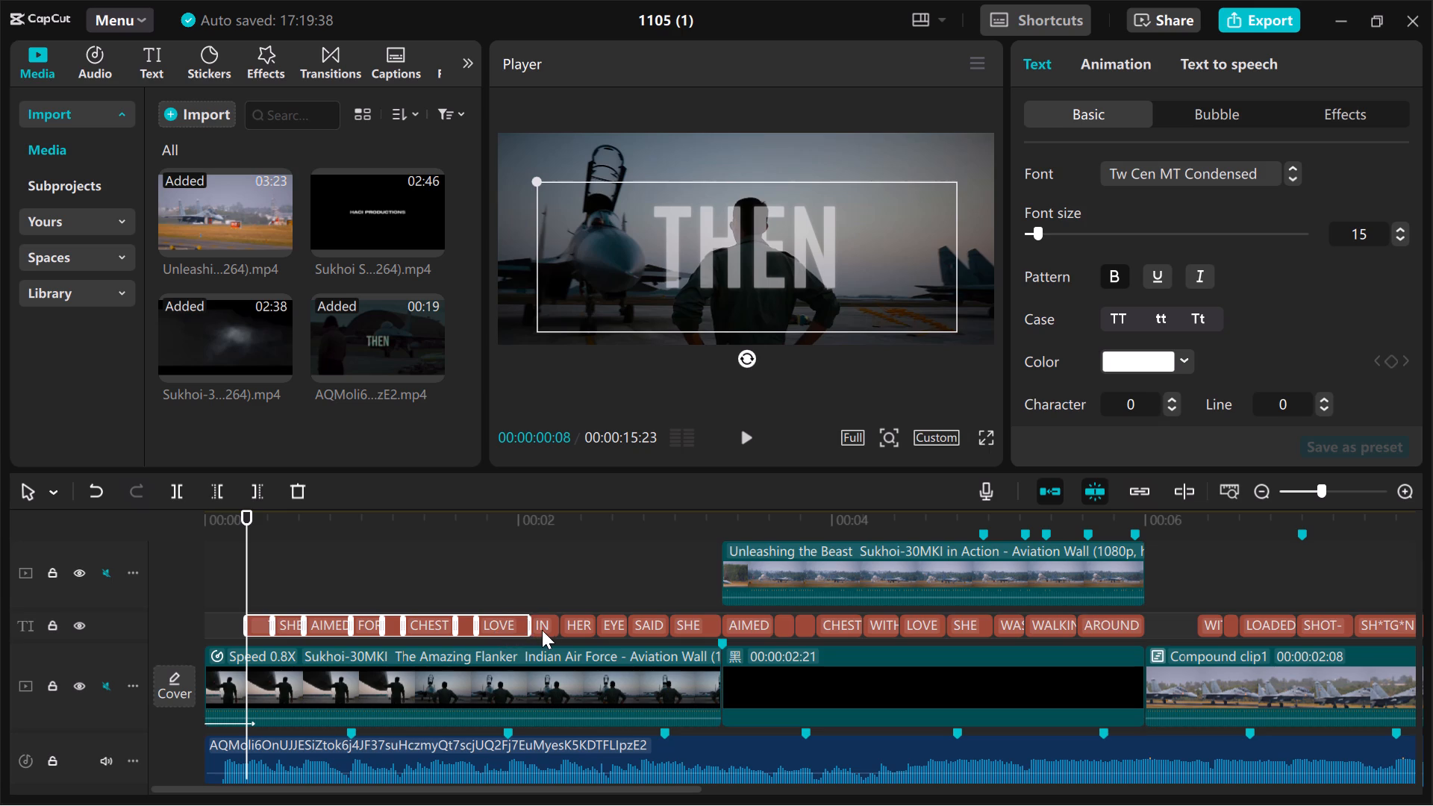
ctrl+shift+click(544, 630)
ctrl+shift+click(587, 625)
ctrl+shift+click(609, 628)
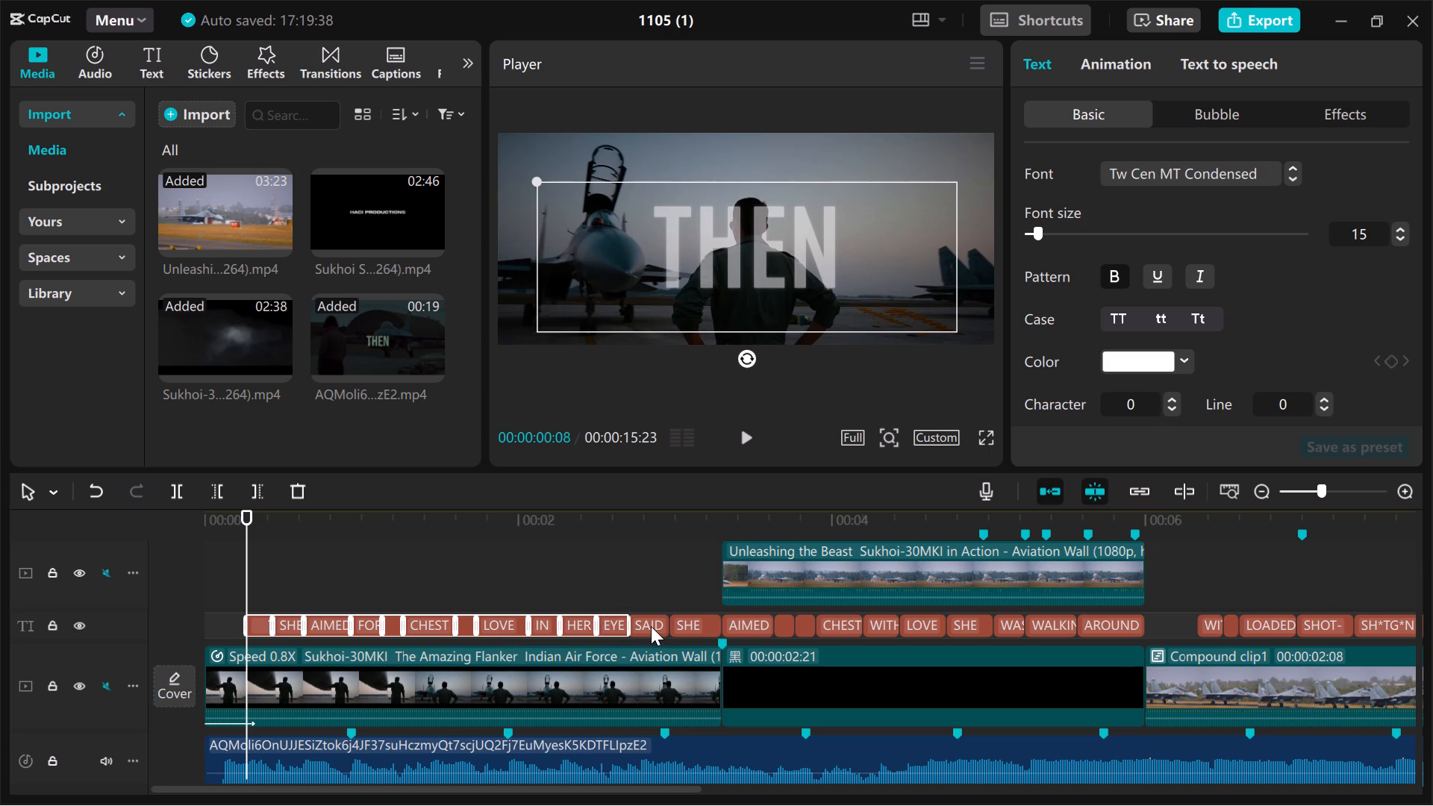
ctrl+shift+click(651, 626)
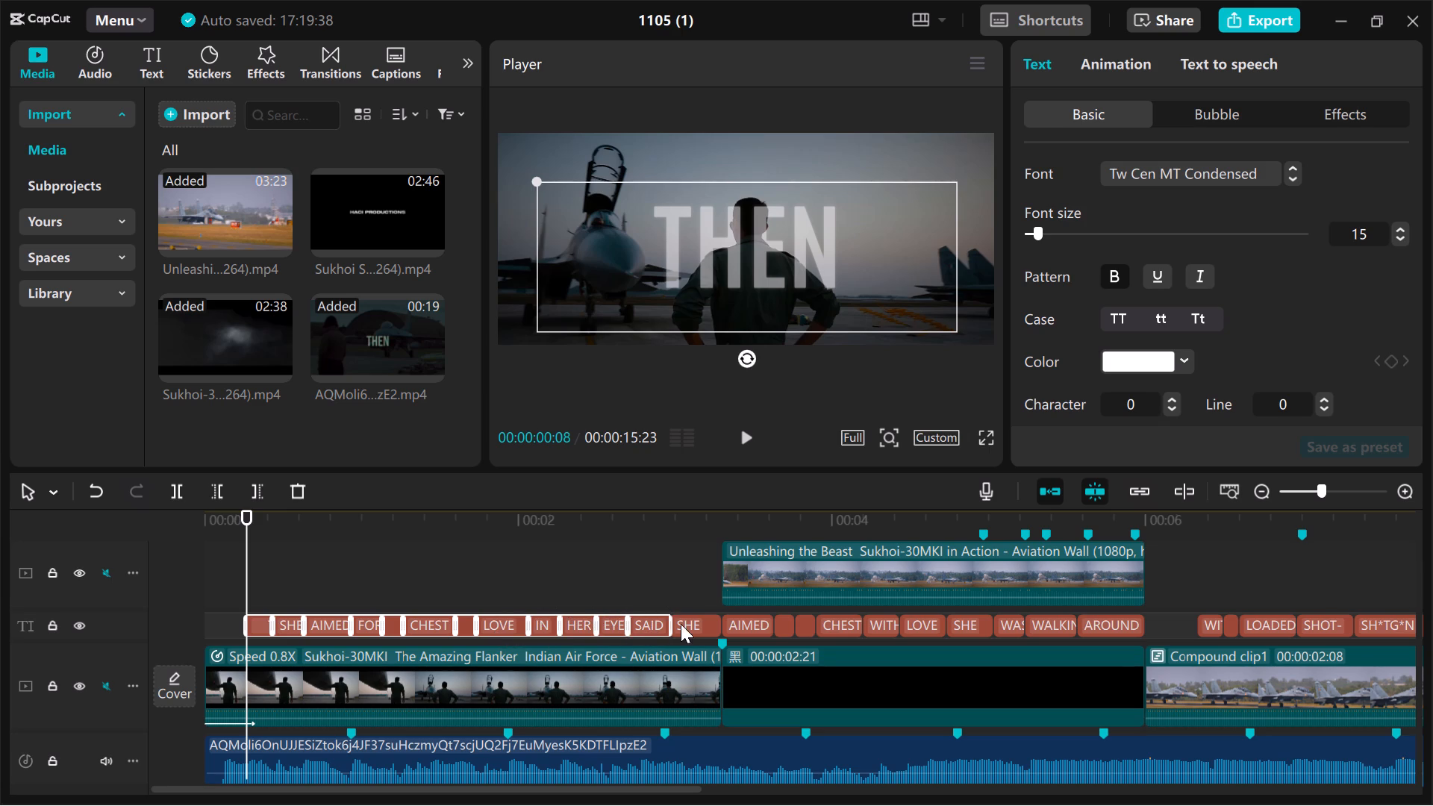
ctrl+shift+click(691, 624)
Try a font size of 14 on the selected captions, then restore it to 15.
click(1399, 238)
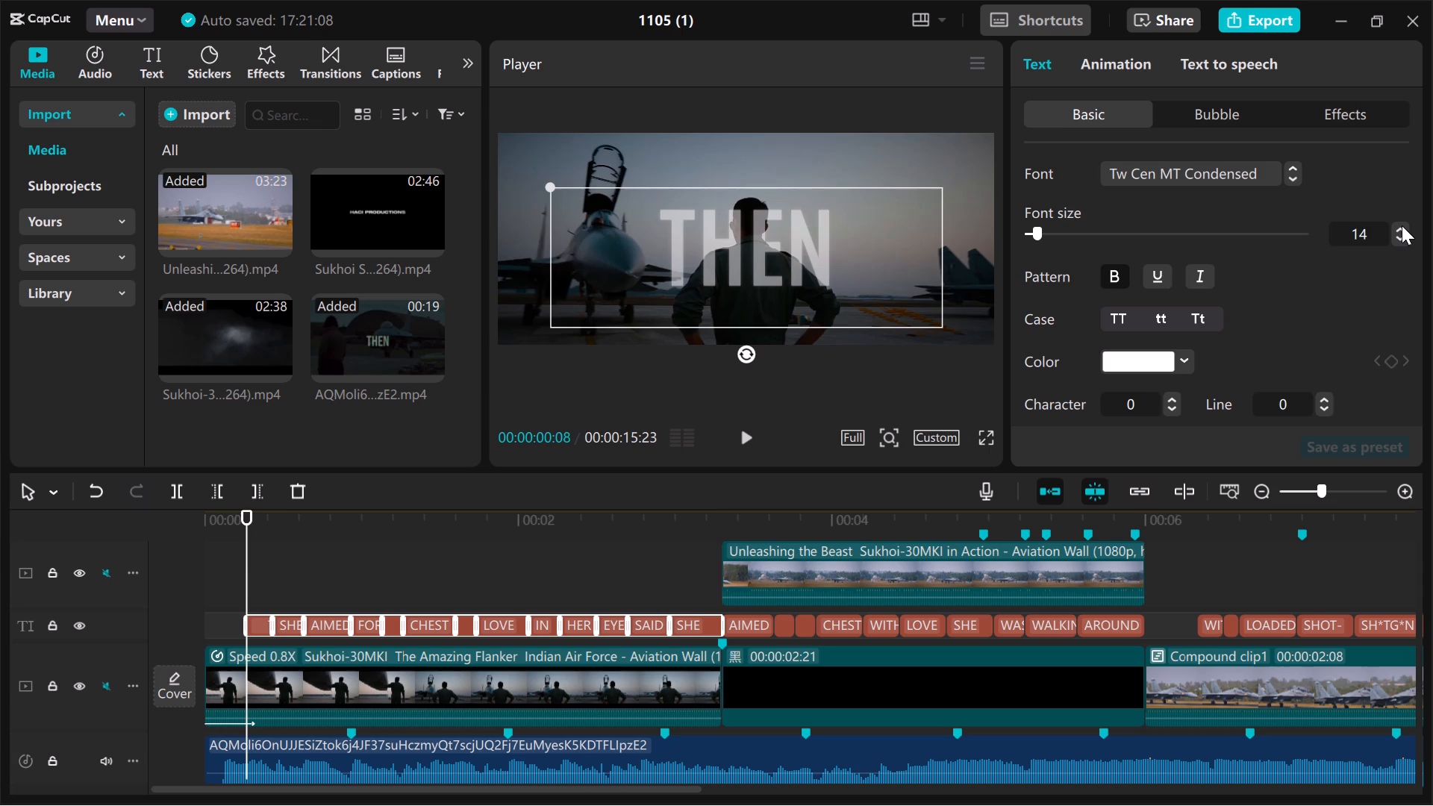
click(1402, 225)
Reduce the uniform scale of the selected opening captions to 100%.
scroll(1249, 303, down, 2)
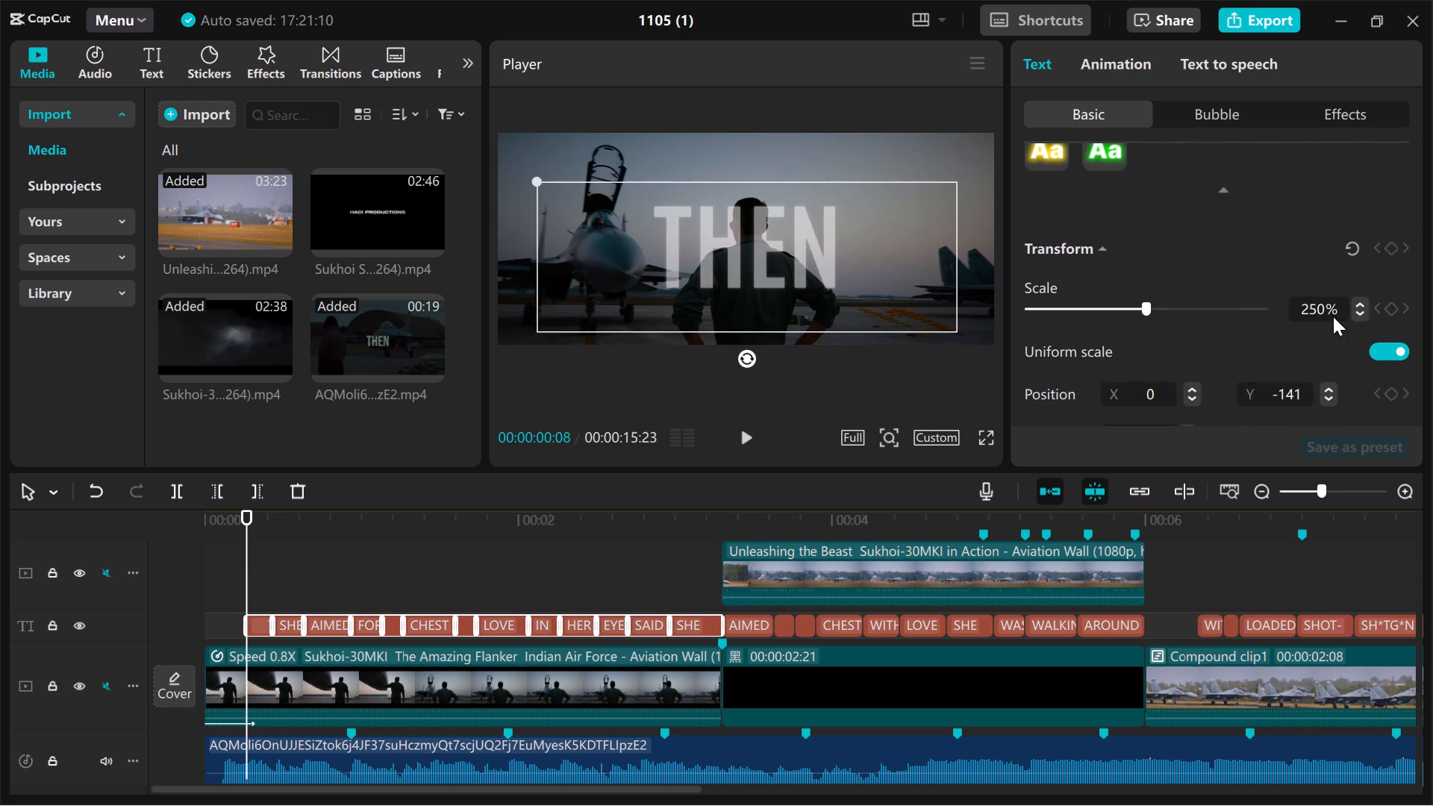
click(1358, 315)
triple_click(1358, 315)
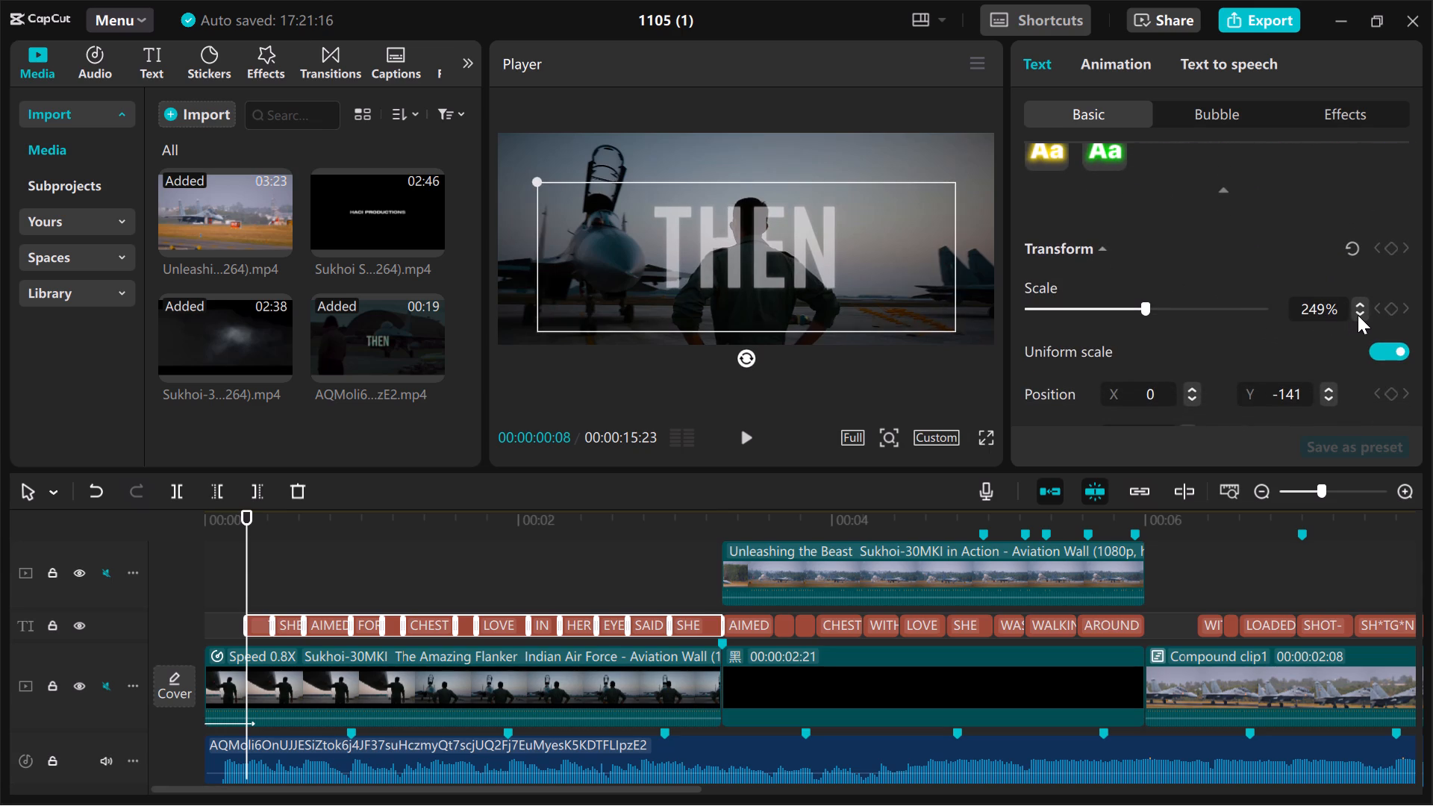
triple_click(1358, 315)
triple_click(1358, 315)
triple_click(1358, 315)
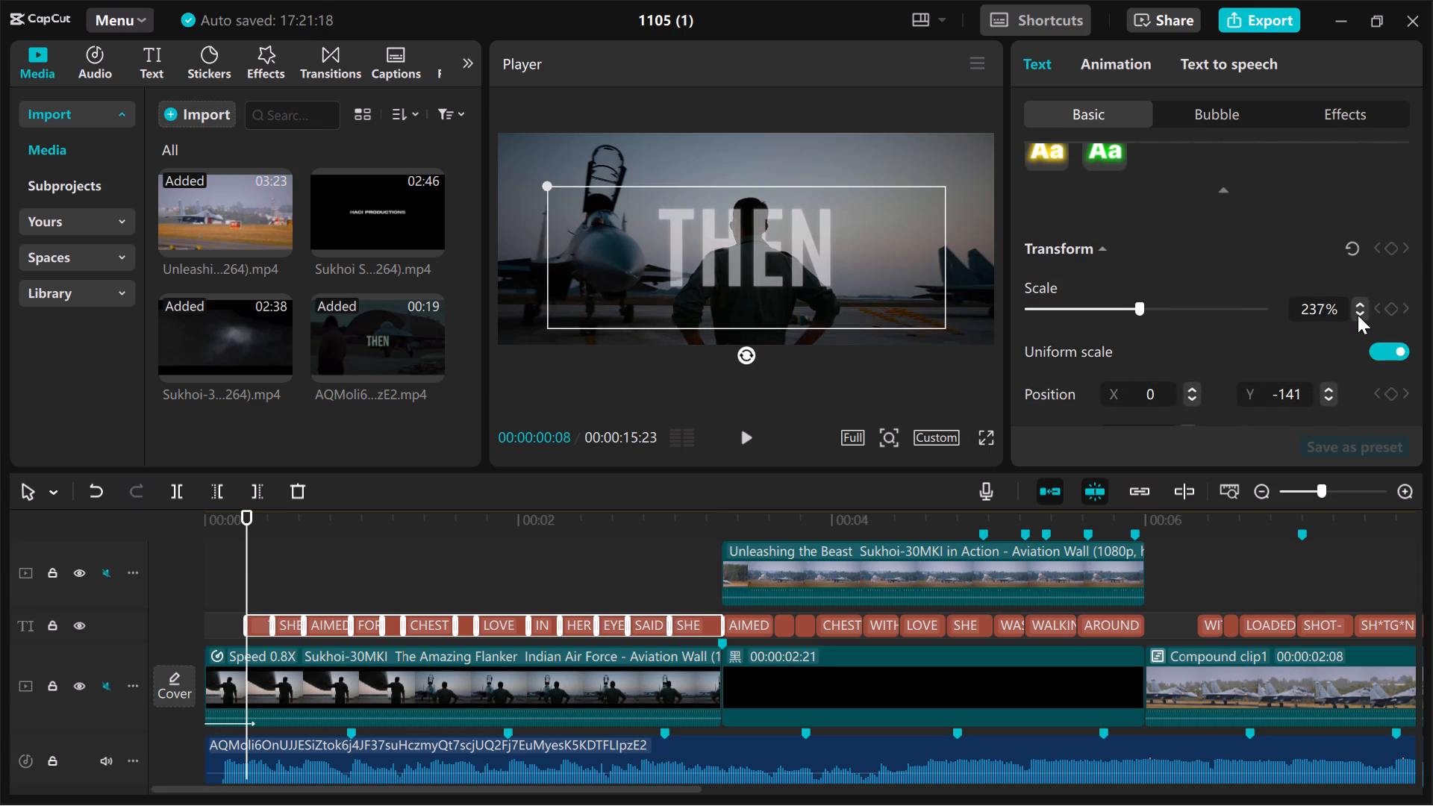
triple_click(1358, 315)
triple_click(1358, 315)
triple_click(1358, 315)
click(1358, 315)
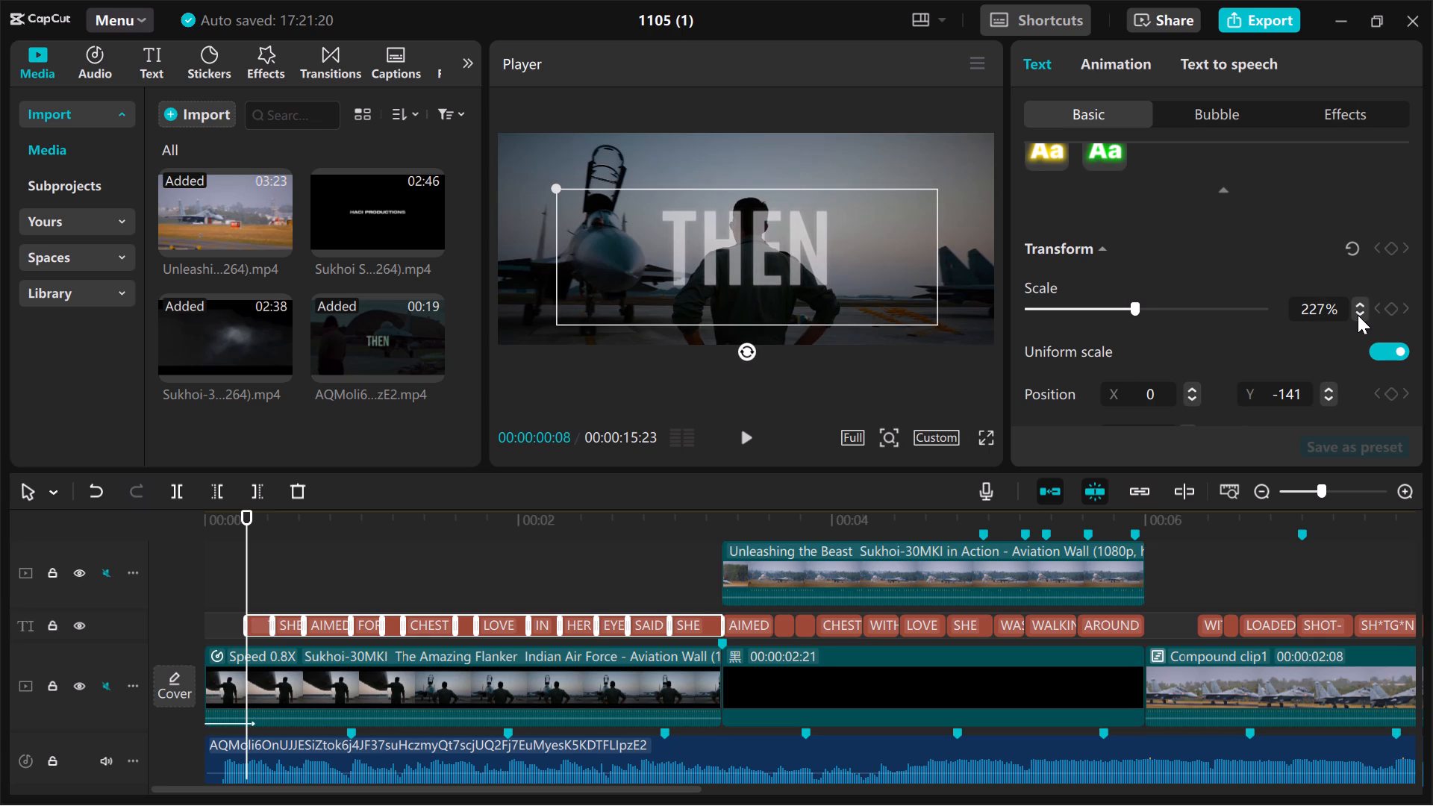
click(1099, 305)
drag(1099, 305, 1091, 305)
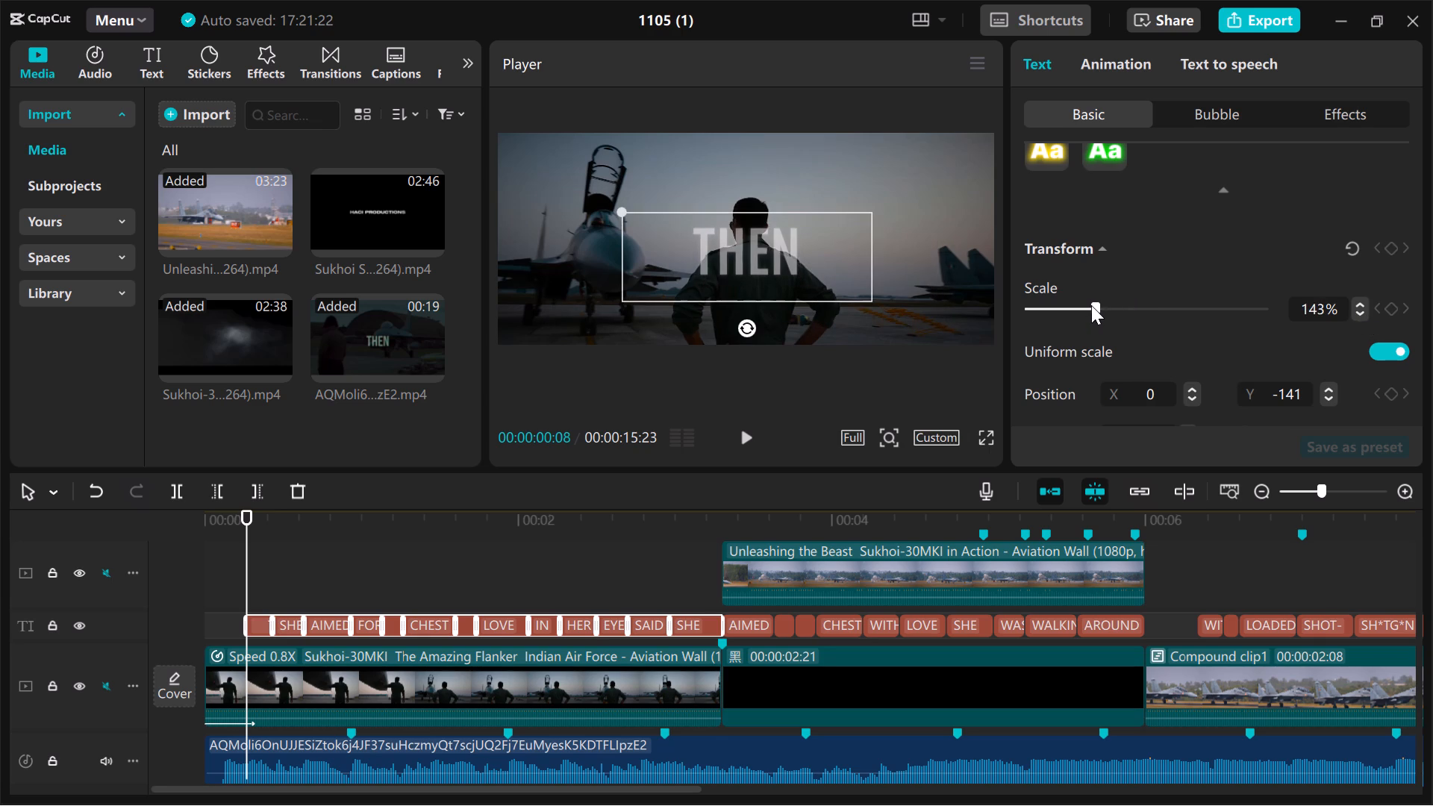
drag(1091, 305, 1077, 305)
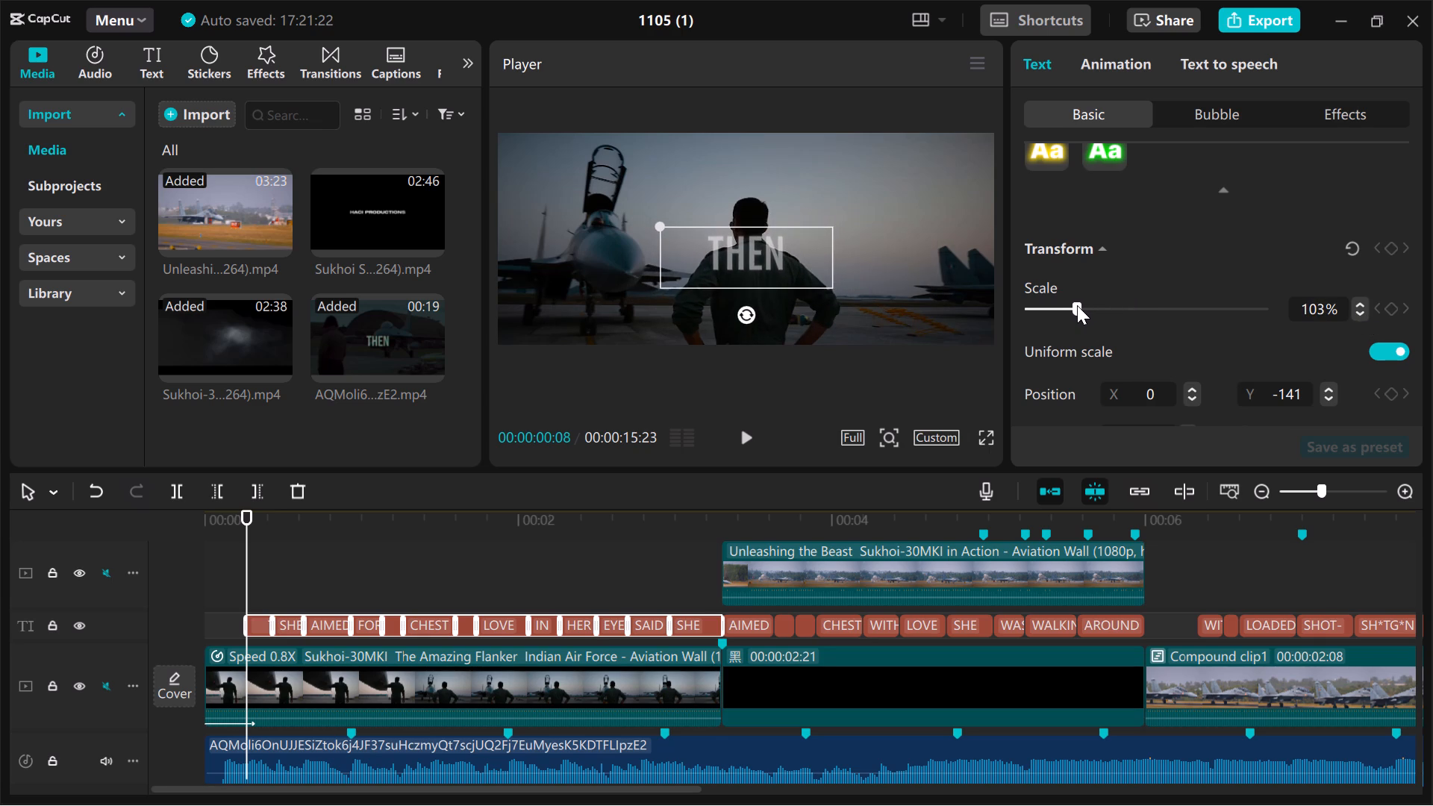
drag(1077, 305, 1074, 305)
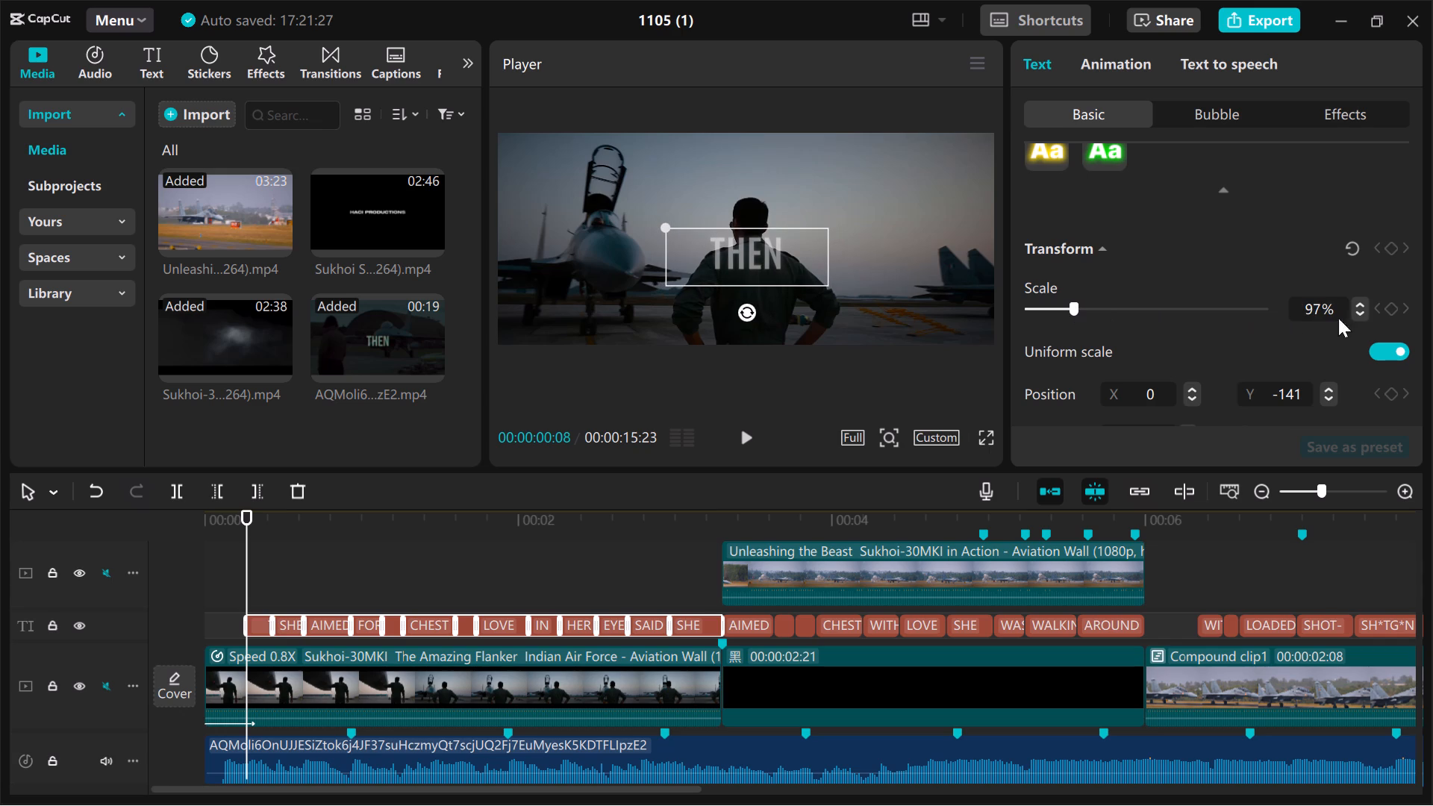
click(1358, 302)
click(1358, 302)
click(1358, 302)
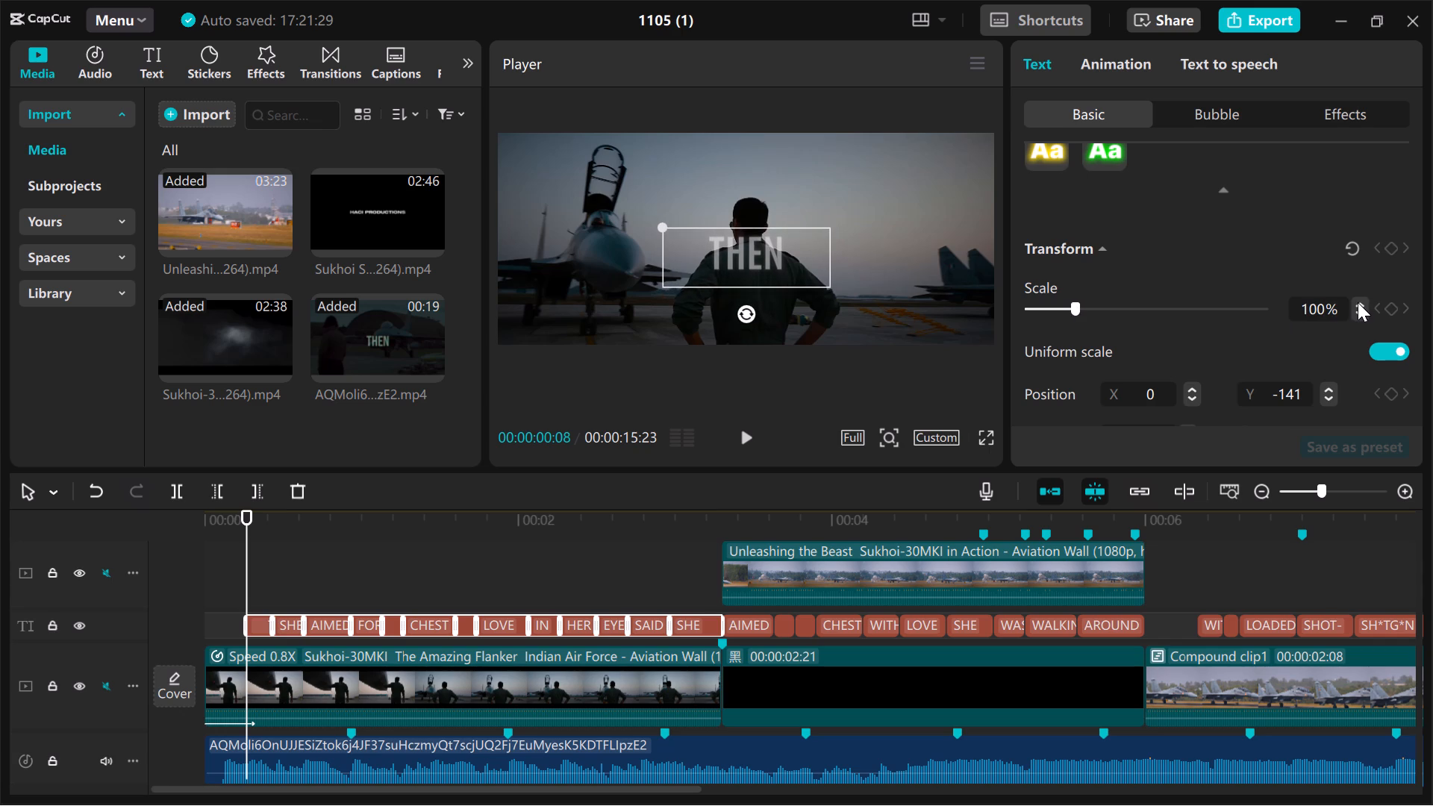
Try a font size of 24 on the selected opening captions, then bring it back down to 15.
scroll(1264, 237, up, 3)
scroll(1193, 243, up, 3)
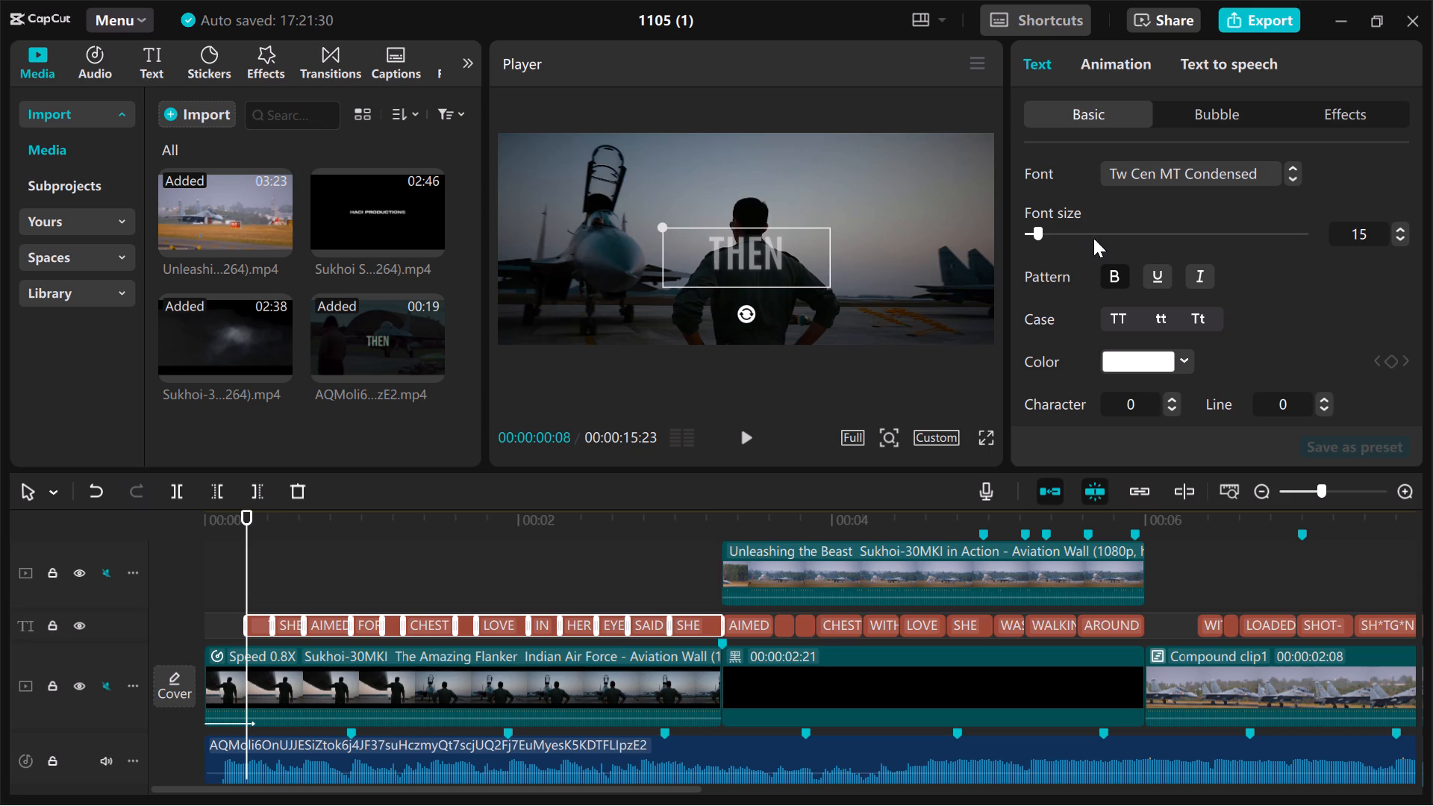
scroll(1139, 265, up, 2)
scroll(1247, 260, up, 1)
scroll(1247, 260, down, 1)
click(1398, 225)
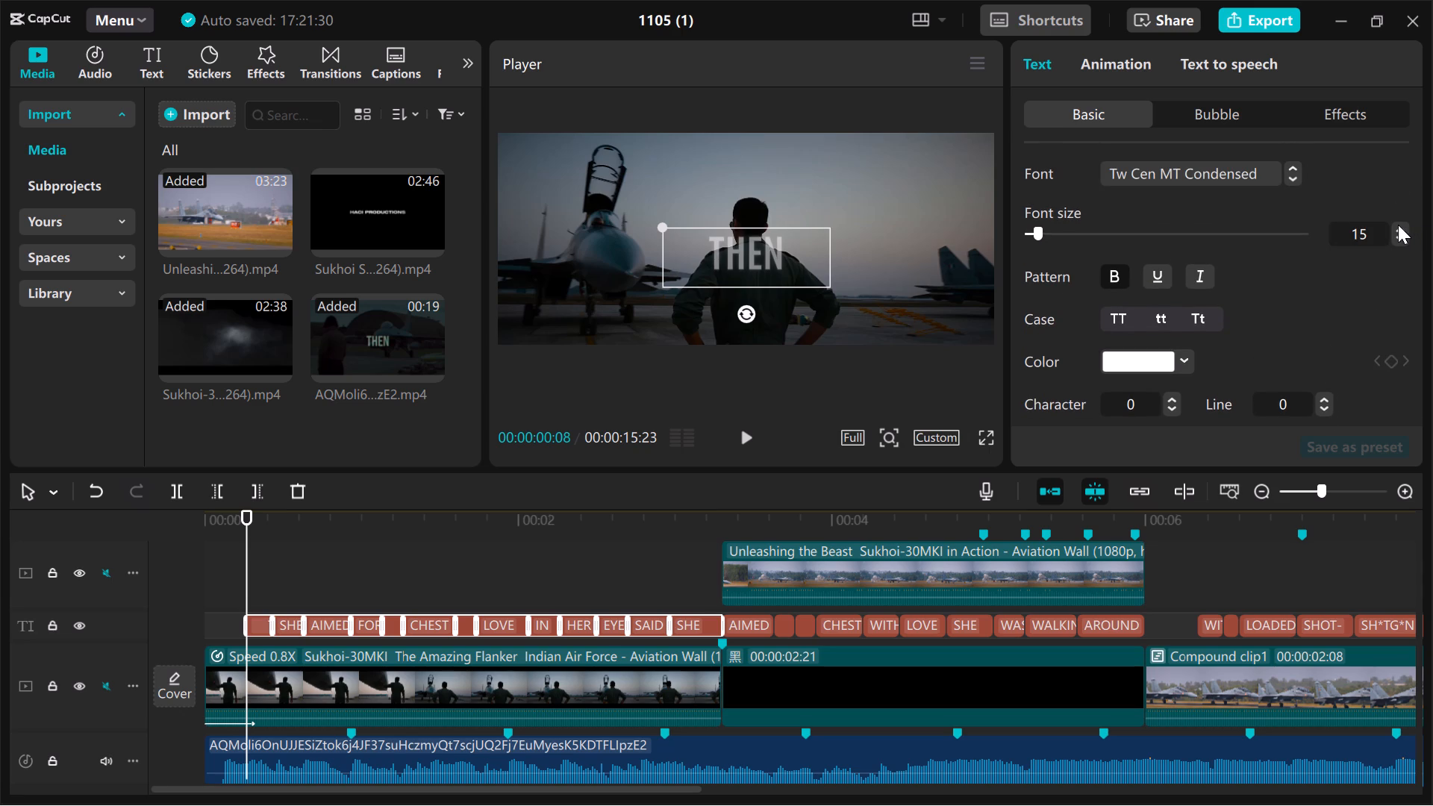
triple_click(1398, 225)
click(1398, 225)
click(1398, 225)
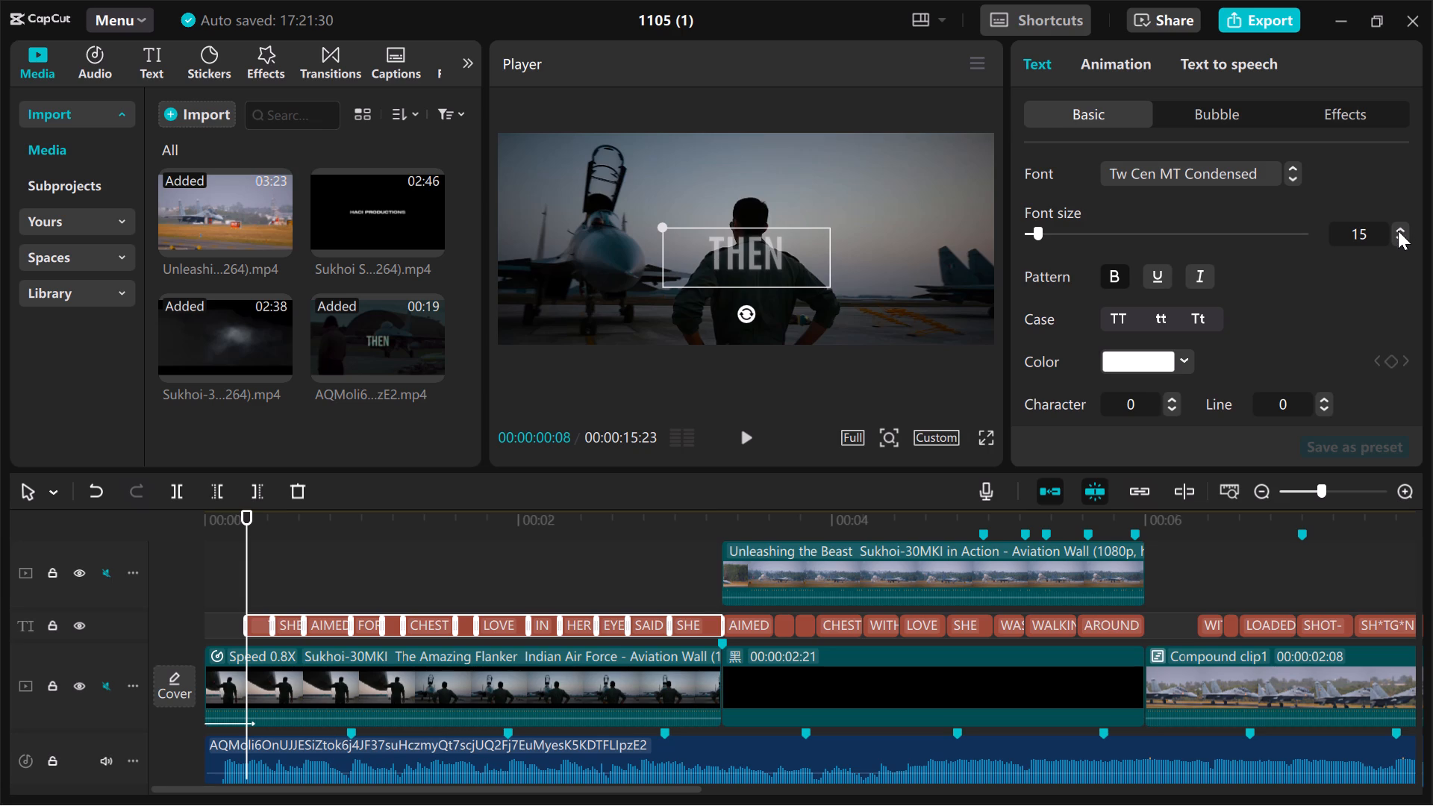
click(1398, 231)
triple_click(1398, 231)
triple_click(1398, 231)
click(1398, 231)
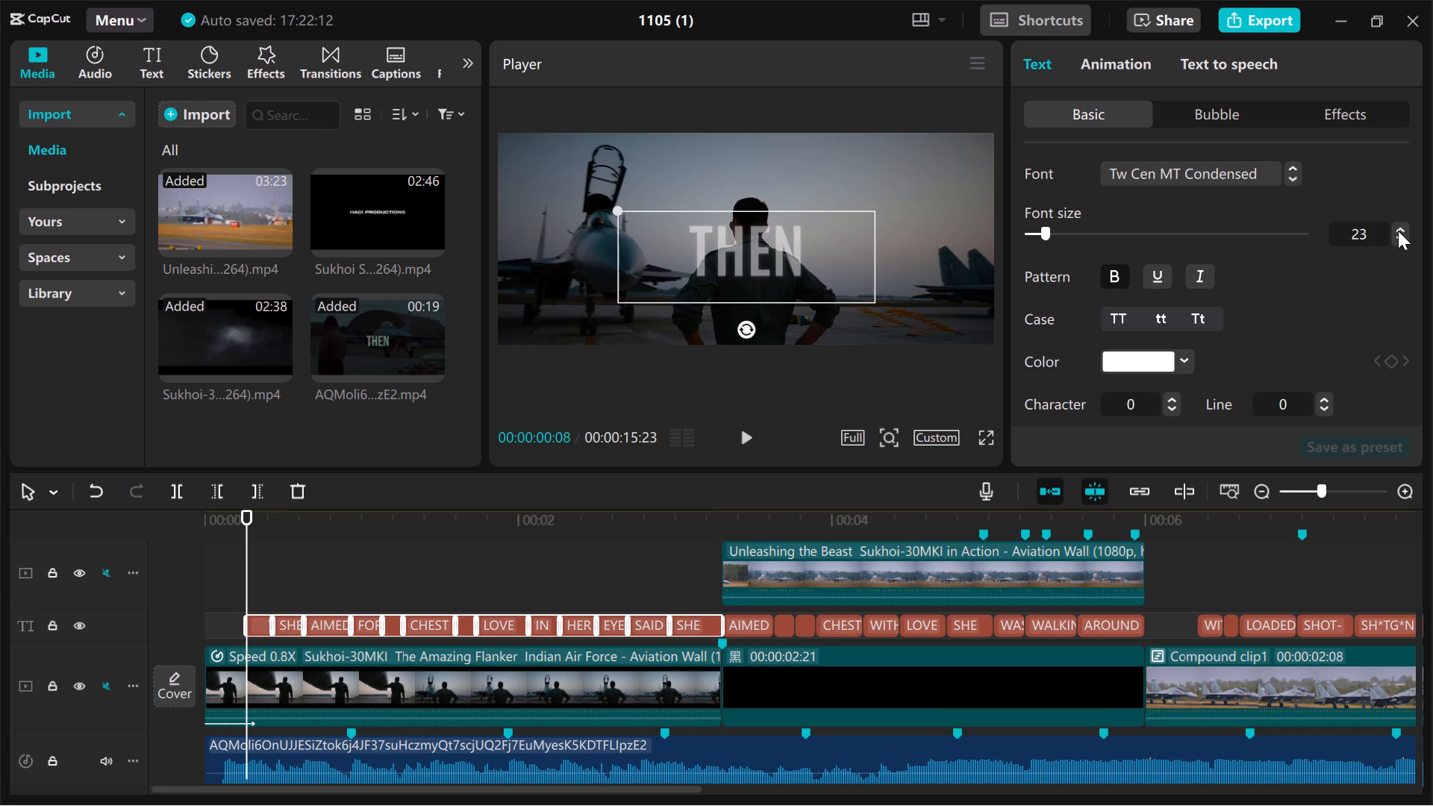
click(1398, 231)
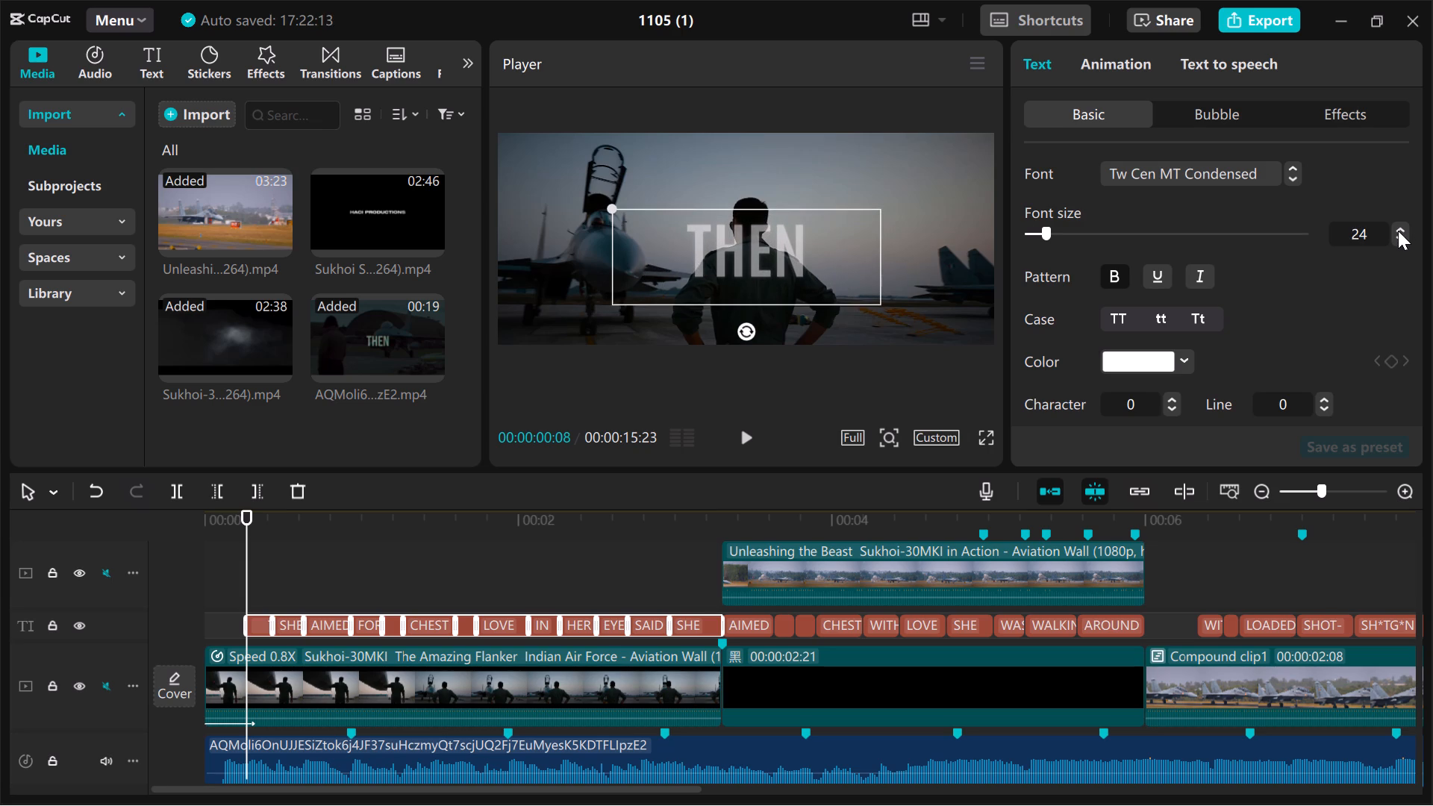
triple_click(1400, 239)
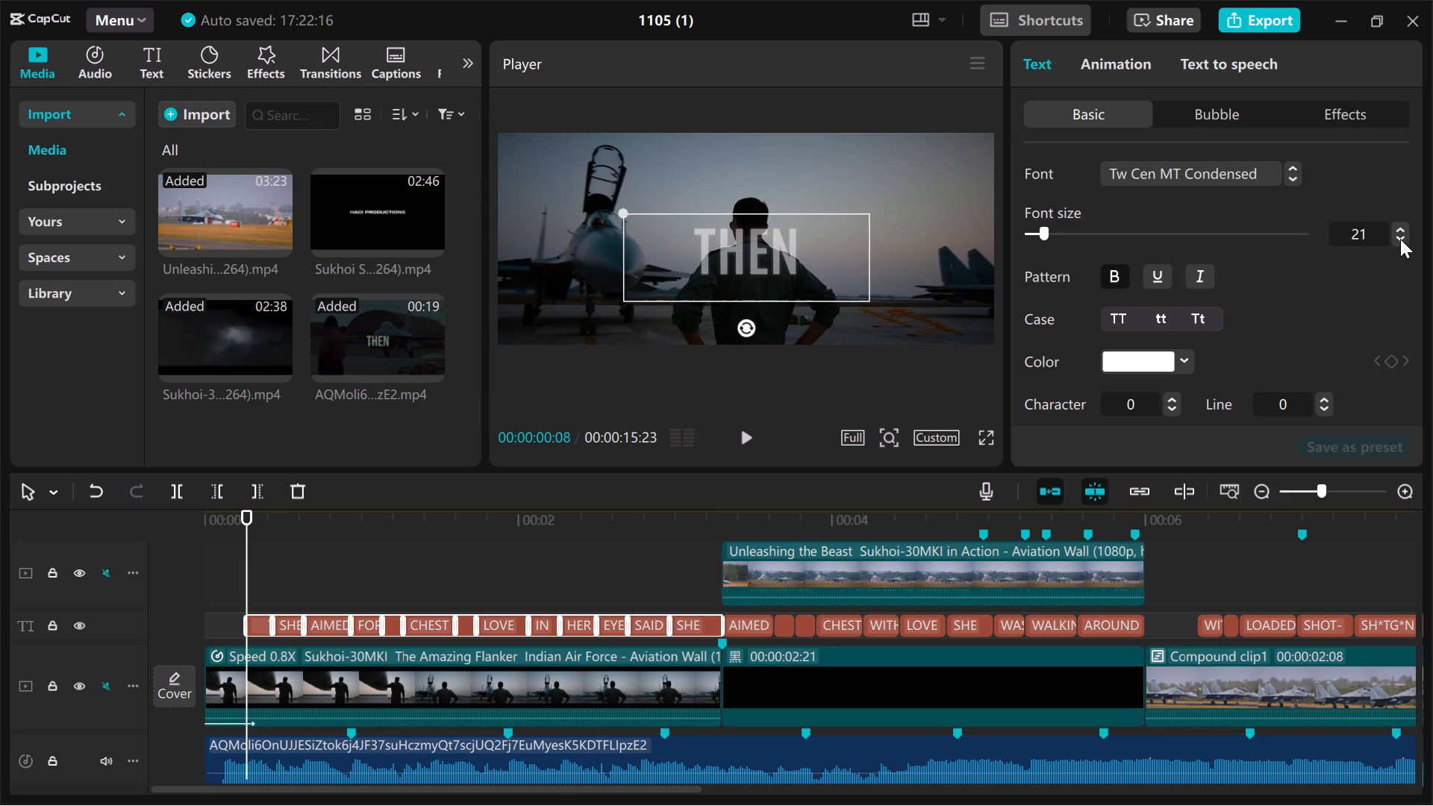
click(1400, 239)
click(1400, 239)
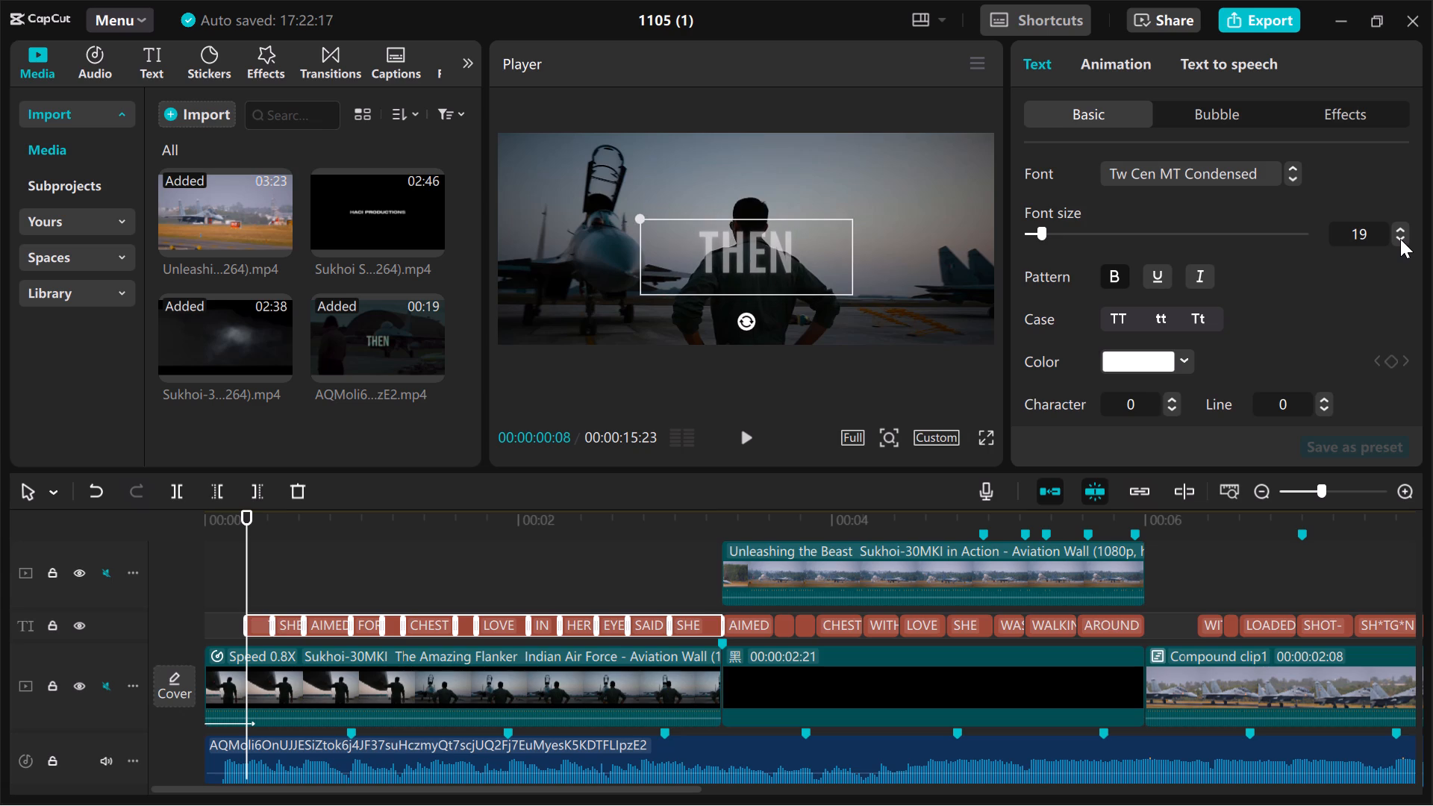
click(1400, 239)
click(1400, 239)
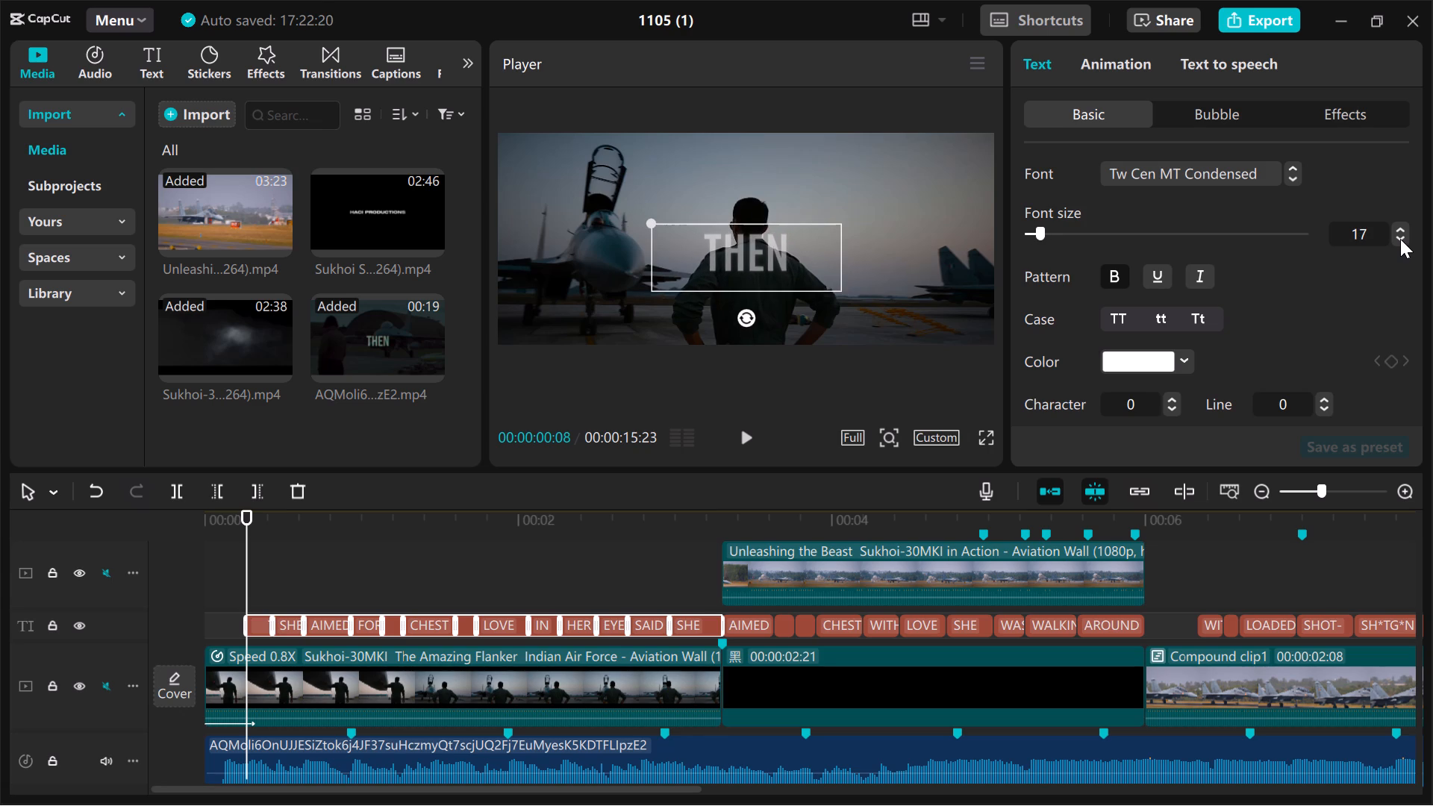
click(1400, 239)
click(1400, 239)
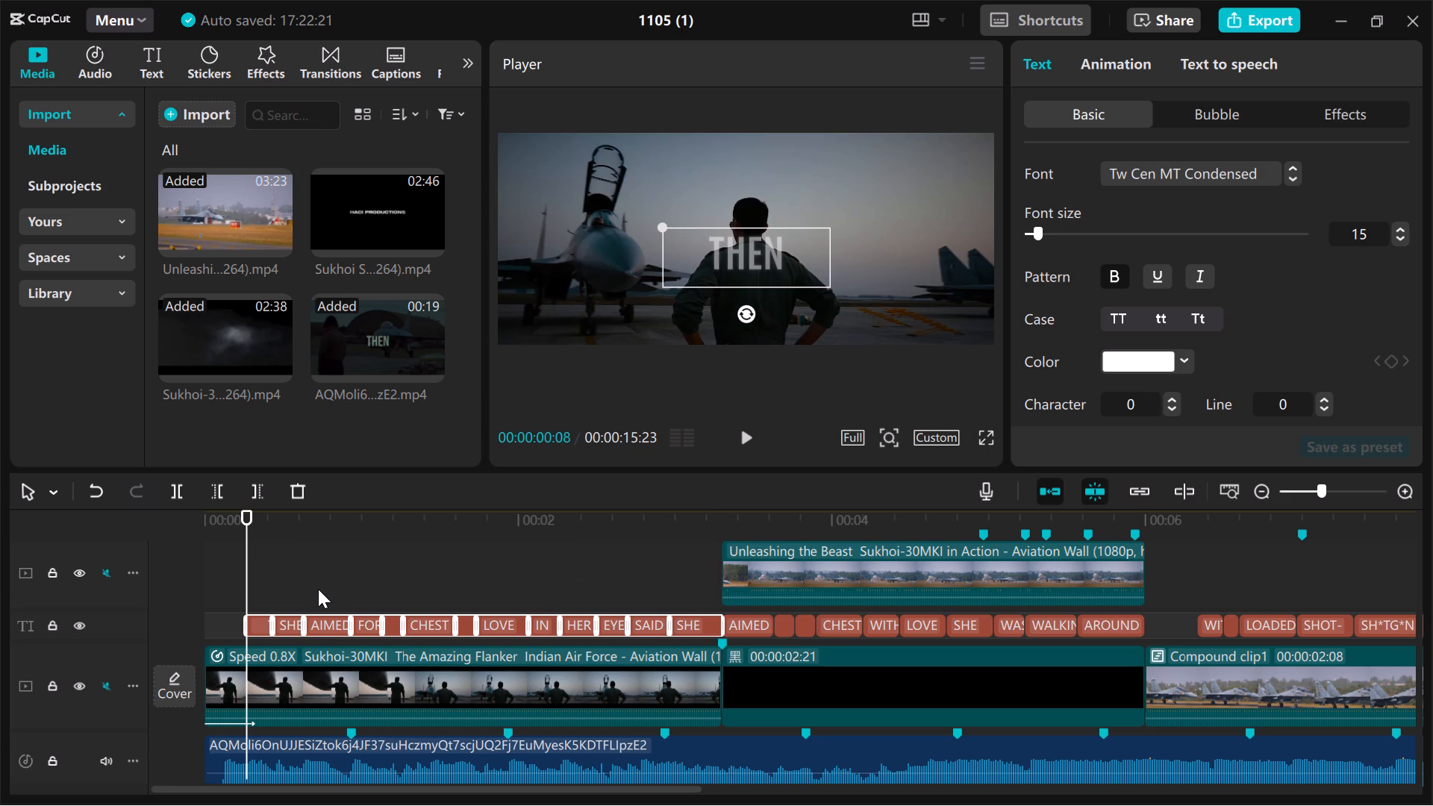
Select the opening AIMED and CHEST captions and change their text color to red, FF0000.
click(331, 621)
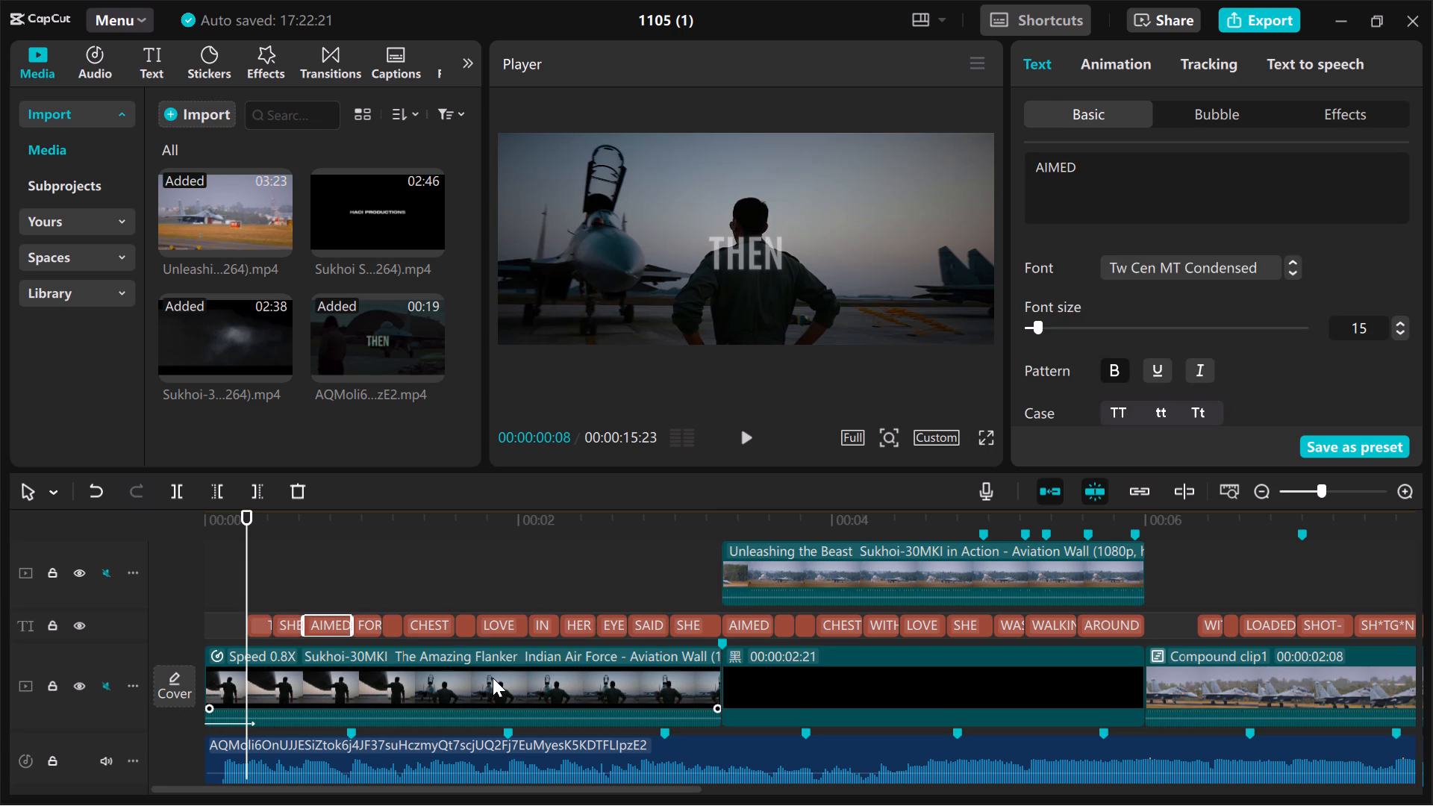
ctrl+click(431, 629)
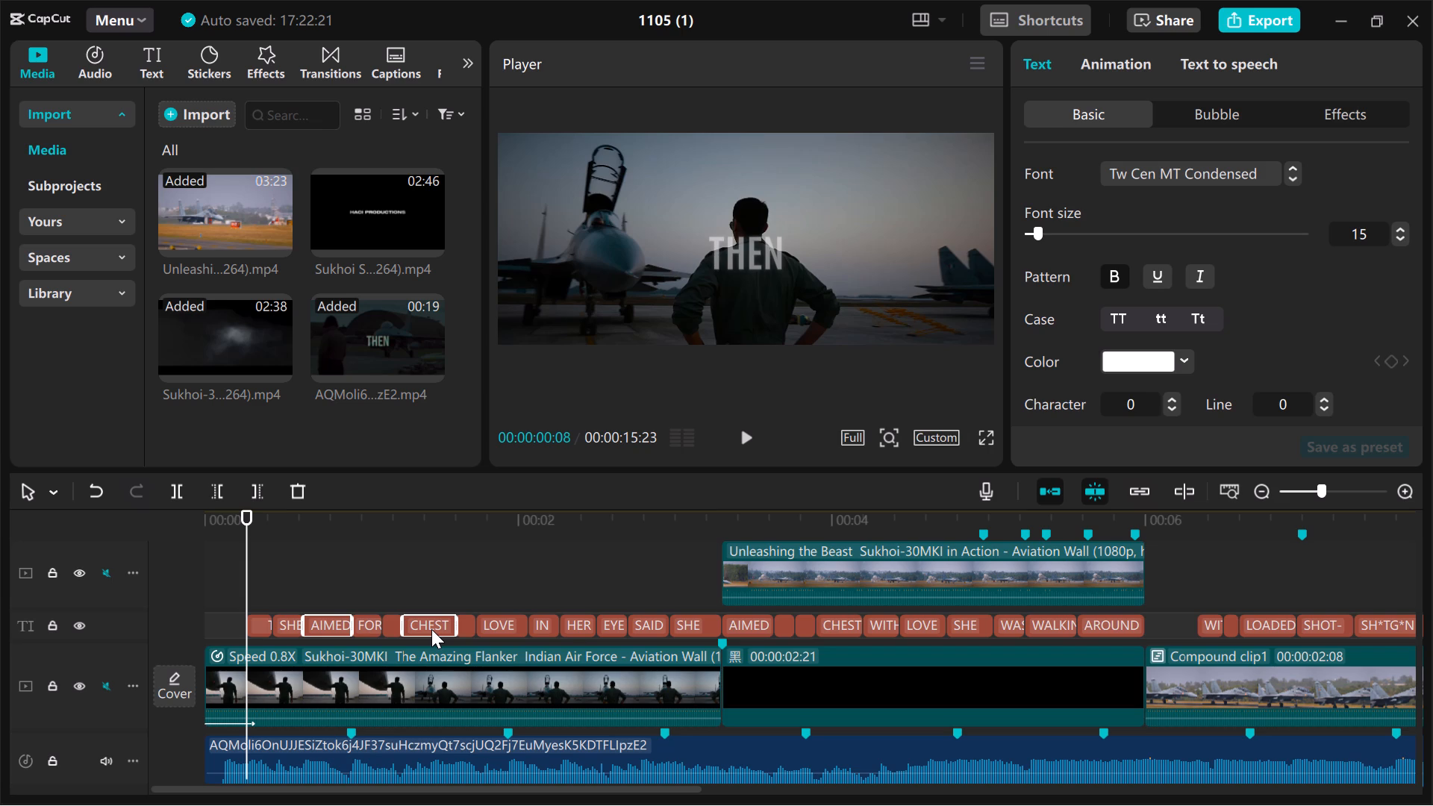
click(1183, 368)
drag(1242, 410, 1302, 384)
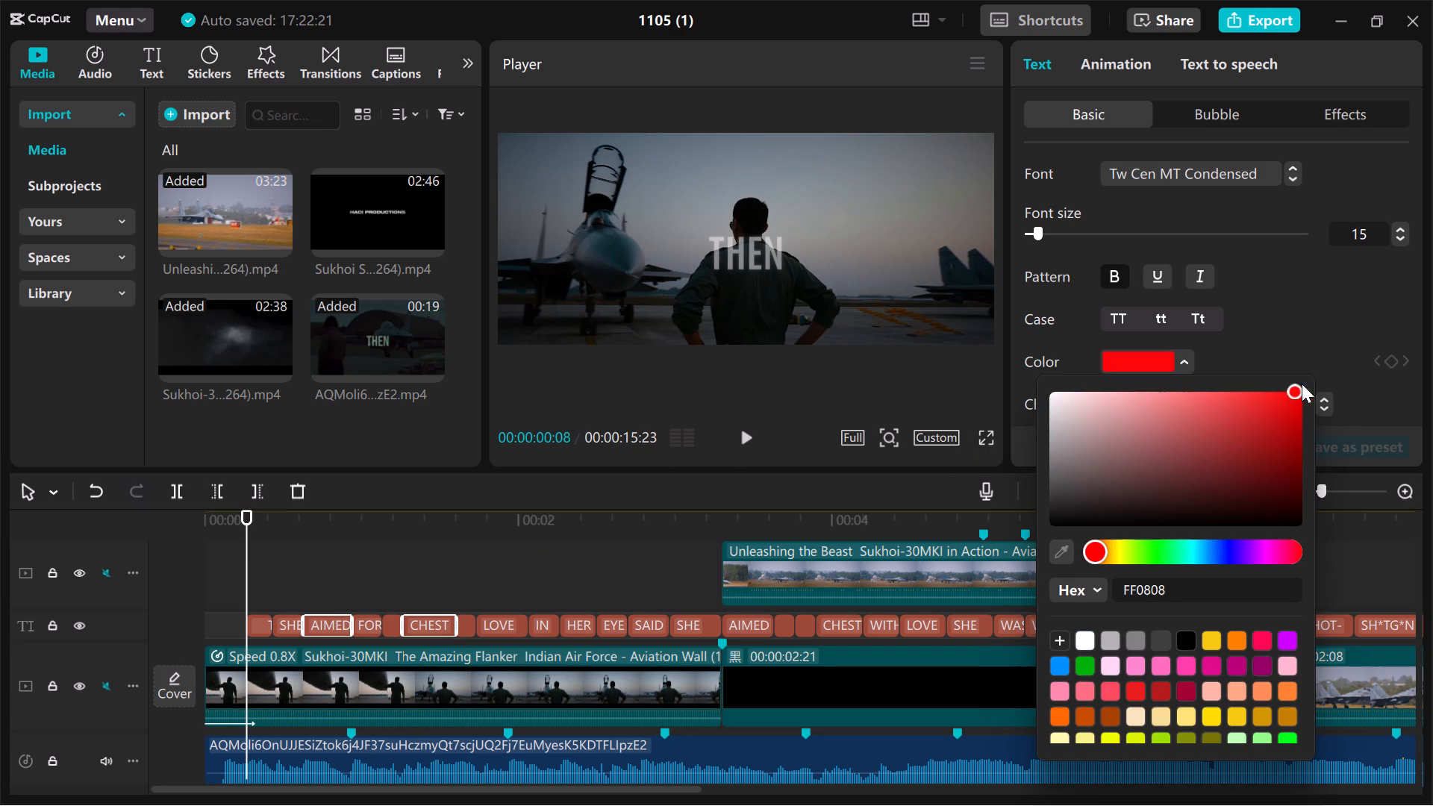
drag(1302, 384, 1323, 380)
double_click(197, 562)
Play back the opening captions to review the red words, and inspect the first LOVE caption's text settings.
key(space)
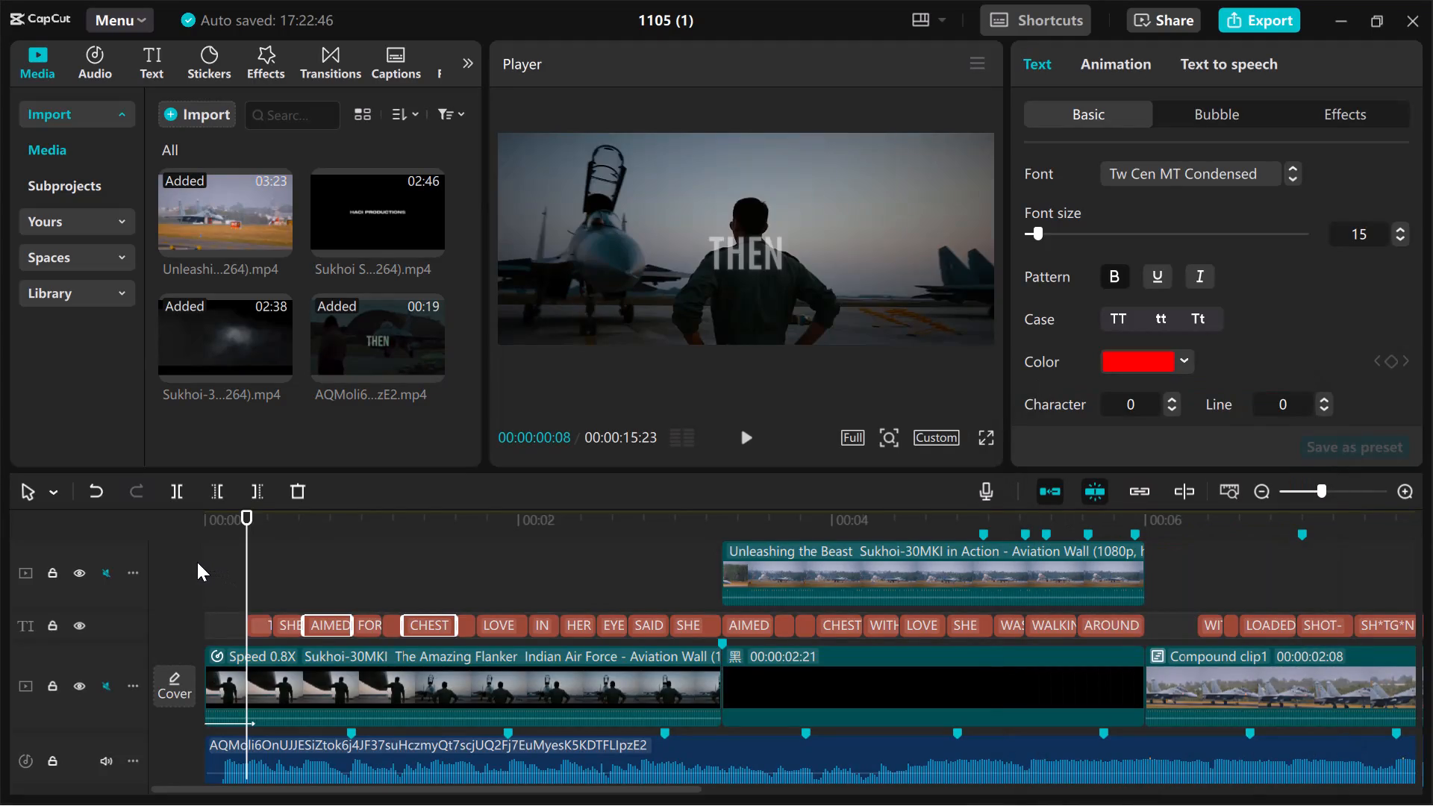
key(space)
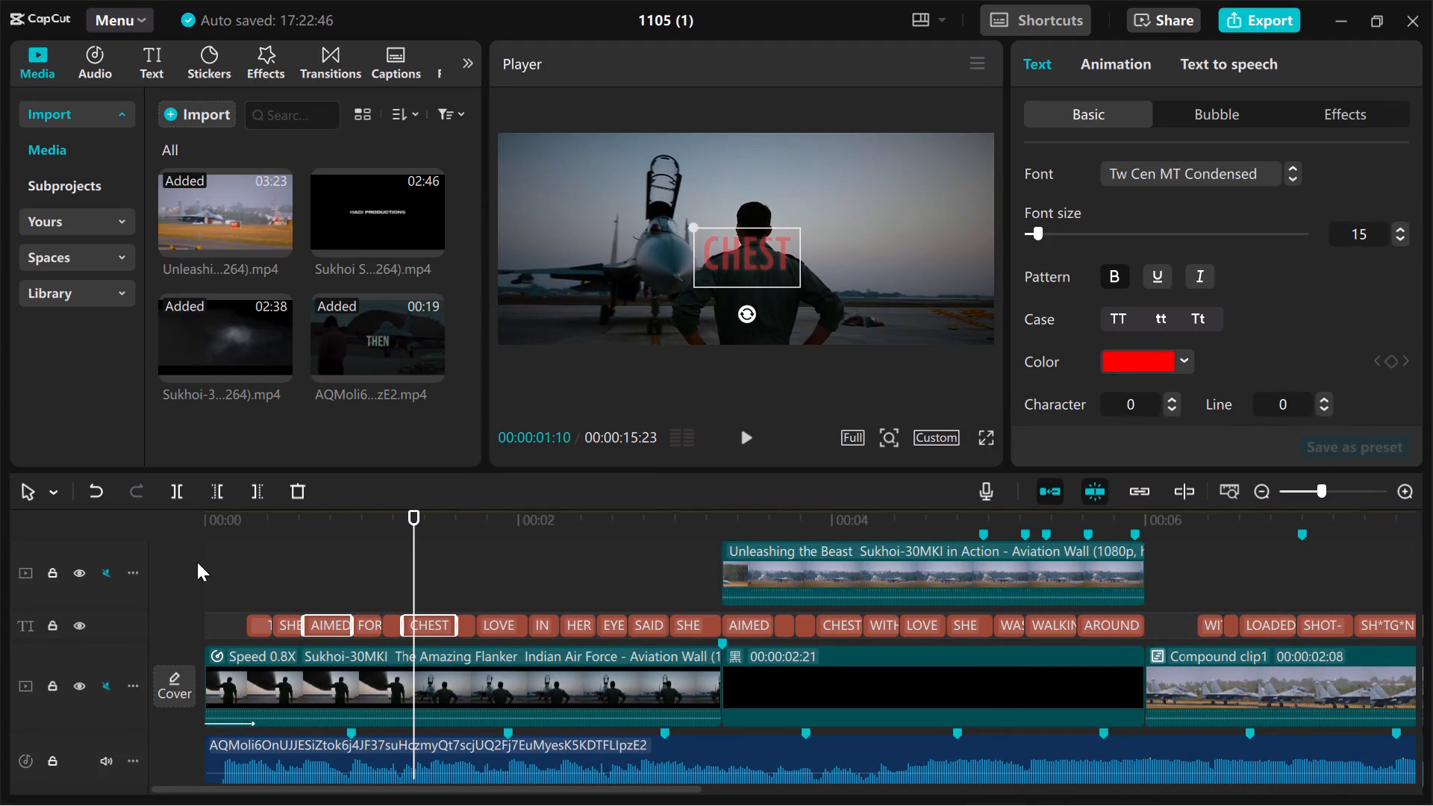
key(space)
key(space)
key(space)
key(space)
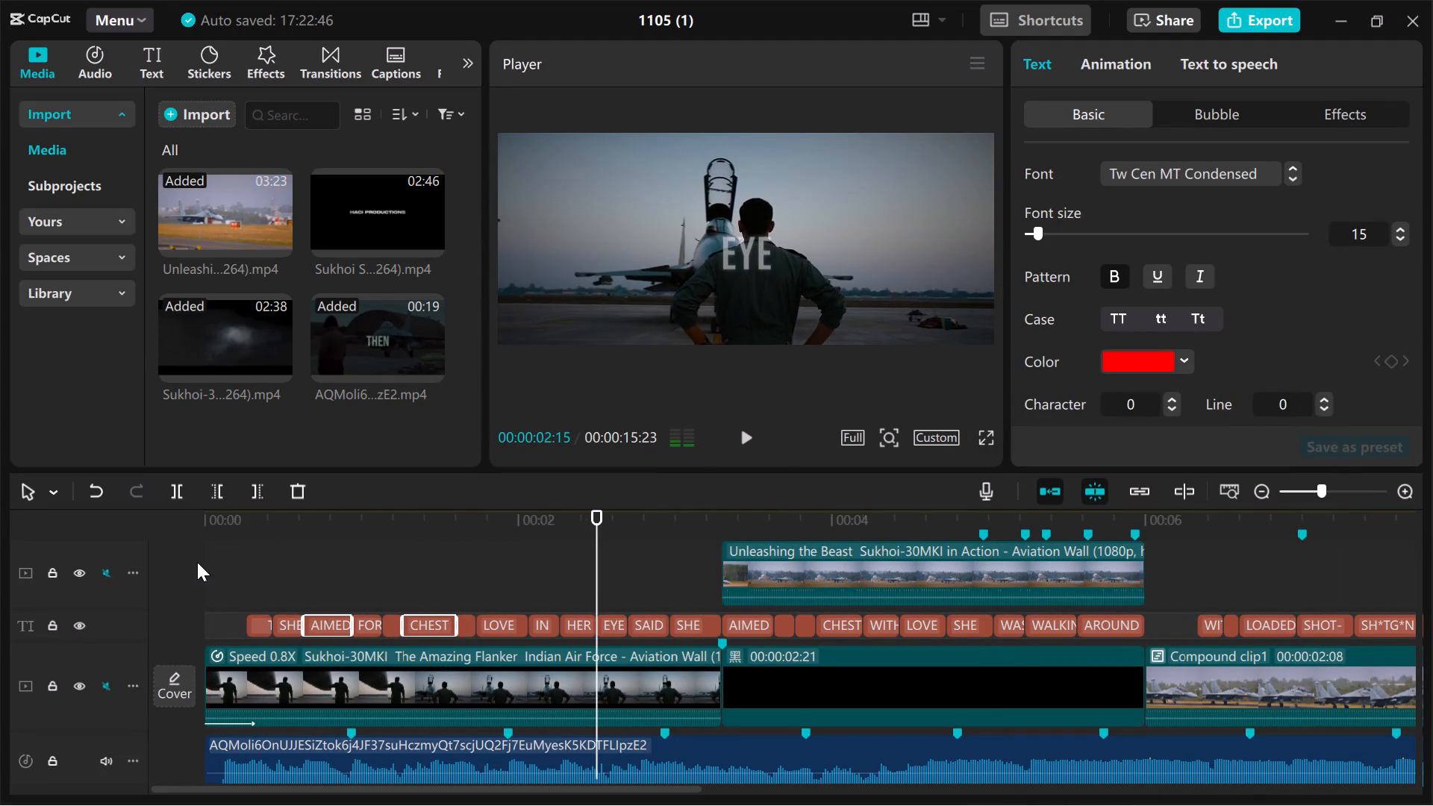
click(497, 622)
click(499, 587)
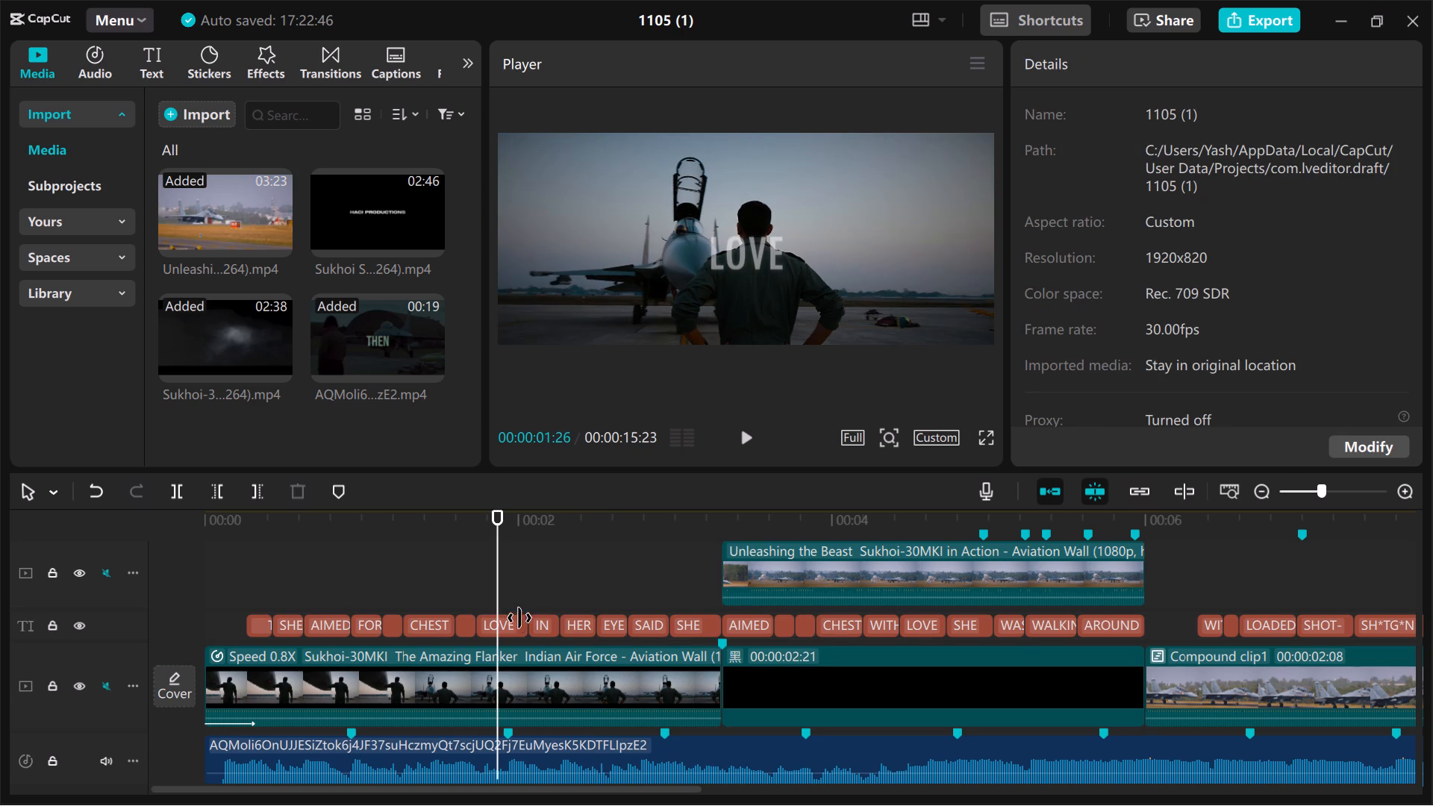
click(524, 625)
scroll(1164, 340, down, 1)
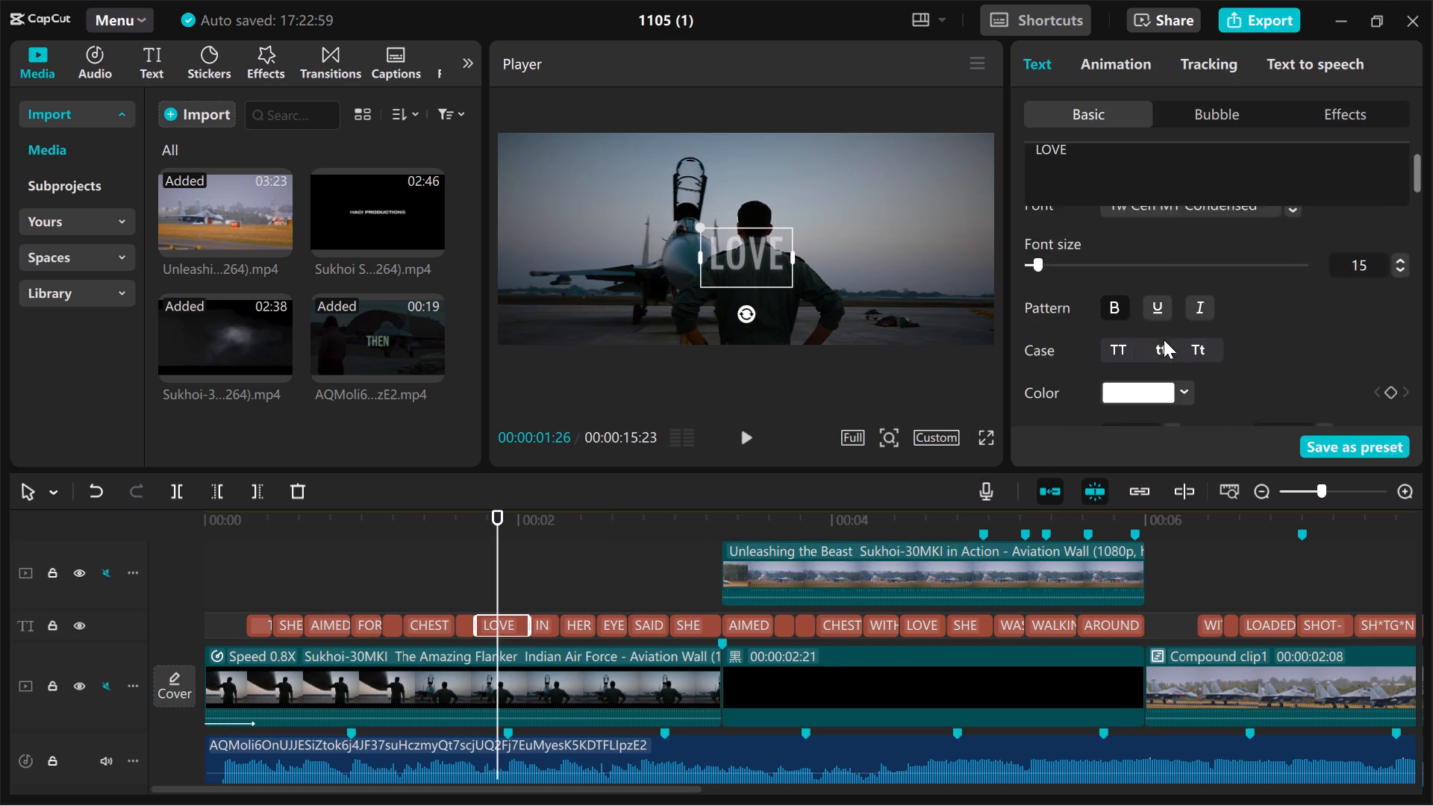
scroll(1164, 340, down, 1)
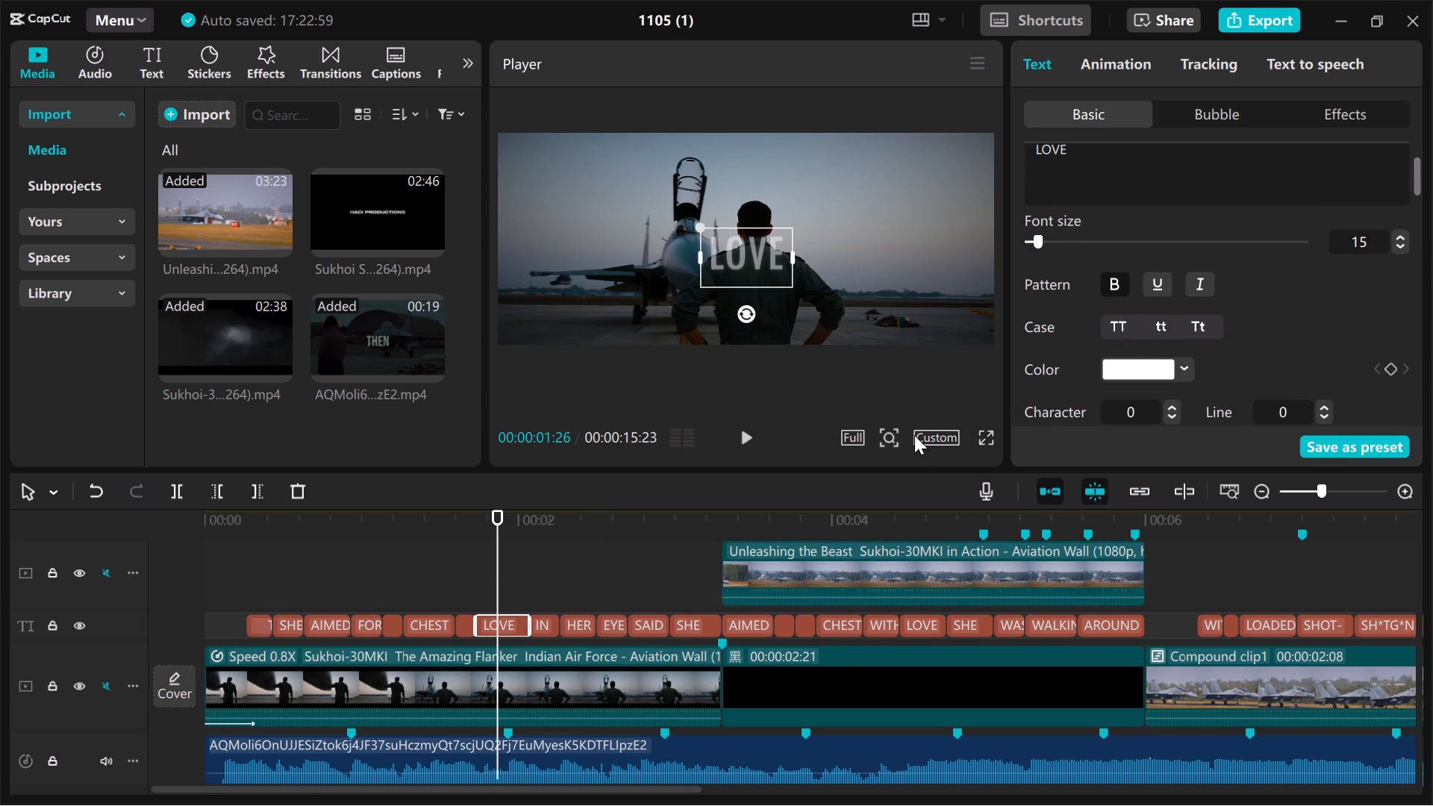
click(228, 589)
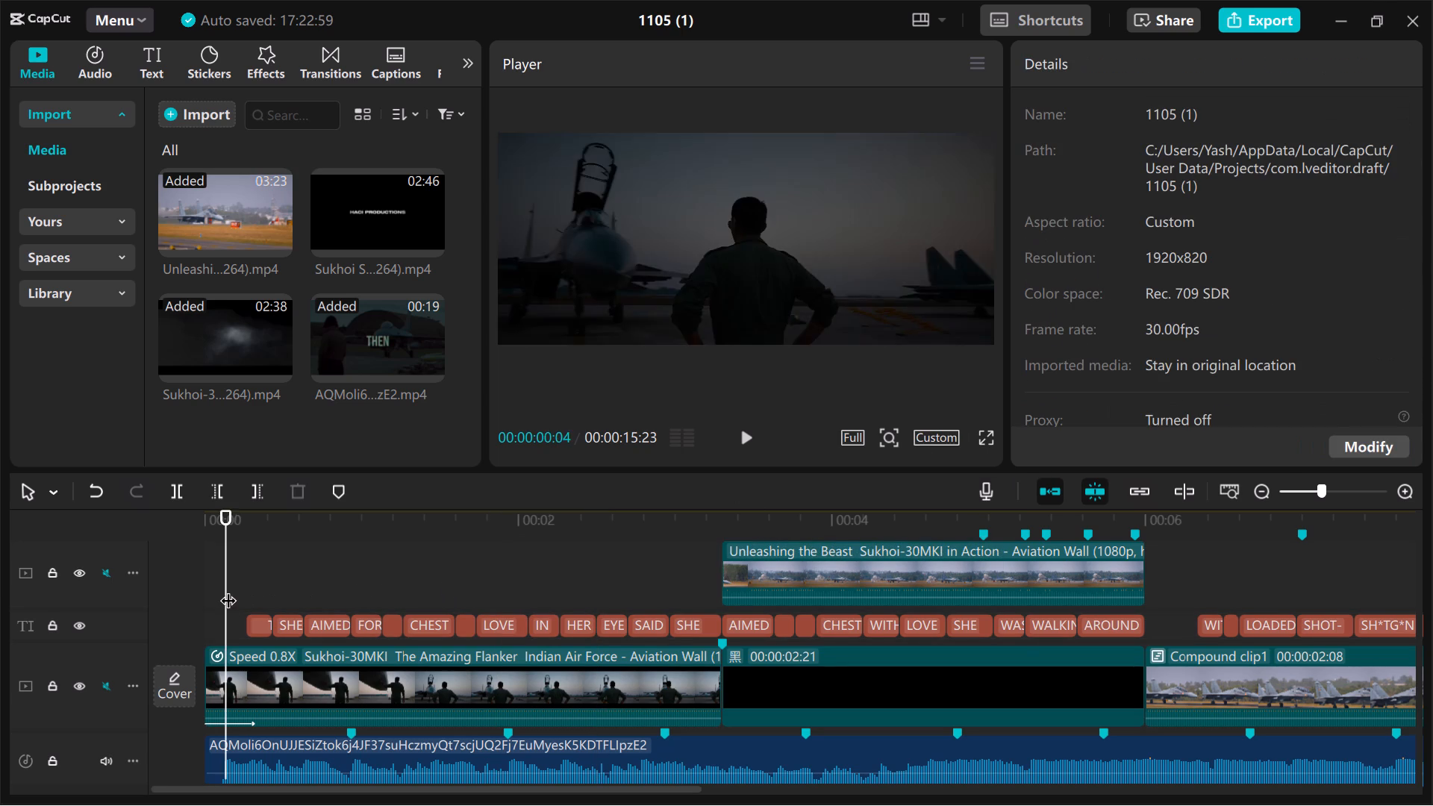
key(space)
key(space)
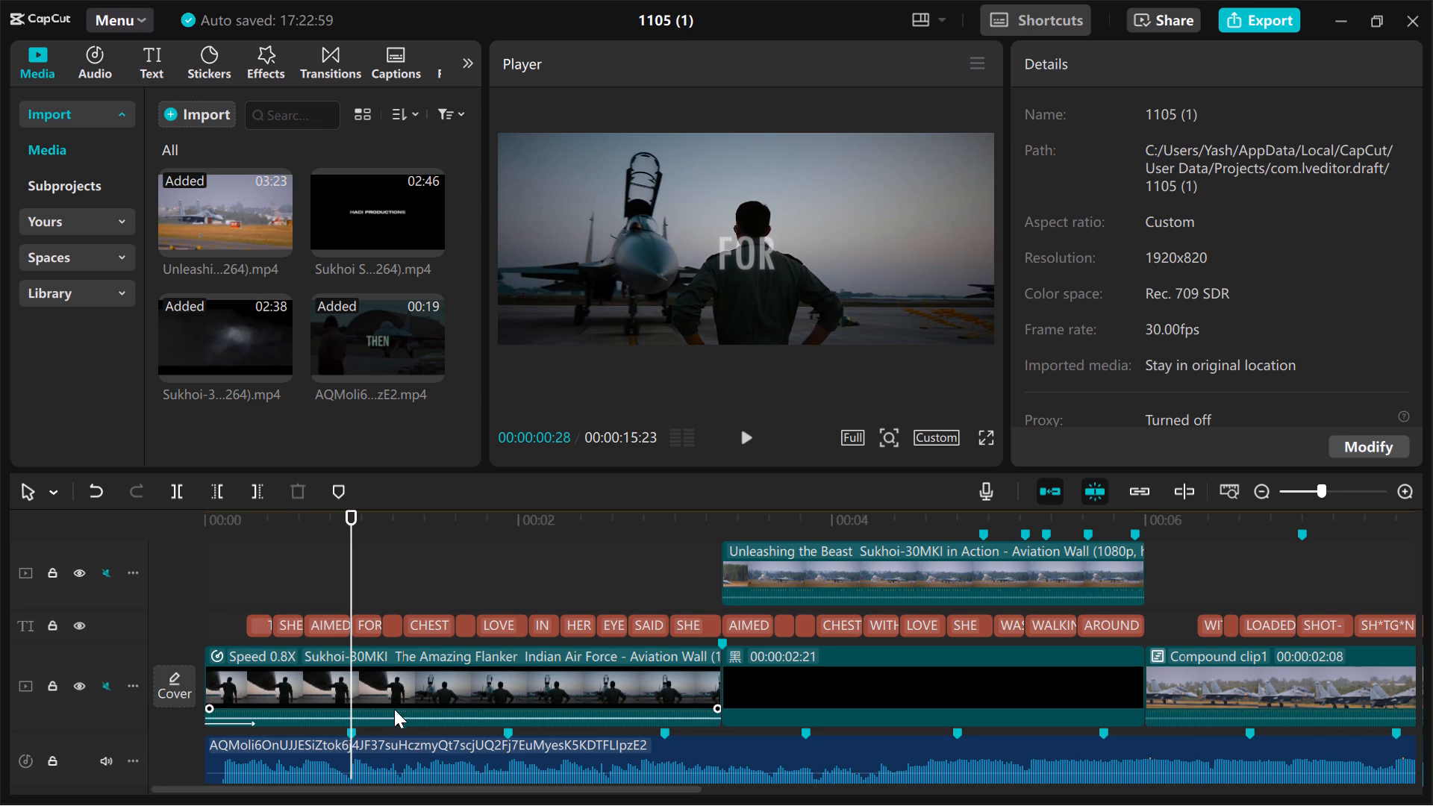
Select the opening AIMED, CHEST and LOVE captions and increase their font size to 21.
ctrl+click(324, 634)
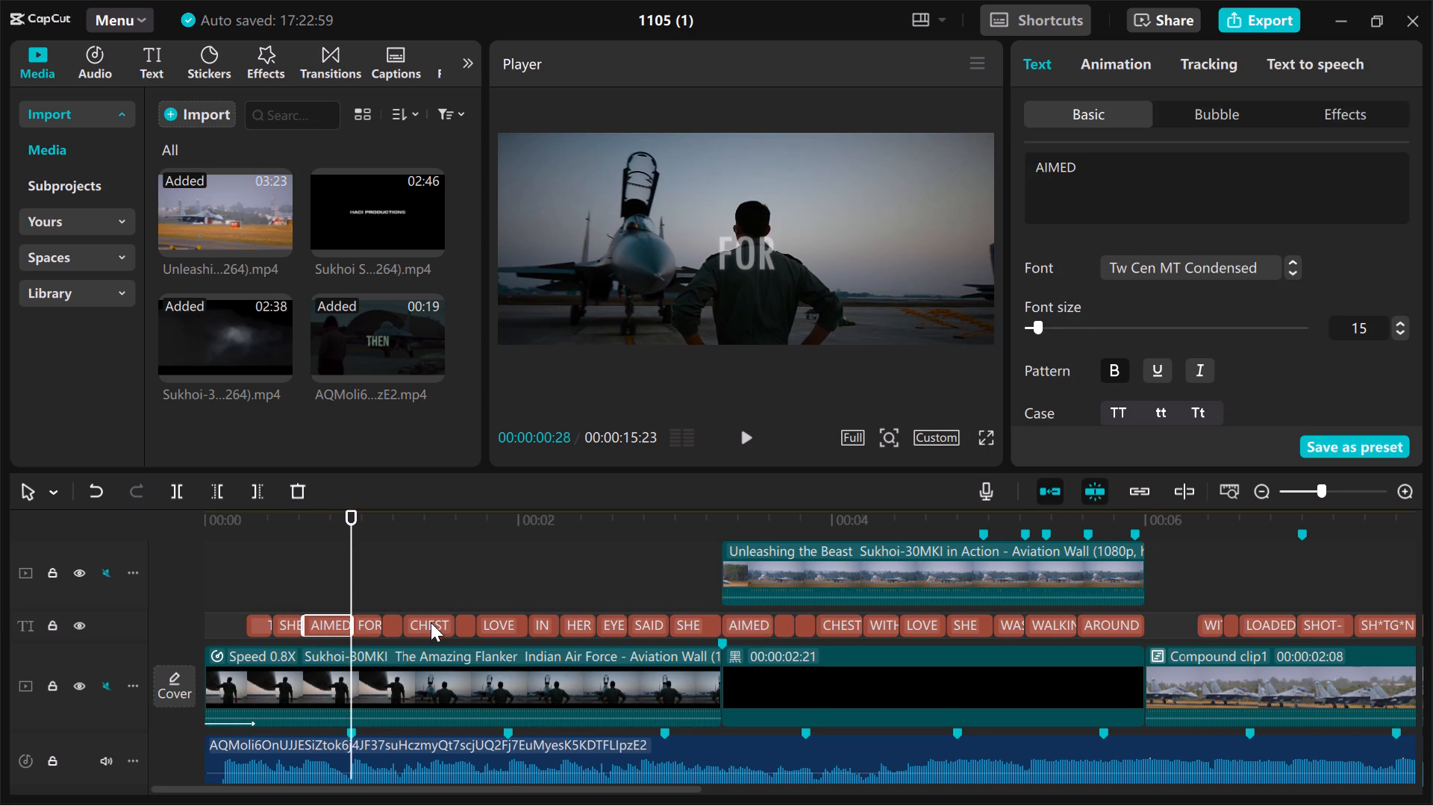
ctrl+click(433, 626)
ctrl+click(503, 626)
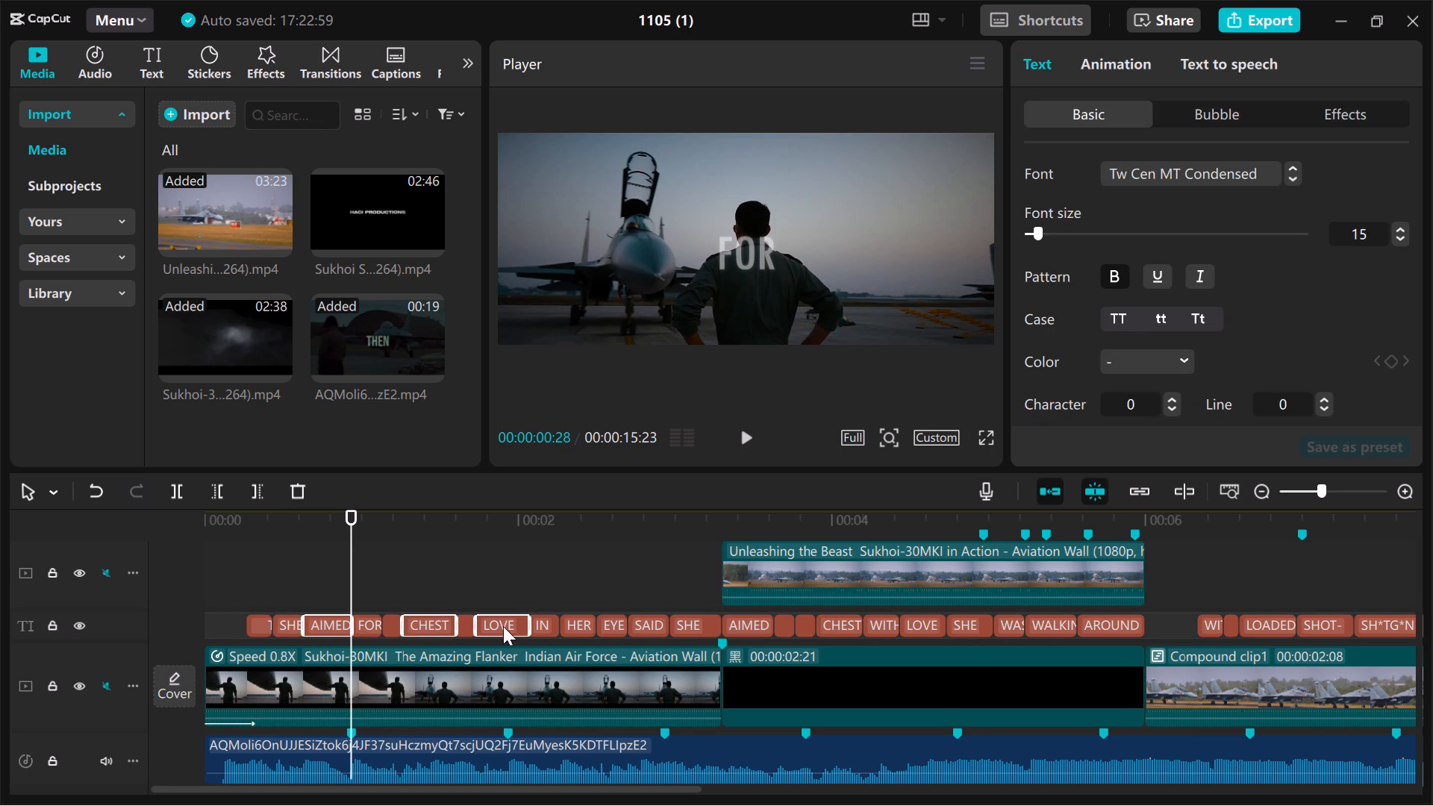
triple_click(1401, 227)
triple_click(1401, 227)
With the playhead on the CHEST caption at 00:00:01:16, raise the font size of the selected AIMED, CHEST and LOVE captions to 26.
key(Right)
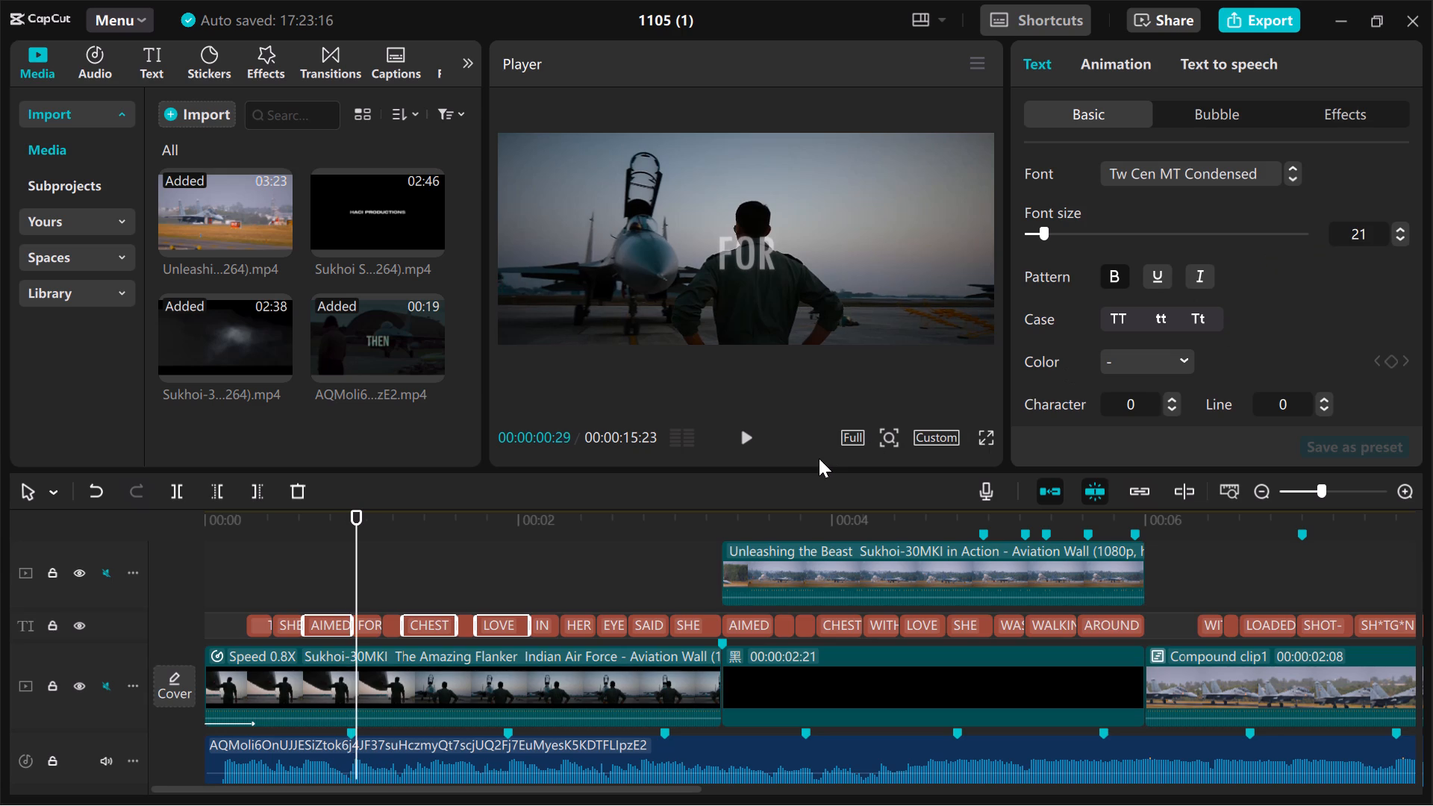
key(Right)
key(Right)
key(Right)
key(Right)
key(Right)
key(Right)
key(Right)
key(Right)
key(Right)
key(Right)
key(Right)
key(Right)
key(Right)
key(Right)
key(Right)
key(Right)
key(Right)
key(Right)
key(Right)
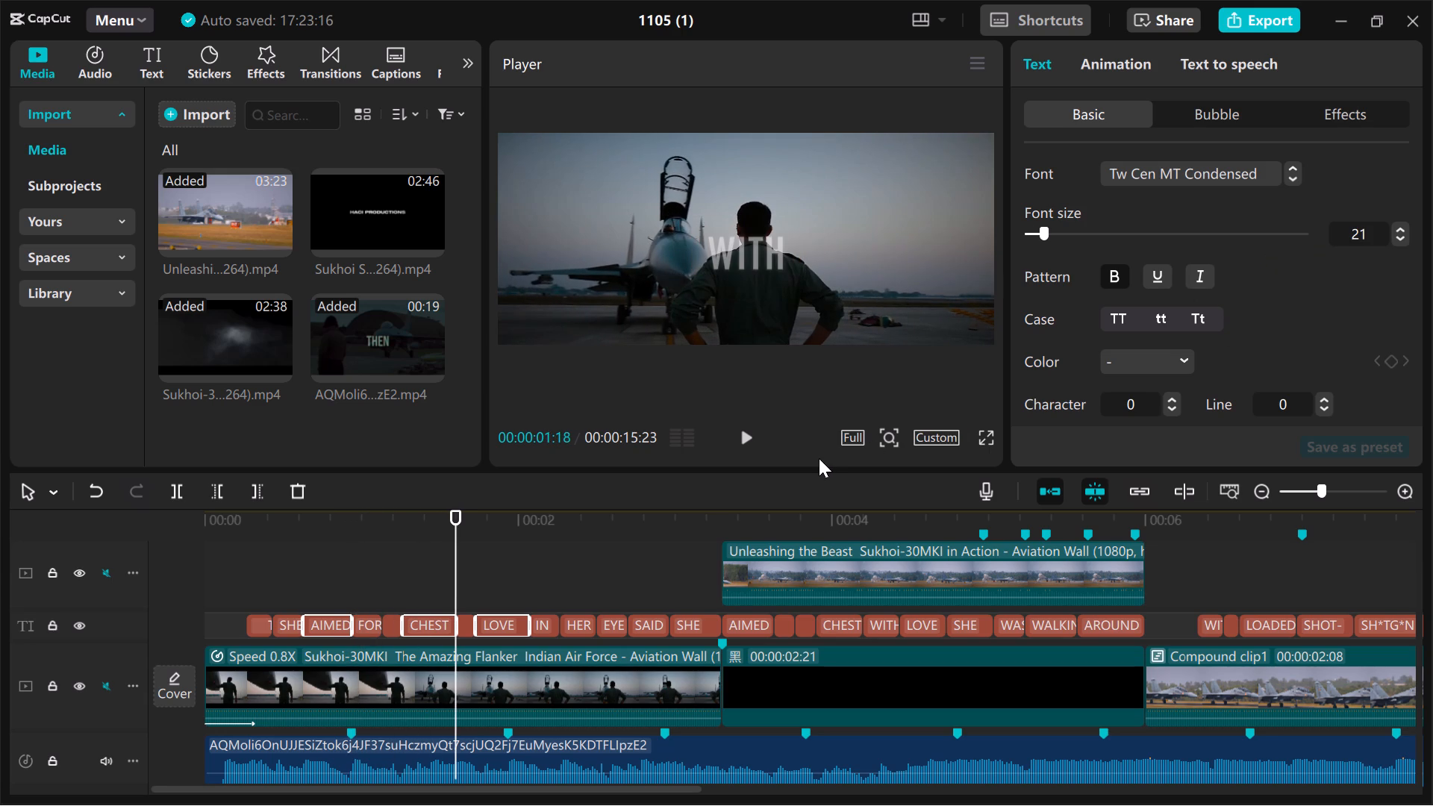
key(Left)
key(Left)
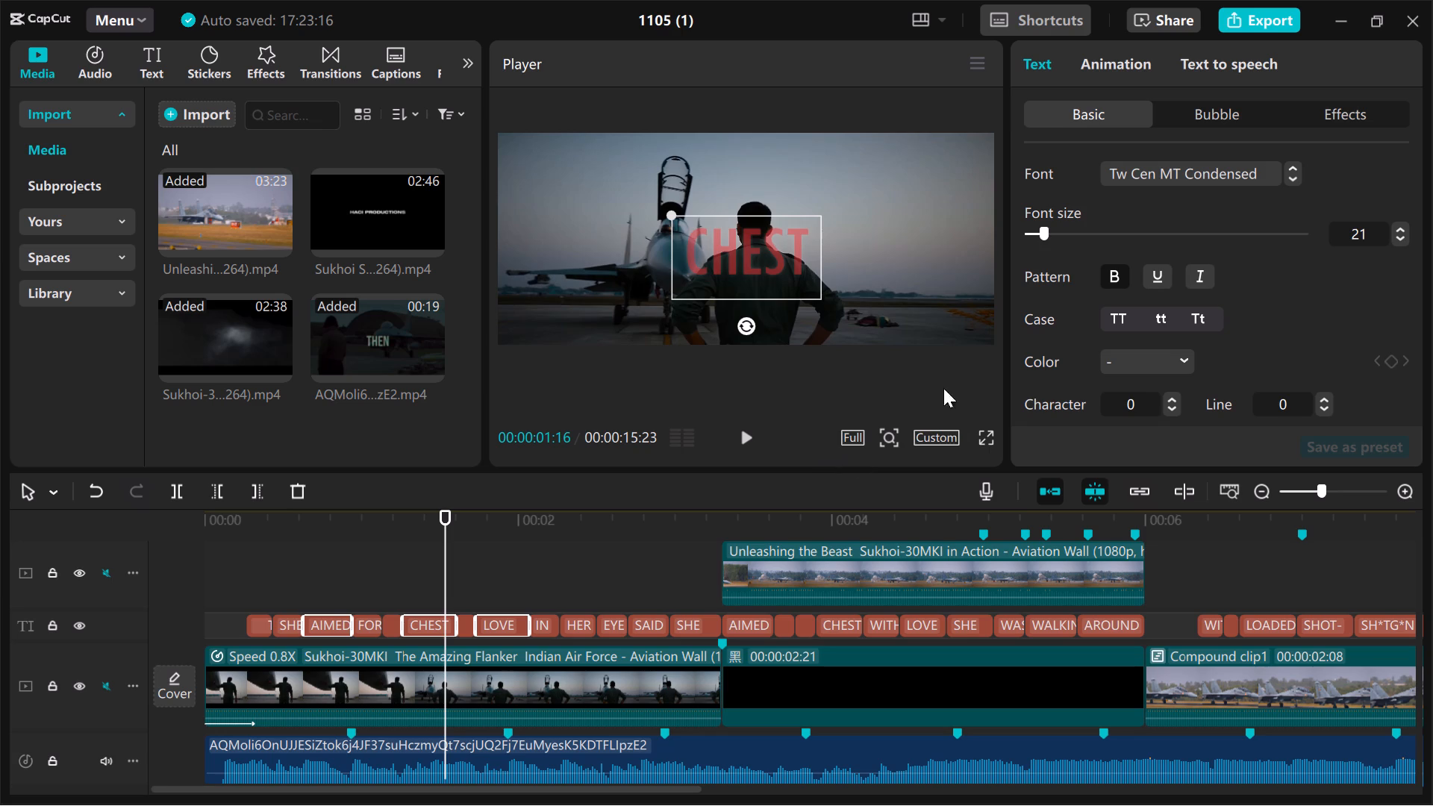
triple_click(1400, 224)
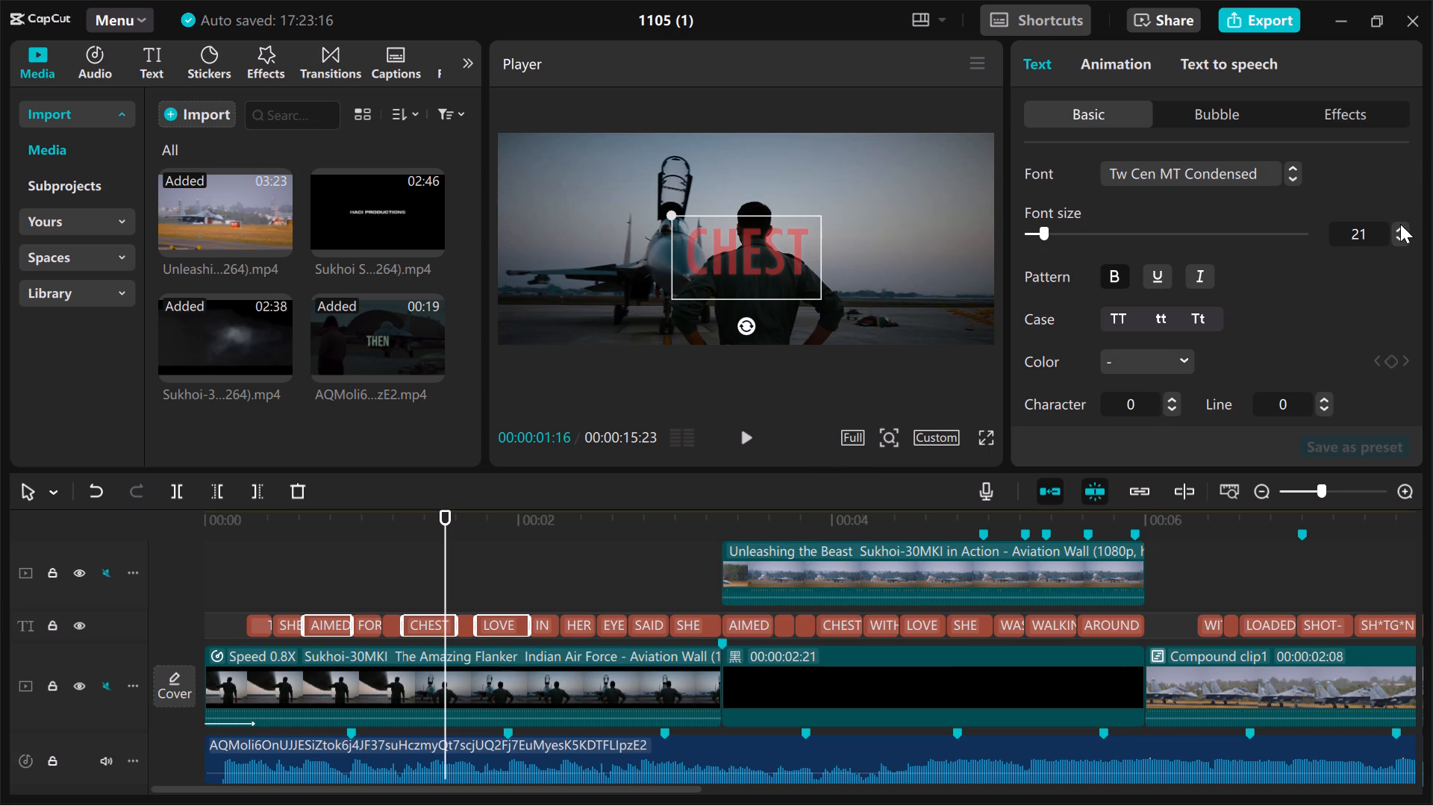
double_click(1400, 224)
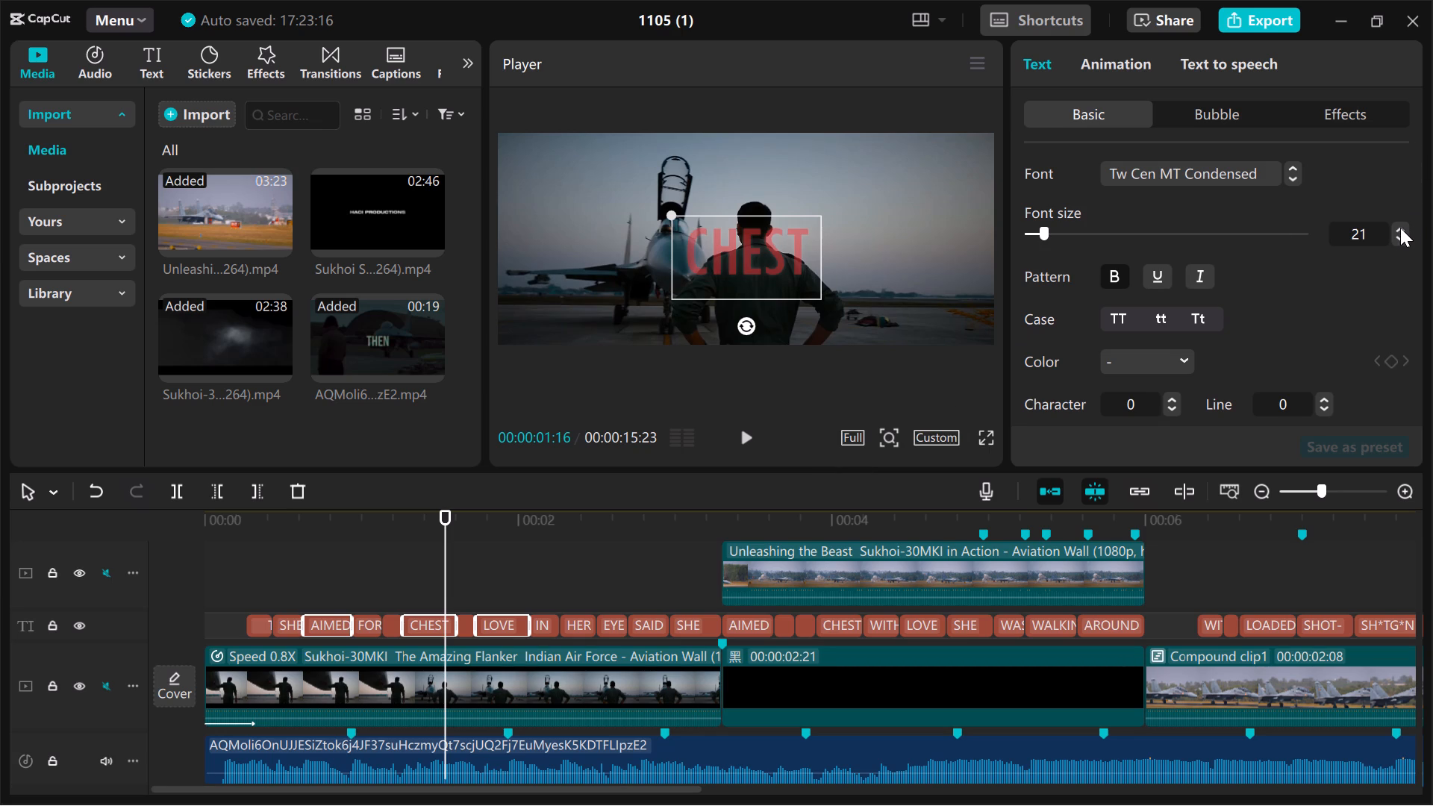
click(1400, 228)
triple_click(1400, 228)
click(1400, 228)
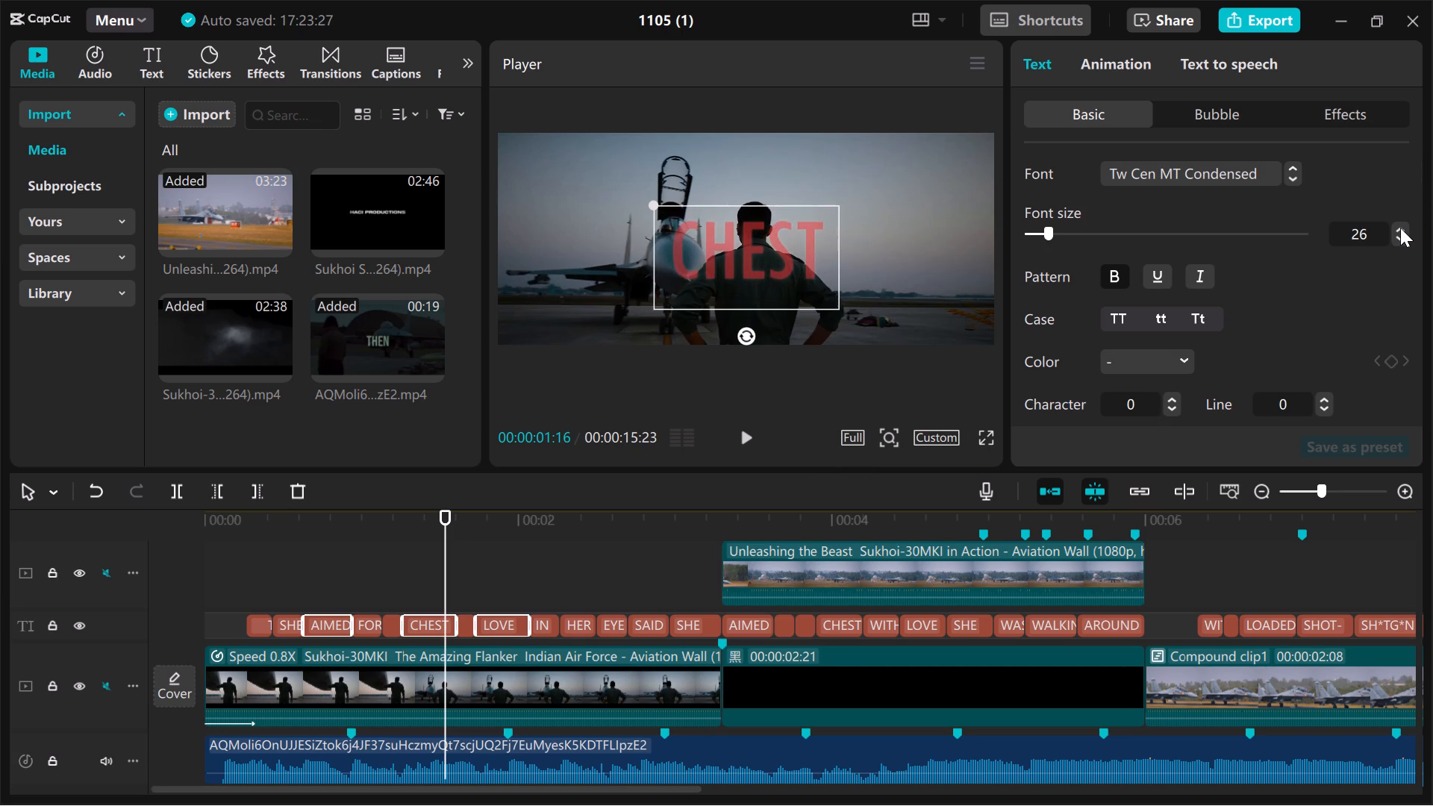
Raise the font size of the selected opening AIMED, CHEST and LOVE captions to 30.
click(1400, 228)
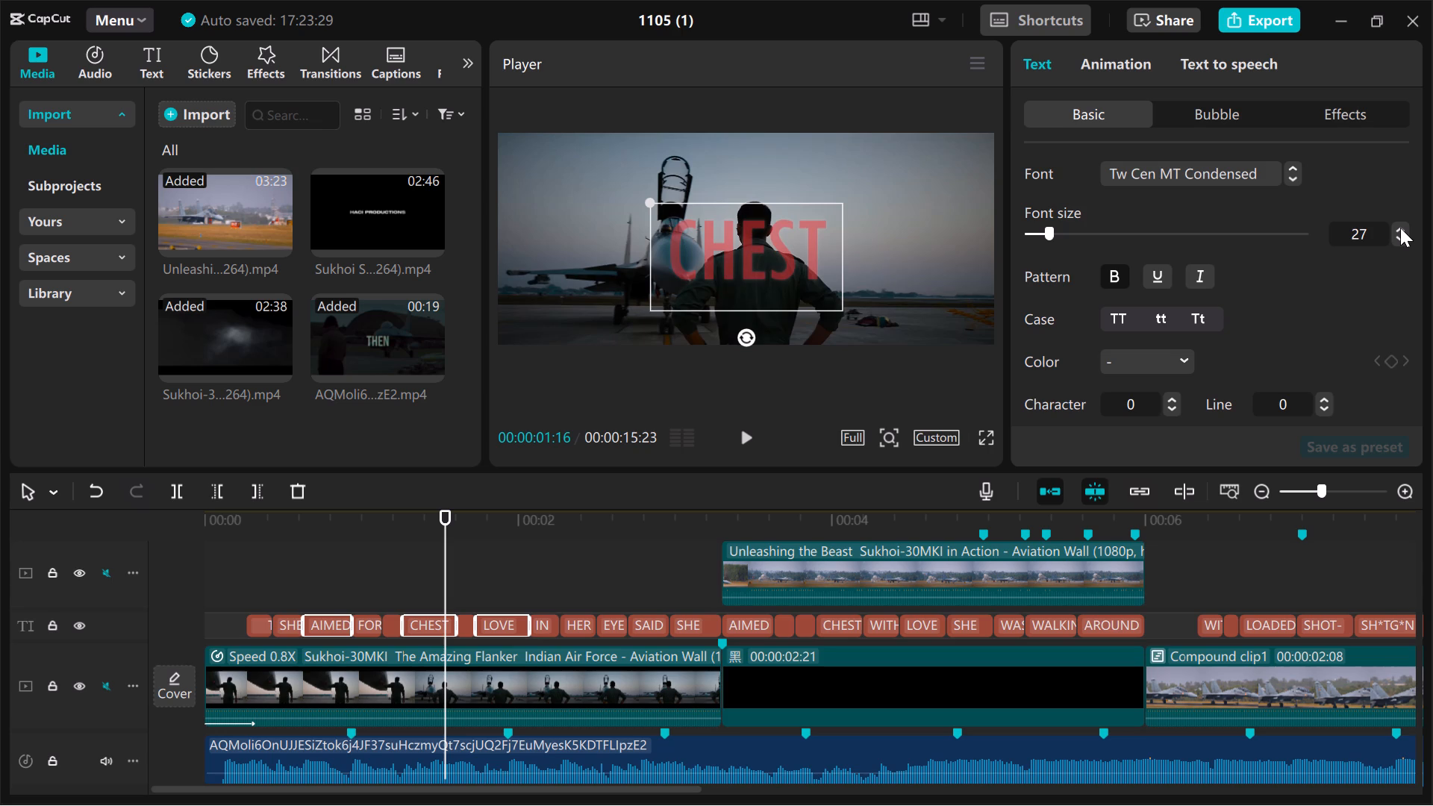
double_click(1400, 228)
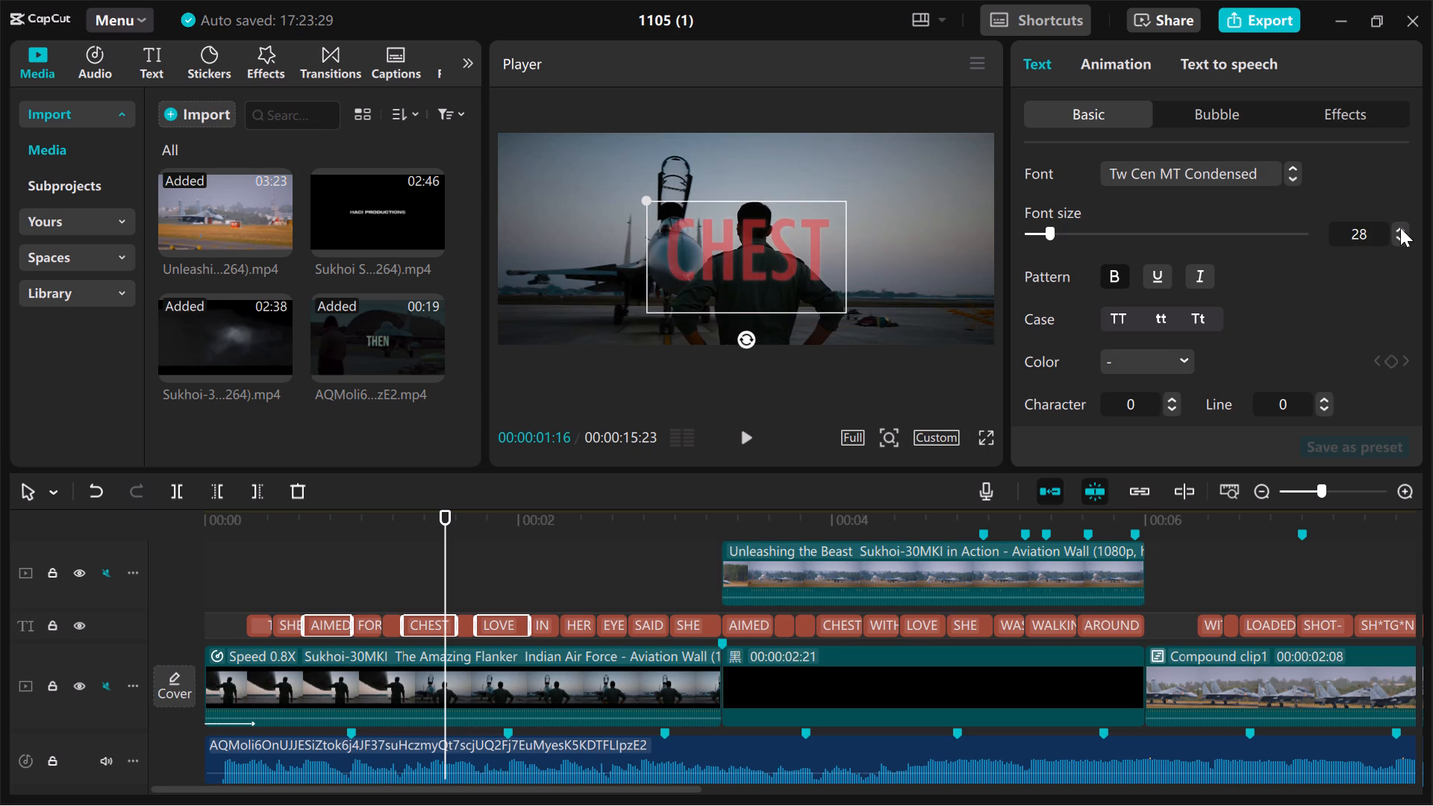
click(1400, 228)
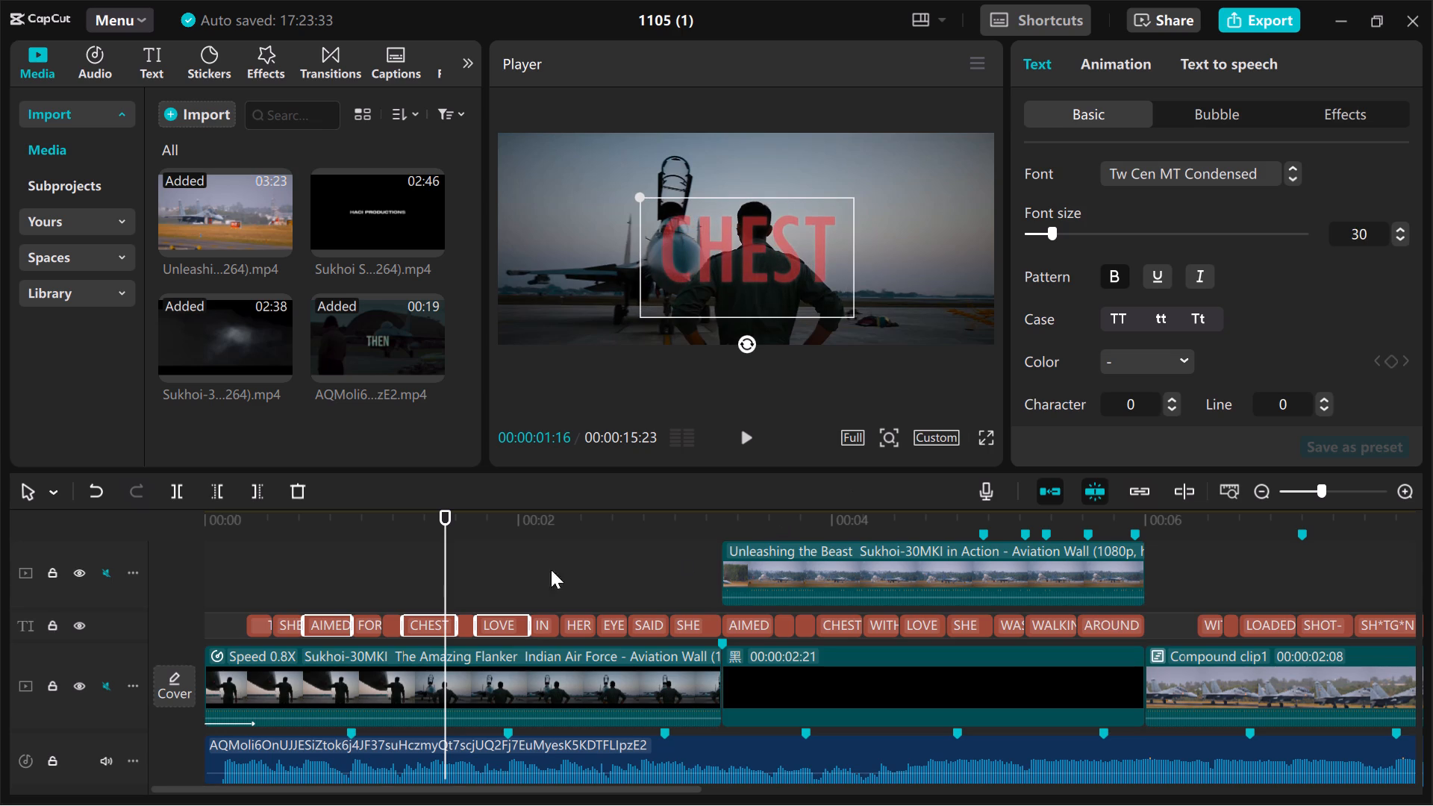
Play back the edit from the opening captions through the WITH A LOADED SHOT- and READY captions to review their size and look.
click(173, 557)
key(space)
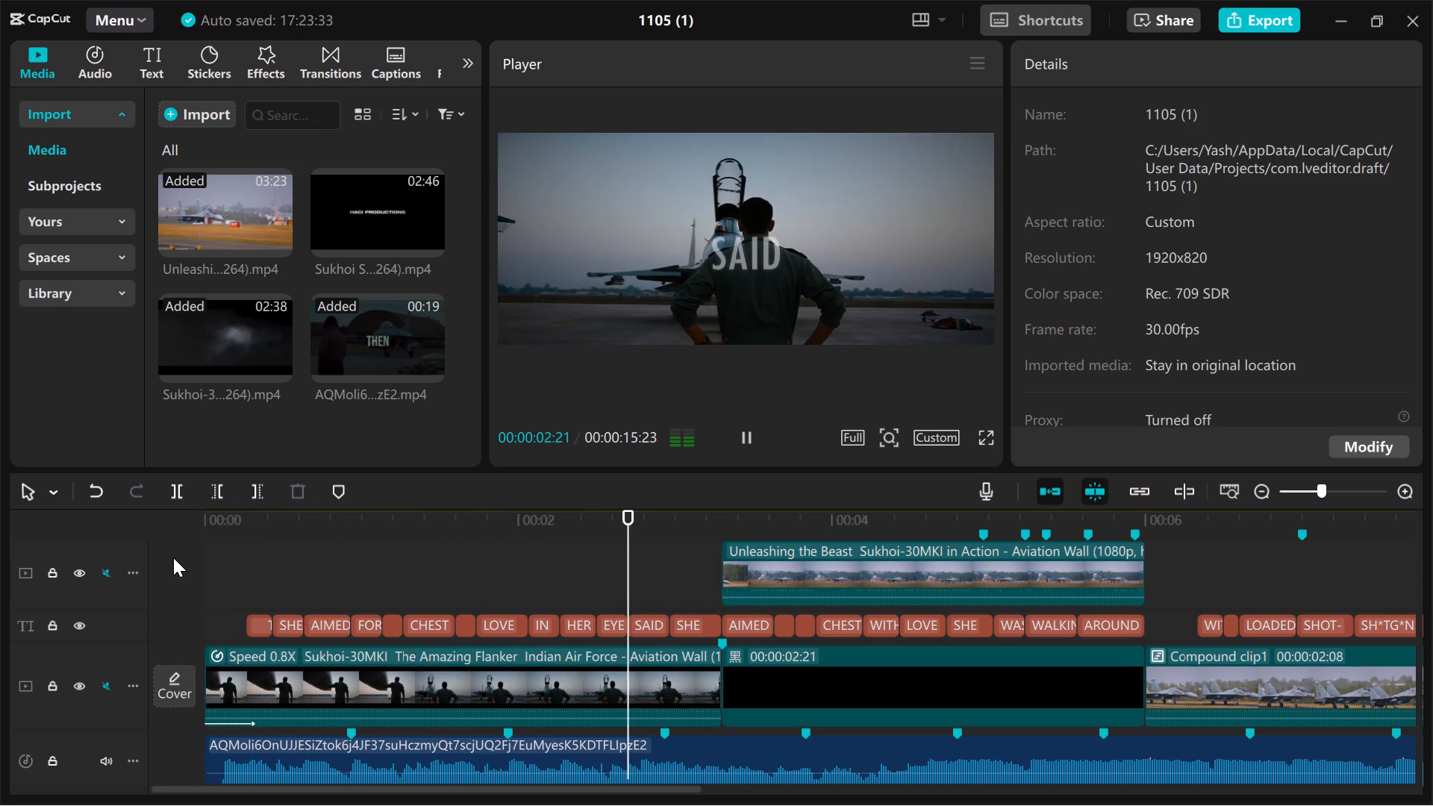
key(space)
key(space)
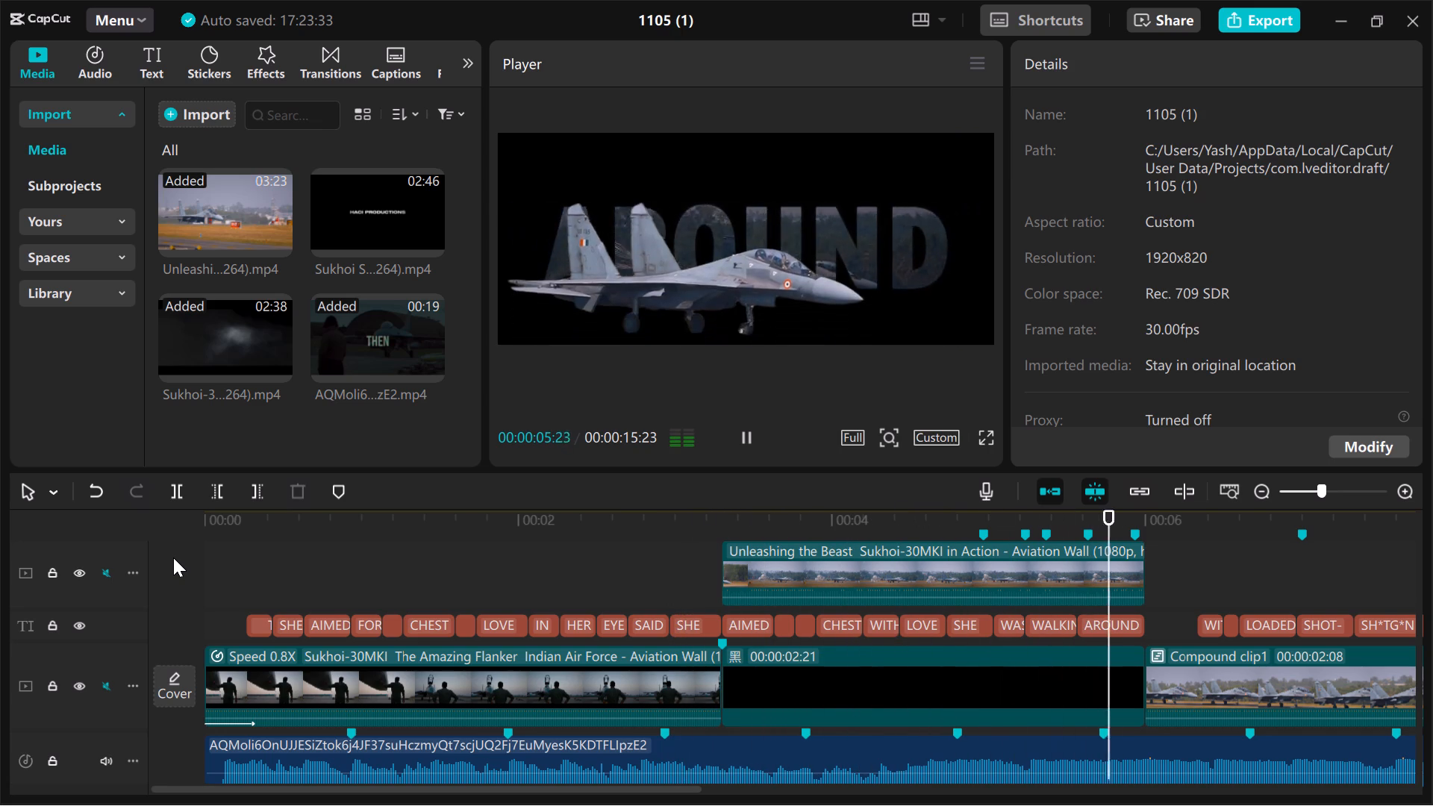
key(space)
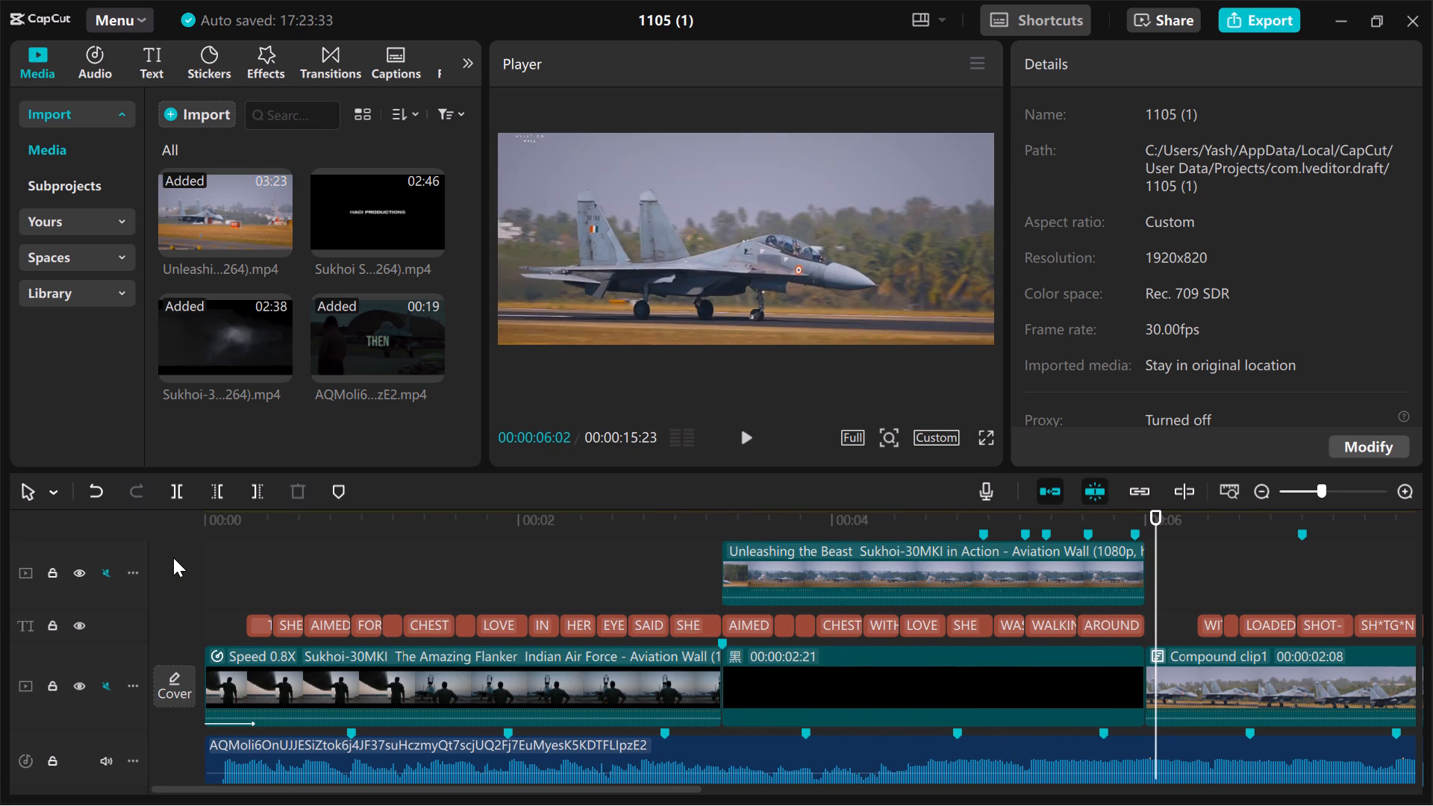
scroll(173, 557, left, 1)
key(space)
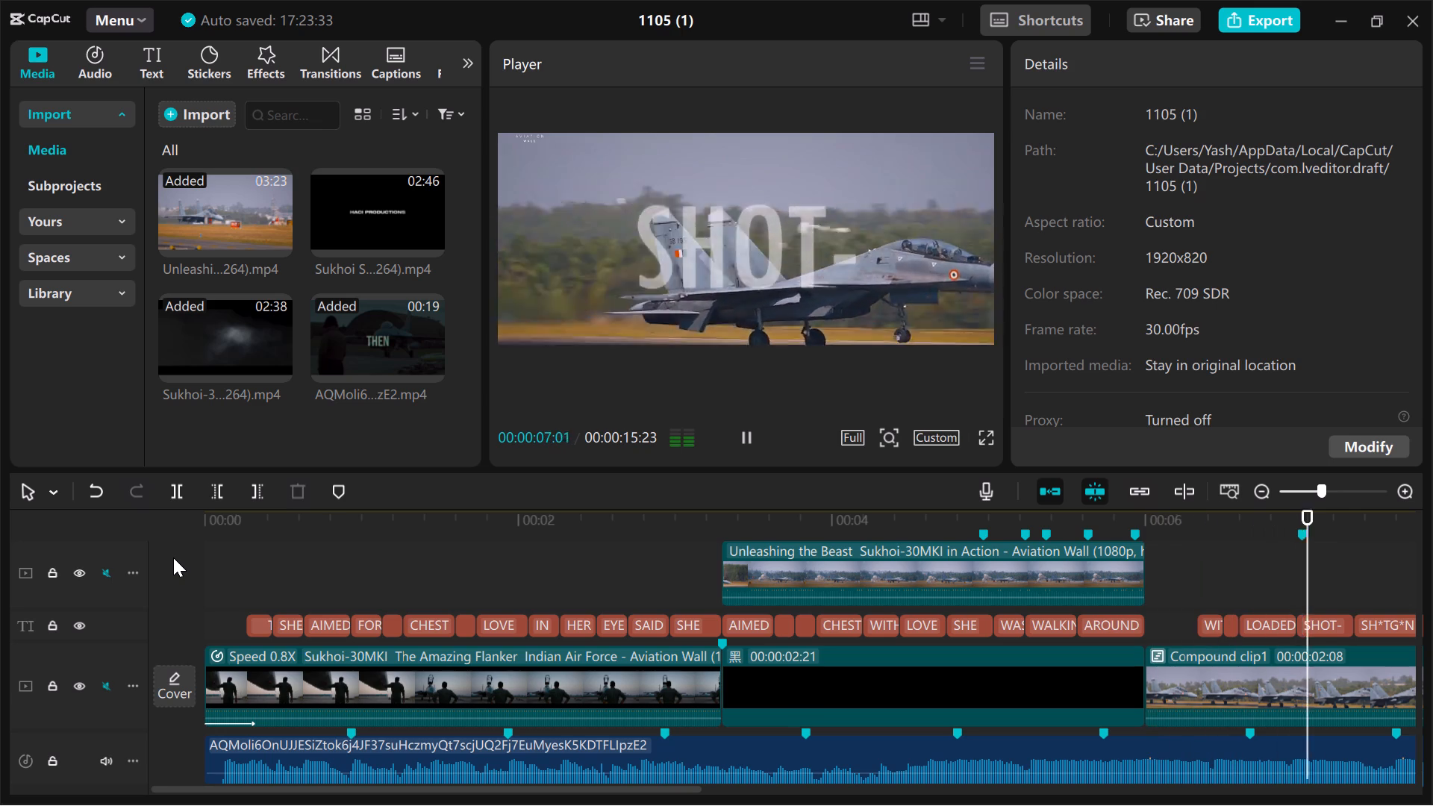
key(space)
scroll(173, 557, left, 1)
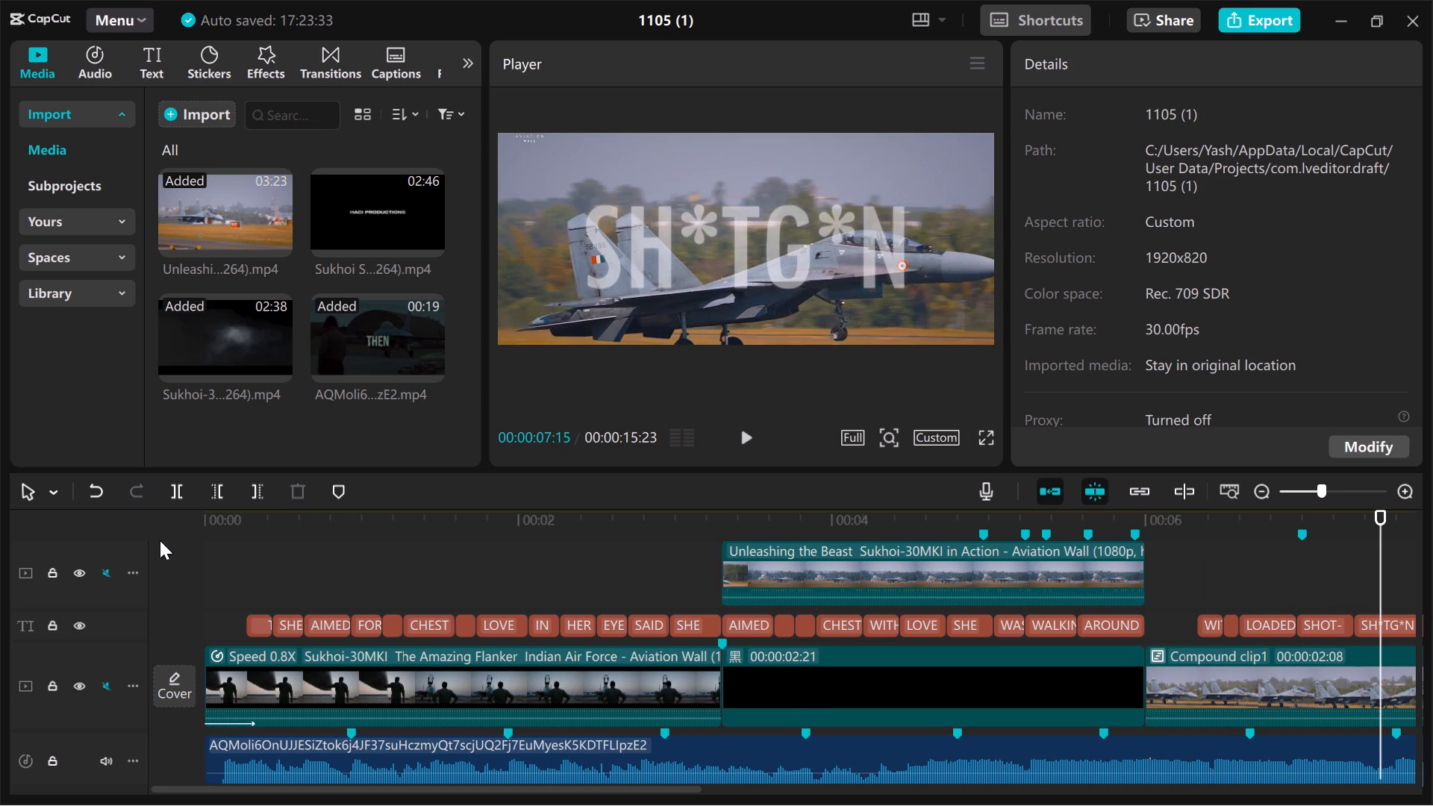
click(580, 552)
key(space)
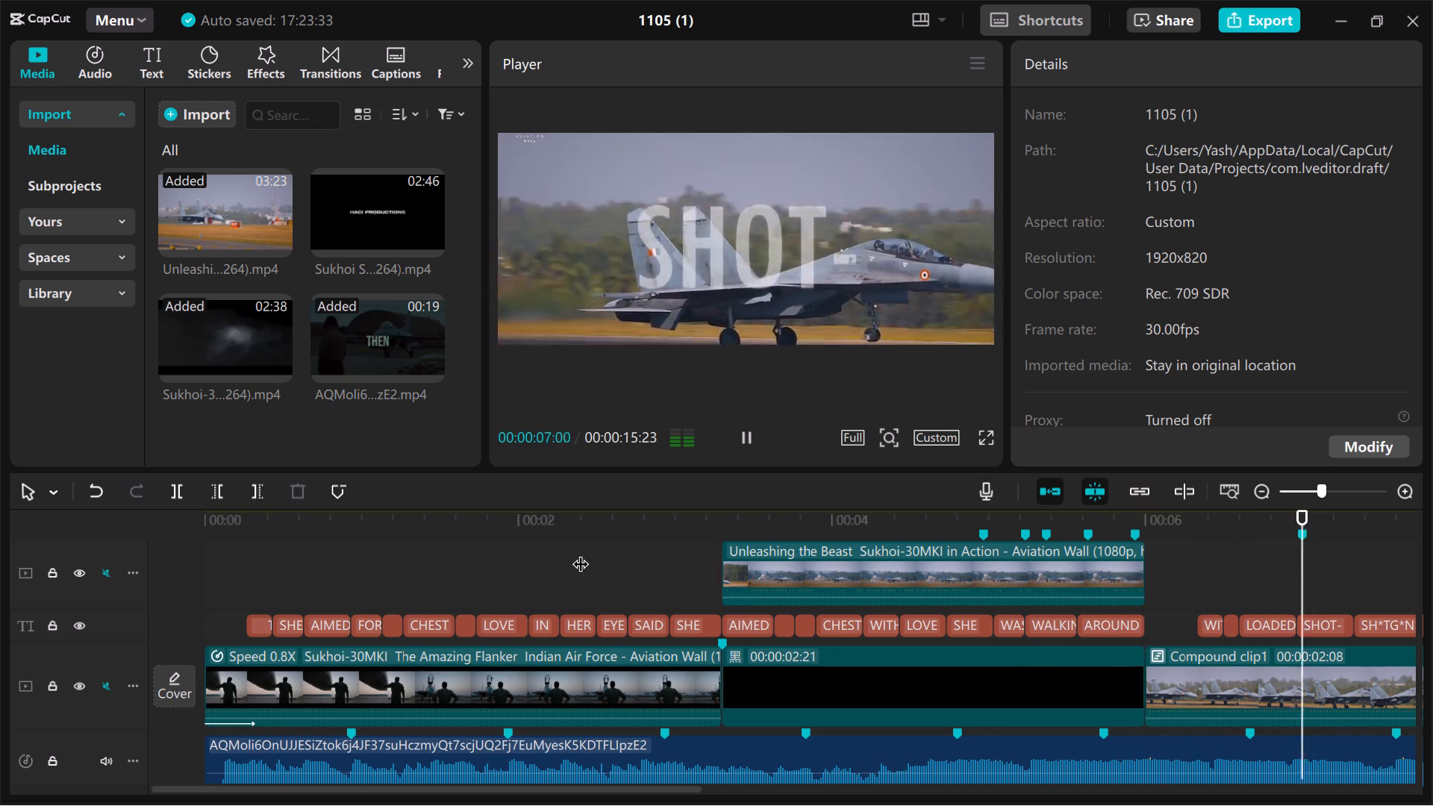
click(645, 554)
scroll(645, 554, left, 1)
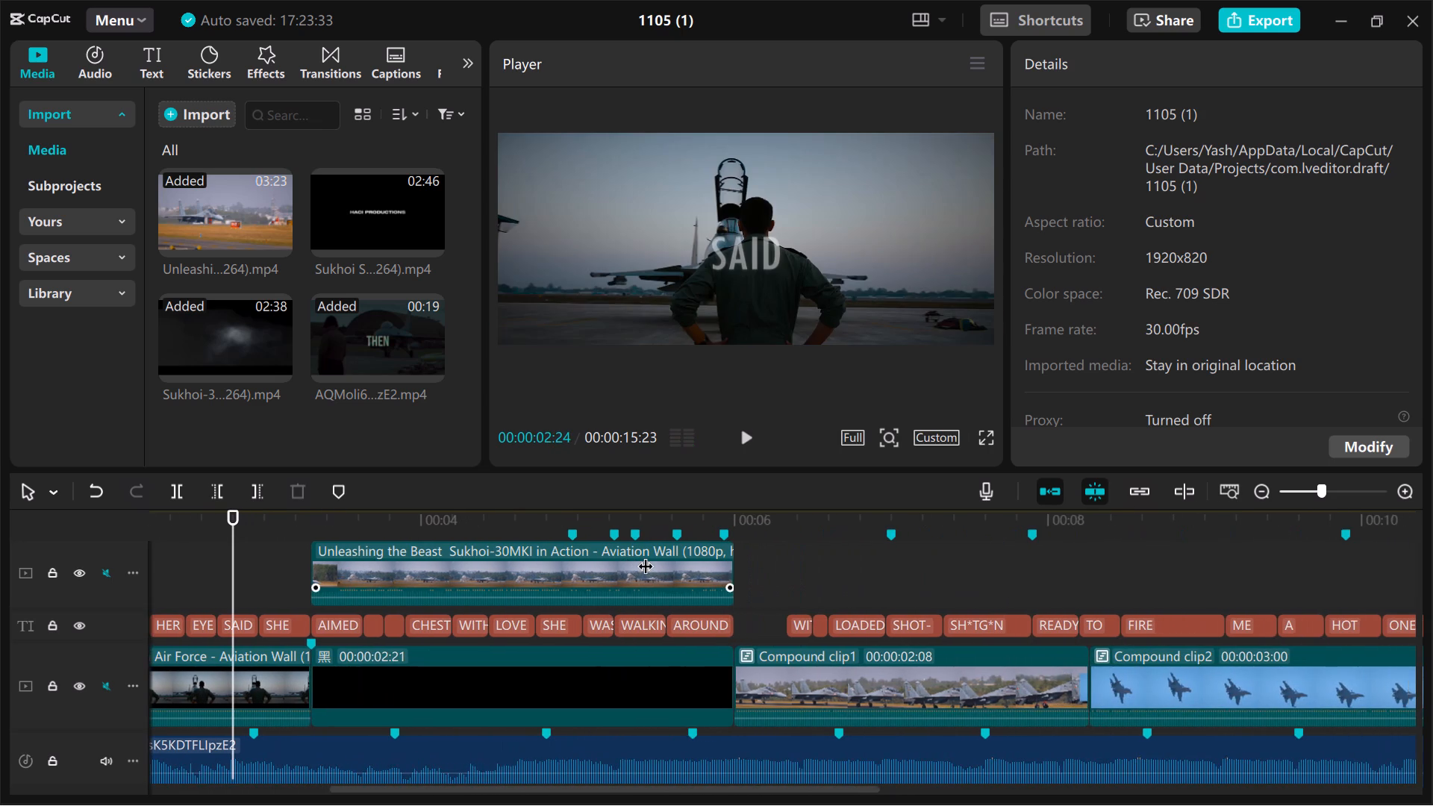
click(739, 561)
key(space)
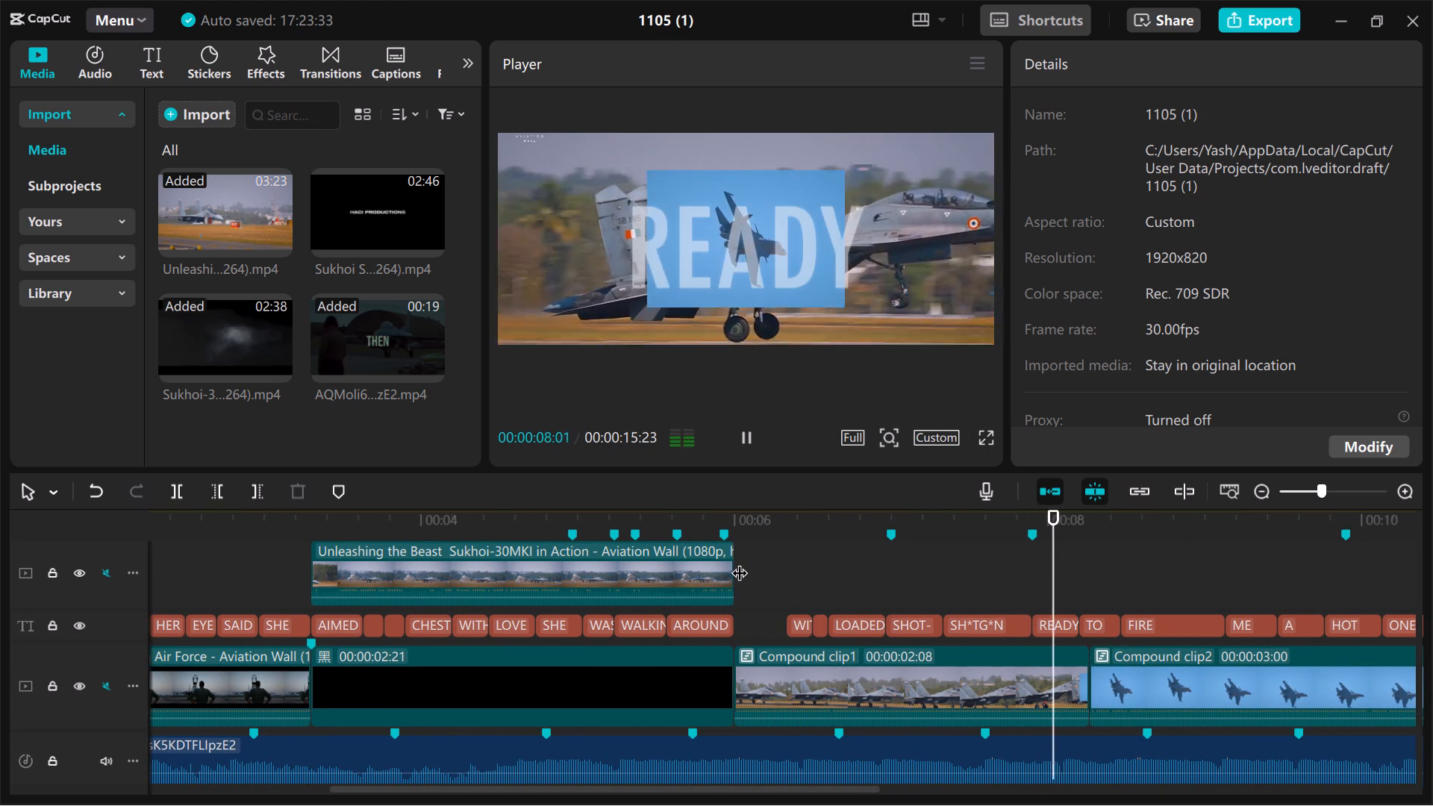
click(739, 561)
key(space)
key(space)
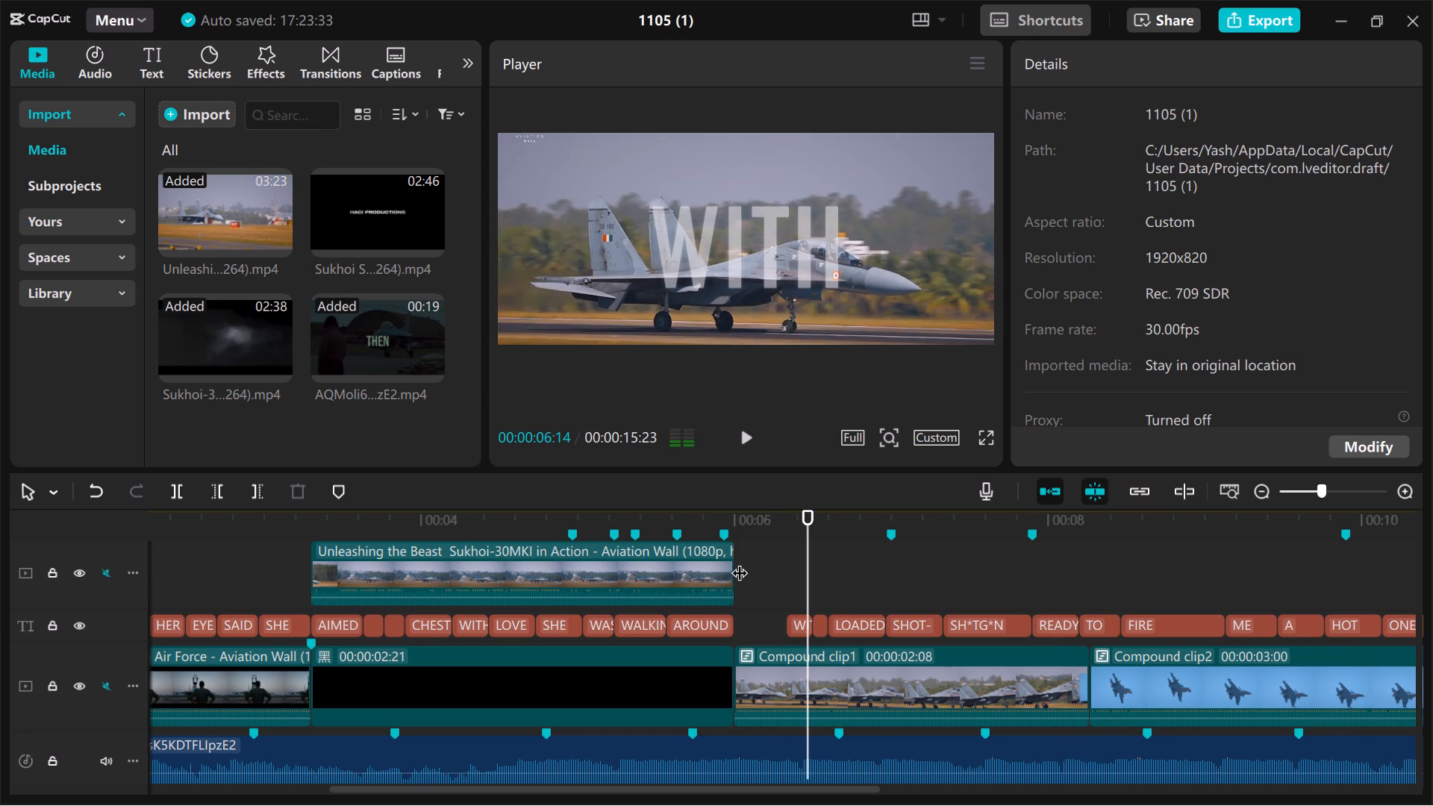
key(space)
key(space)
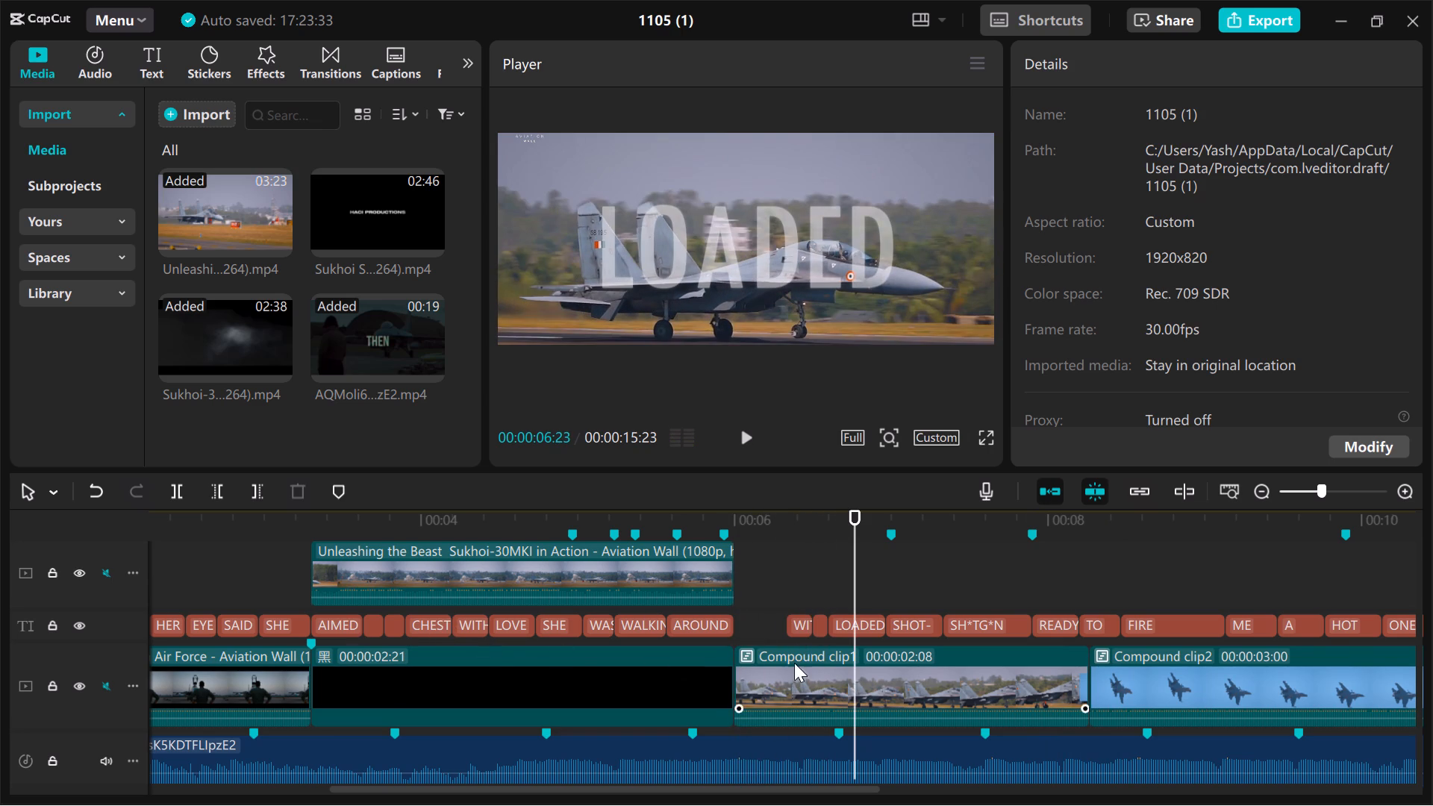
Select all captions from WITH A LOADED through the final HEART and set their uniform scale to 100%.
click(799, 625)
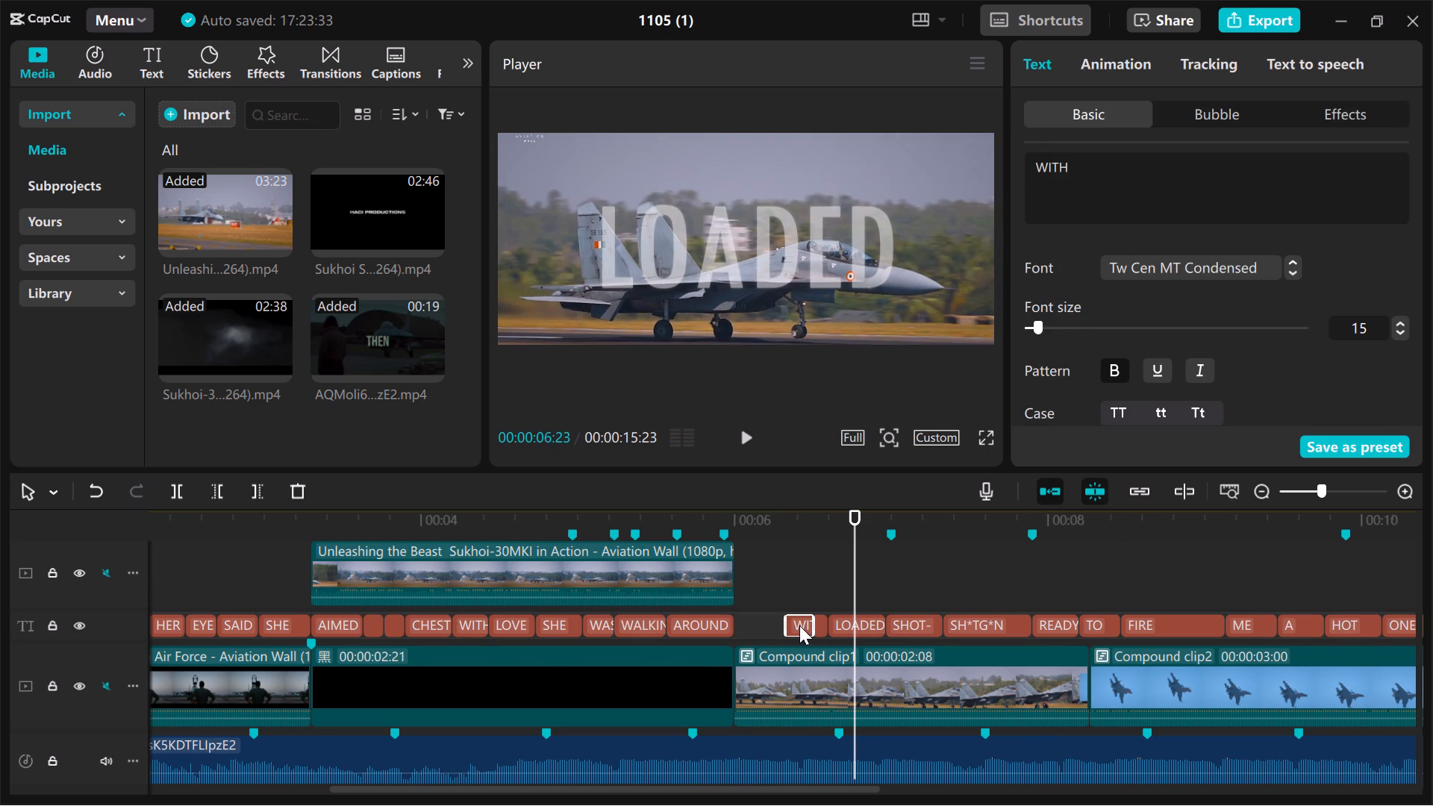
ctrl+shift+click(819, 627)
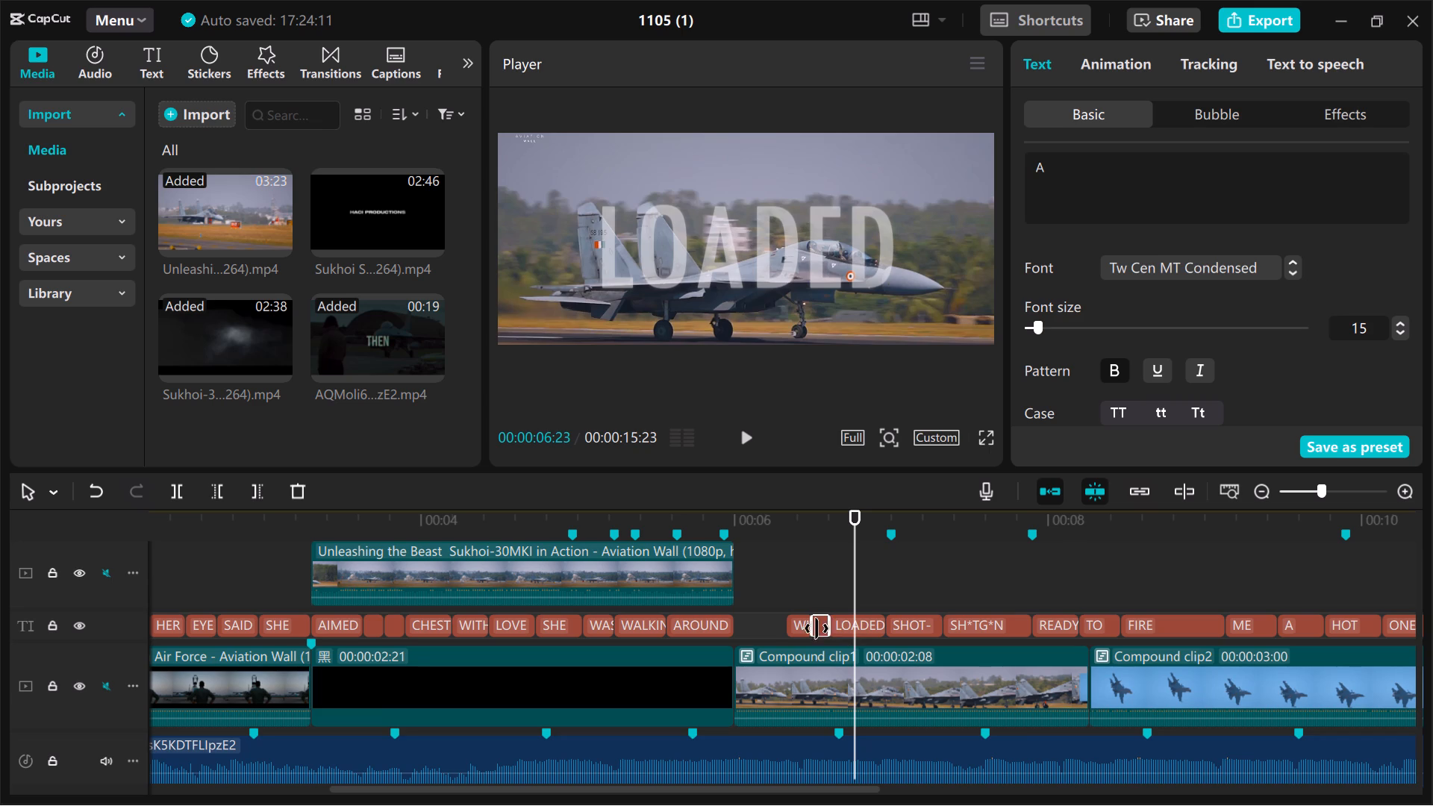
click(799, 631)
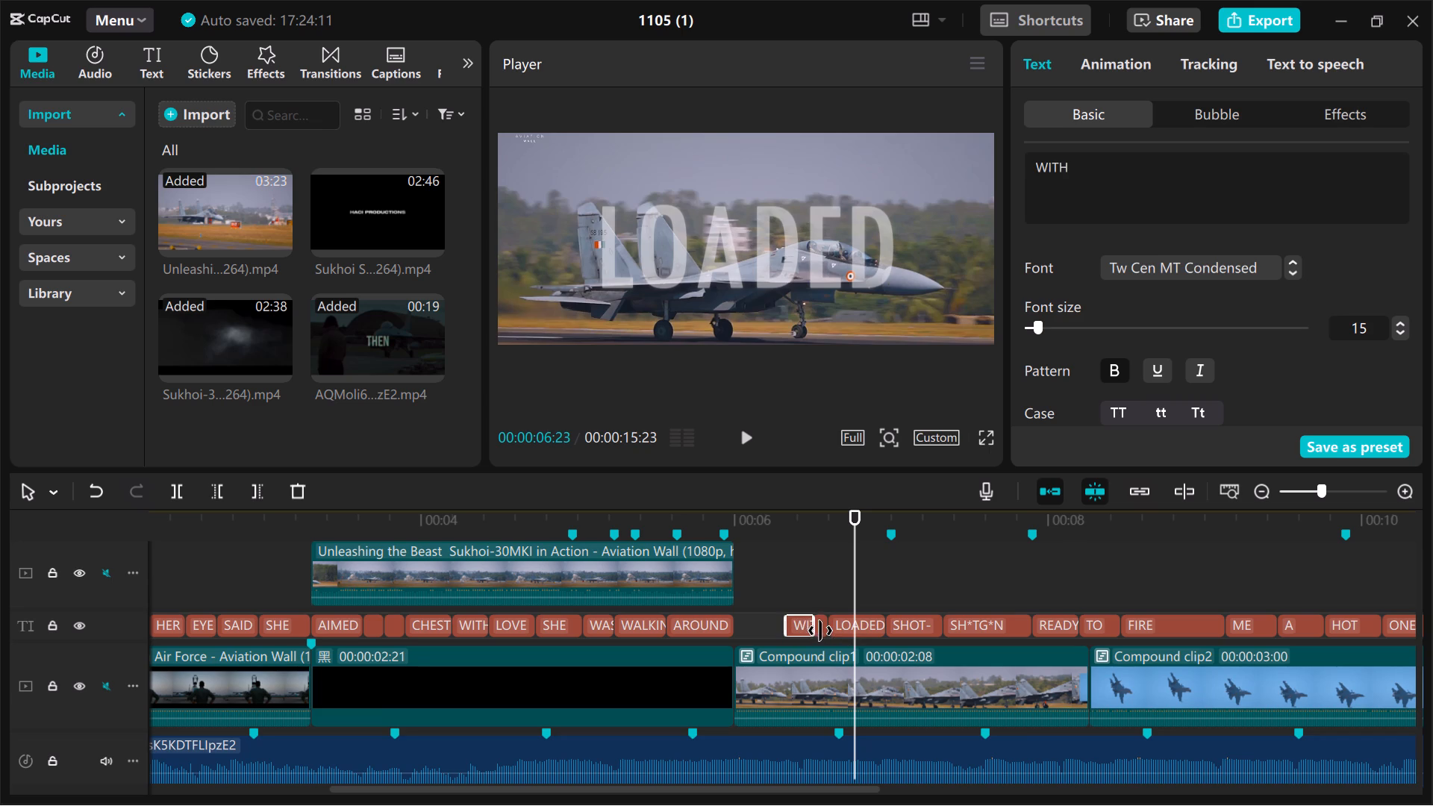
ctrl+click(822, 629)
ctrl+click(872, 627)
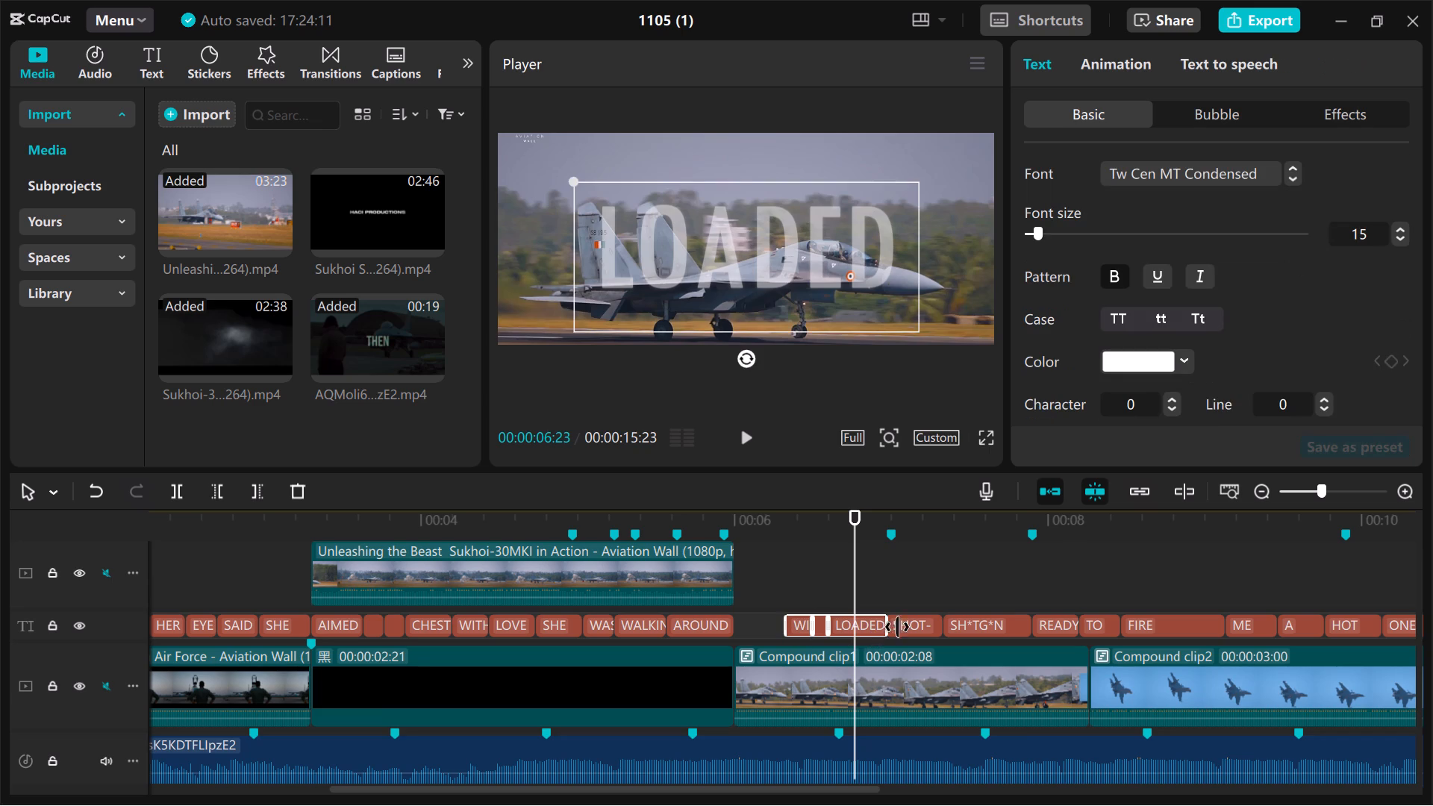
ctrl+click(909, 627)
ctrl+click(972, 625)
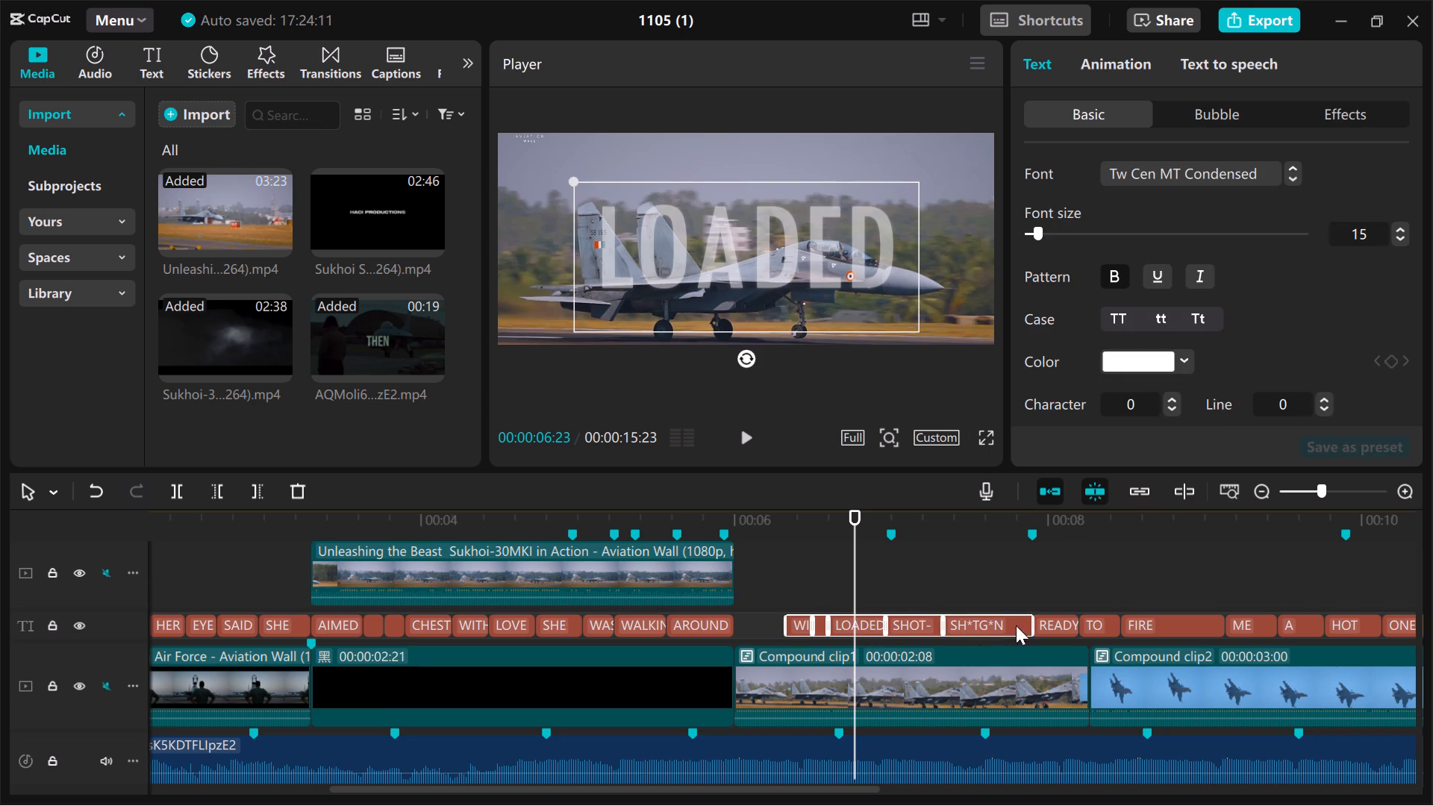
ctrl+click(1052, 621)
ctrl+click(1106, 625)
ctrl+click(1154, 631)
ctrl+click(1243, 624)
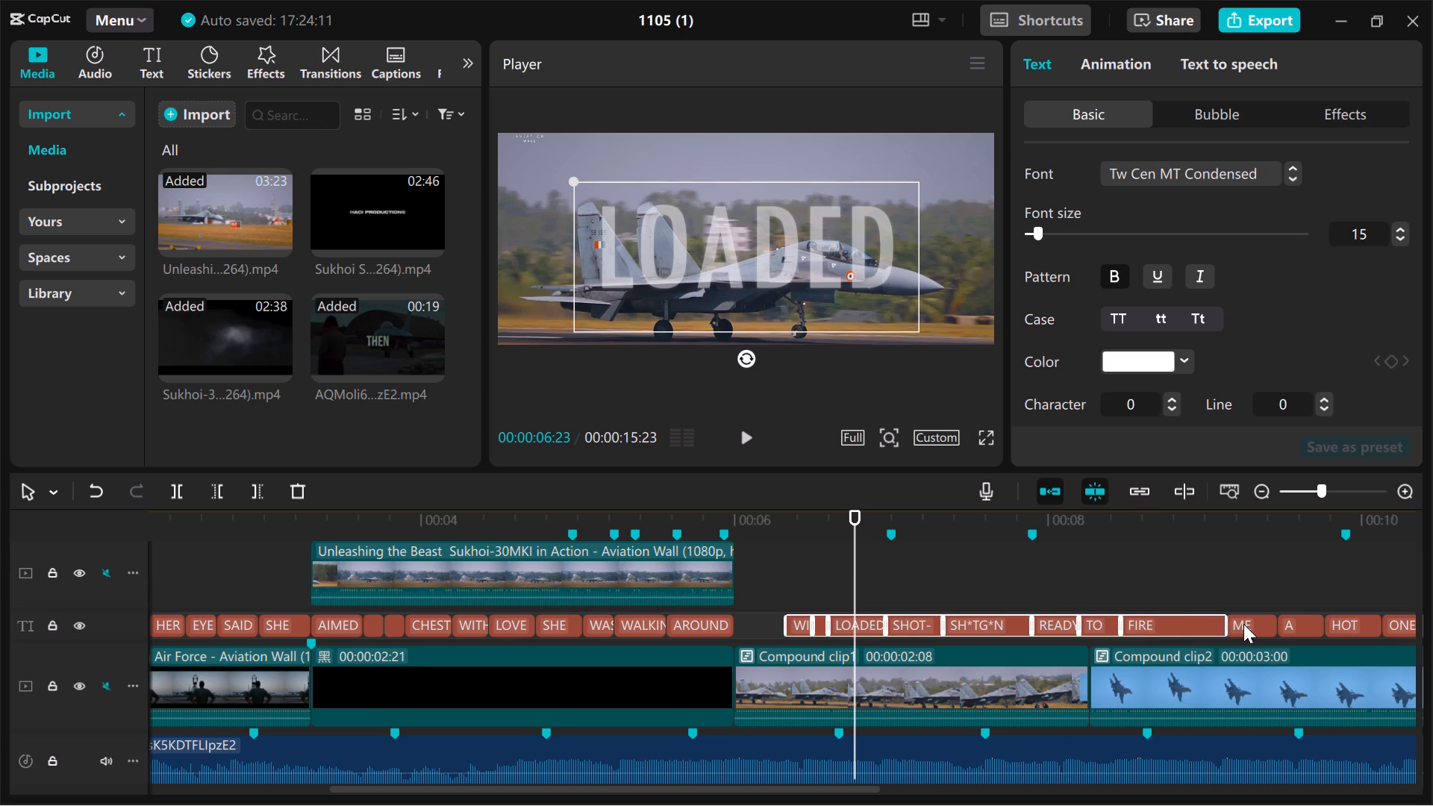
ctrl+click(1301, 624)
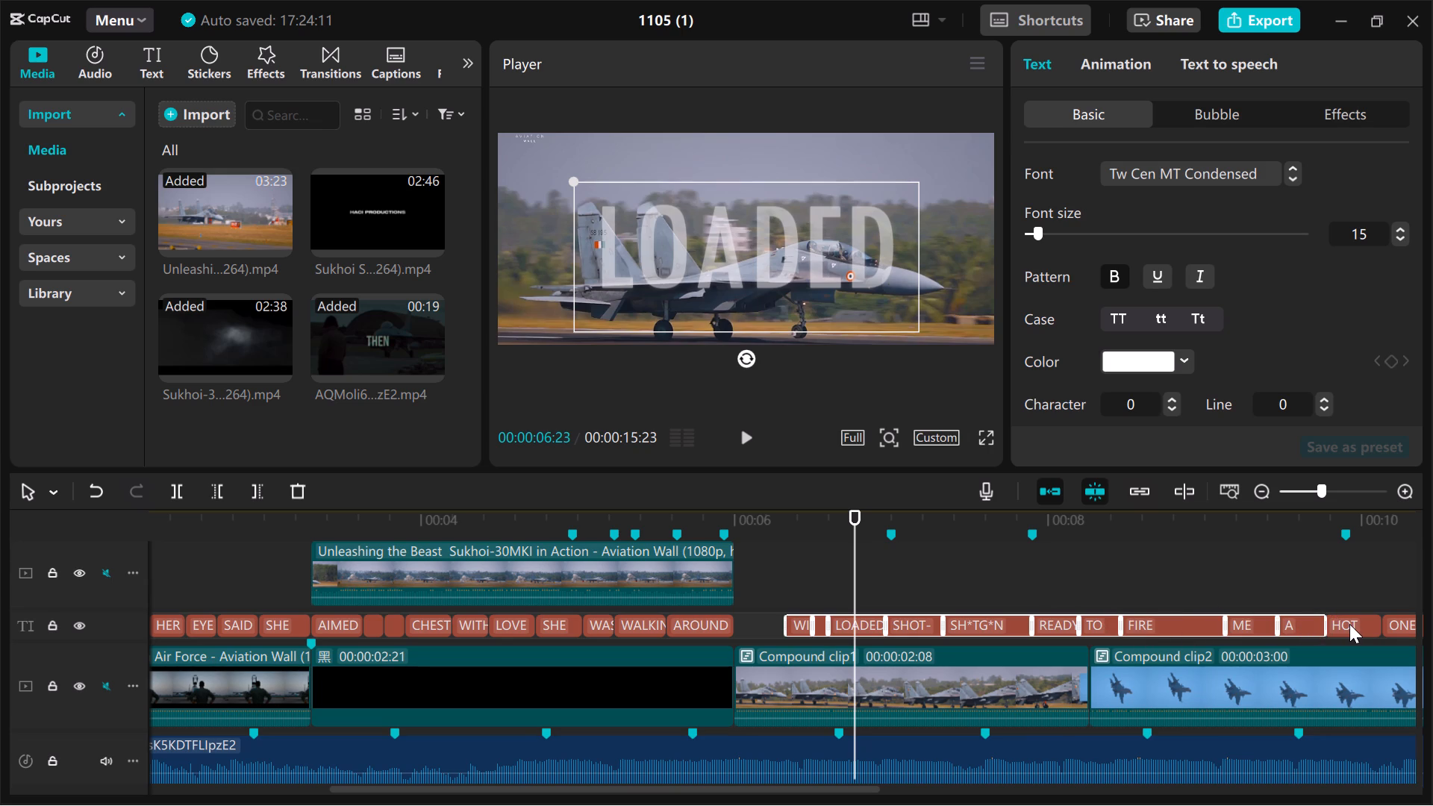
ctrl+click(1349, 624)
ctrl+click(1400, 624)
scroll(1400, 624, left, 2)
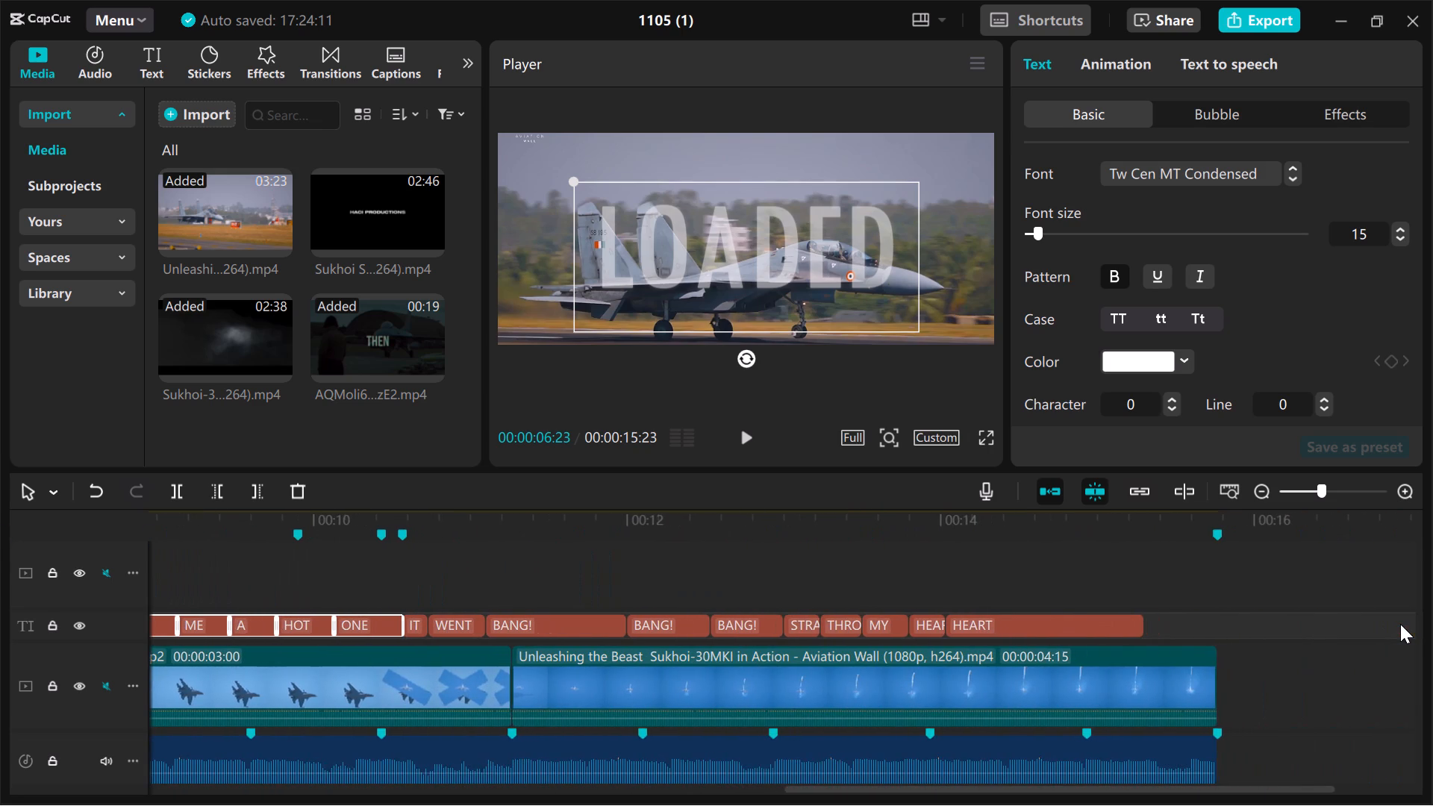
ctrl+click(416, 625)
ctrl+click(456, 625)
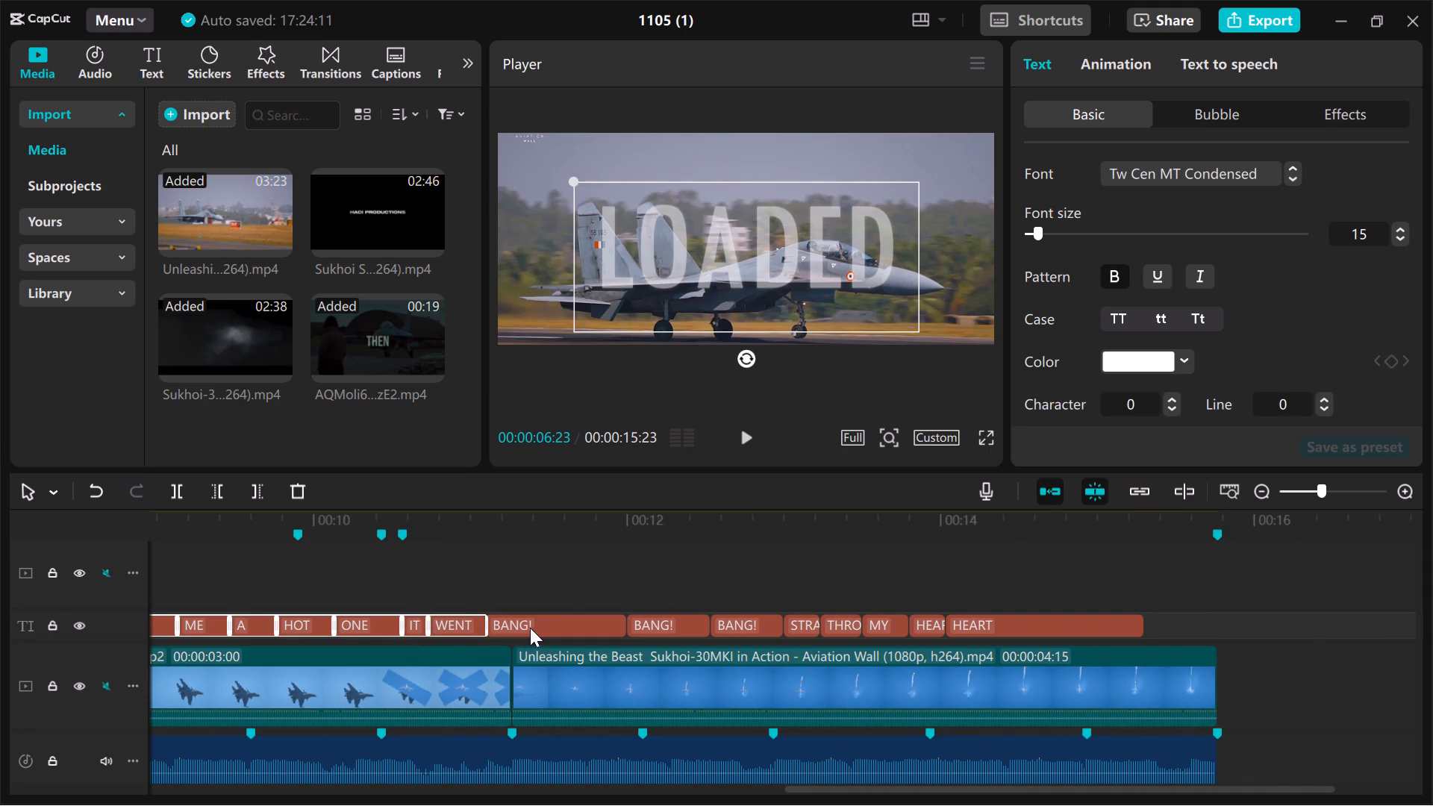
ctrl+click(532, 628)
ctrl+click(653, 622)
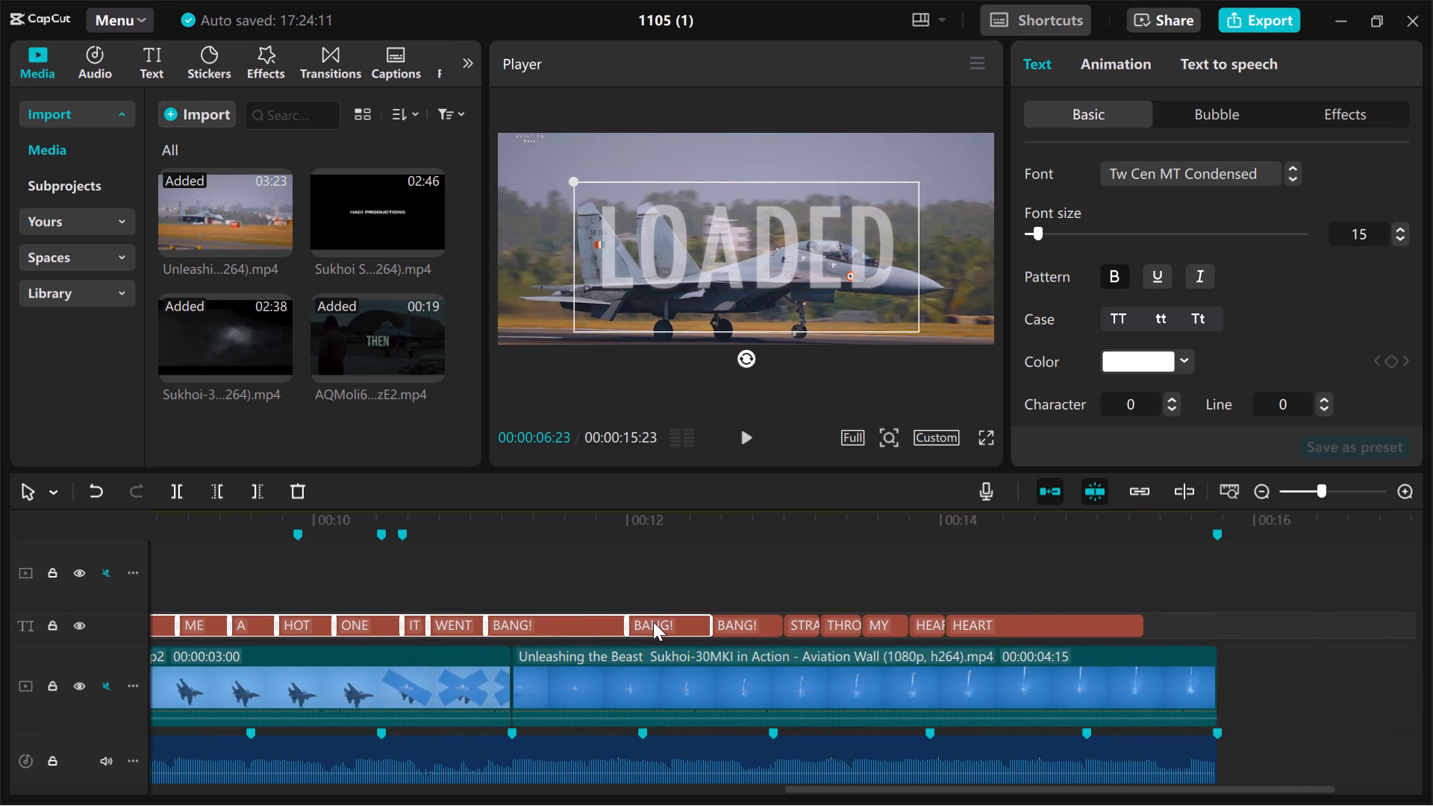
ctrl+click(740, 624)
ctrl+click(811, 624)
ctrl+click(843, 628)
ctrl+click(873, 628)
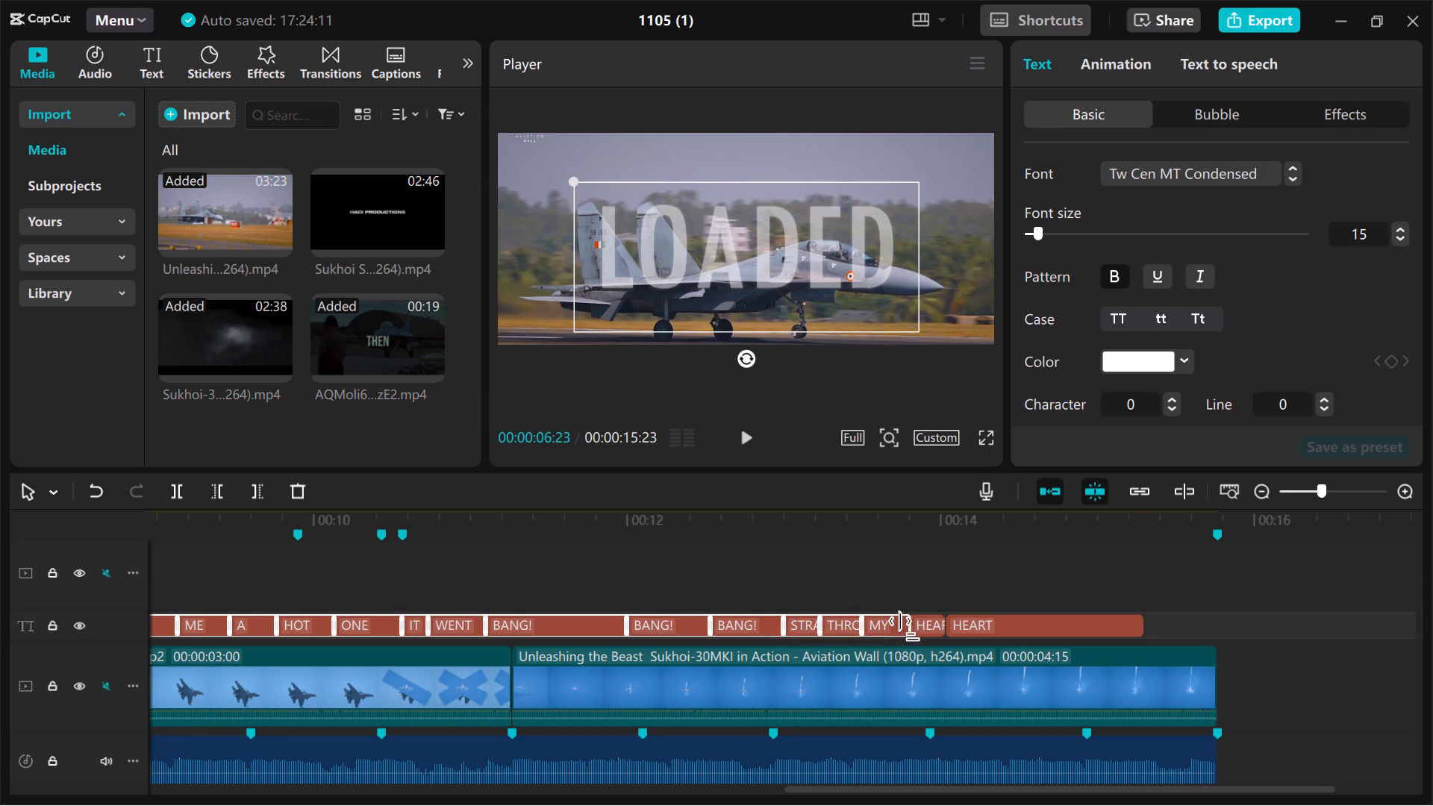
ctrl+click(923, 628)
ctrl+click(978, 625)
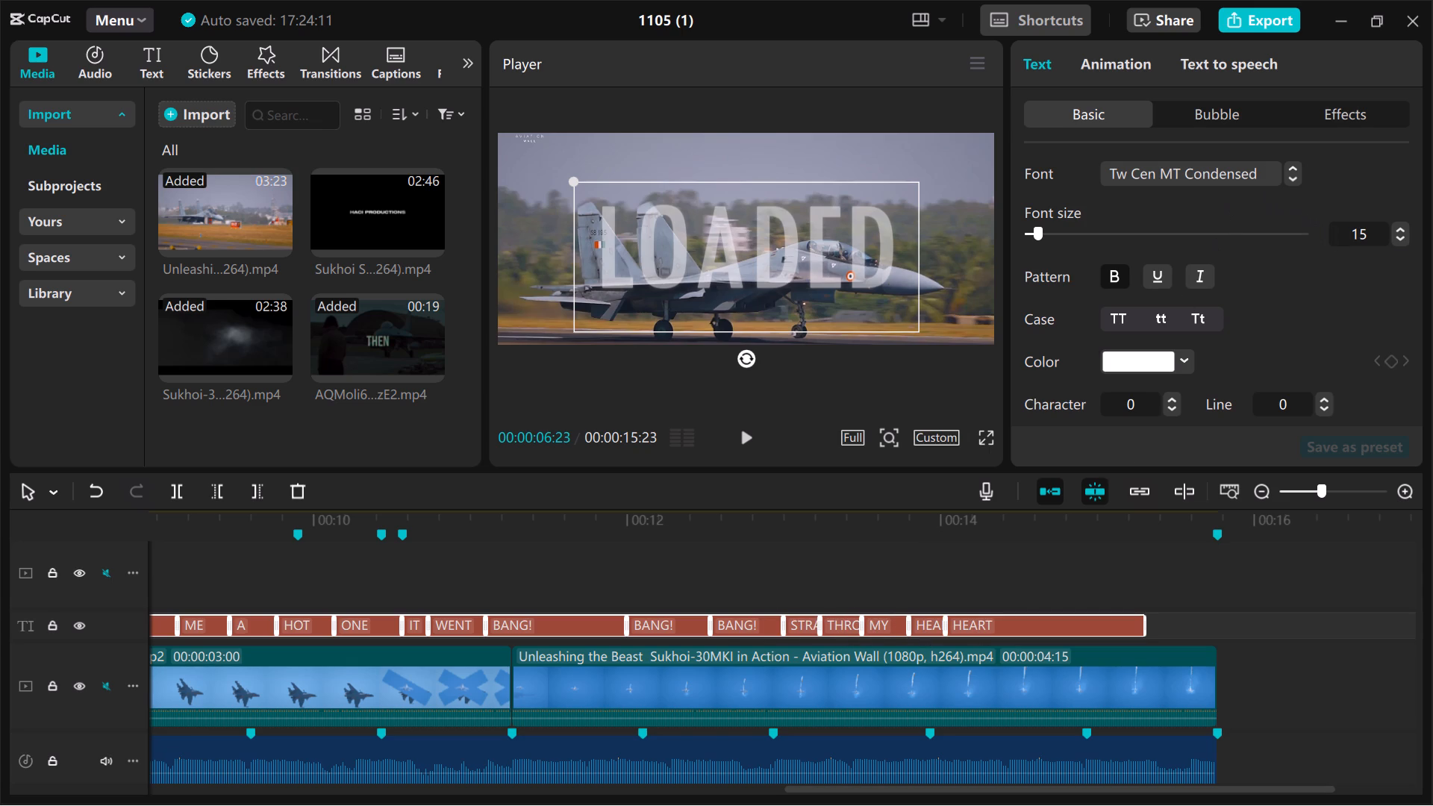
scroll(1175, 346, down, 1)
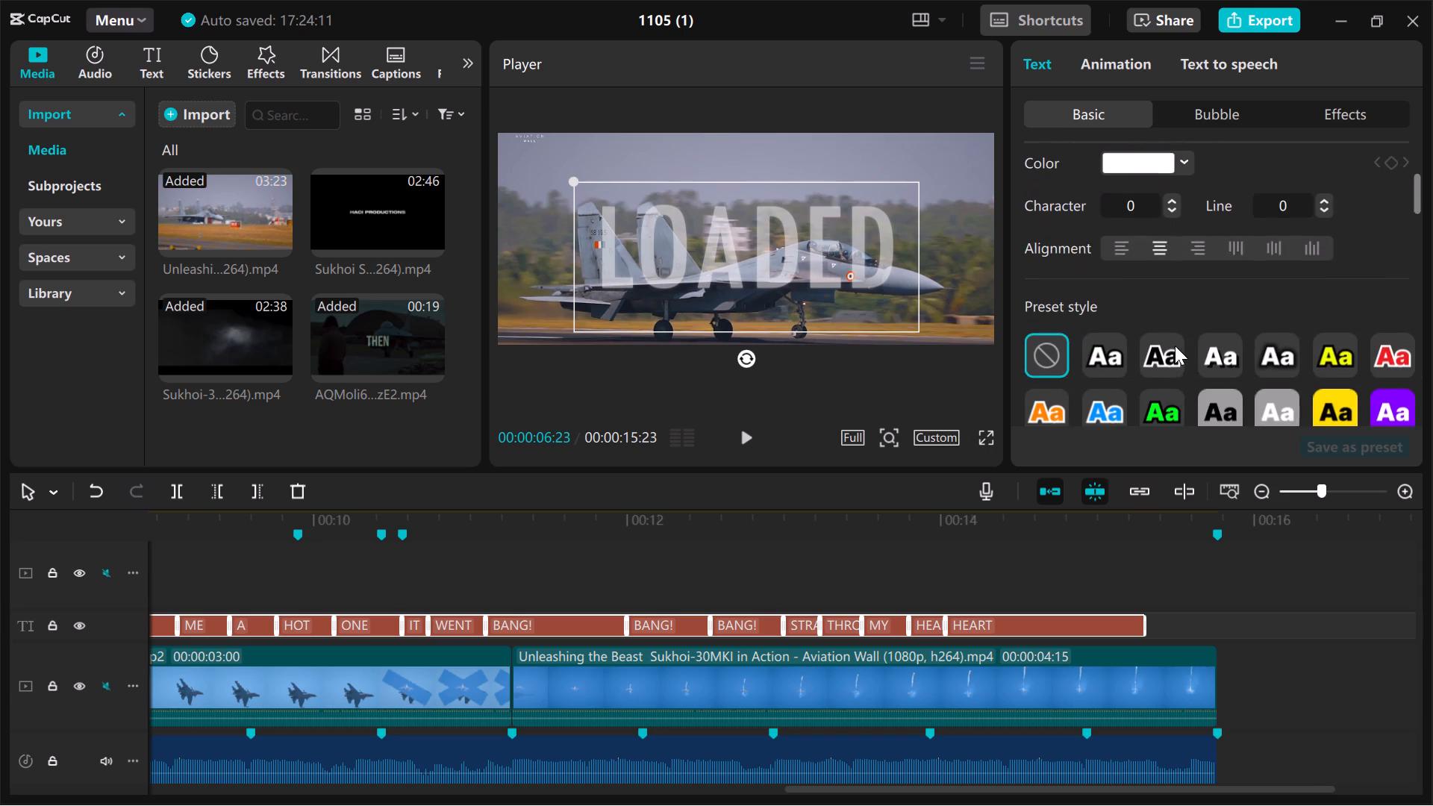
scroll(1175, 346, down, 3)
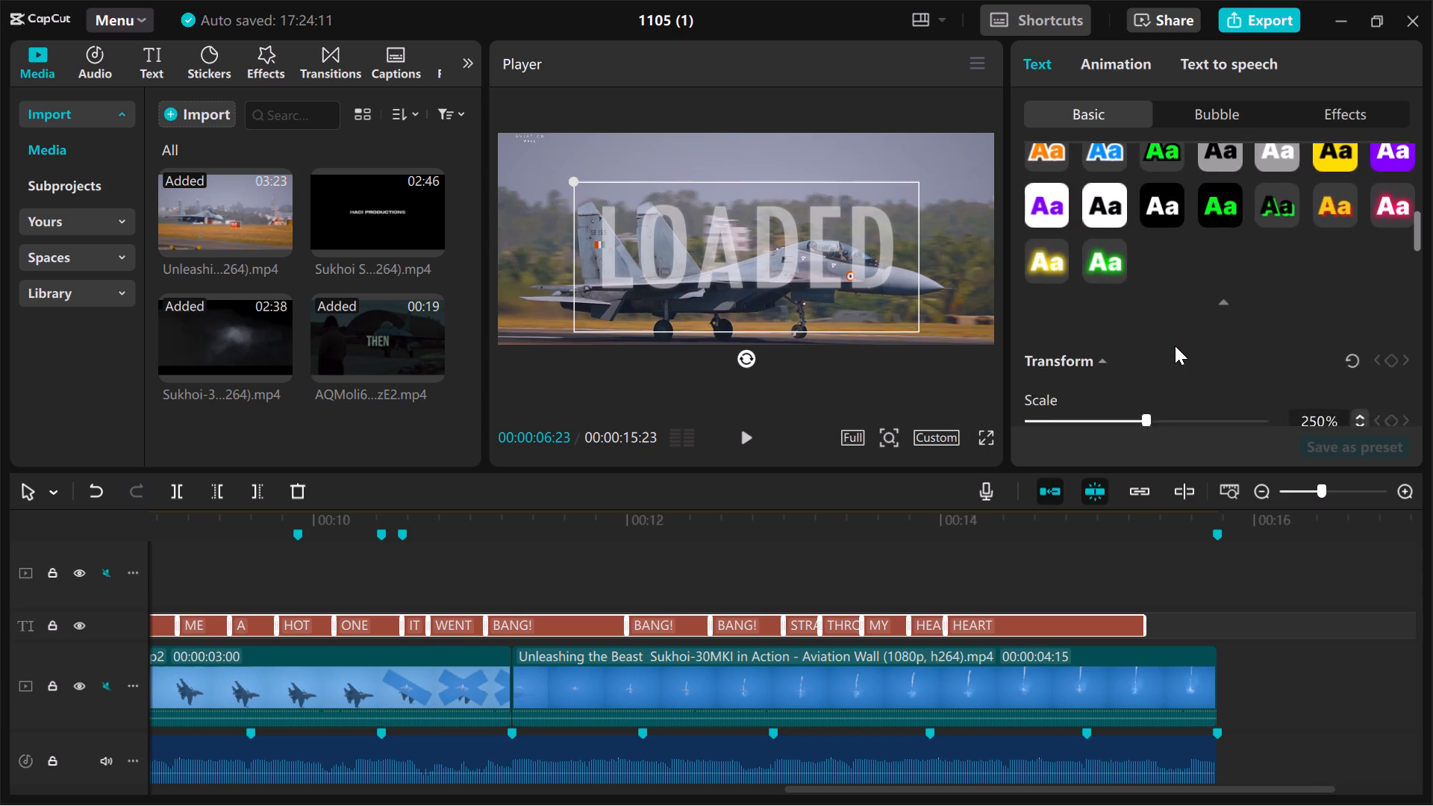
scroll(1175, 346, down, 1)
click(1320, 274)
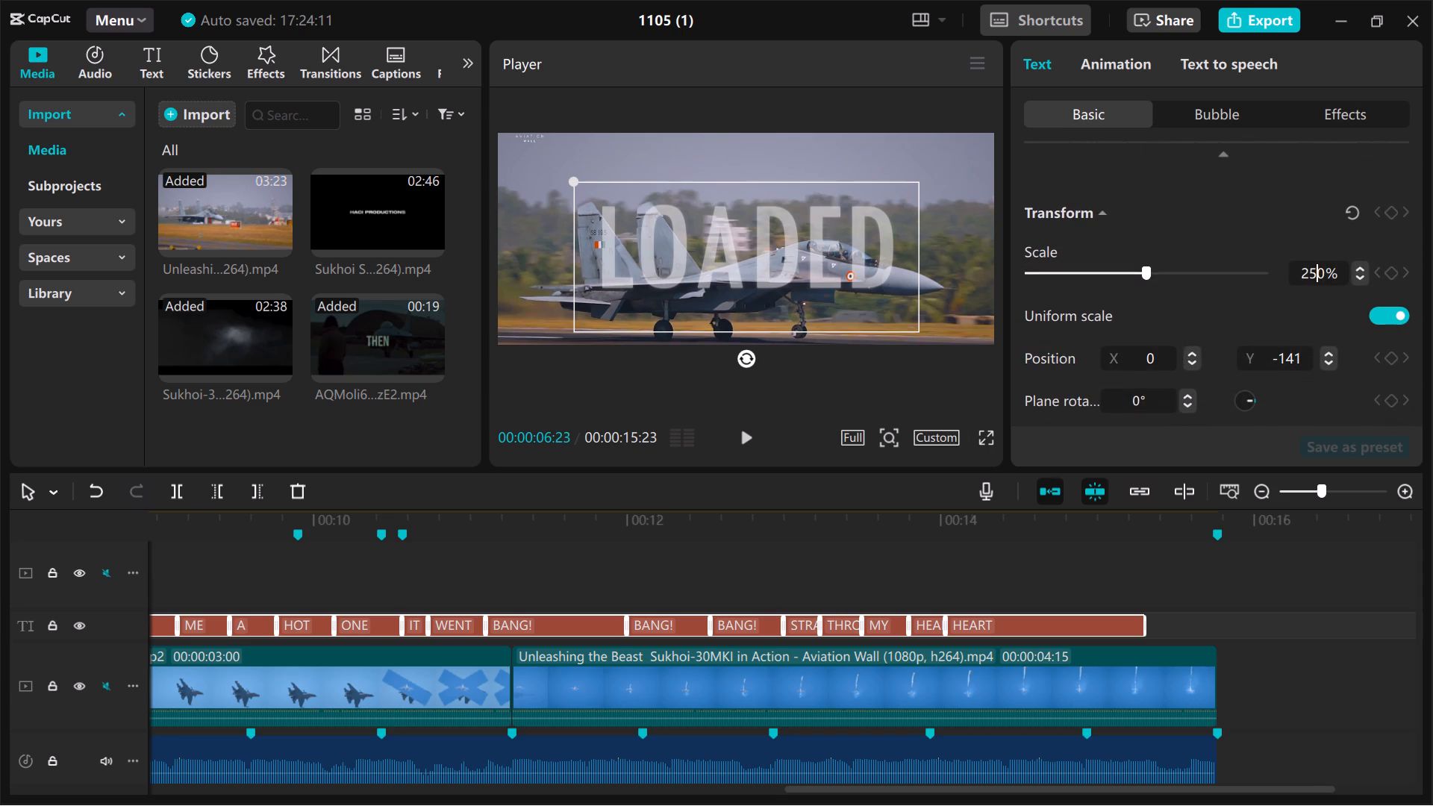
key(BackSpace)
key(BackSpace)
text(10)
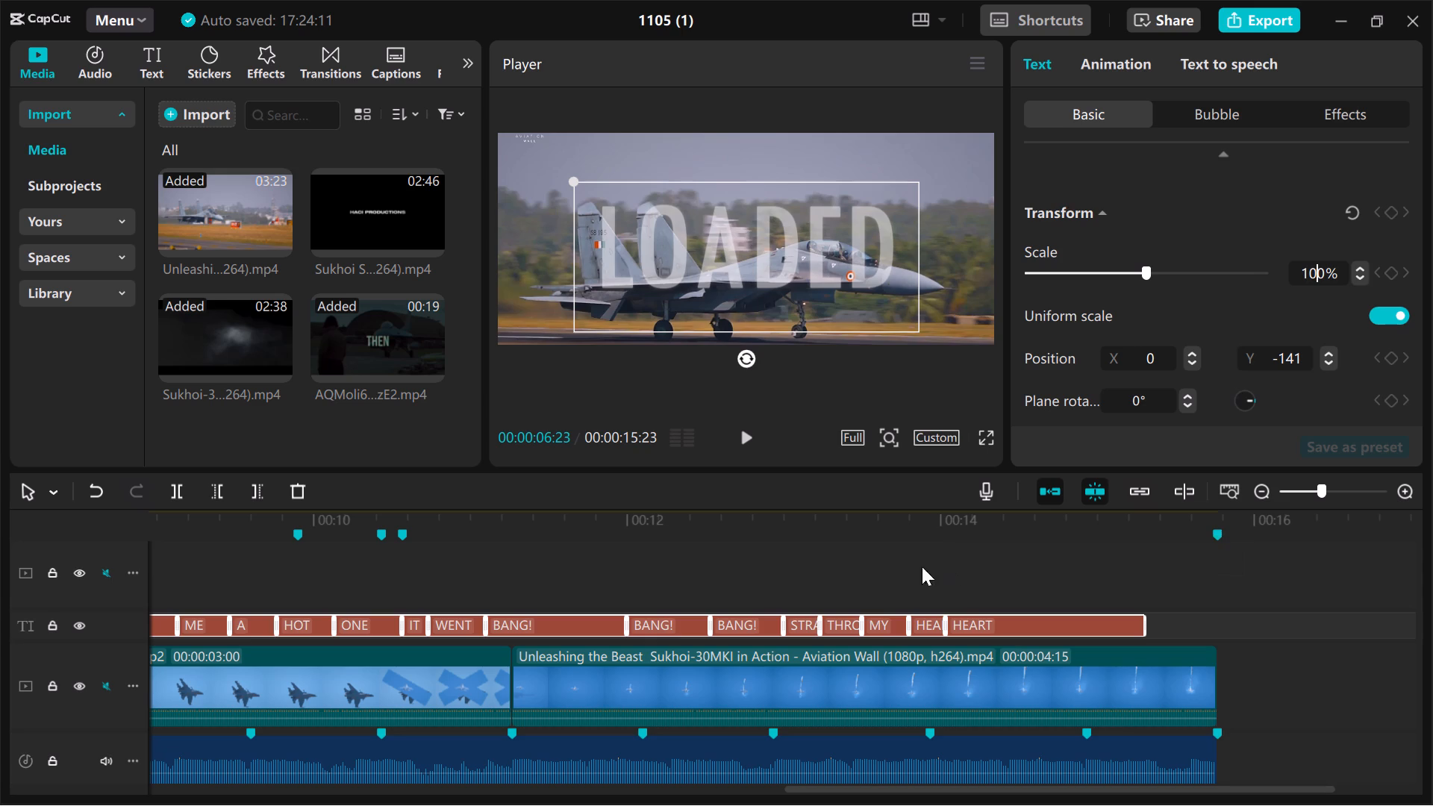
Play back the edit from just before the AIMED caption through WITH A LOADED SHOT- and READY, reviewing the resized captions.
click(908, 566)
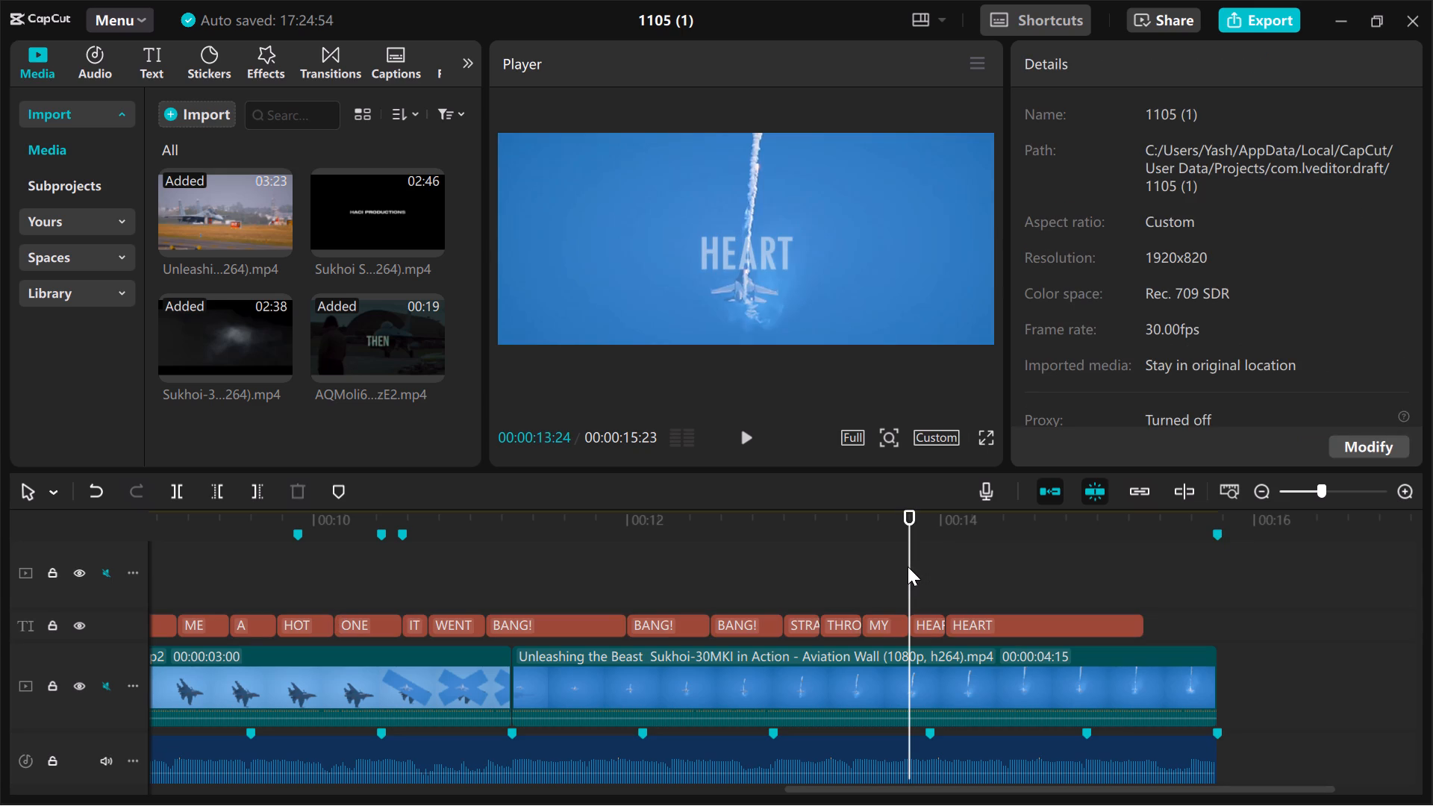
scroll(908, 566, right, 3)
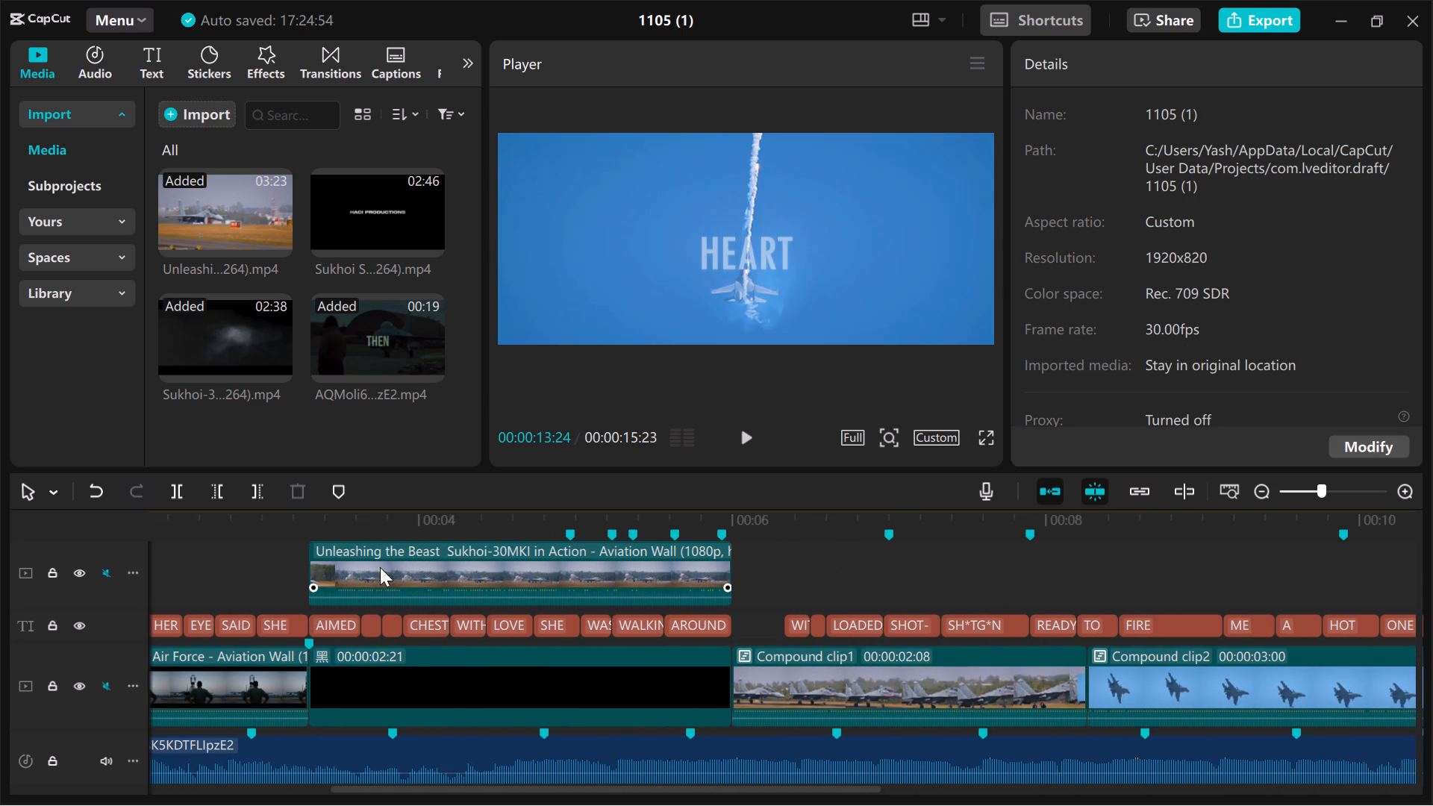
click(291, 571)
key(space)
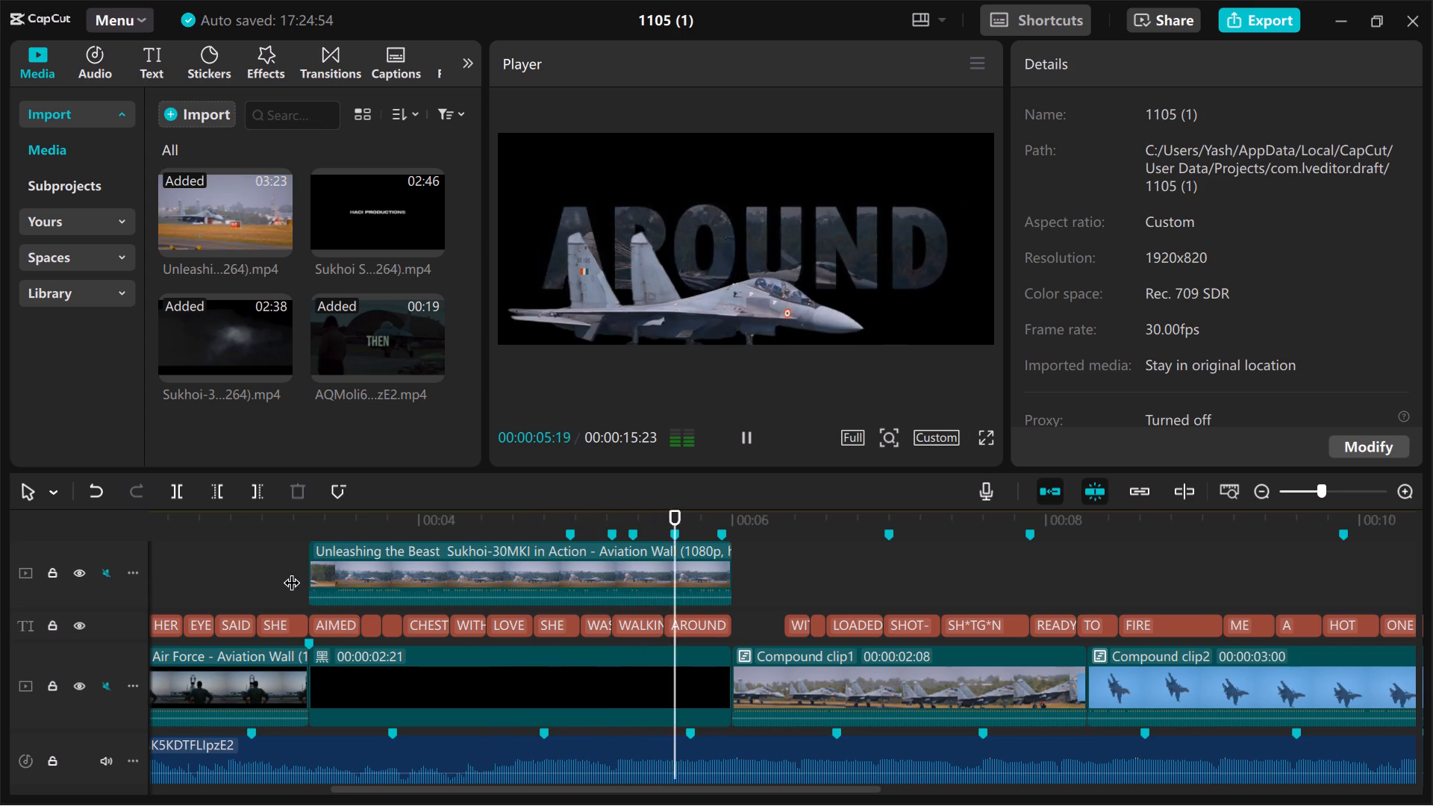
key(space)
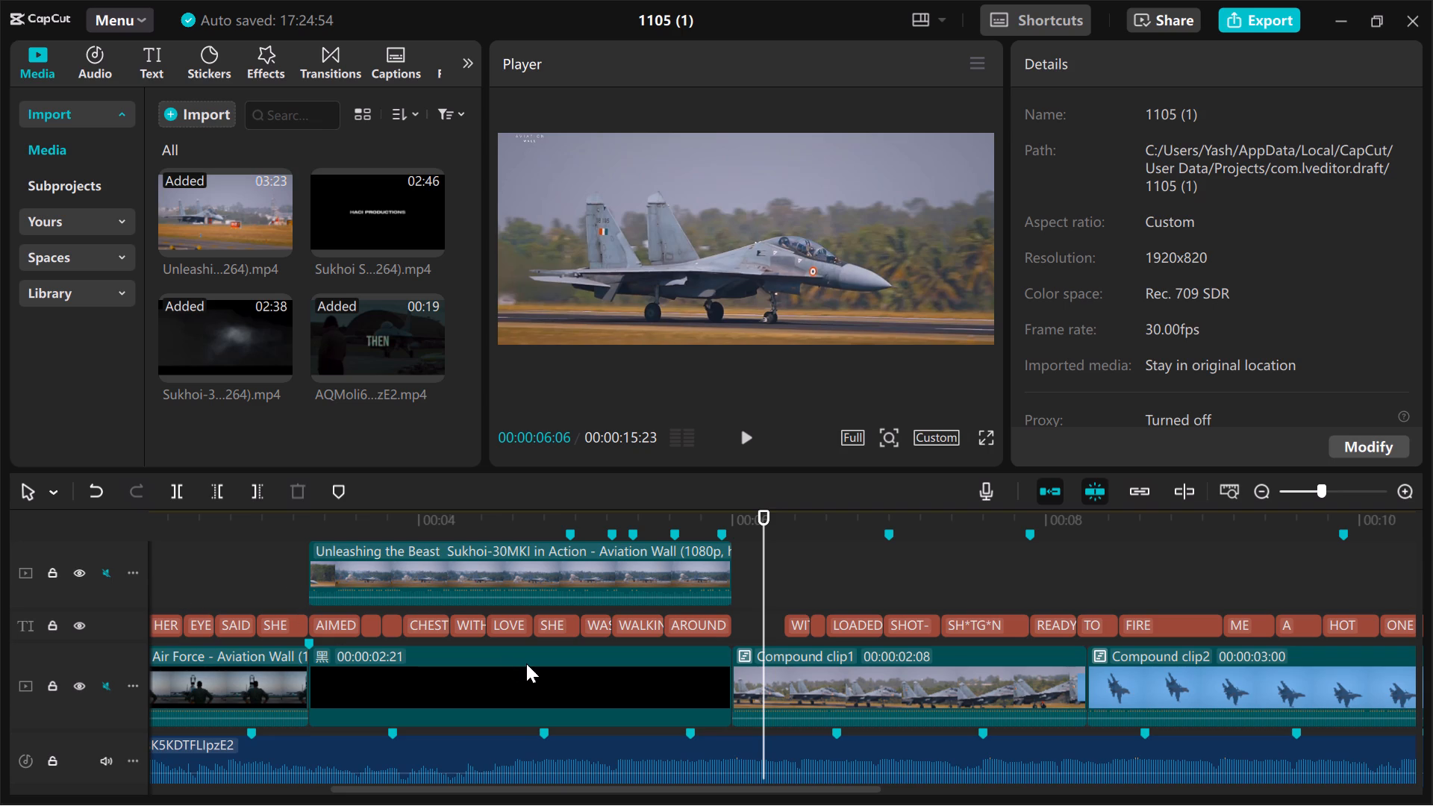
key(space)
key(space)
key(space)
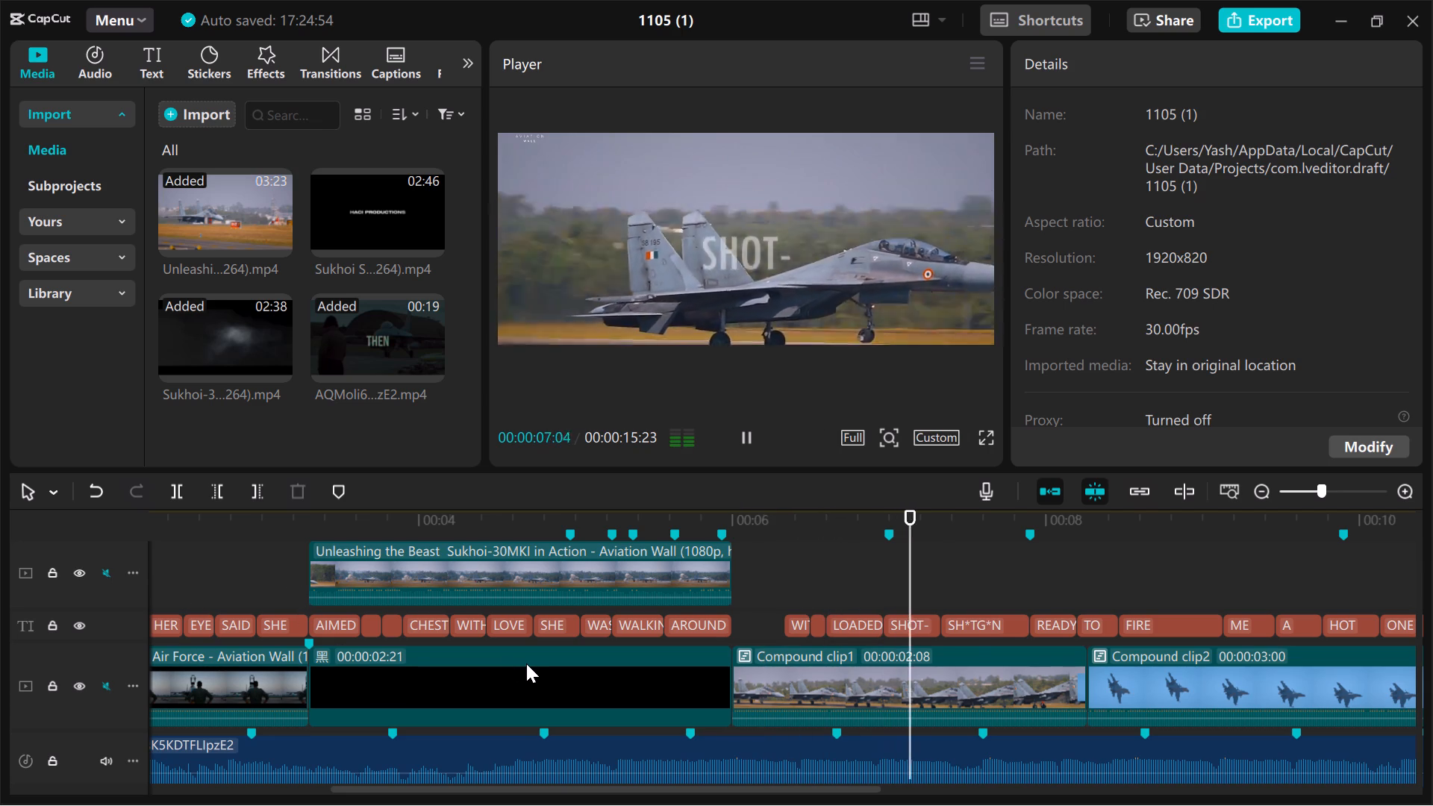
key(space)
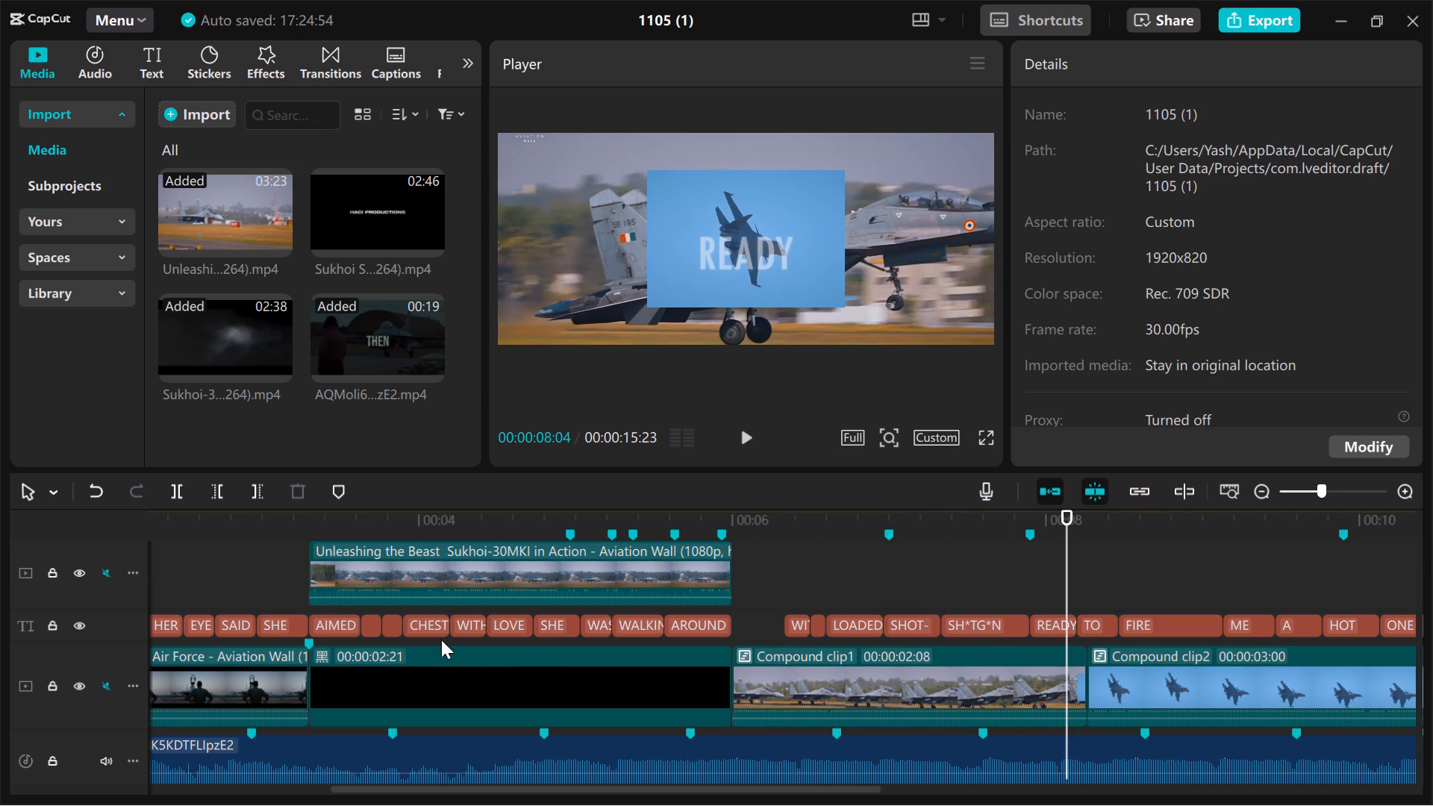
click(268, 575)
key(space)
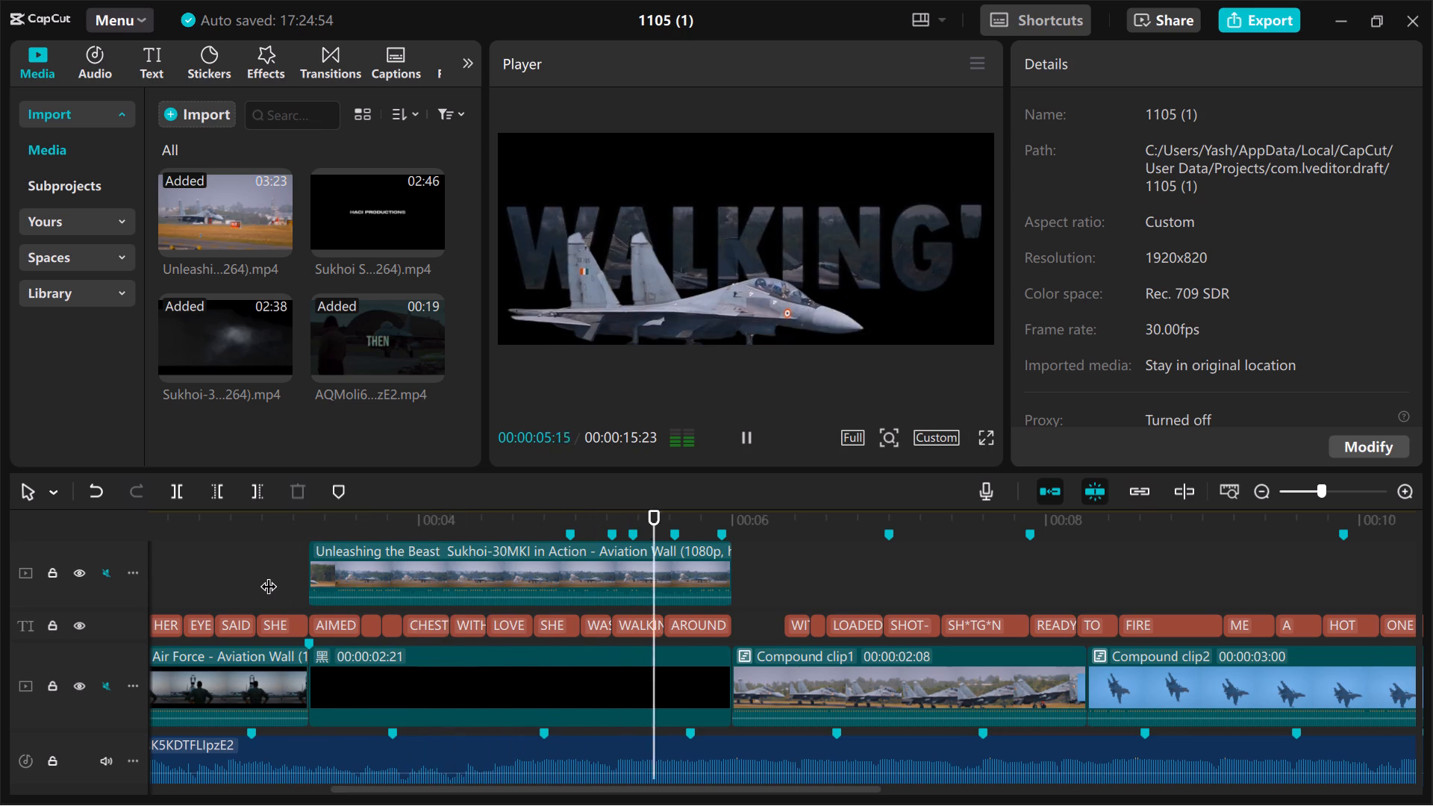
key(space)
key(space)
key(space)
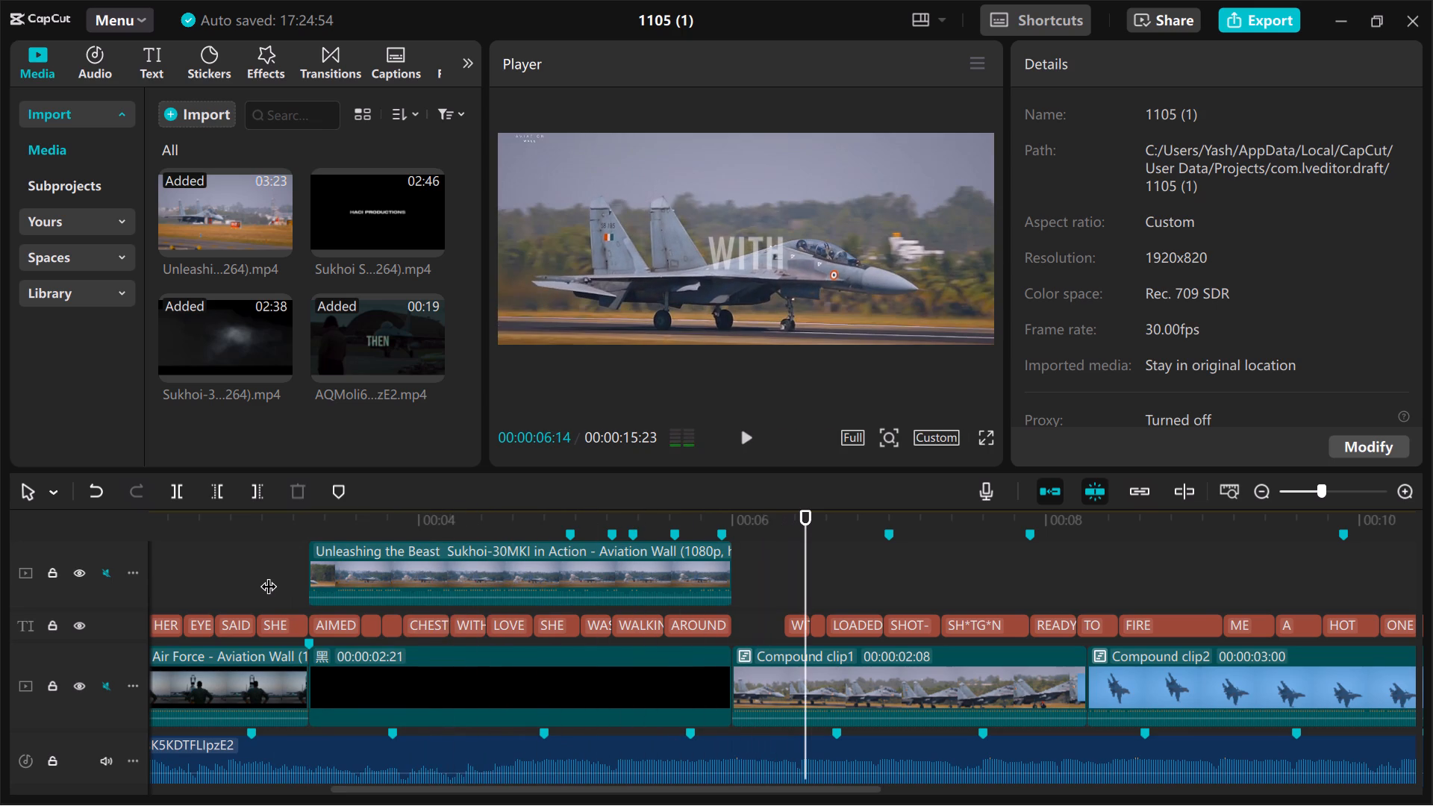
key(space)
key(space)
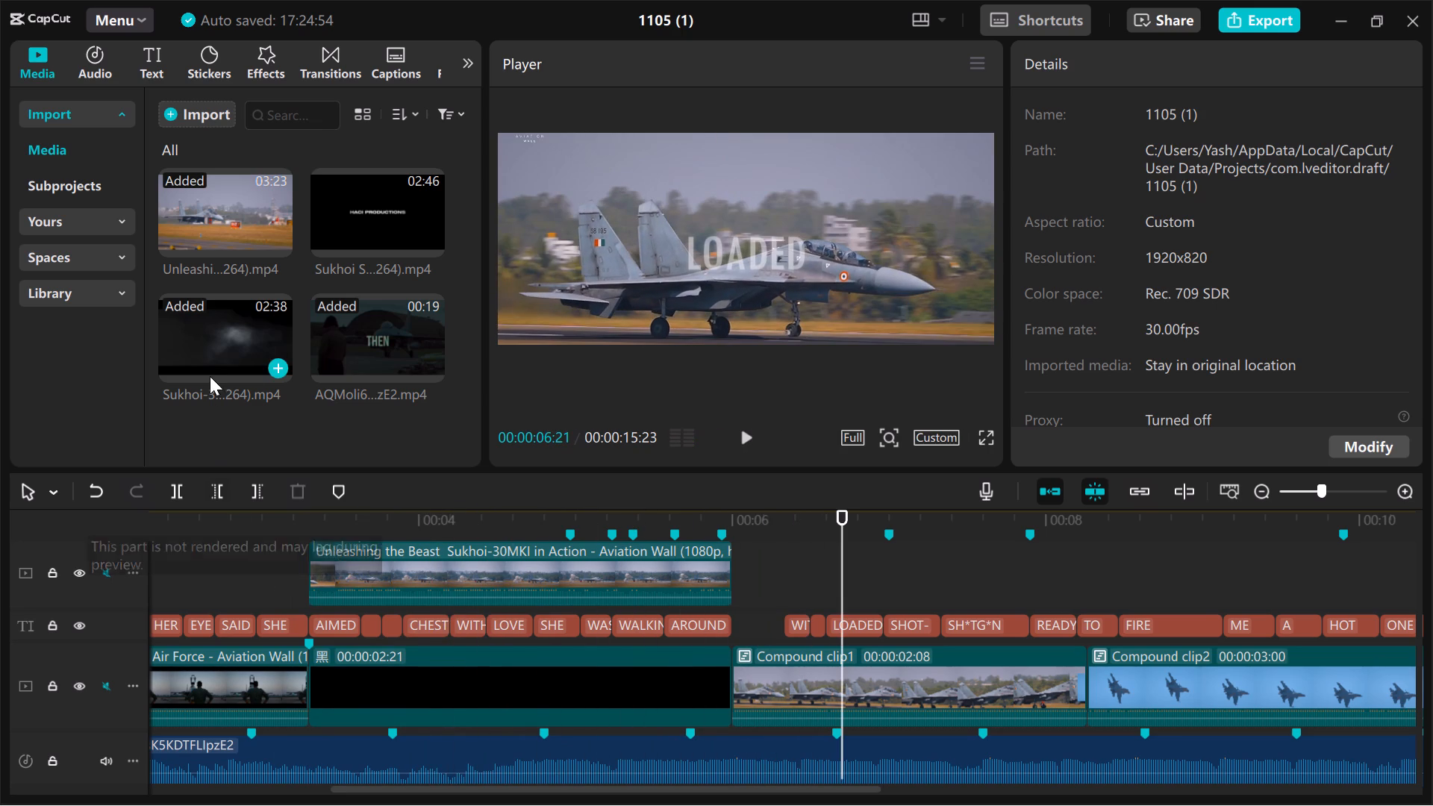
Preview the reference clip AQMoli6...zE2.mp4 from its WITH caption through the BANG! captions to examine how its text is styled.
click(359, 345)
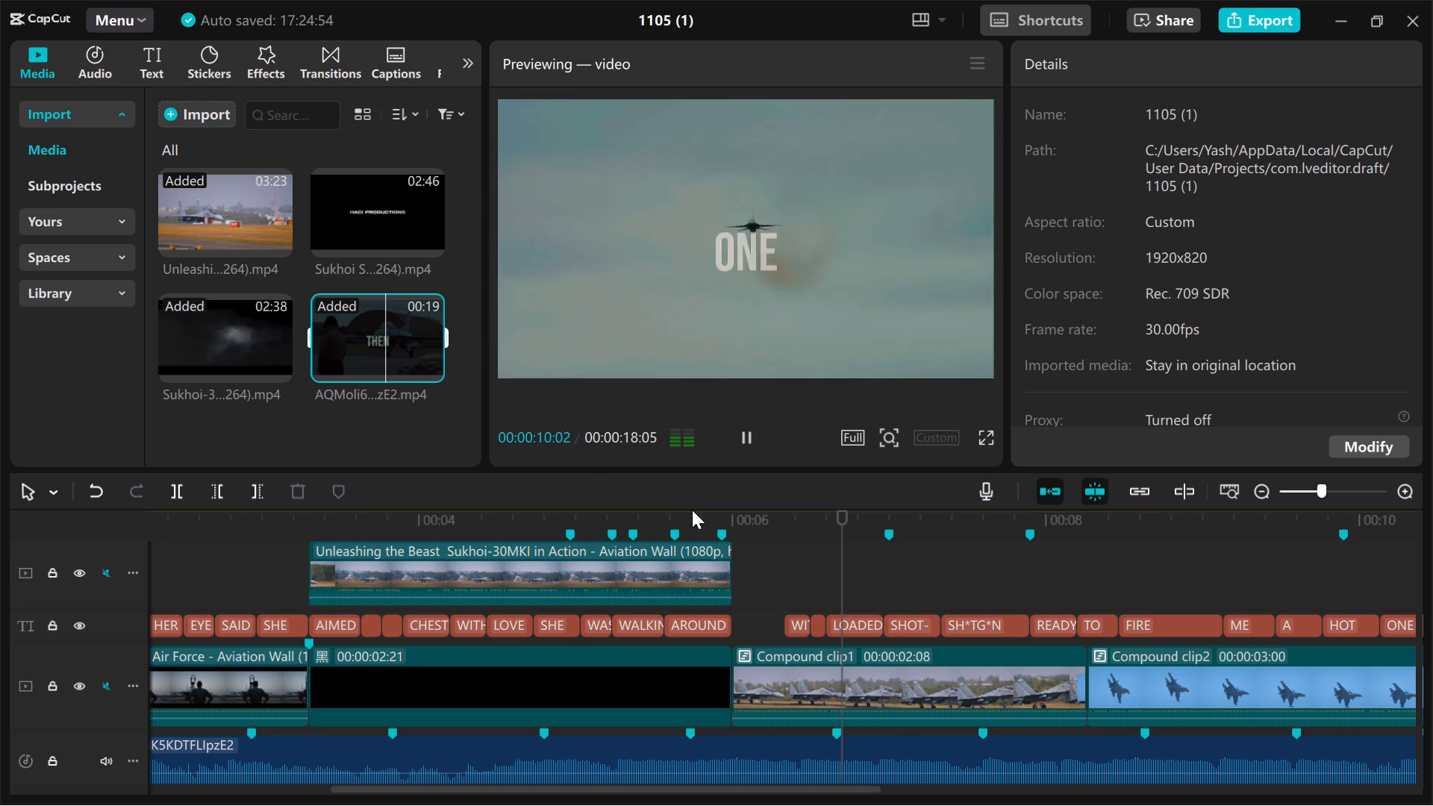
click(382, 341)
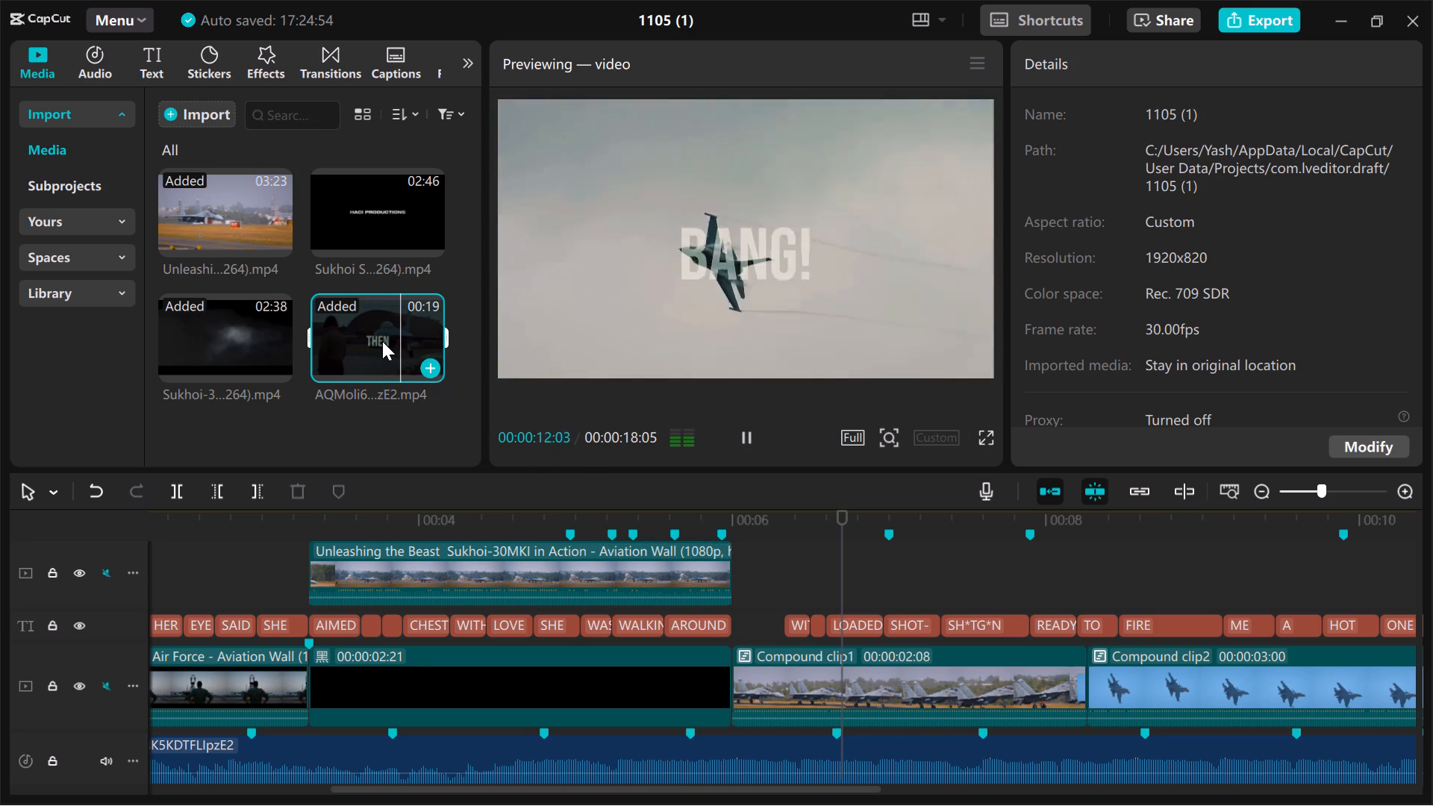
key(space)
key(space)
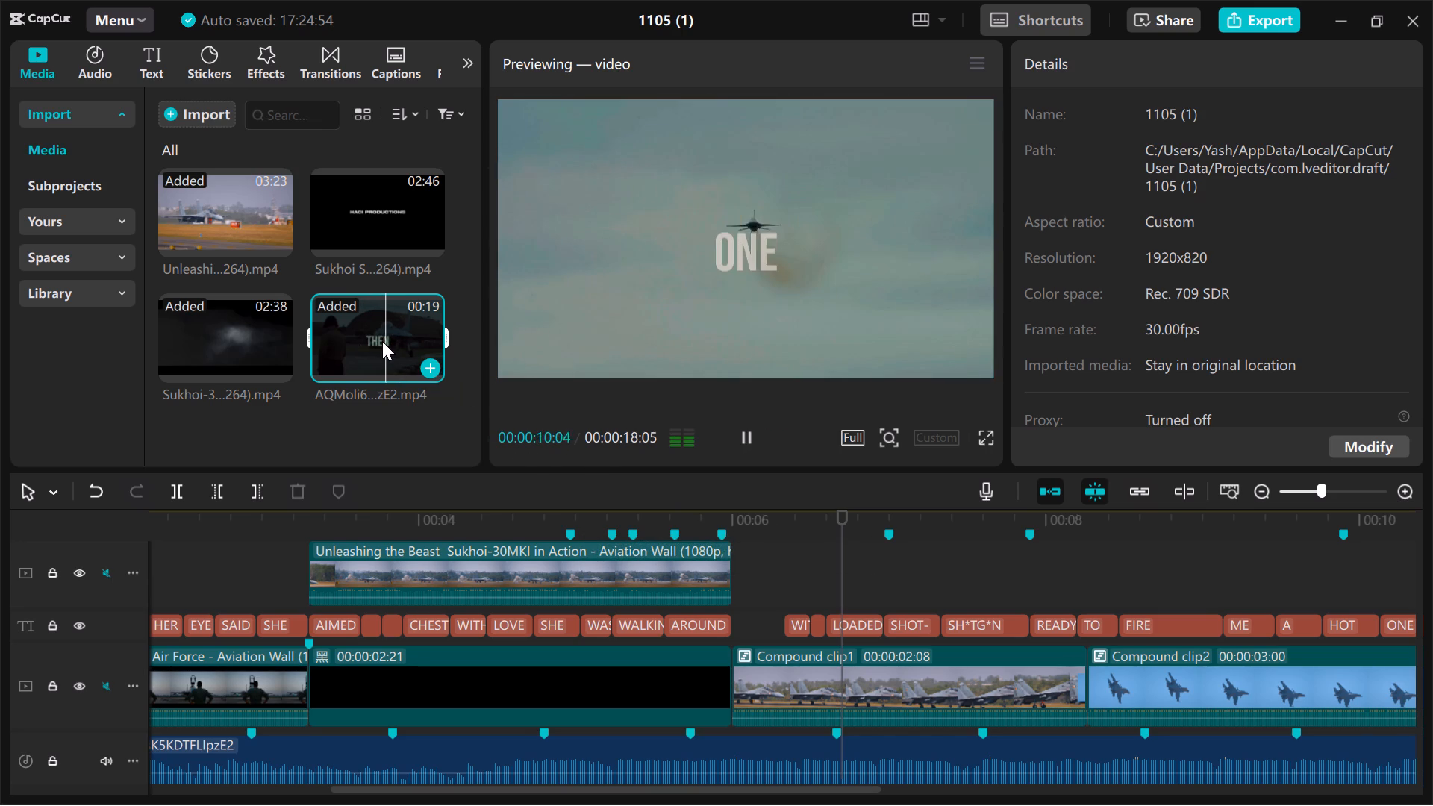
click(358, 338)
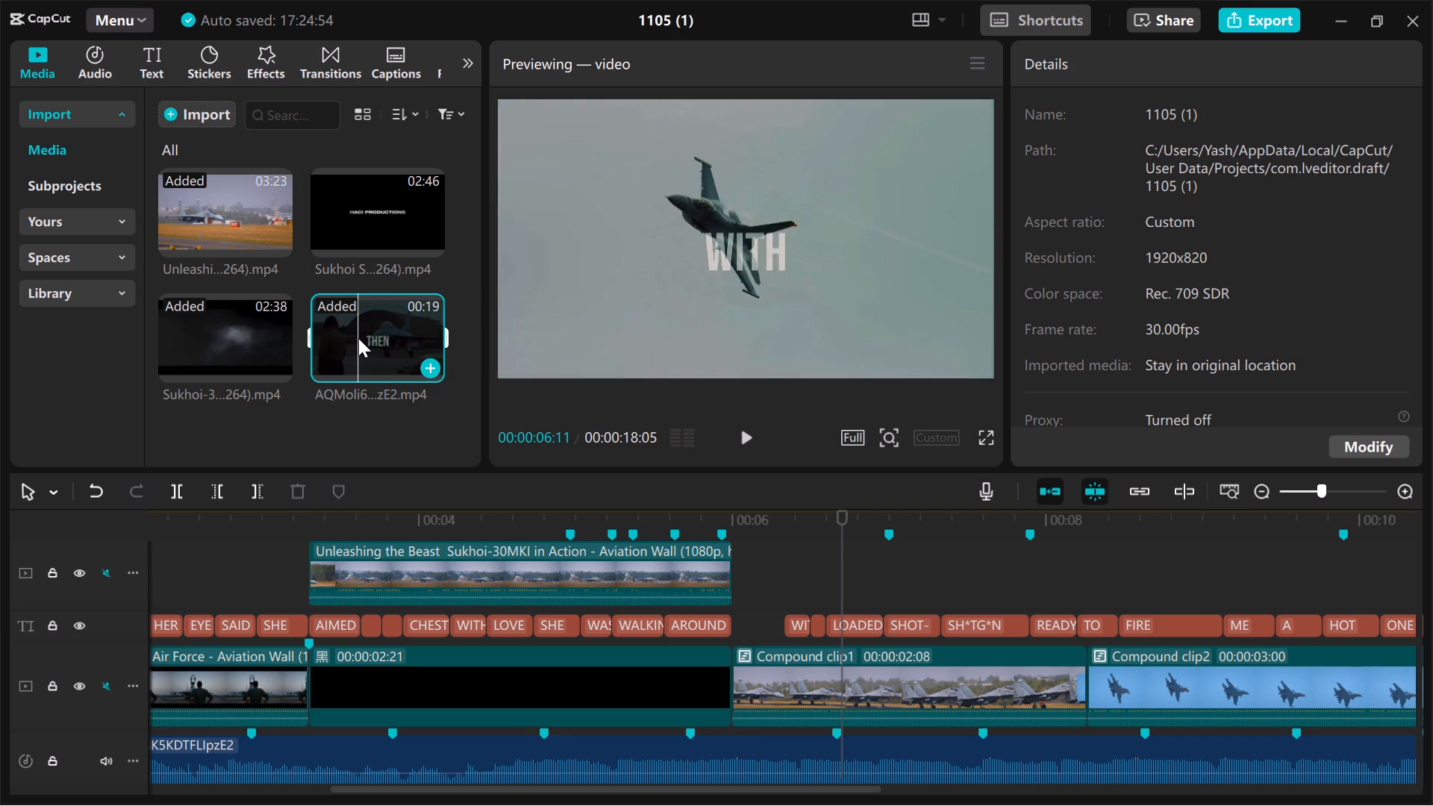
key(space)
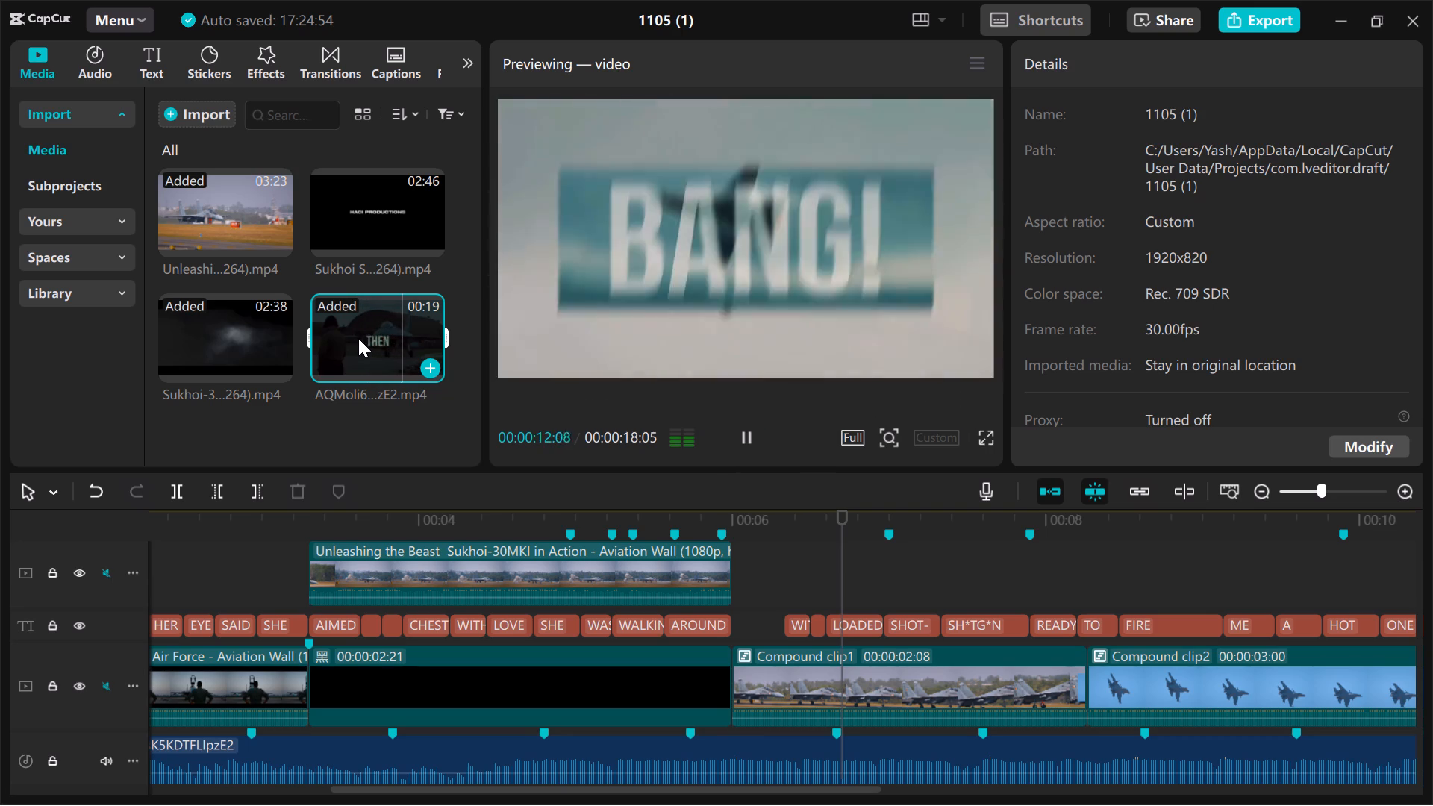
key(space)
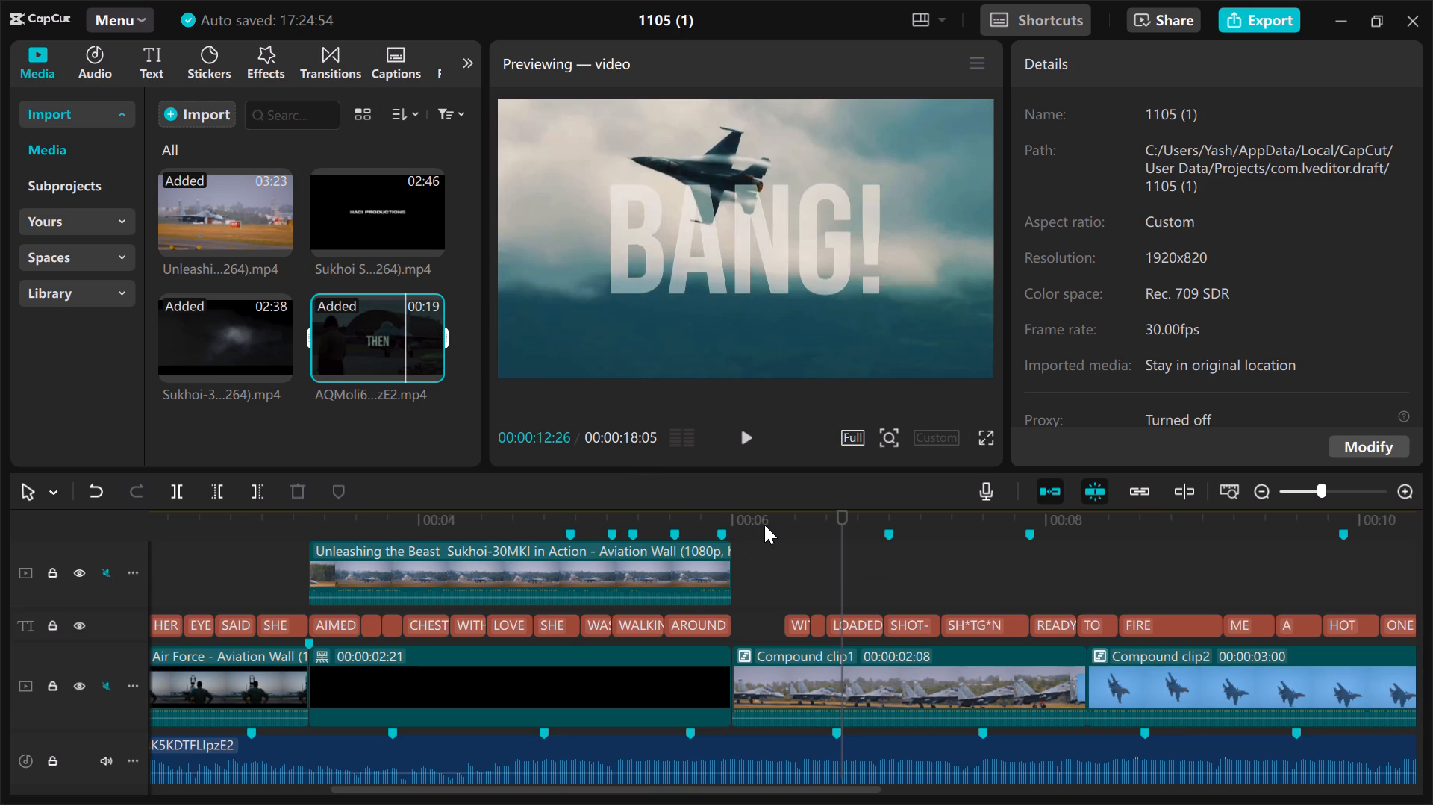
Set the font size of the SH*TG*N caption over Compound clip1 to 30.
scroll(764, 525, left, 2)
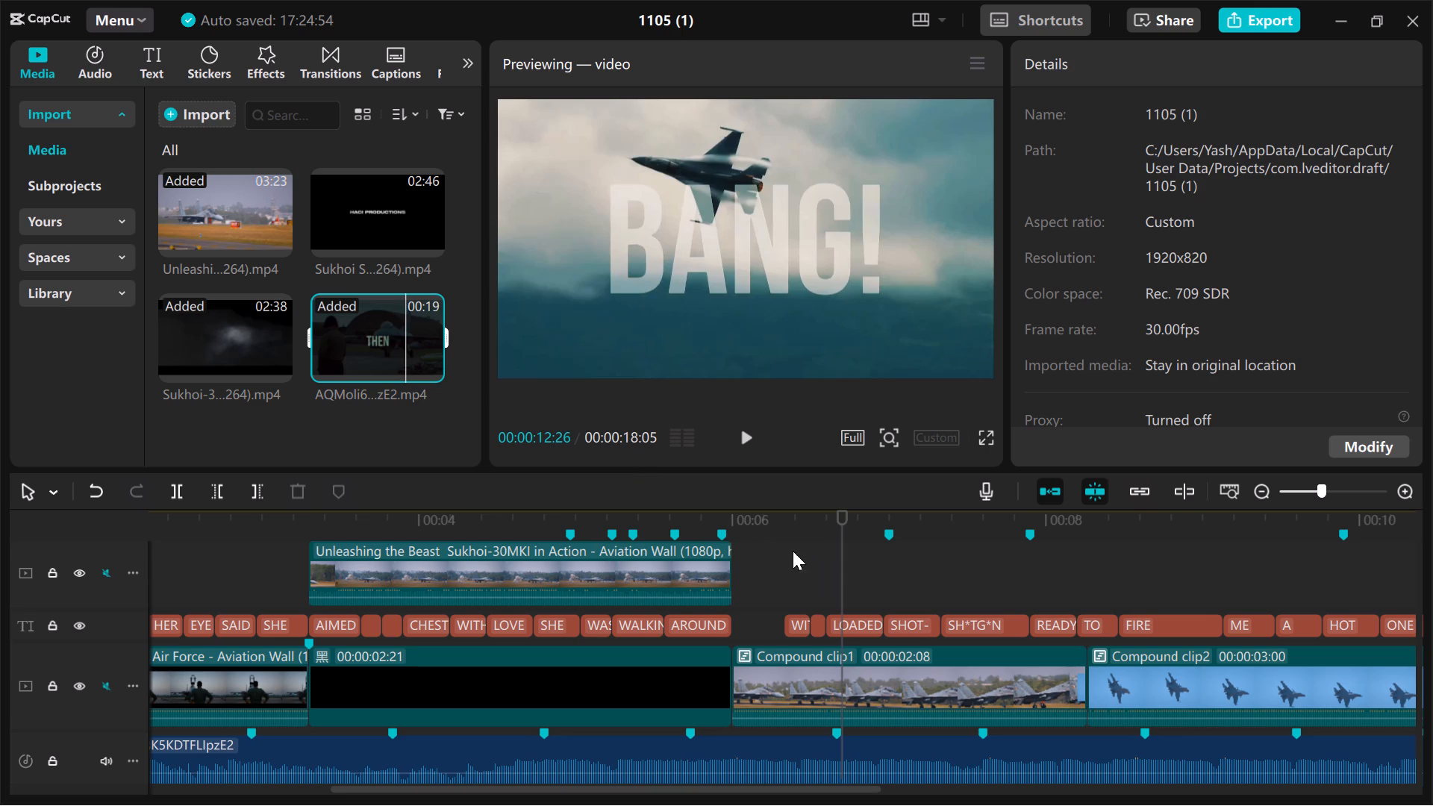
click(779, 546)
scroll(779, 546, left, 1)
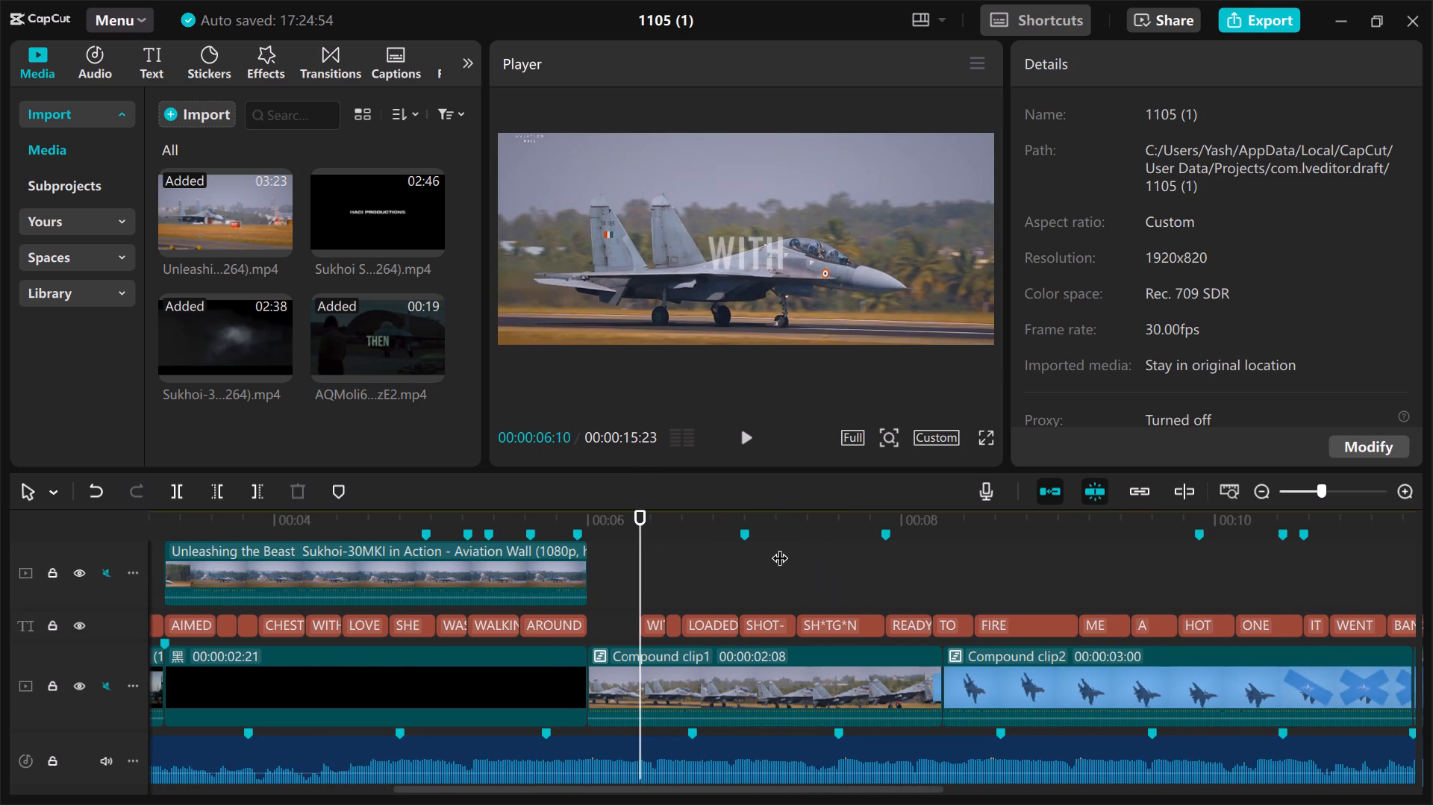
click(825, 622)
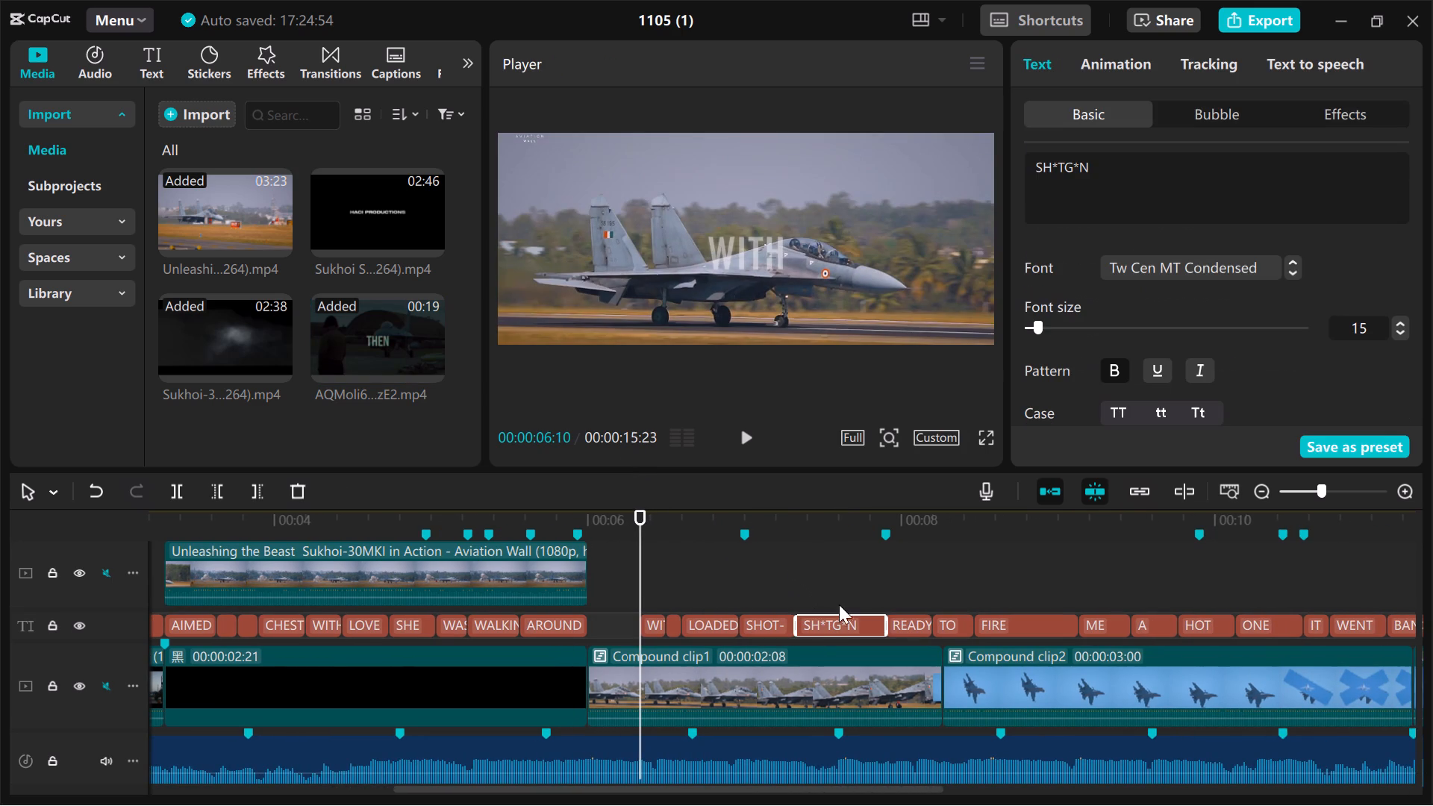
click(839, 588)
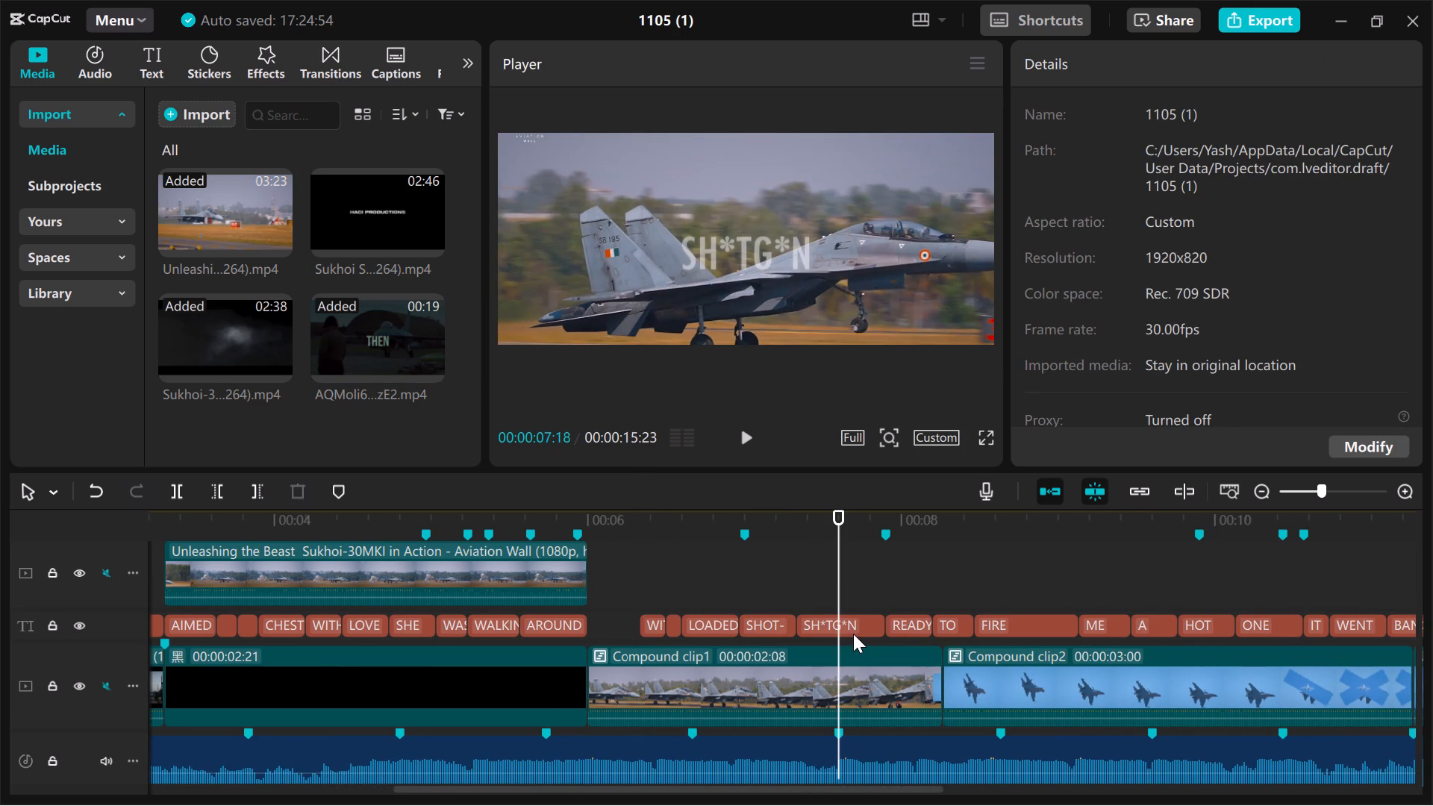
click(758, 257)
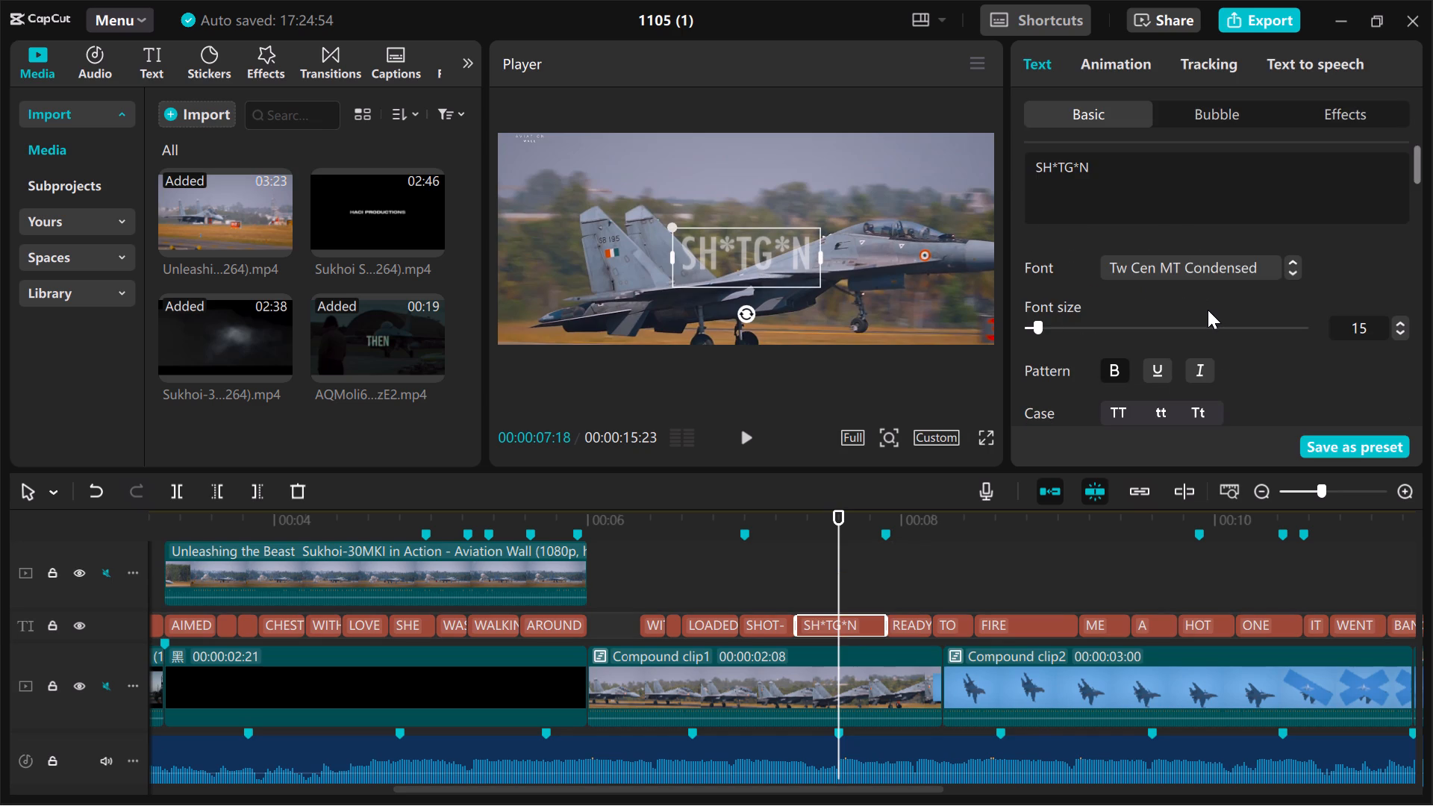
click(1360, 325)
key(Right)
key(BackSpace)
key(BackSpace)
text(30)
scroll(1303, 378, down, 1)
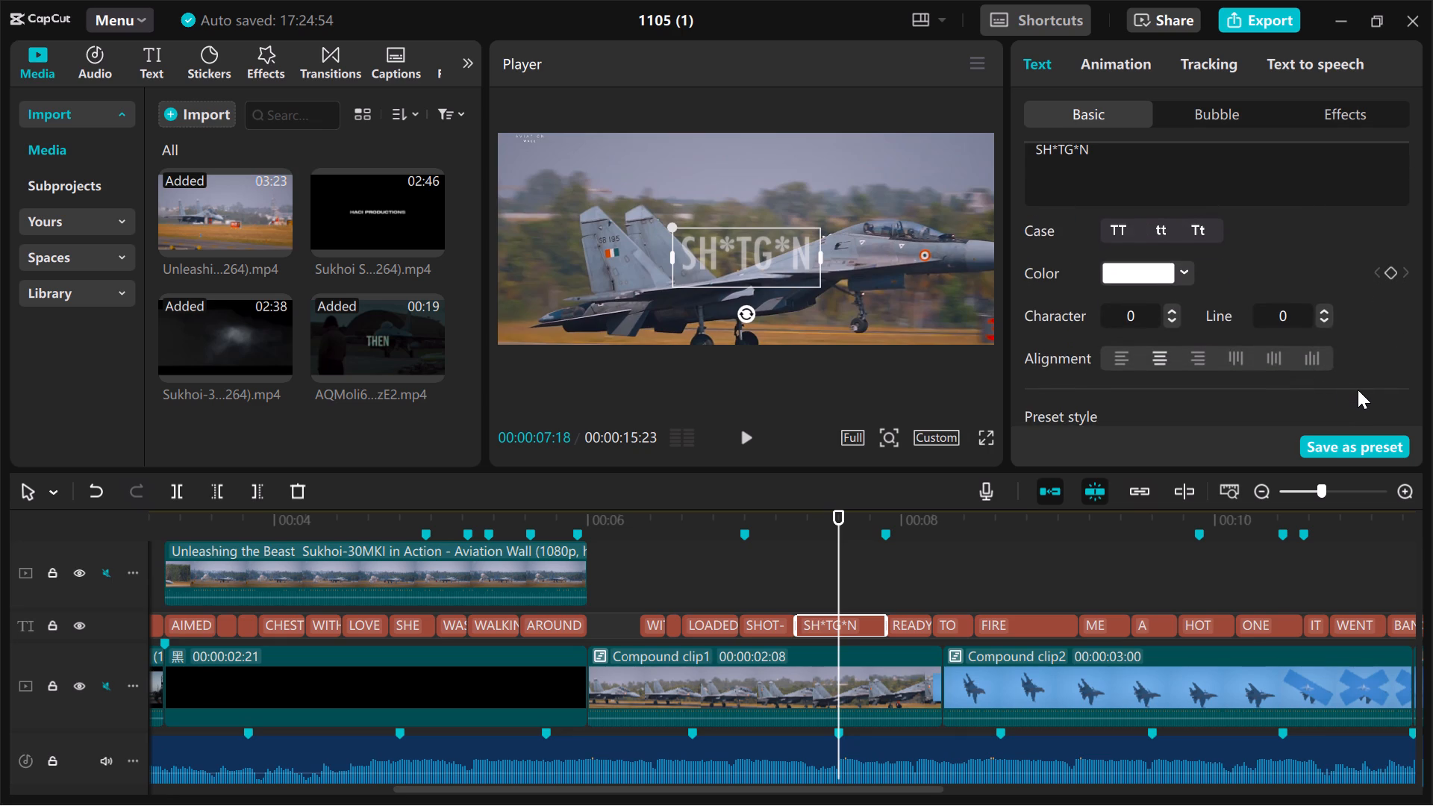
scroll(1340, 340, up, 1)
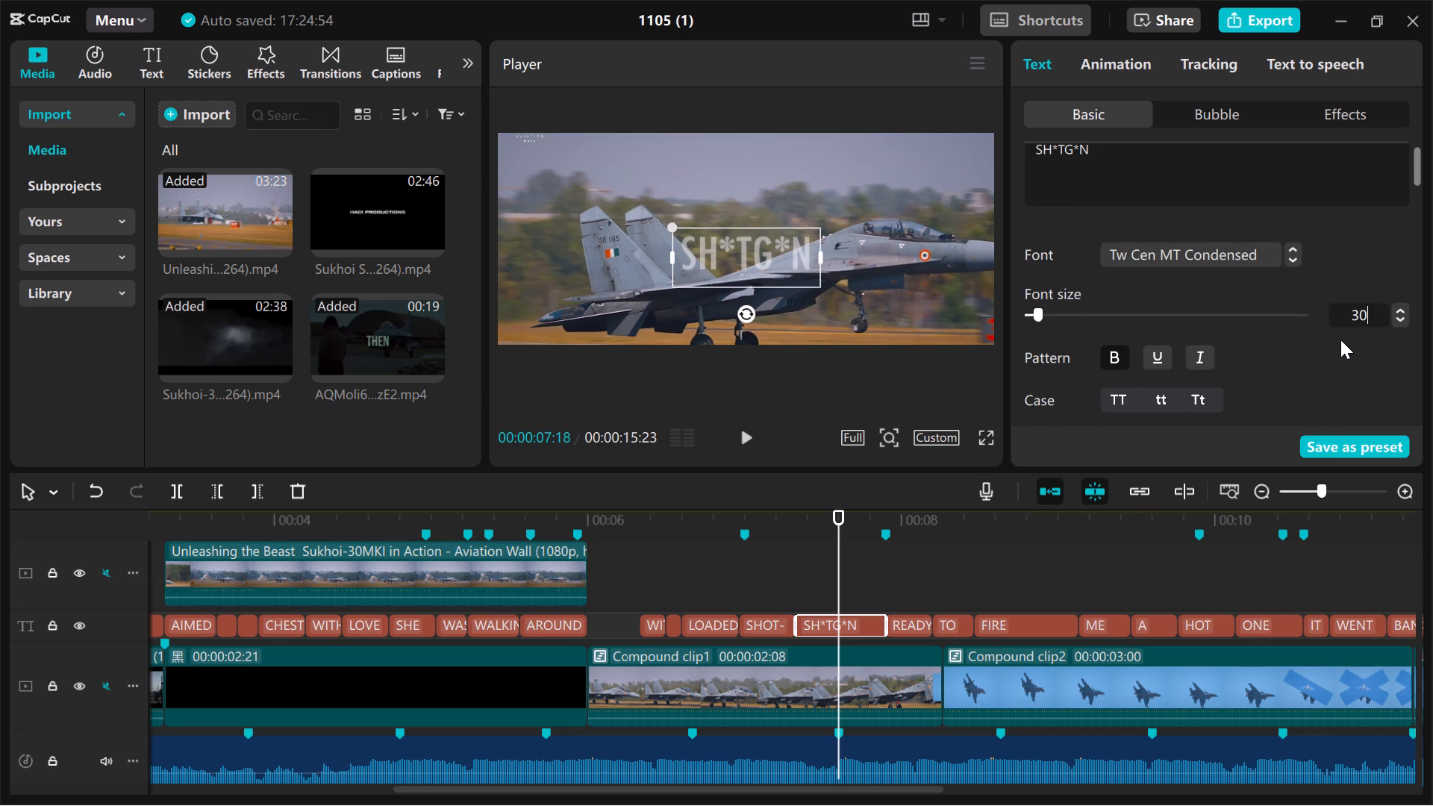
scroll(1340, 340, up, 1)
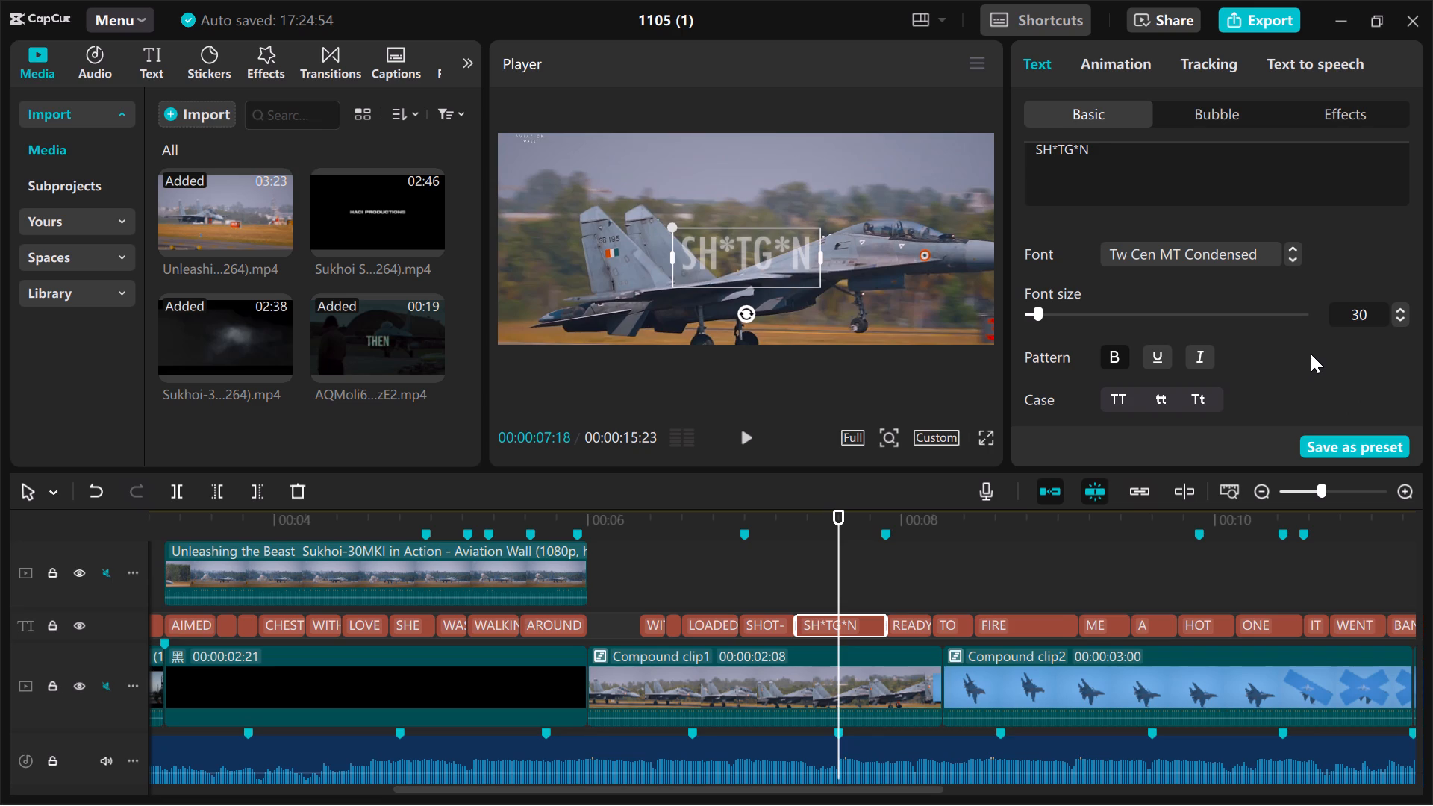
key(Return)
Try the yellow-glow and white-outlined red preset styles on the SH*TG*N caption, settling on the white preset with the pink-red glow.
scroll(1239, 364, down, 1)
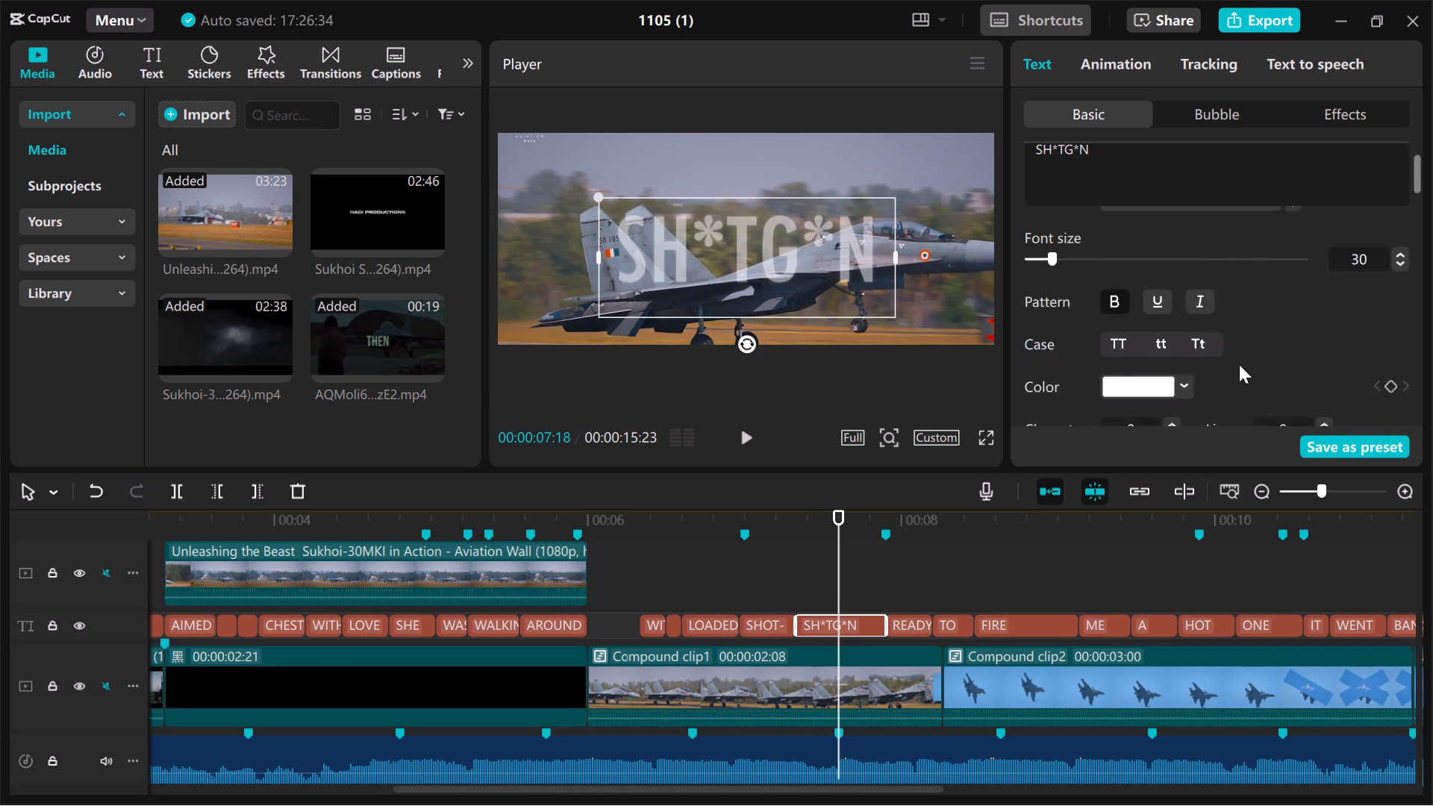
scroll(1239, 364, down, 1)
scroll(1154, 337, down, 1)
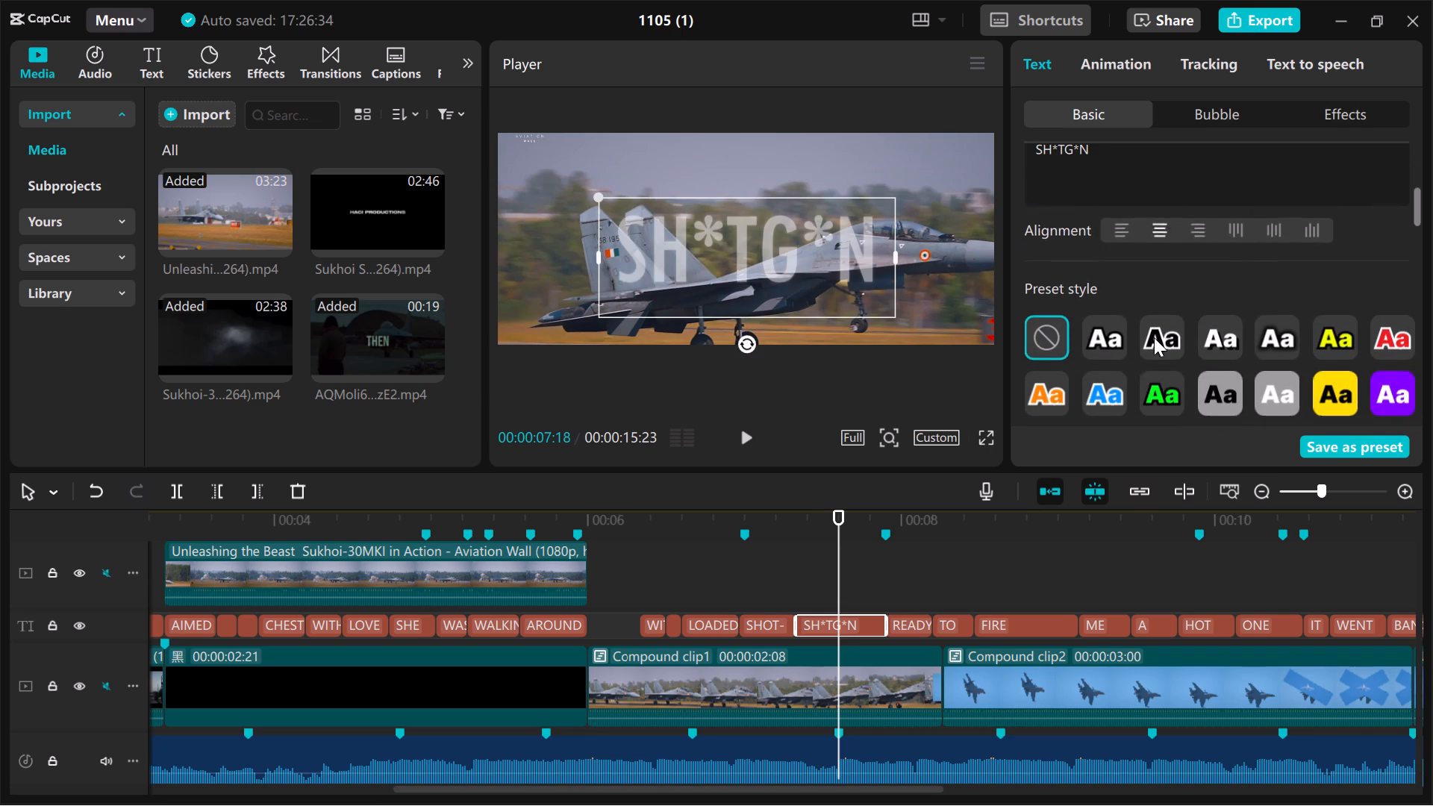
scroll(1154, 337, down, 1)
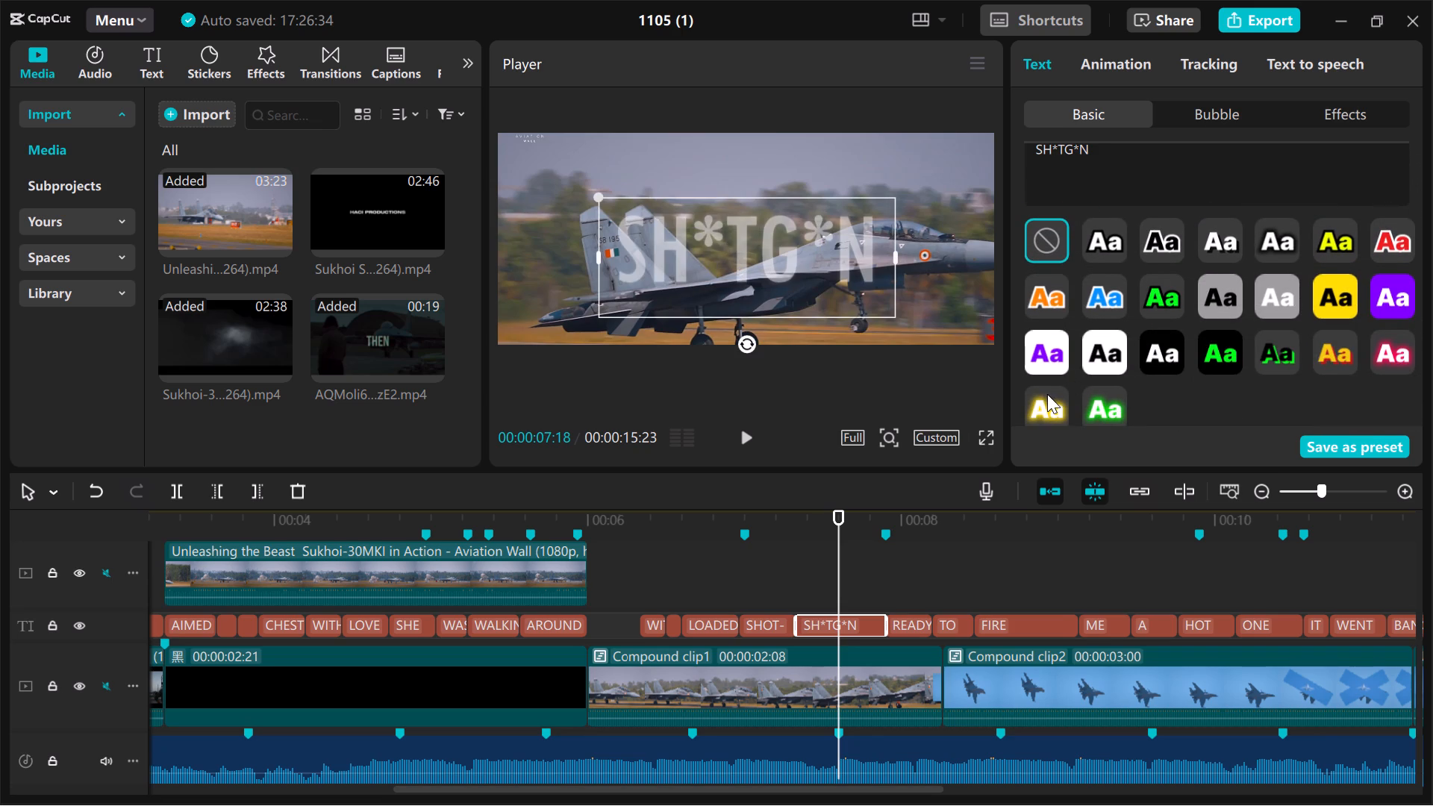
click(1047, 394)
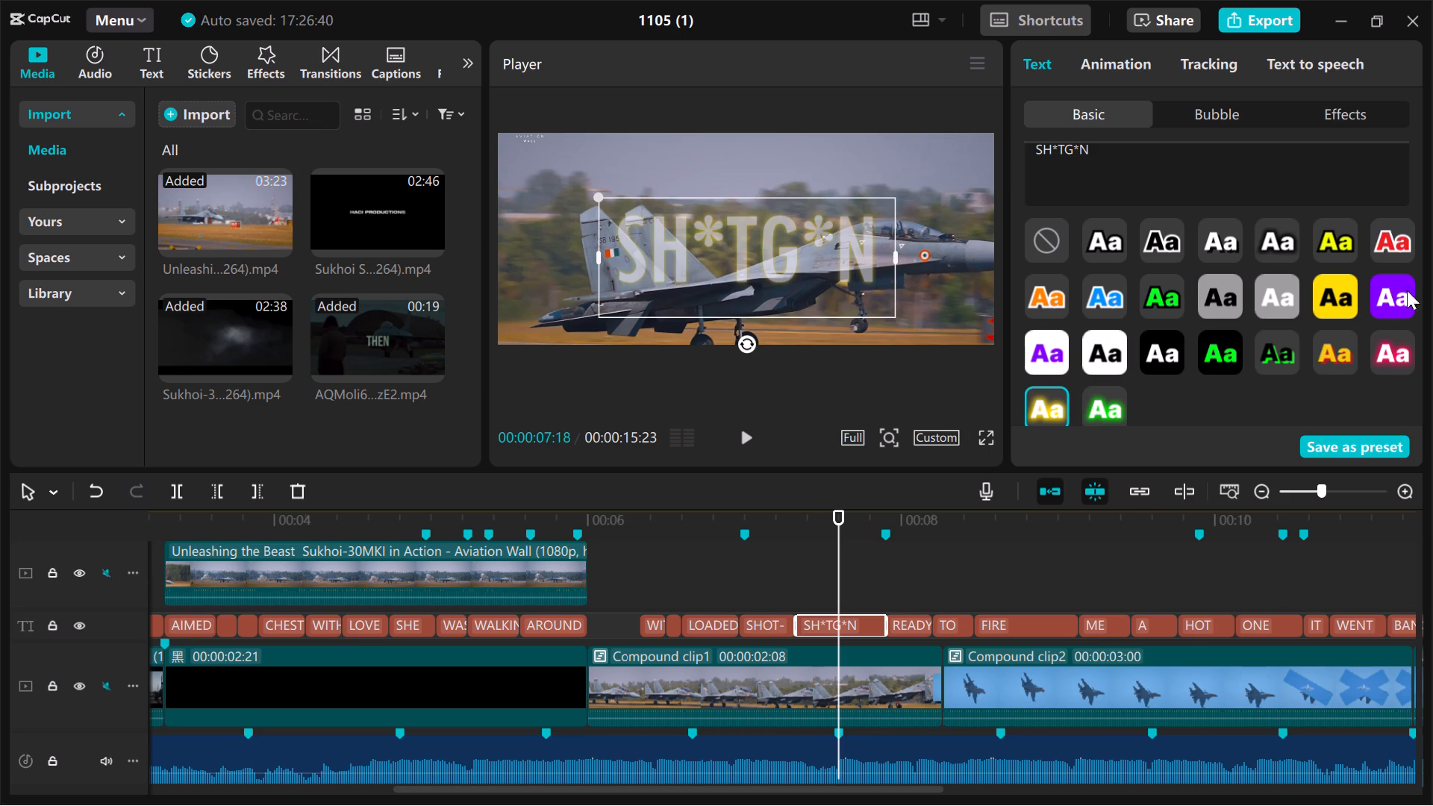
click(1387, 240)
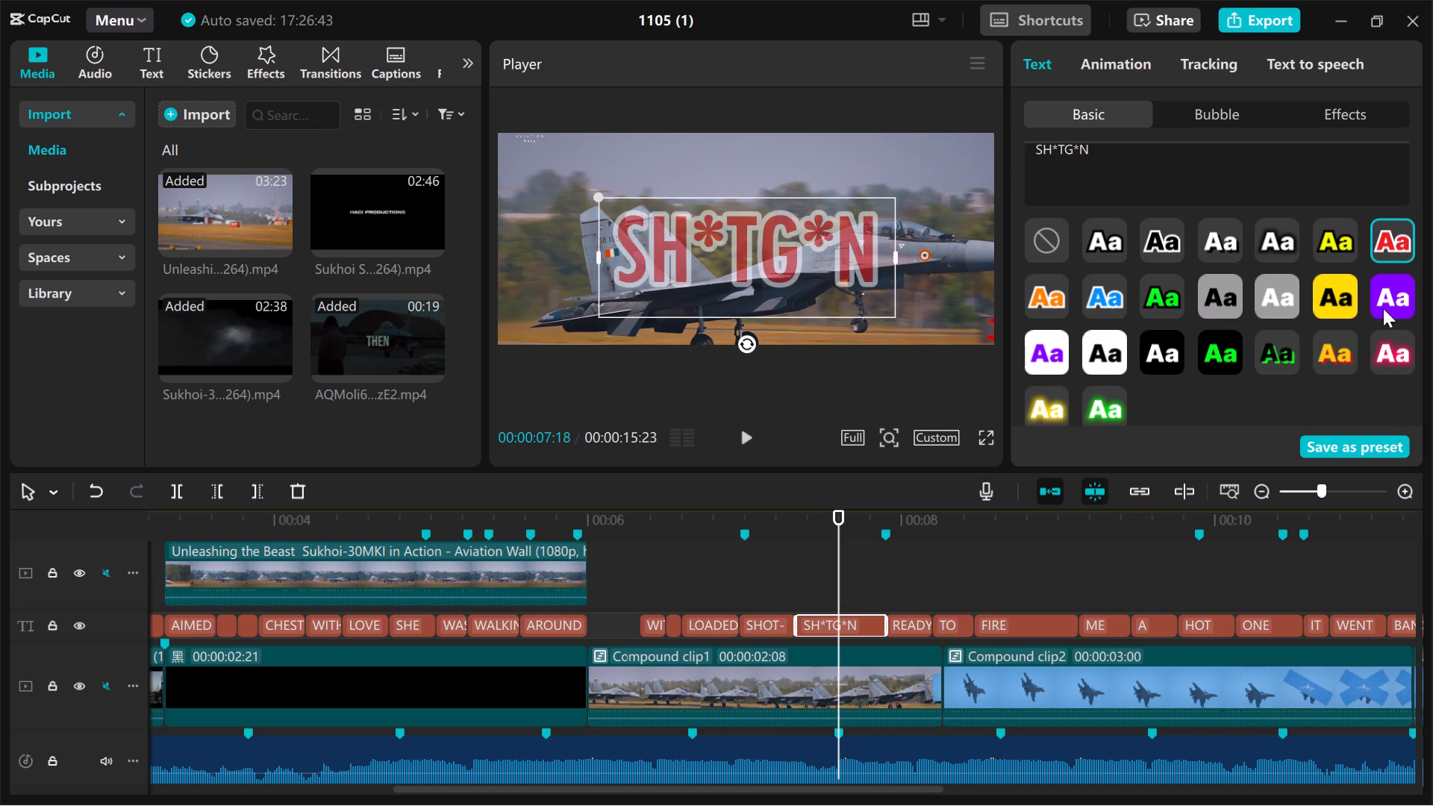
click(1390, 352)
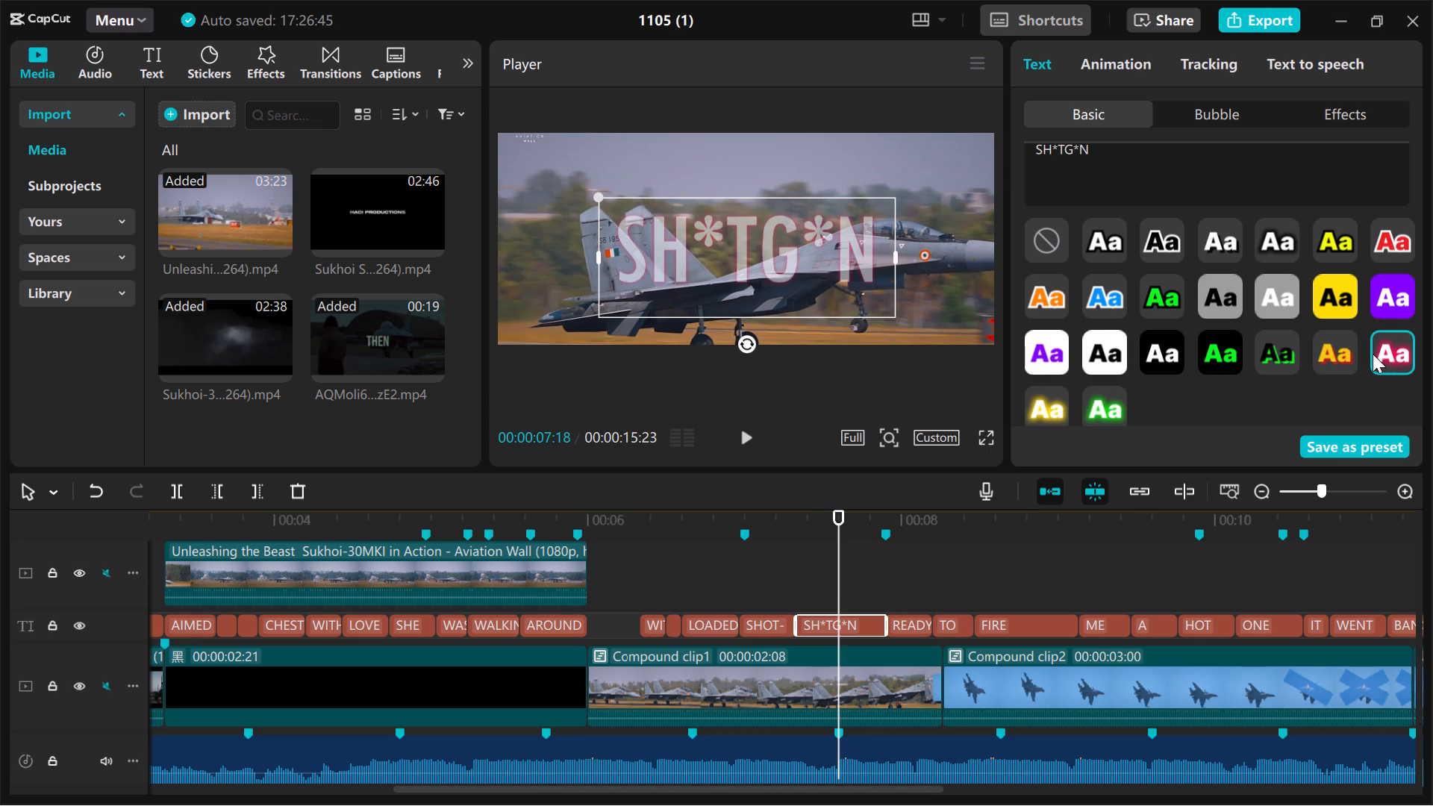
Set the SH*TG*N caption's text colour to pure red, FF0000.
scroll(1113, 229, up, 1)
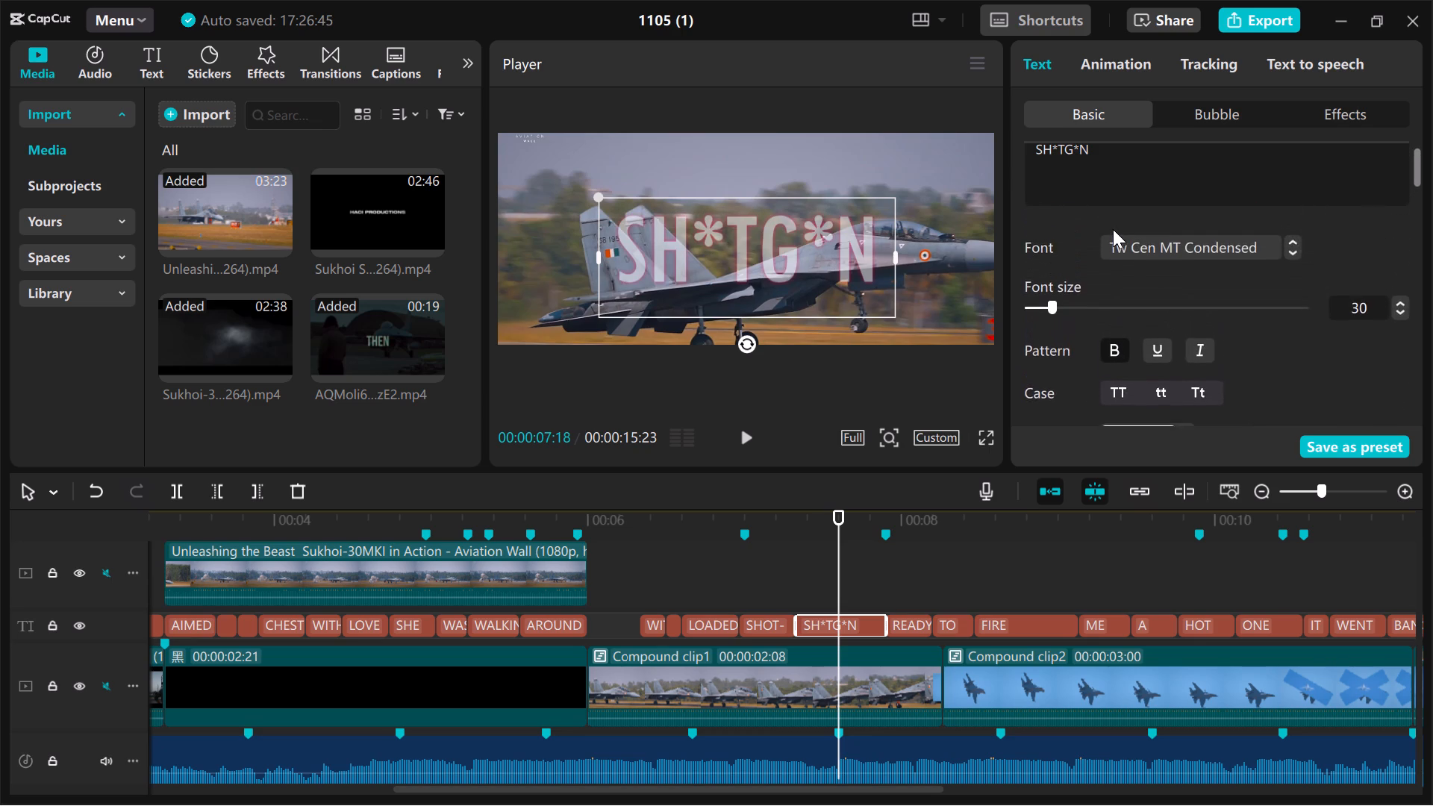
scroll(1113, 229, up, 1)
click(1135, 275)
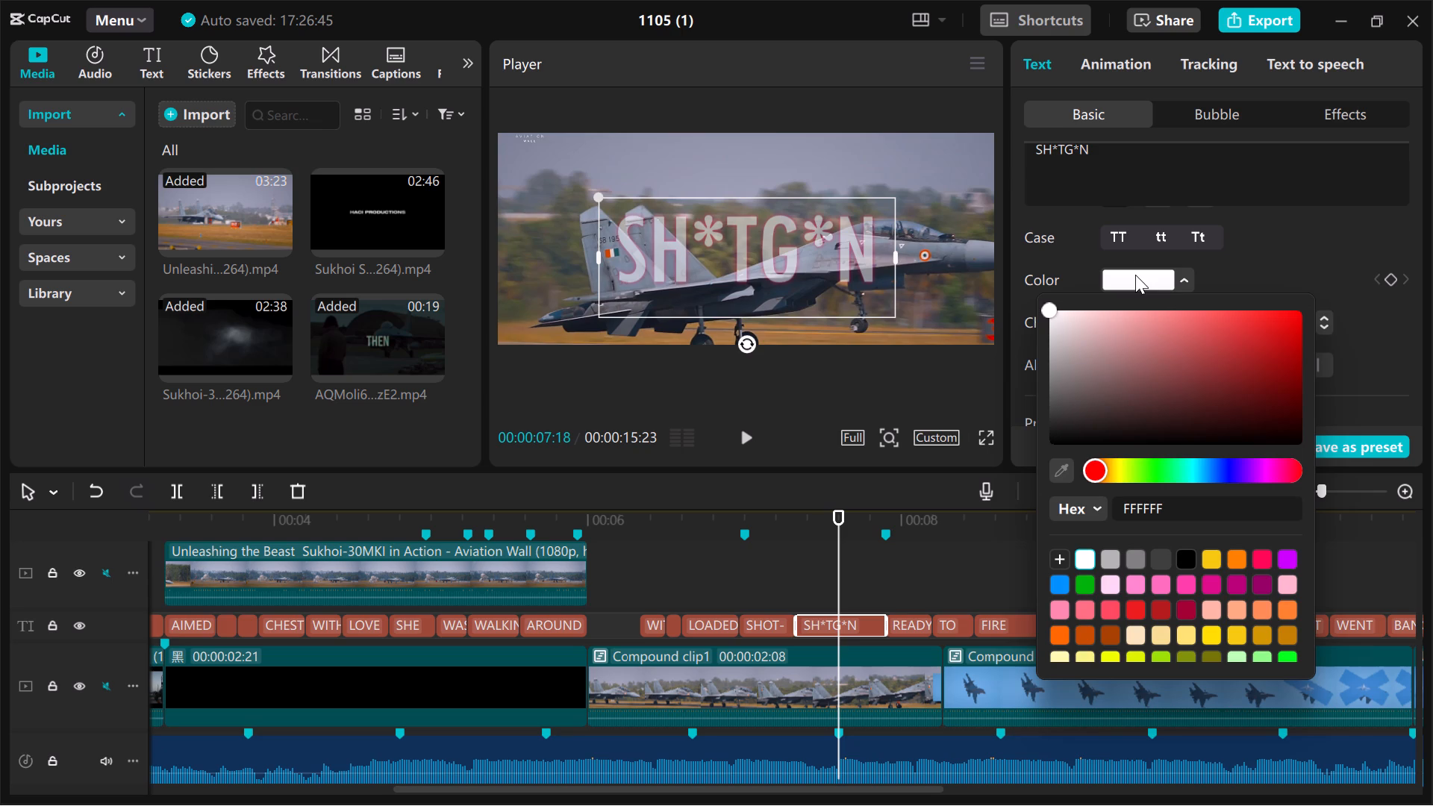
drag(1164, 354, 1333, 291)
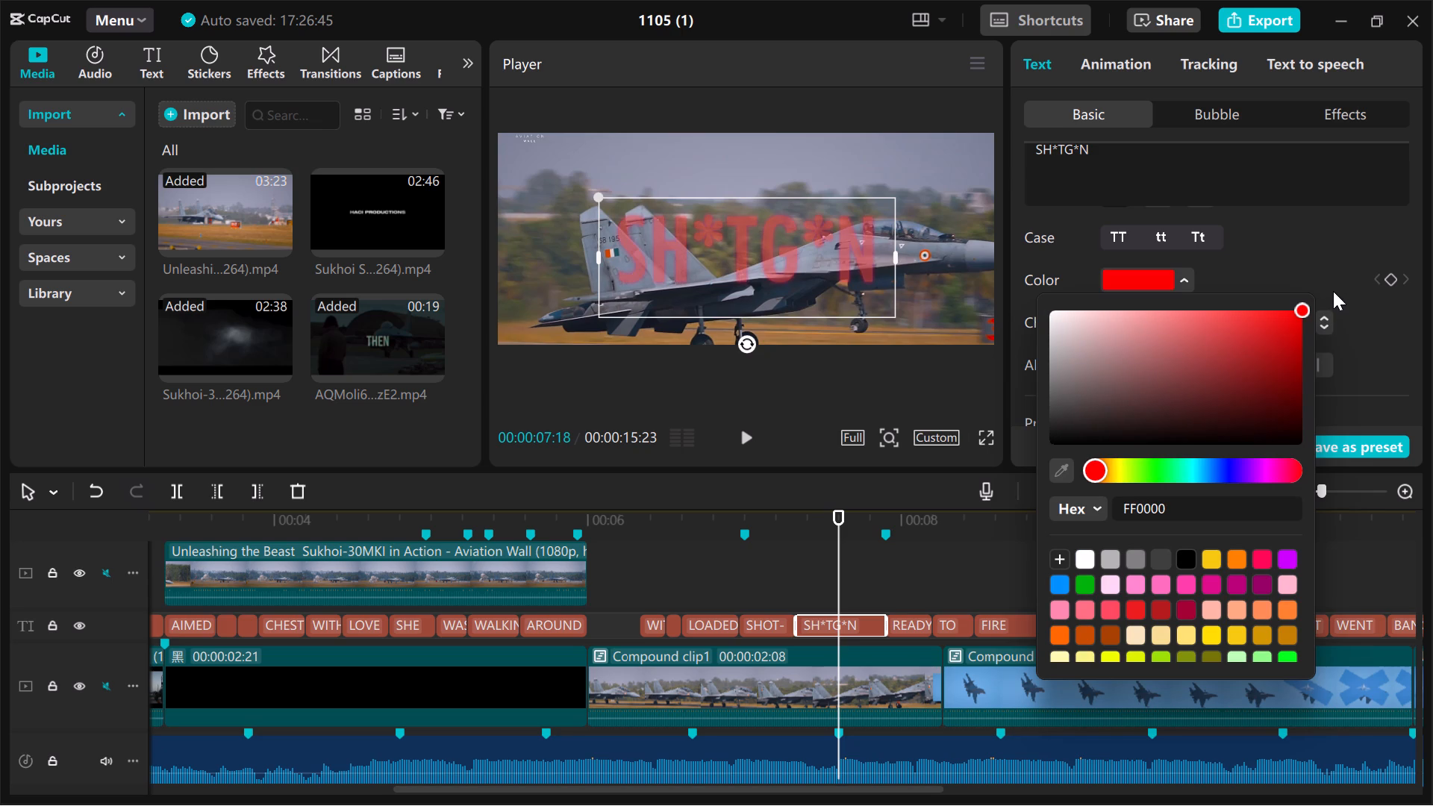
drag(1333, 291, 1333, 289)
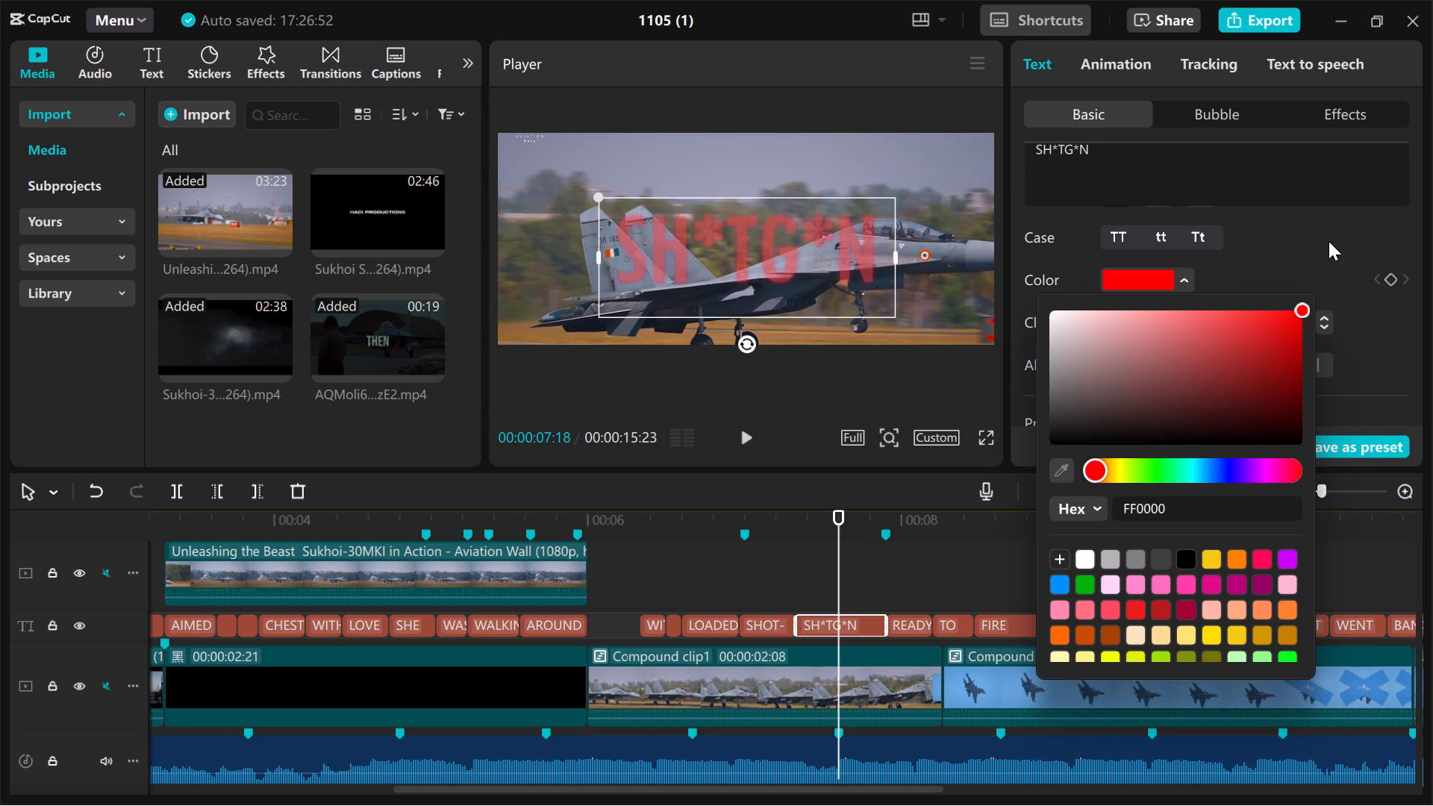
Turn off the glow on the SH*TG*N caption.
click(1331, 237)
scroll(1302, 310, down, 1)
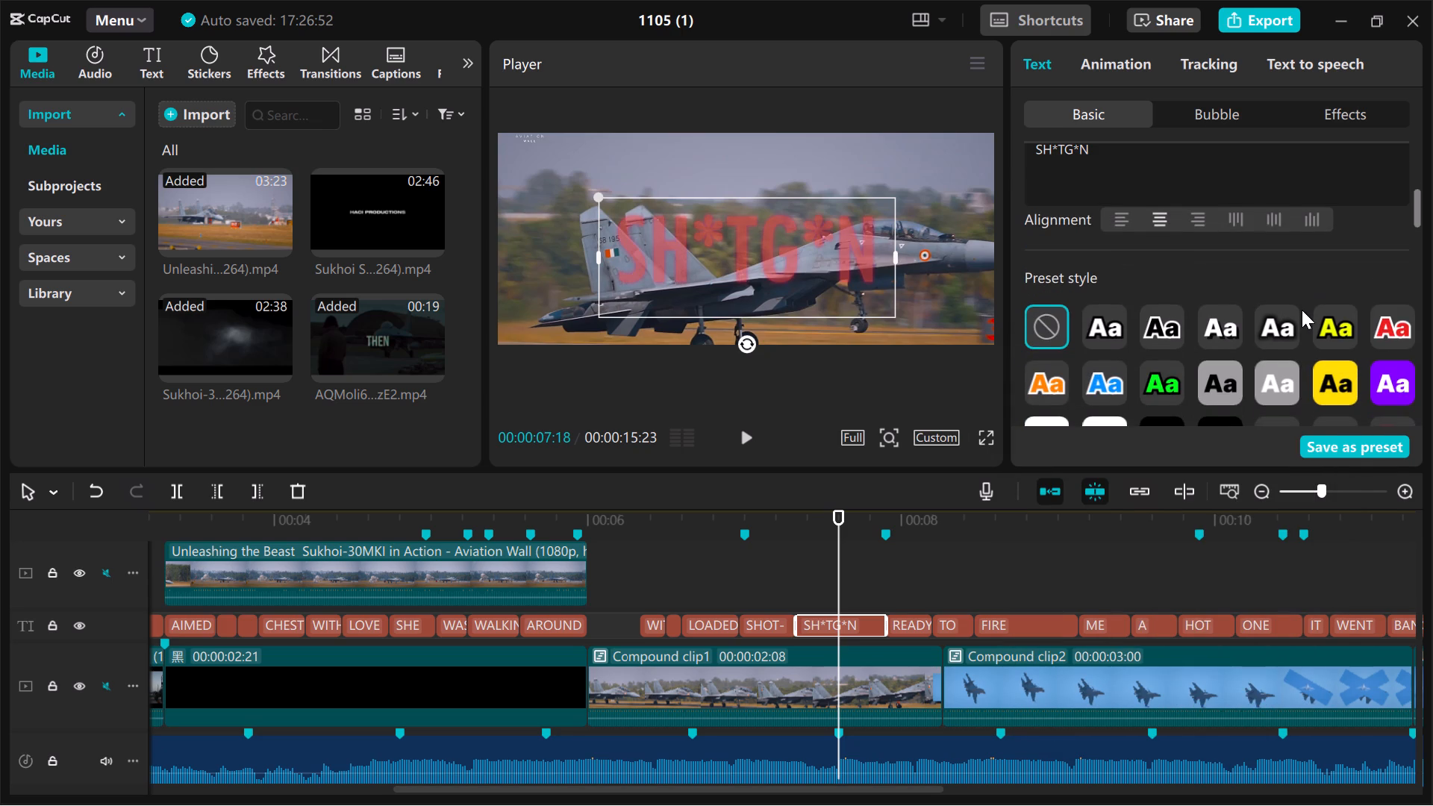
scroll(1302, 344, down, 1)
click(1051, 213)
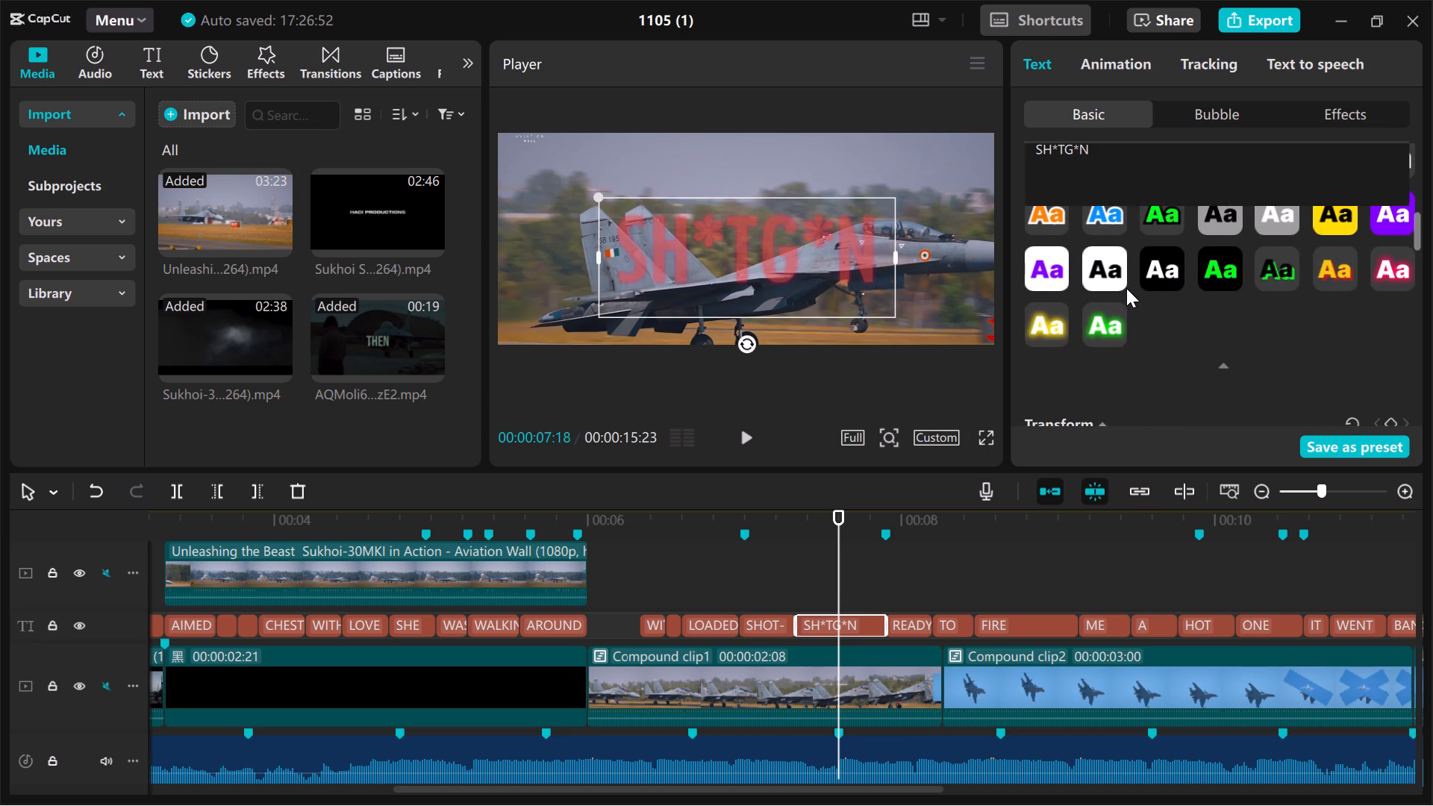
scroll(1126, 288, down, 2)
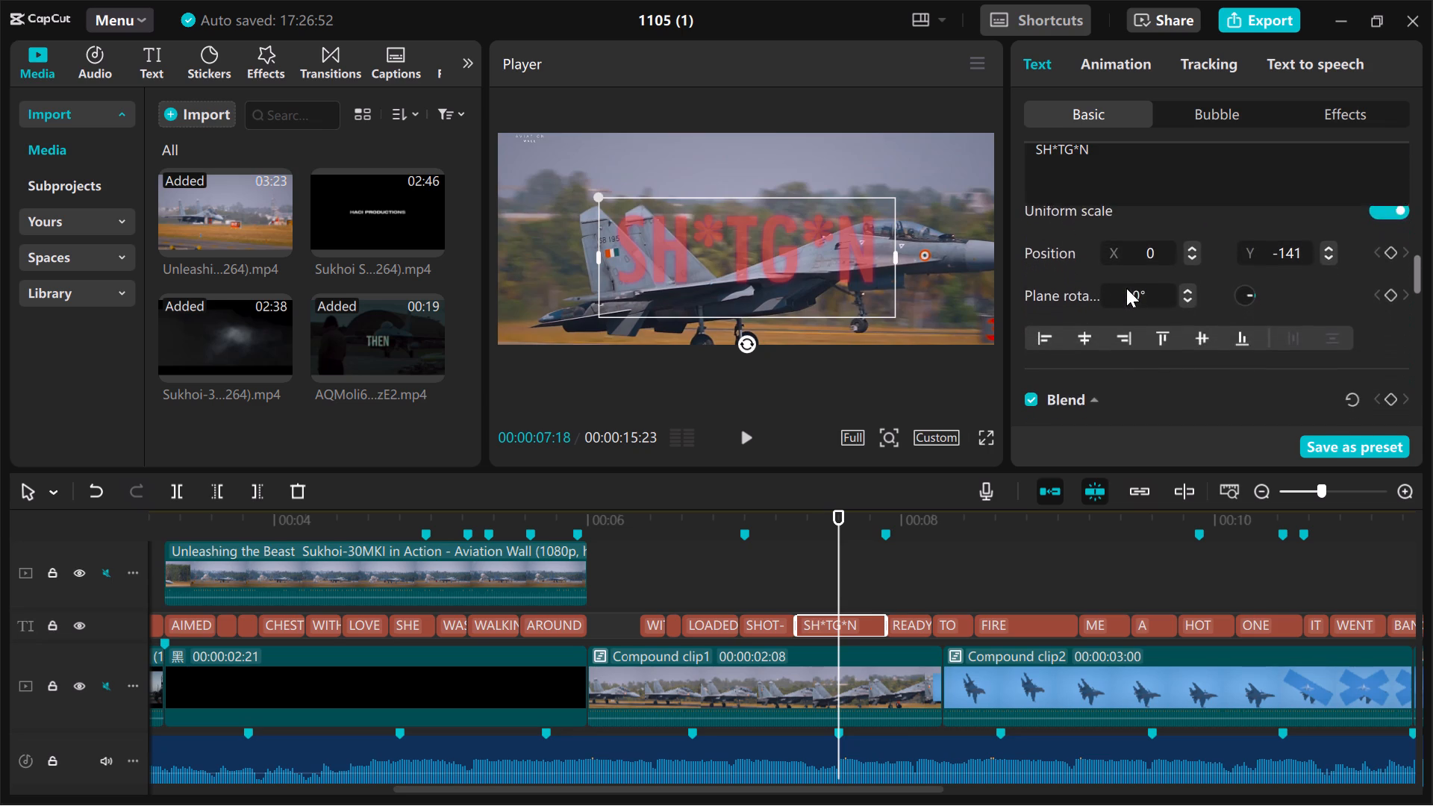
scroll(1126, 288, down, 1)
scroll(1126, 288, up, 1)
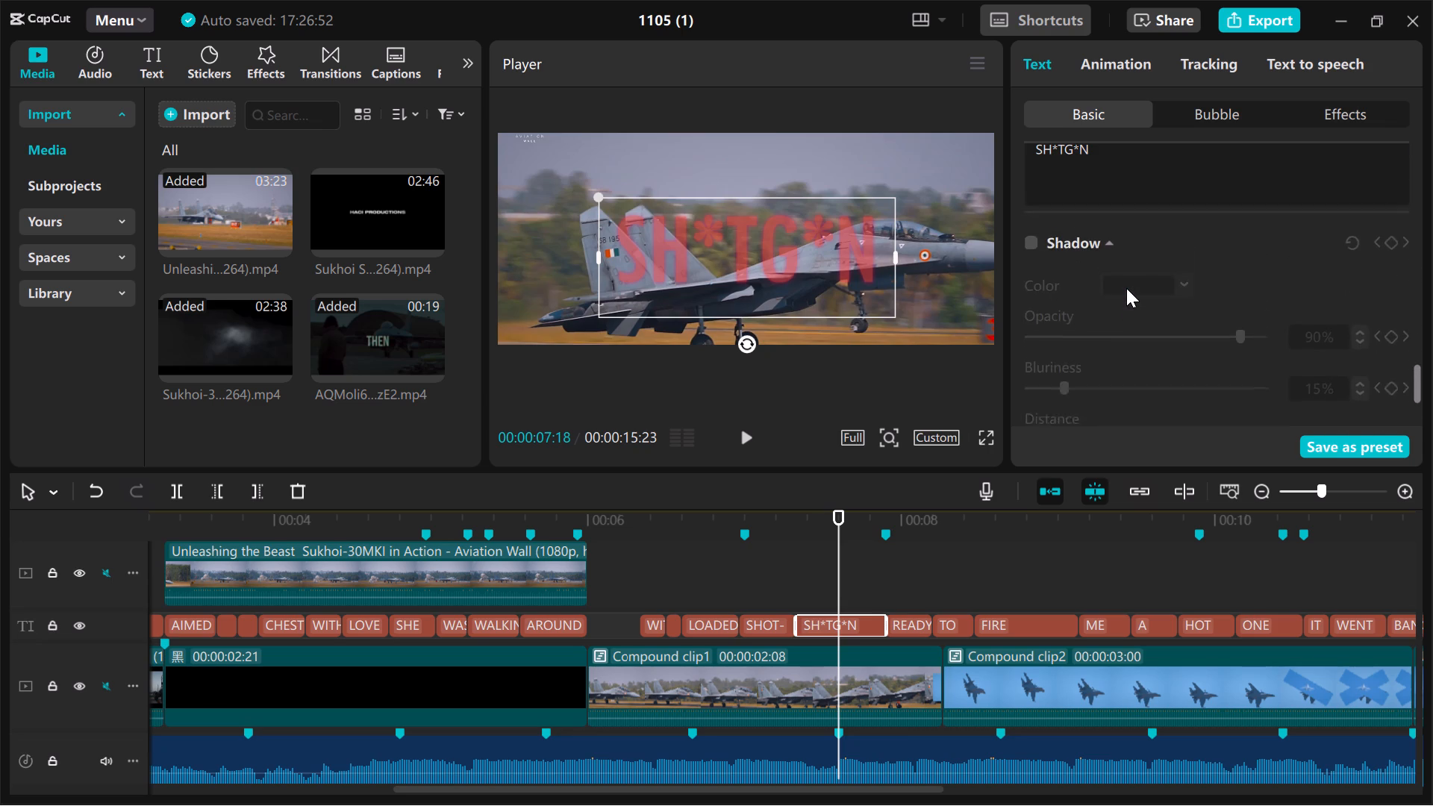
scroll(1126, 288, up, 1)
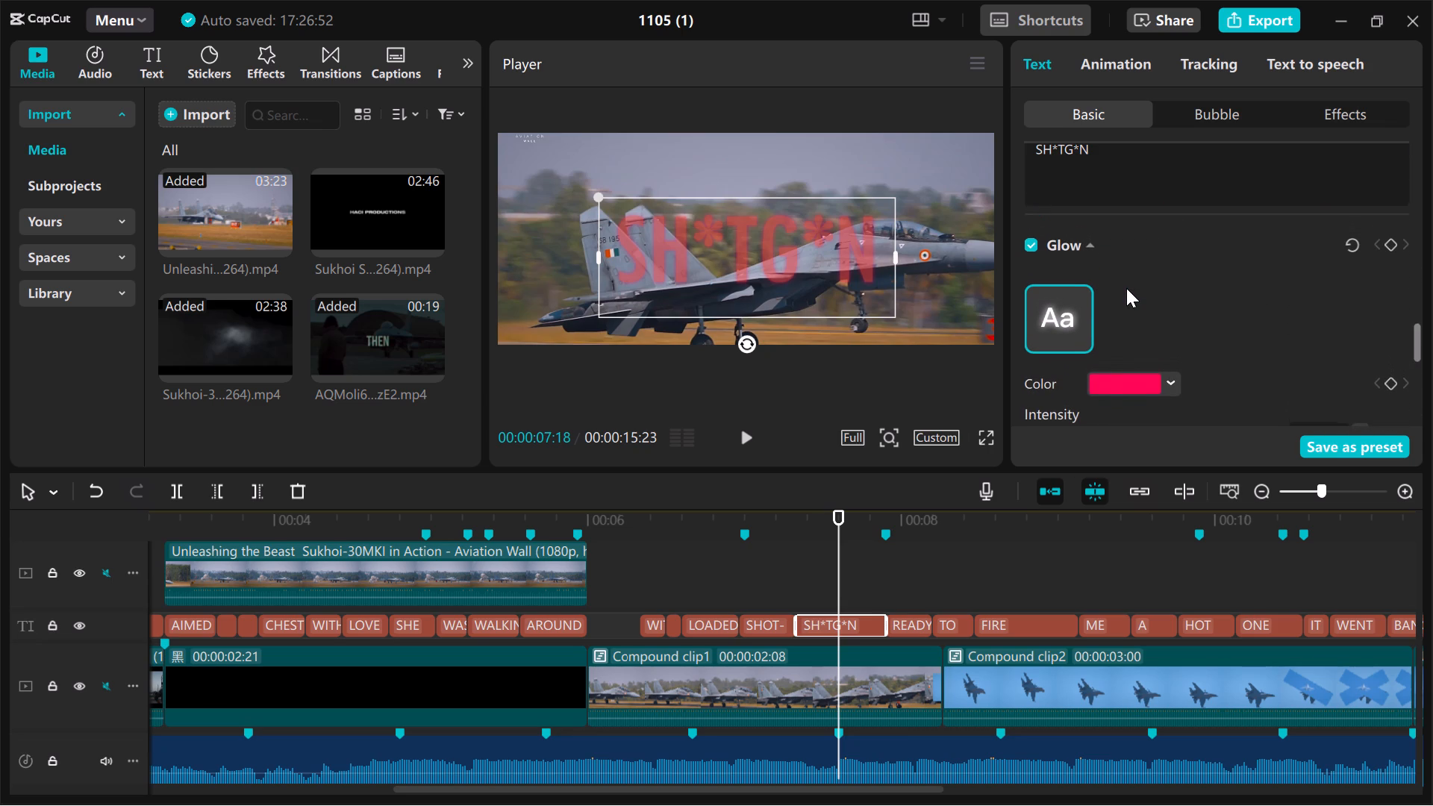
click(1030, 244)
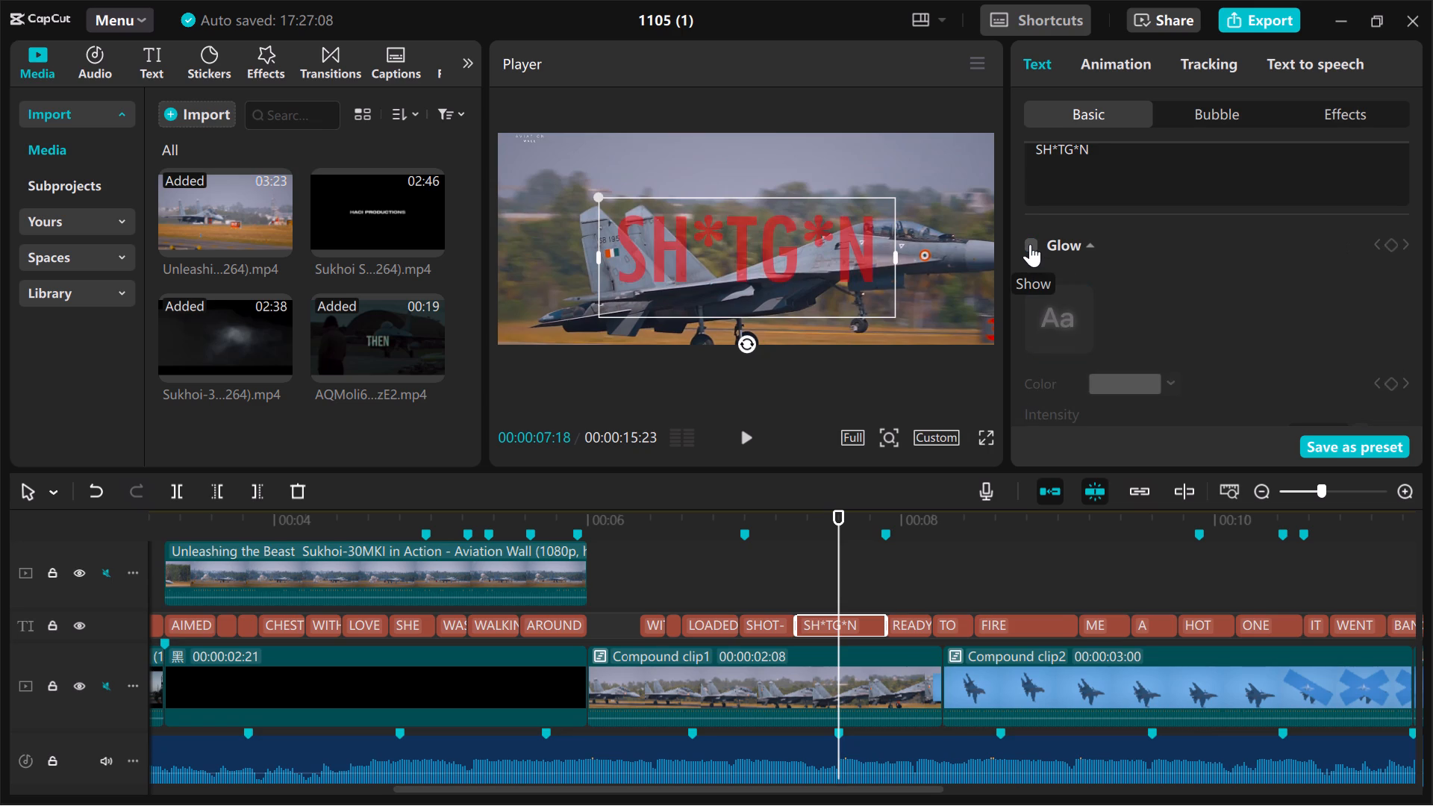
Delete the second asterisk from the SH*TG*N caption, trying a > and a period in its place before removing them.
scroll(1030, 244, up, 2)
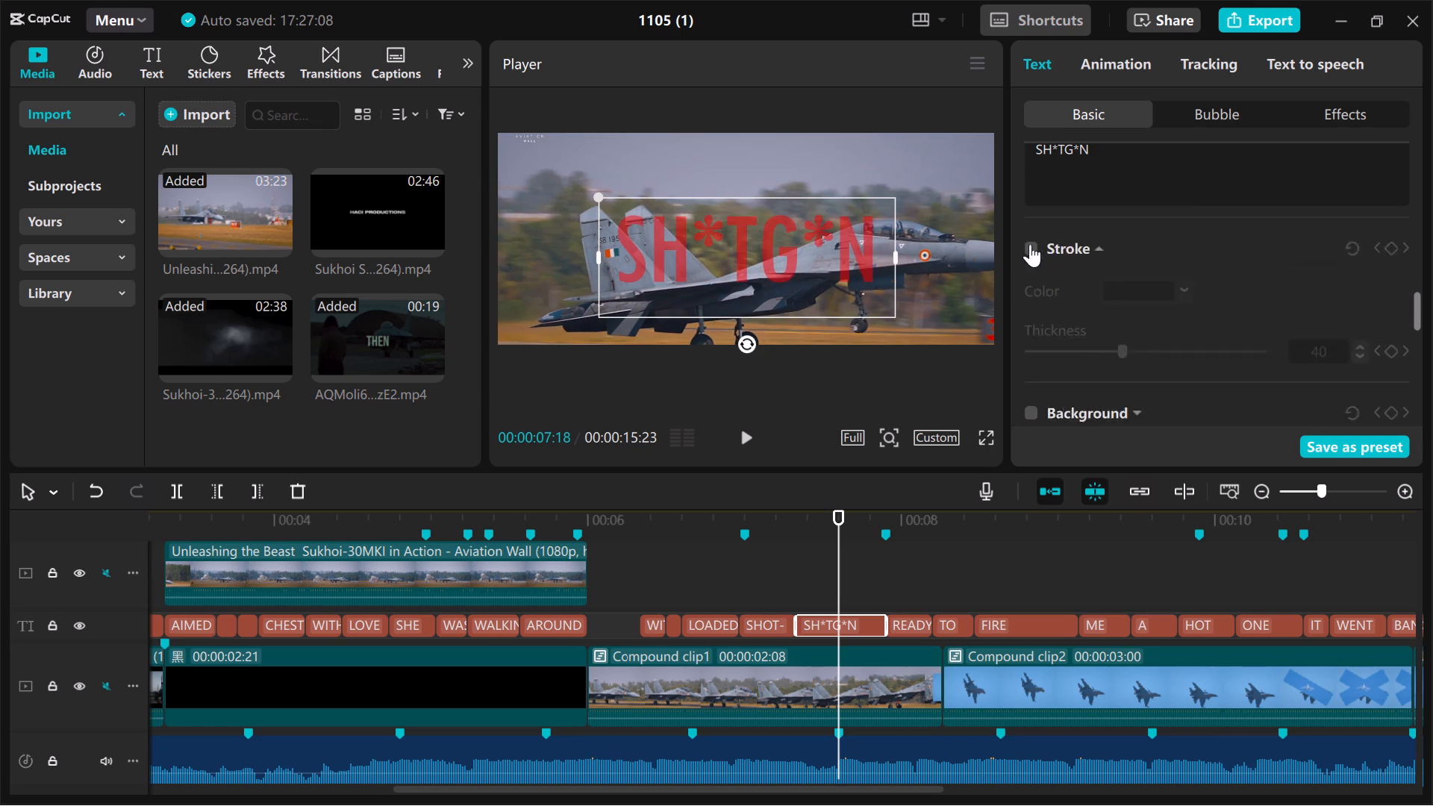
scroll(1030, 244, up, 1)
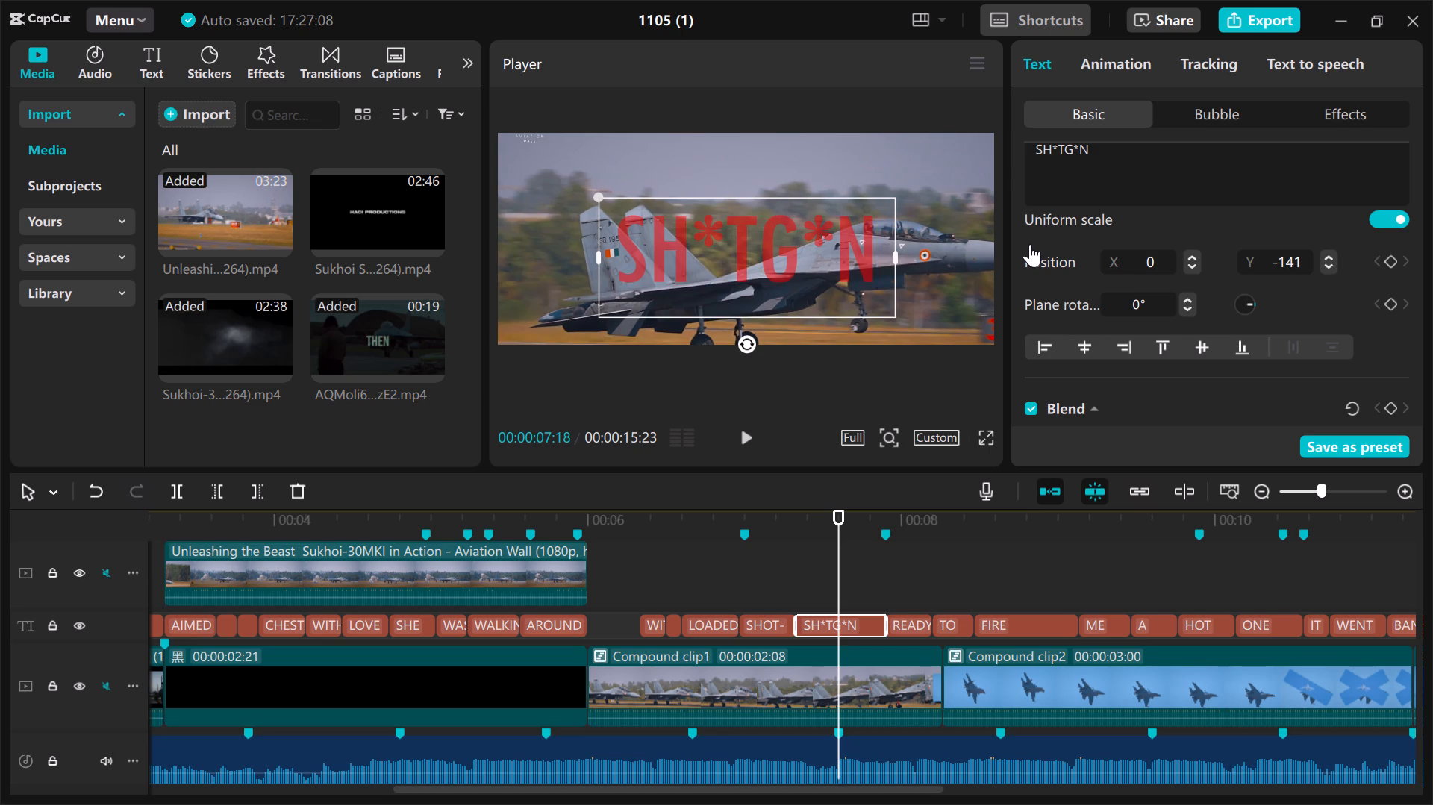
click(1059, 160)
key(Left)
key(BackSpace)
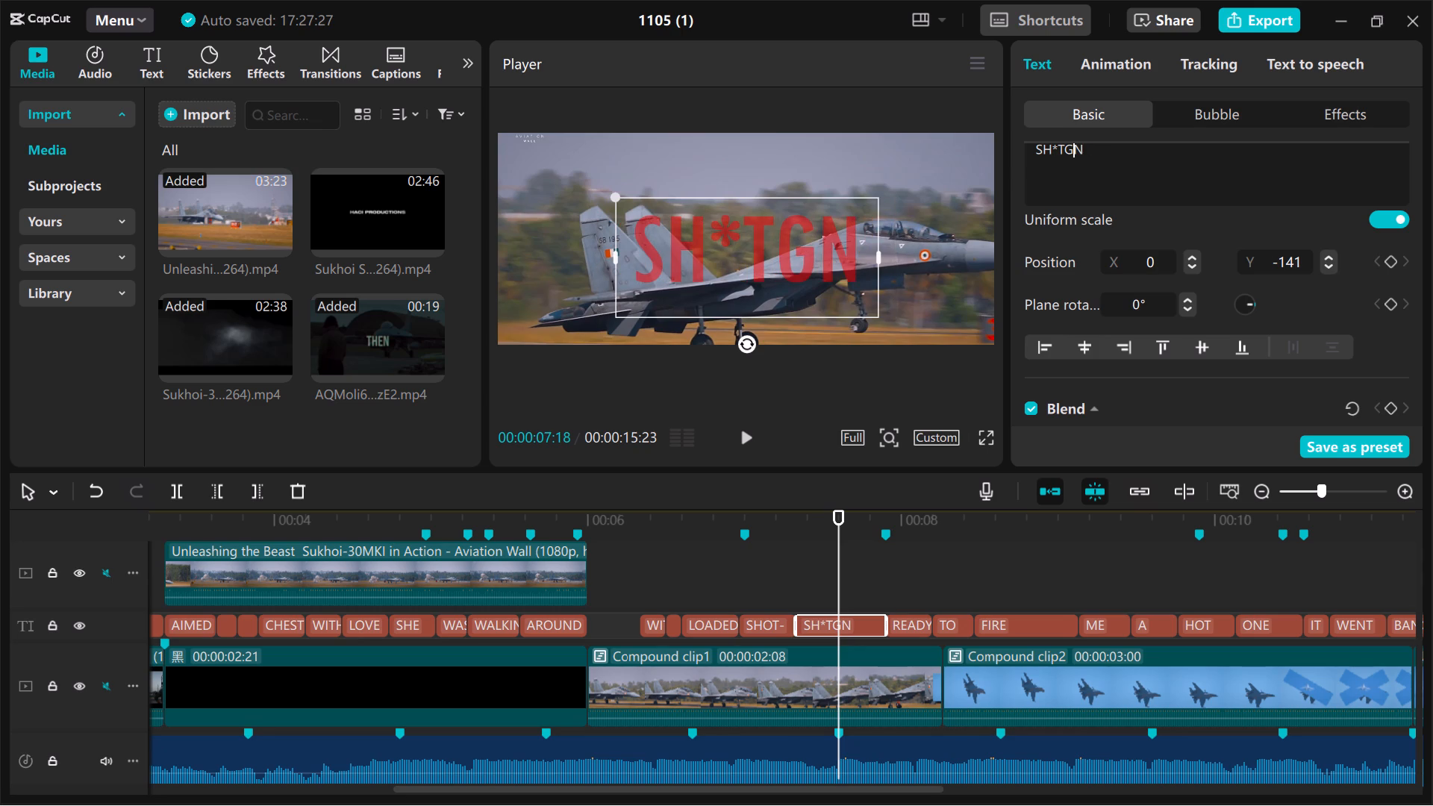
key(shift+greater)
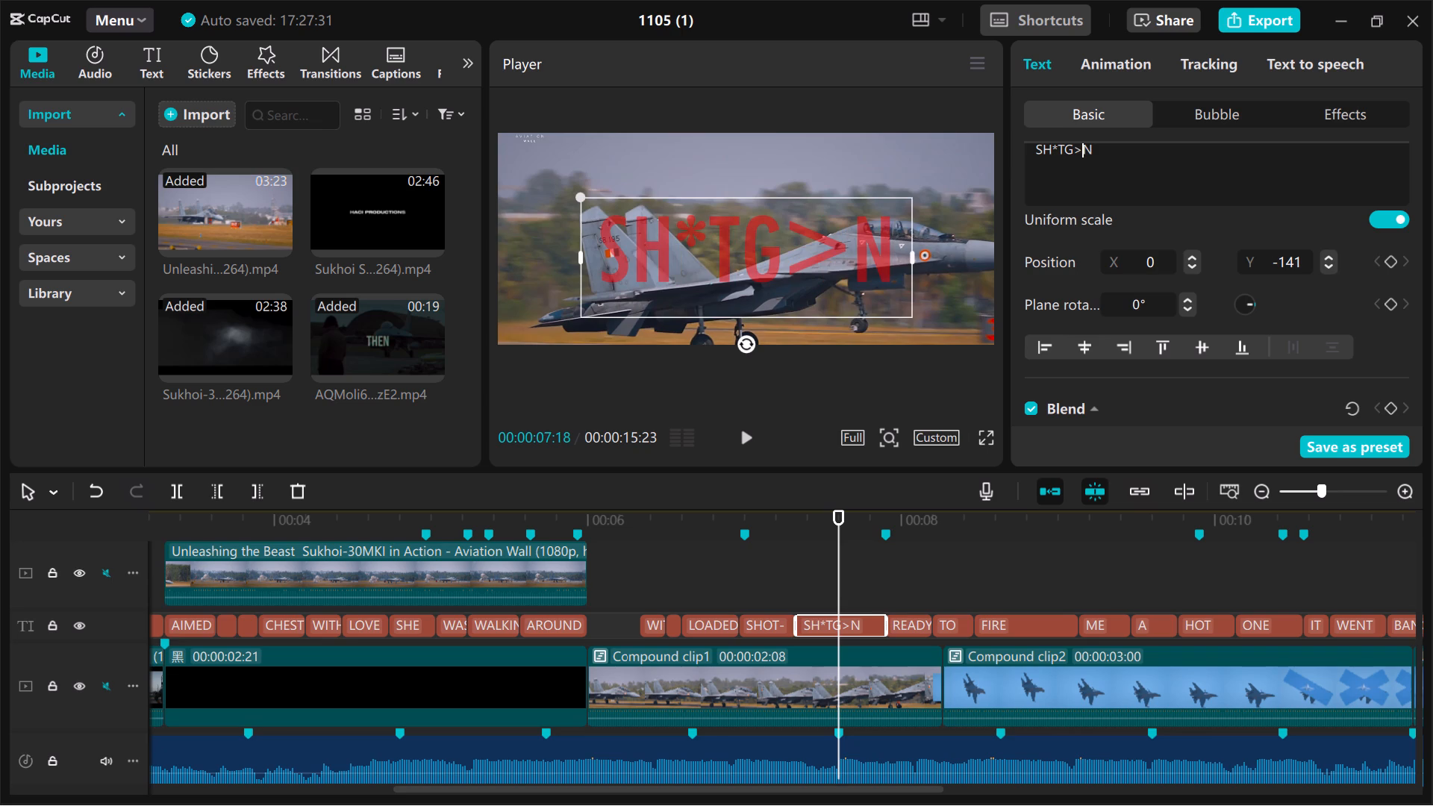
key(BackSpace)
key(period)
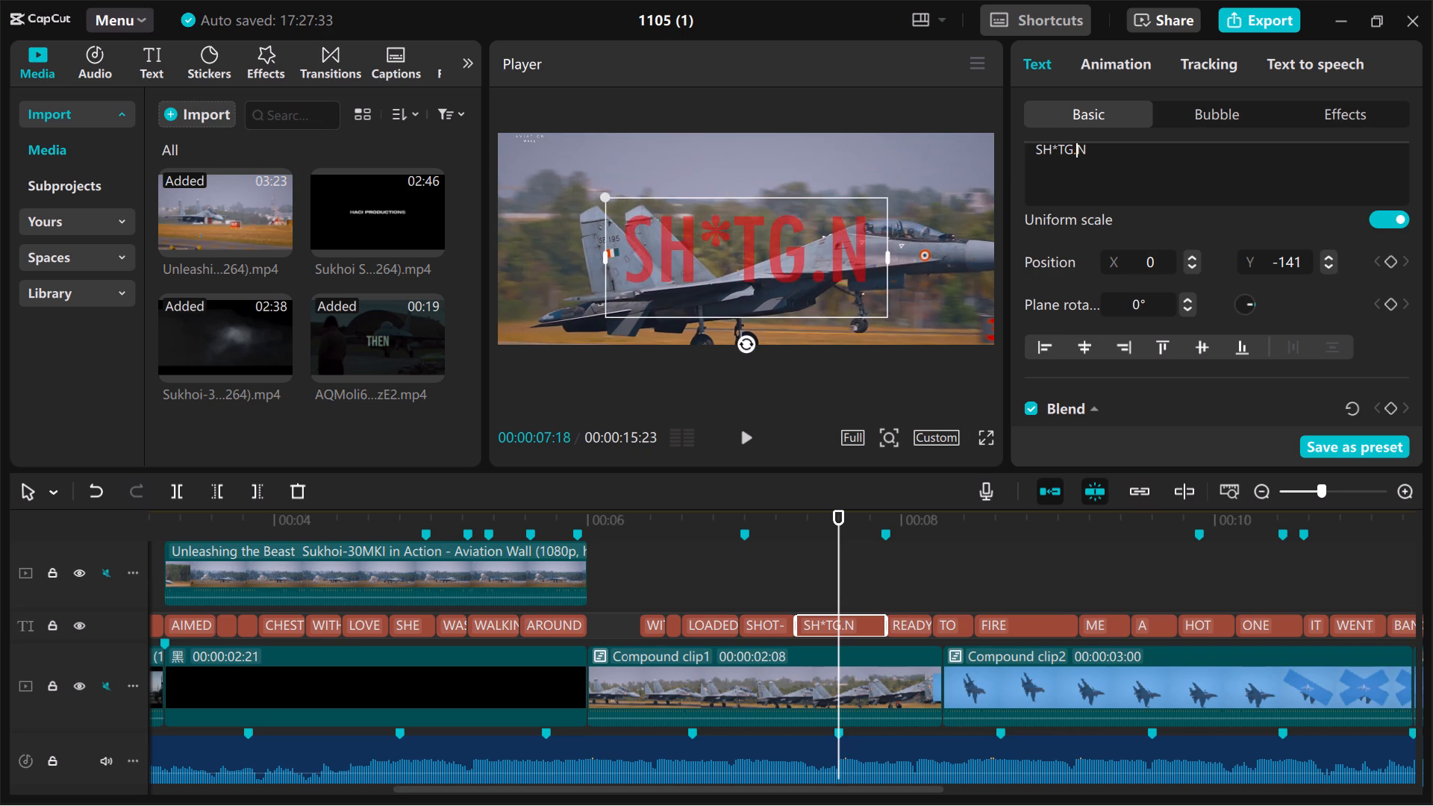
key(BackSpace)
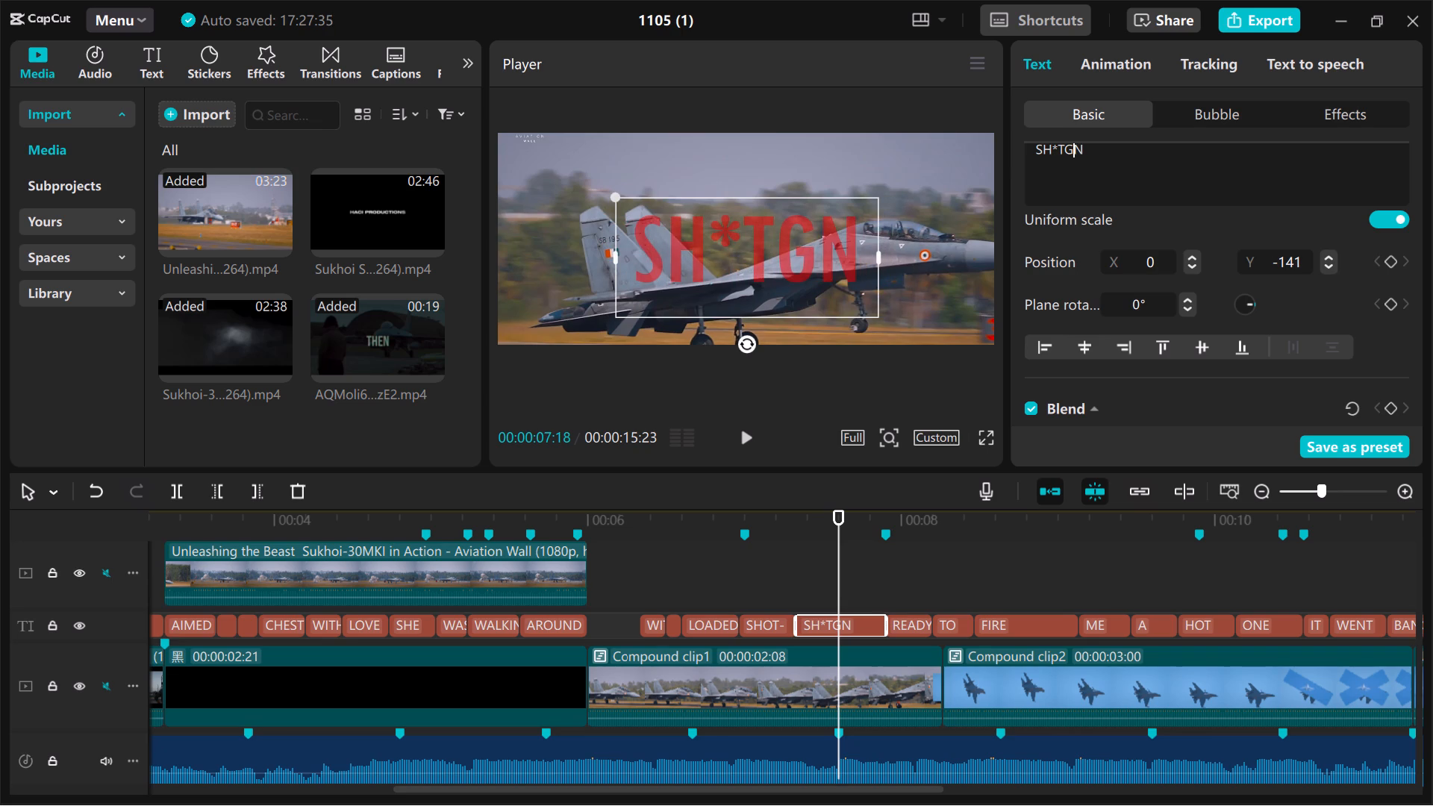
Switch to Chrome, open a new tab and close the Bang Bang lyrics and YouTube tabs.
key(alt+Tab)
key(alt+Tab)
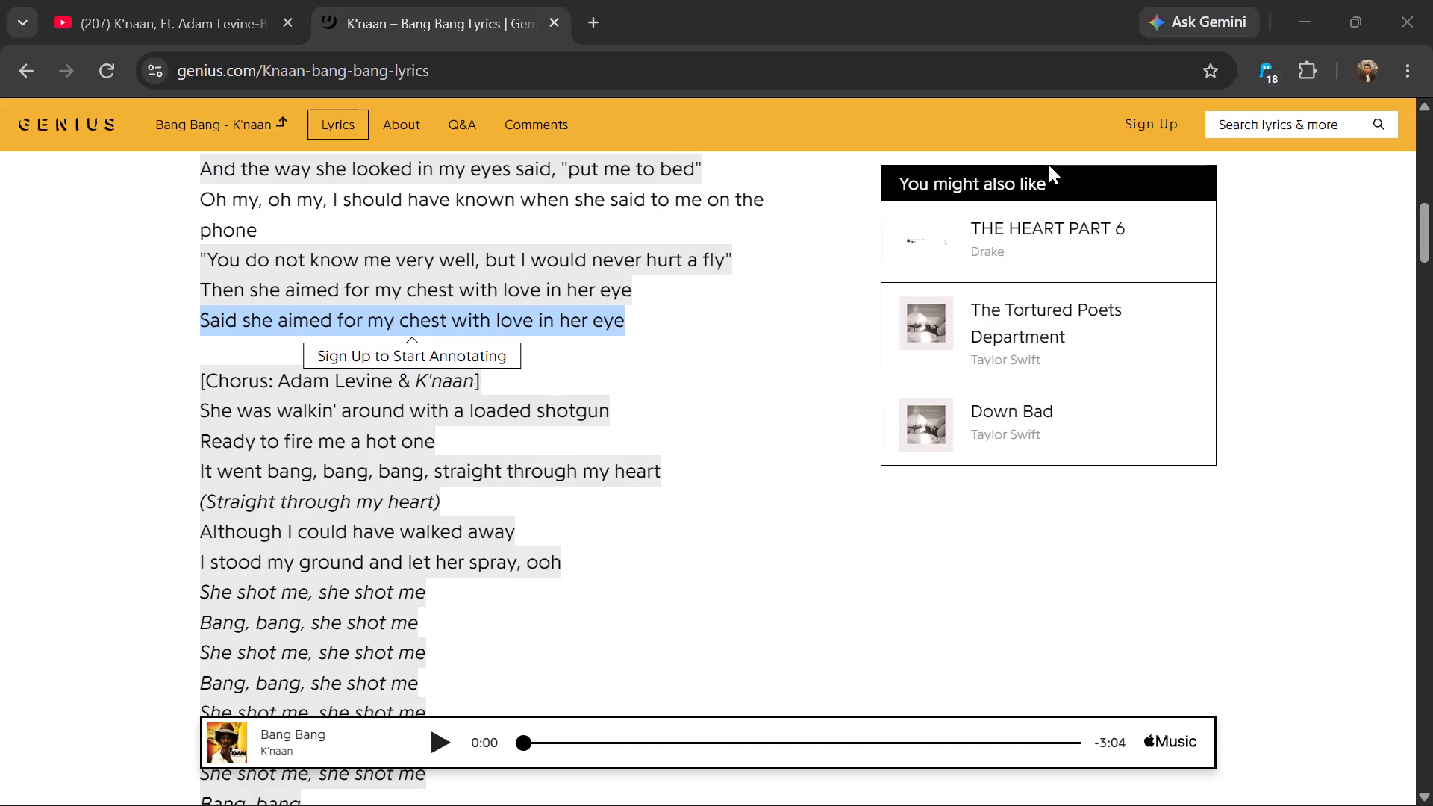
click(591, 28)
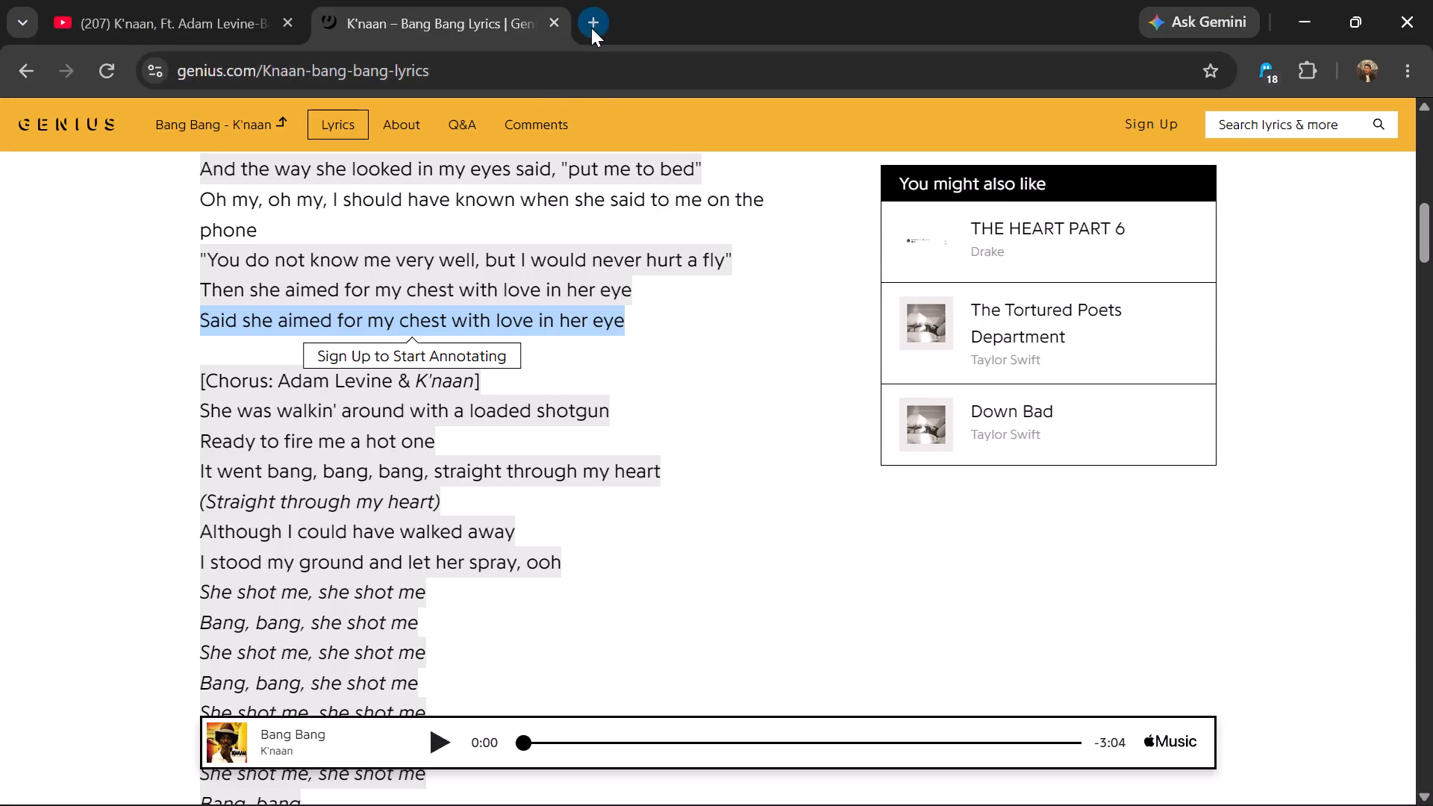
click(559, 27)
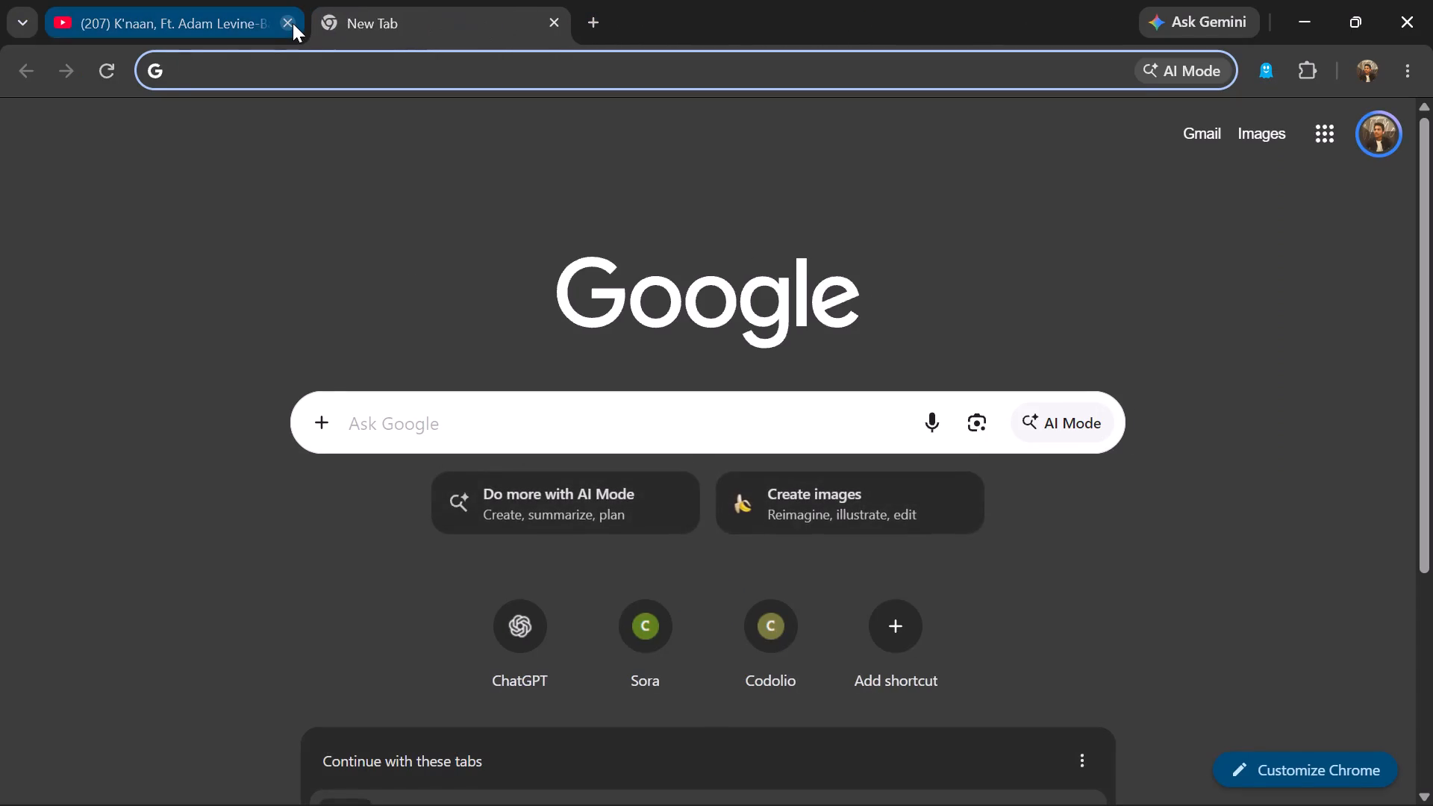
click(293, 23)
Search Google for middle dot symbol, copy the · character from the overview and close the search page.
text(MIDDLE)
key(space)
text(DOY)
key(BackSpace)
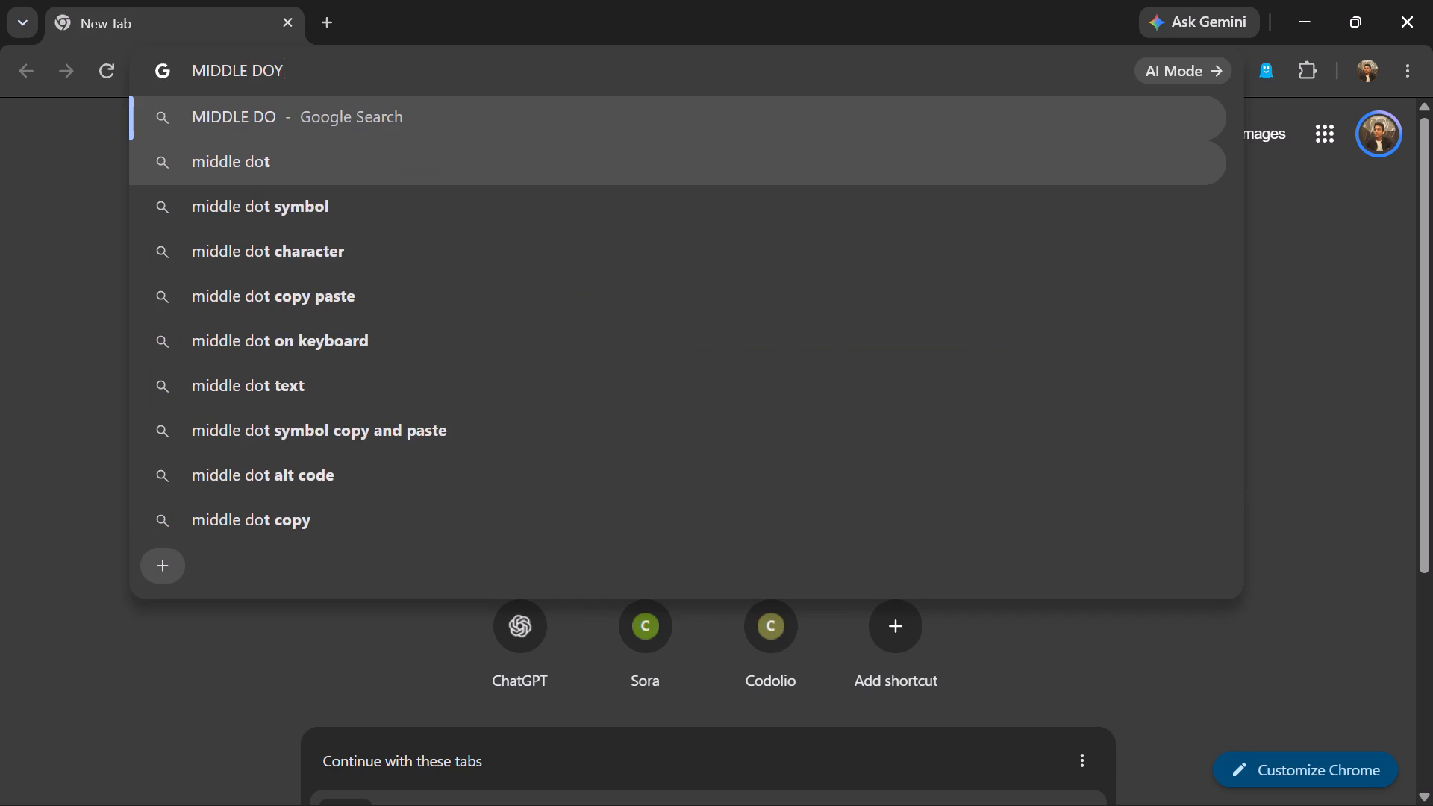
key(t)
key(Down)
key(Return)
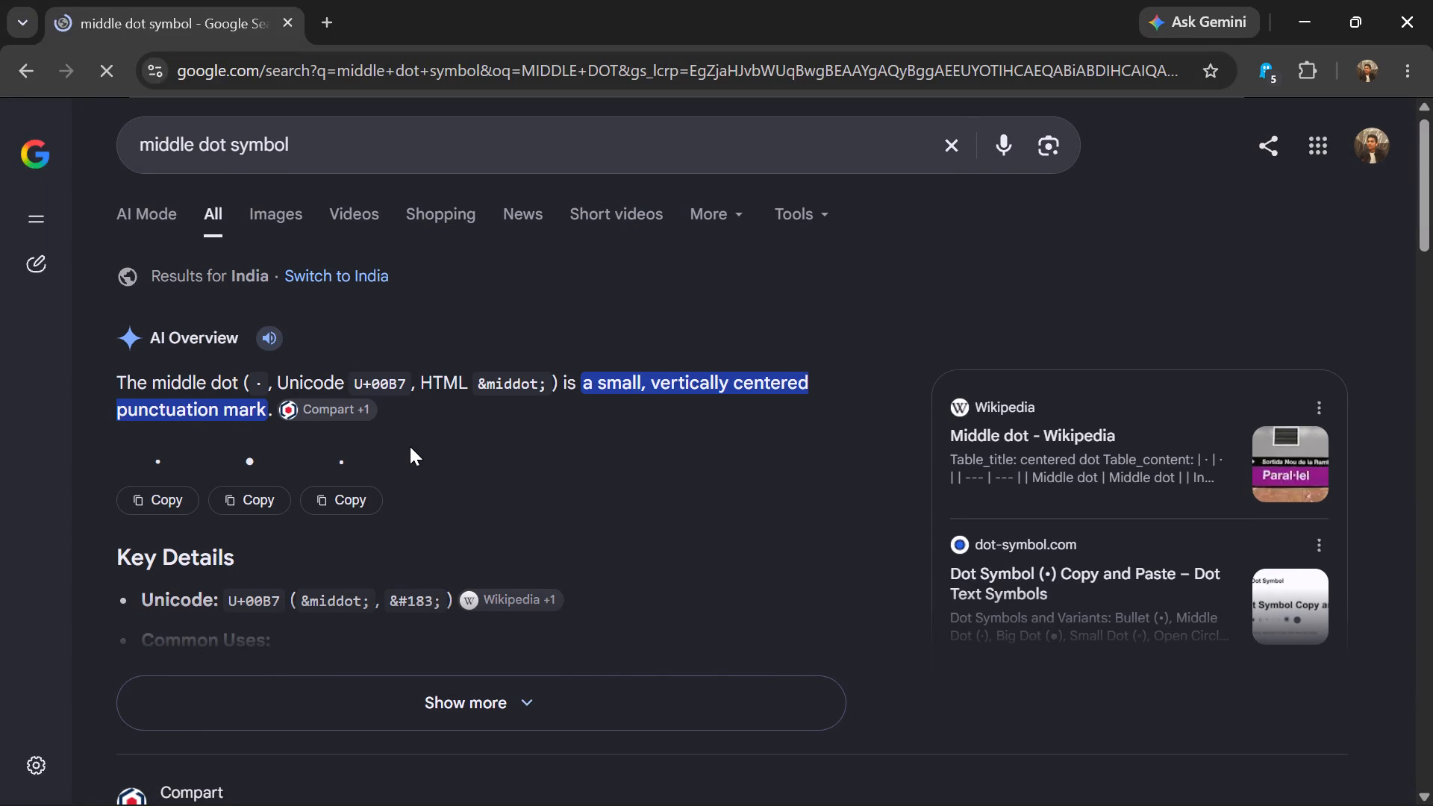
drag(261, 383, 257, 383)
drag(257, 383, 254, 382)
key(ctrl+c)
click(289, 25)
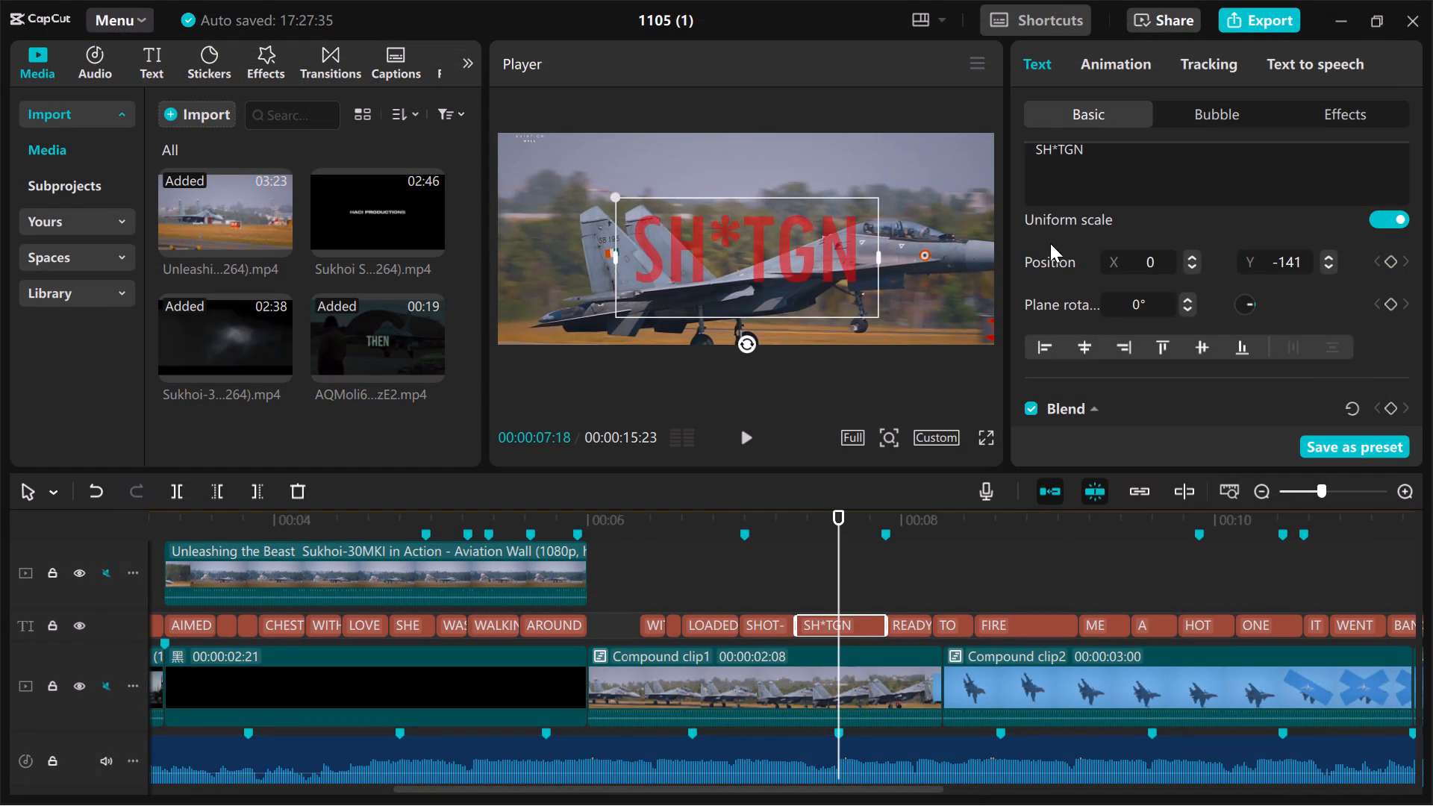
Back in CapCut, paste the middle dot in place of both asterisks so the caption reads SH·TG·N.
key(ctrl+v)
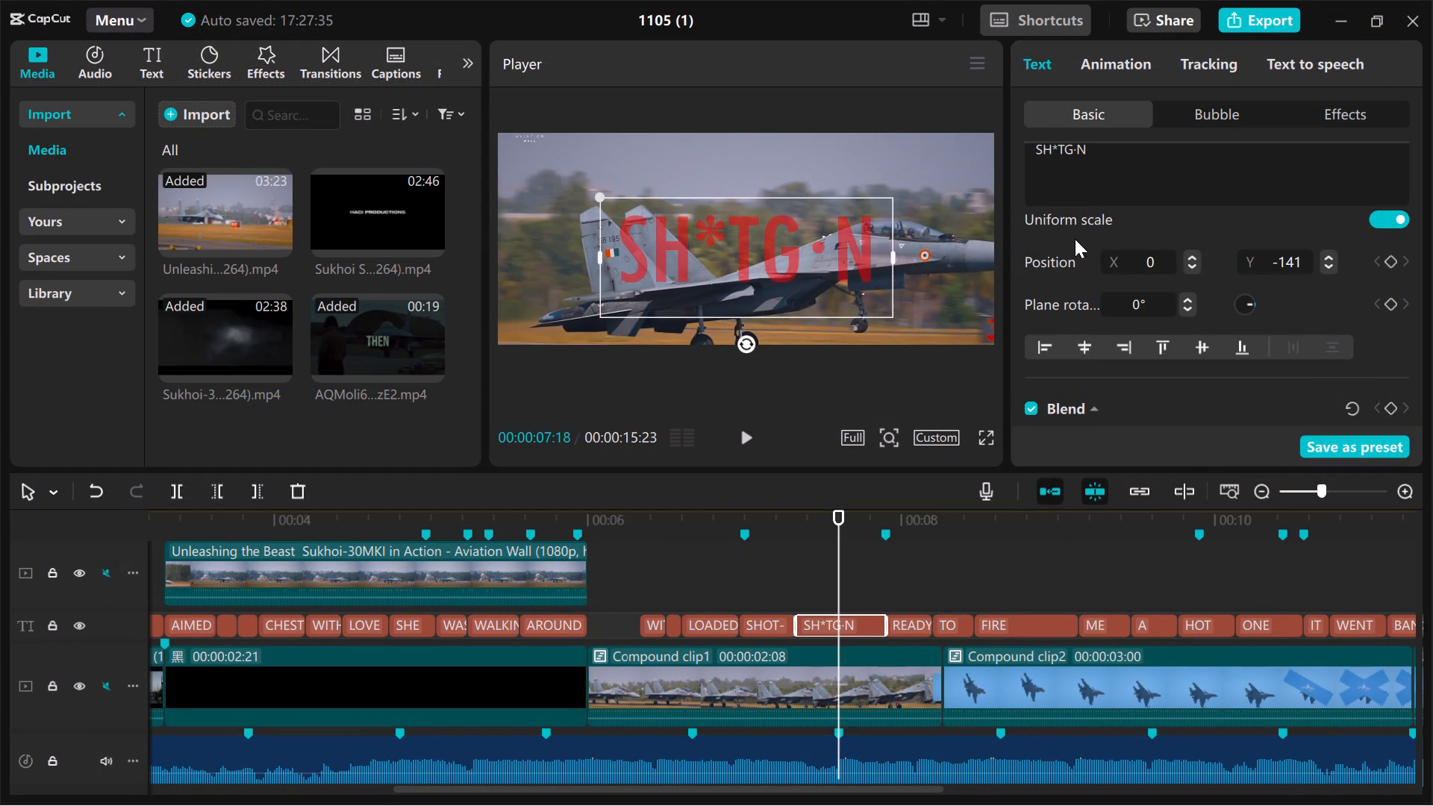
key(Left)
key(Left)
key(Left)
key(BackSpace)
key(ctrl+v)
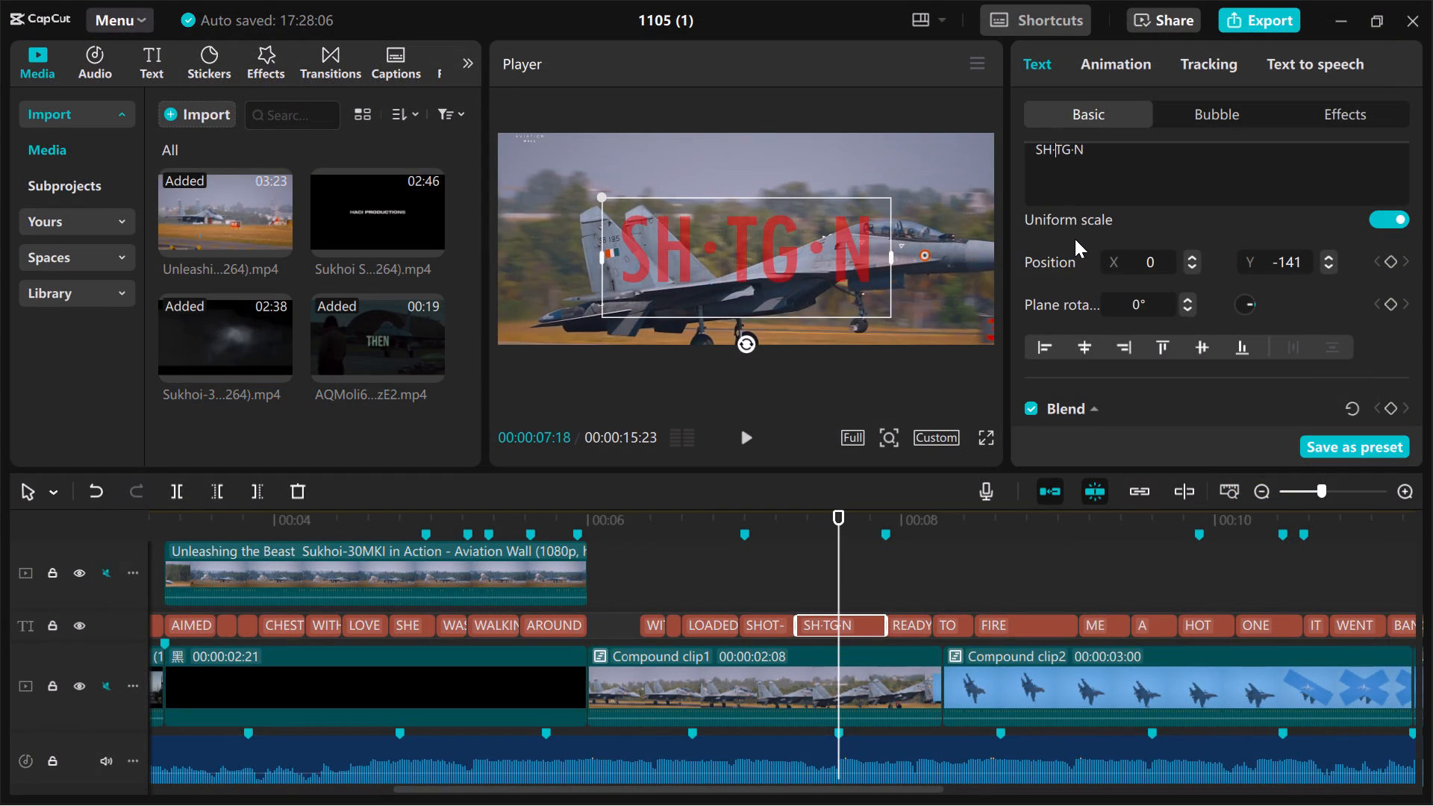
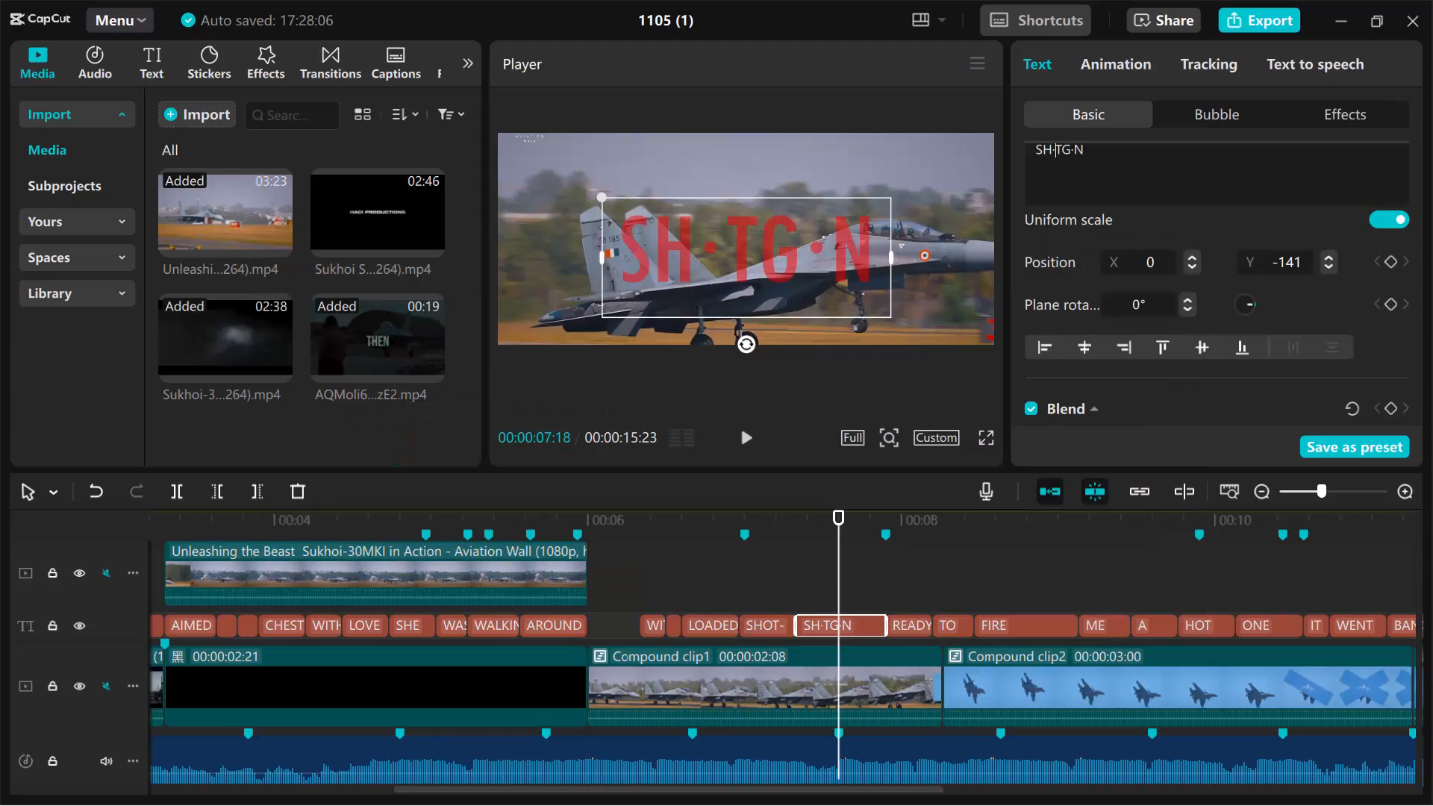
Switch to Chrome, search Google for MIDDLE CIRCLE symbol, and copy the fourth circle symbol, a ringed solid dot, from the AI Overview.
click(398, 781)
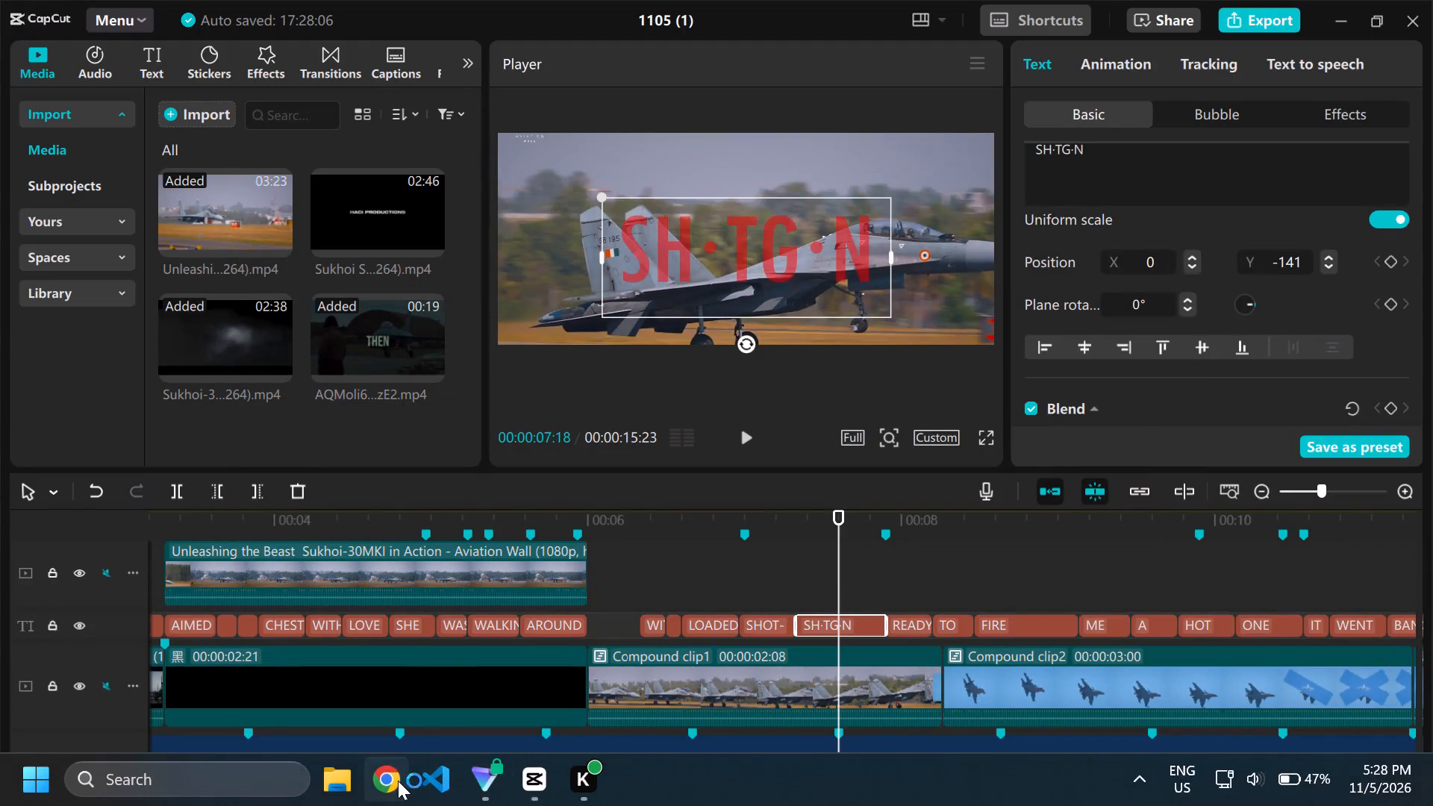
text(MI)
text(DDLE)
key(space)
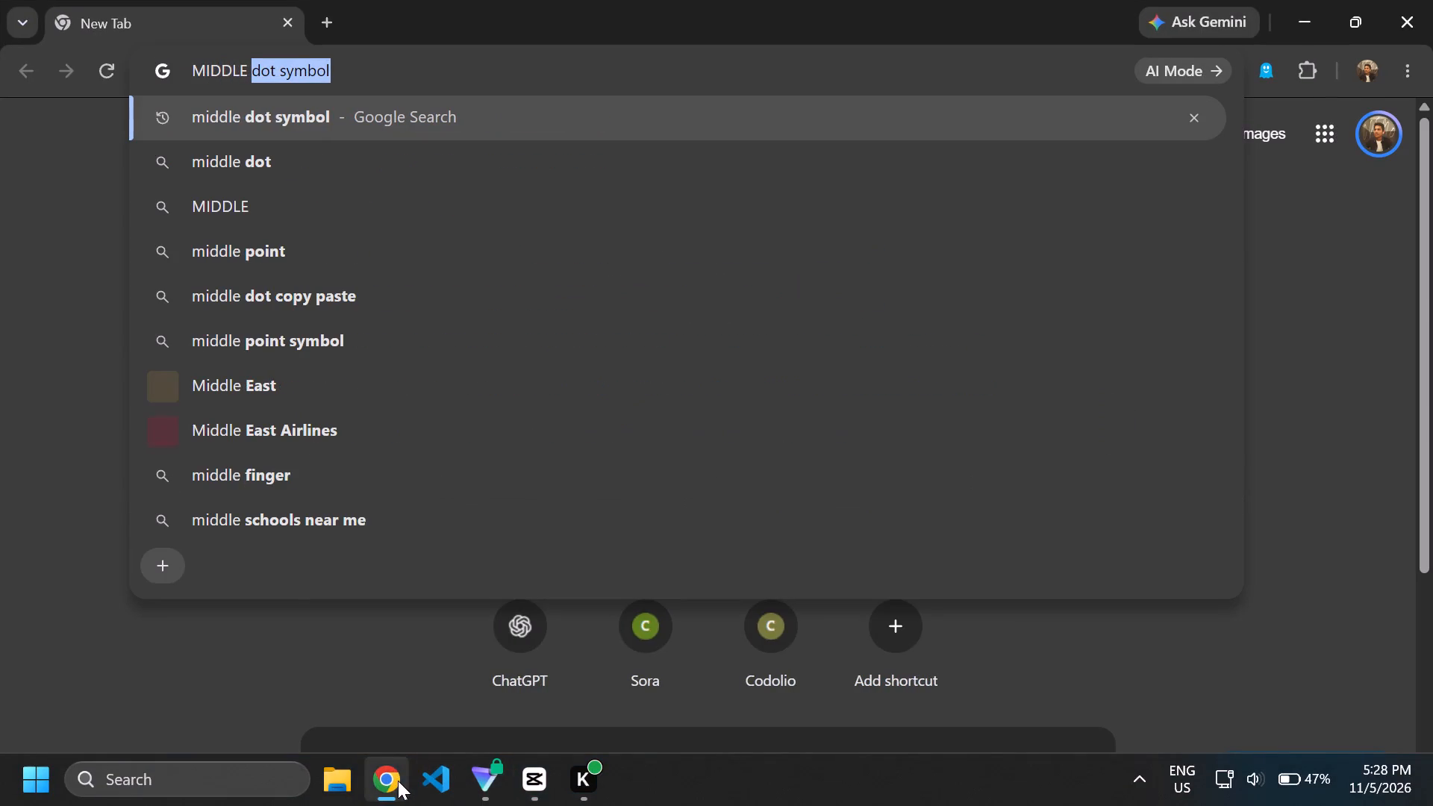
text(CIRCLE)
key(Right)
key(Return)
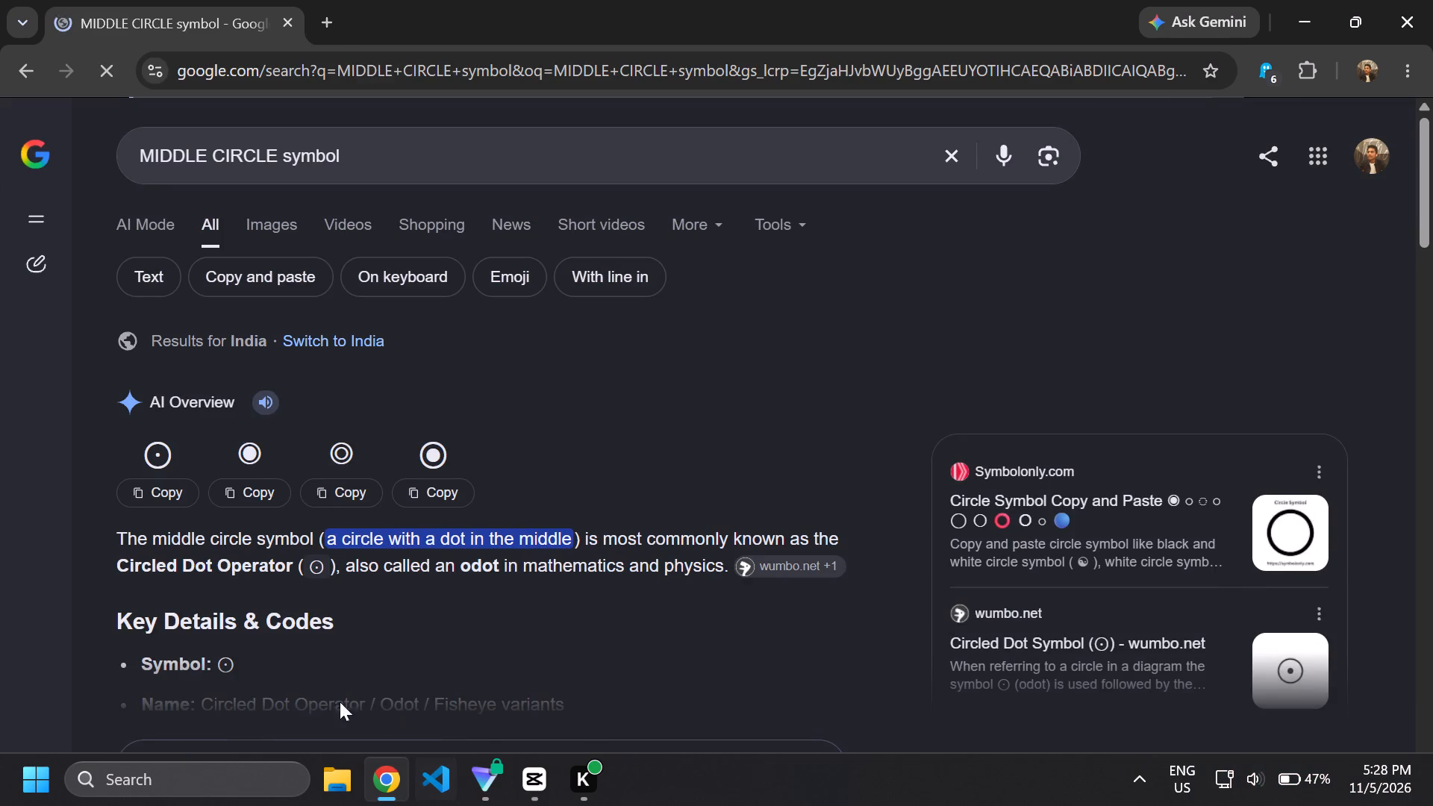
scroll(278, 711, down, 1)
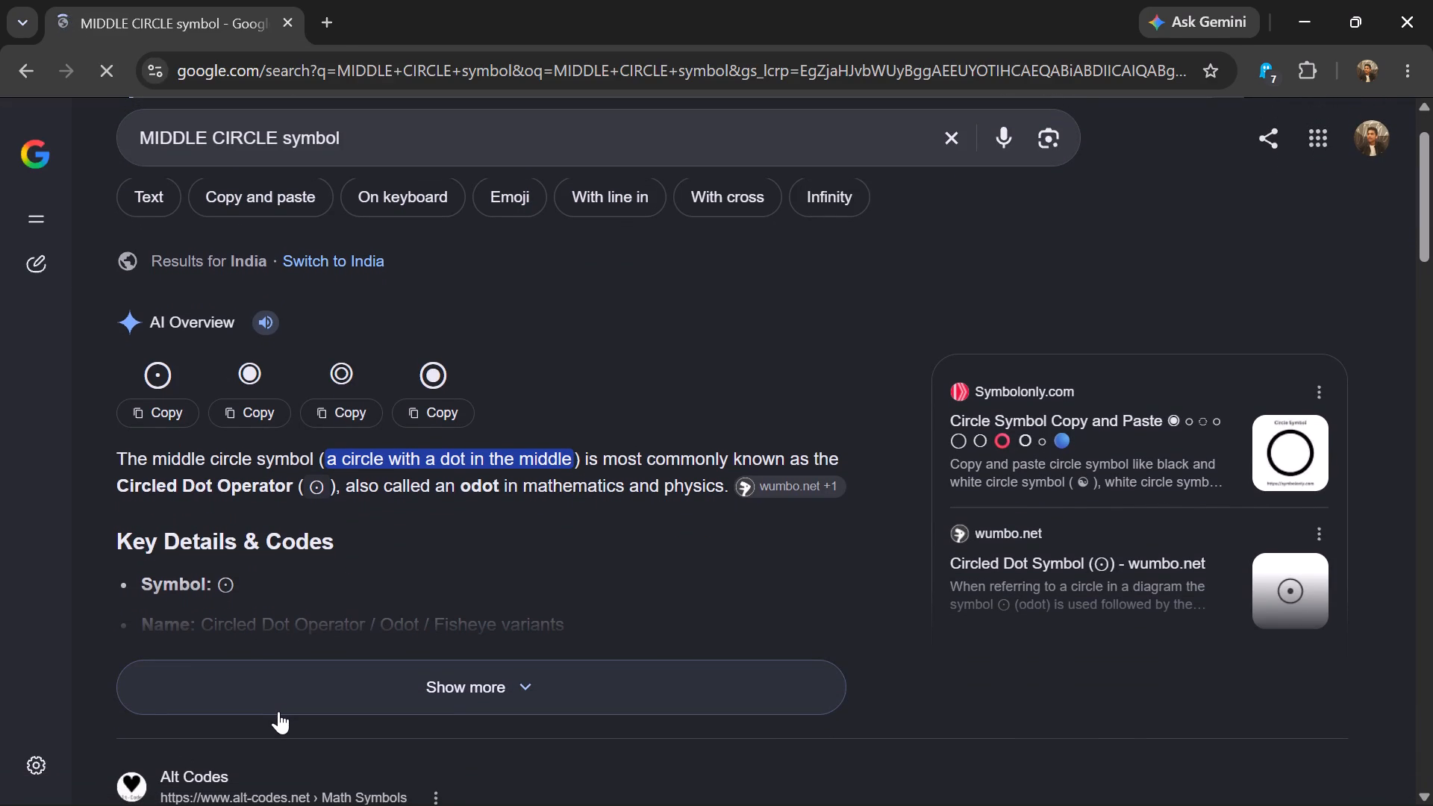
click(317, 683)
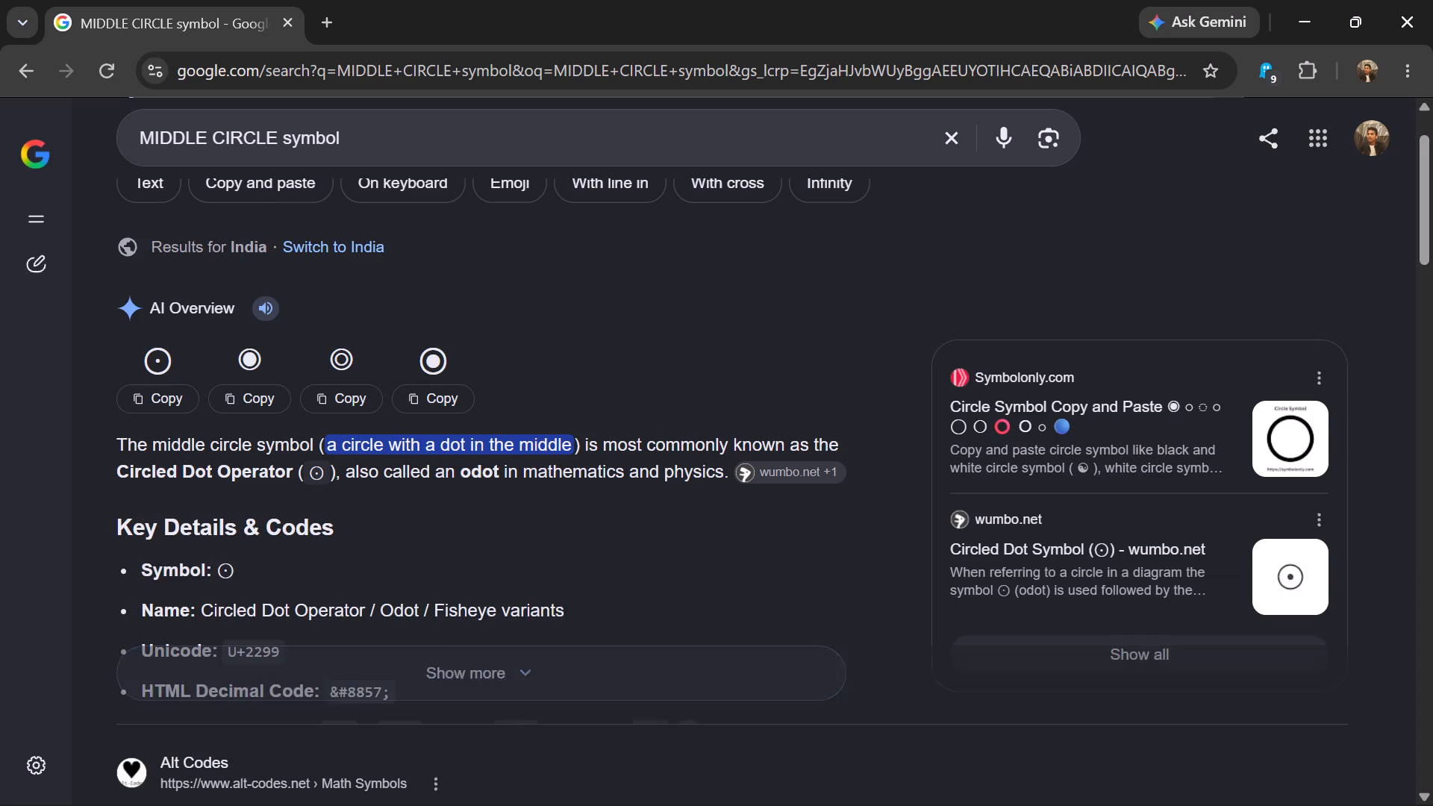
scroll(317, 683, down, 3)
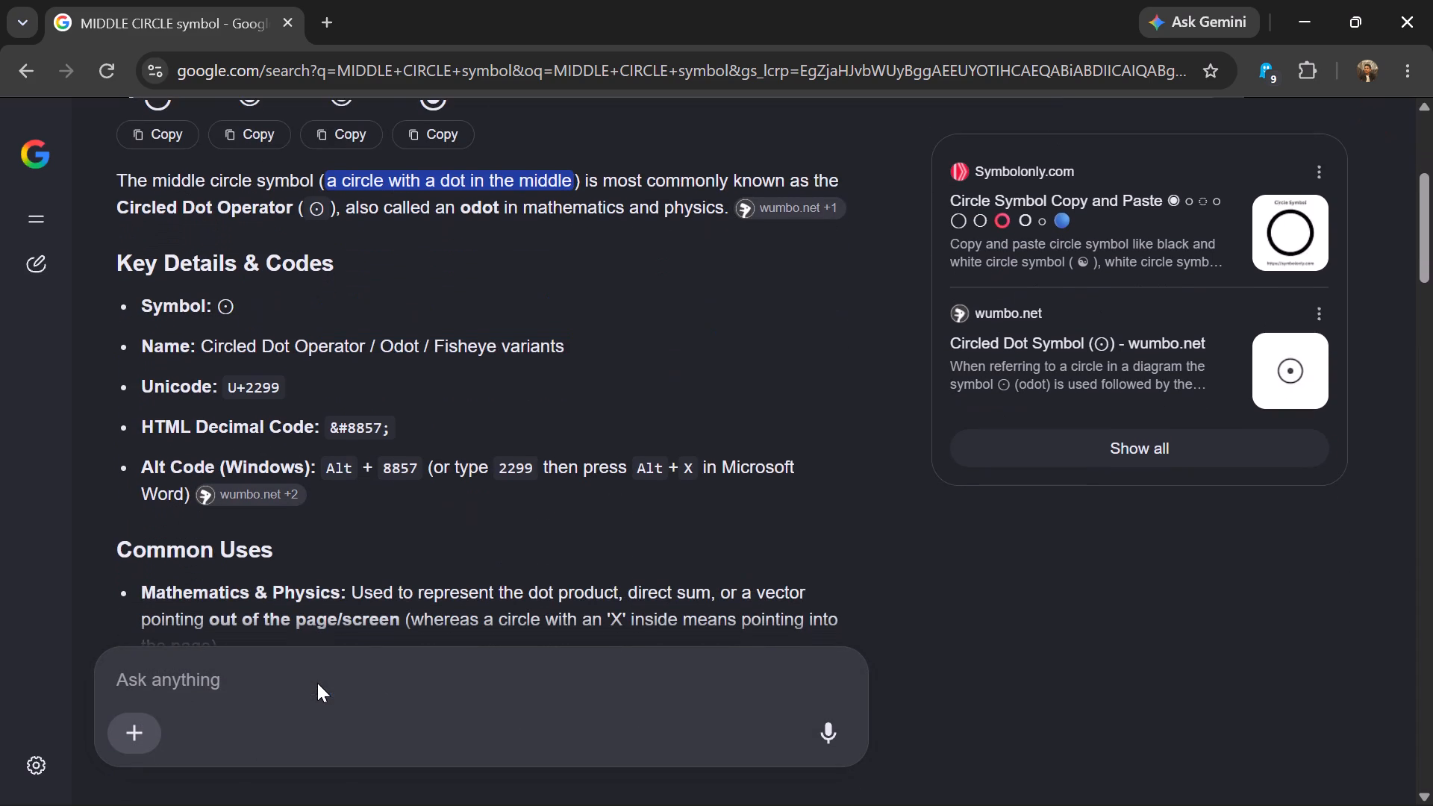
scroll(317, 683, down, 1)
scroll(317, 683, up, 3)
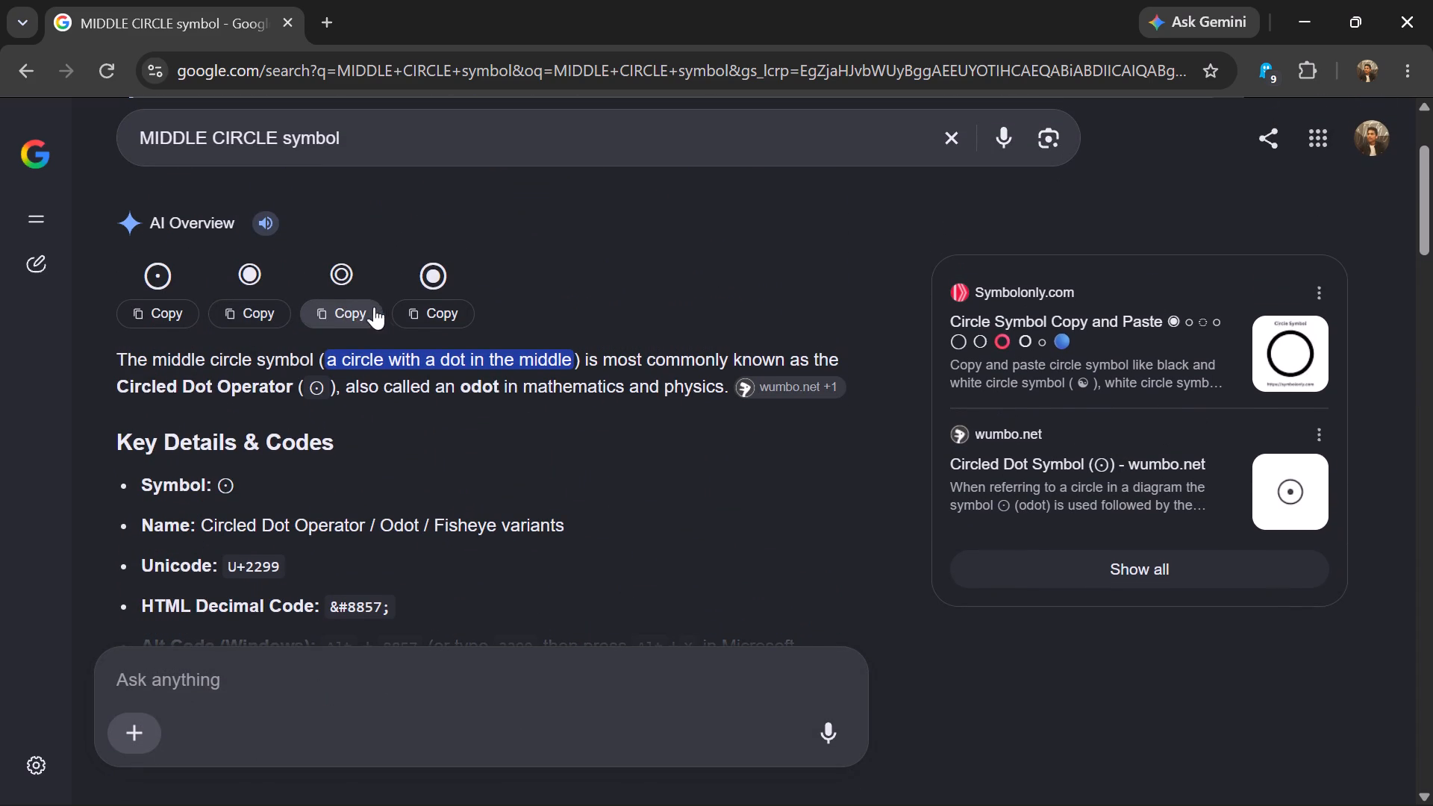
click(427, 310)
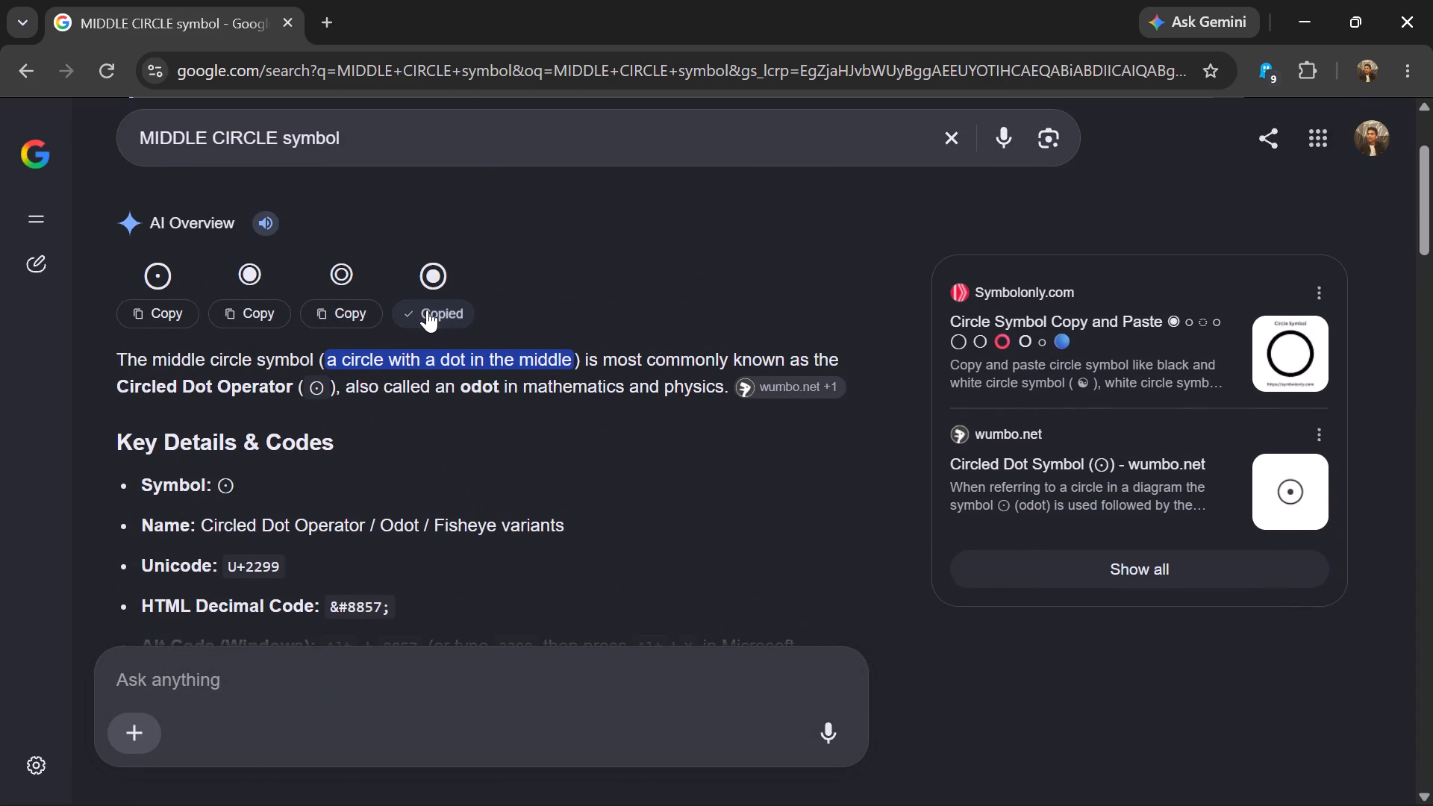
Back in CapCut, replace the first middle dot in the SH·TG·N caption with the copied ringed-dot symbol.
key(alt+Tab)
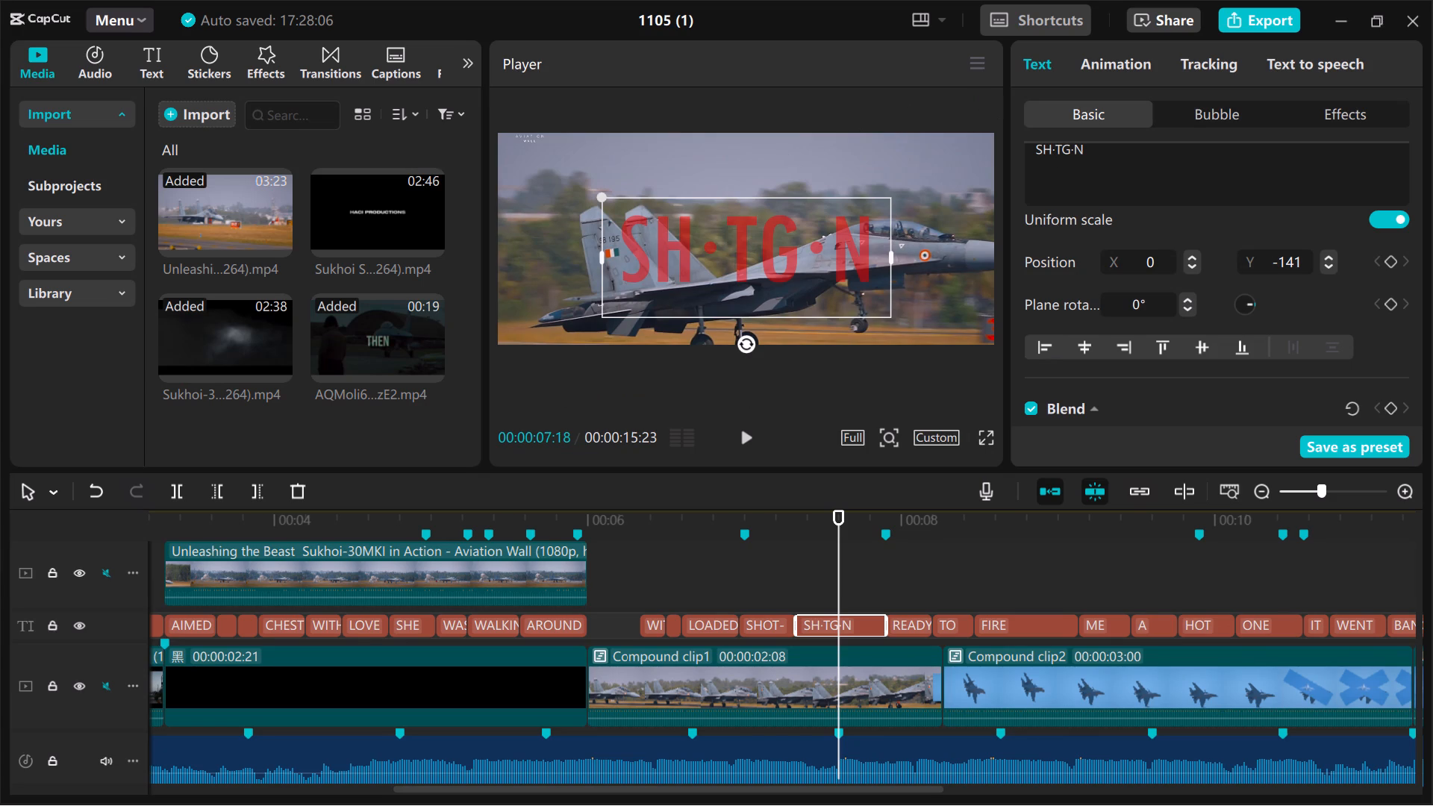
key(BackSpace)
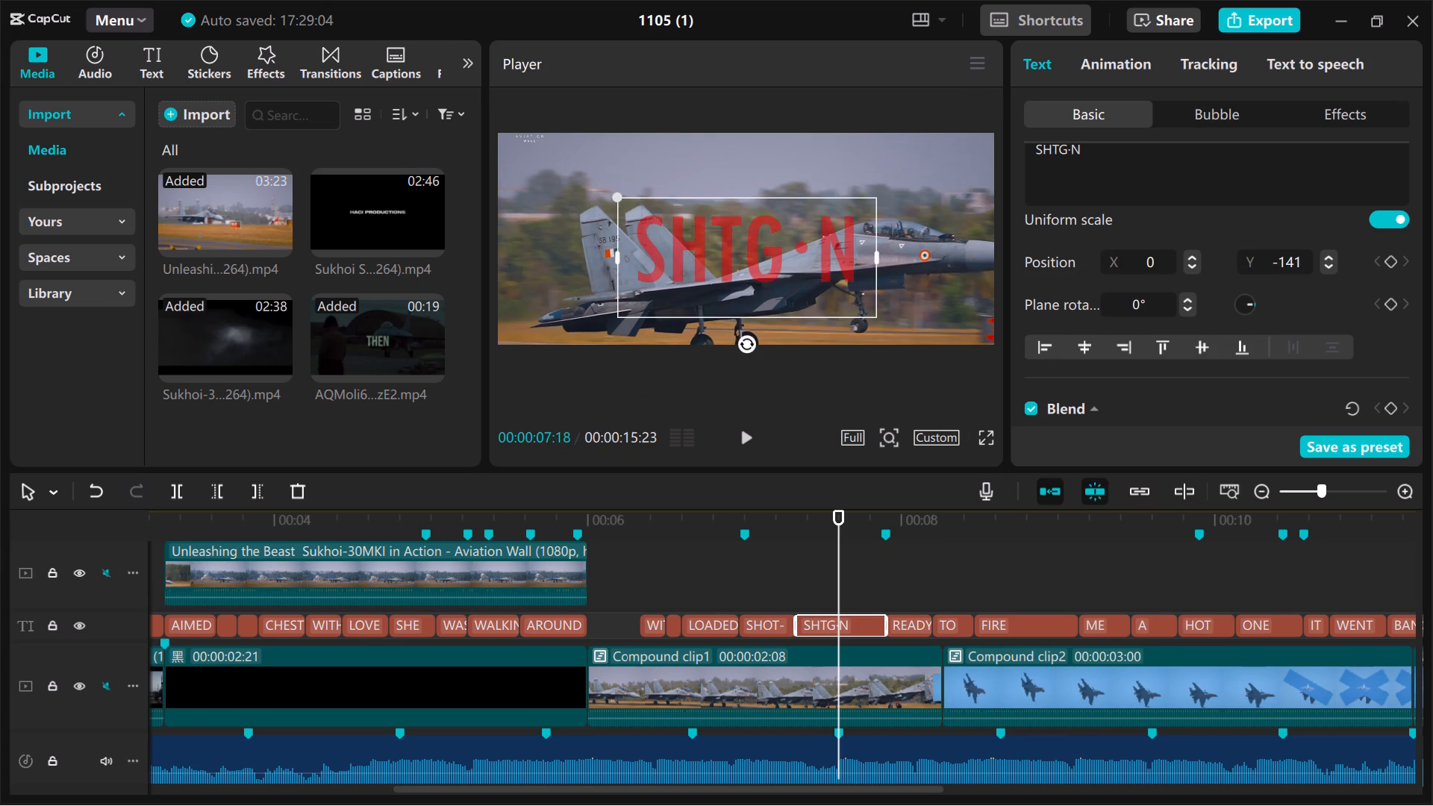
key(ctrl+v)
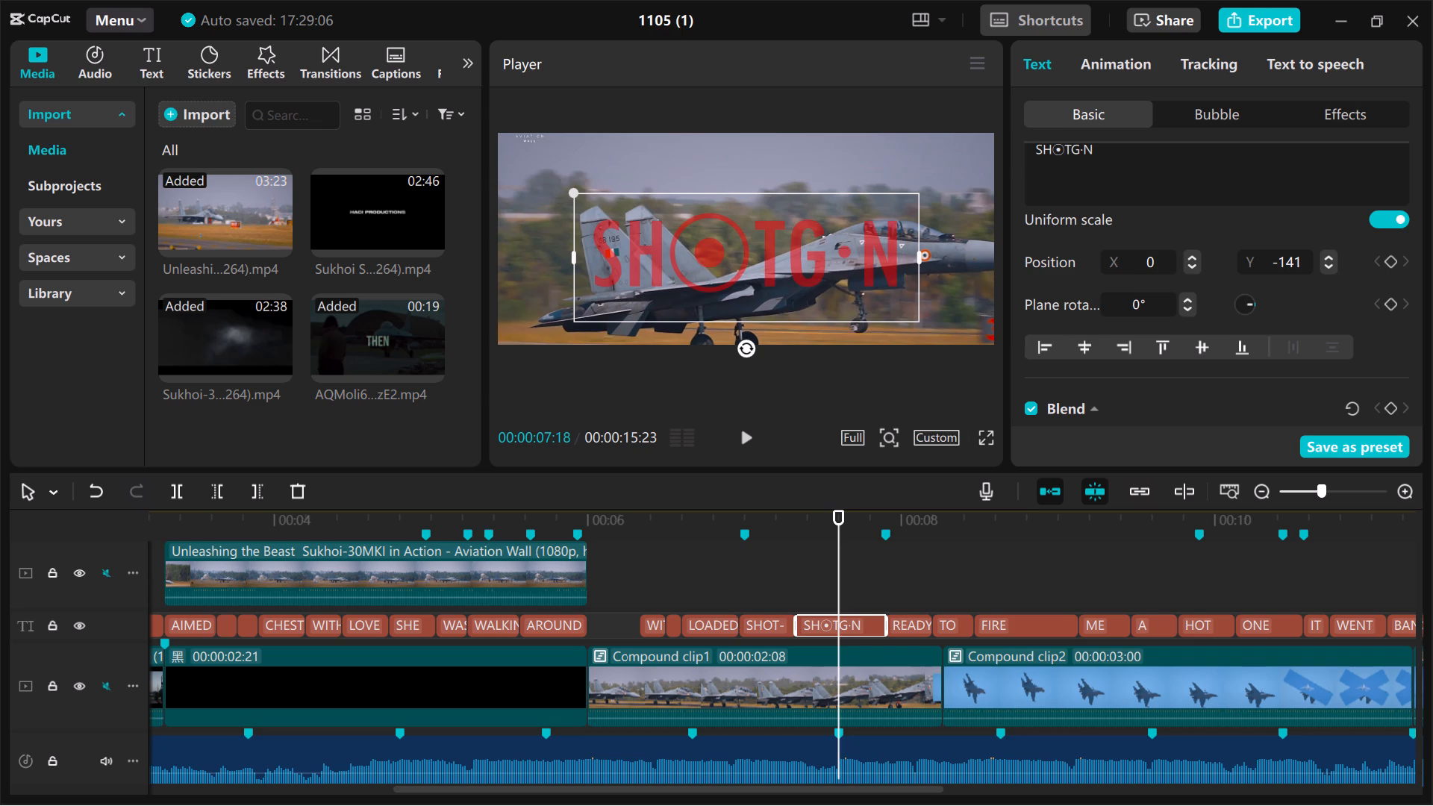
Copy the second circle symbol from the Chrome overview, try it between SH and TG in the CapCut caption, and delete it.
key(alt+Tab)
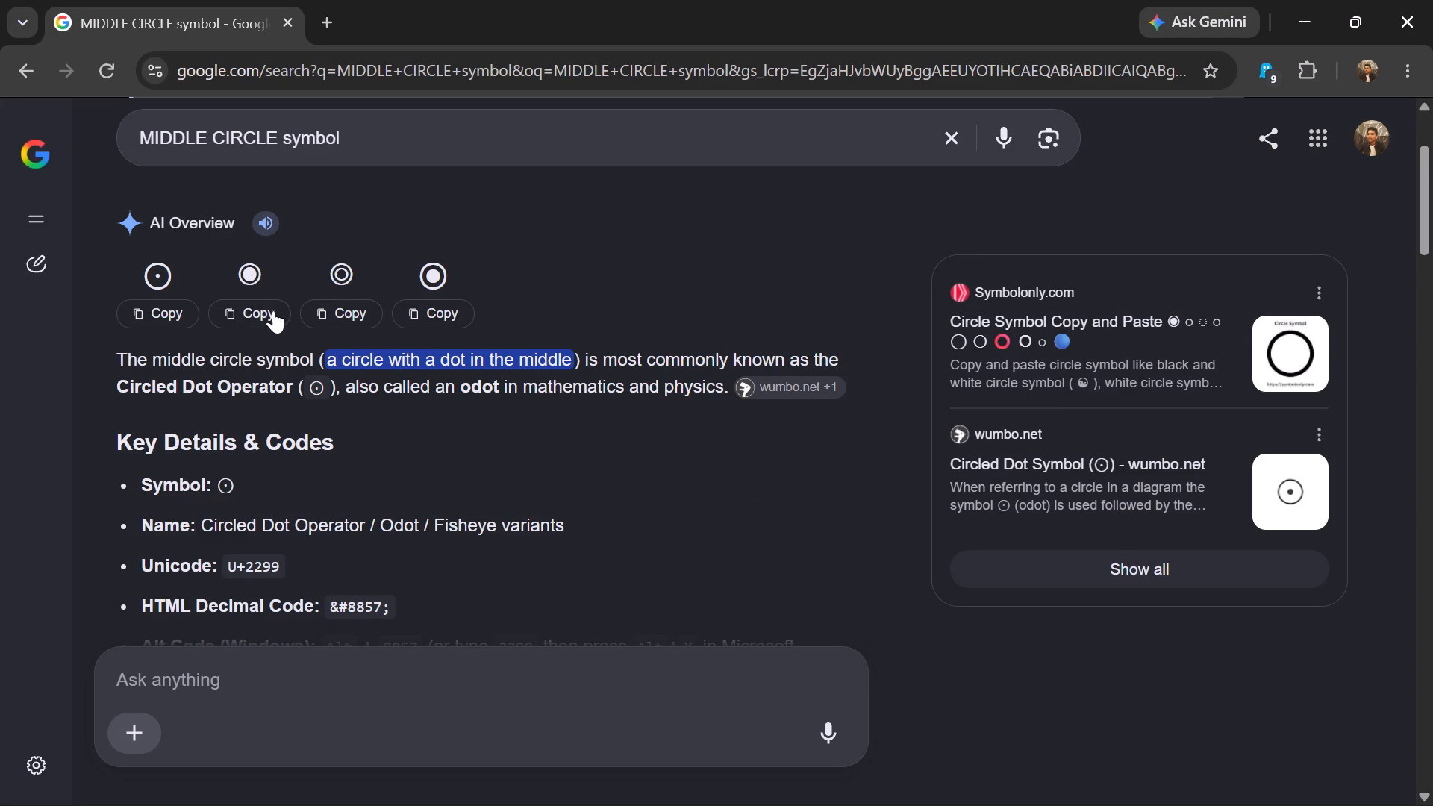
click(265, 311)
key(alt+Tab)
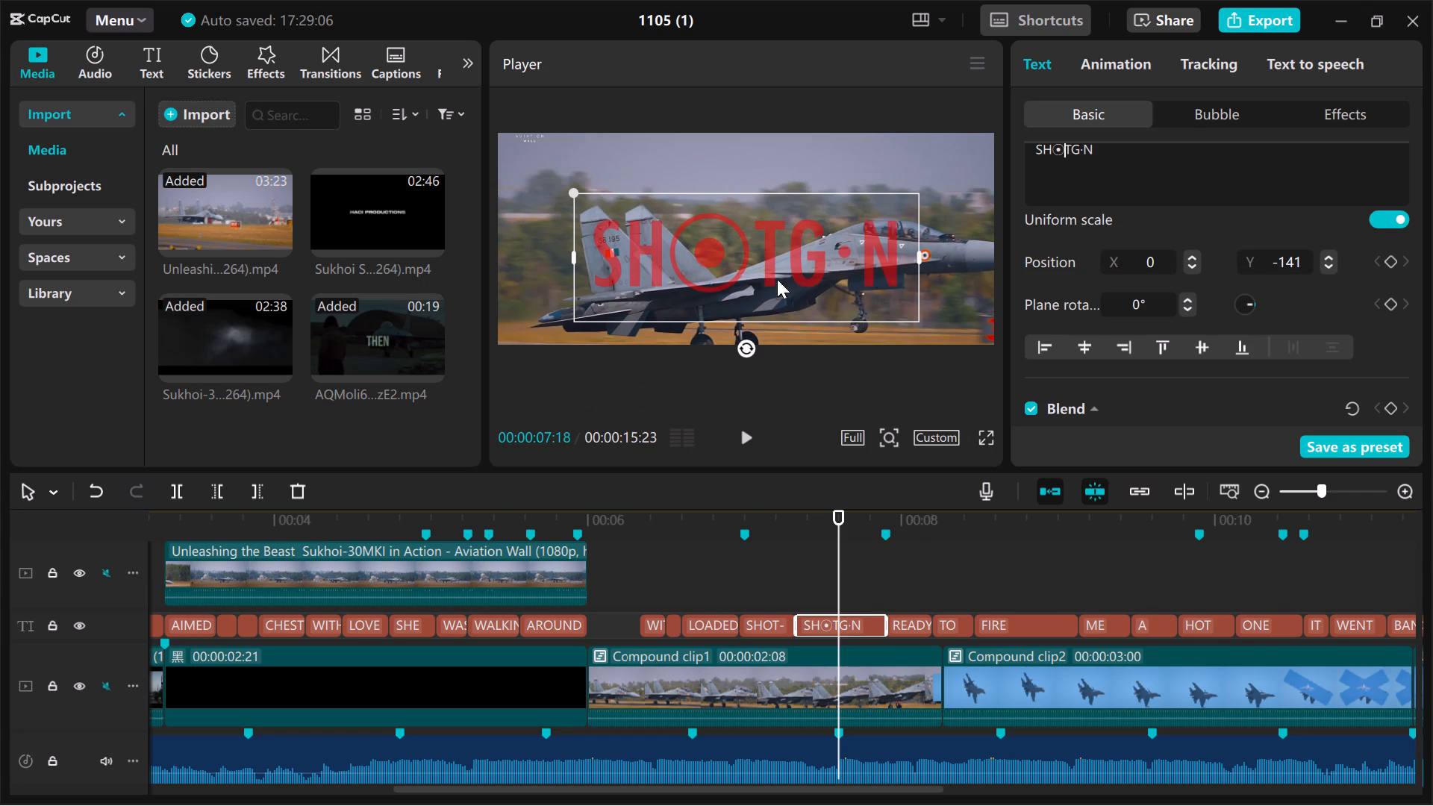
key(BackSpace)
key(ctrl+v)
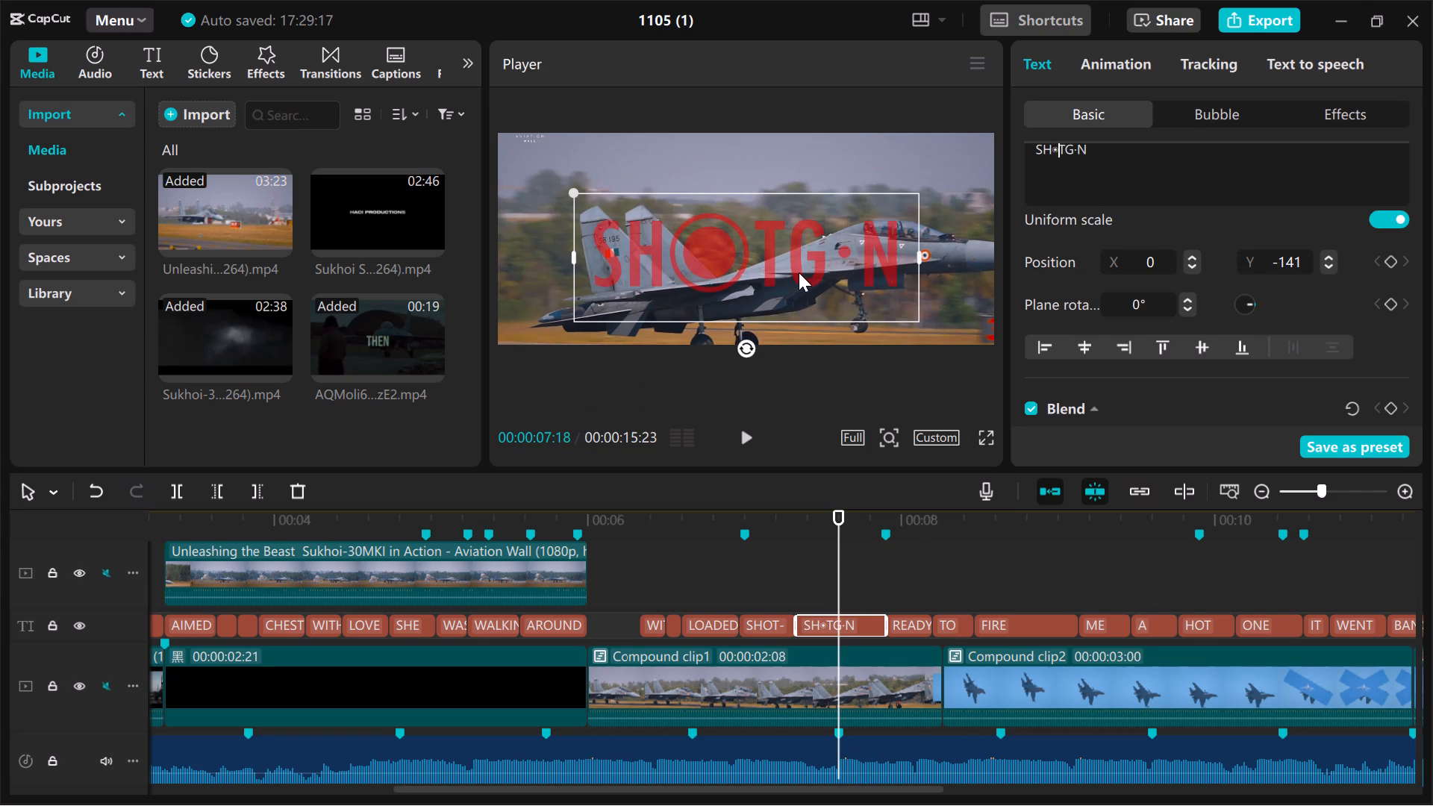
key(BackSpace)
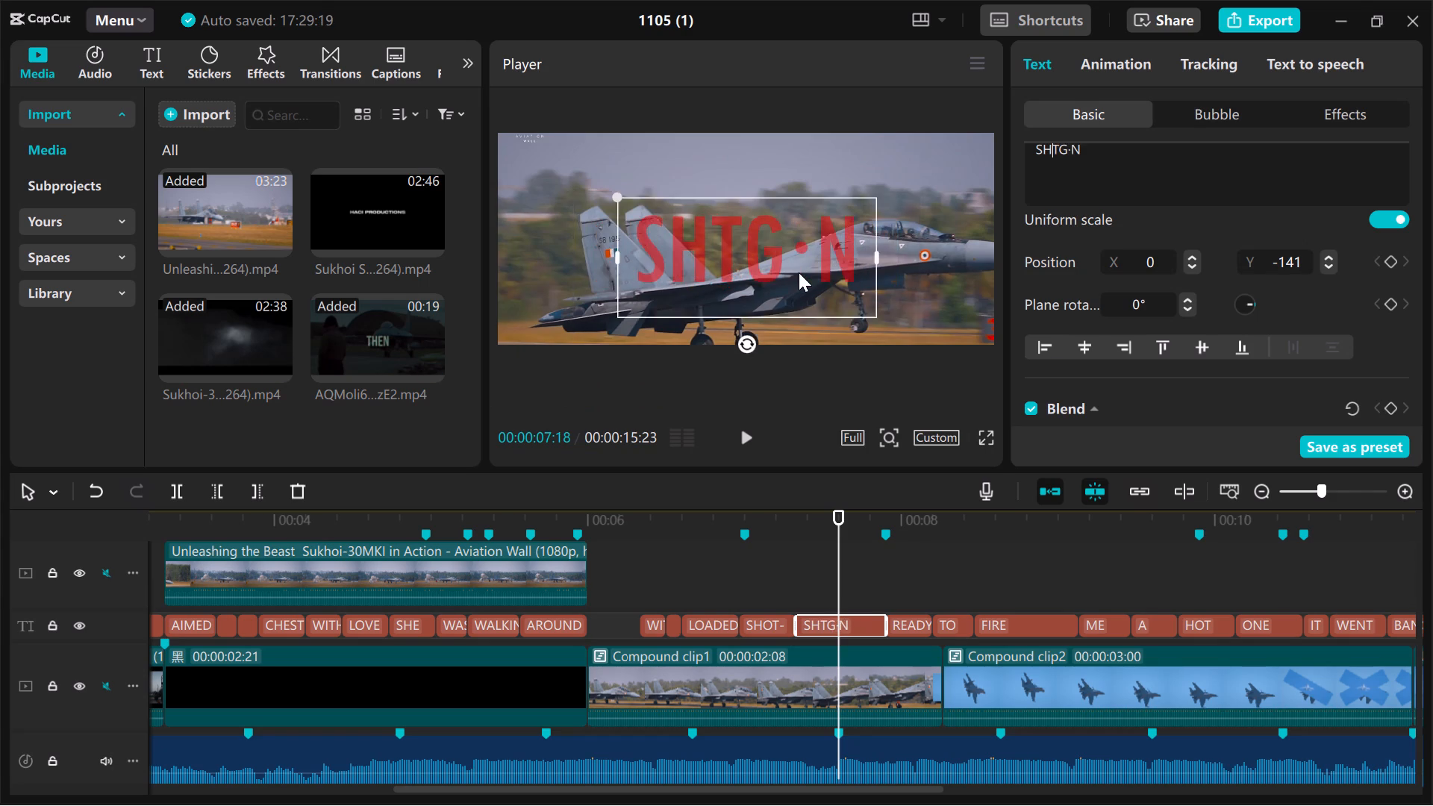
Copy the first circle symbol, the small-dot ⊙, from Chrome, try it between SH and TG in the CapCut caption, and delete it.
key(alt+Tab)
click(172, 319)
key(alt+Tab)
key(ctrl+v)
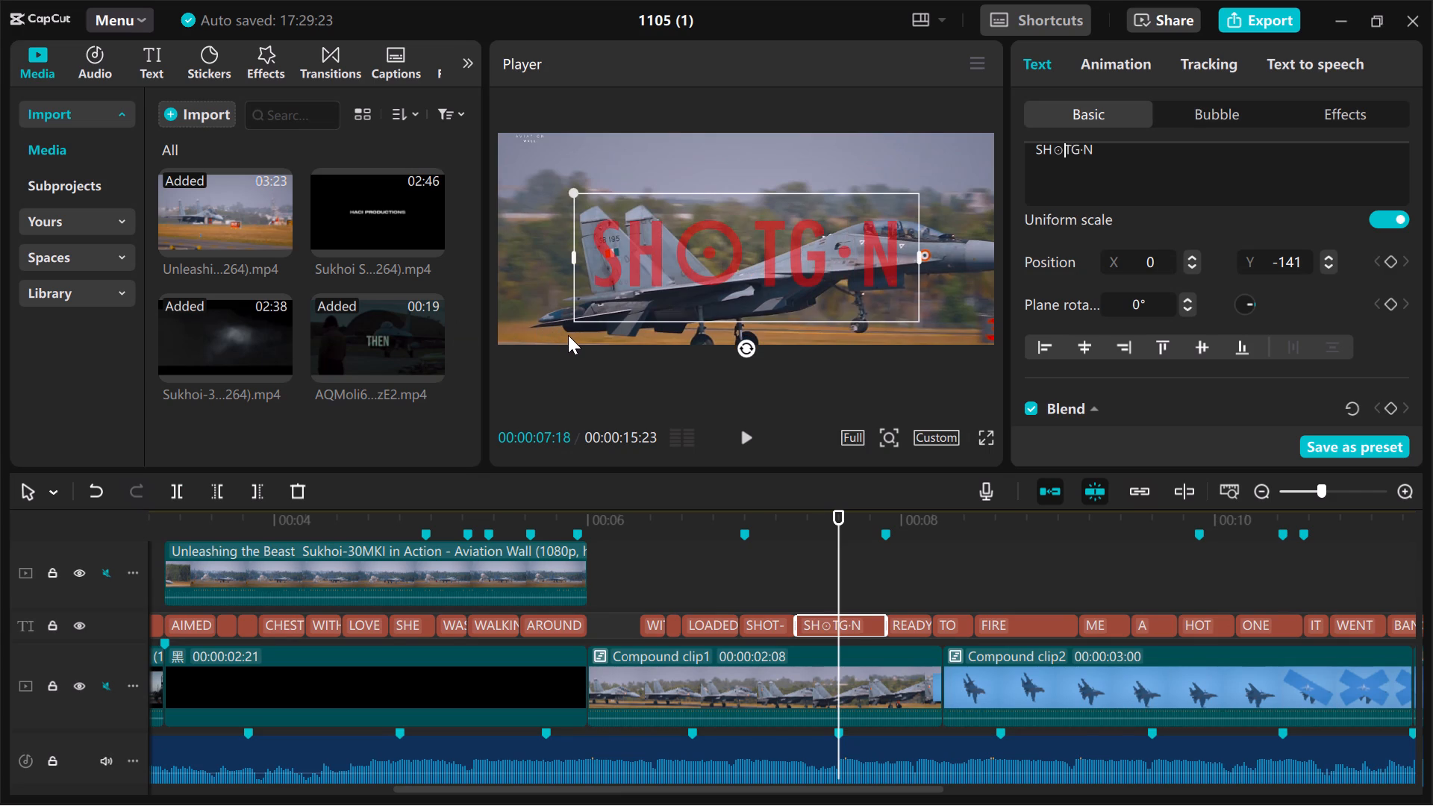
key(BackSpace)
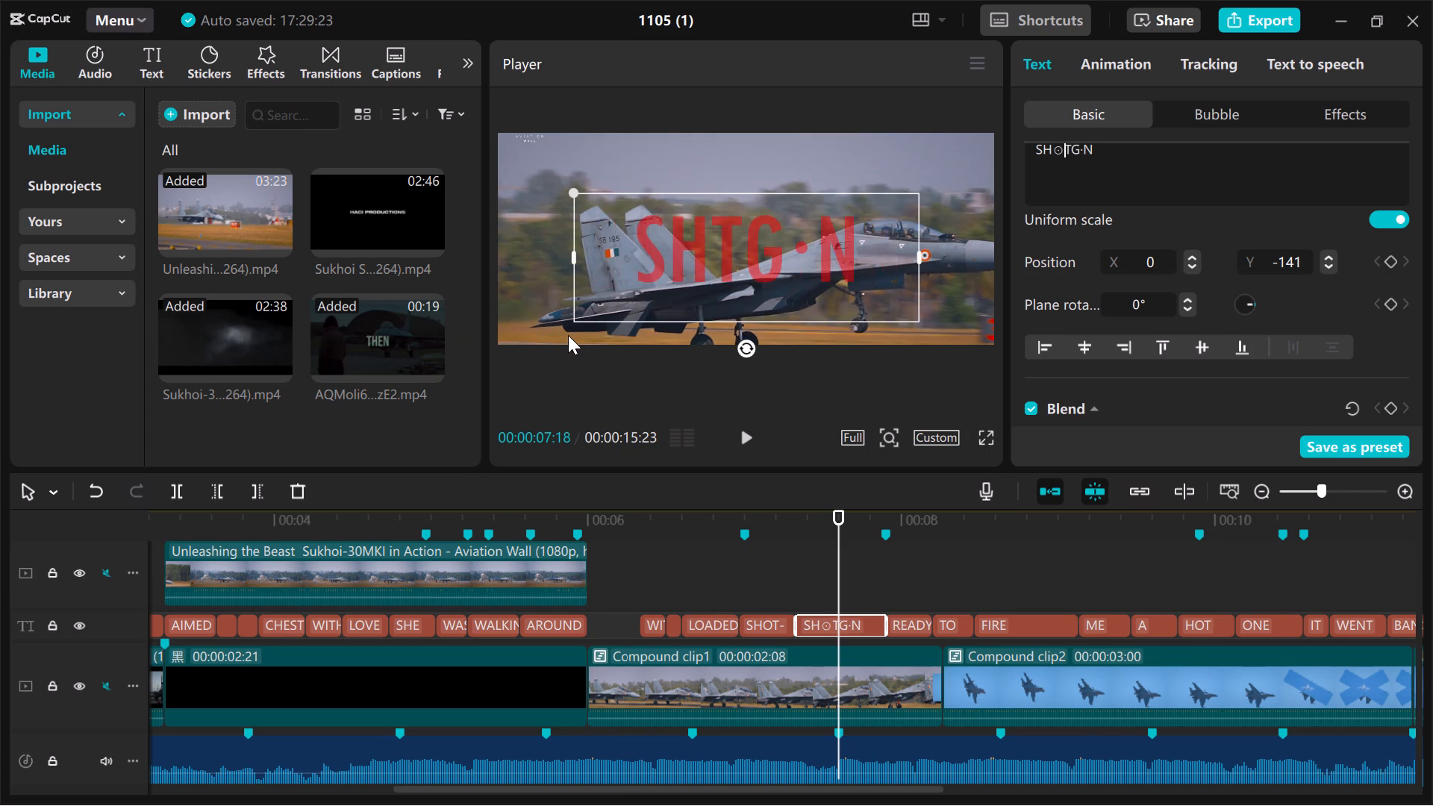
Copy the fourth circle symbol again from Chrome and paste it between SH and TG in the CapCut caption.
key(alt+Tab)
click(433, 310)
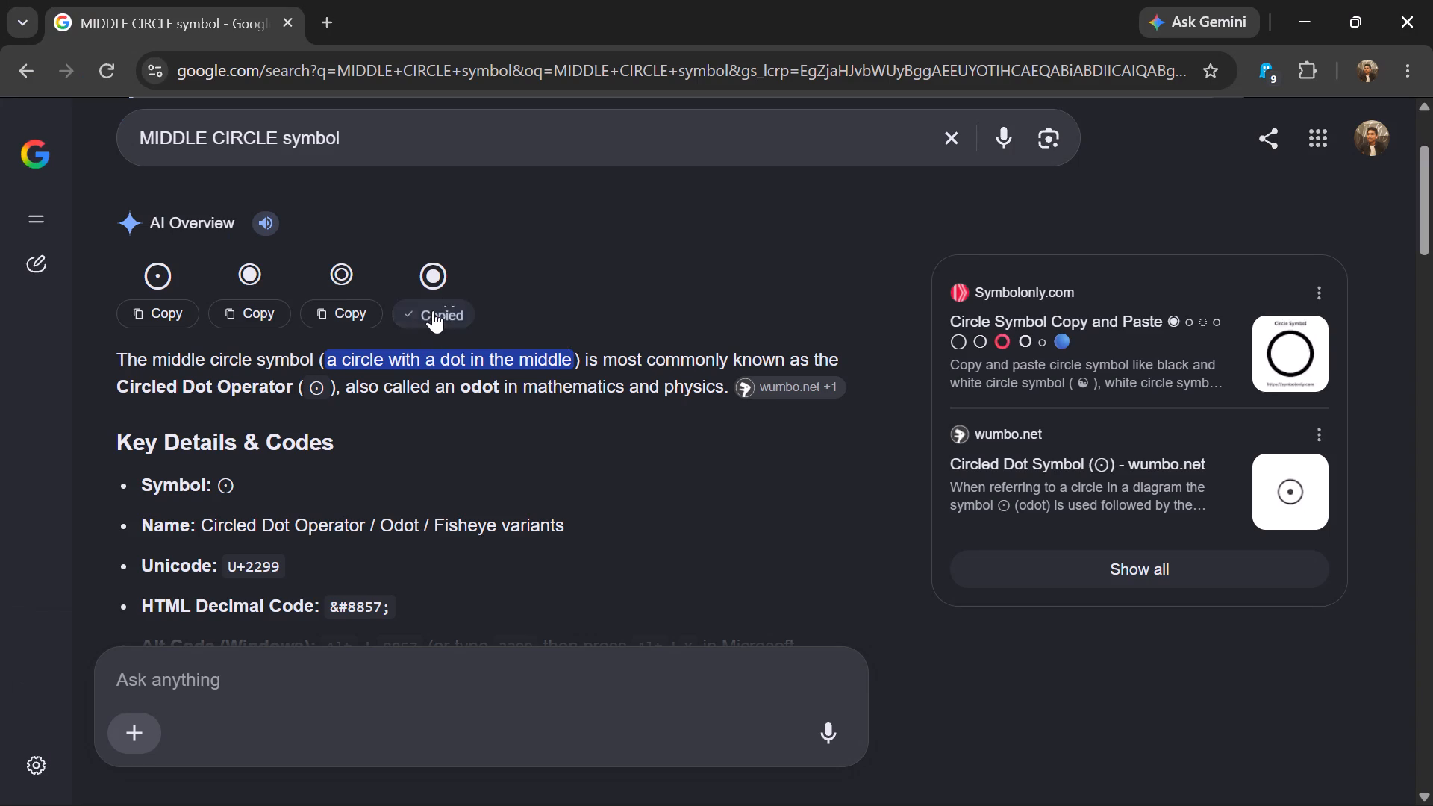
scroll(447, 393, down, 4)
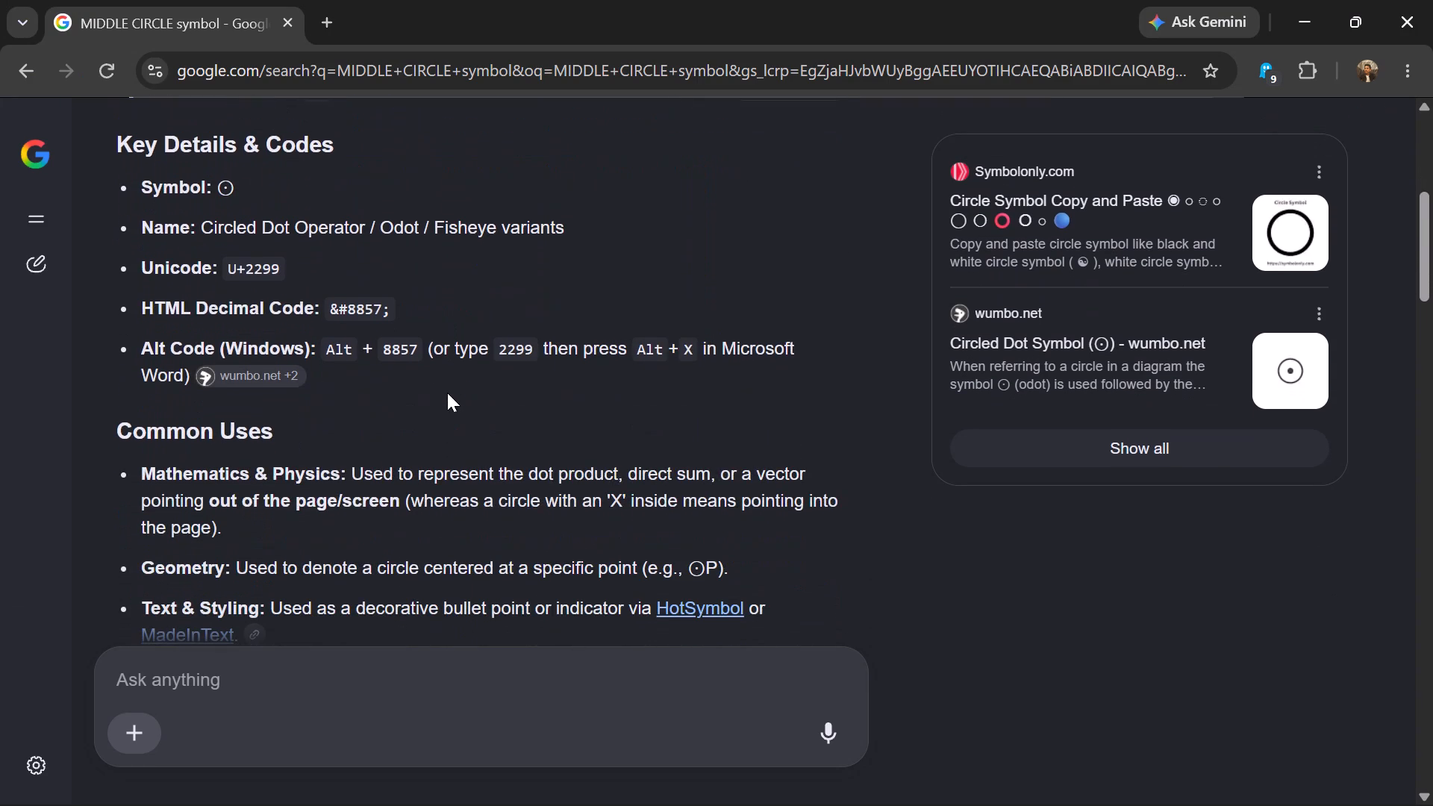
key(alt+Tab)
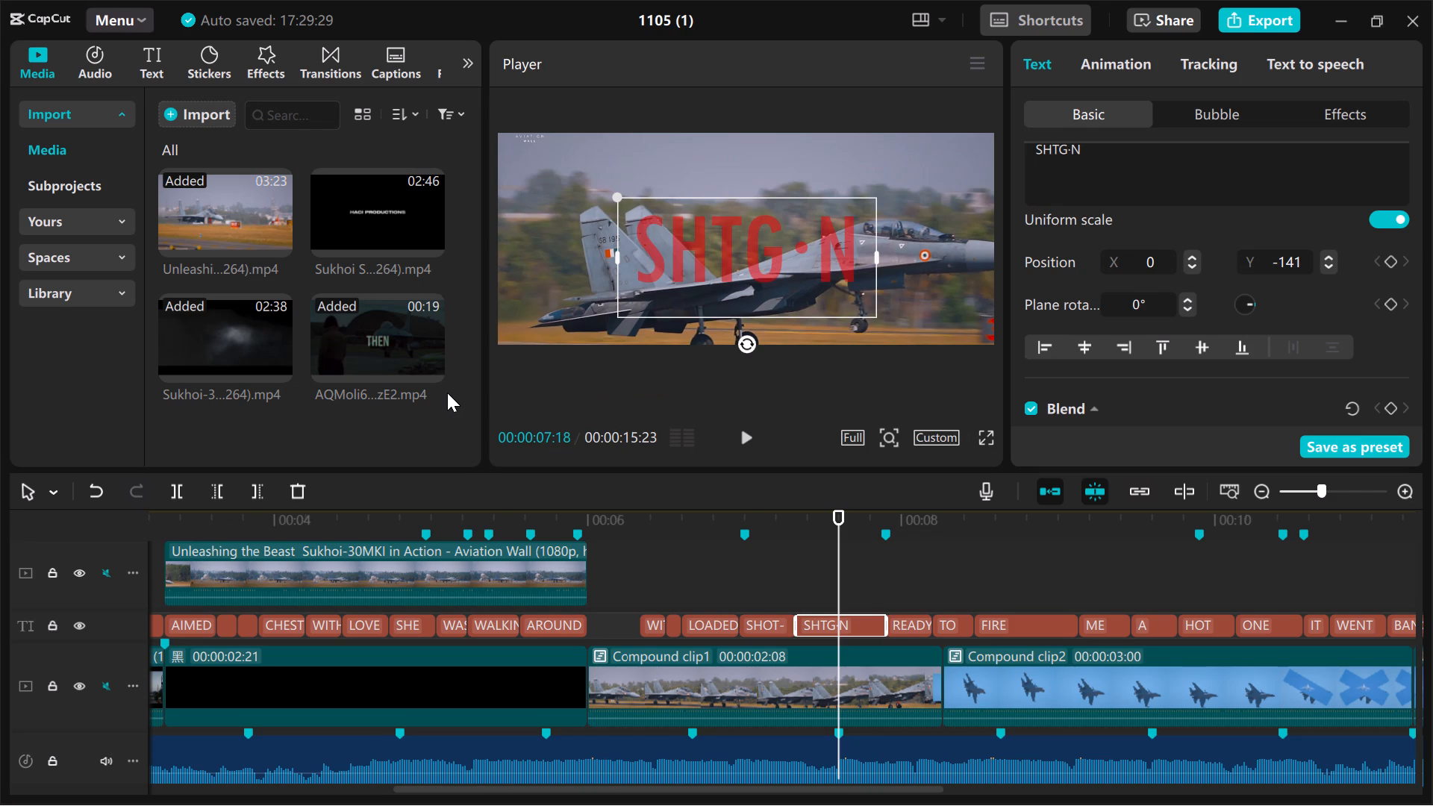
key(ctrl+v)
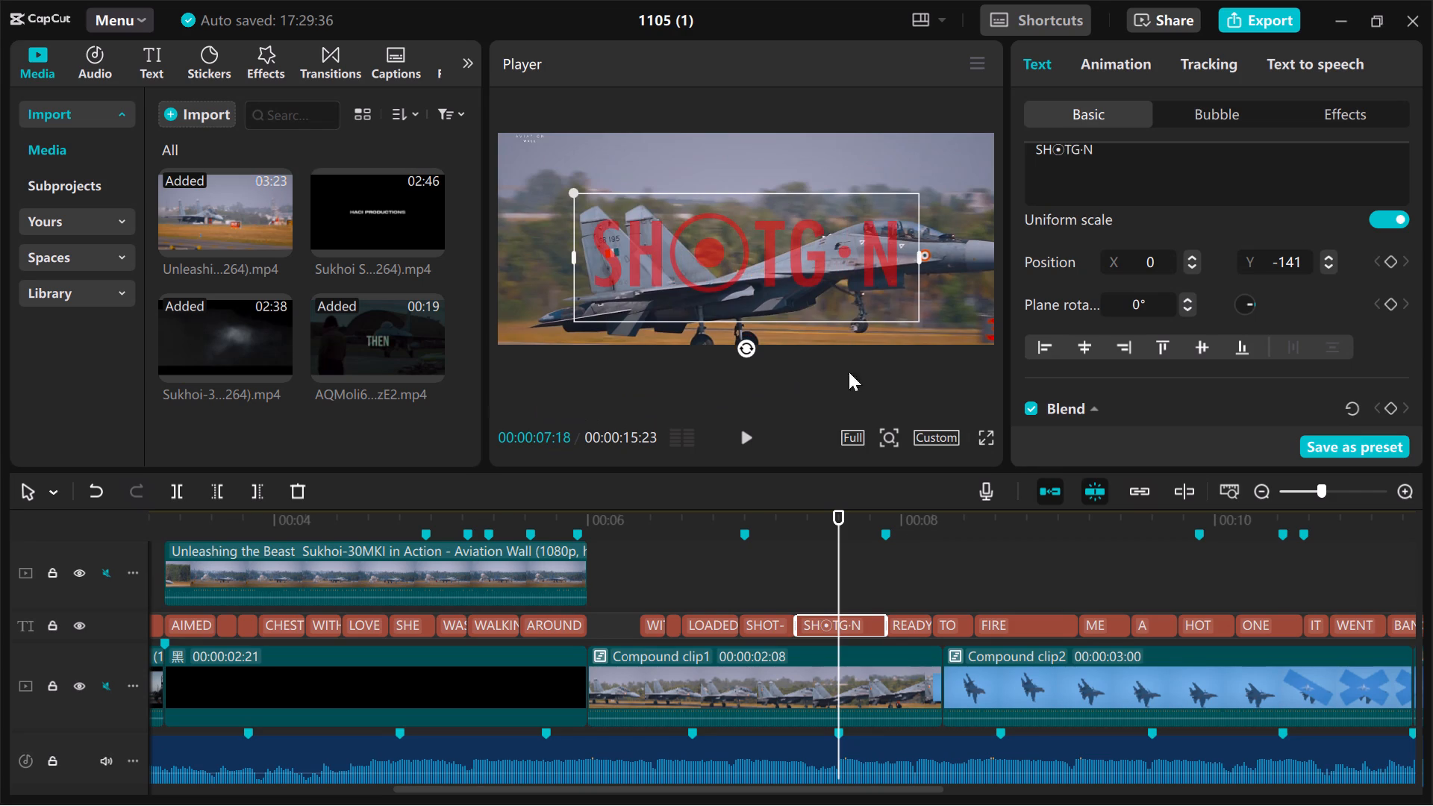
Return to Chrome and ask the Google AI follow-up ALTERNATIVE SYMBOL FOR 'U'.
key(alt+Tab)
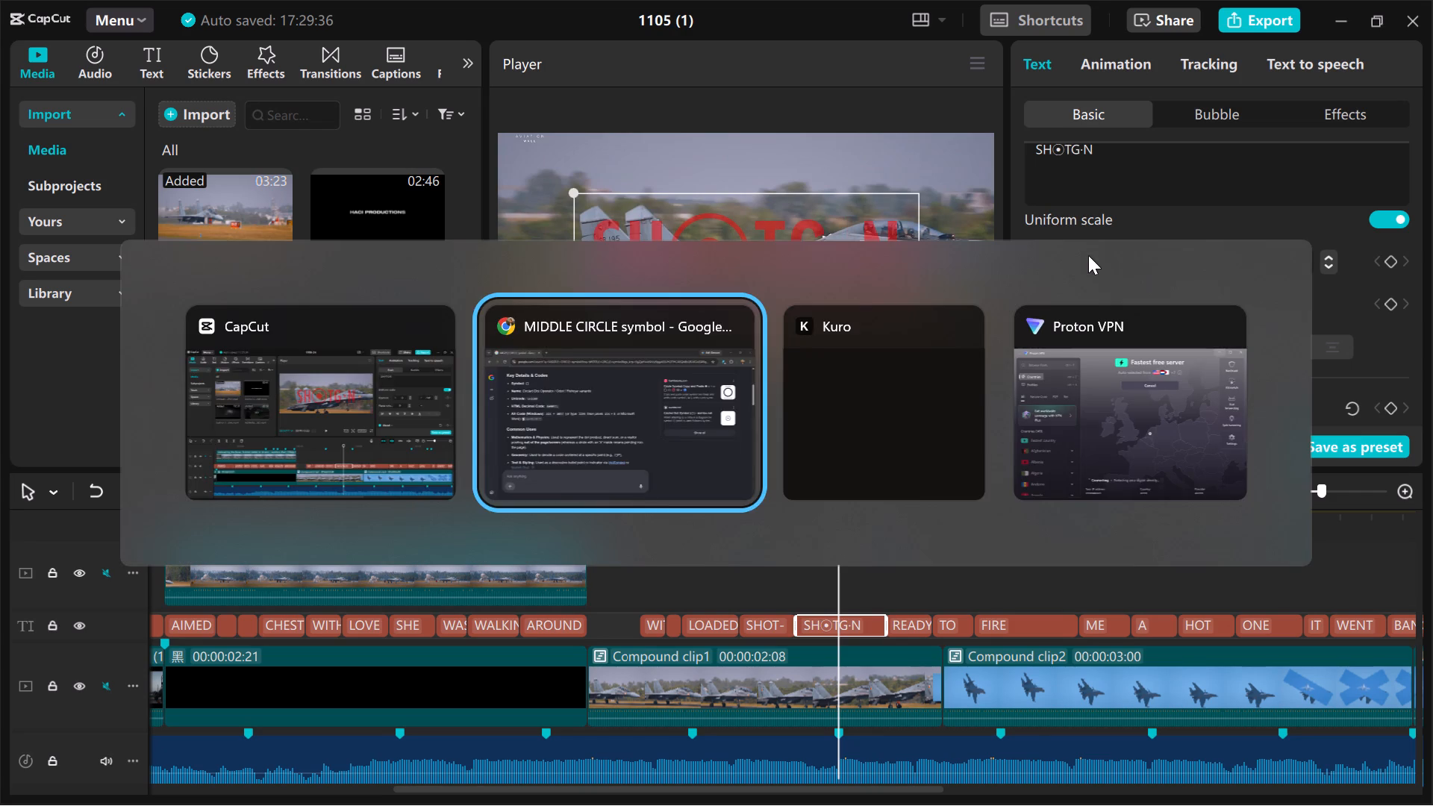
click(402, 701)
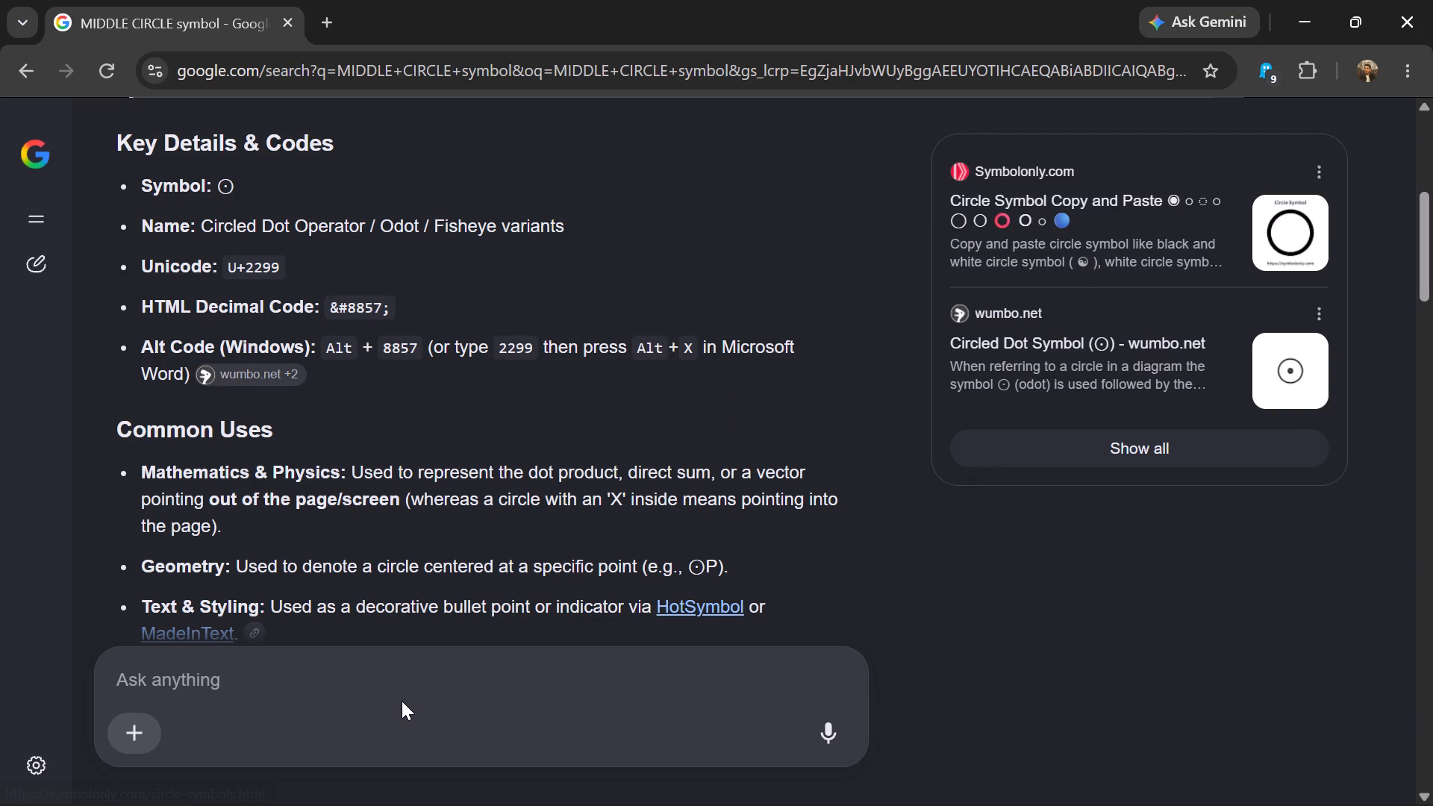
text(ALTERB)
key(BackSpace)
text(NATIVE SYMBOL FOR u)
key(BackSpace)
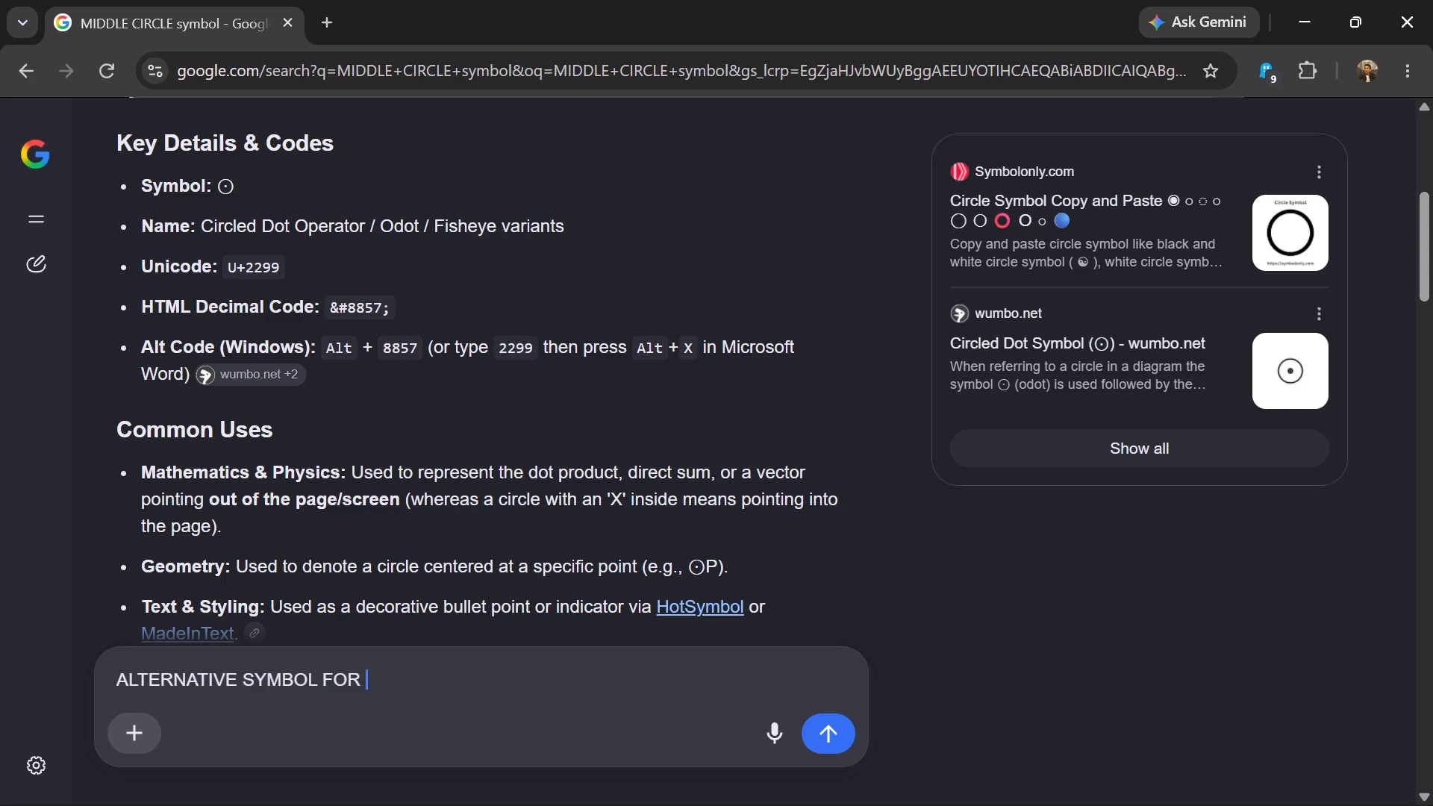
text('Y)
key(BackSpace)
text(U')
key(Return)
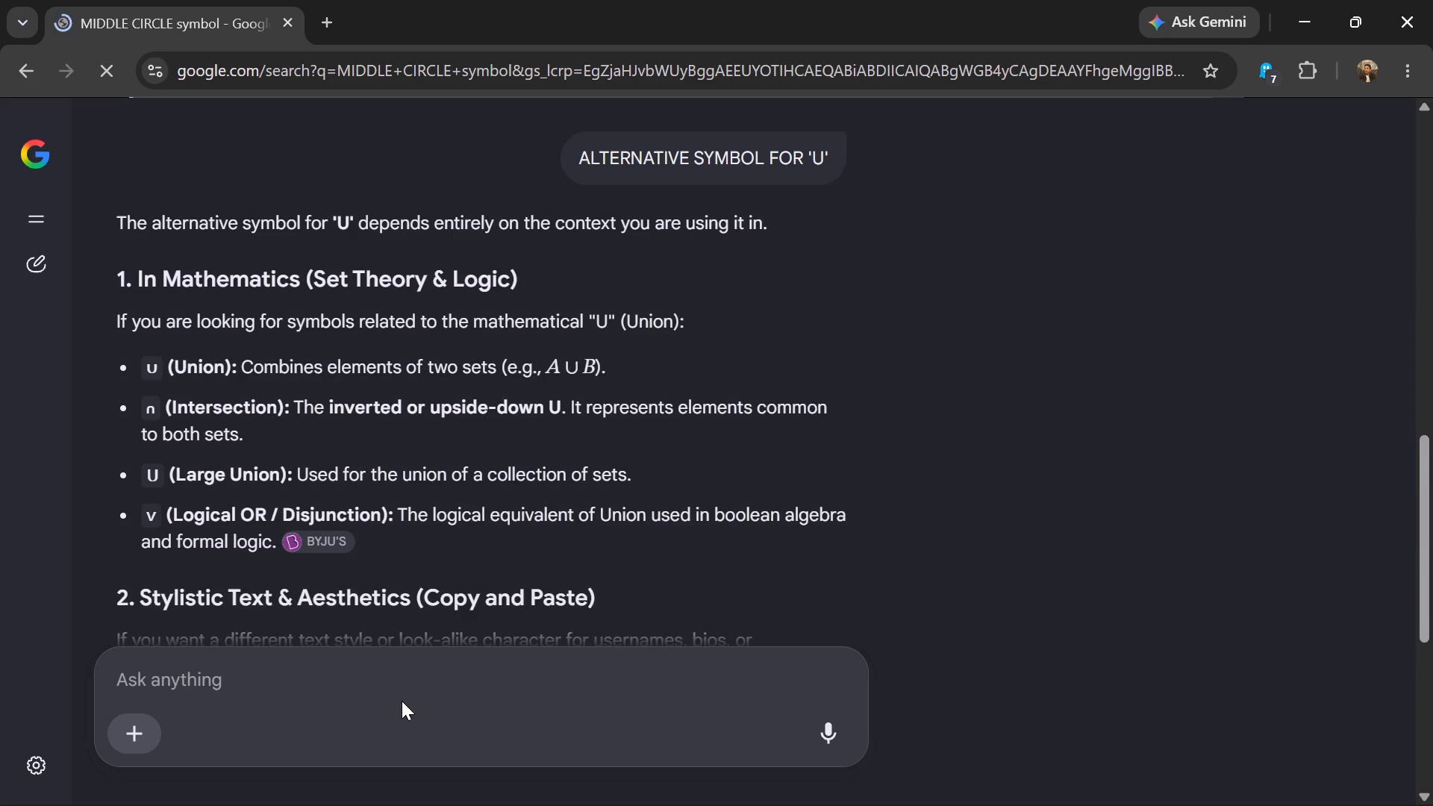
Read through the AI answer's suggested look-alike characters for U, focusing on the Stylistic Text & Aesthetics list.
scroll(441, 525, down, 1)
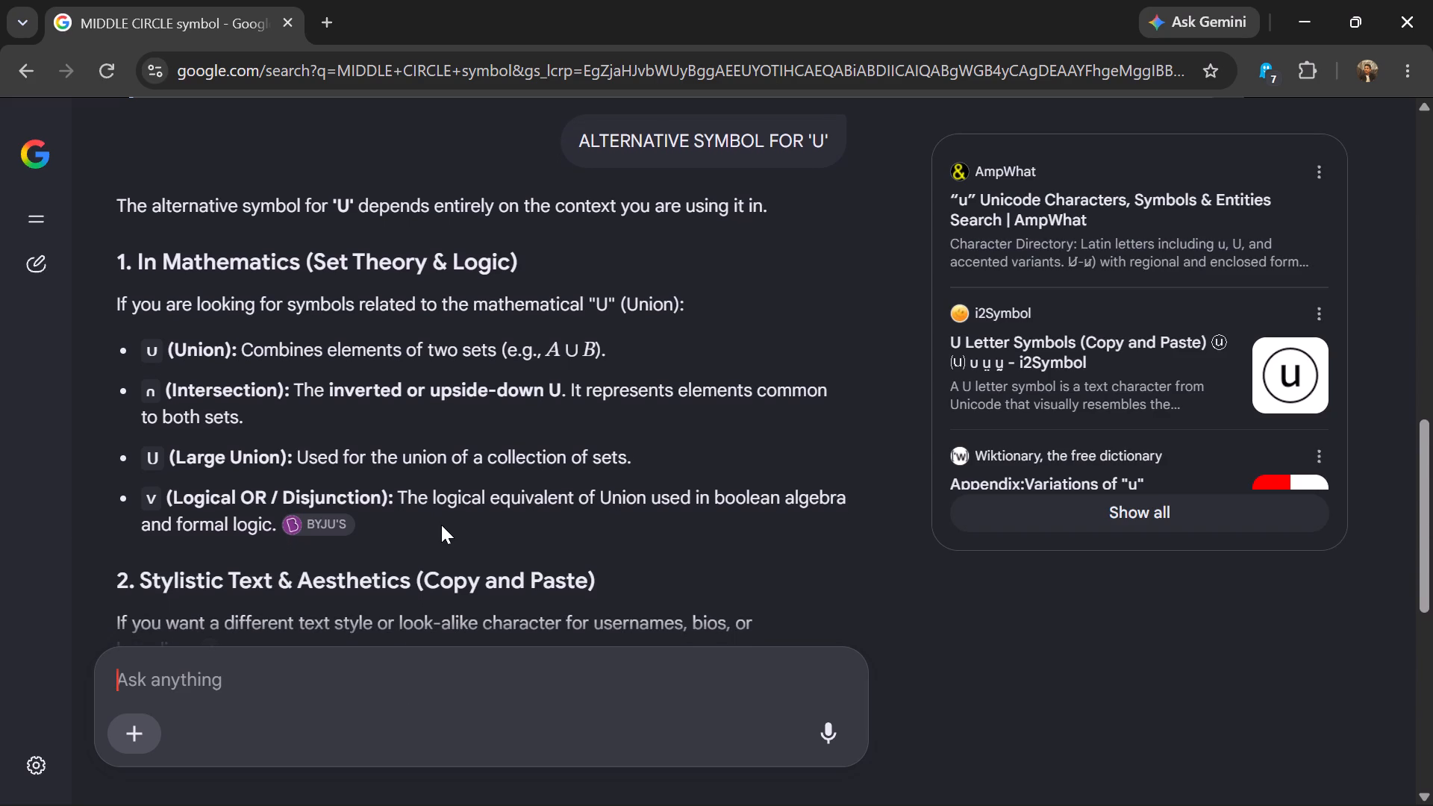
scroll(441, 525, down, 2)
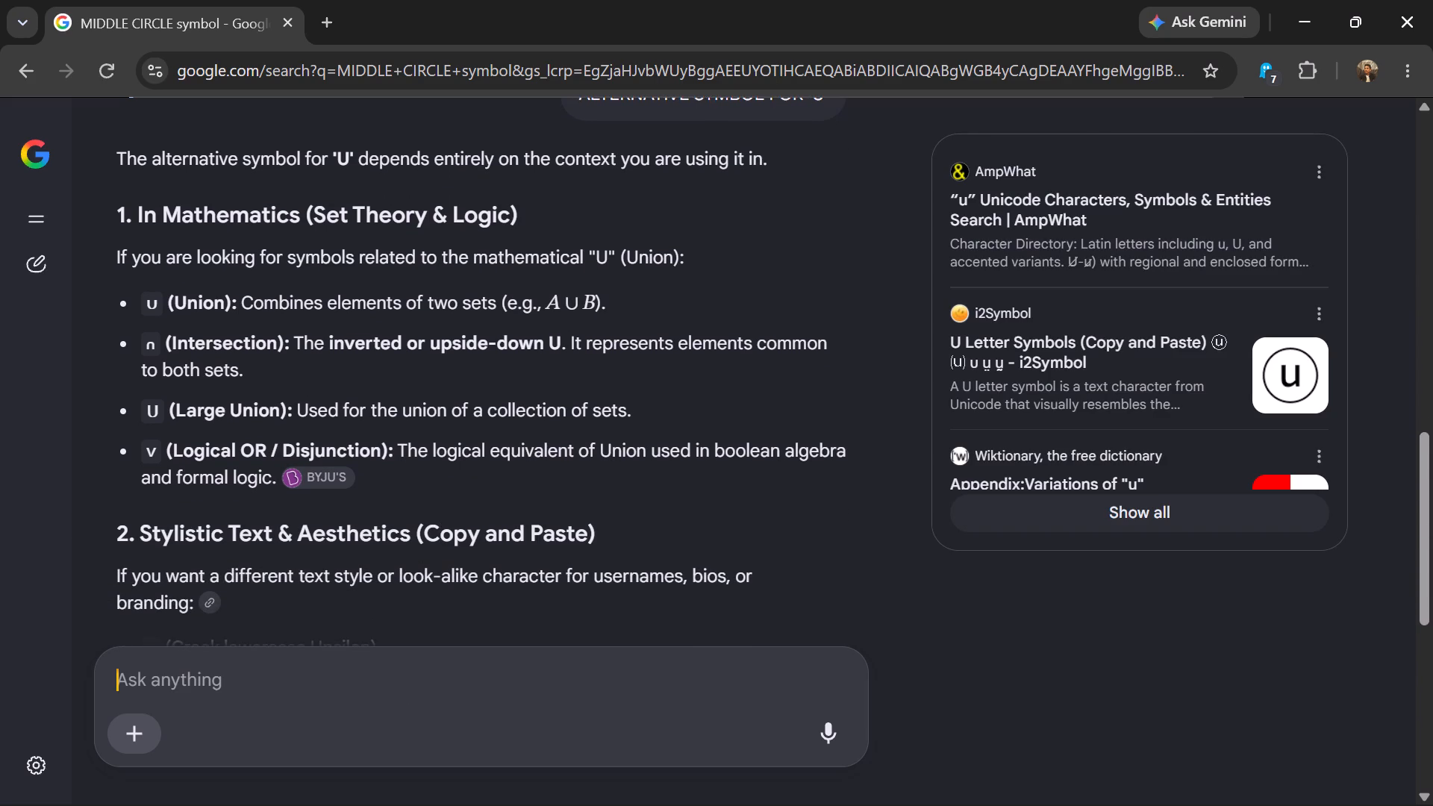
scroll(441, 525, down, 2)
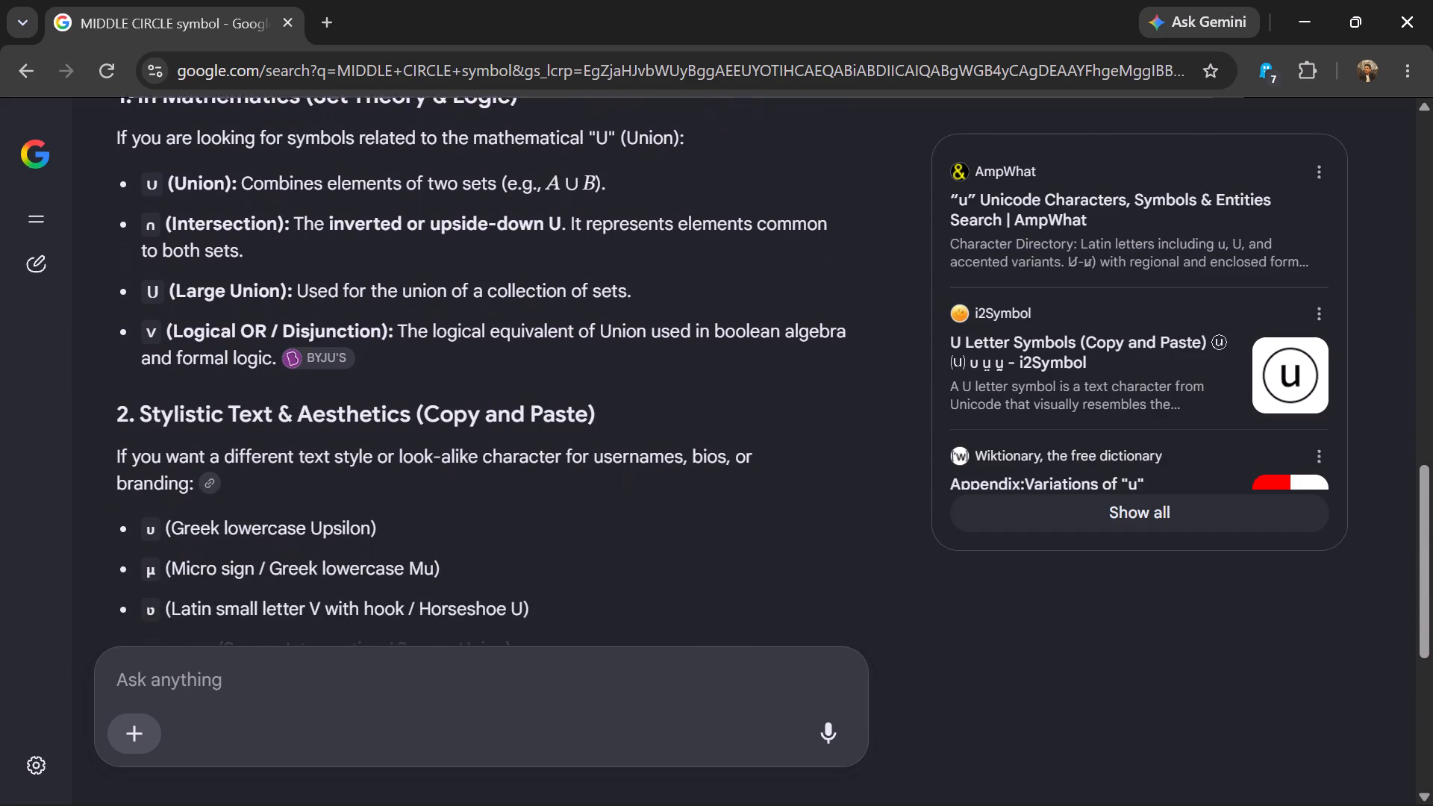
scroll(441, 525, down, 3)
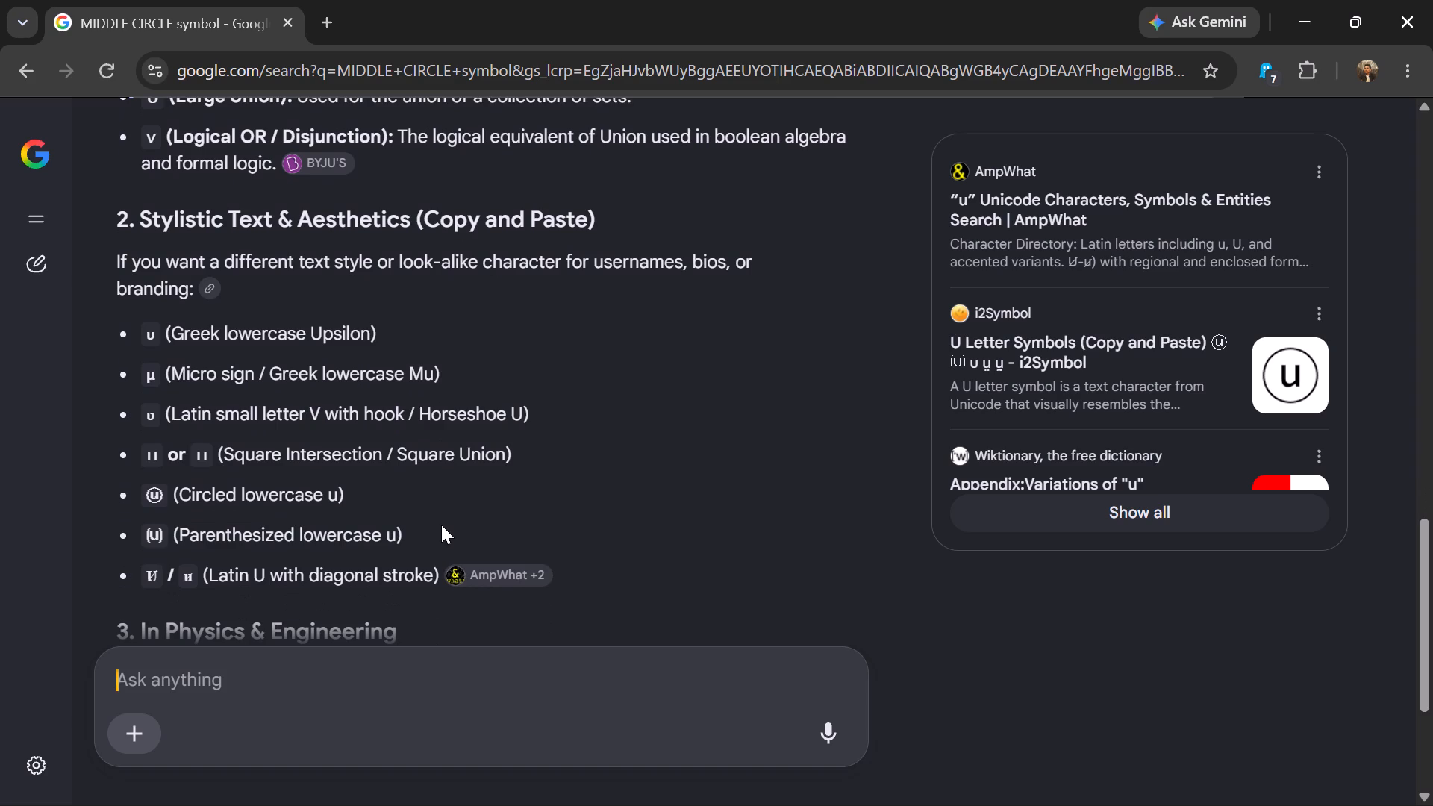
scroll(441, 525, down, 2)
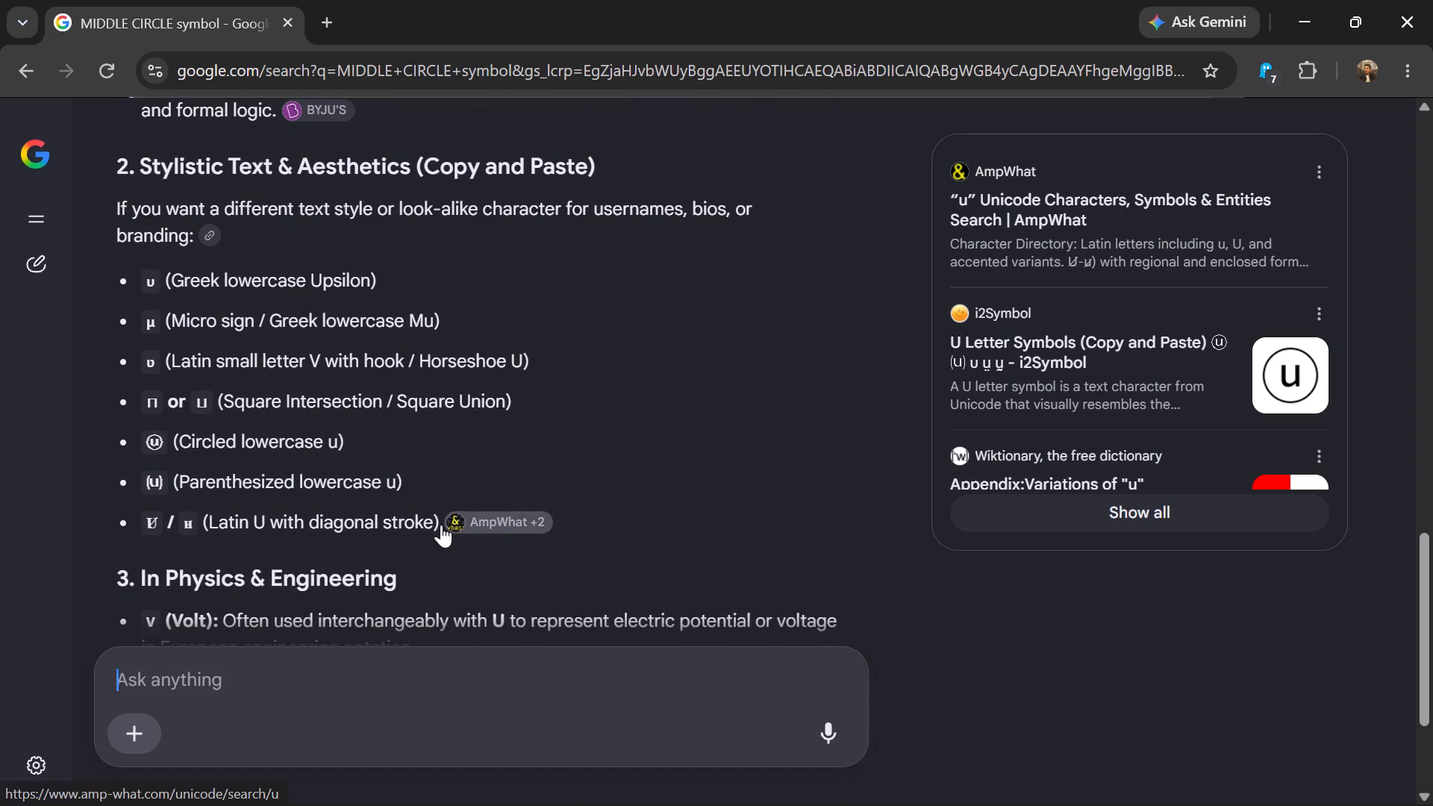
scroll(441, 525, down, 2)
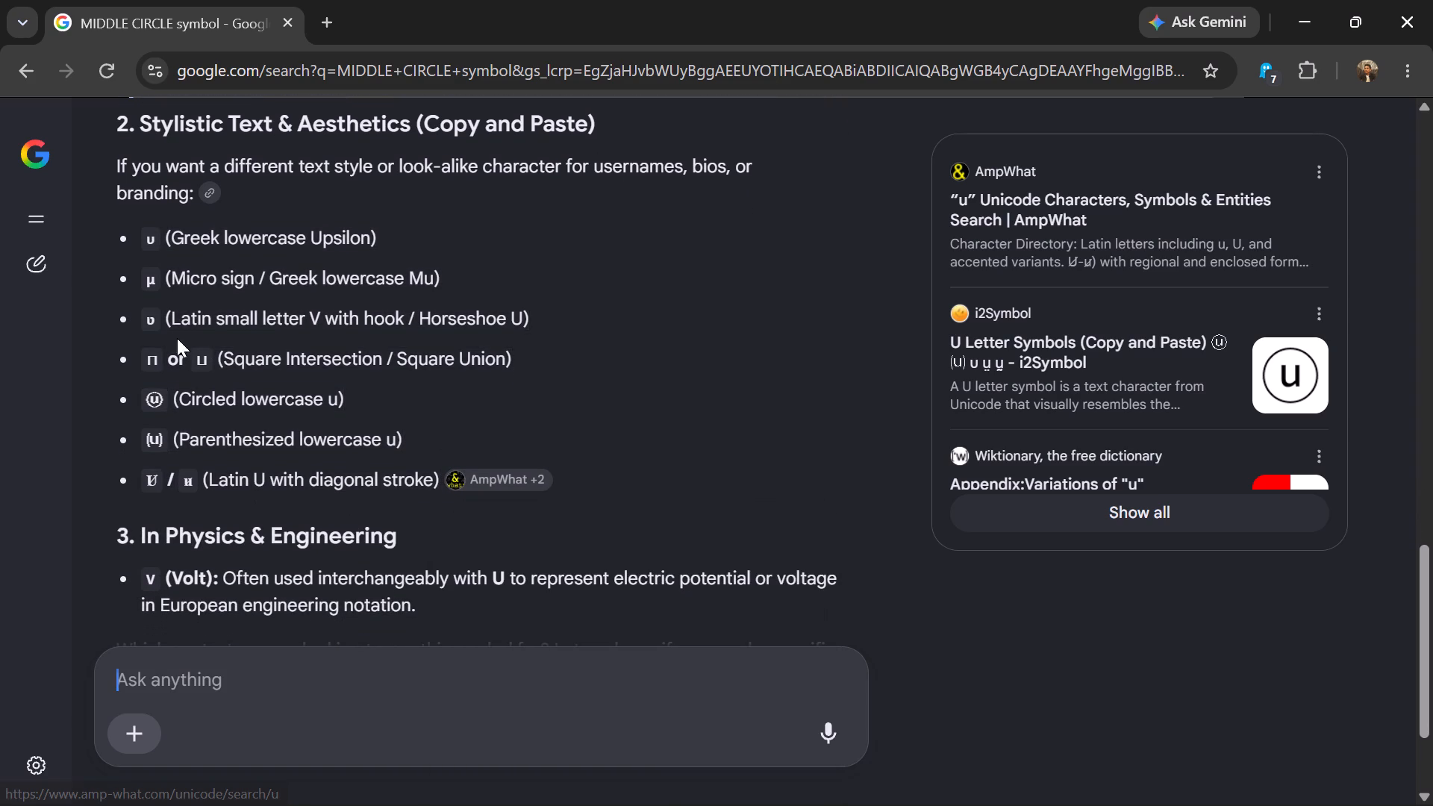
scroll(158, 280, down, 1)
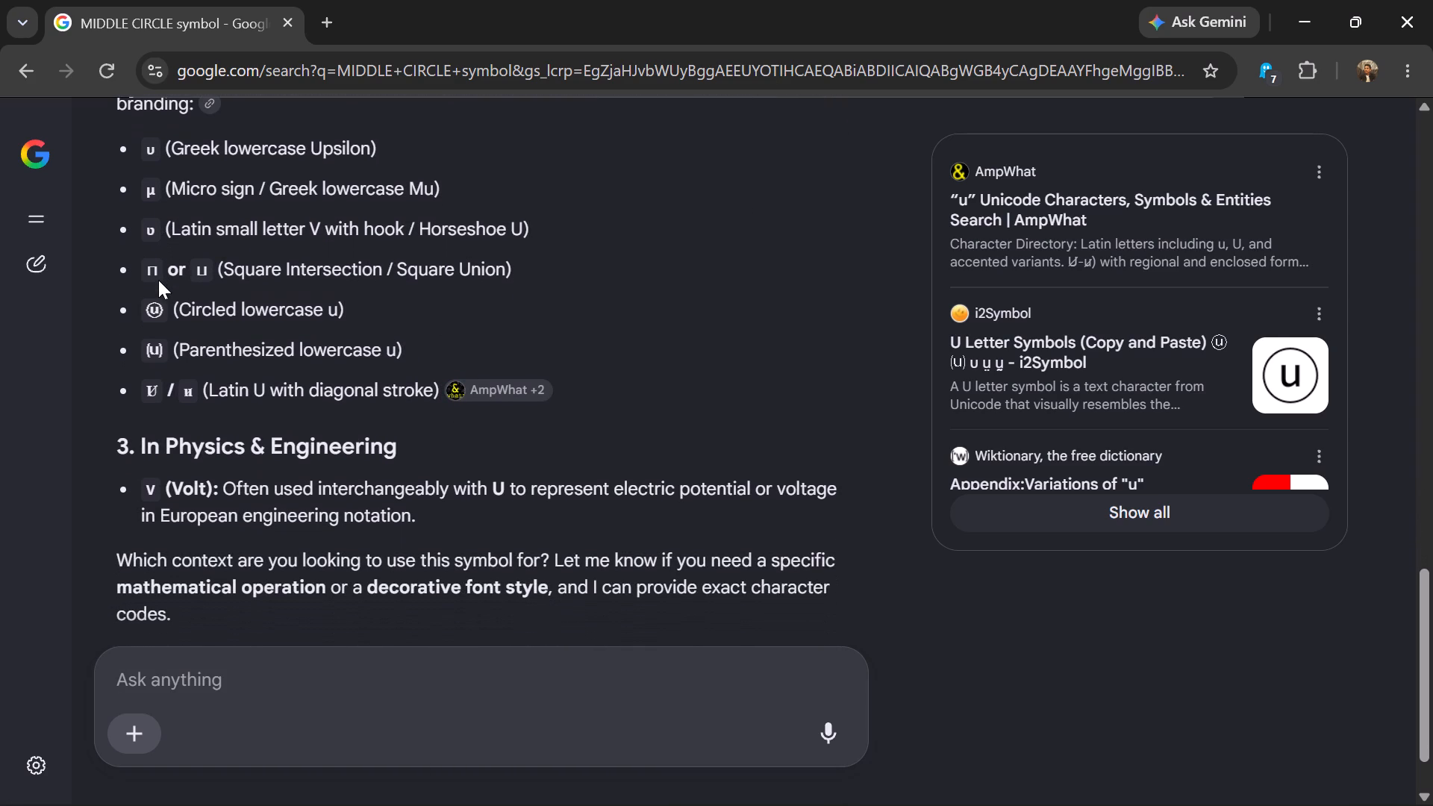
scroll(158, 280, down, 2)
scroll(158, 280, up, 1)
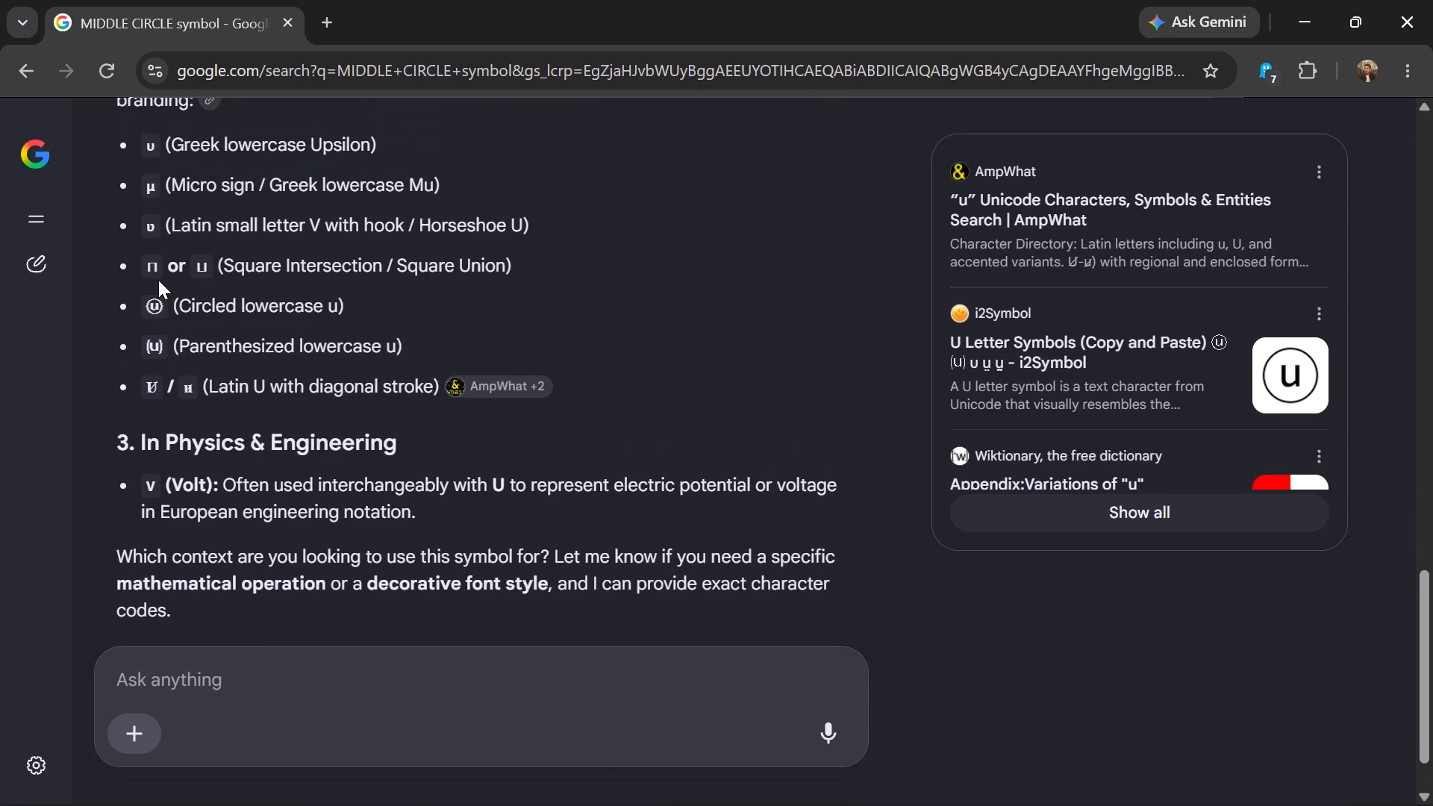
Copy the Intersection symbol ∩ from the AI answer's mathematics list and replace the dot between G and N in the CapCut caption with it.
scroll(158, 280, up, 2)
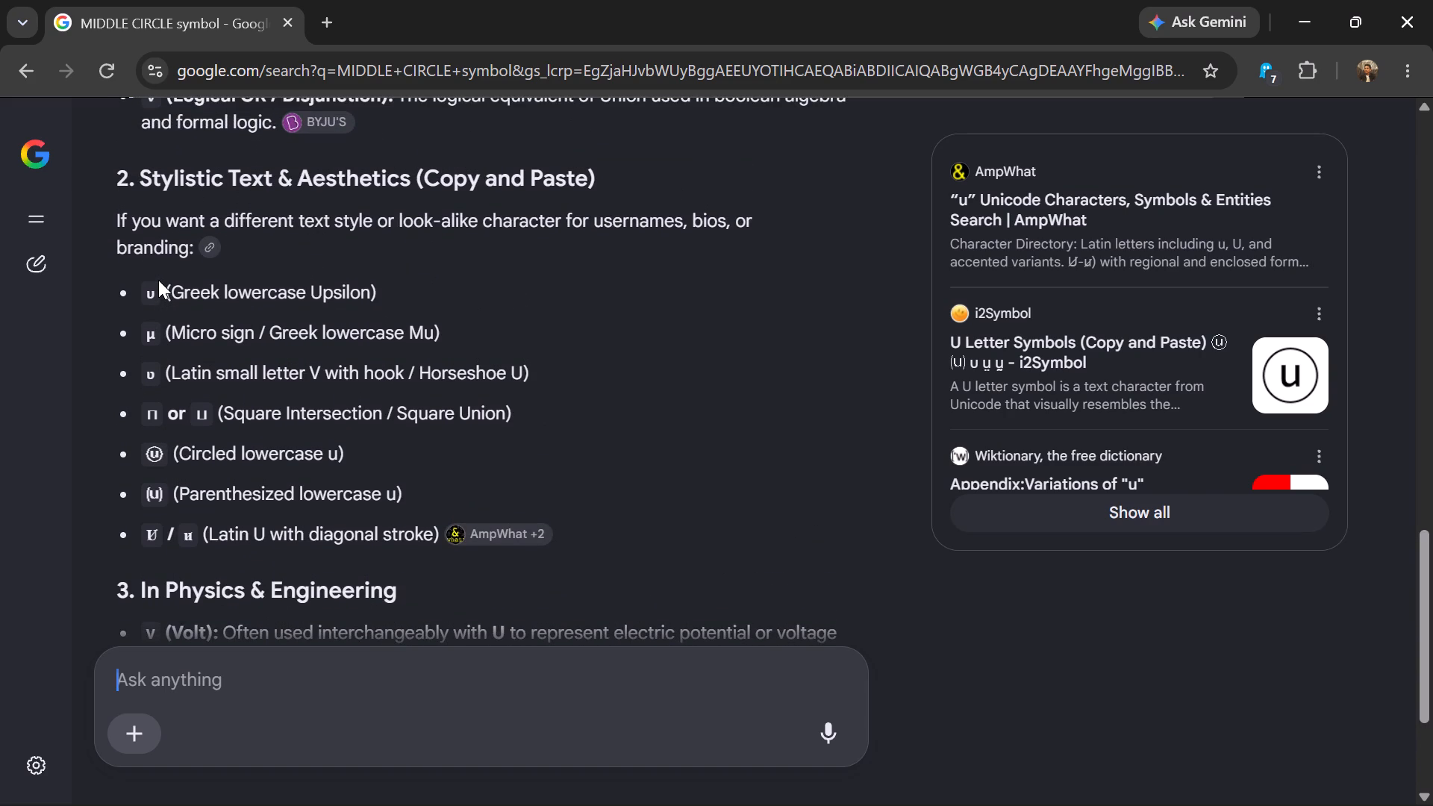
scroll(158, 280, up, 1)
scroll(212, 336, up, 1)
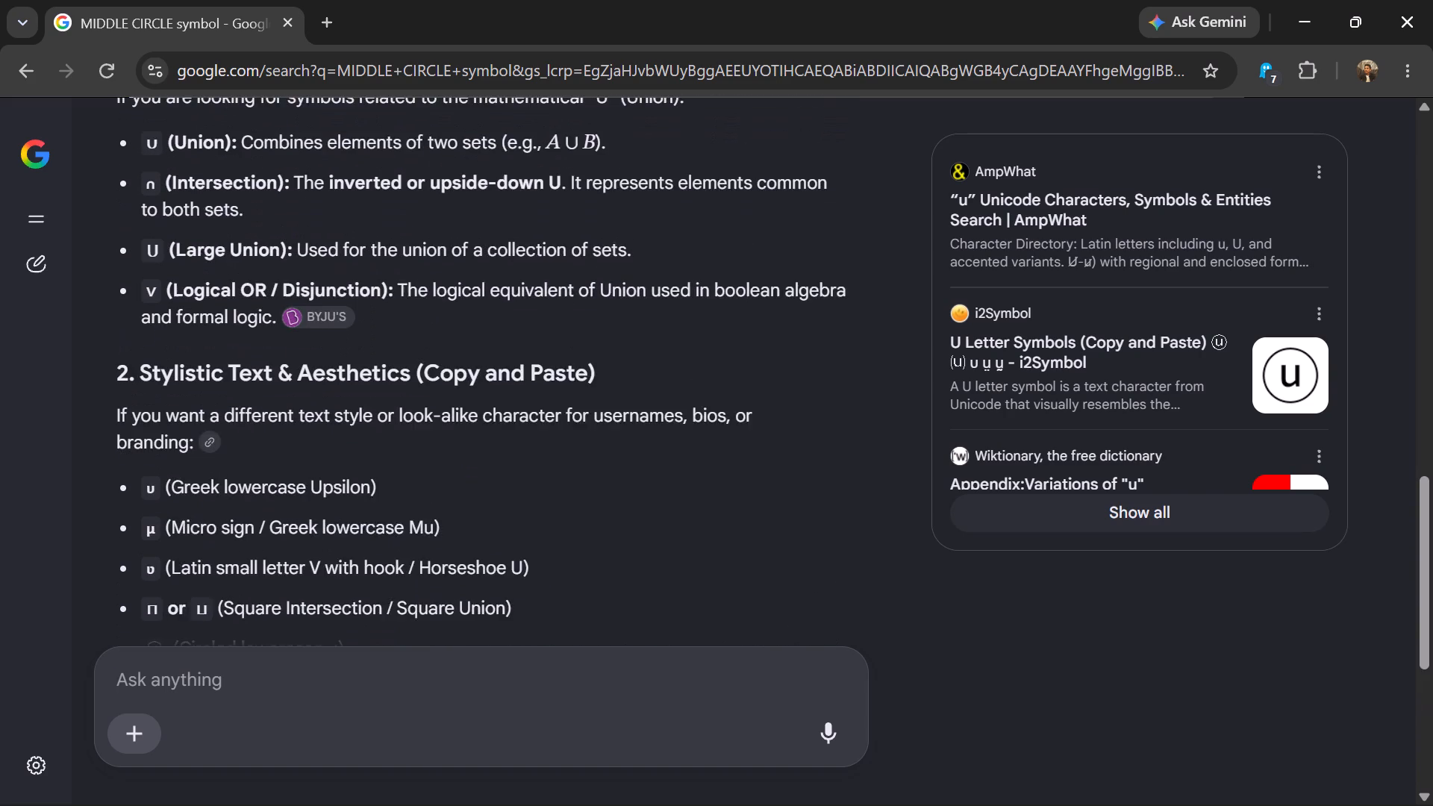
scroll(212, 336, up, 1)
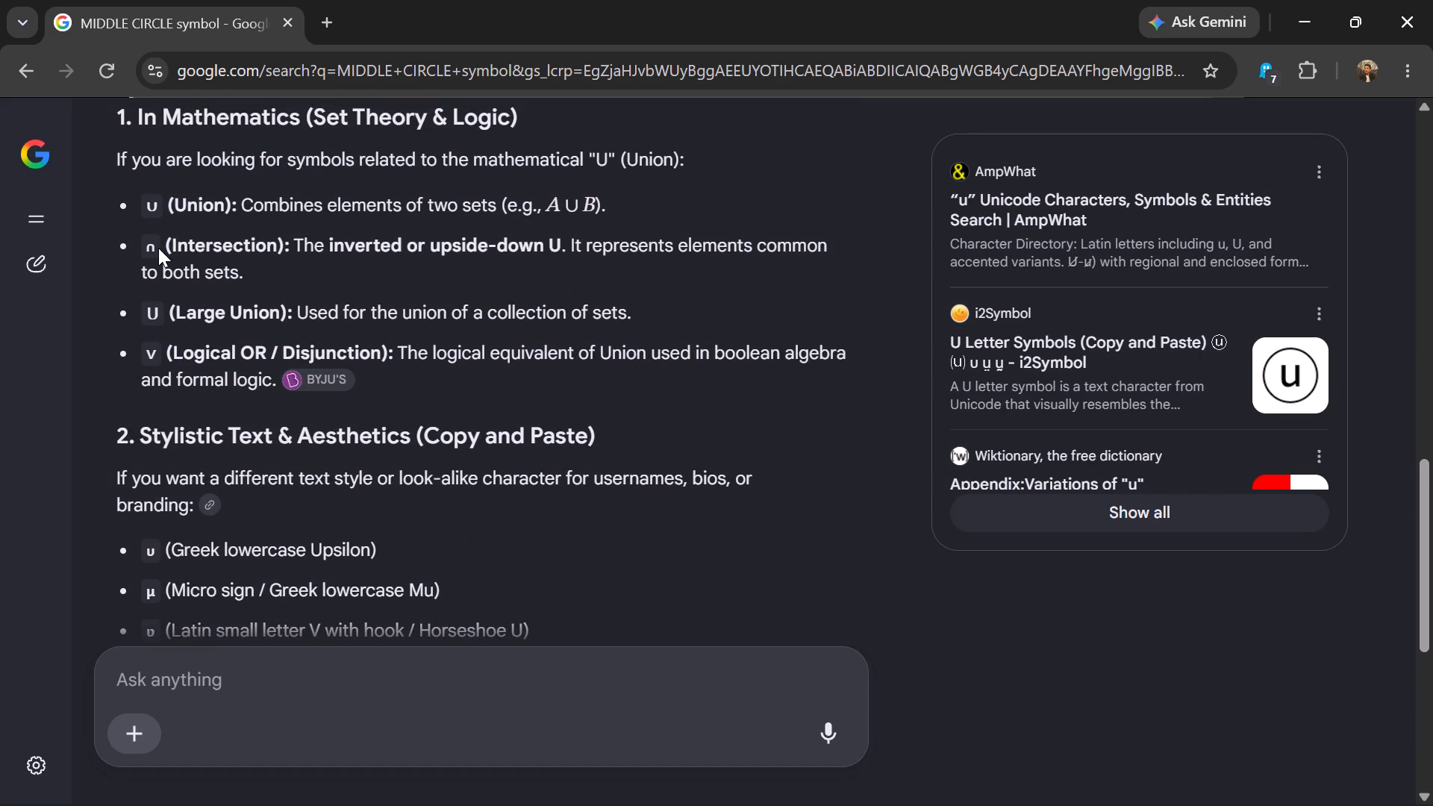
click(151, 245)
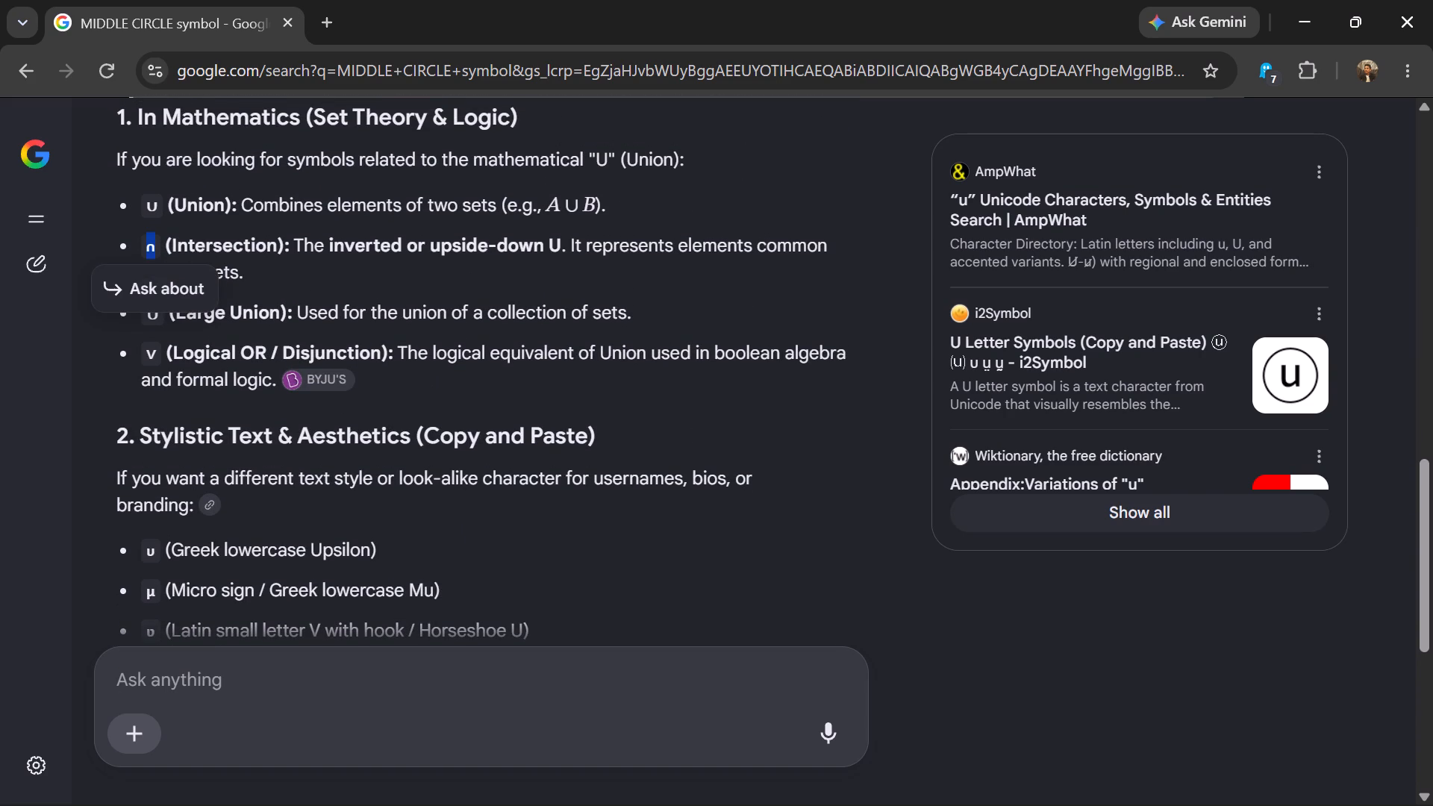
key(ctrl+c)
key(alt+Tab)
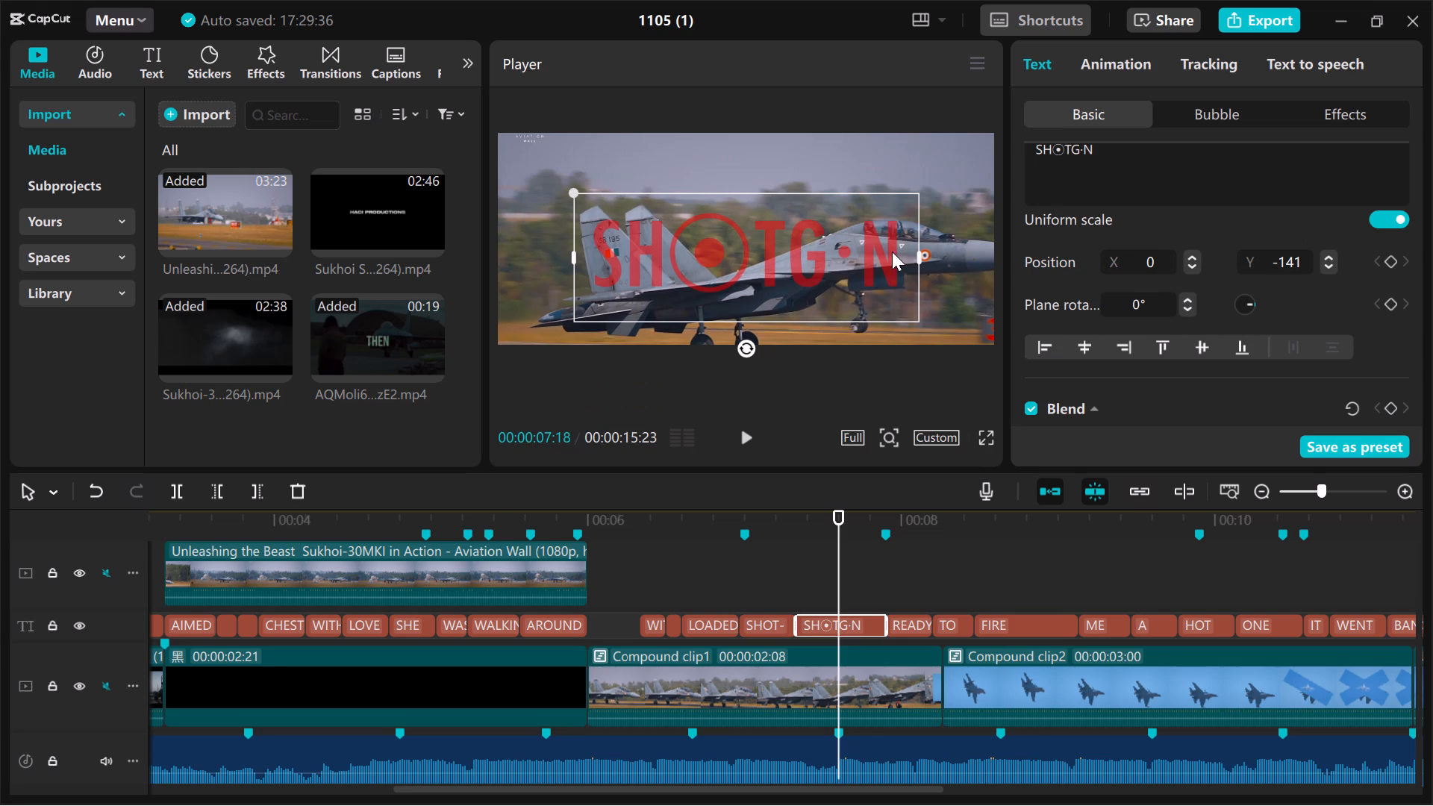
key(Right)
key(Right)
key(Right)
key(BackSpace)
key(ctrl+v)
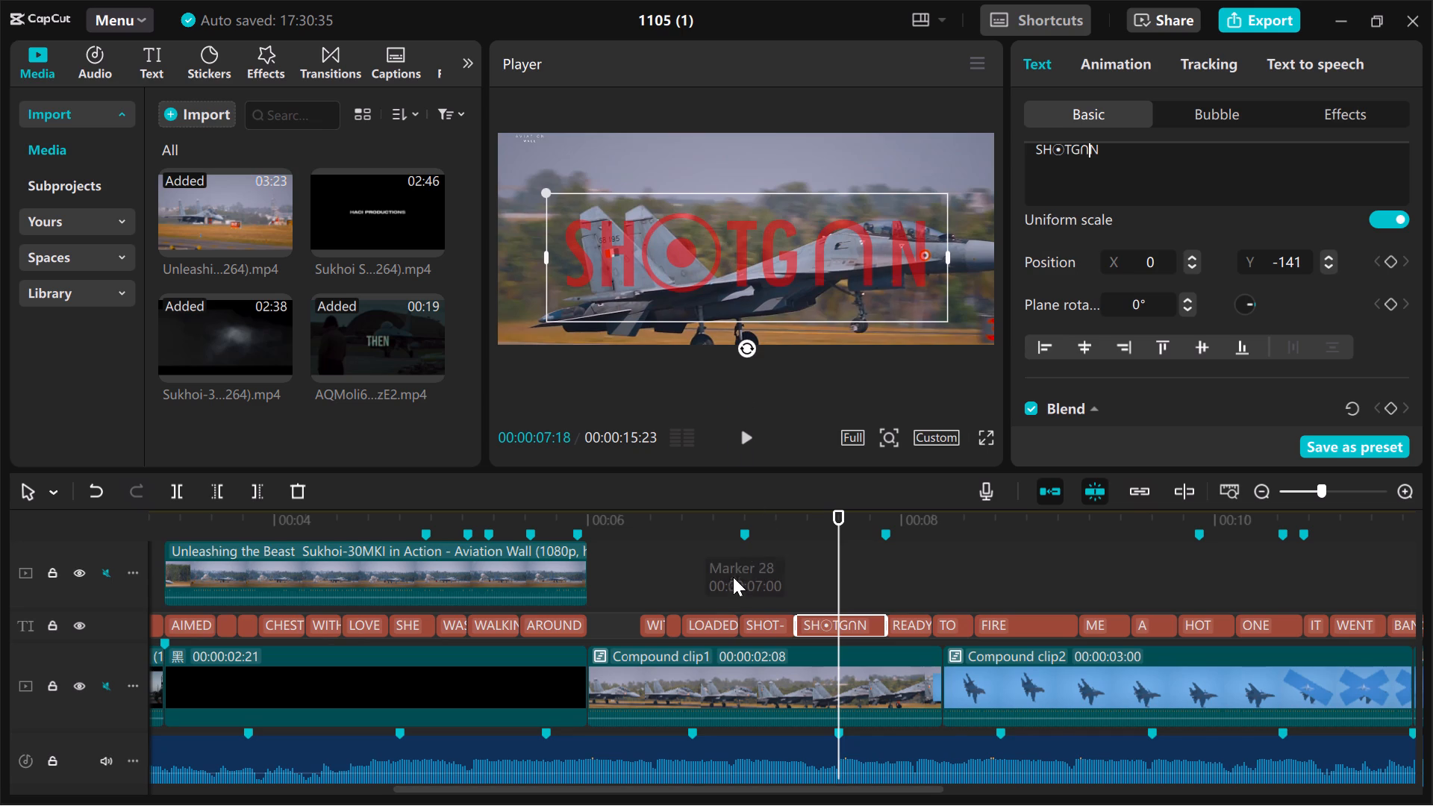
key(space)
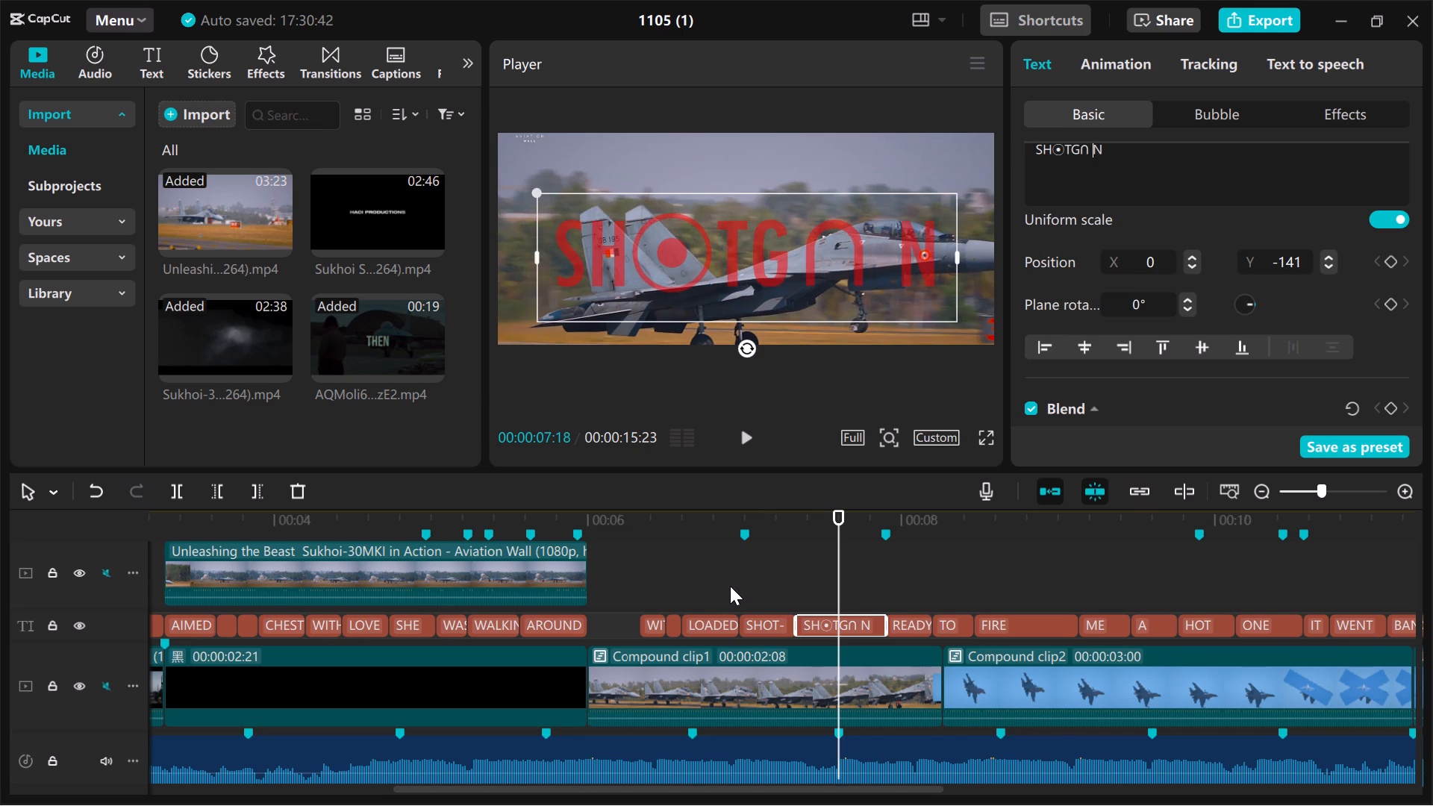
key(BackSpace)
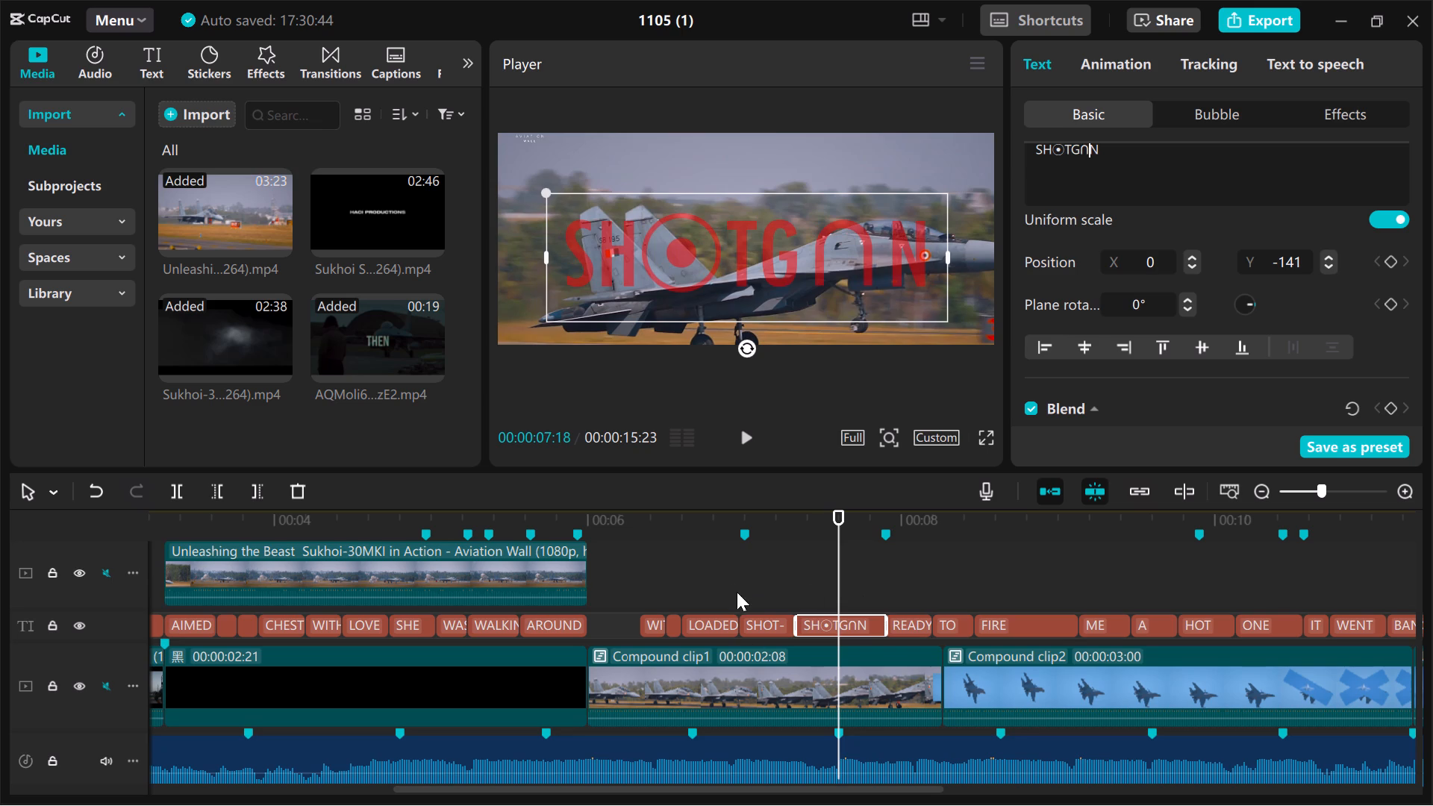
Play back the timeline from the SHOT- caption into the red SHOTGUN caption to review the symbol styling.
click(649, 569)
key(space)
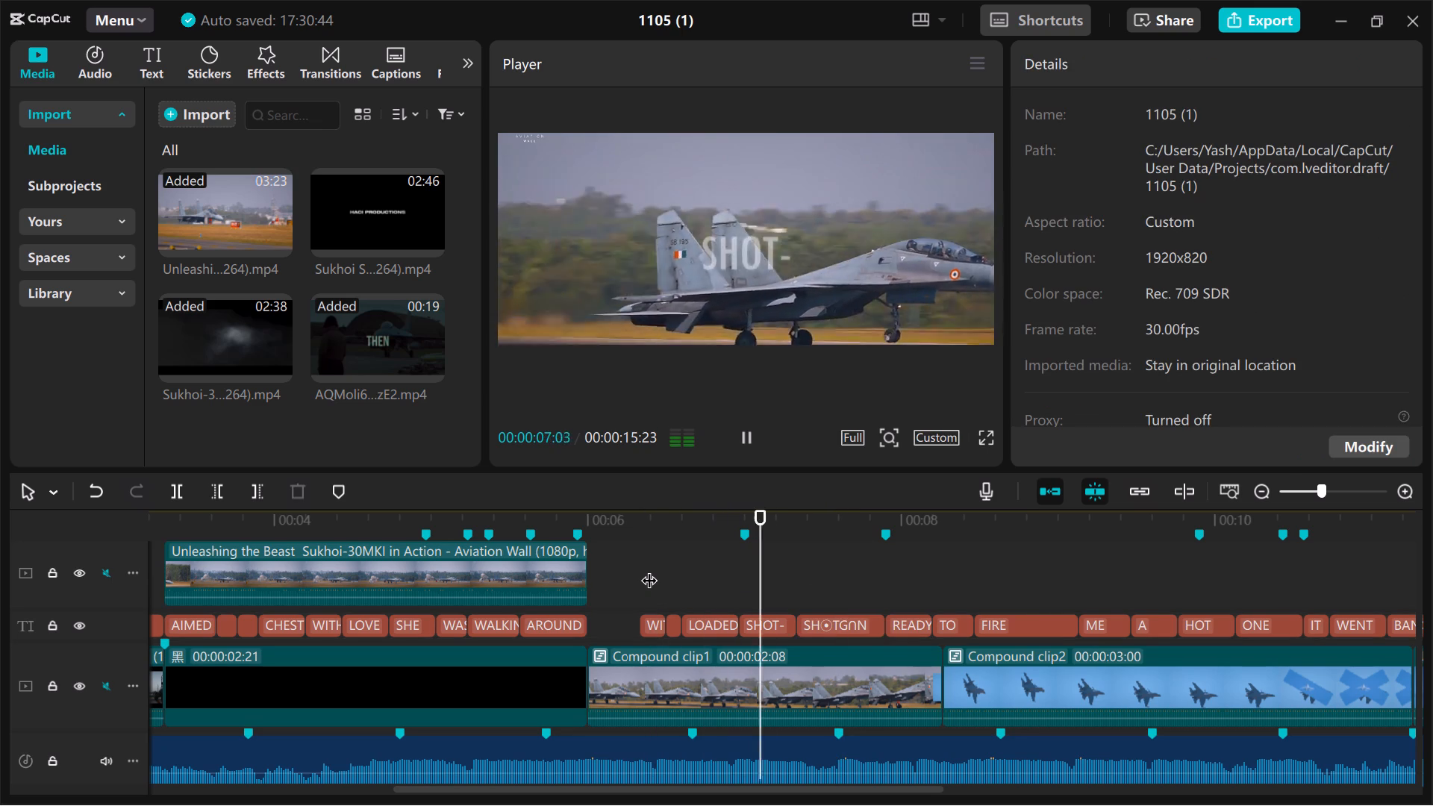
key(space)
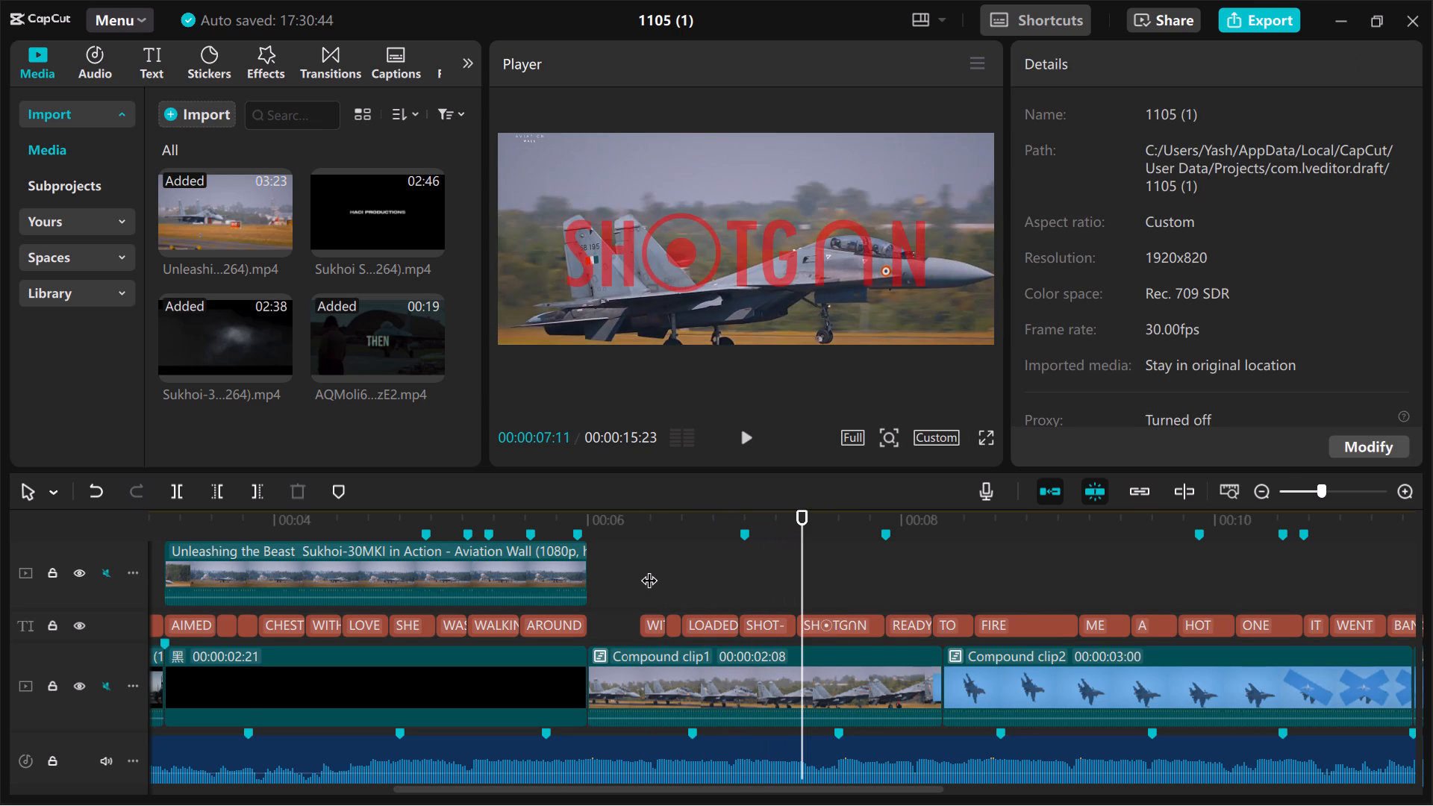
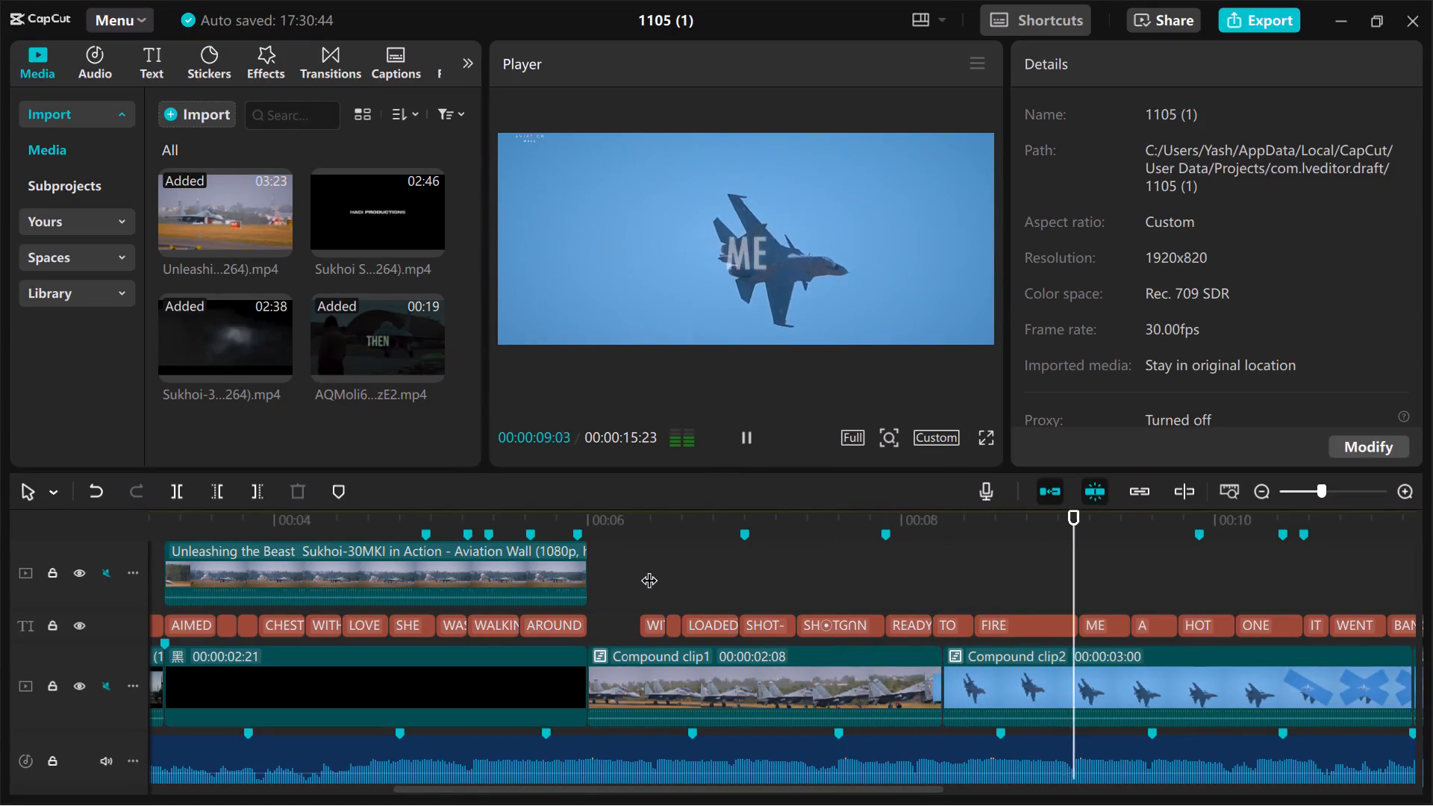
Pause playback, switch to Chrome and ask the Google AI chat for BULLET SYMBOL.
key(space)
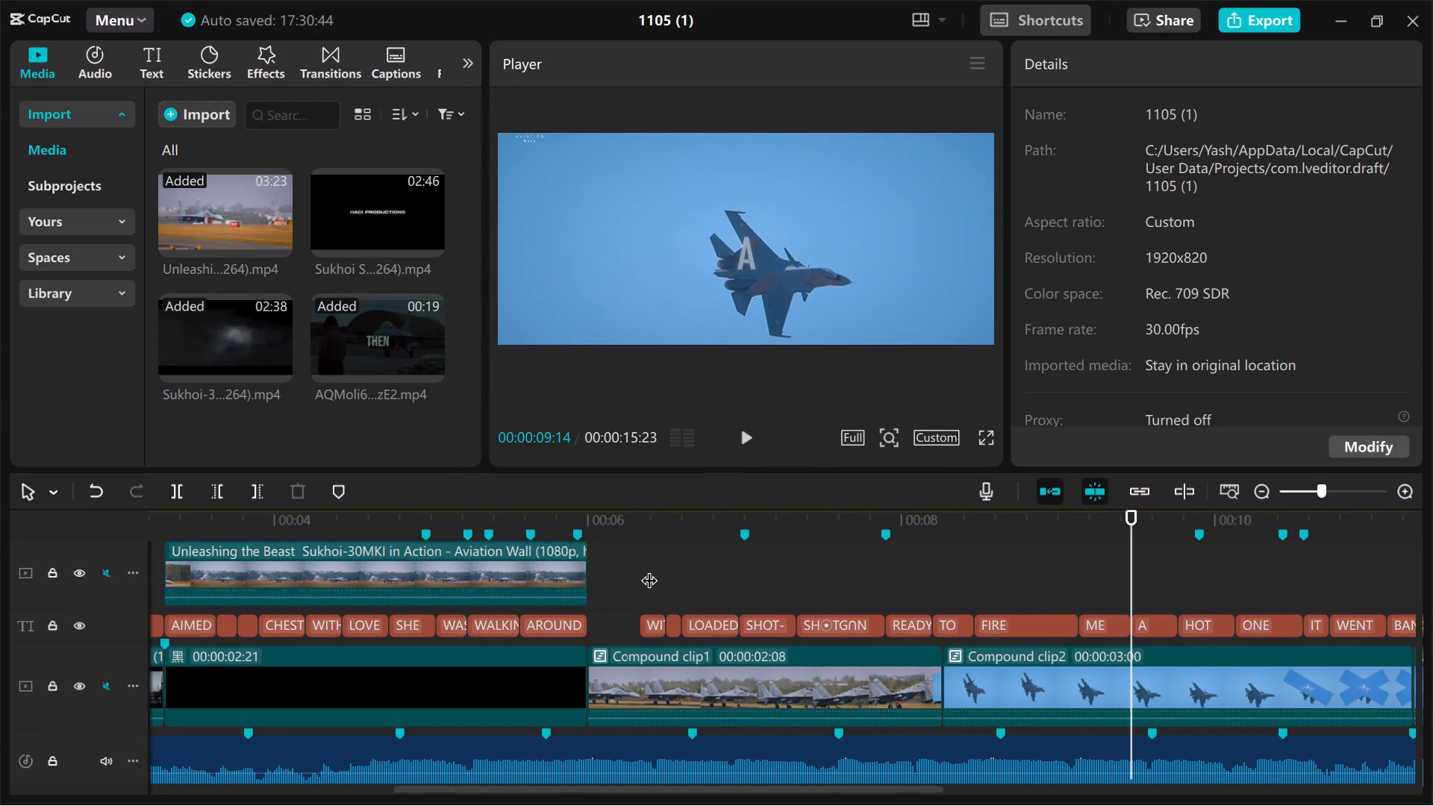
key(alt+Tab)
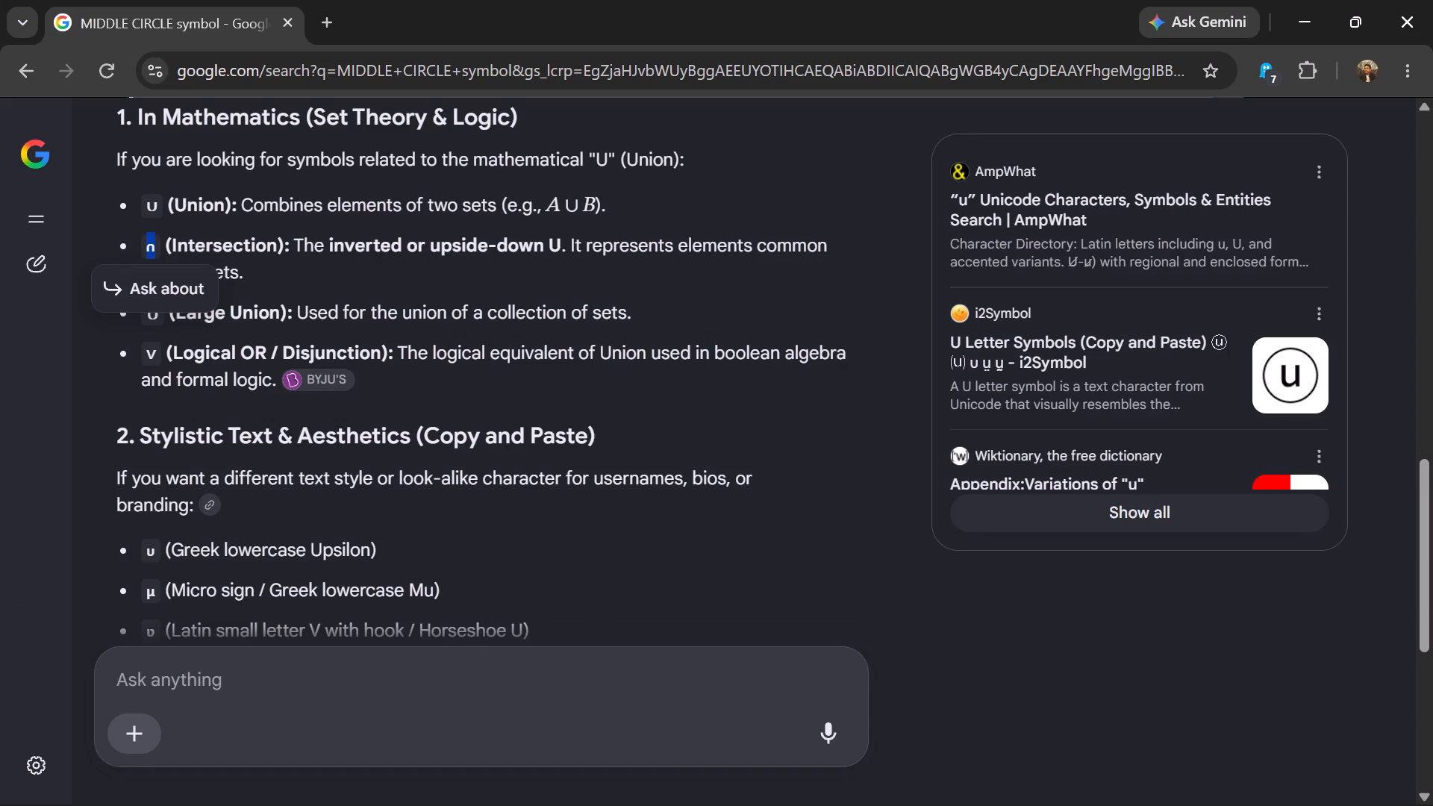
click(442, 665)
key(b)
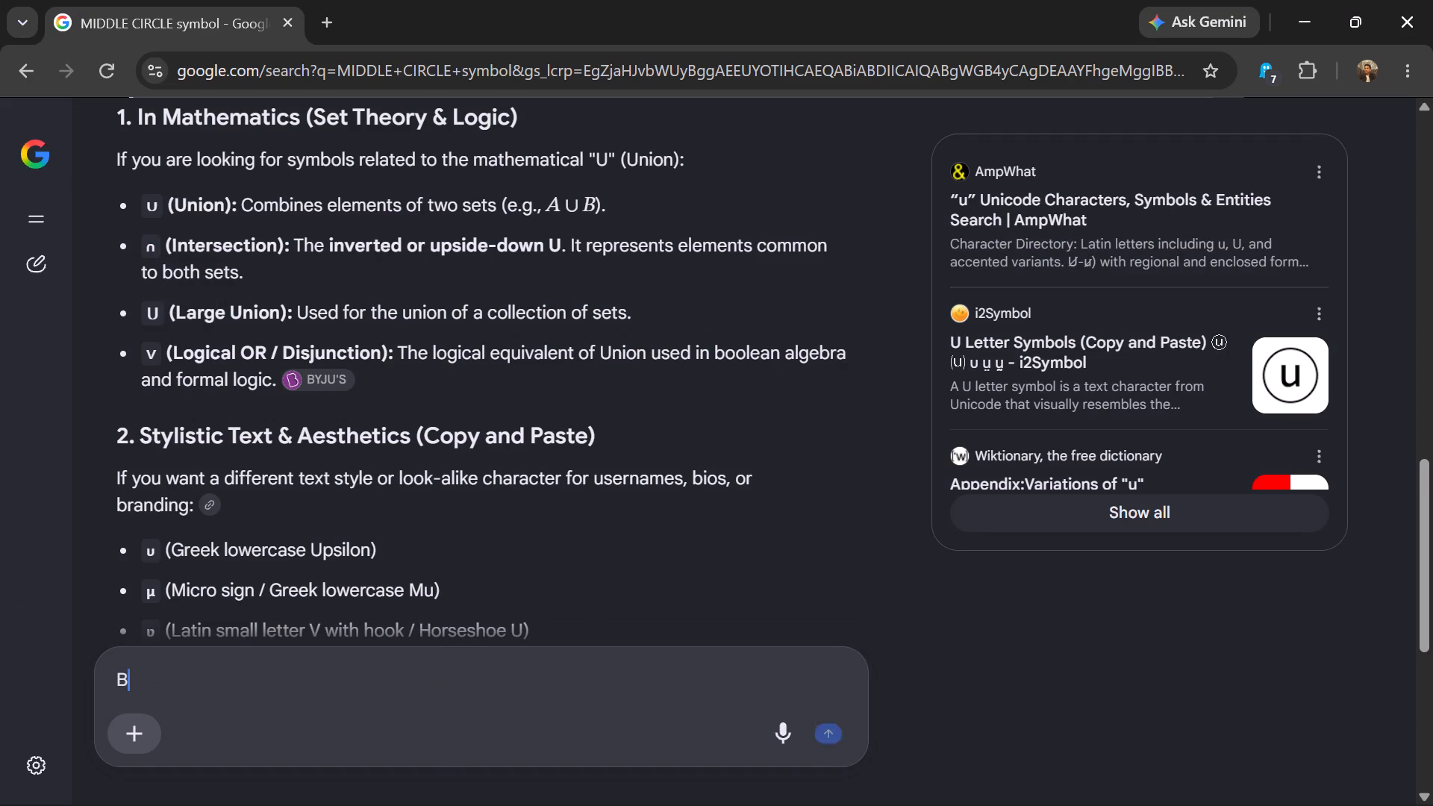
text(ULLER)
key(BackSpace)
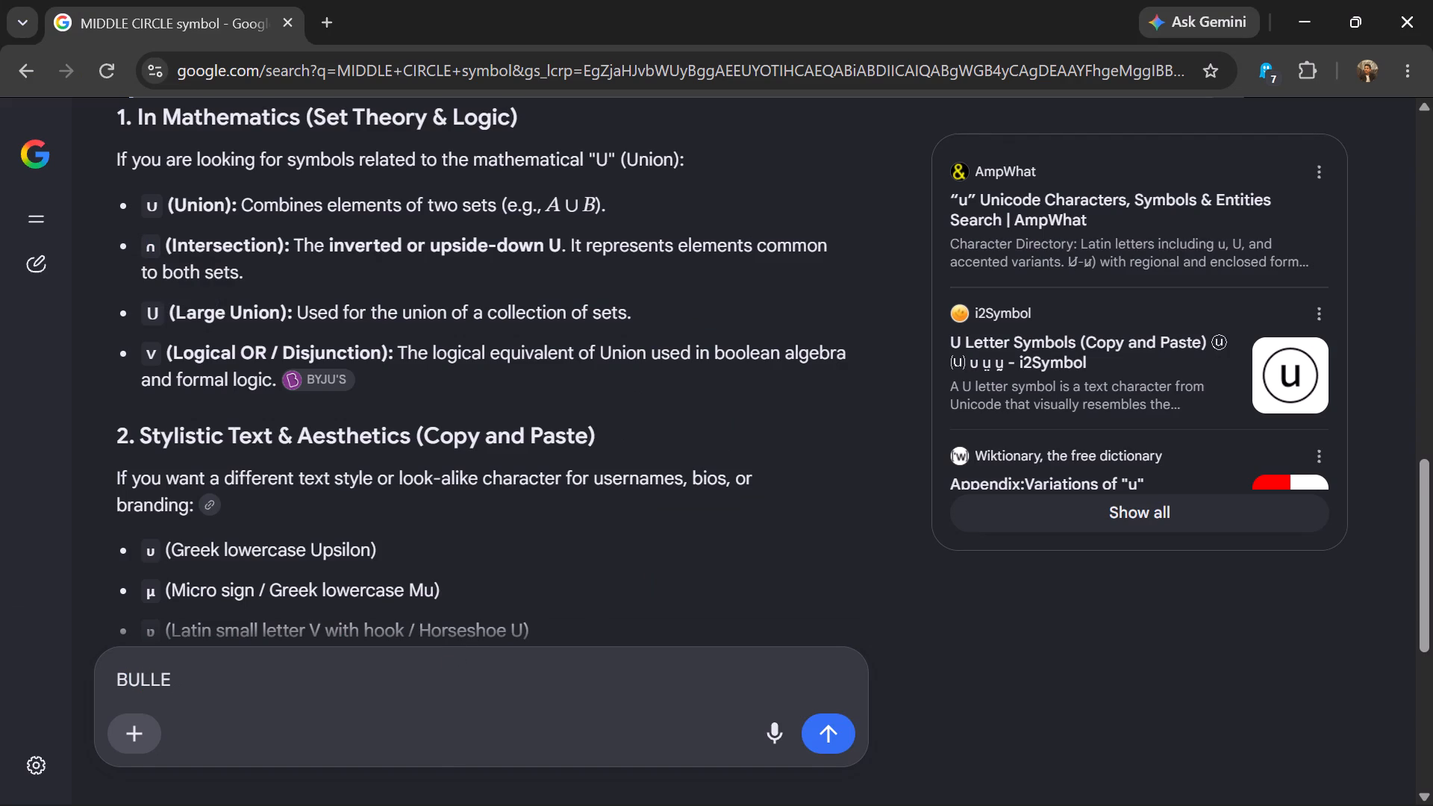
text(T SYMBOL)
key(Return)
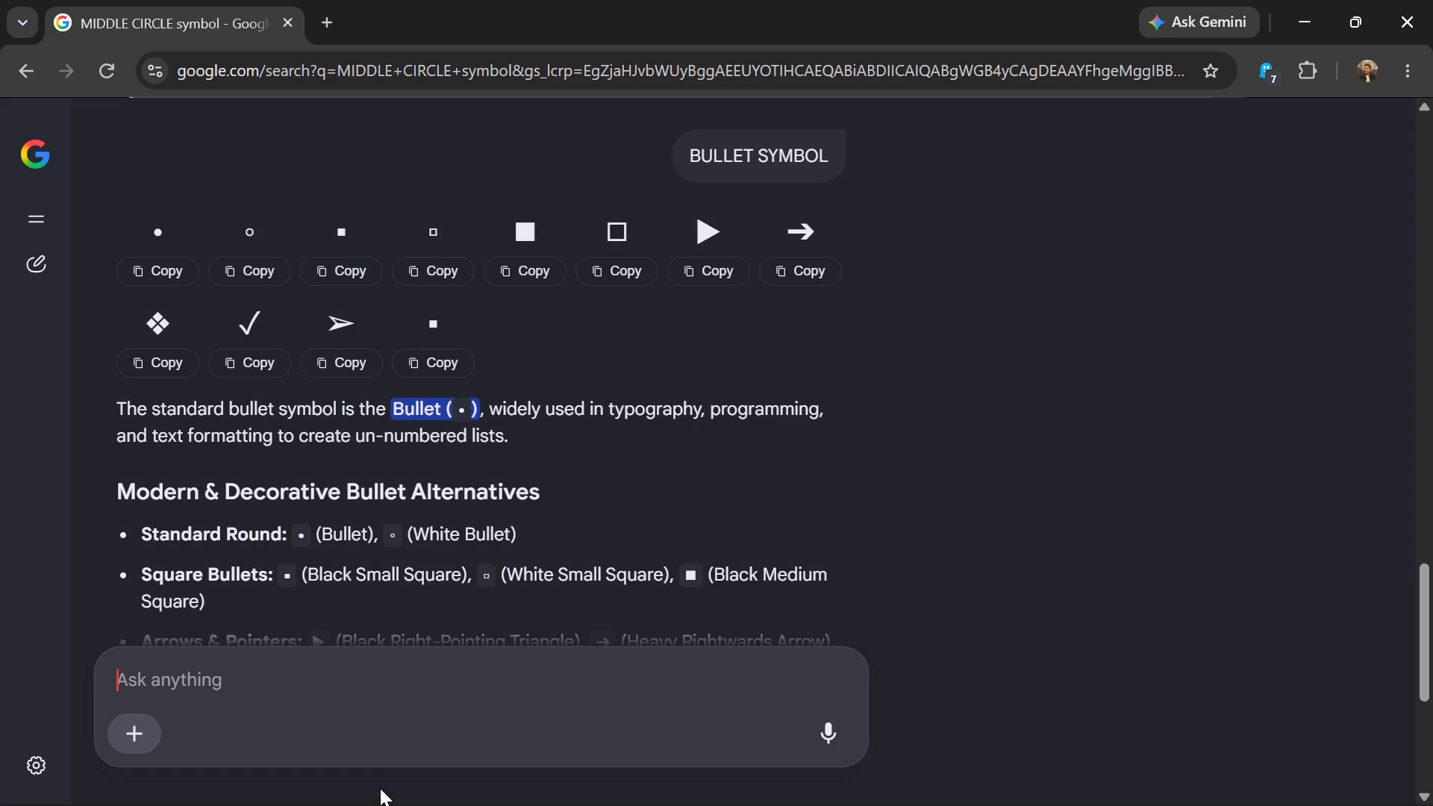
Ask the AI chat for WEAPON BULLET and look through the suggested symbols.
click(351, 702)
text(WEAPON)
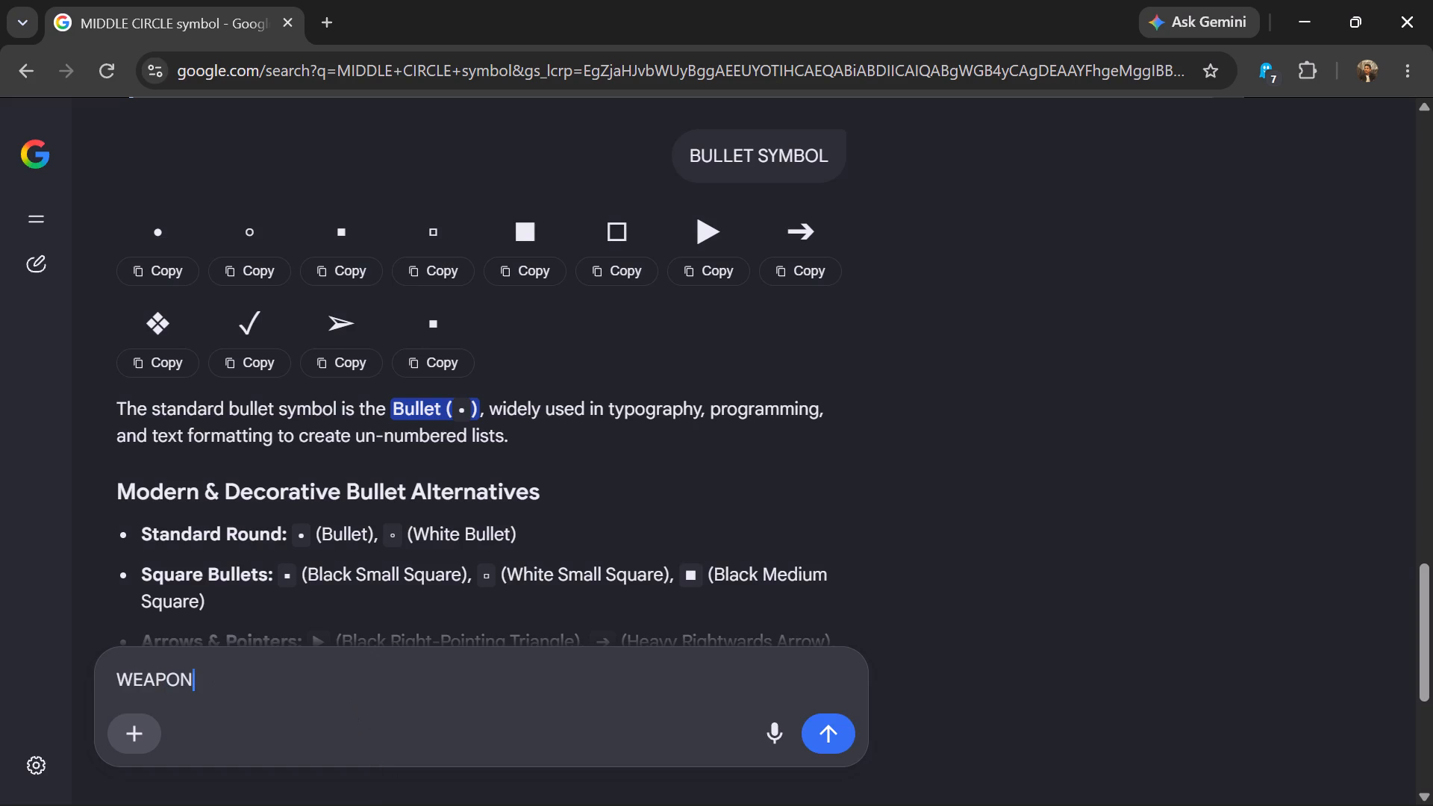
key(space)
text(BULLET)
key(Return)
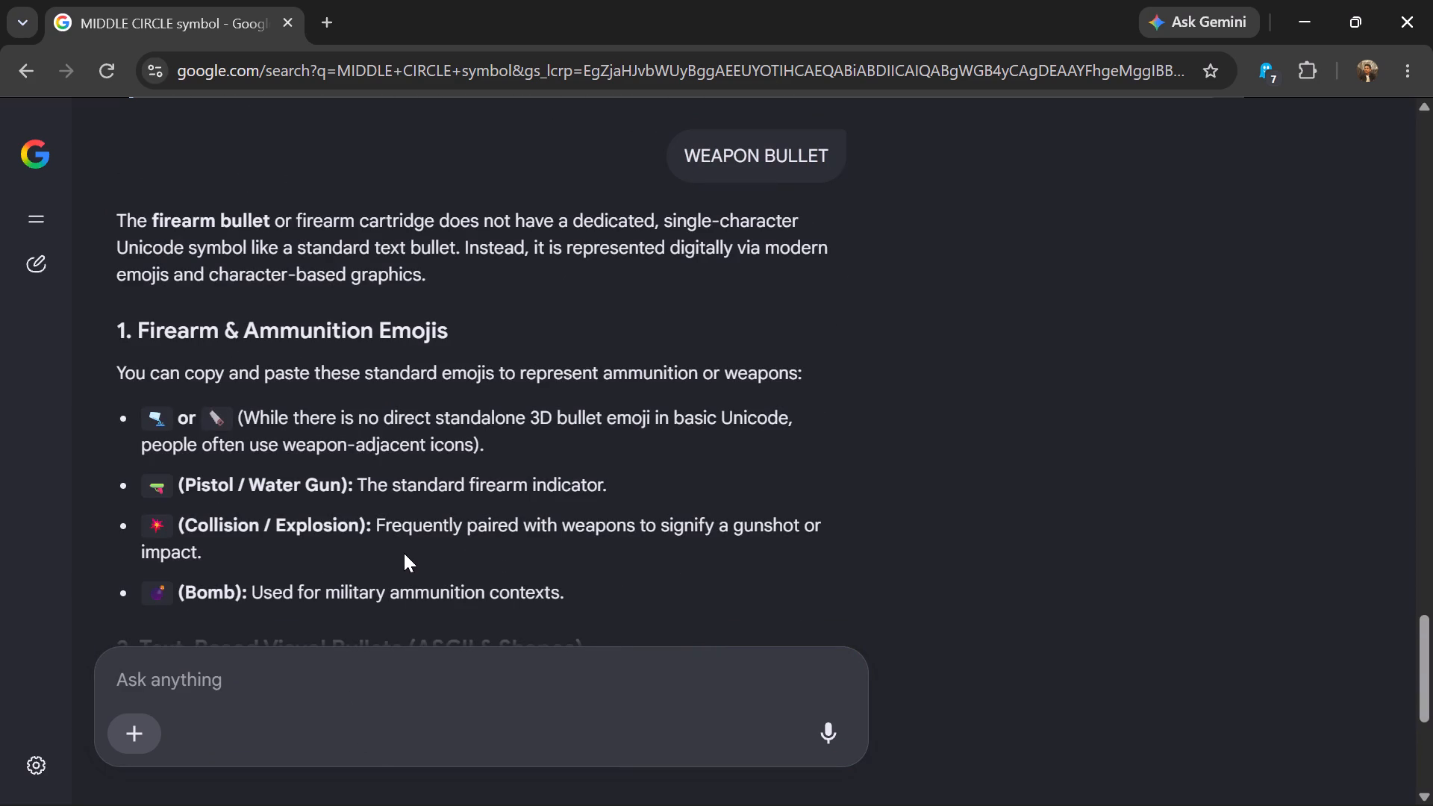
scroll(404, 553, down, 3)
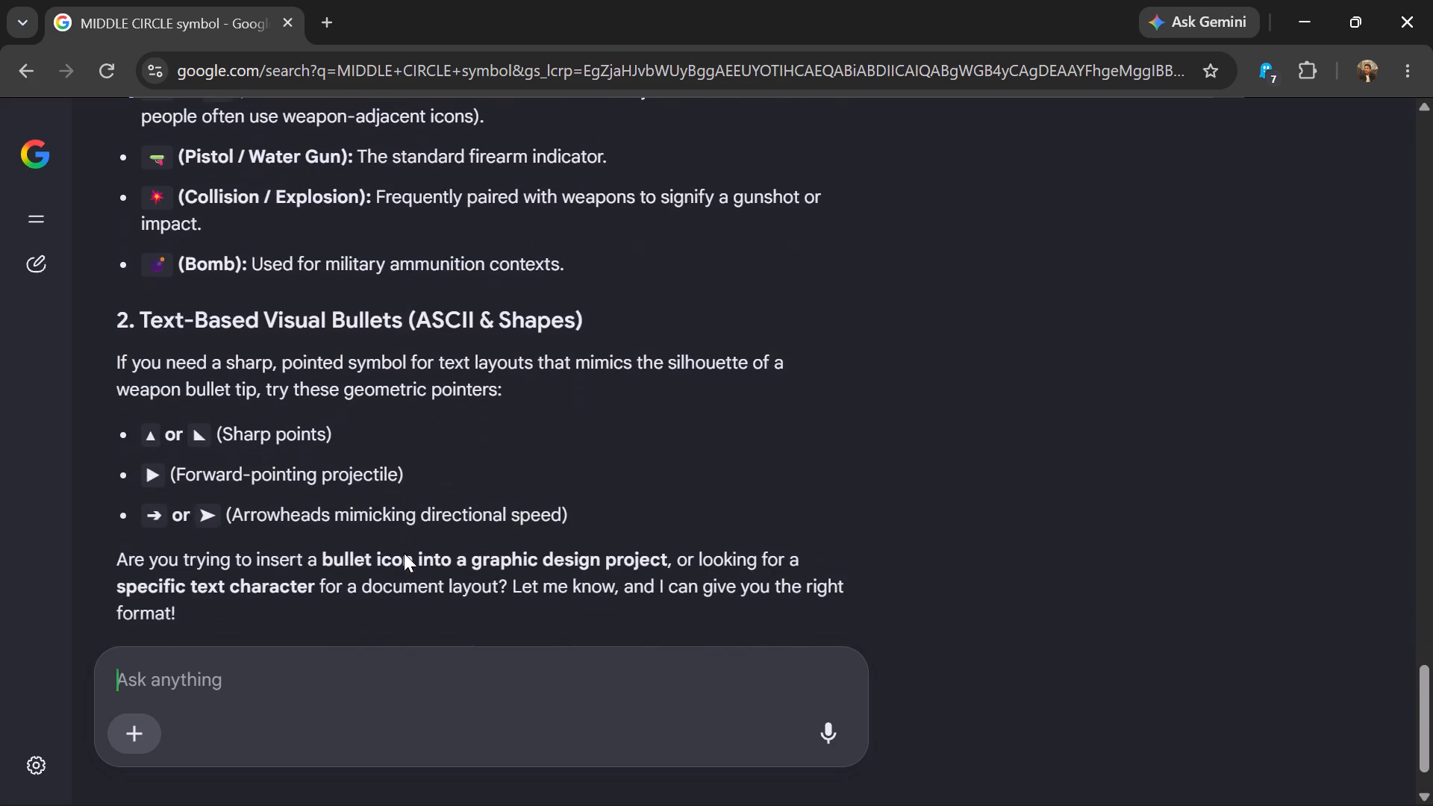
scroll(404, 553, down, 2)
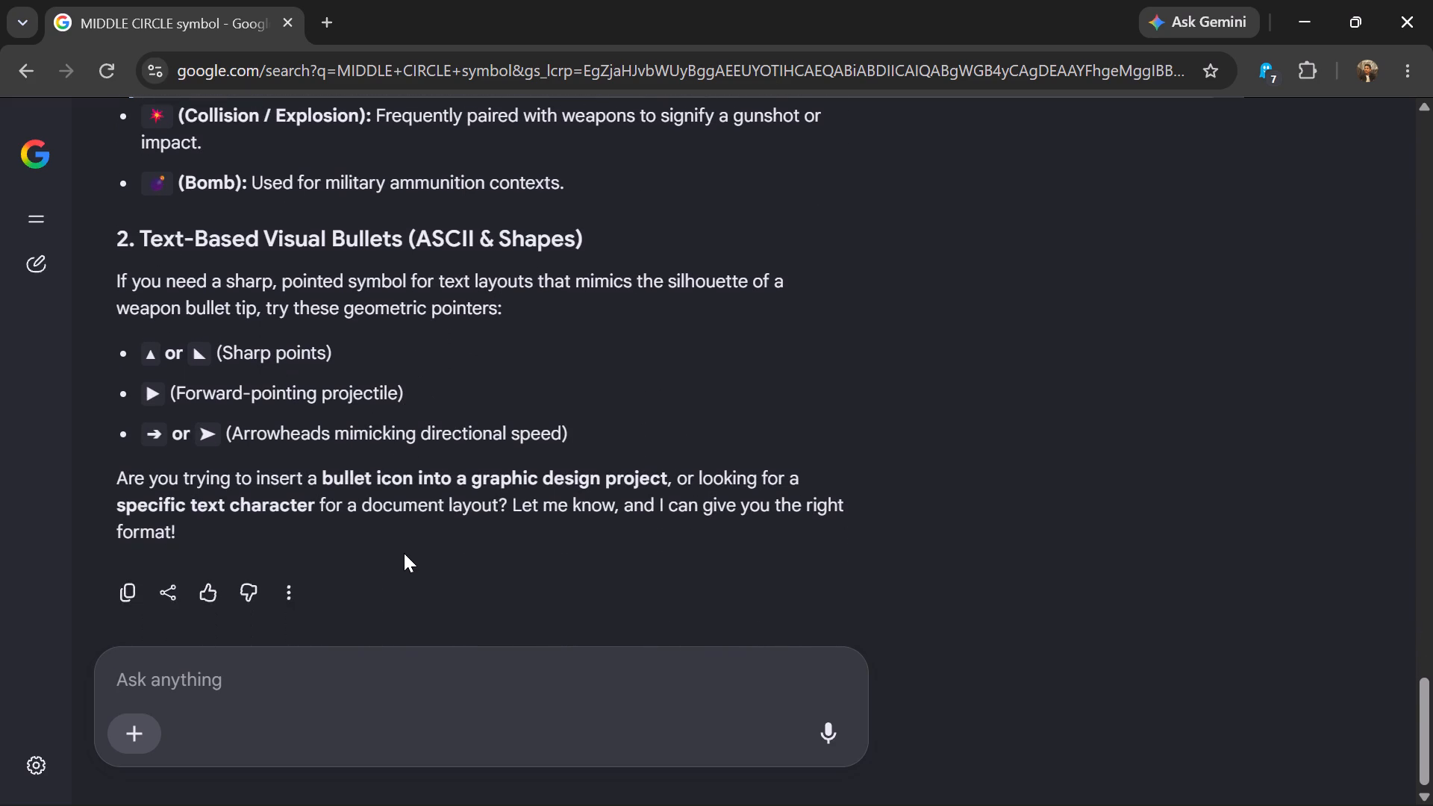
Ask the AI chat for VERTICLE ARROW symbols.
text(VER)
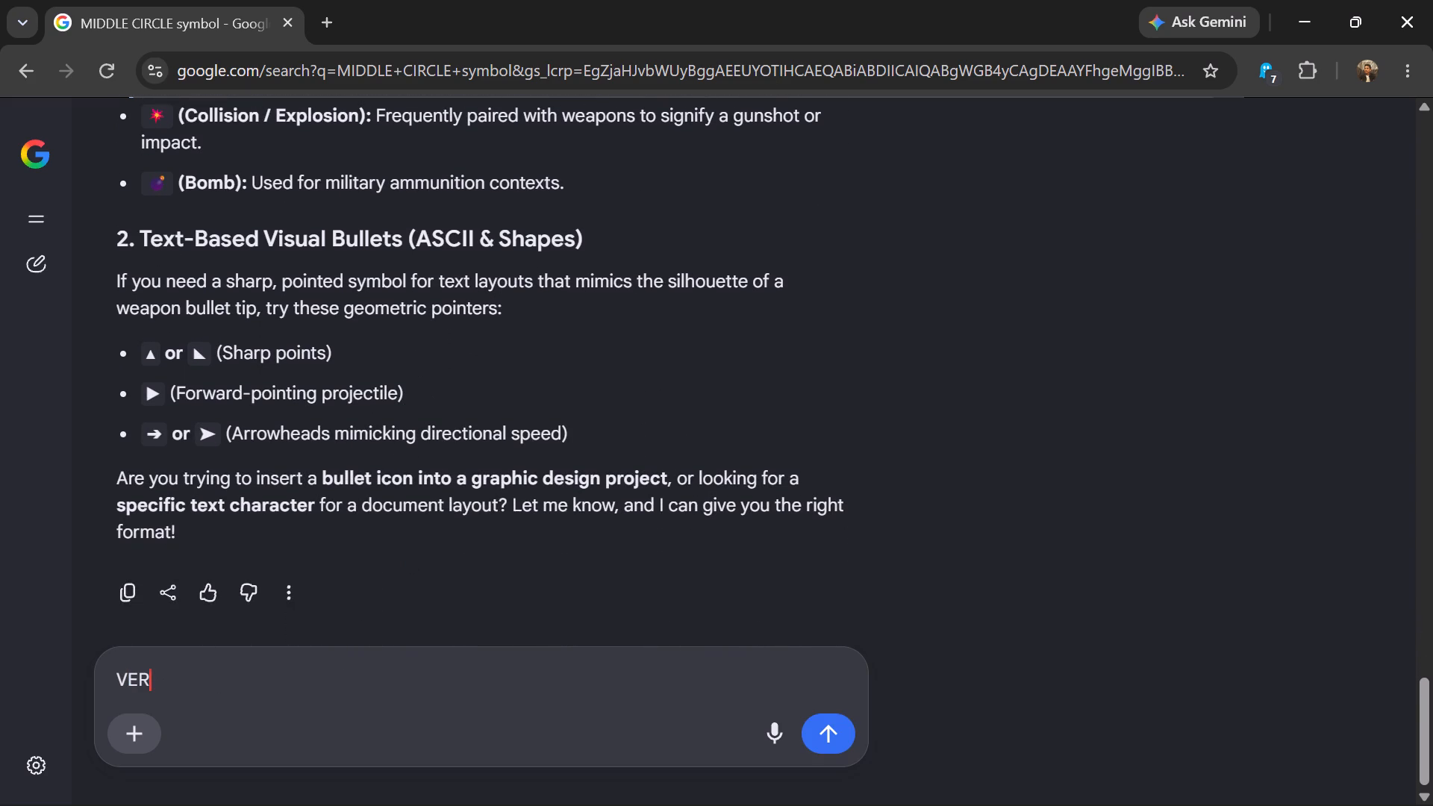
text(TI)
text(CL)
key(space)
key(BackSpace)
text(E ARRO)
key(w)
key(Return)
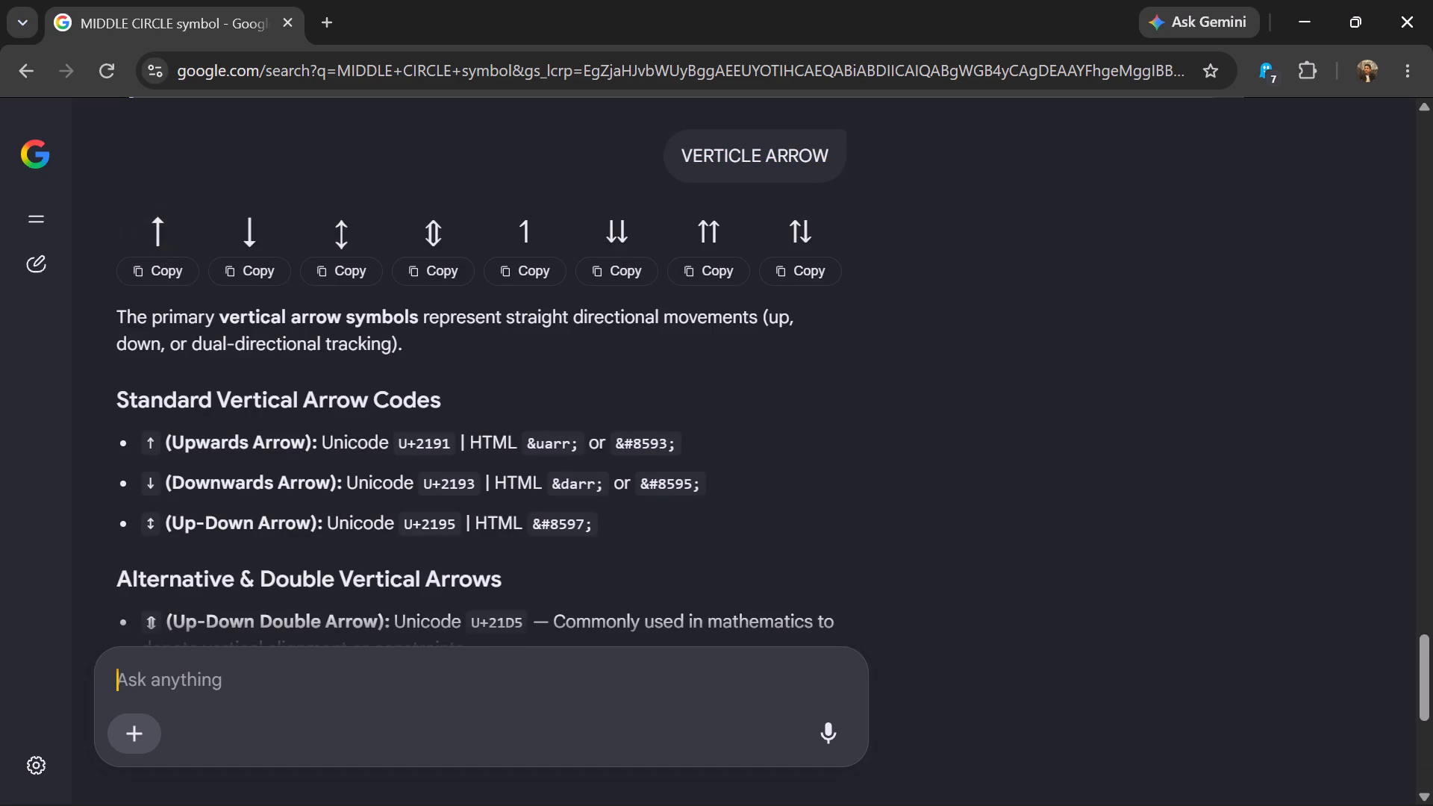
Copy the Upwards Arrow symbol (↑) from the Standard Vertical Arrow Codes list.
scroll(346, 743, down, 1)
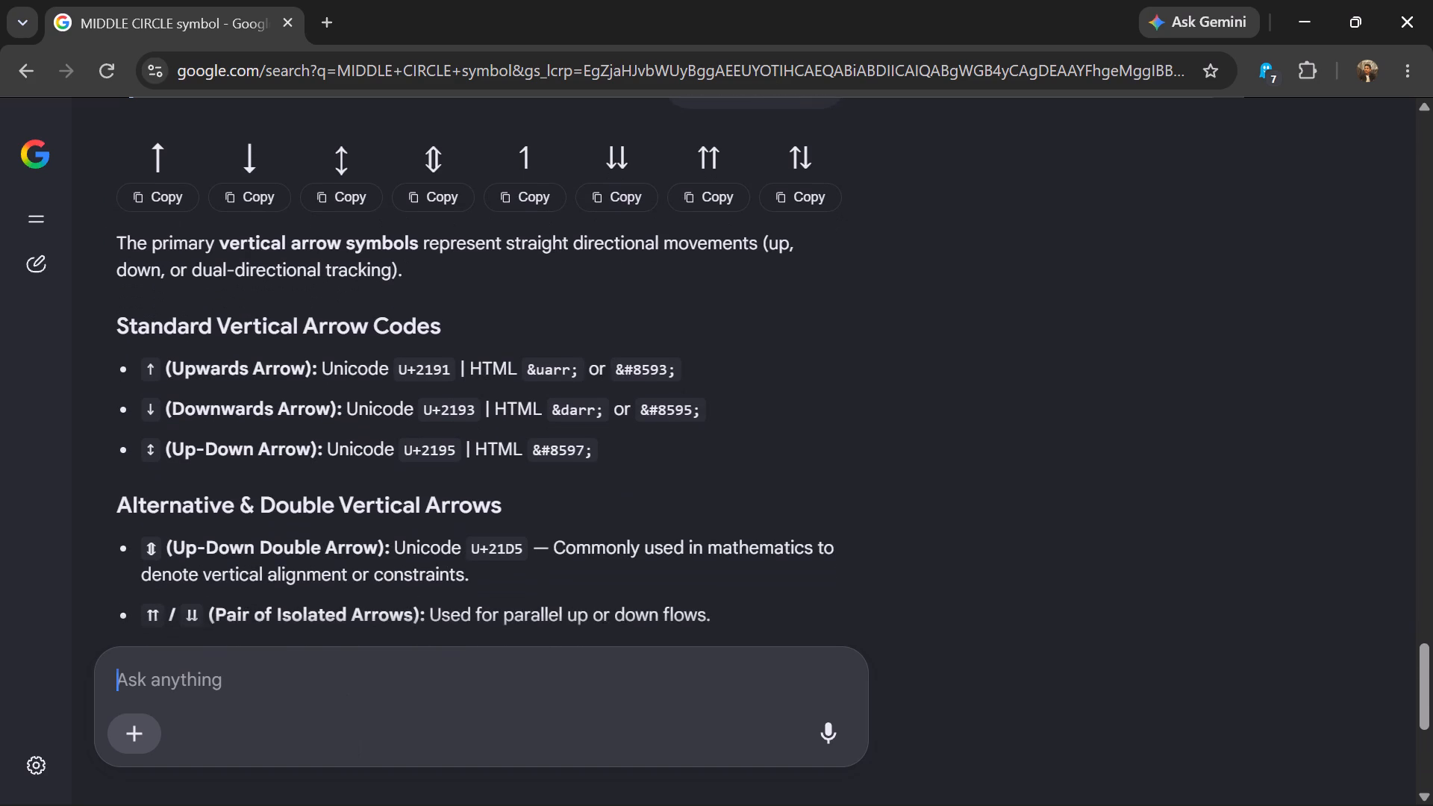
scroll(381, 570, down, 4)
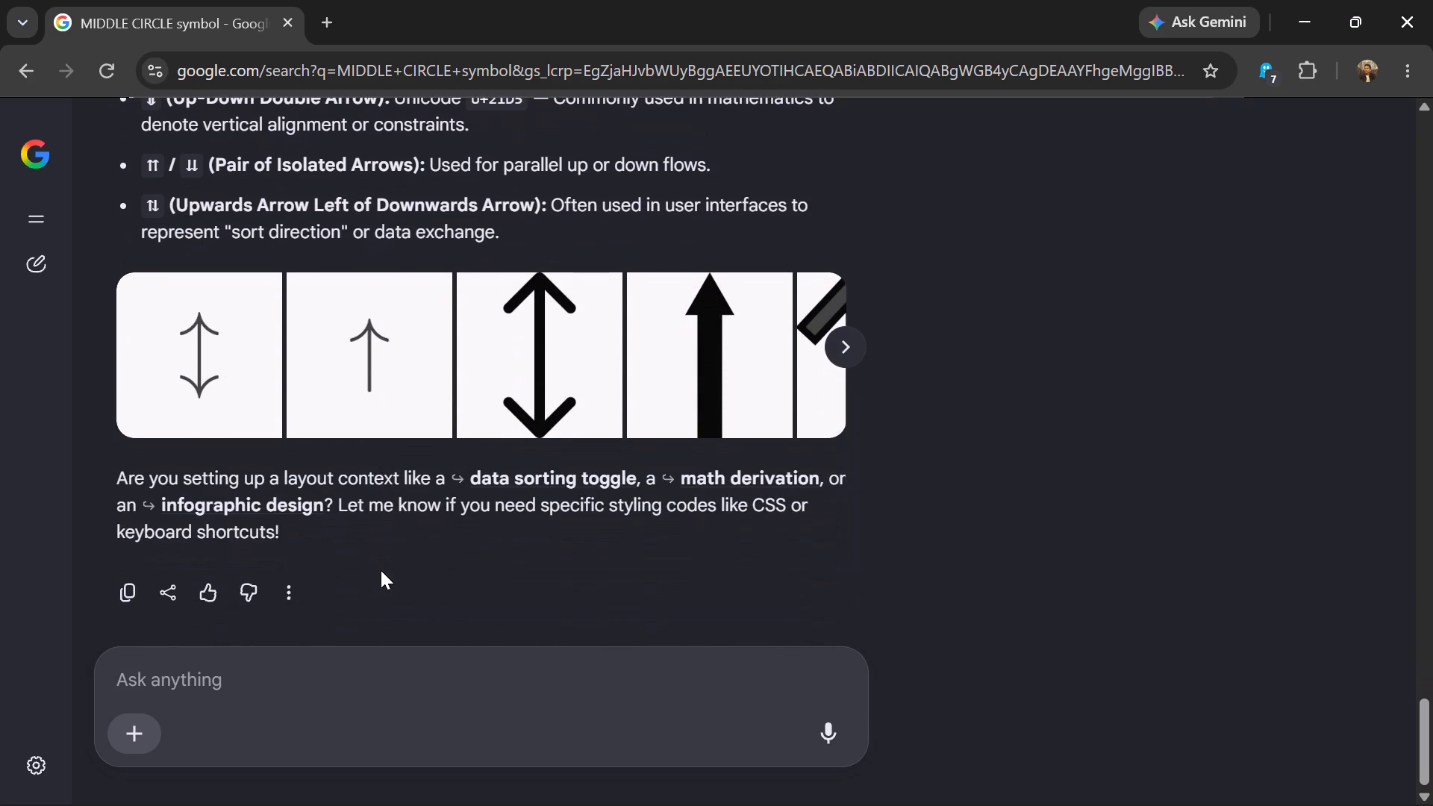
scroll(381, 570, down, 1)
scroll(381, 570, up, 3)
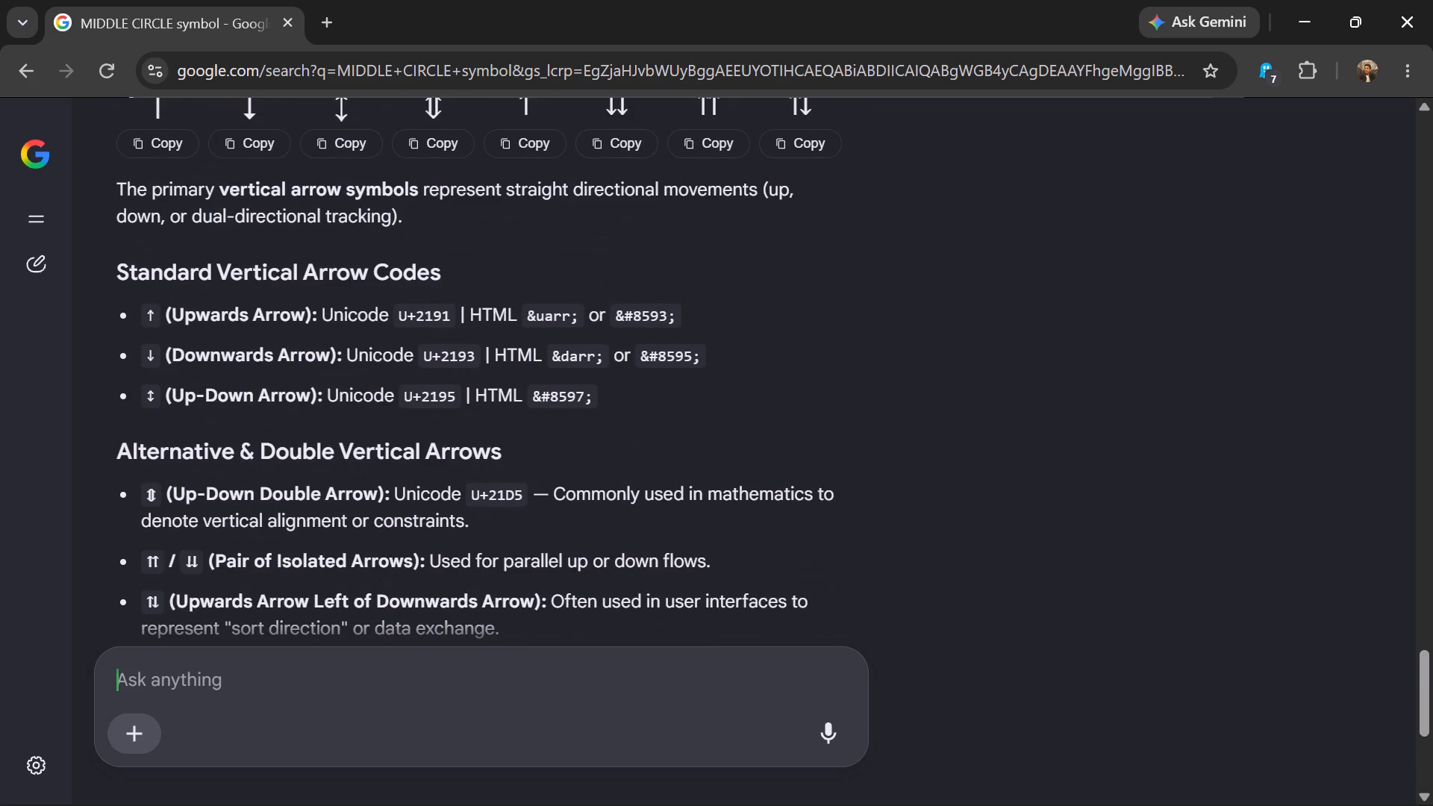
drag(156, 314, 149, 313)
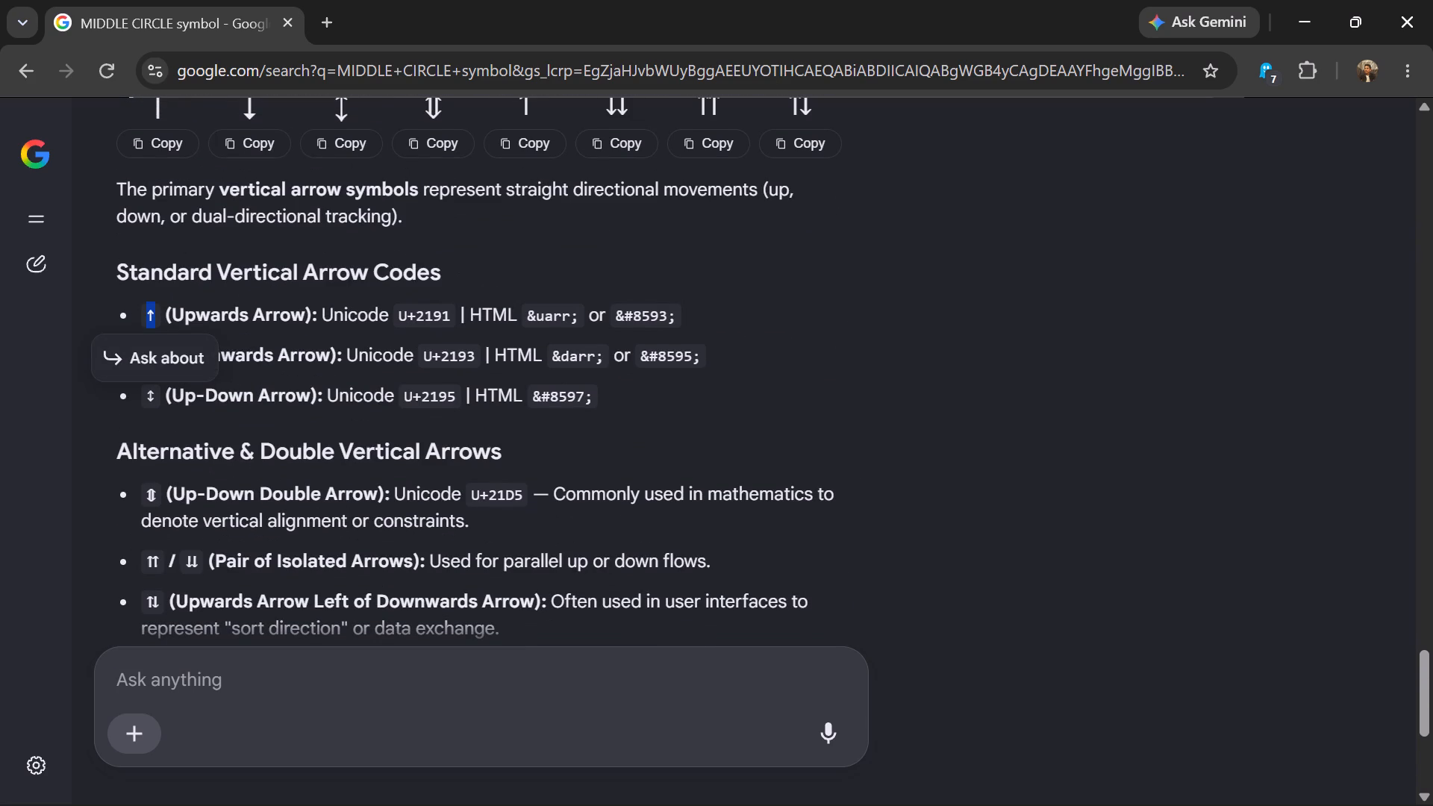
key(ctrl+c)
Switch back to CapCut and replace the letter I in the FIRE caption with the copied upwards arrow.
key(alt+Tab)
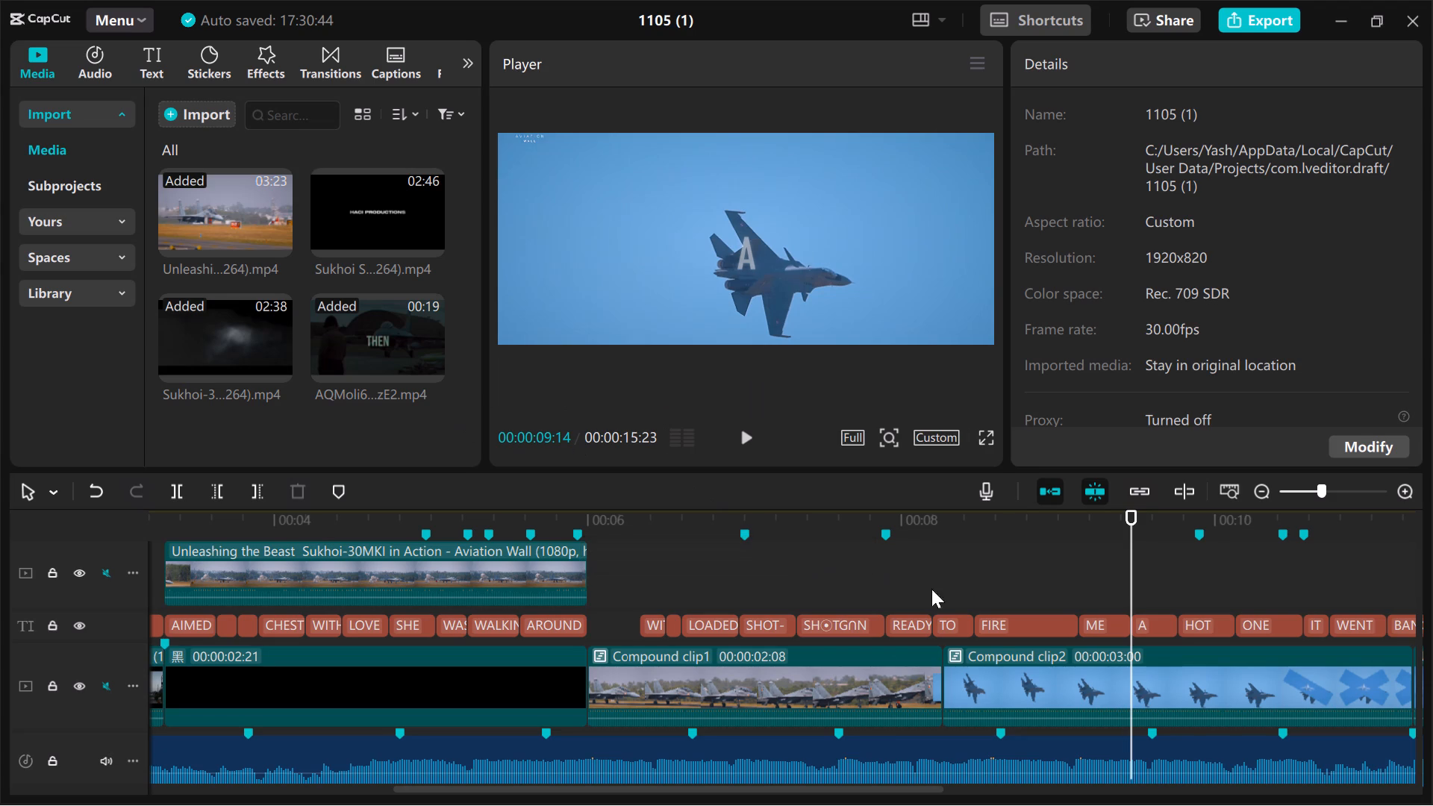
click(1014, 622)
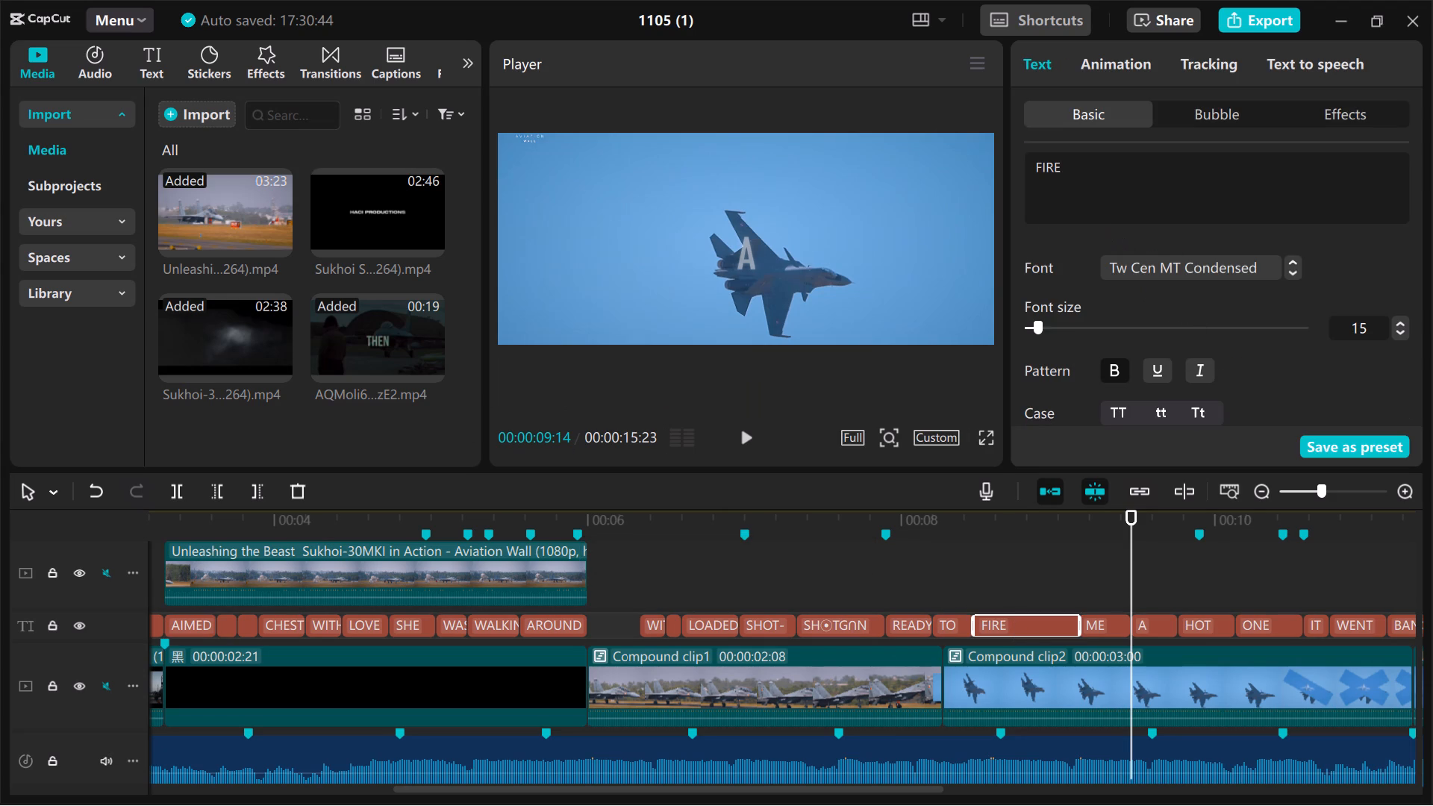
click(1046, 169)
key(BackSpace)
key(ctrl+v)
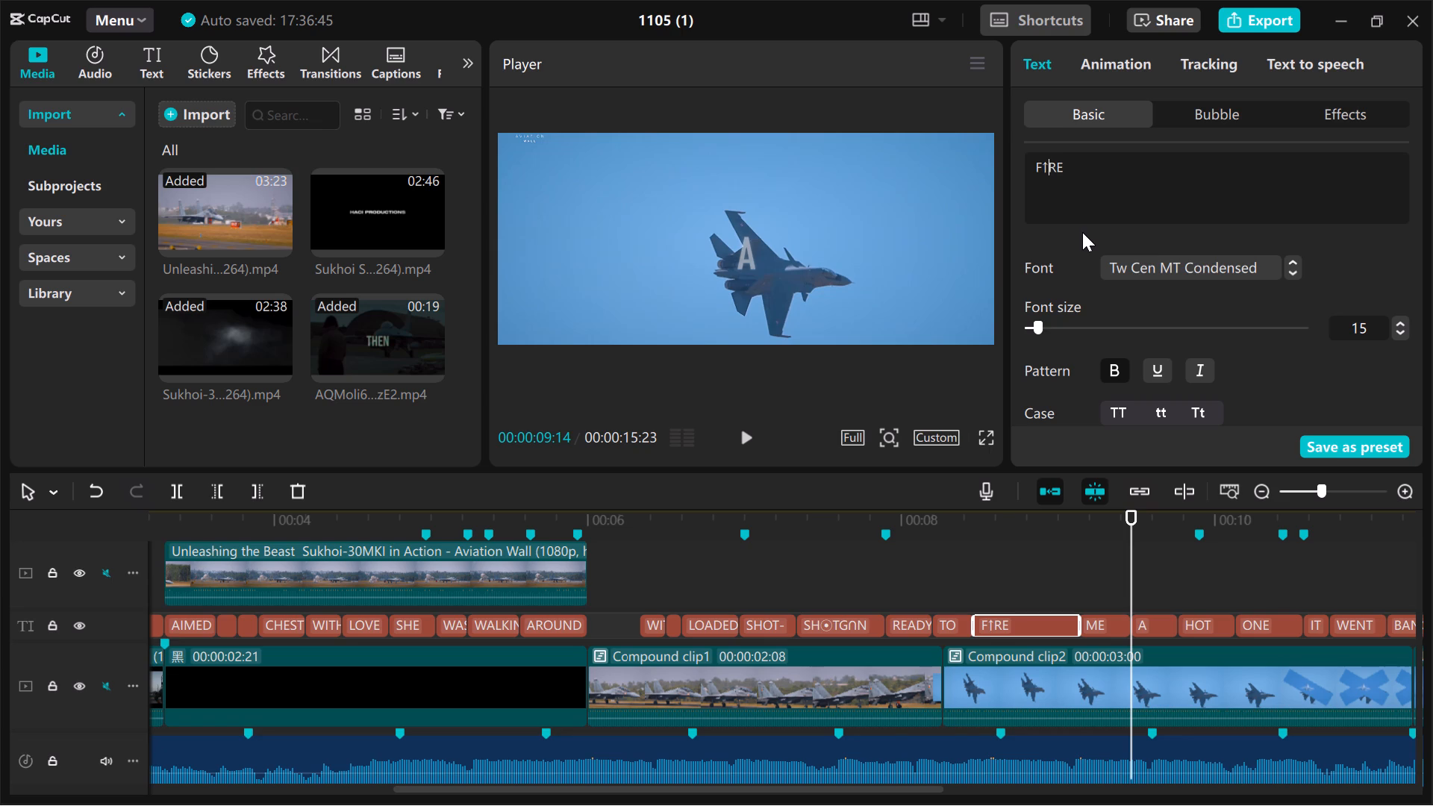
Preview the F↑RE caption, playing the timeline from the gap after the AROUND caption.
click(1025, 562)
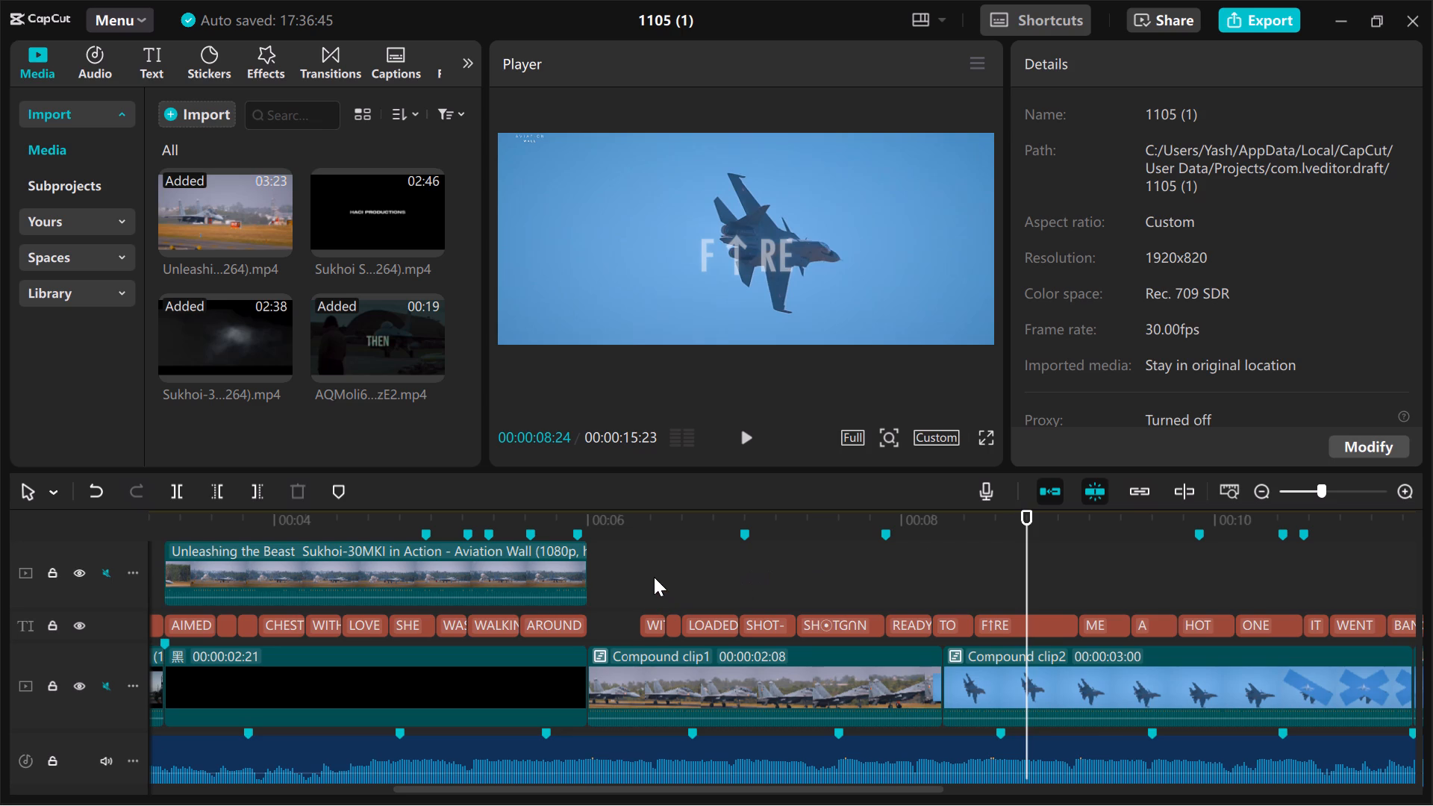
click(627, 567)
key(space)
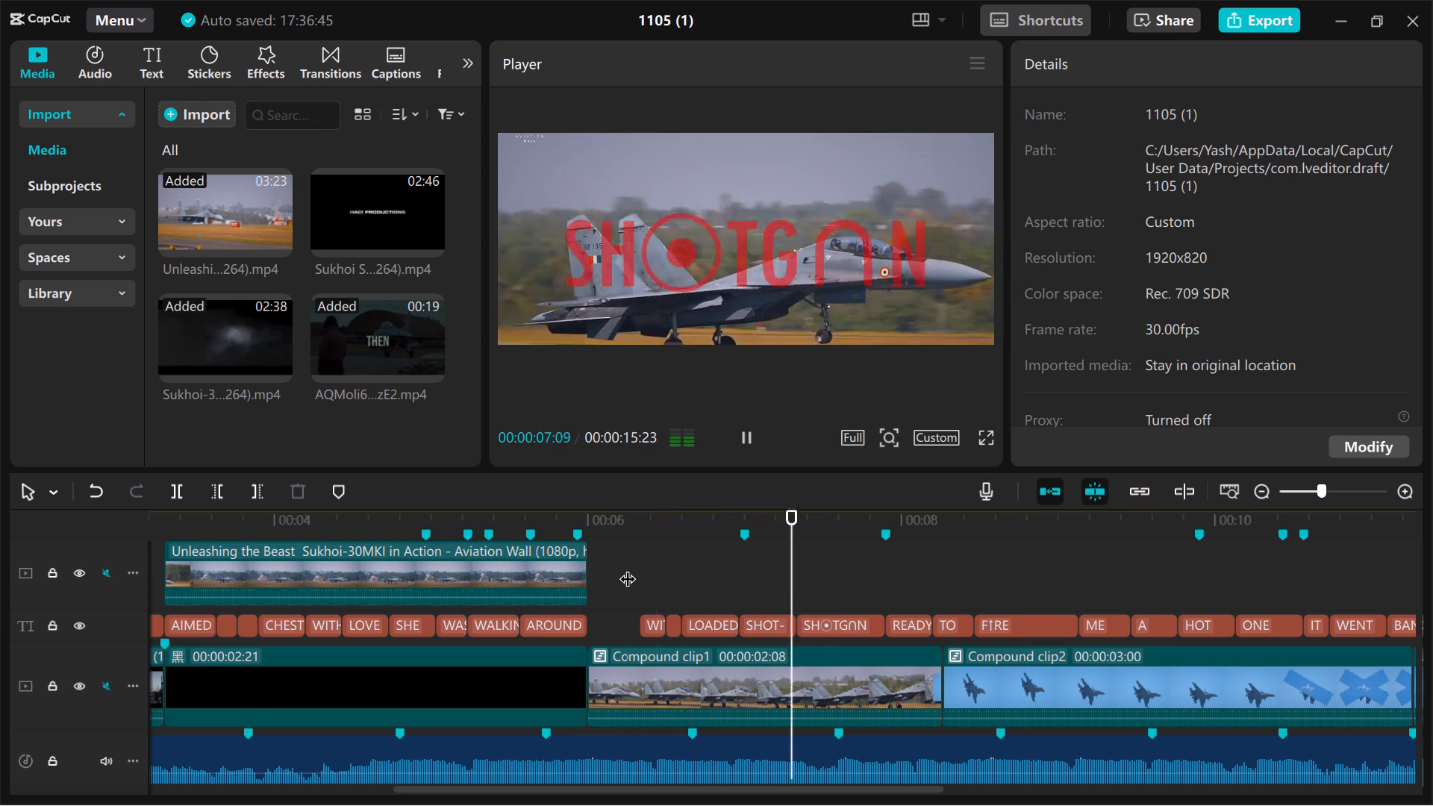
key(space)
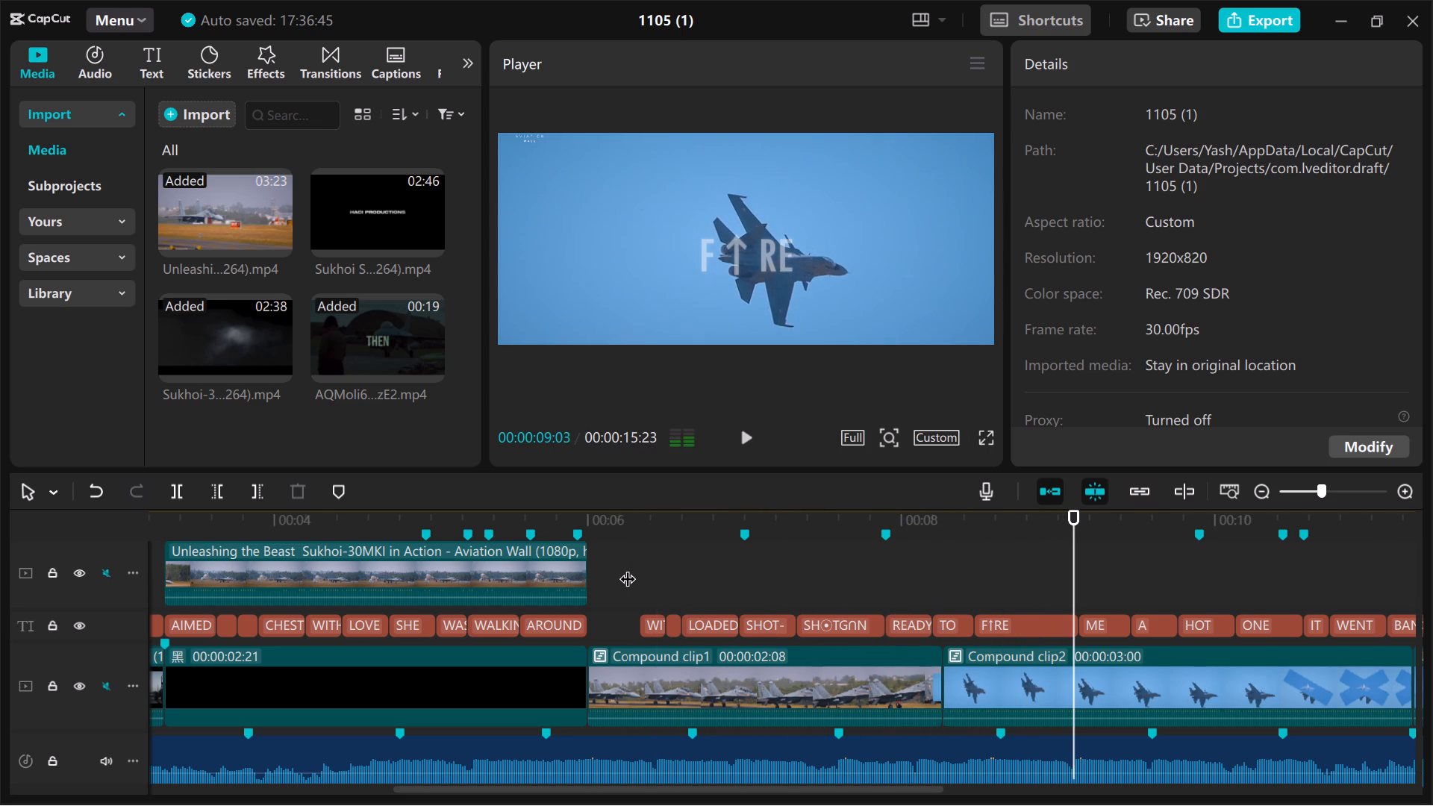
Set the F↑RE caption's font size to 30.
click(1036, 584)
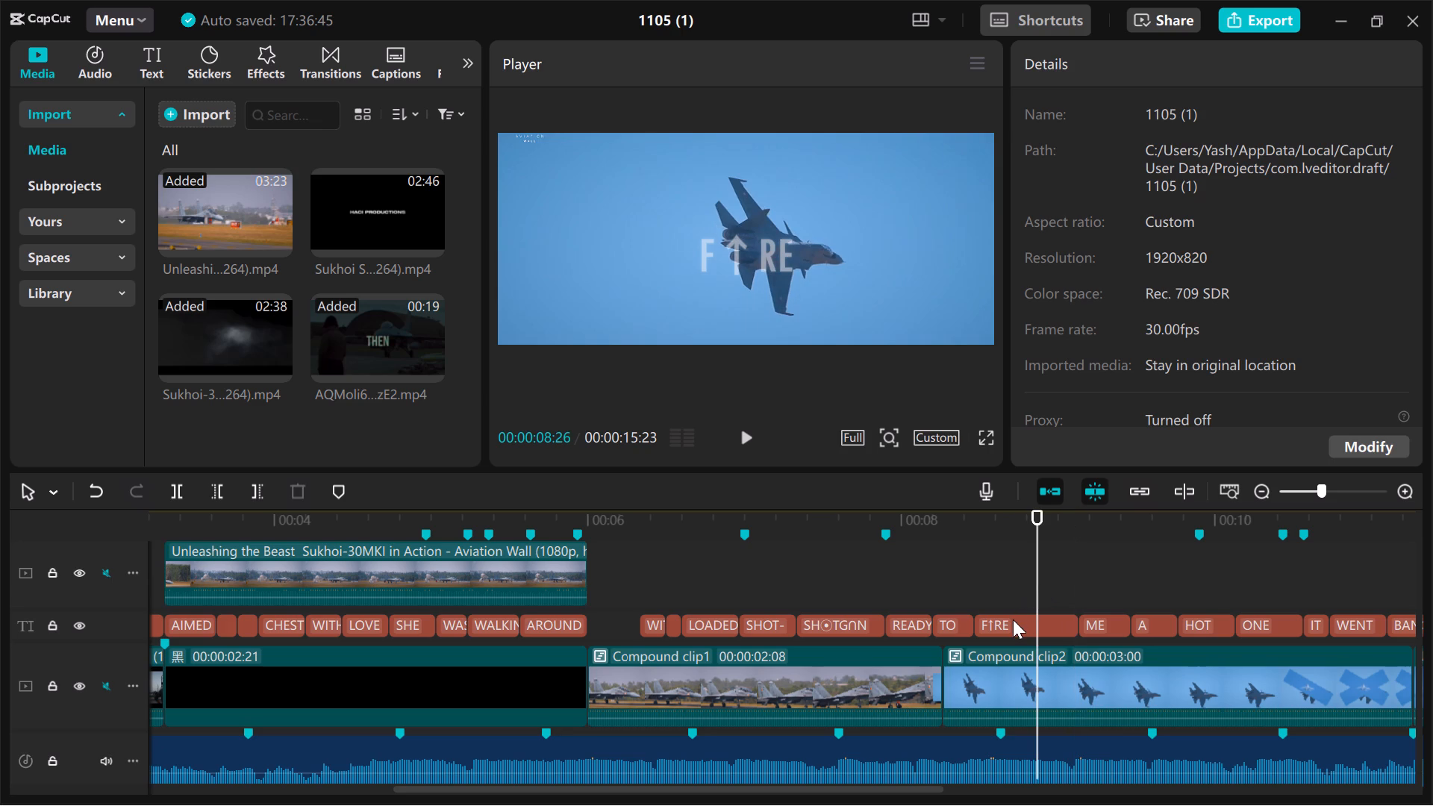
click(1013, 619)
double_click(1384, 331)
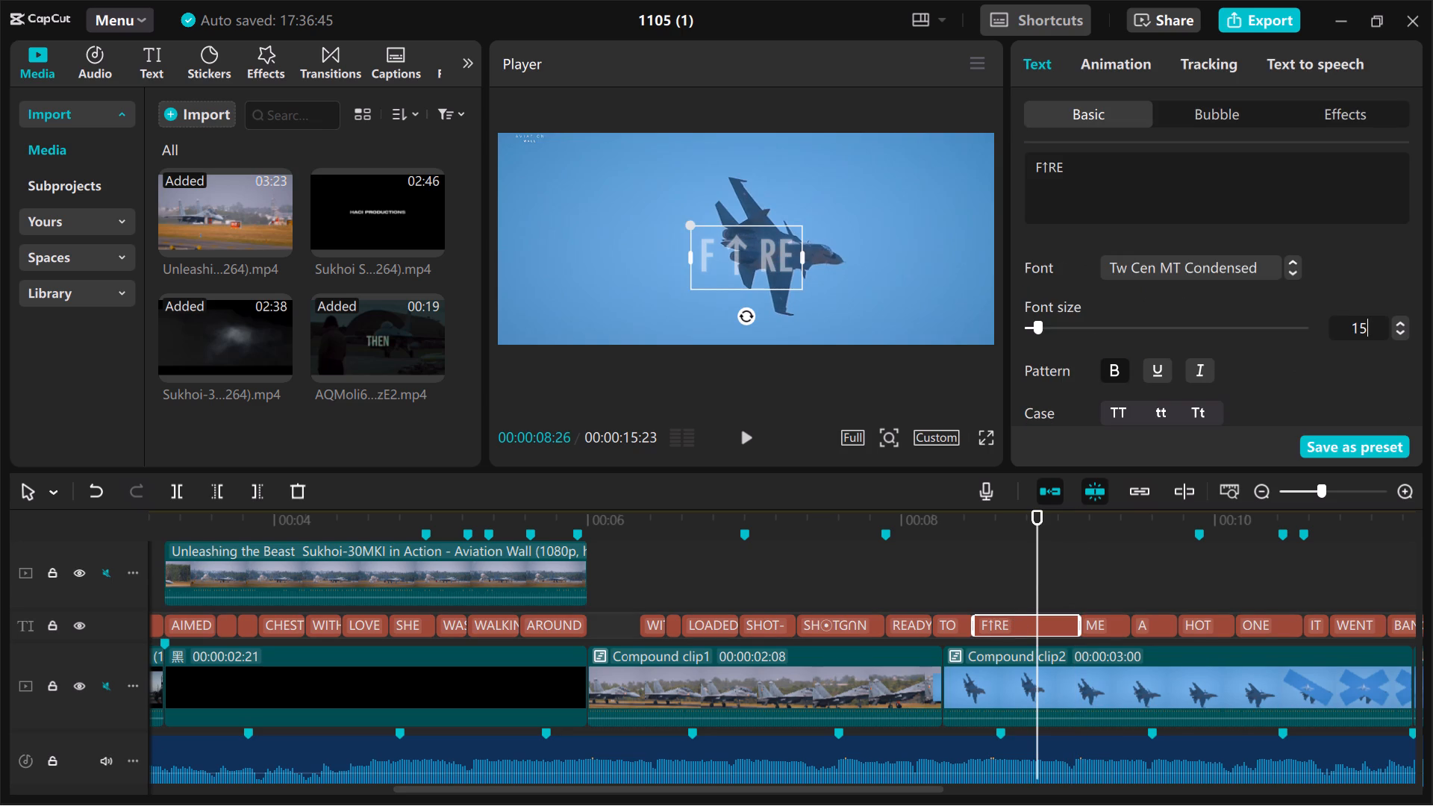
text(30)
click(1284, 374)
Change the F↑RE caption's text color to dark orange, hex C84C00.
scroll(1284, 374, down, 1)
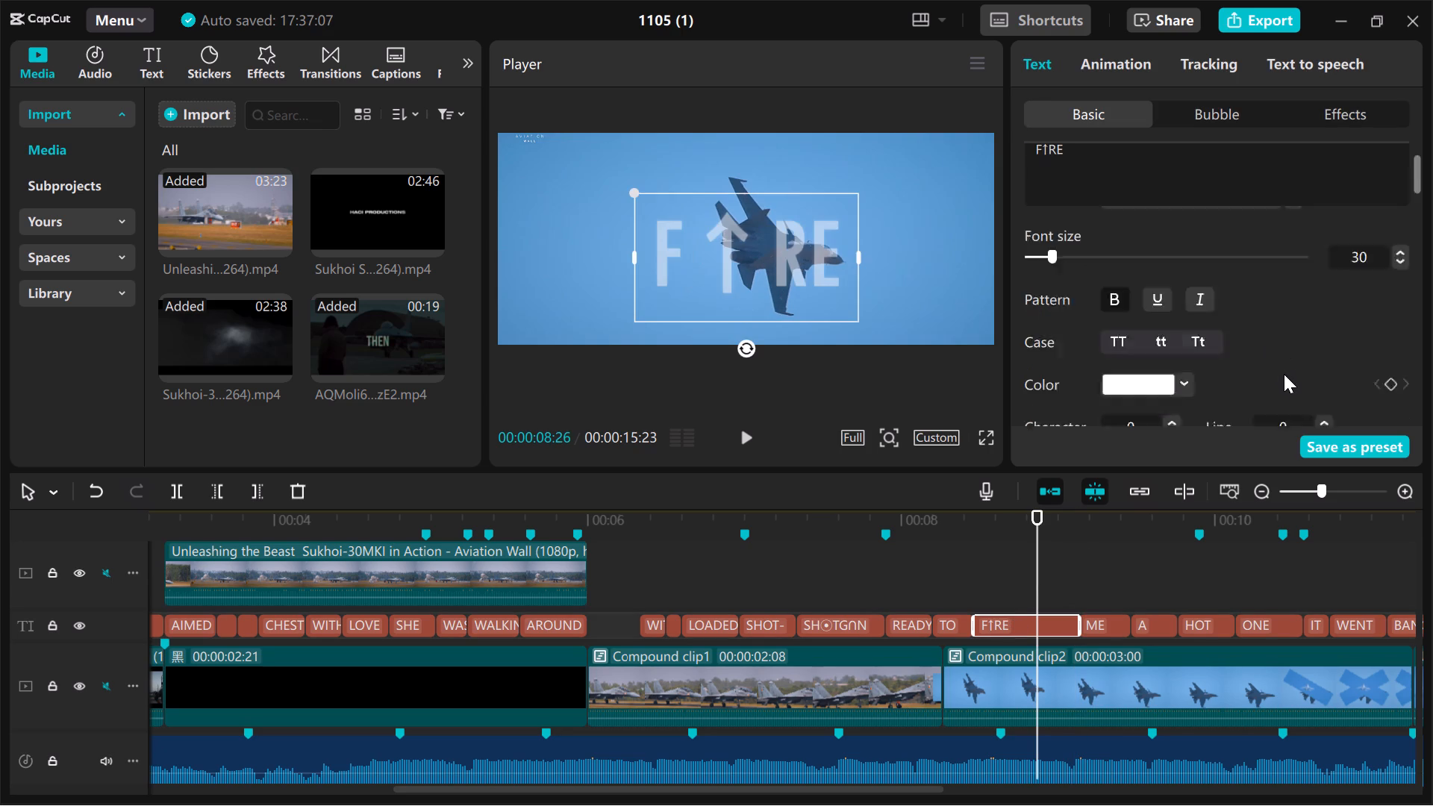
scroll(1284, 374, down, 1)
click(1152, 291)
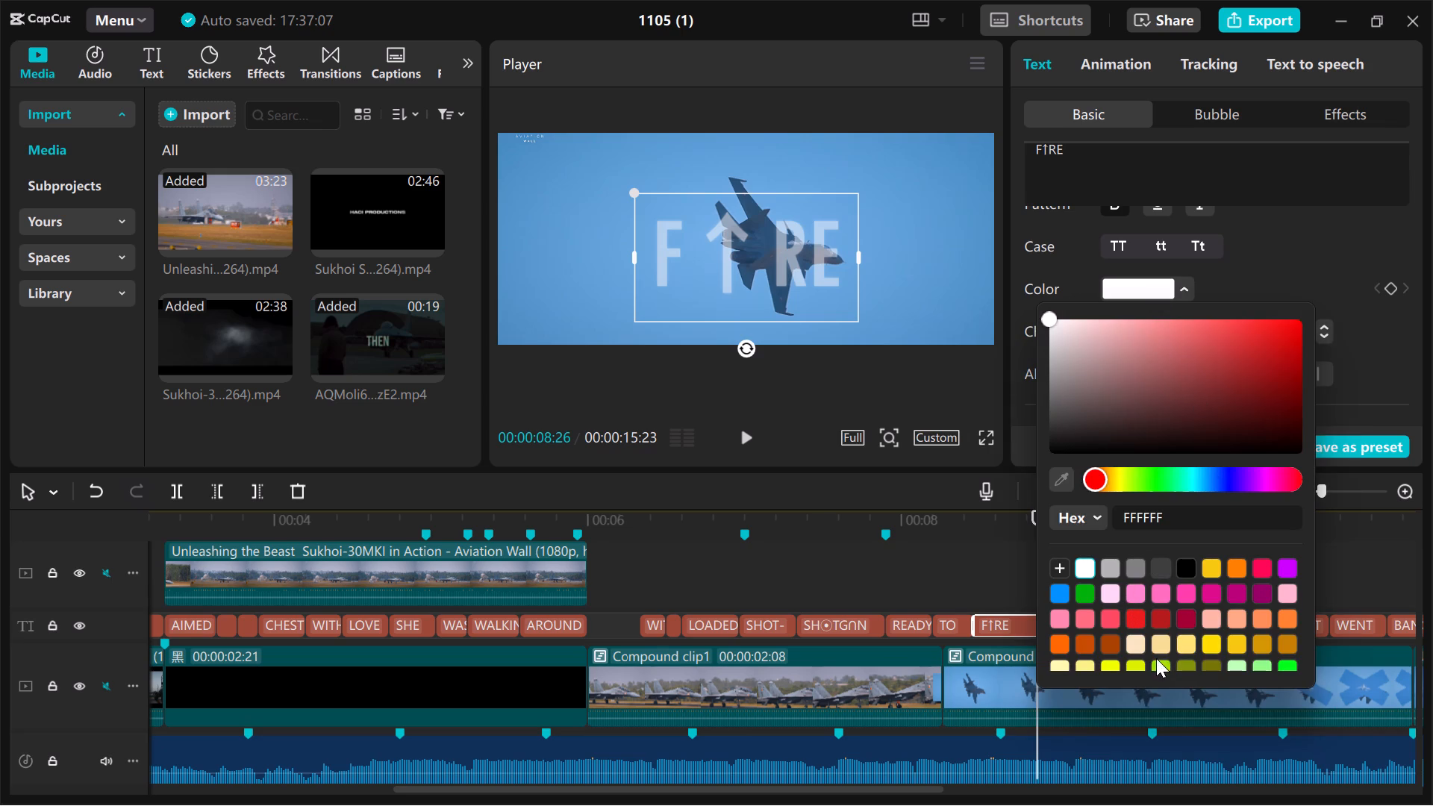
click(1079, 643)
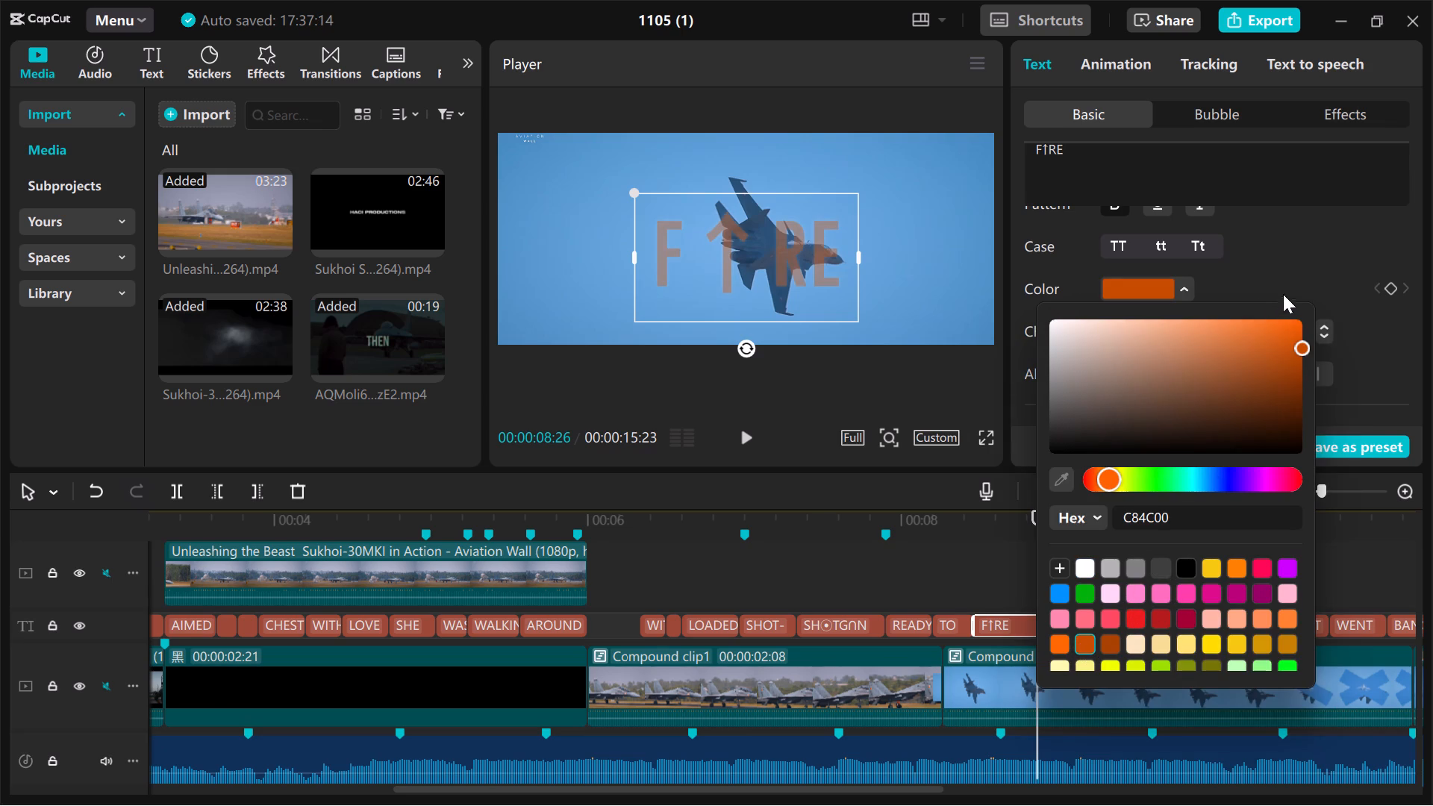
click(1293, 257)
Try a dark red from the color palette on the F↑RE caption, and settle on bright orange, hex FF6700.
scroll(1236, 328, down, 1)
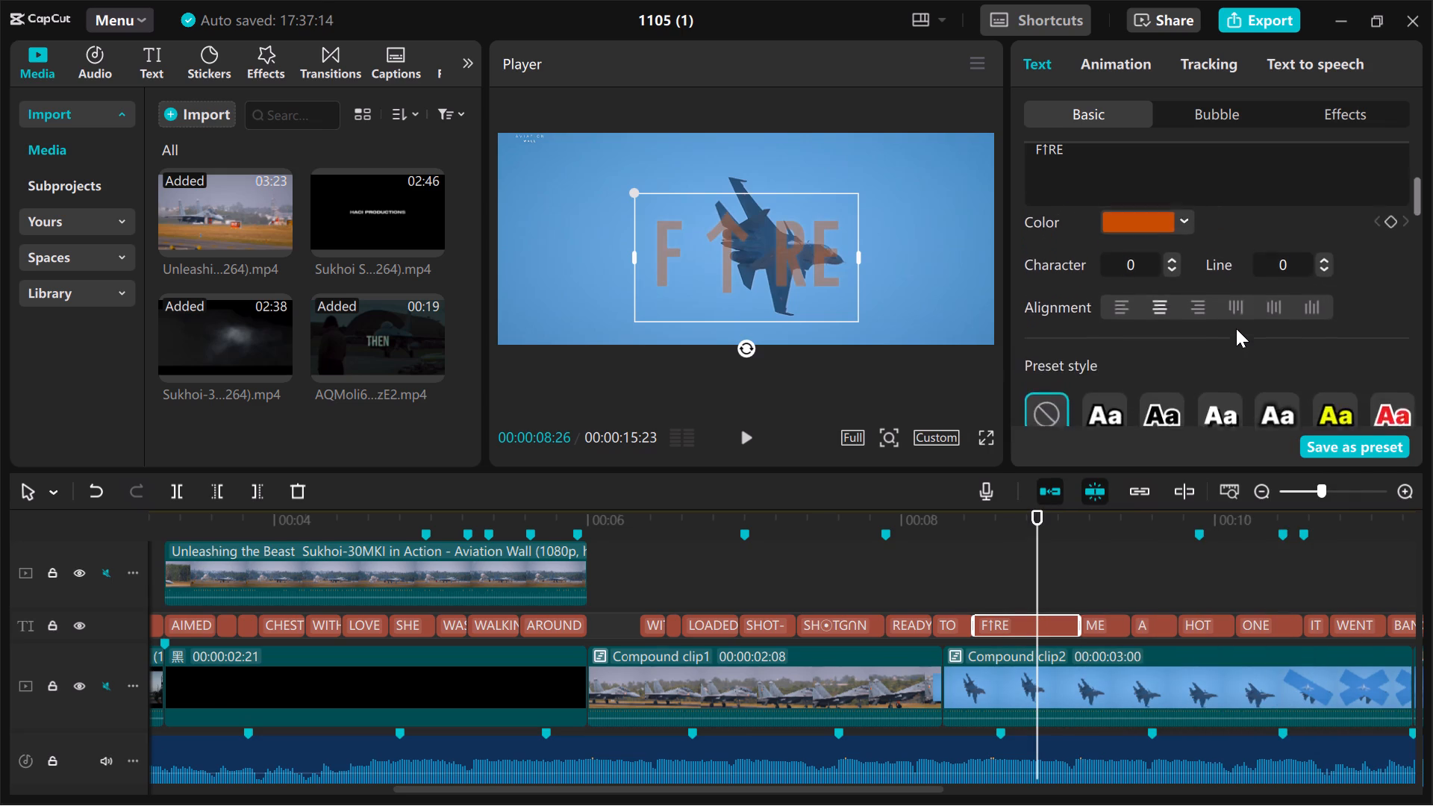
scroll(1236, 328, down, 2)
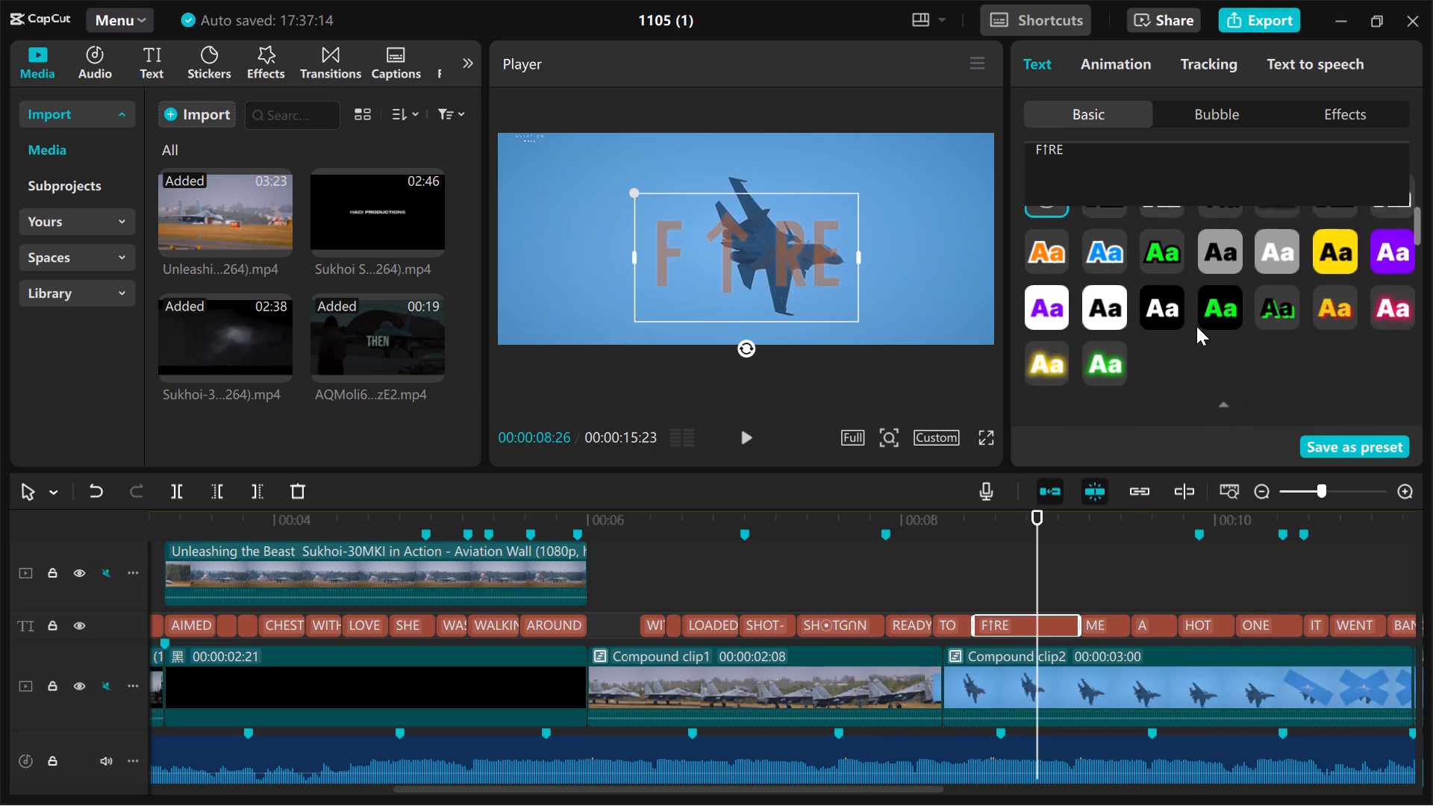
scroll(1196, 326, down, 1)
scroll(1196, 326, up, 1)
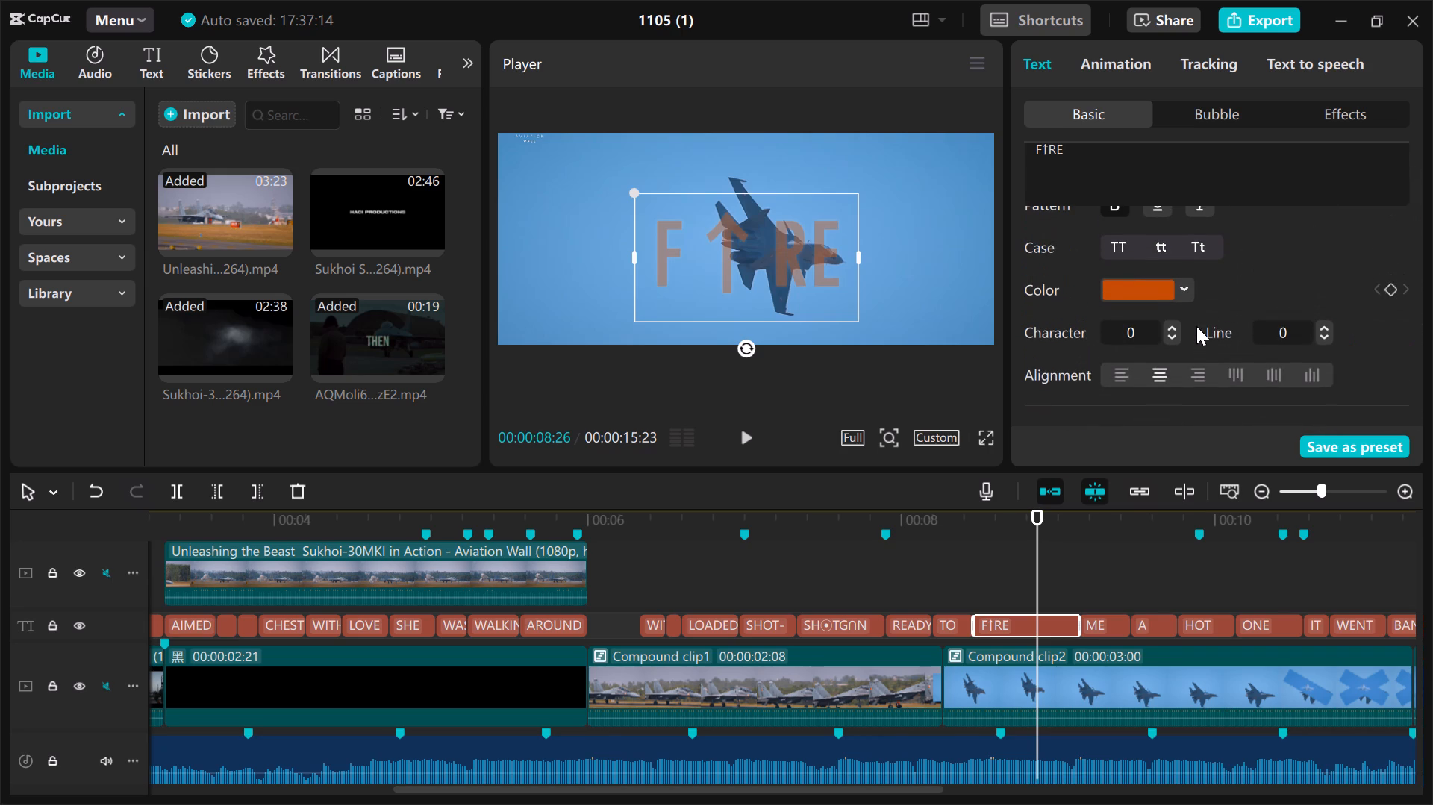
click(1183, 293)
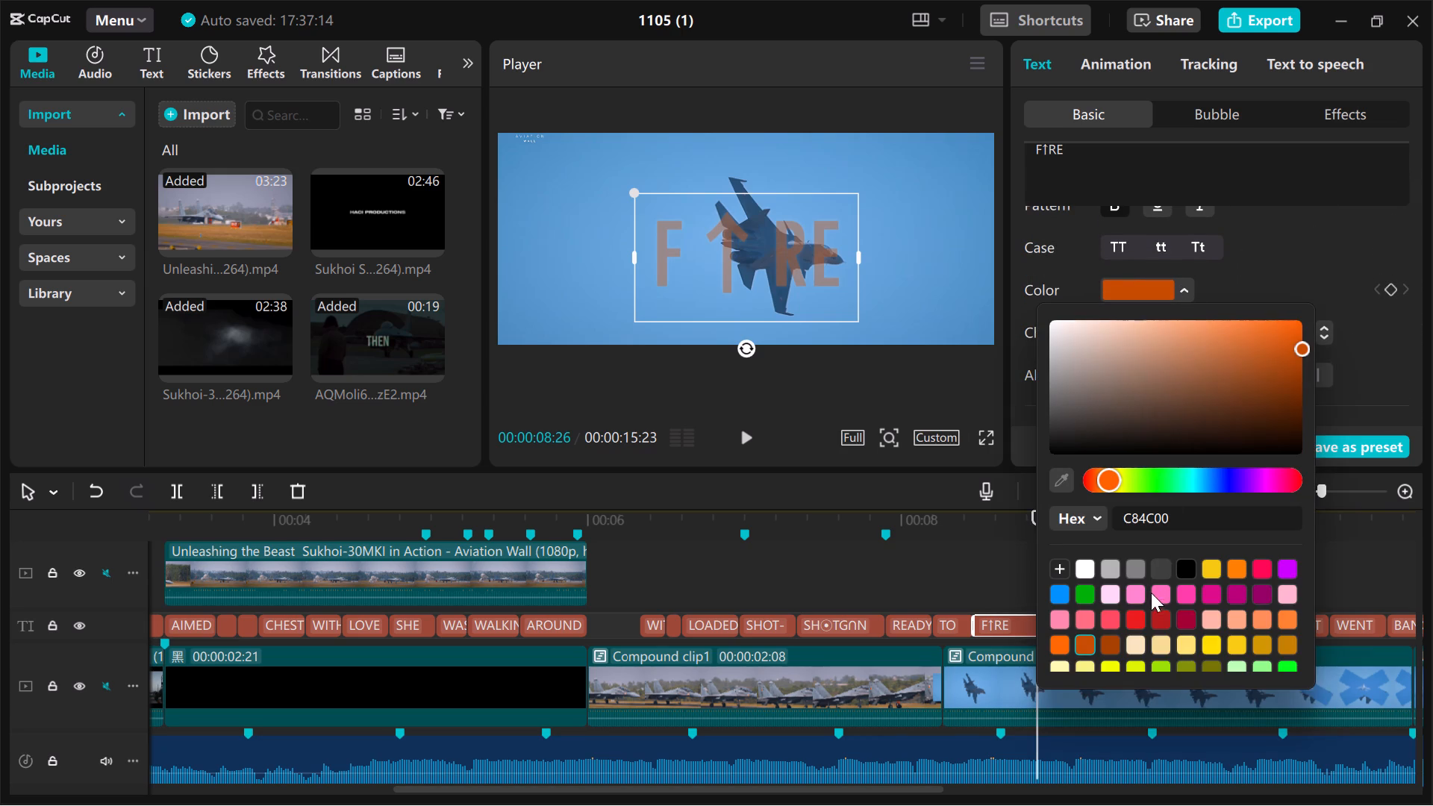
click(1158, 619)
scroll(1158, 619, down, 1)
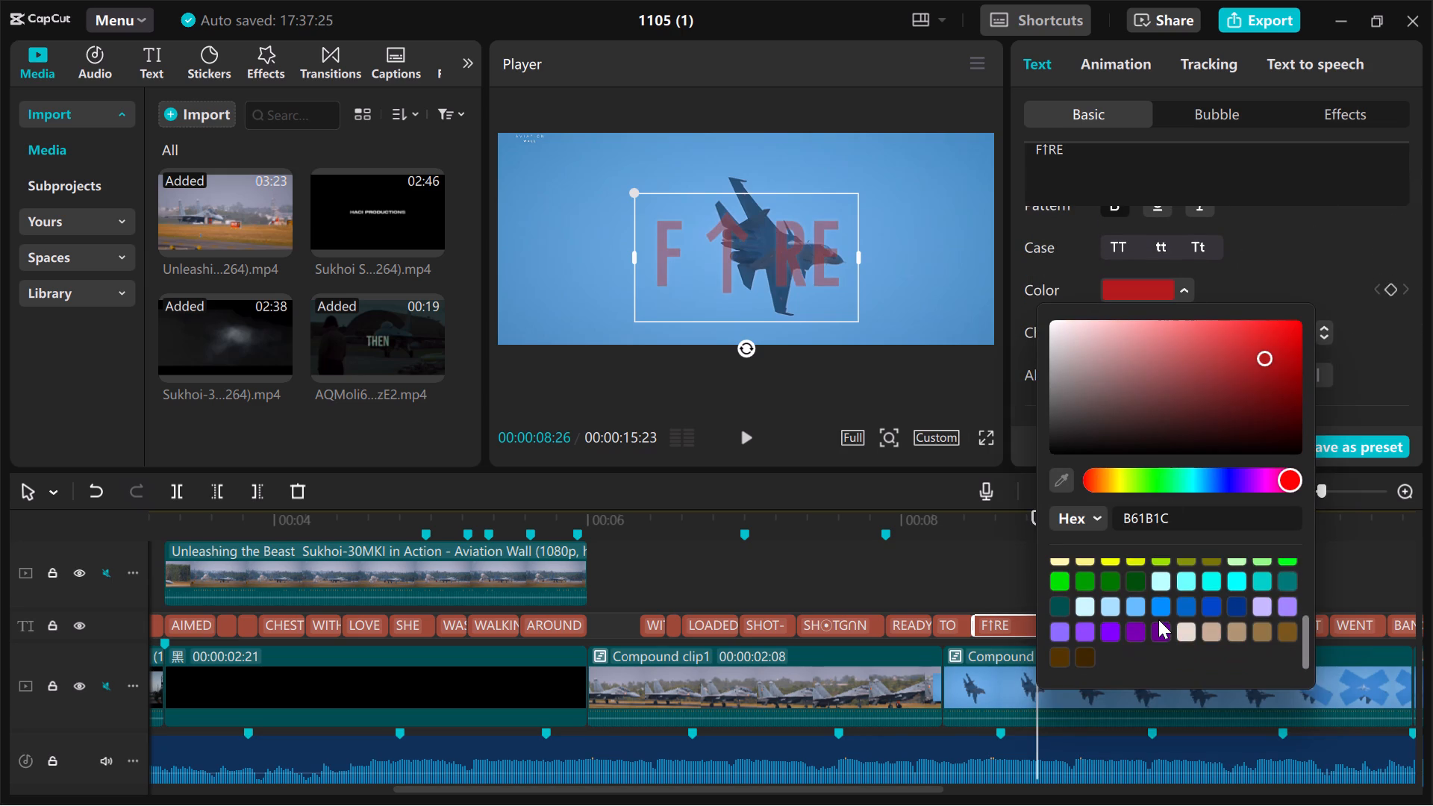
scroll(1112, 602, up, 1)
click(1112, 617)
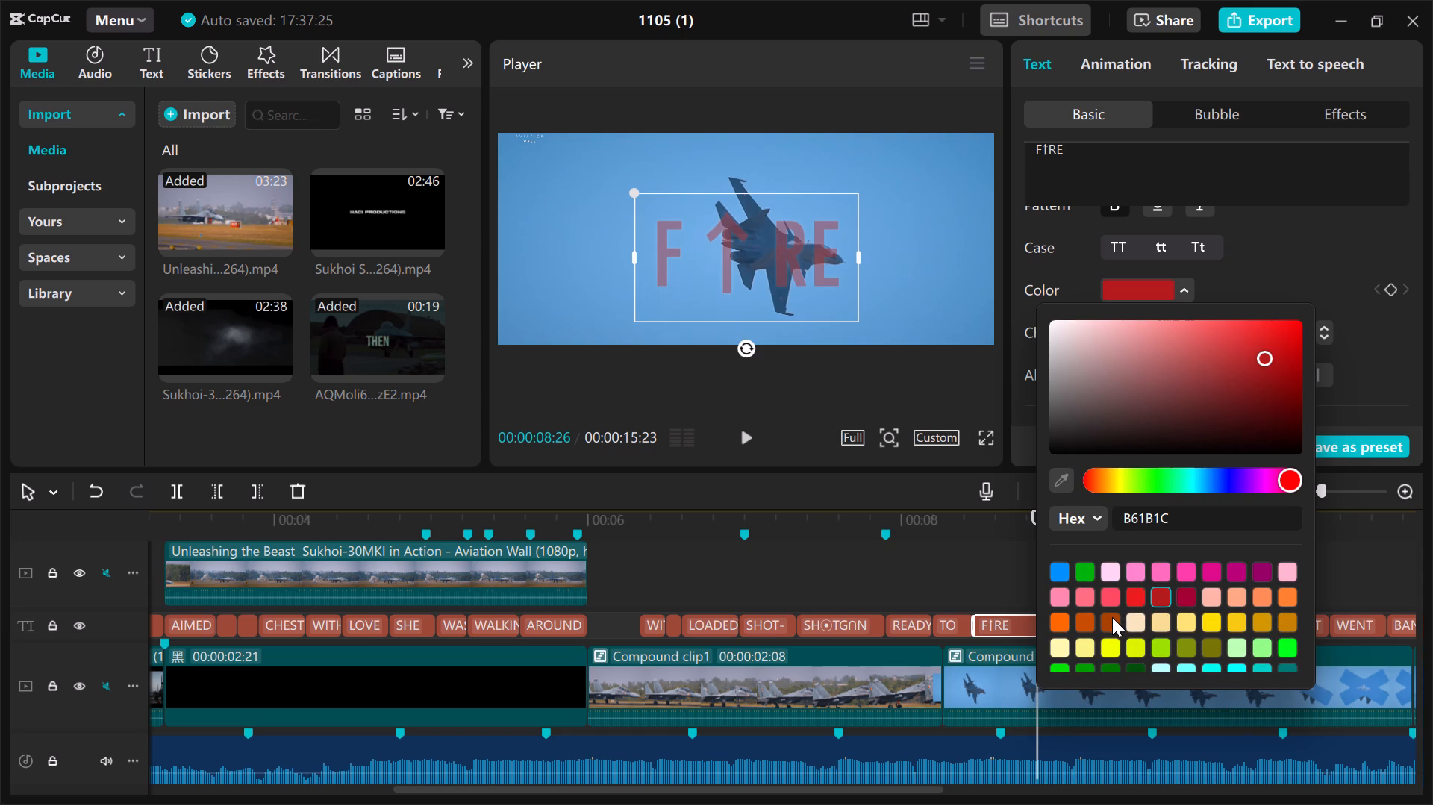
click(1050, 617)
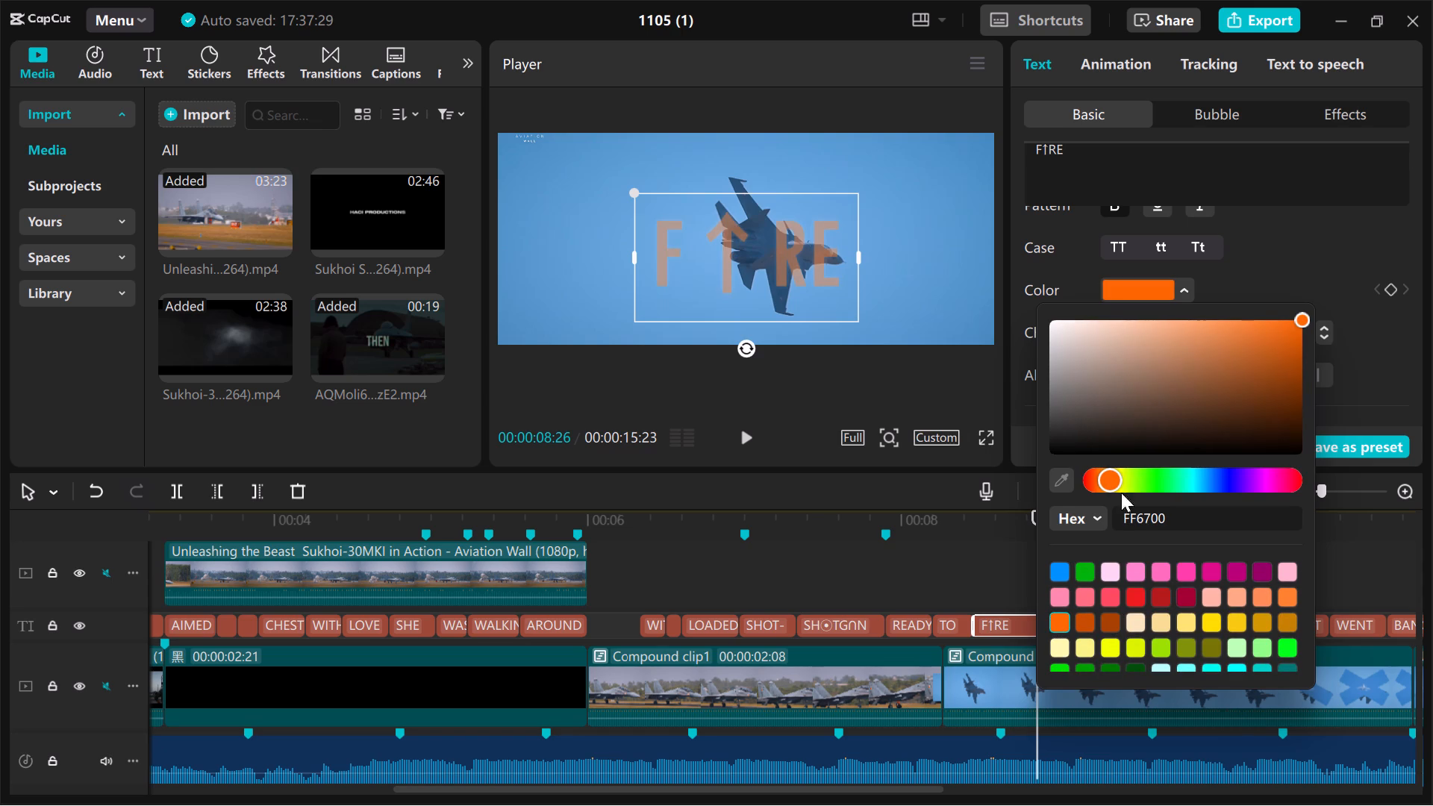
click(1078, 261)
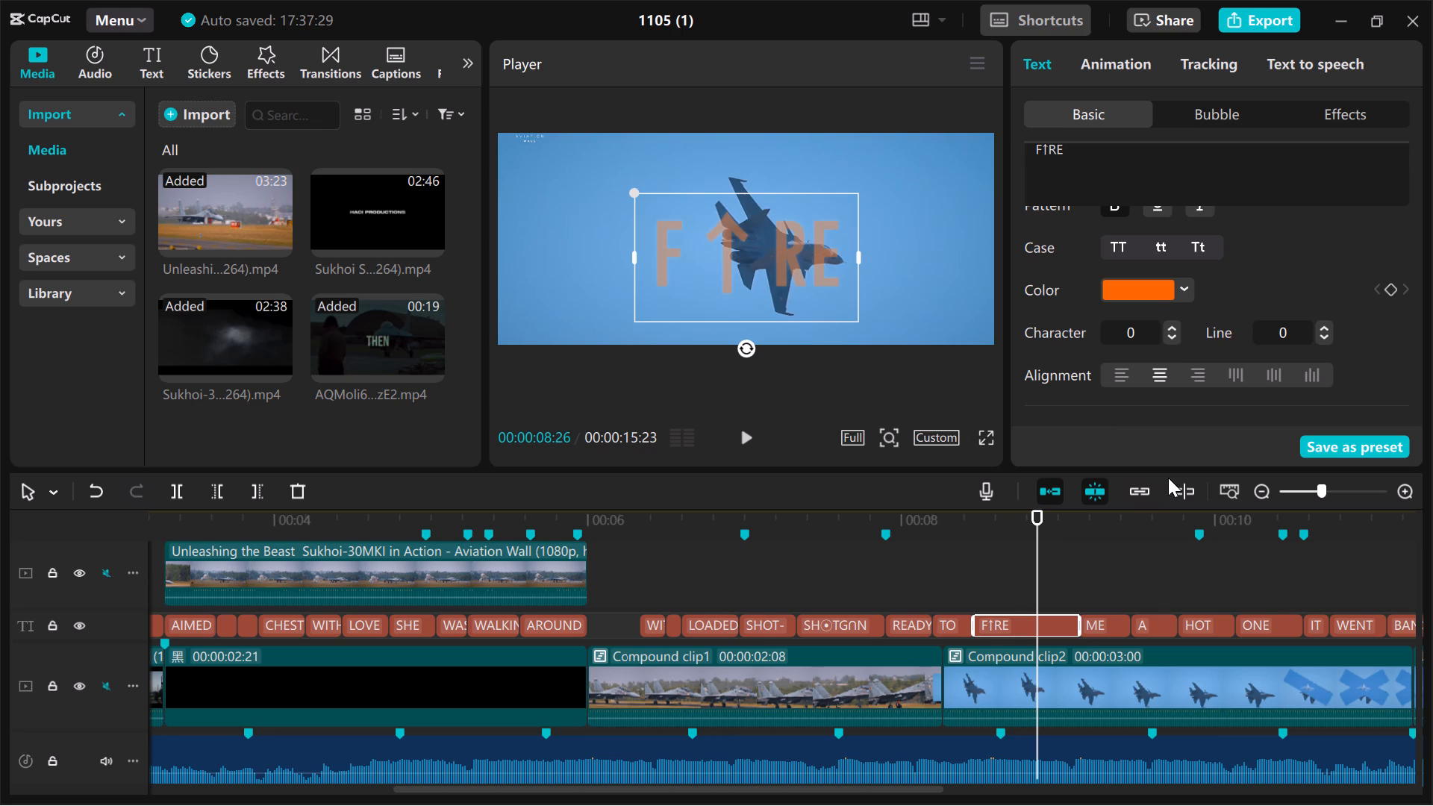
Preview the captions from F↑RE through HOT, stopping where HOT gives way to ONE.
key(space)
key(space)
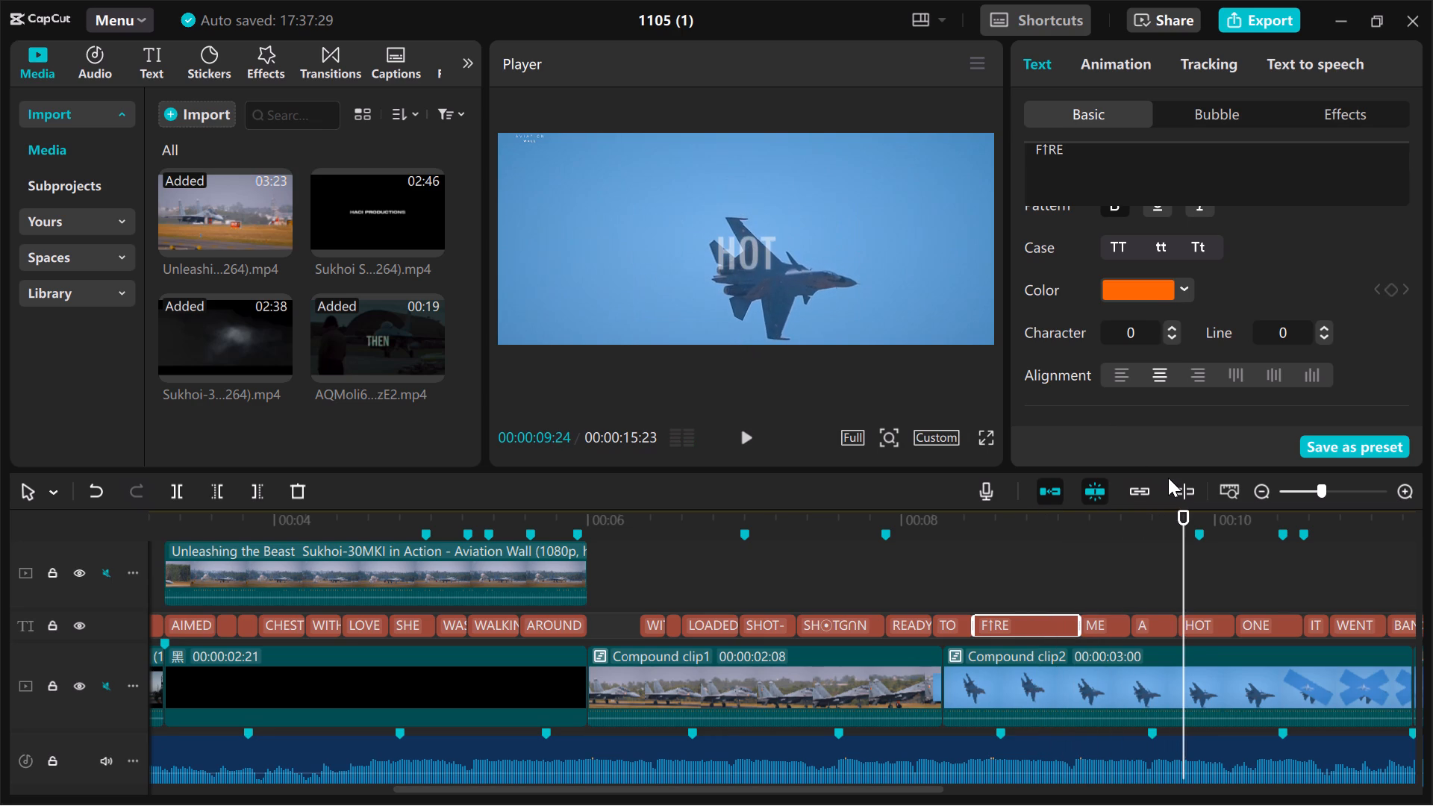
key(space)
key(space)
key(Left)
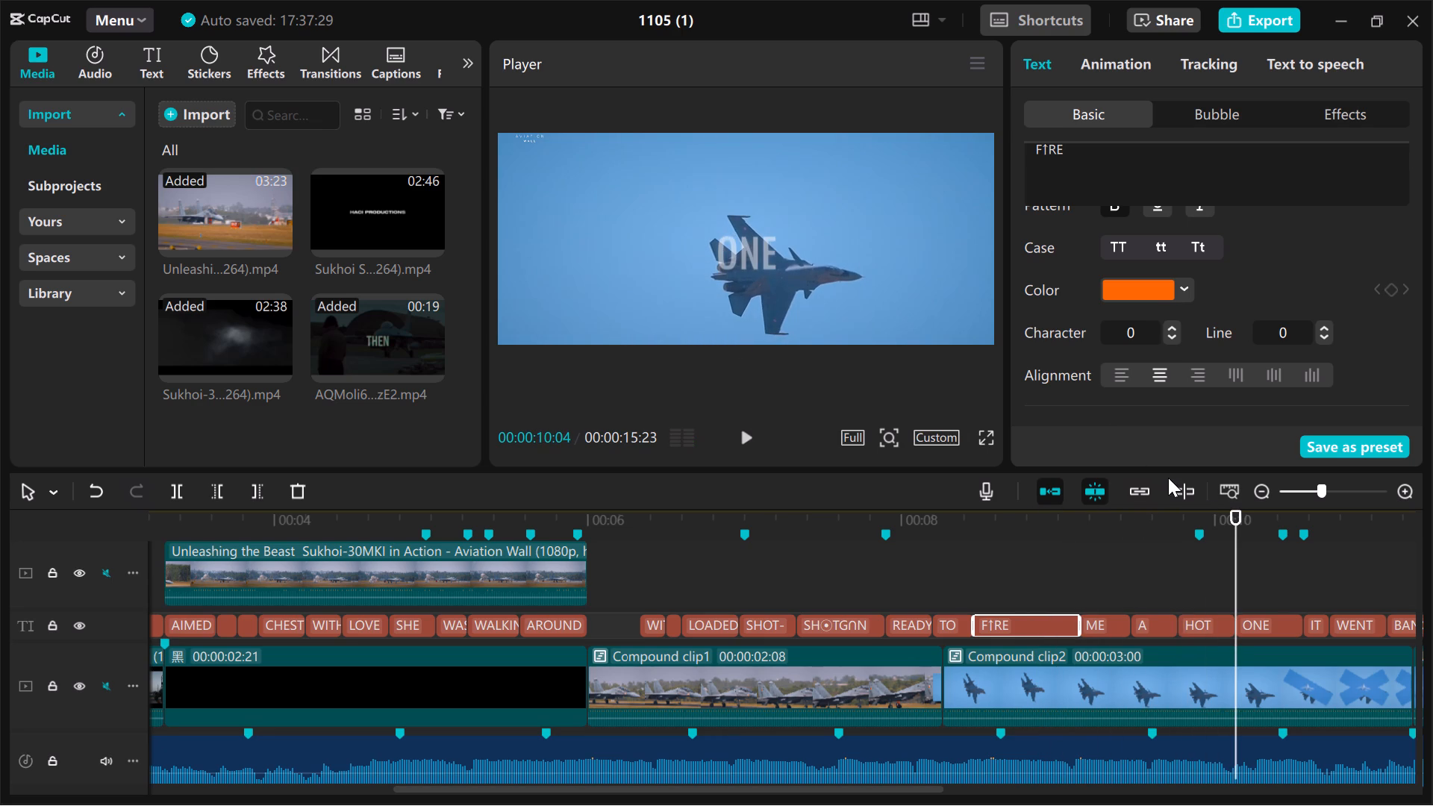
key(Left)
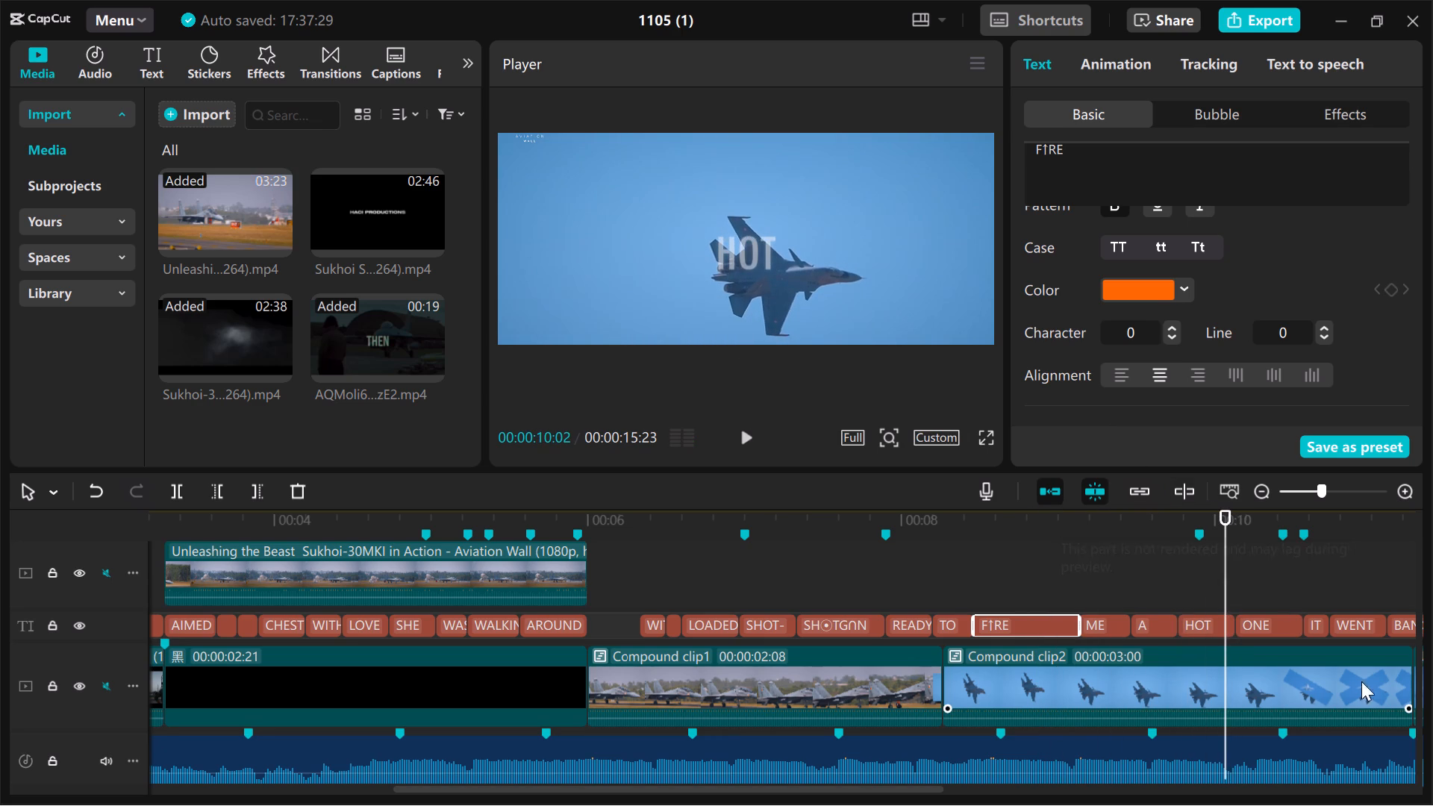
Set the HOT caption's font size to 33.
click(1208, 624)
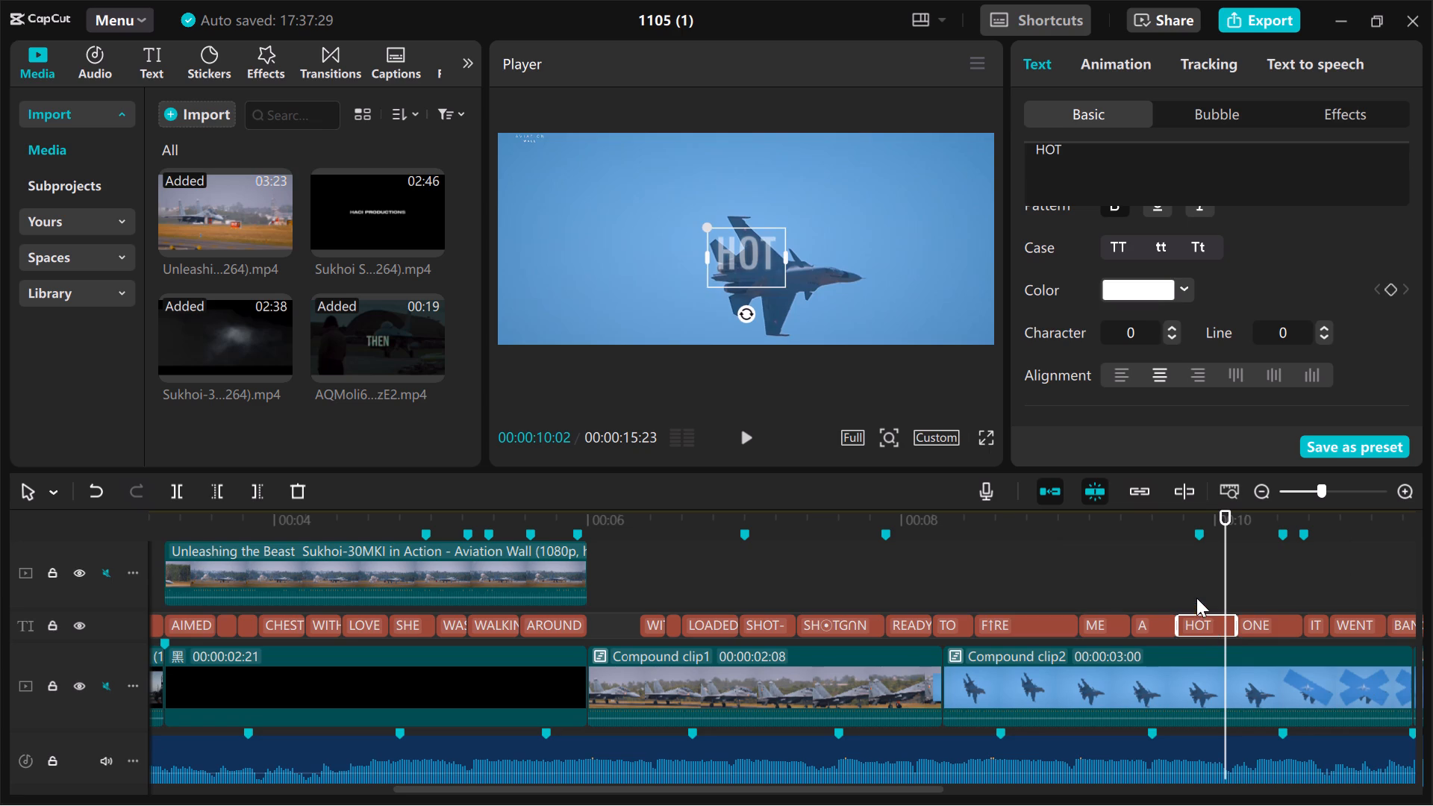
click(1195, 593)
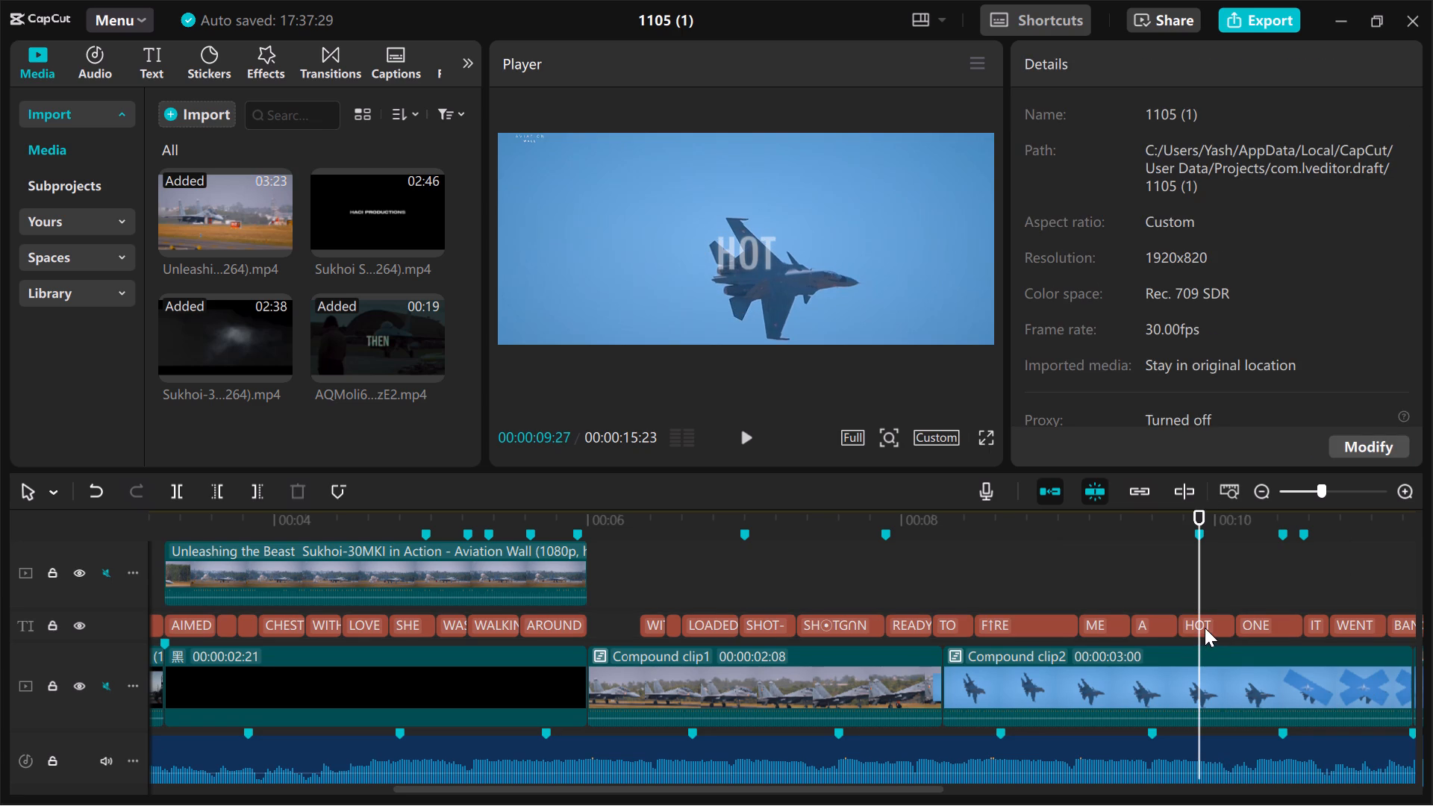
click(1205, 626)
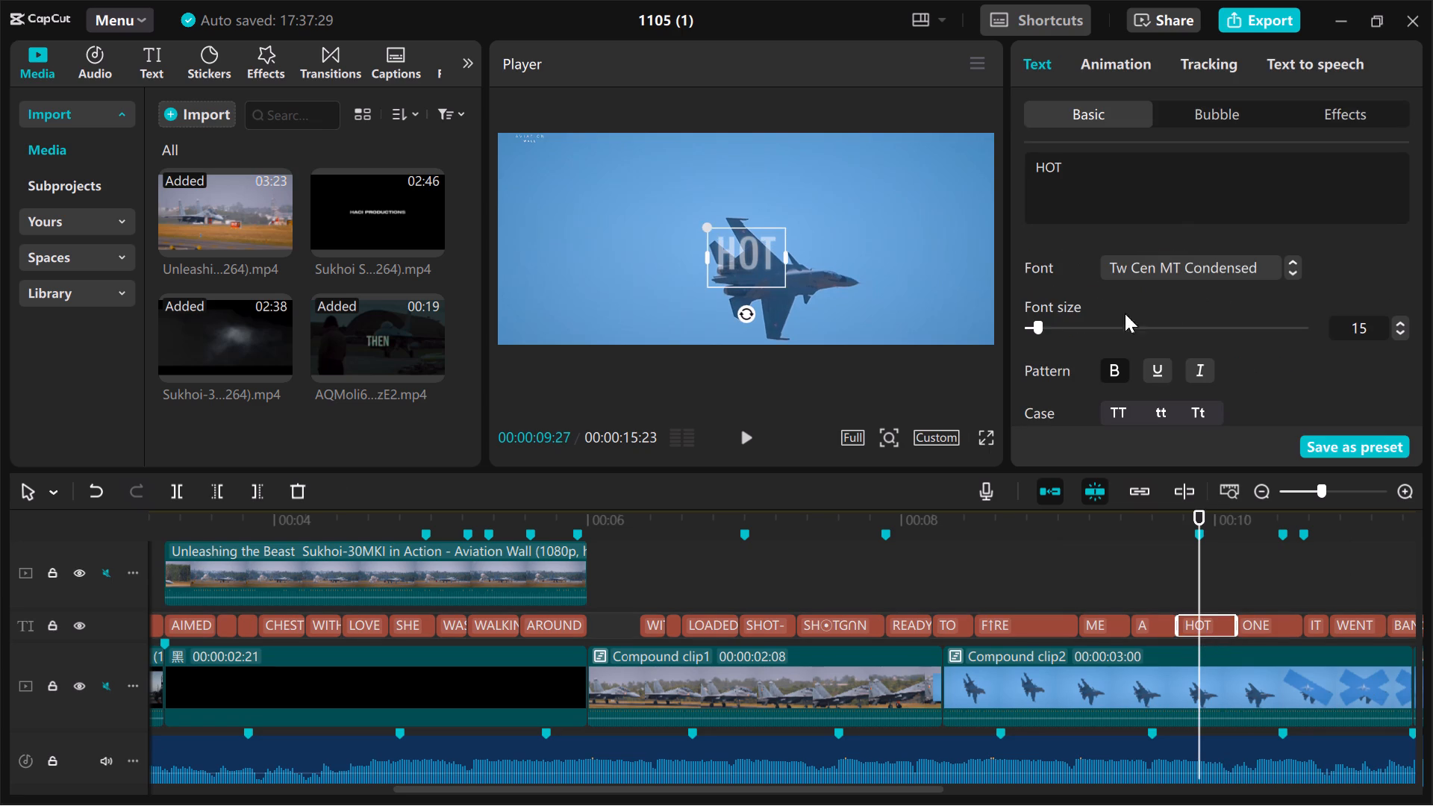
double_click(1373, 336)
text(33)
click(1299, 388)
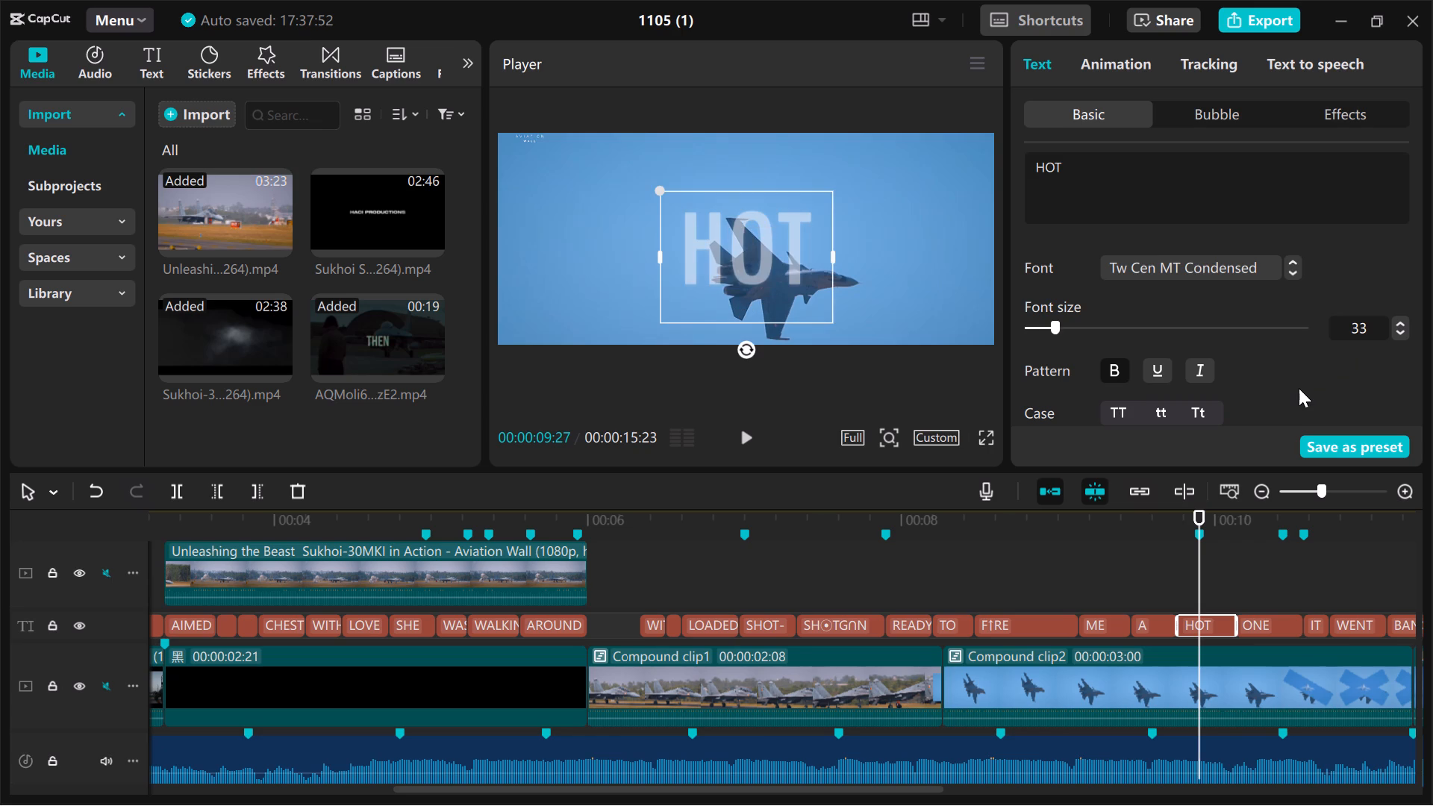
Change the HOT caption's text color to pure bright red.
scroll(1299, 388, down, 1)
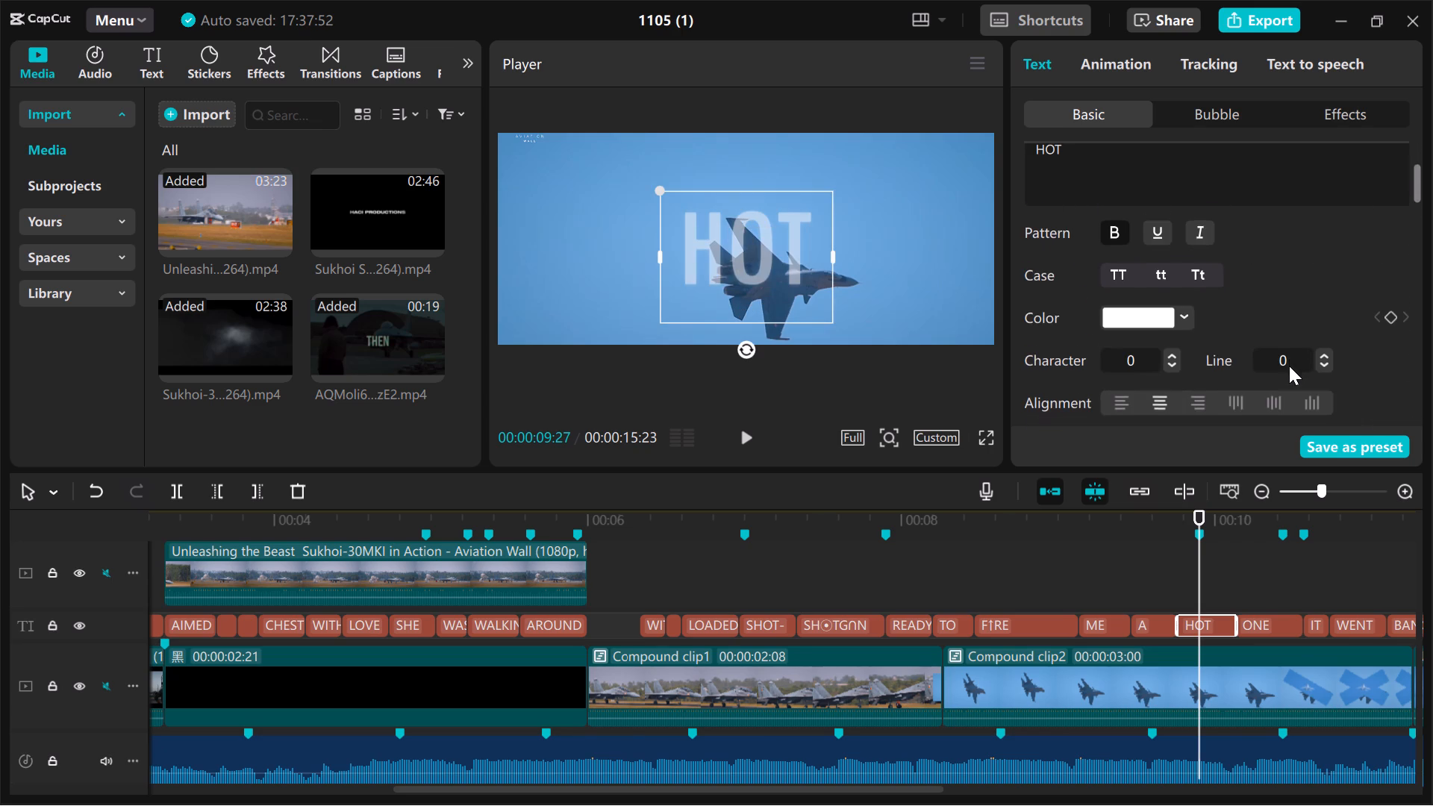
click(1185, 331)
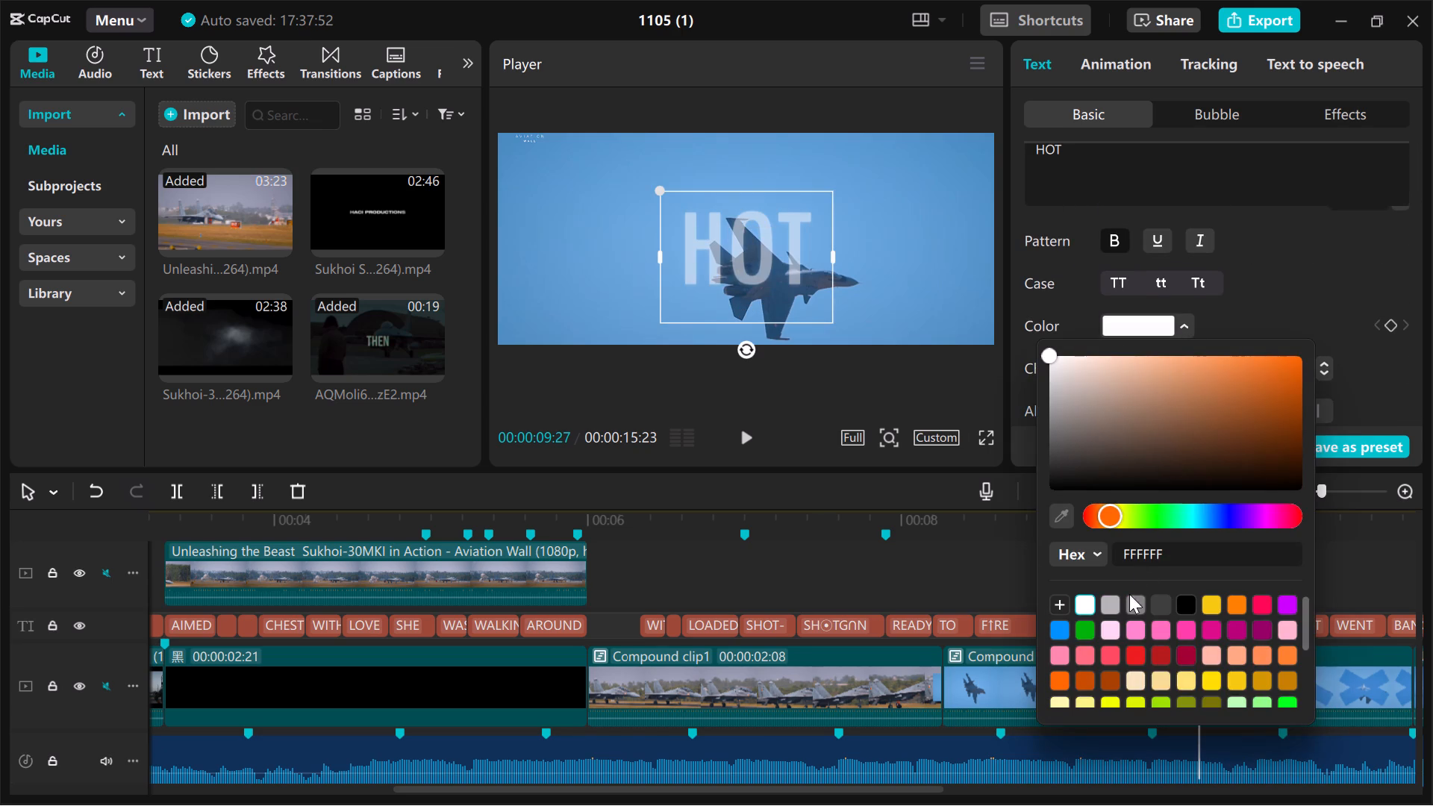
click(1139, 658)
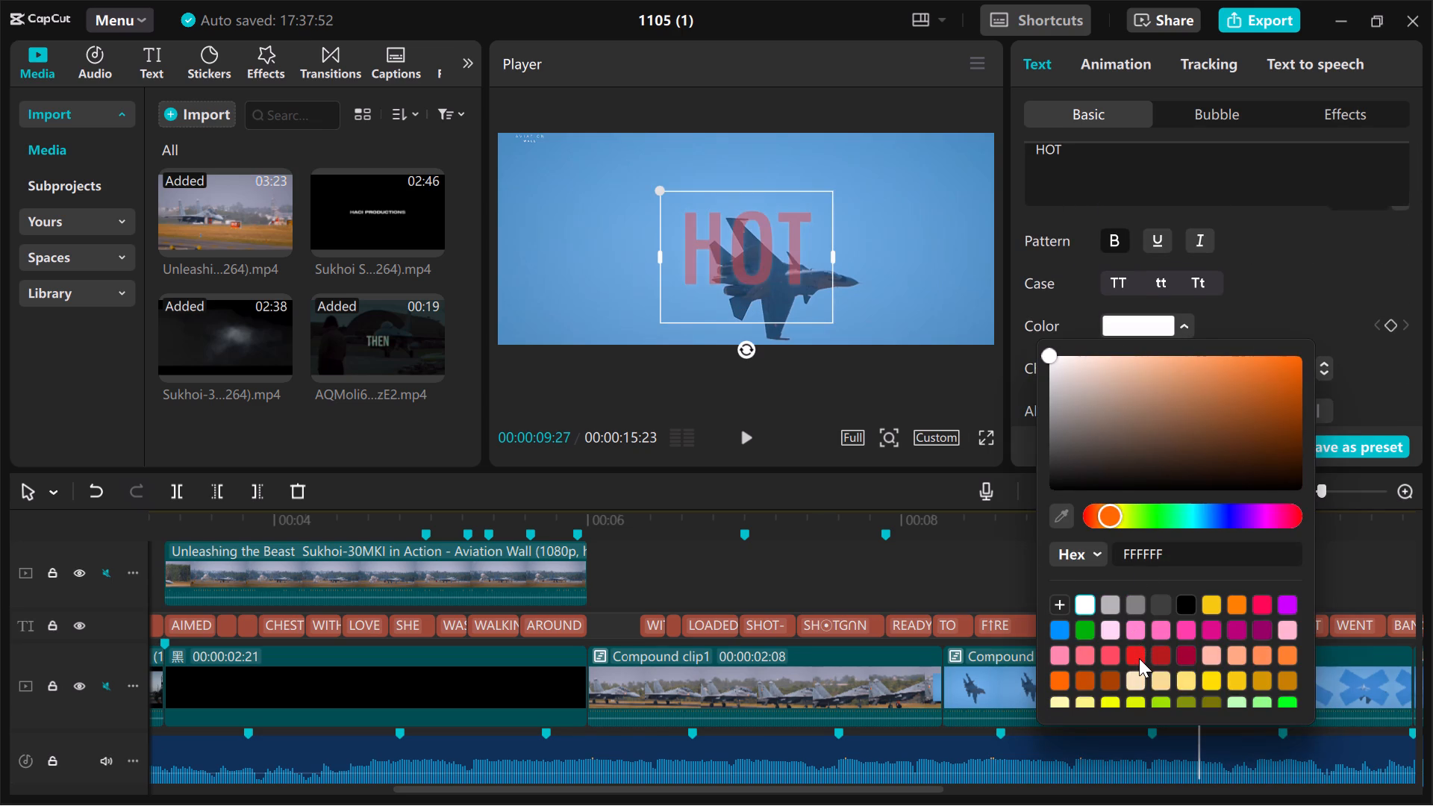
drag(1292, 366, 1316, 343)
click(1283, 237)
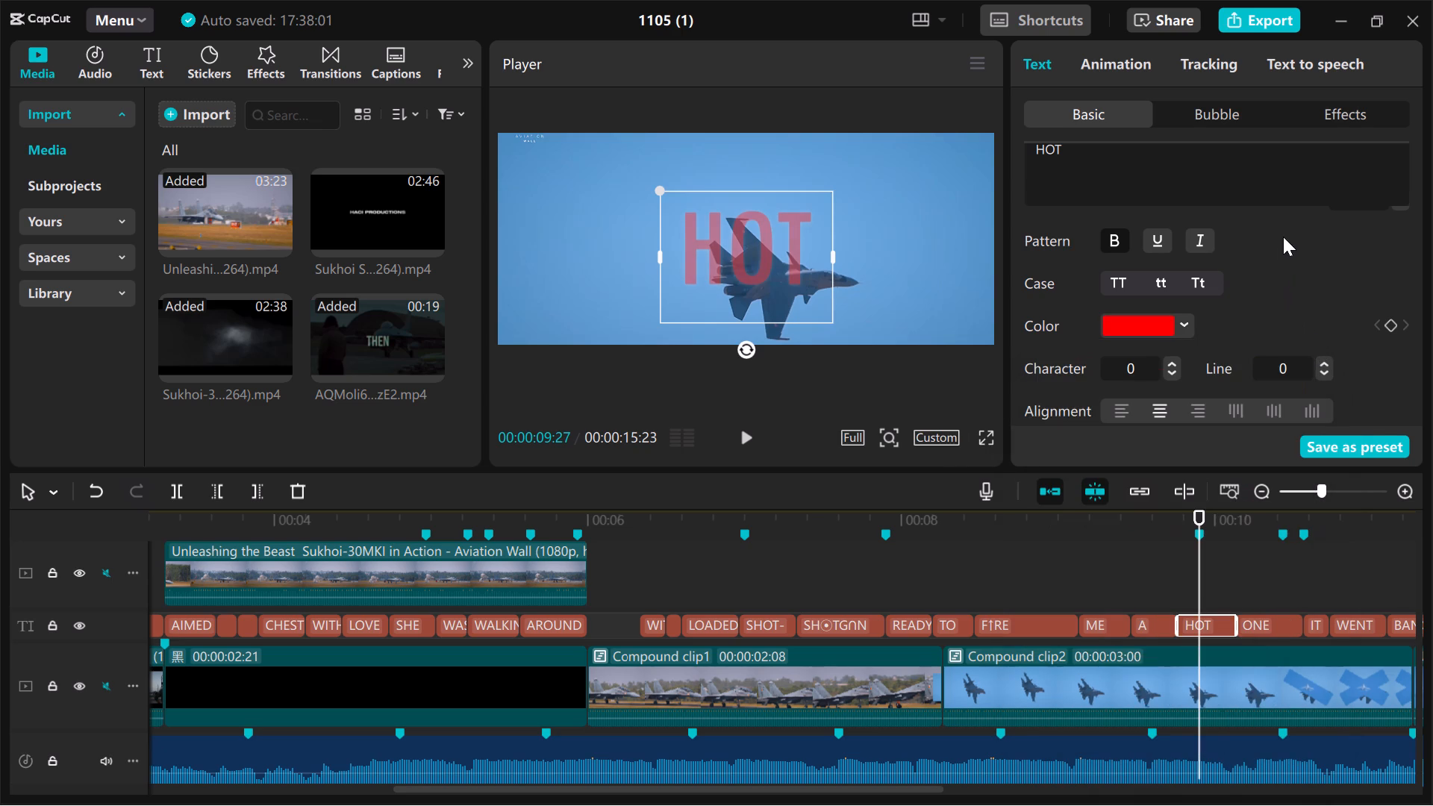
Examine the HOT caption's remaining style settings down to its glow color, intensity and range.
scroll(1256, 292, down, 2)
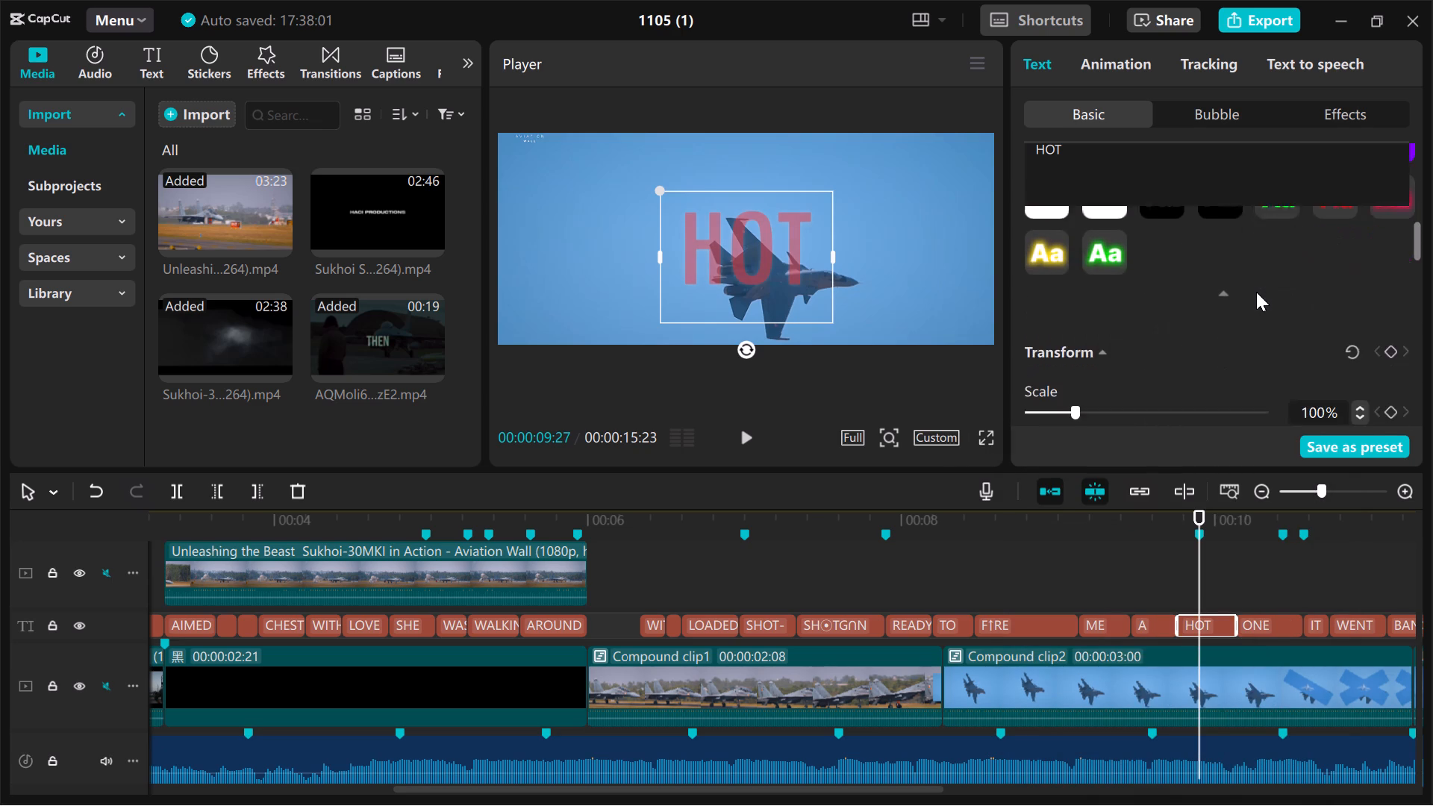
scroll(1256, 292, down, 2)
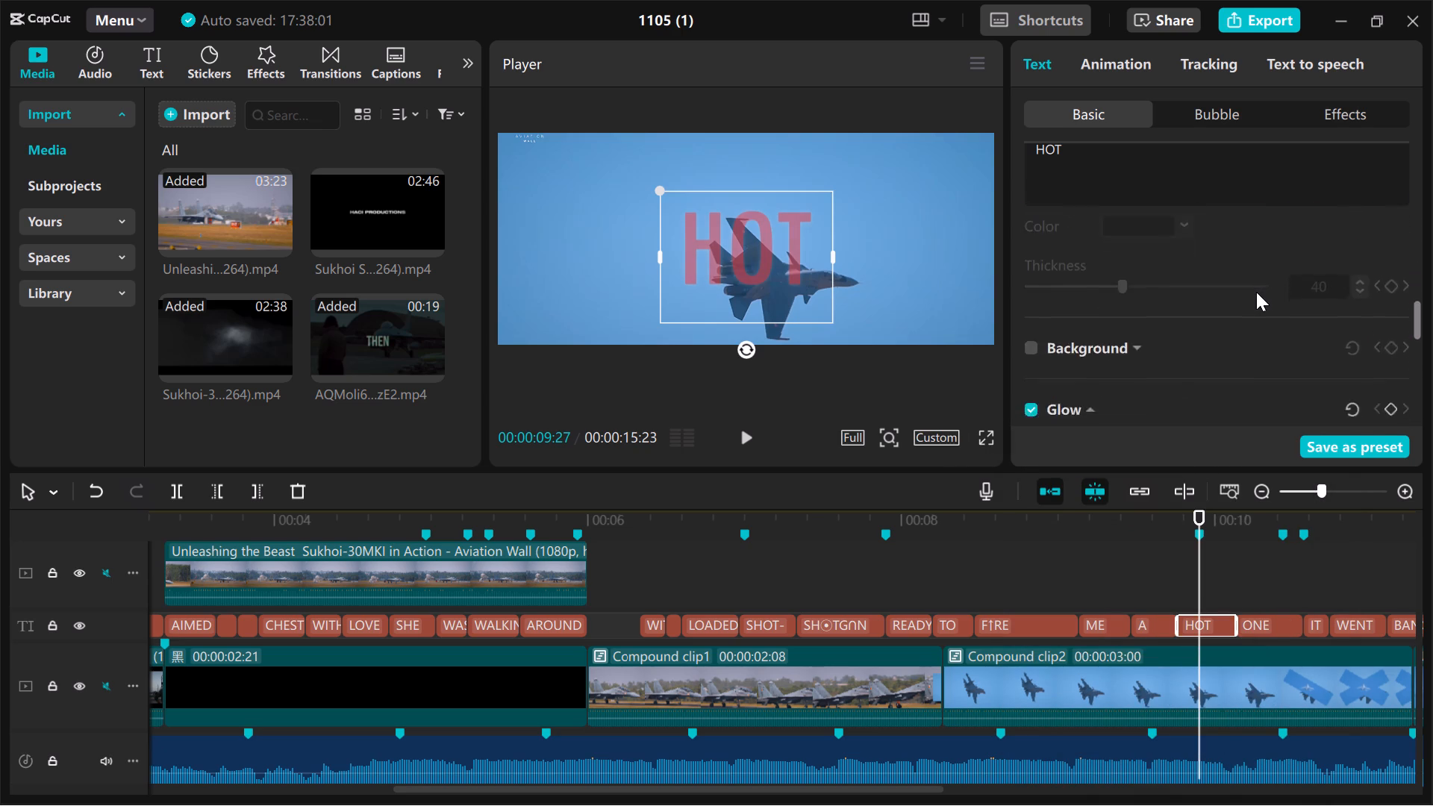
scroll(1256, 292, down, 2)
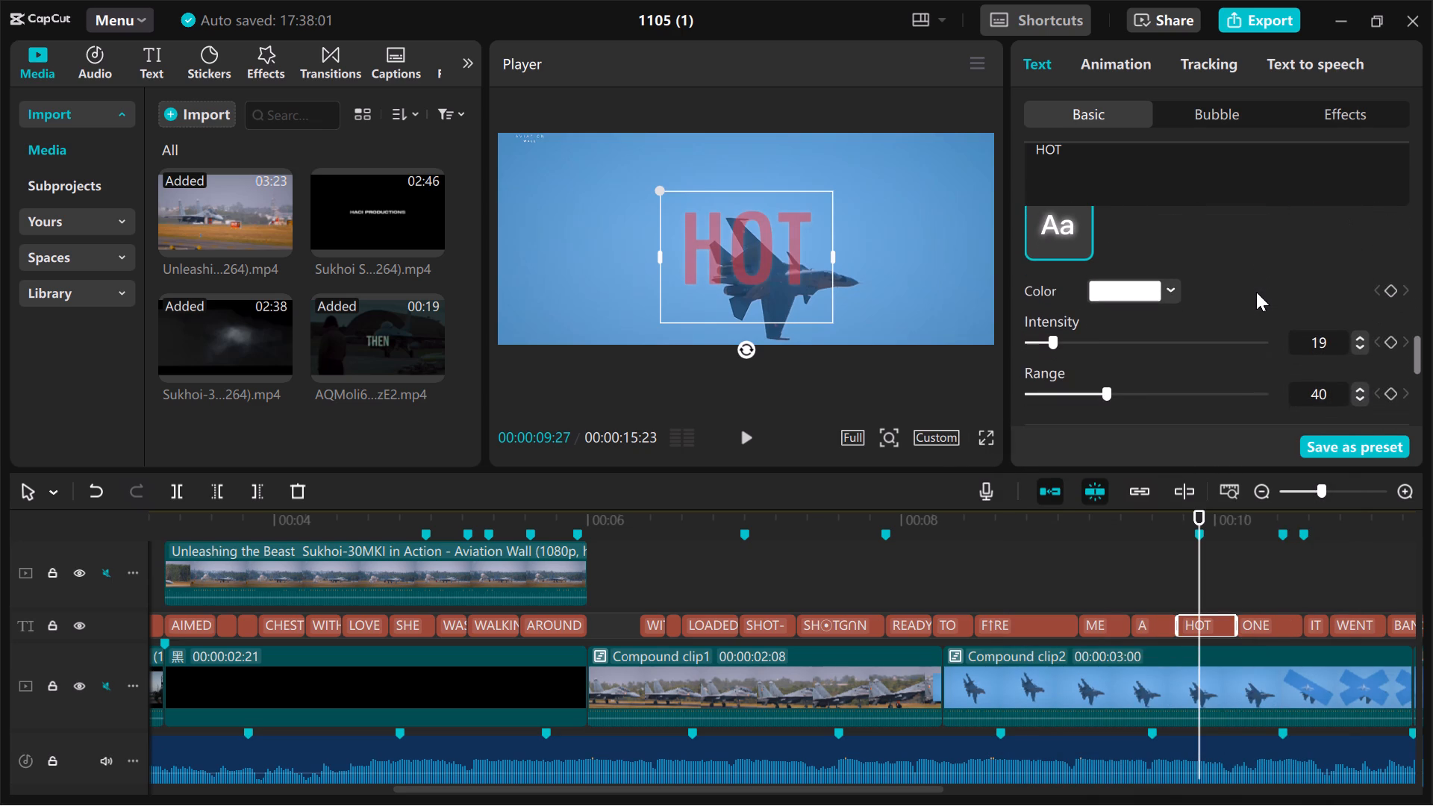
Turn on the glow effect for the SH⦿TG∩N caption.
click(858, 619)
click(845, 585)
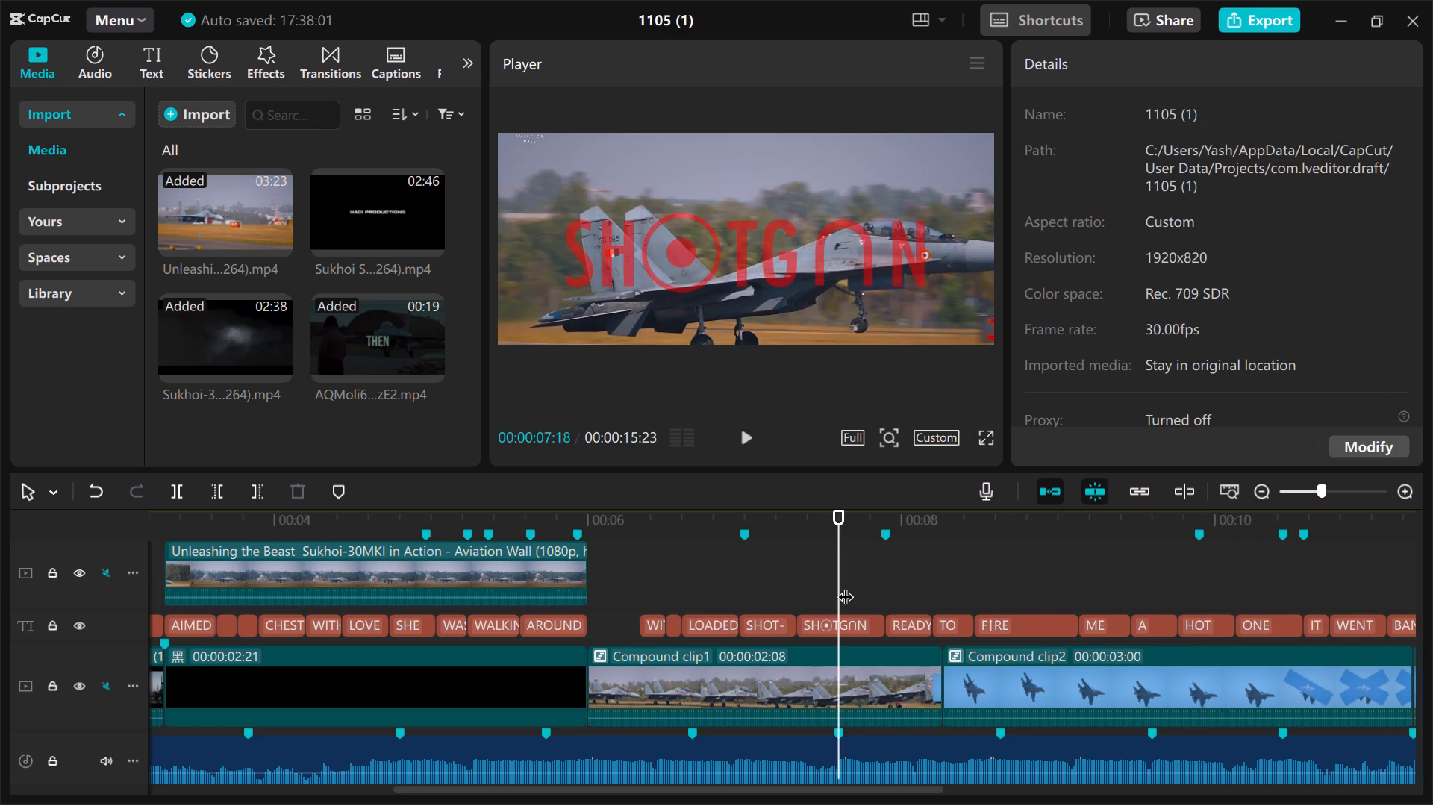
scroll(1031, 601, left, 1)
click(1031, 601)
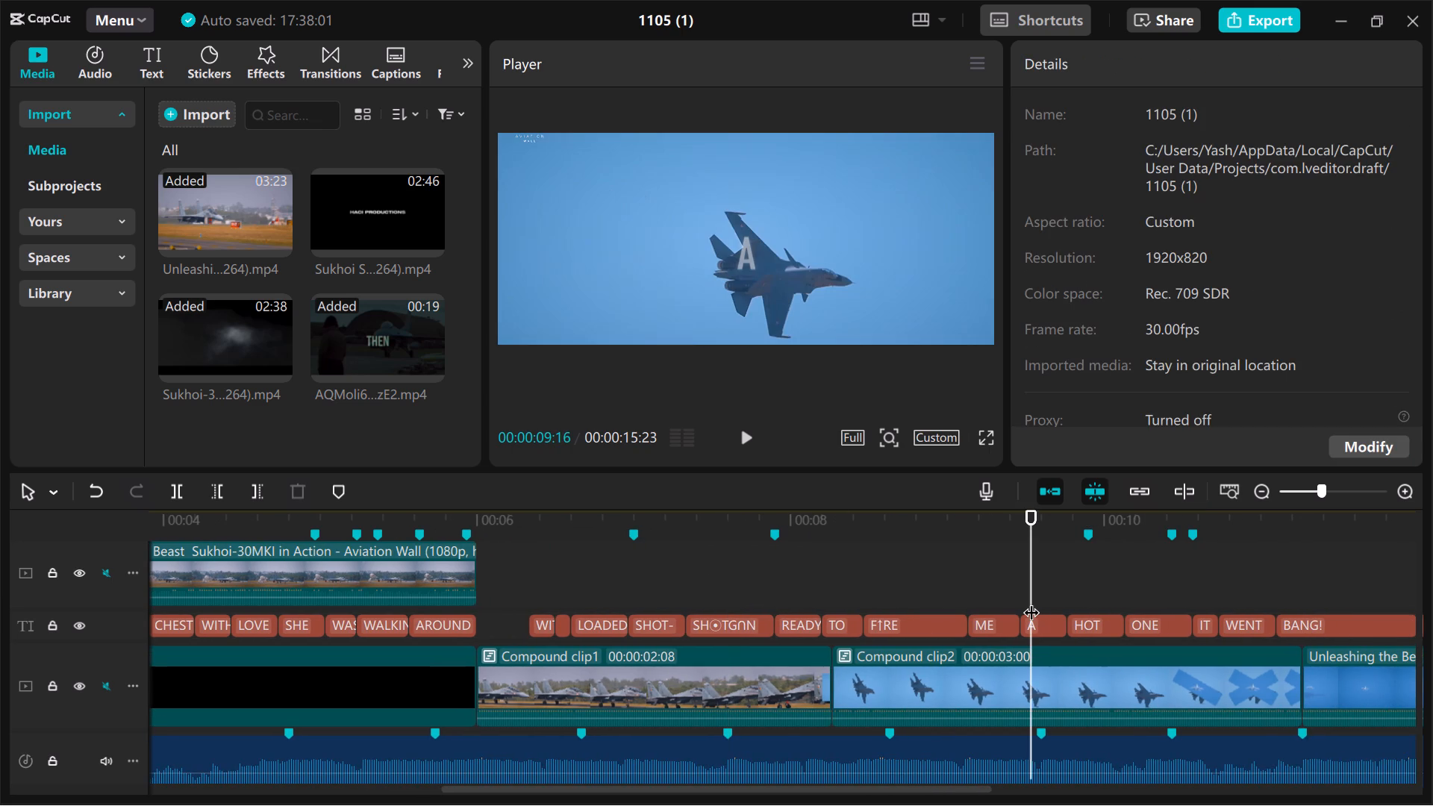
click(997, 599)
scroll(997, 599, left, 1)
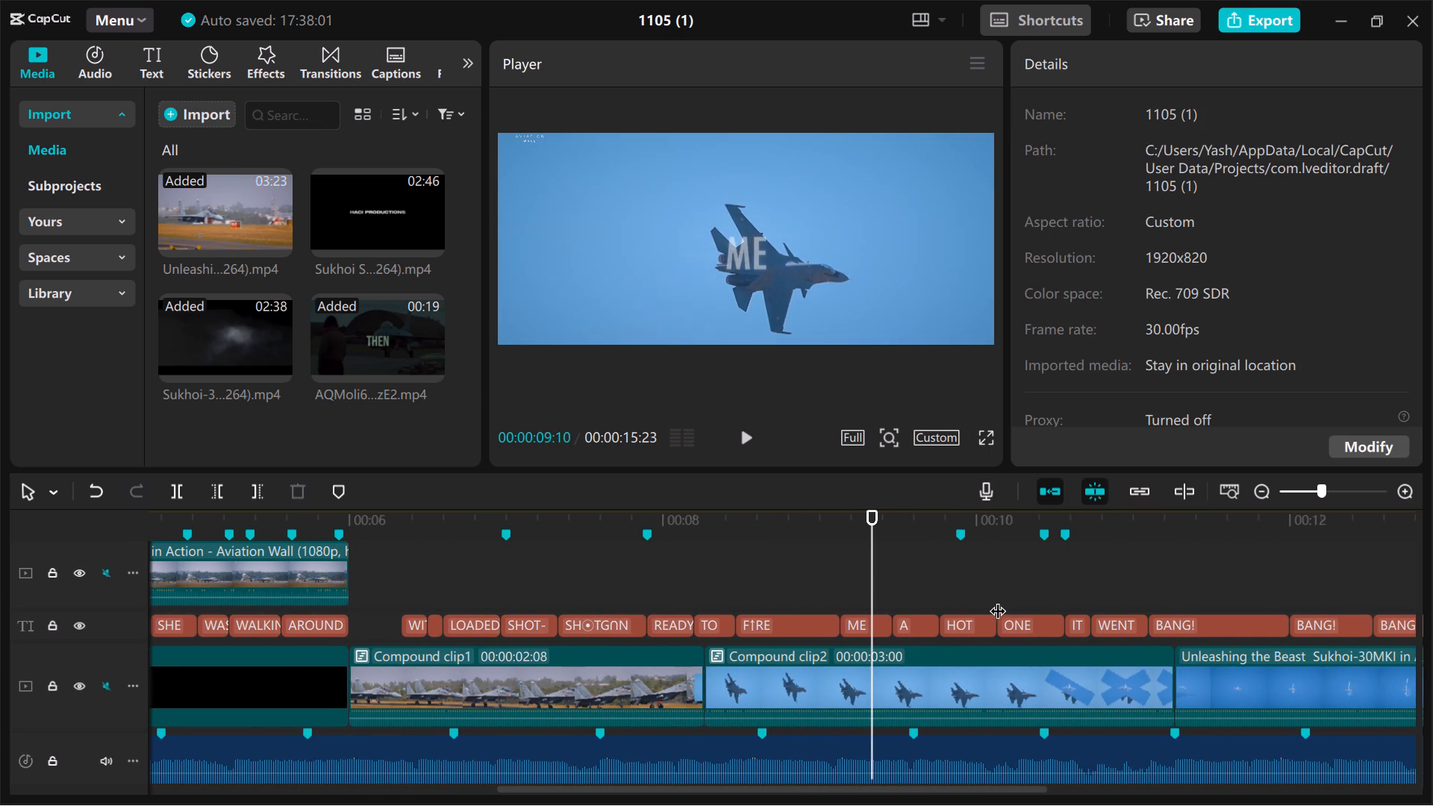
click(587, 620)
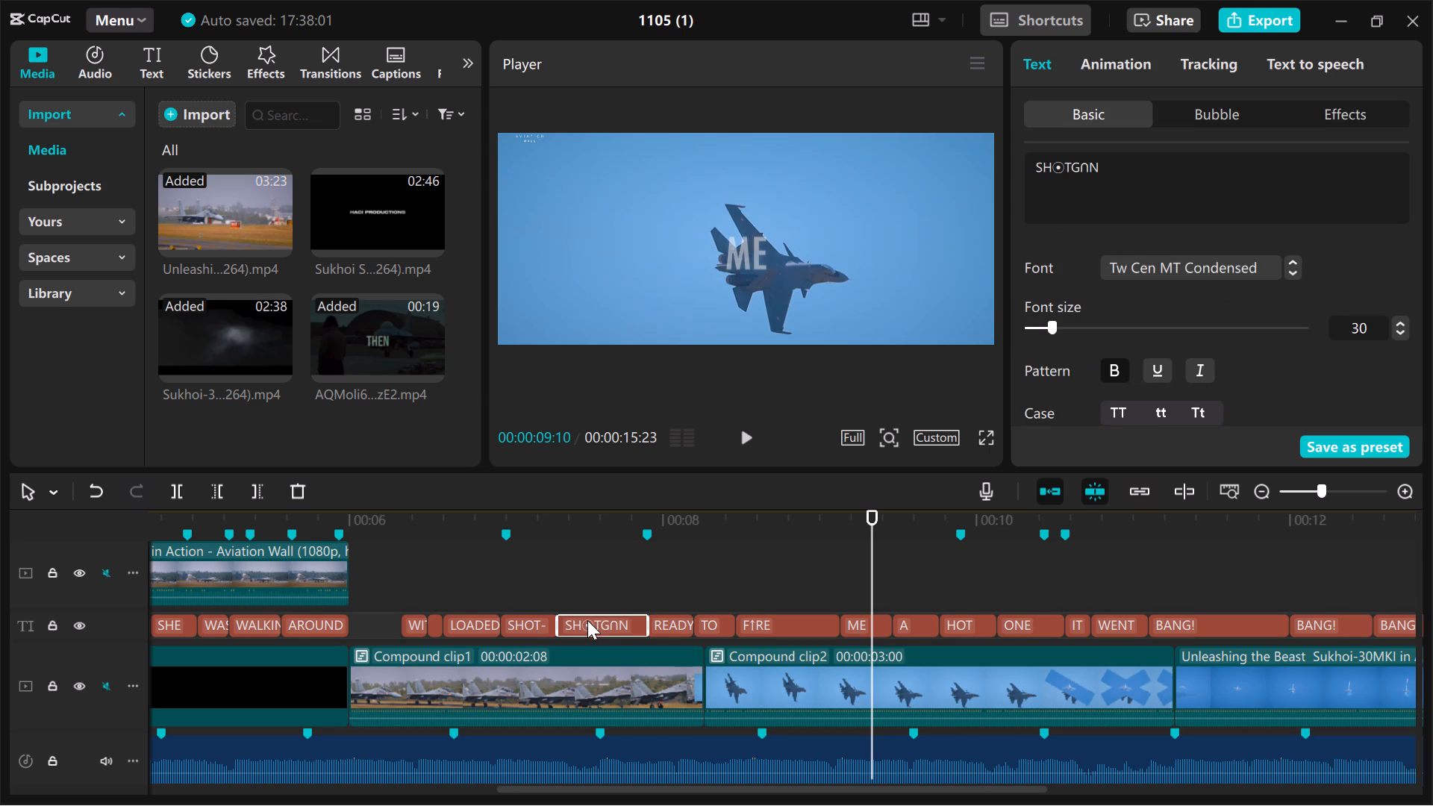
click(603, 582)
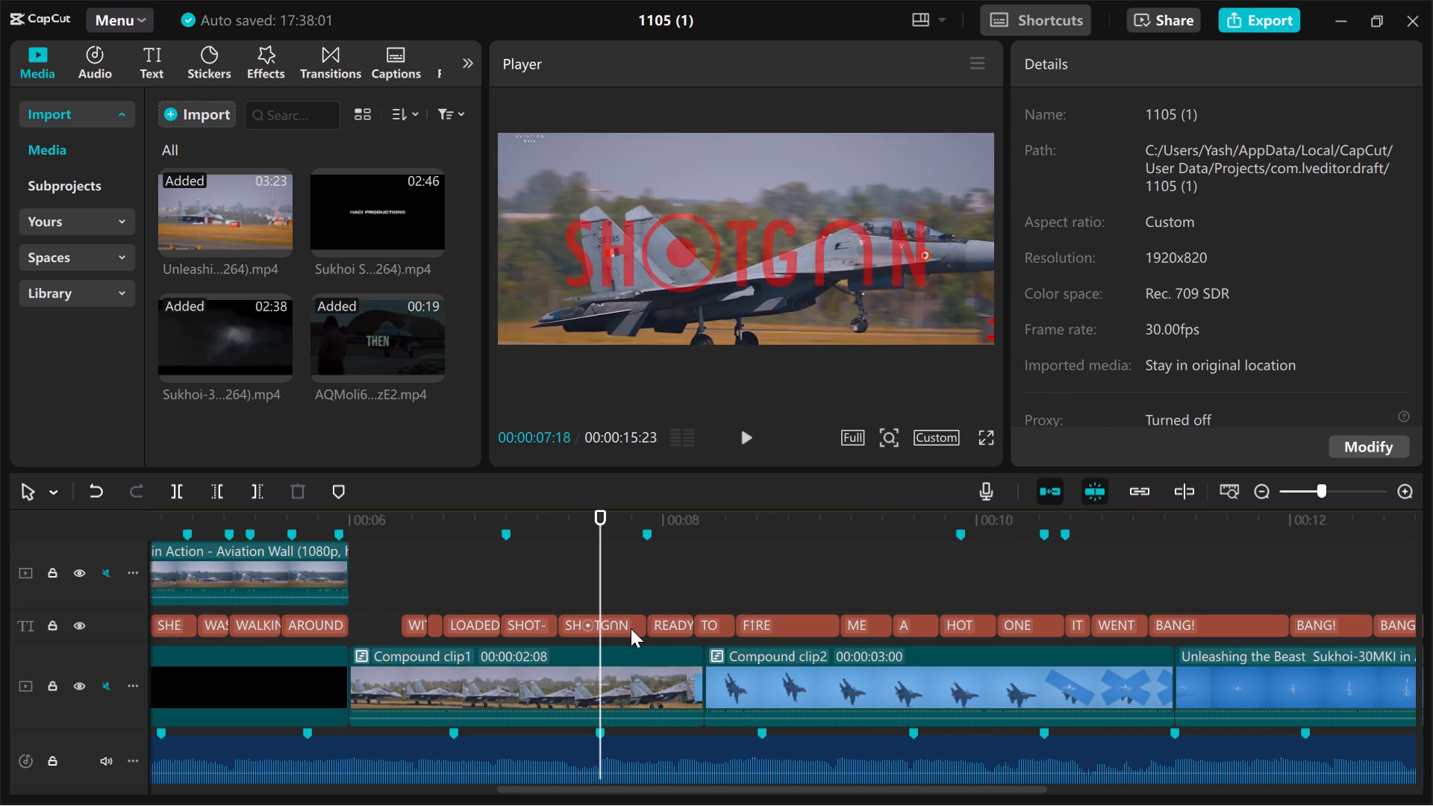
click(631, 628)
scroll(1208, 311, down, 4)
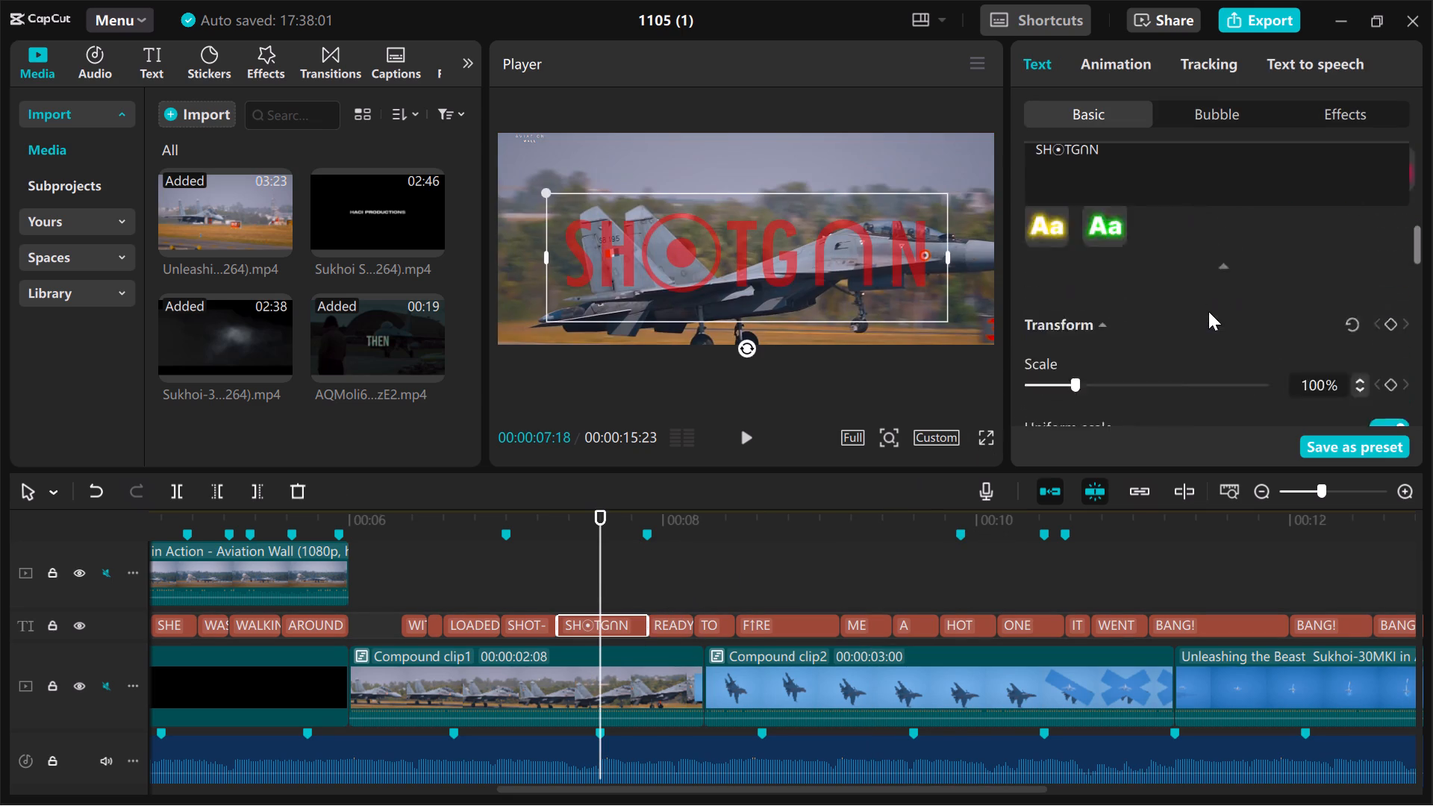
scroll(1208, 311, down, 1)
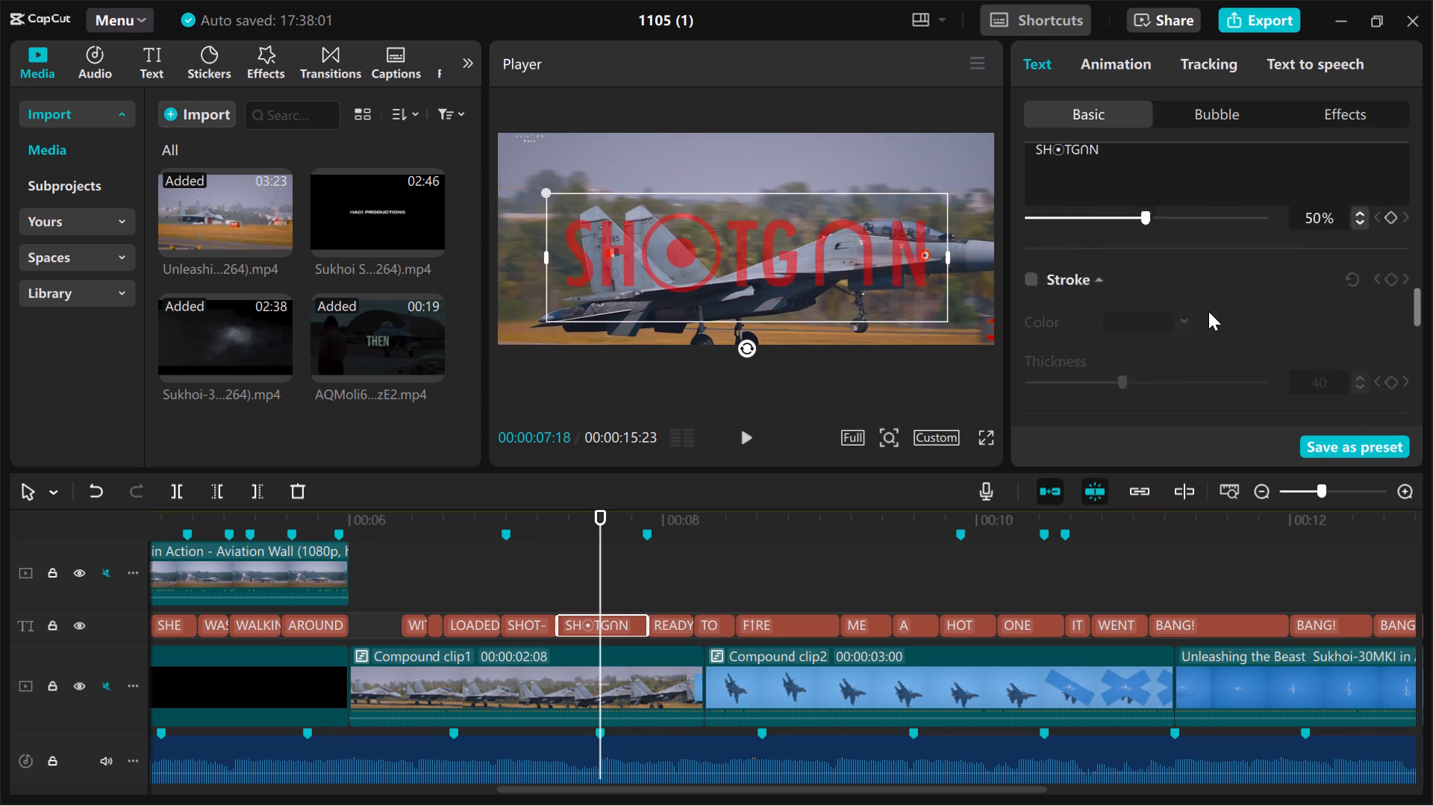
scroll(1208, 311, down, 1)
scroll(1208, 311, up, 2)
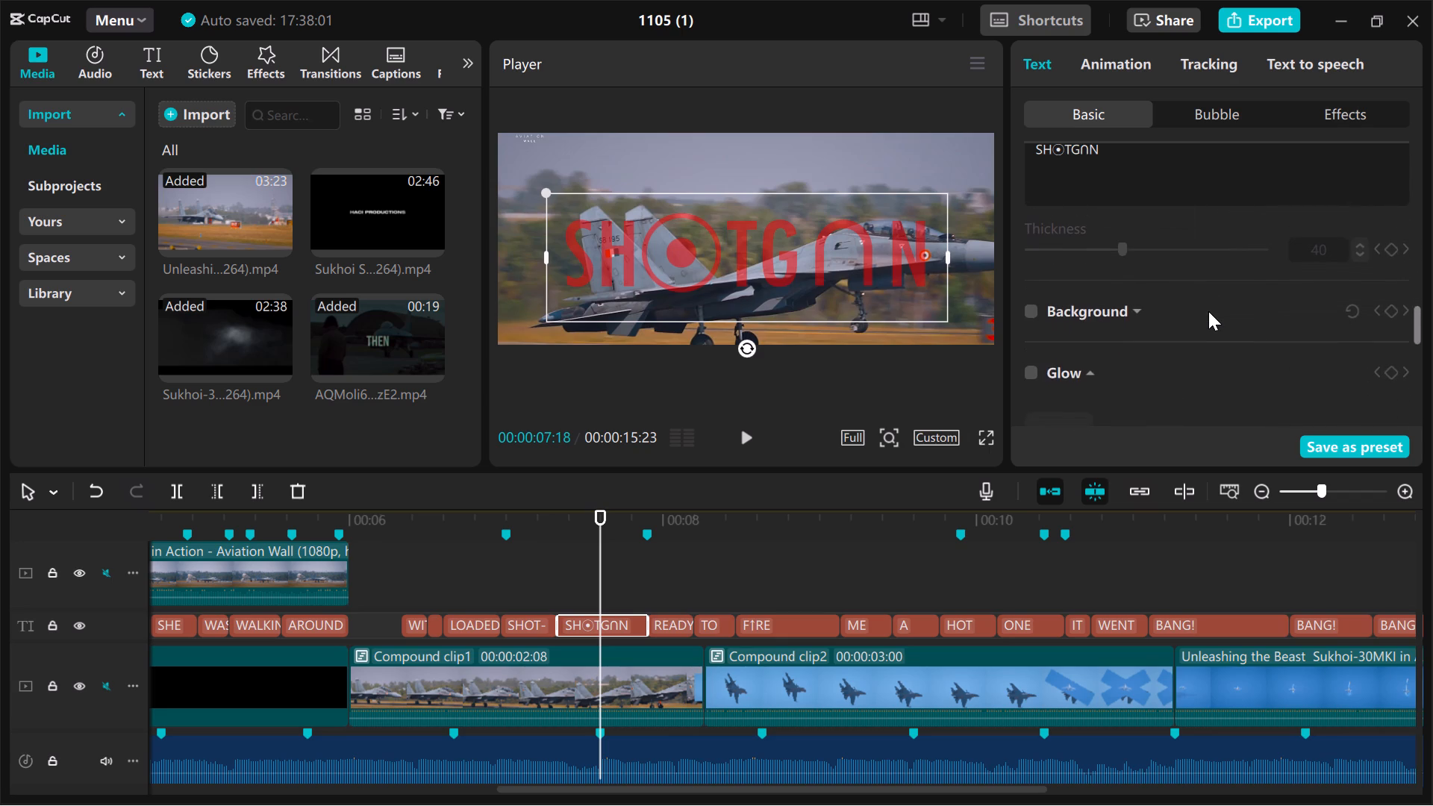
click(1033, 375)
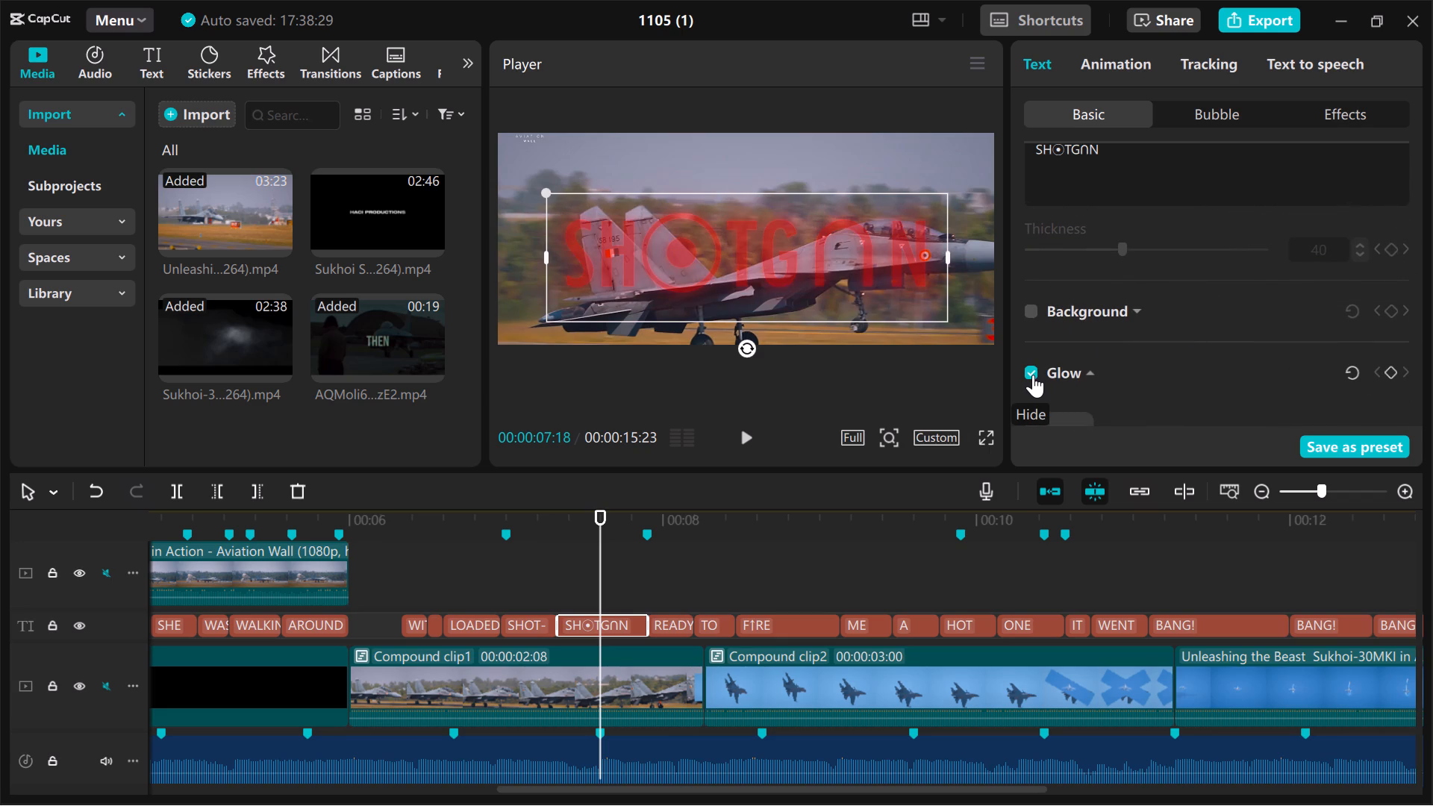
scroll(1107, 368, down, 1)
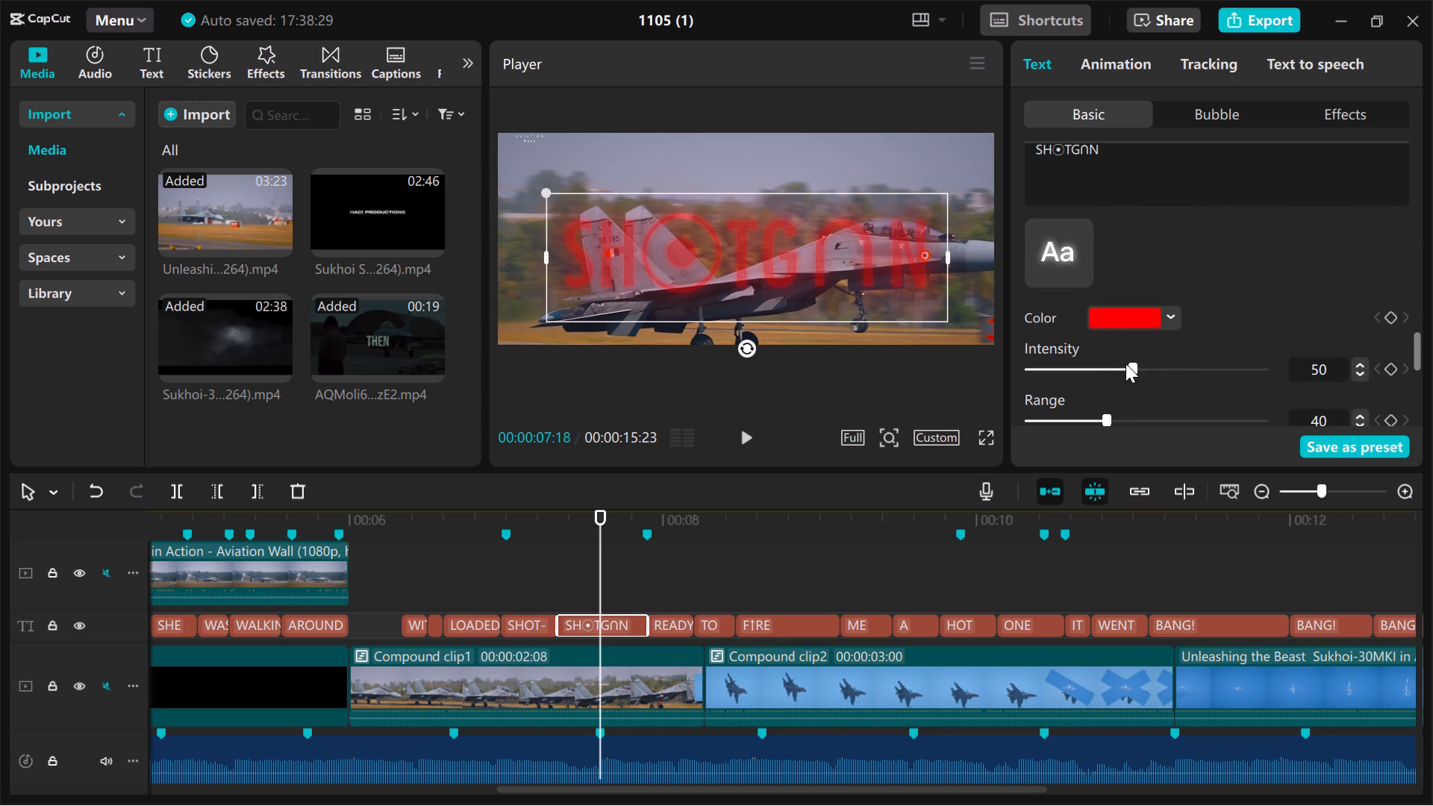
Examine the captions on the timeline from FIRE through HOT, ONE and WENT to the first BANG!.
click(741, 572)
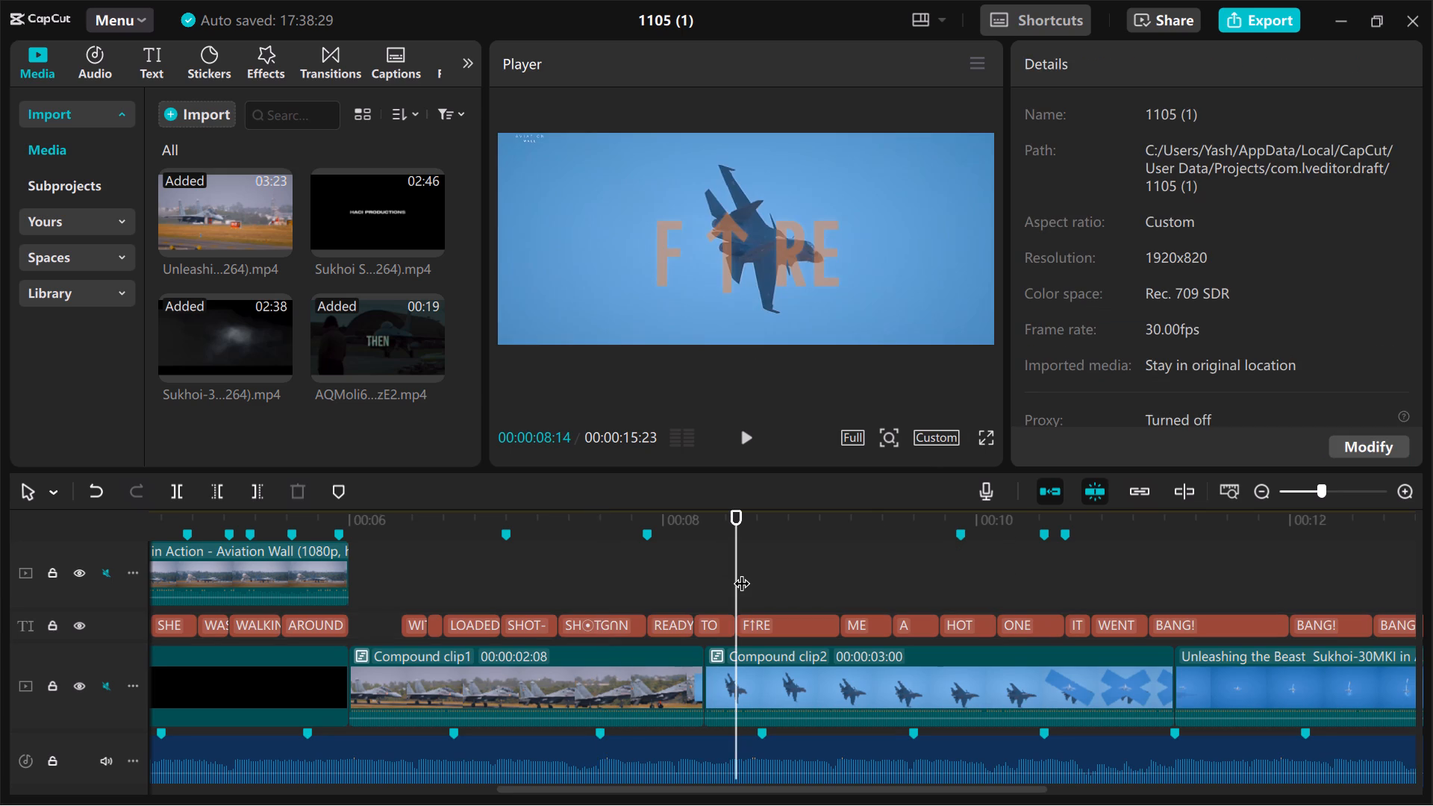
click(741, 572)
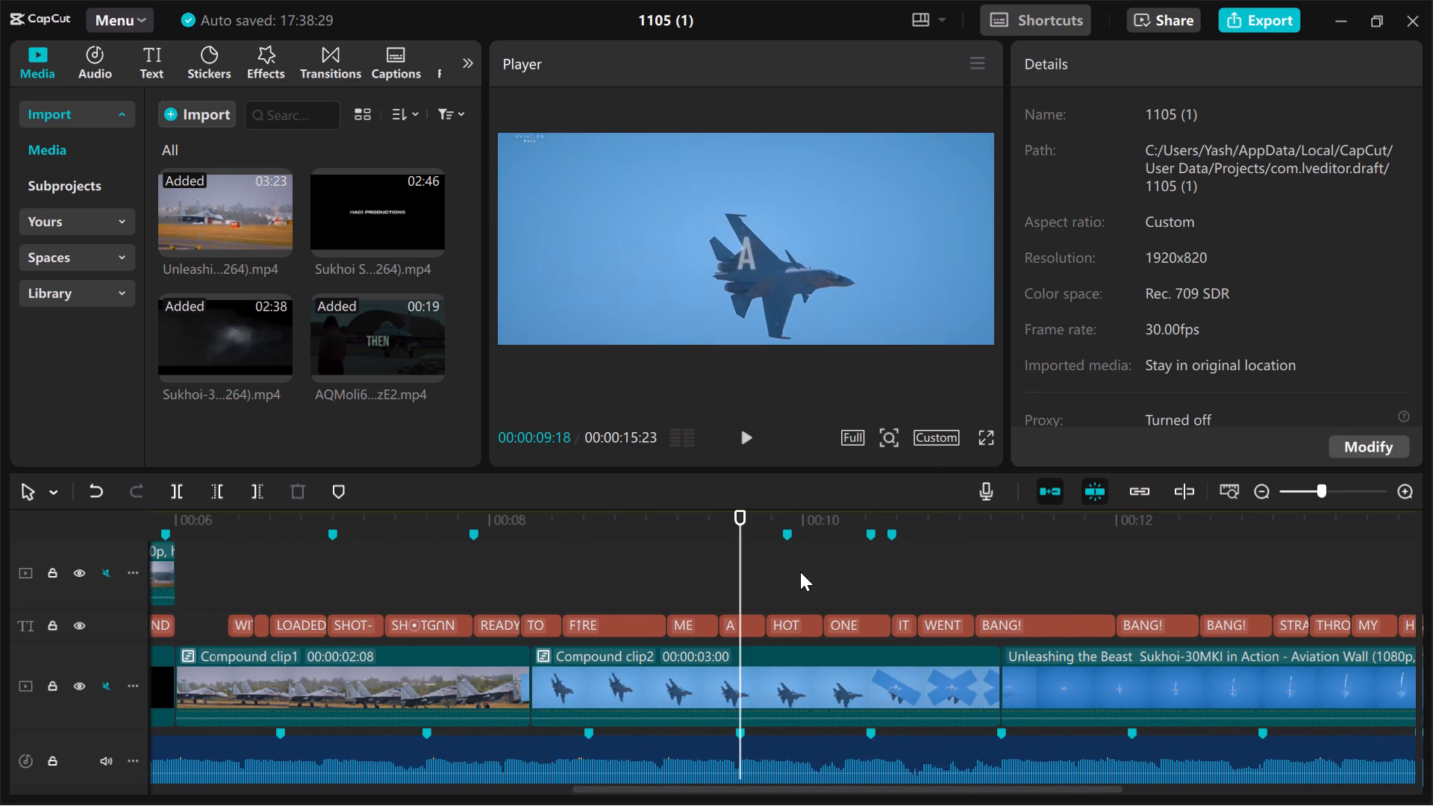
click(818, 572)
click(802, 569)
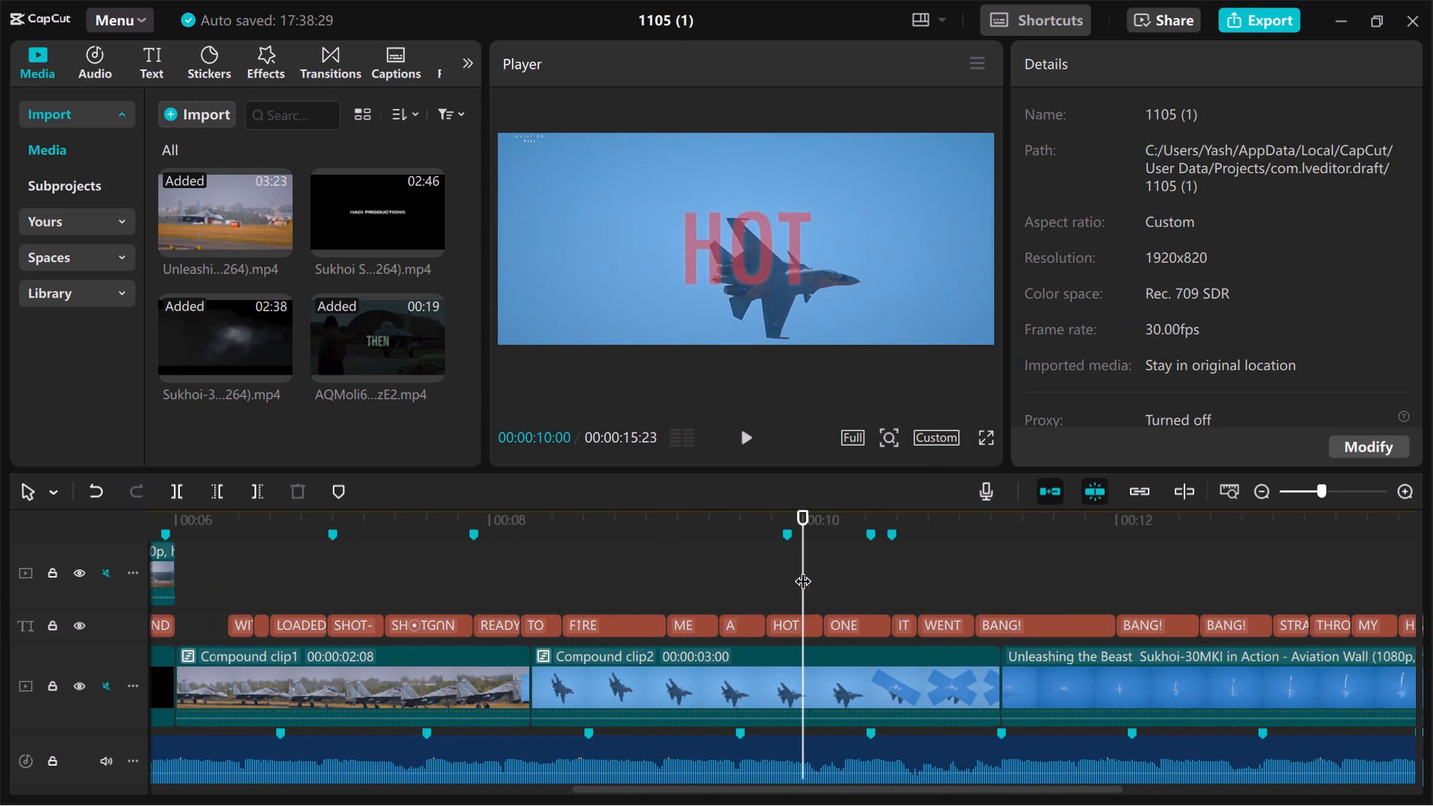
click(844, 569)
scroll(844, 569, left, 1)
click(844, 569)
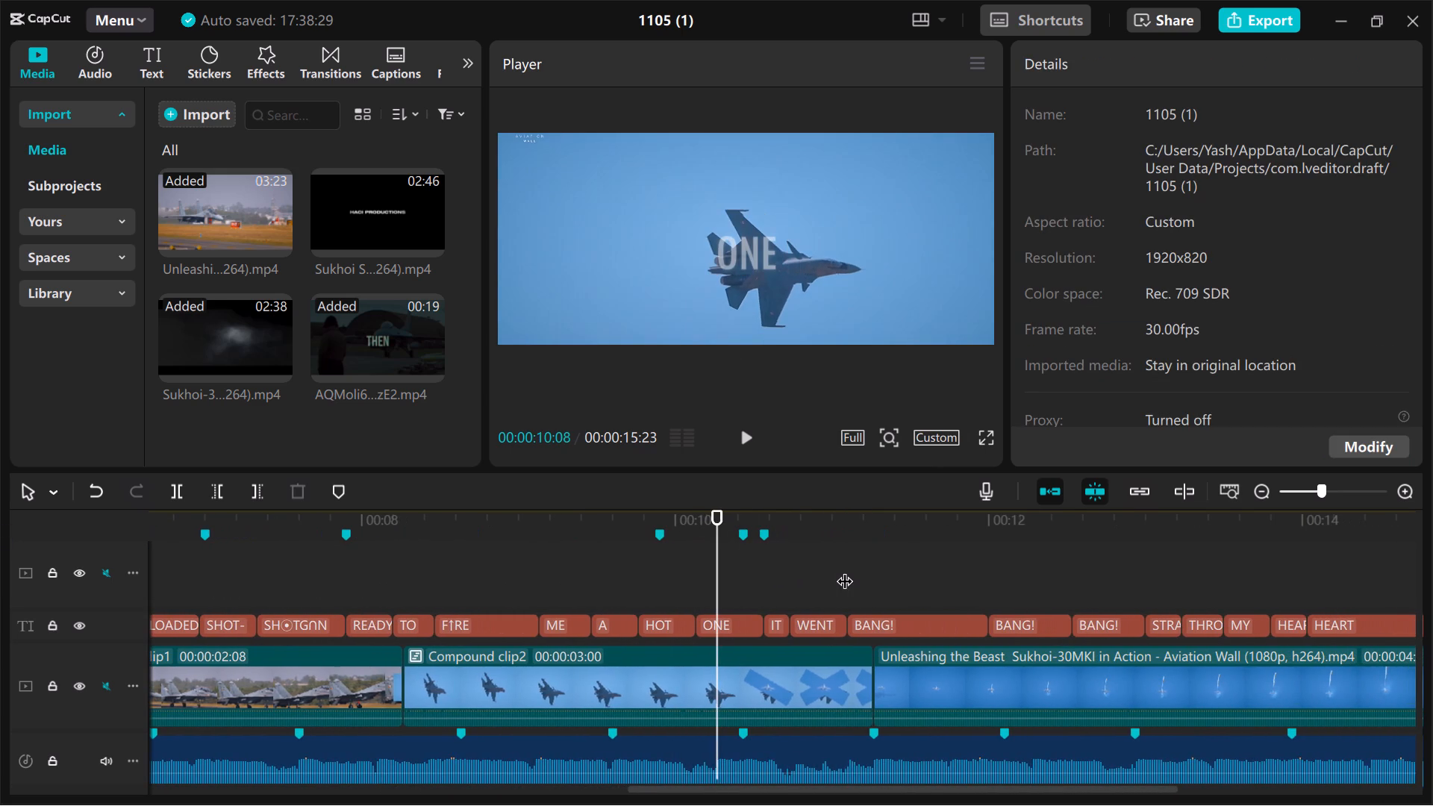
click(818, 569)
click(881, 566)
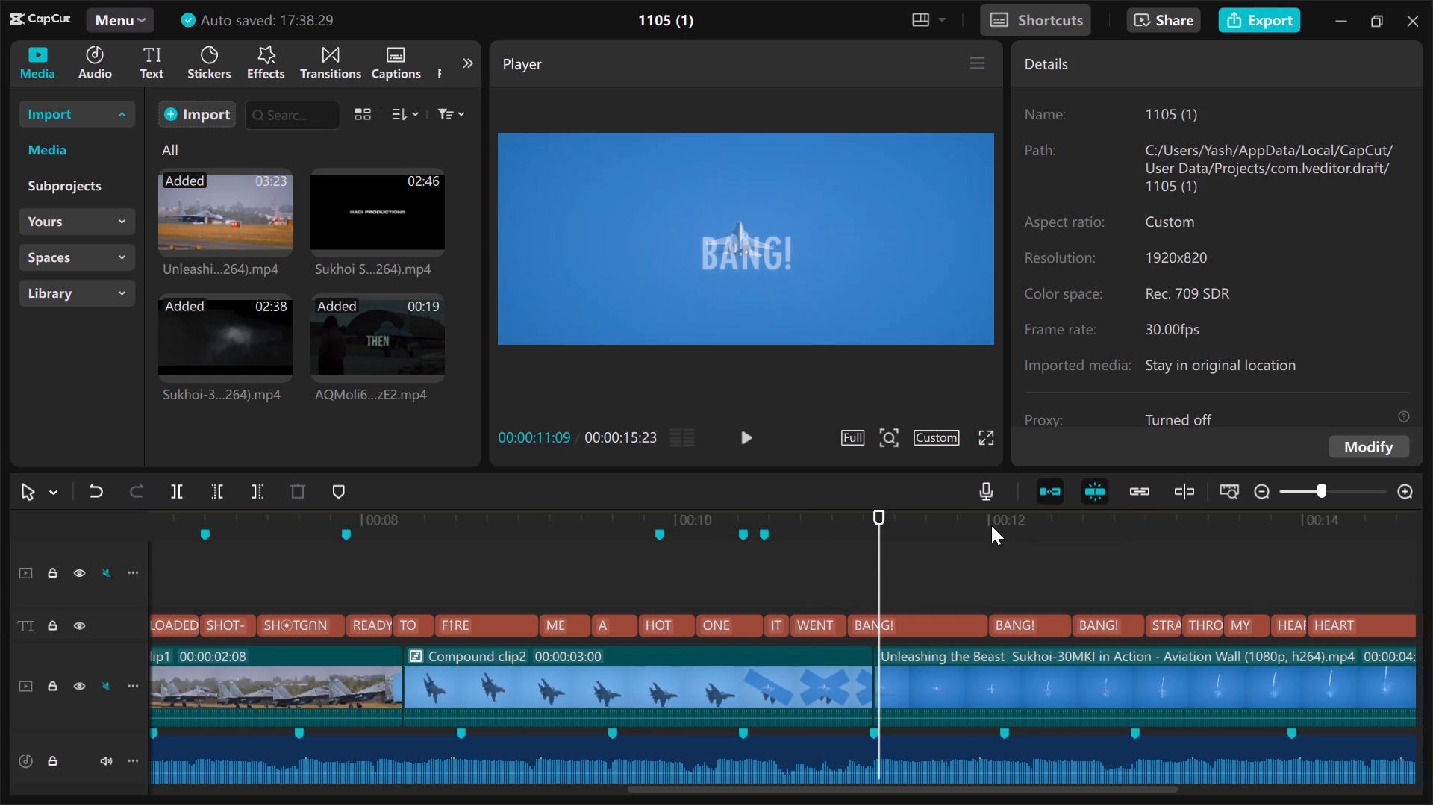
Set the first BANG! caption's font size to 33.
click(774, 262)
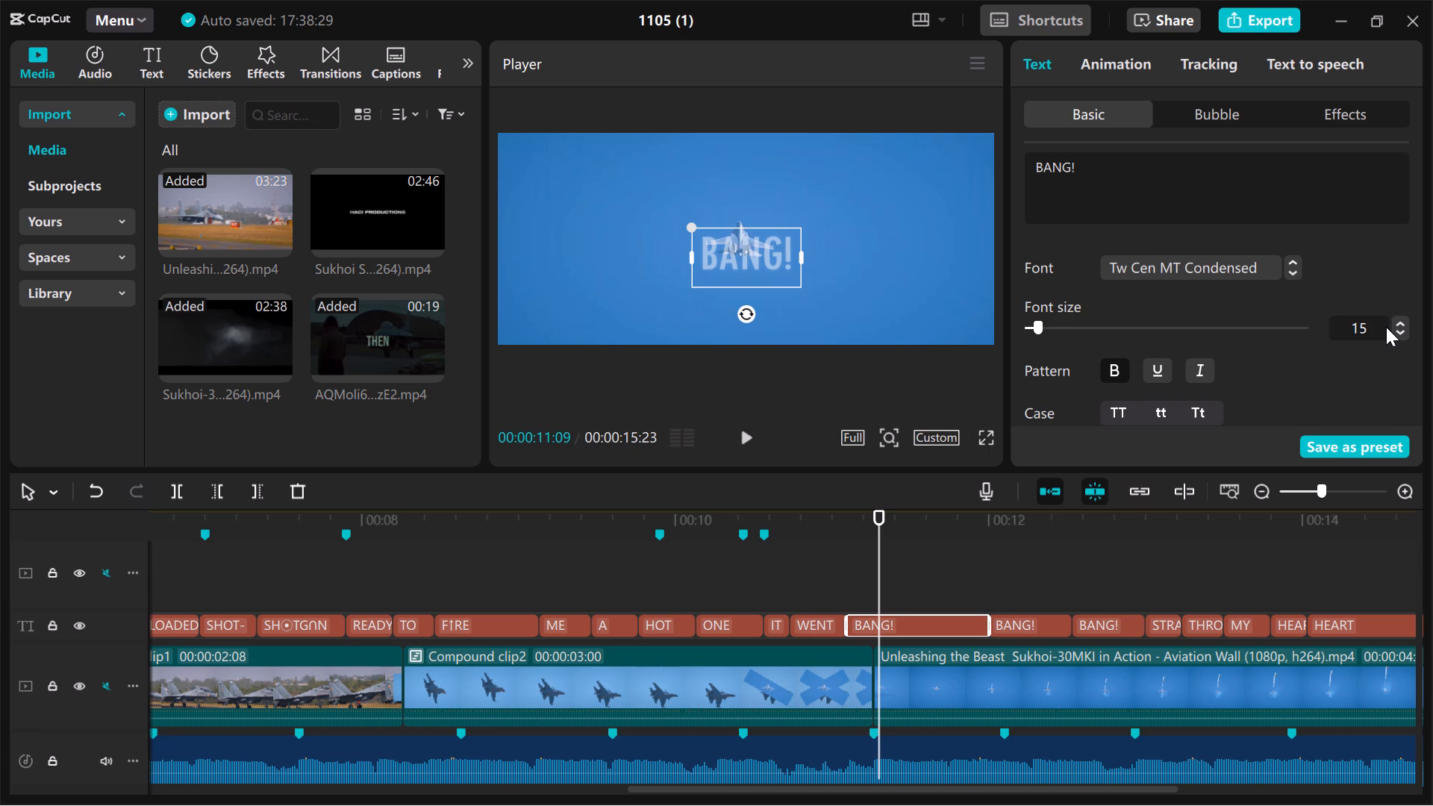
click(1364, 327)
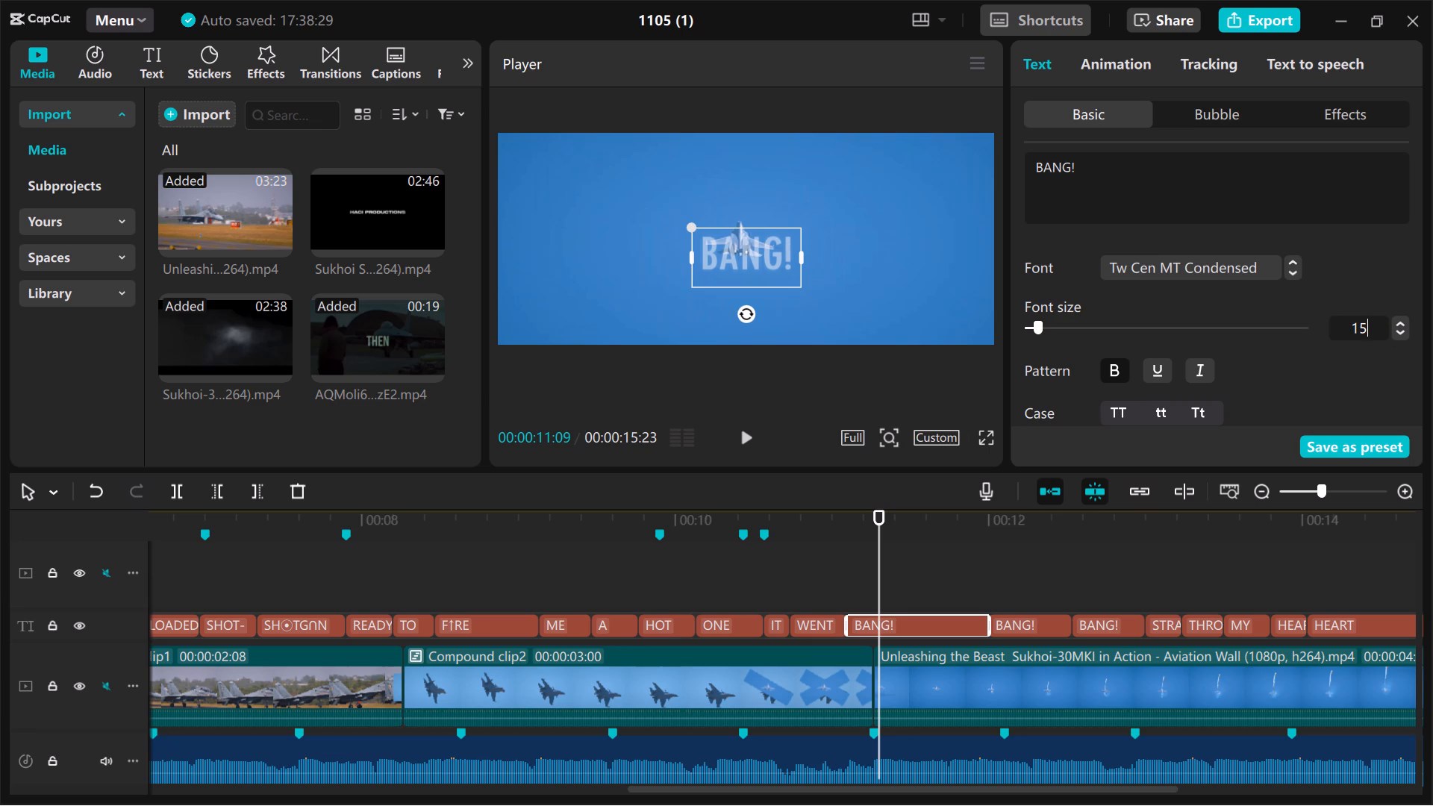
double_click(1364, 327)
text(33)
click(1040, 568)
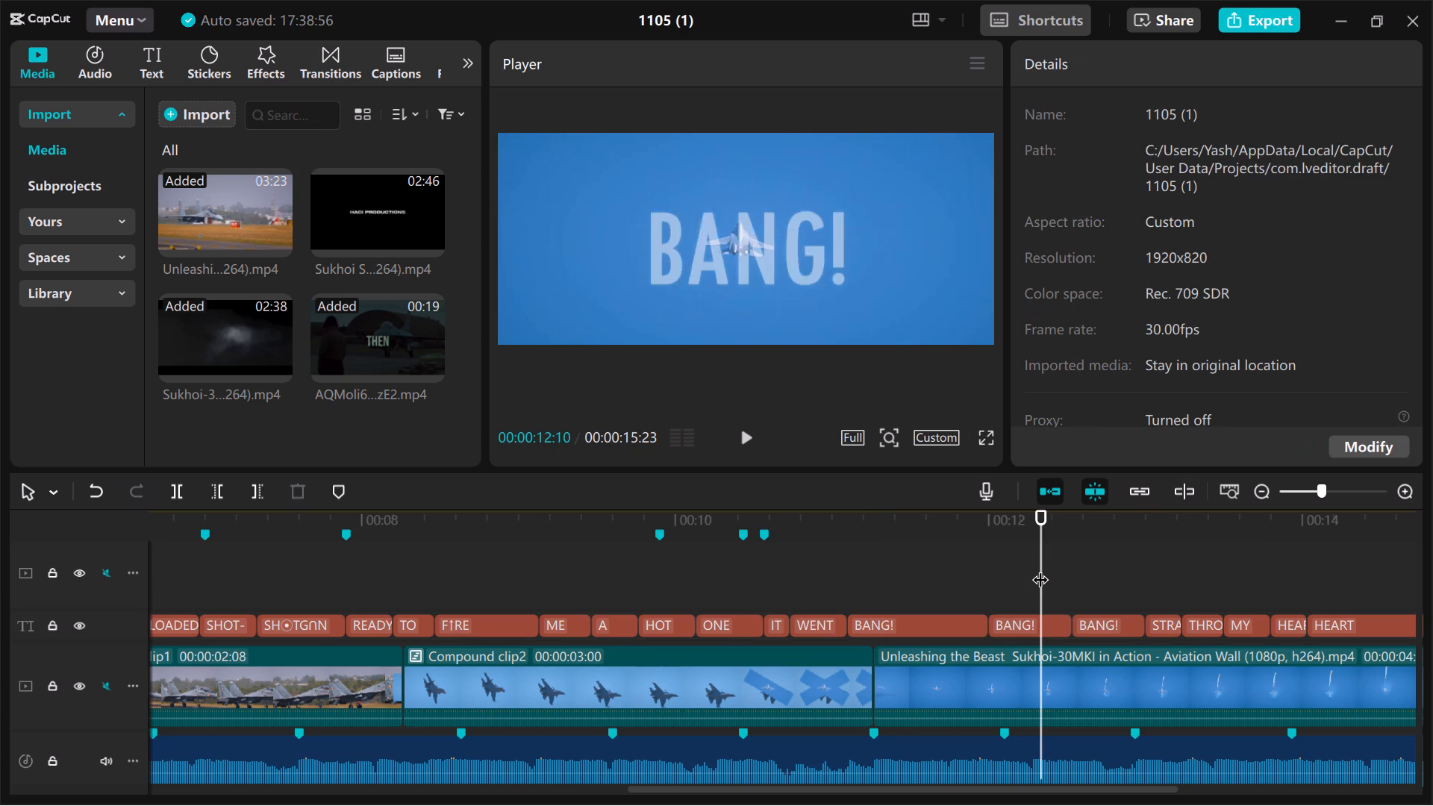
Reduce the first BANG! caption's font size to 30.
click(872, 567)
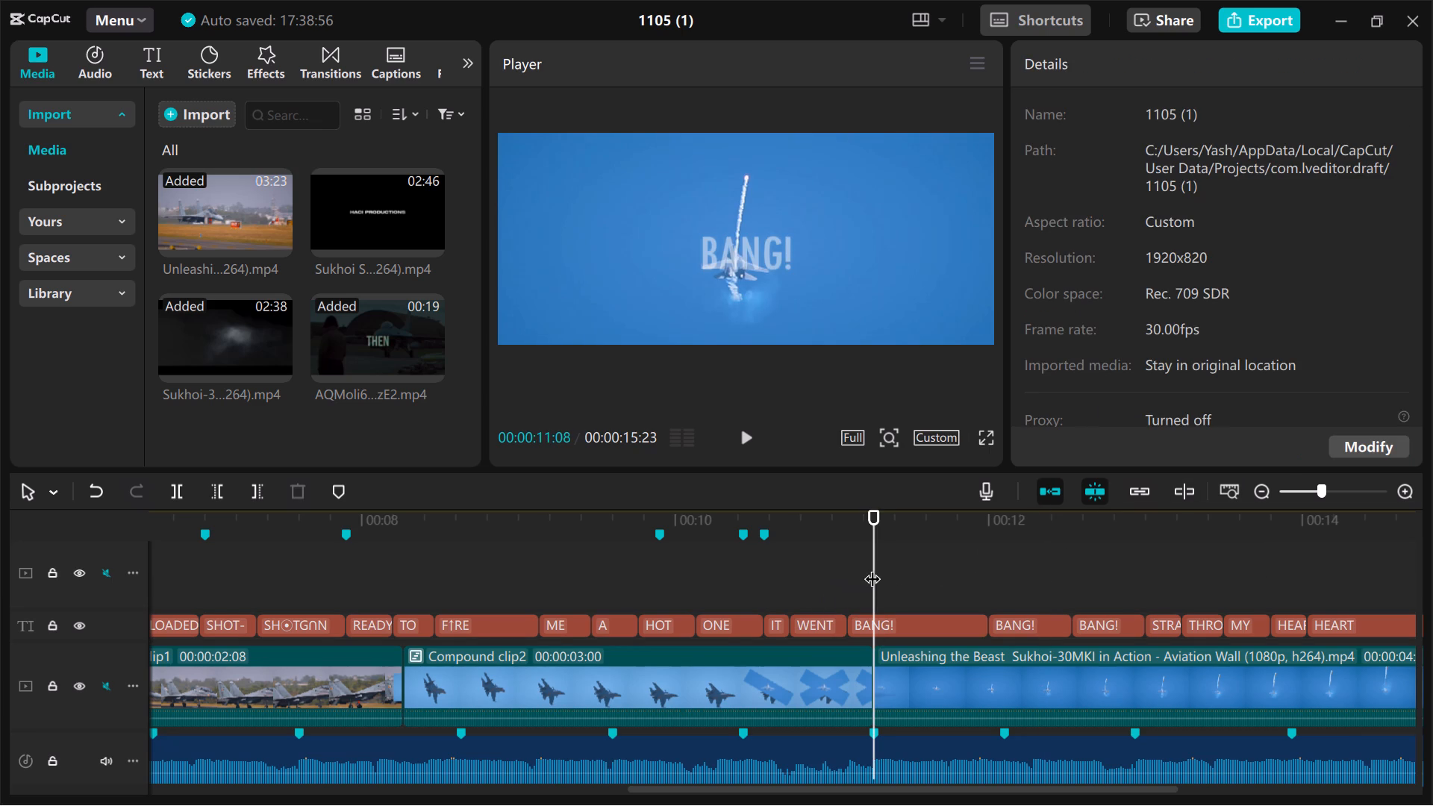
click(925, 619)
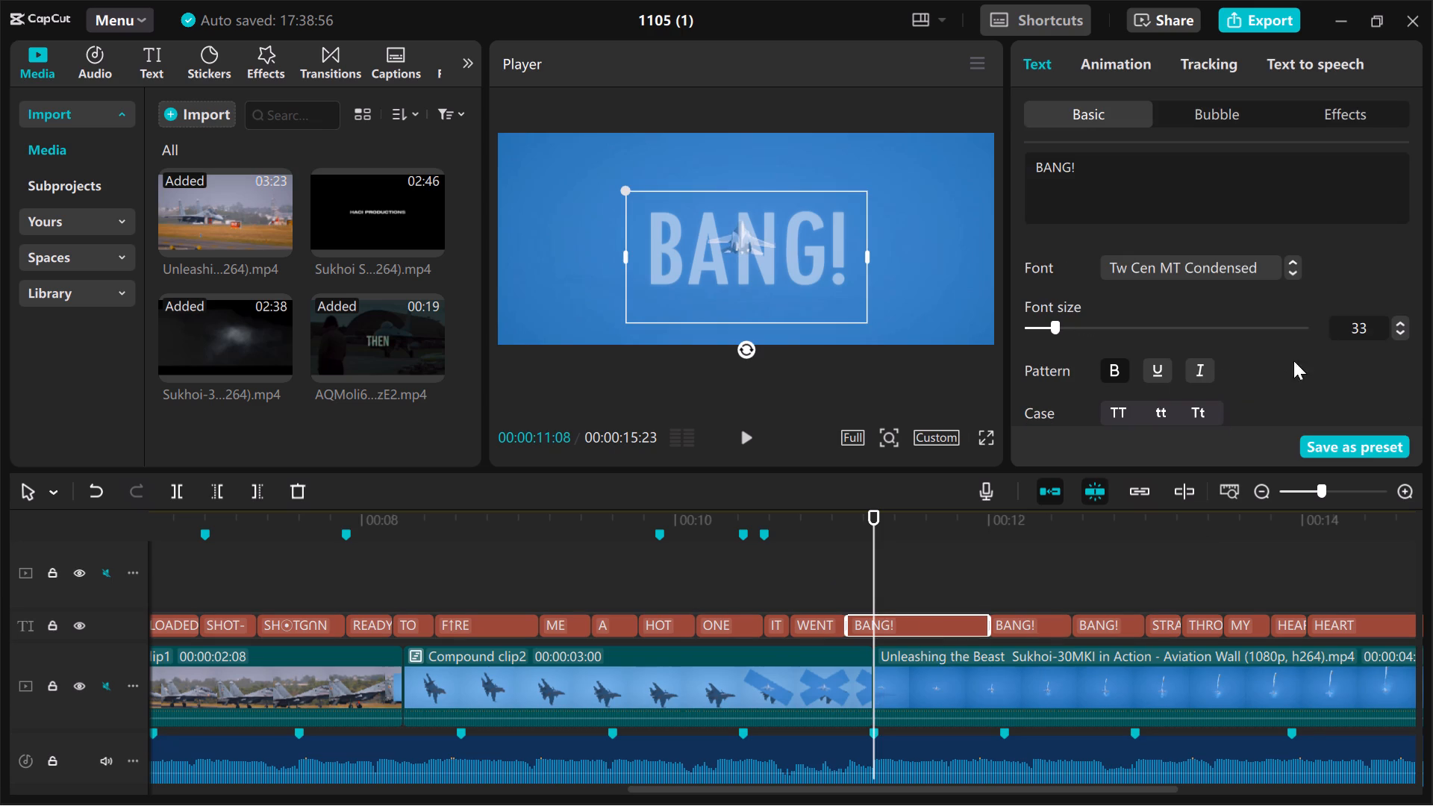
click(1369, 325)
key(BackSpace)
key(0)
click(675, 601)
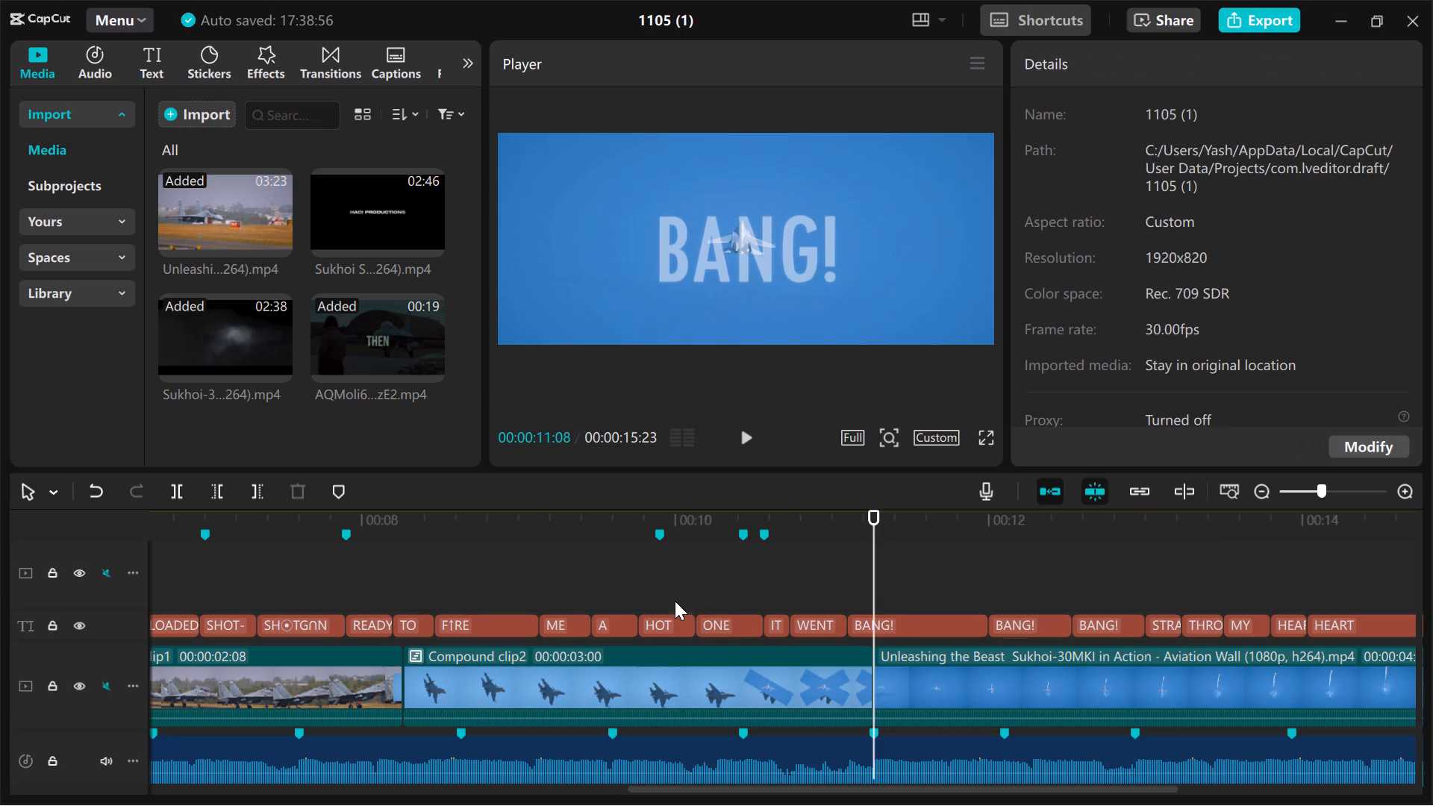
Set the HOT caption's font size to 30.
click(663, 628)
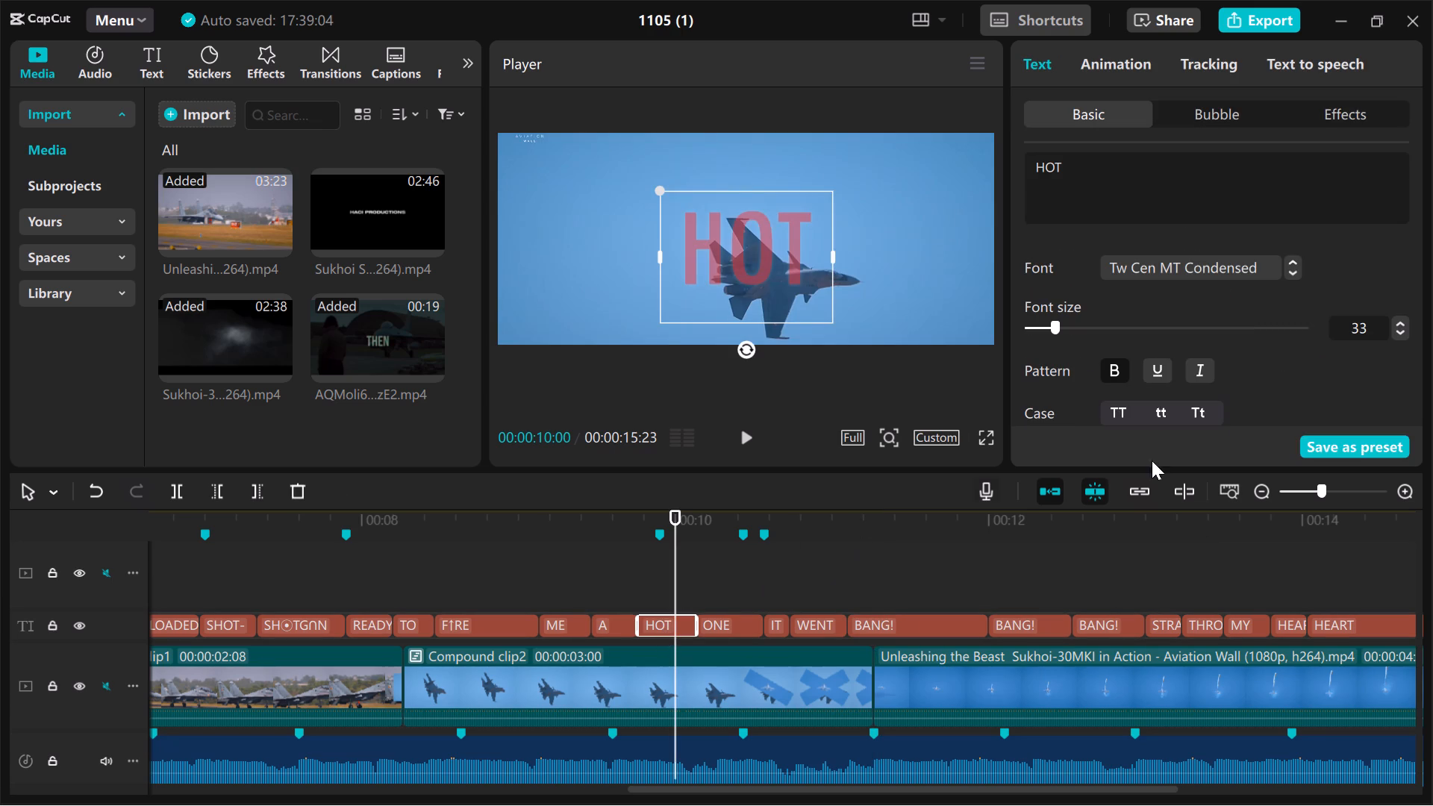
click(1368, 326)
key(BackSpace)
key(0)
click(911, 558)
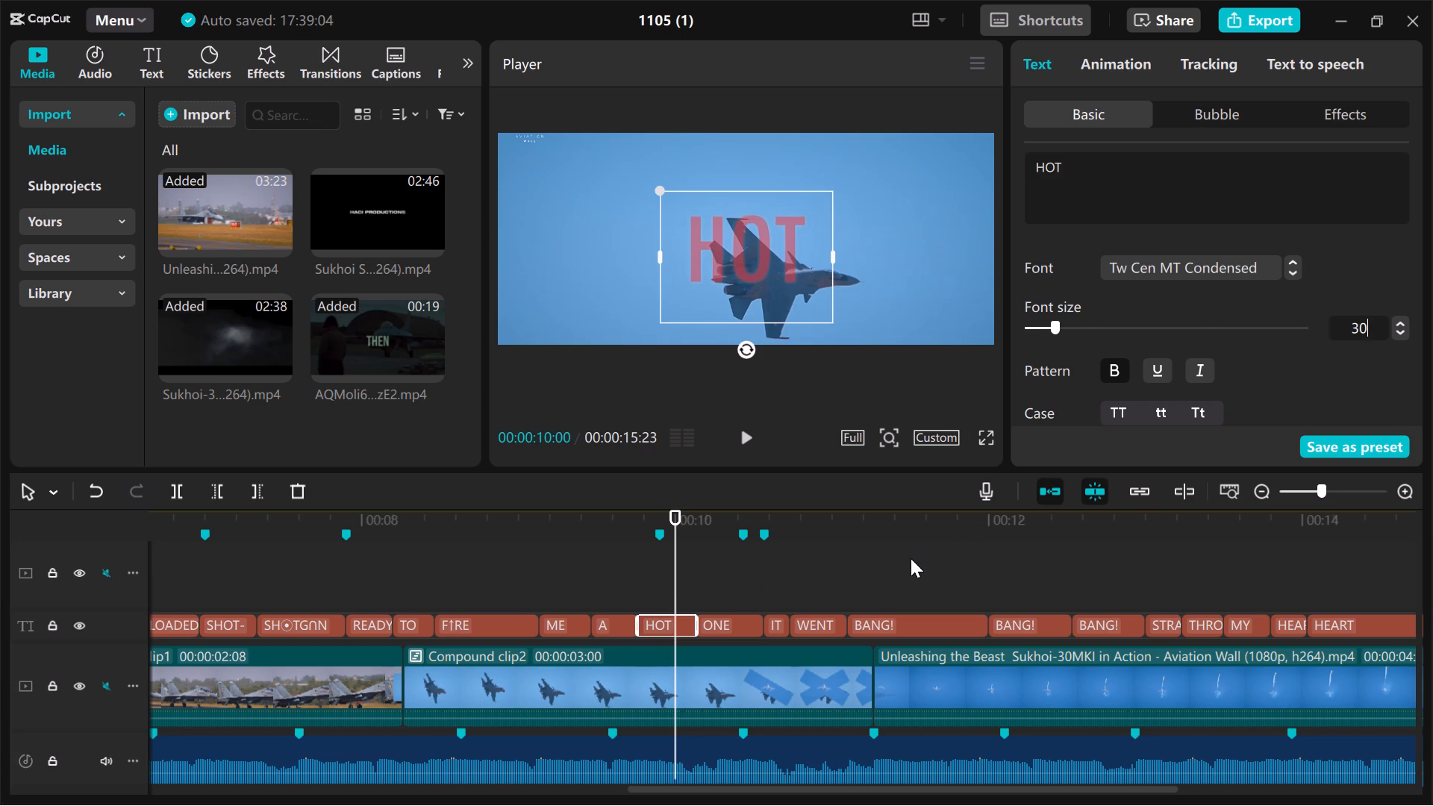
Play back the stretch from the WENT caption through the first two BANG! captions to compare their sizes.
click(925, 622)
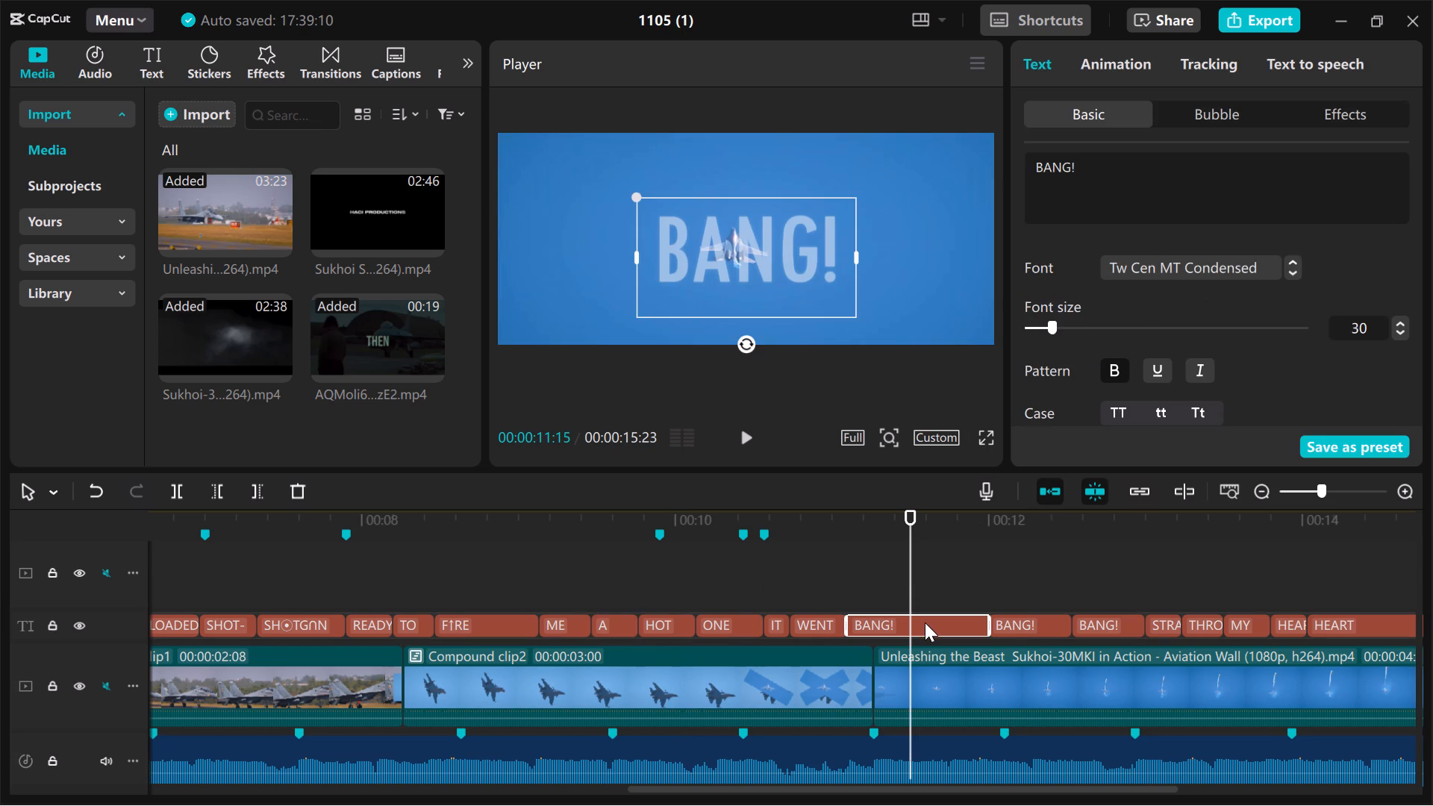
click(817, 589)
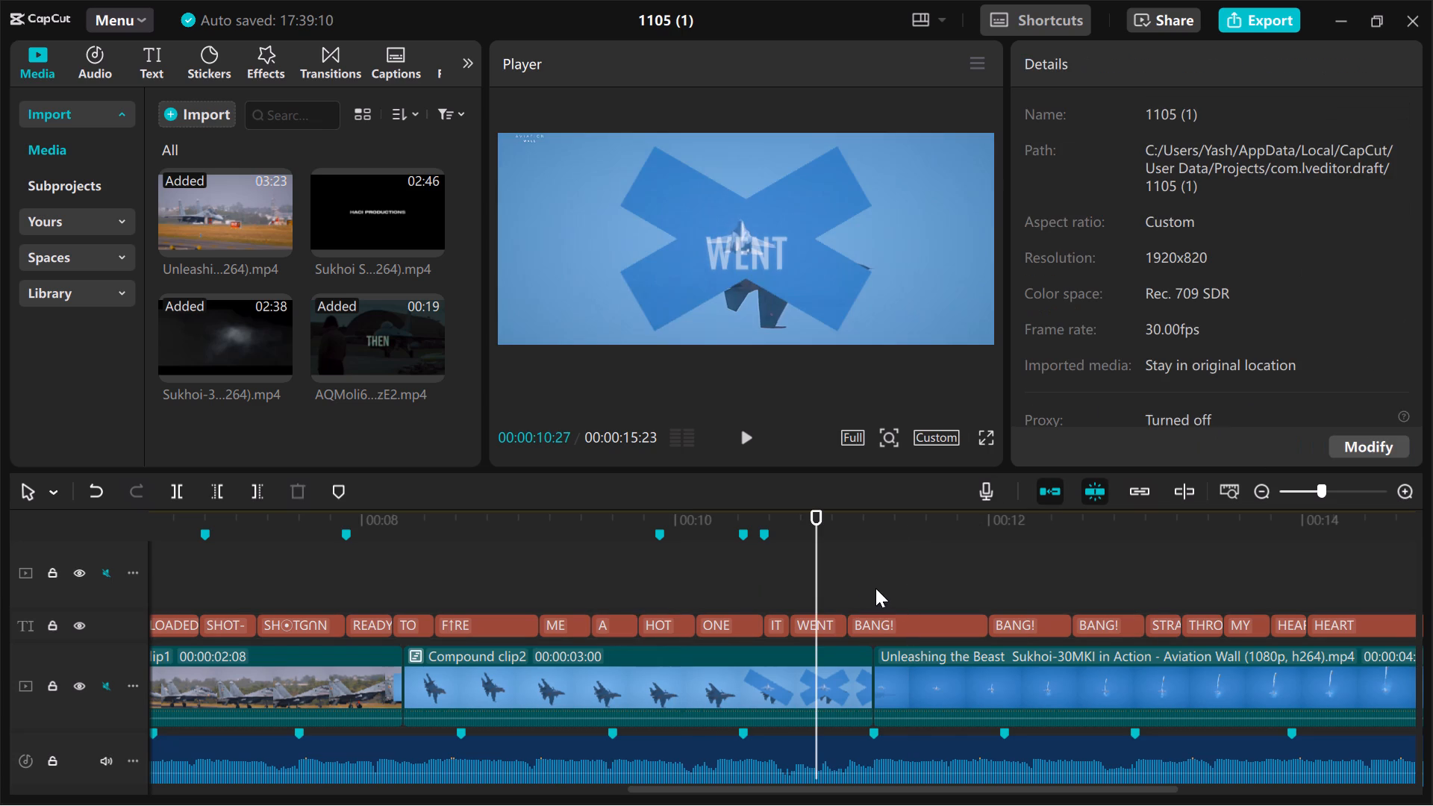
click(880, 589)
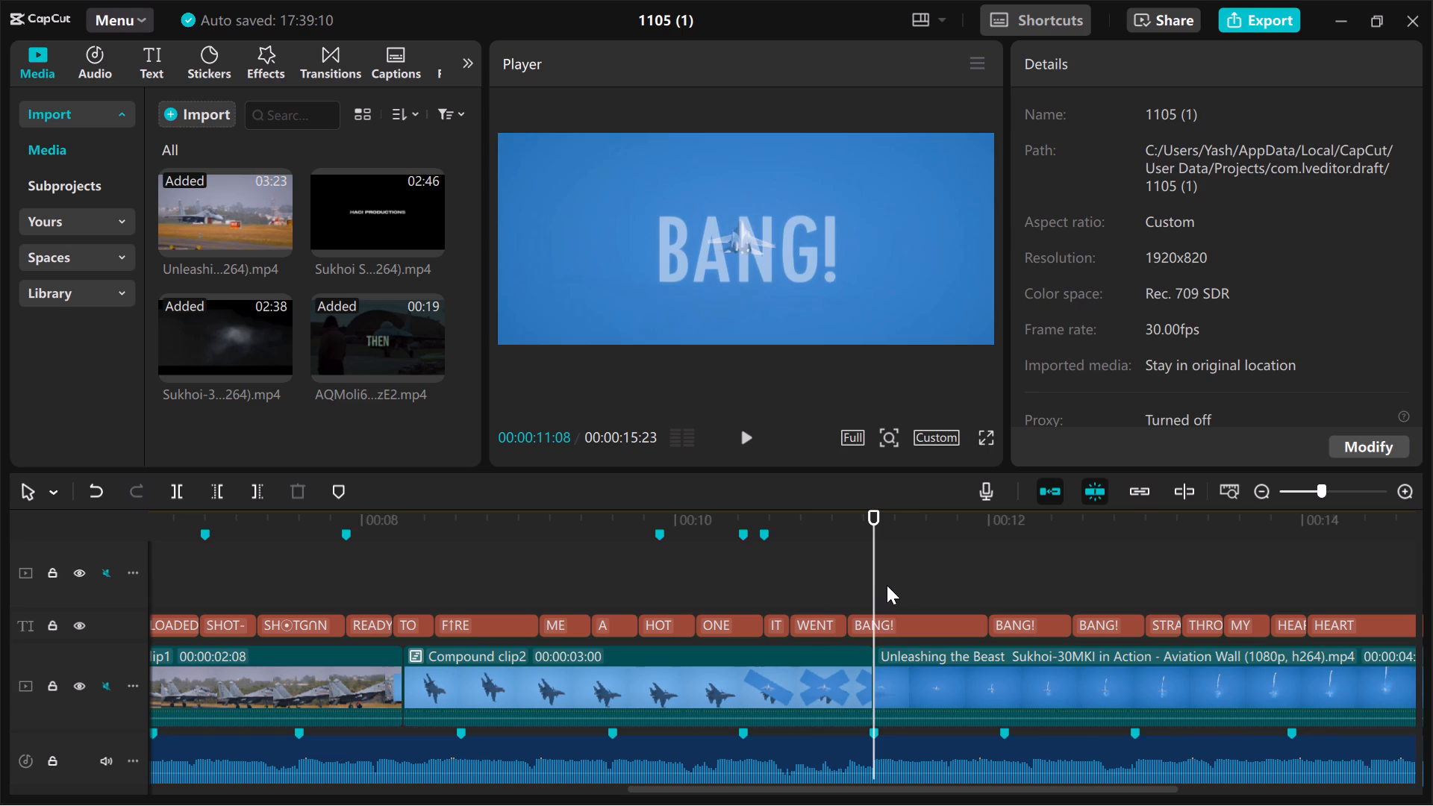
key(space)
key(space)
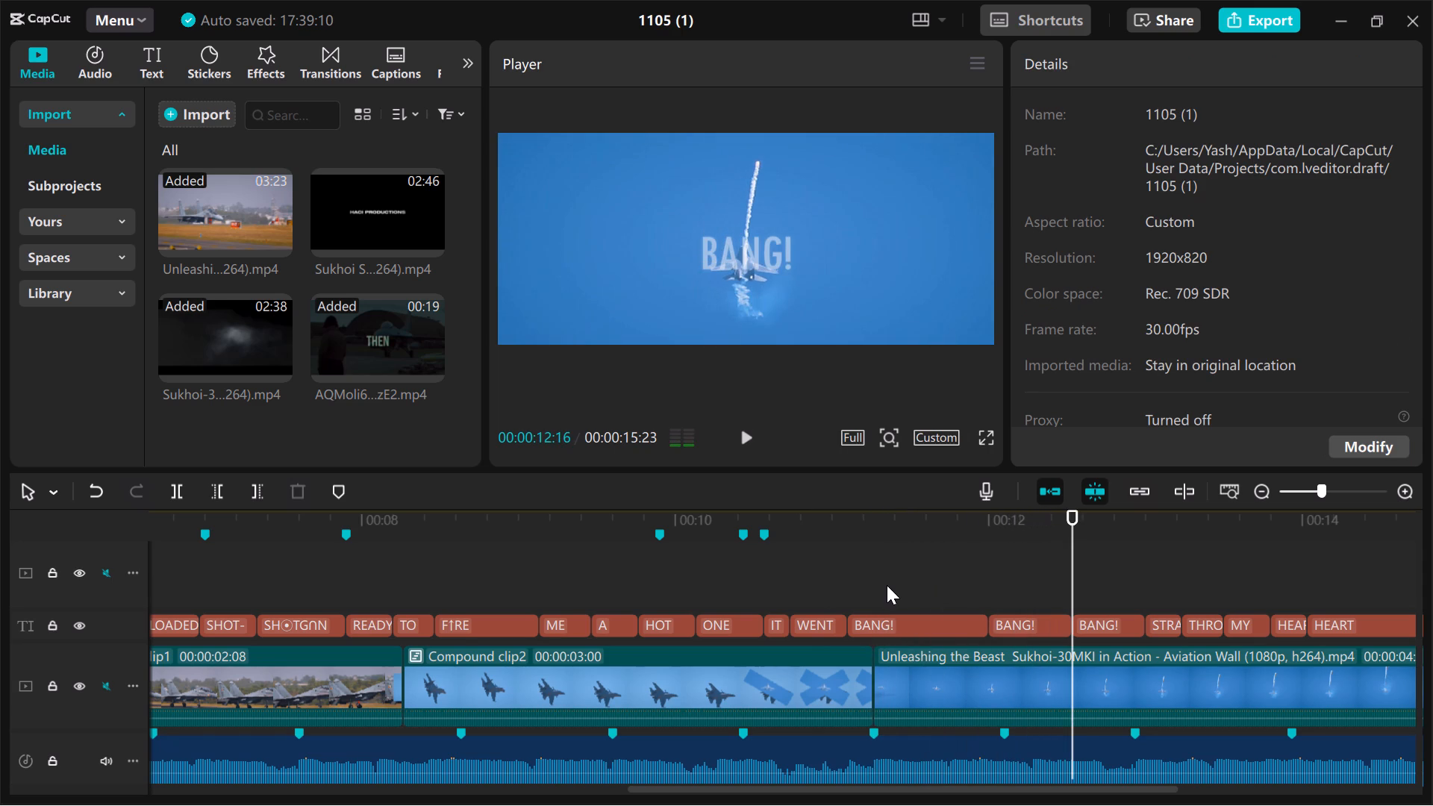
click(903, 584)
click(865, 580)
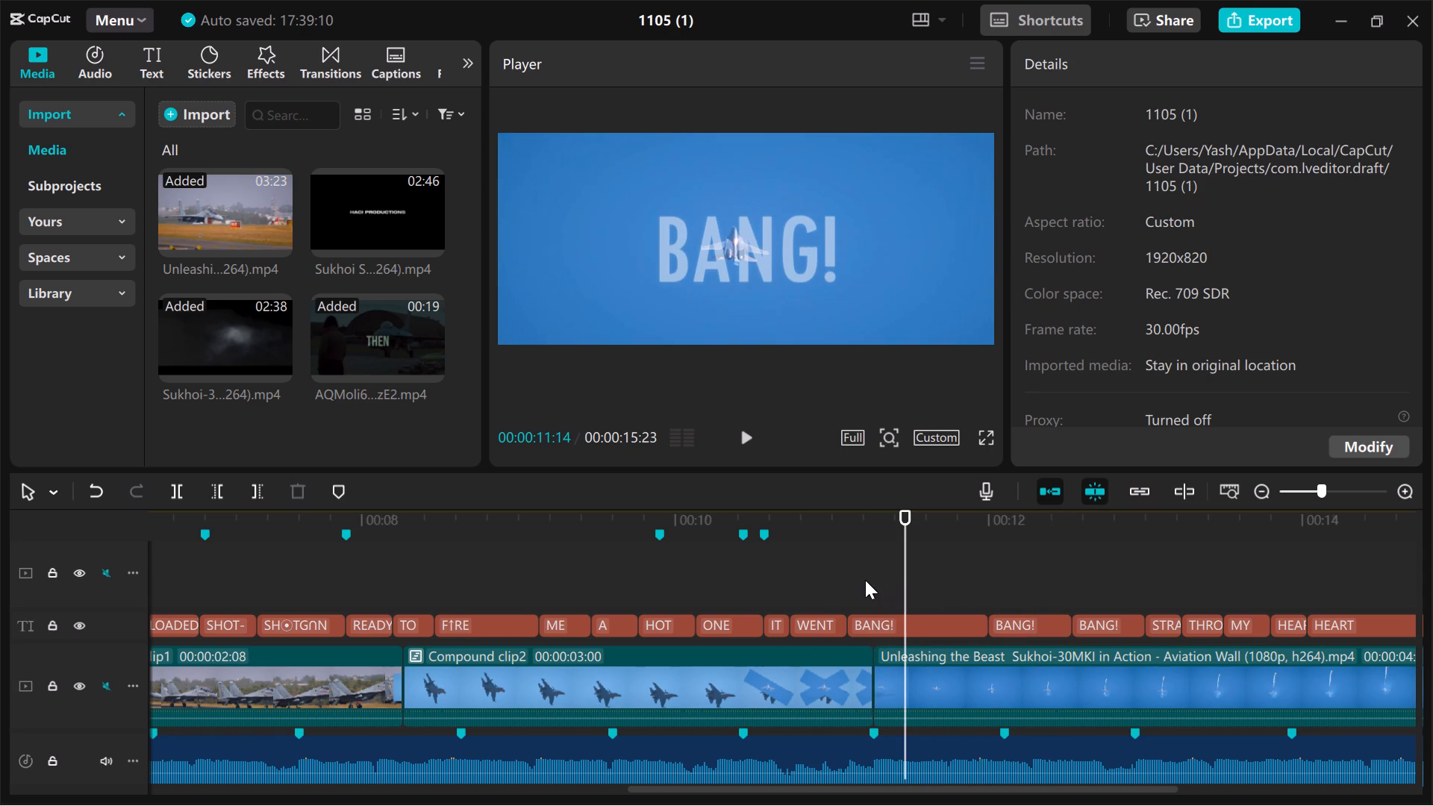
key(space)
key(space)
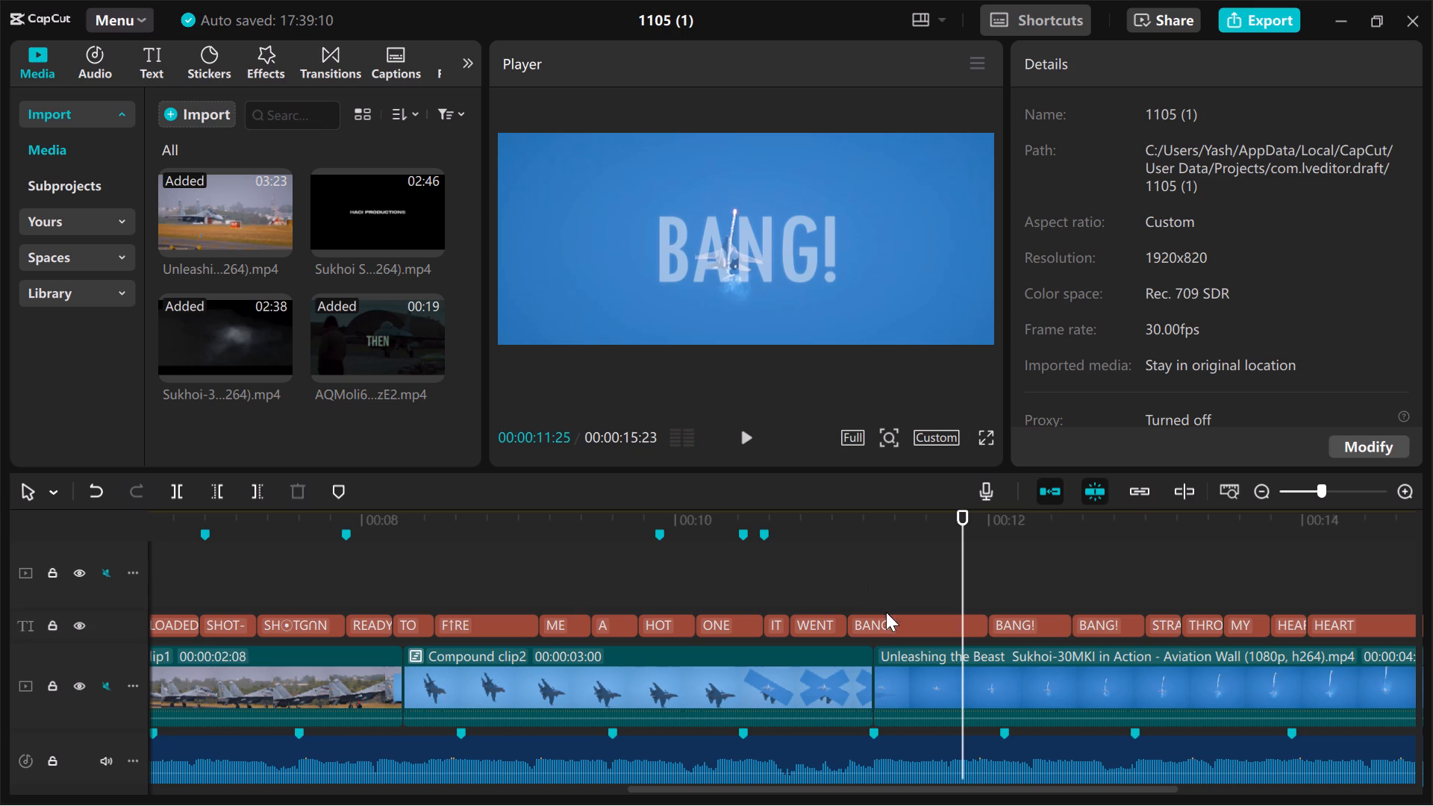
Set the first BANG! caption's font size to 25 and preview it in playback from around the HOT caption.
click(891, 624)
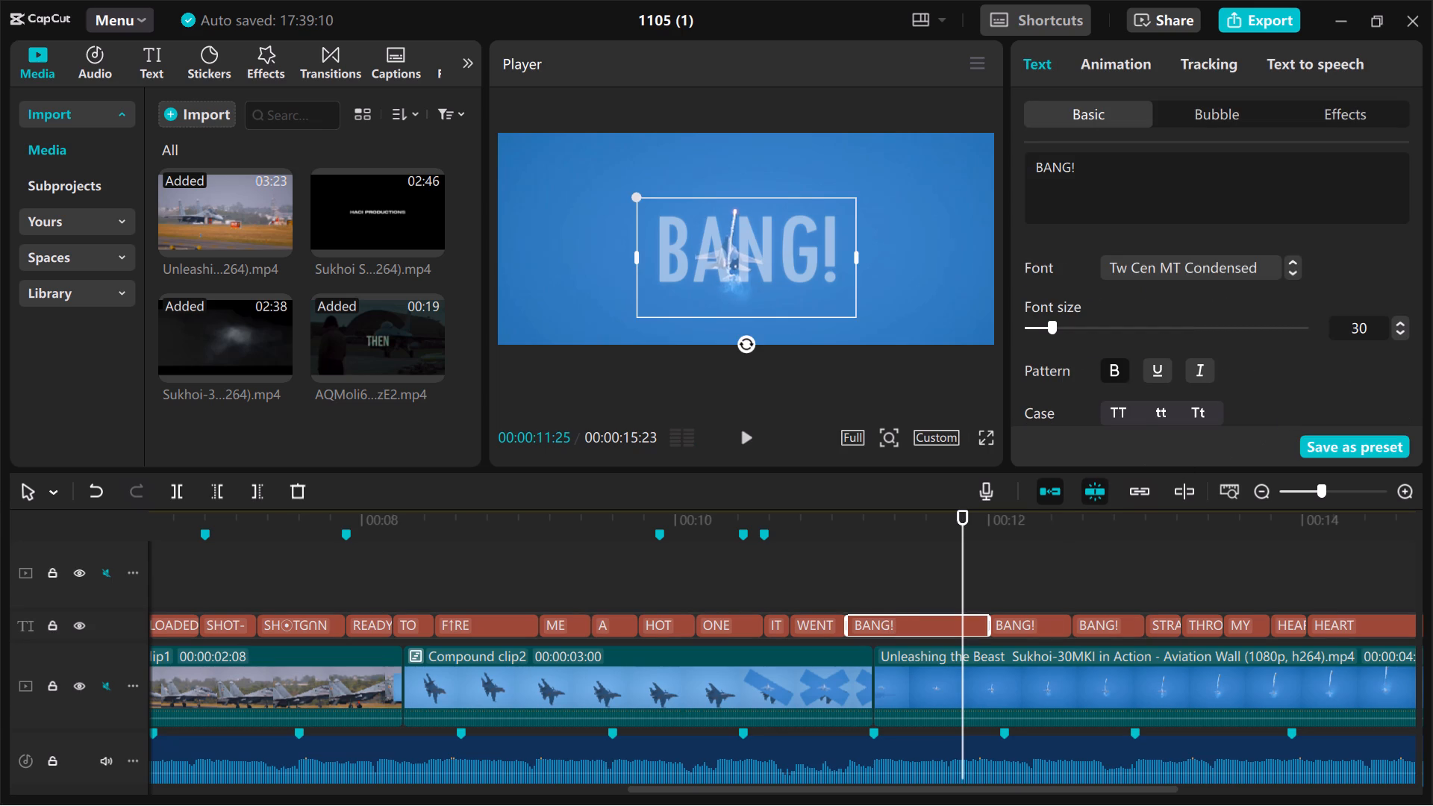
click(1369, 331)
key(BackSpace)
key(BackSpace)
text(25)
click(843, 567)
key(space)
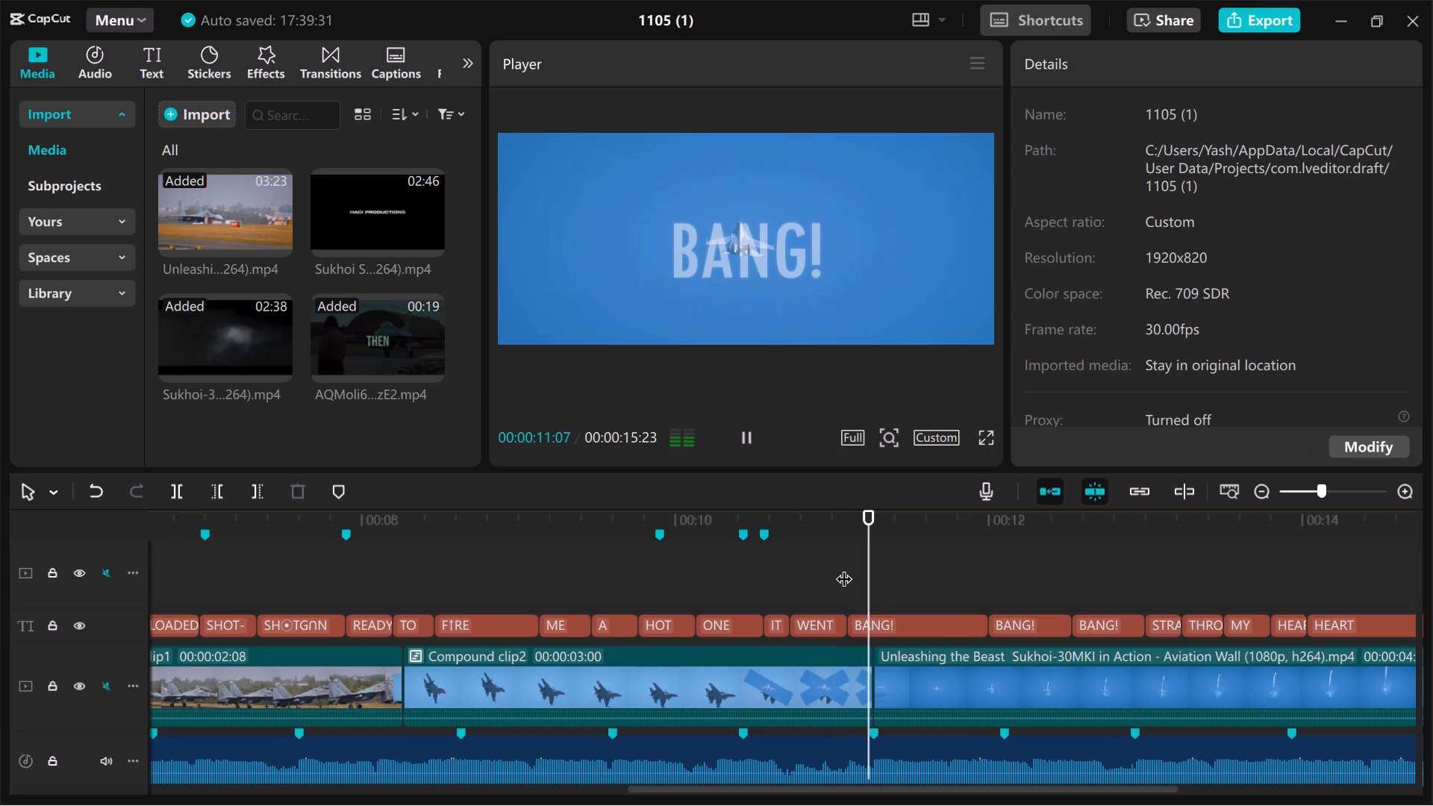
click(843, 567)
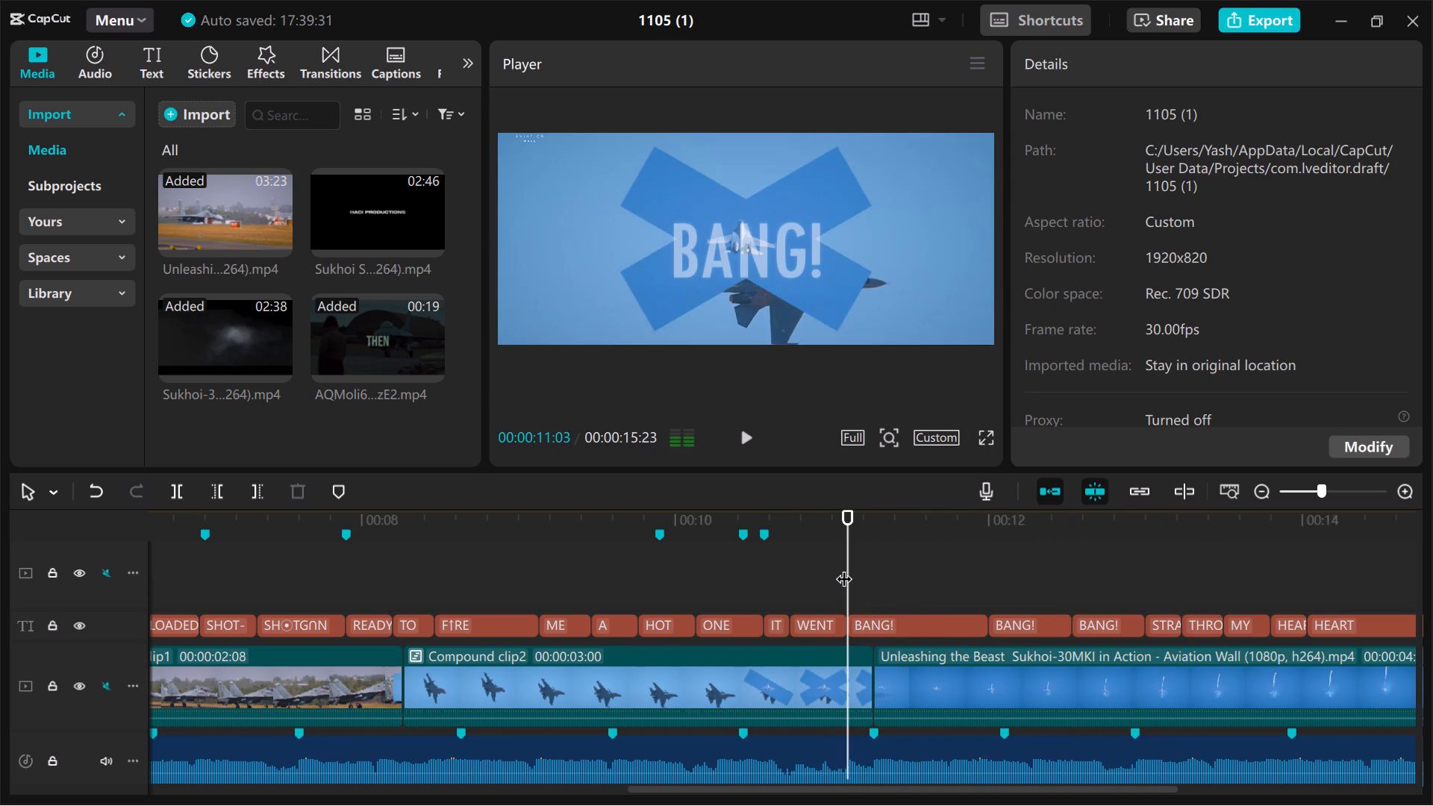
click(653, 576)
key(space)
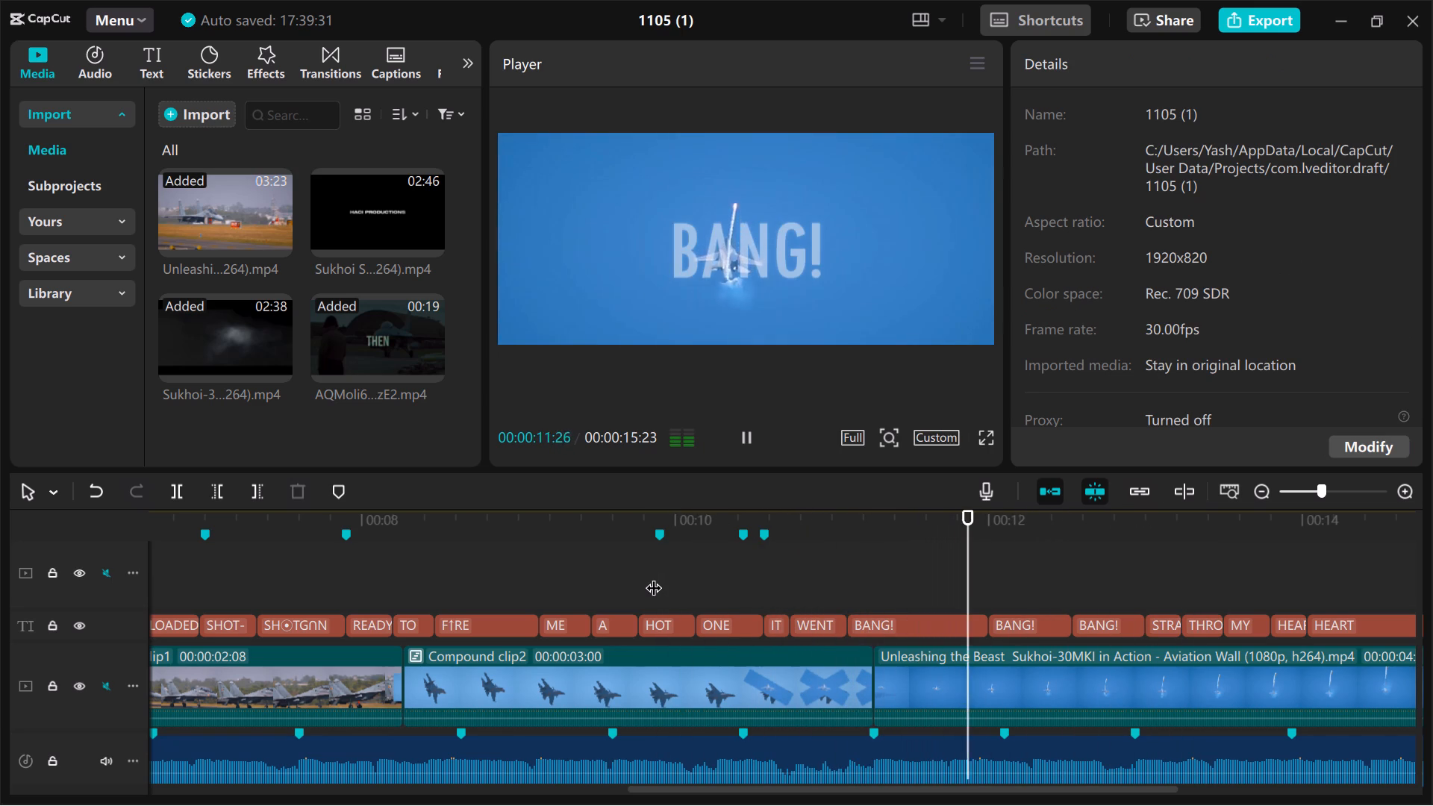
key(space)
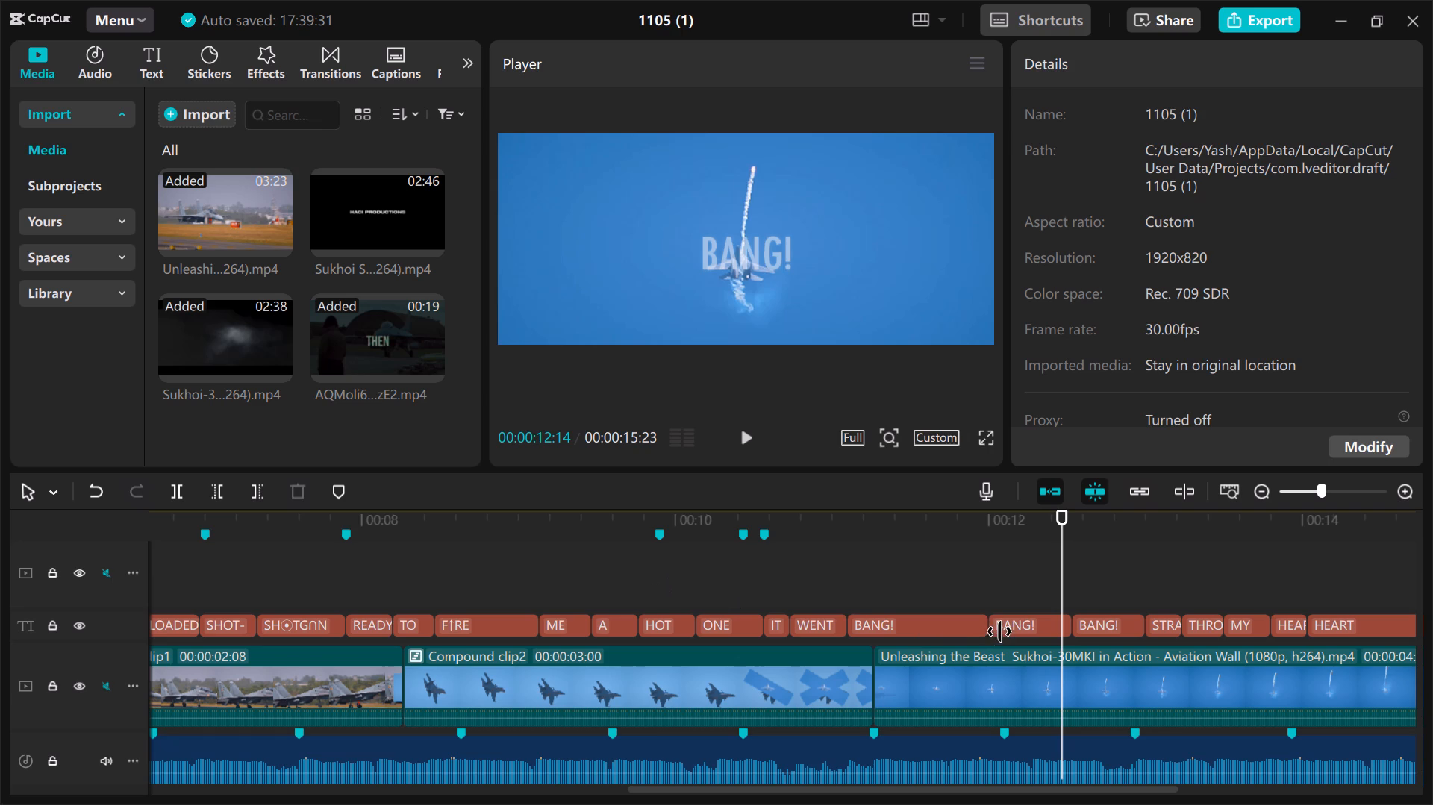
Set the second BANG! caption's font size to 30 and start a playback check from the first BANG!.
click(1011, 624)
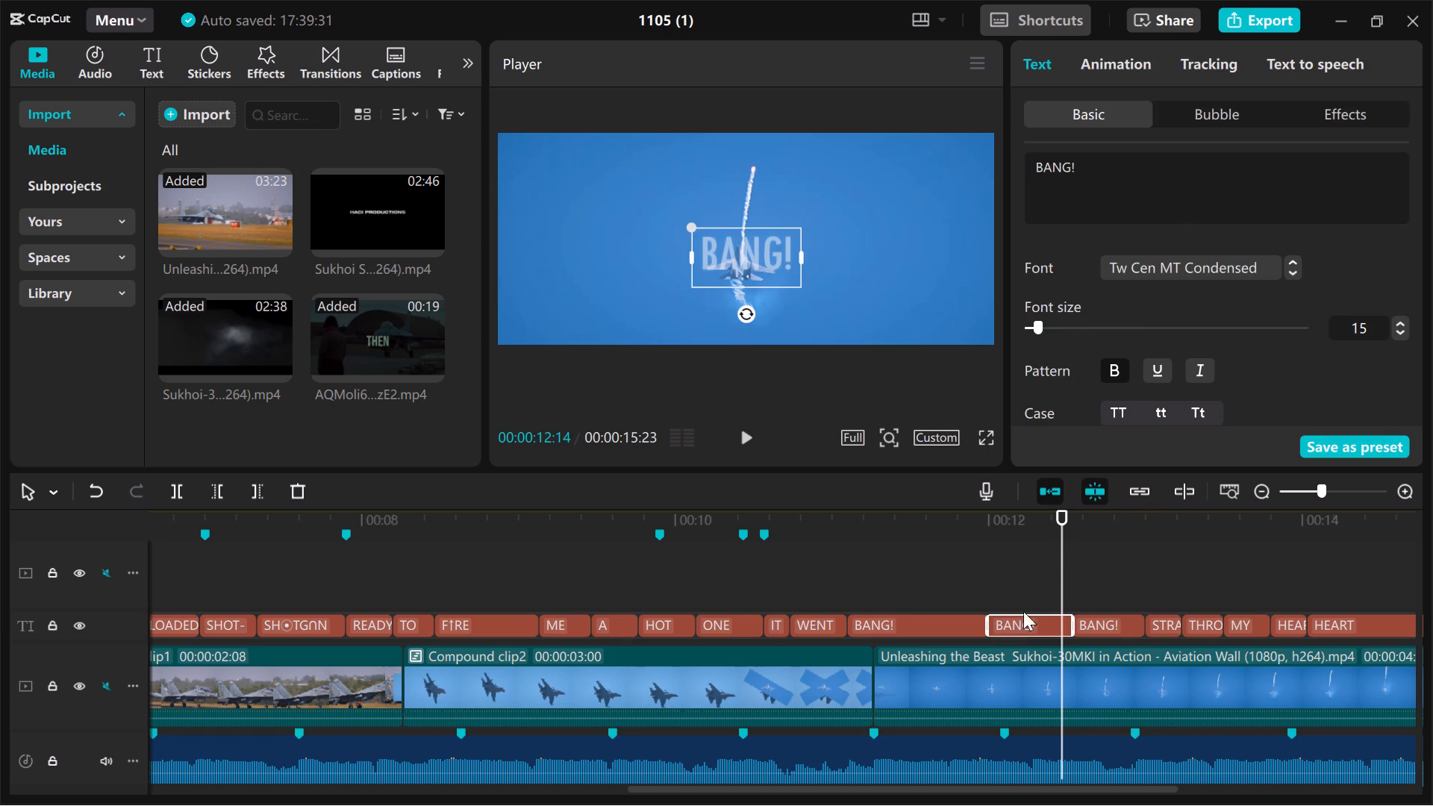
double_click(1364, 329)
text(30)
click(895, 564)
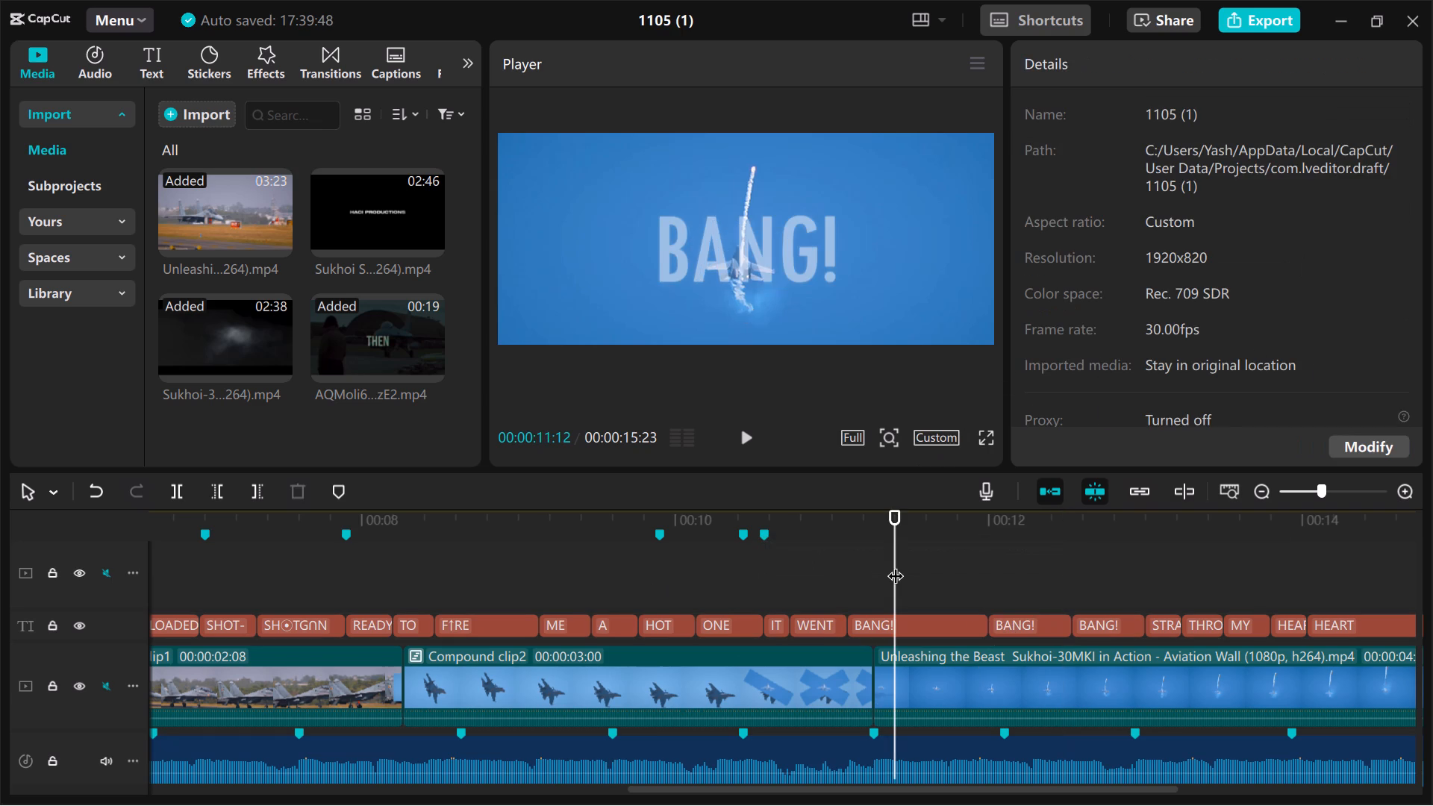
key(space)
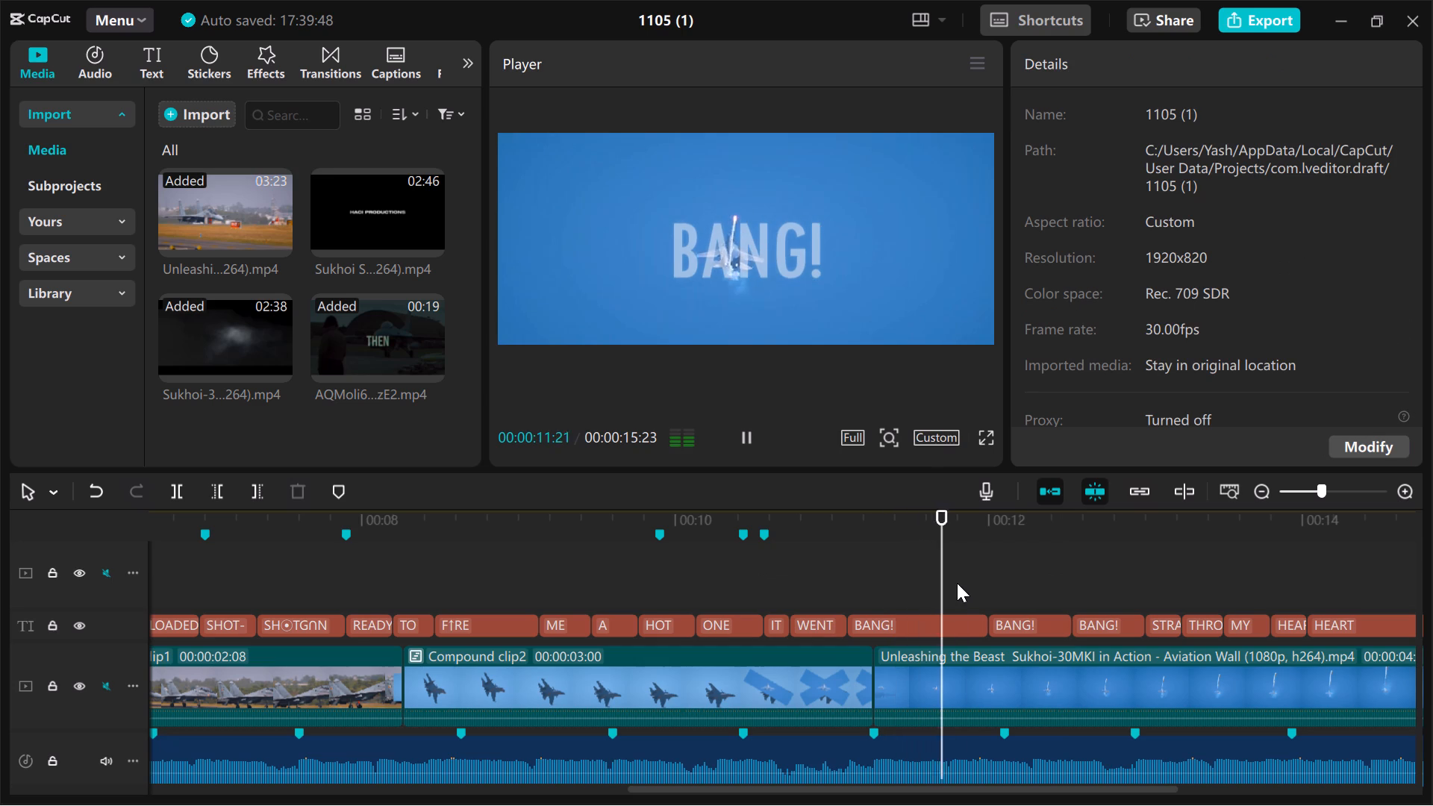
click(957, 583)
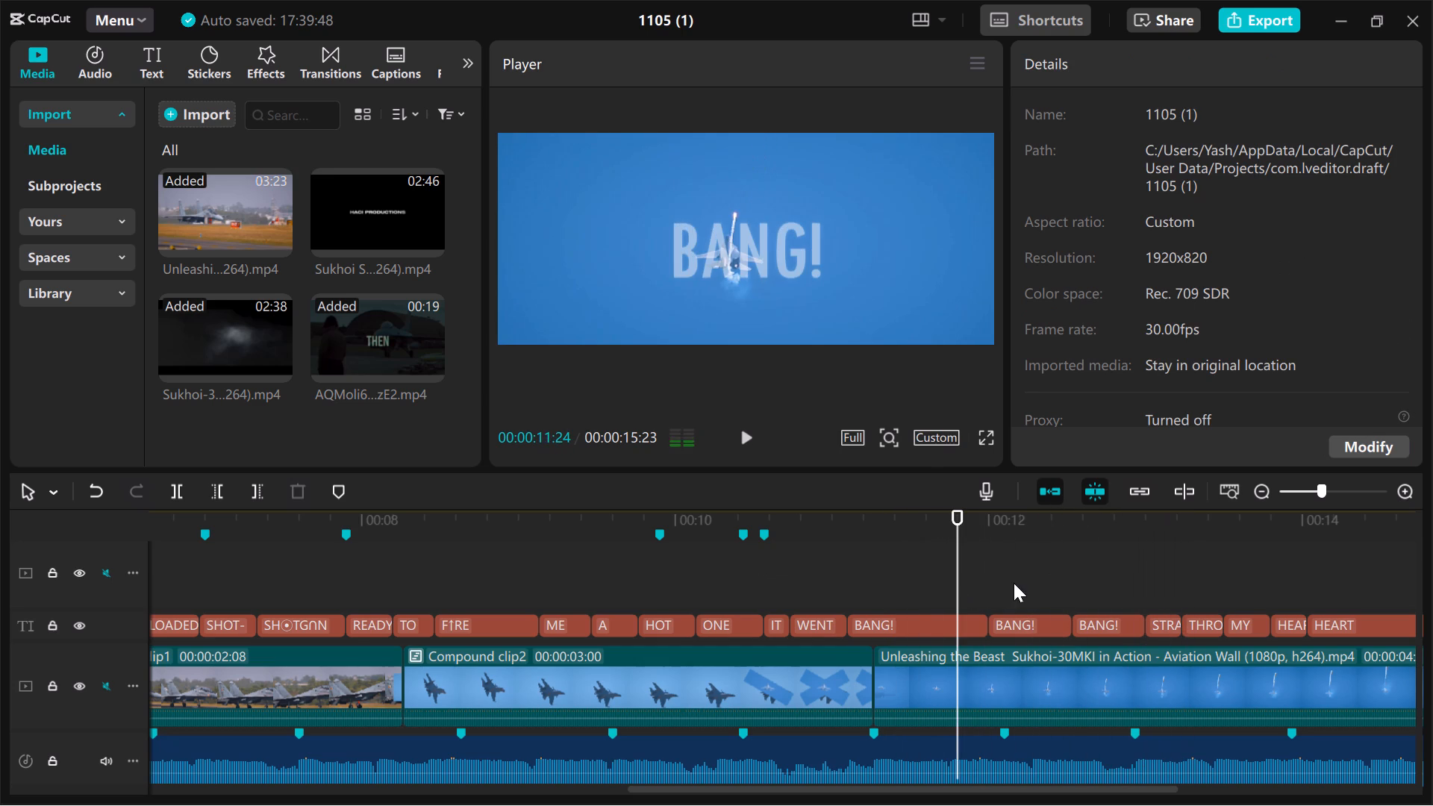
Set the second BANG! caption's font size to 35.
click(1018, 625)
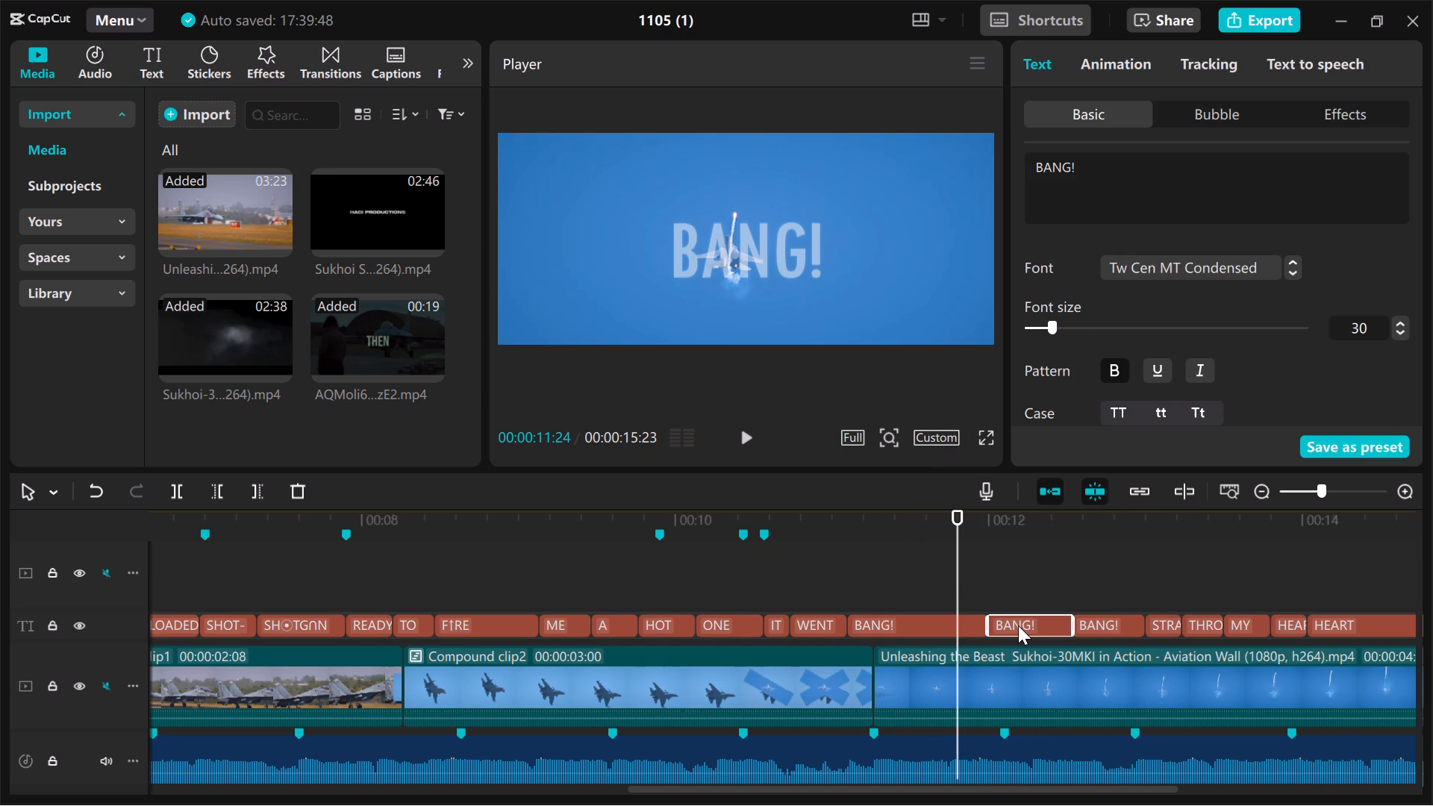
click(1366, 330)
key(BackSpace)
key(5)
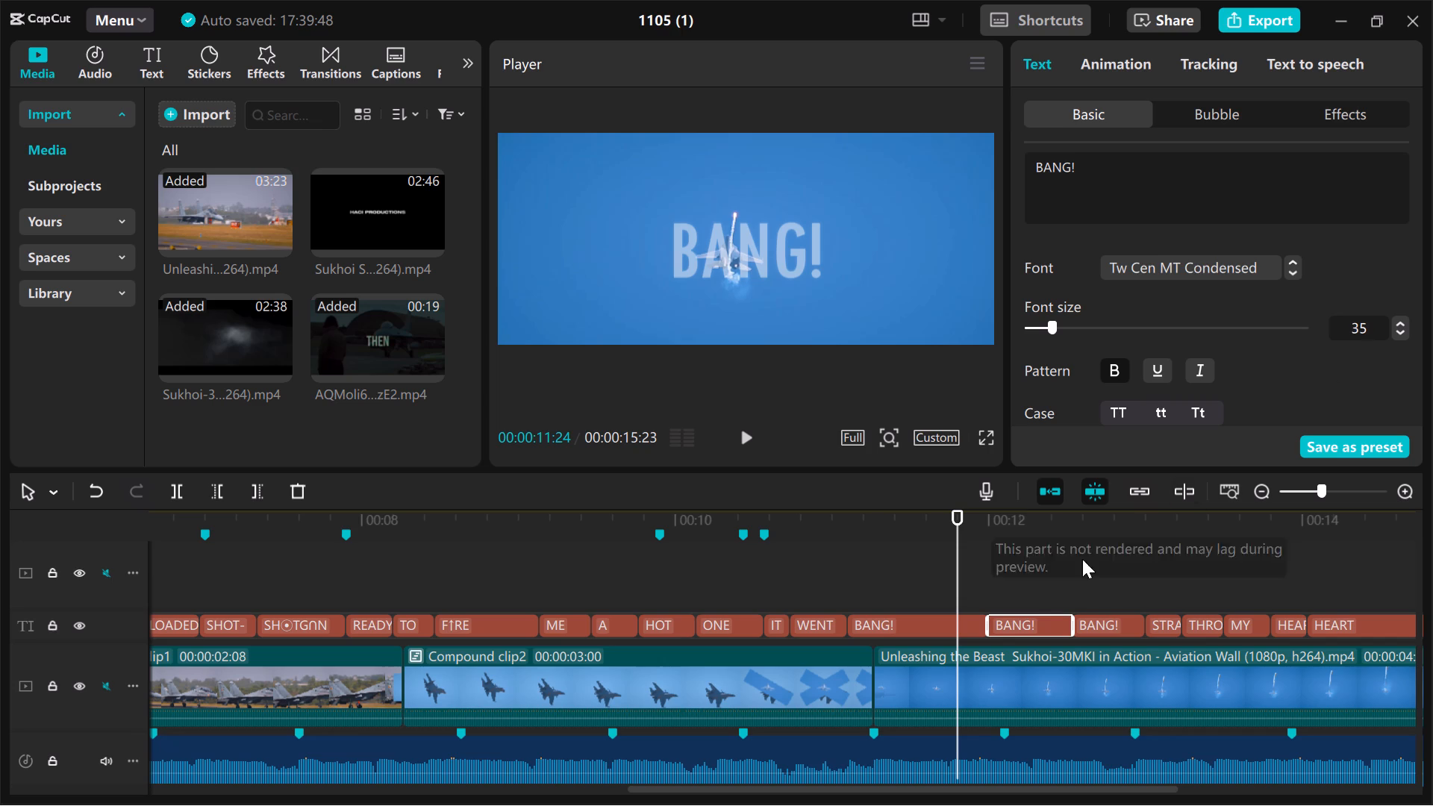
Set the third BANG! caption's font size to 45.
click(1095, 623)
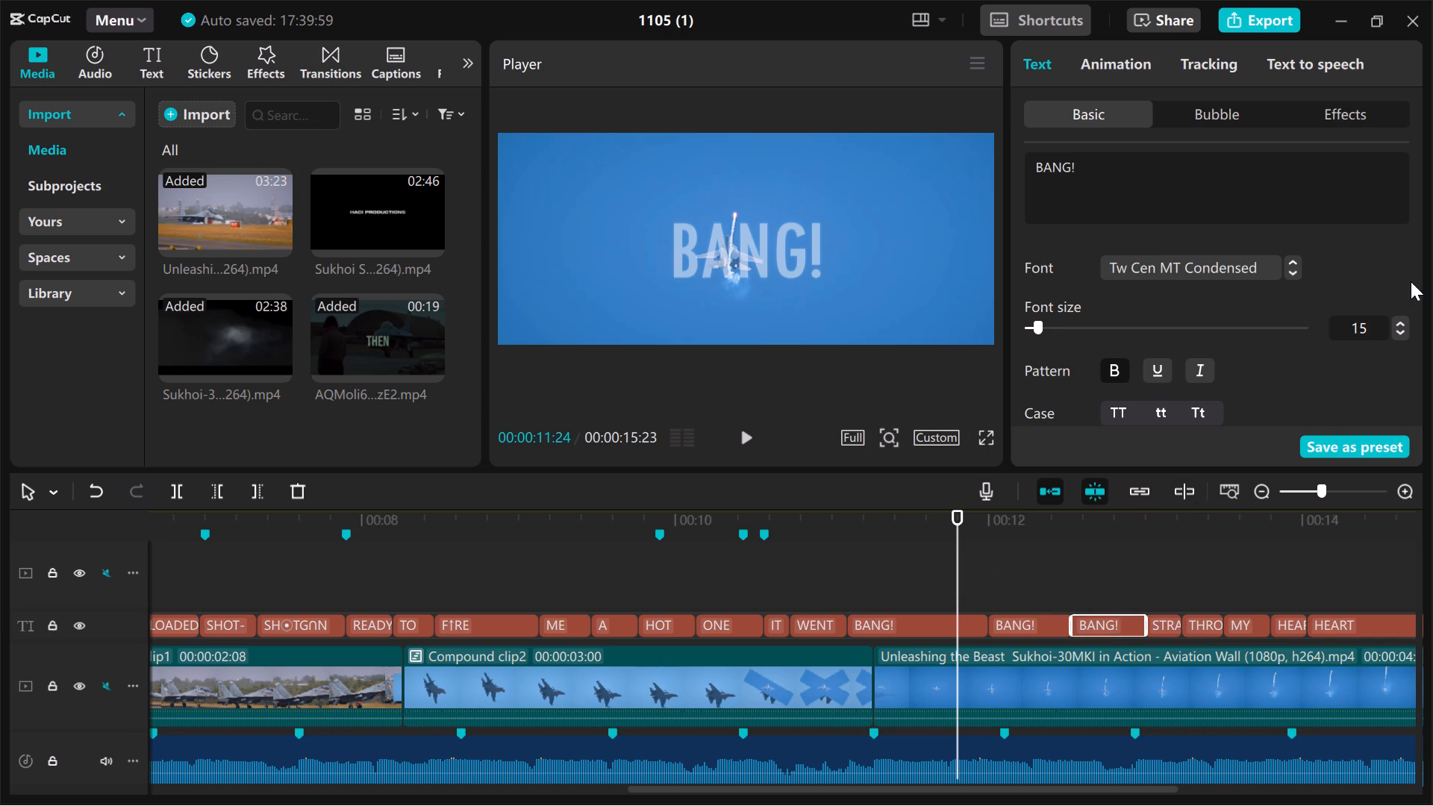
click(1359, 325)
key(BackSpace)
key(4)
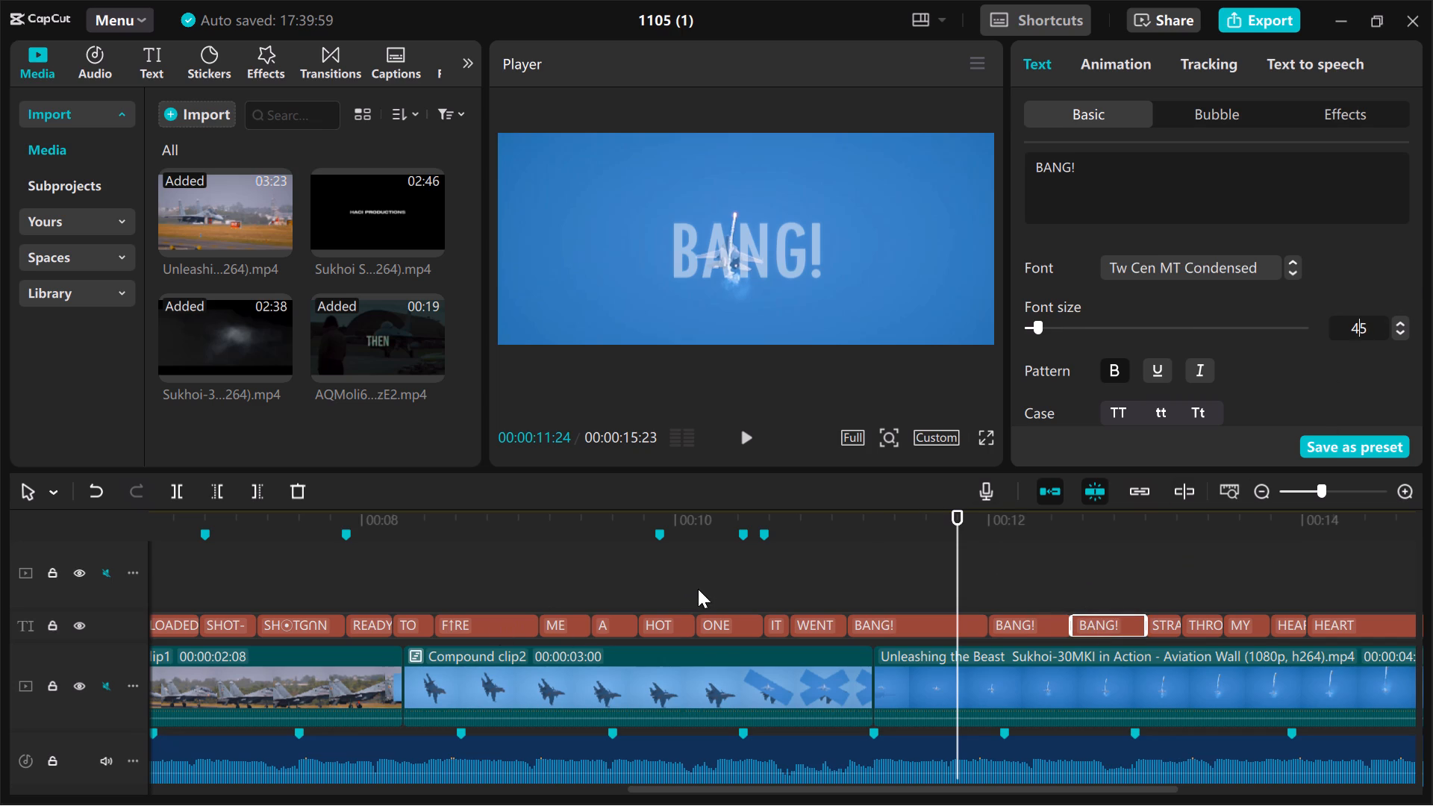
Play back the captions from ONE to the last HEART, replaying from the third BANG! to check the new sizes.
click(698, 589)
key(space)
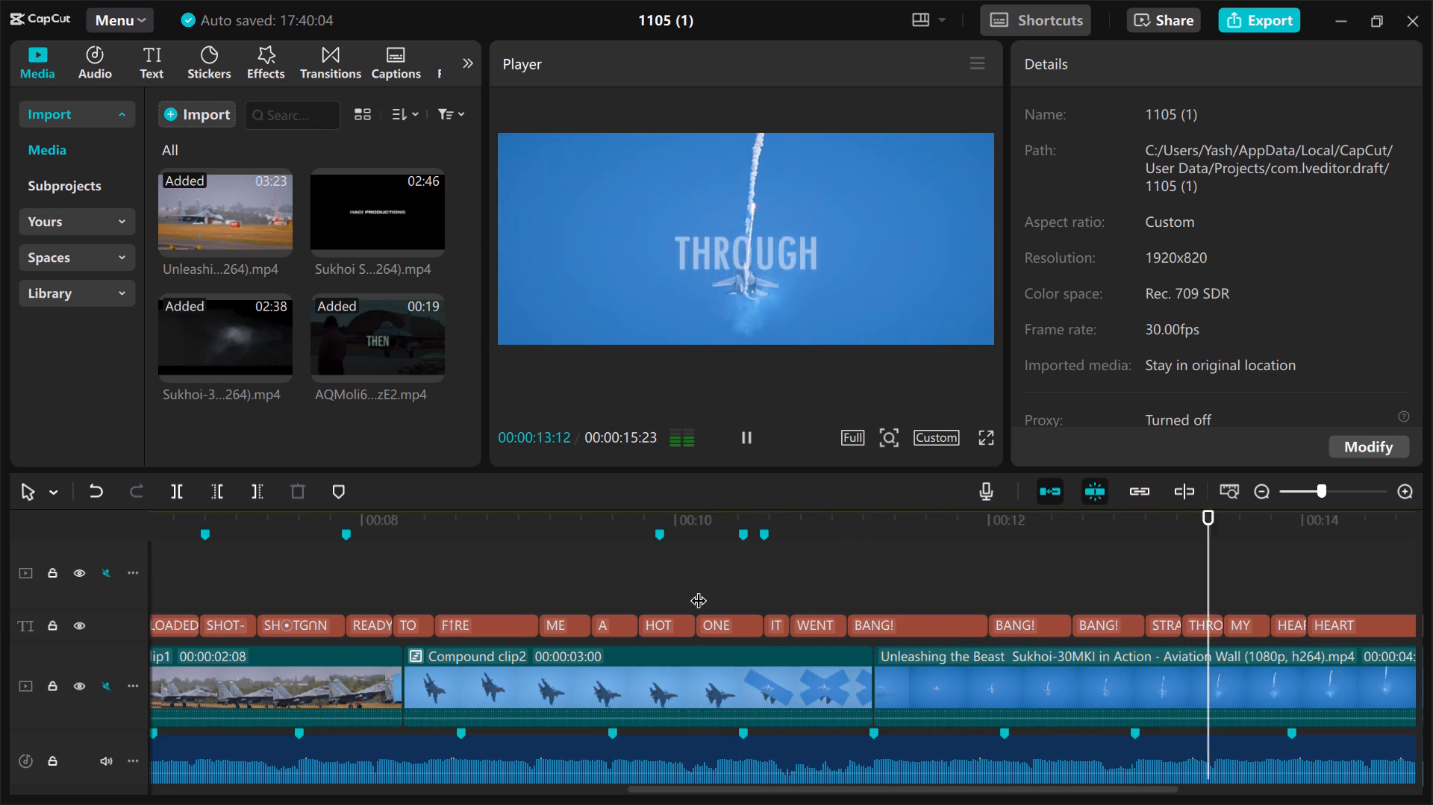
scroll(729, 589, left, 1)
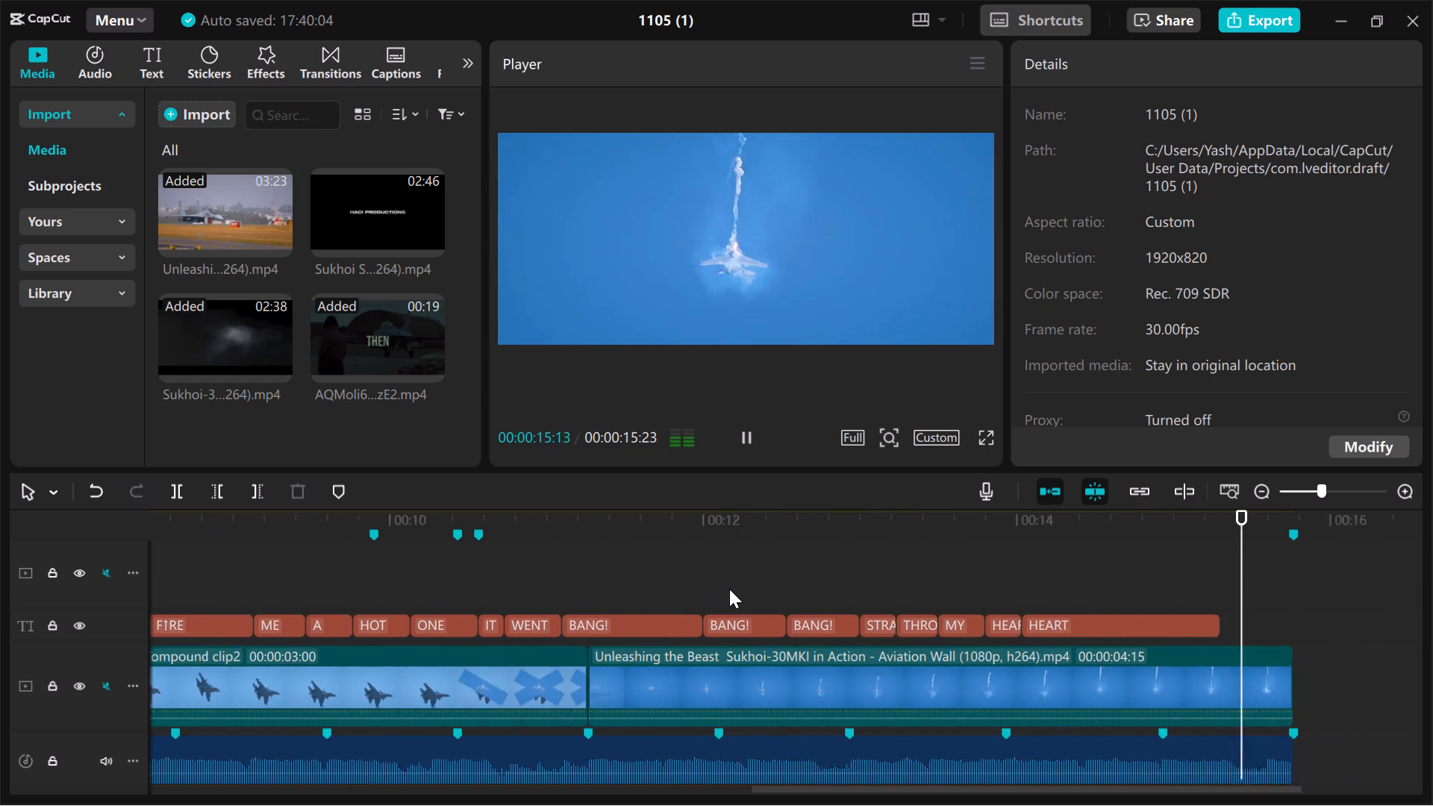
scroll(729, 589, left, 1)
click(698, 584)
key(space)
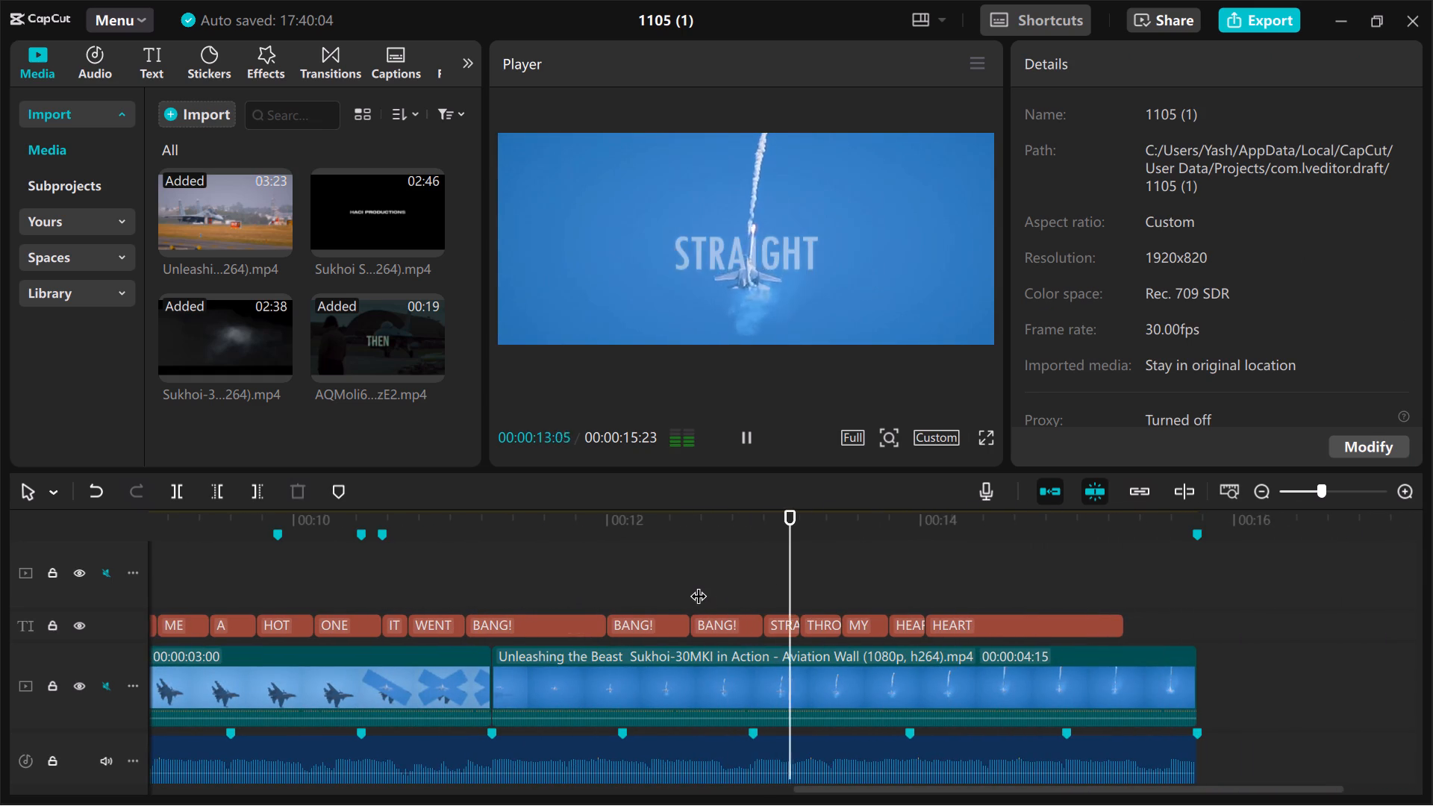
key(space)
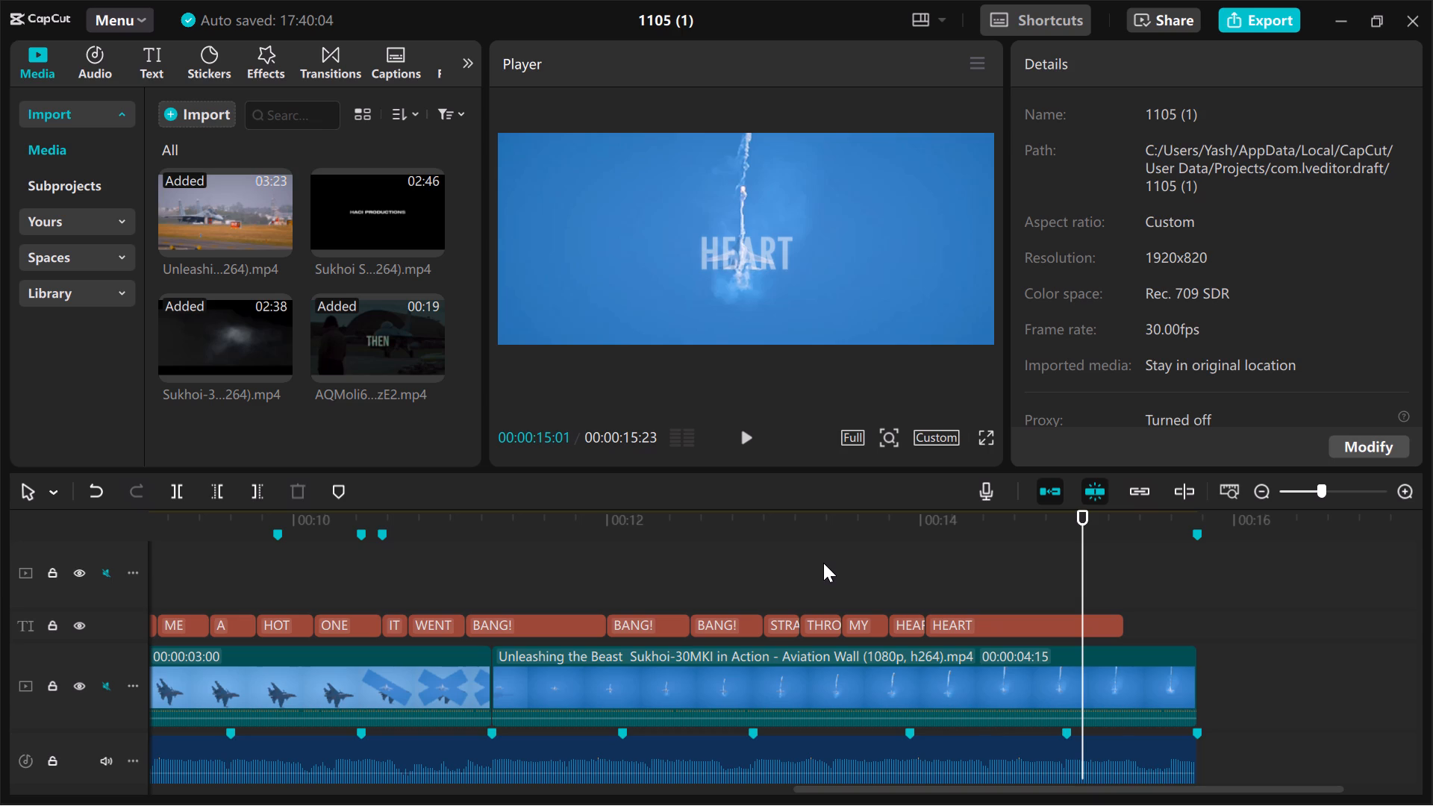
Switch to Google Chrome, ask the AI search for HEART symbols and look through the variants.
key(alt+Tab)
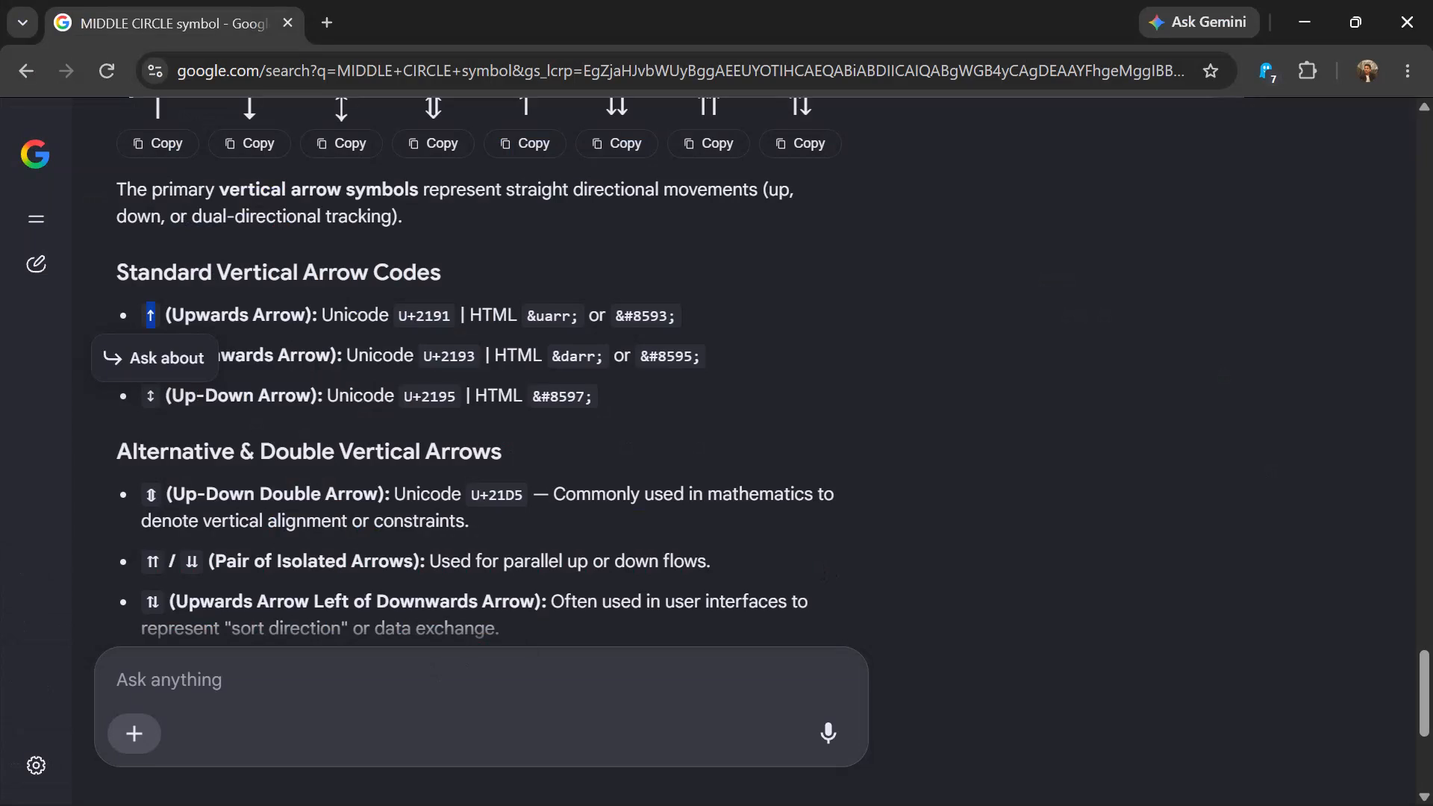
click(358, 675)
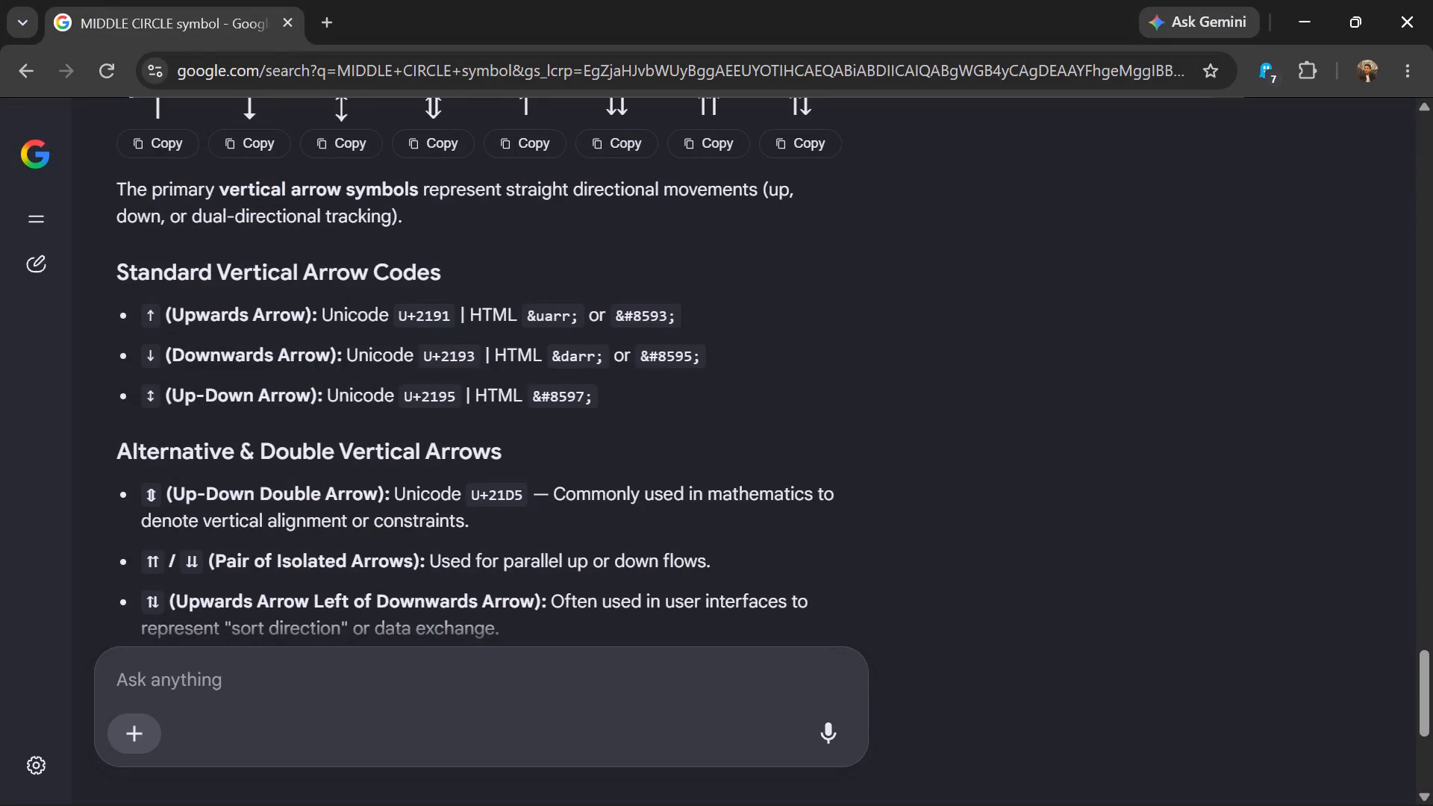
text(SP)
key(BackSpace)
key(BackSpace)
text(HRAT)
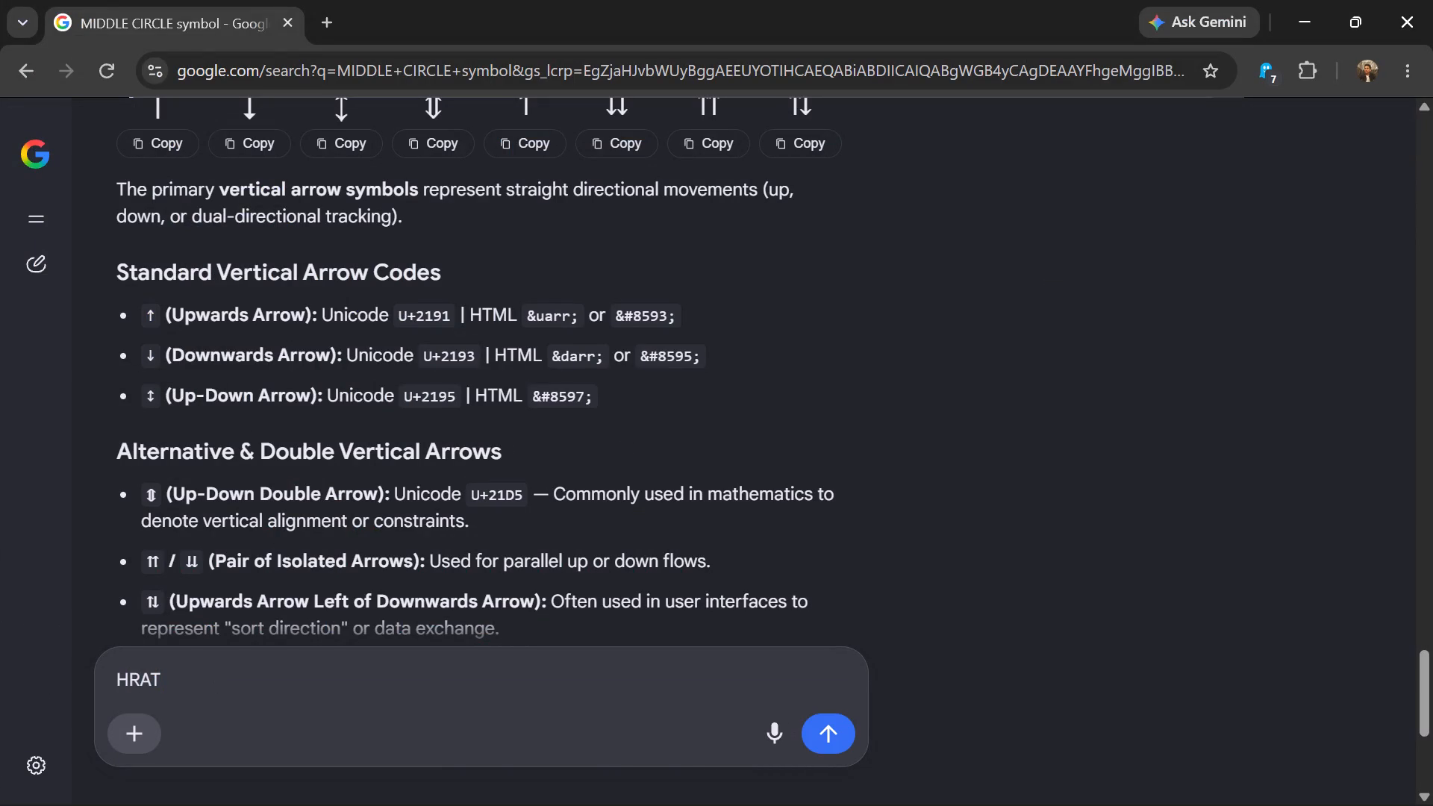
key(BackSpace)
key(BackSpace)
key(BackSpace)
text(EART)
key(Return)
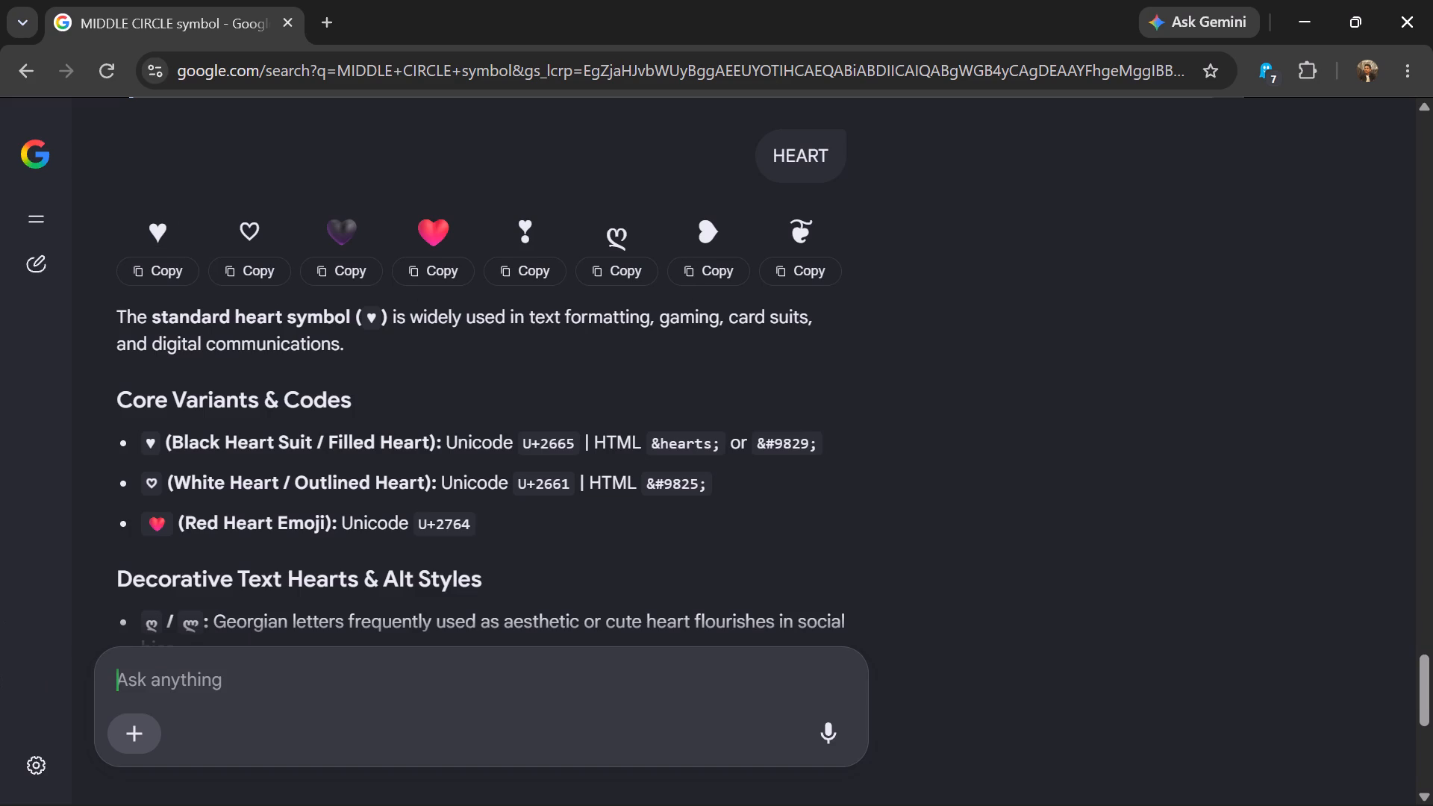
scroll(291, 615, down, 3)
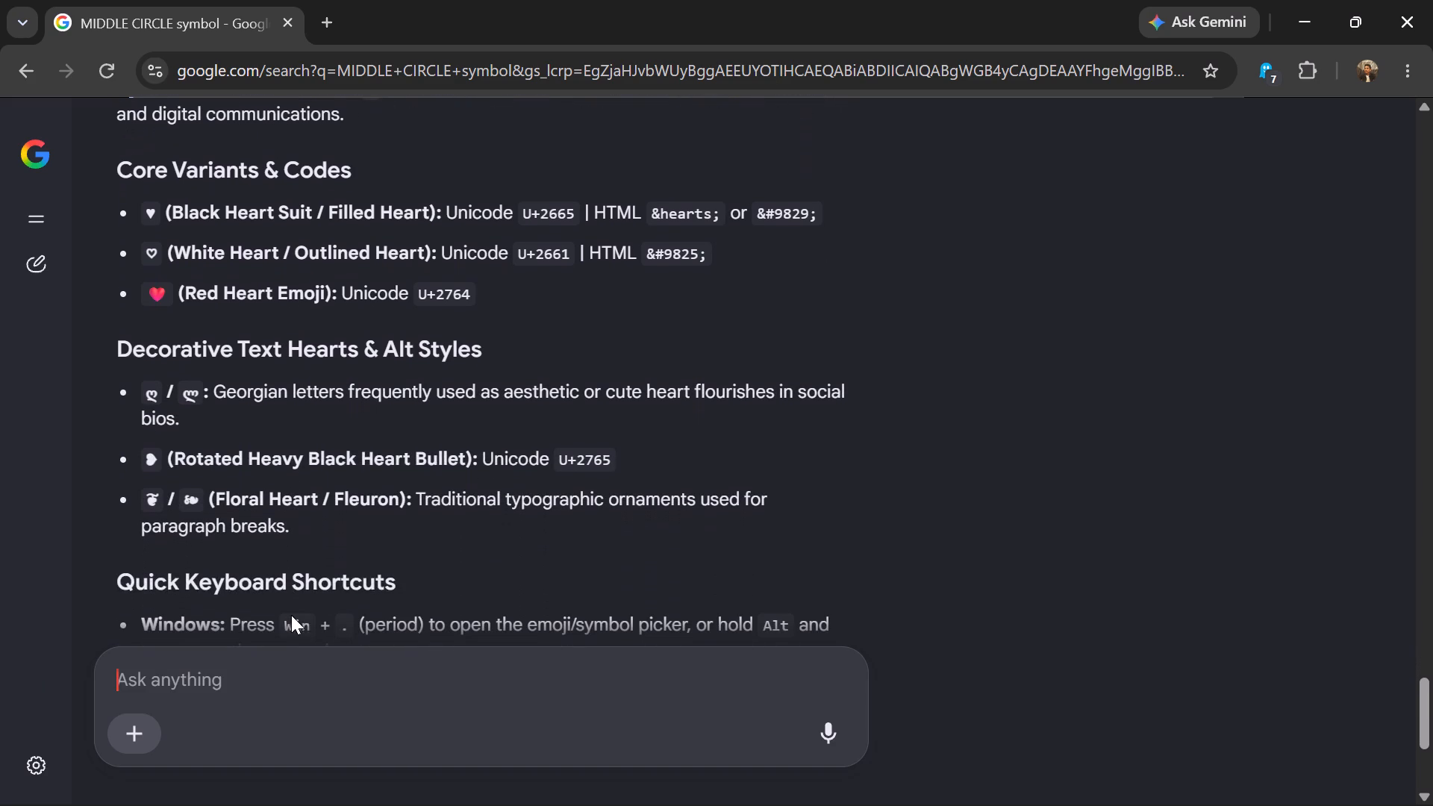
Ask the same AI search for SPADE symbols and look through the variants.
text(SPADE)
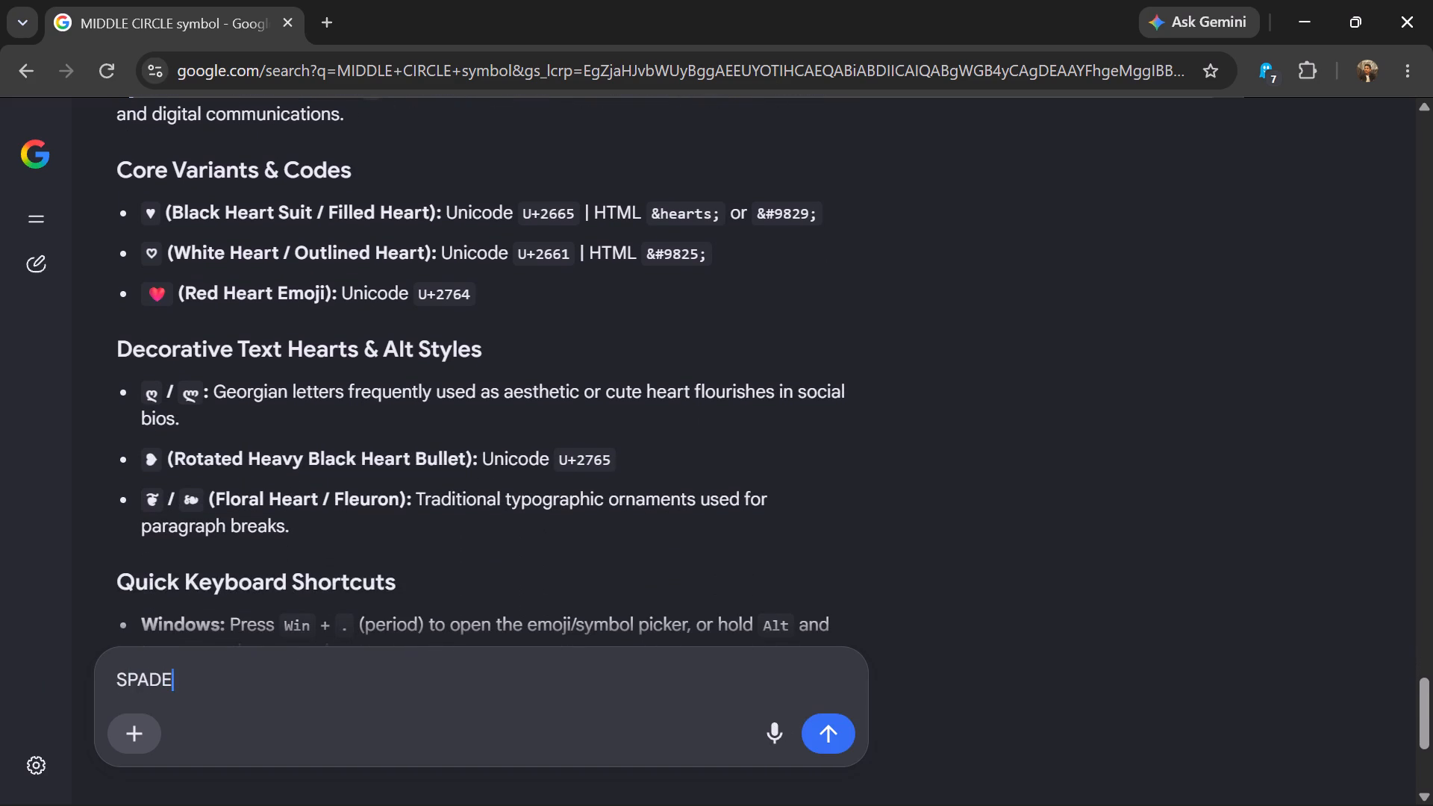
key(Return)
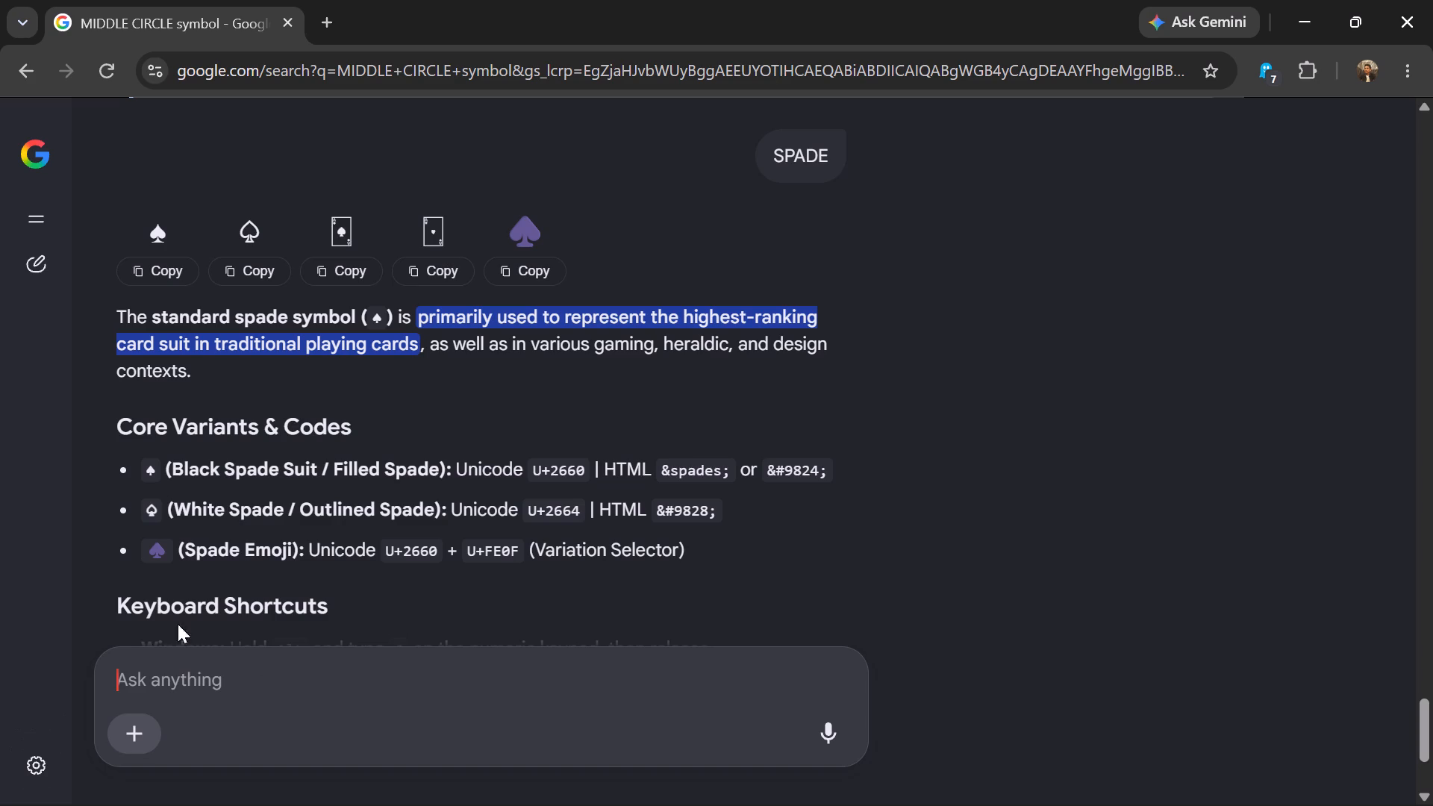
scroll(231, 575, down, 1)
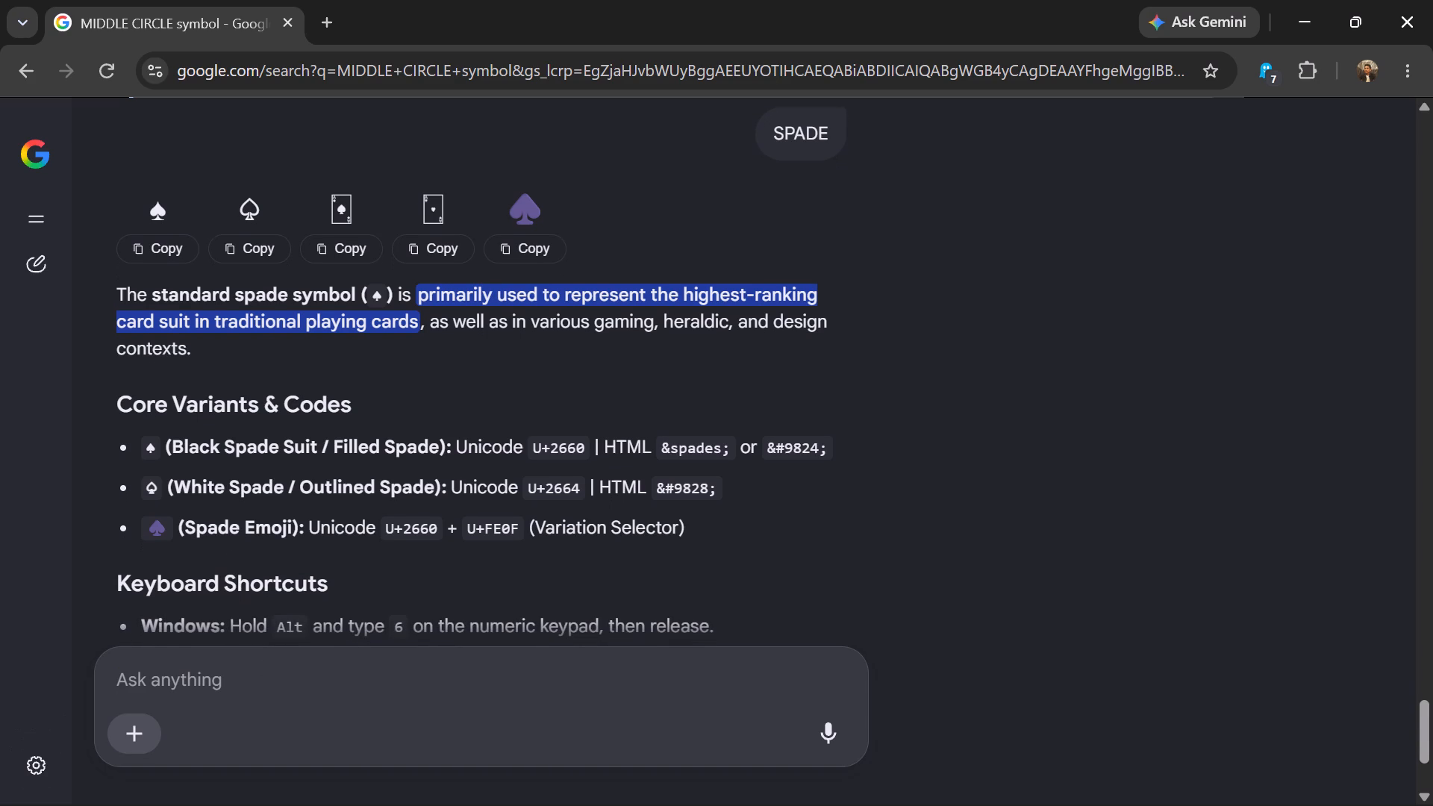
scroll(231, 575, down, 1)
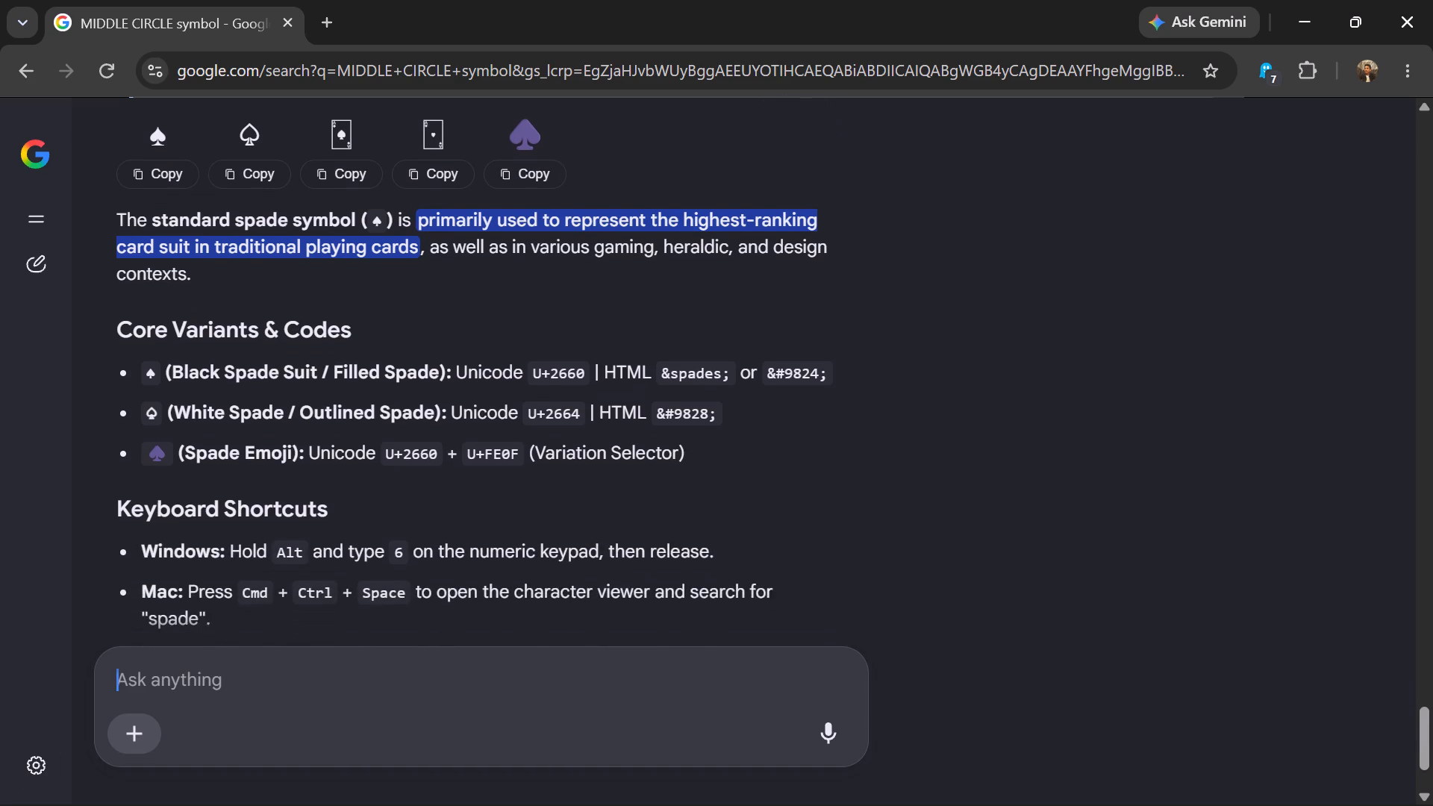
scroll(231, 575, down, 3)
scroll(231, 575, up, 1)
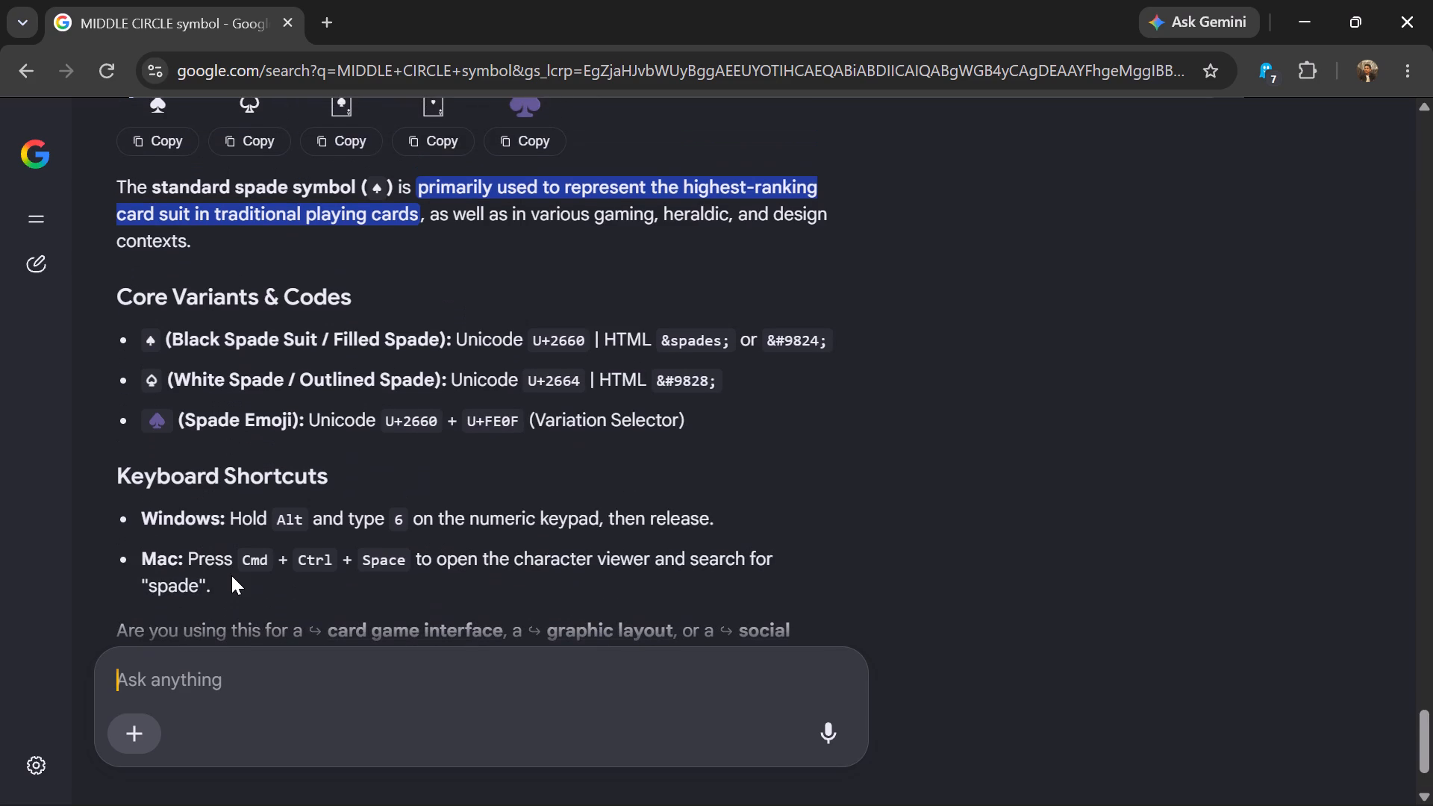
Return to CapCut and play back the closing MY and HEART captions.
key(alt+Tab)
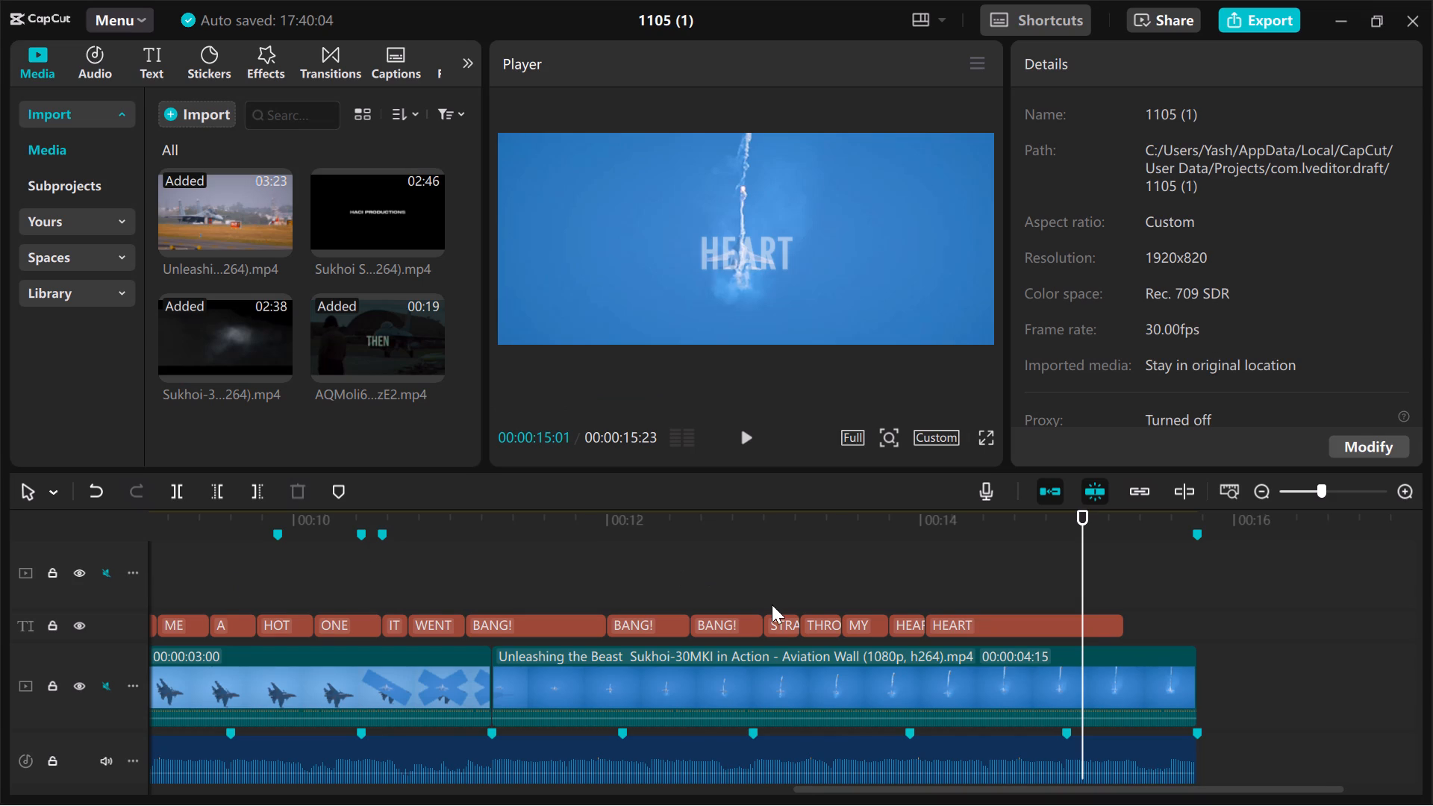
click(896, 588)
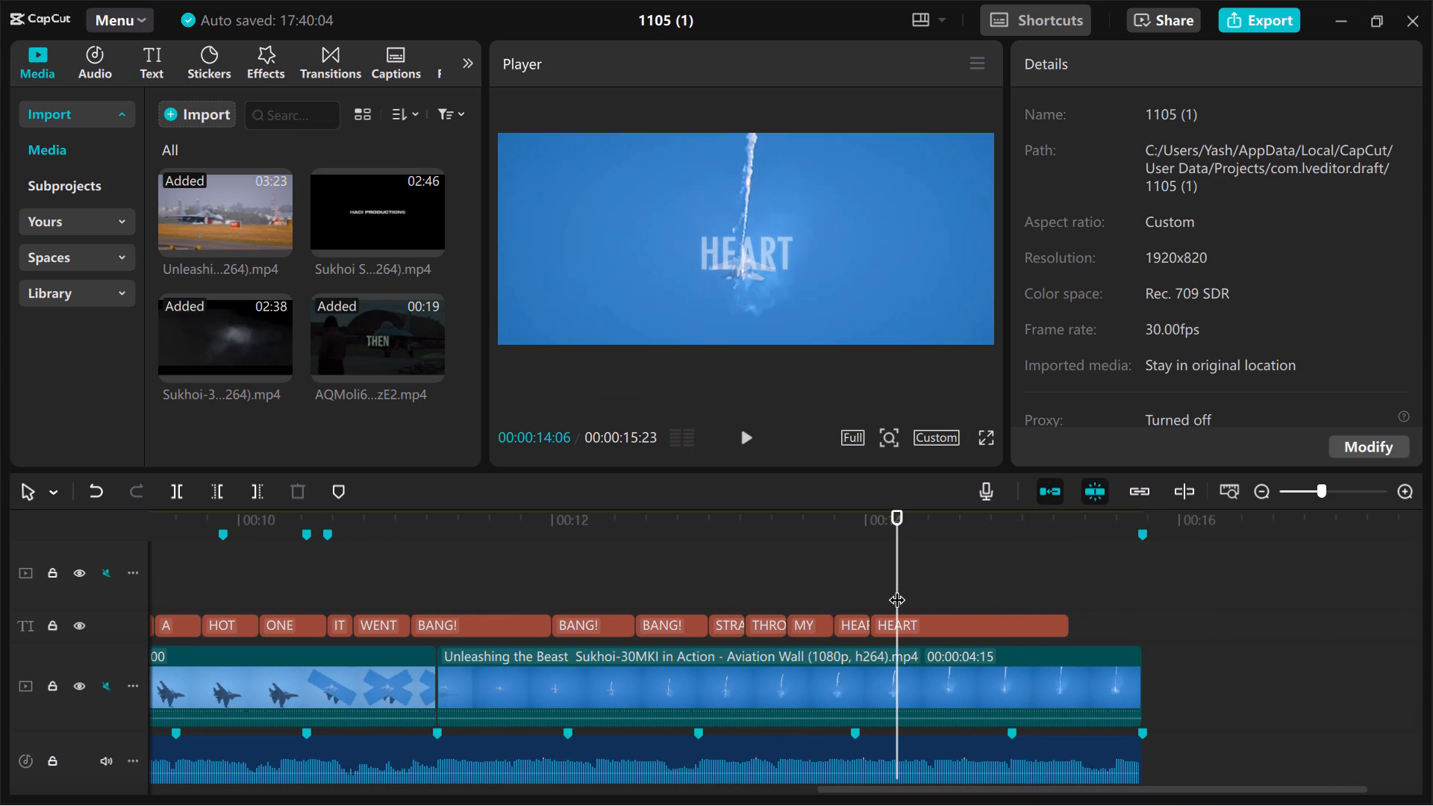
click(875, 581)
key(space)
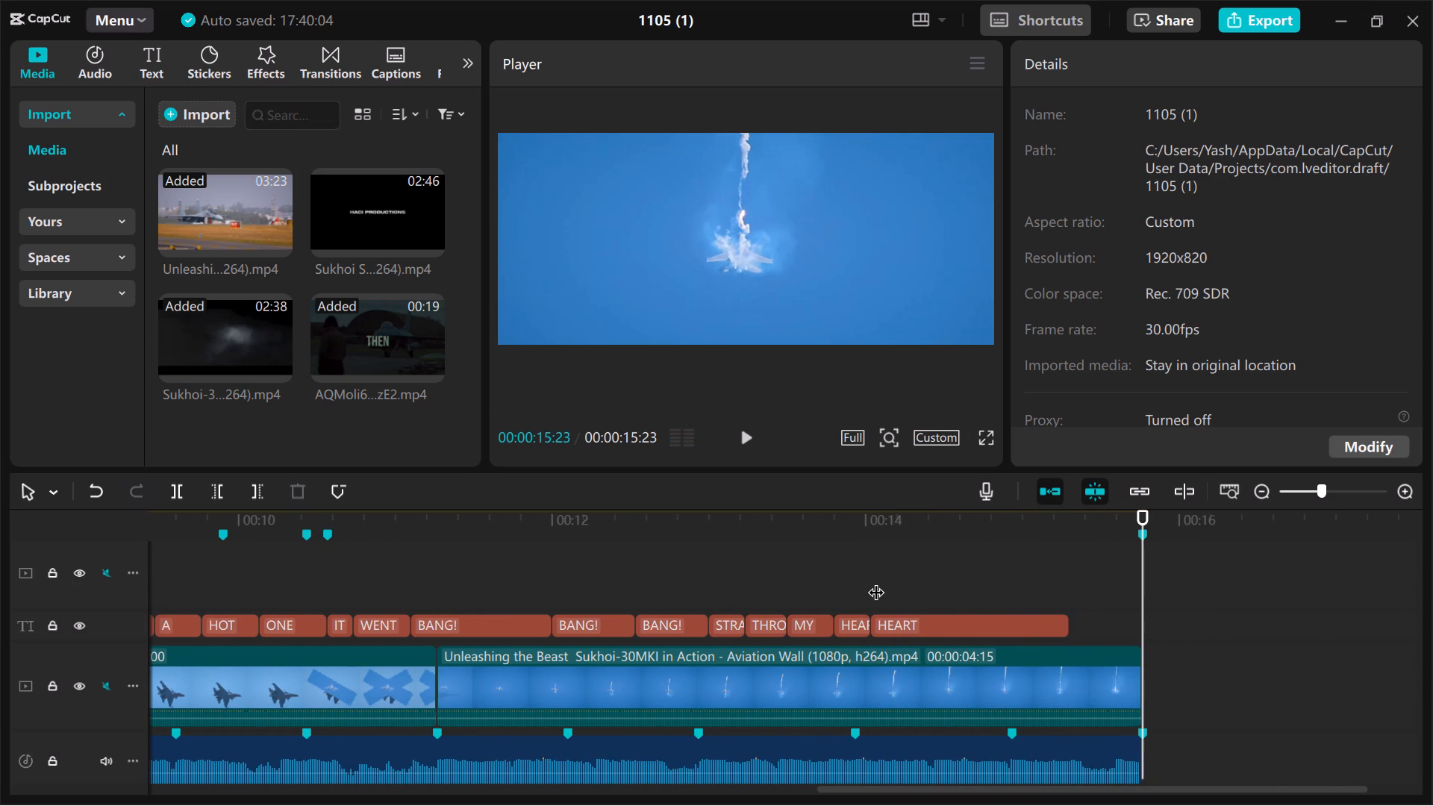
click(875, 581)
click(799, 580)
key(space)
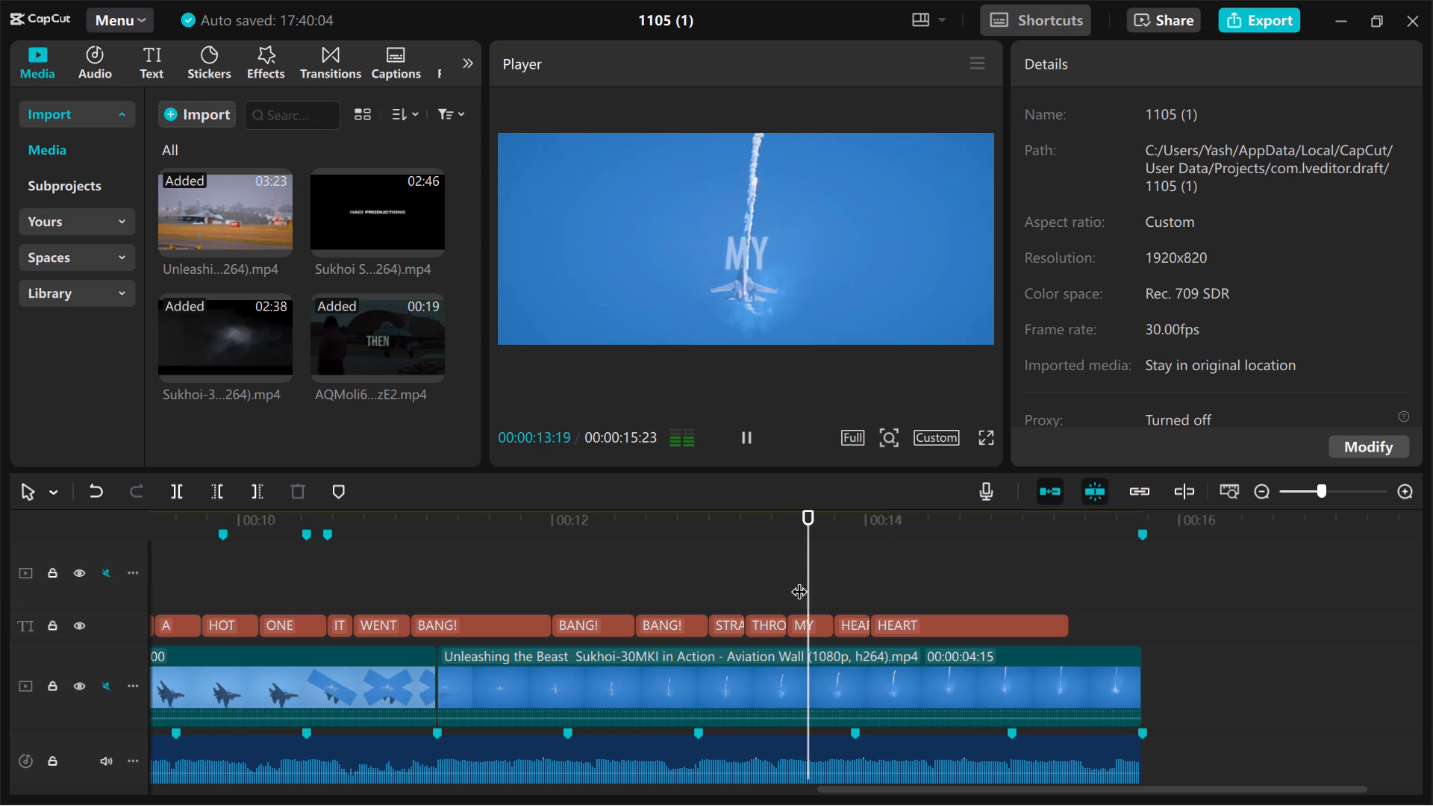
Replace the A in the last HEART caption with the filled black spade symbol ♠ copied from the Google Chrome results.
click(892, 619)
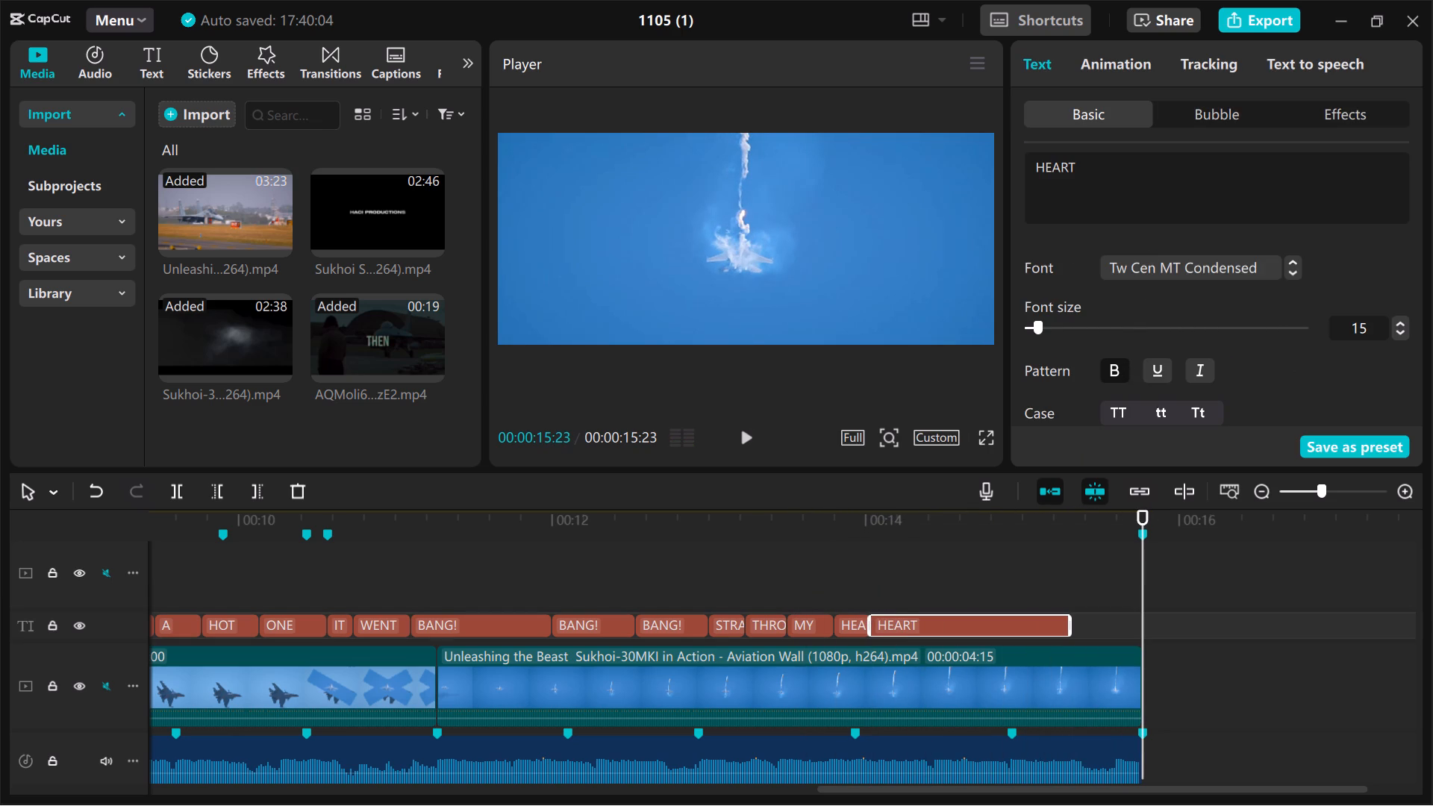
click(1057, 171)
key(BackSpace)
key(ctrl+v)
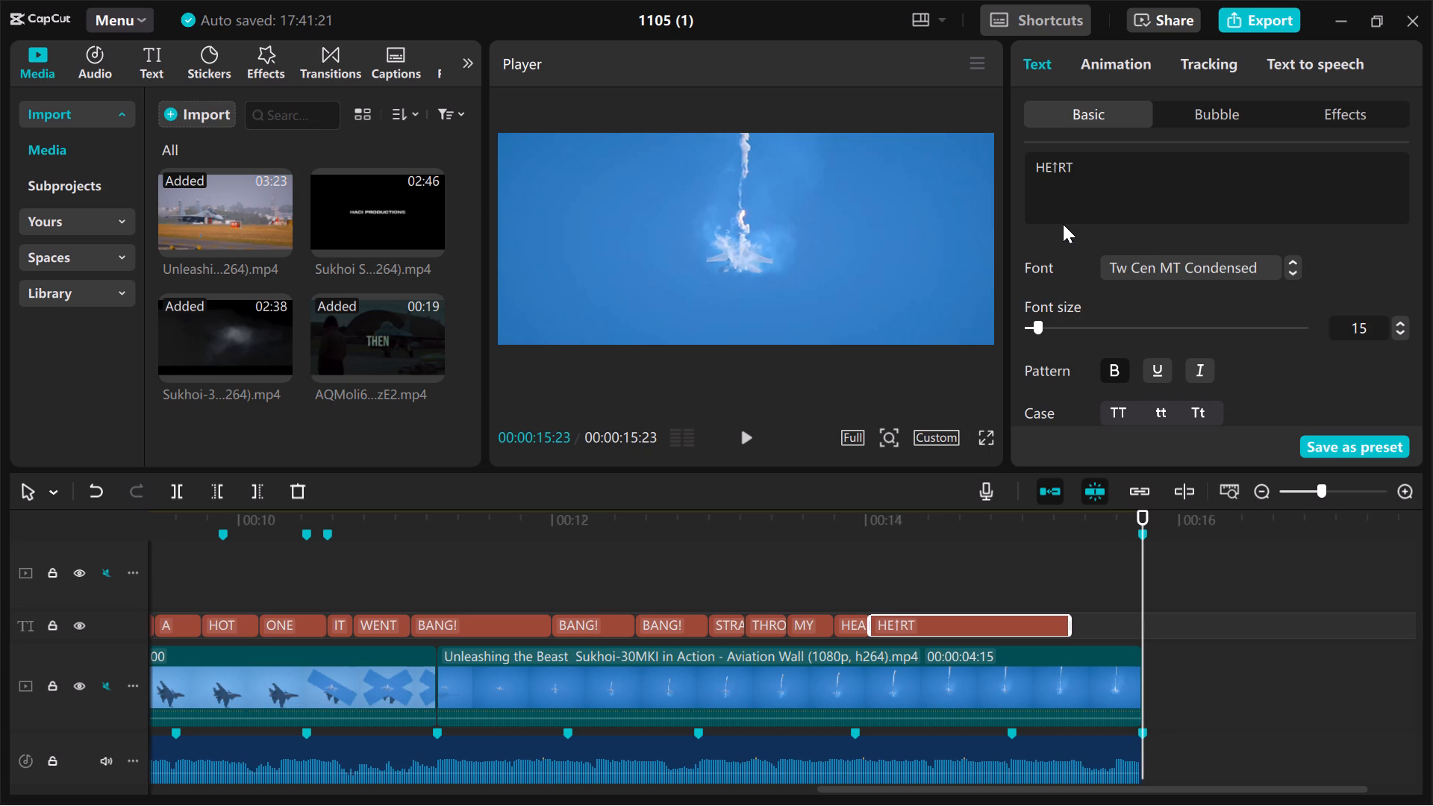
key(BackSpace)
key(alt+Tab)
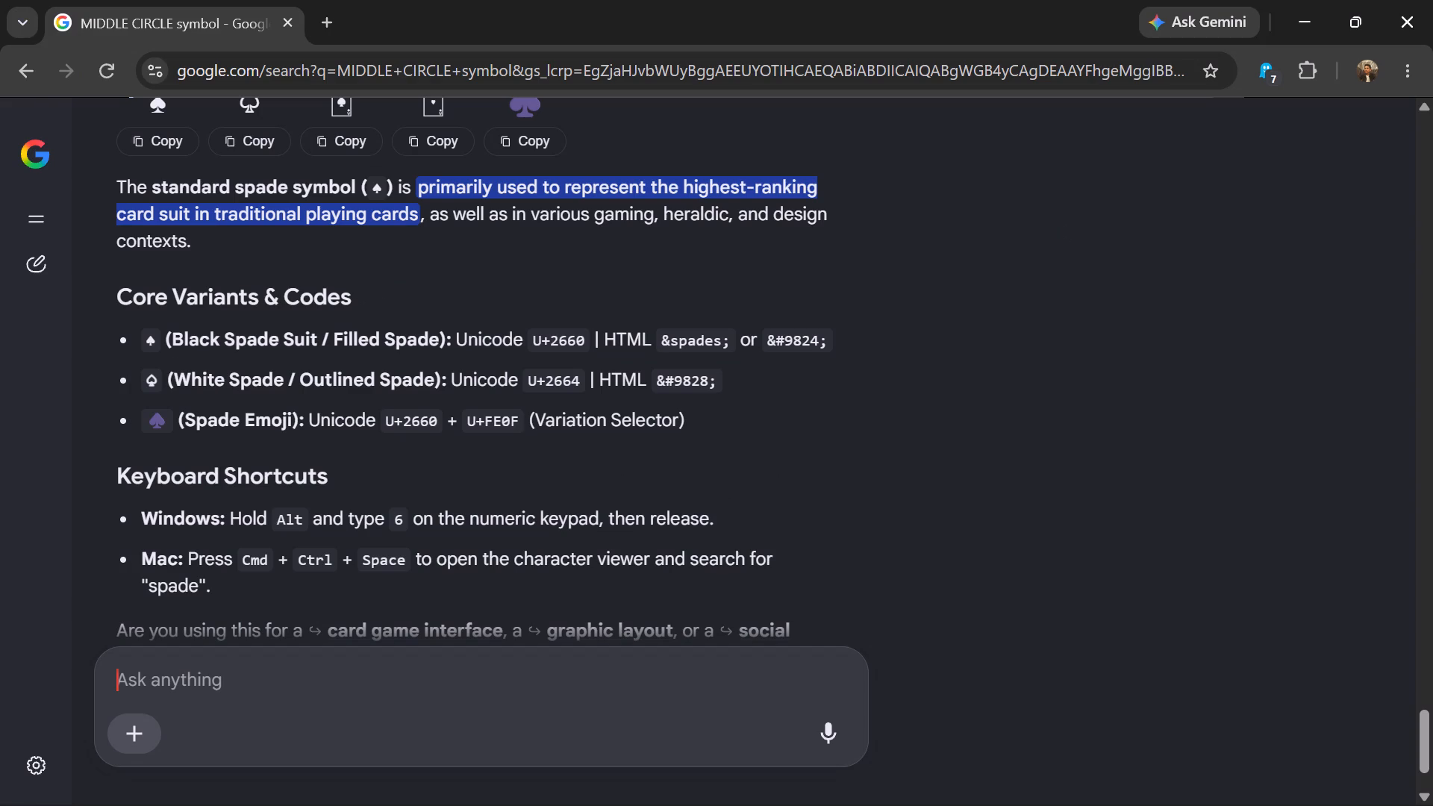
drag(152, 340, 143, 335)
key(ctrl+c)
key(alt+Tab)
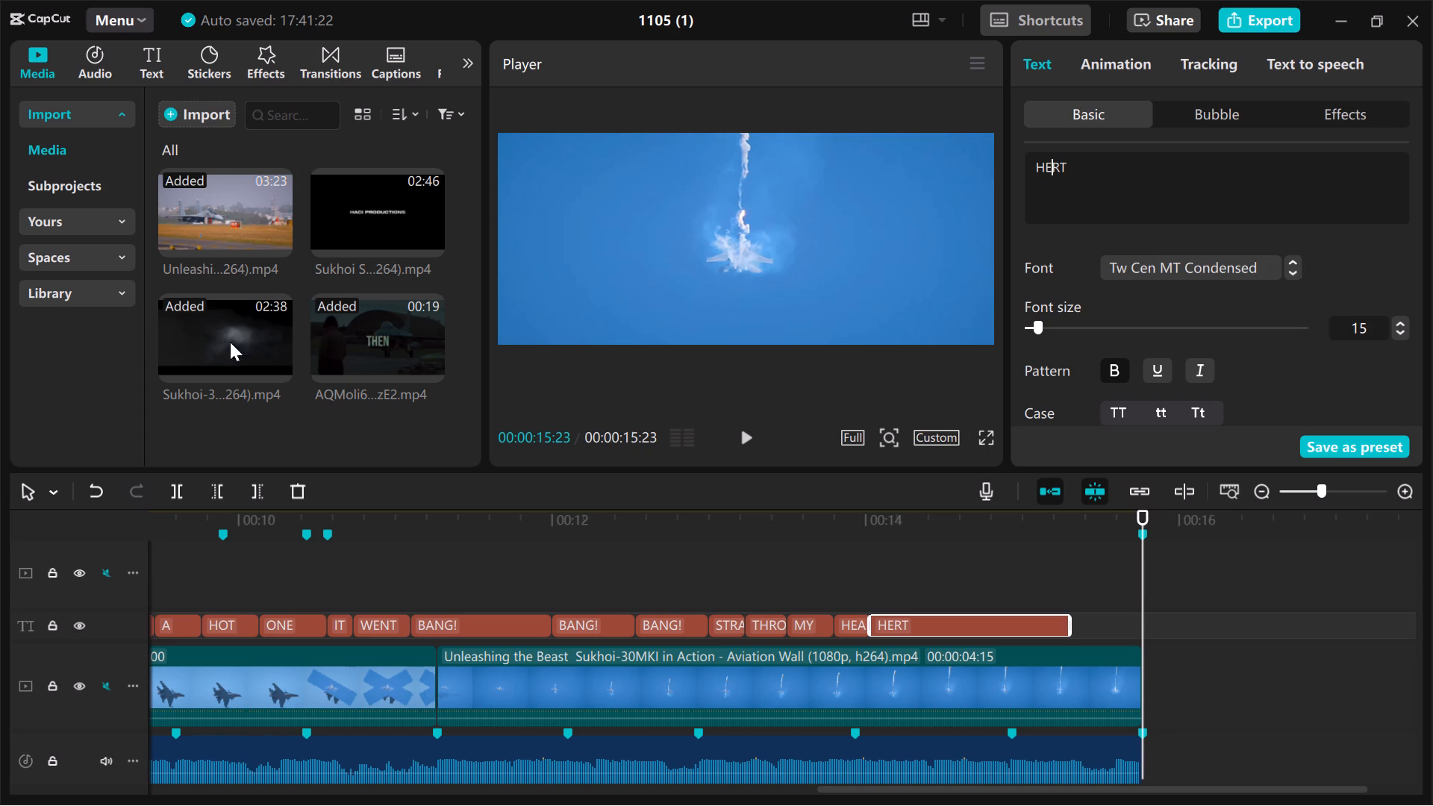
key(ctrl+v)
Preview the HE♠RT caption by playing back from the end of the third BANG! caption.
click(696, 547)
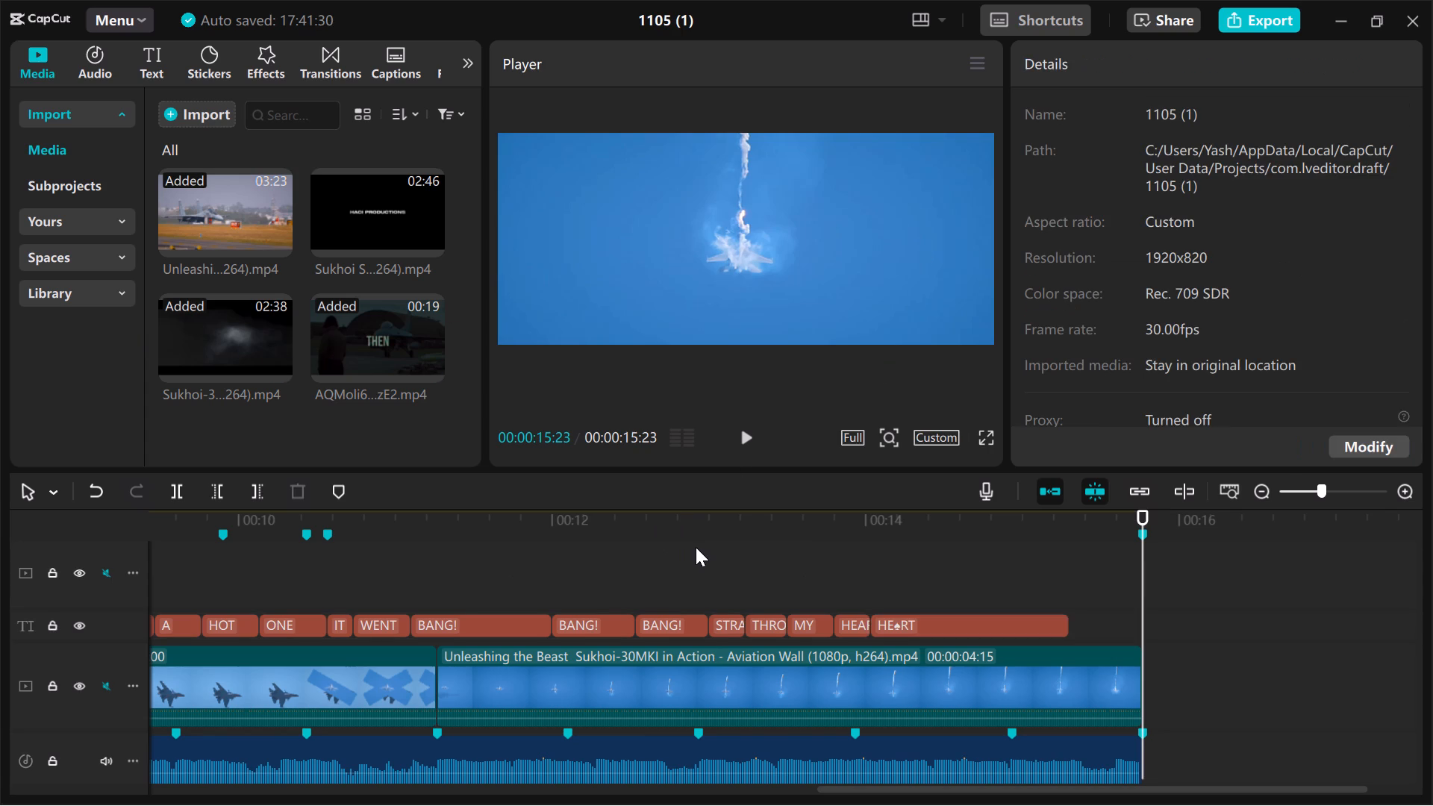
key(space)
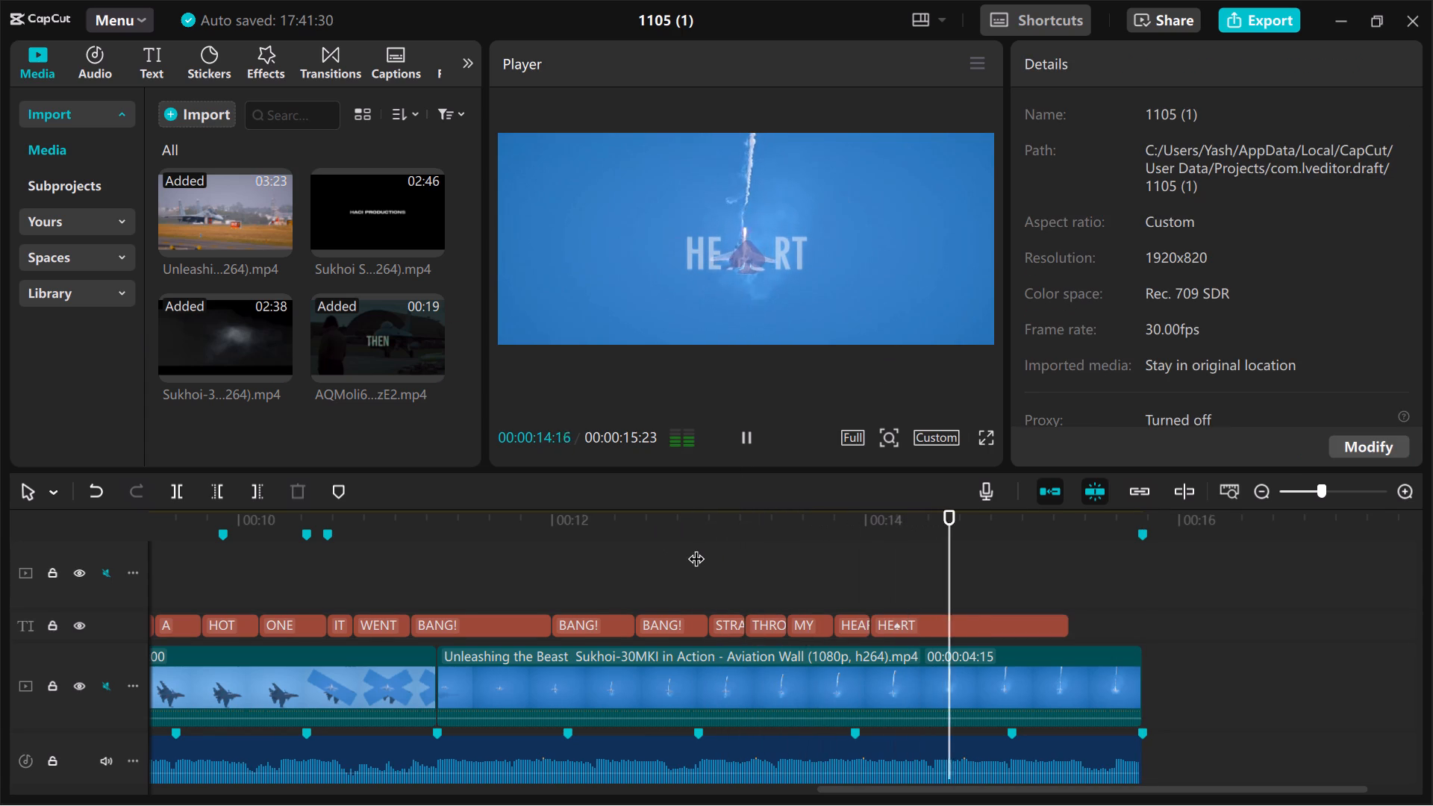
key(space)
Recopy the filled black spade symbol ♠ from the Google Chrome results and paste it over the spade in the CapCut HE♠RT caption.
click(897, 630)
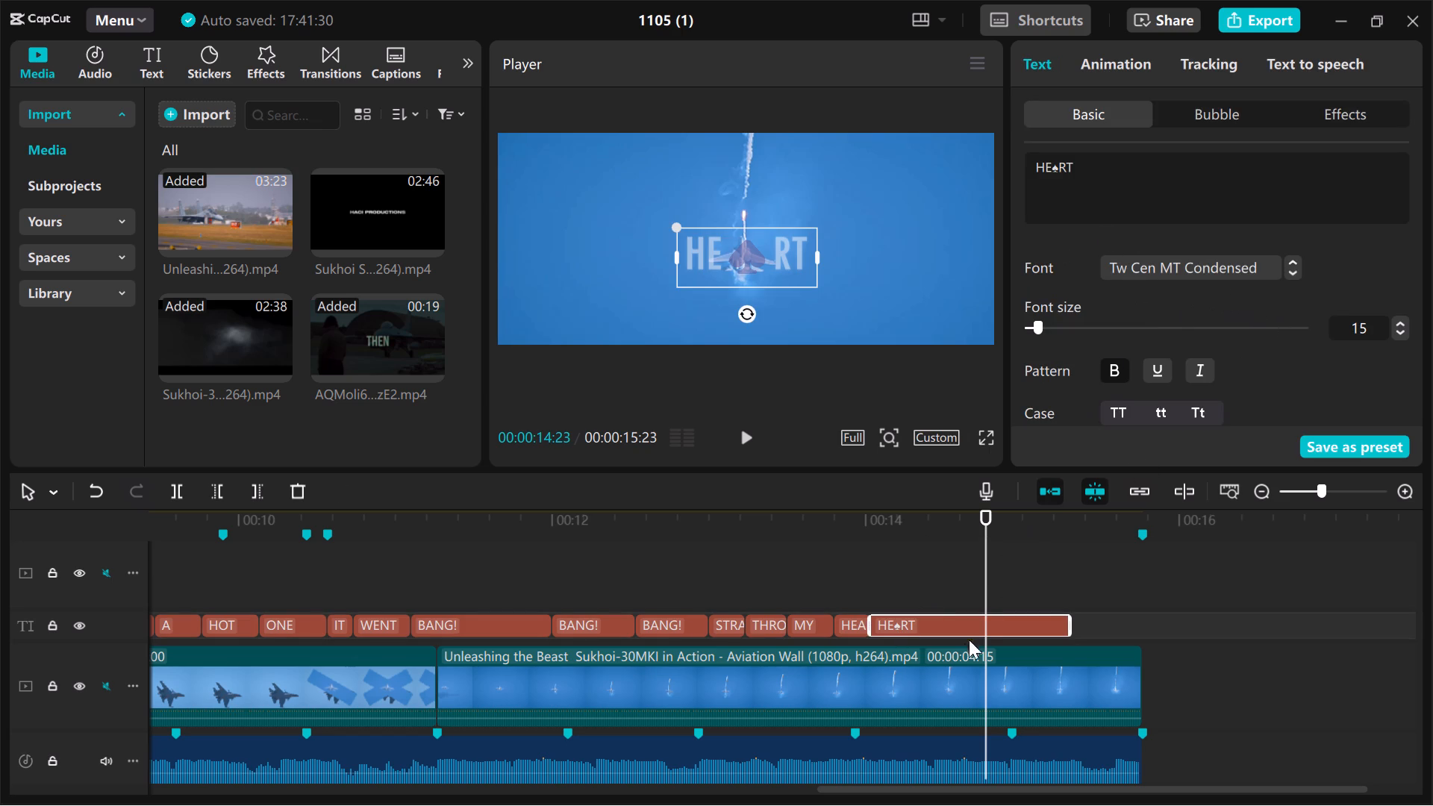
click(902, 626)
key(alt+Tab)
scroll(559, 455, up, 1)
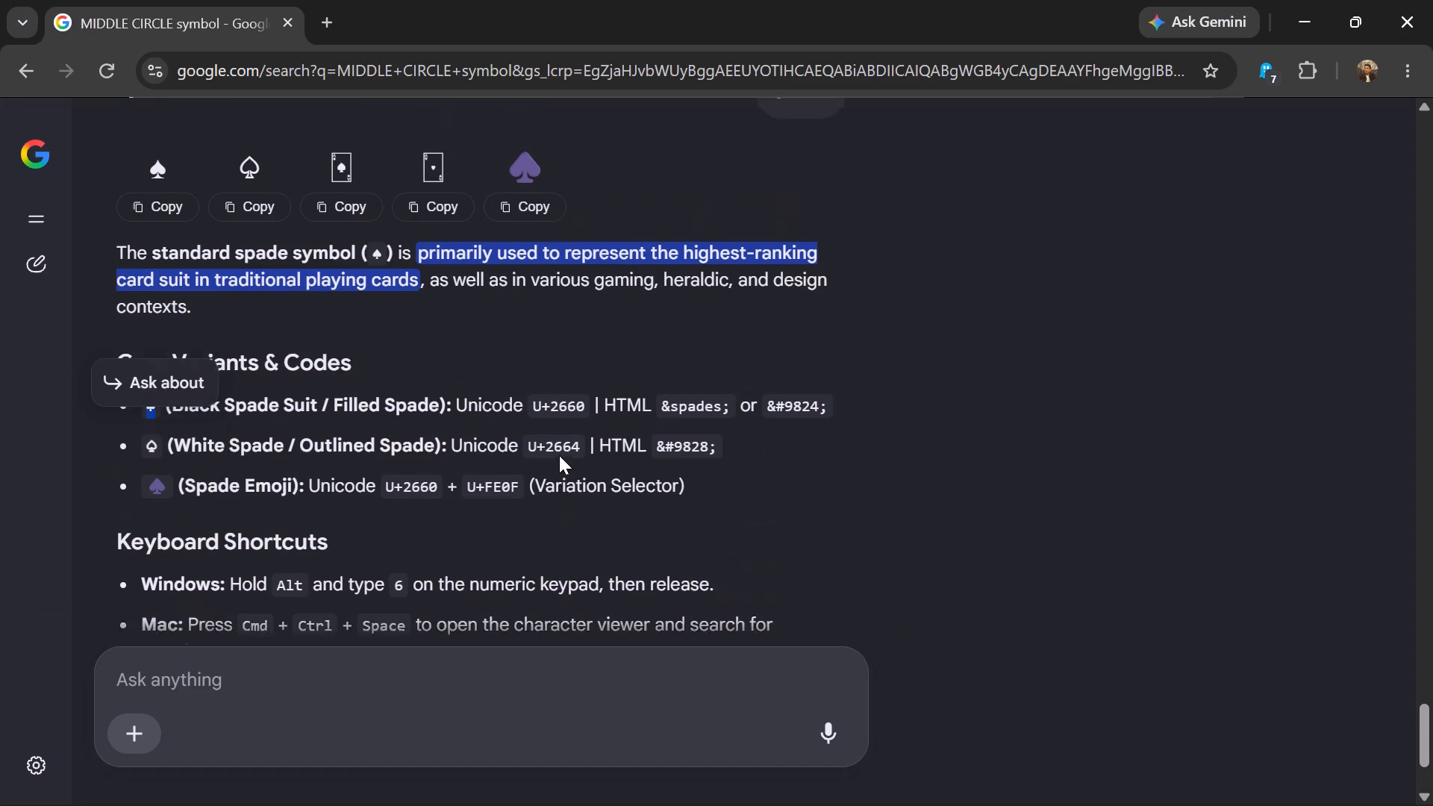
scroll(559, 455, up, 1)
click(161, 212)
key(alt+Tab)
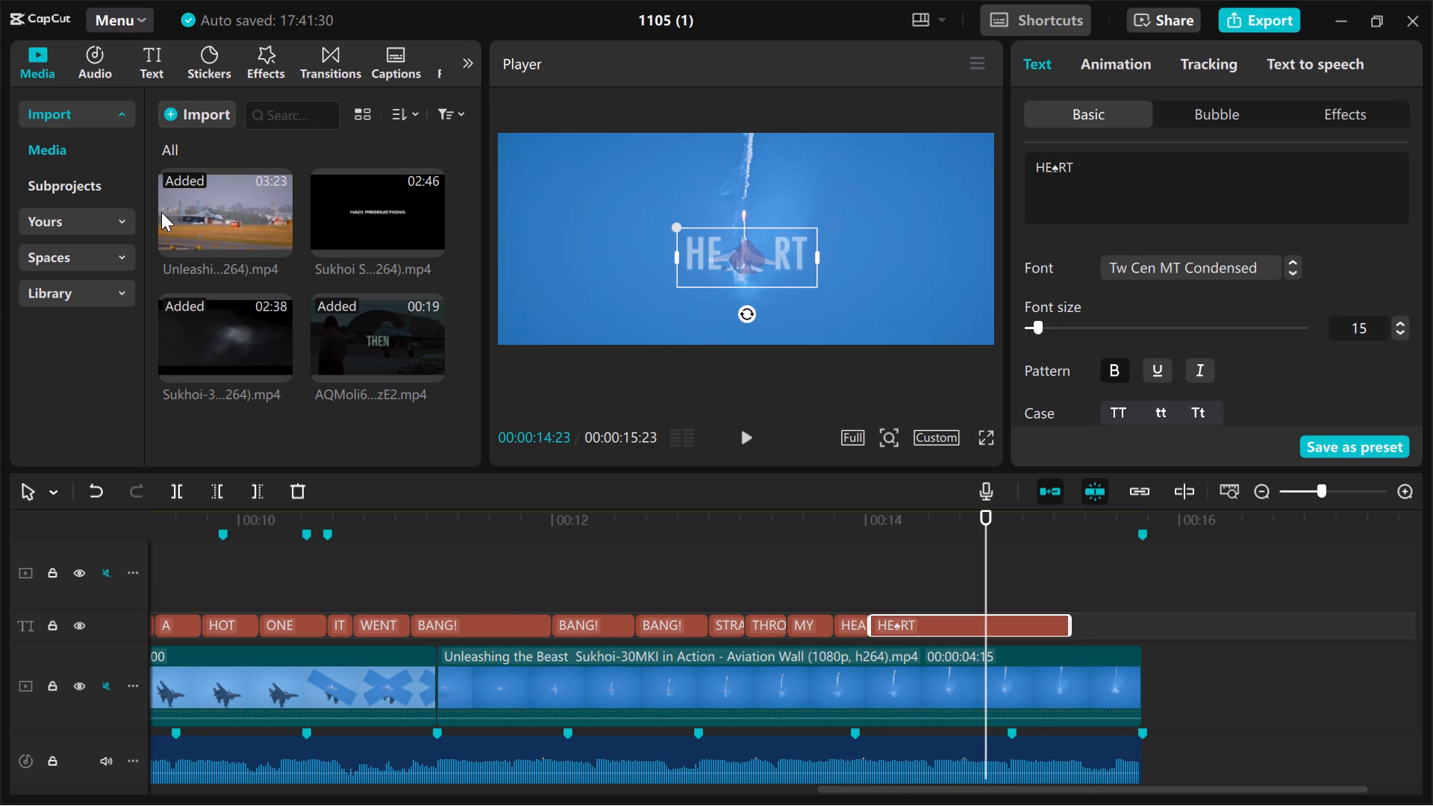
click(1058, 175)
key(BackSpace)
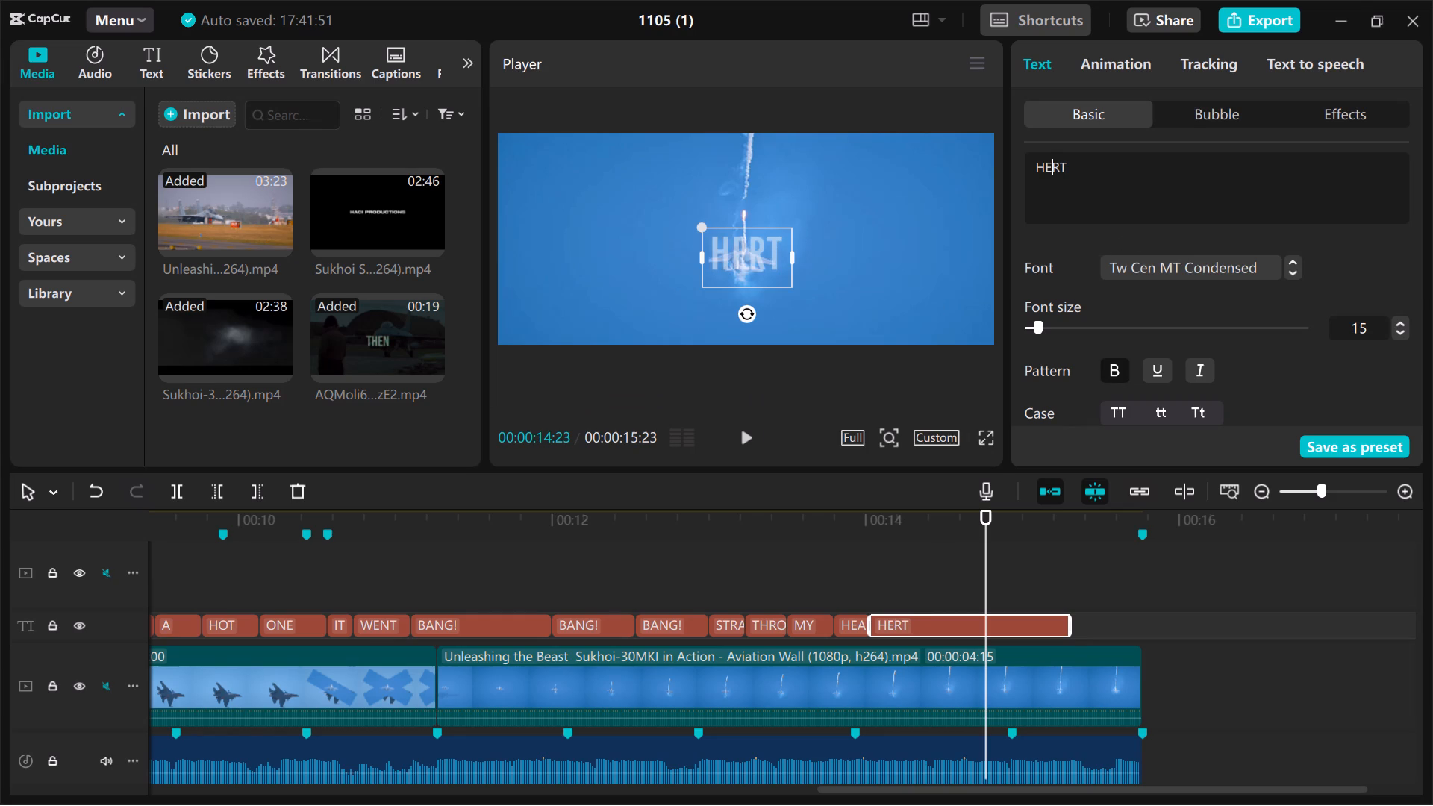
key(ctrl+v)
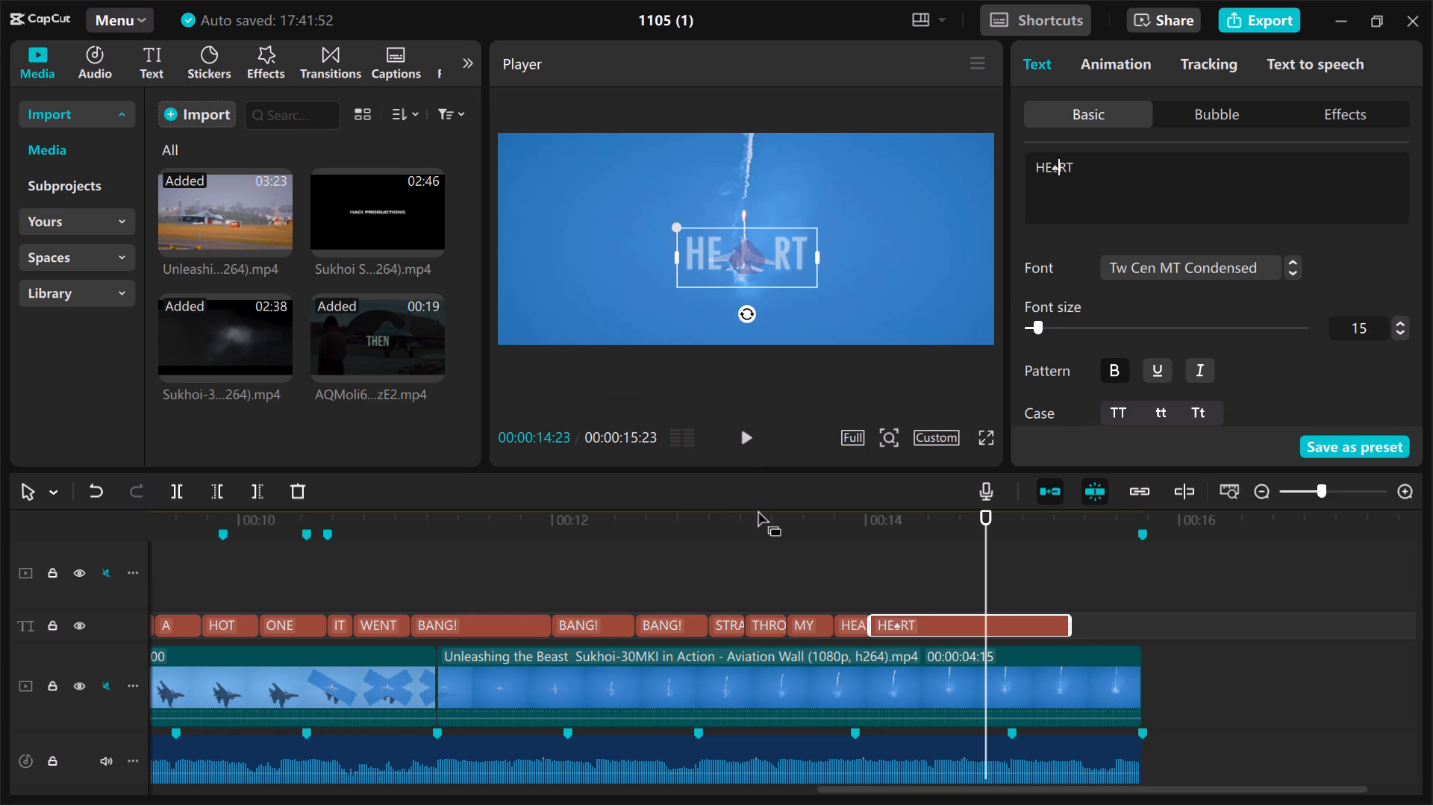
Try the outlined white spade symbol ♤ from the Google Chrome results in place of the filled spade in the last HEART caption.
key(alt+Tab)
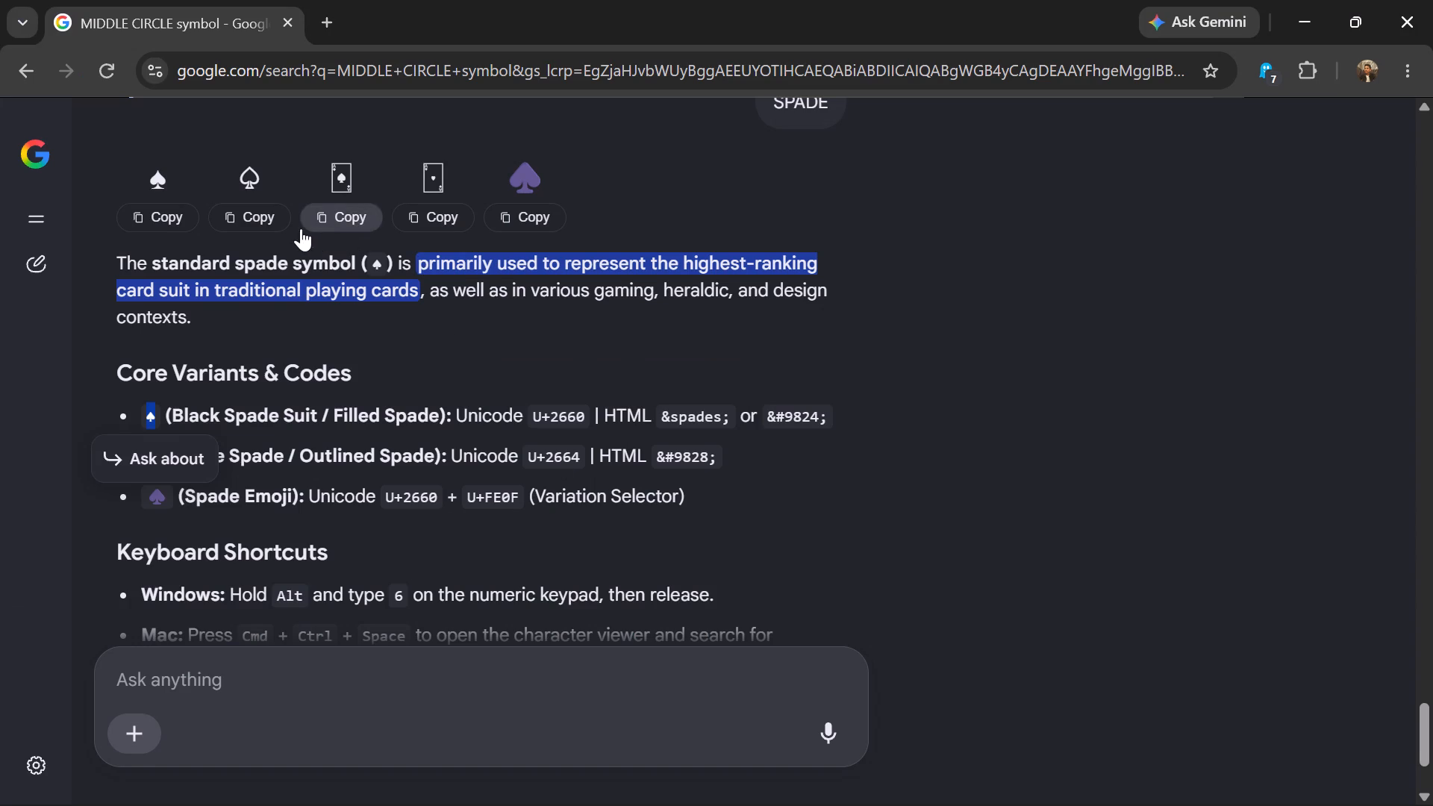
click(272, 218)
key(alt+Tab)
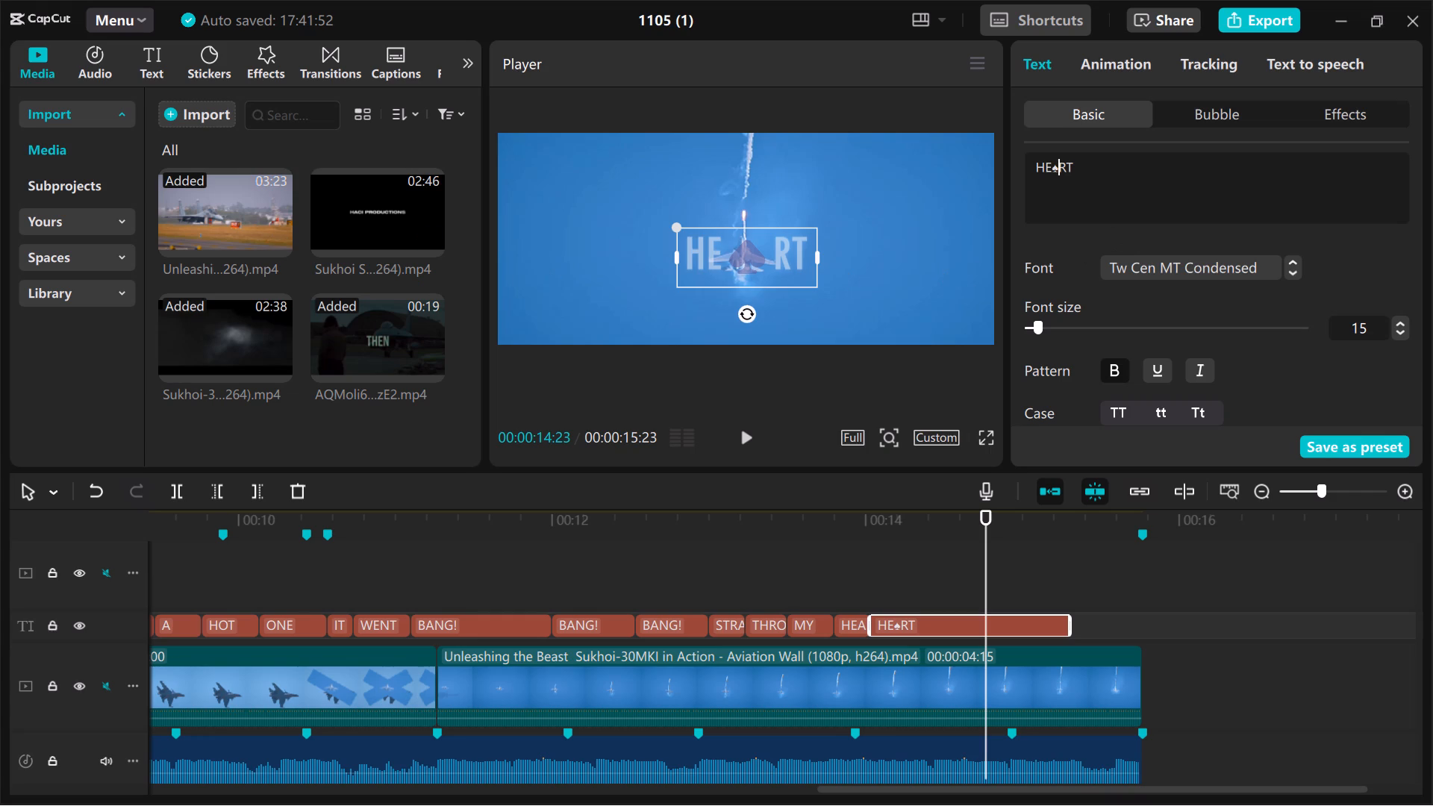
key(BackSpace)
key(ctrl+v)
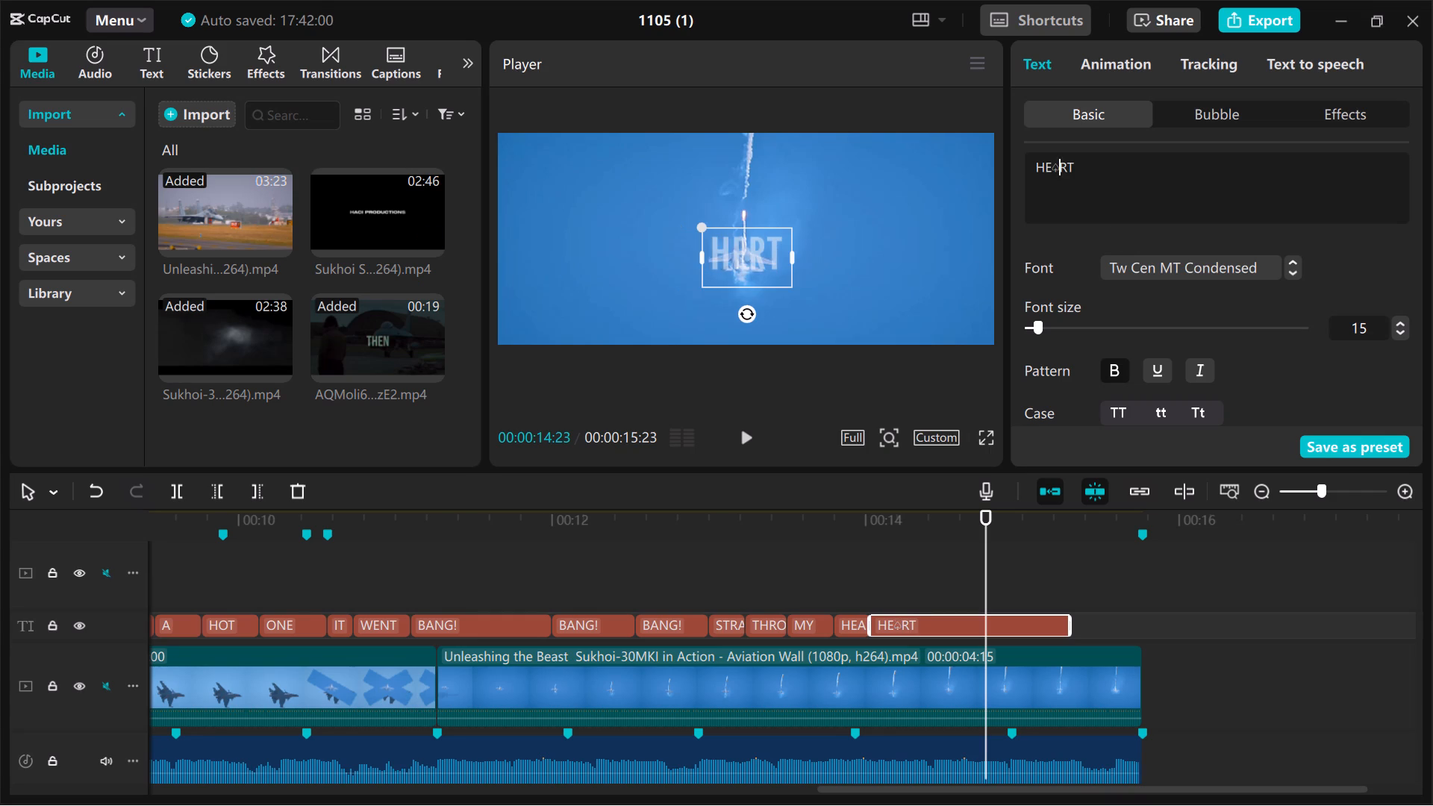
Preview the last caption with the outlined spade by playing back from the end of the third BANG! caption.
click(714, 564)
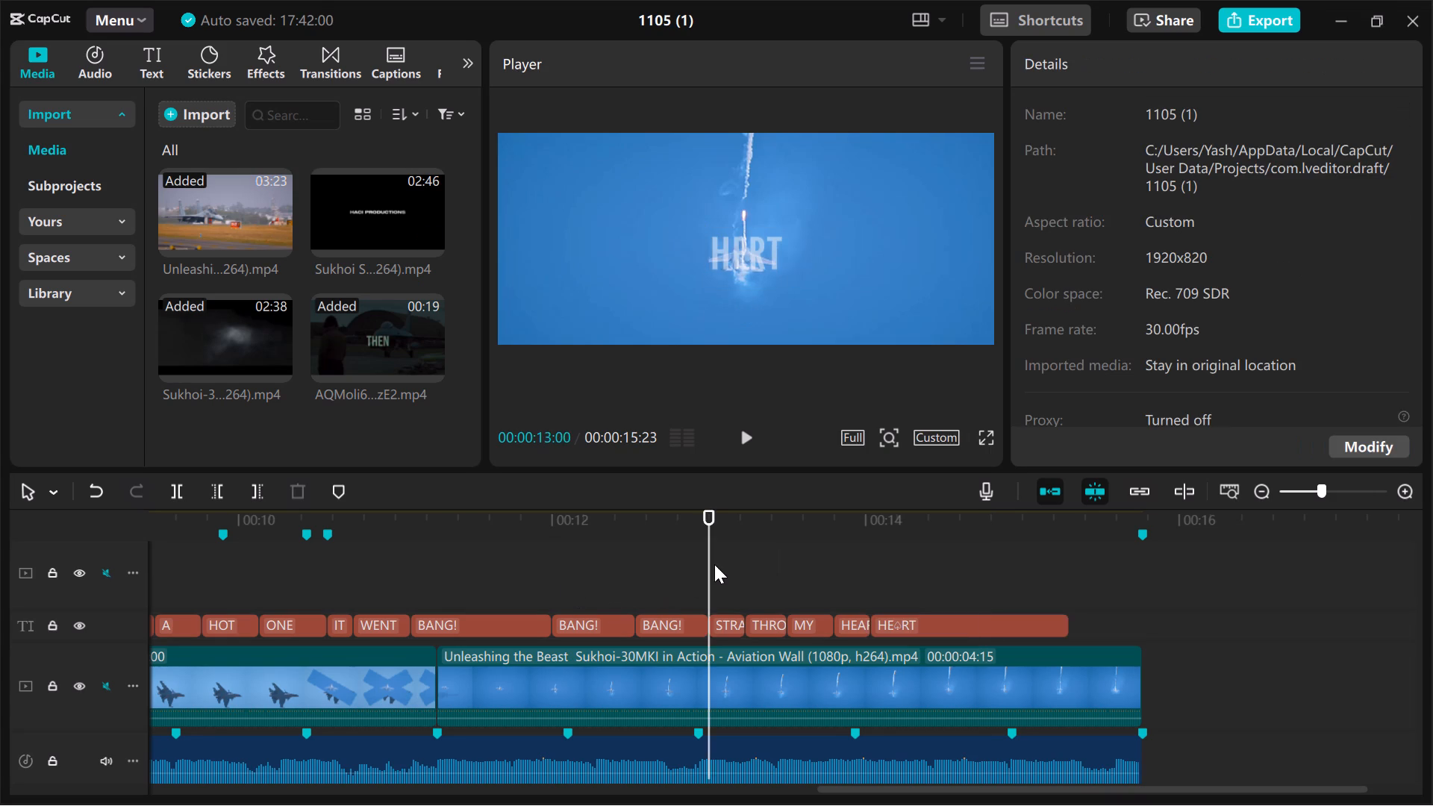
key(space)
key(space)
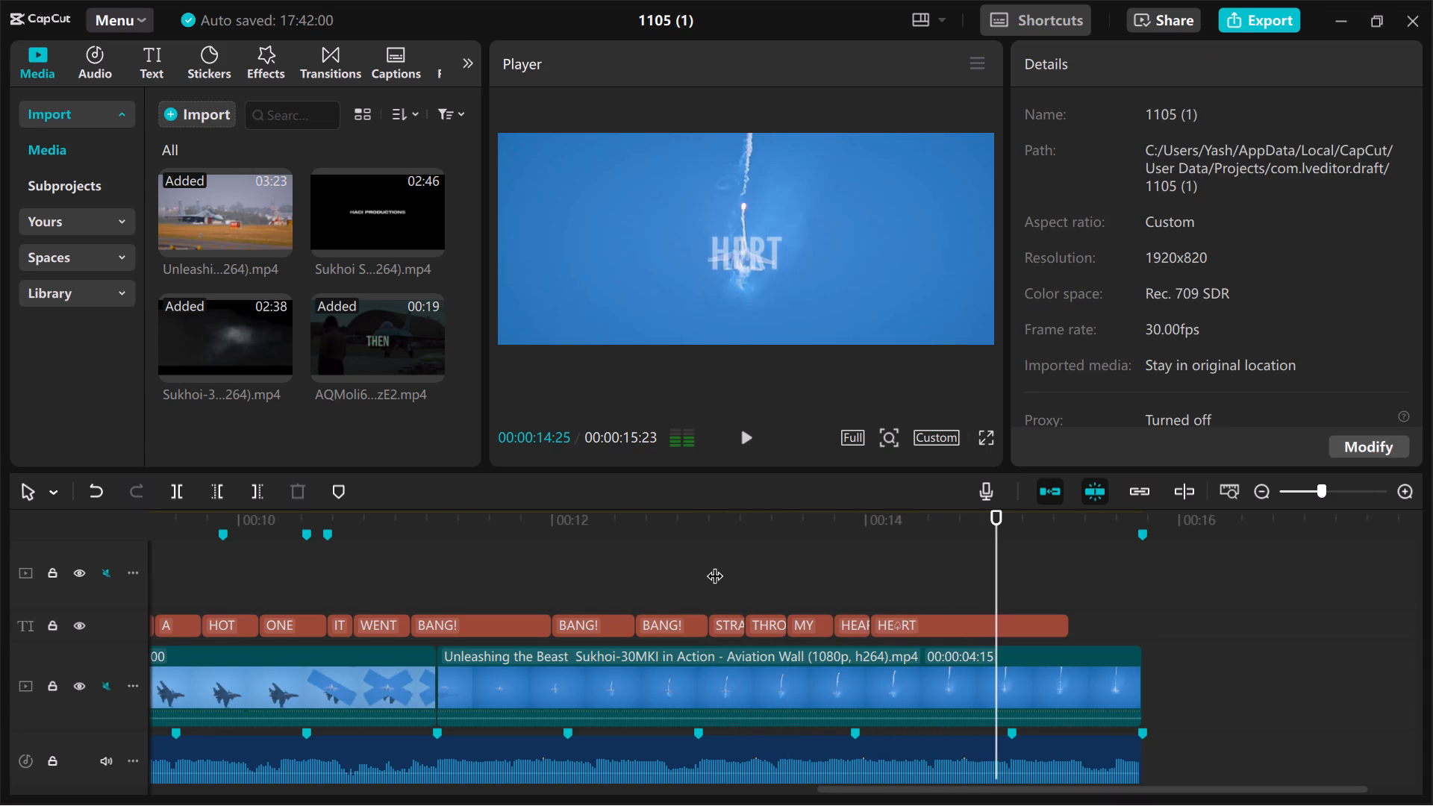
Replace the outlined spade in the last HEART caption with the filled heart symbol ♥ copied from the Google Chrome HEART results.
click(950, 628)
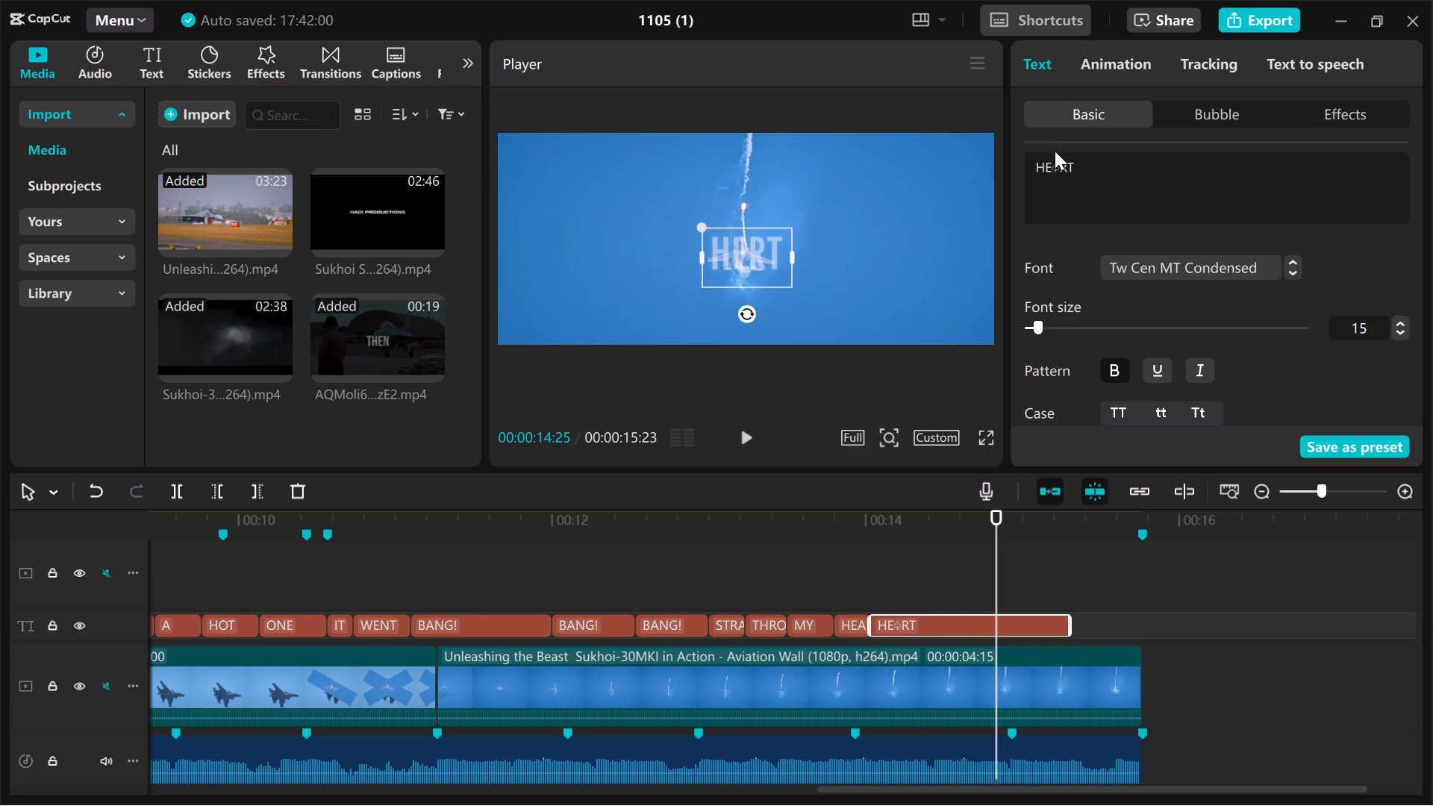
click(1055, 163)
key(Right)
key(BackSpace)
key(alt+Tab)
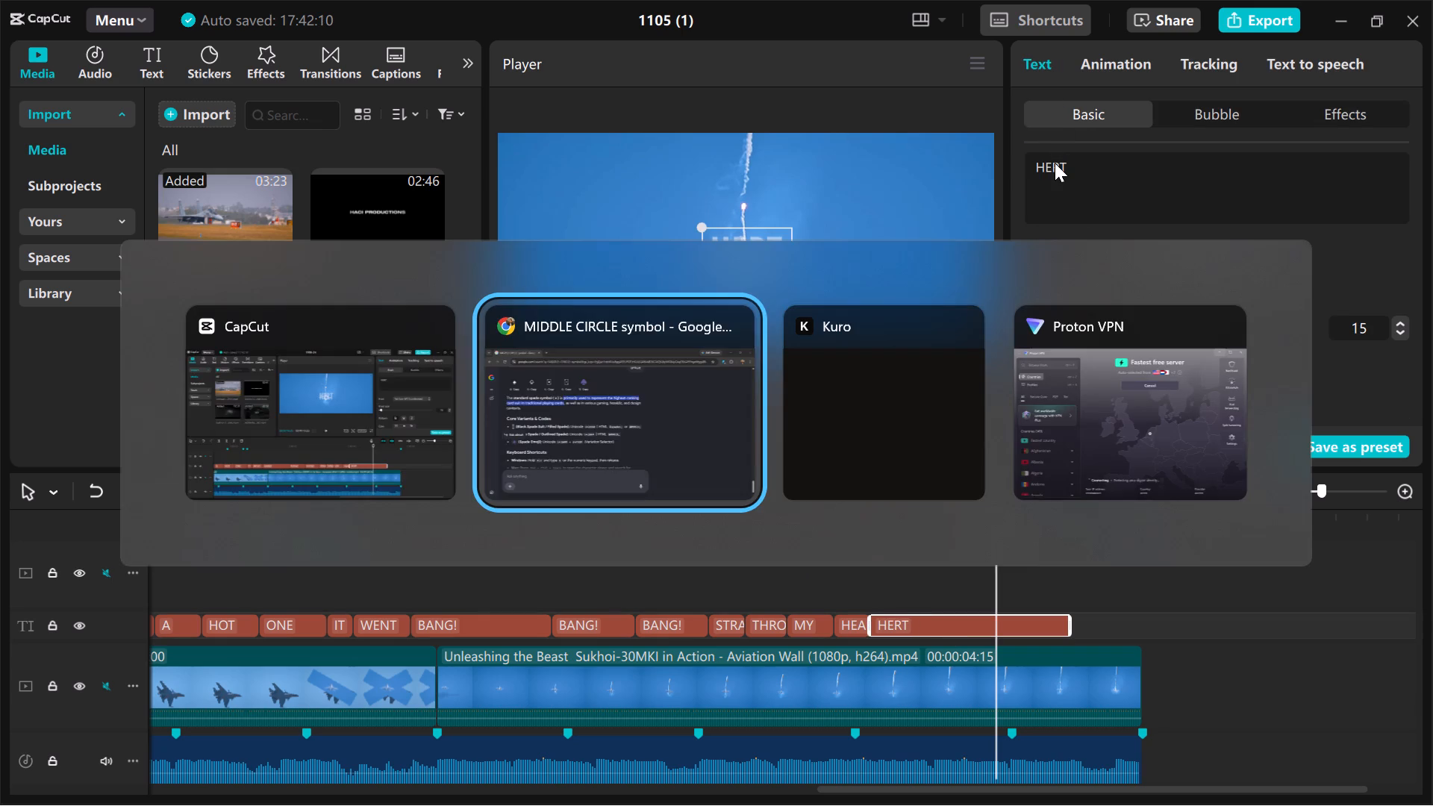
scroll(708, 409, right, 1)
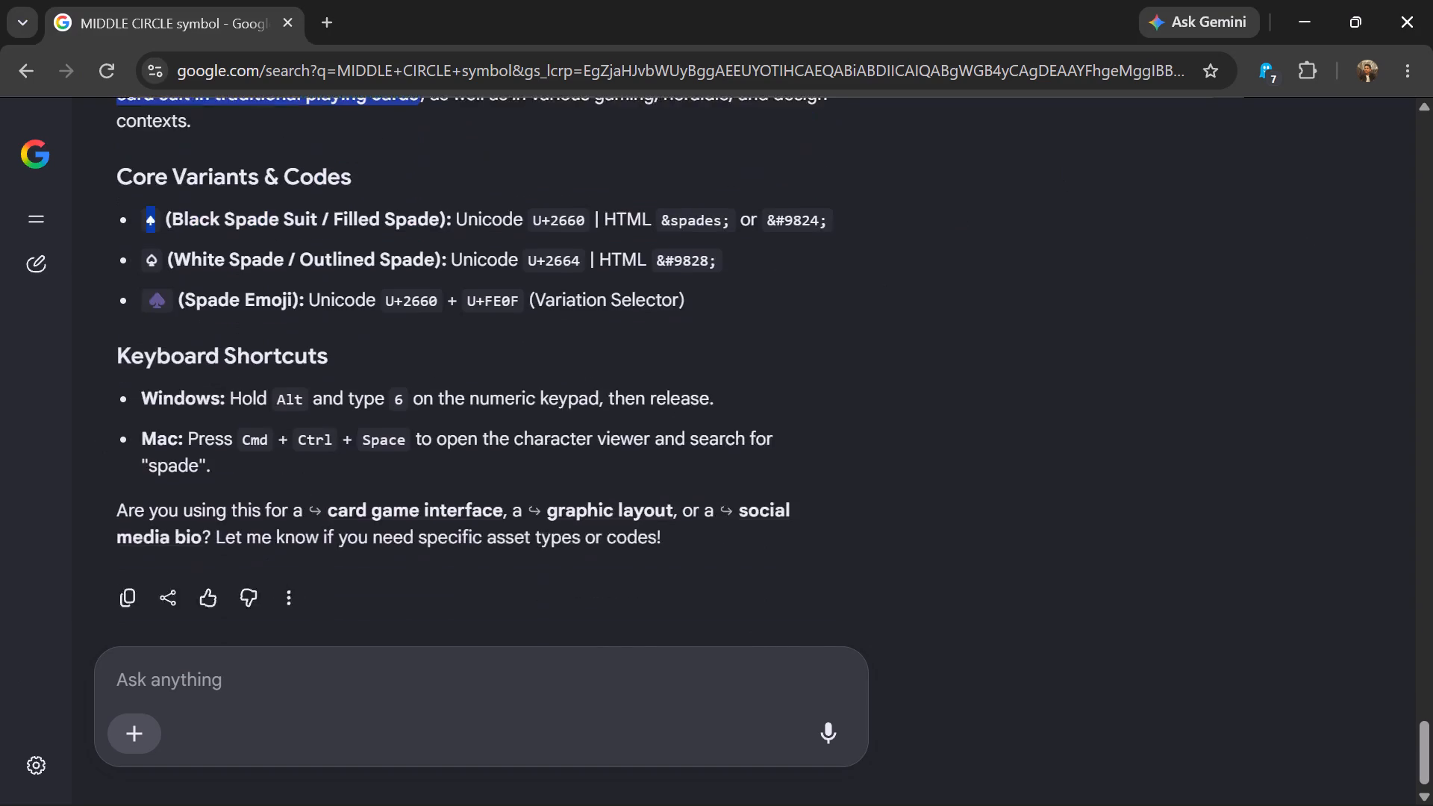
scroll(708, 409, right, 1)
scroll(708, 409, up, 4)
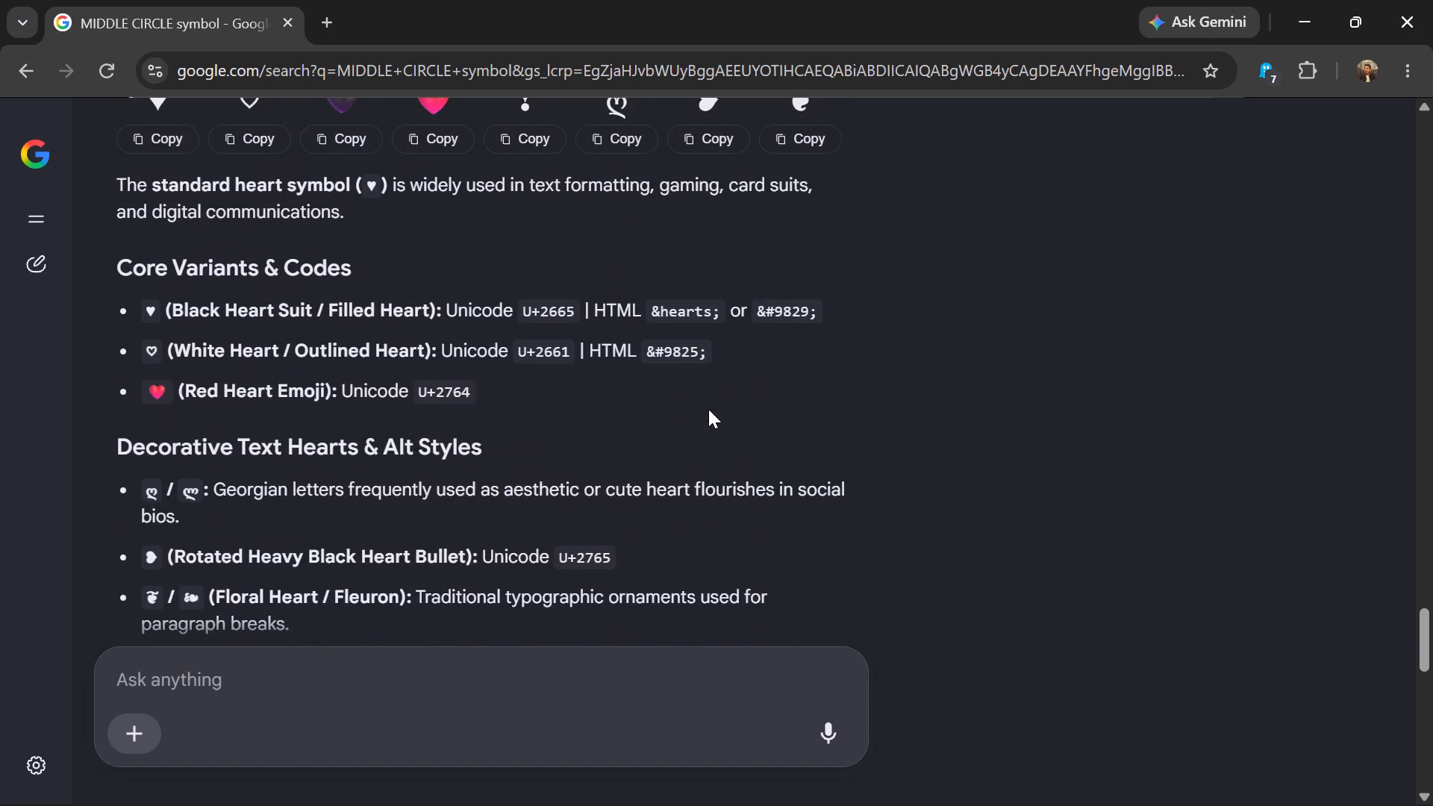
scroll(493, 363, up, 1)
click(140, 271)
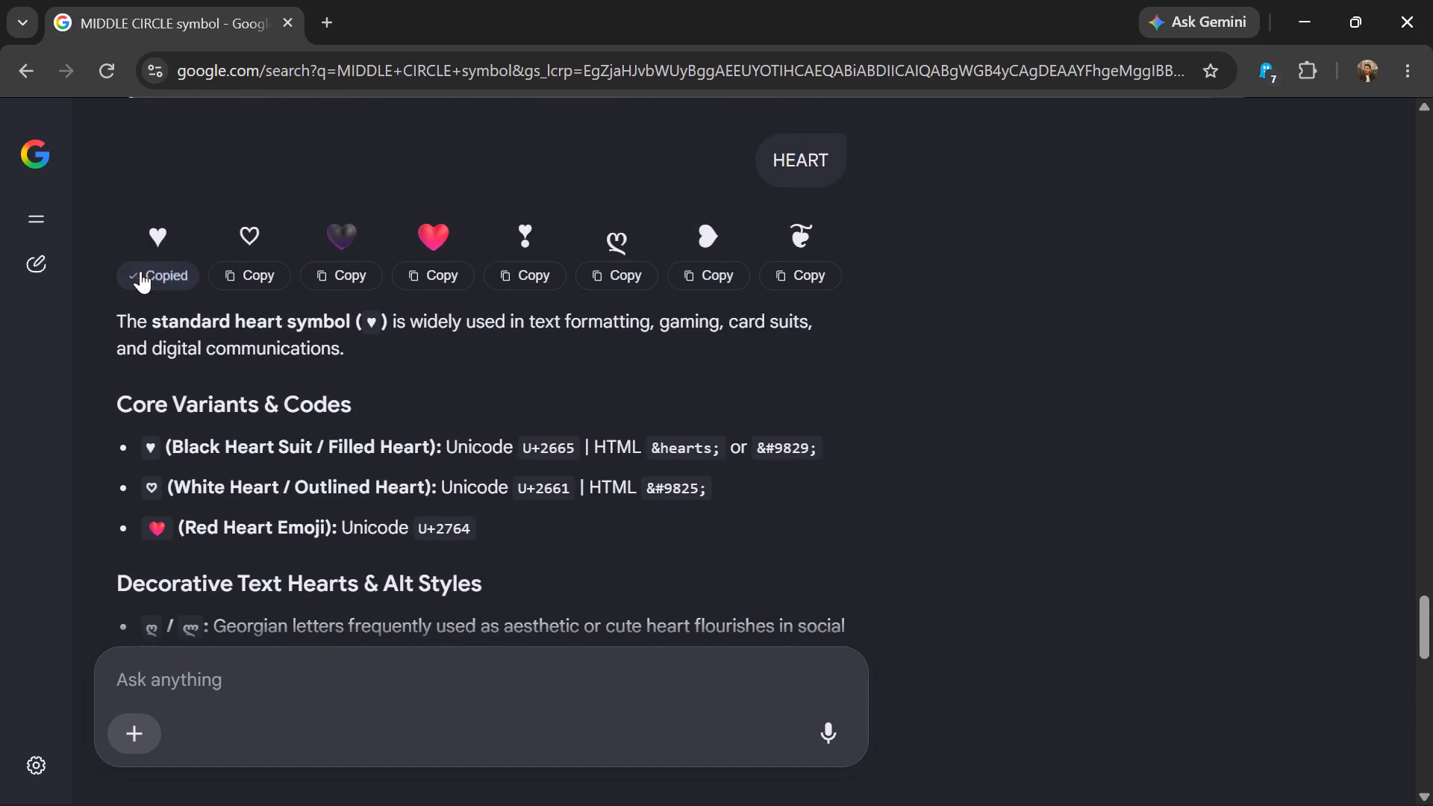
key(alt+Tab)
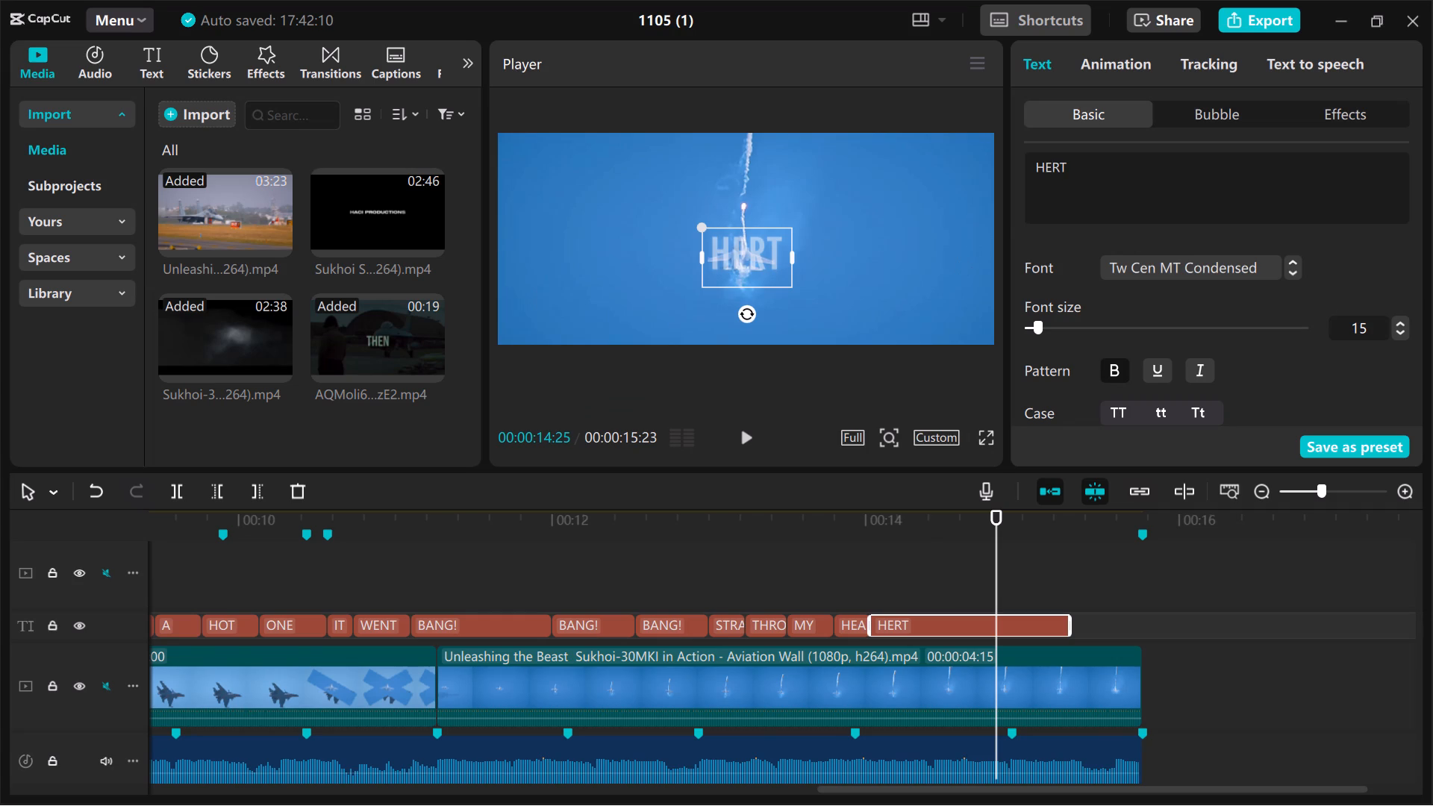
key(ctrl+v)
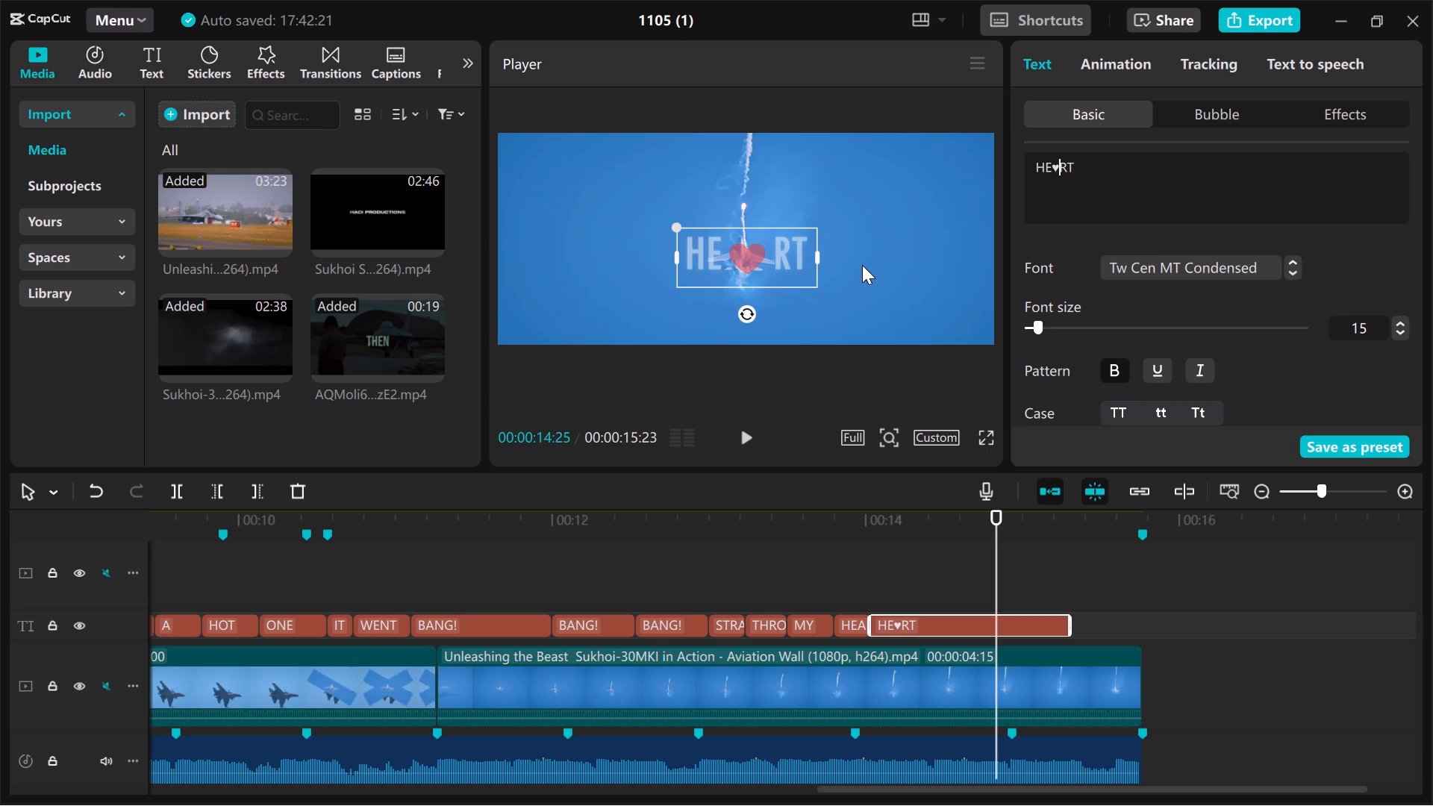
Play back the closing captions several times, from the second BANG! caption through HE♥RT, to check the heart symbol.
click(811, 567)
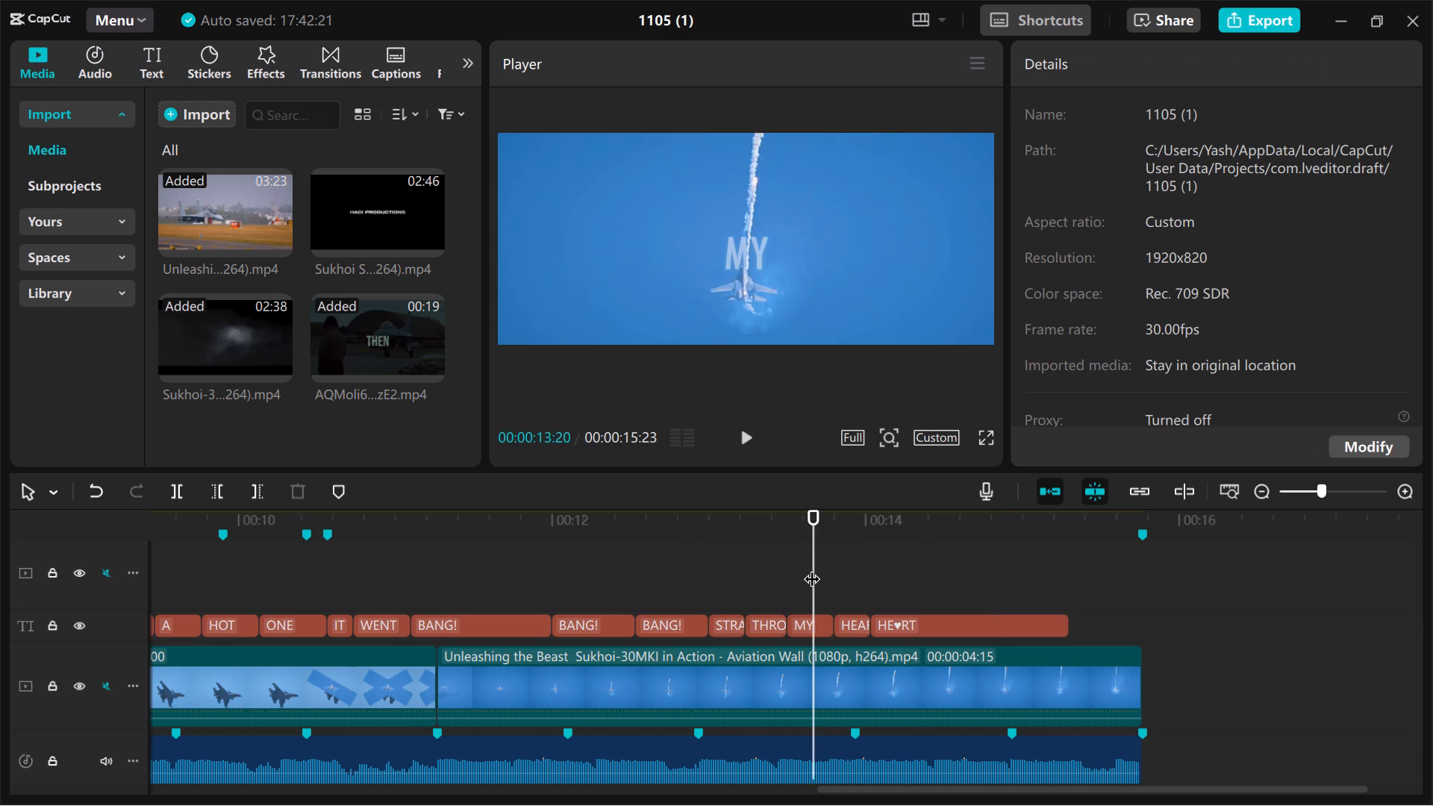
key(space)
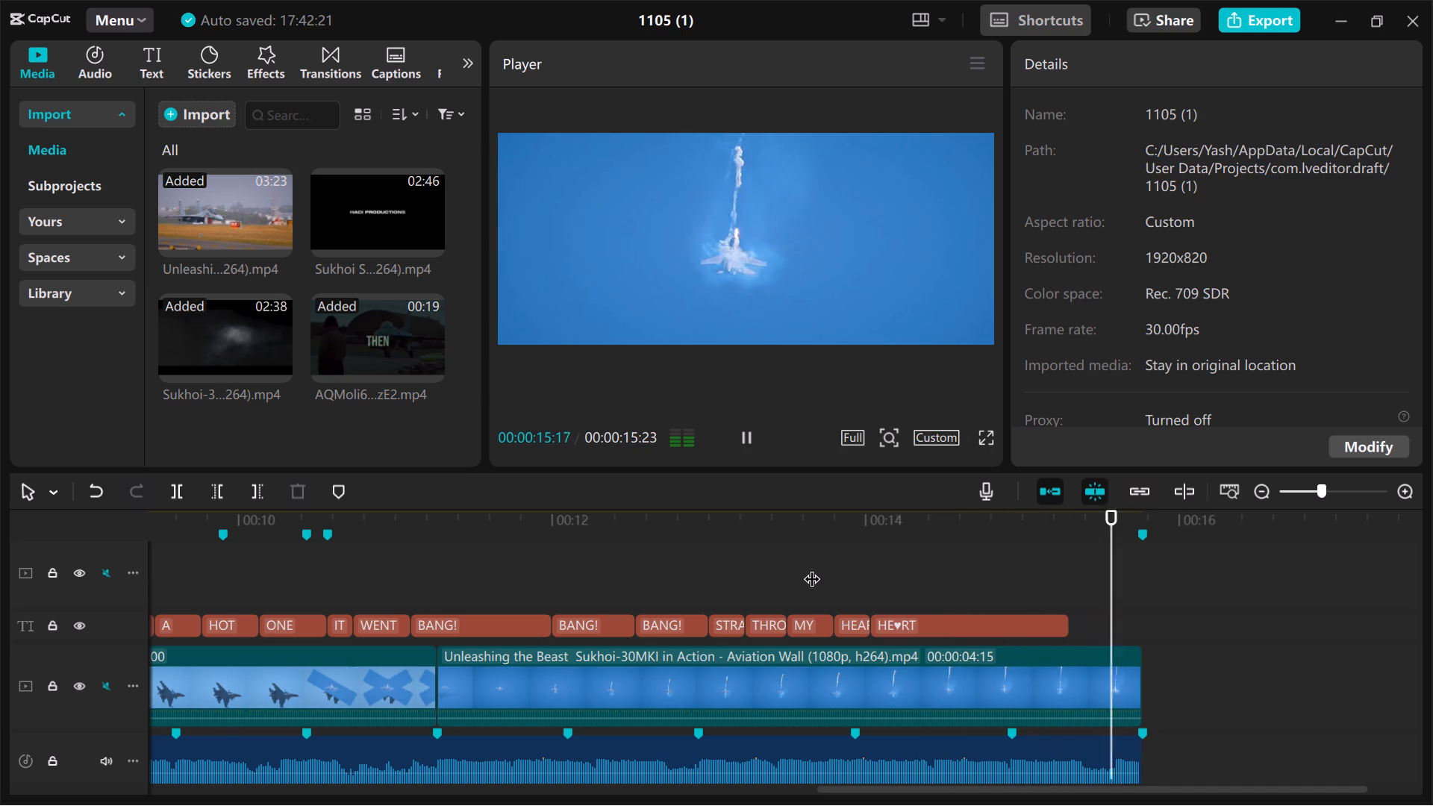
click(703, 578)
key(space)
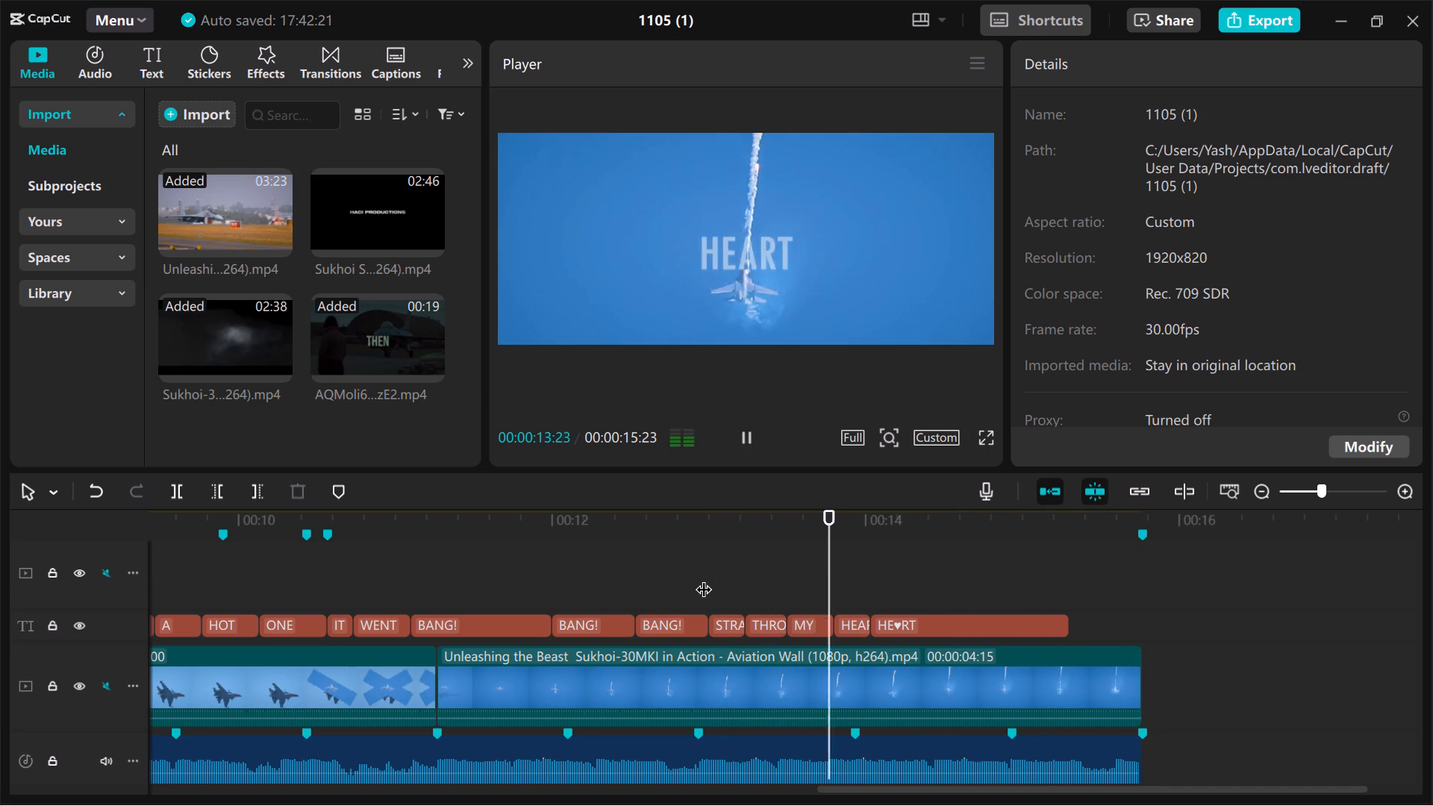
key(space)
click(703, 578)
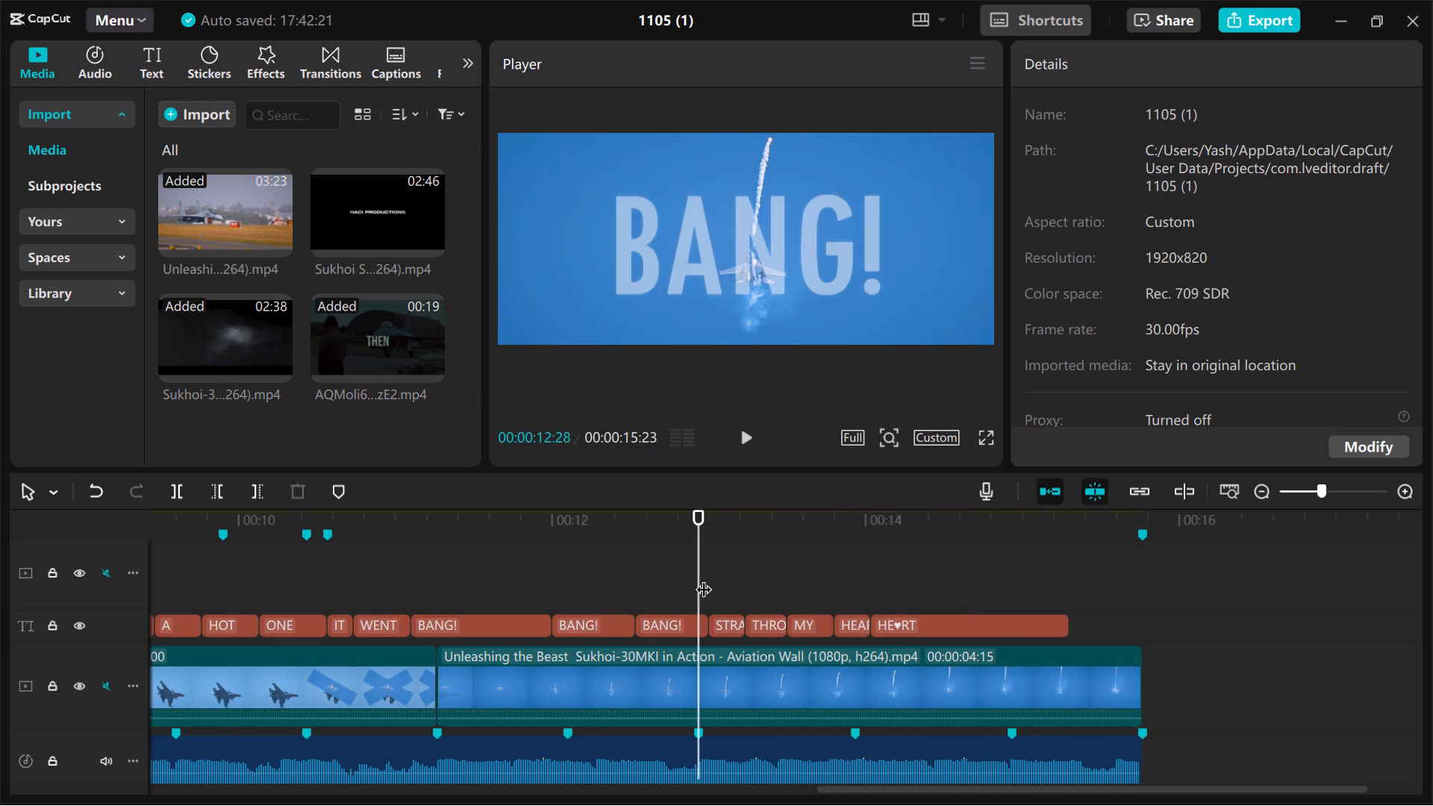
click(614, 575)
key(space)
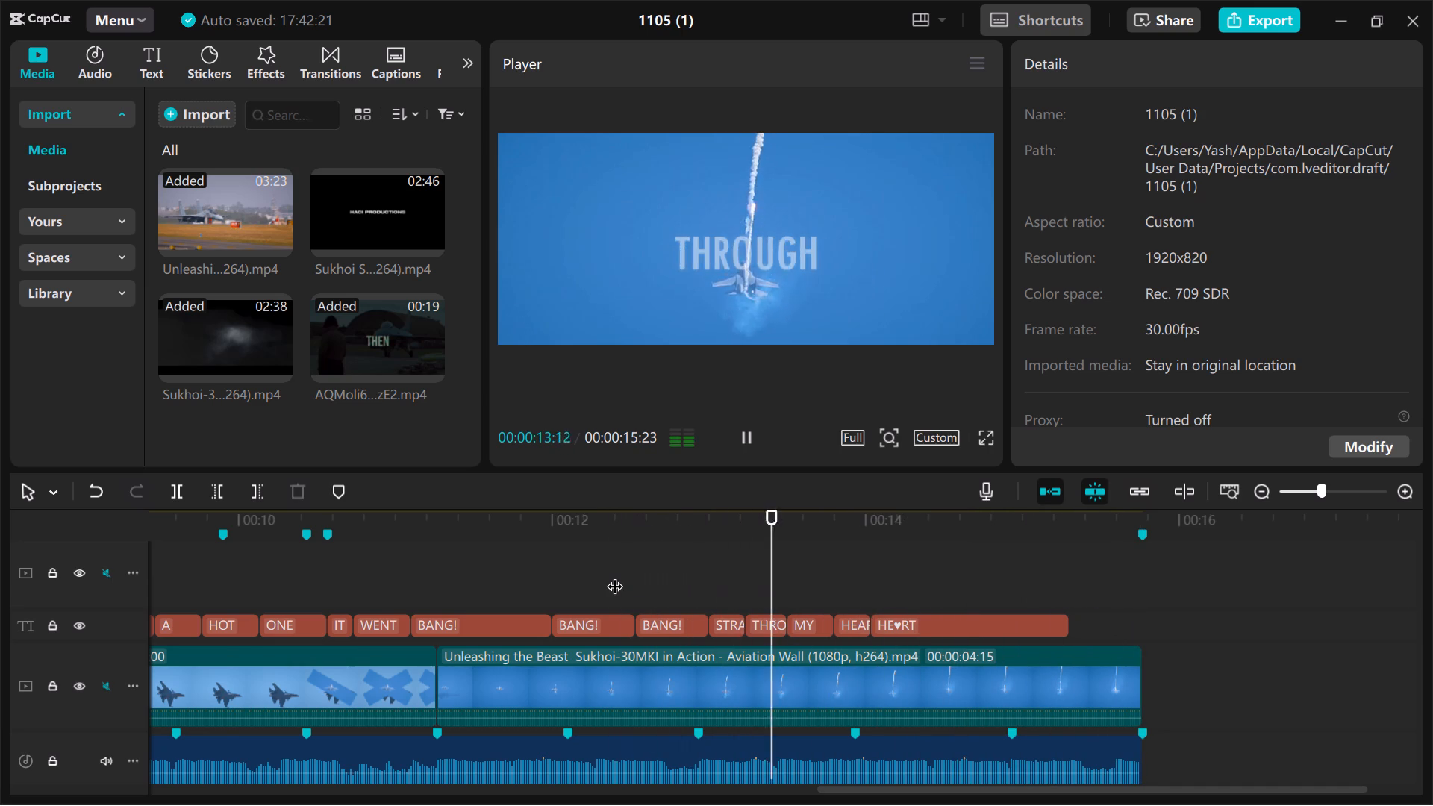
key(space)
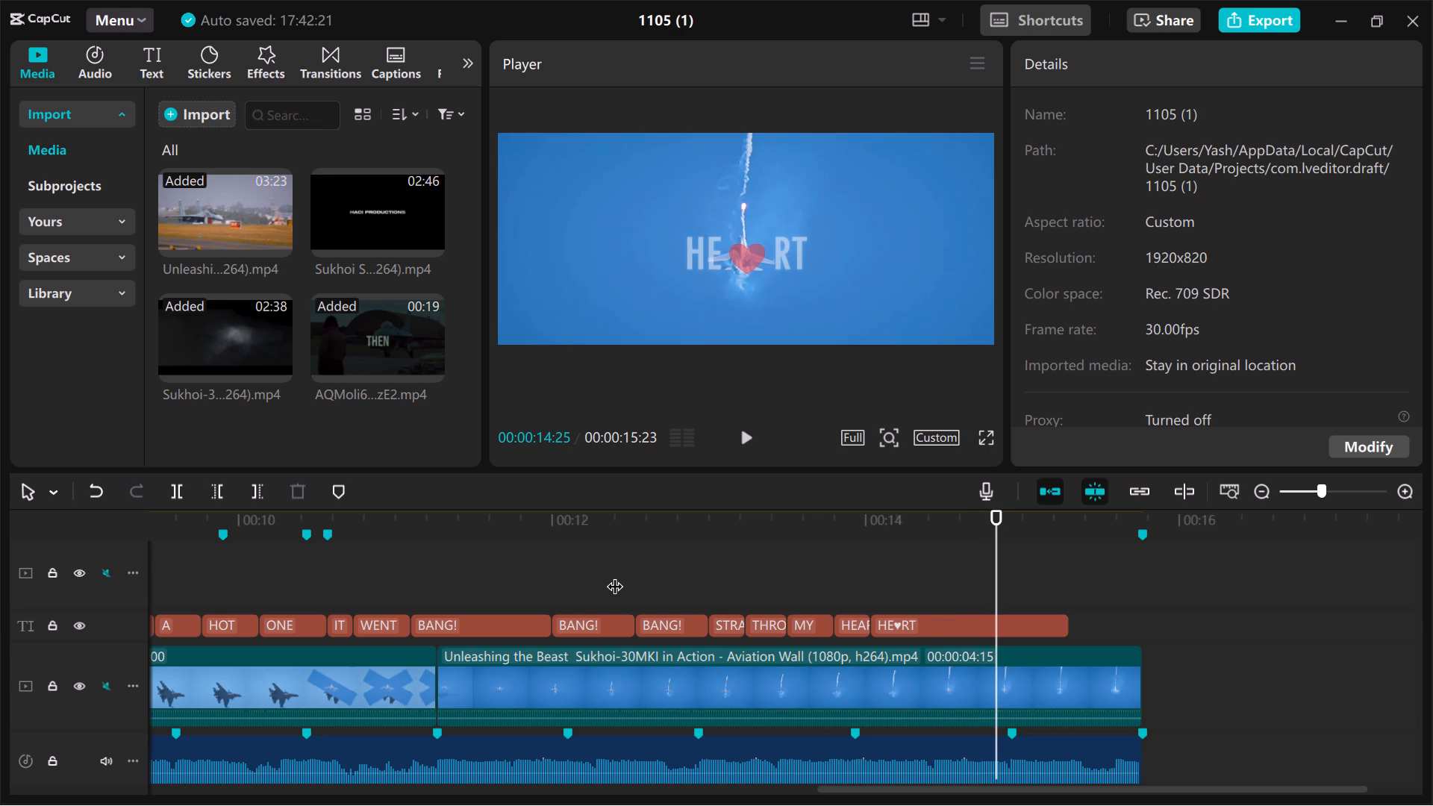
key(space)
click(614, 575)
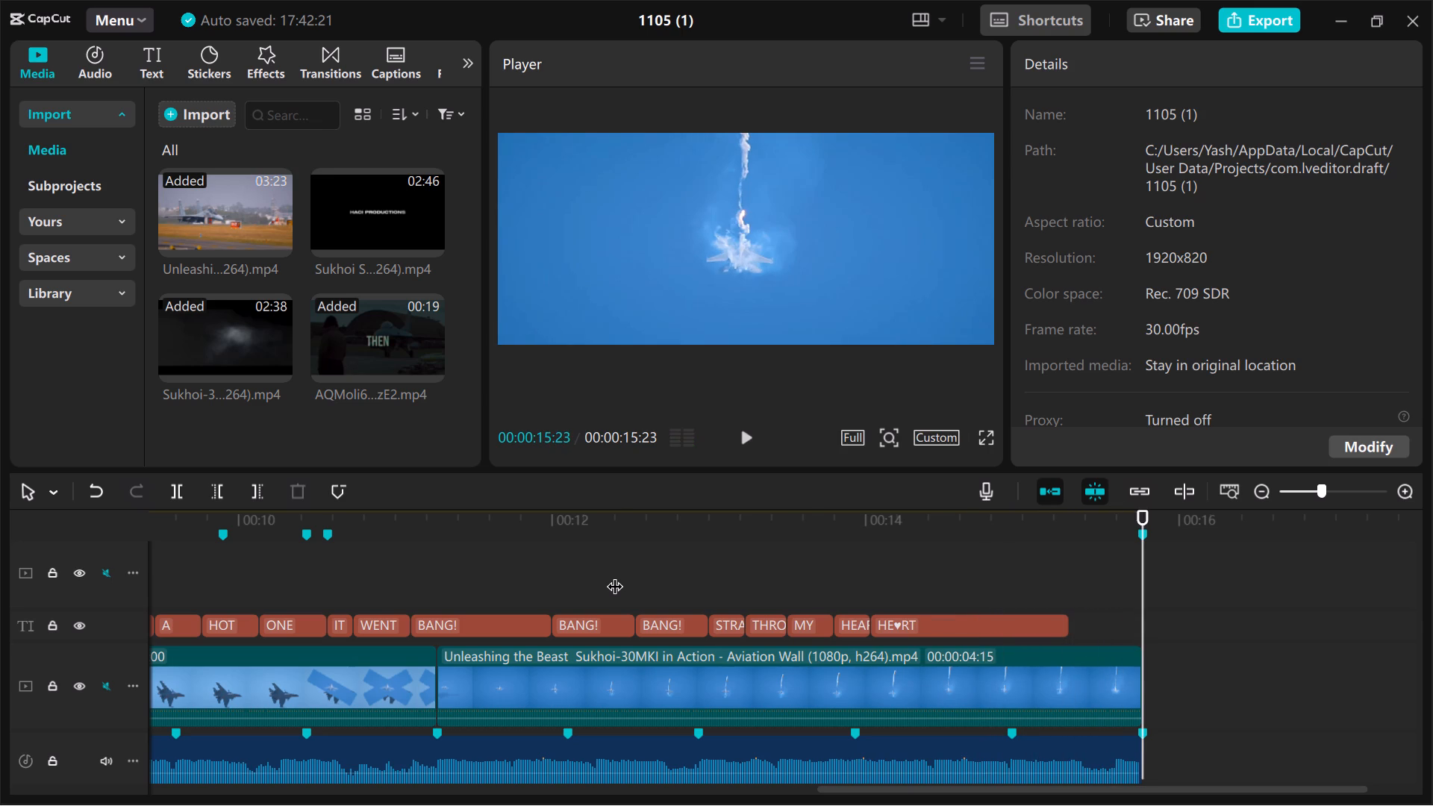
key(space)
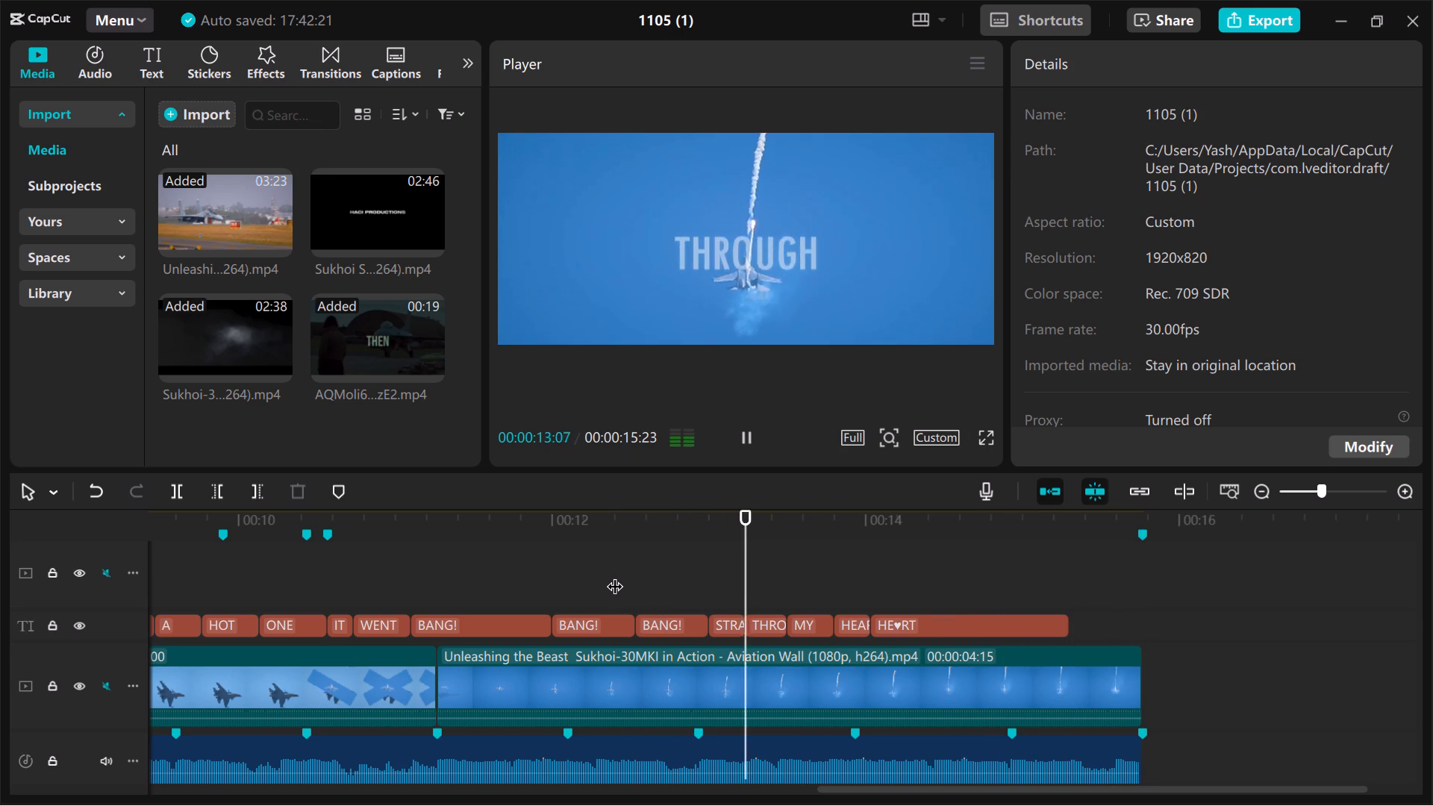
key(space)
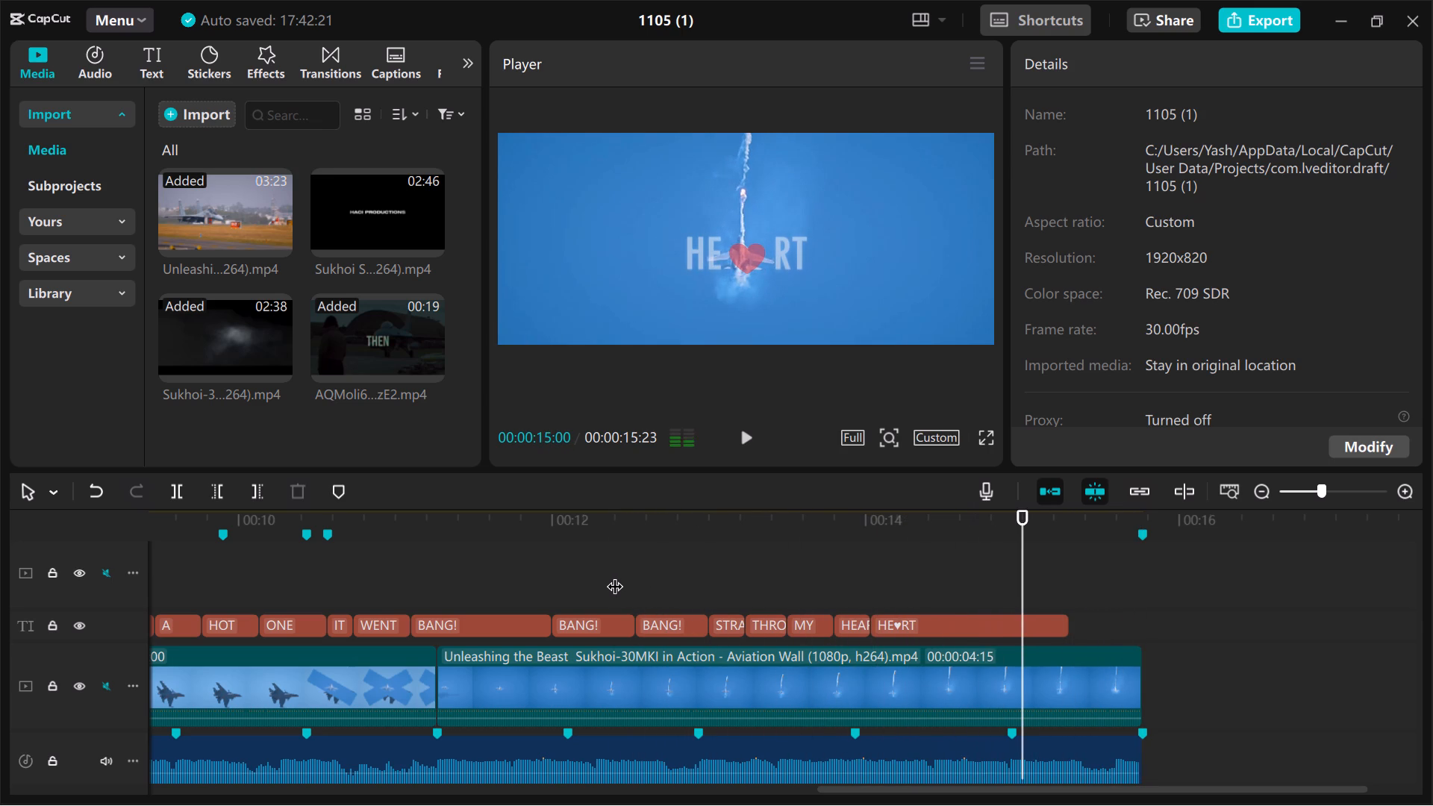
Add a Transform keyframe at 100% scale to the HE♥RT caption near its start, at 00:00:14:05.
click(880, 595)
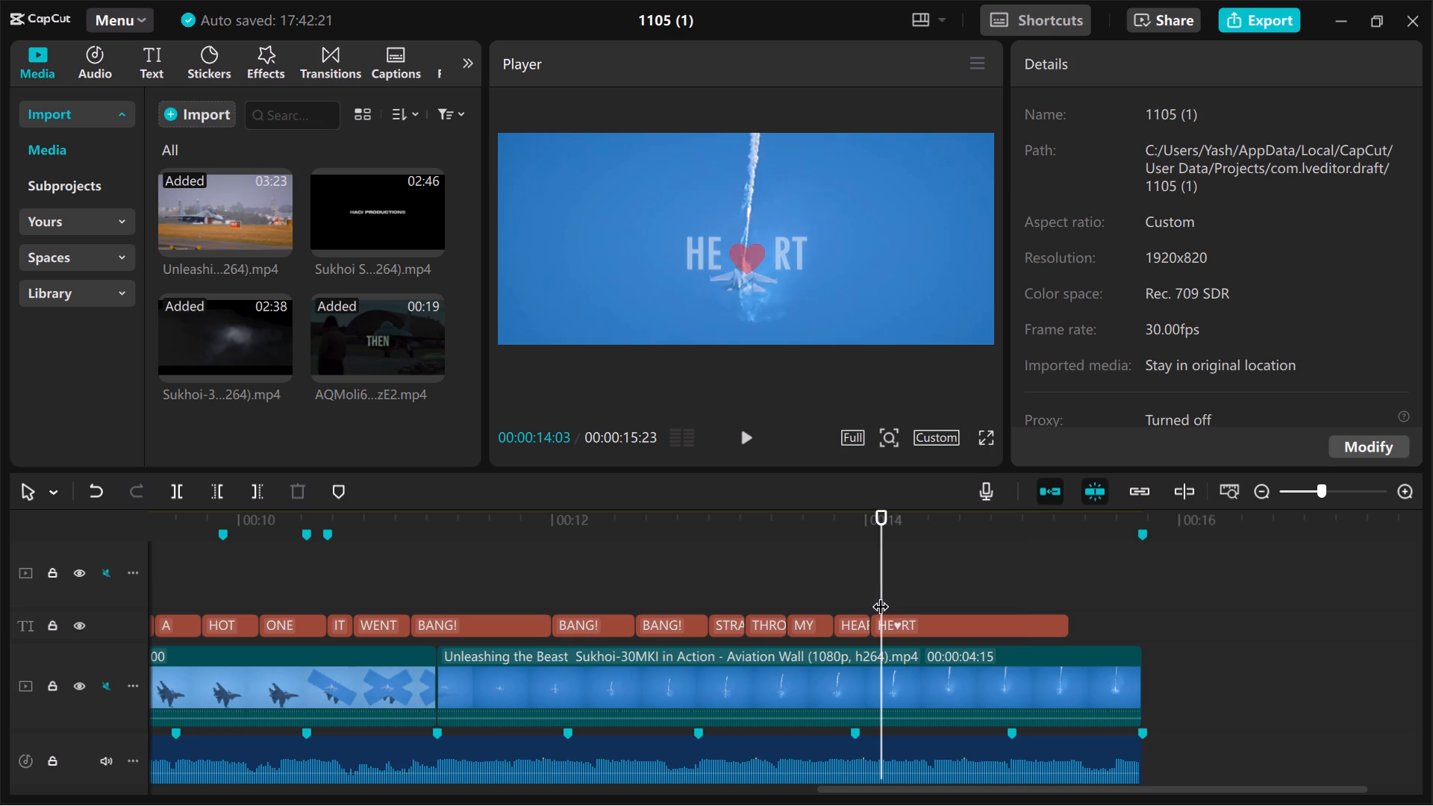
click(899, 595)
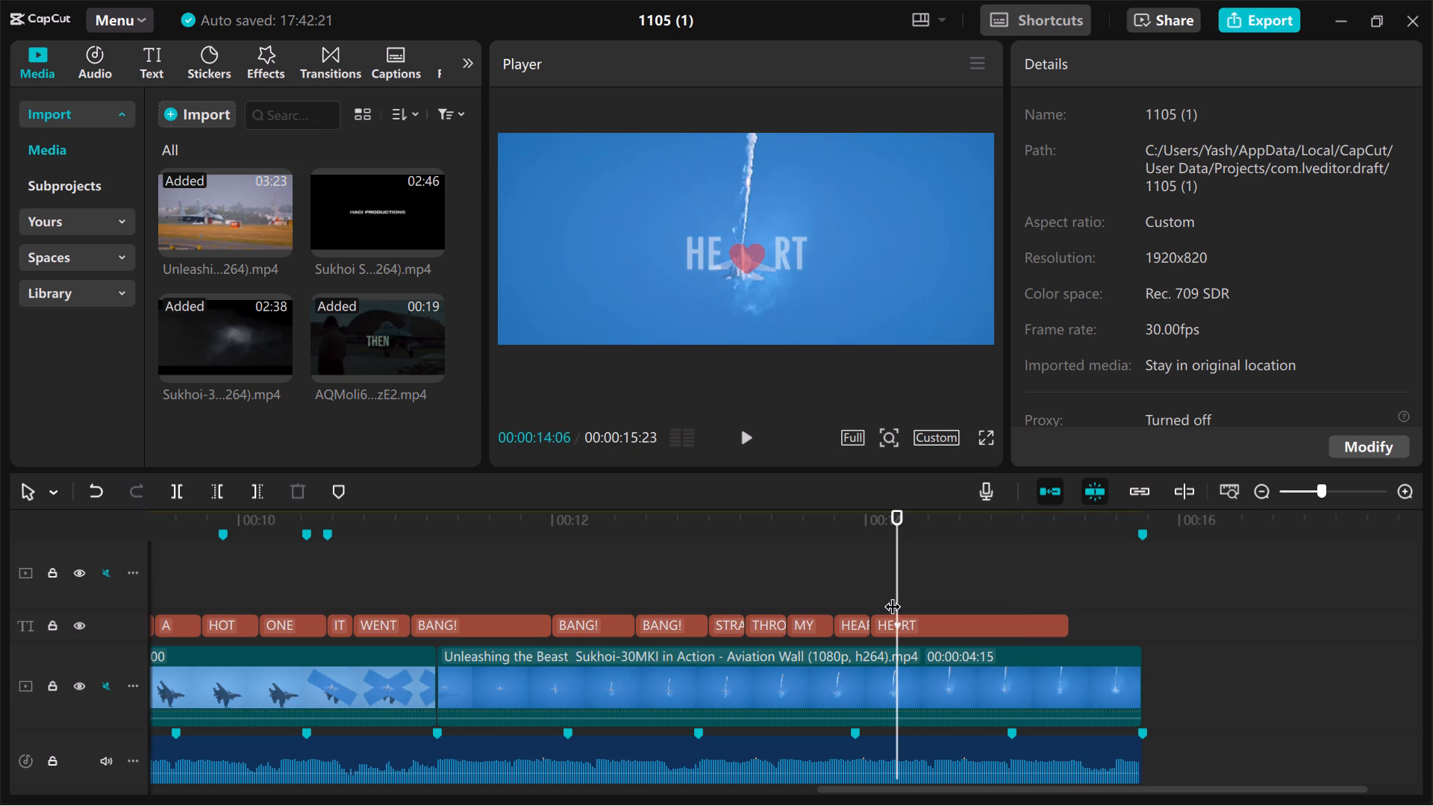
click(893, 593)
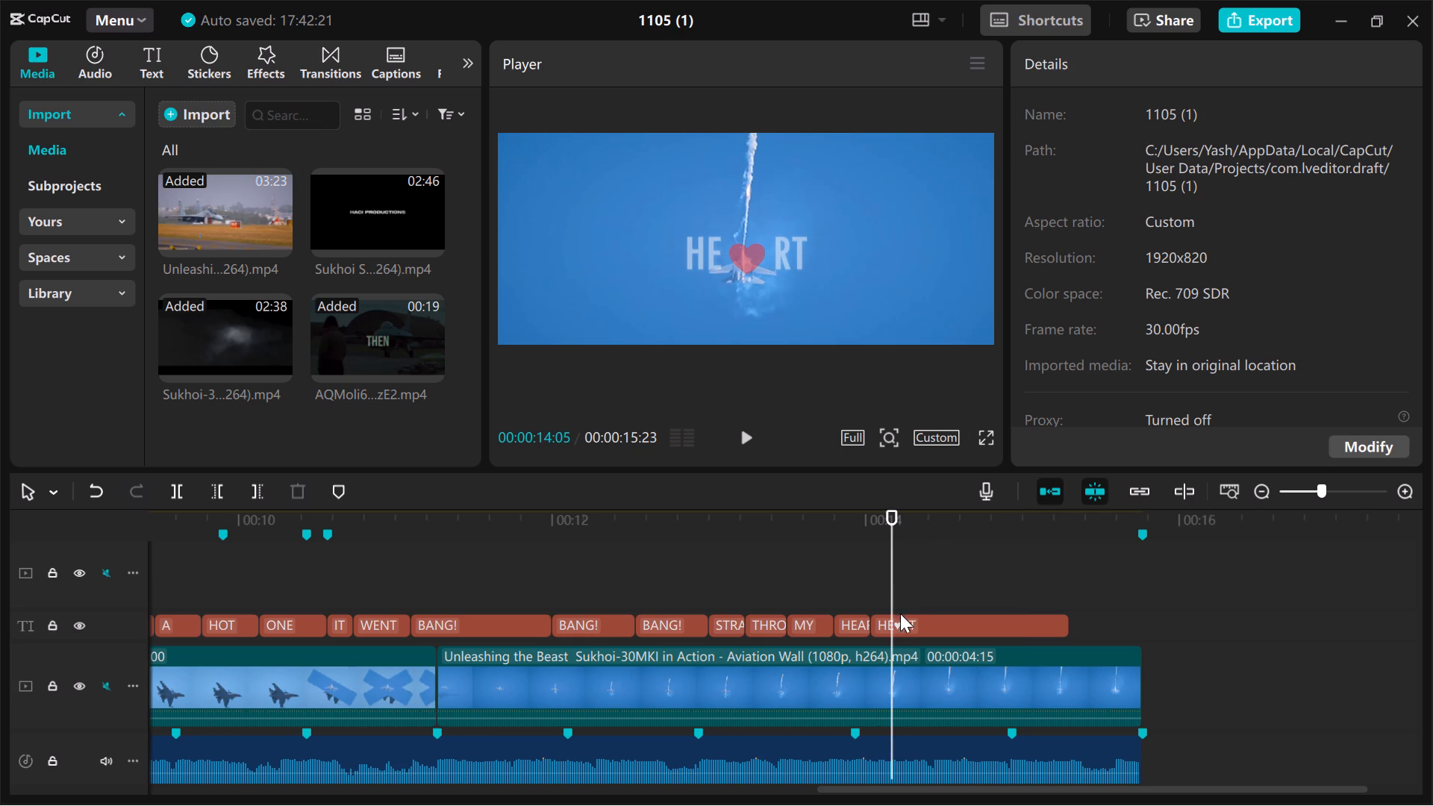
click(903, 625)
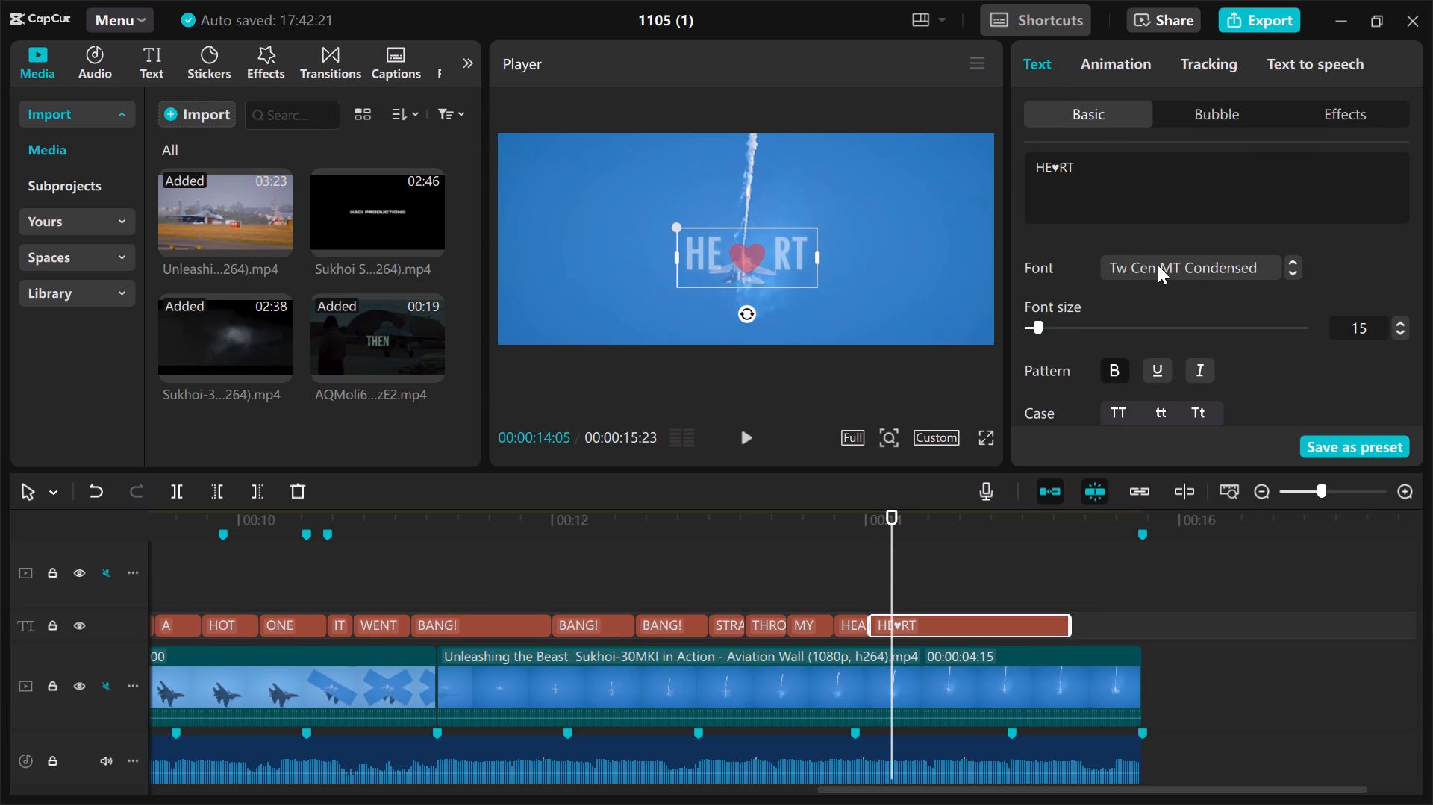
scroll(1092, 264, up, 1)
scroll(1131, 252, down, 3)
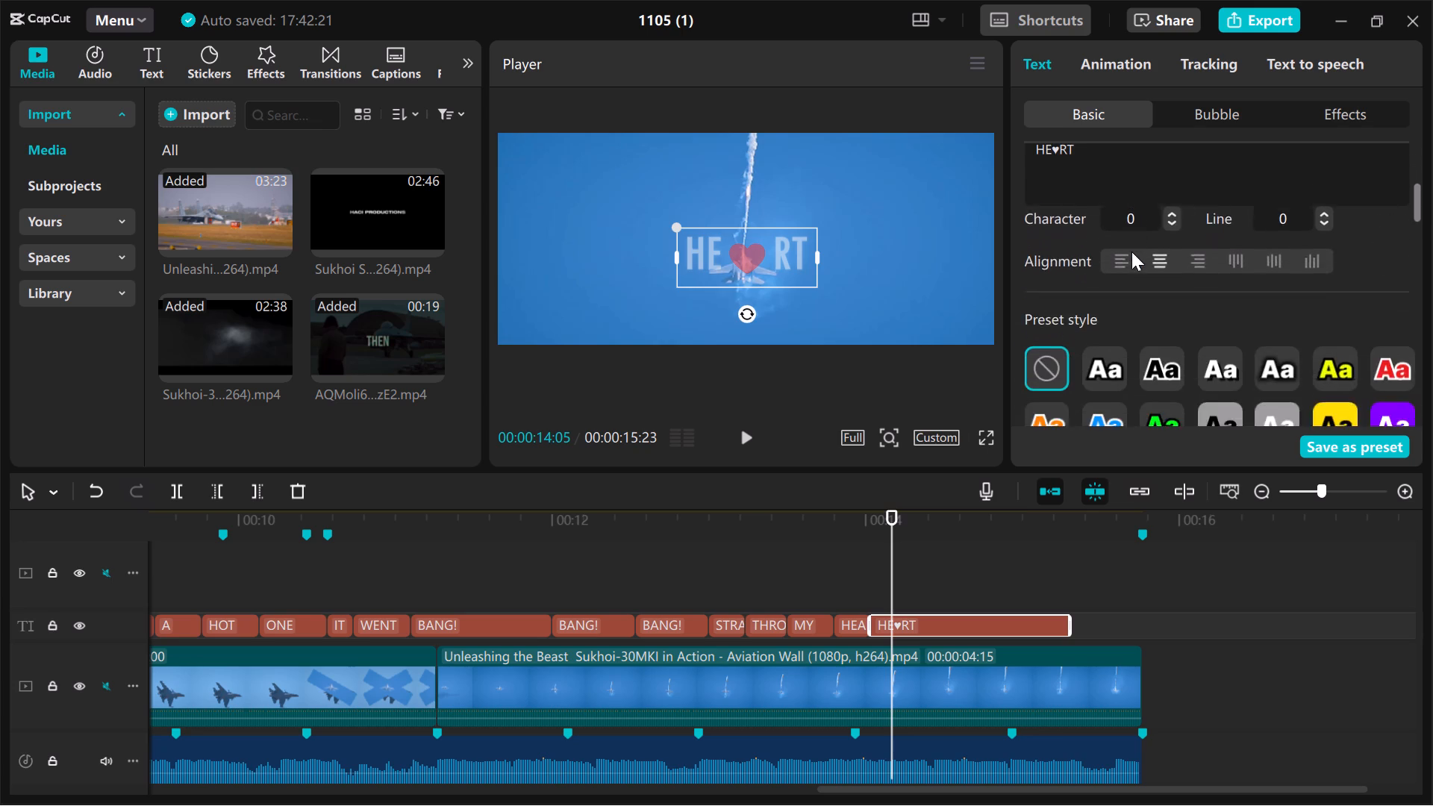
scroll(1131, 252, down, 2)
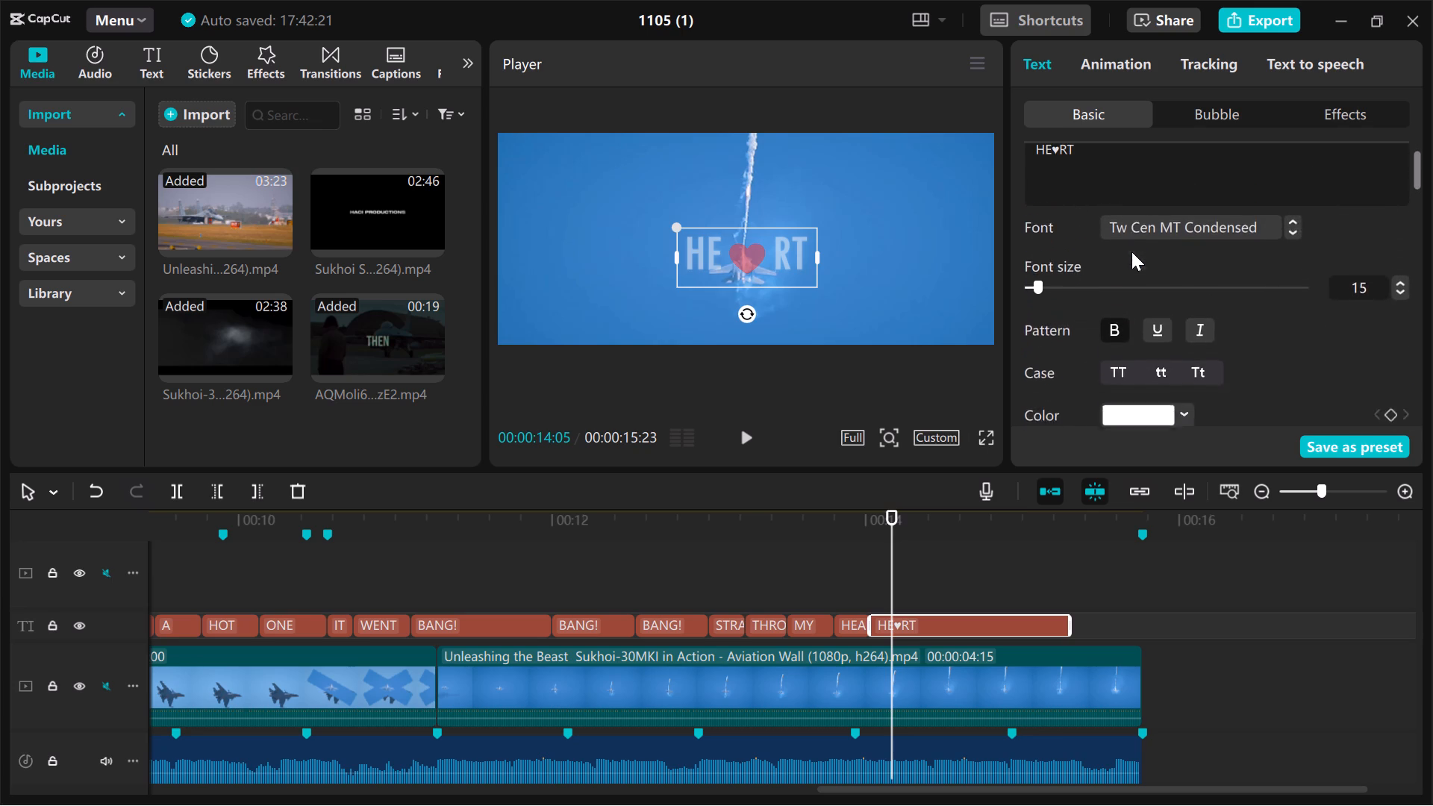
scroll(1131, 252, down, 2)
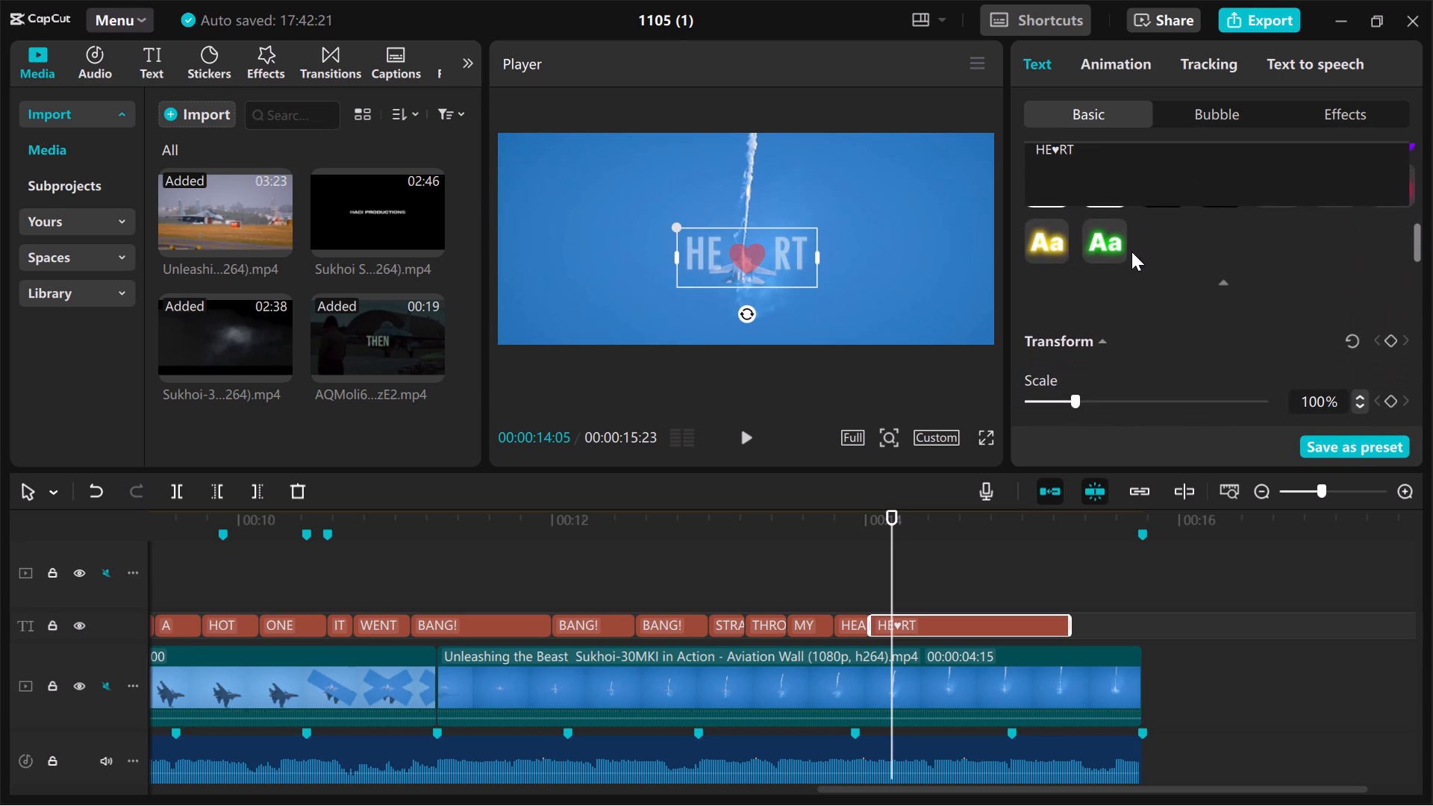
click(1388, 341)
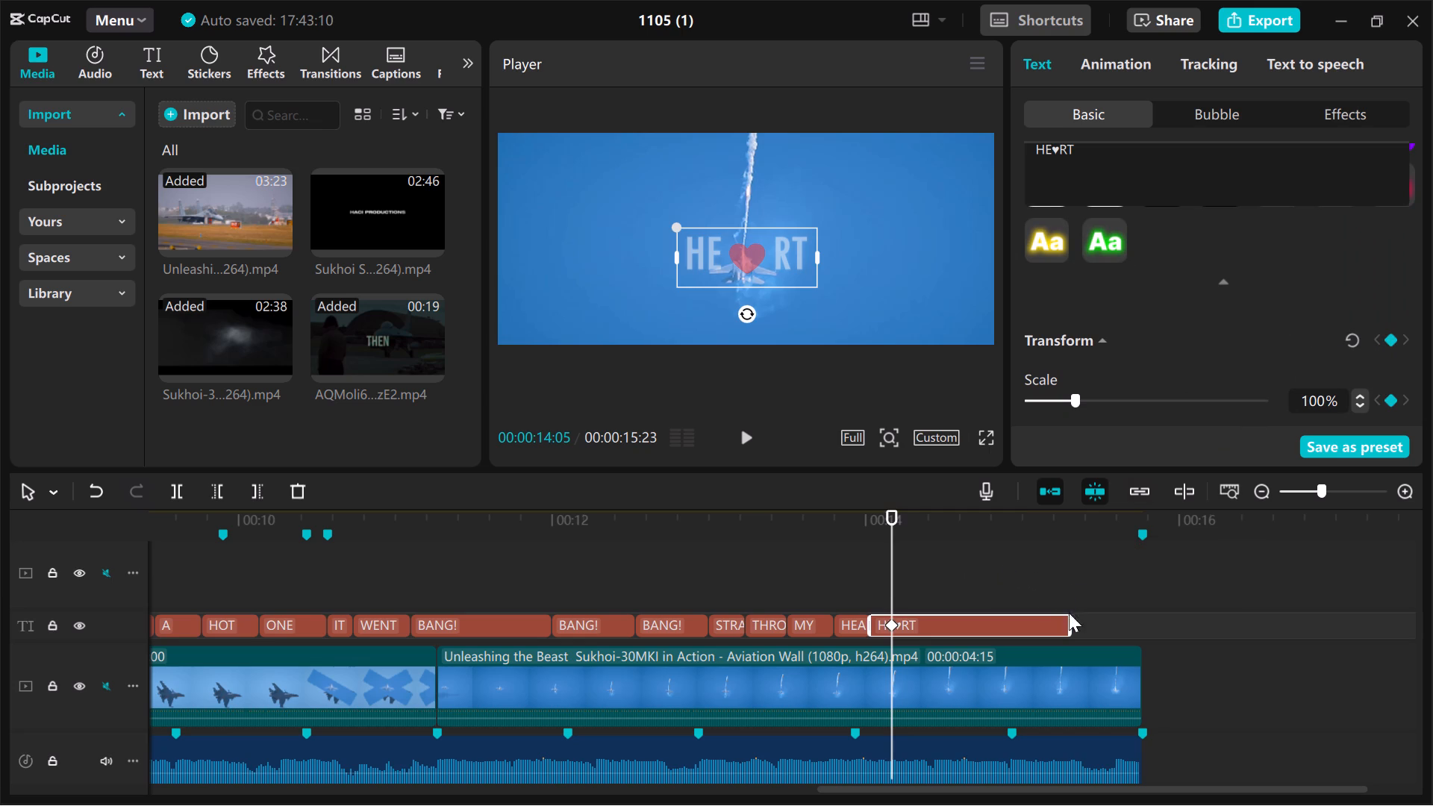
Extend the HE♥RT caption to the end of the video clip at 00:00:15:23.
drag(1070, 624, 1136, 620)
Enlarge the HE♥RT caption at 00:00:15:23 until its letters nearly span the frame width.
click(1138, 575)
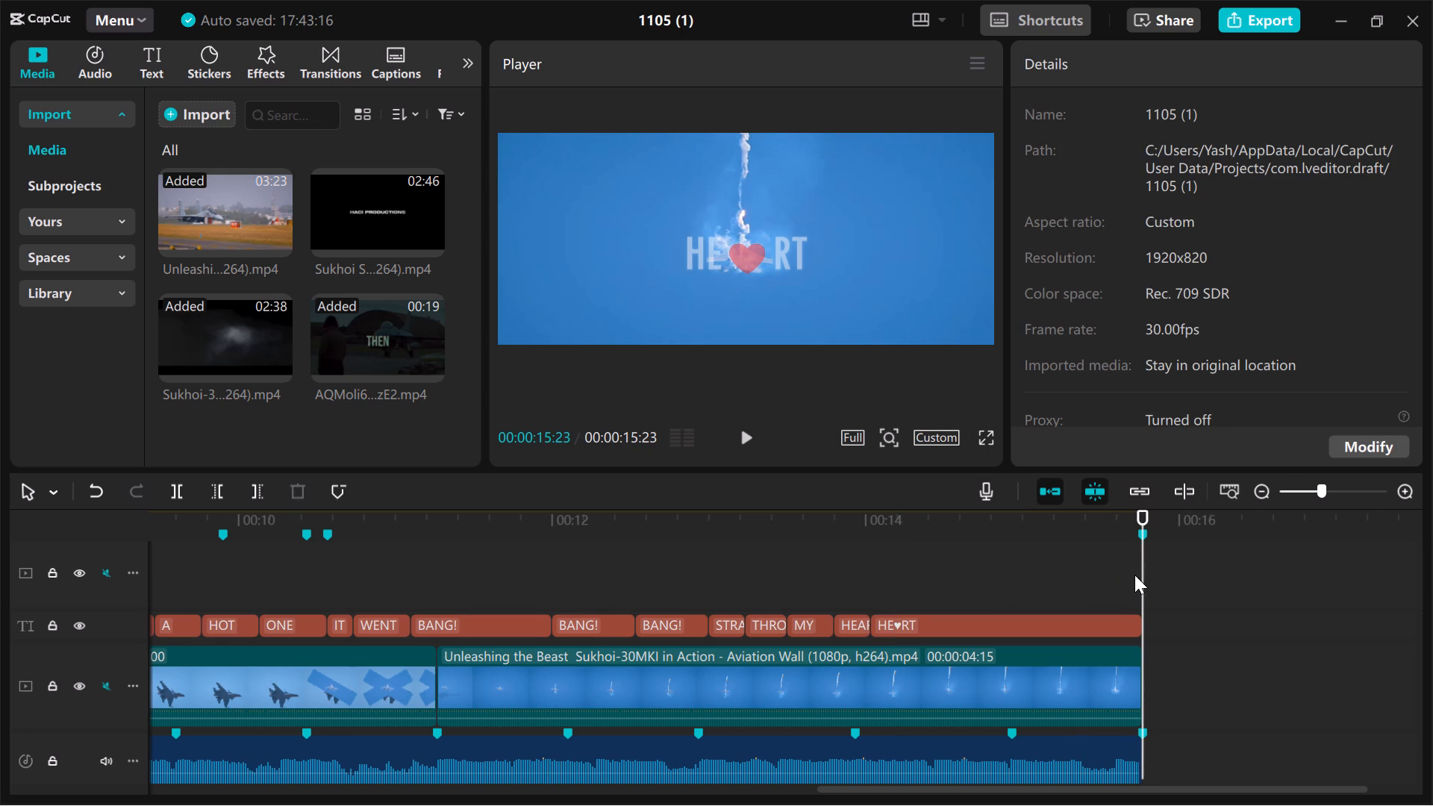
key(Left)
key(Right)
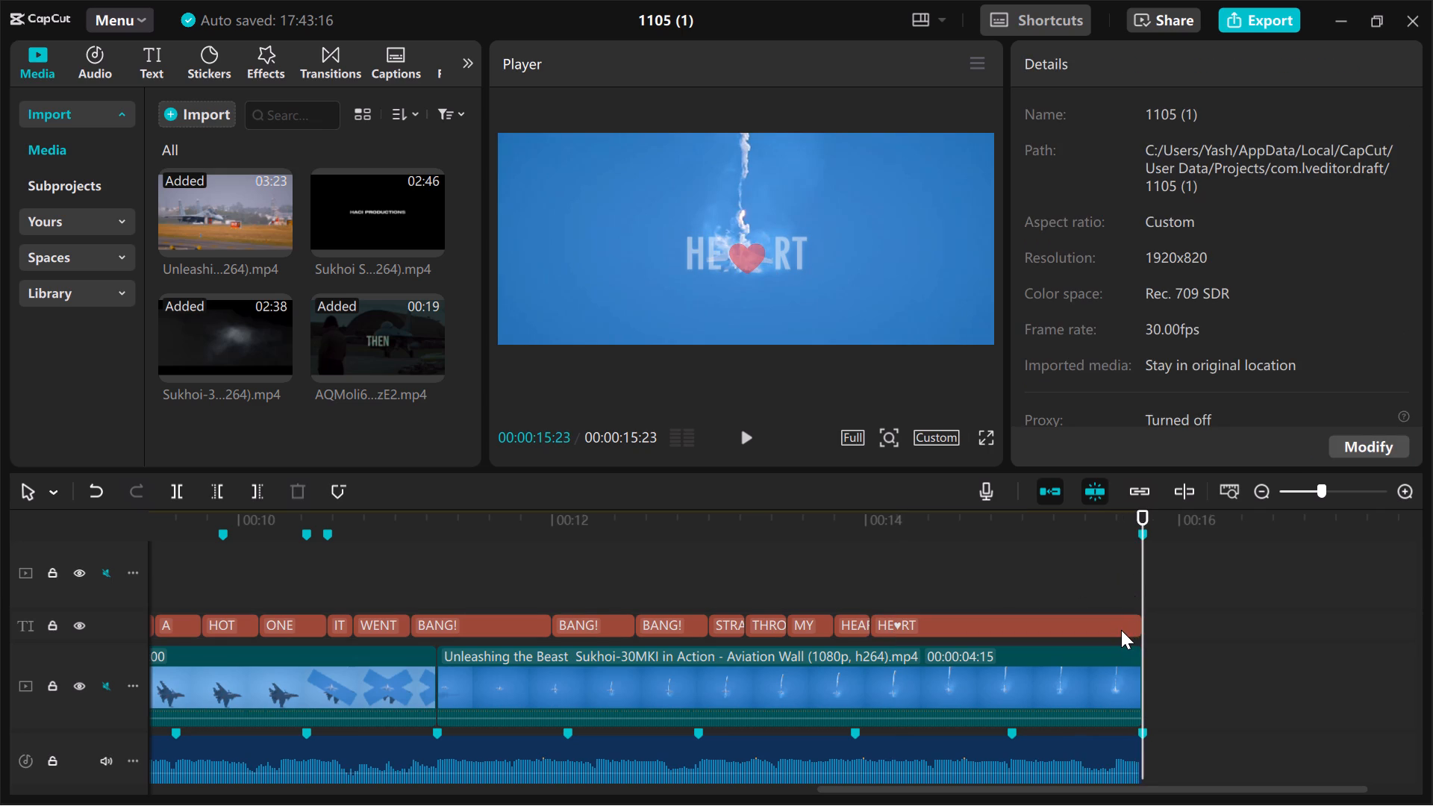
click(1121, 630)
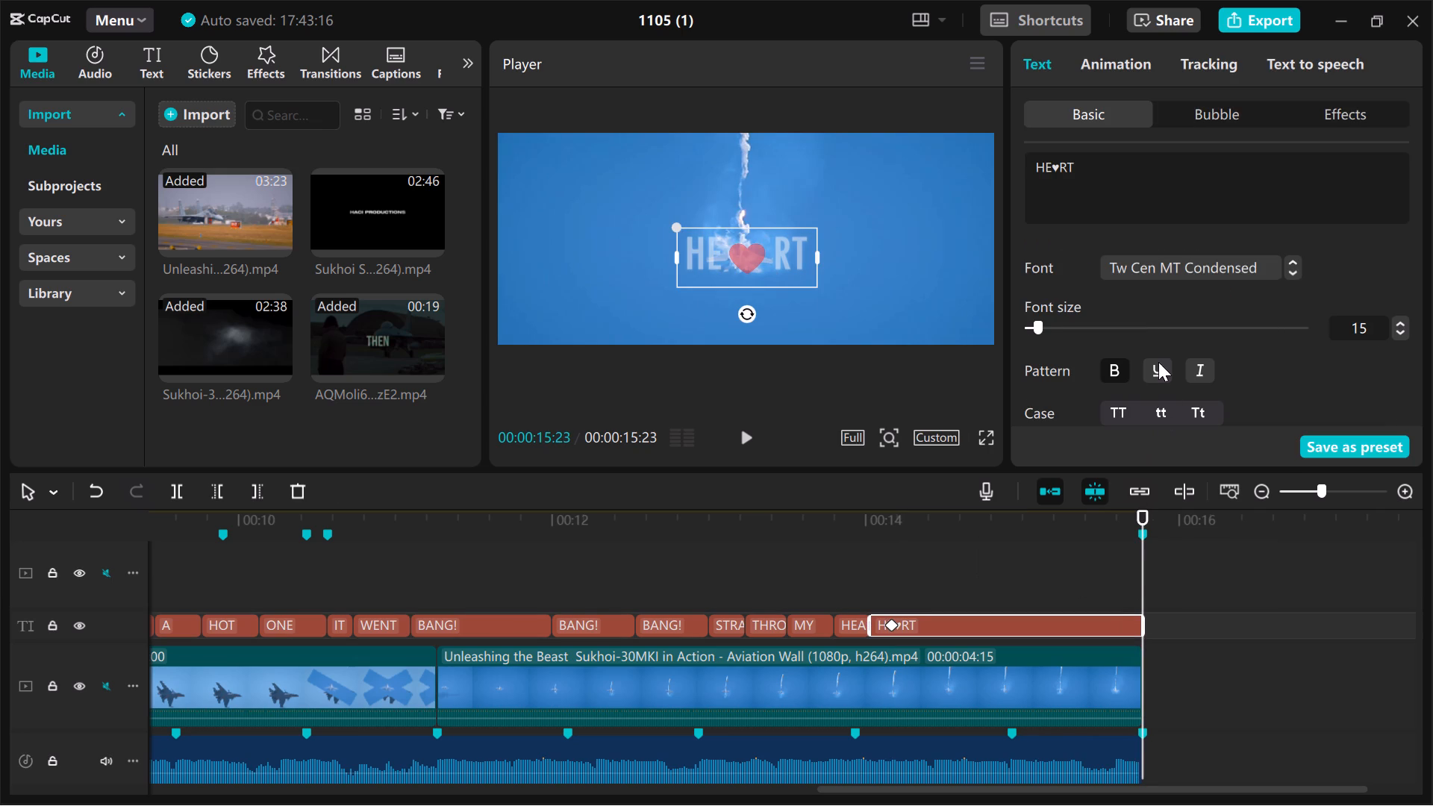
scroll(1158, 362, down, 1)
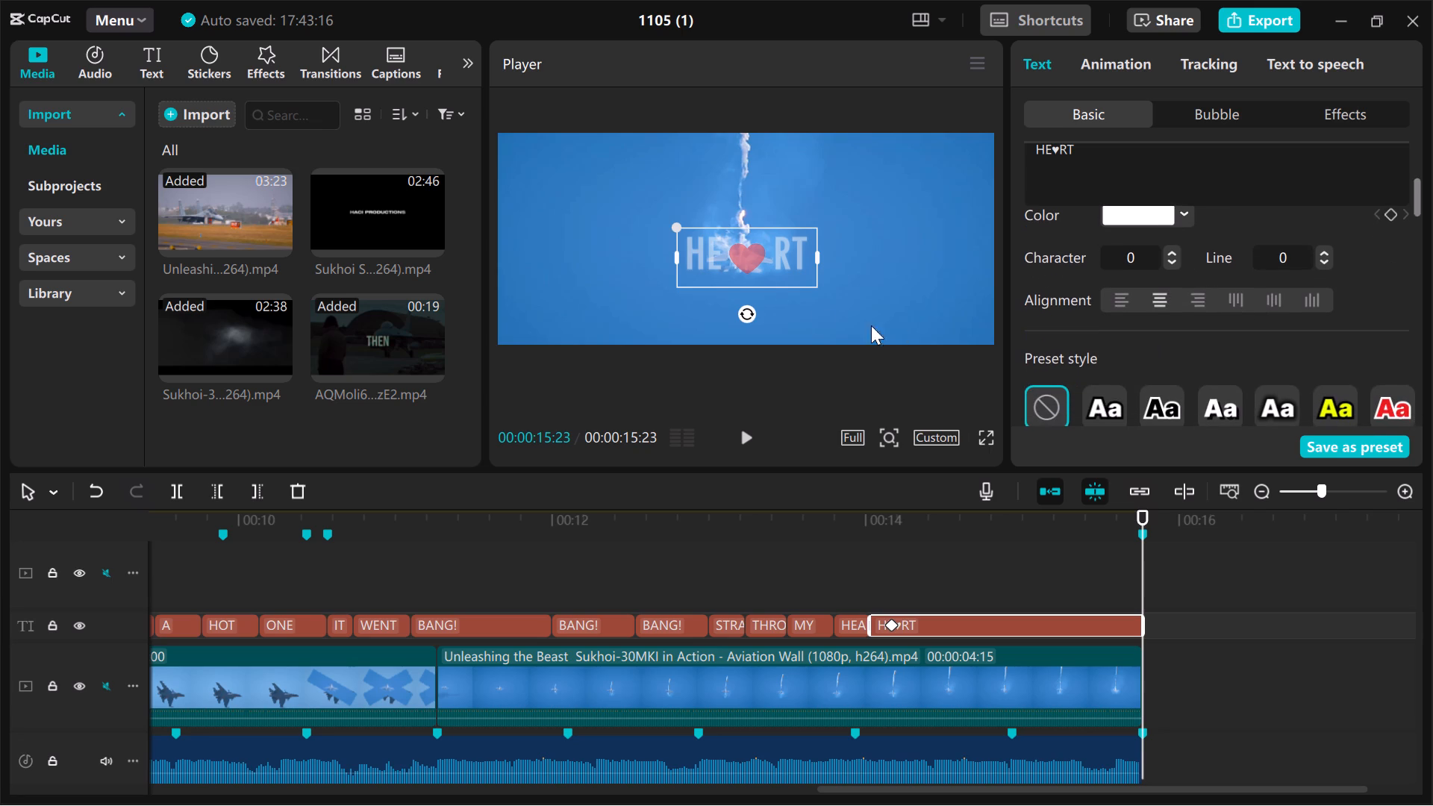
drag(678, 228, 603, 206)
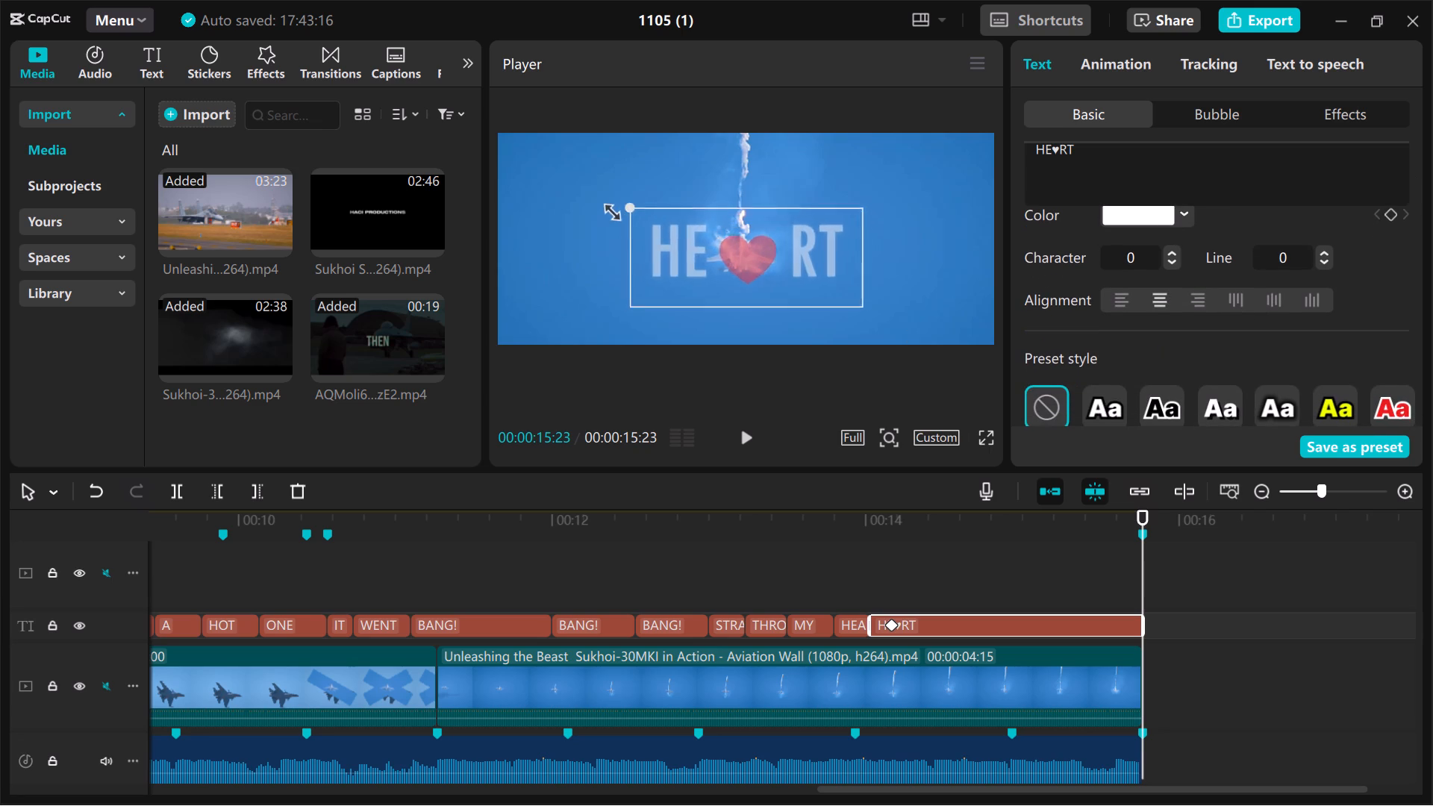
drag(603, 206, 497, 140)
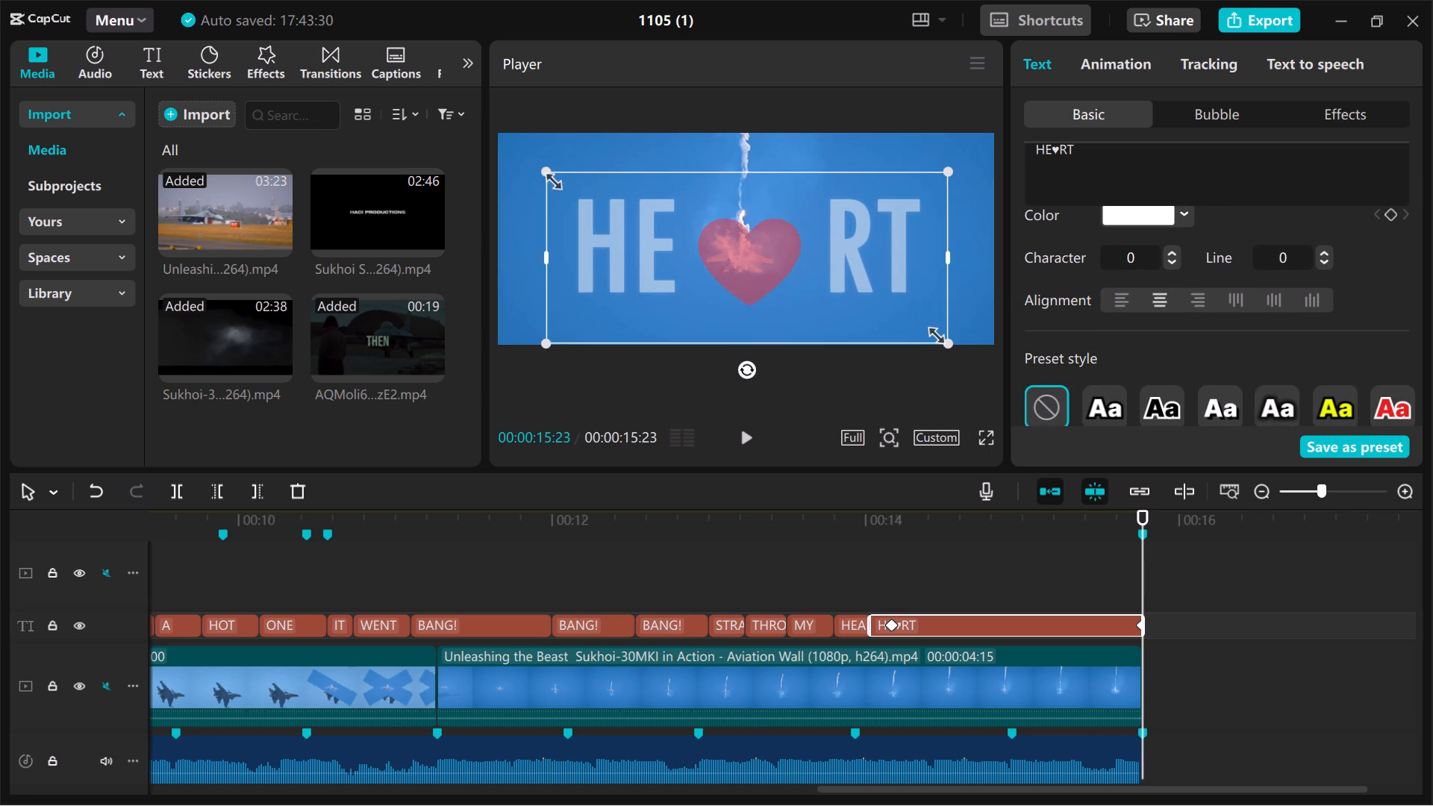
drag(545, 168, 505, 129)
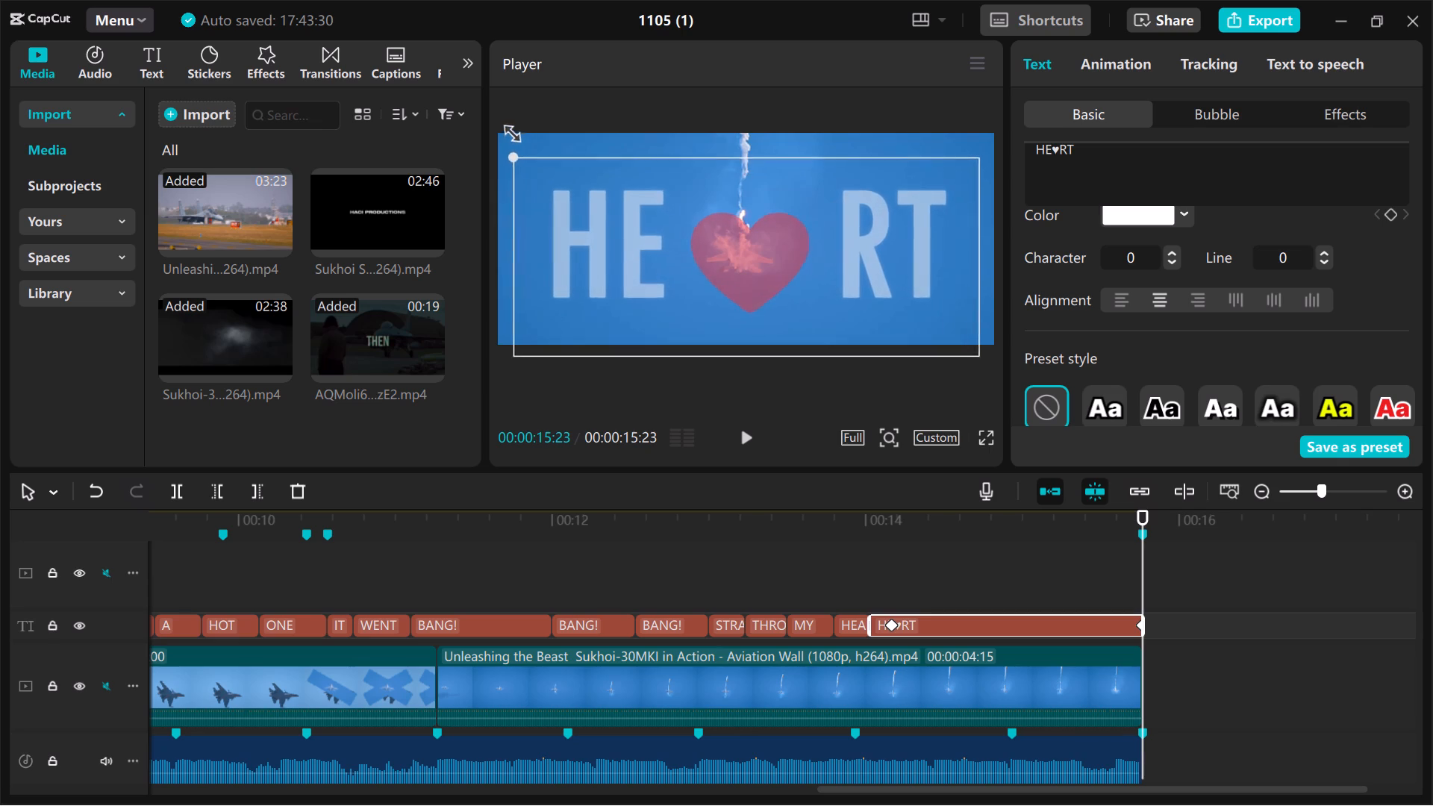
drag(505, 129, 472, 82)
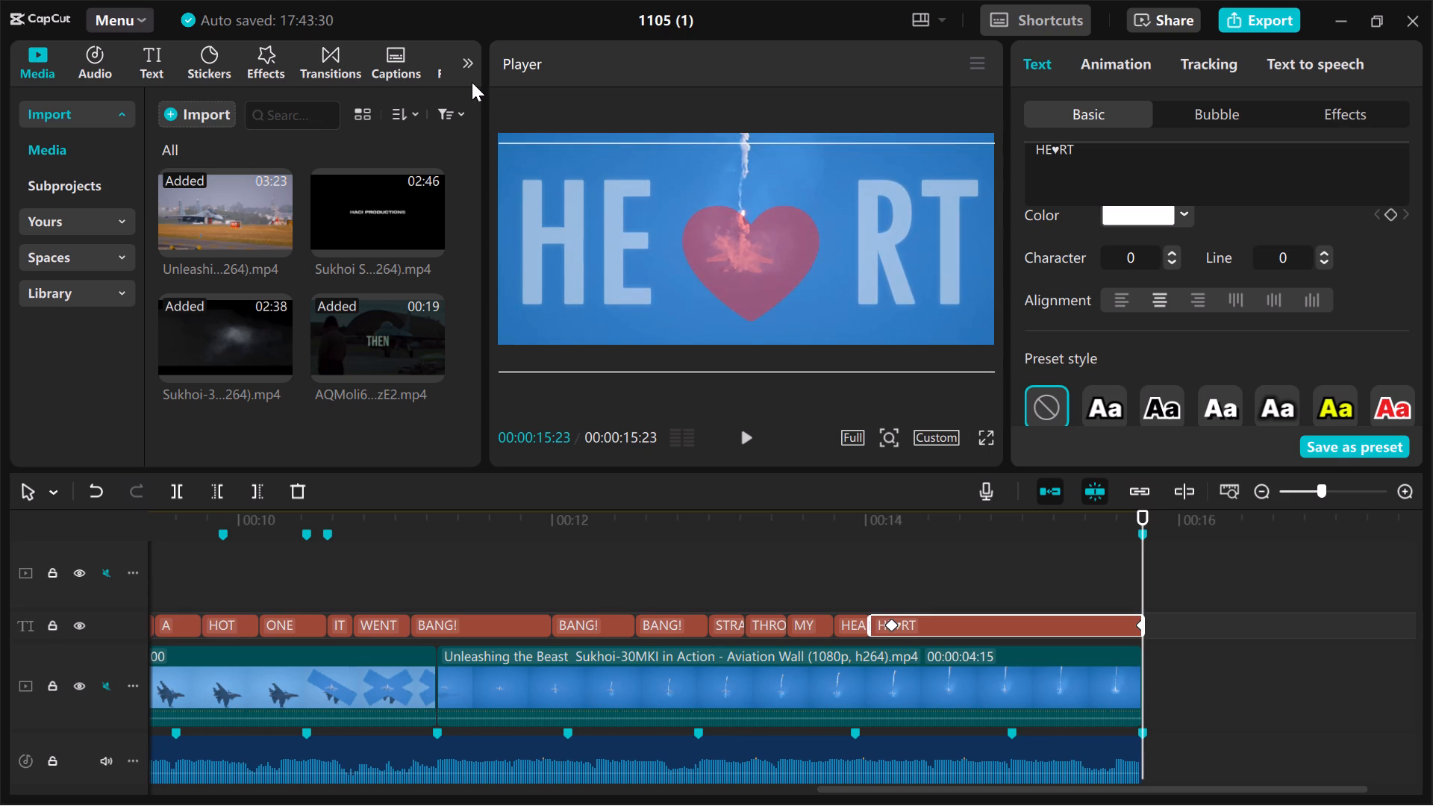
Play back the closing captions several times, starting from the BANG! and plain HEART captions, to check HE♥RT's zoom-in.
click(453, 569)
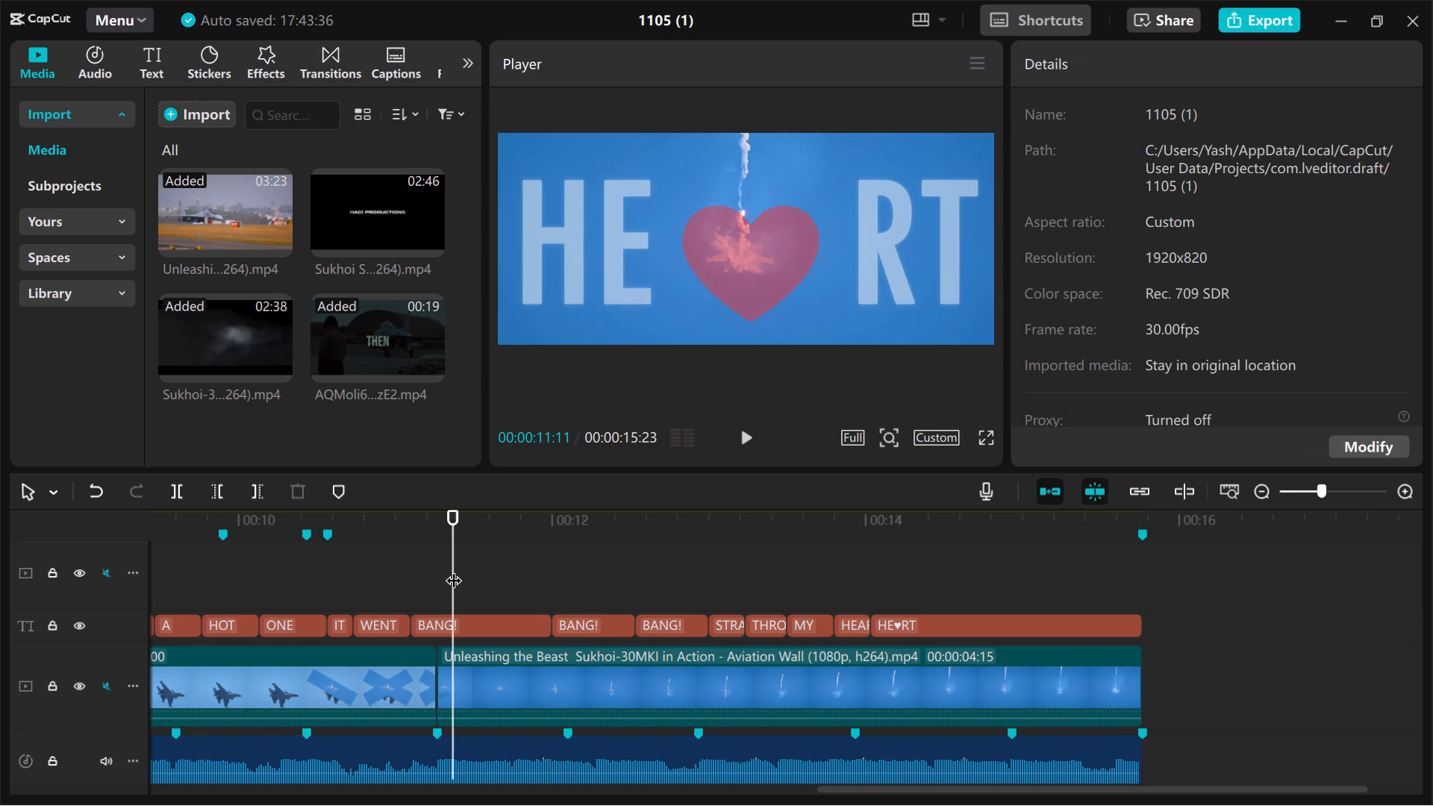
key(space)
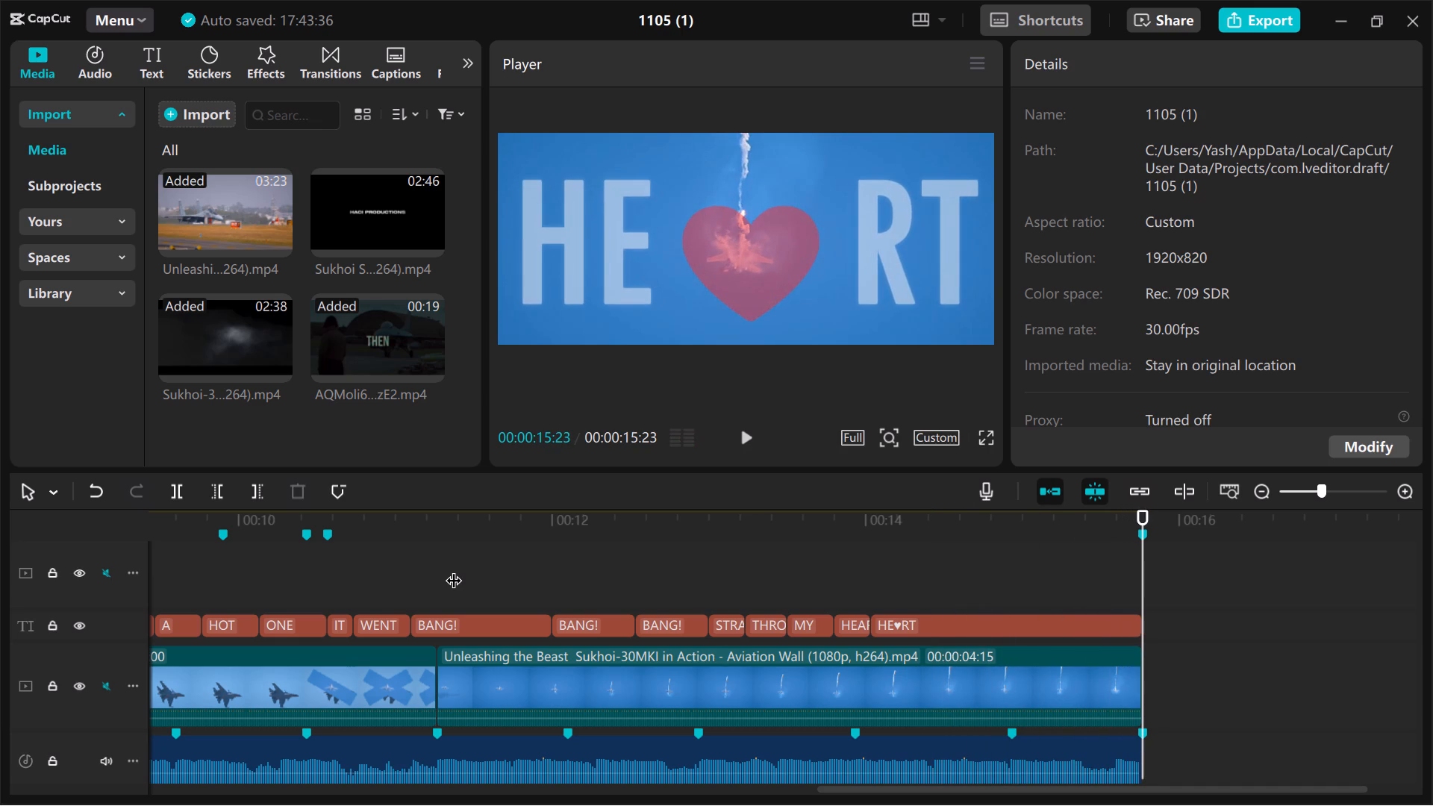
click(607, 575)
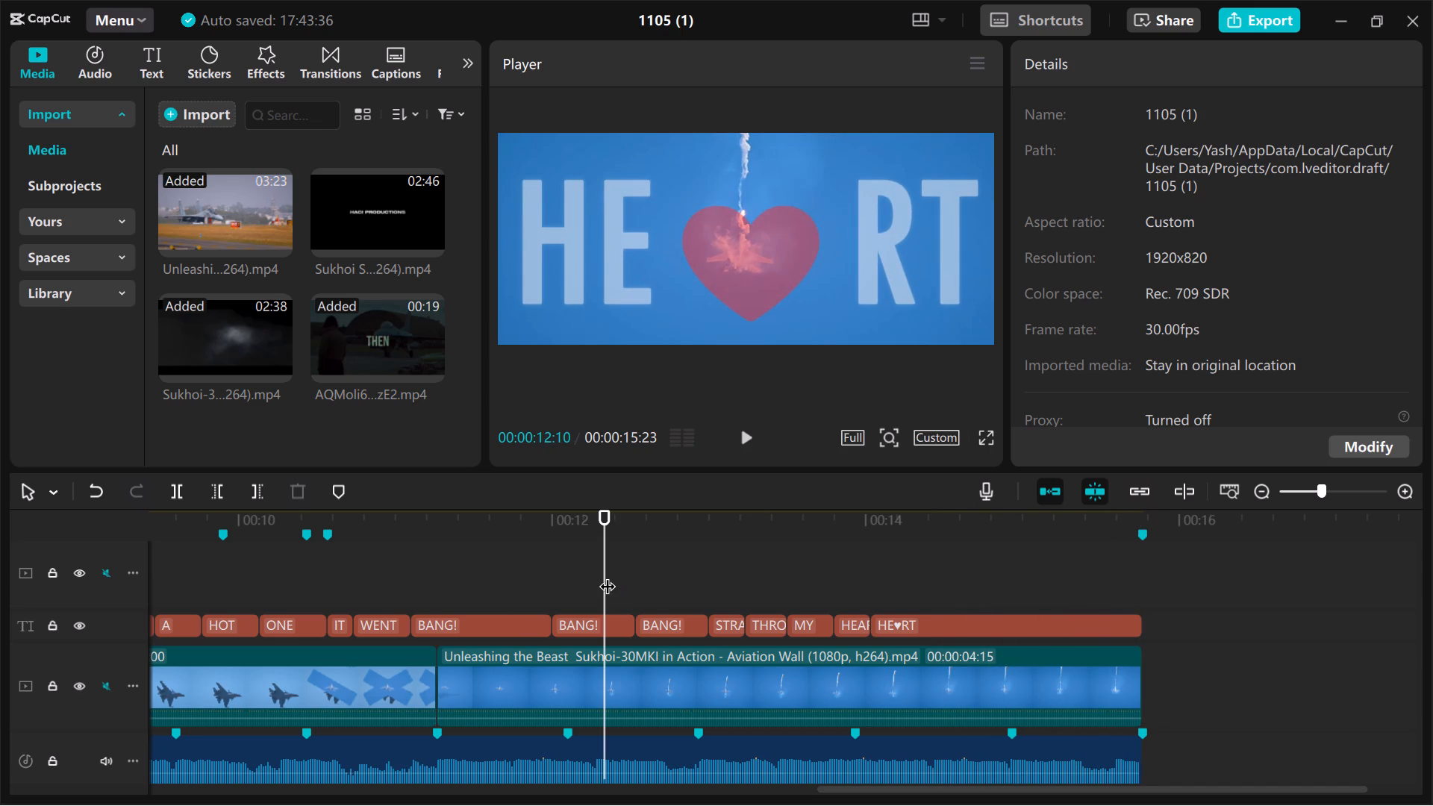
key(space)
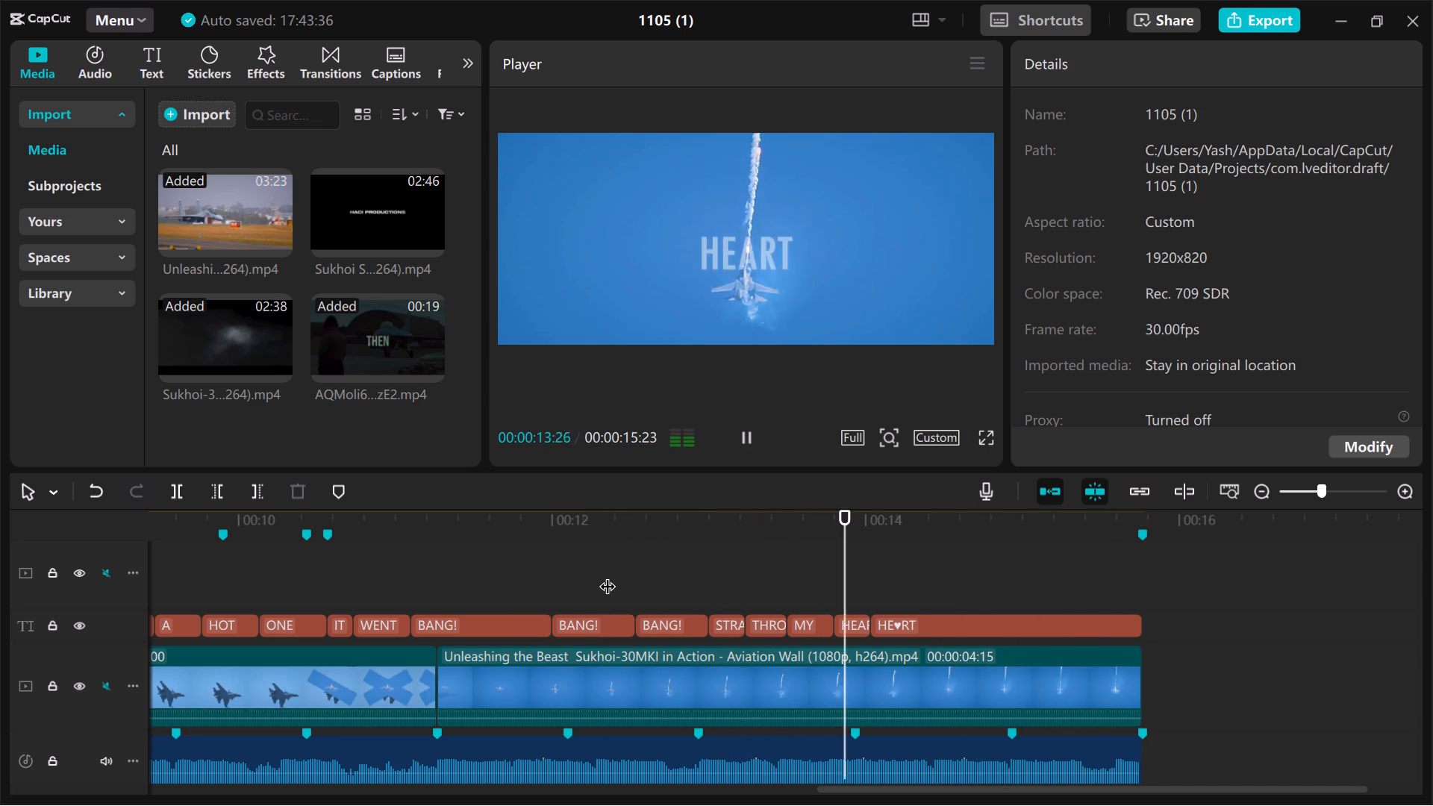
click(680, 559)
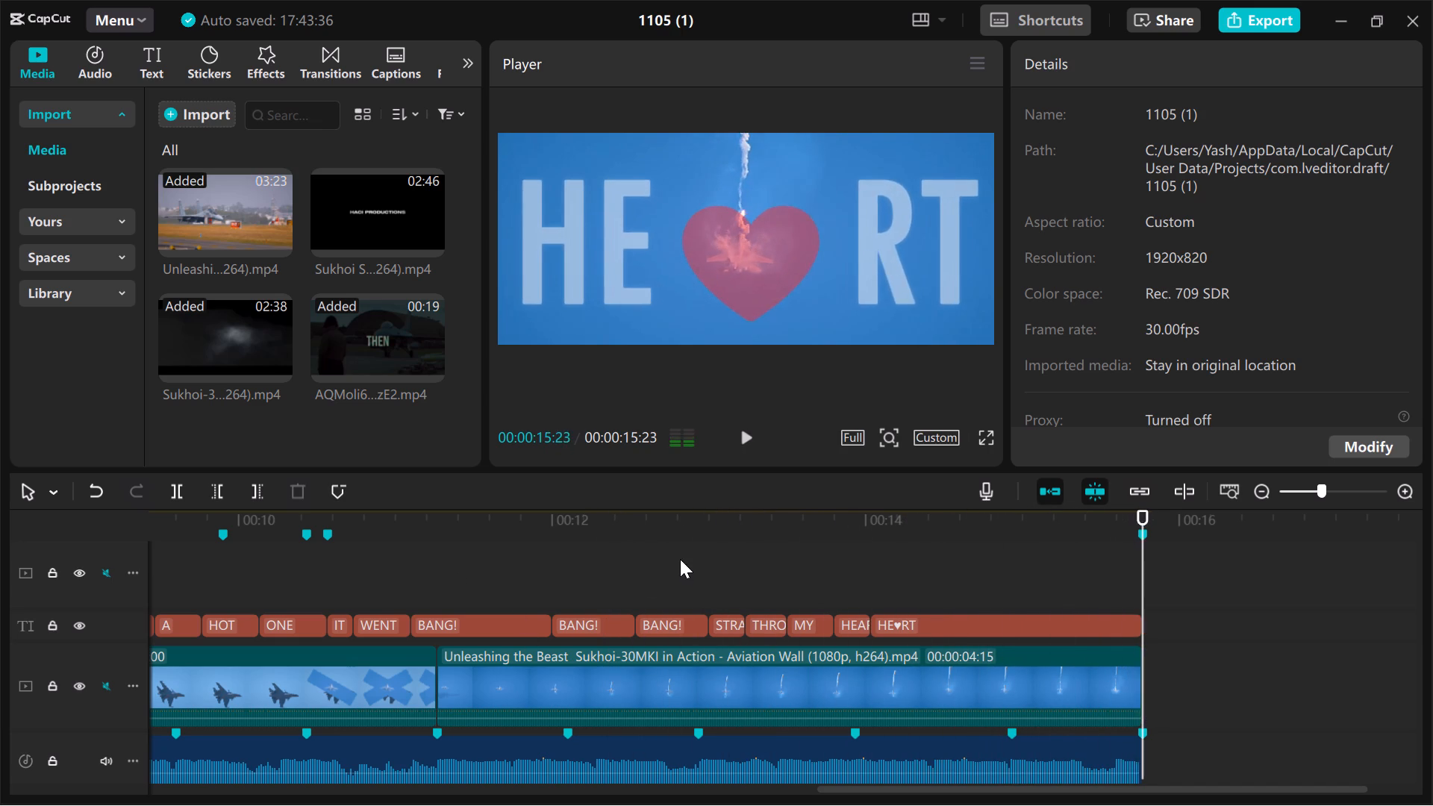
key(space)
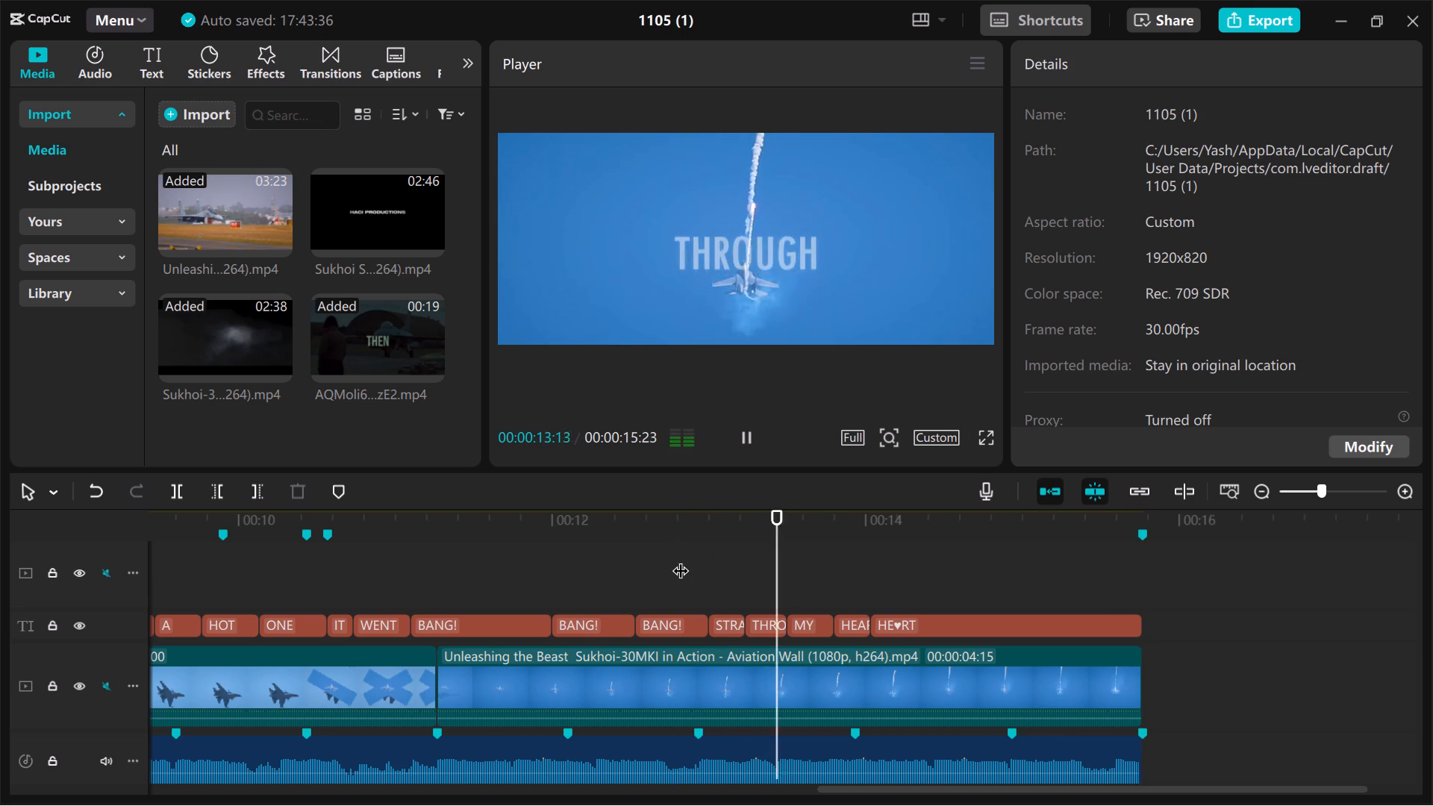
key(space)
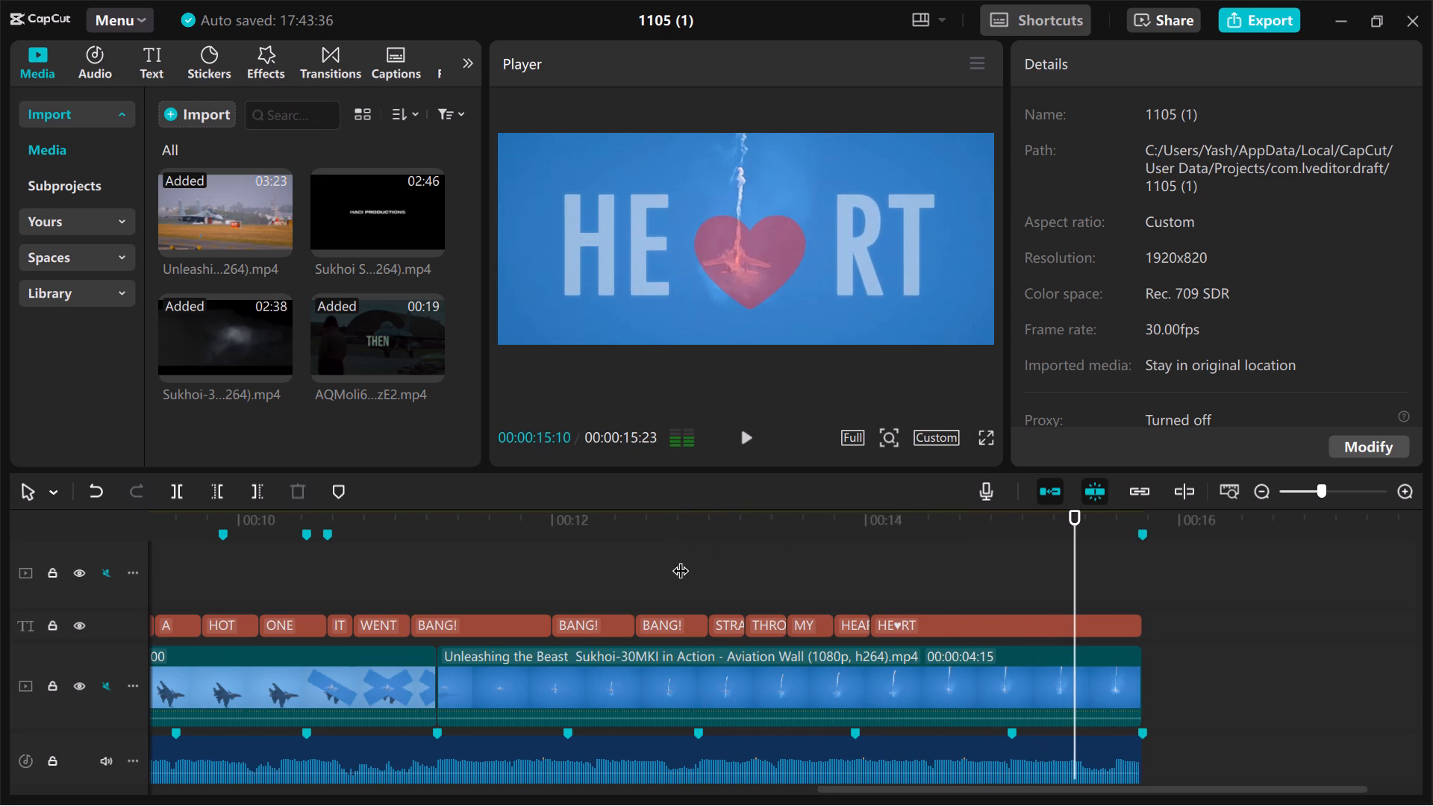
key(space)
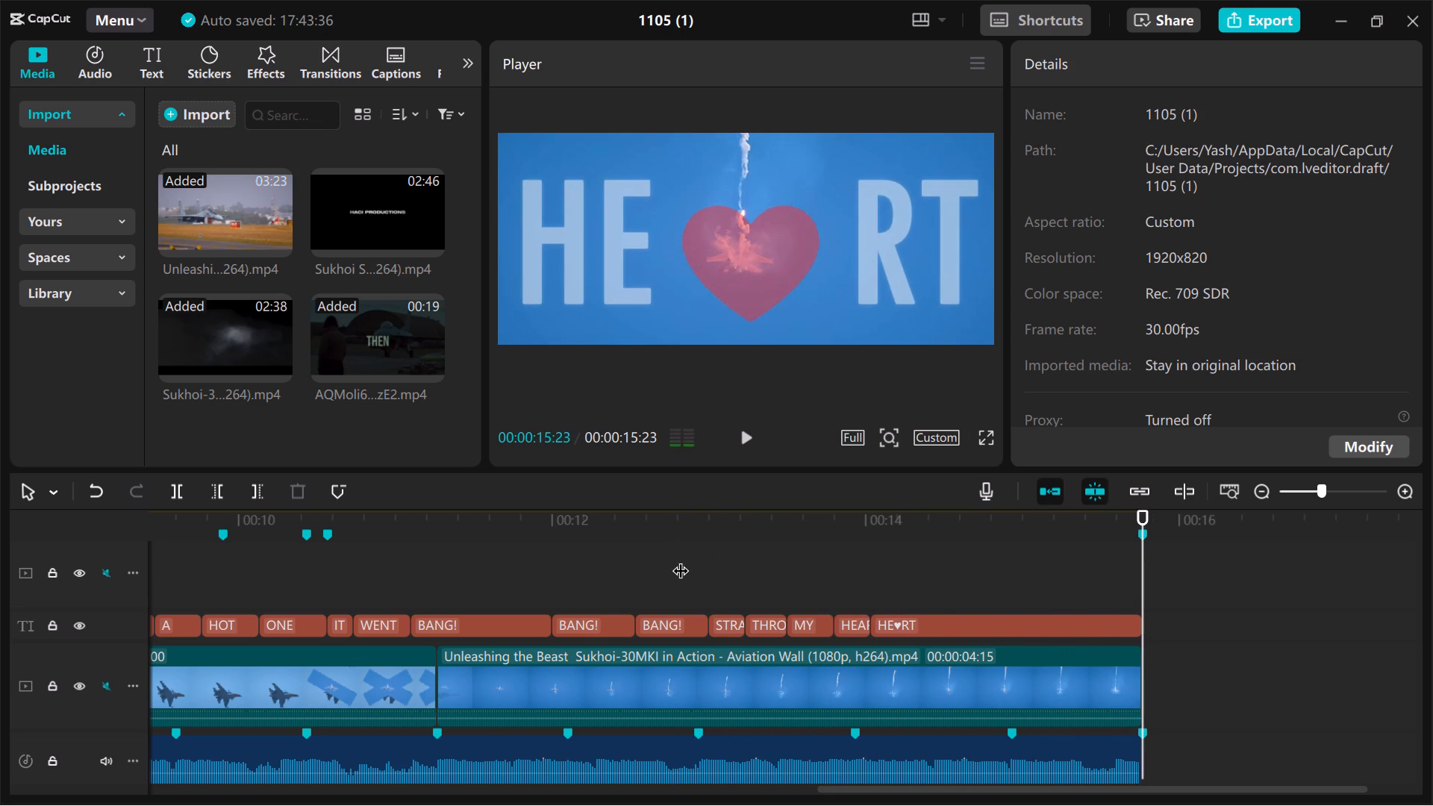
key(space)
click(680, 559)
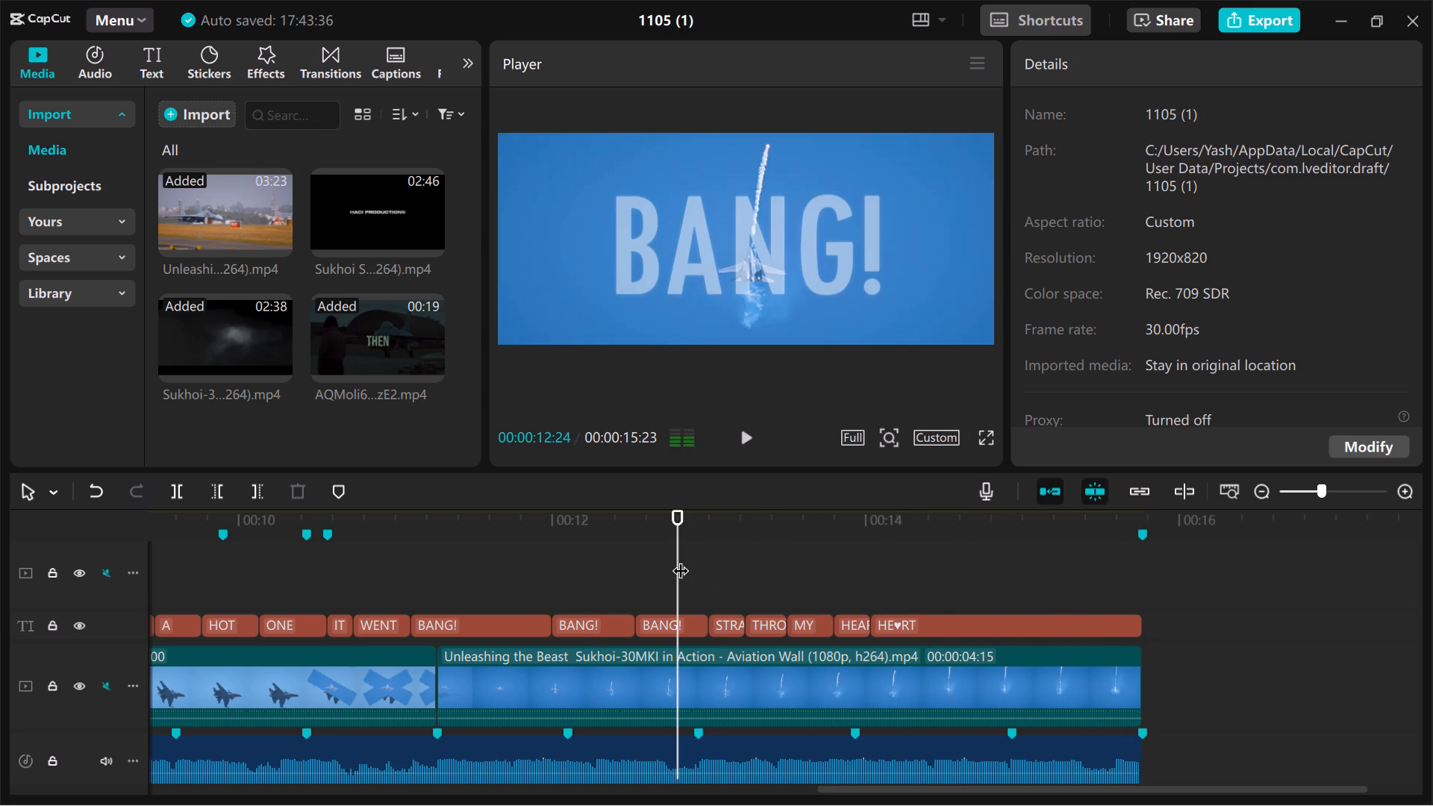
click(832, 566)
key(space)
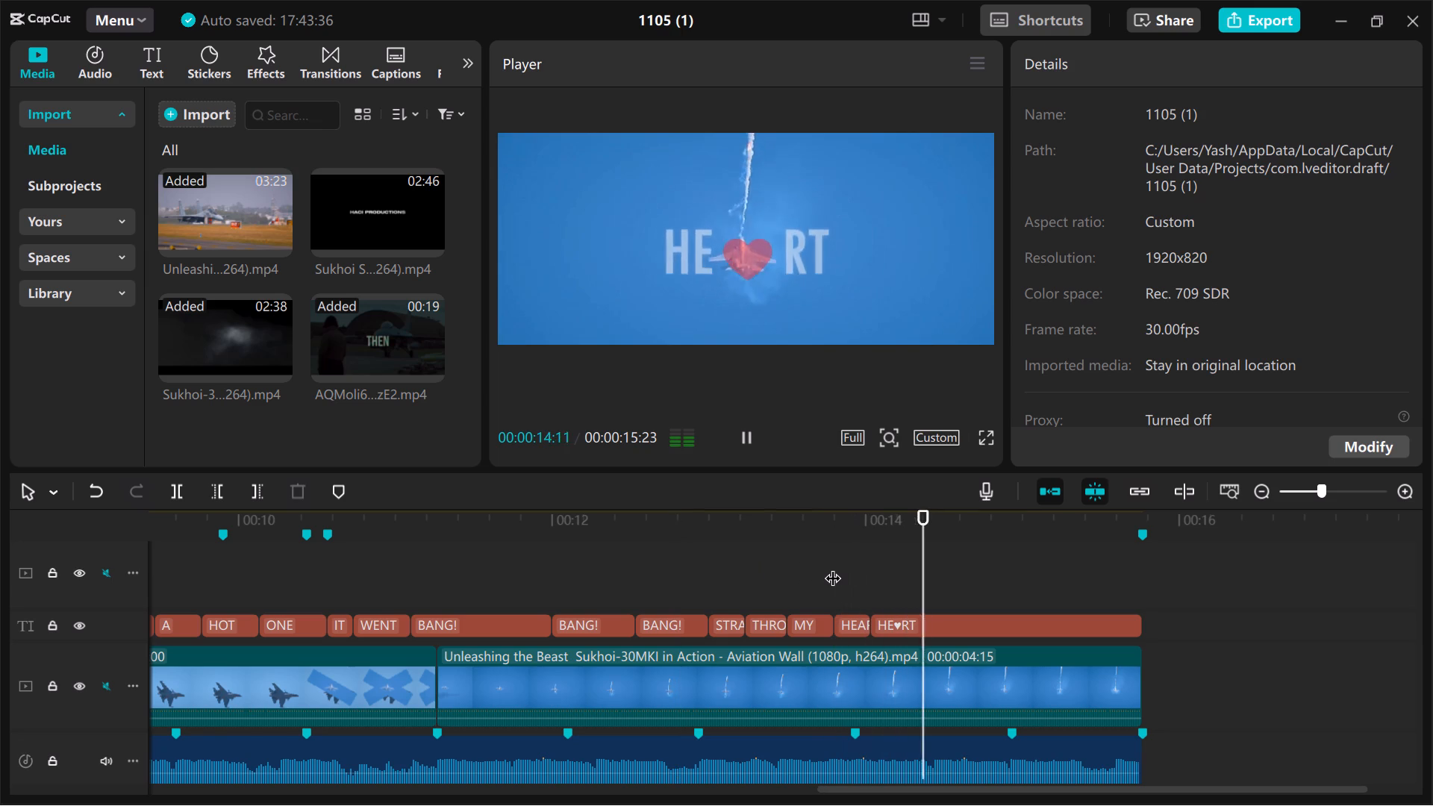
Move the HE♥RT caption's first keyframe later, to about 00:00:14:18, so the enlargement starts later.
key(space)
key(Left)
key(Left)
key(Left)
key(Left)
key(Left)
key(Left)
key(Left)
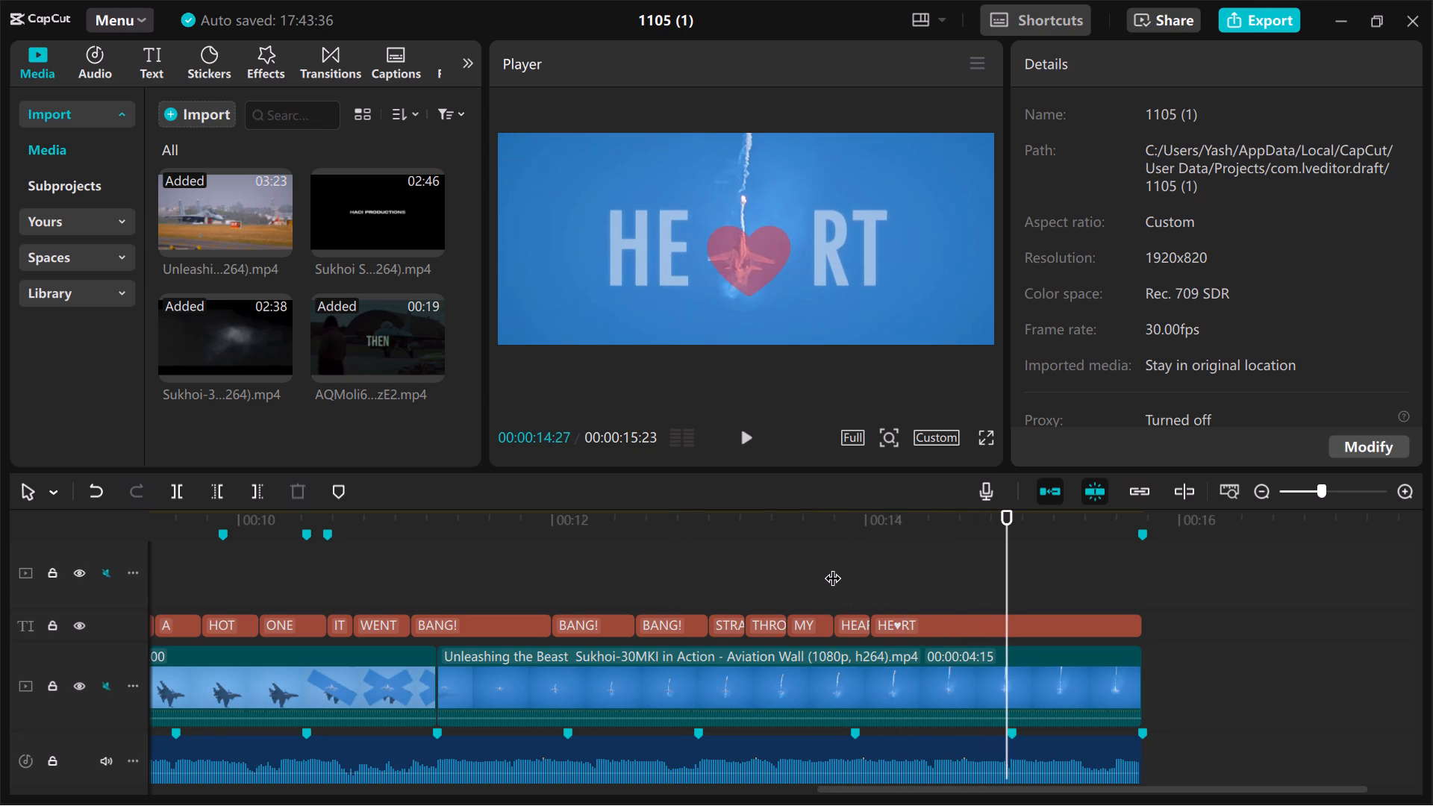
key(Left)
key(Left)
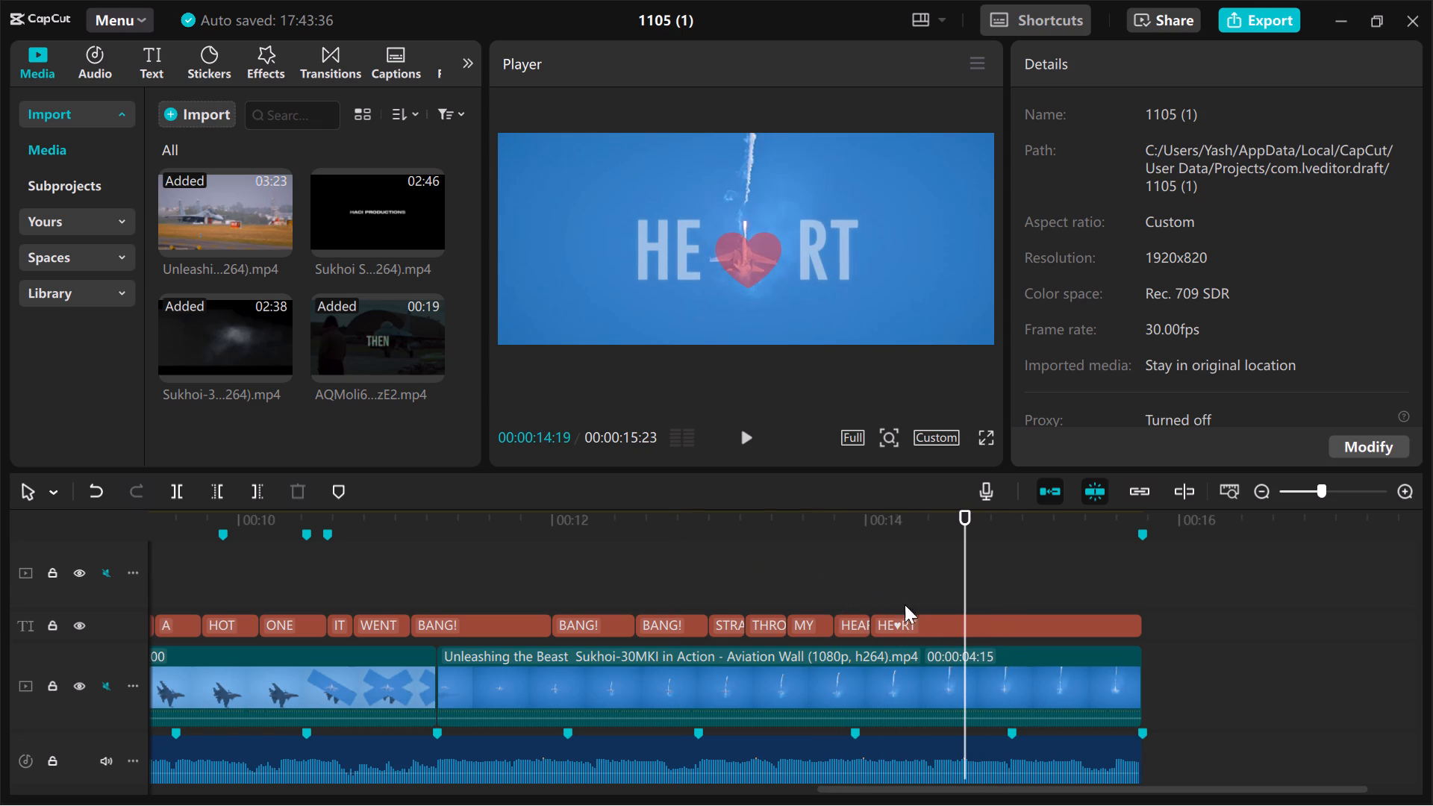
click(934, 626)
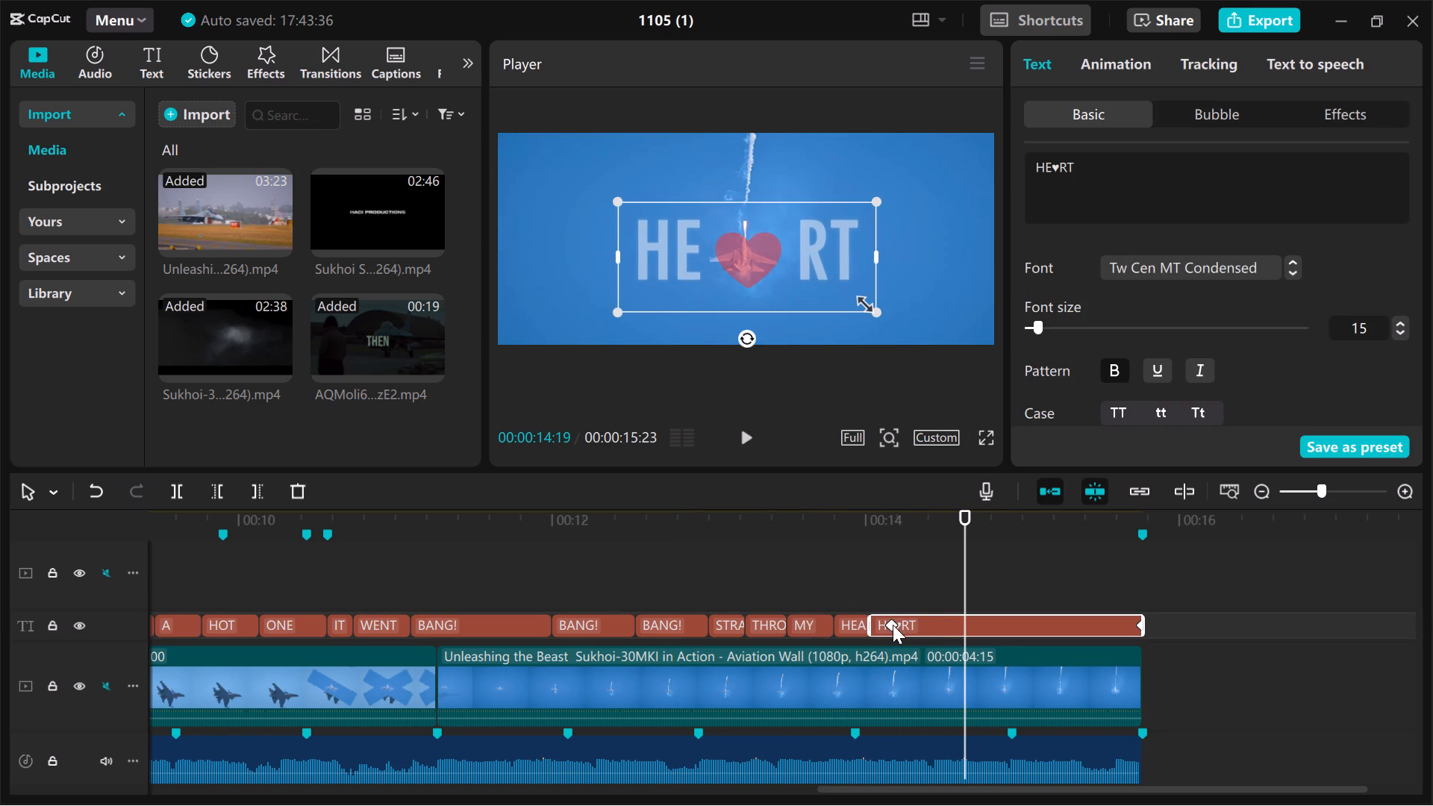
drag(890, 622, 928, 622)
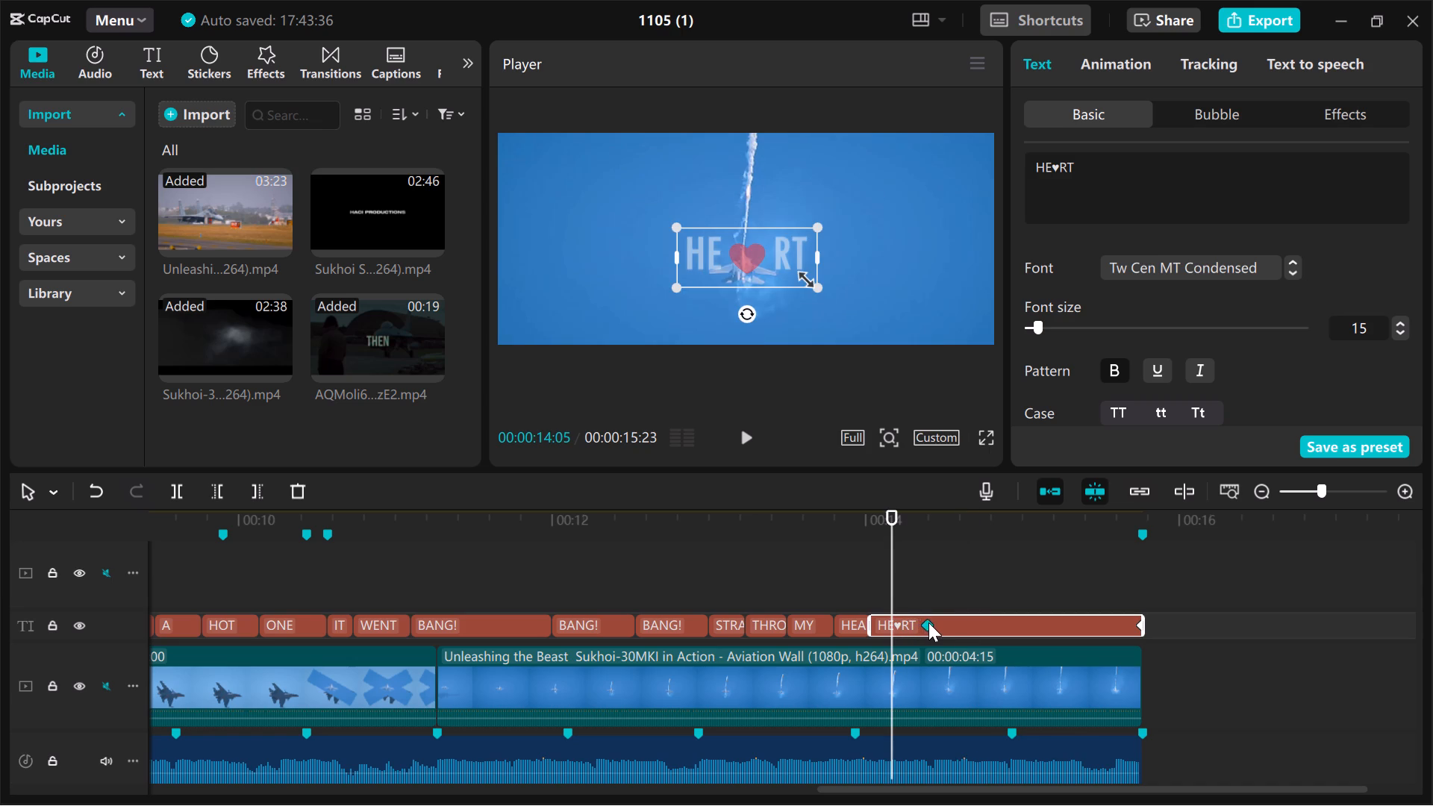
drag(928, 622, 955, 628)
drag(955, 628, 961, 628)
Play back from the start of the caption after the third BANG! to check the retimed HE♥RT zoom.
click(714, 563)
key(space)
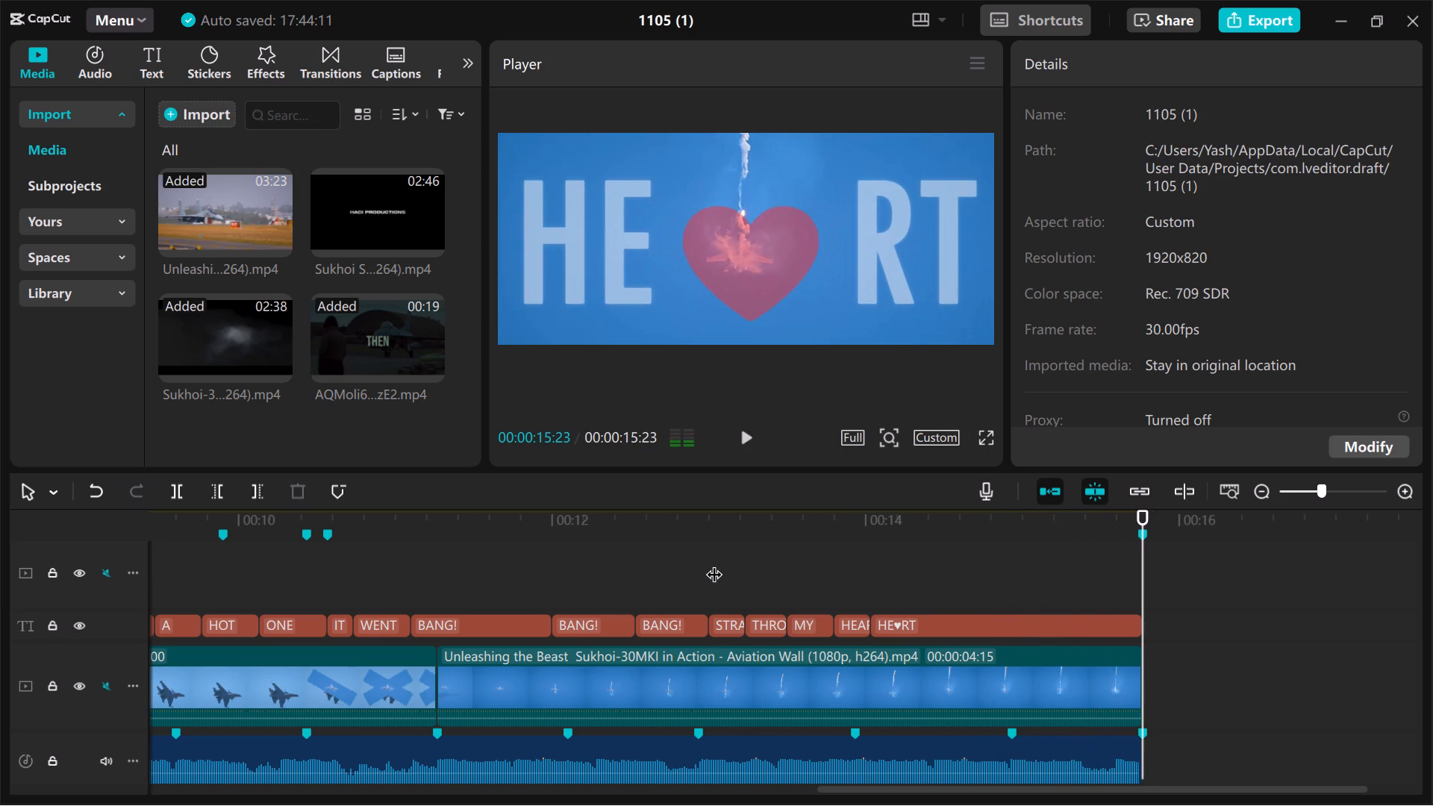
drag(784, 563, 935, 613)
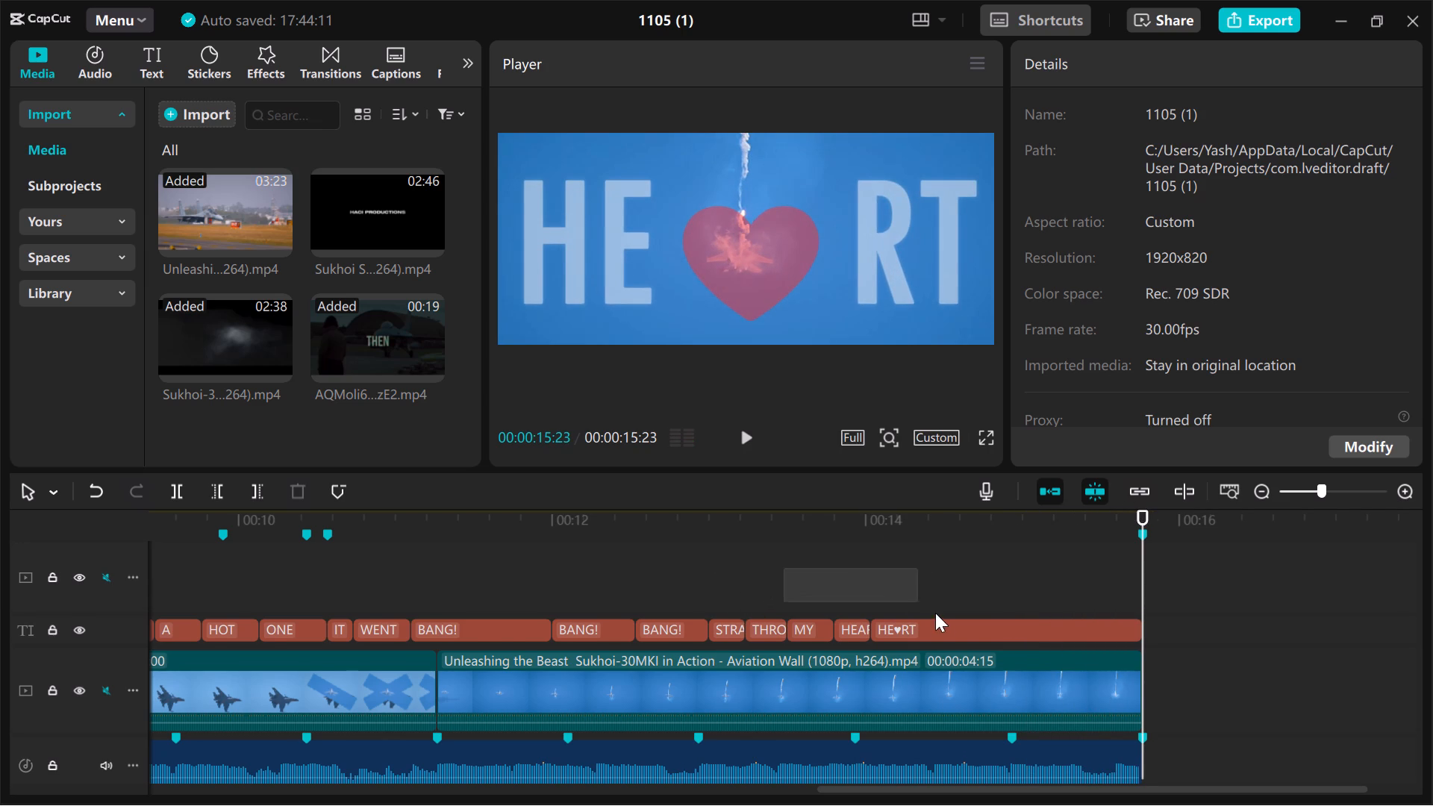
Move the HE♥RT caption's first keyframe later, to about 00:00:14:25, so the enlargement starts later.
drag(935, 613, 891, 596)
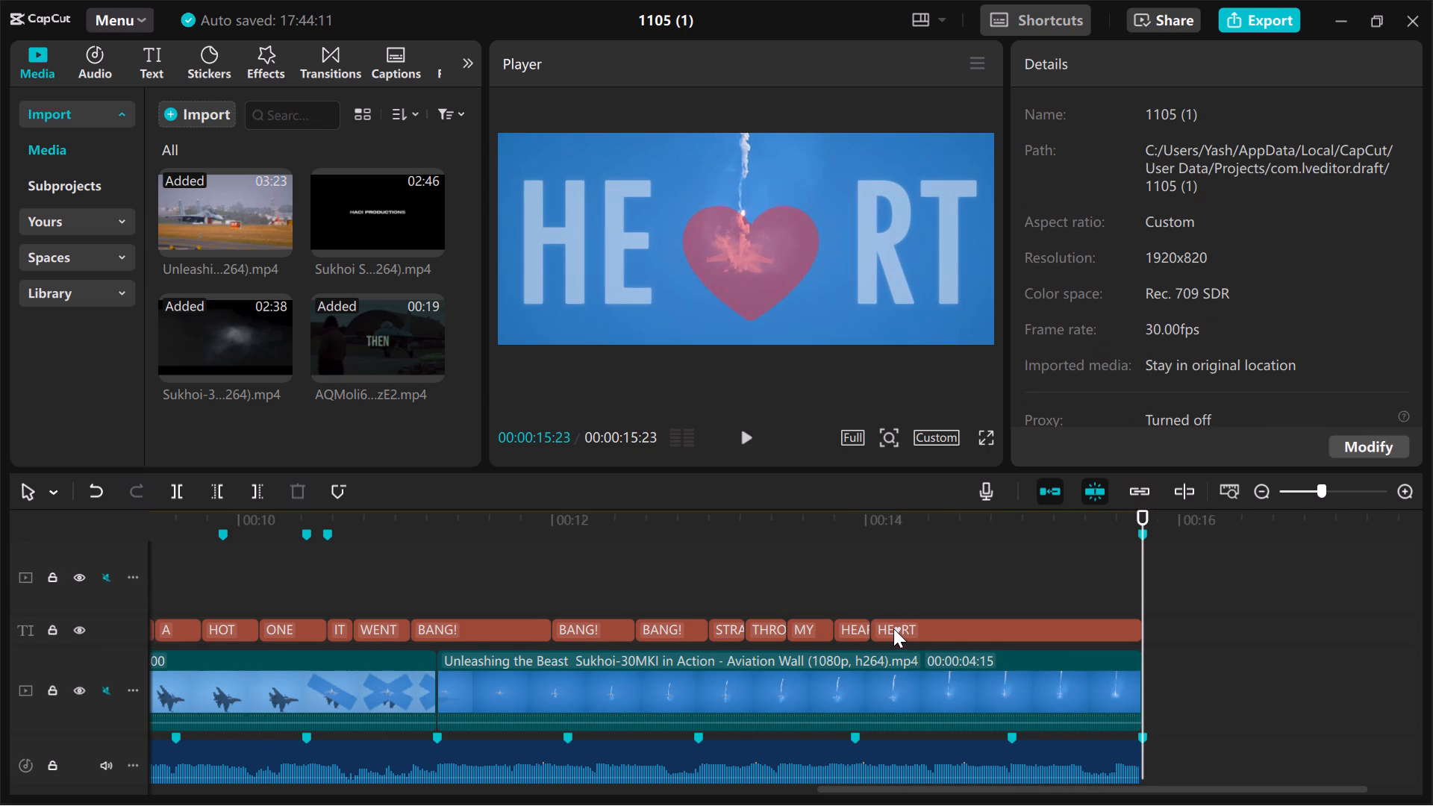
click(896, 629)
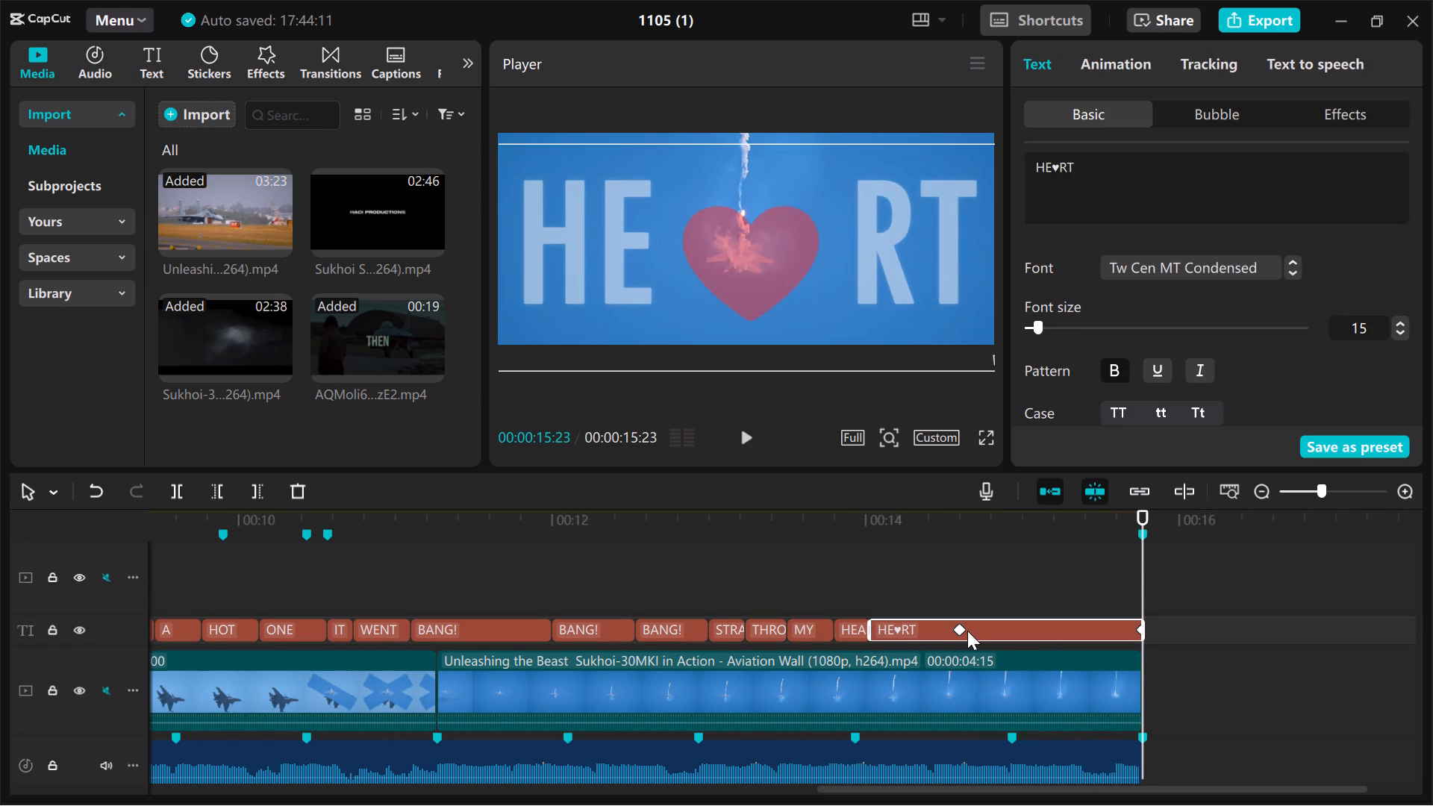
click(960, 631)
drag(960, 631, 970, 631)
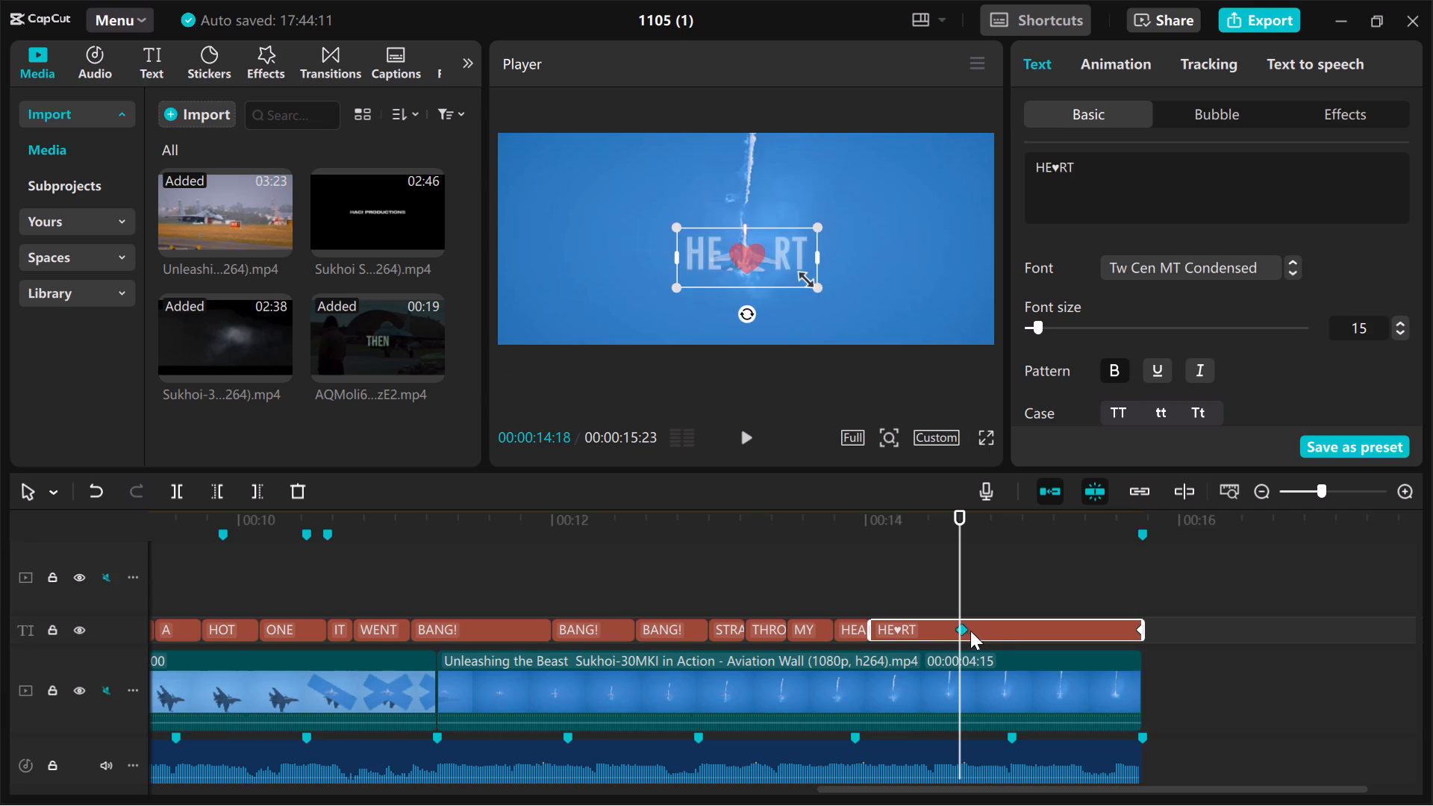
drag(970, 631, 996, 631)
Play back the HE♥RT caption to the end of the video to check the retimed zoom.
click(826, 581)
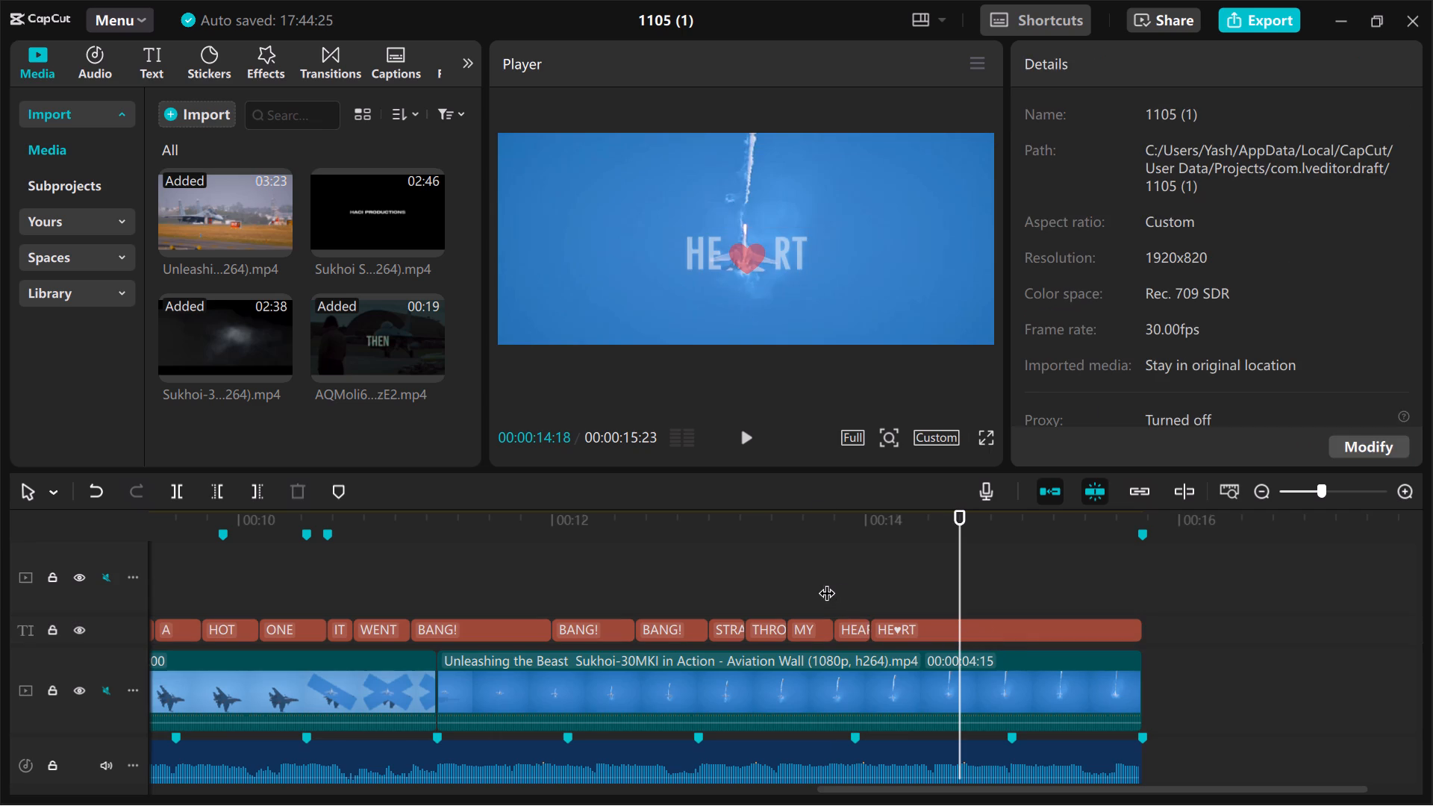
key(space)
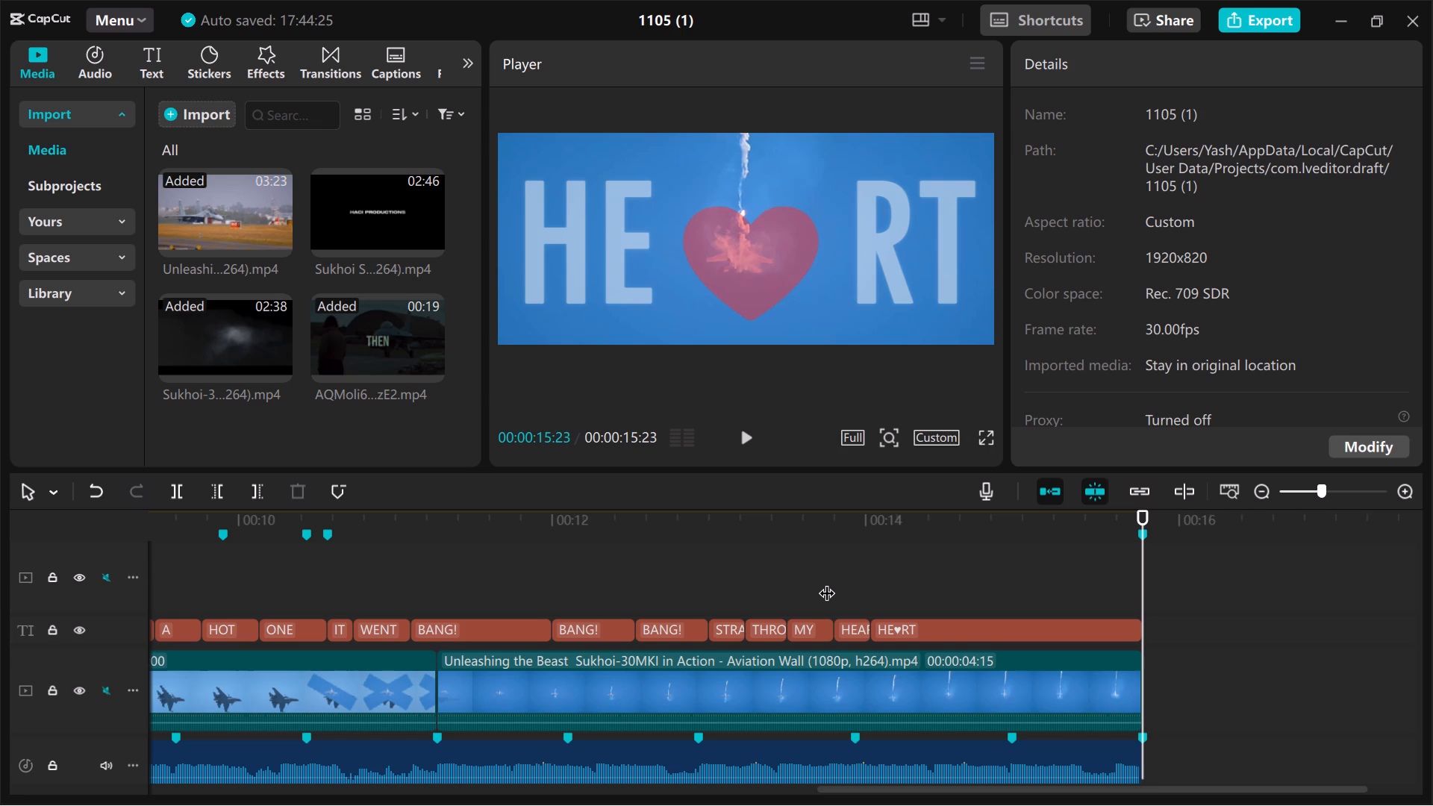
Step frame by frame from the plain HEART caption at 00:00:13:29 to 00:00:14:28, examining how HE♥RT starts to enlarge.
click(863, 581)
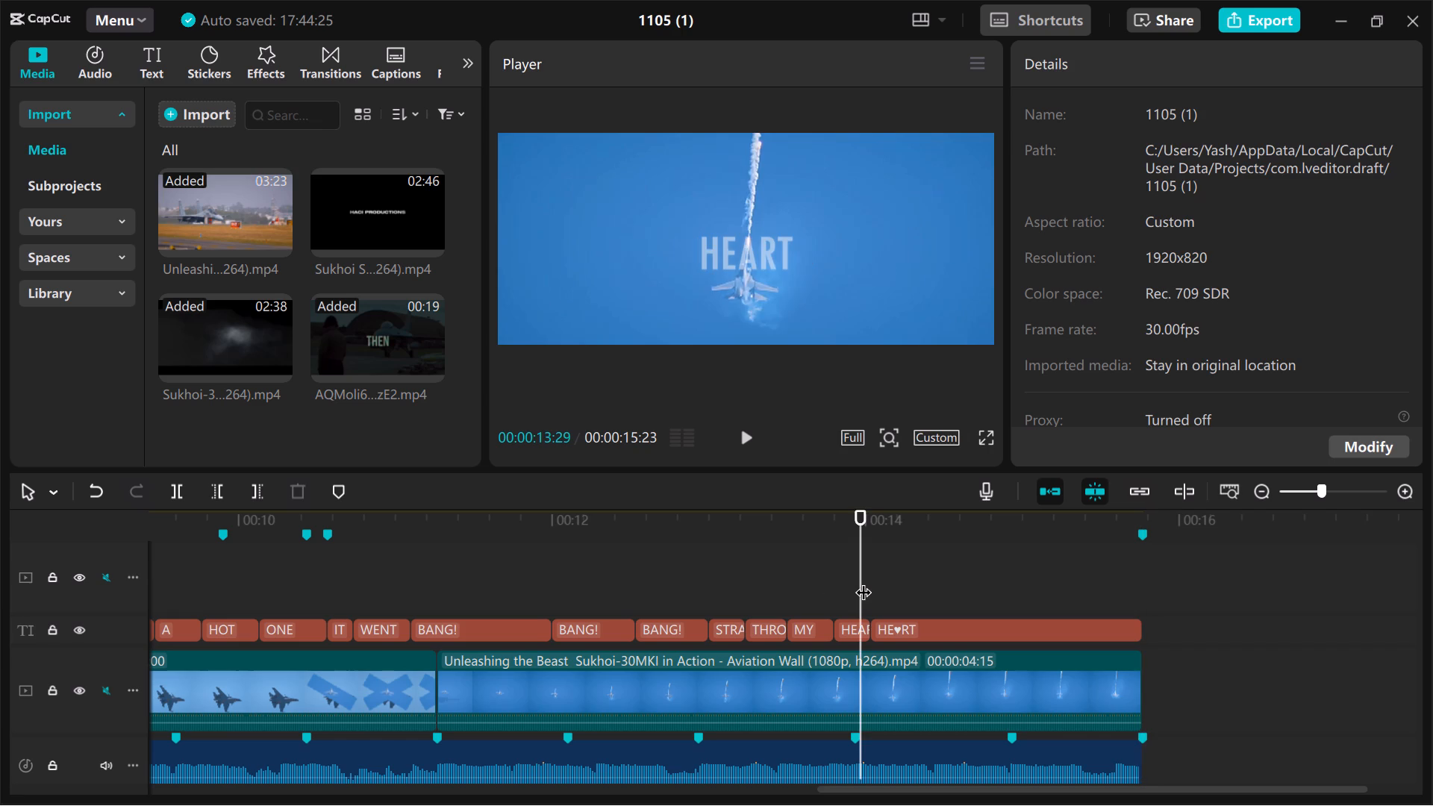
key(Right)
key(Right)
key(Right)
key(Right)
key(Right)
key(Right)
key(Right)
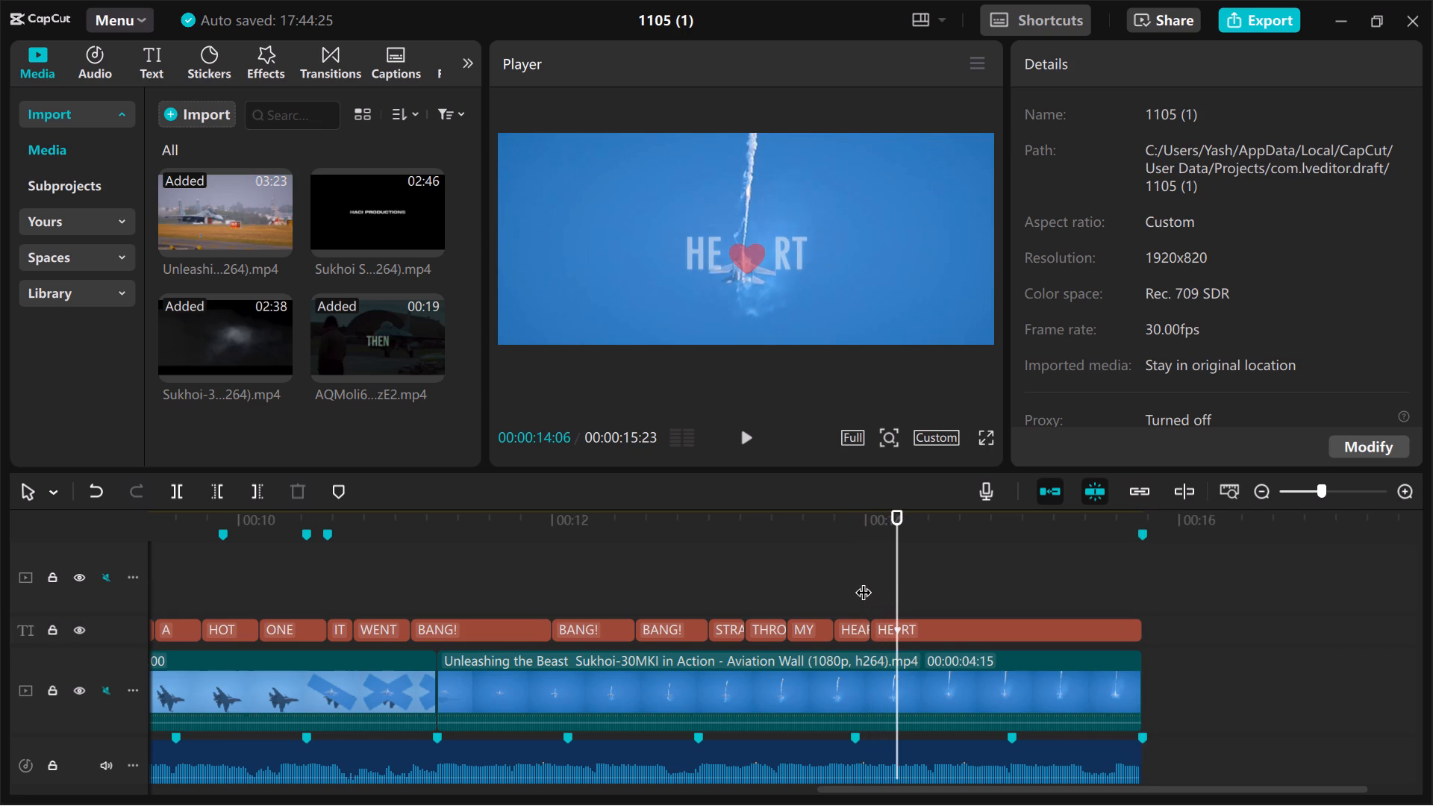
key(Right)
key(Right)
key(Right)
key(Right)
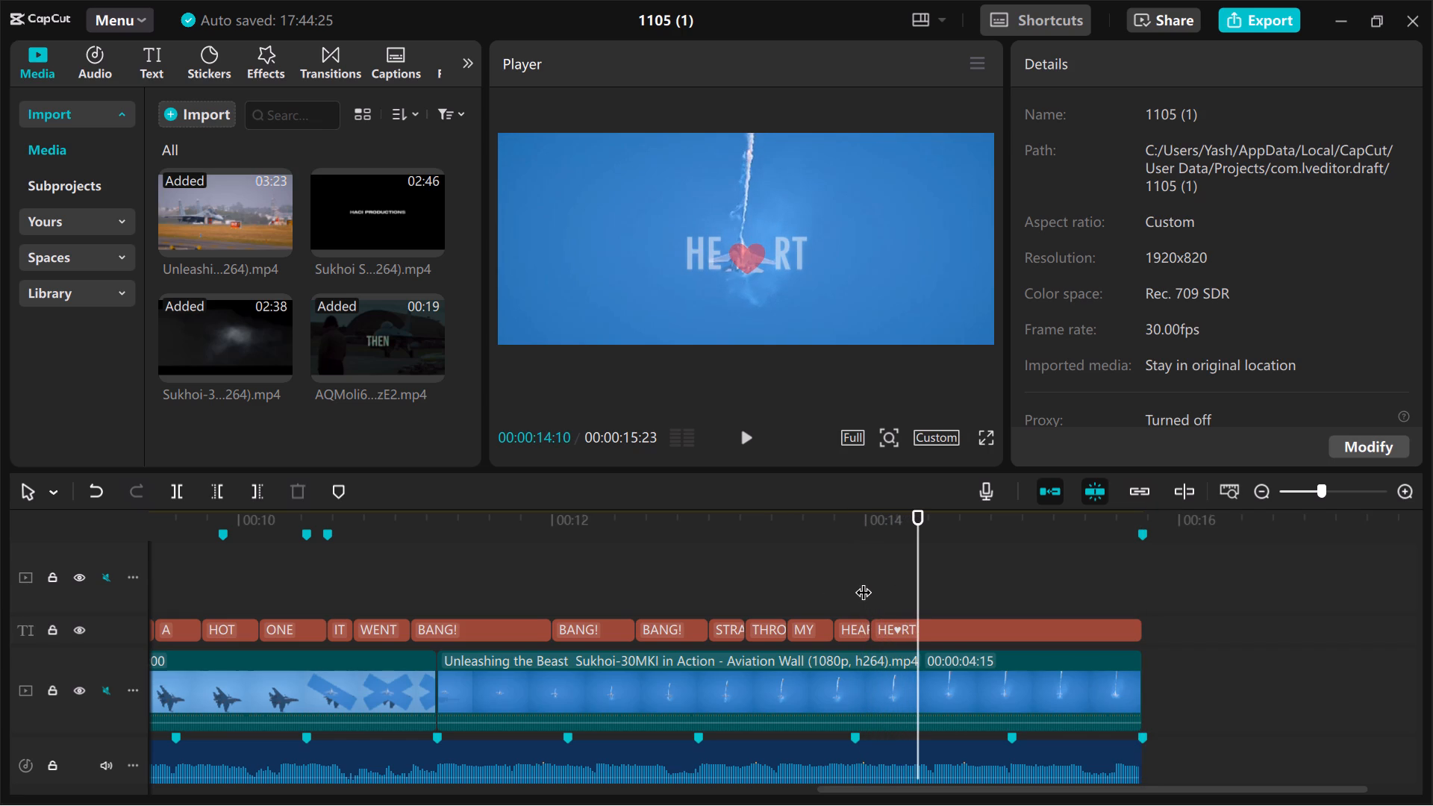
key(Right)
key(Right)
key(Right)
key(Right)
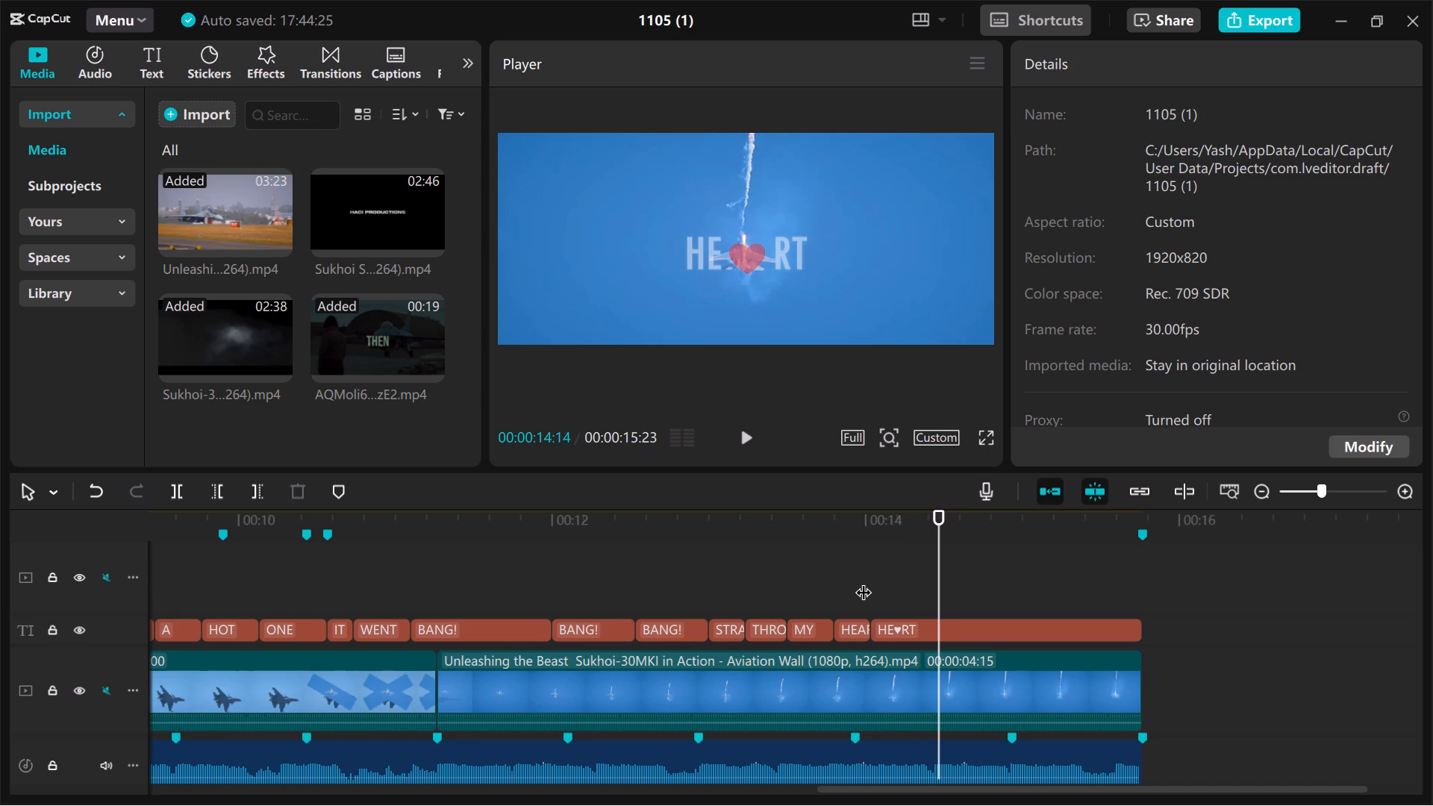
key(Right)
key(Right)
key(Right)
key(Right)
key(Right)
key(Right)
key(Right)
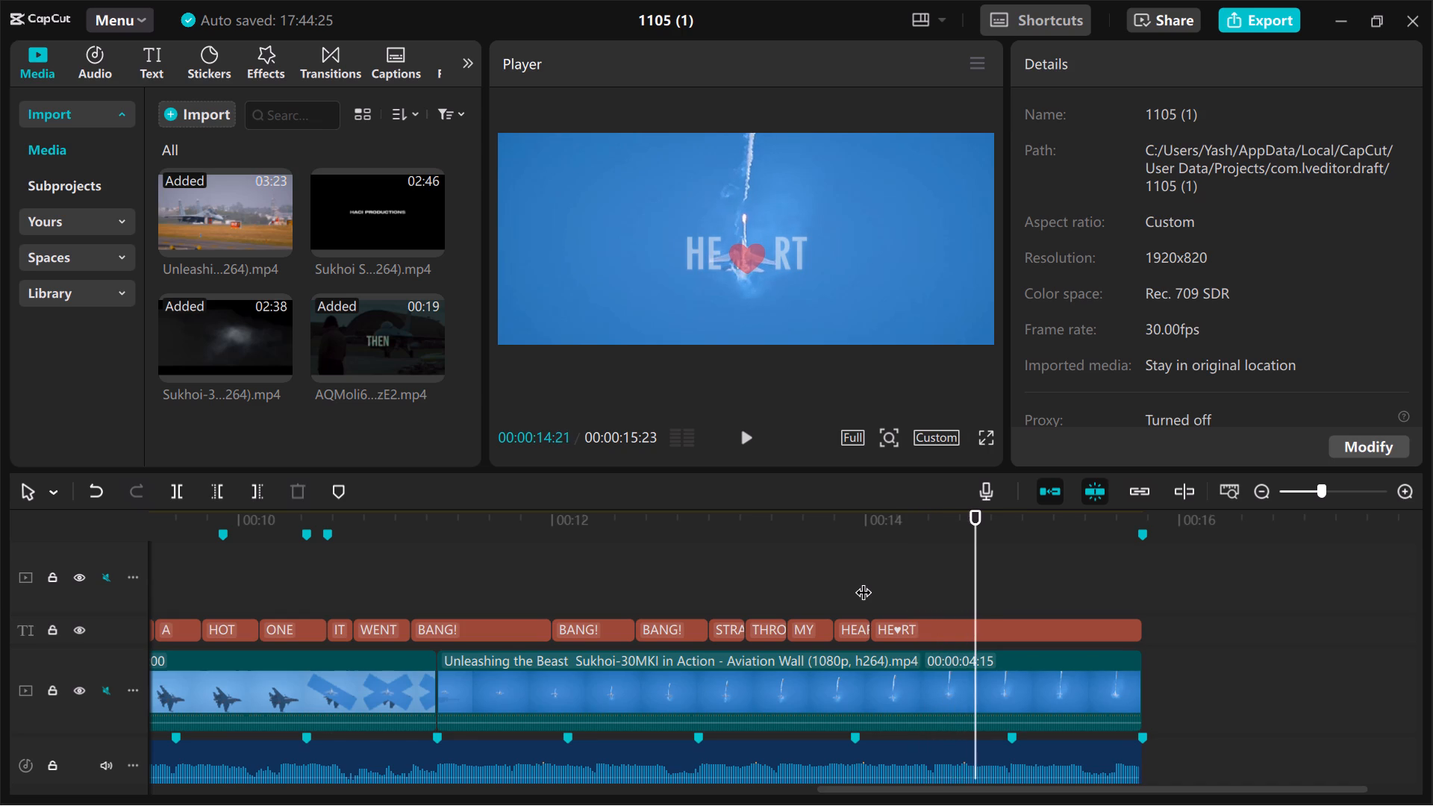
key(Right)
key(Right)
key(Right)
key(Right)
key(Right)
key(Right)
key(Right)
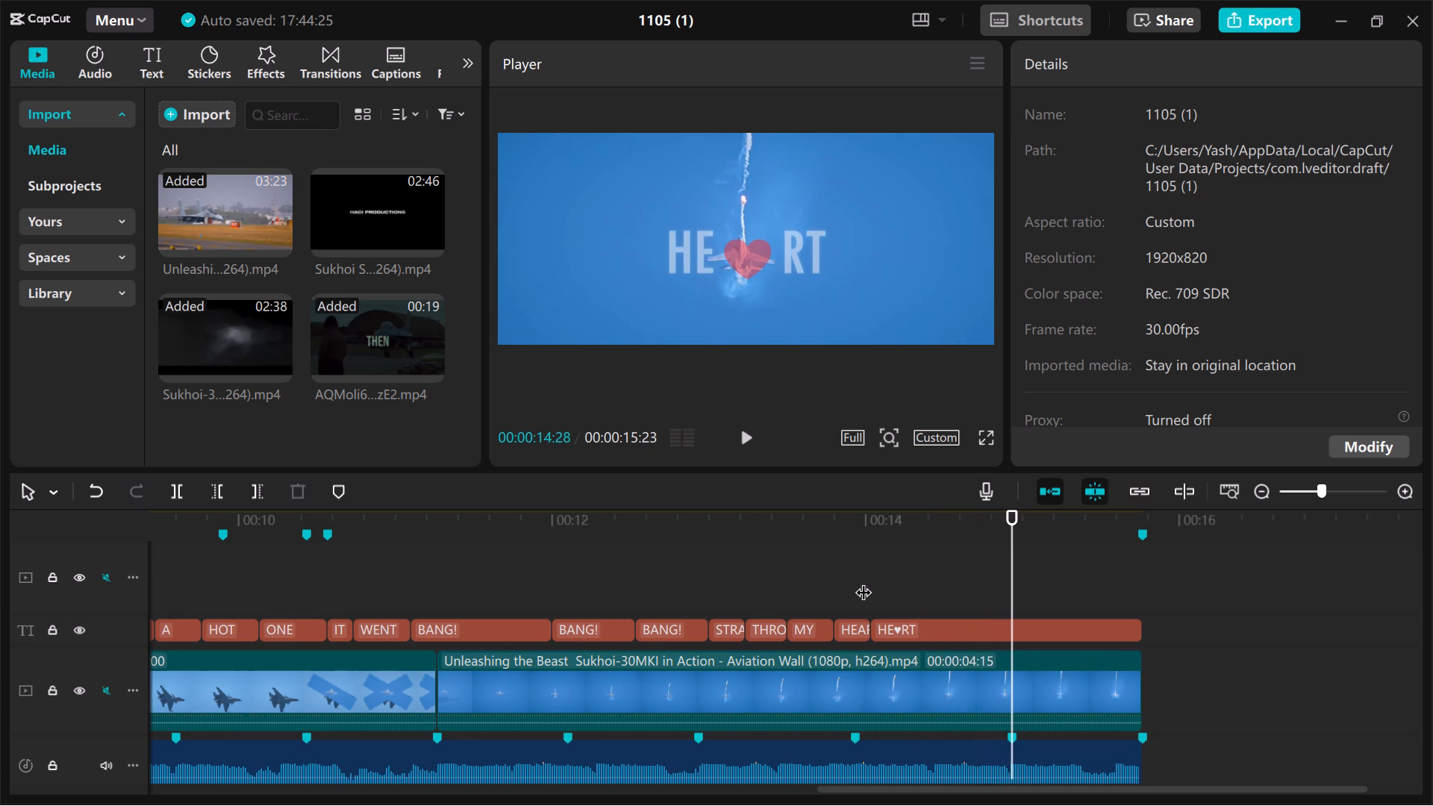
Step back and forth around 00:00:14:25 to examine exactly which frame begins the HE♥RT enlargement.
key(Left)
key(Left)
key(Left)
key(Left)
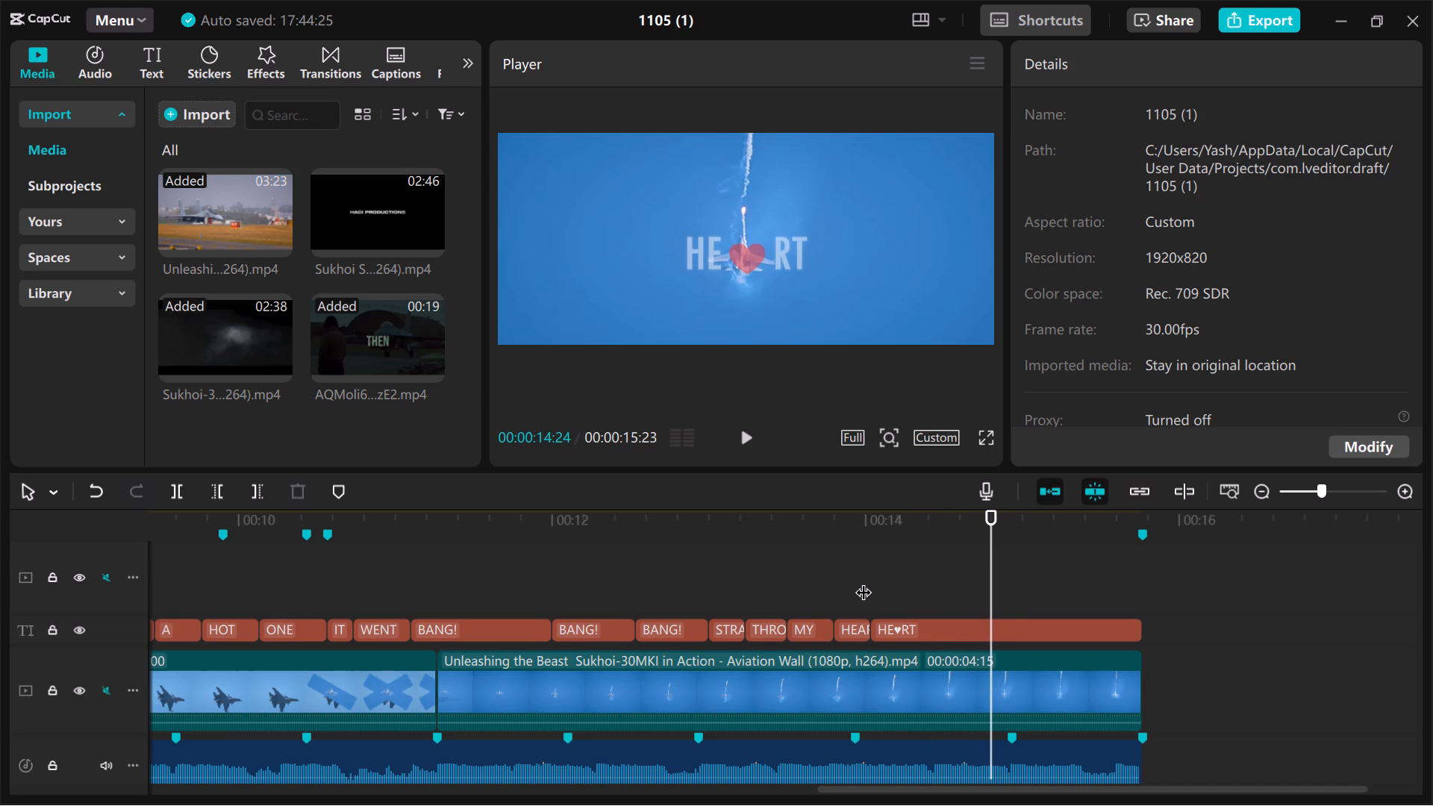
key(Left)
key(Right)
key(Right)
key(Right)
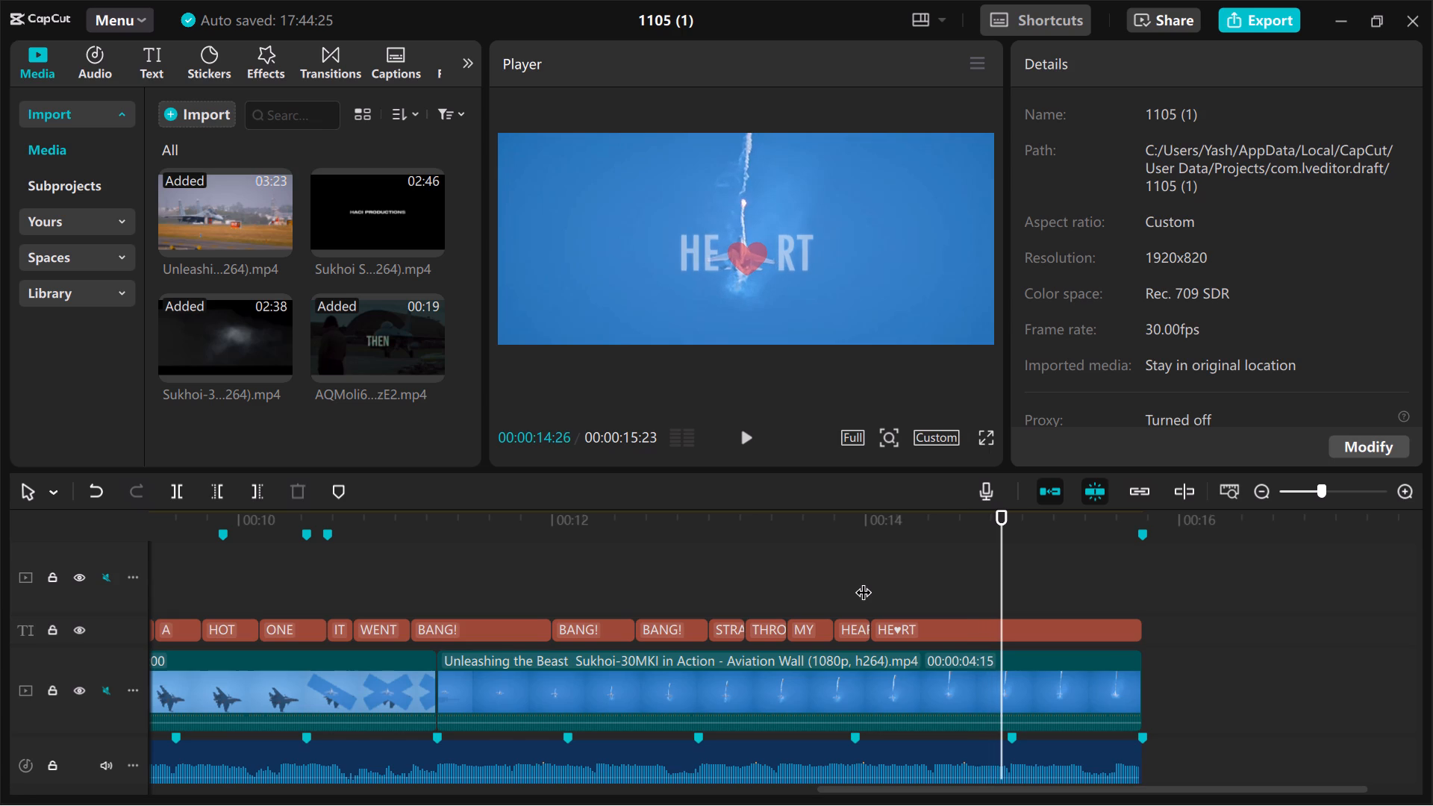
key(Left)
key(Right)
key(Left)
key(Left)
key(Right)
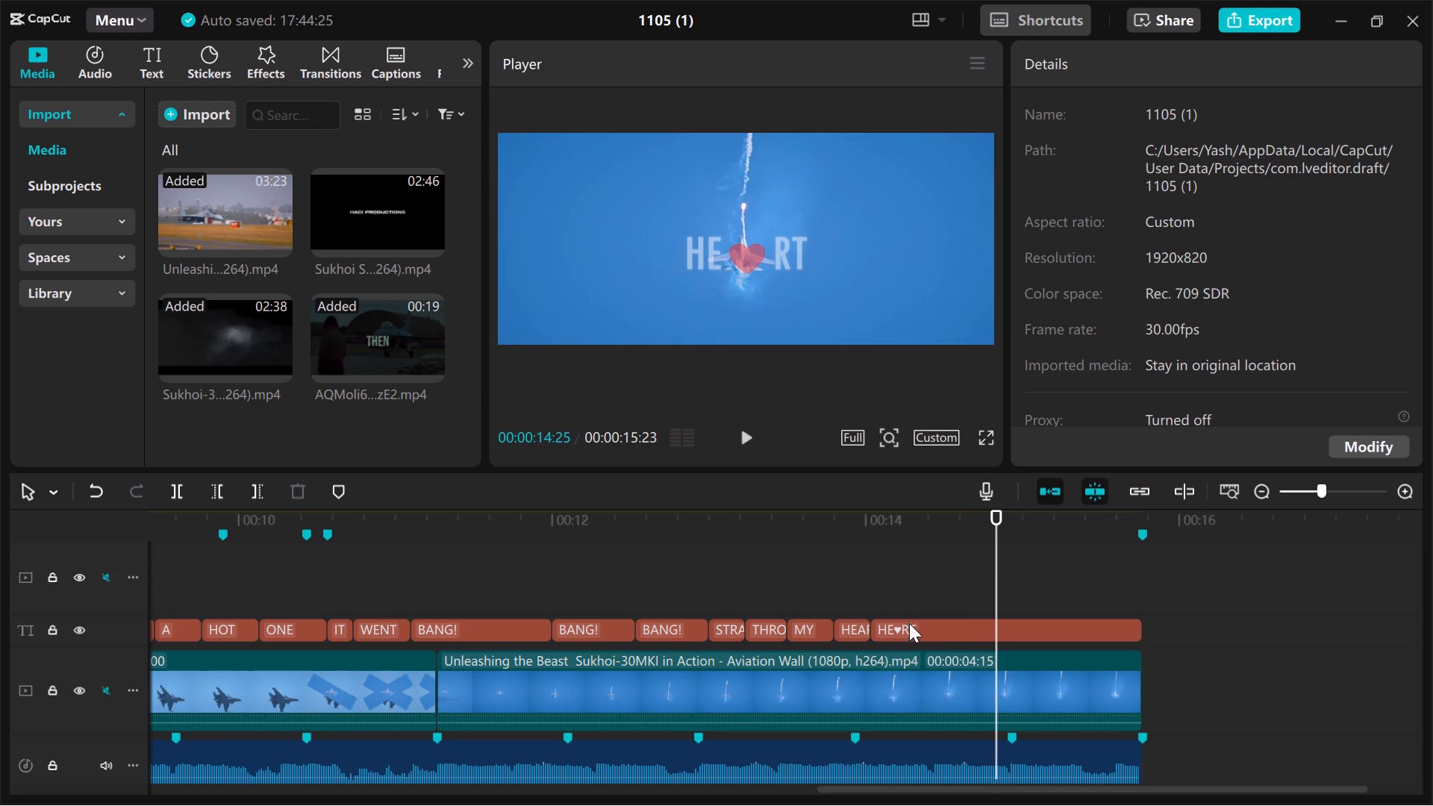
Add a timeline marker at 00:00:14:26, just after the HE♥RT caption's first keyframe.
click(914, 630)
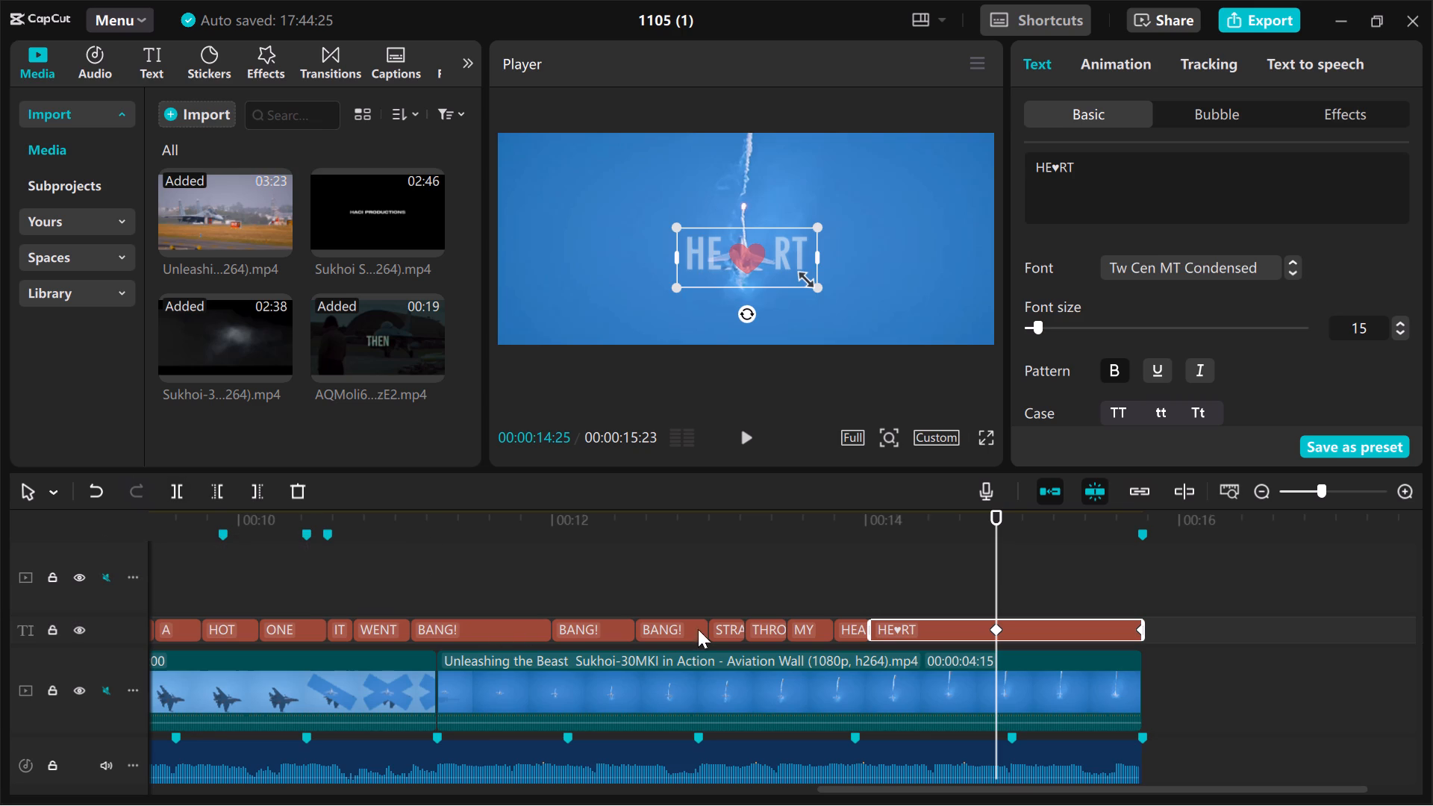
click(999, 576)
click(994, 514)
click(1003, 601)
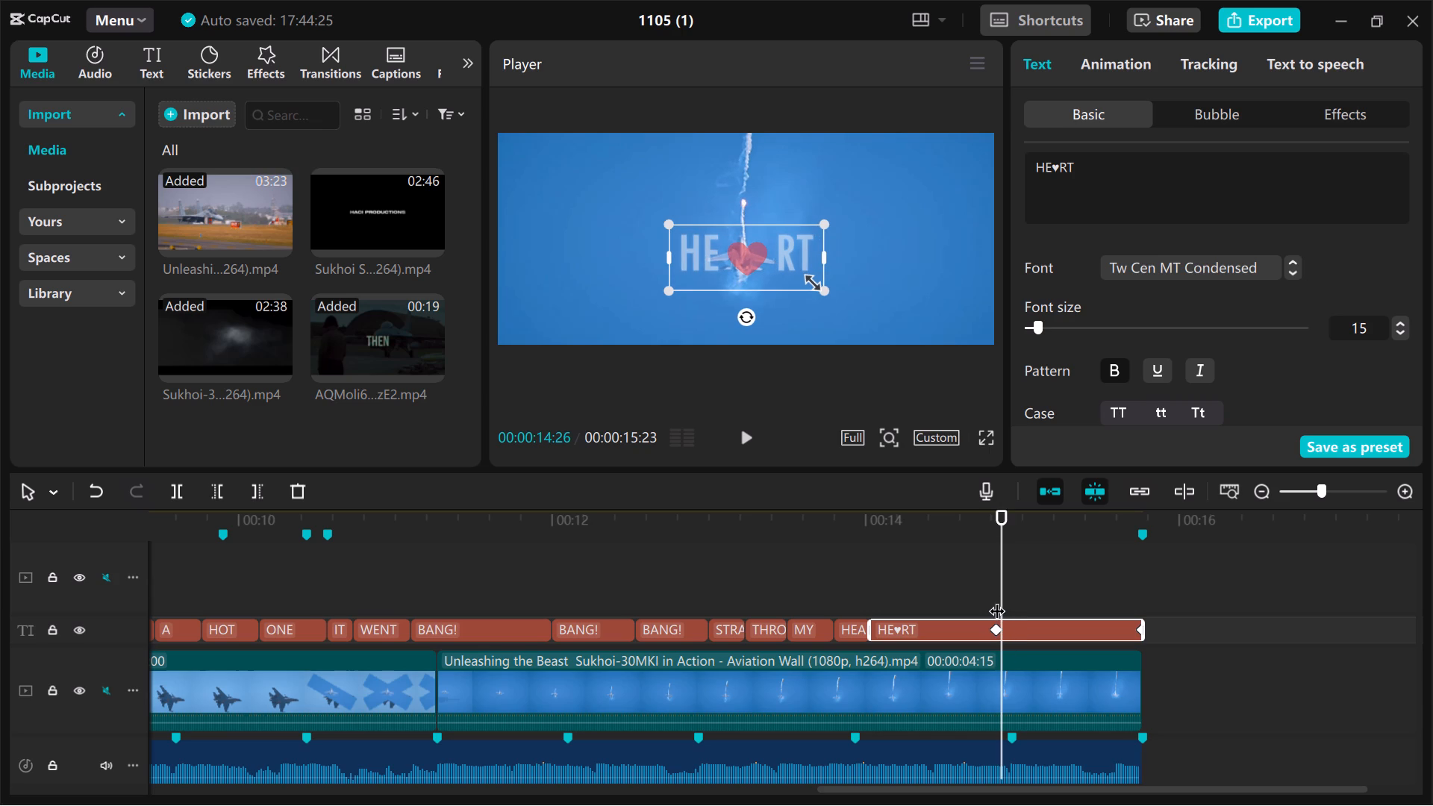
click(996, 599)
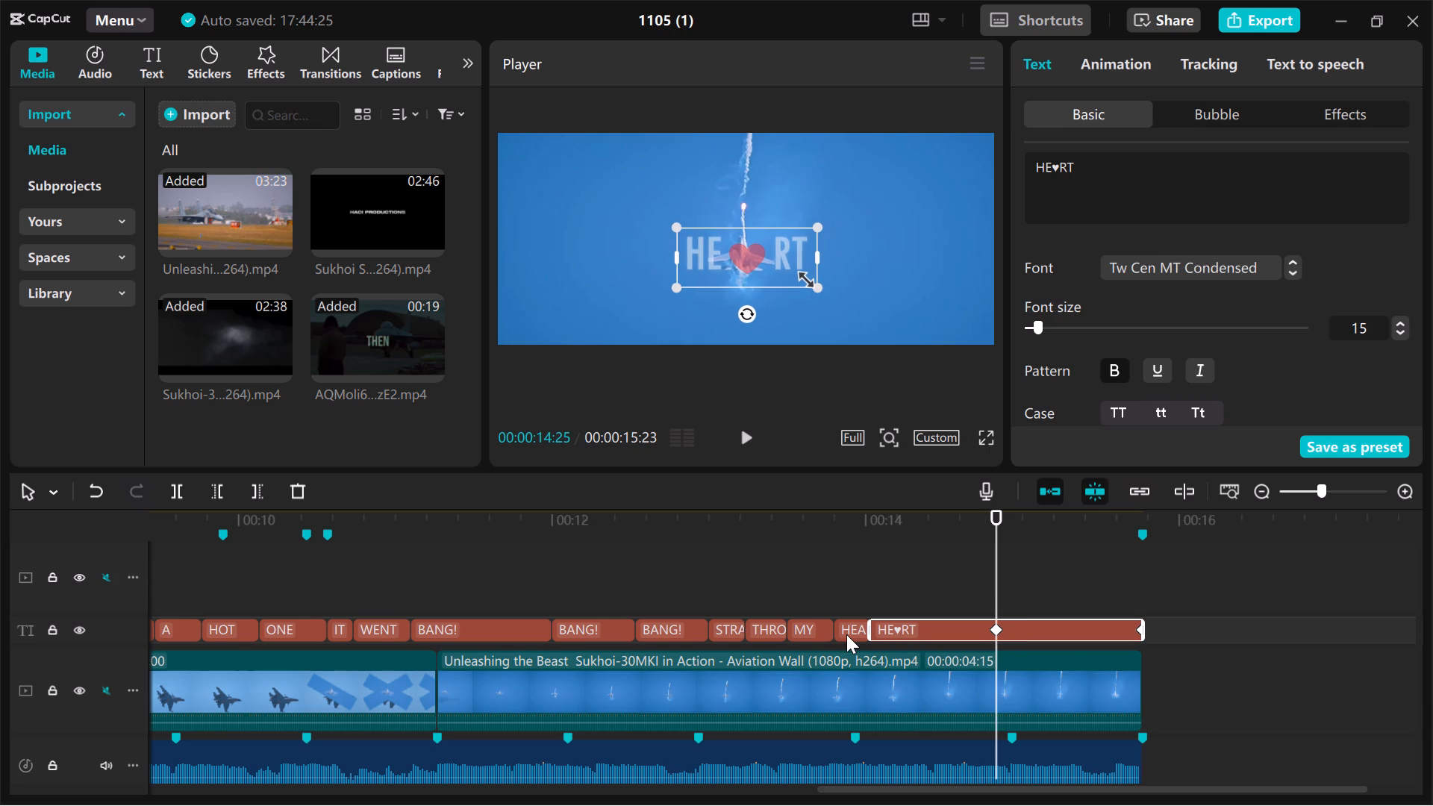
click(846, 634)
click(944, 674)
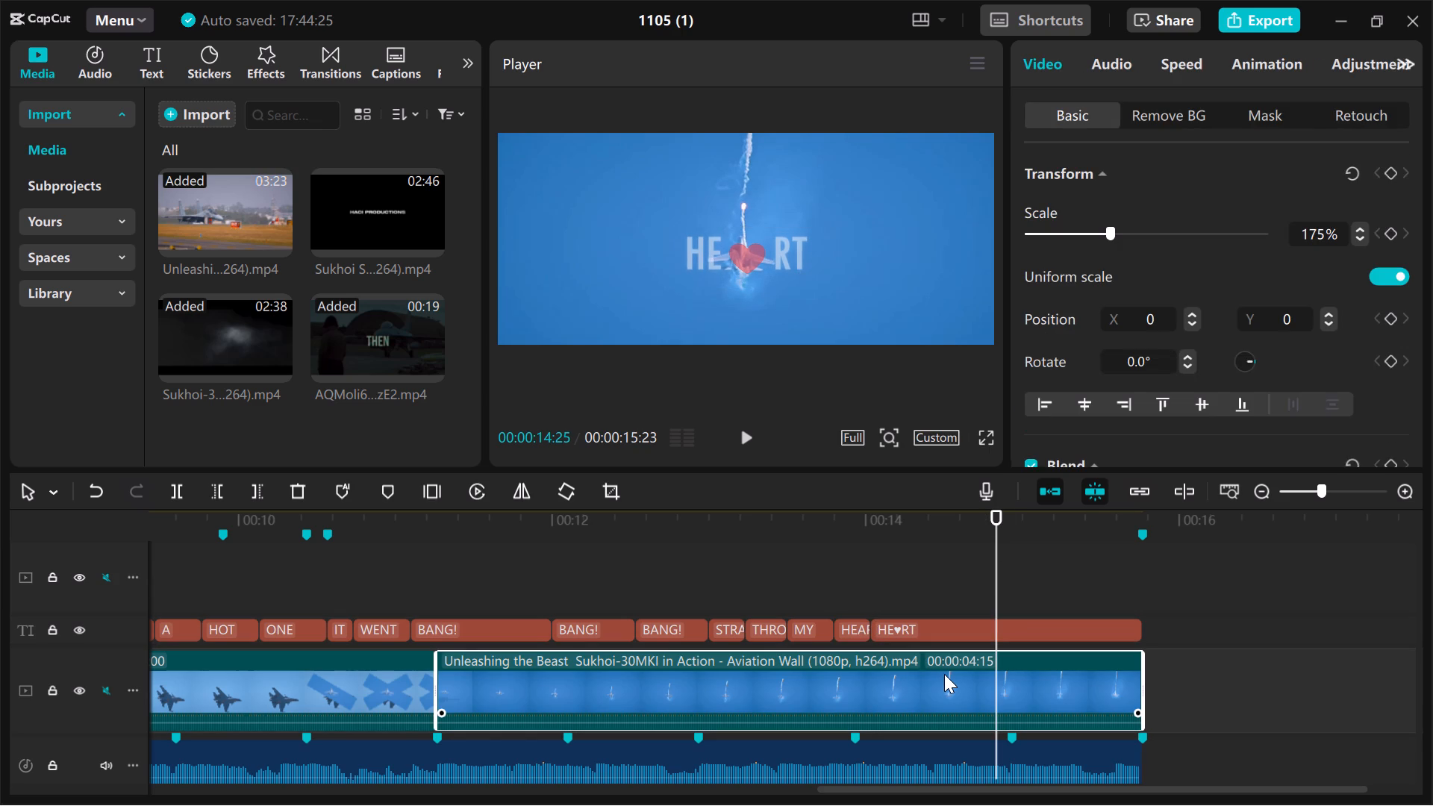
click(991, 584)
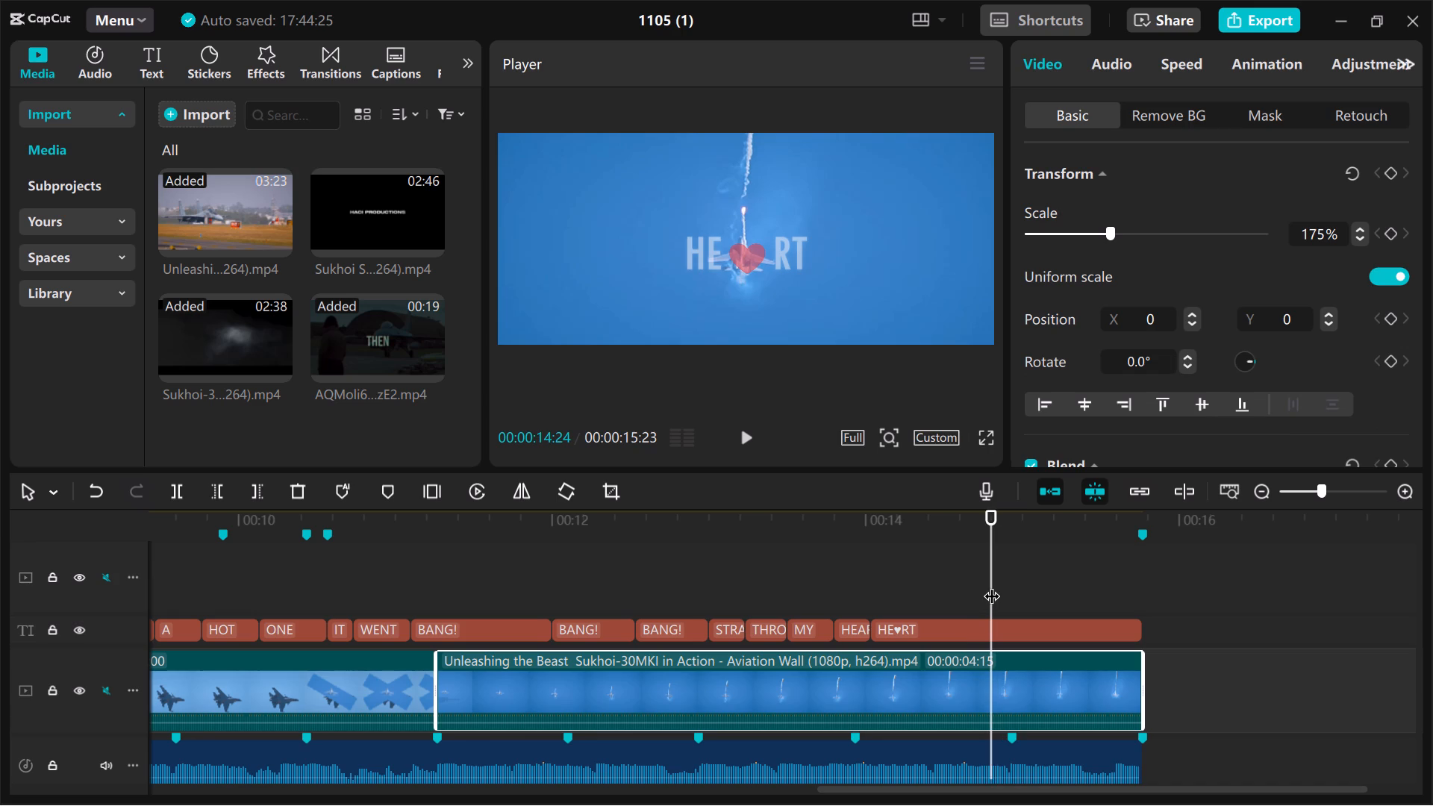
click(1005, 547)
click(1005, 547)
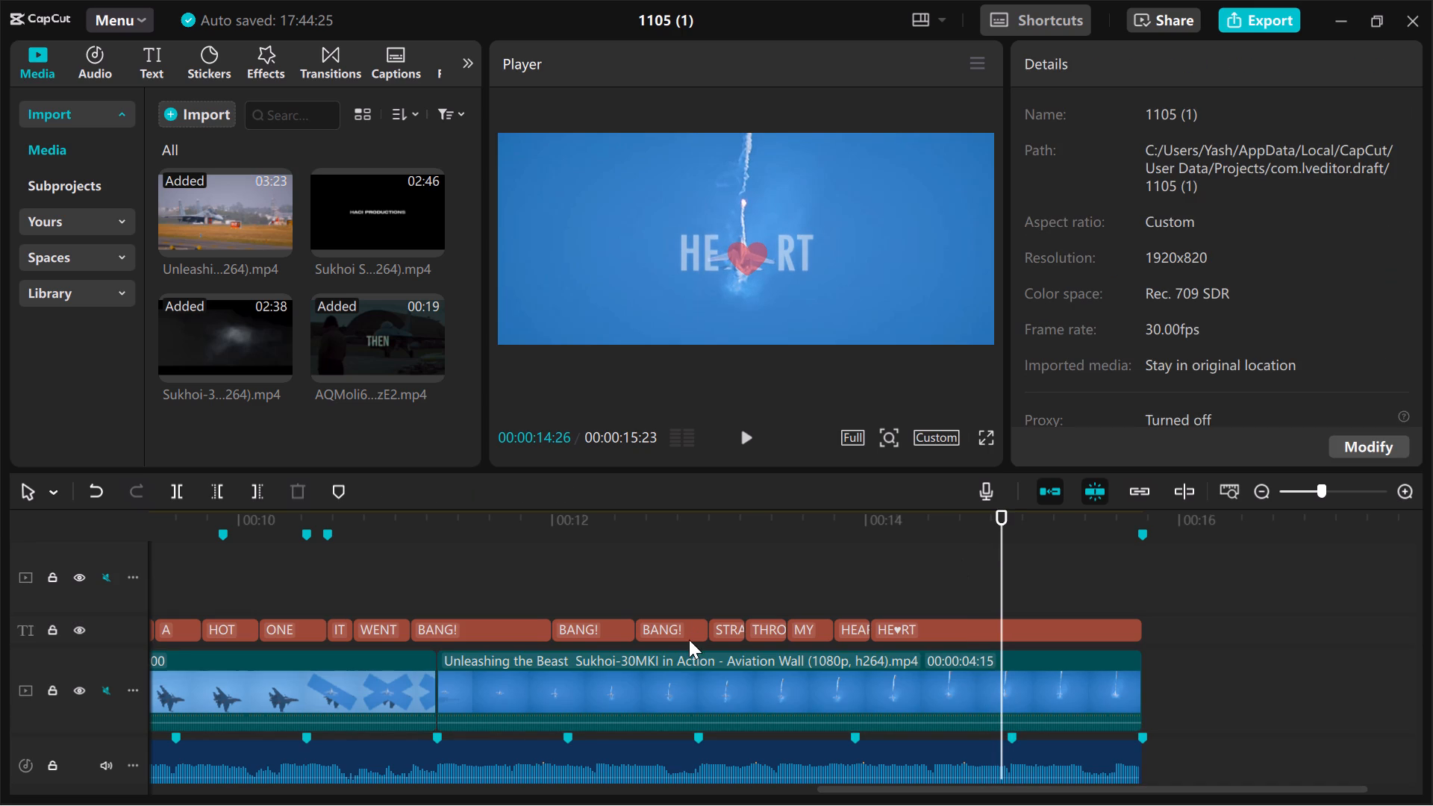
click(337, 494)
Add a default text clip on a new track above the captions, starting at the 00:00:14:26 marker.
click(148, 50)
click(183, 124)
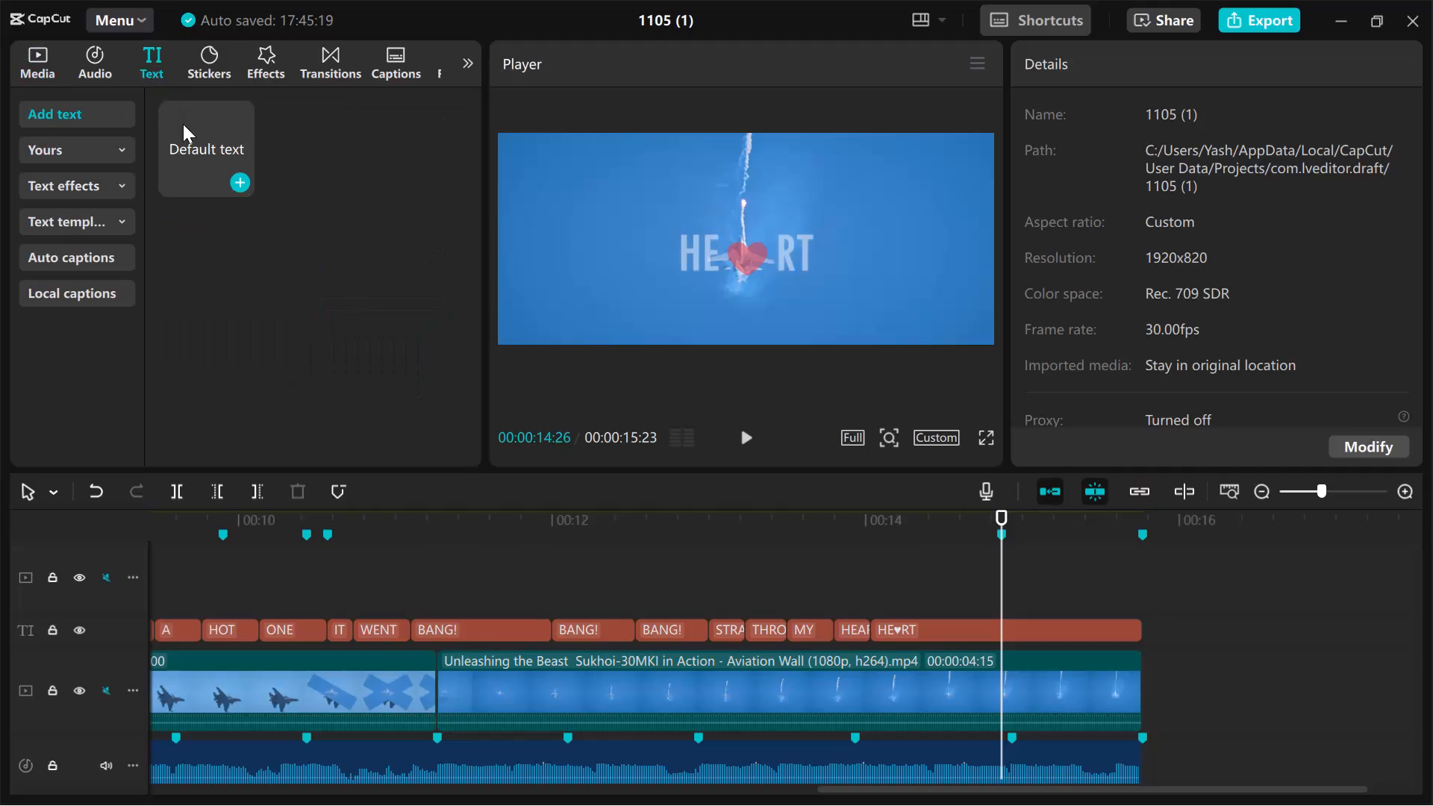
drag(223, 129, 364, 237)
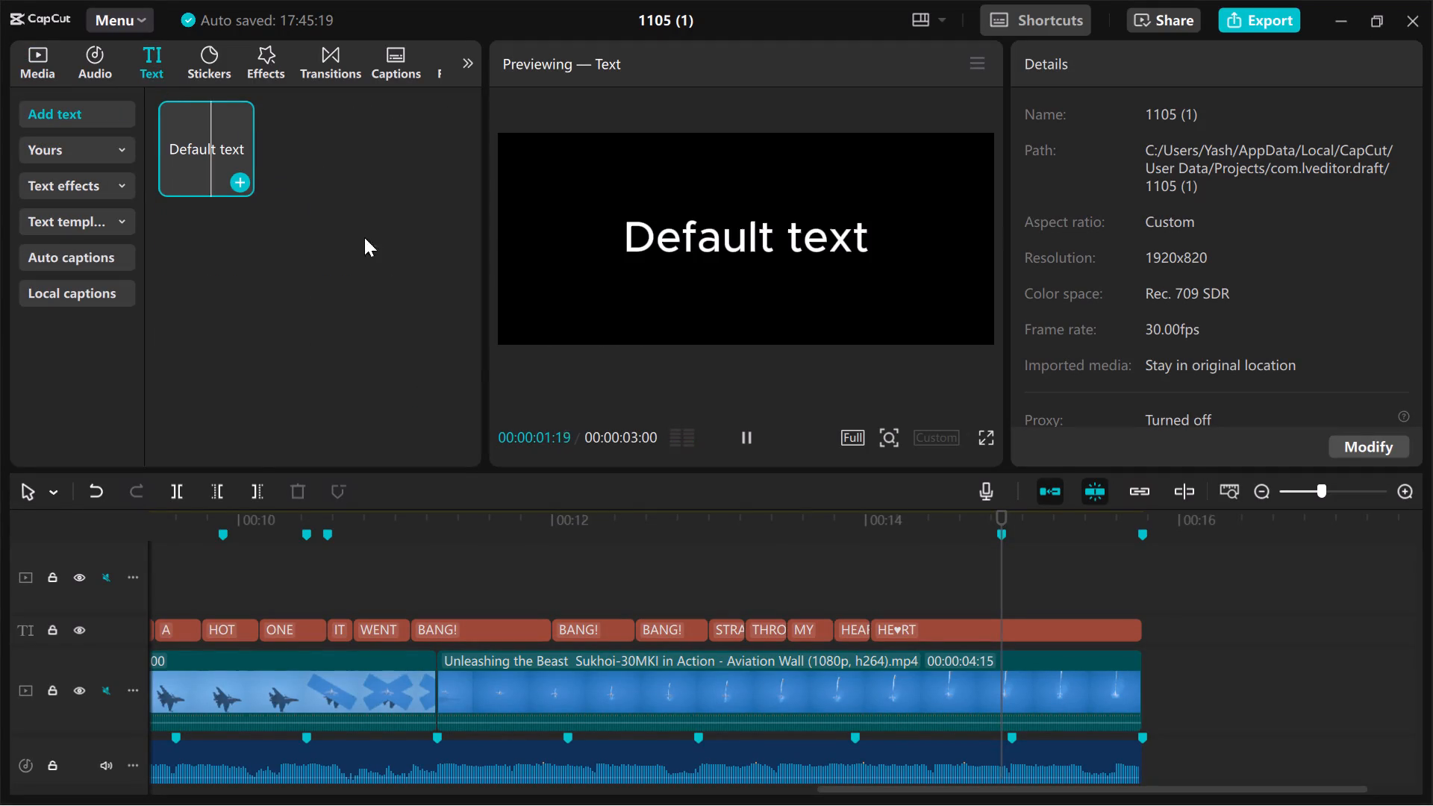
drag(364, 237, 1000, 599)
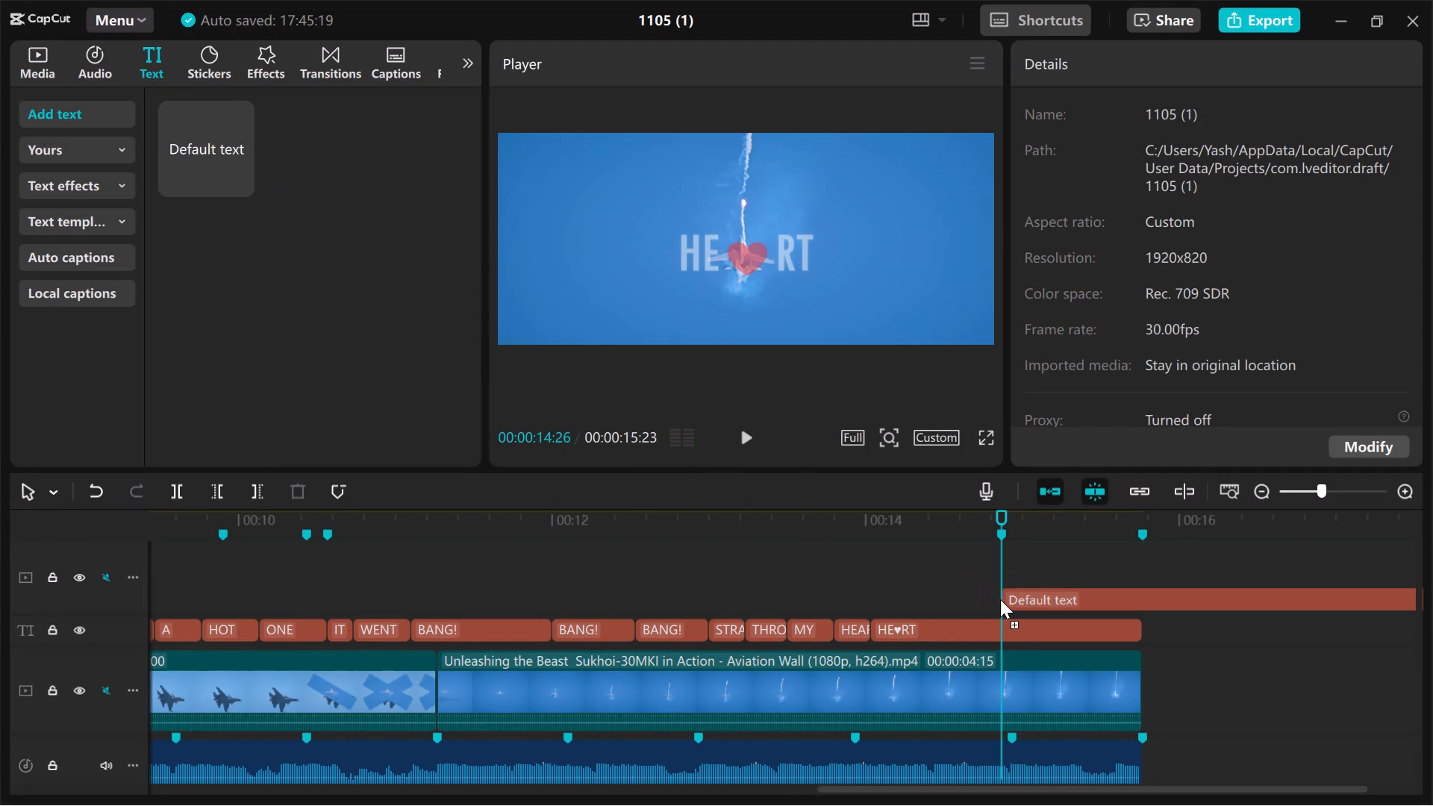
drag(1000, 599, 1000, 601)
drag(1020, 553, 1020, 642)
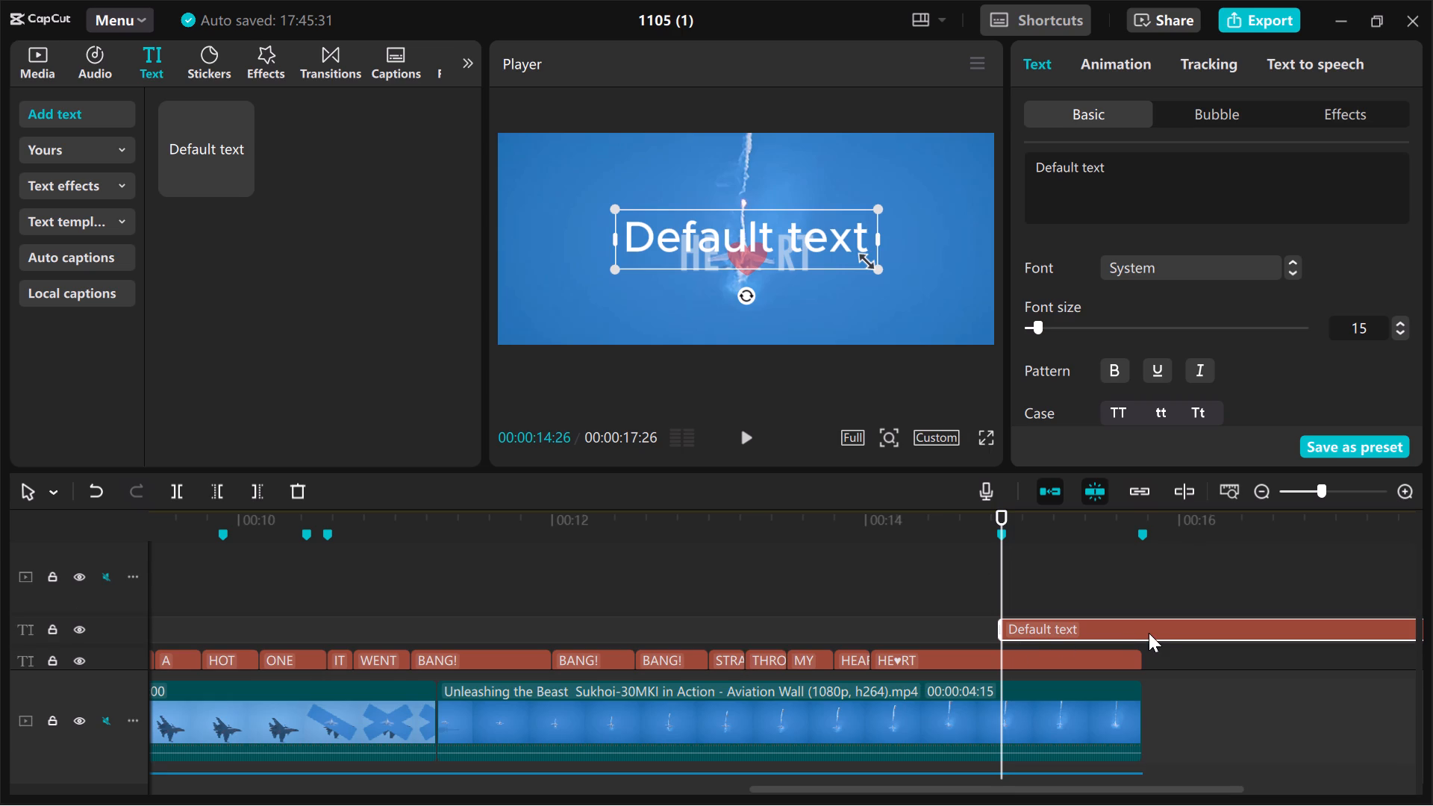
Trim the new default text clip so it ends with the video at 00:00:15:23.
click(1097, 591)
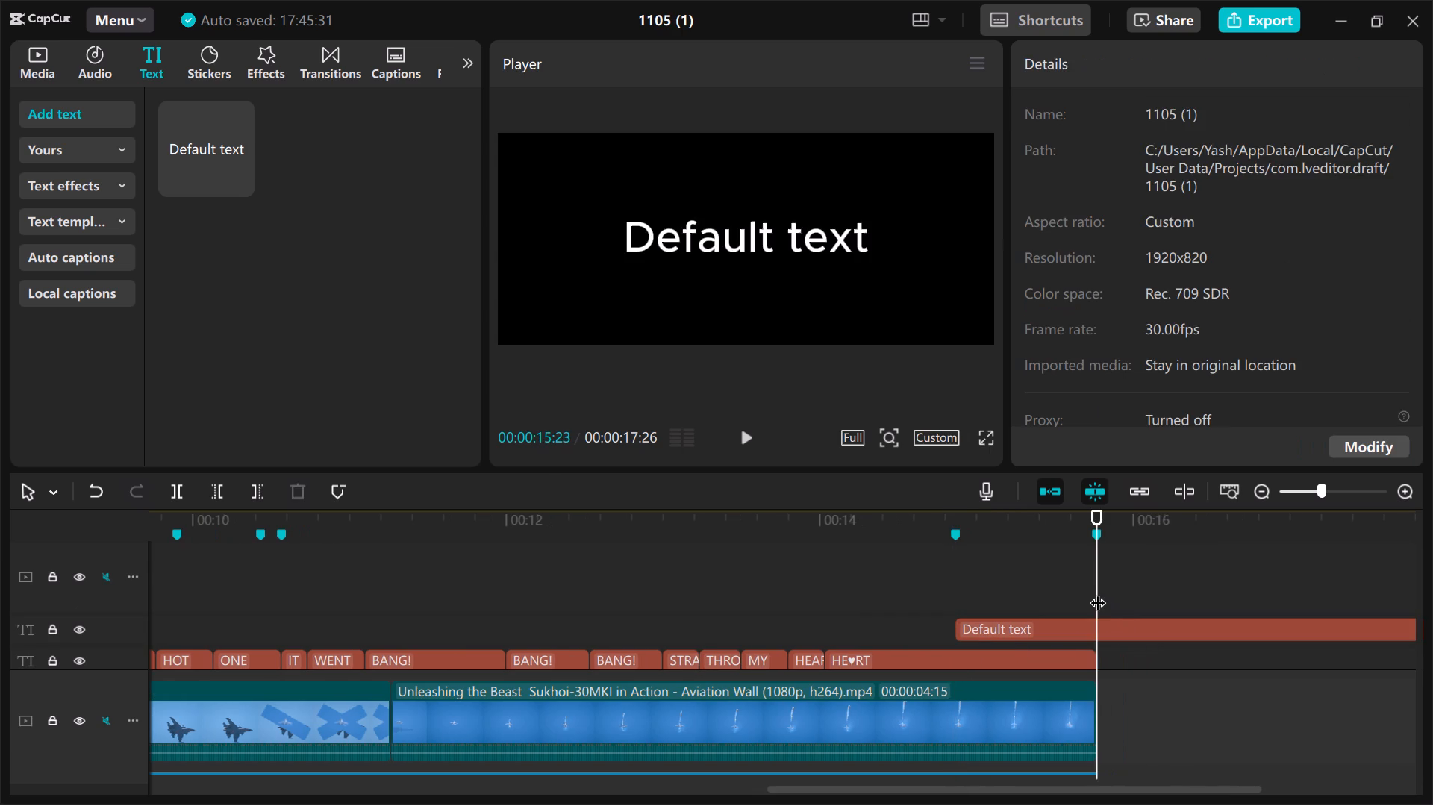
click(257, 486)
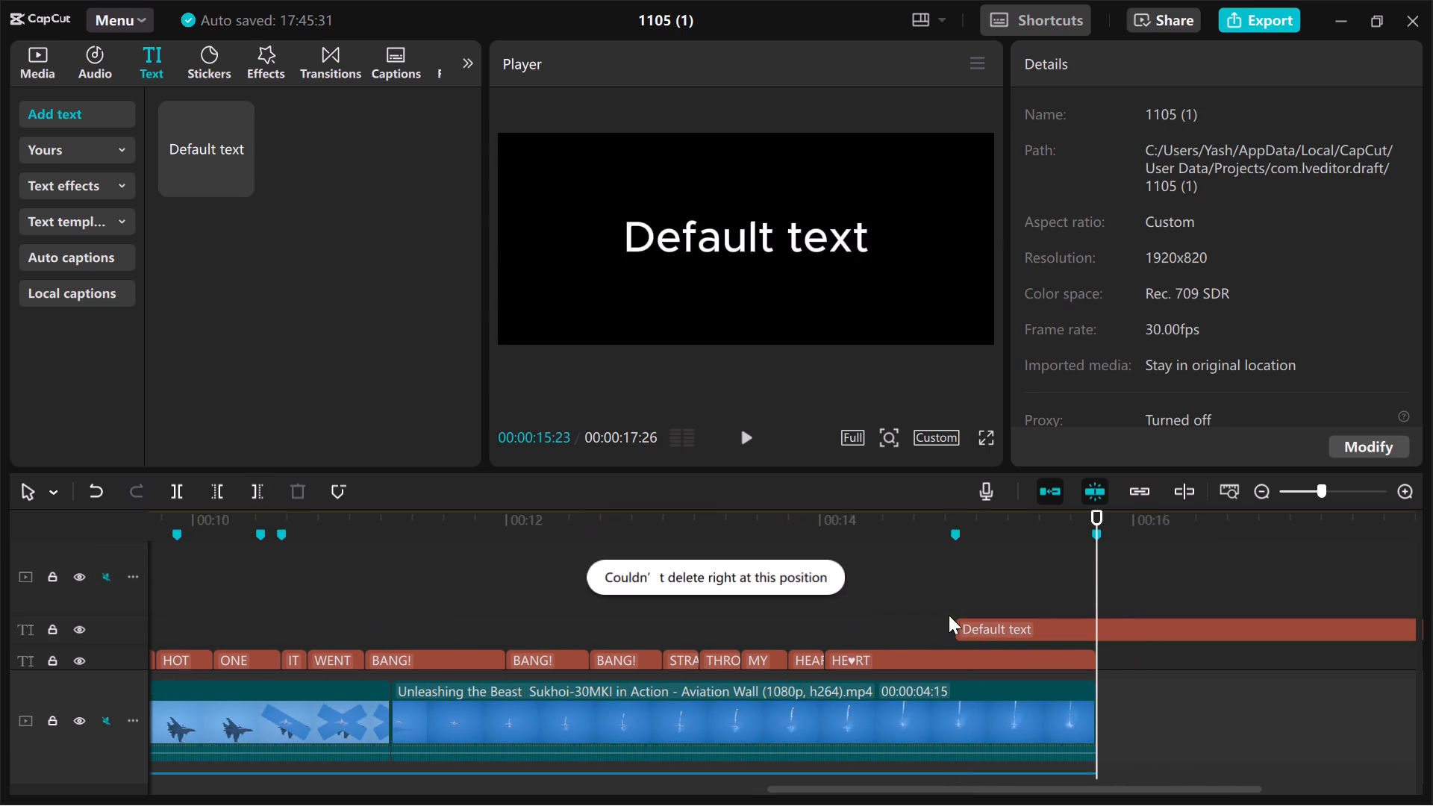
click(258, 487)
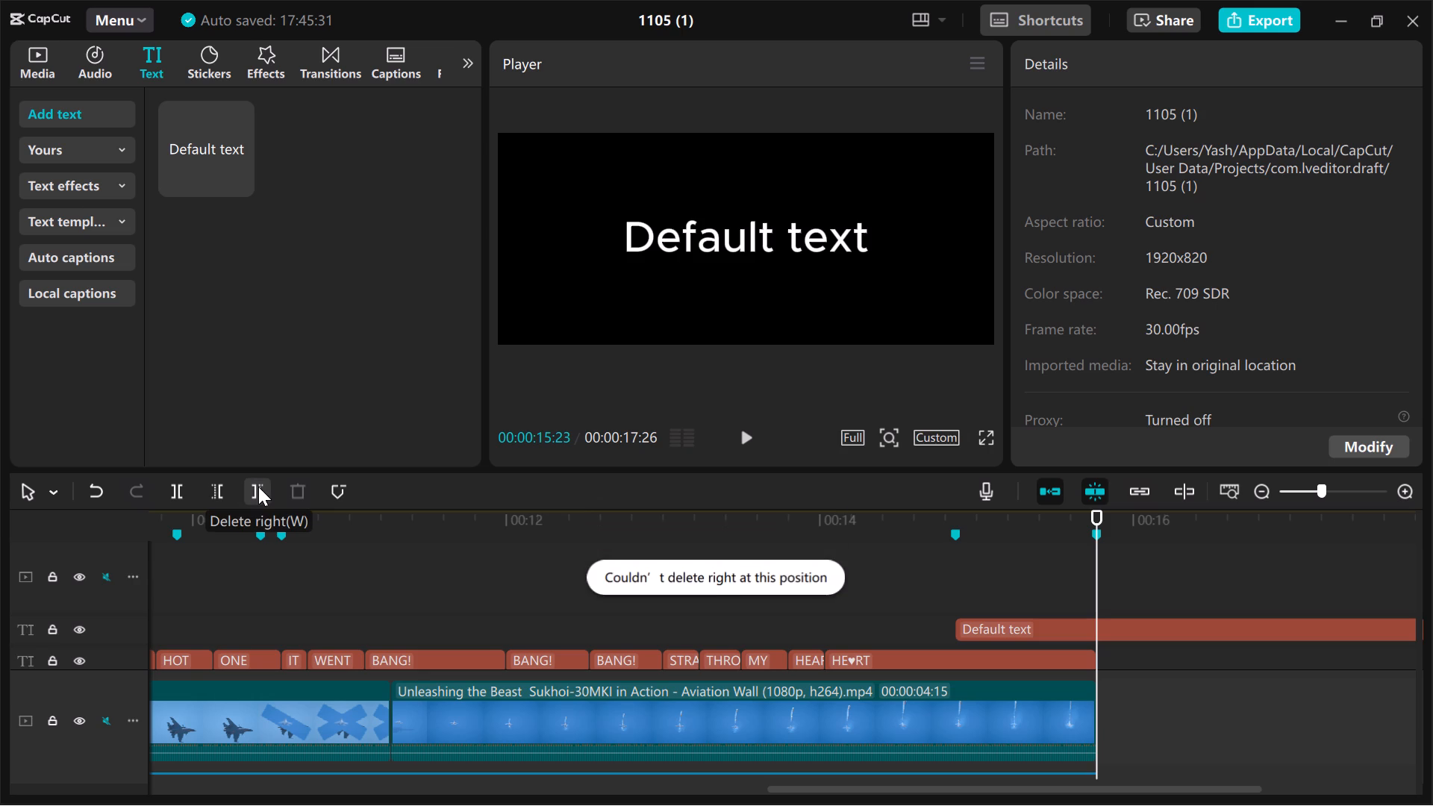
click(1024, 626)
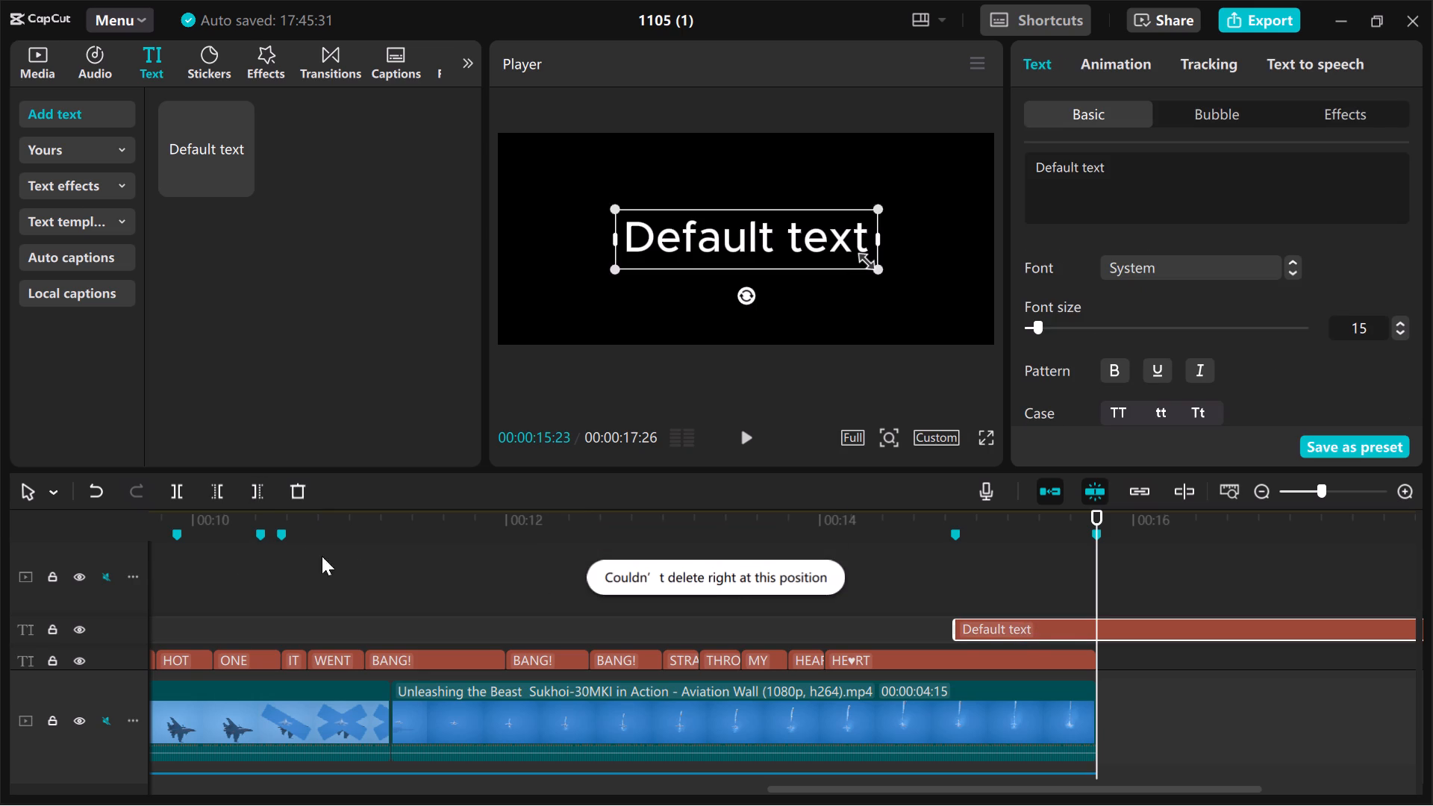
click(255, 493)
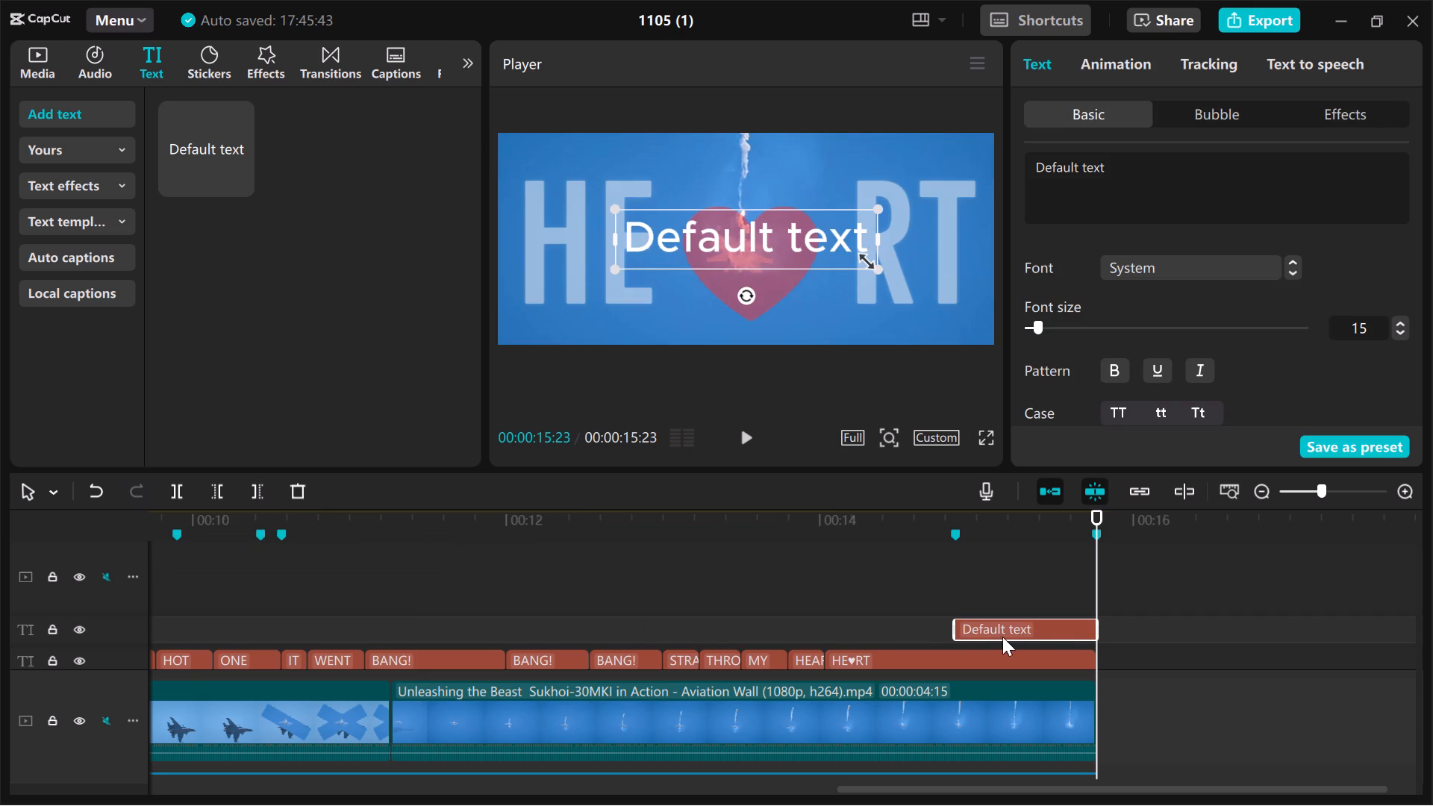
Replace the new clip's default text with the copied ♥ symbol.
click(1002, 637)
drag(1159, 153, 1022, 147)
click(1109, 163)
drag(1109, 163, 1046, 166)
key(ctrl+v)
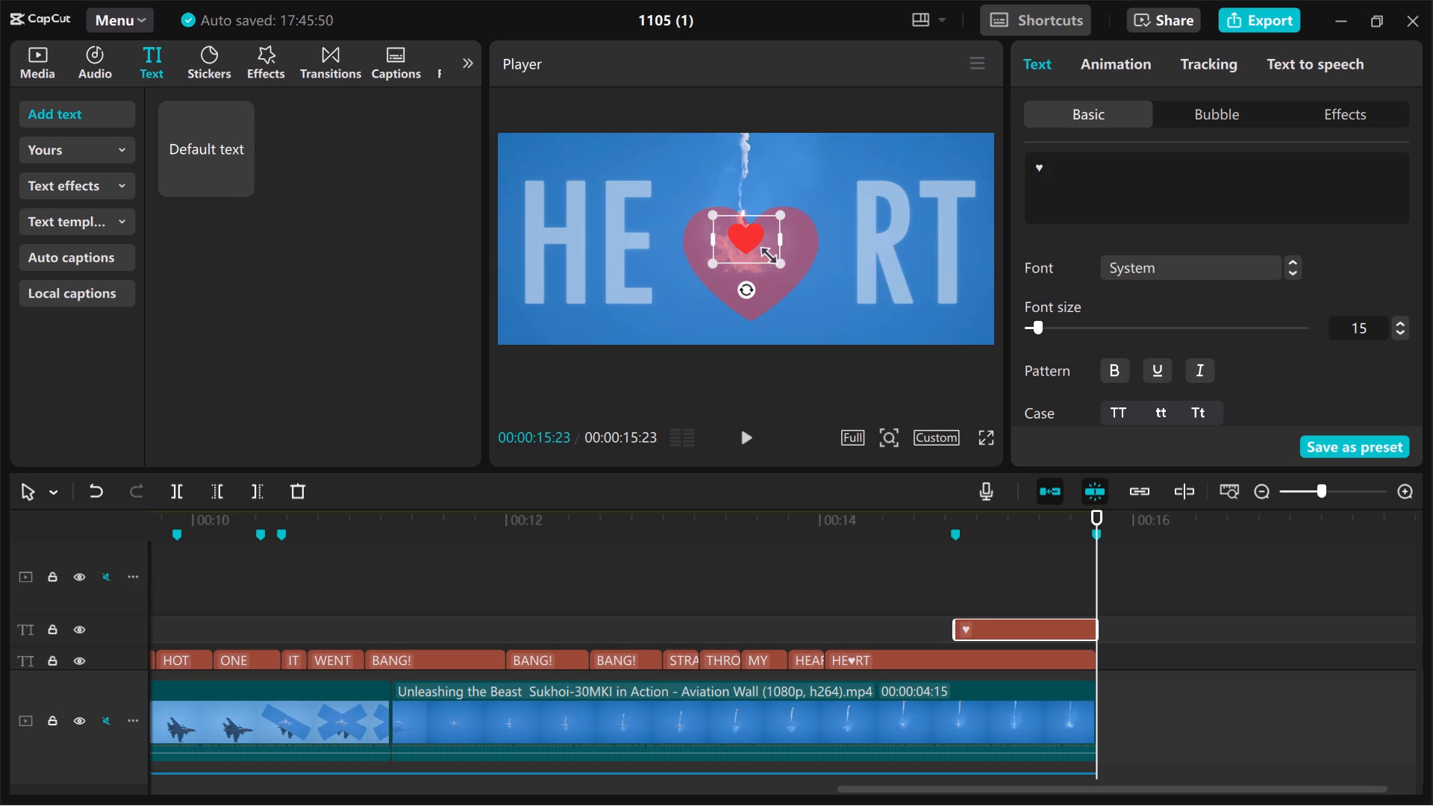
scroll(748, 549, down, 1)
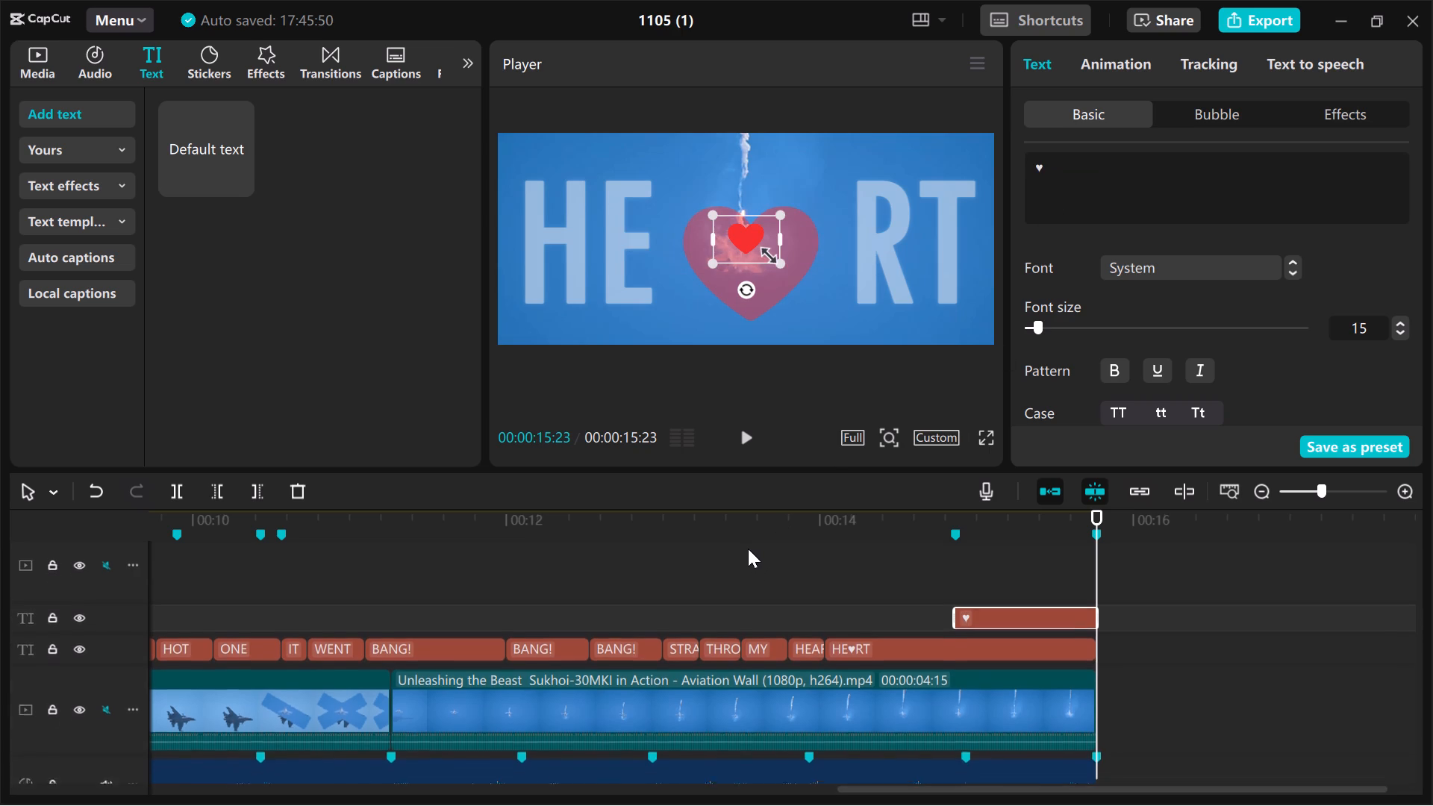
Delete both scale keyframes from the HE♥RT caption, the one at the video's end and the one near 00:00:14:25.
scroll(748, 549, down, 1)
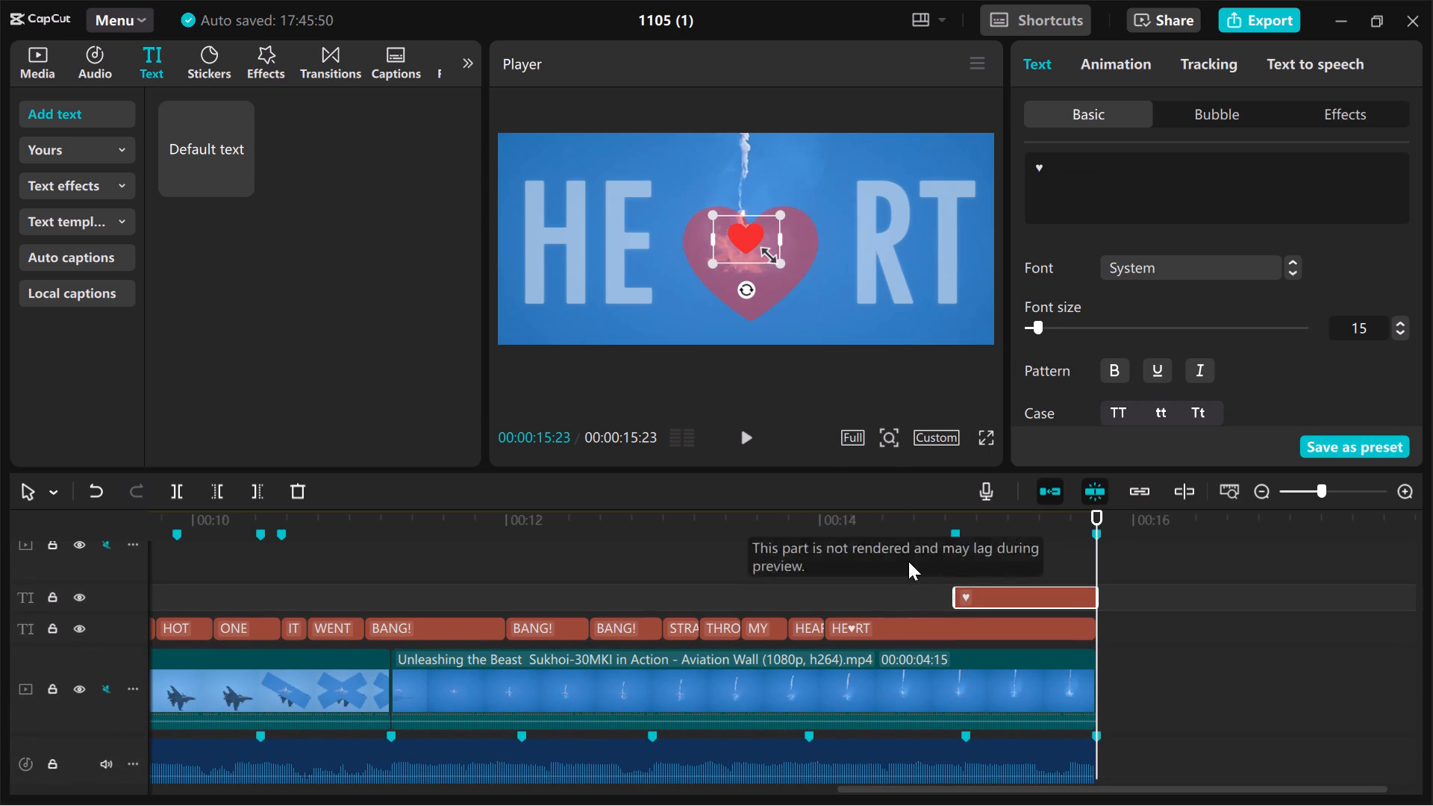
click(893, 592)
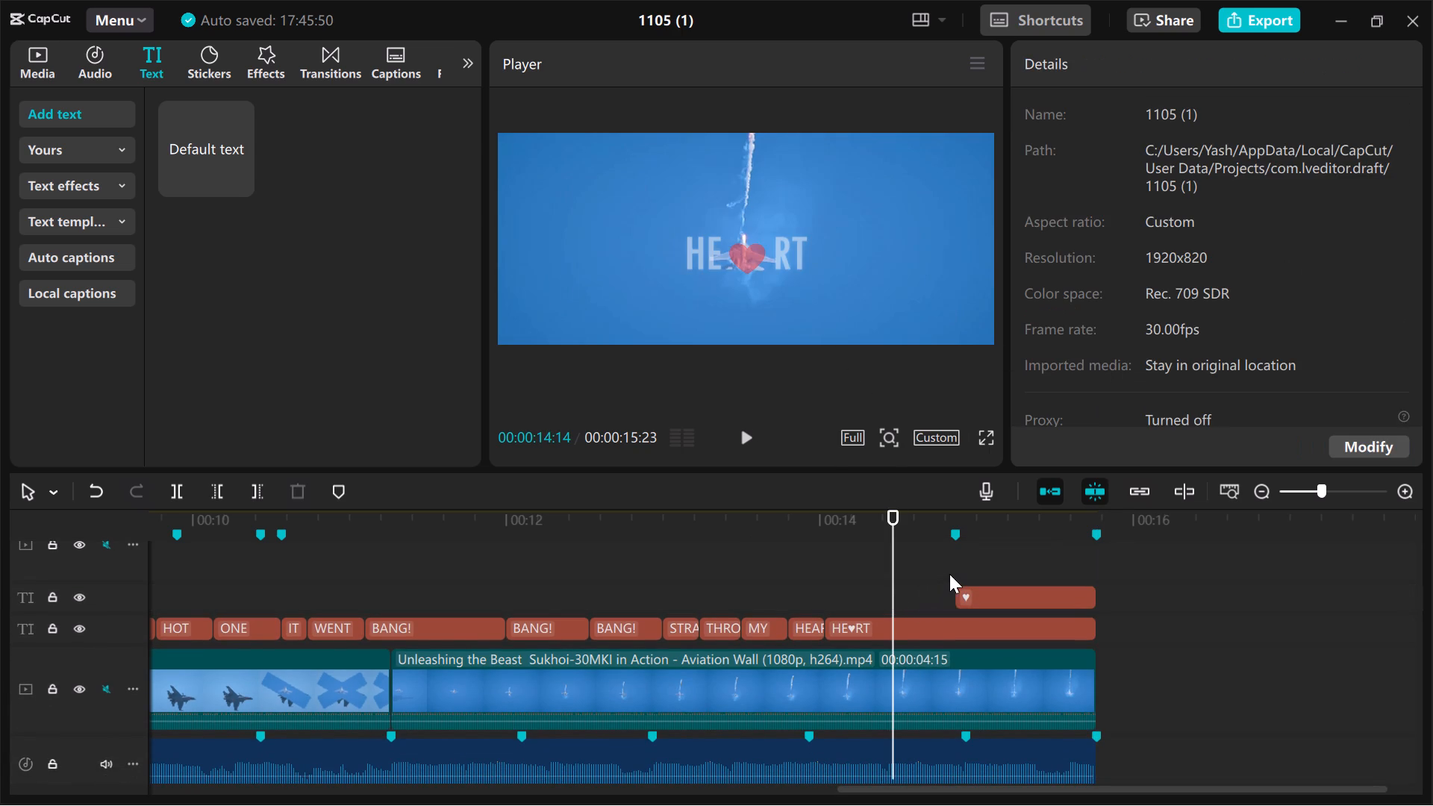
click(949, 574)
click(945, 625)
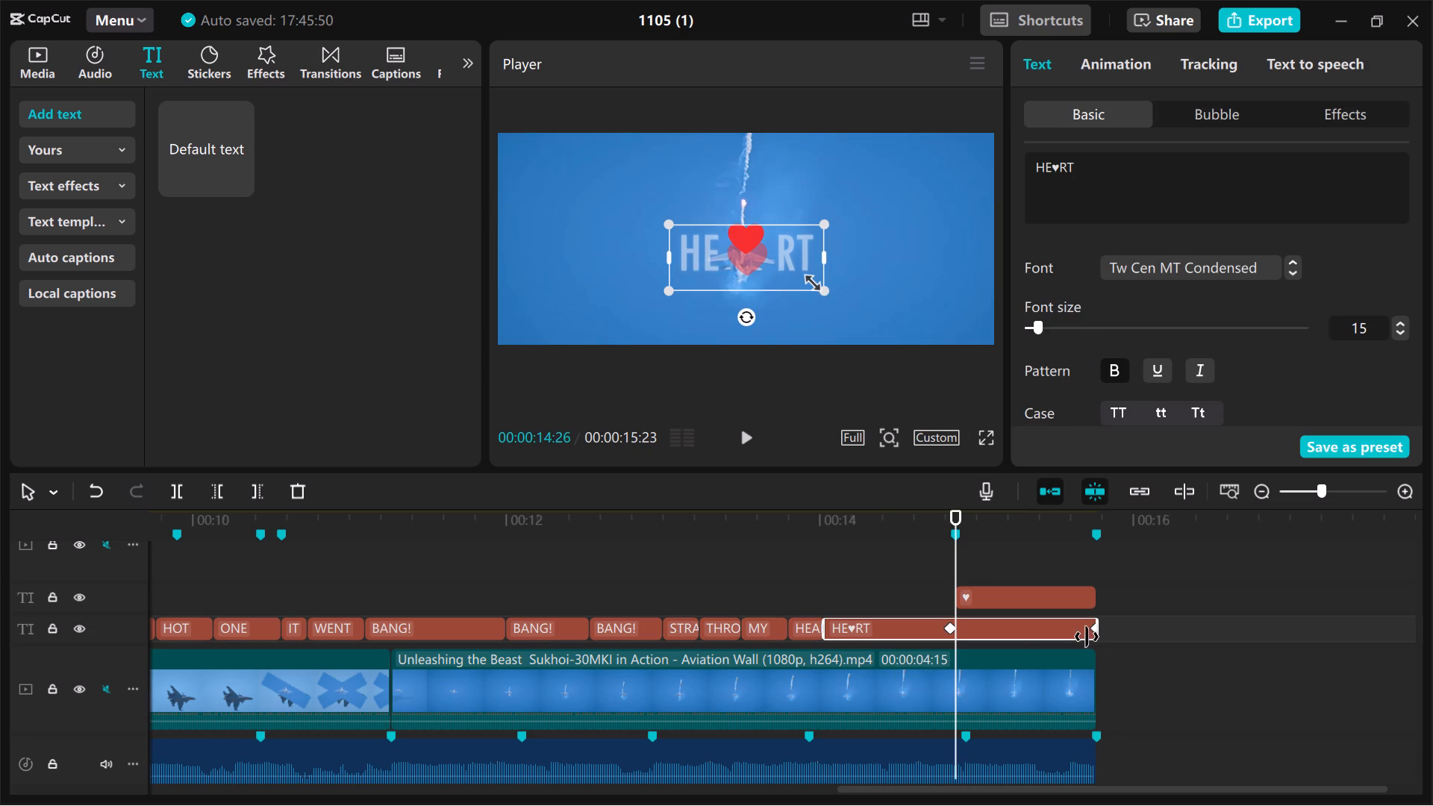
click(1090, 628)
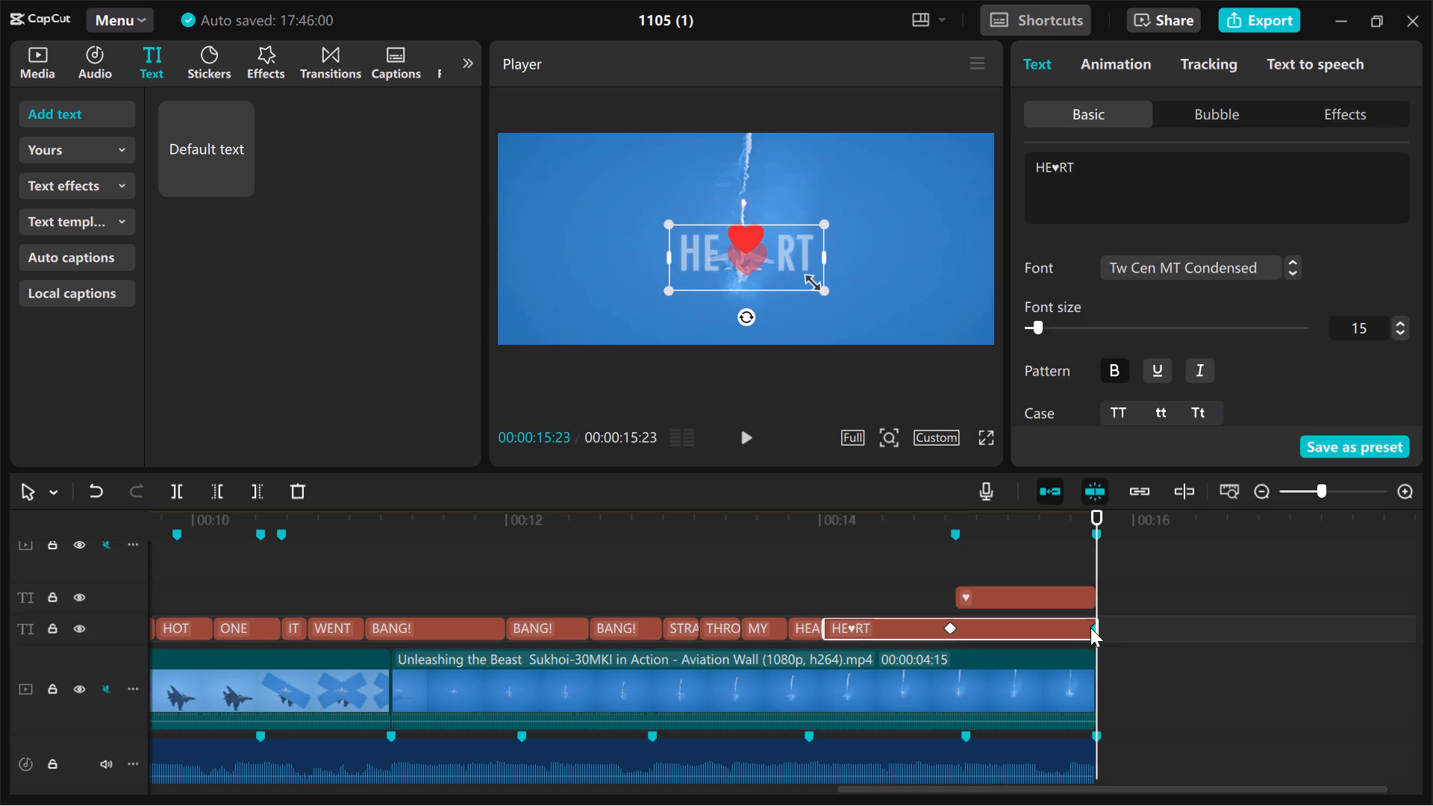
key(Delete)
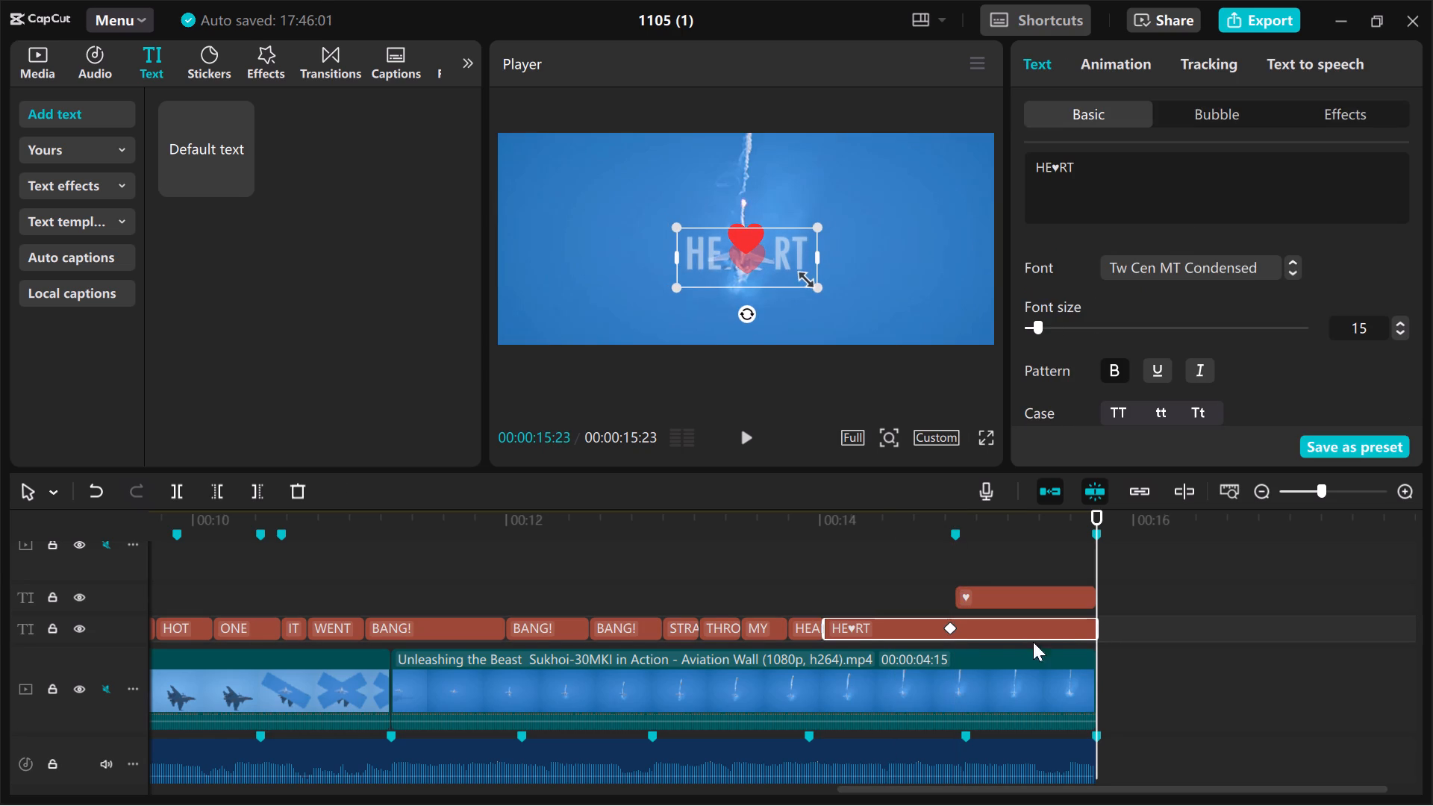
click(946, 629)
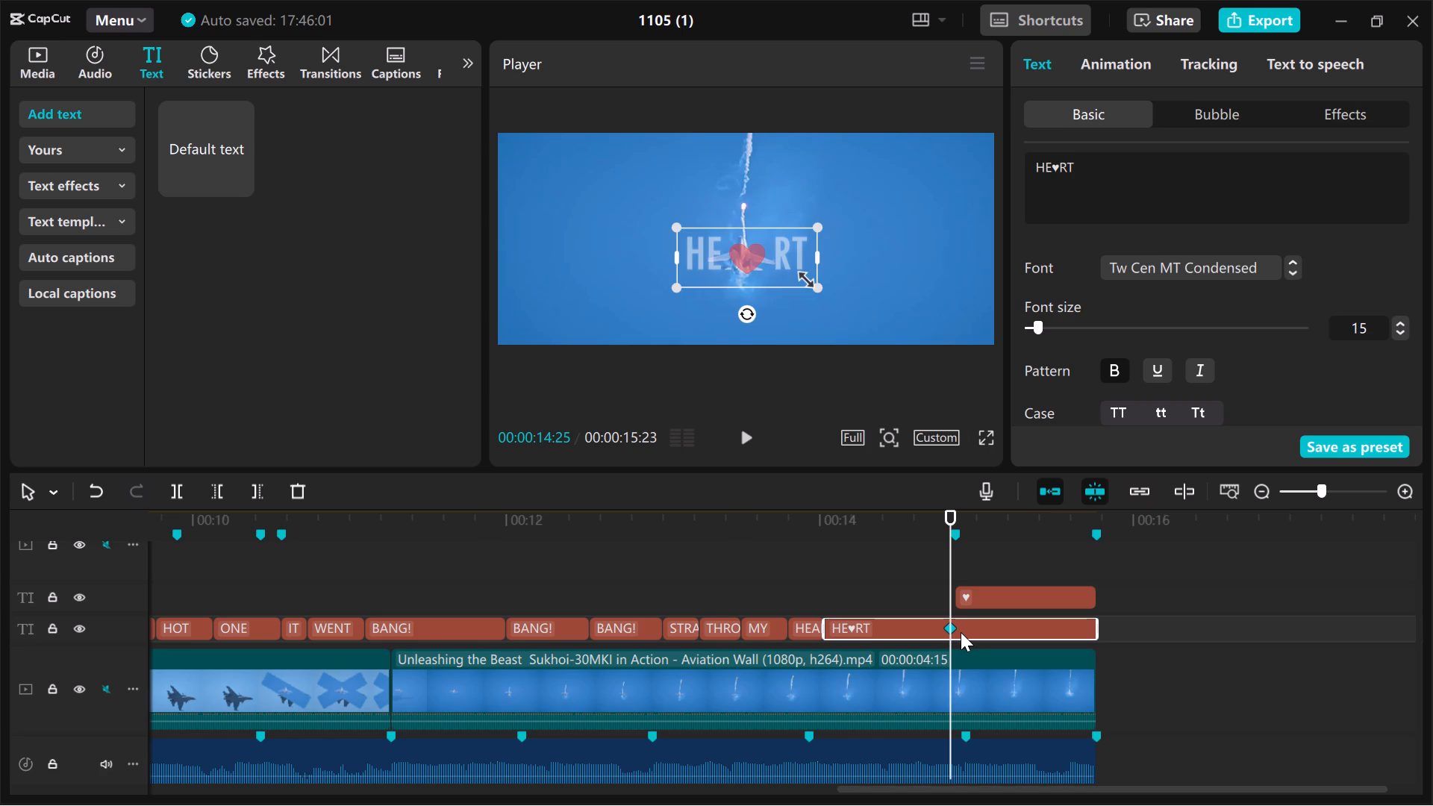
key(Delete)
Move the ♥ overlay down at 00:00:14:28 so it sits exactly over the heart in the HE♥RT caption.
click(898, 598)
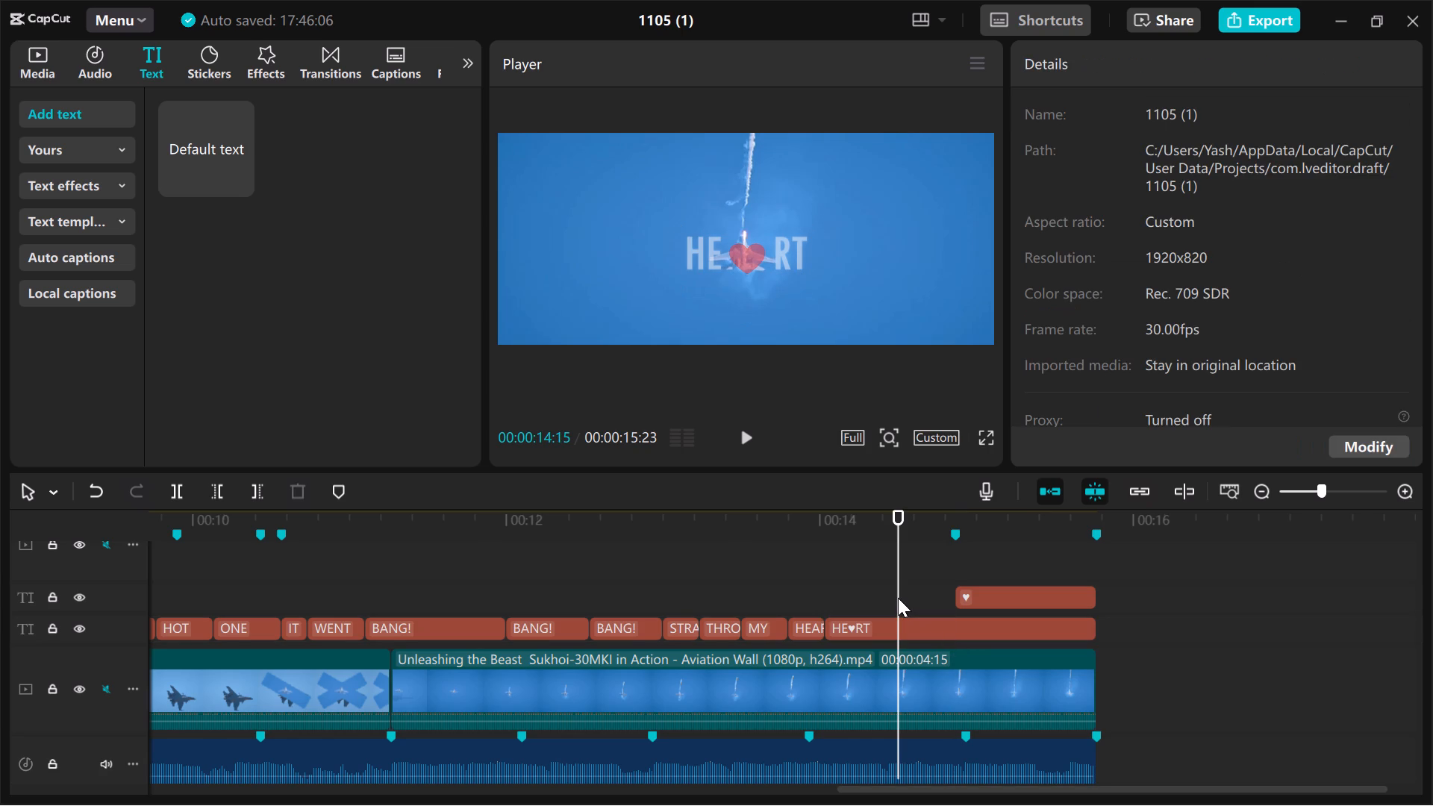
click(898, 598)
drag(898, 598, 958, 593)
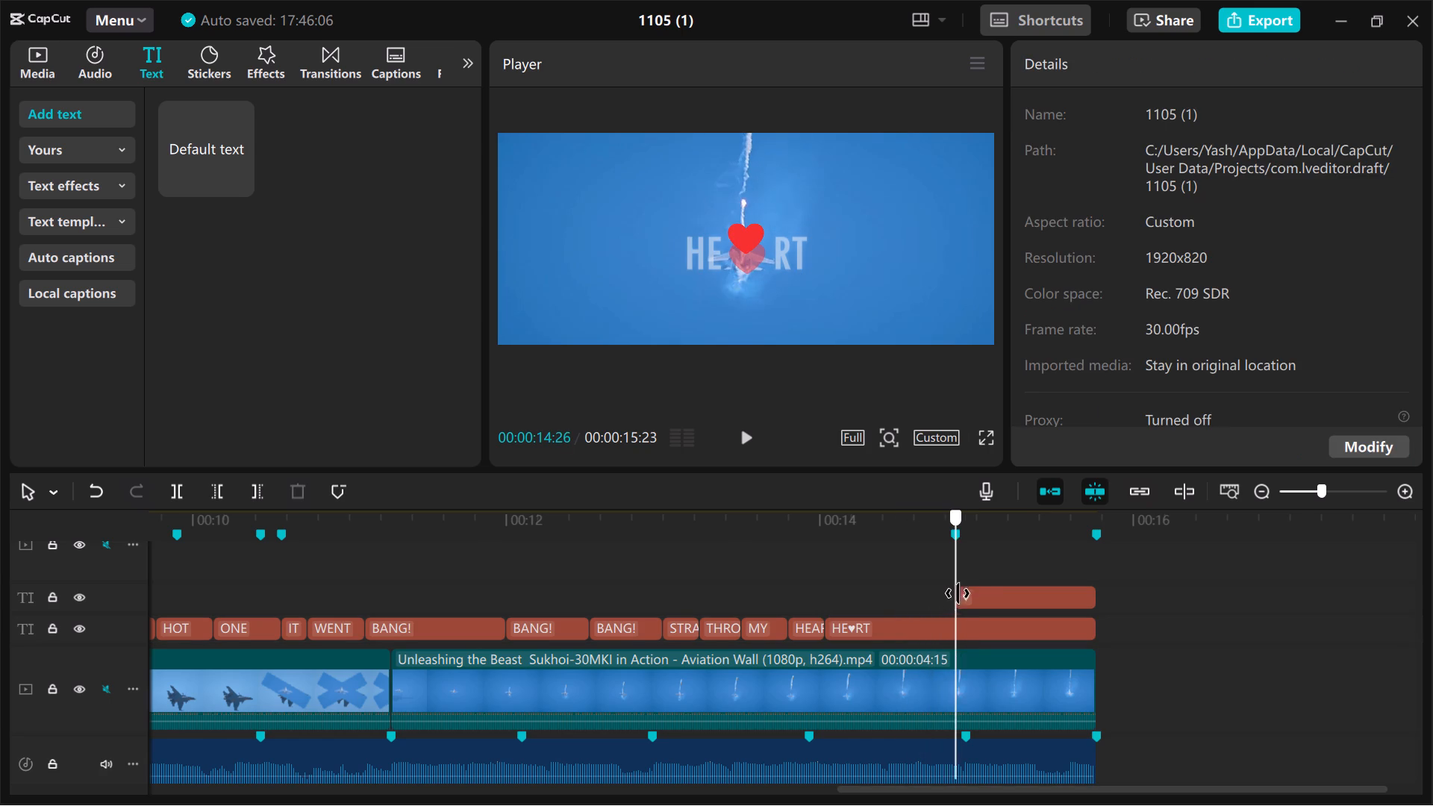
drag(958, 593, 961, 593)
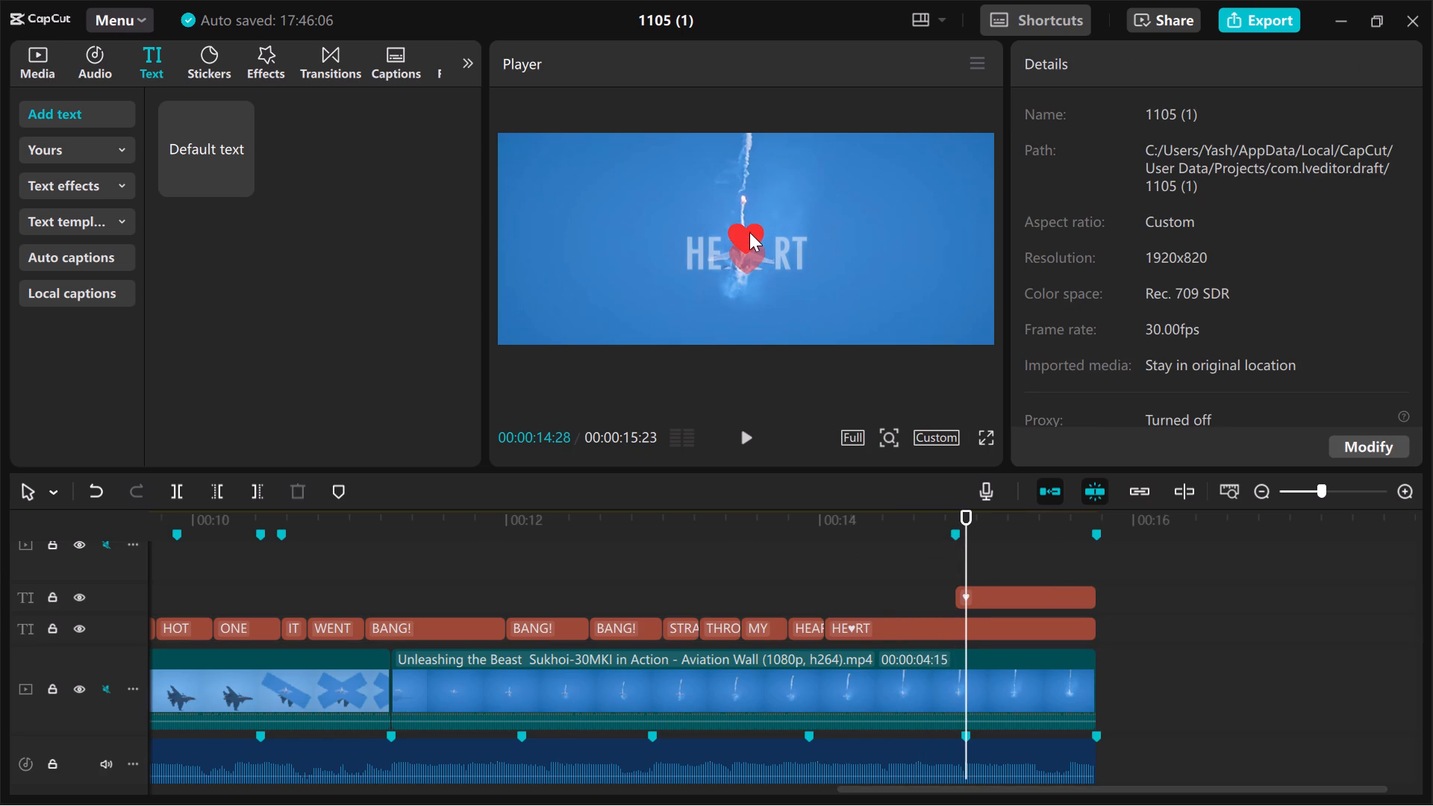
drag(747, 230, 751, 247)
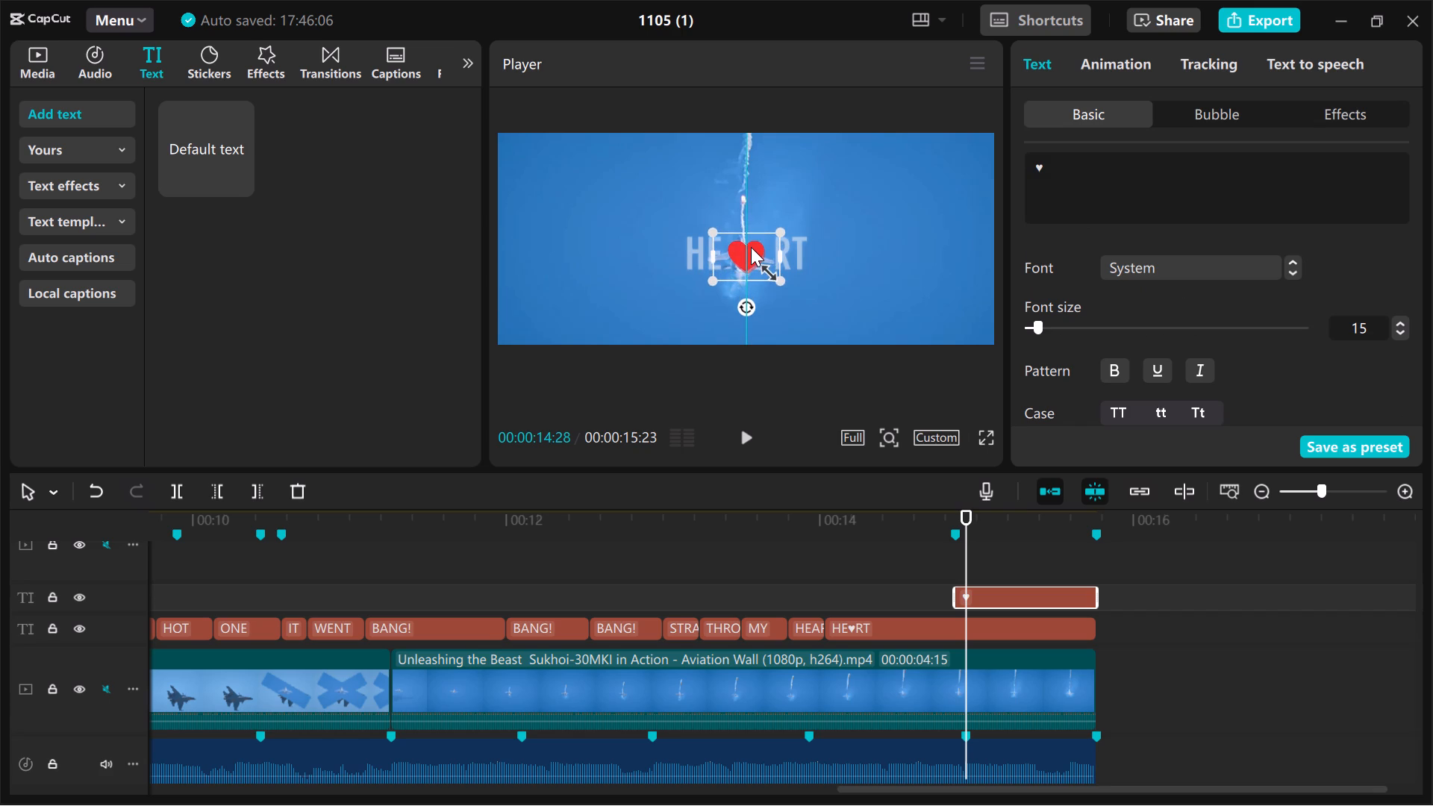
drag(751, 247, 750, 250)
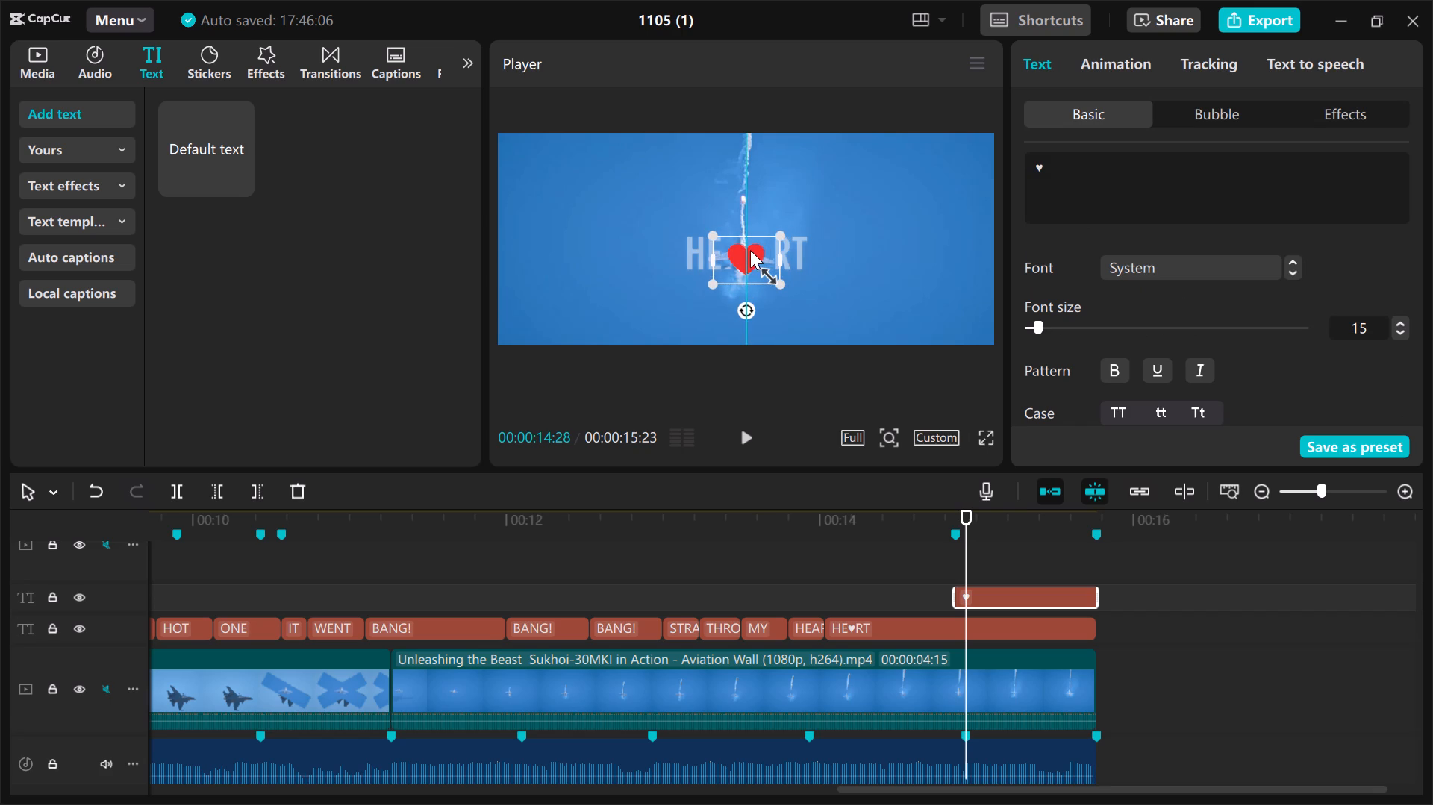
drag(750, 250, 751, 249)
Set the ♥ overlay clip's opacity to 50%.
ctrl+scroll(751, 249, up, 1)
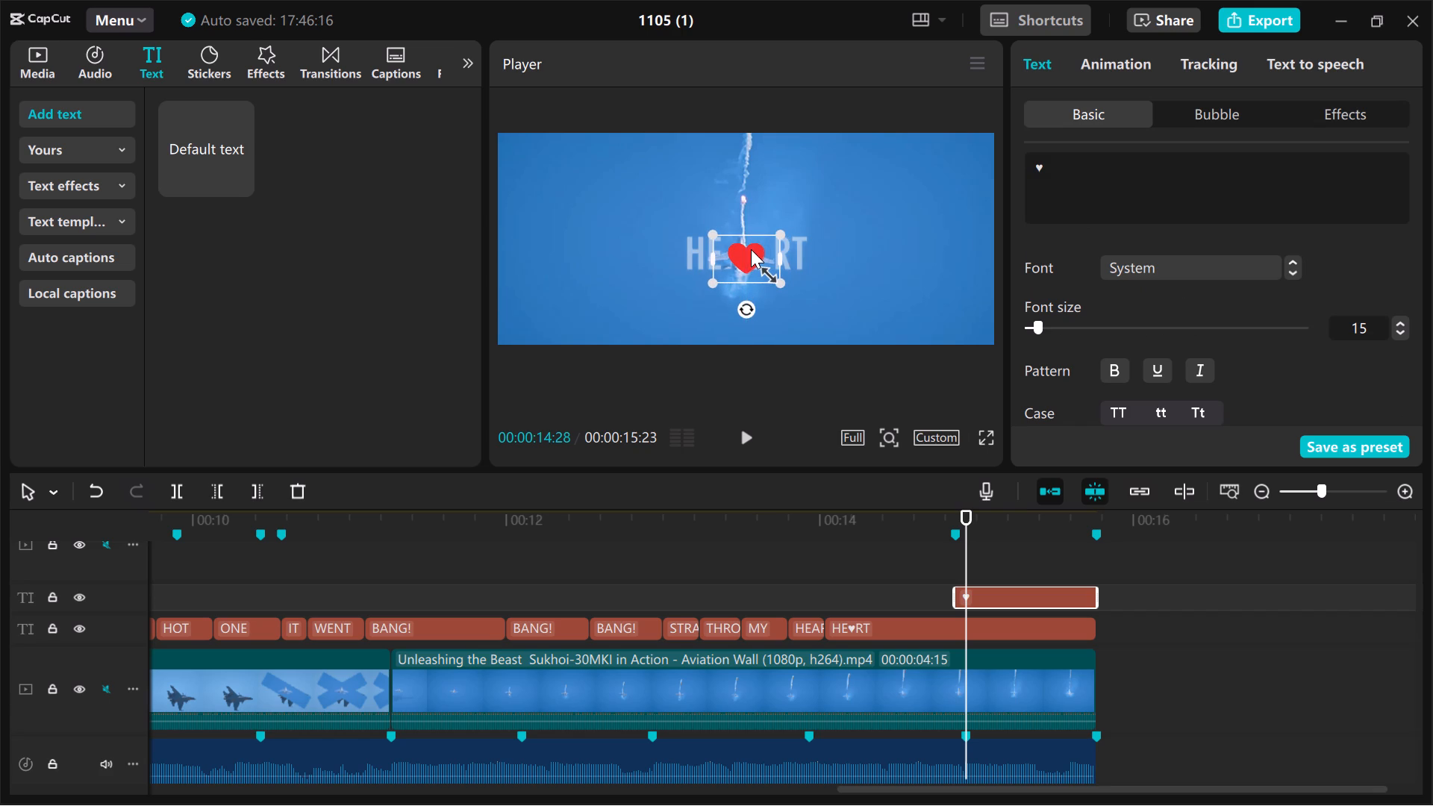
scroll(1230, 388, down, 1)
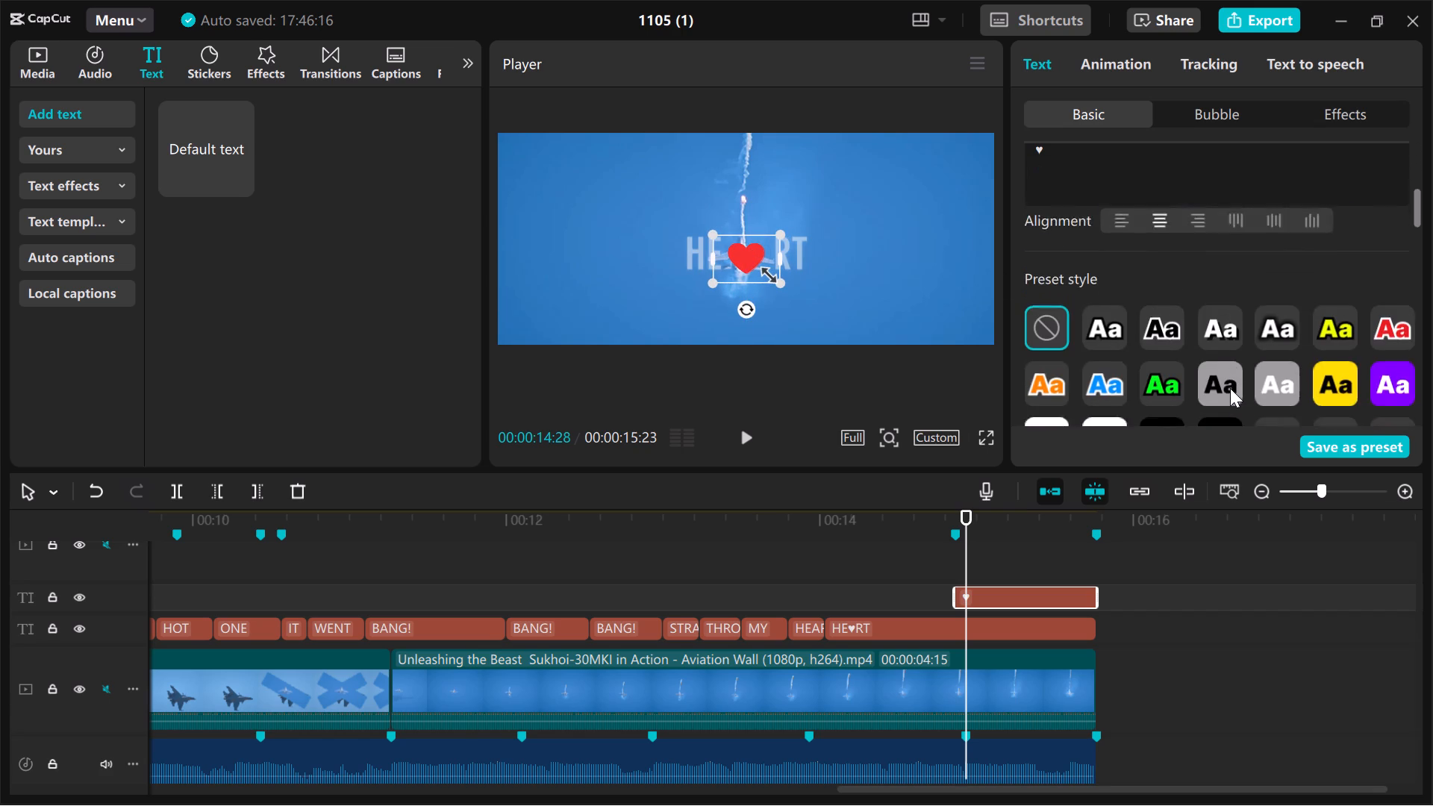
scroll(1230, 388, down, 2)
click(910, 623)
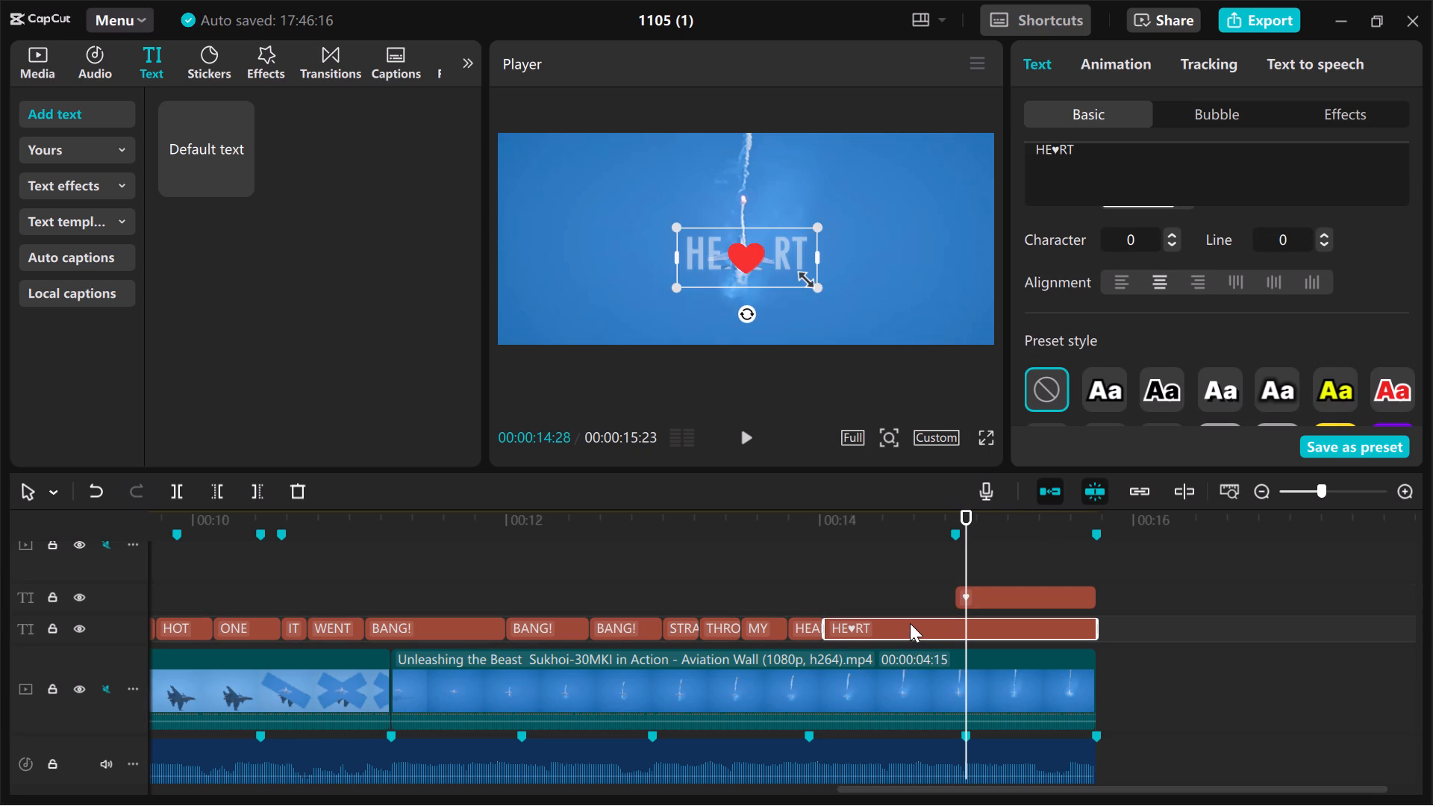
click(920, 628)
click(1001, 596)
scroll(1204, 329, down, 2)
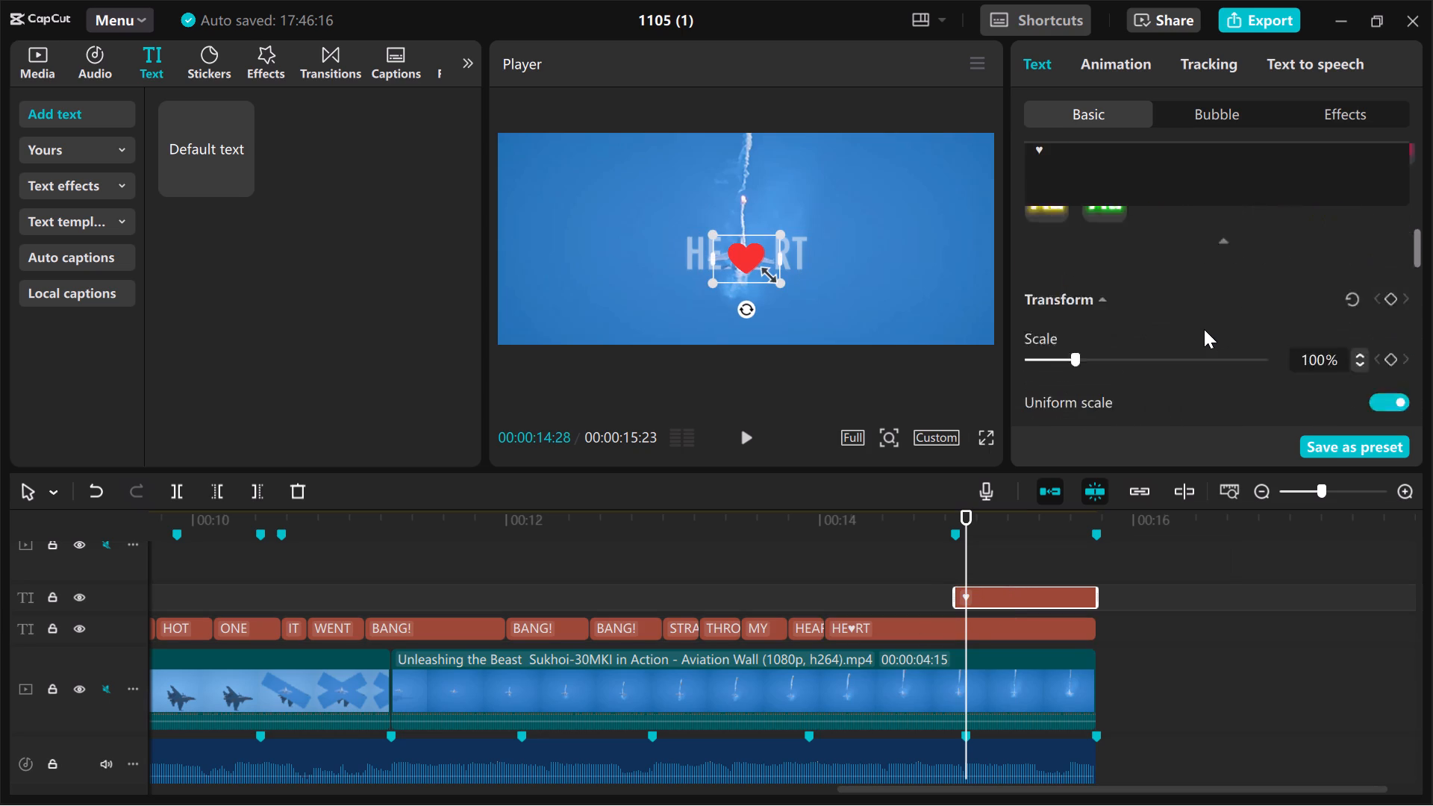
scroll(1204, 329, down, 1)
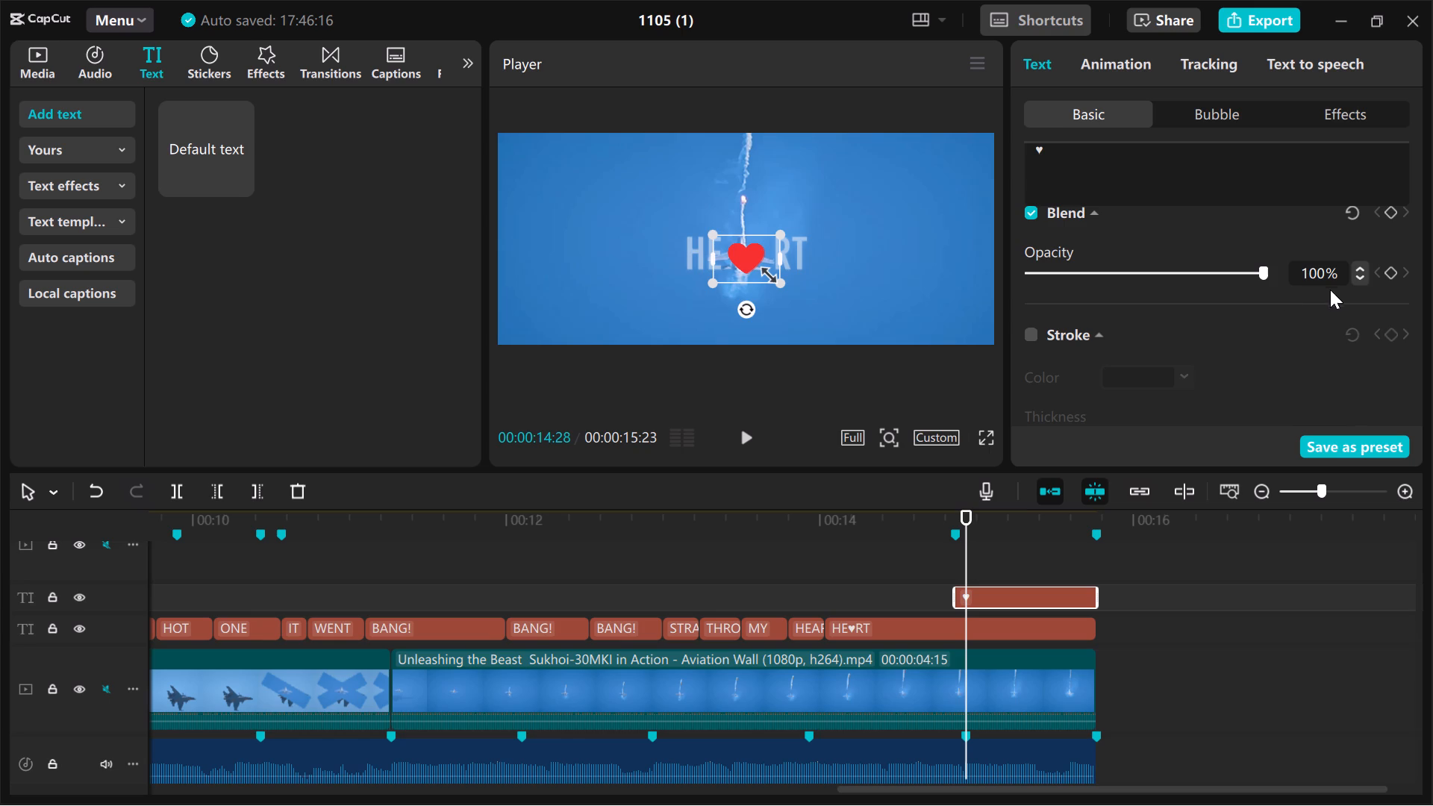
double_click(1320, 273)
text(50)
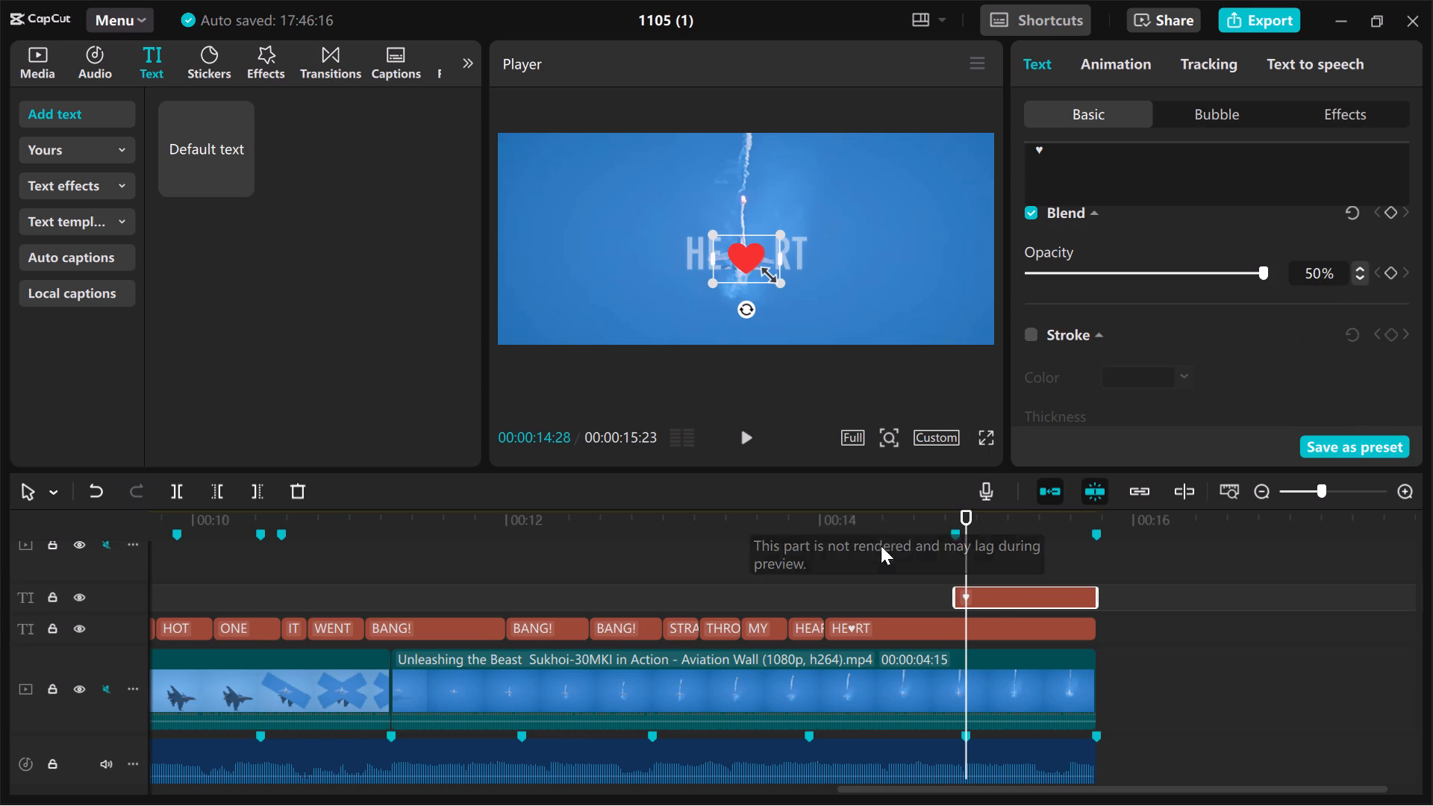
click(998, 598)
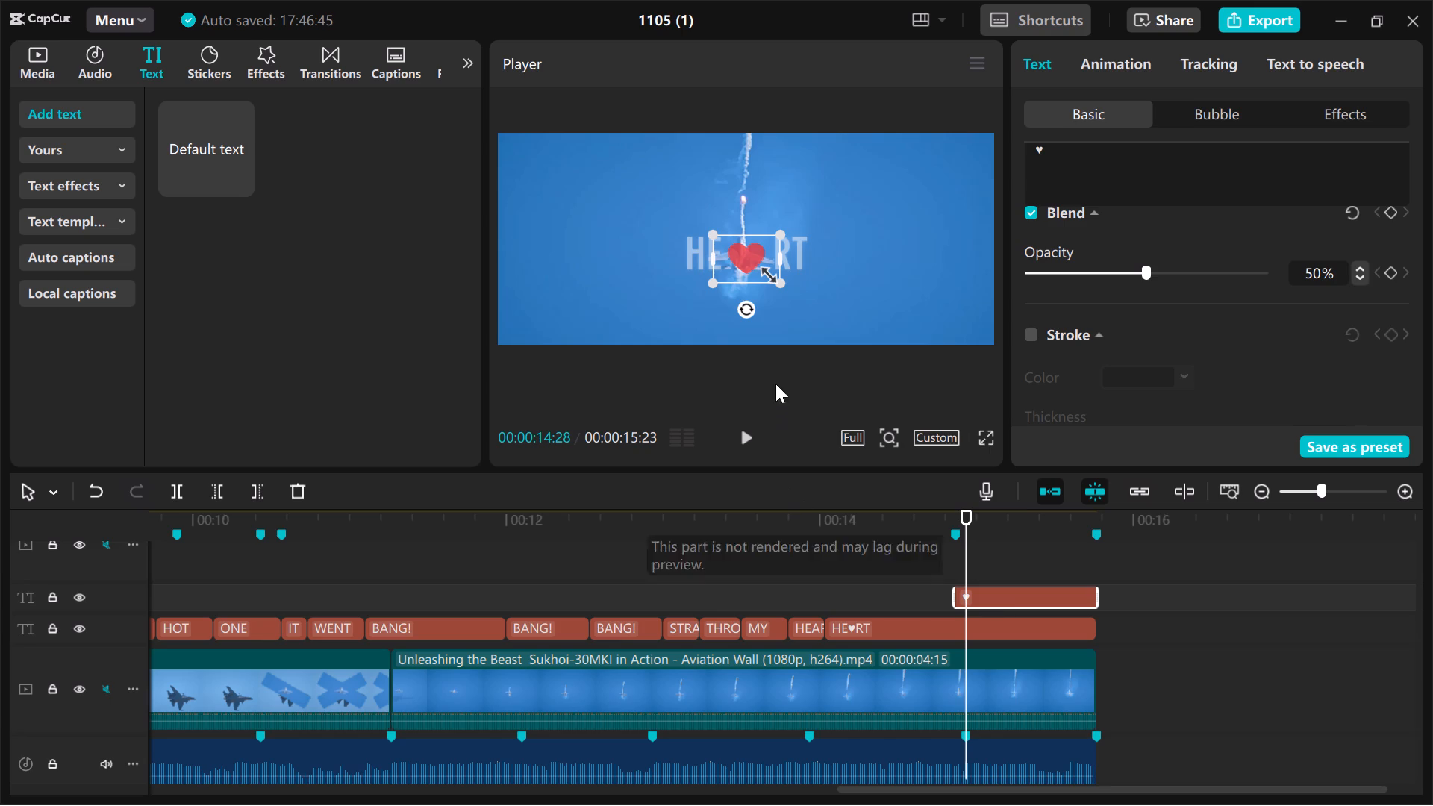
Fine-tune the ♥ overlay's position so it is centred over the caption's heart.
click(746, 256)
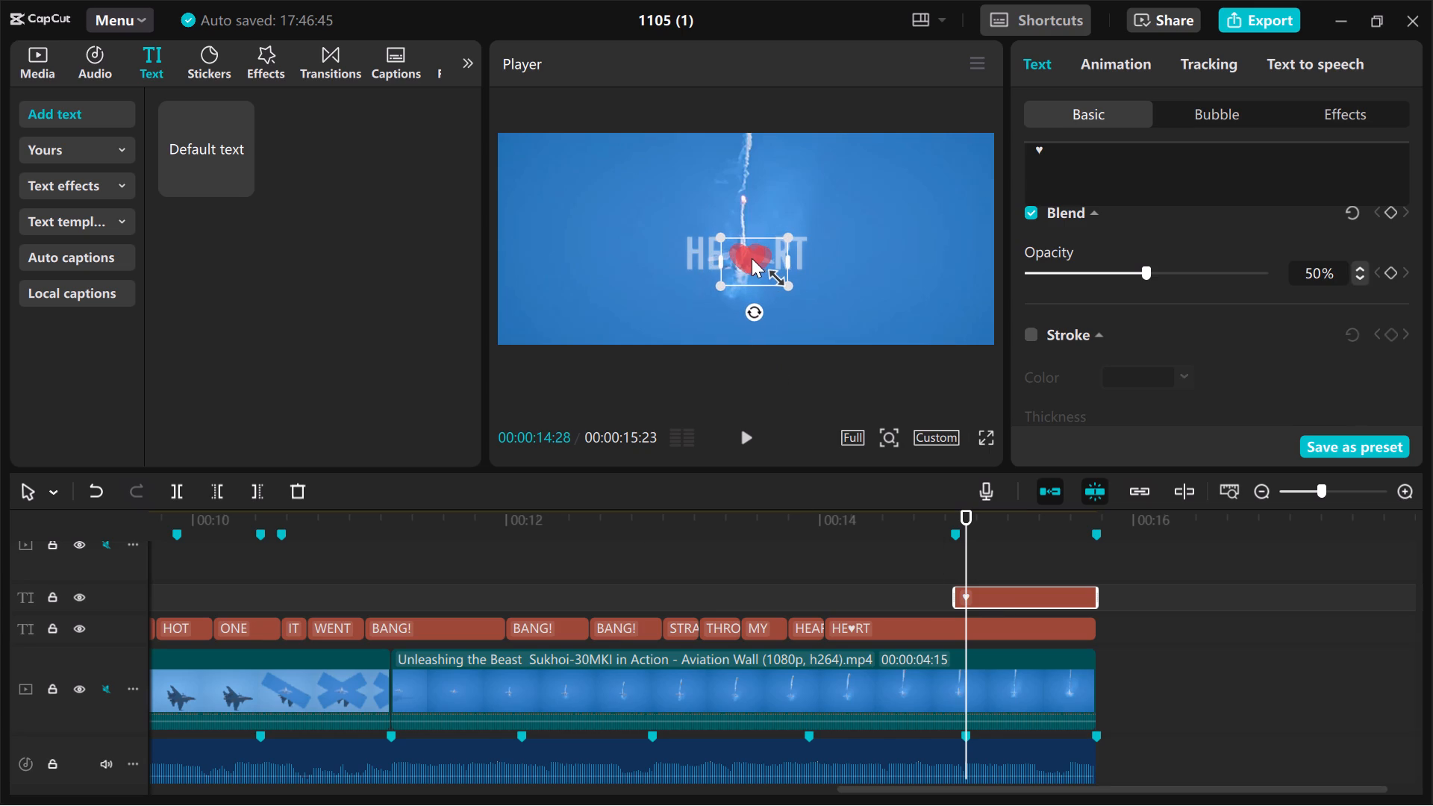
click(750, 257)
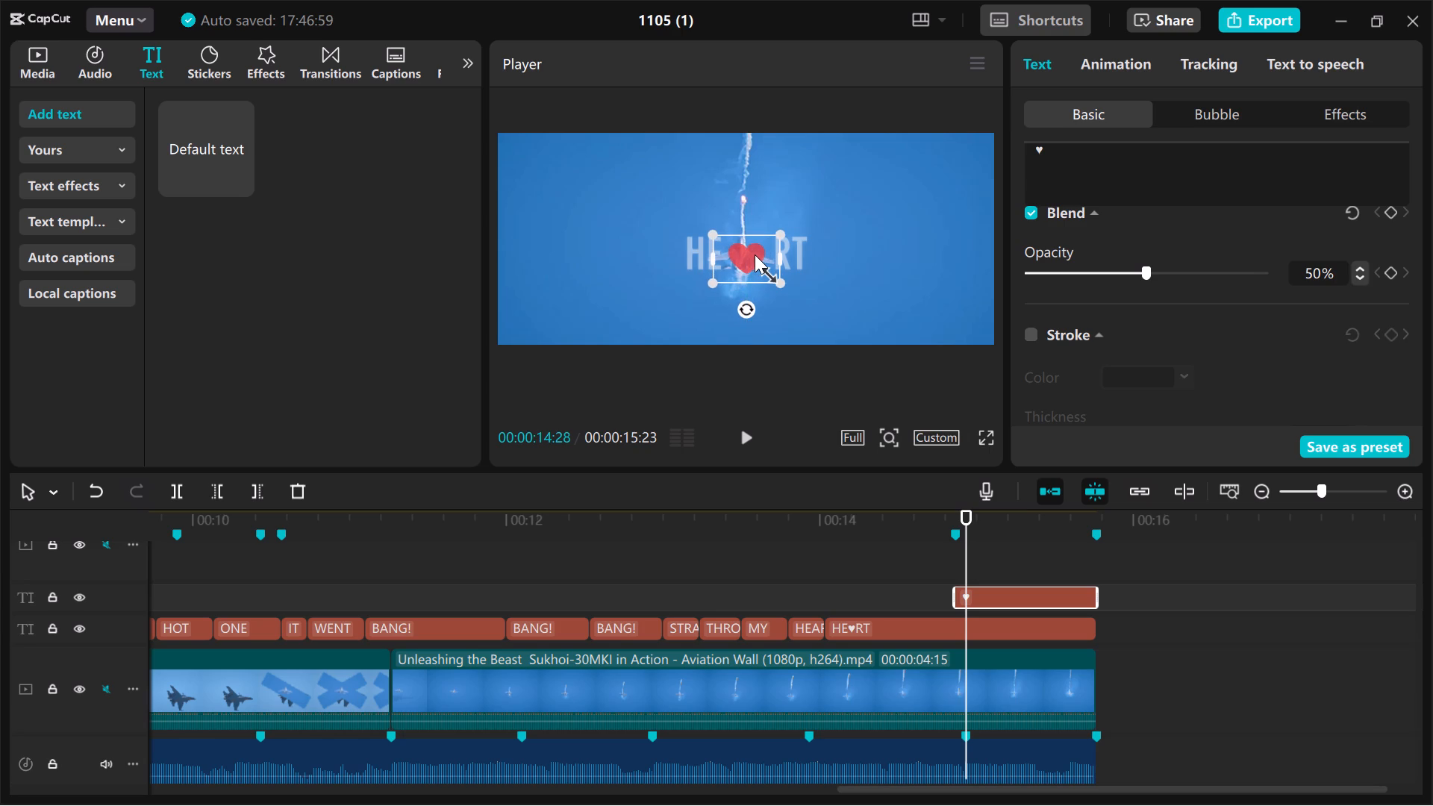
Add a Transform keyframe to the ♥ overlay at its start, on the 00:00:14:26 marker.
click(915, 588)
click(956, 571)
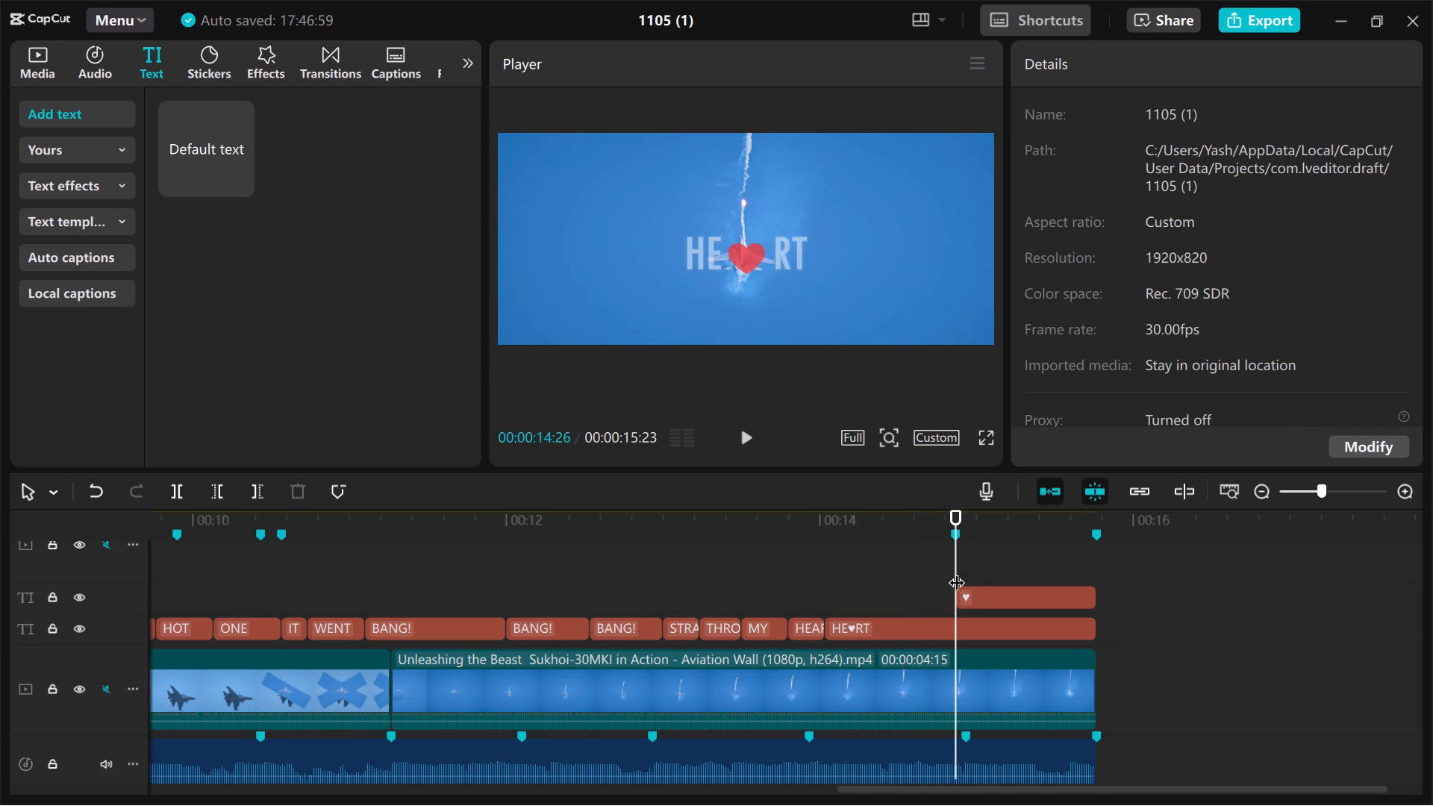
click(978, 599)
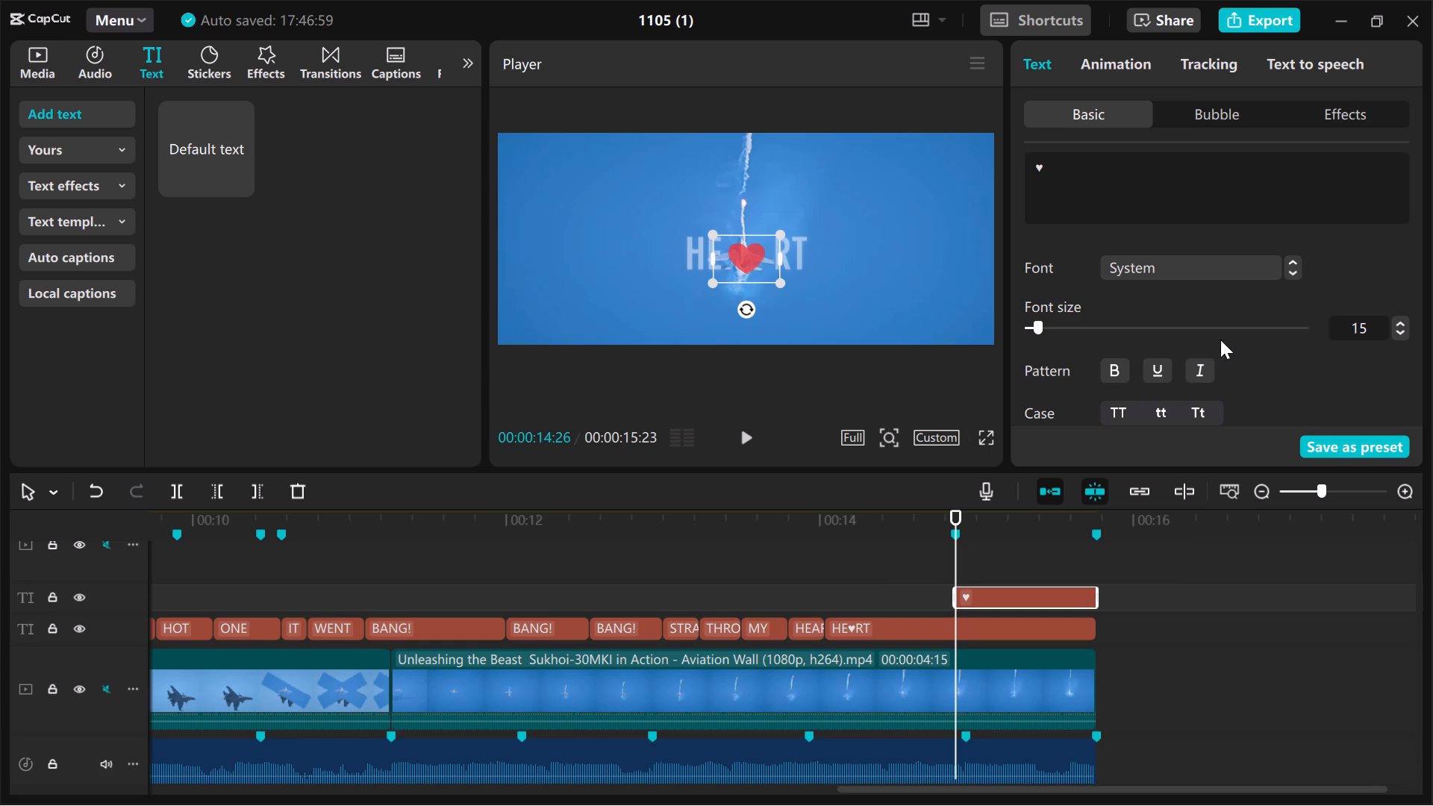
scroll(1176, 383, down, 1)
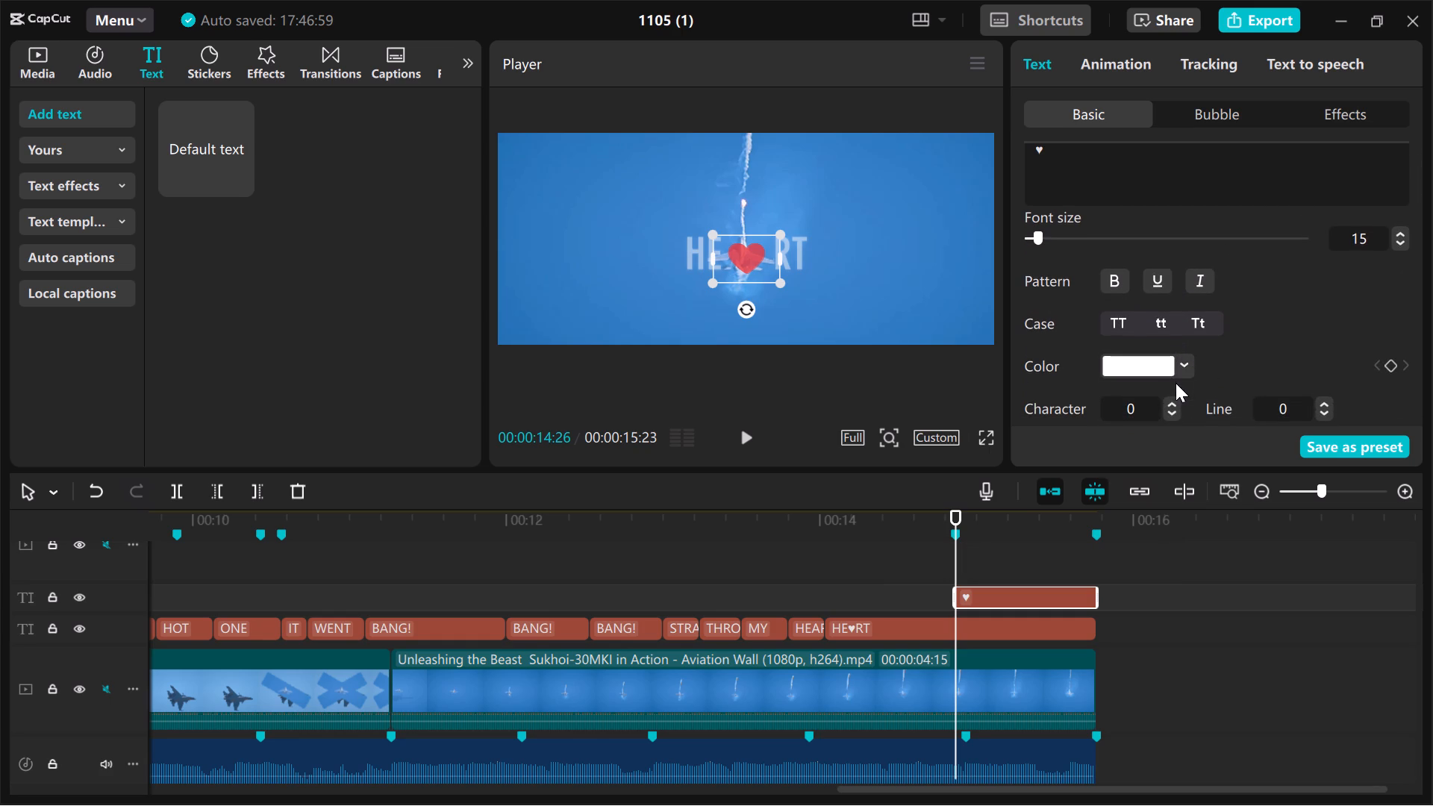
scroll(1176, 383, down, 2)
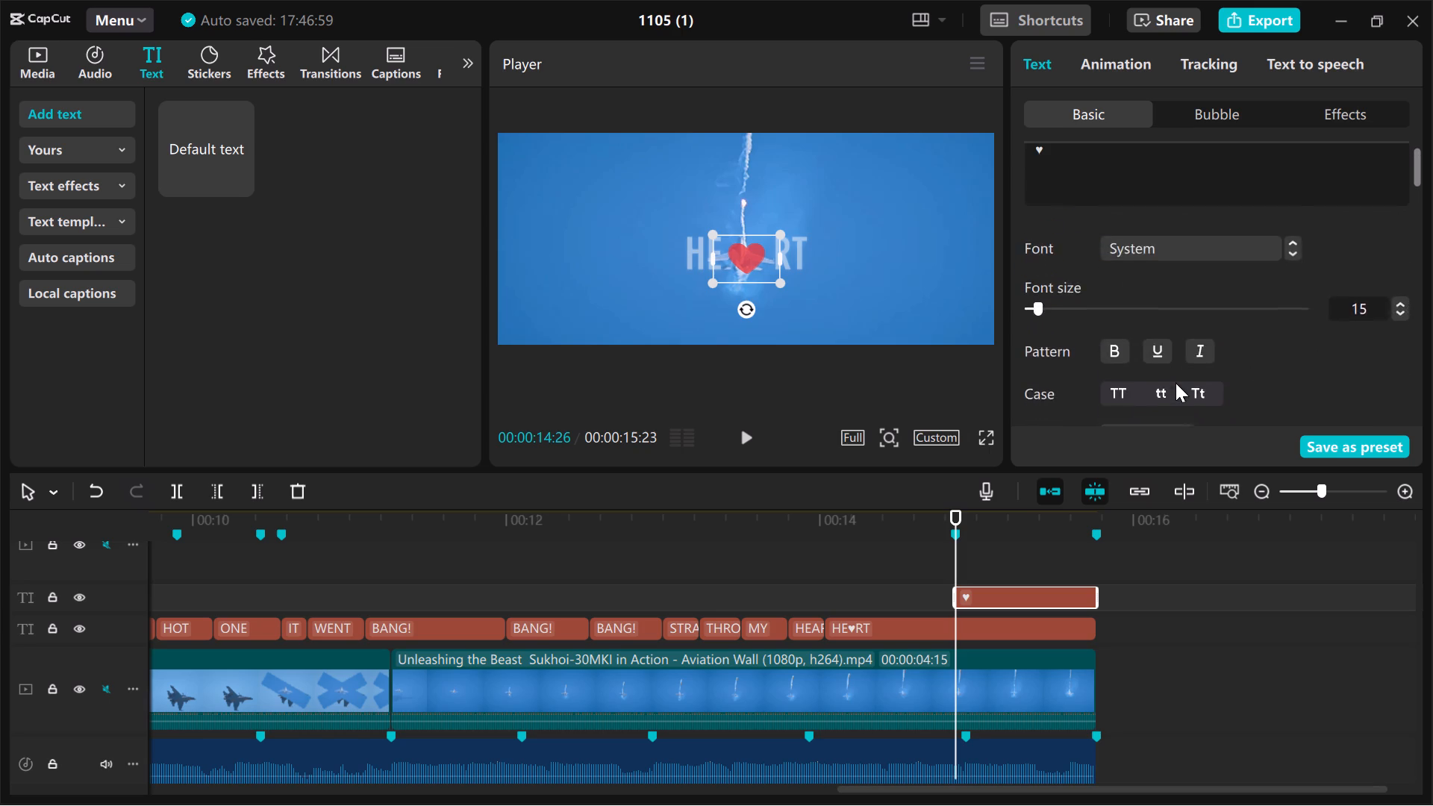
scroll(1176, 383, down, 1)
scroll(1176, 383, up, 1)
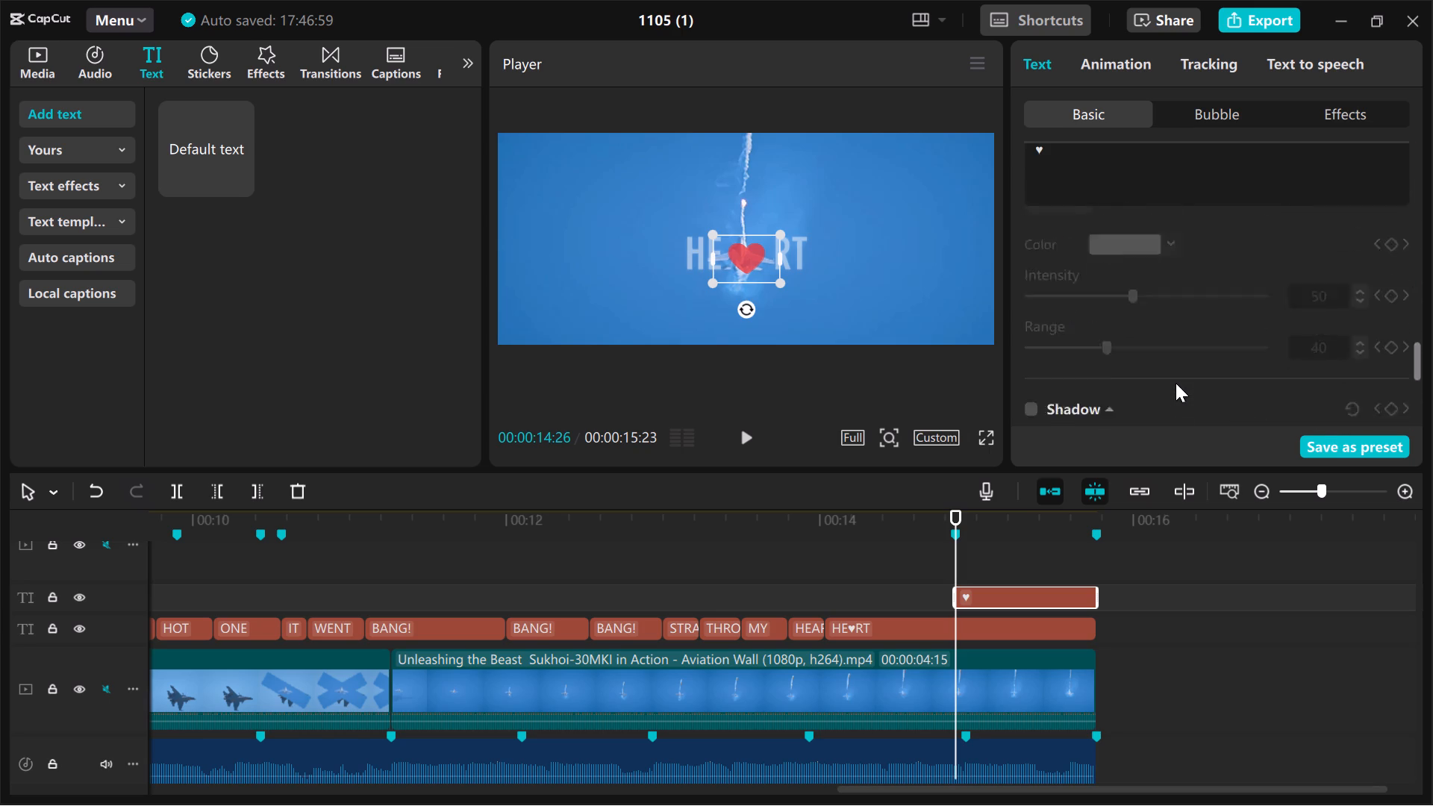
scroll(1176, 383, up, 2)
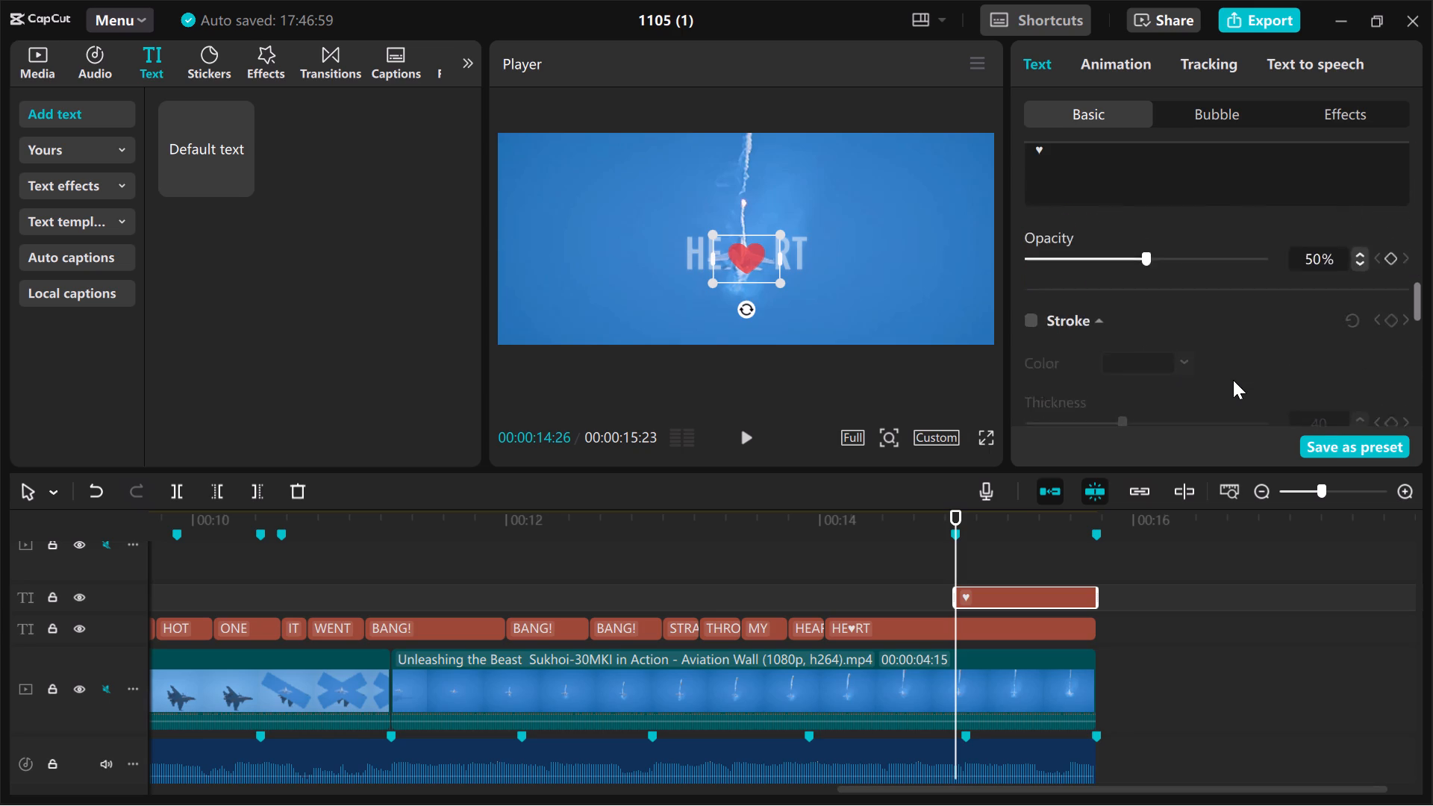
scroll(1233, 380, up, 1)
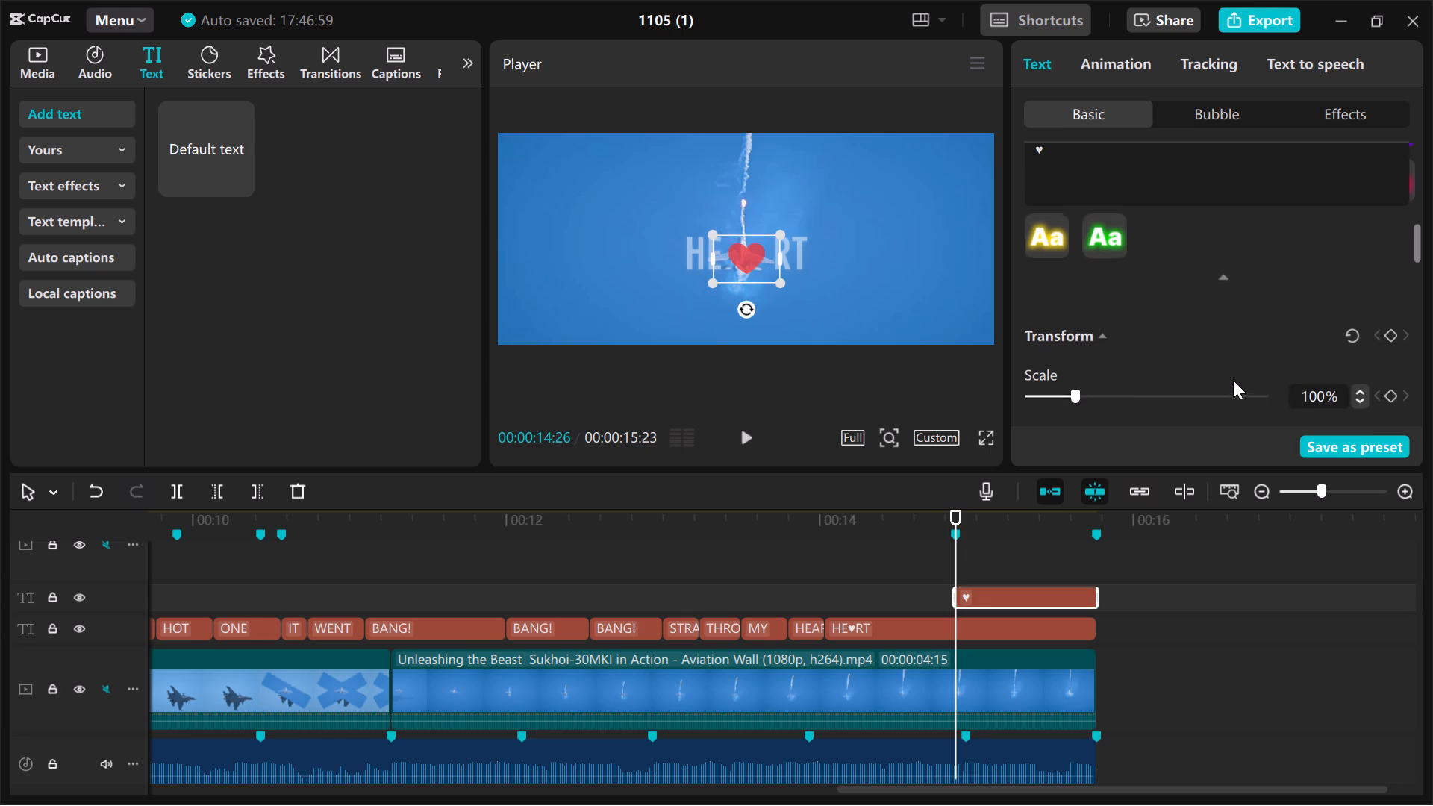
click(1385, 308)
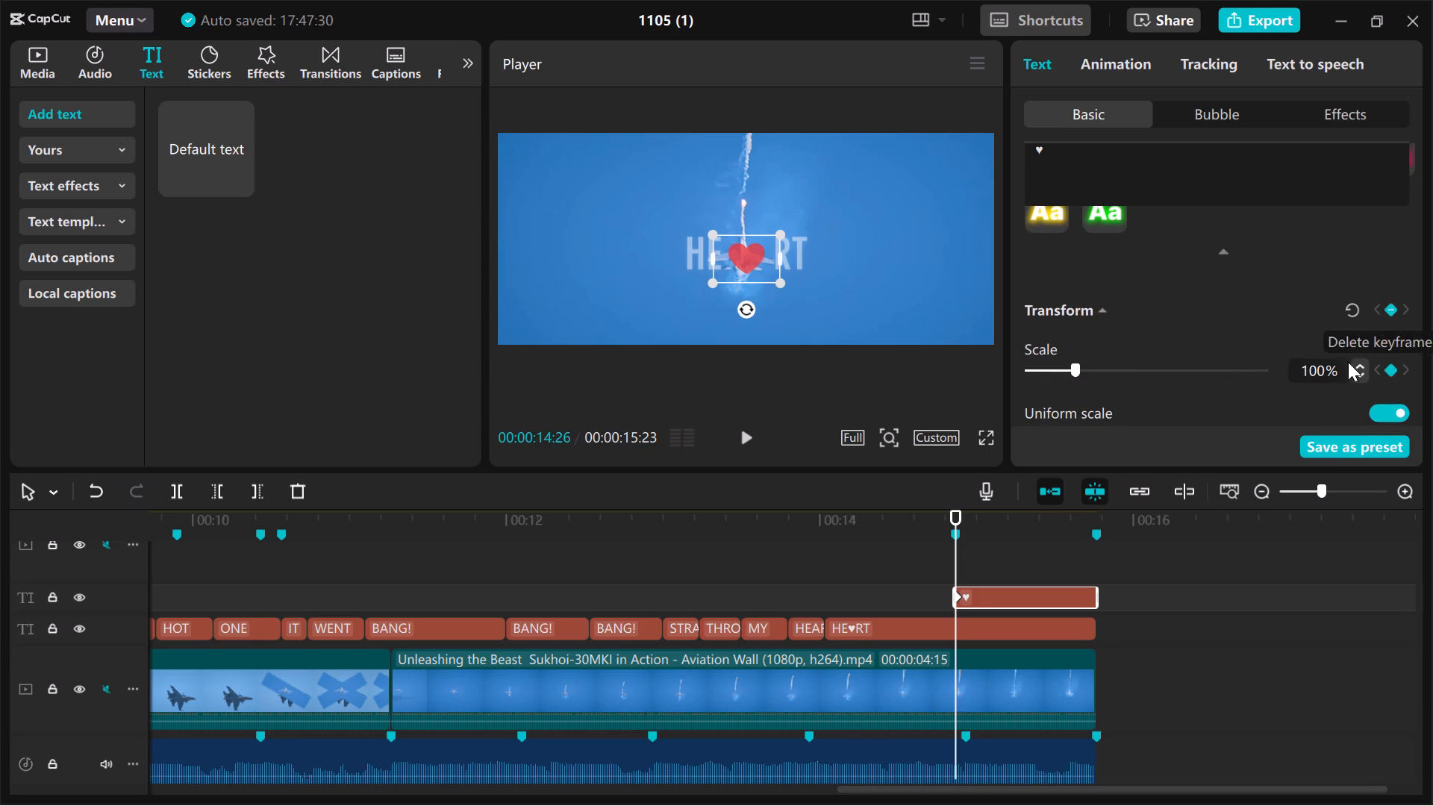
Enlarge the ♥ overlay at the video's end, 00:00:15:23, until the heart fills most of the frame's height.
click(1093, 563)
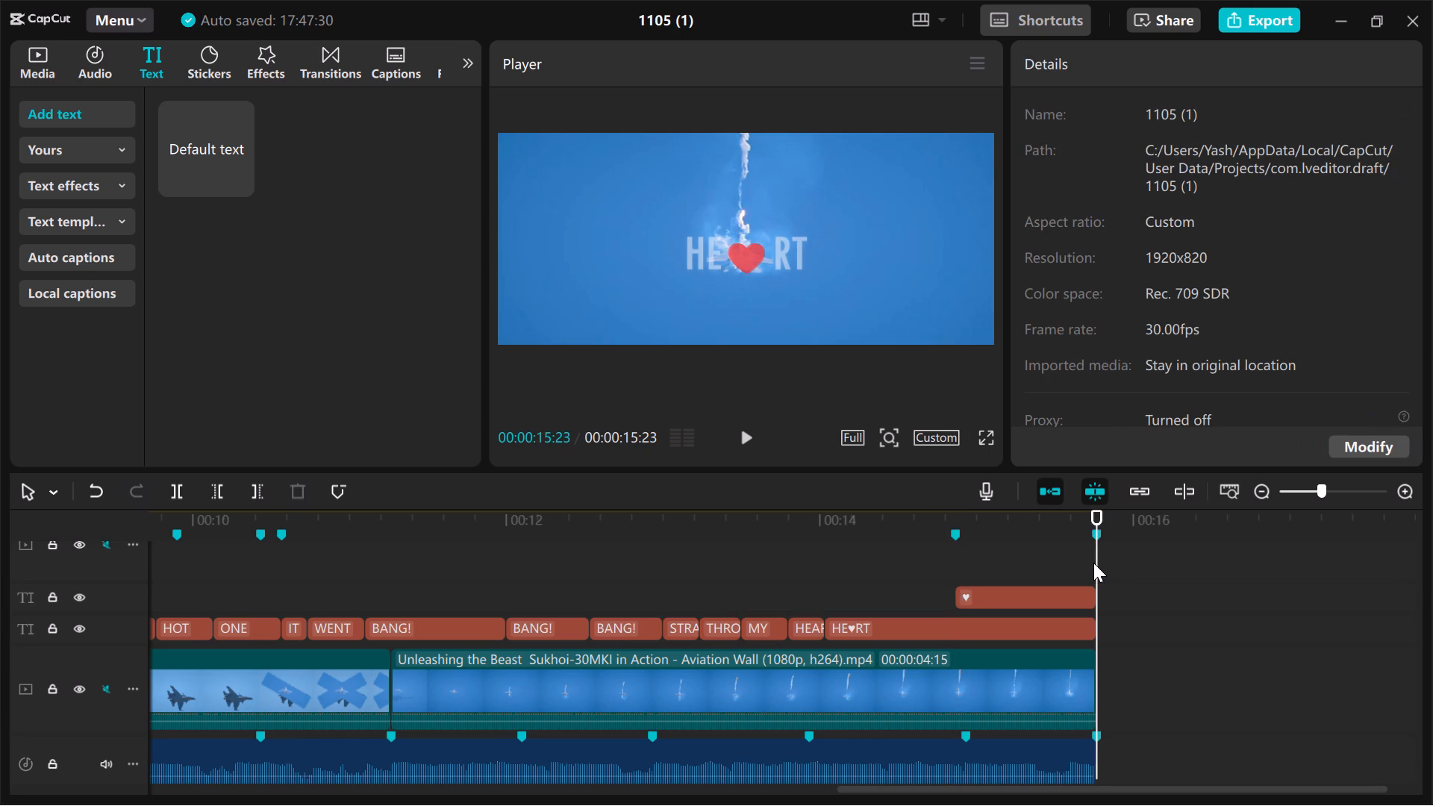
click(744, 259)
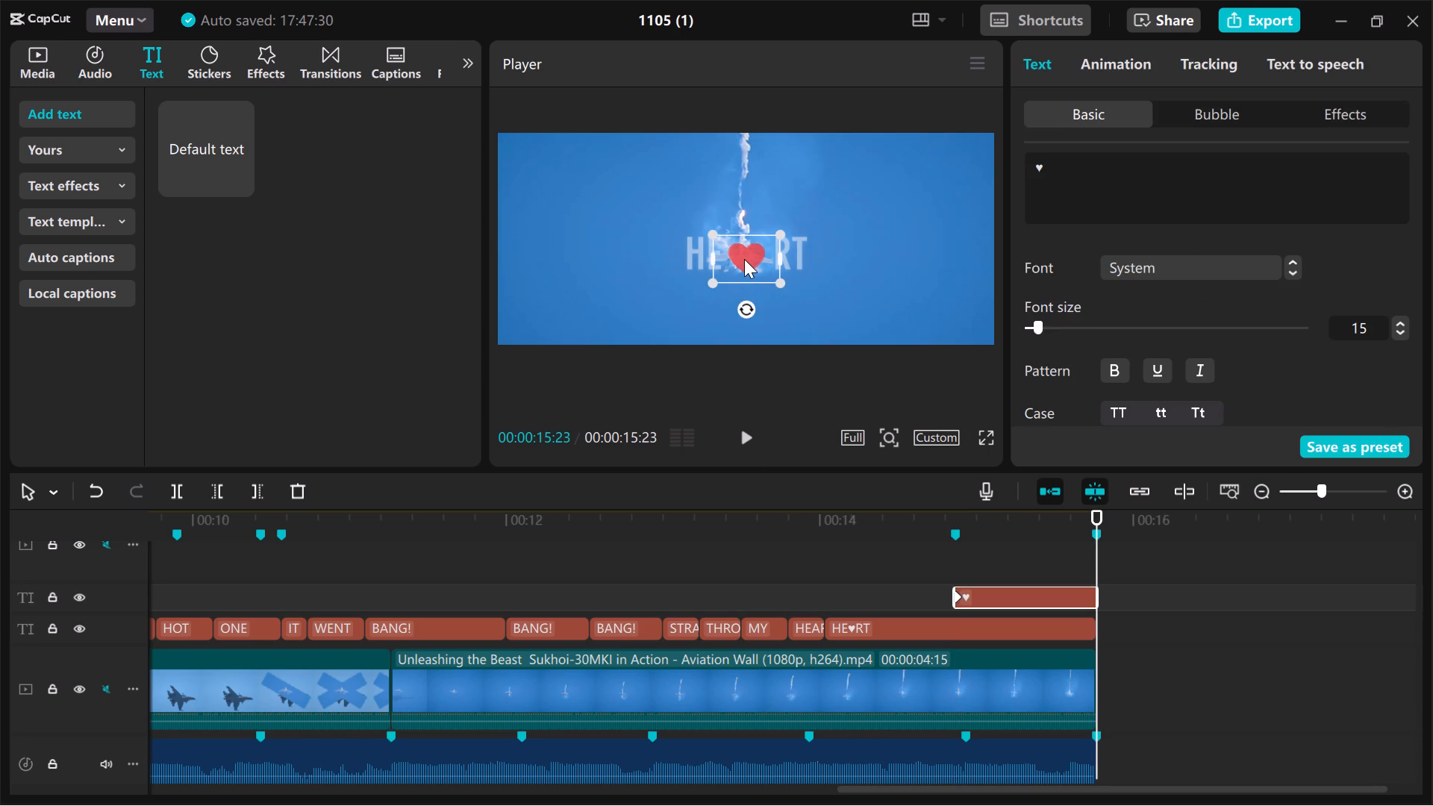
drag(784, 280, 1025, 447)
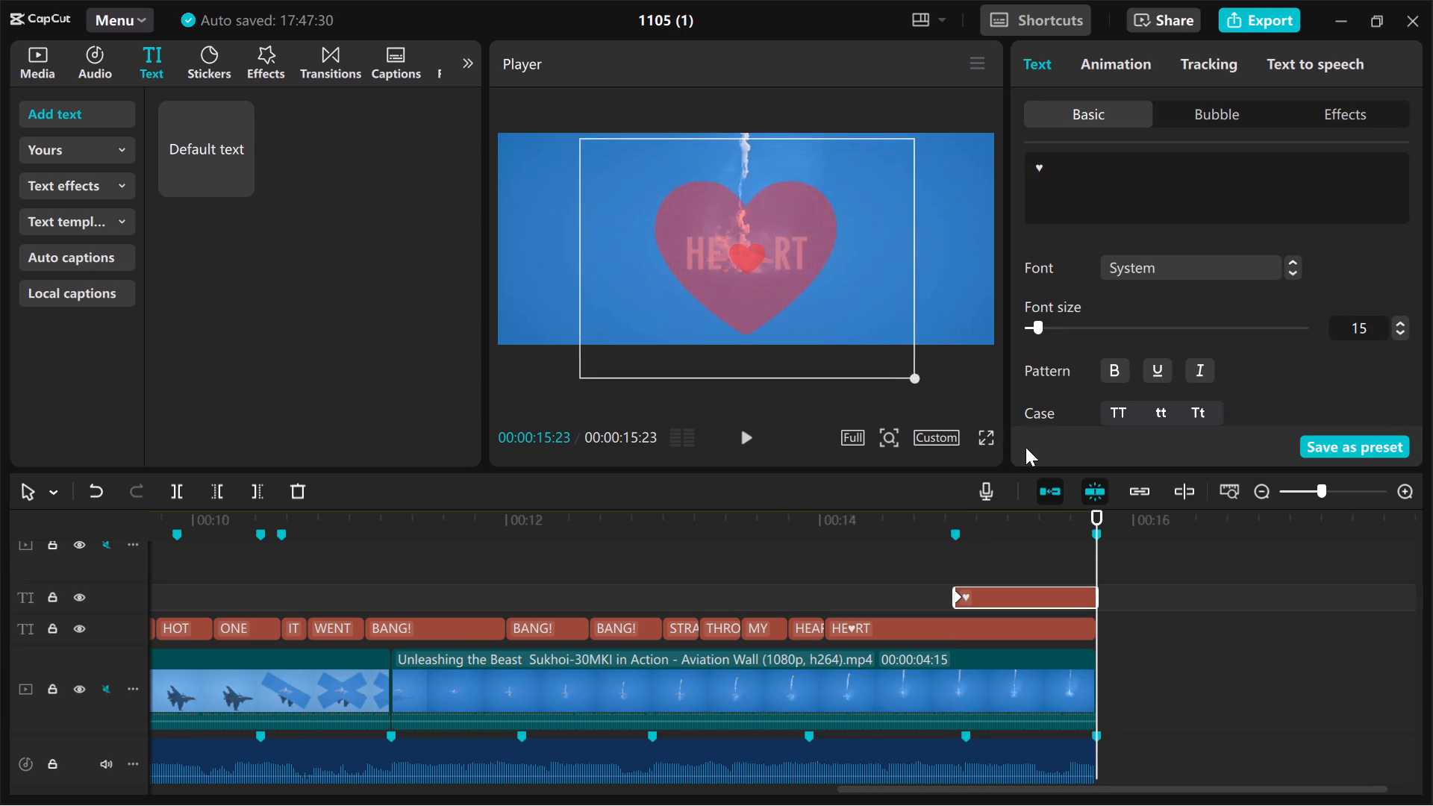
drag(1025, 447, 1070, 467)
drag(912, 379, 1229, 583)
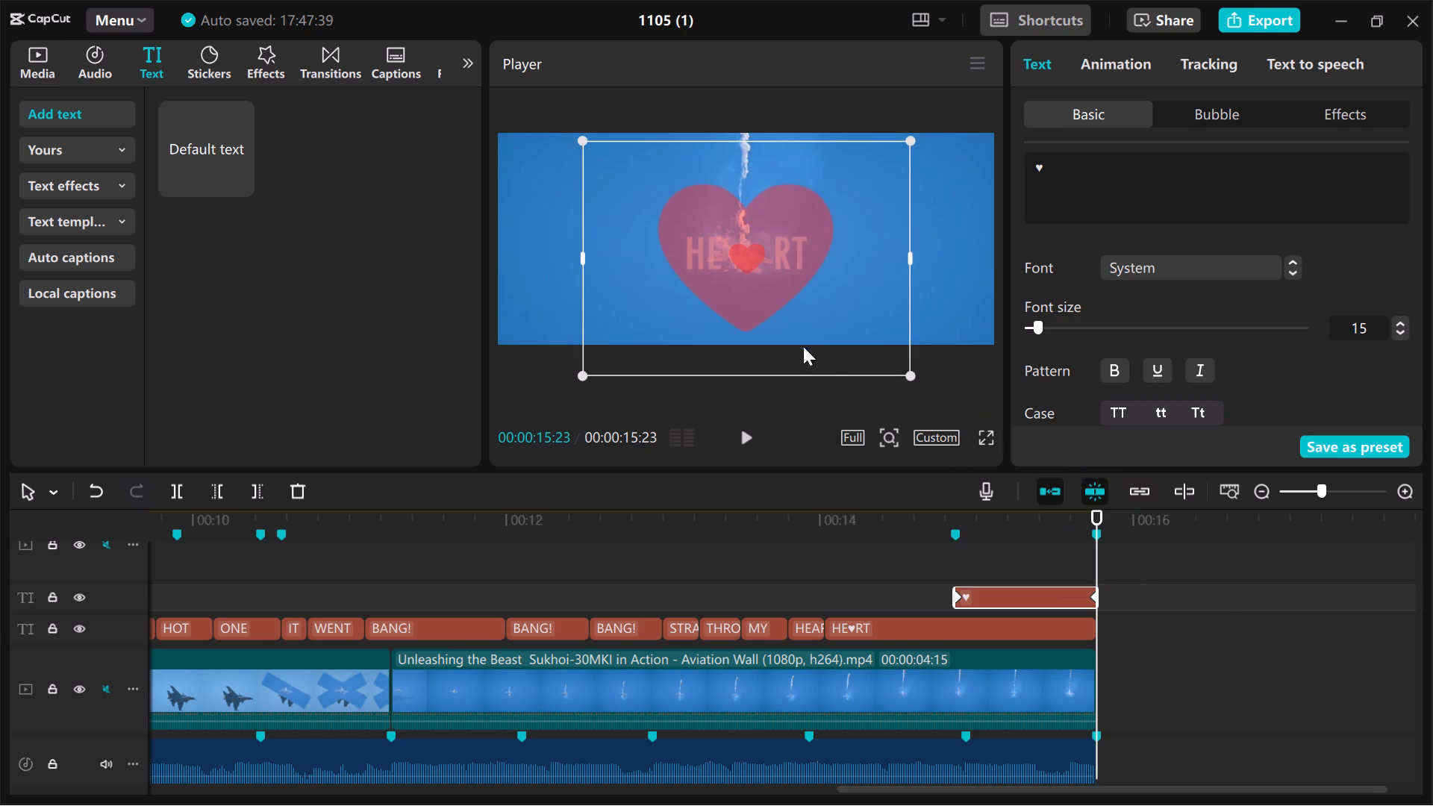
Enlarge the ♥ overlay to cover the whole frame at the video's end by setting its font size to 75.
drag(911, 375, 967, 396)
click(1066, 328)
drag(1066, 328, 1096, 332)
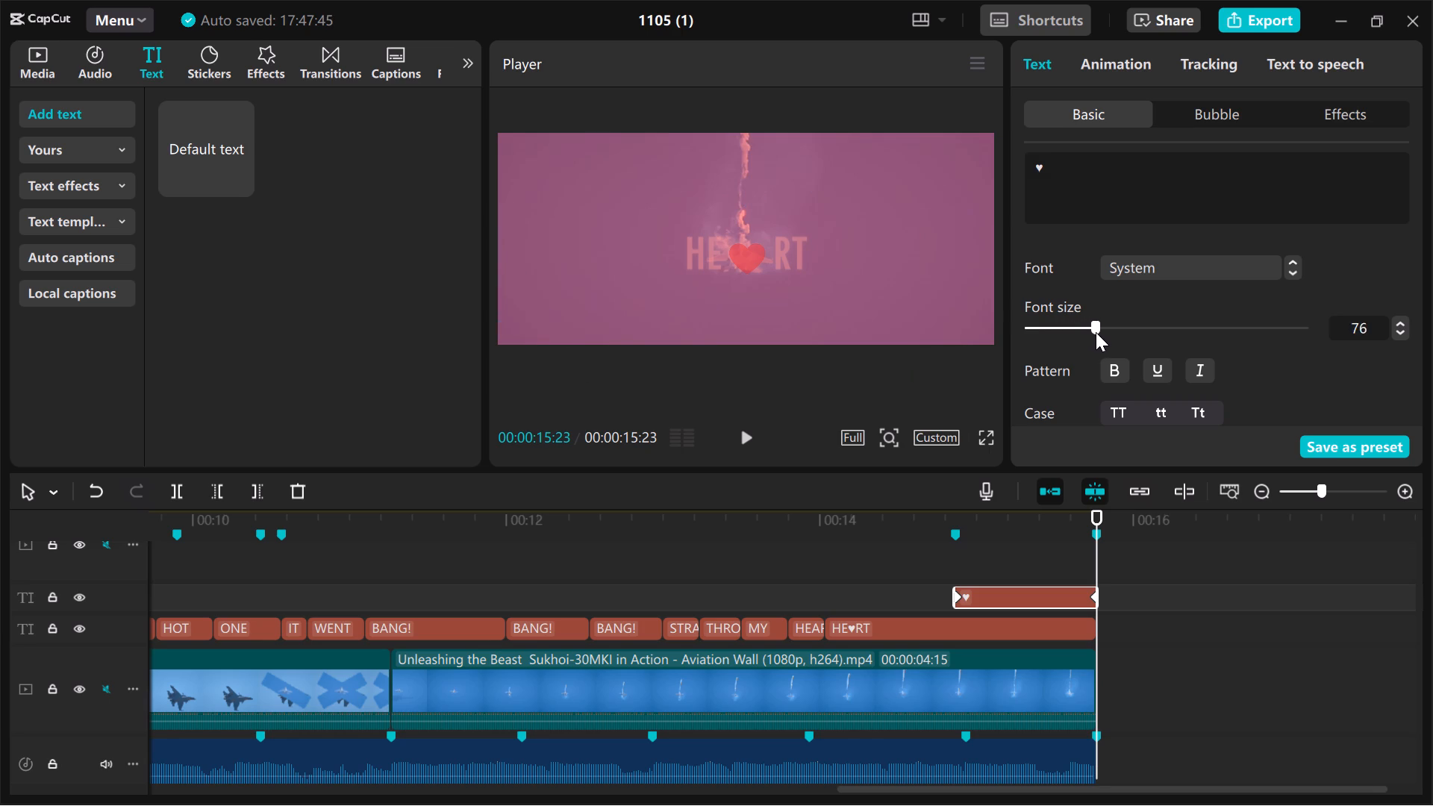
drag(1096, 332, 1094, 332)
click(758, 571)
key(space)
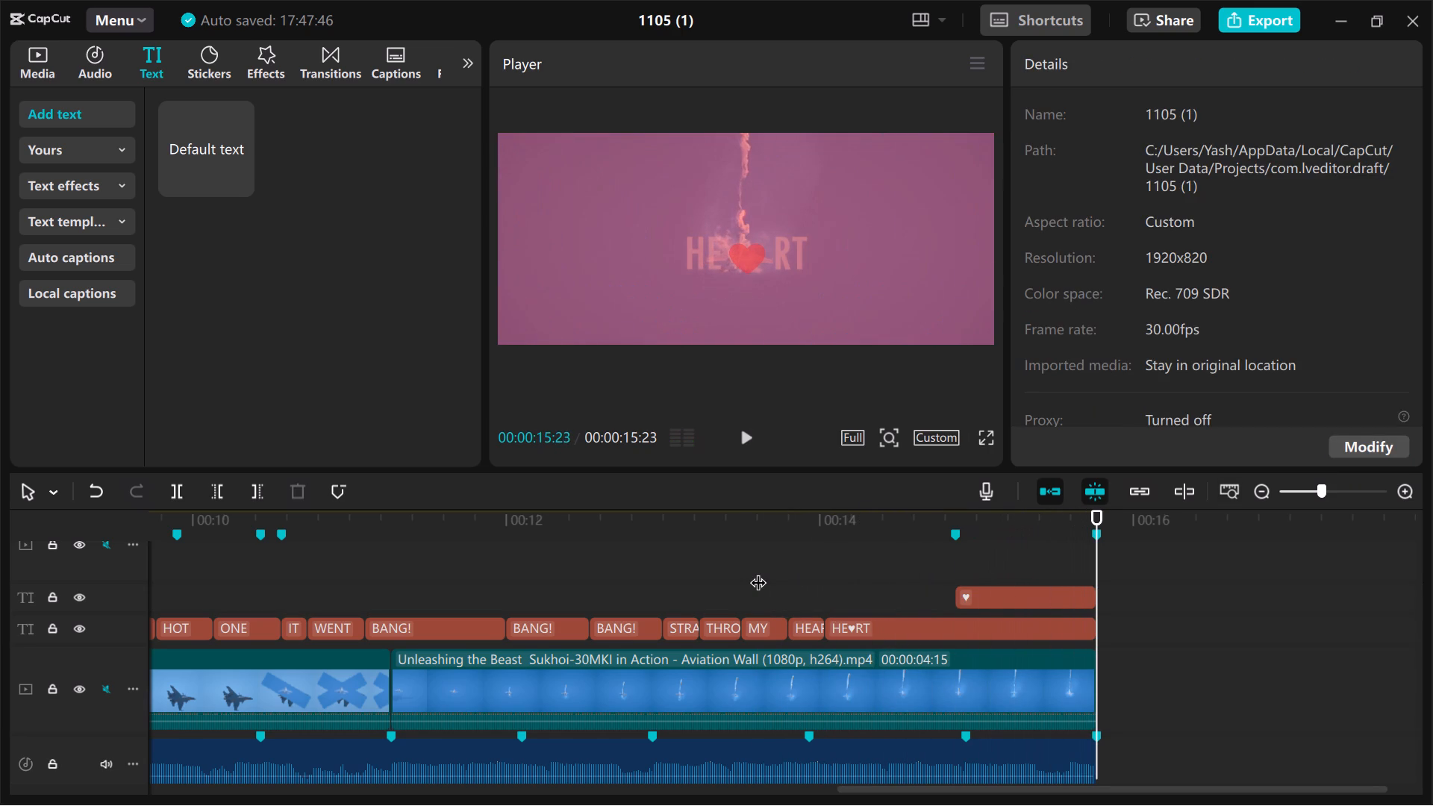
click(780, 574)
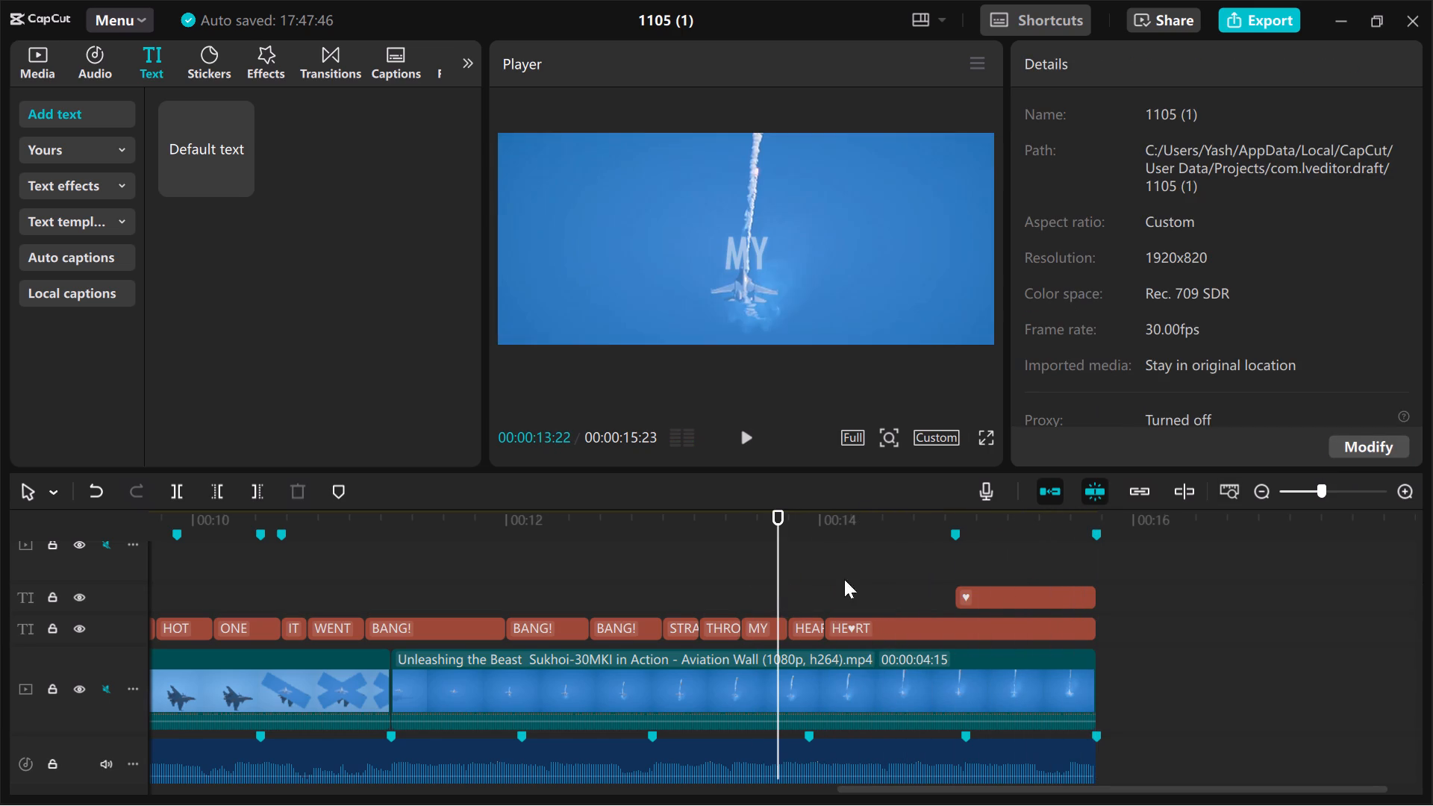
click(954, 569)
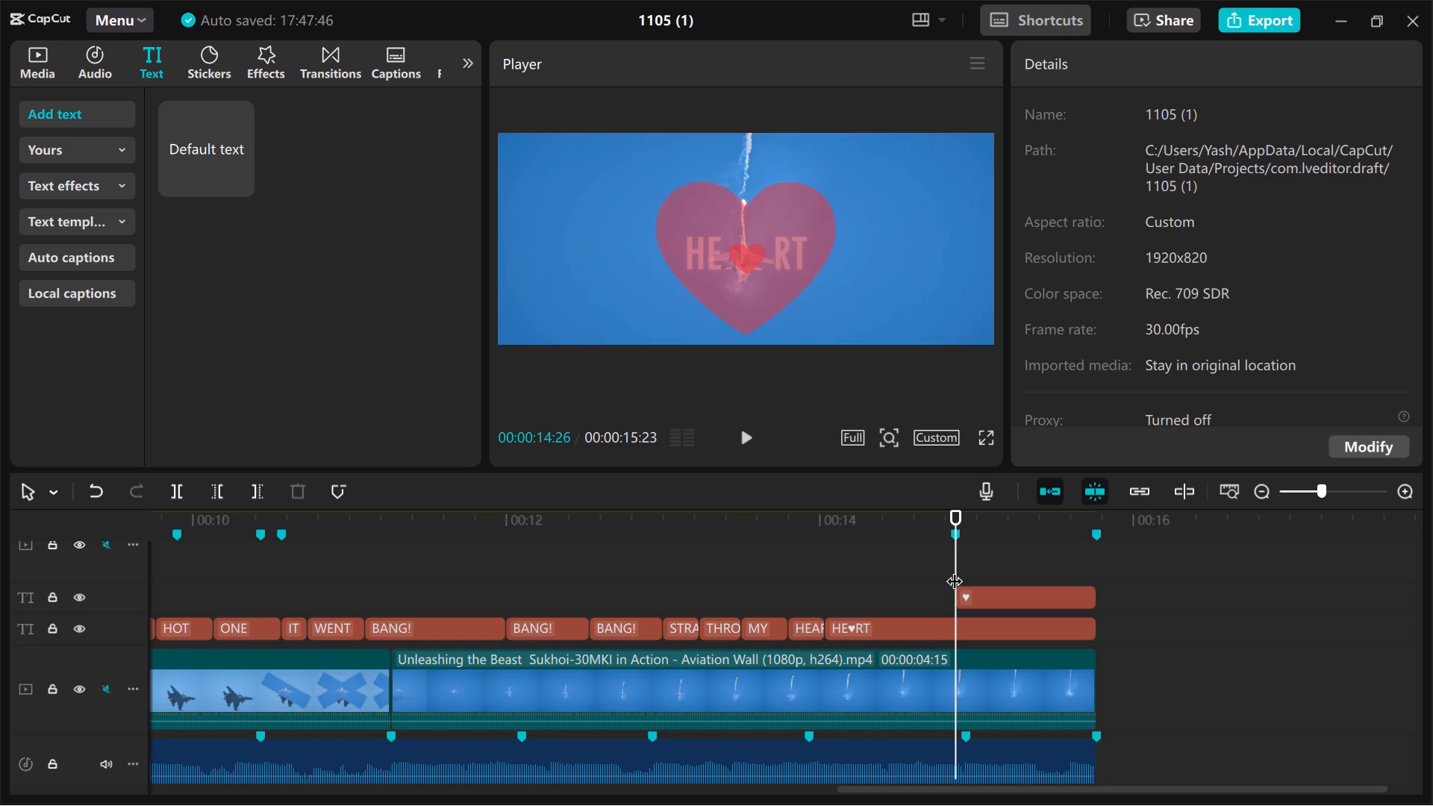
Set the HE♥RT caption's opacity to 75%.
click(884, 597)
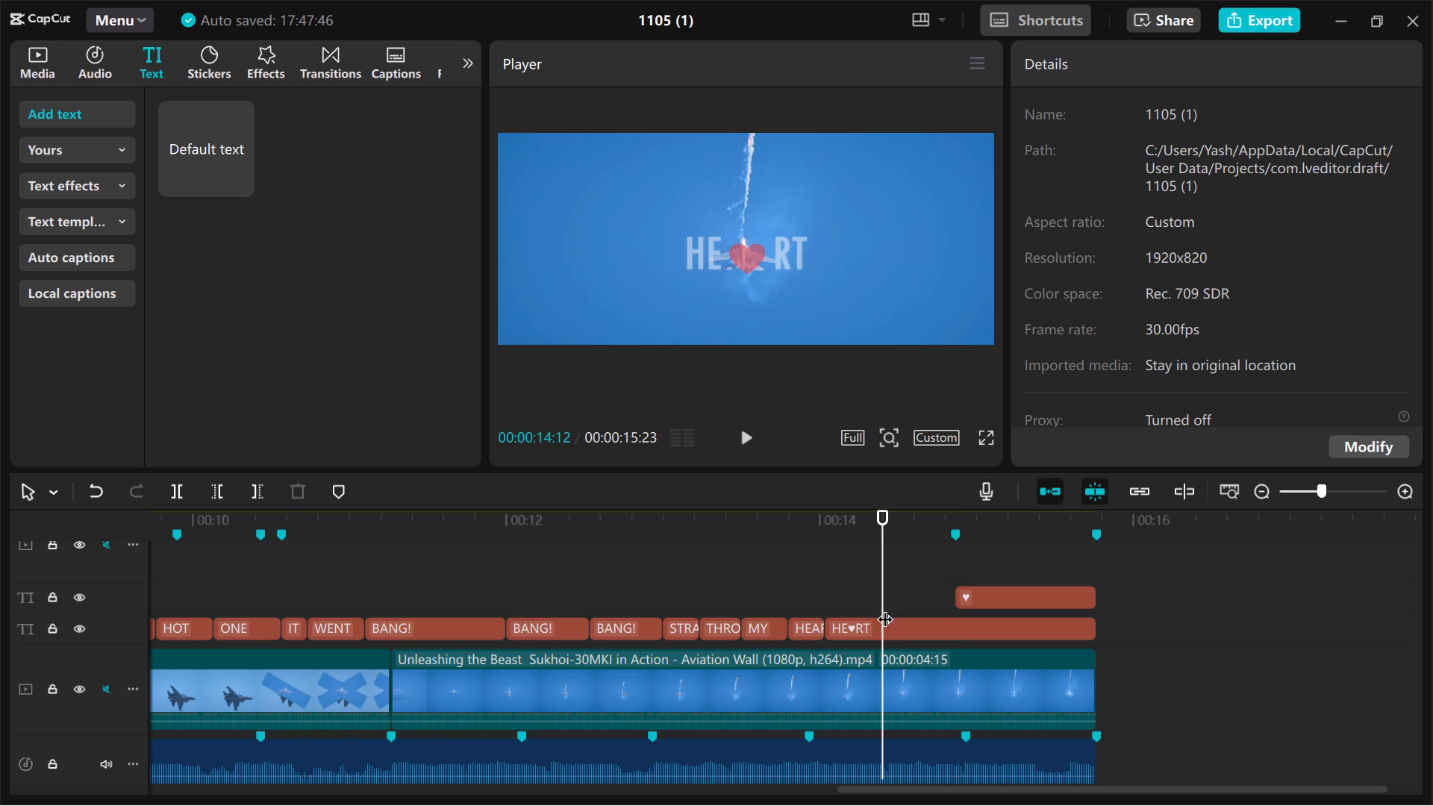
click(885, 625)
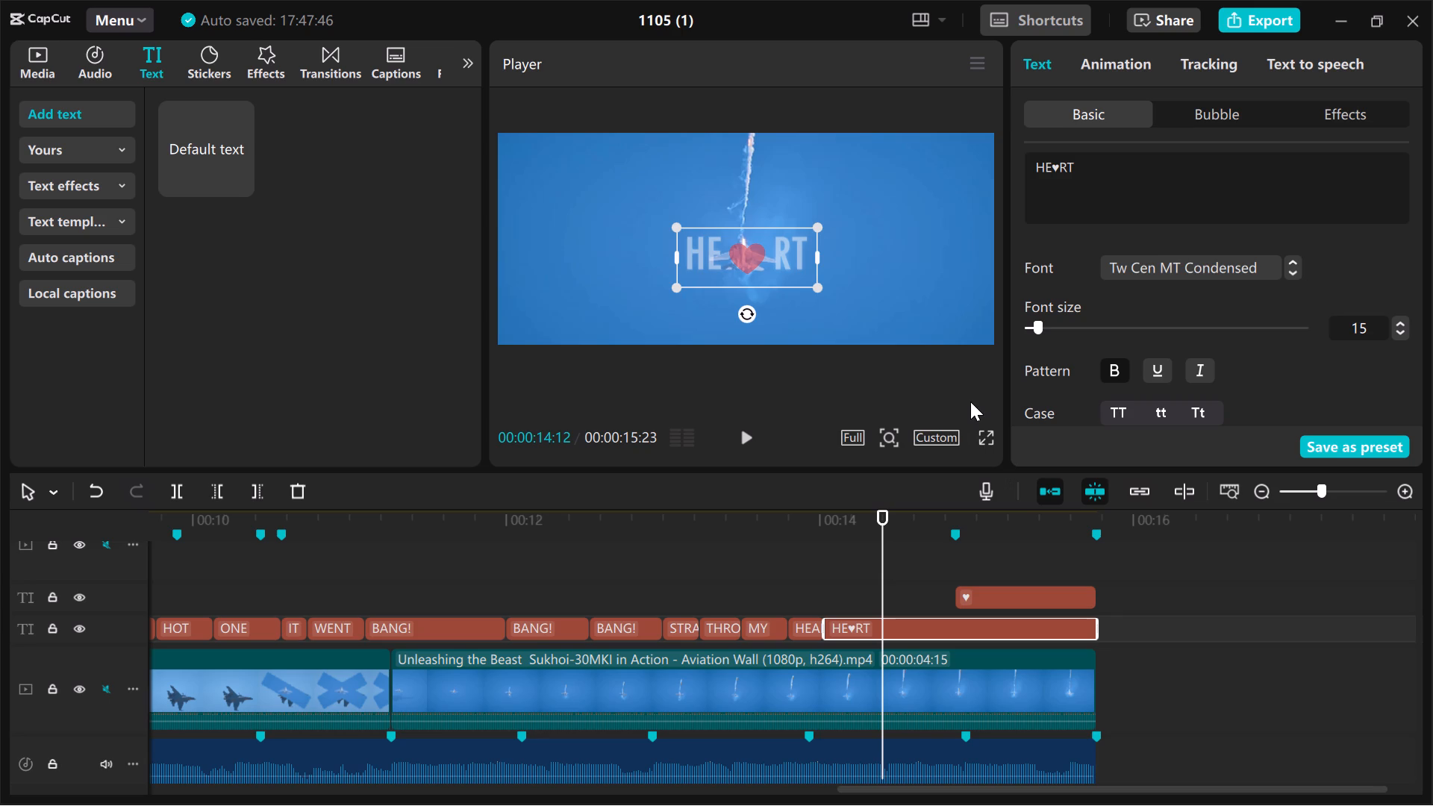
scroll(1184, 340, down, 1)
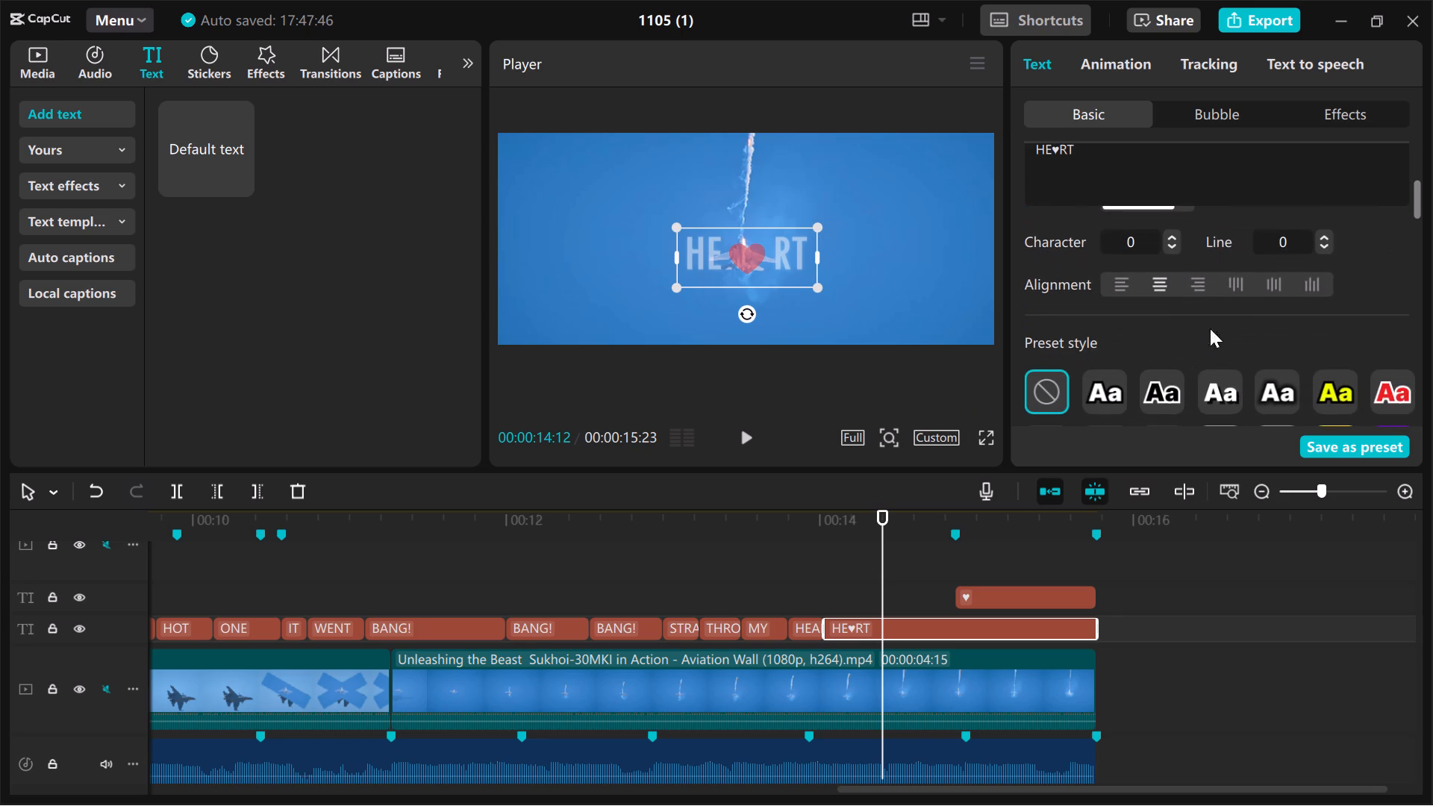
scroll(1243, 307, down, 2)
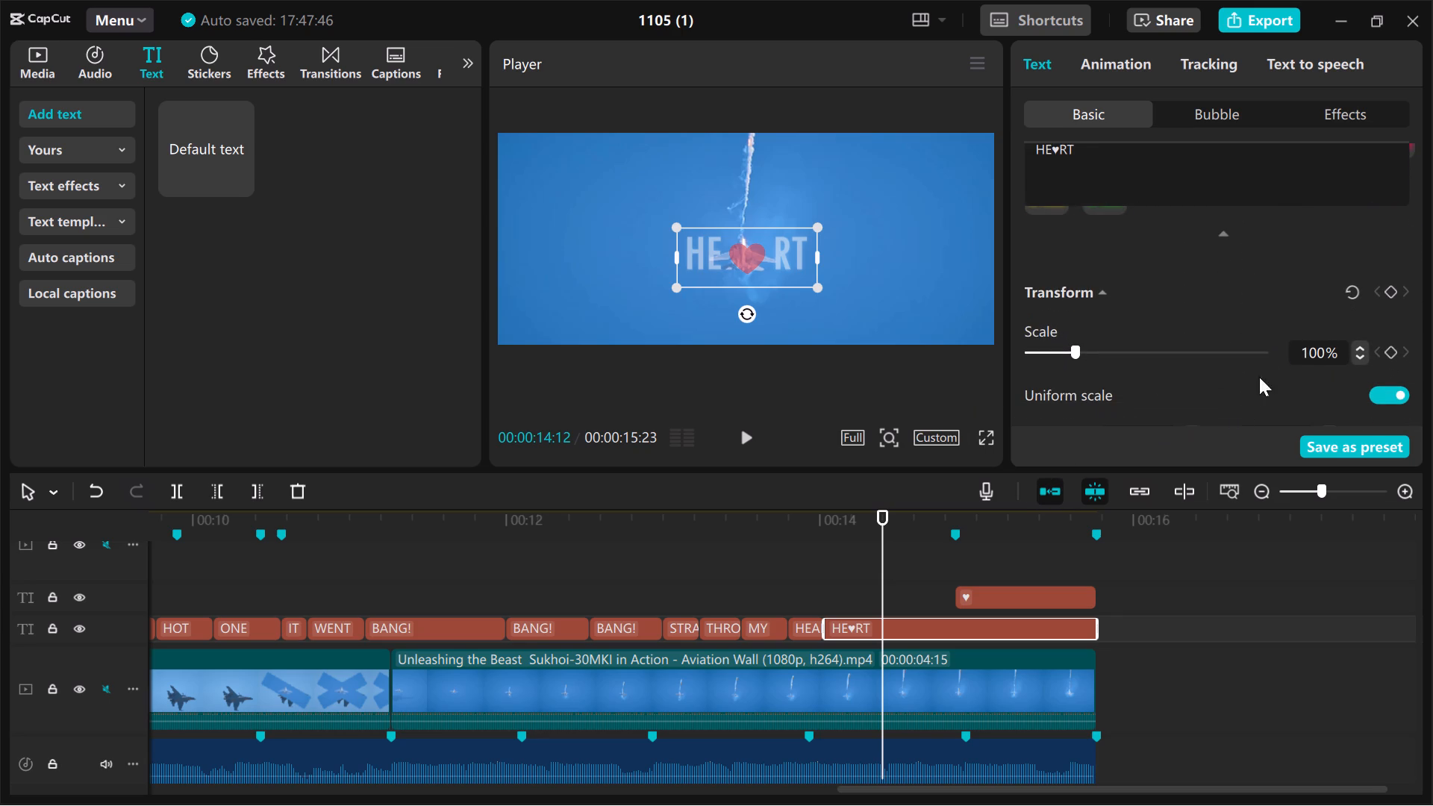
scroll(1317, 357, down, 1)
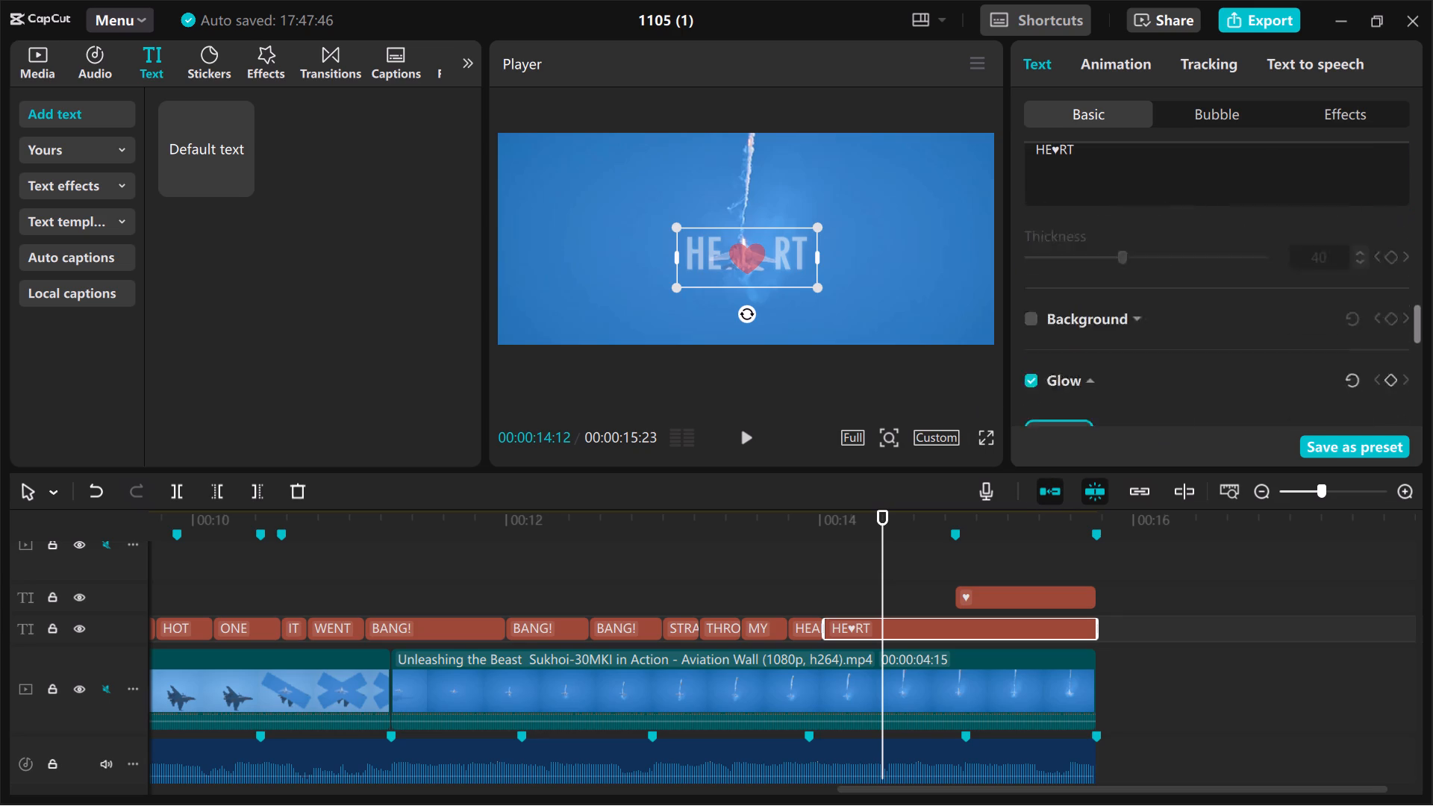
scroll(1317, 357, up, 1)
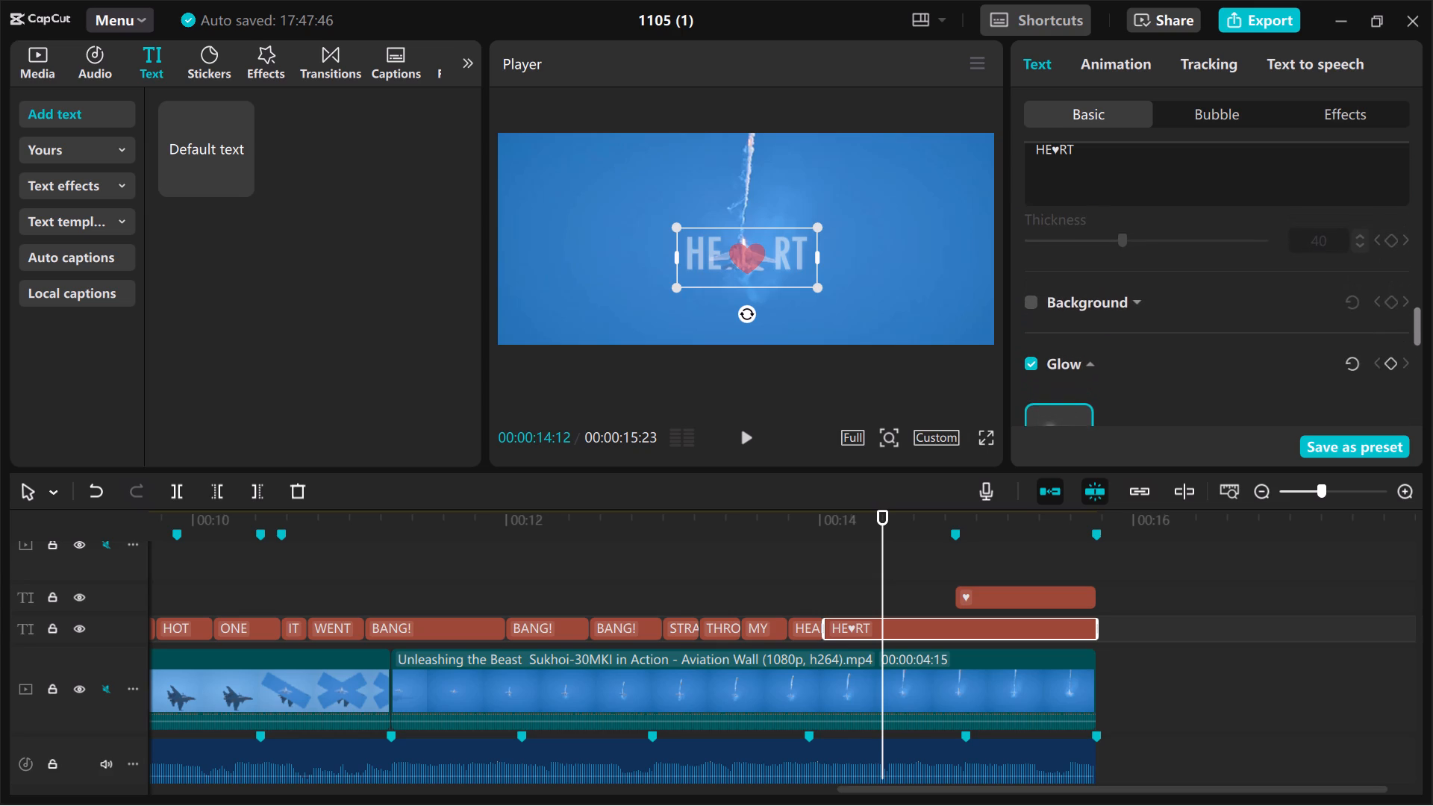
scroll(1317, 357, up, 1)
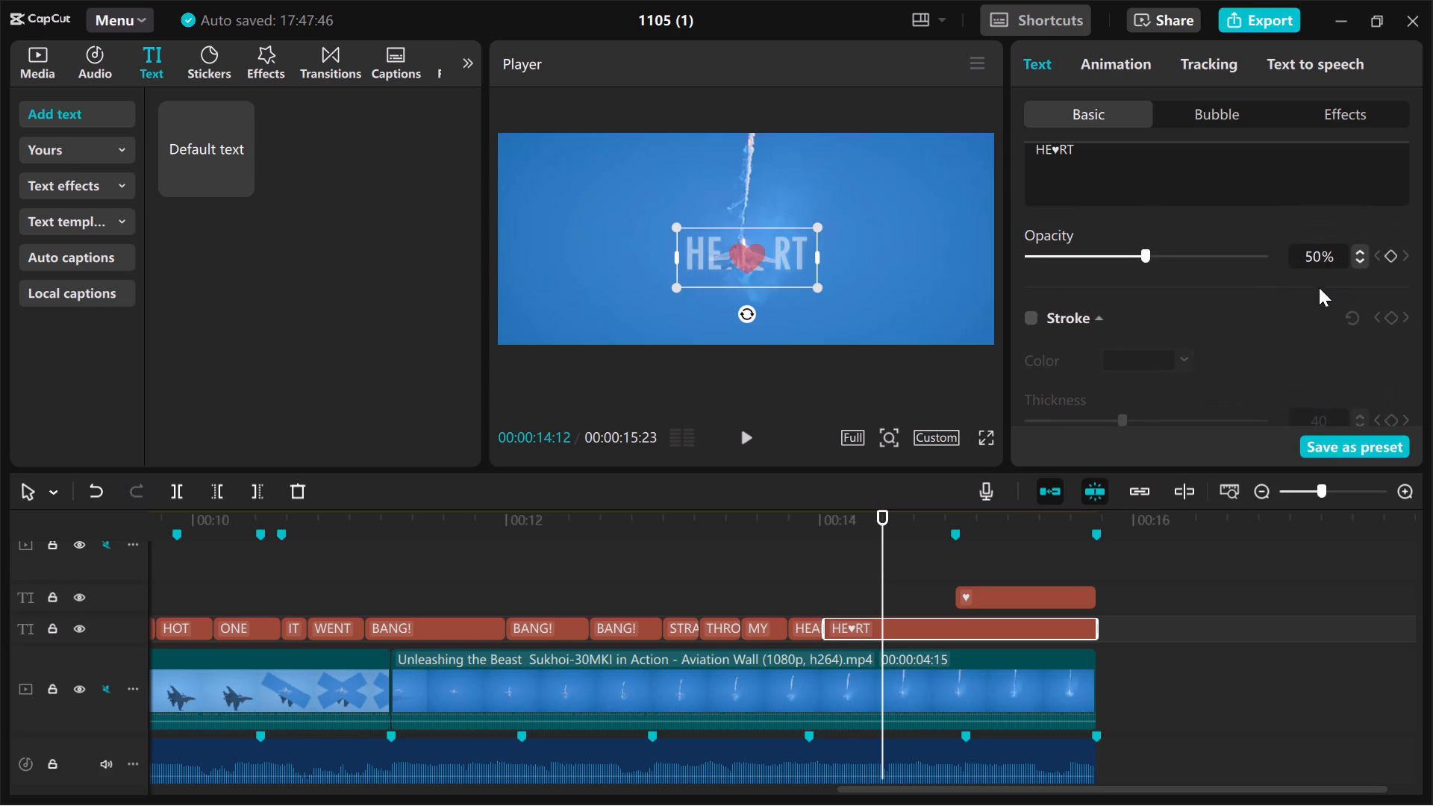
click(1317, 251)
key(Right)
key(BackSpace)
key(Left)
key(7)
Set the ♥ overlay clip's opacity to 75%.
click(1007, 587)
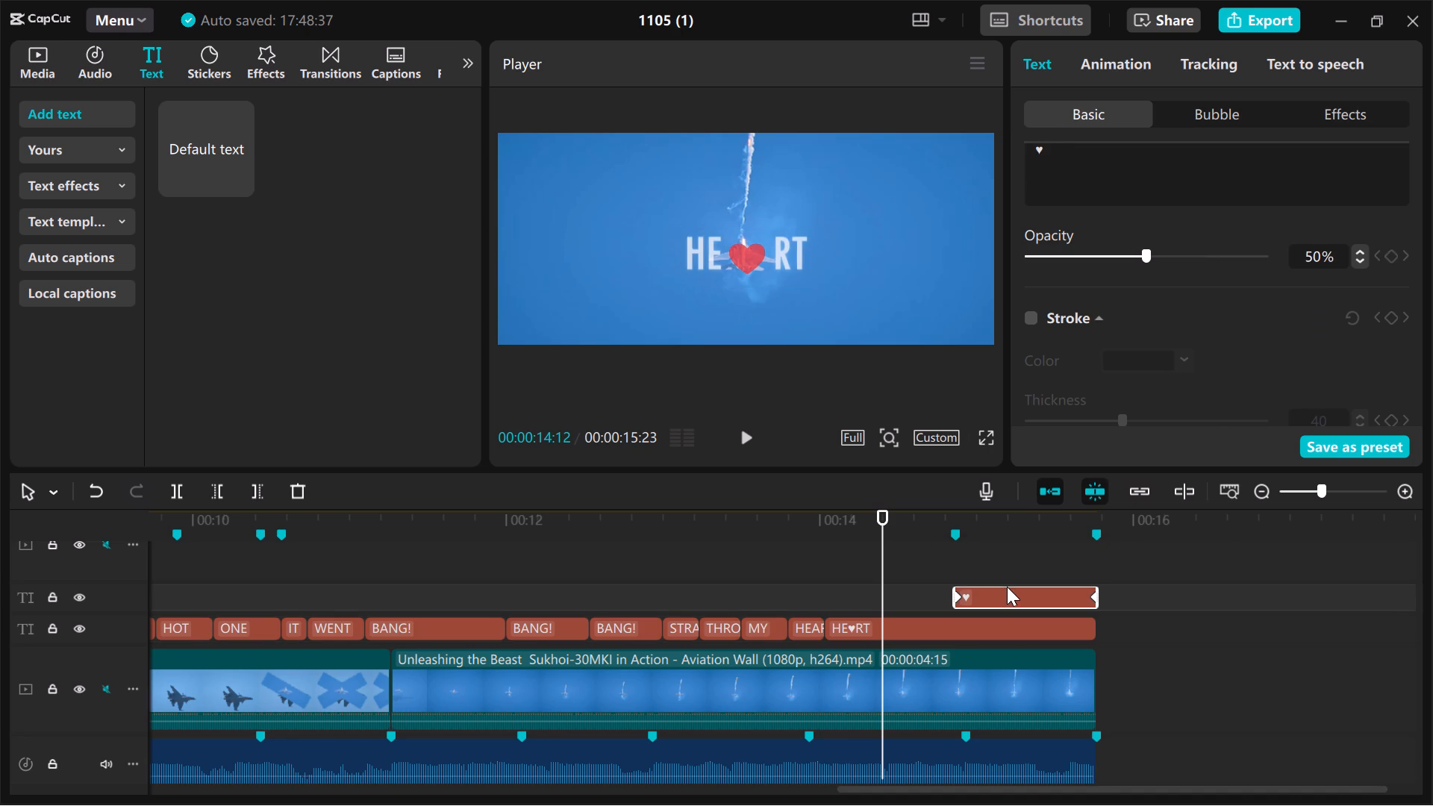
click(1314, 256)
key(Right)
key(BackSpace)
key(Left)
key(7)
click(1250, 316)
Play back the ending repeatedly to examine how the ♥ overlay grows over the HE♥RT caption.
click(794, 574)
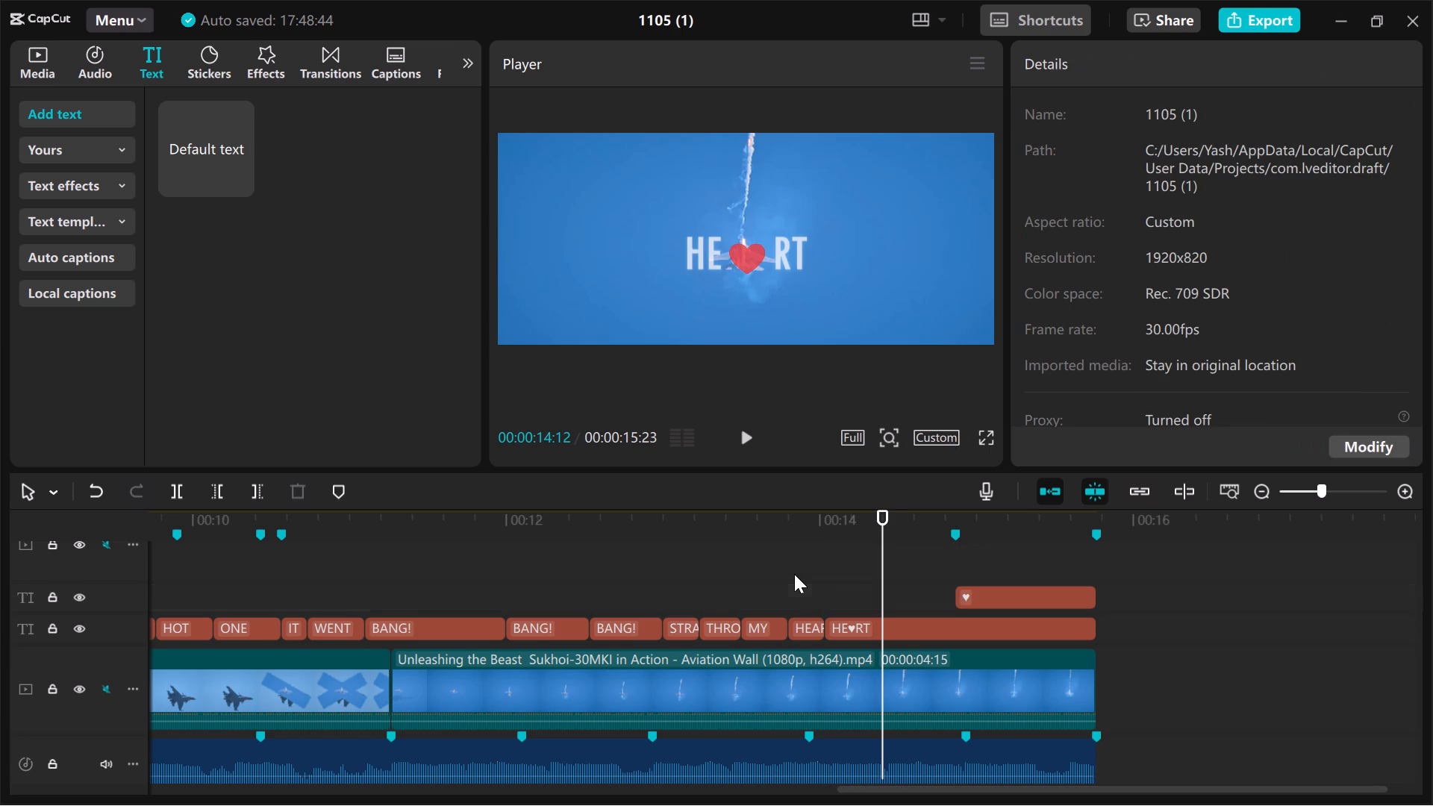
key(space)
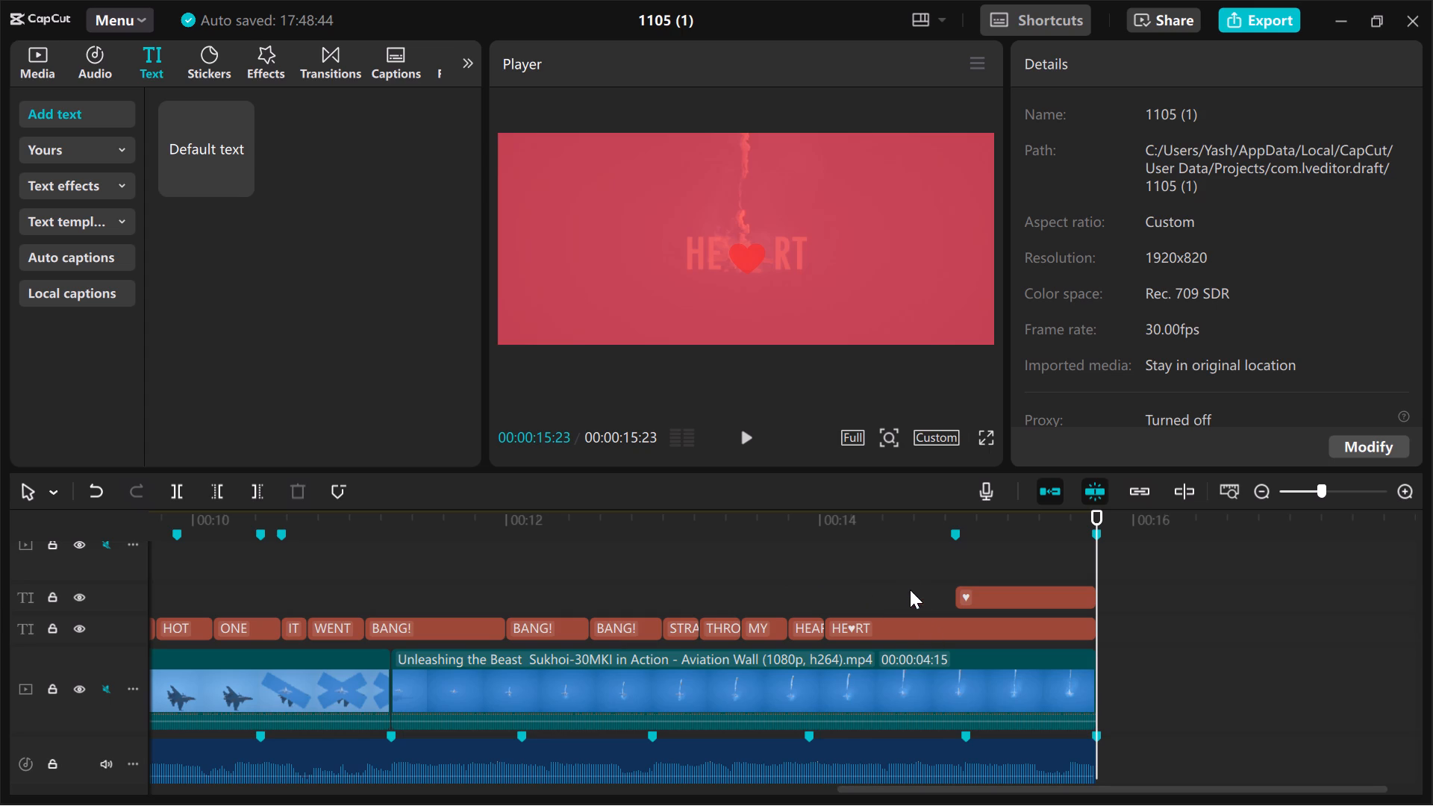
click(902, 572)
scroll(902, 572, up, 1)
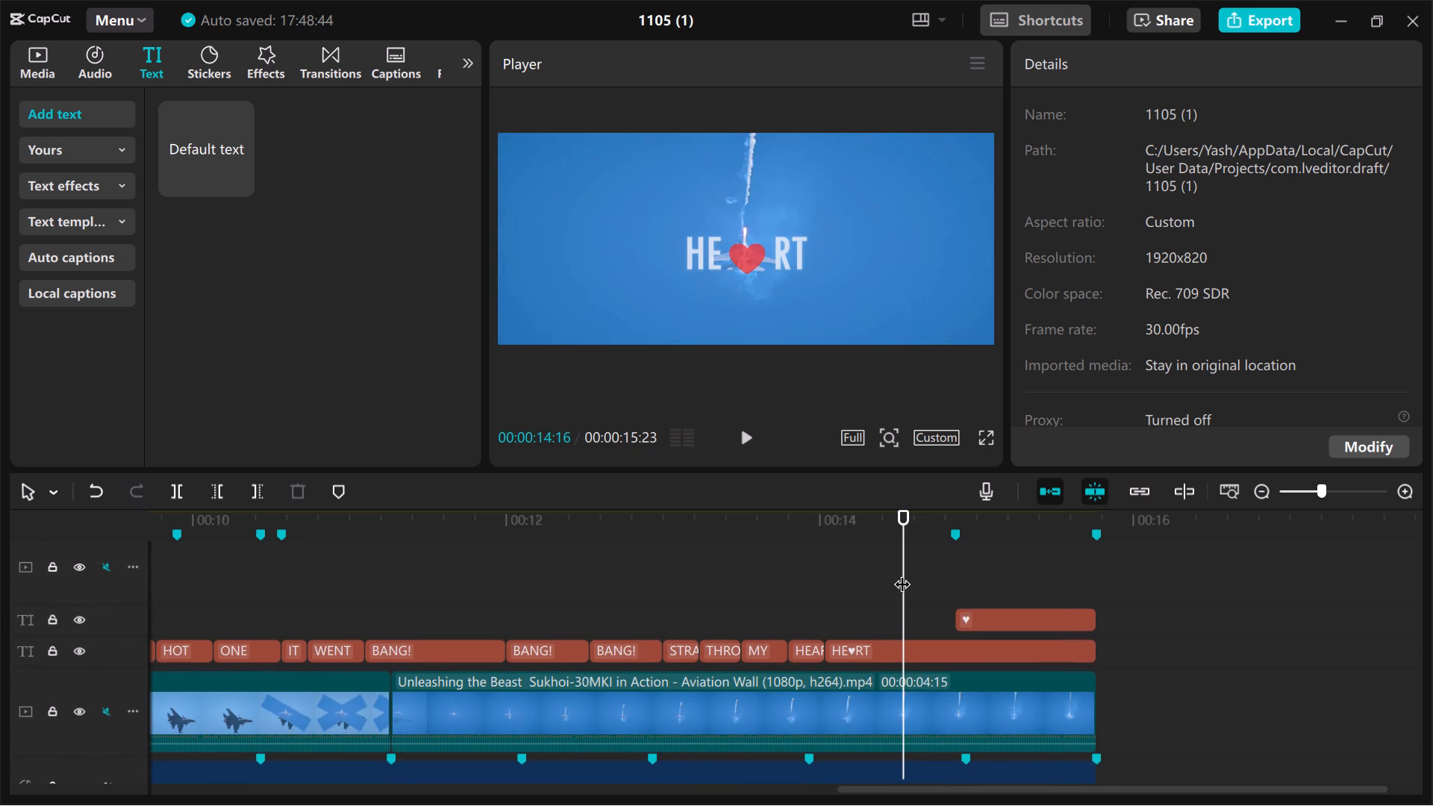
click(765, 563)
key(space)
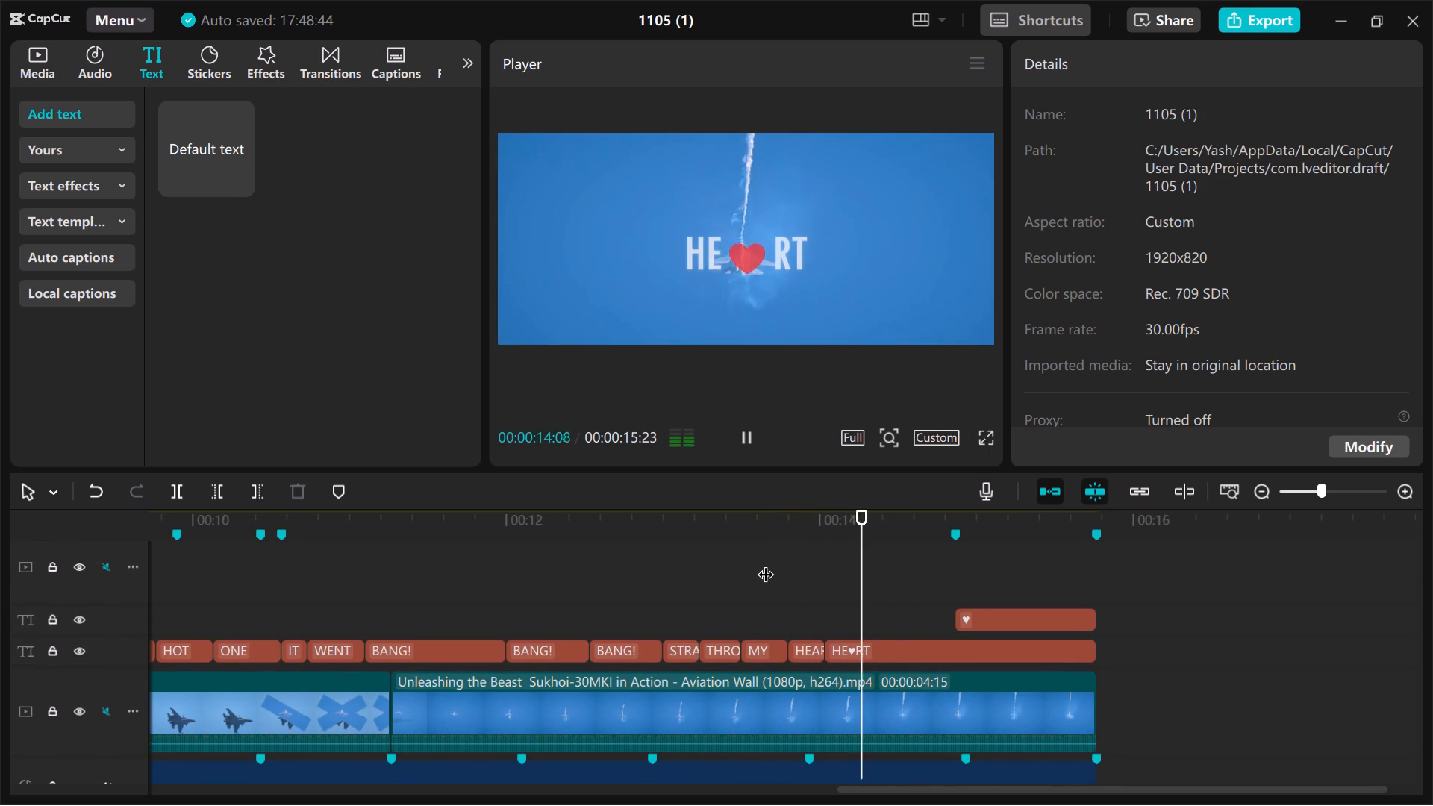
click(765, 563)
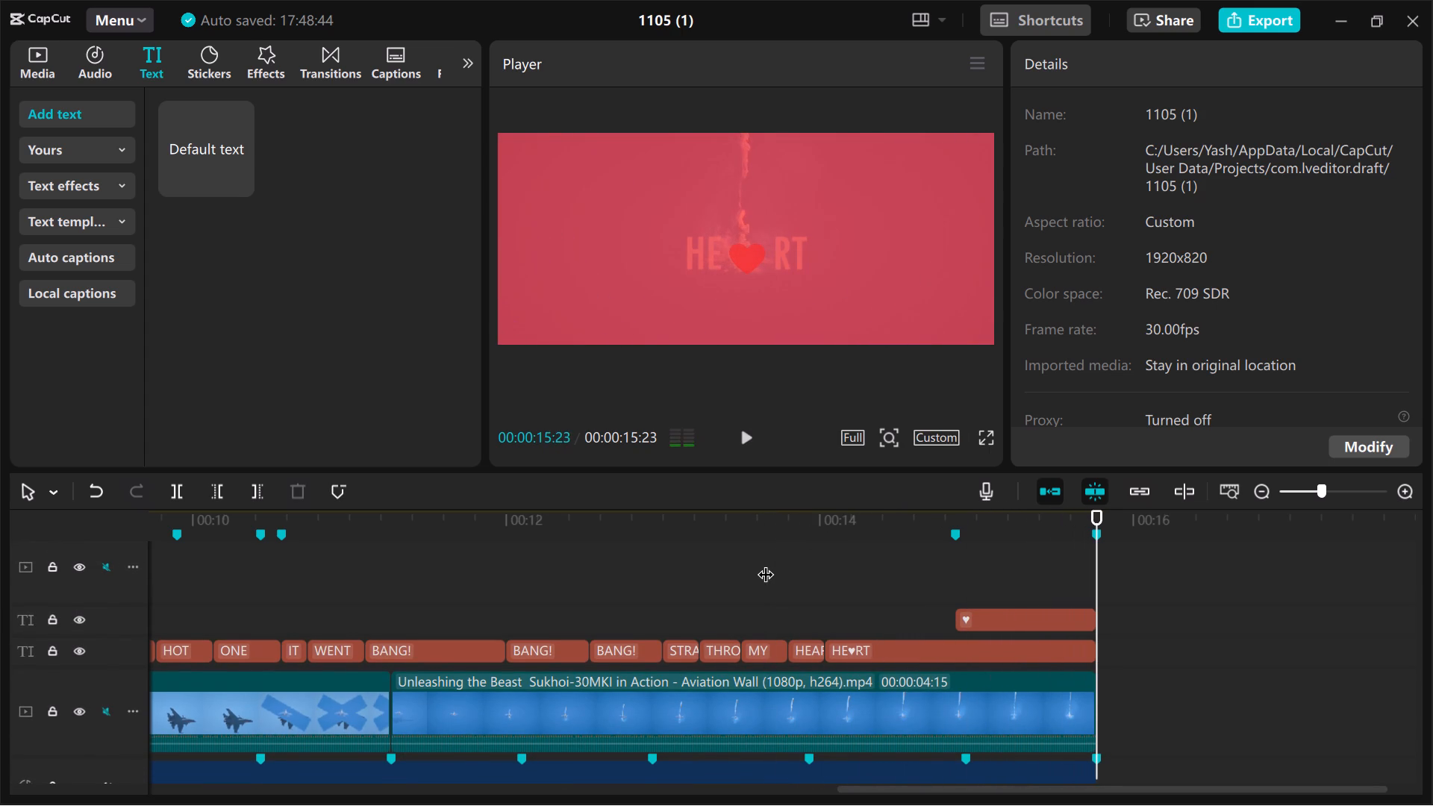
click(782, 578)
key(space)
click(789, 602)
key(space)
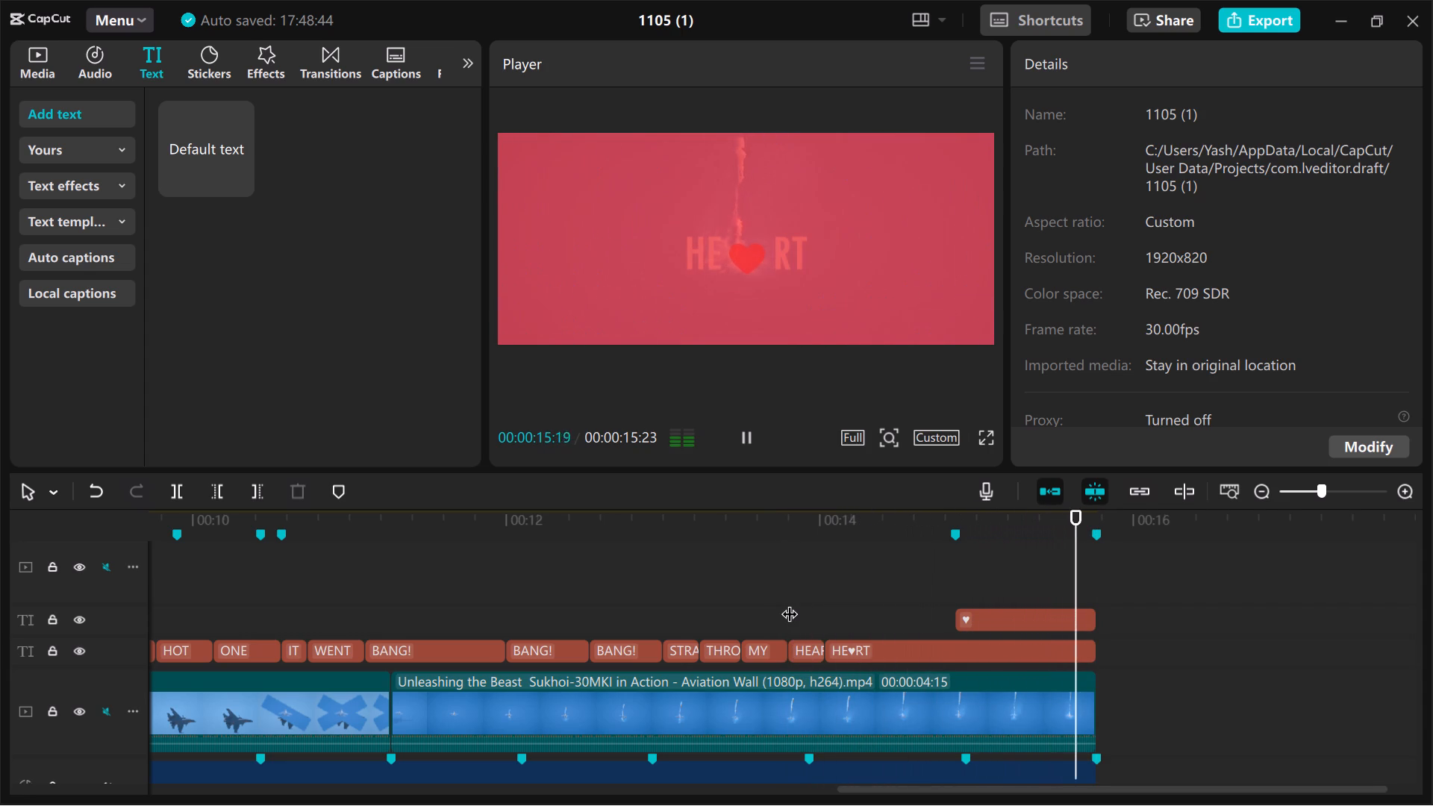
click(789, 602)
click(708, 613)
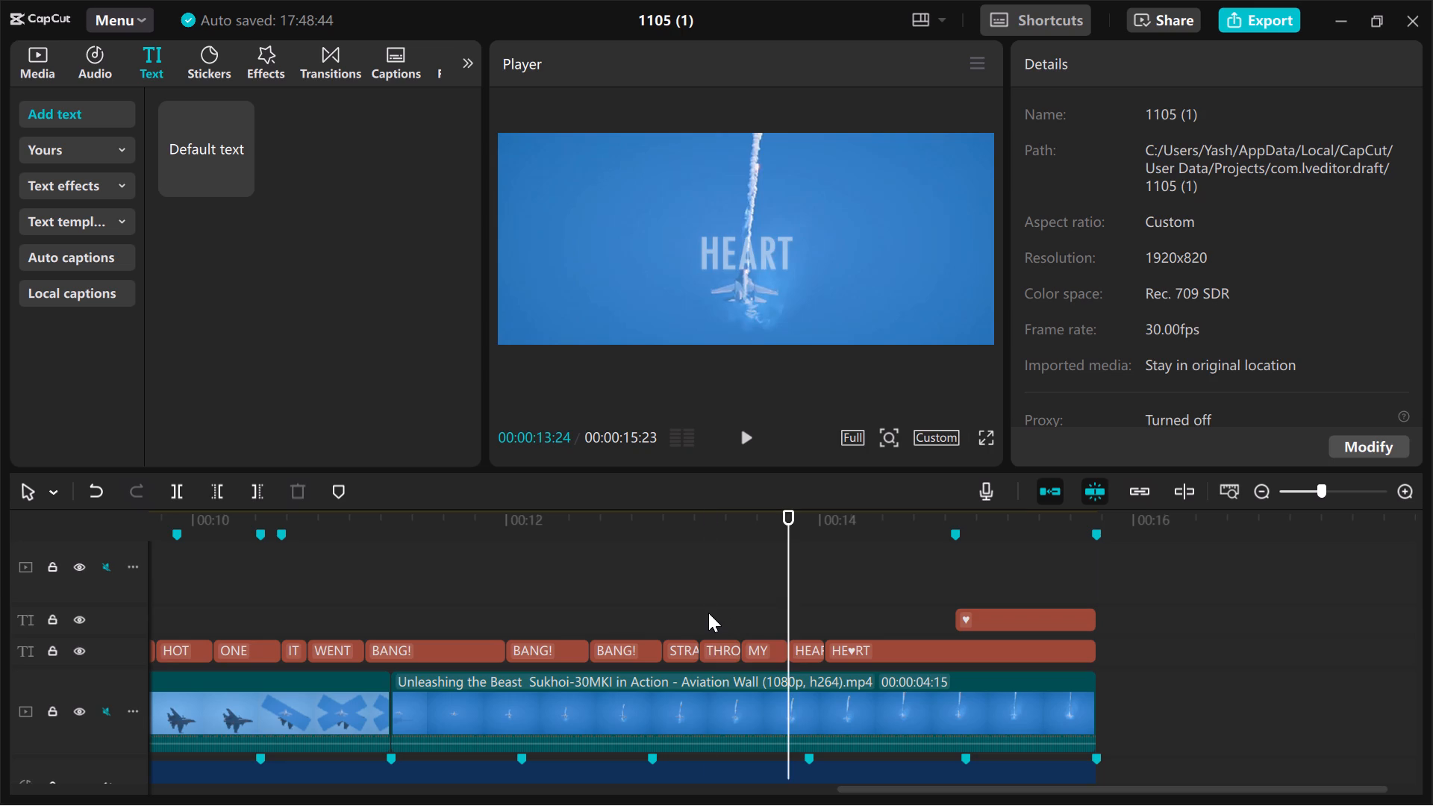
key(space)
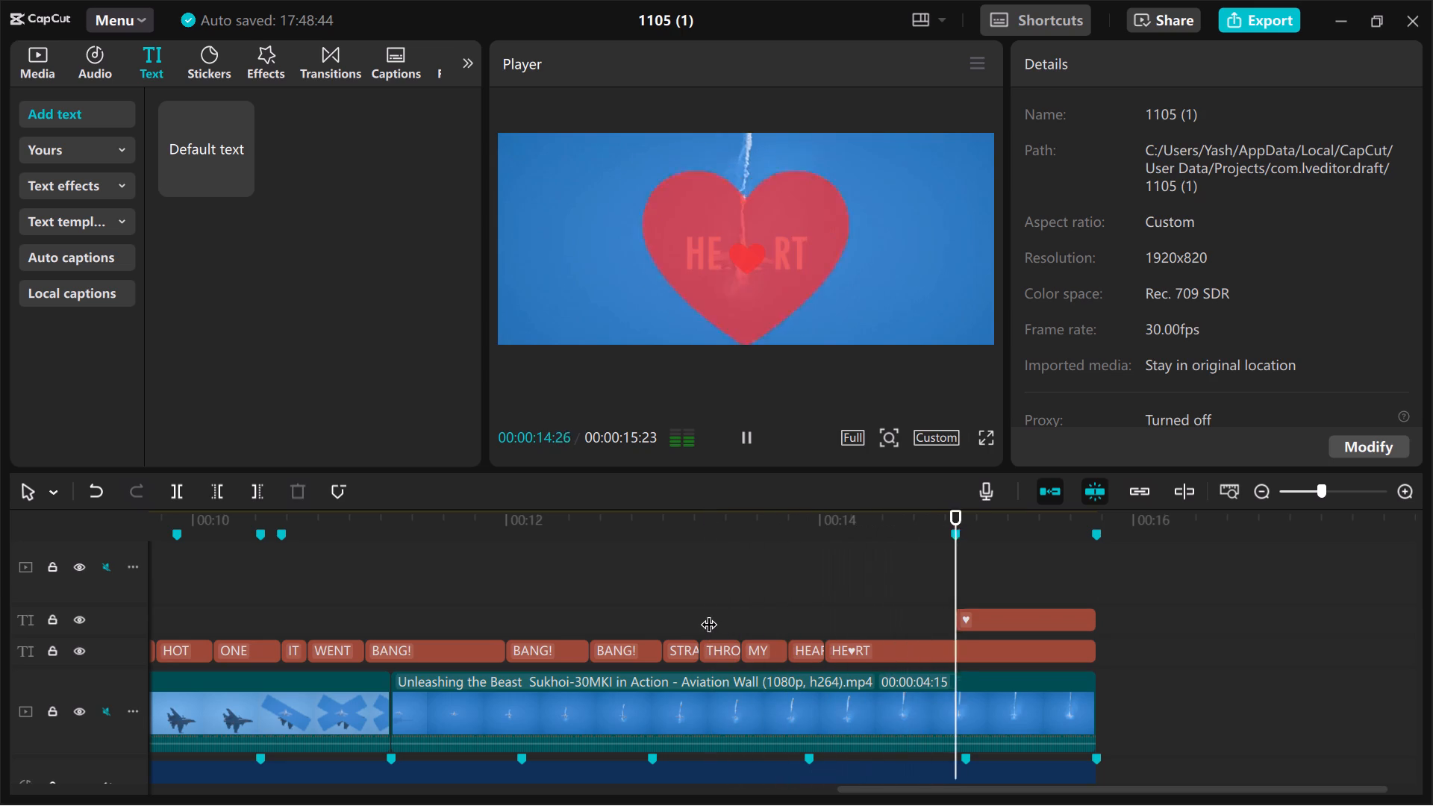
key(space)
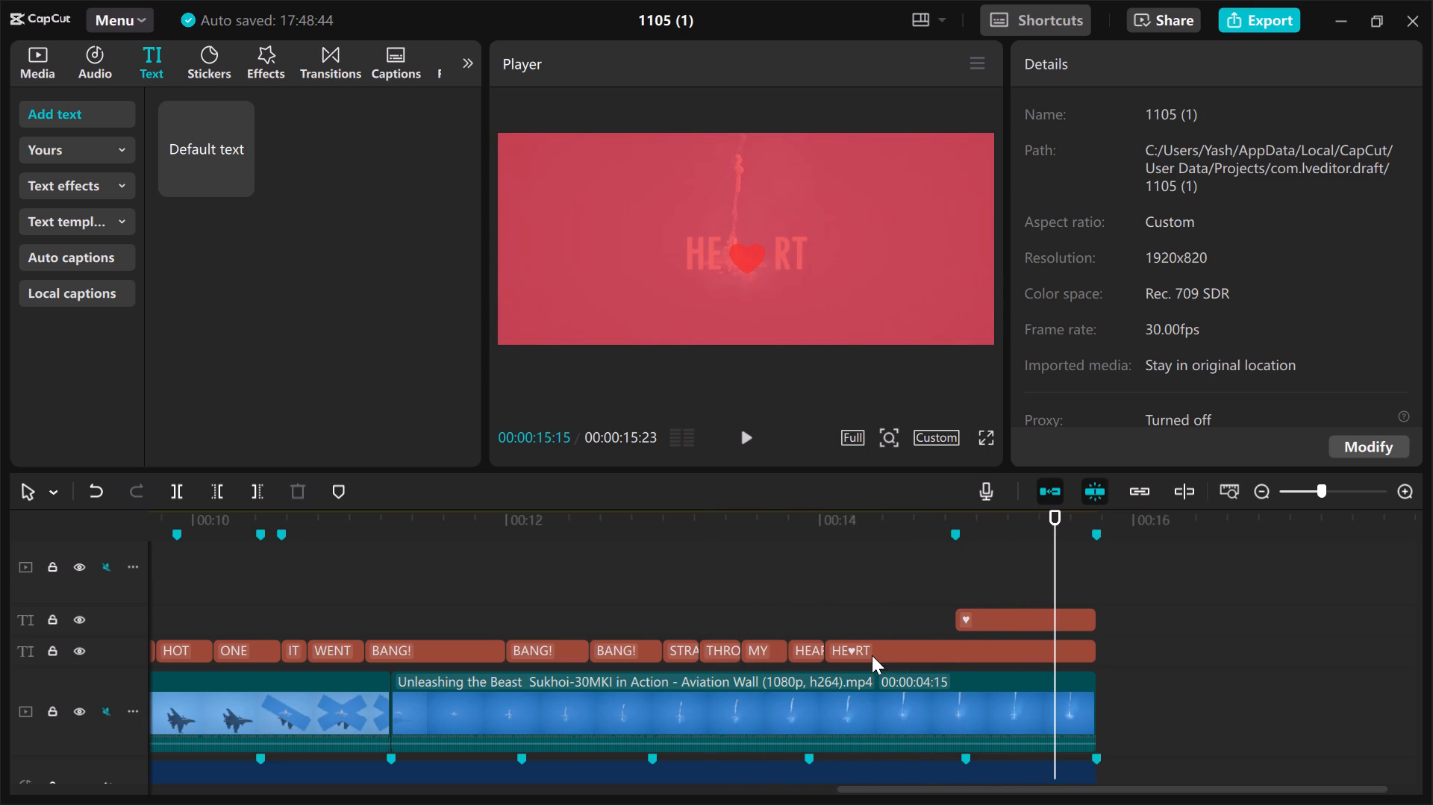
Delete the ♥ overlay clip above the HE♥RT caption and play back the ending without it.
click(872, 655)
click(986, 623)
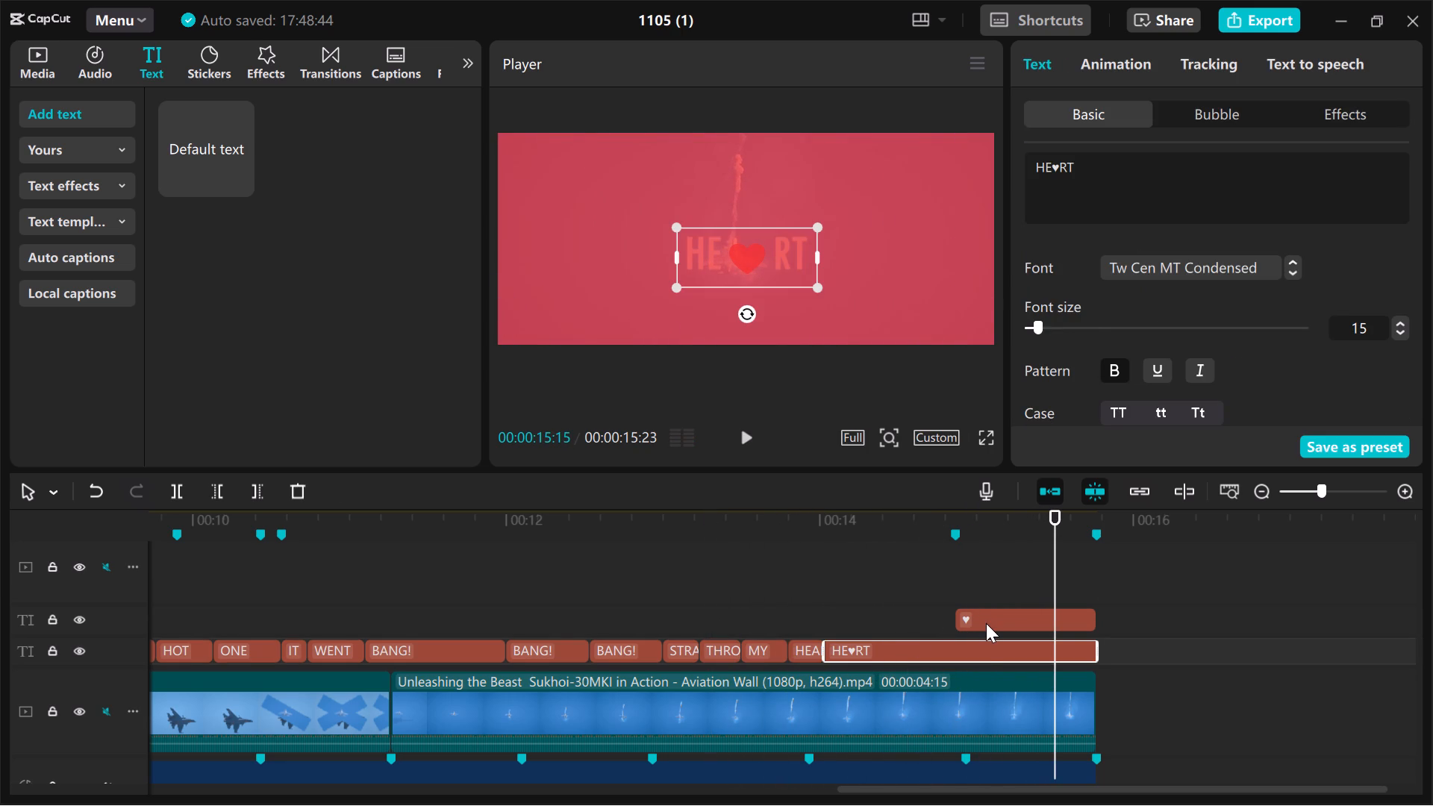
key(Delete)
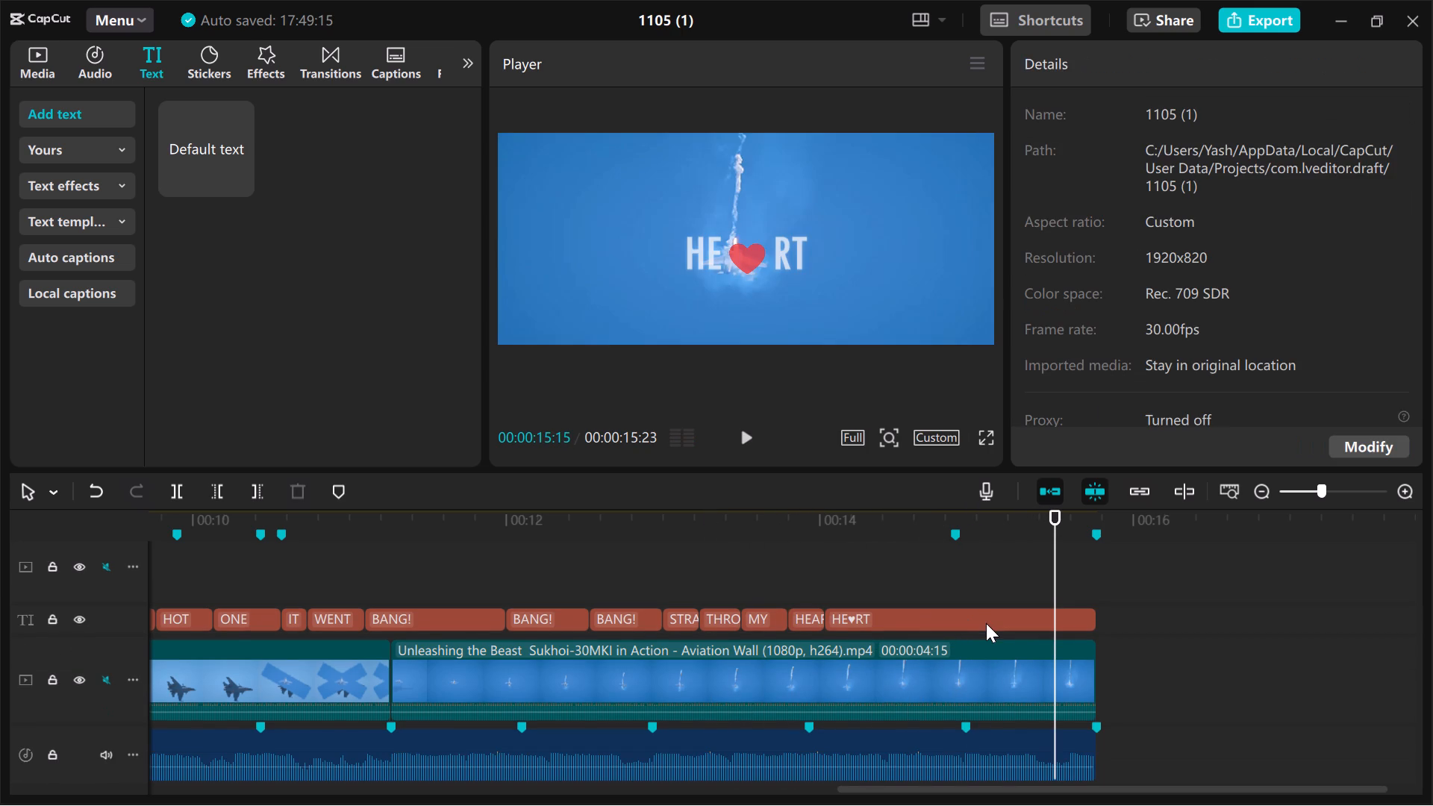
click(679, 578)
key(space)
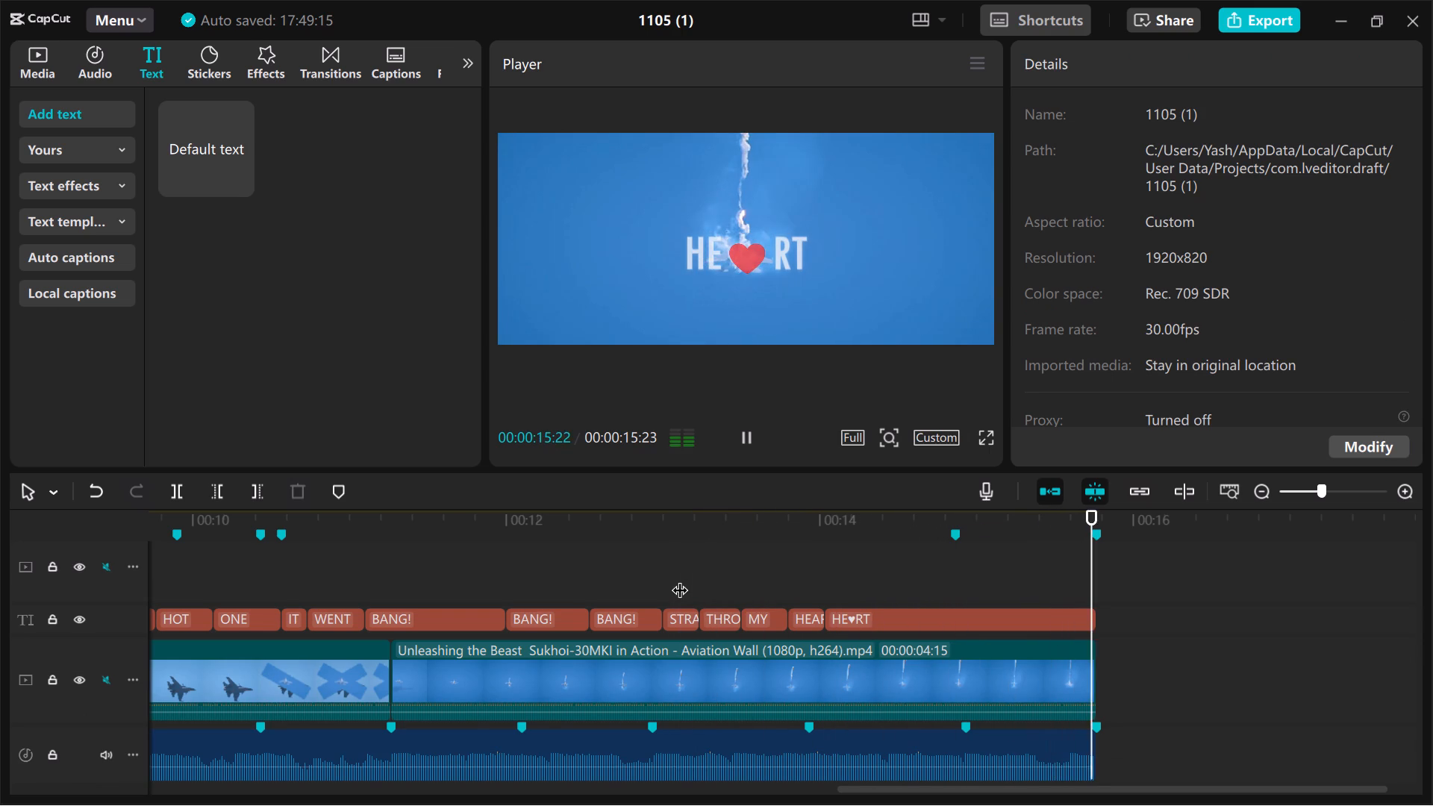
click(679, 578)
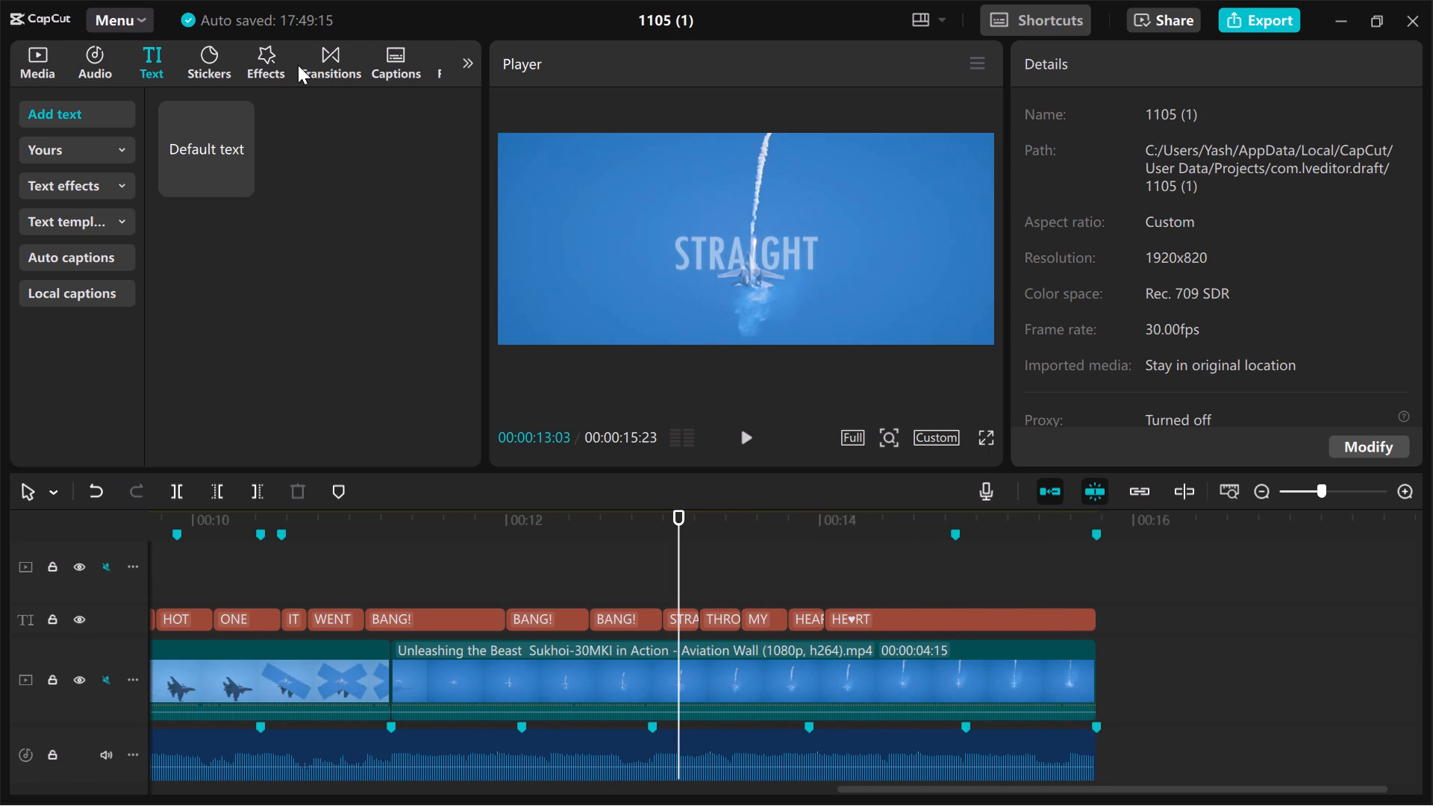
Search the sticker library for HEART and browse the heart stickers for one suited to the ending.
scroll(350, 69, left, 1)
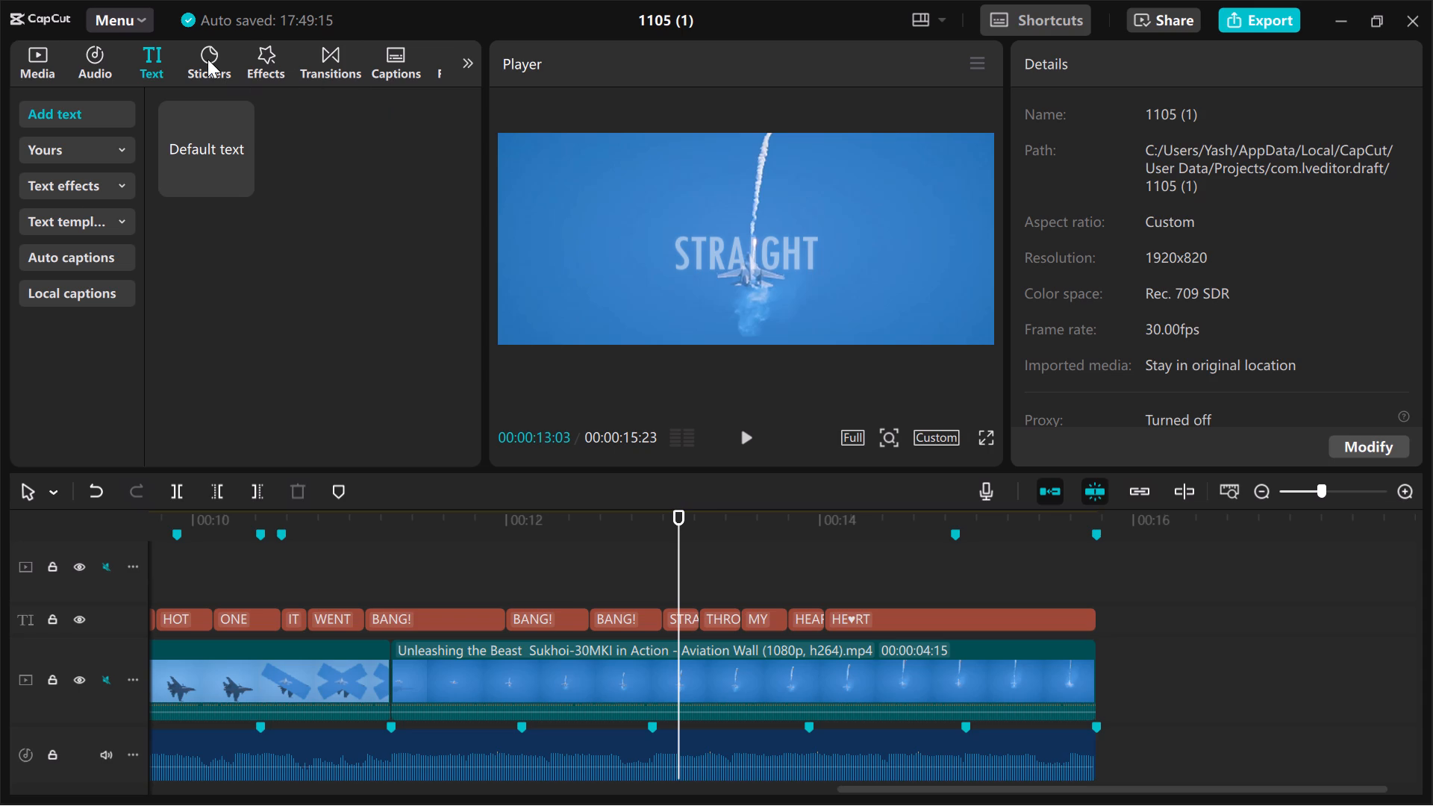
click(207, 59)
click(236, 114)
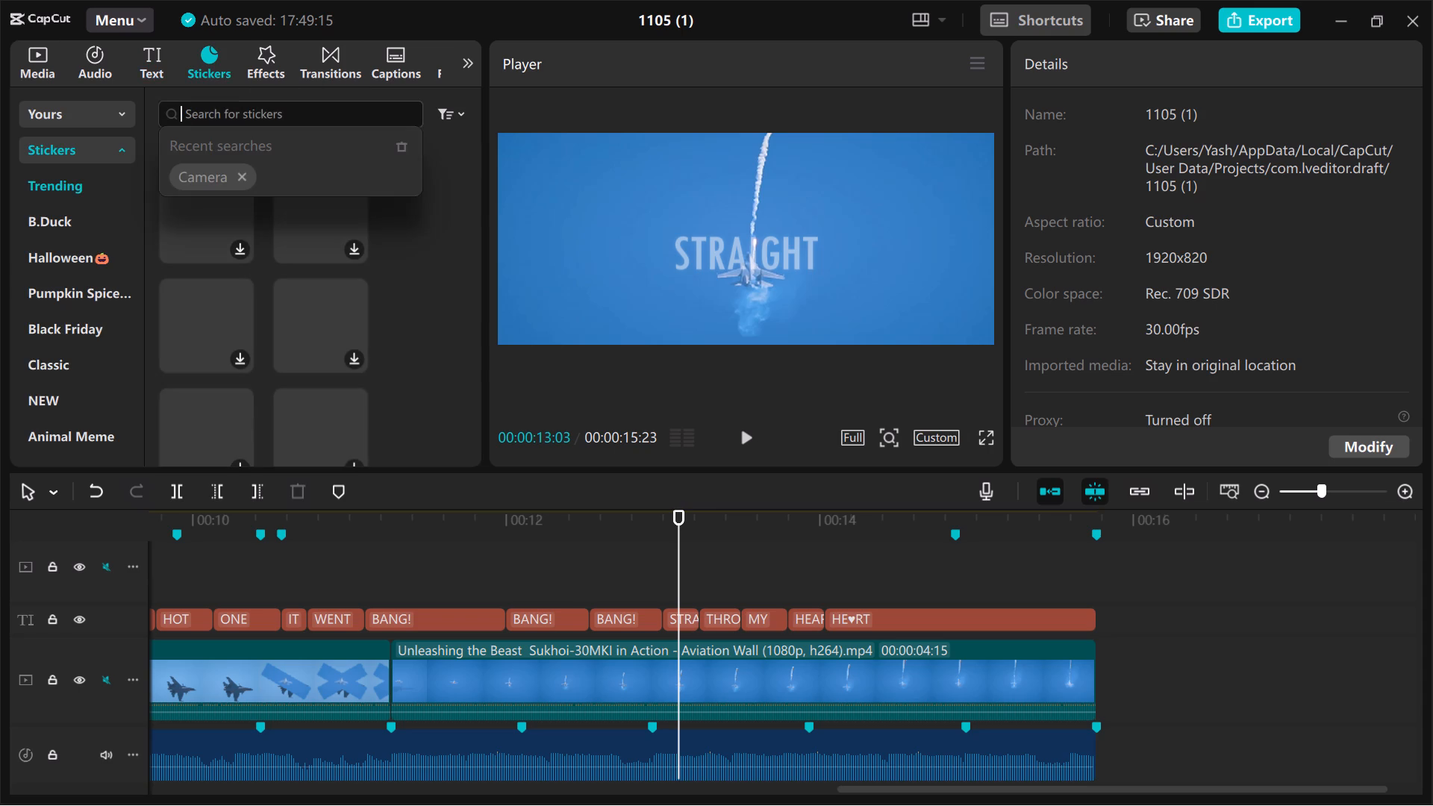
text(HEART)
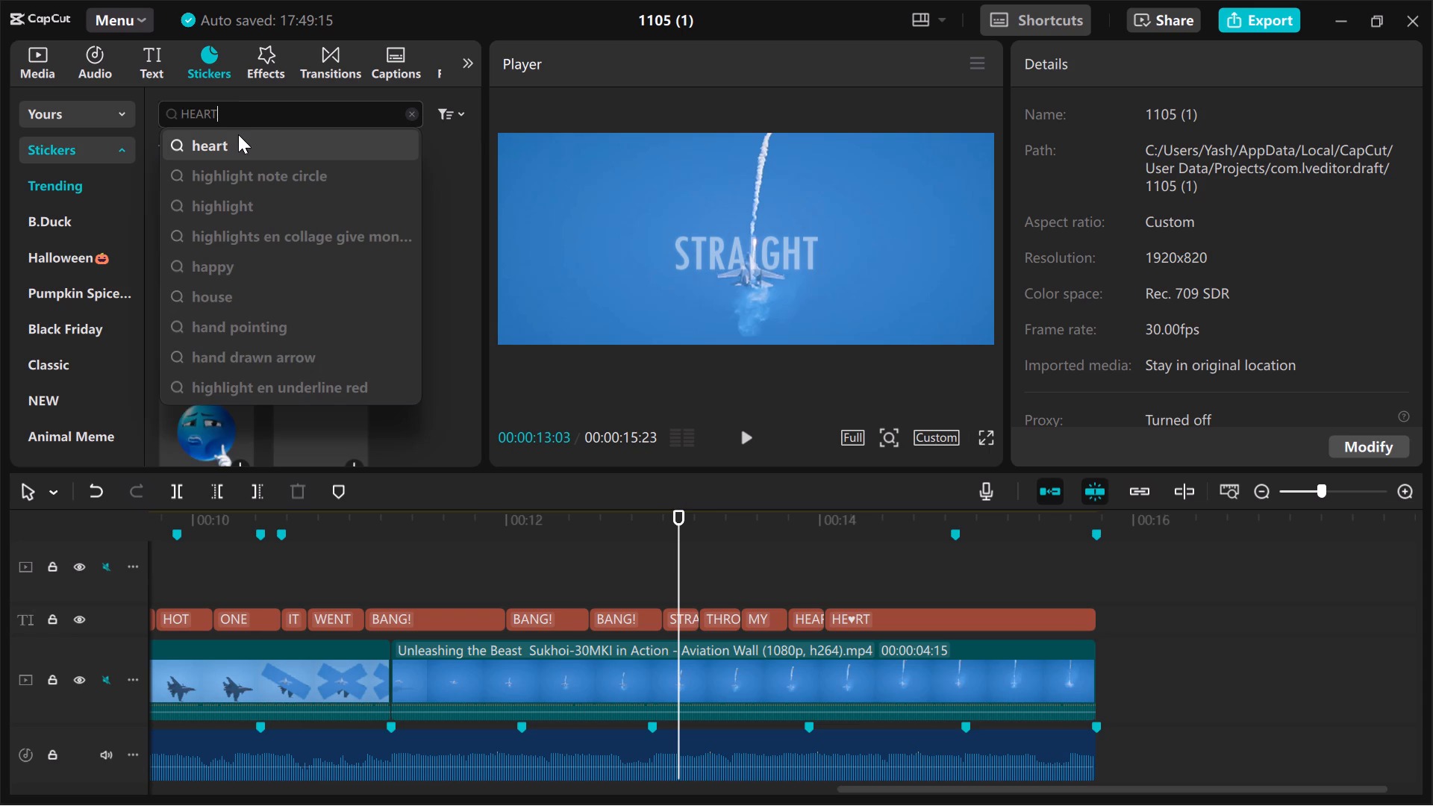
key(Return)
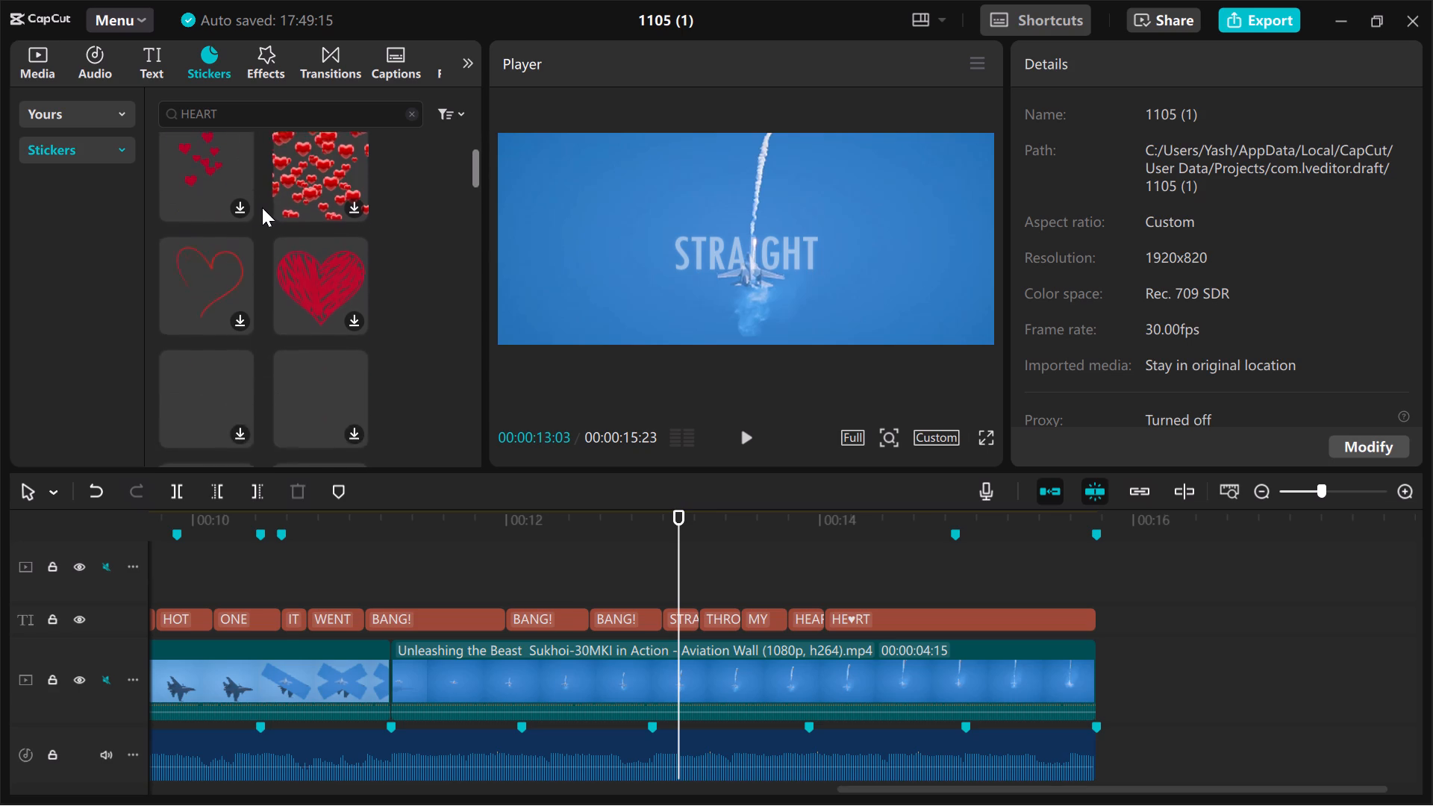
scroll(262, 207, down, 1)
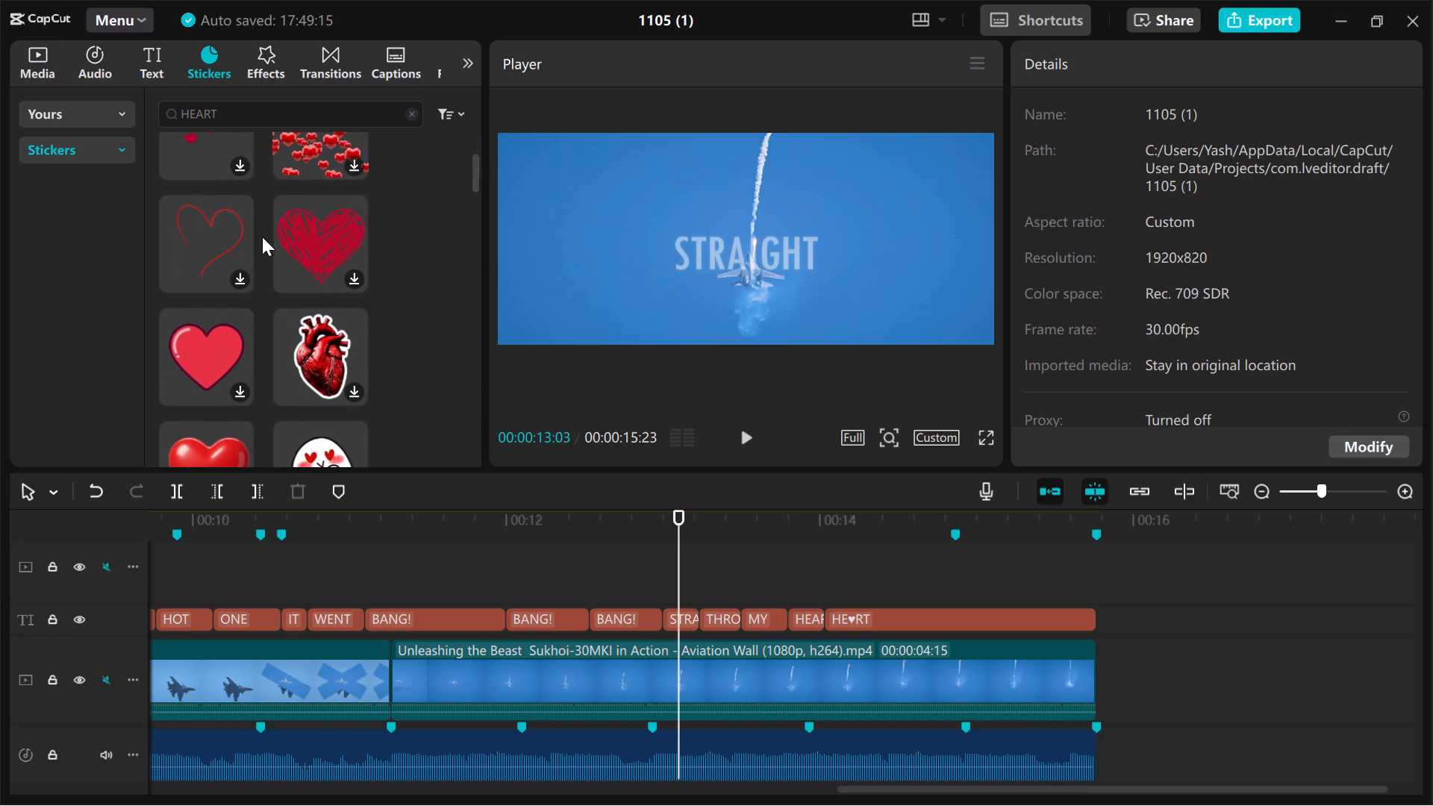
scroll(262, 237, down, 2)
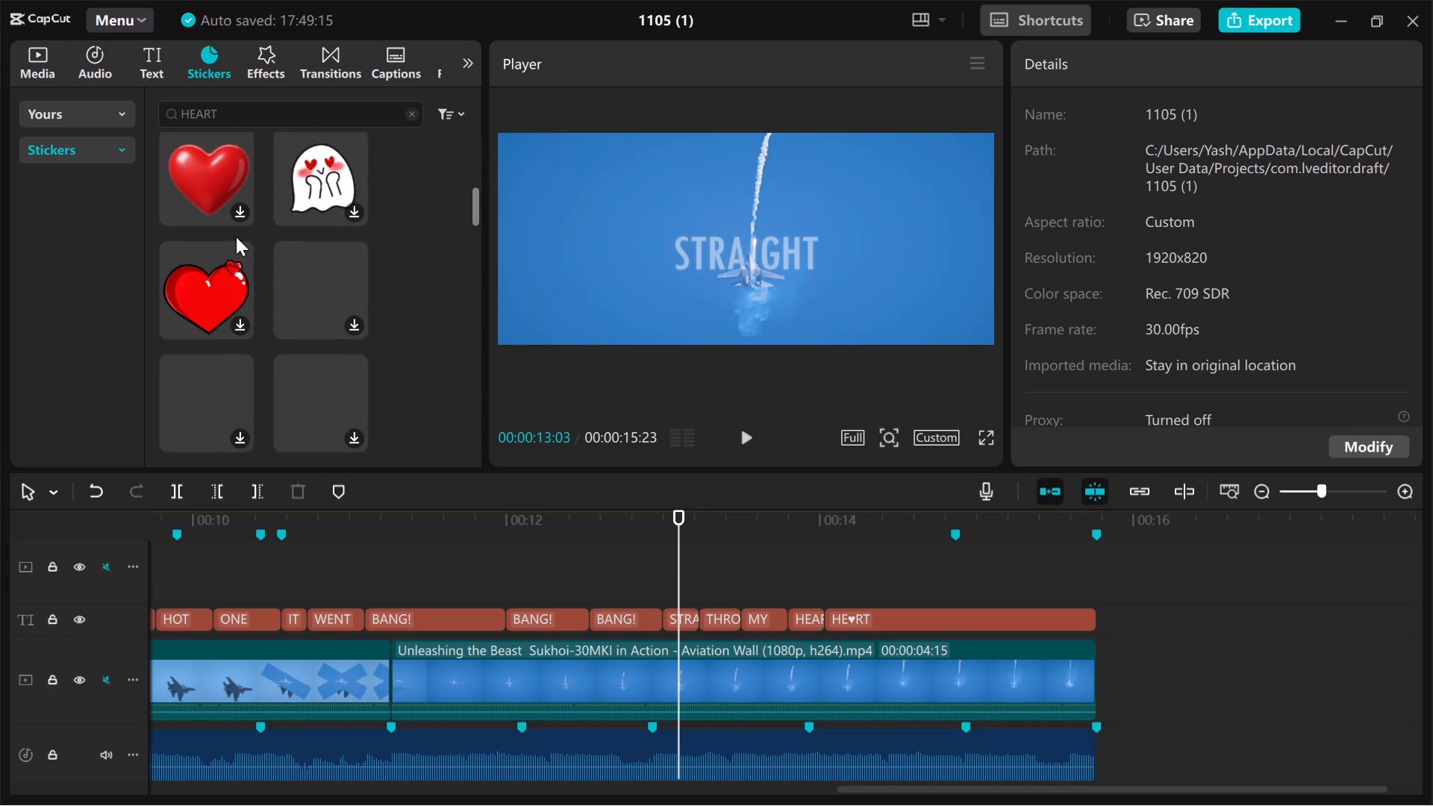
scroll(236, 237, down, 1)
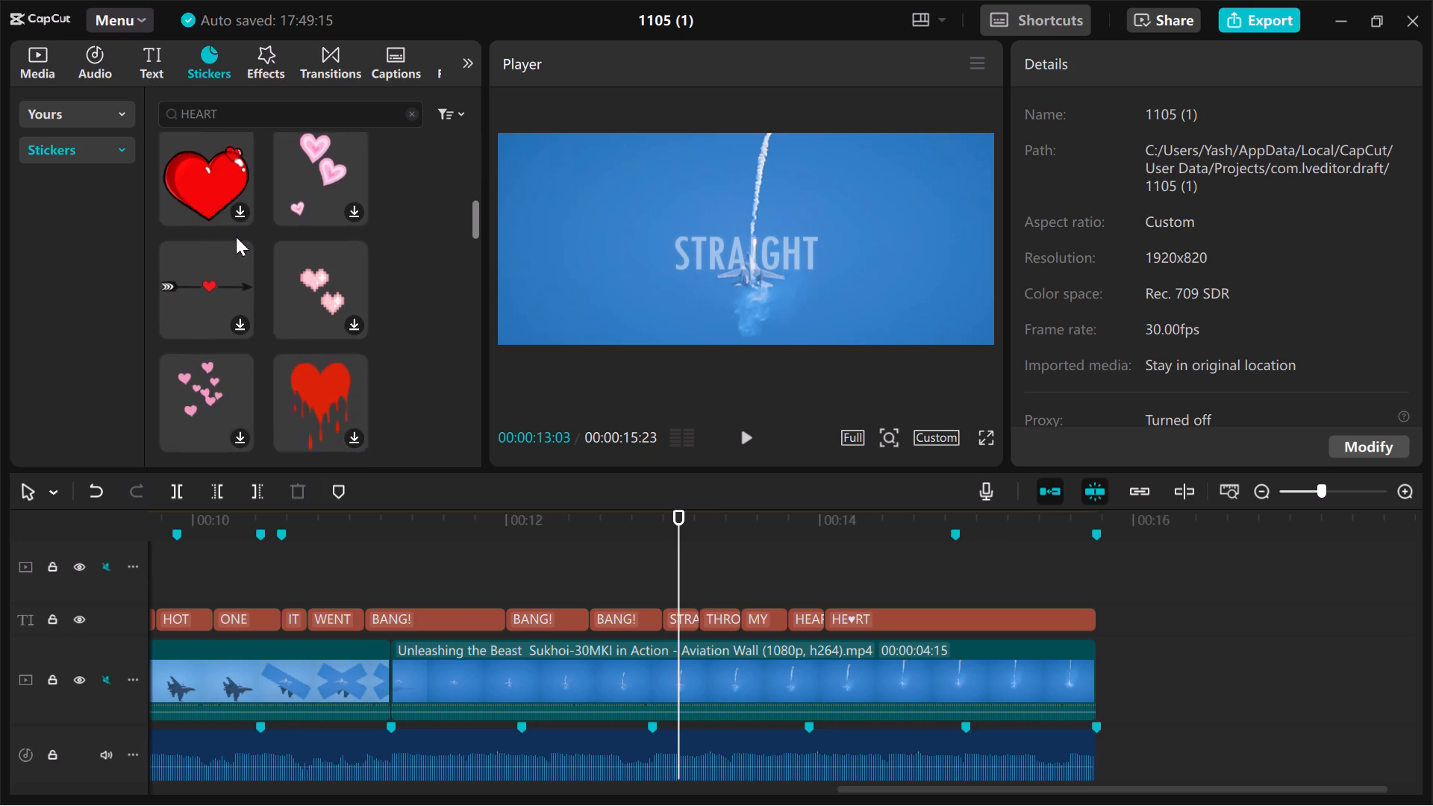
scroll(236, 237, down, 3)
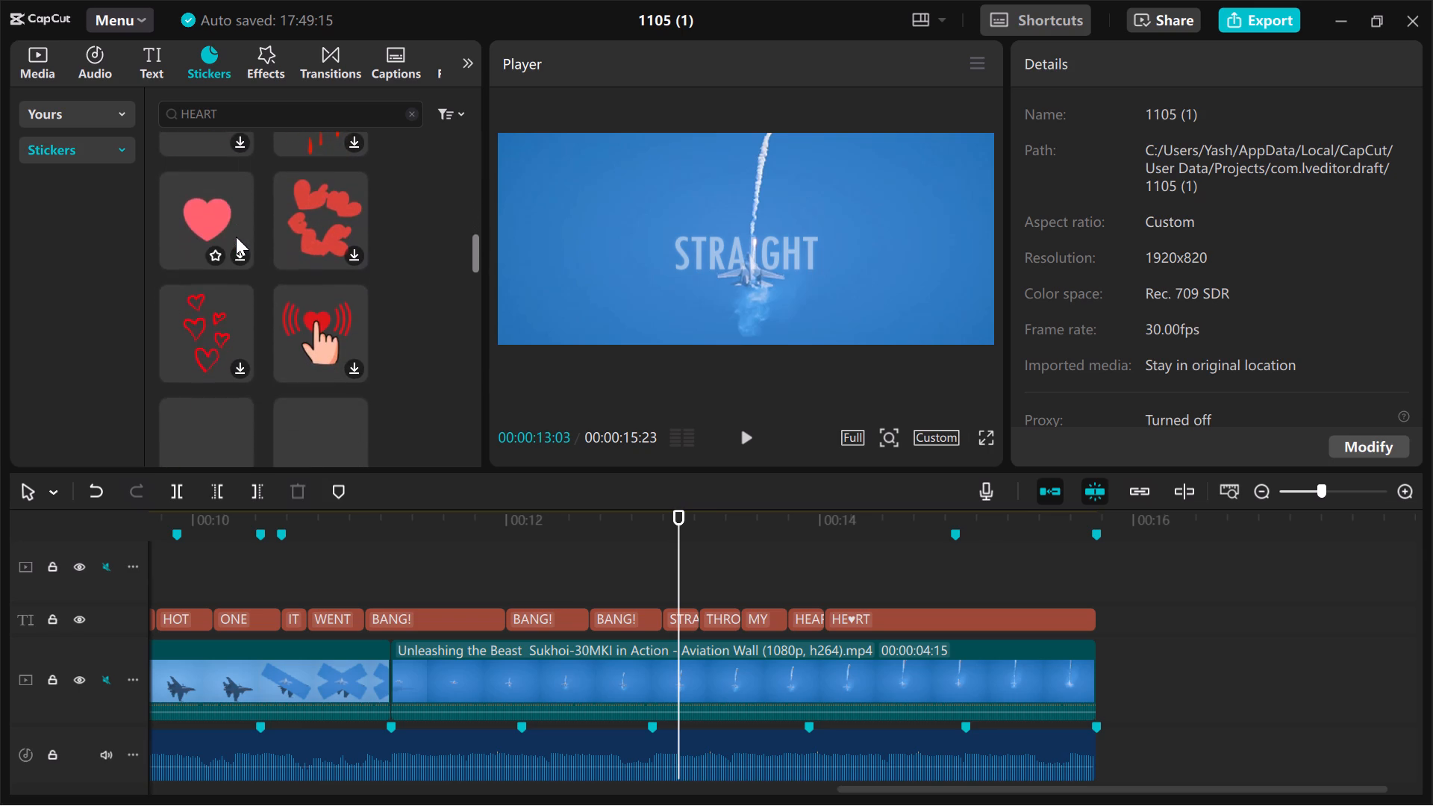
scroll(236, 237, down, 4)
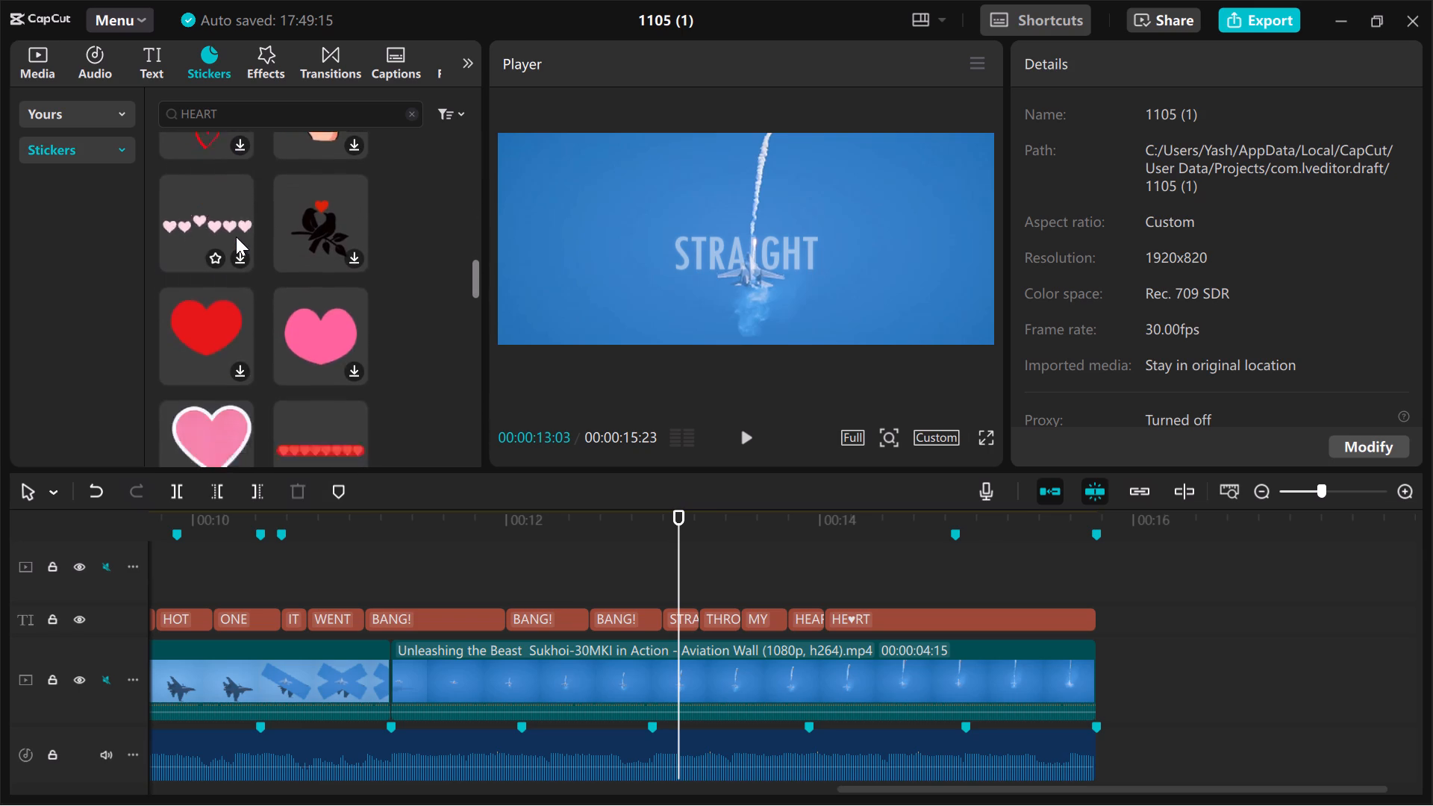
scroll(236, 237, down, 1)
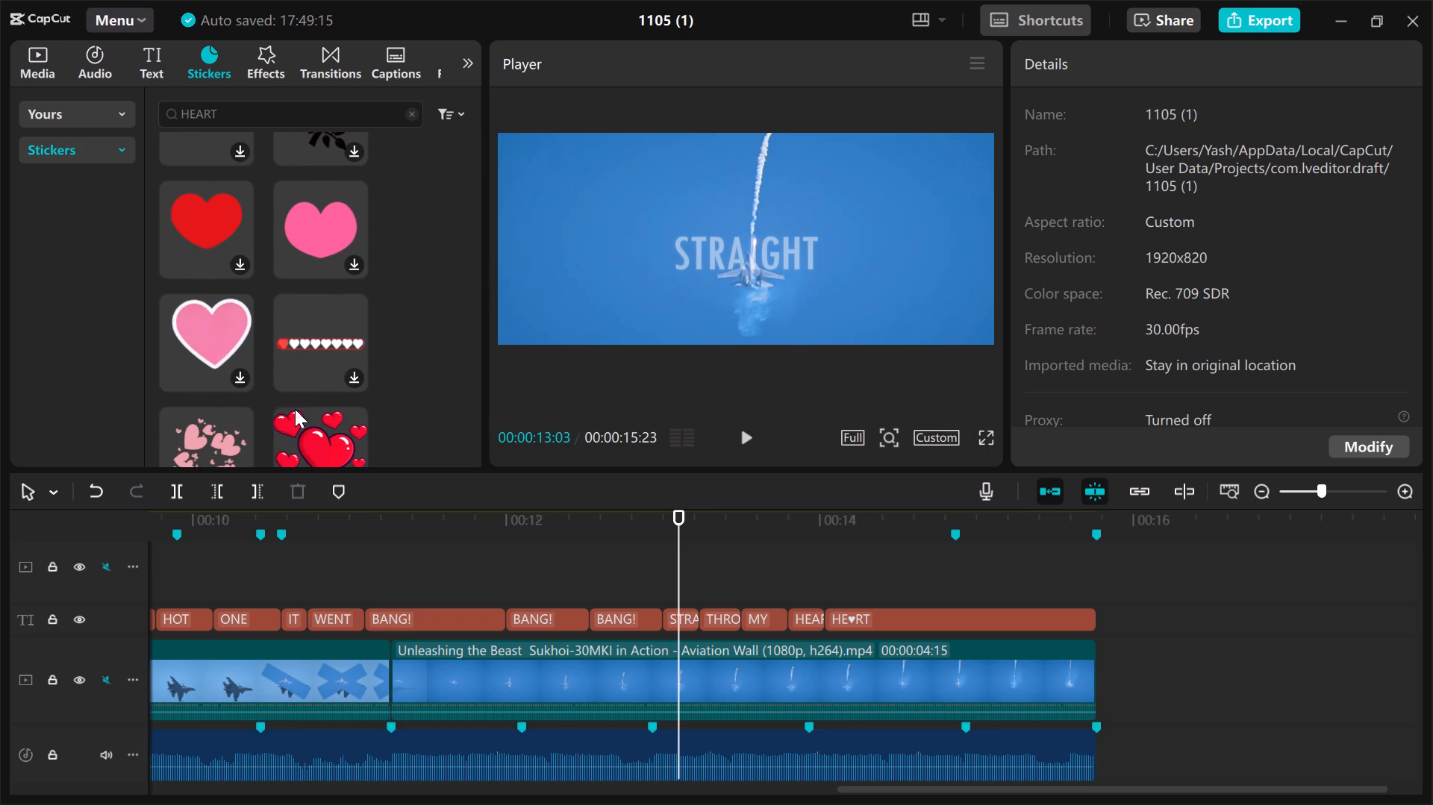
scroll(295, 409, down, 1)
scroll(234, 342, right, 1)
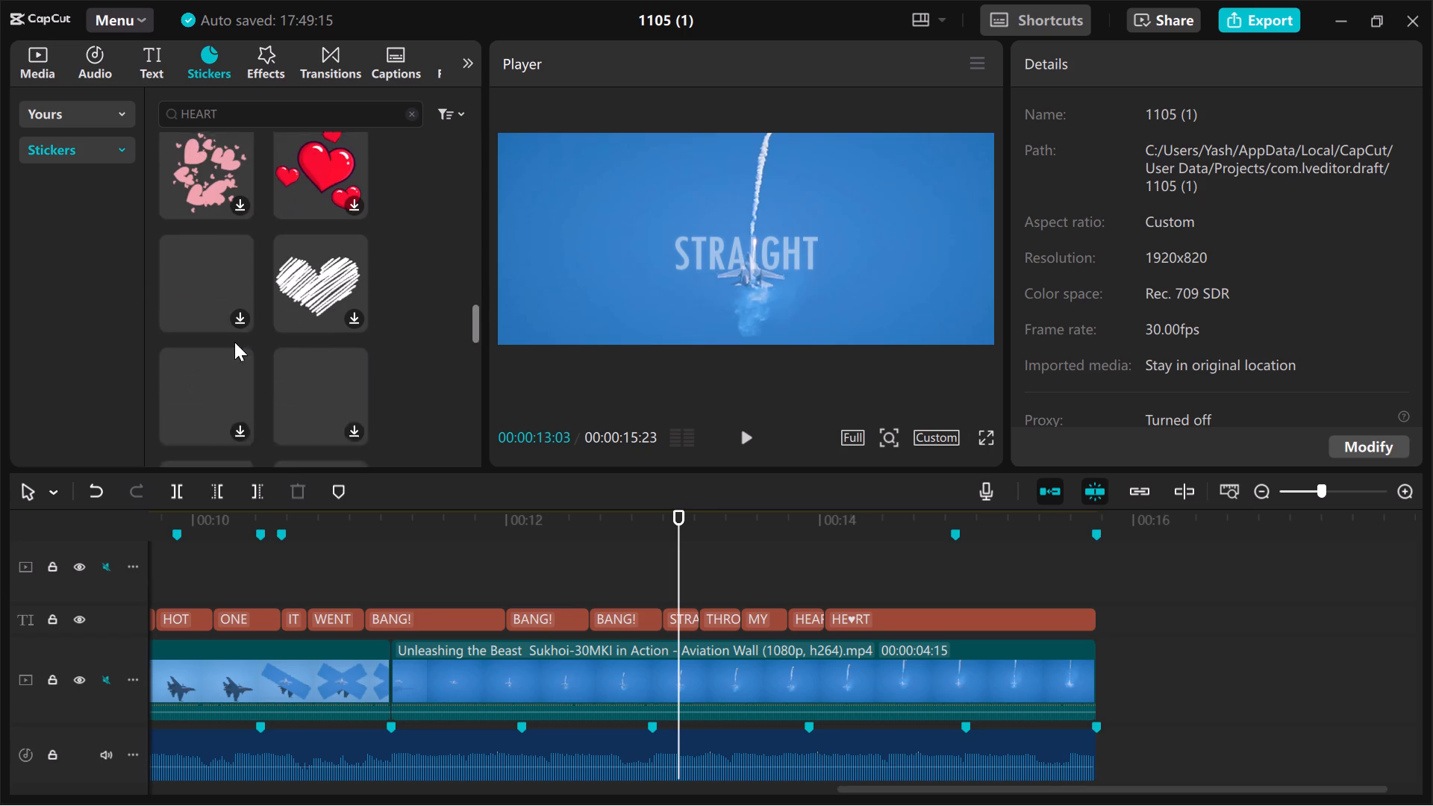
scroll(234, 342, right, 1)
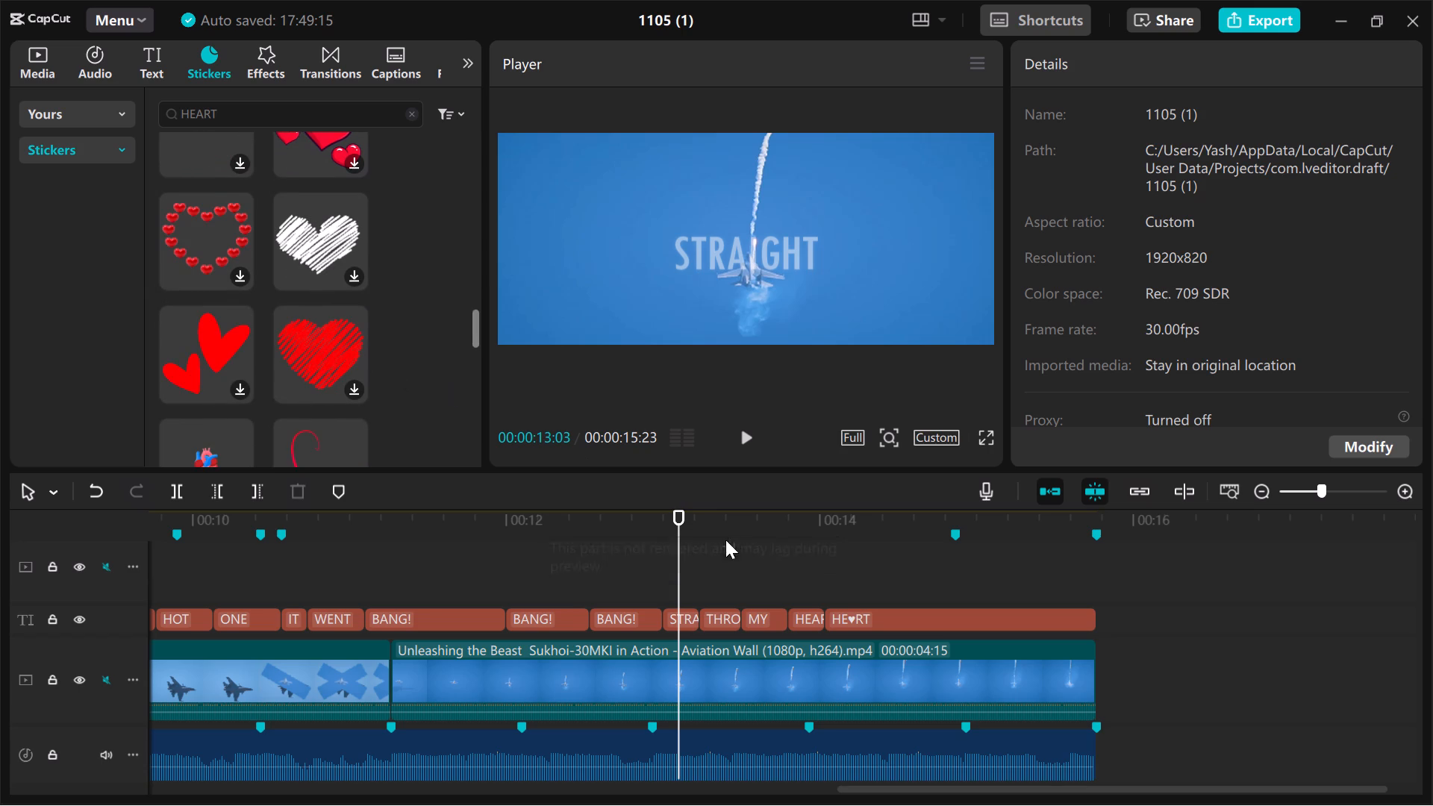
Replace the ♥ symbol in the final HE♥RT caption with the letter A so it reads HEART.
click(852, 615)
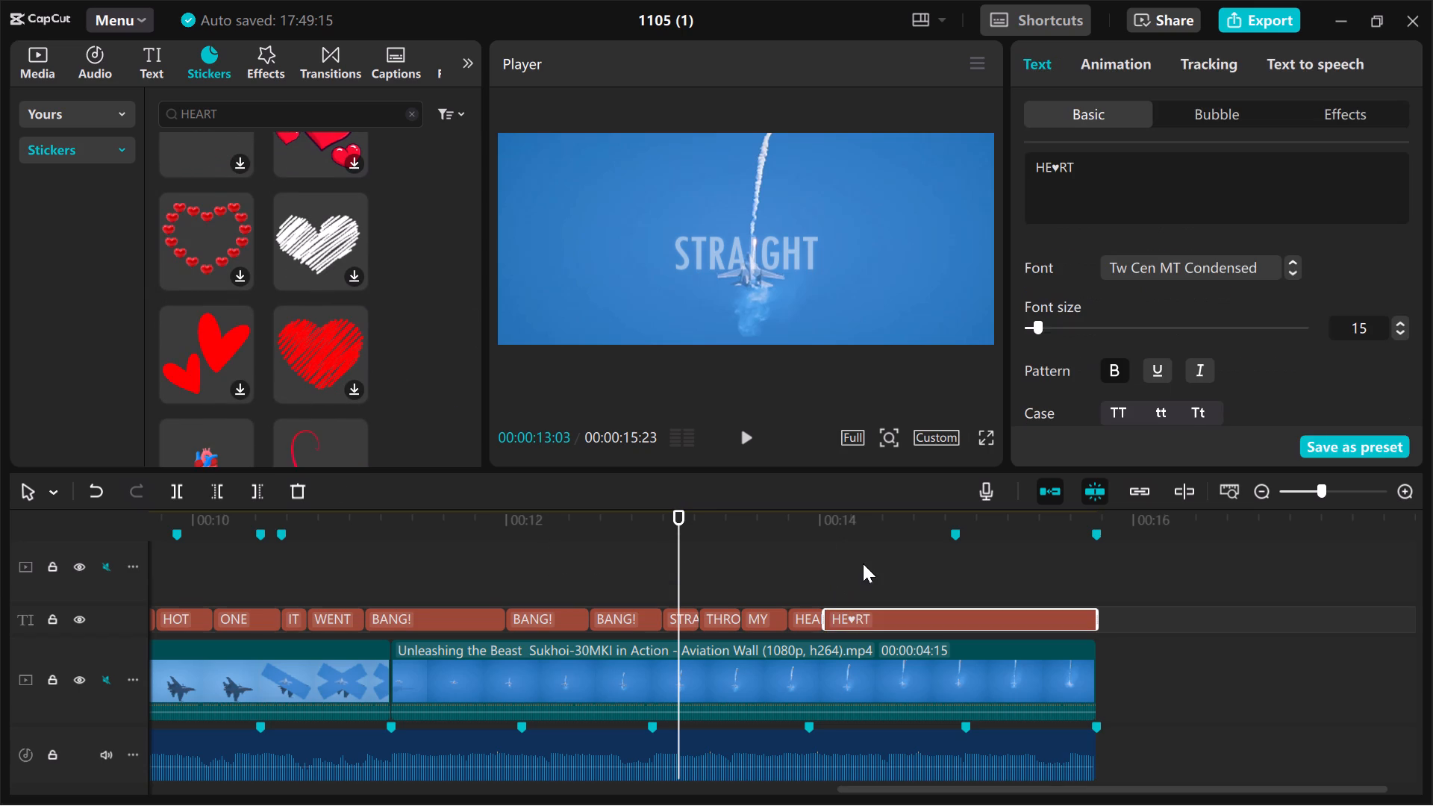
click(863, 563)
click(864, 616)
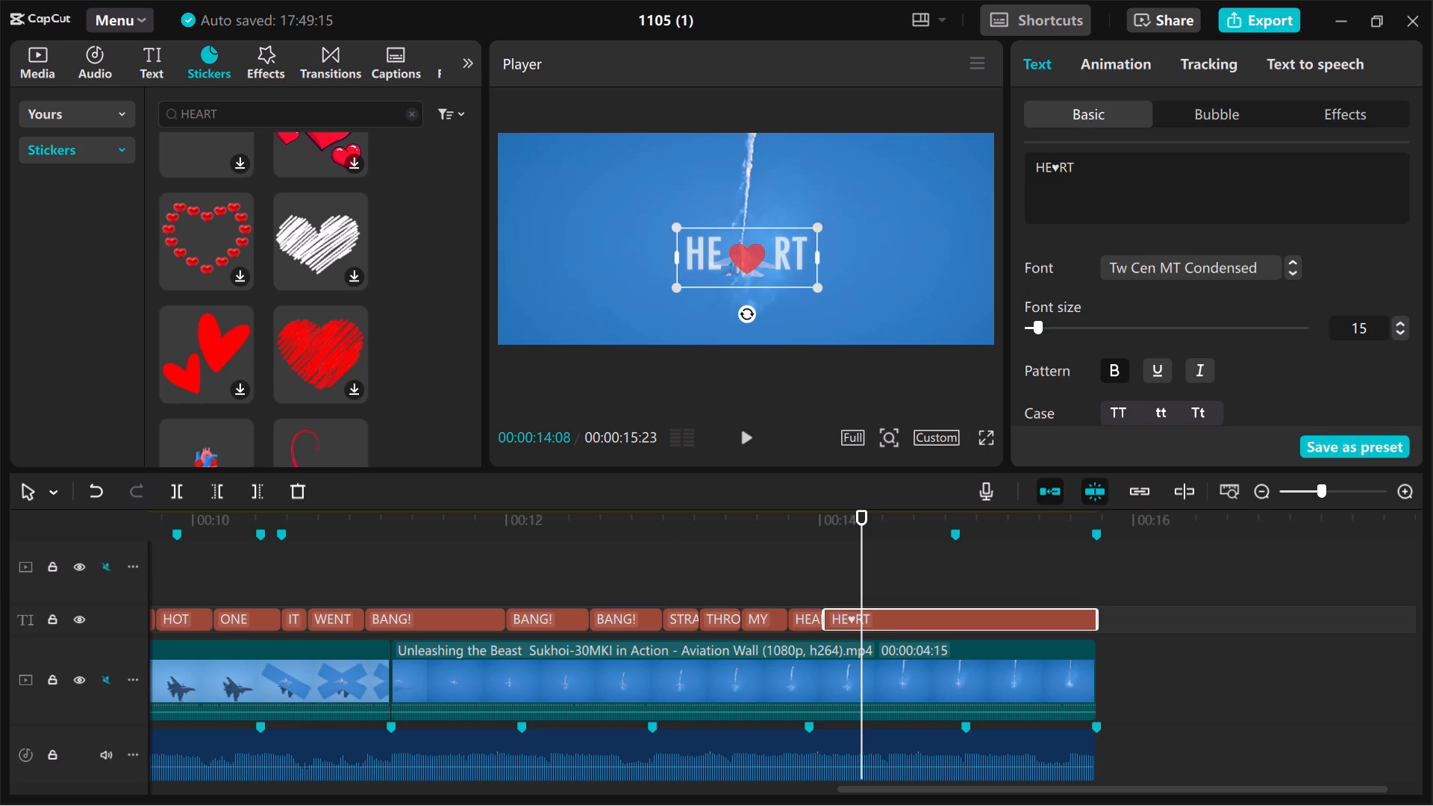
click(1055, 171)
key(BackSpace)
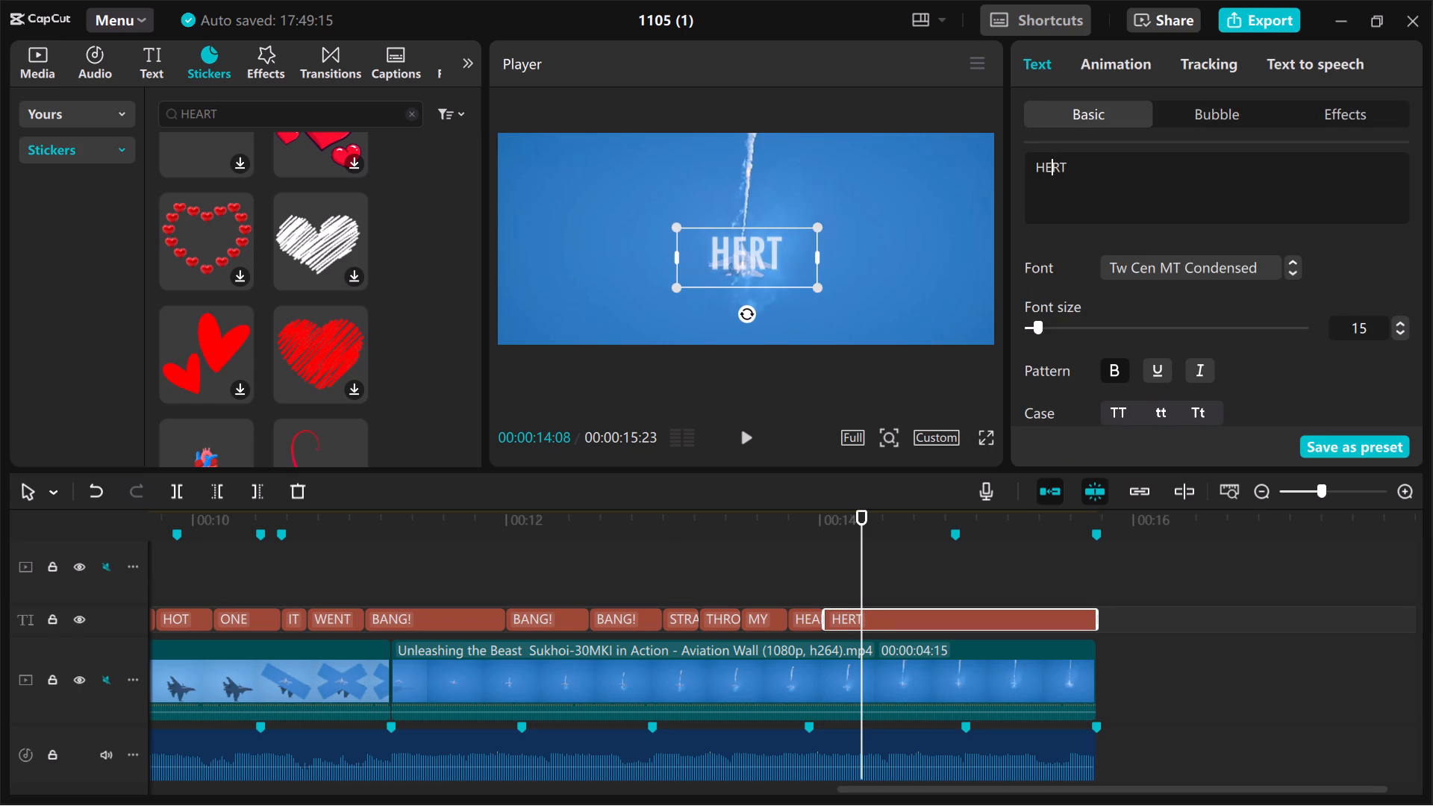
key(a)
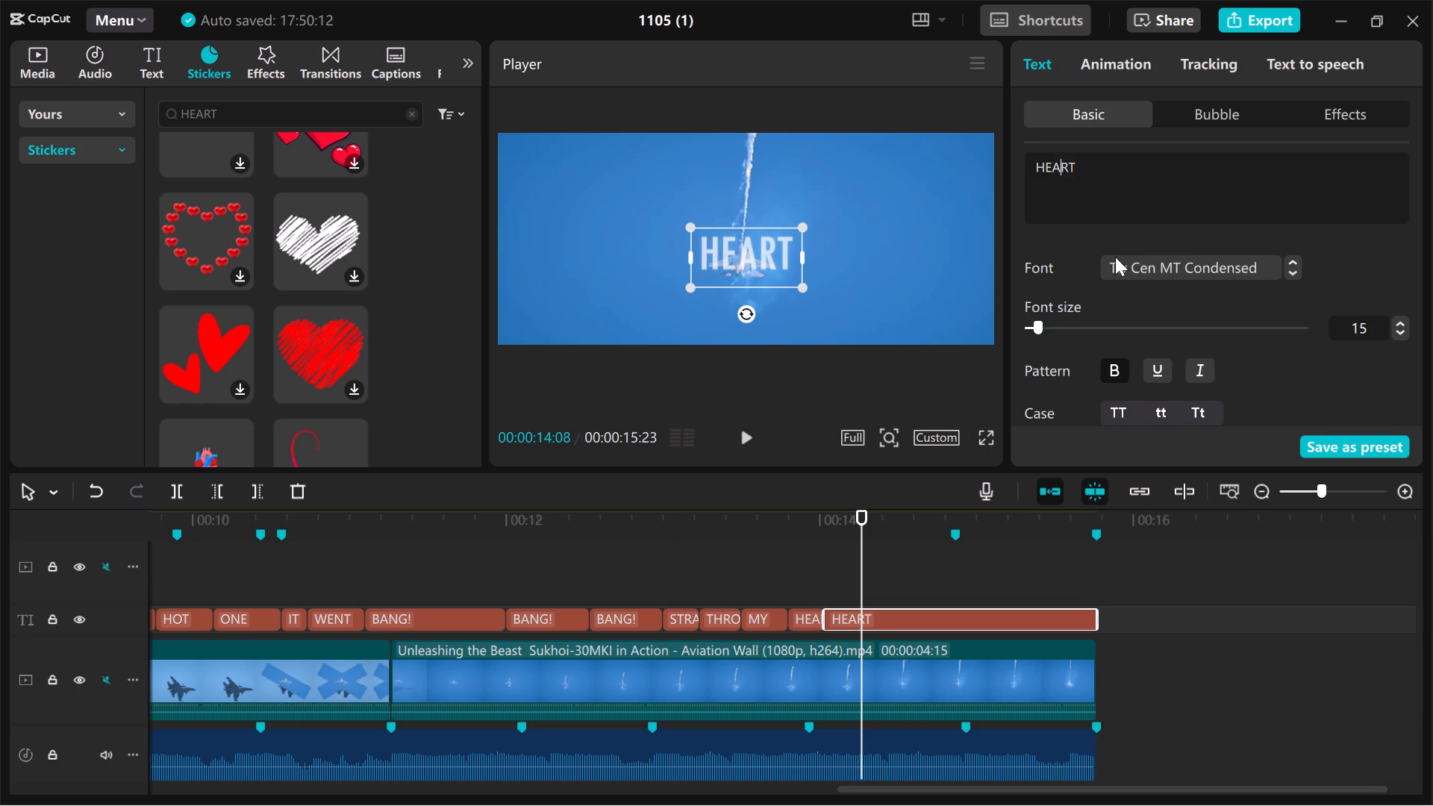
Set the final HEART caption's font size to 35.
click(1358, 328)
key(BackSpace)
key(3)
click(1055, 544)
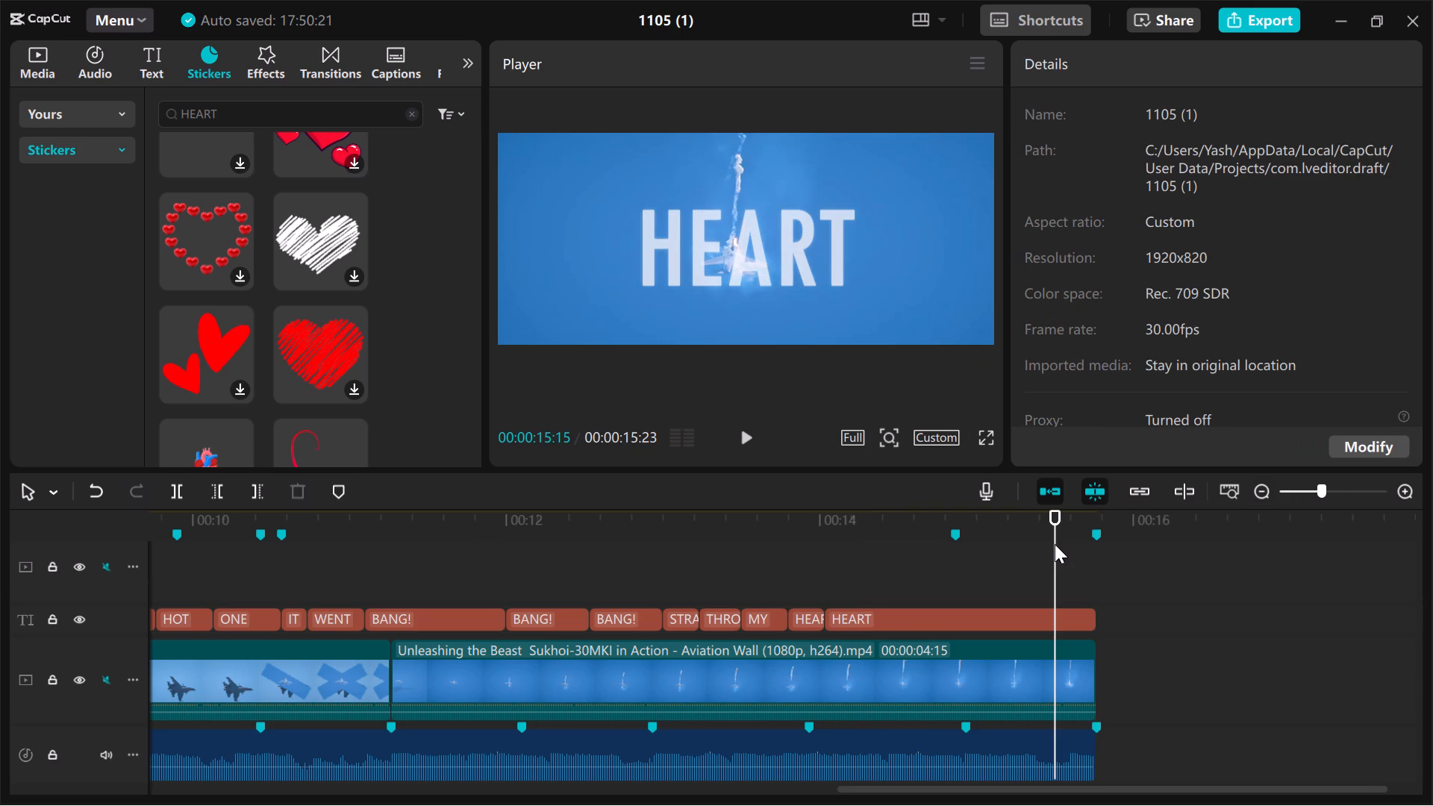
Change the final HEART caption's text color to pure red, FF0000.
click(906, 617)
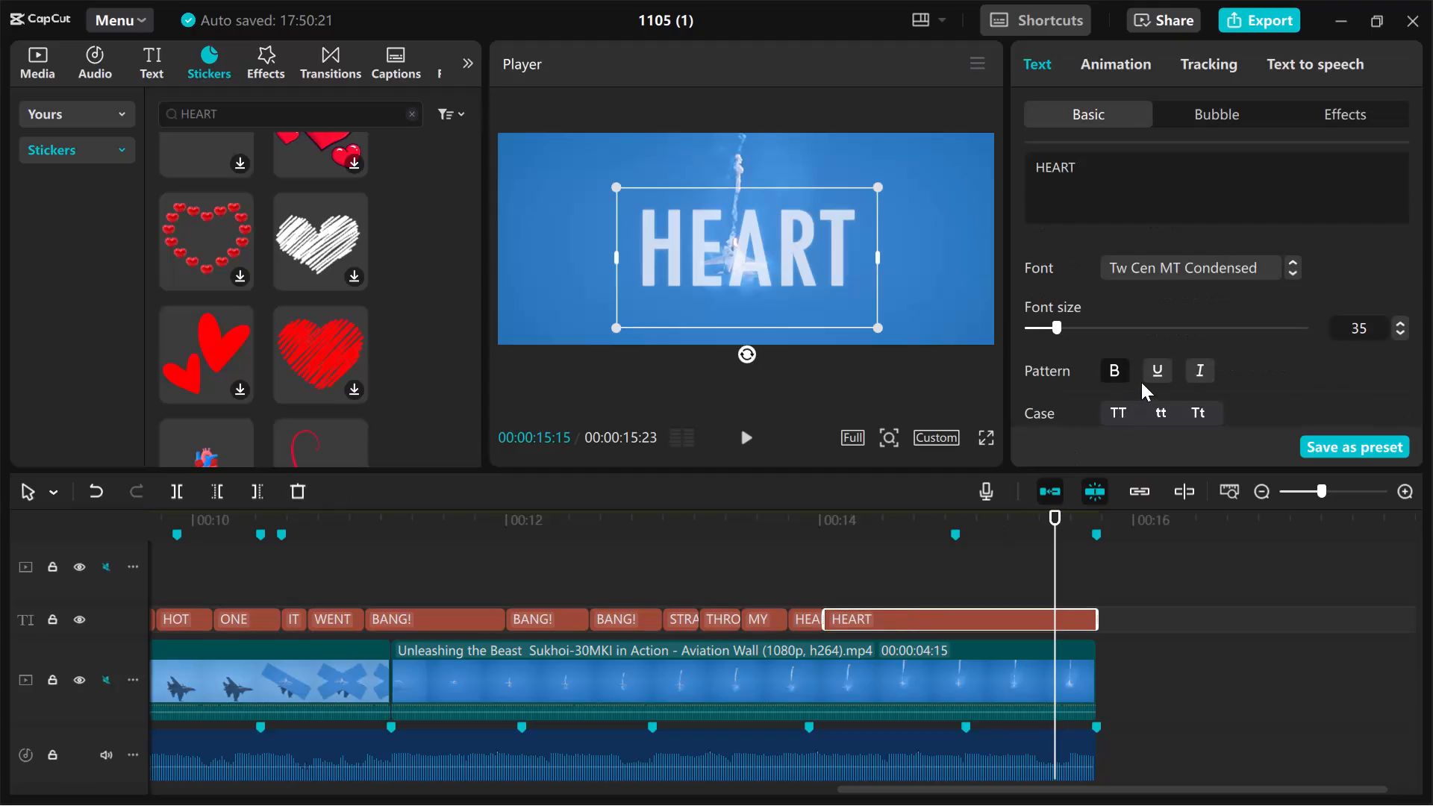
scroll(1141, 382, down, 3)
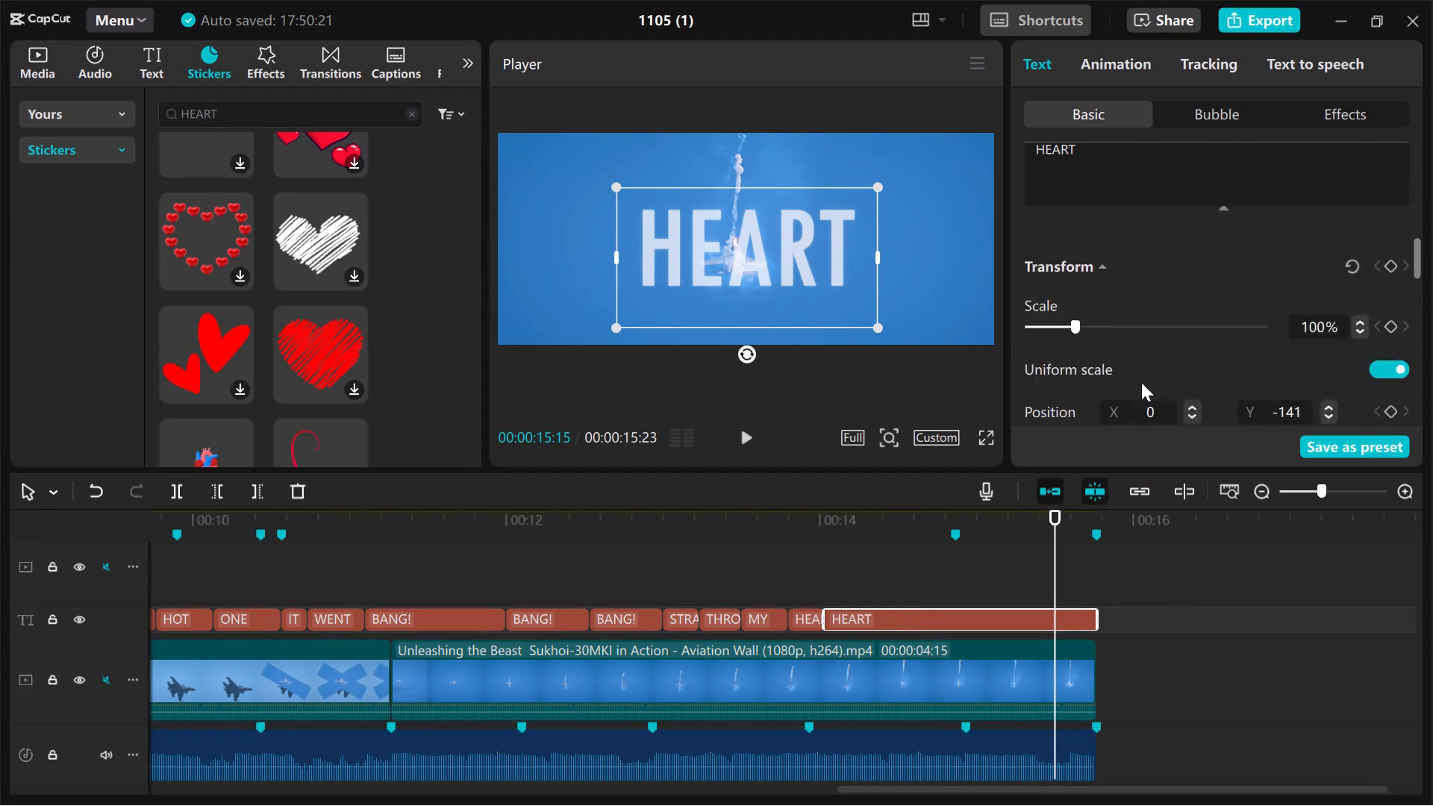
scroll(1141, 382, down, 3)
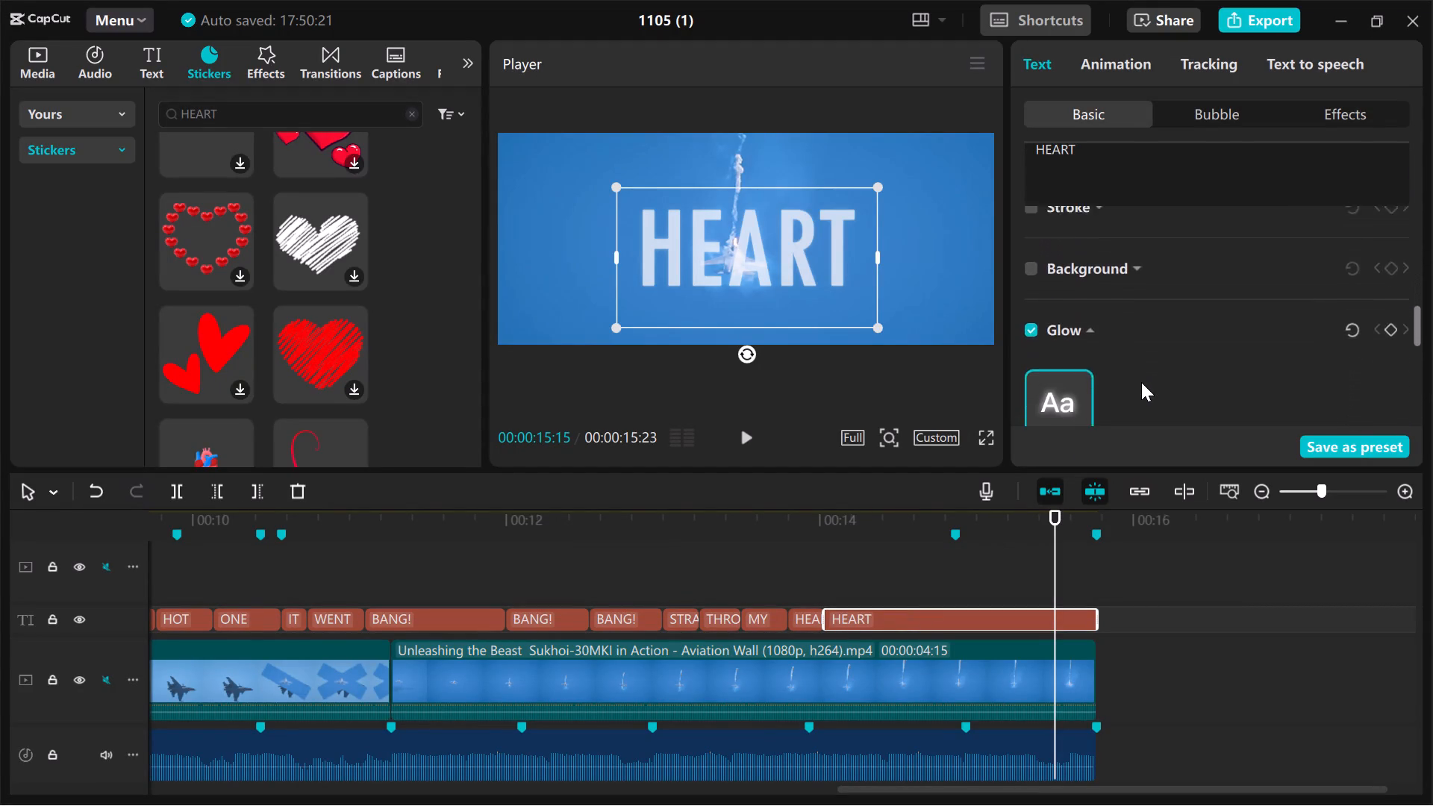
scroll(1141, 382, down, 1)
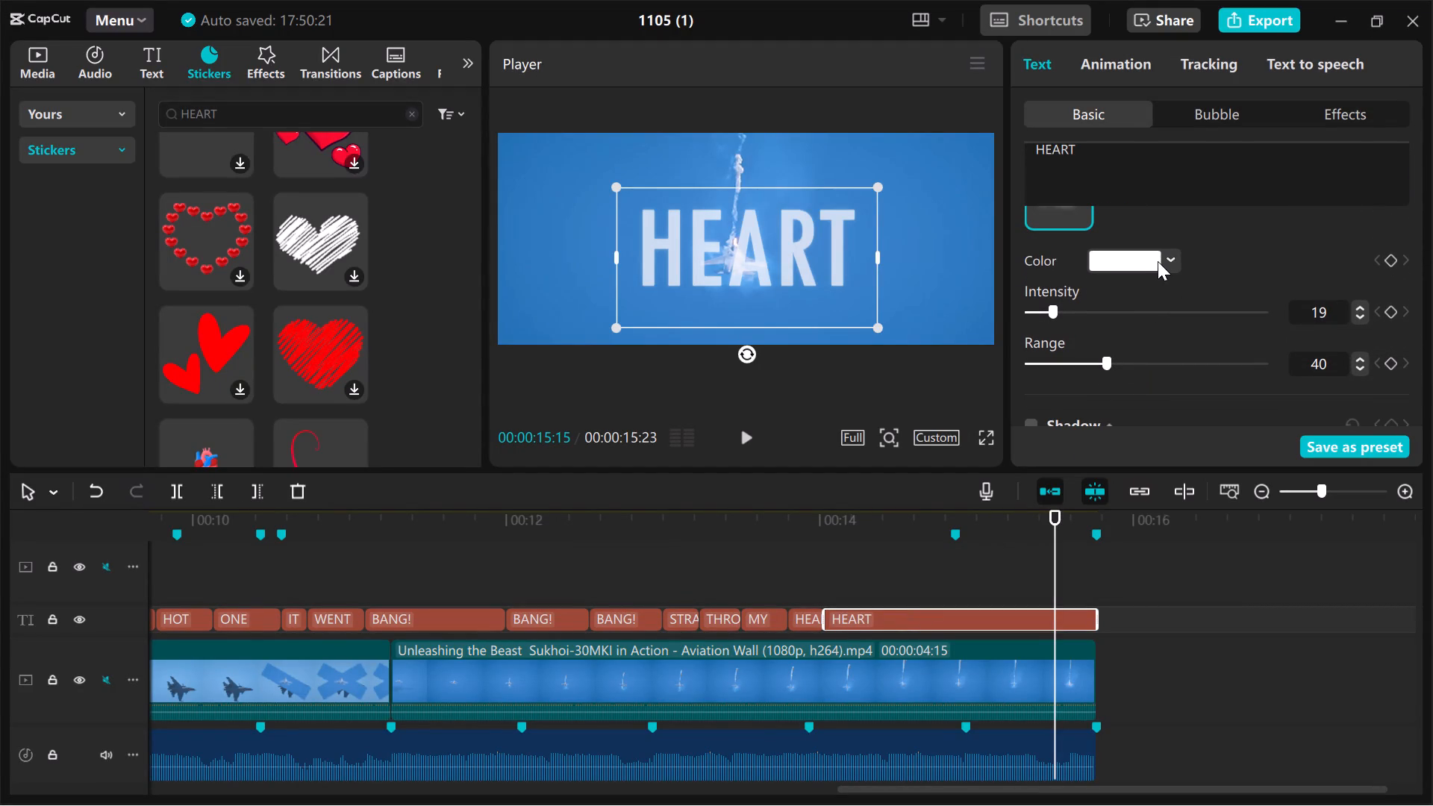
scroll(1158, 261, up, 2)
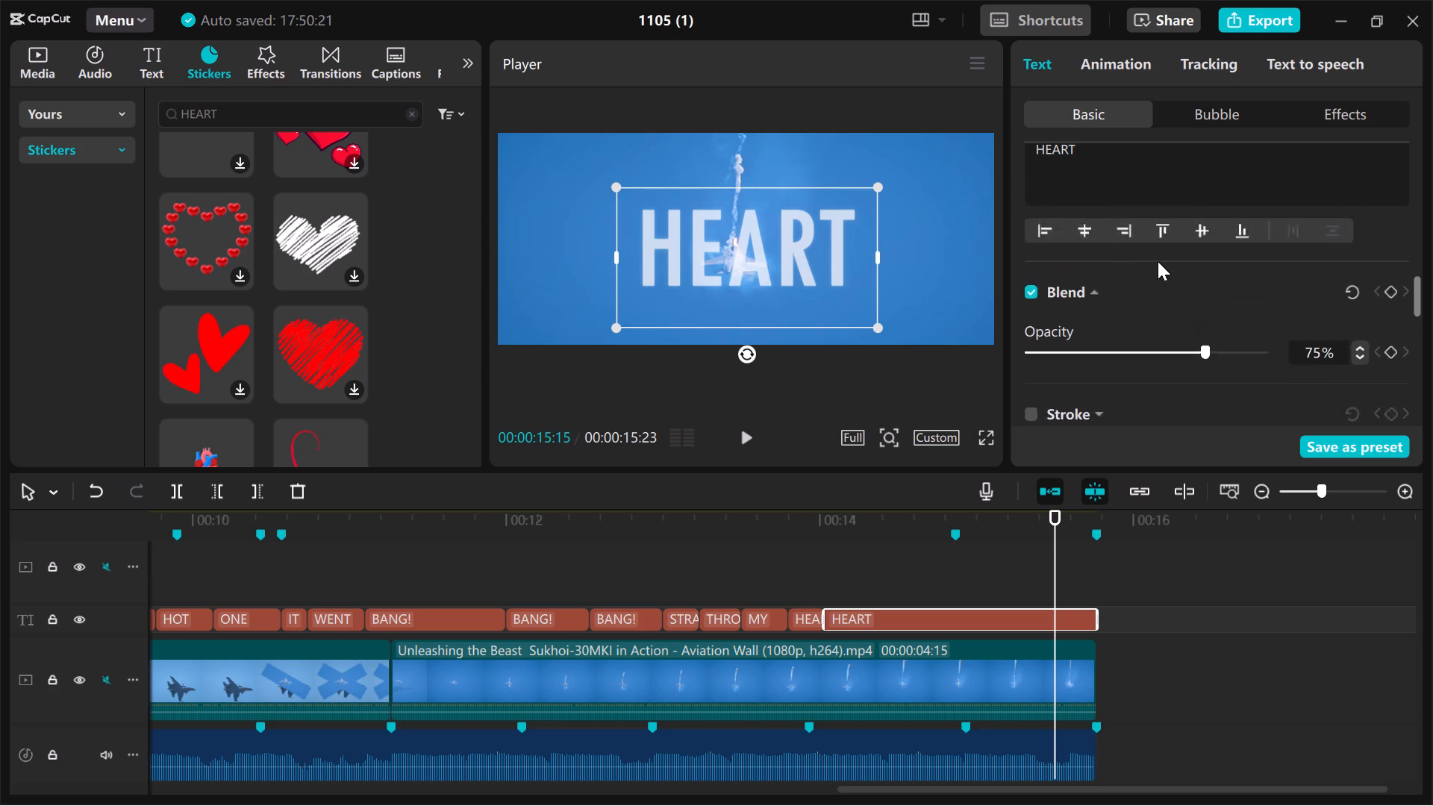
scroll(1158, 261, up, 2)
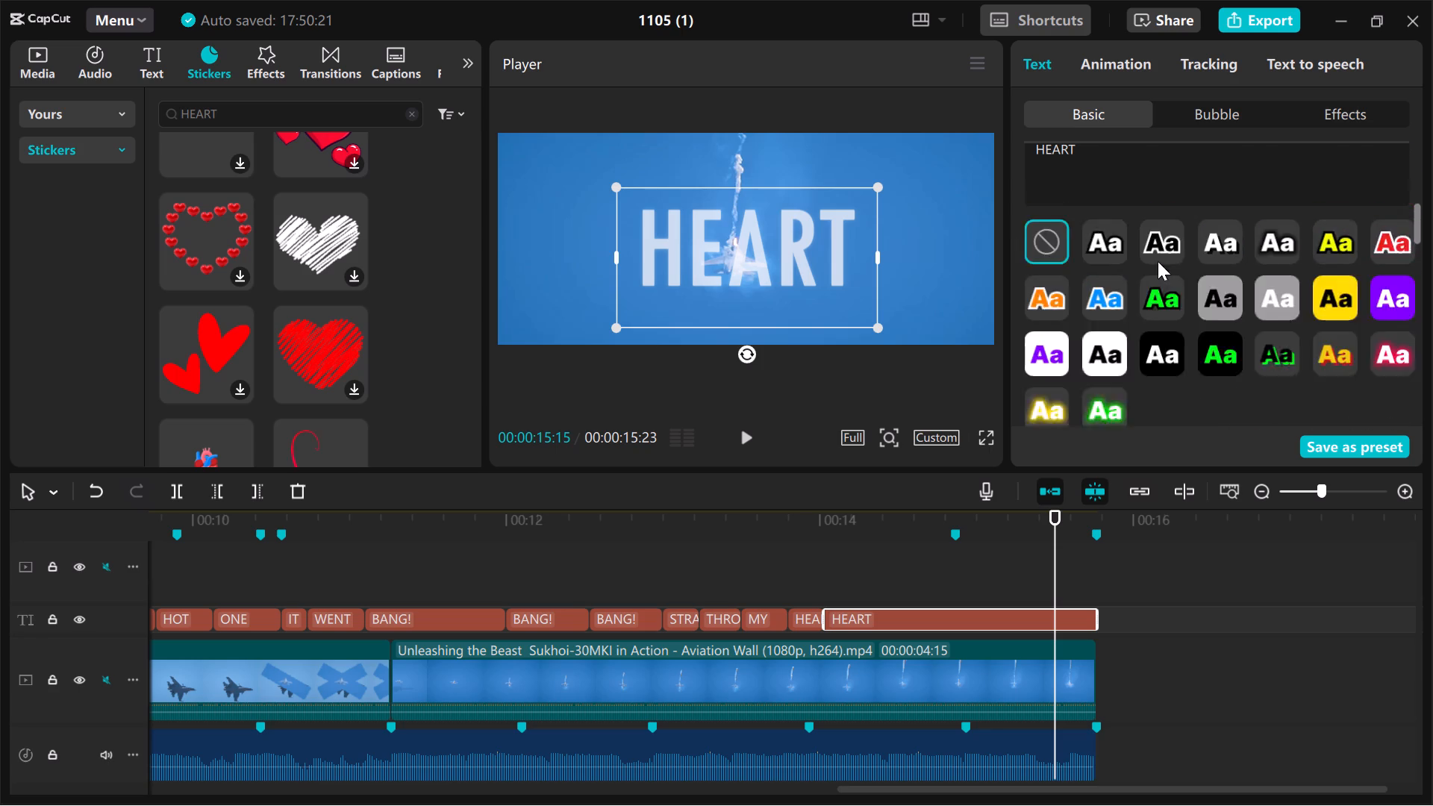
scroll(1158, 261, up, 1)
click(1166, 395)
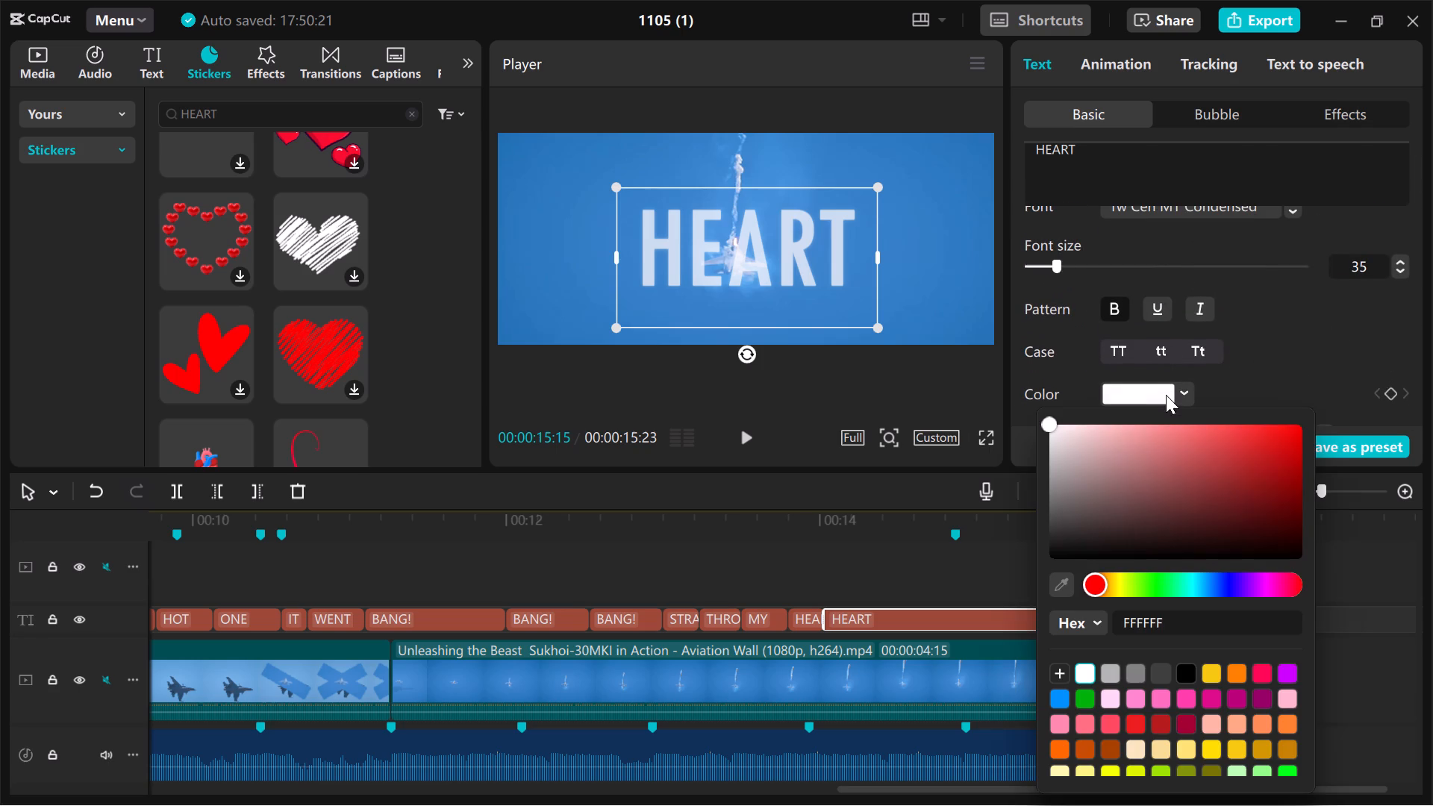
click(1215, 463)
drag(1215, 463, 1278, 491)
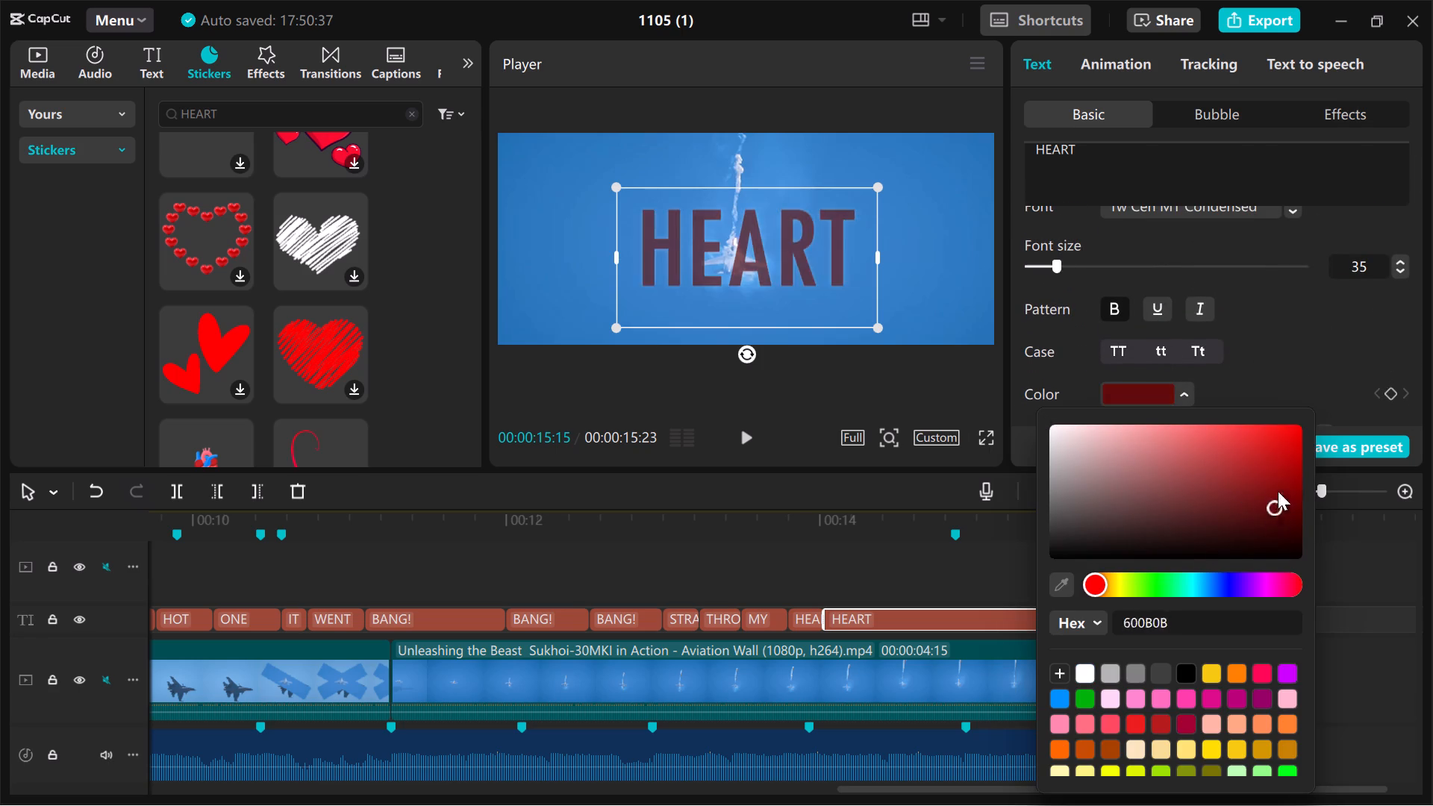
drag(1278, 491, 1359, 400)
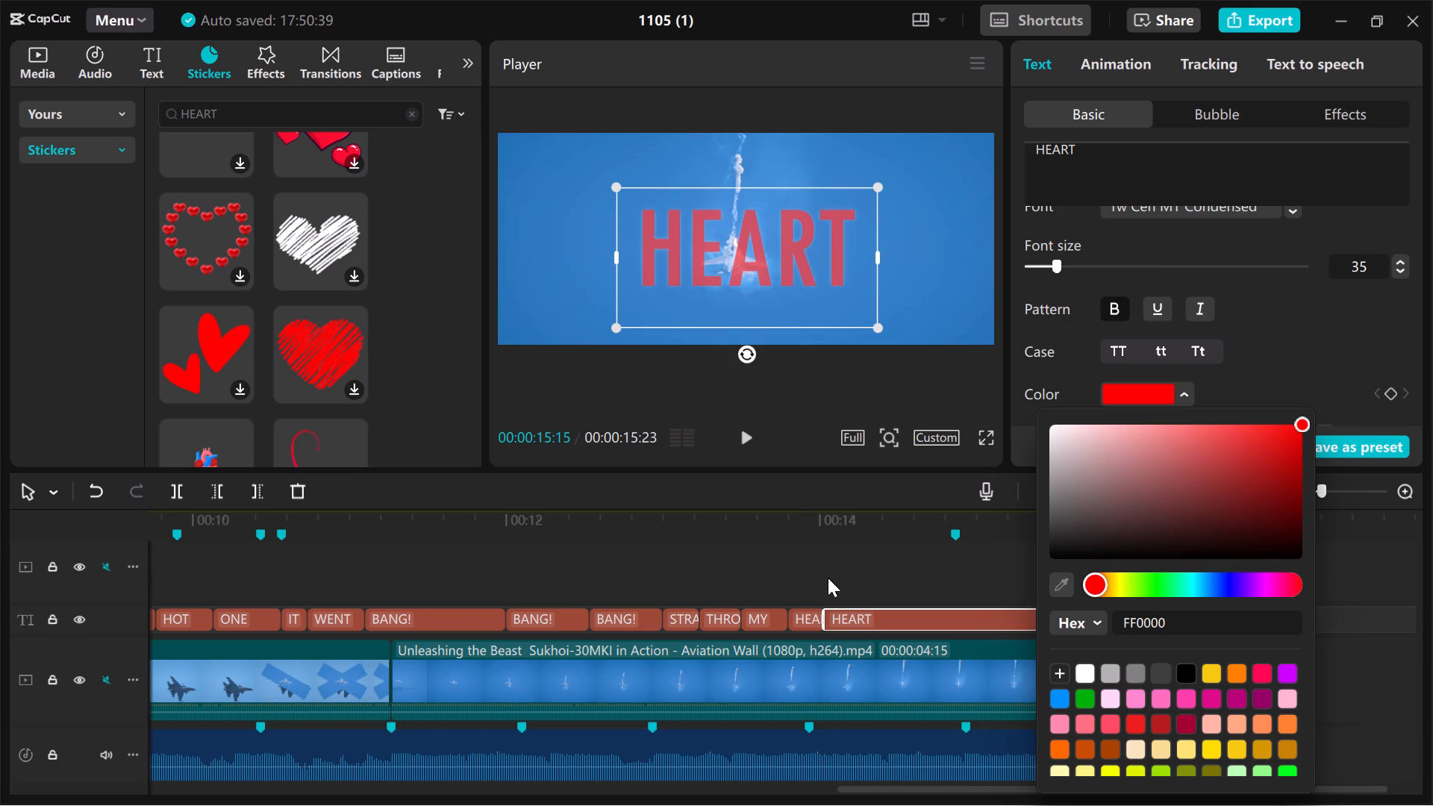
click(841, 546)
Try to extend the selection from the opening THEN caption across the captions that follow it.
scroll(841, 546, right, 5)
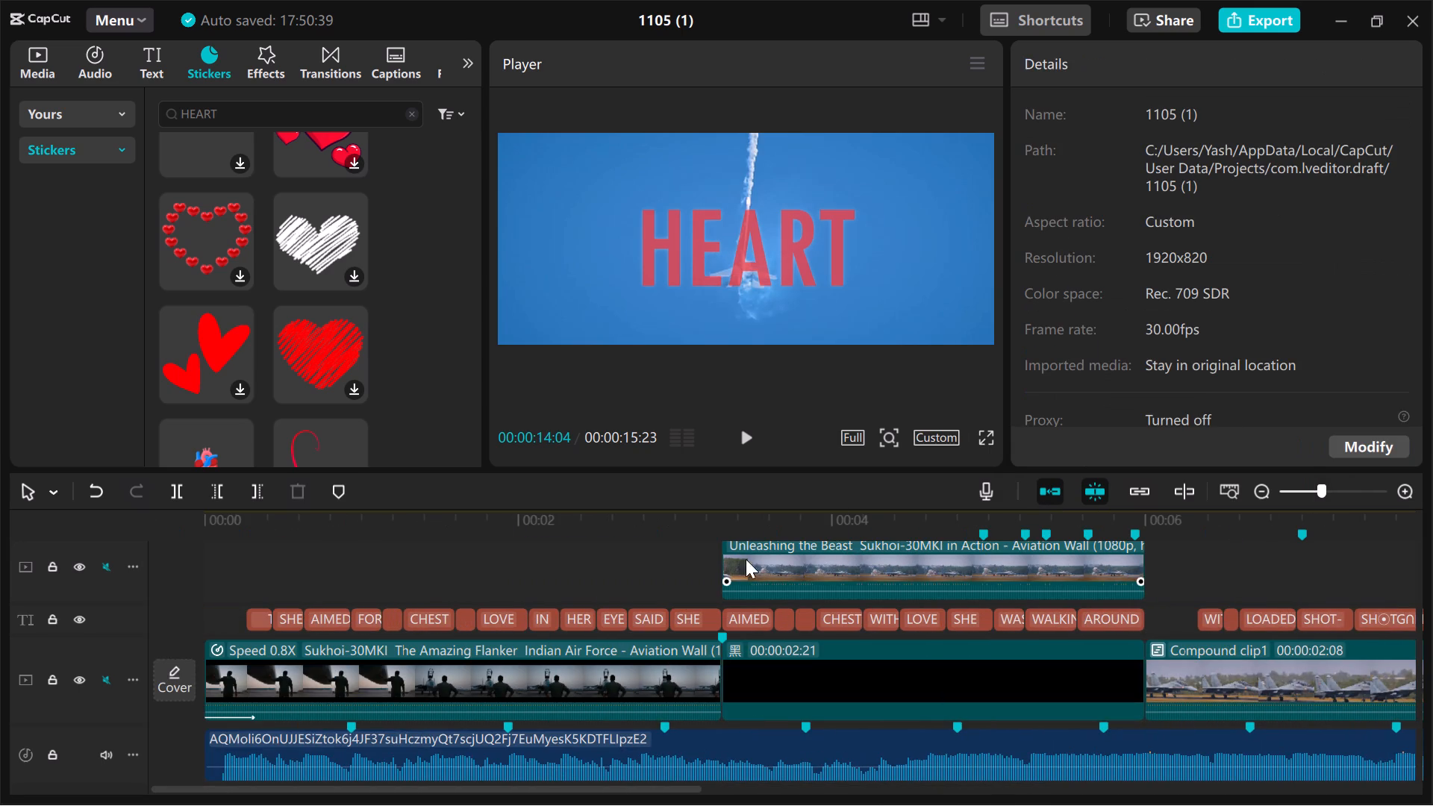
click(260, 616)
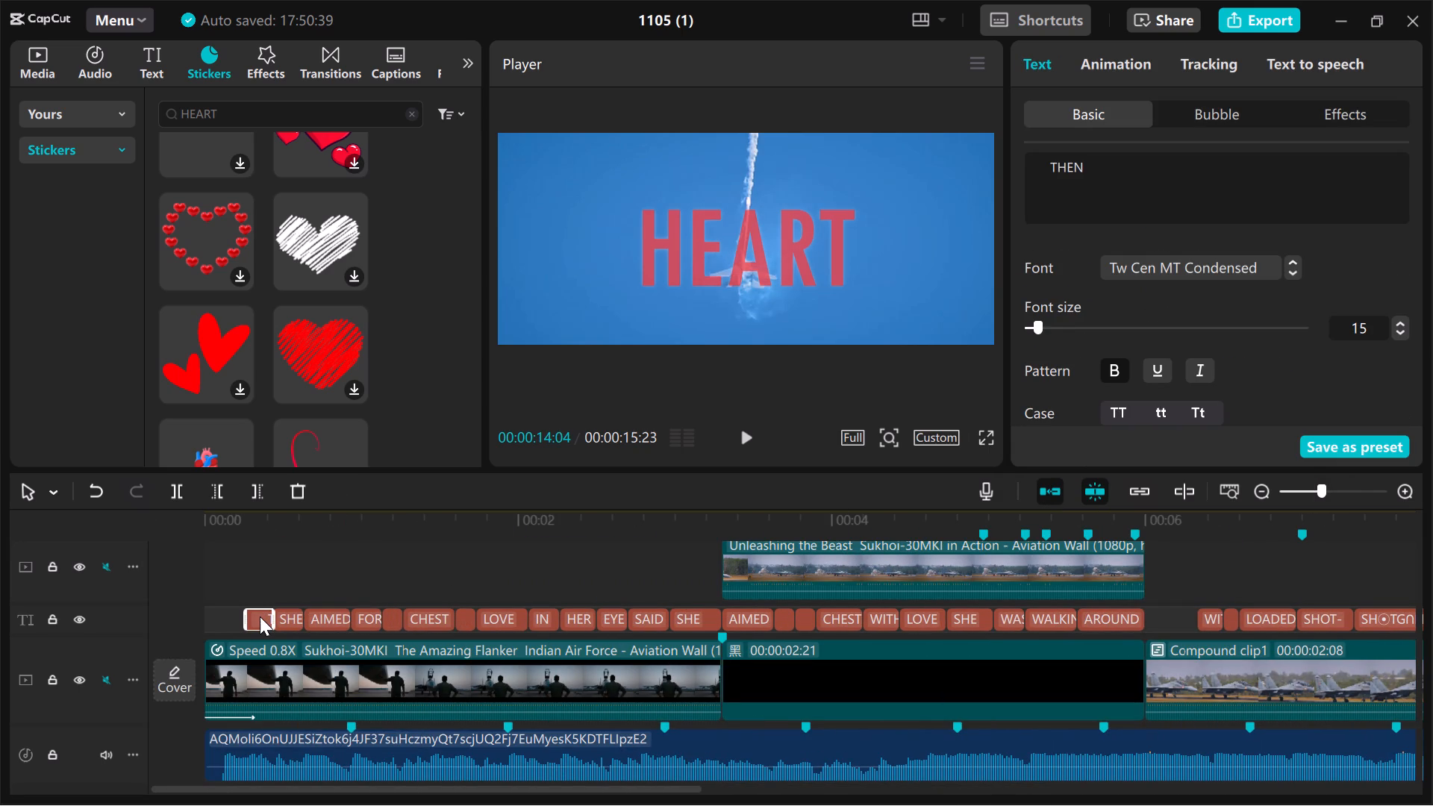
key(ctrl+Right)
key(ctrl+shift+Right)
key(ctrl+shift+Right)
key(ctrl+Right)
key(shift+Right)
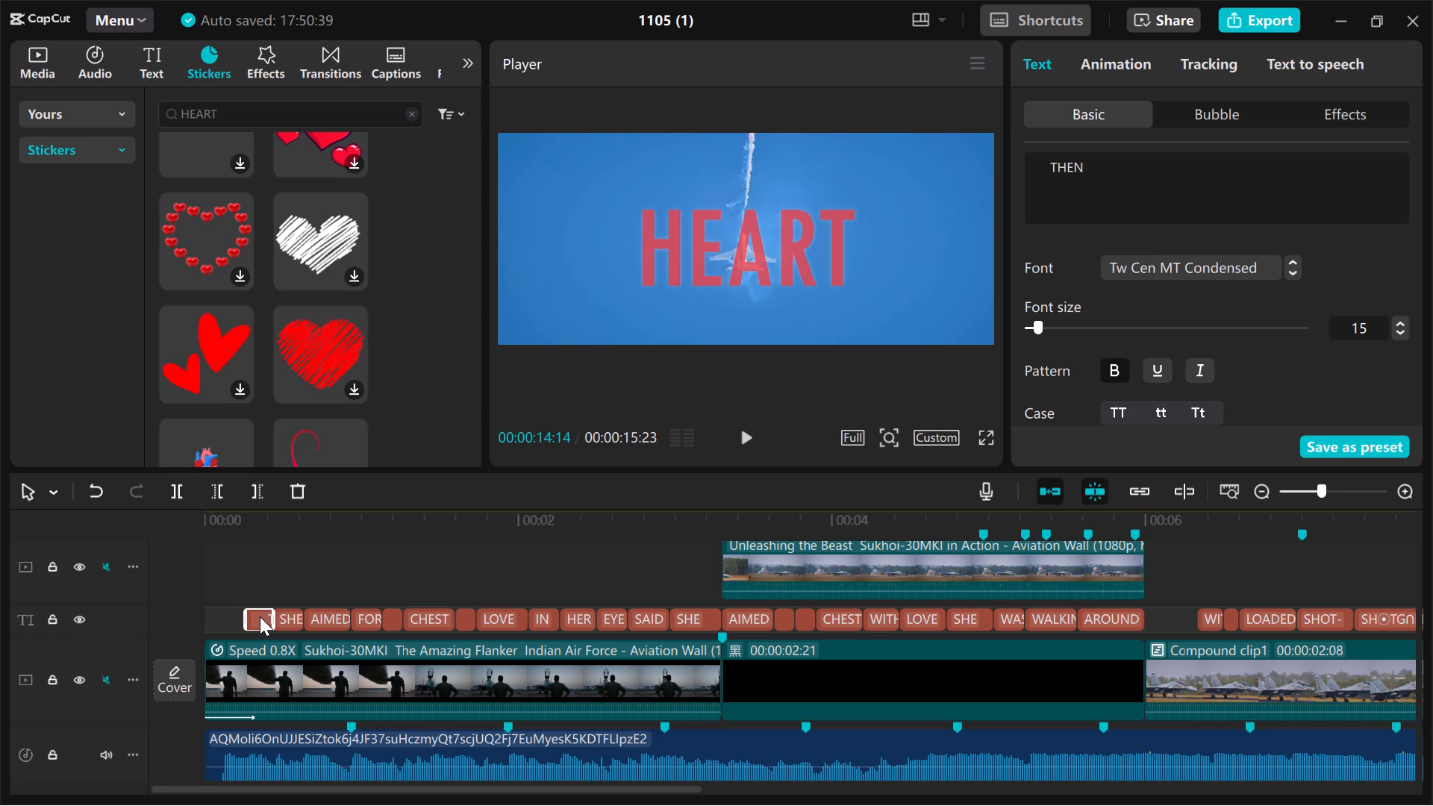
Select all the captions from THEN through the final HEART and turn off their glow.
click(188, 610)
drag(185, 610, 1145, 625)
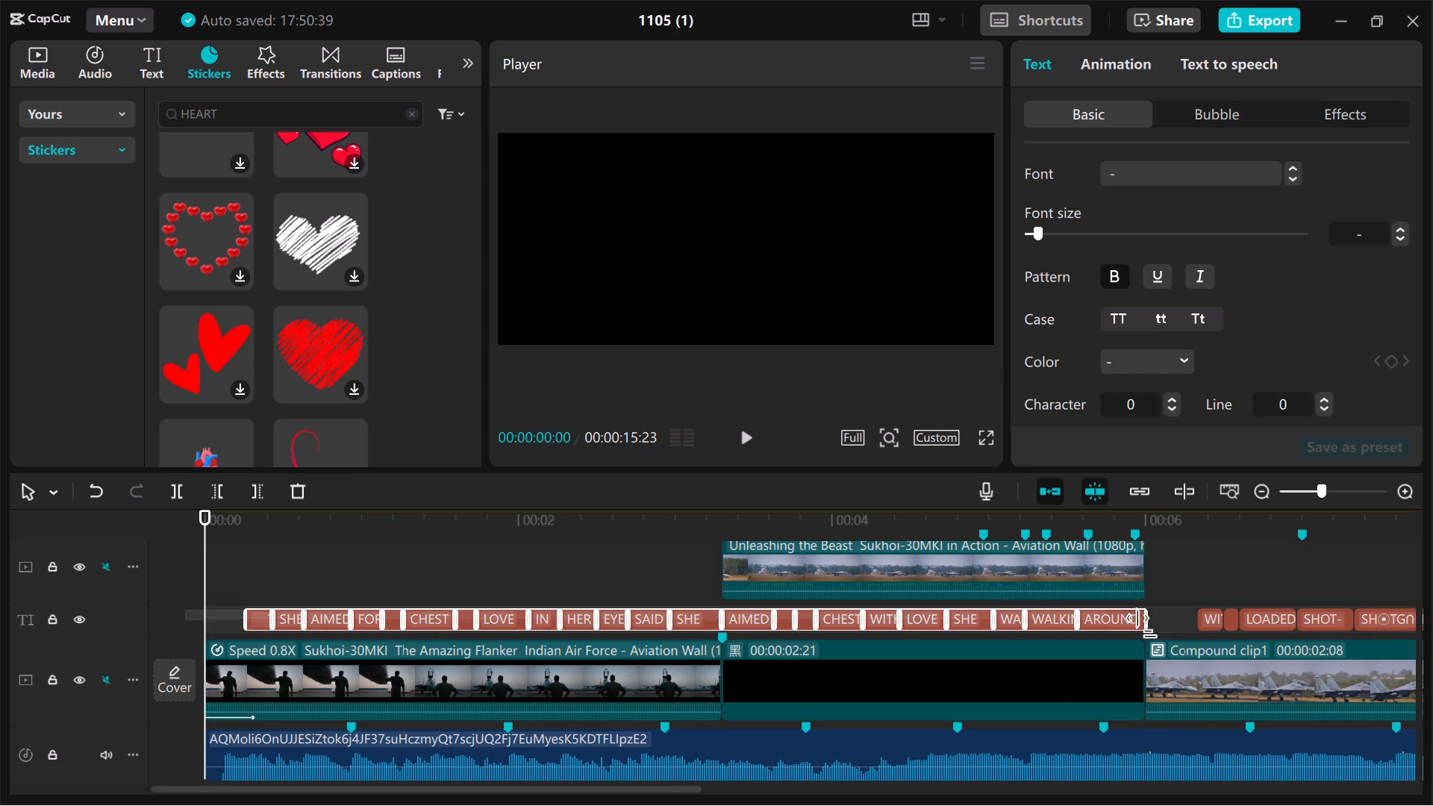
drag(1145, 625, 1326, 663)
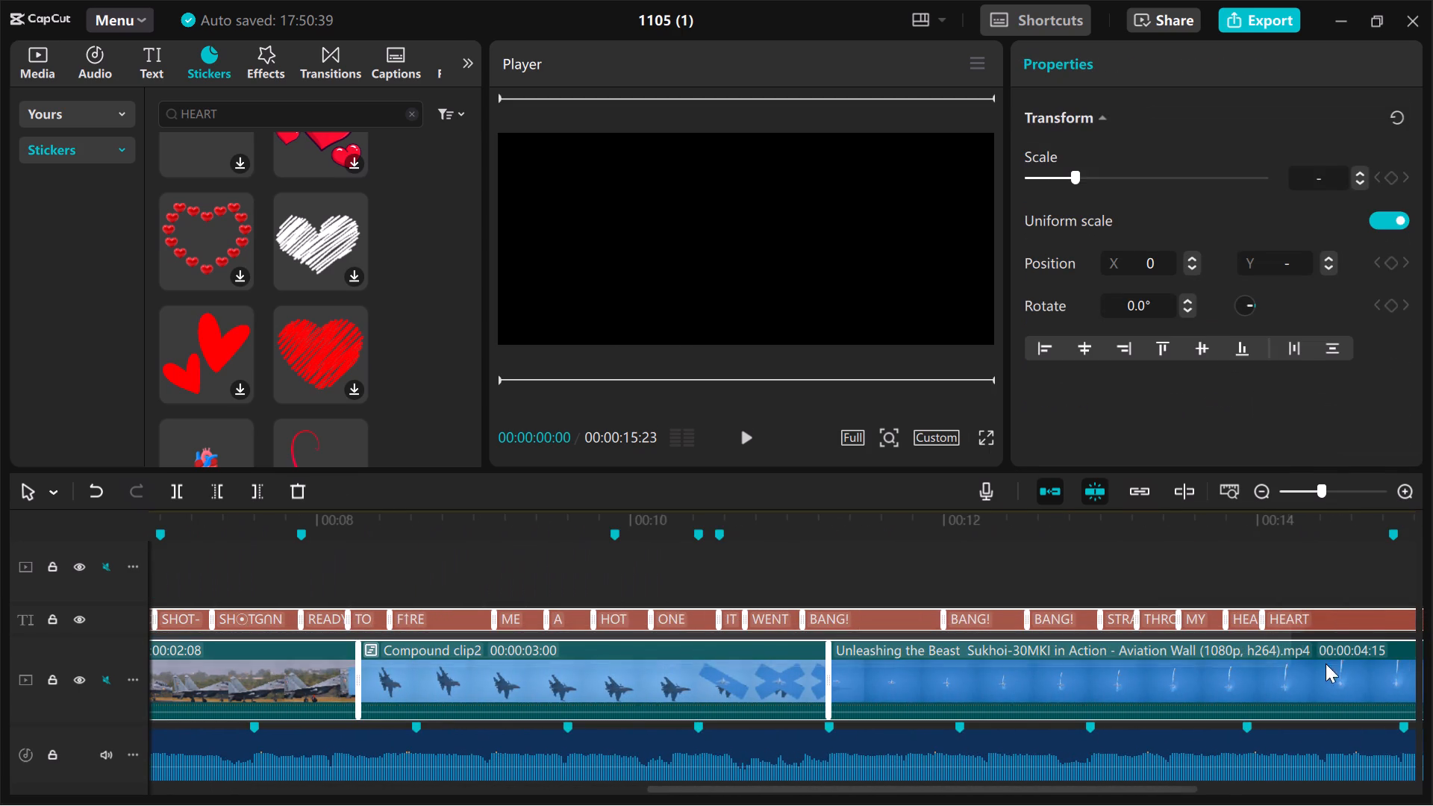
drag(1326, 663, 1302, 616)
scroll(1240, 337, down, 1)
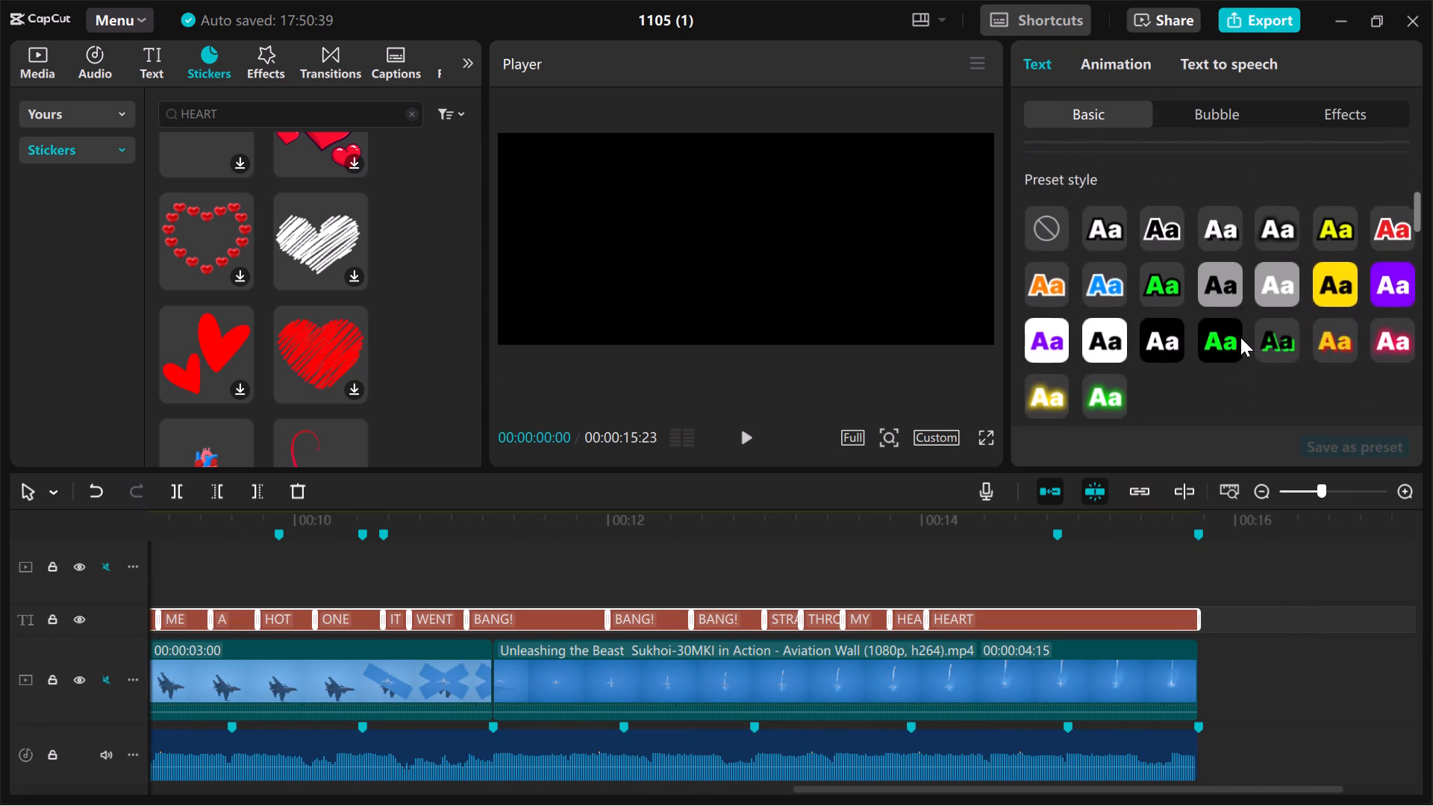
scroll(1240, 337, down, 3)
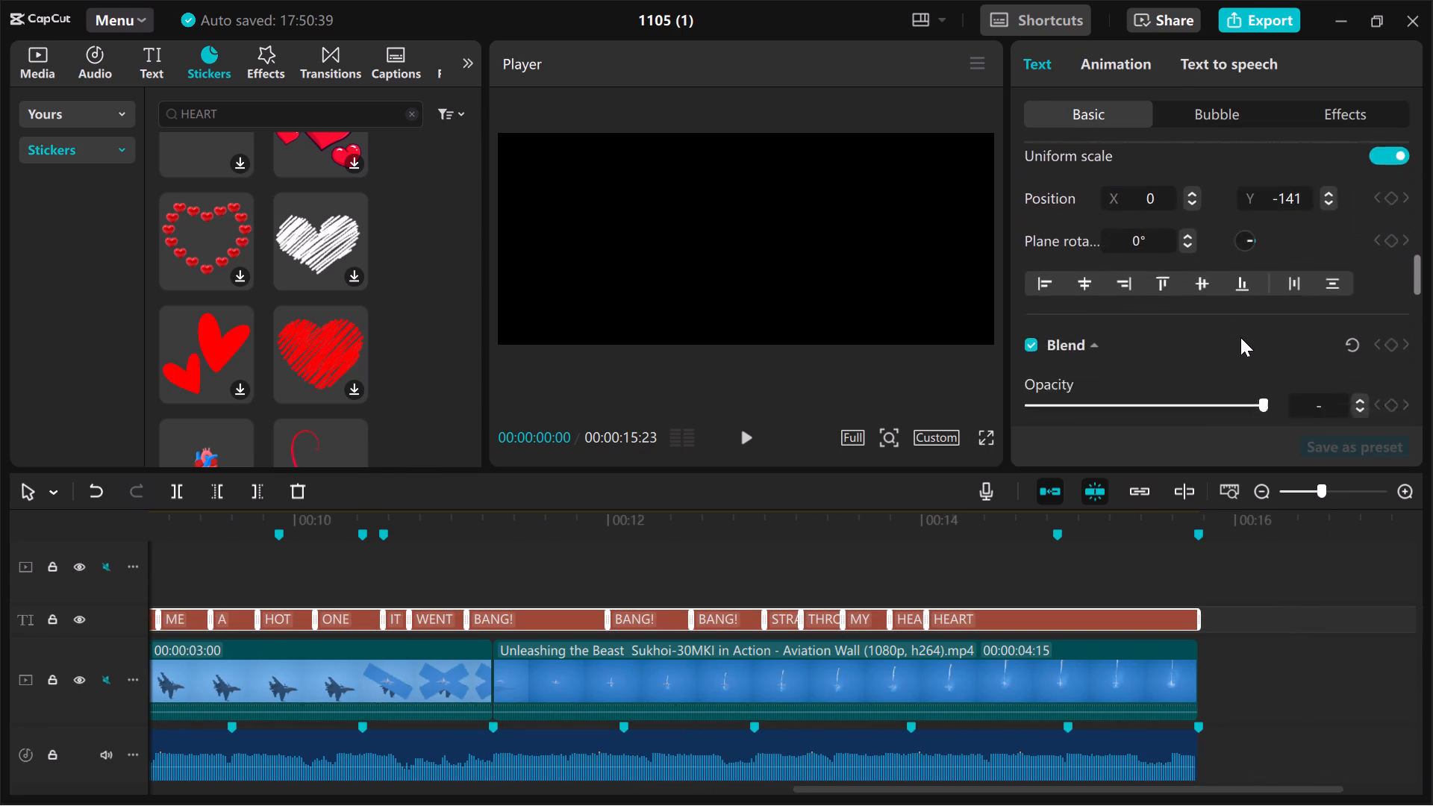
scroll(1240, 337, down, 2)
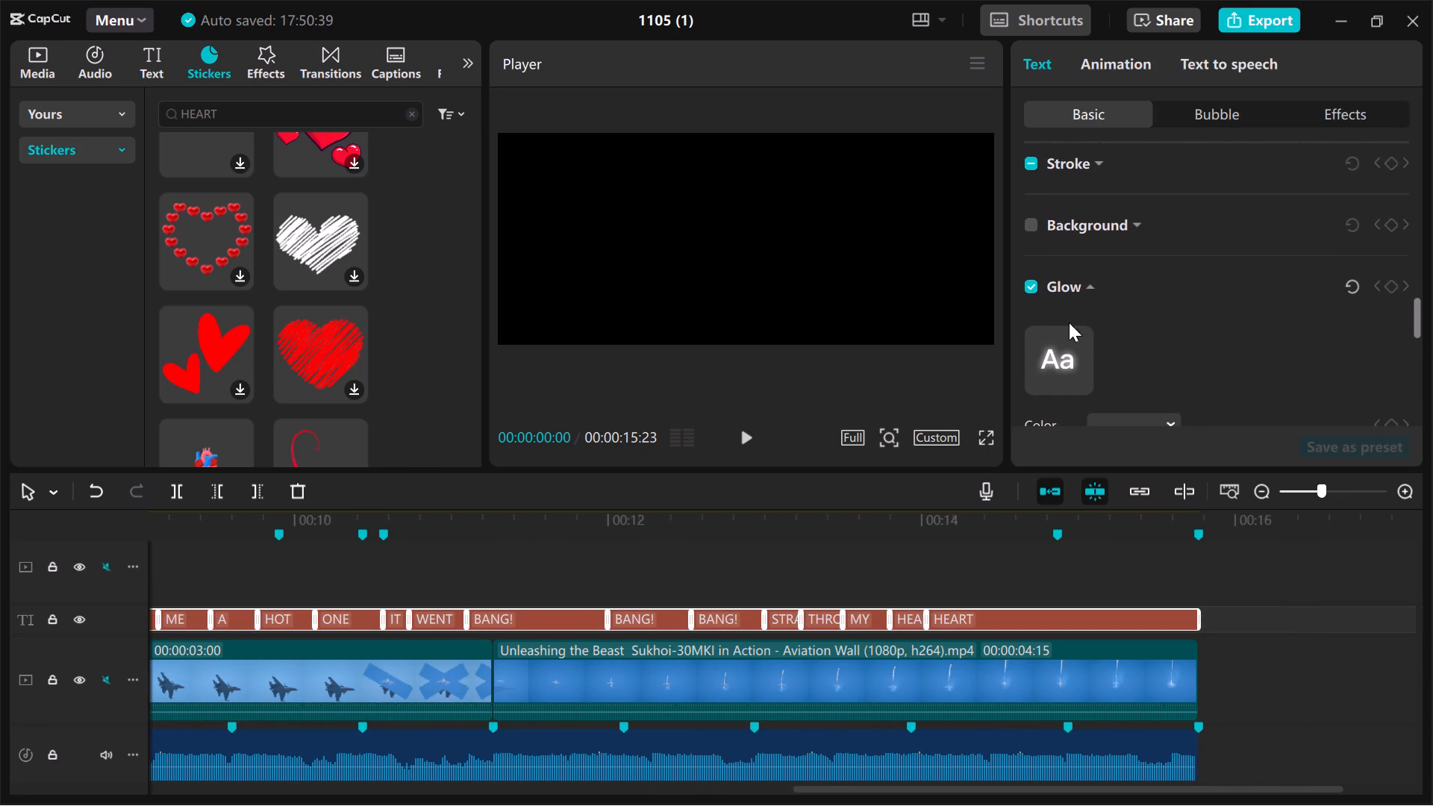
click(1033, 277)
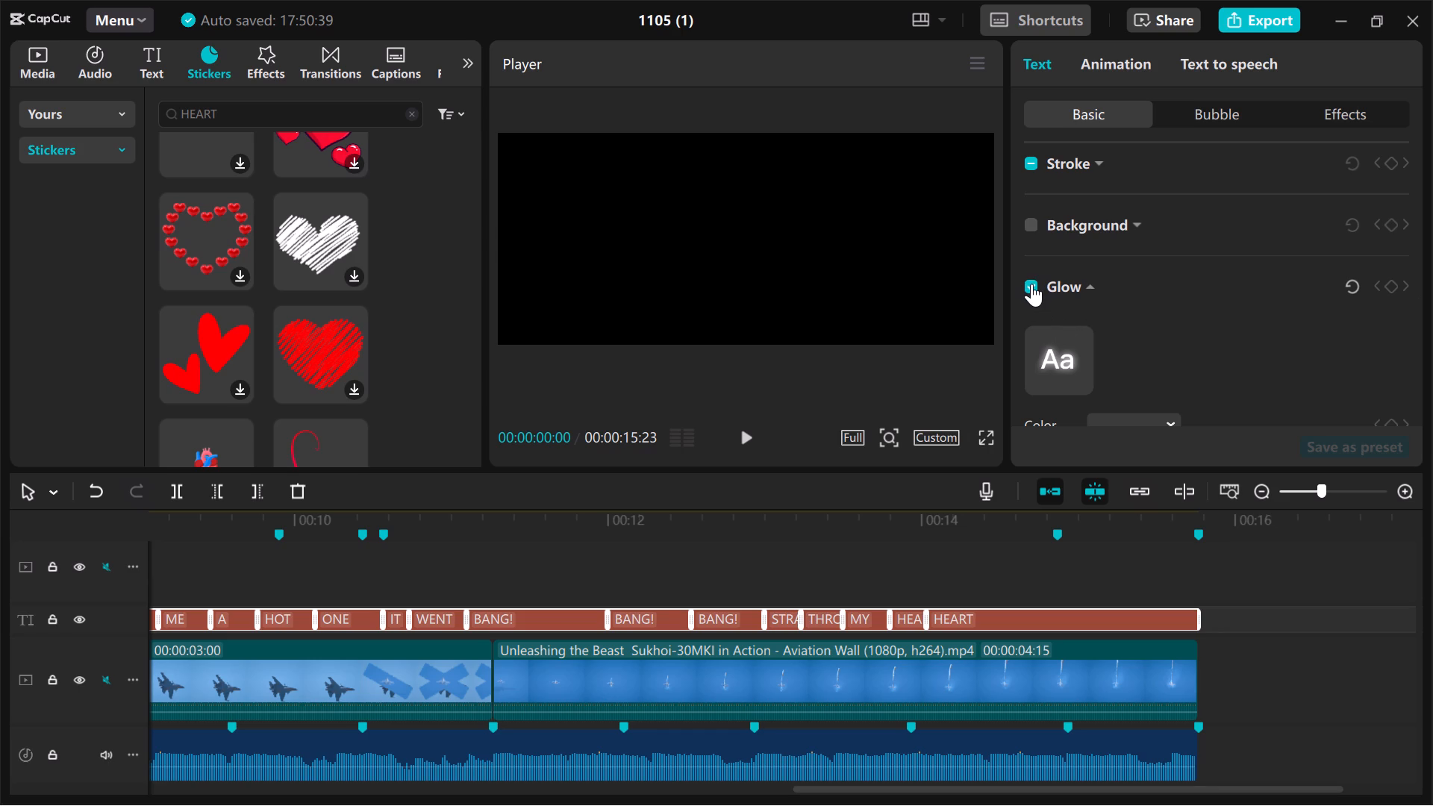
click(1031, 284)
Play the video from the start and replay the closing section to review the captions without glow.
scroll(1131, 328, right, 1)
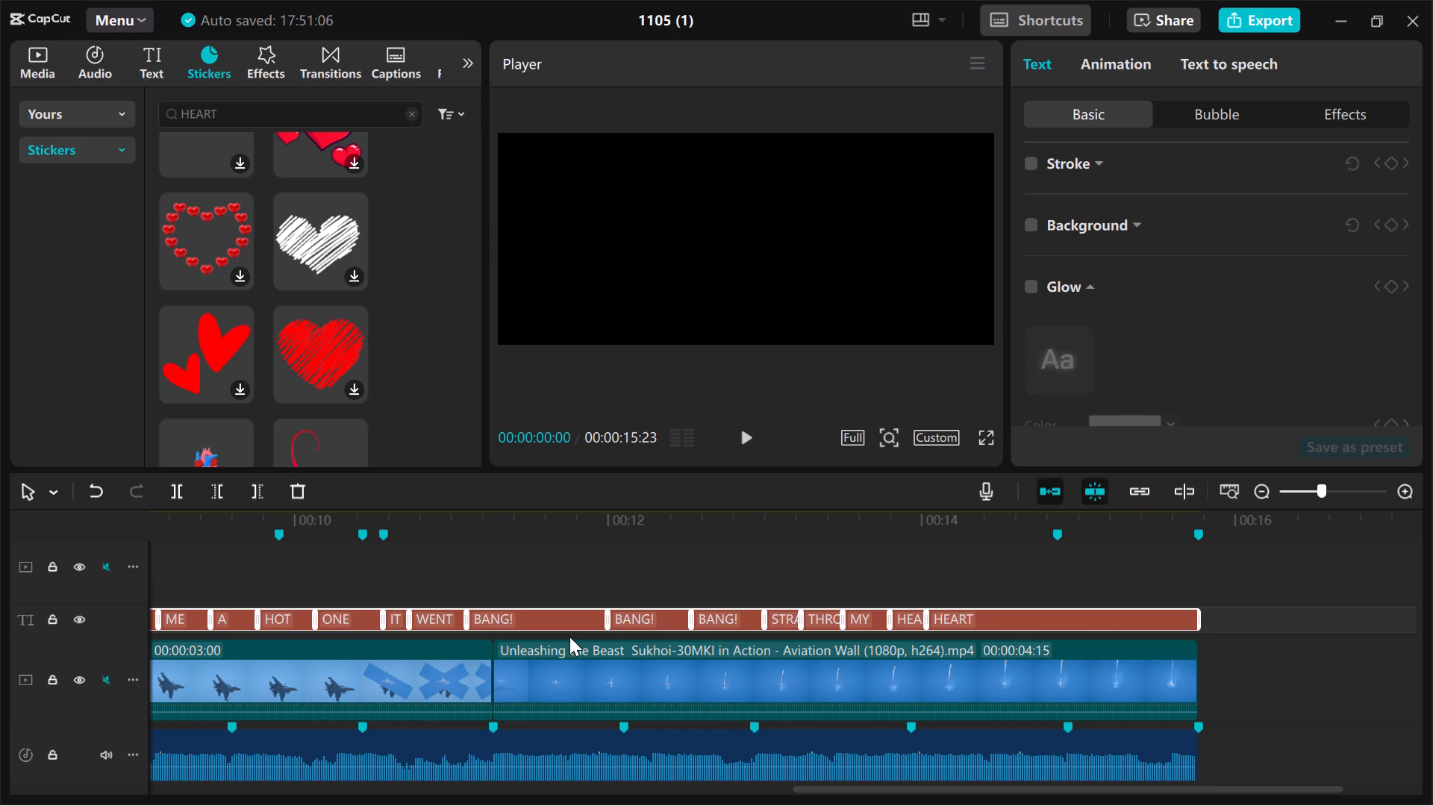
scroll(569, 637, right, 8)
click(170, 580)
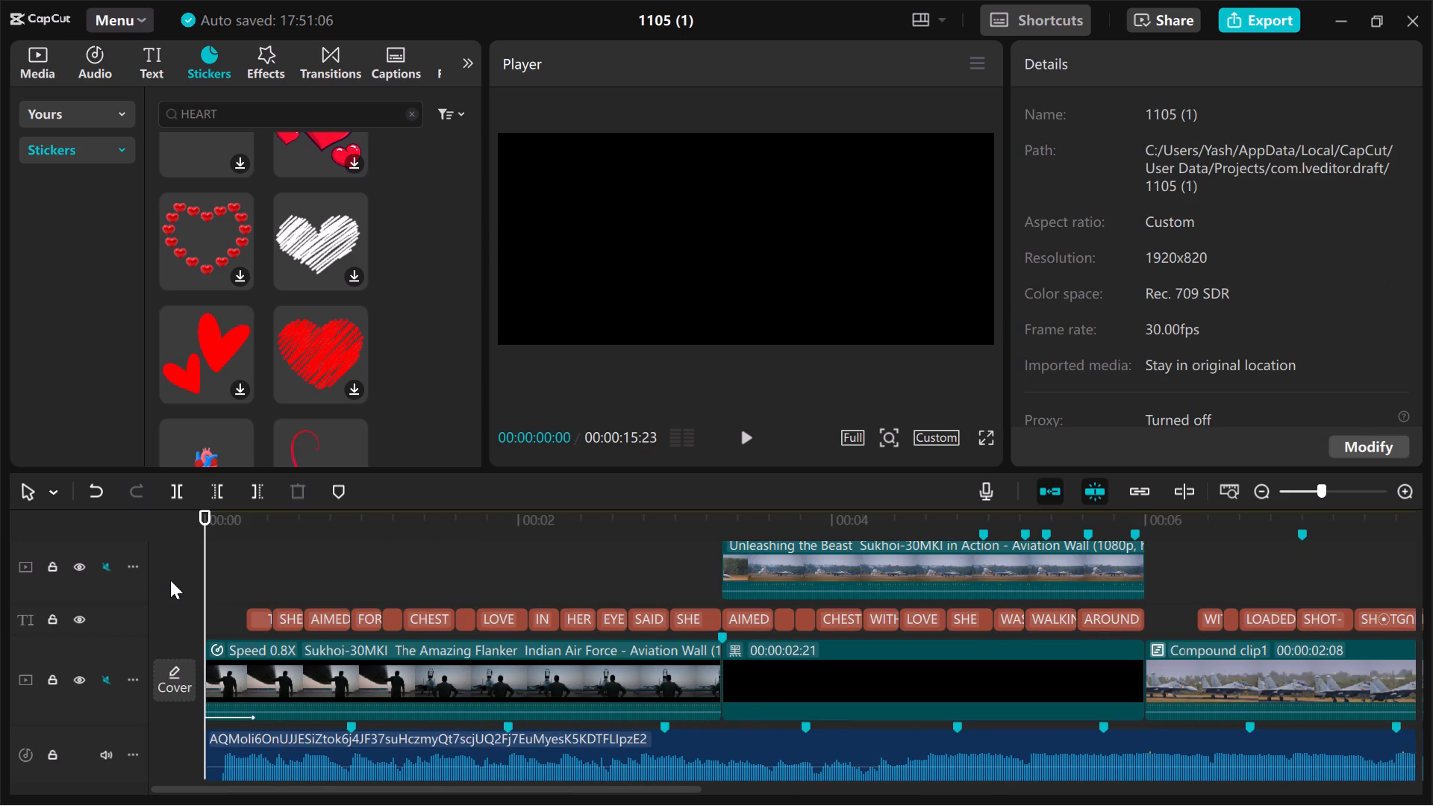
key(space)
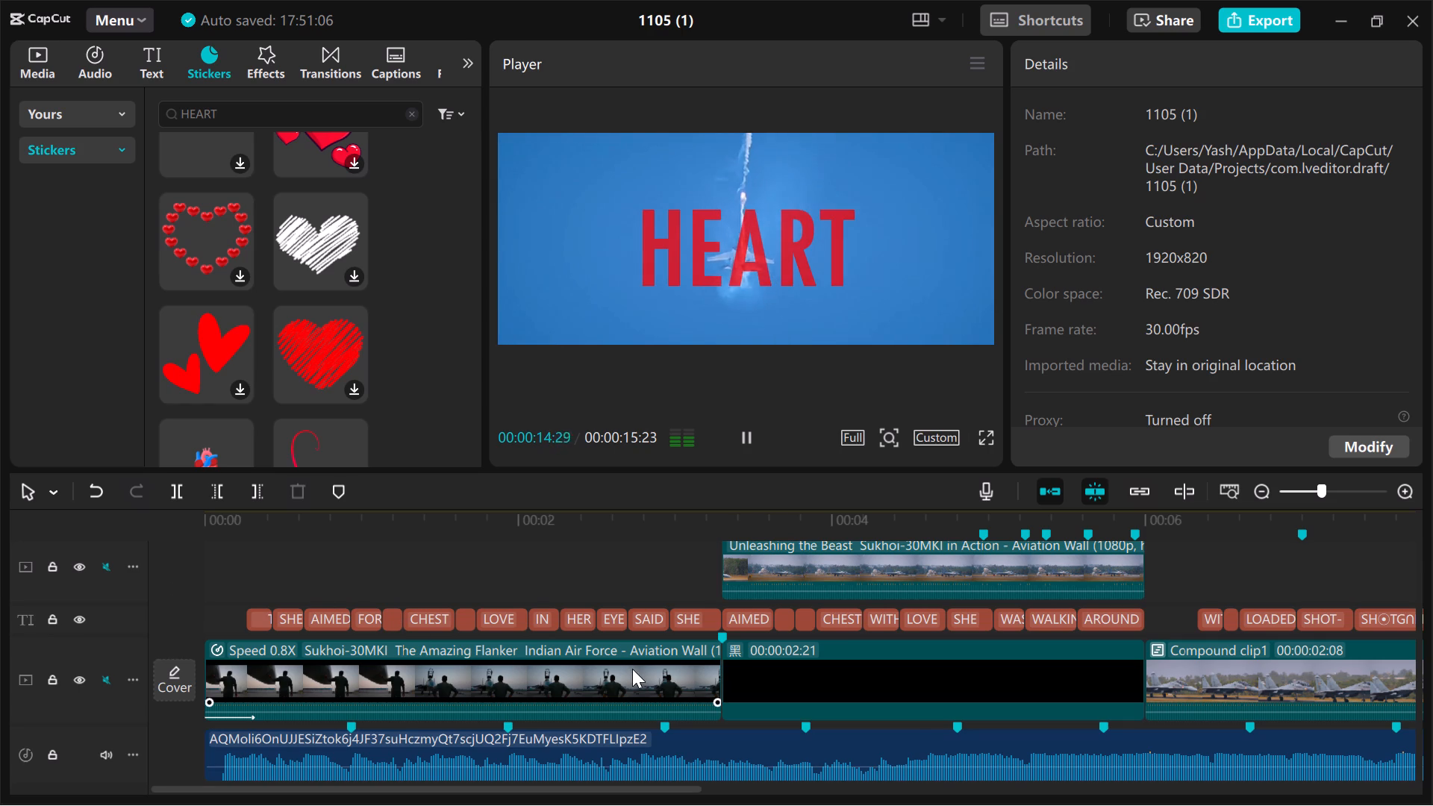
scroll(632, 669, left, 2)
scroll(509, 576, right, 1)
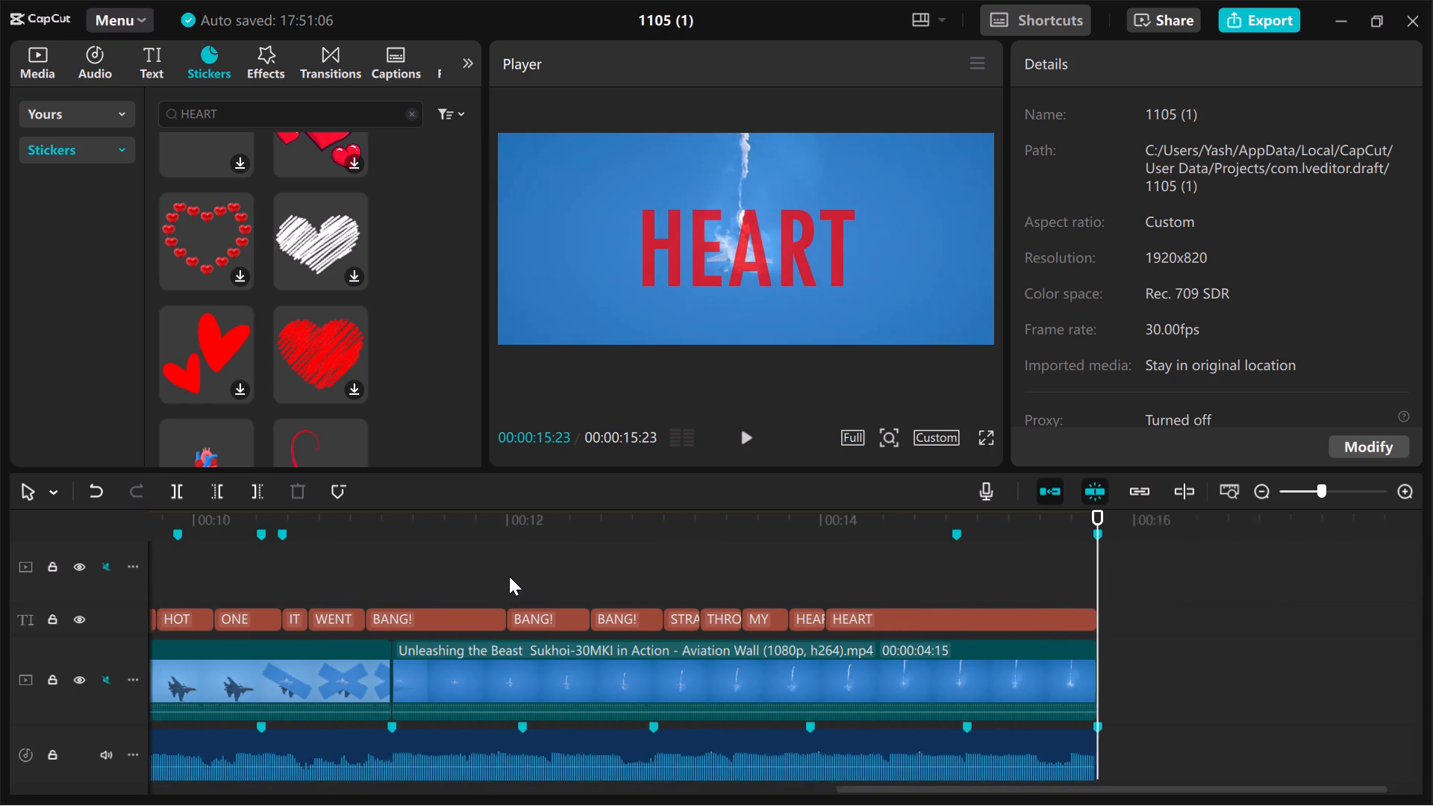
scroll(509, 576, right, 1)
click(231, 570)
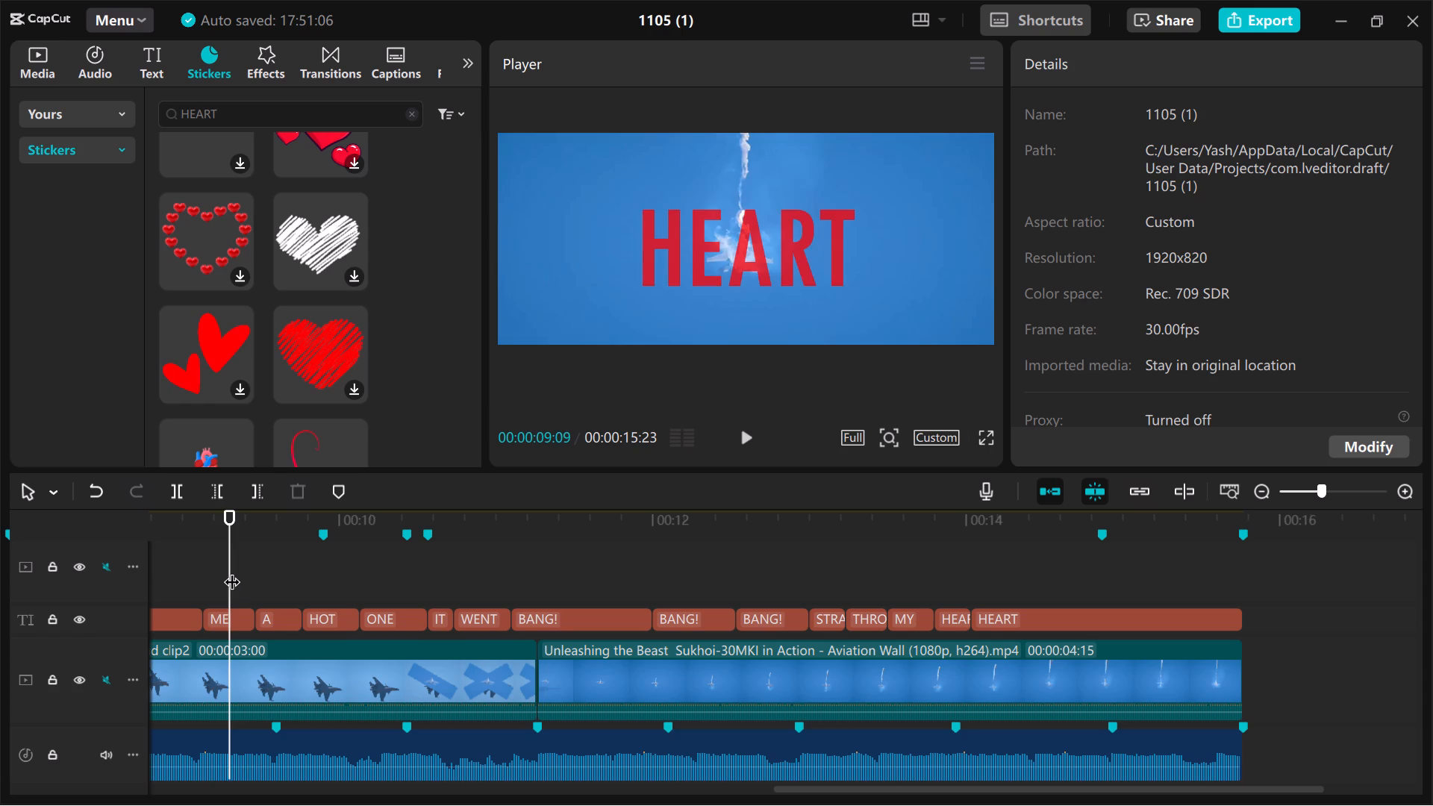
key(space)
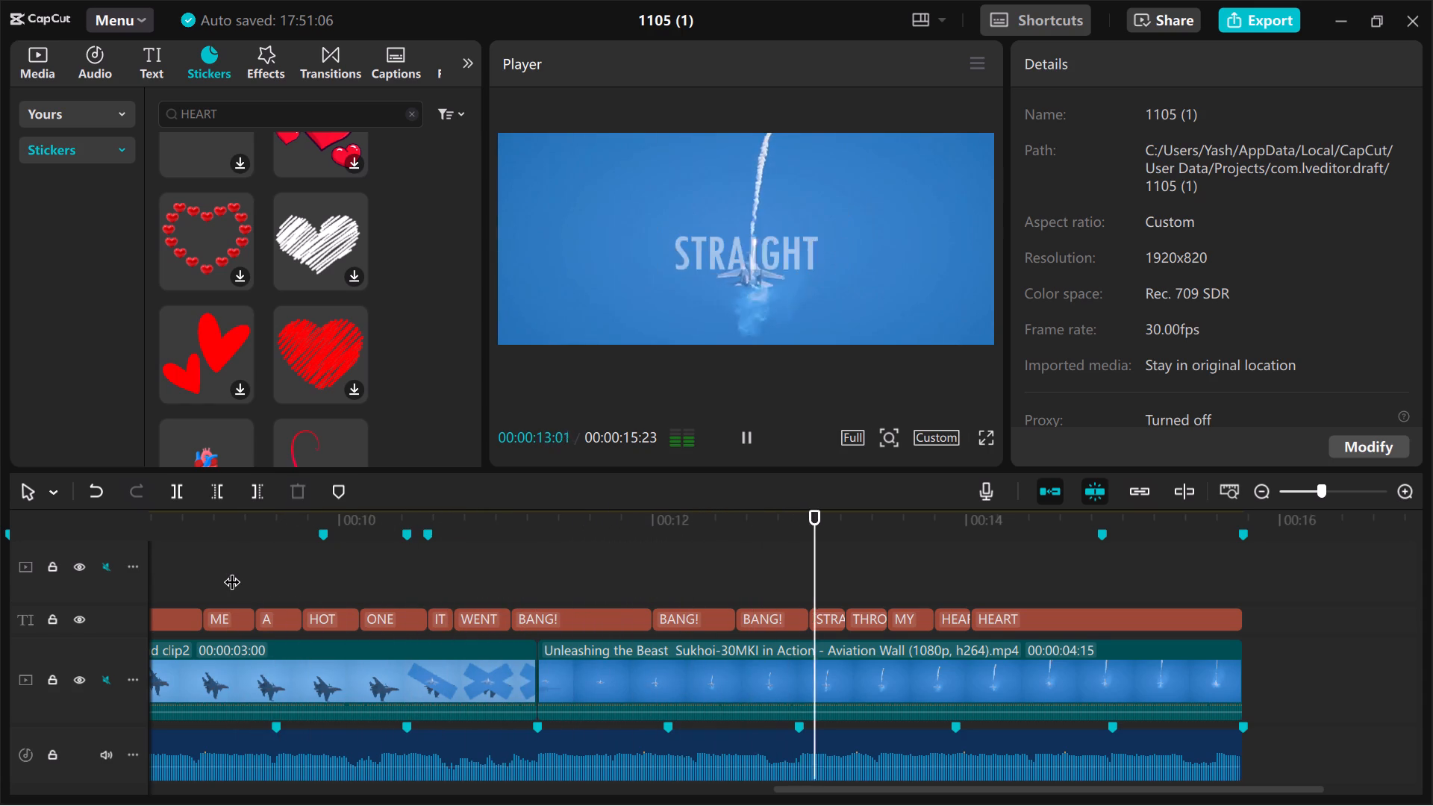
click(310, 582)
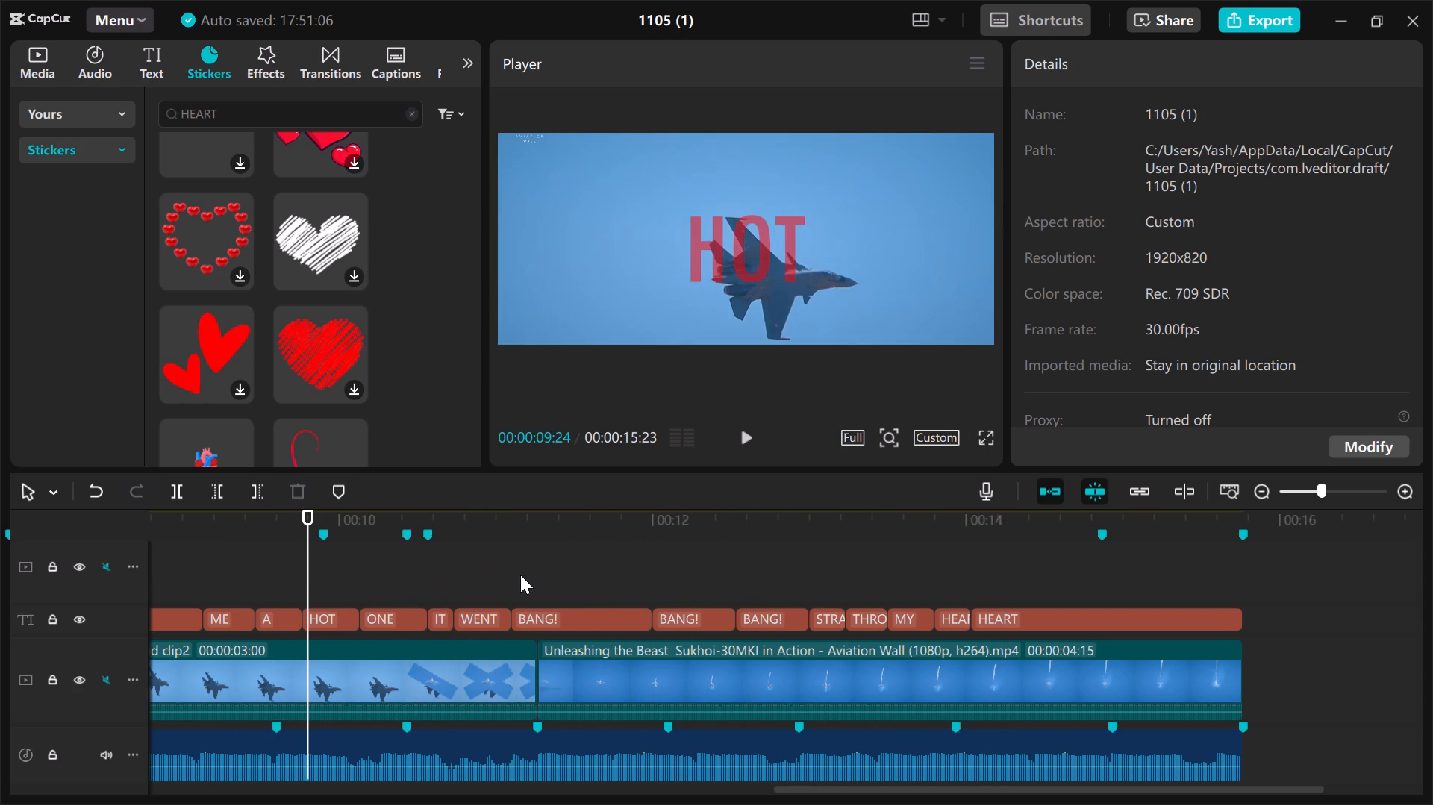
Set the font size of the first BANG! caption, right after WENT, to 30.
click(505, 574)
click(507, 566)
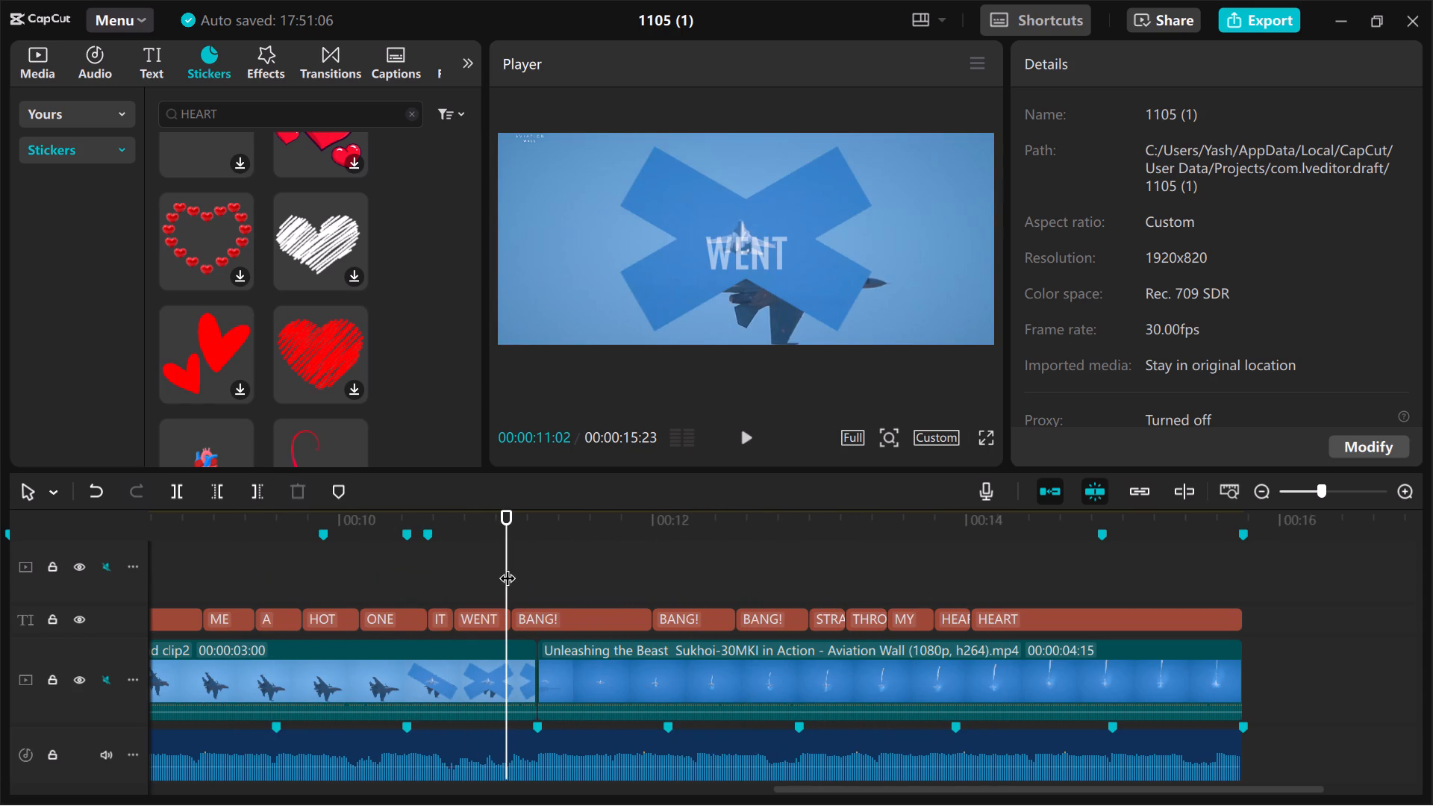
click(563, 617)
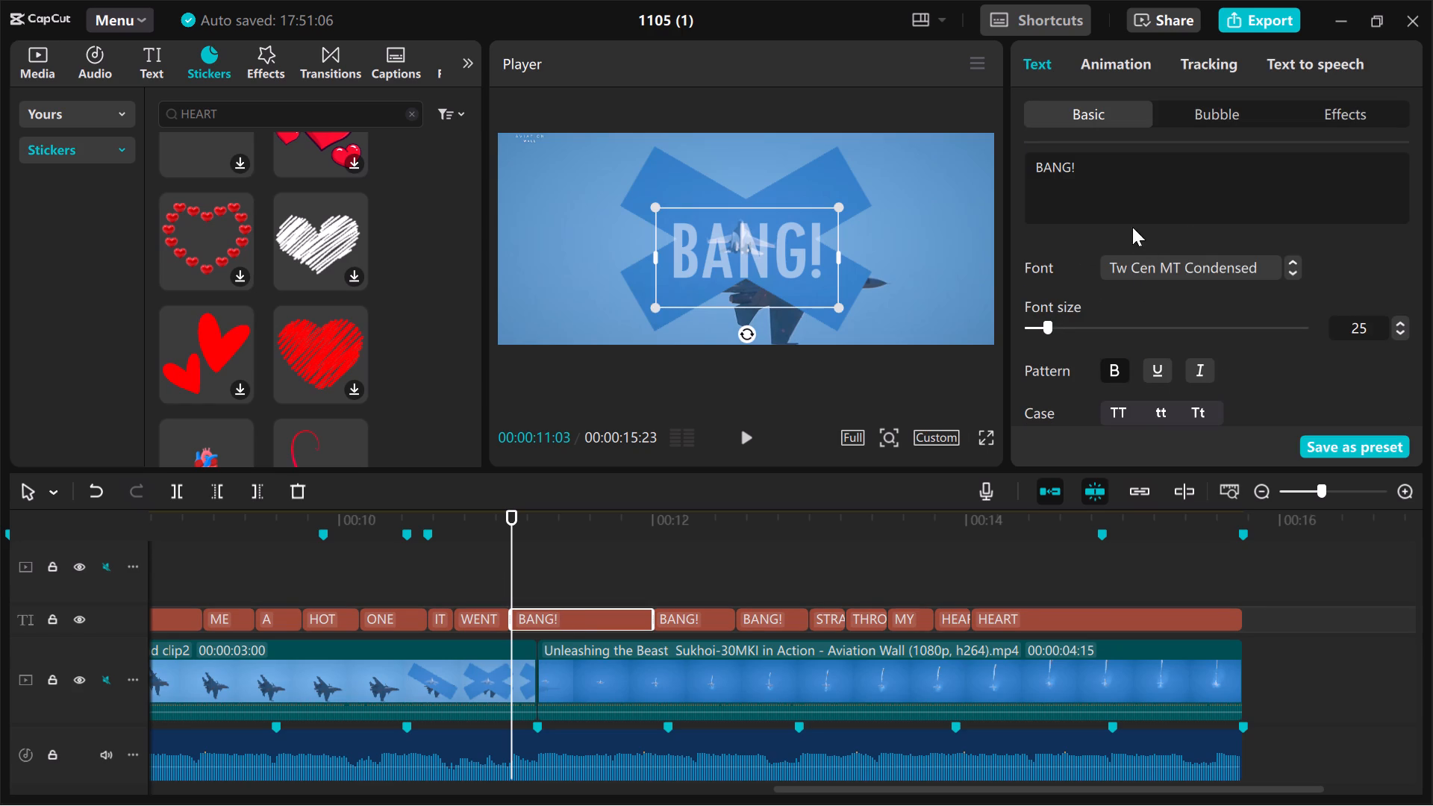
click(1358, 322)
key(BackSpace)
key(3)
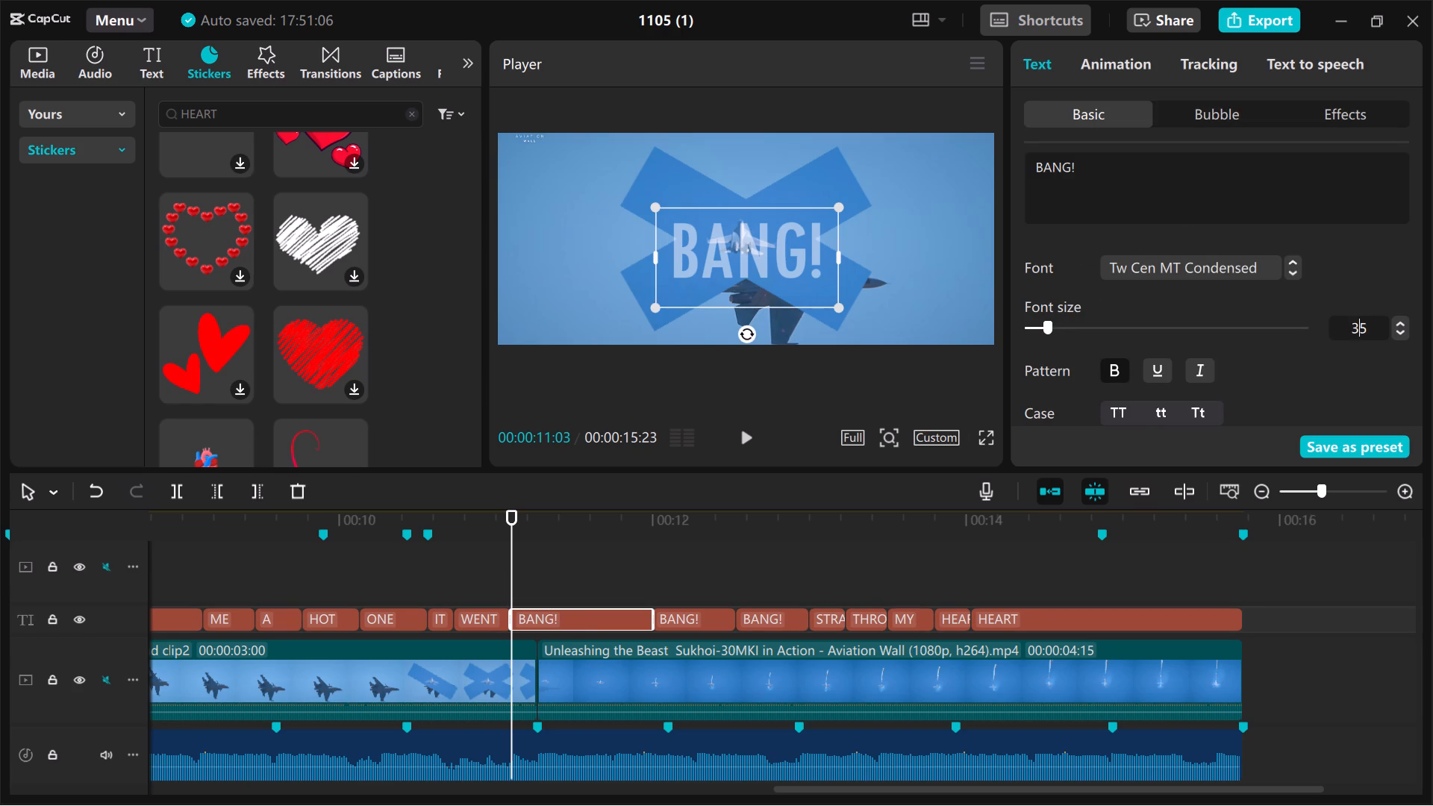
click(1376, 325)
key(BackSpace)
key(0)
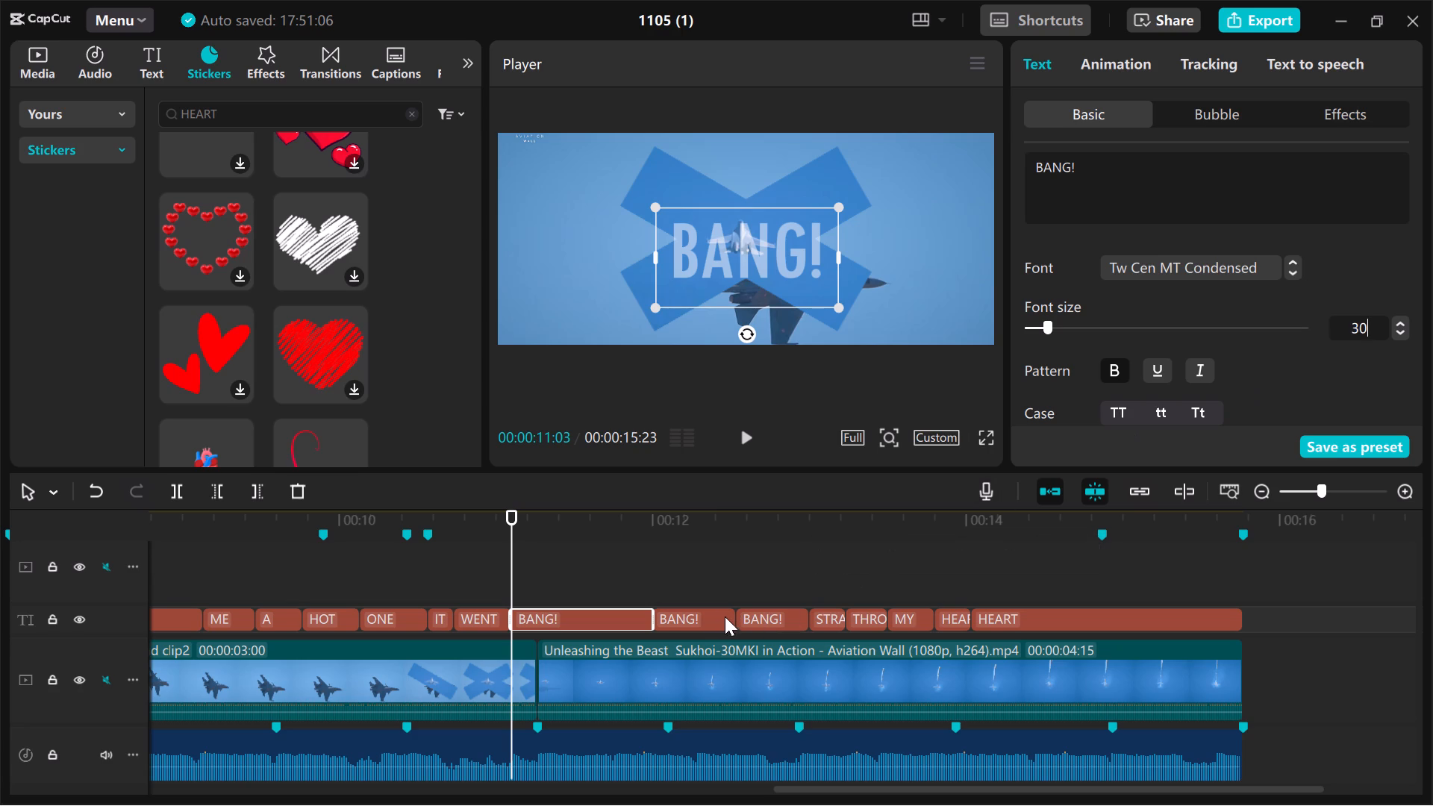
Set the second BANG! caption's font size to 40.
click(709, 616)
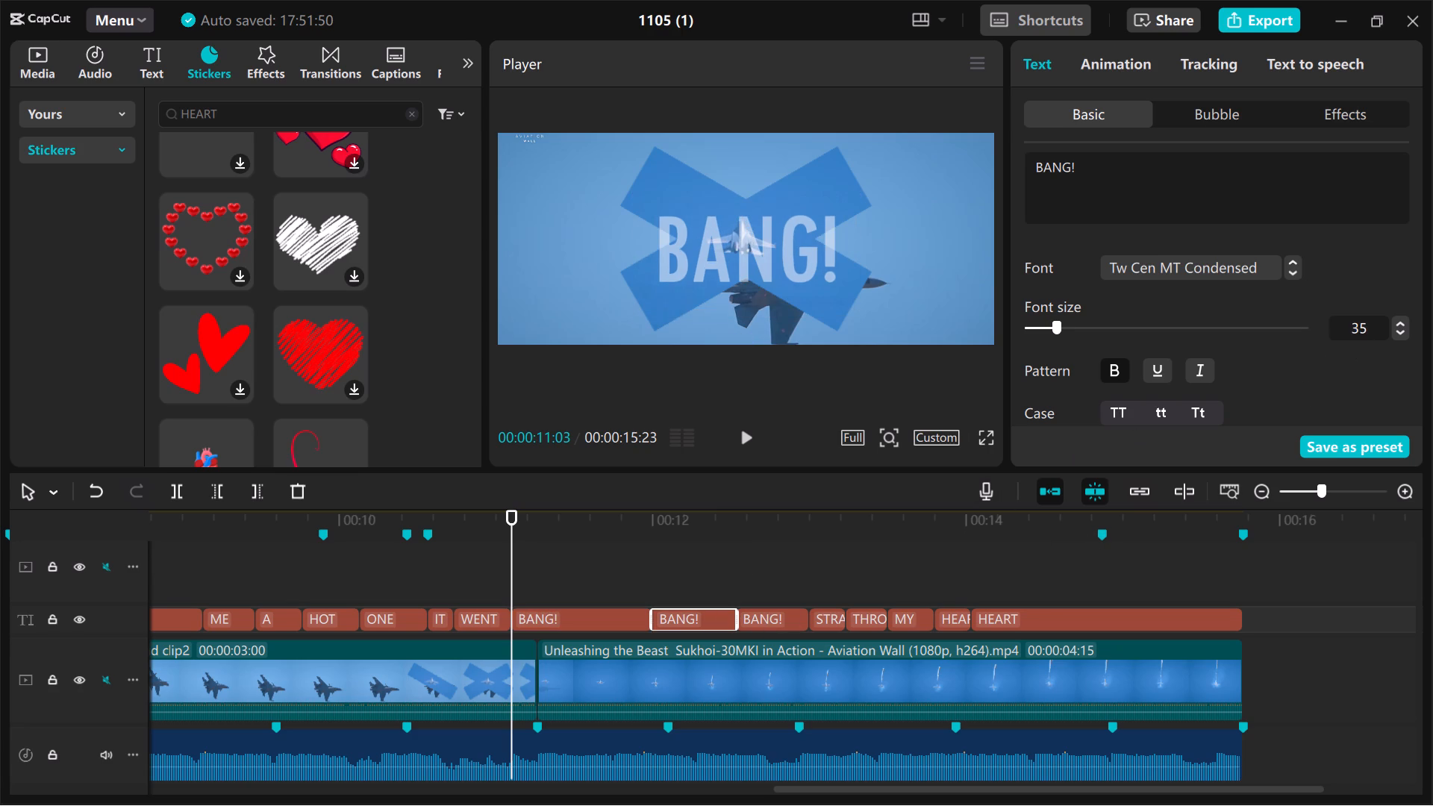
click(1370, 328)
key(BackSpace)
key(BackSpace)
text(40)
Set the font size of the third BANG! caption, just before STRAIGHT, to 50.
click(784, 622)
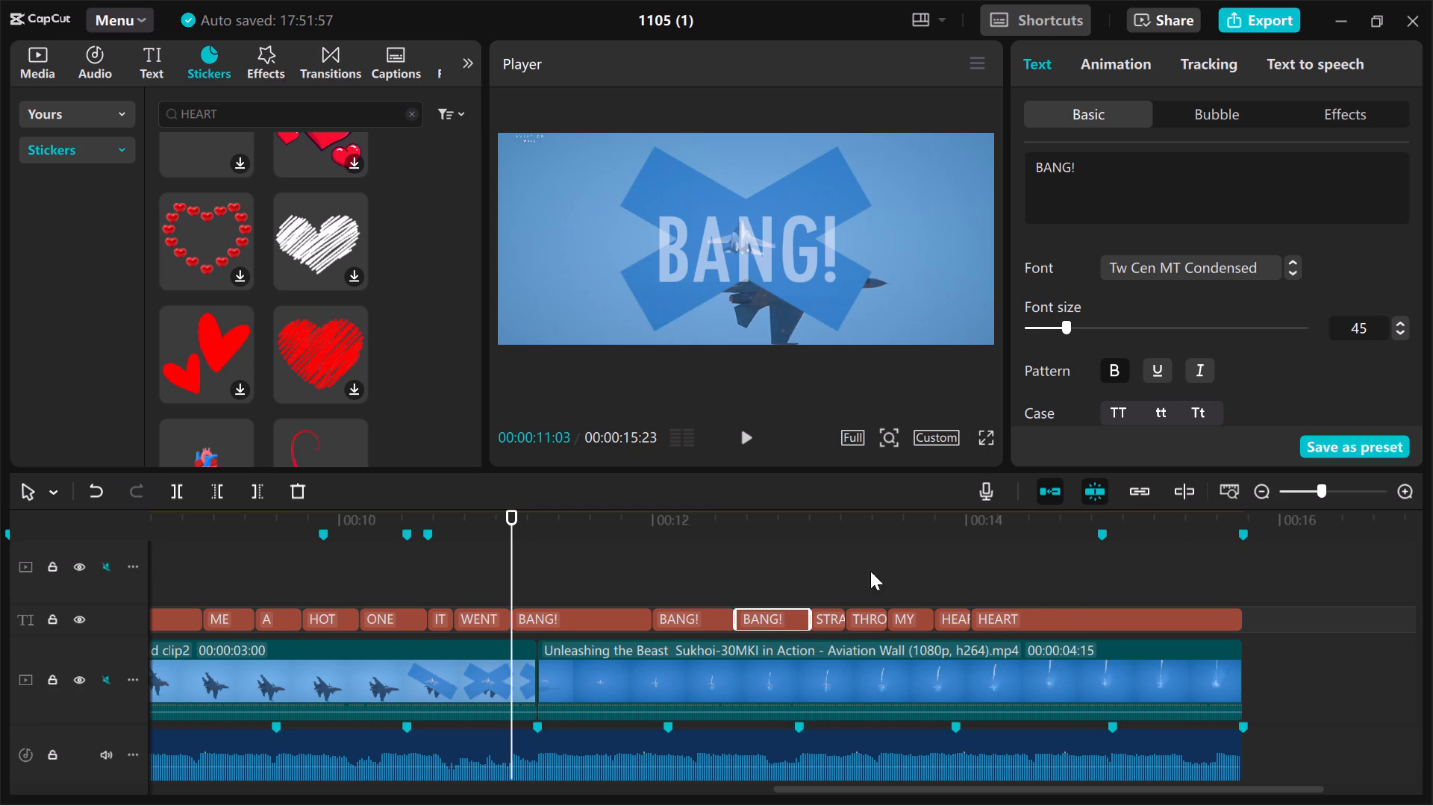
click(1369, 333)
key(BackSpace)
key(BackSpace)
text(50)
Play the video from the start and replay the closing section to check the sizes of the BANG! captions.
scroll(645, 671, right, 8)
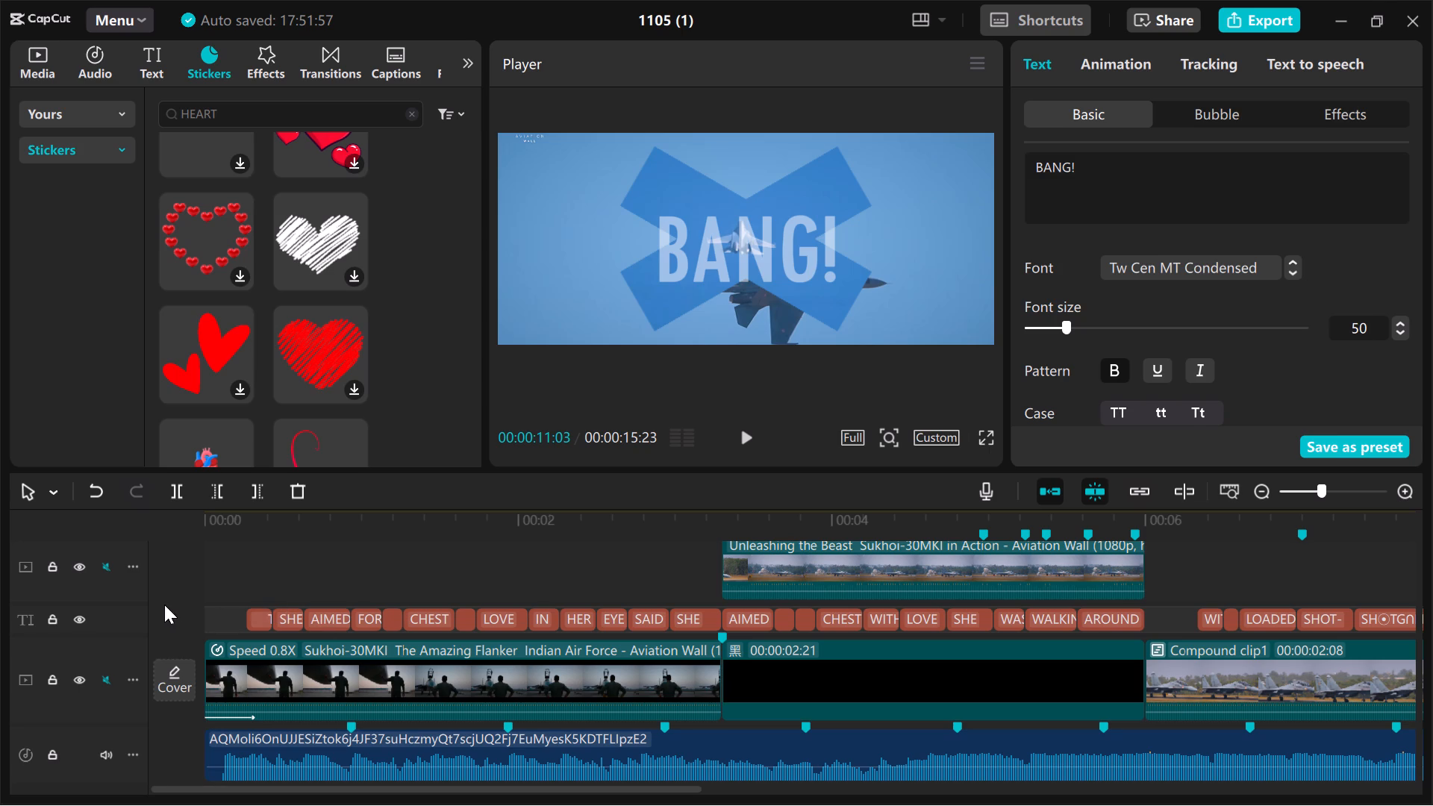
click(164, 604)
key(space)
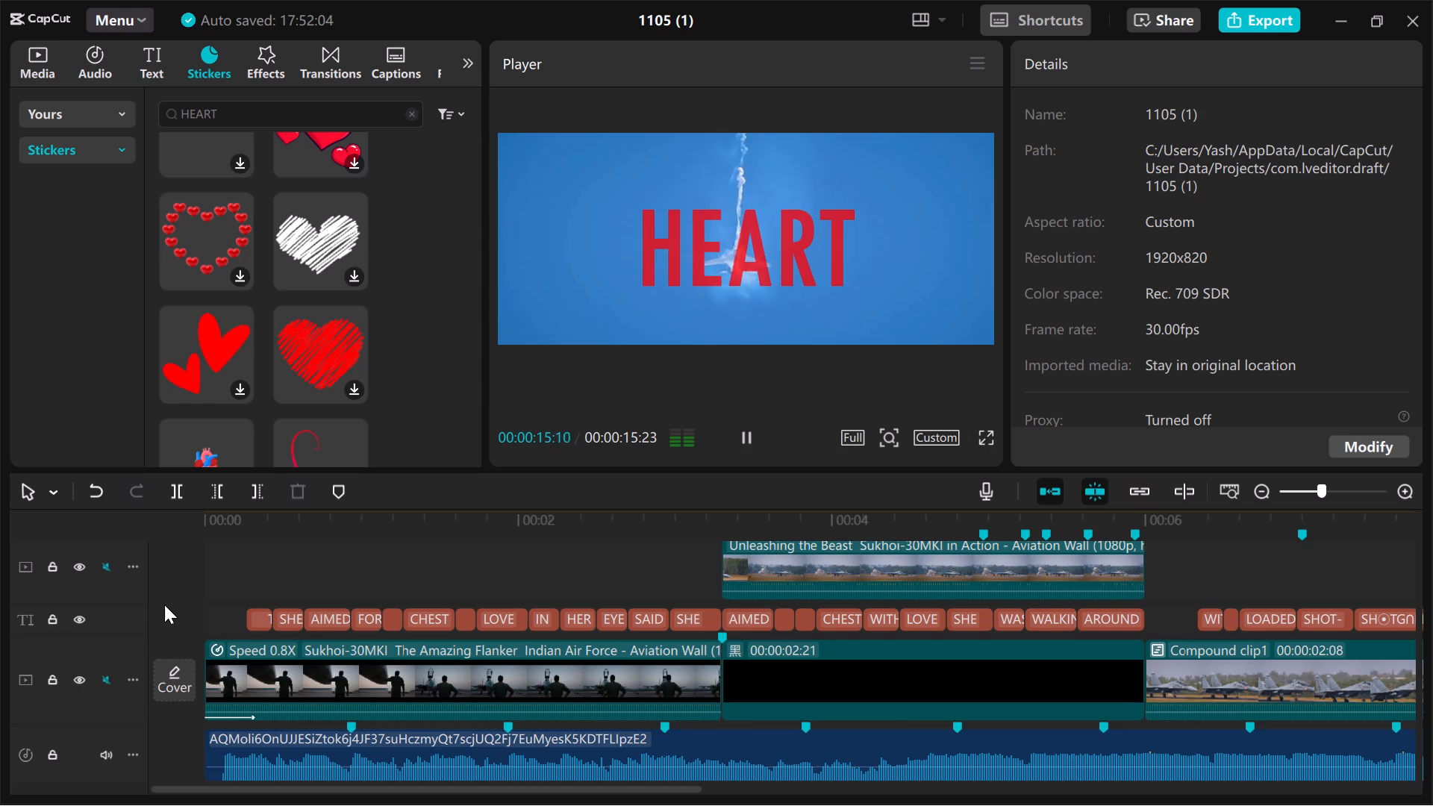
scroll(164, 604, left, 2)
scroll(164, 604, right, 1)
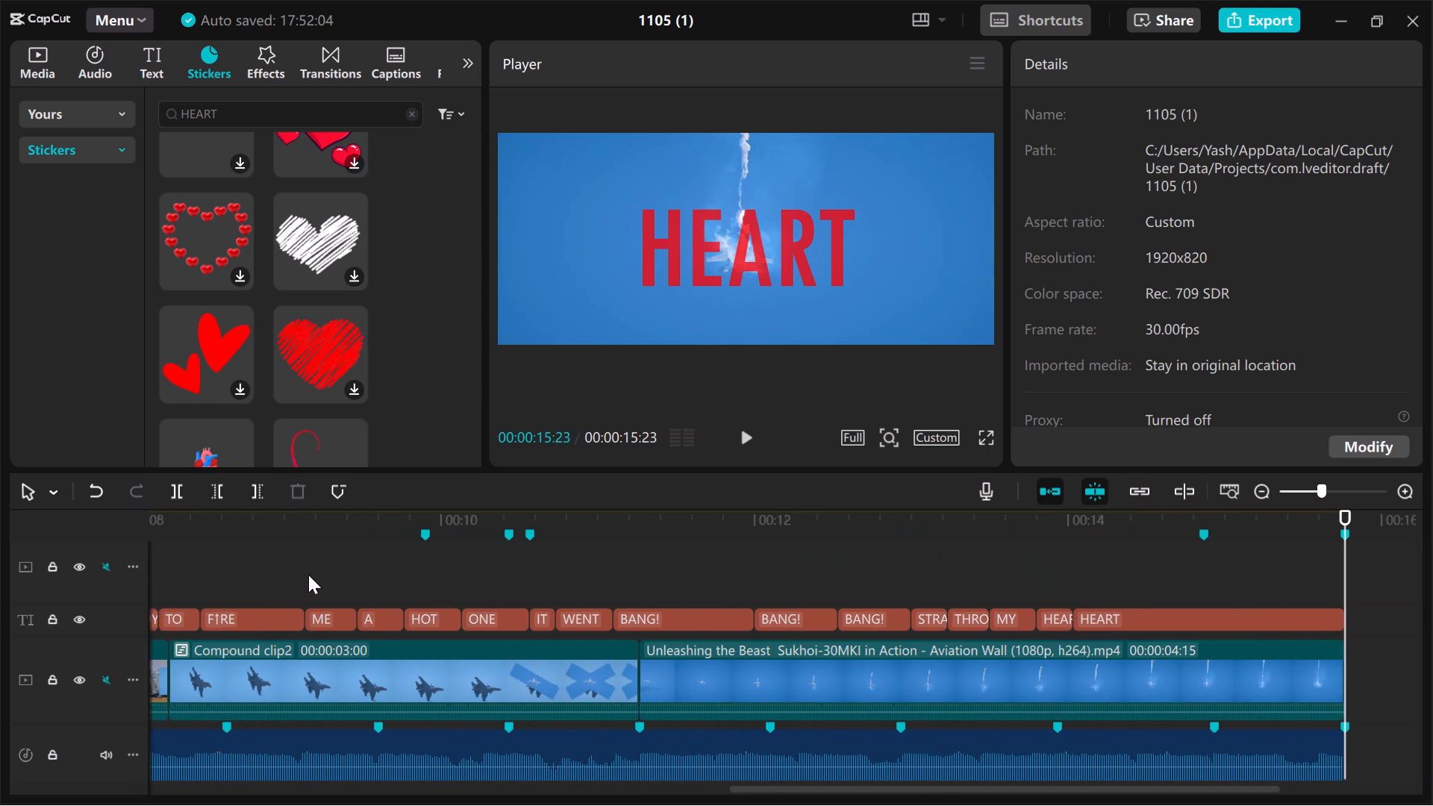
click(312, 569)
key(space)
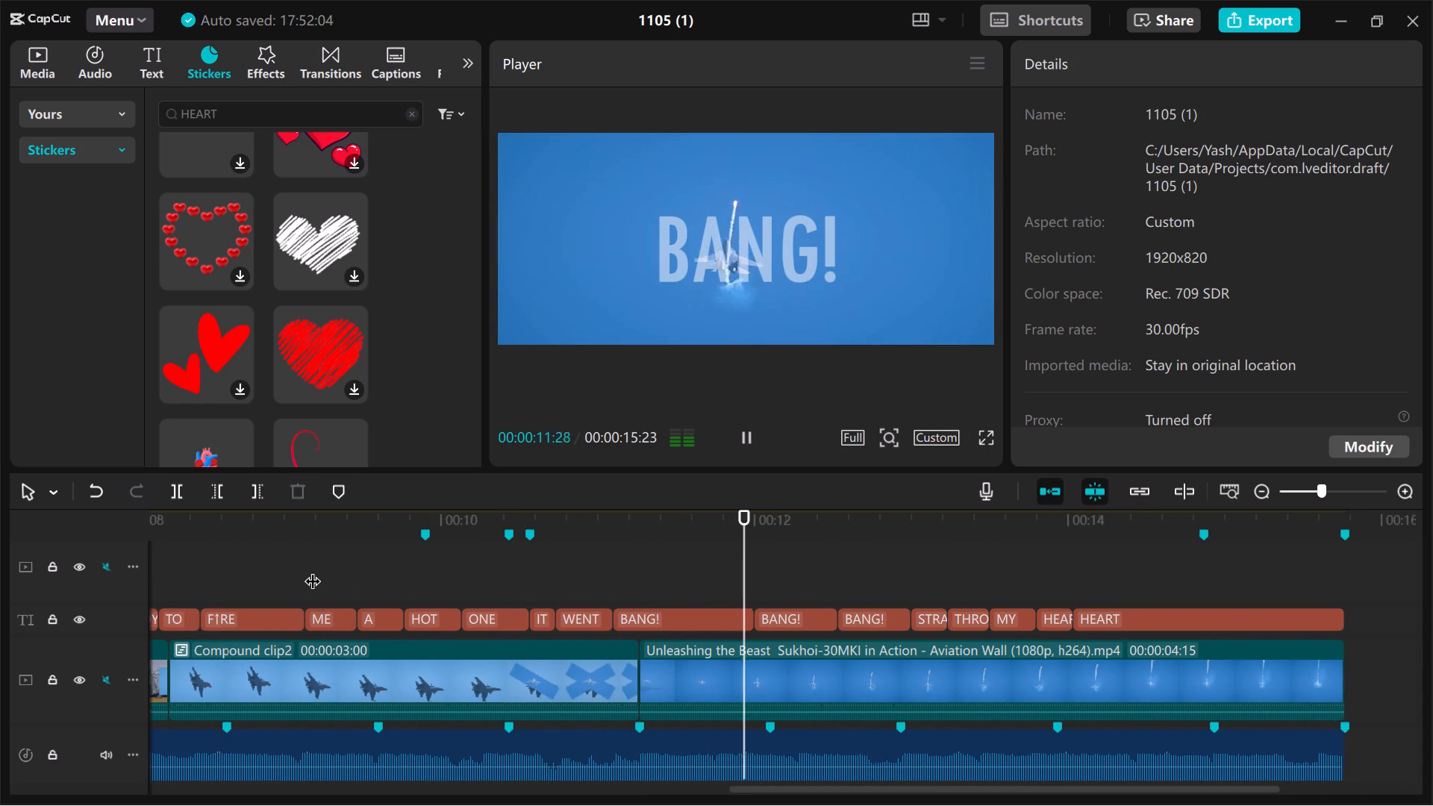
click(461, 571)
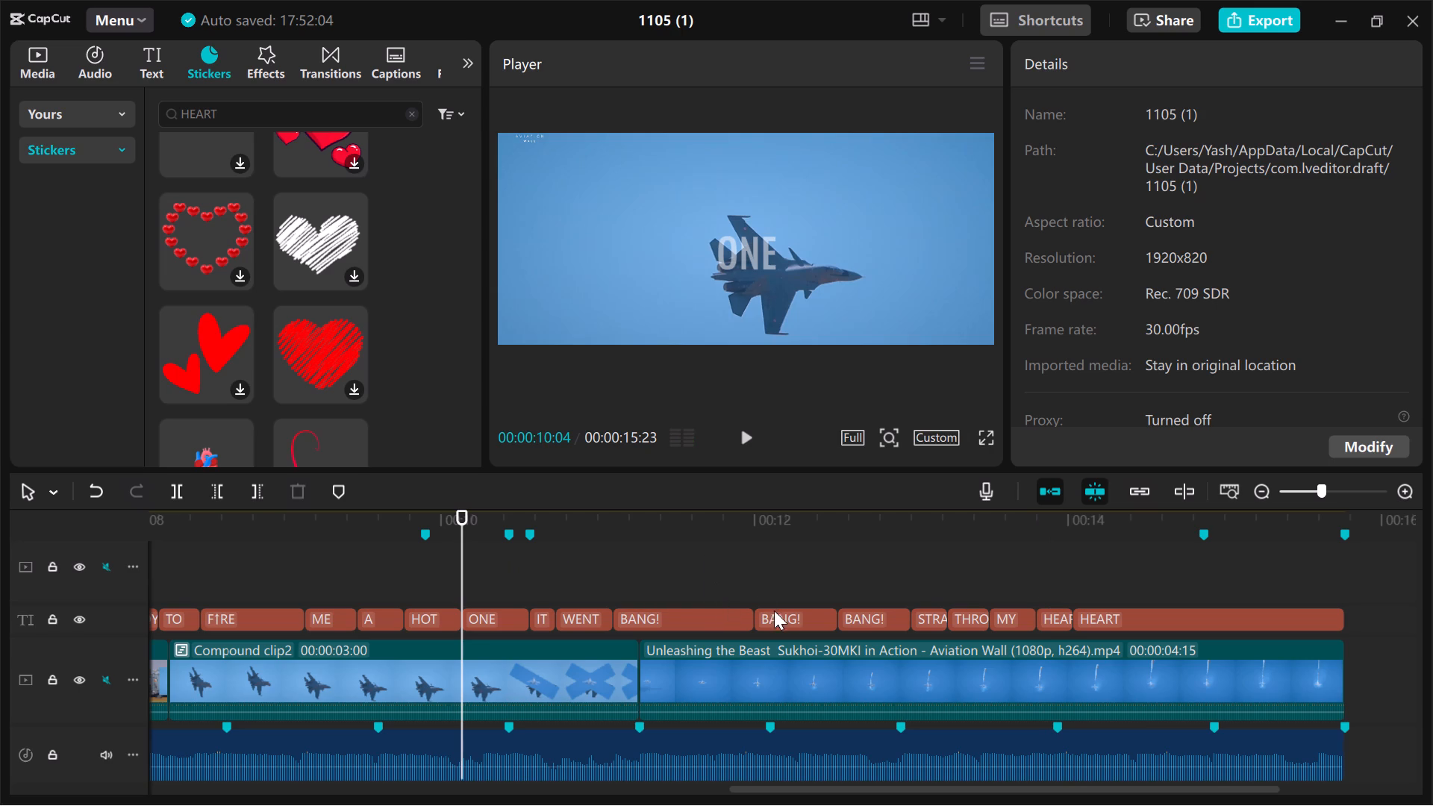
click(791, 622)
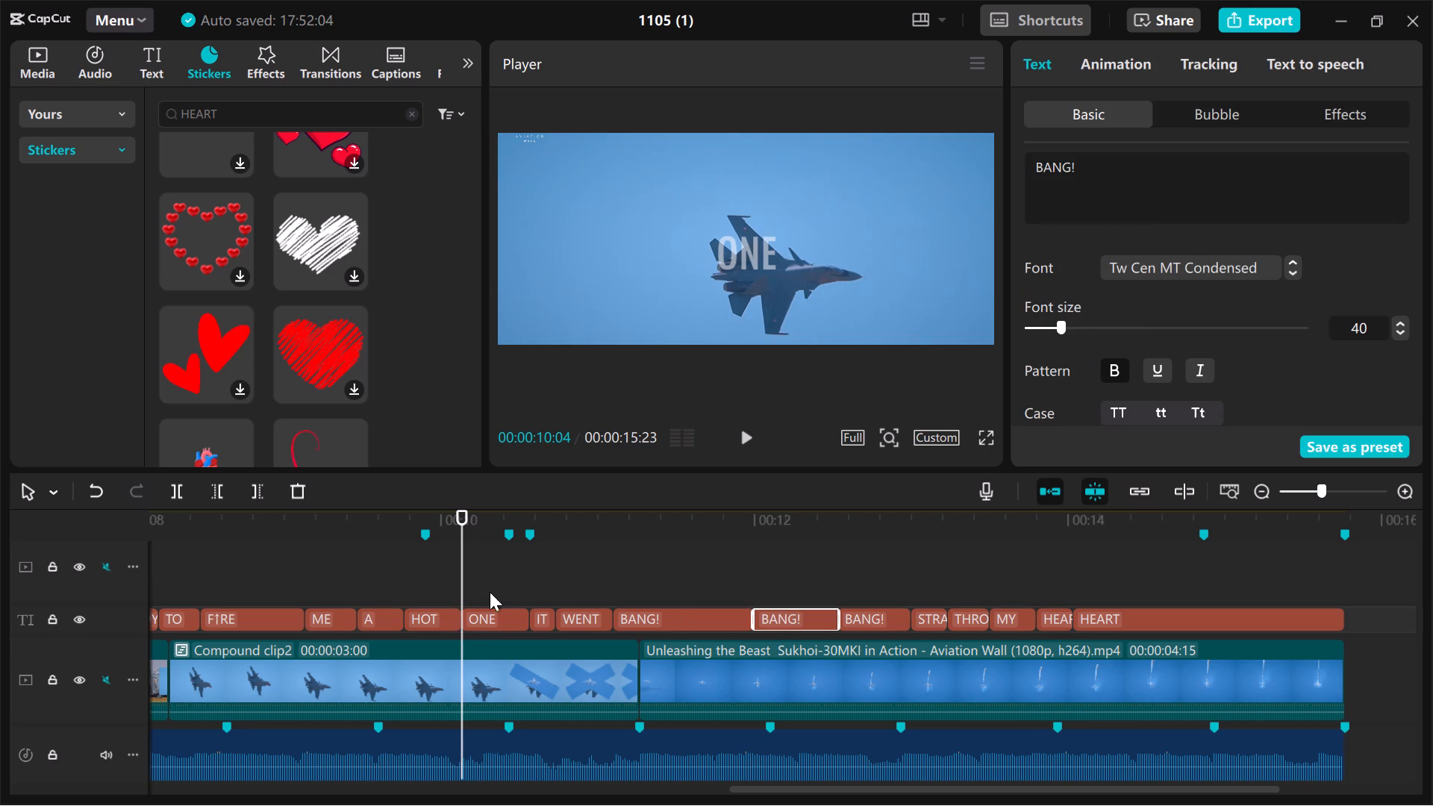
key(space)
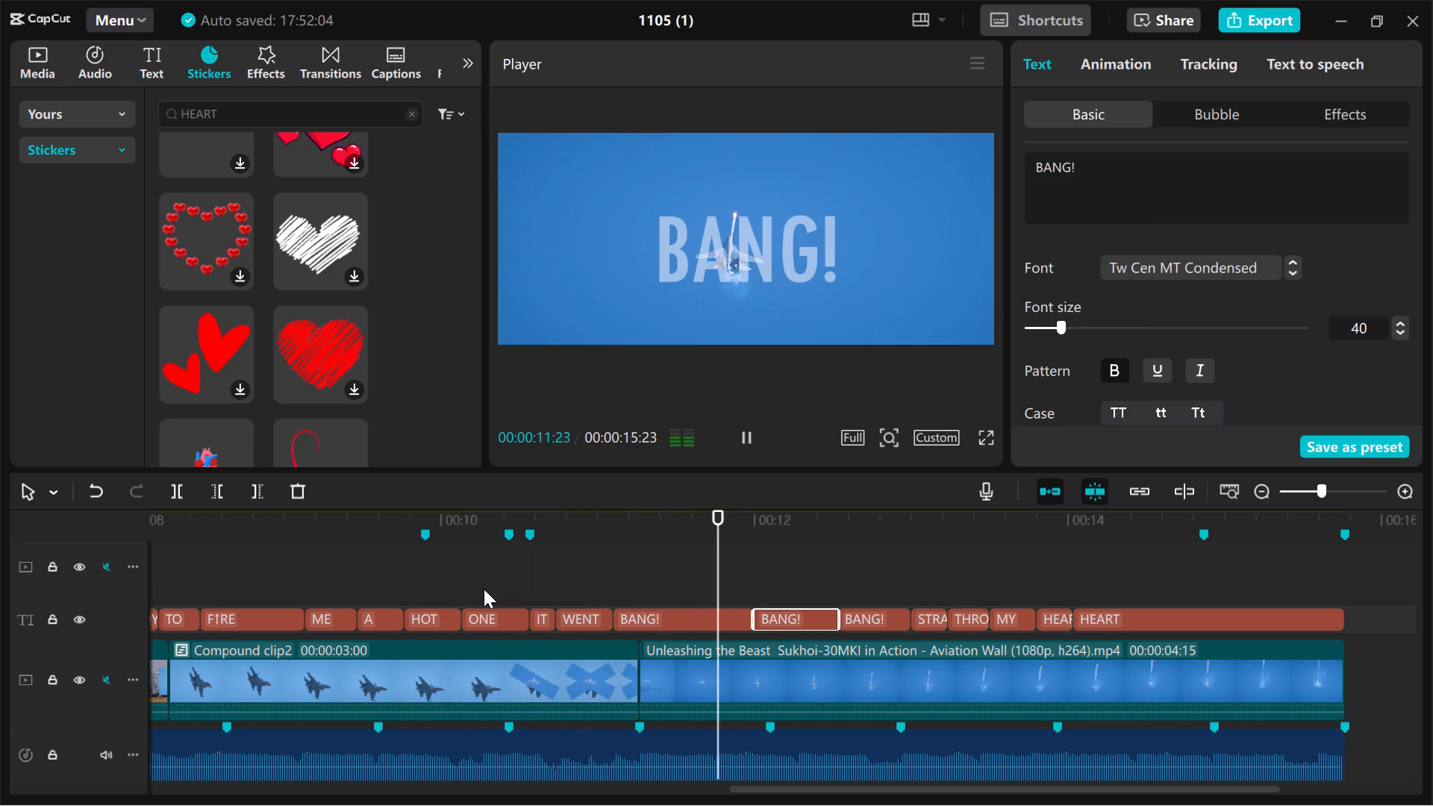
key(space)
Set the first BANG! caption's font size to 45.
click(649, 617)
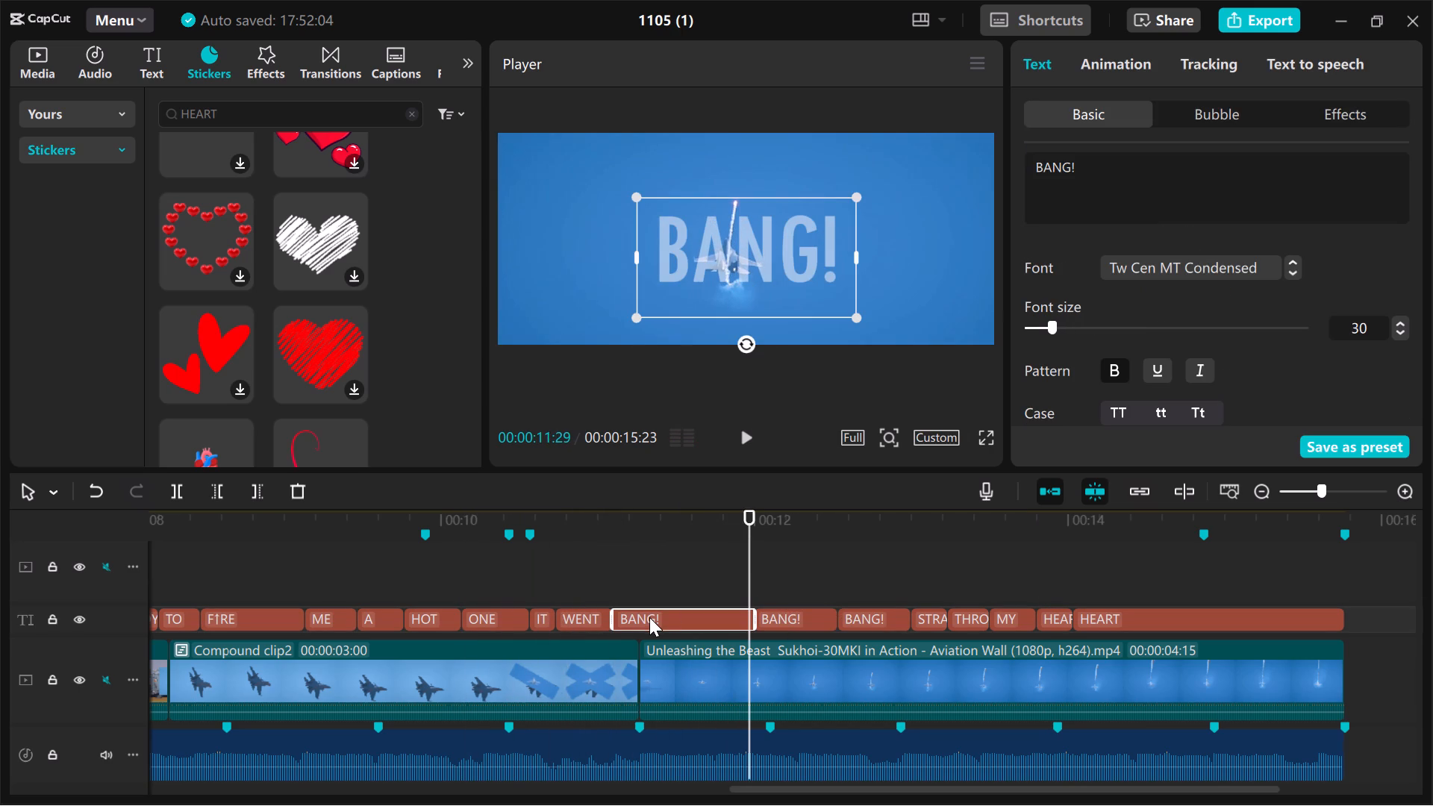
click(1067, 324)
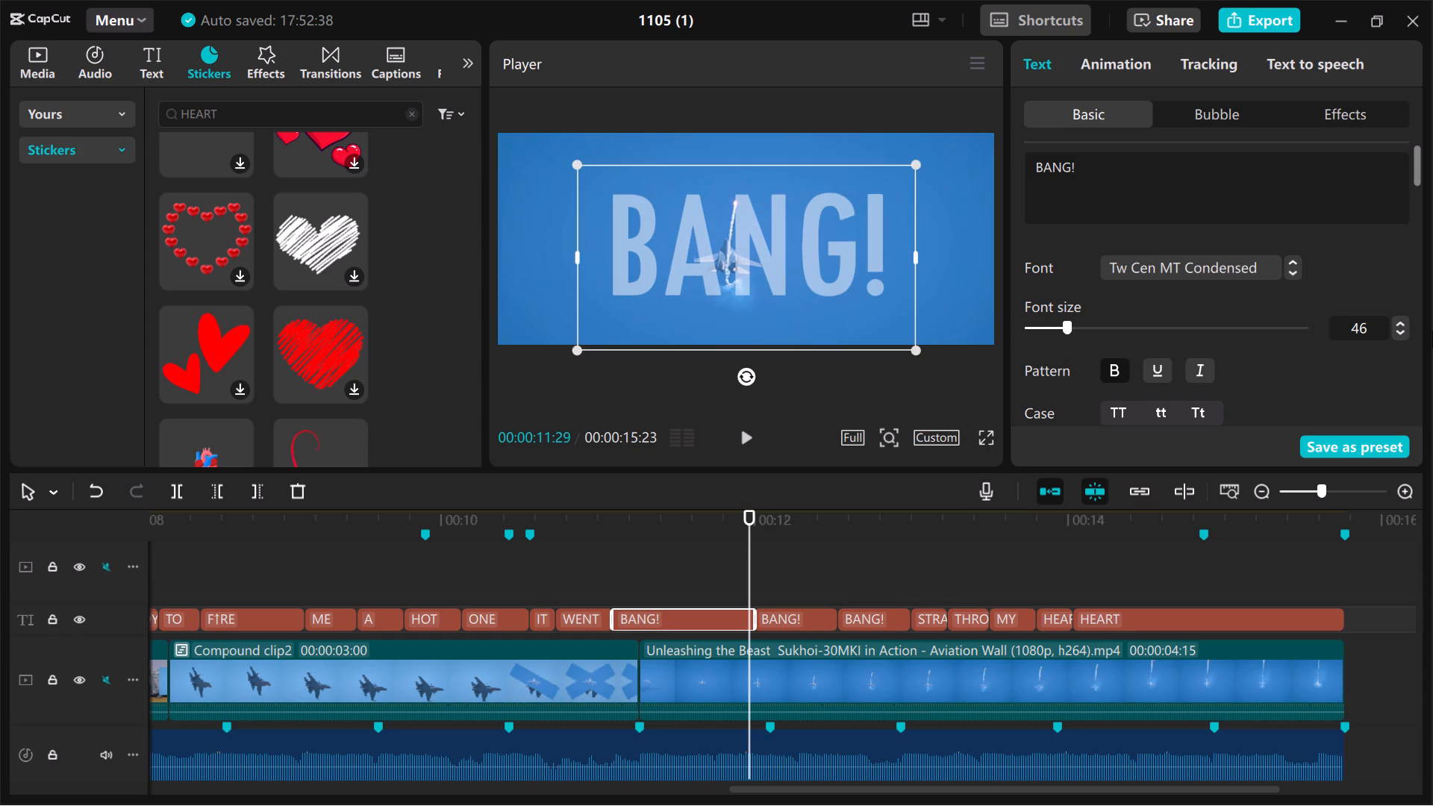
click(1402, 334)
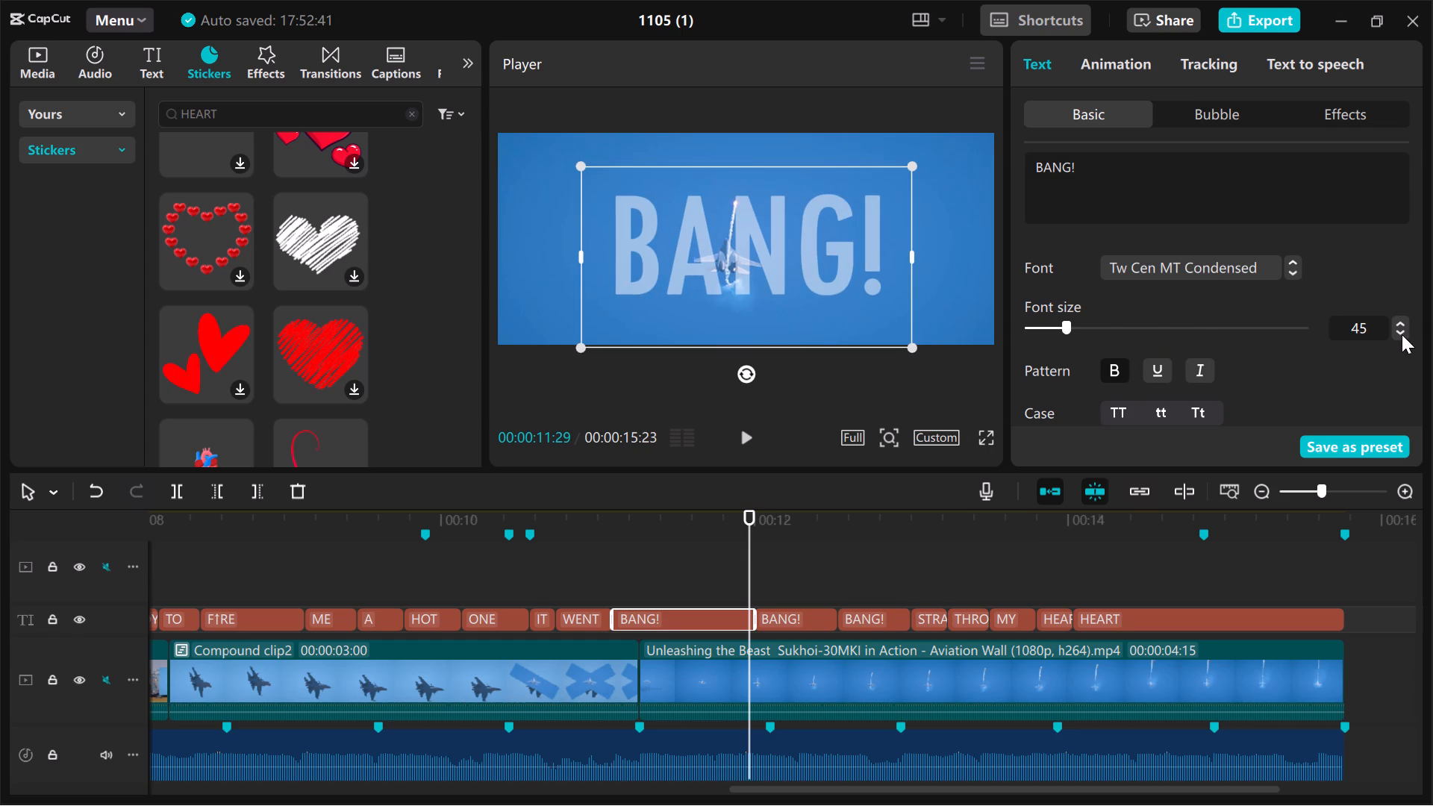
Set the first BANG! caption's font size to 40.
triple_click(1402, 334)
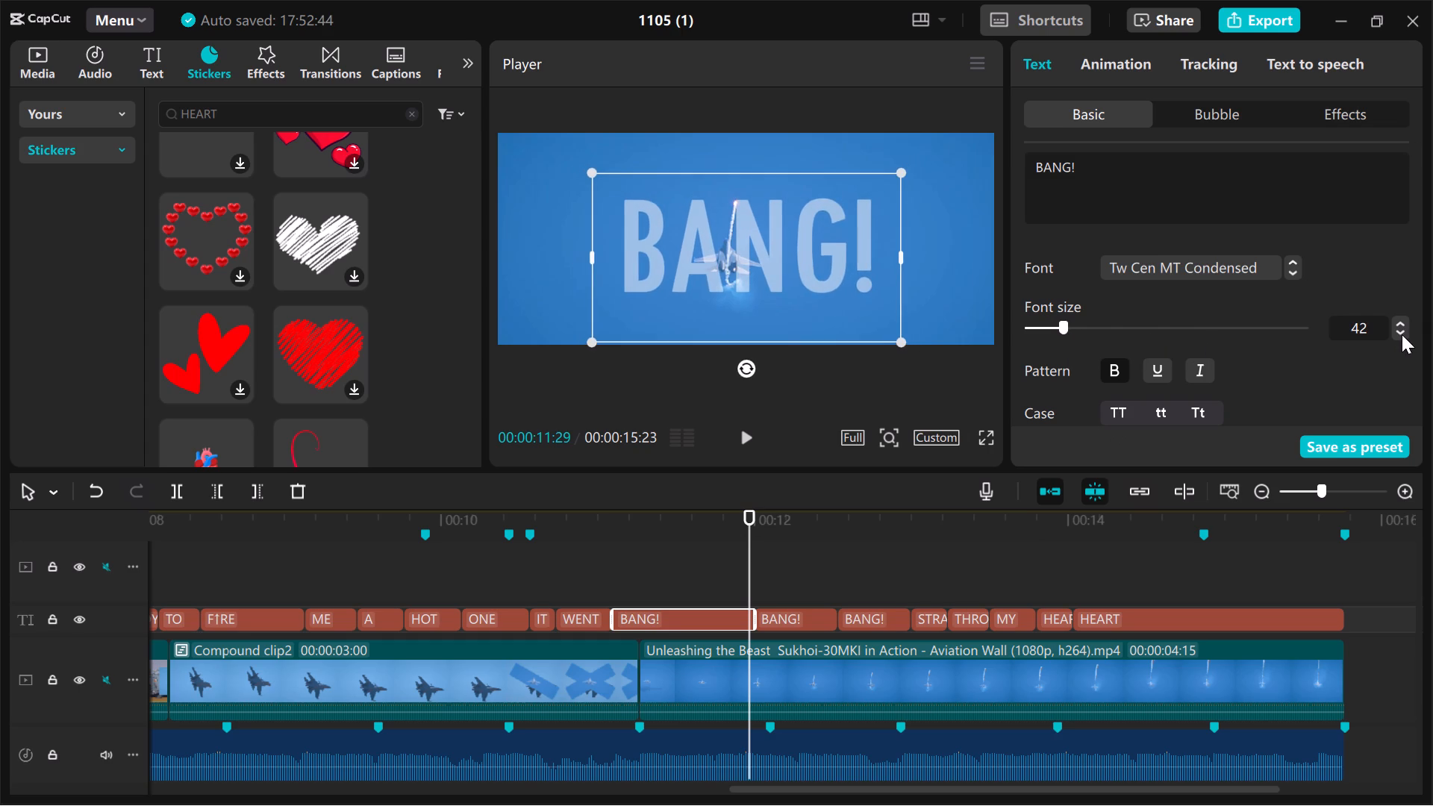
click(1402, 334)
click(1402, 334)
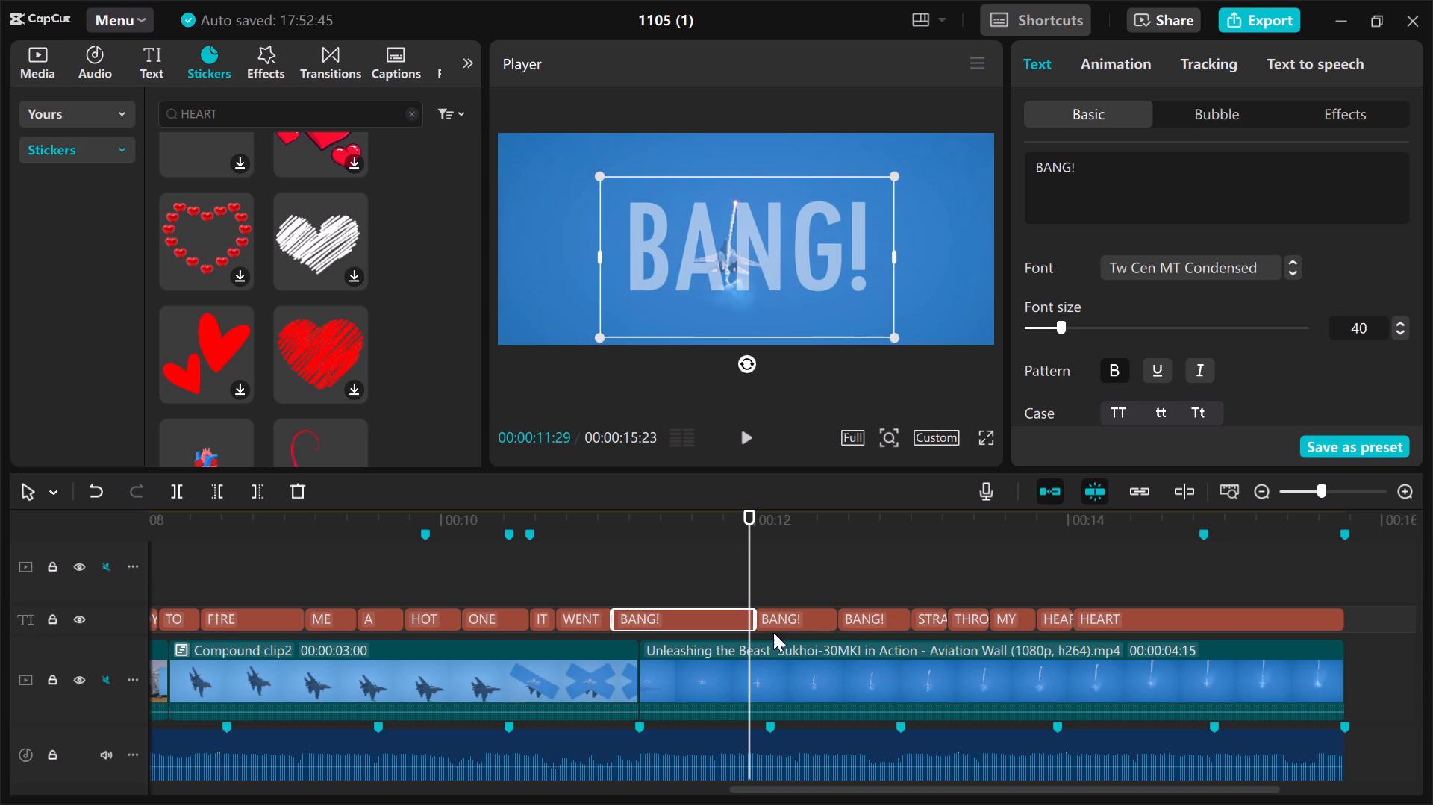
Set the second BANG! caption's font size to 50.
click(775, 586)
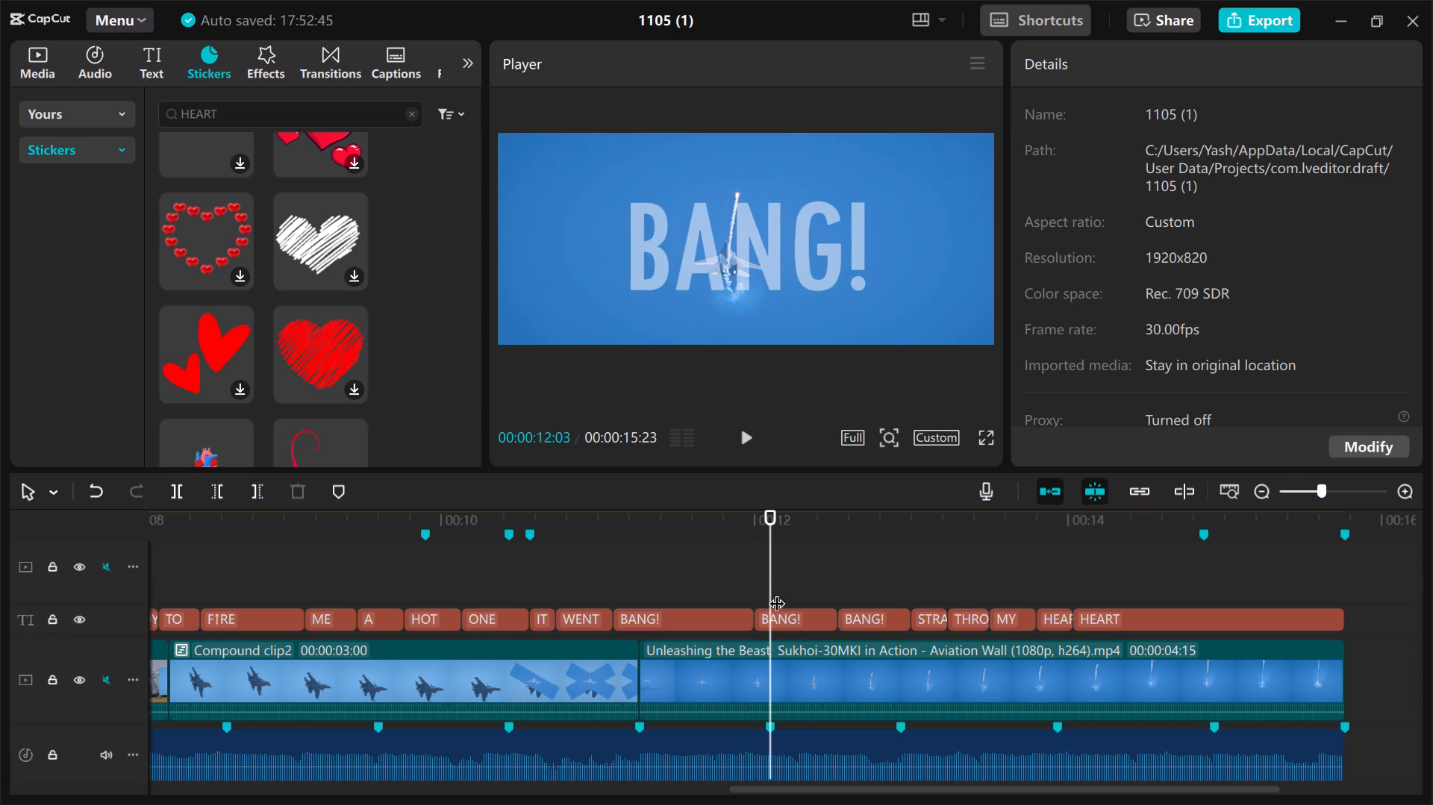
click(790, 619)
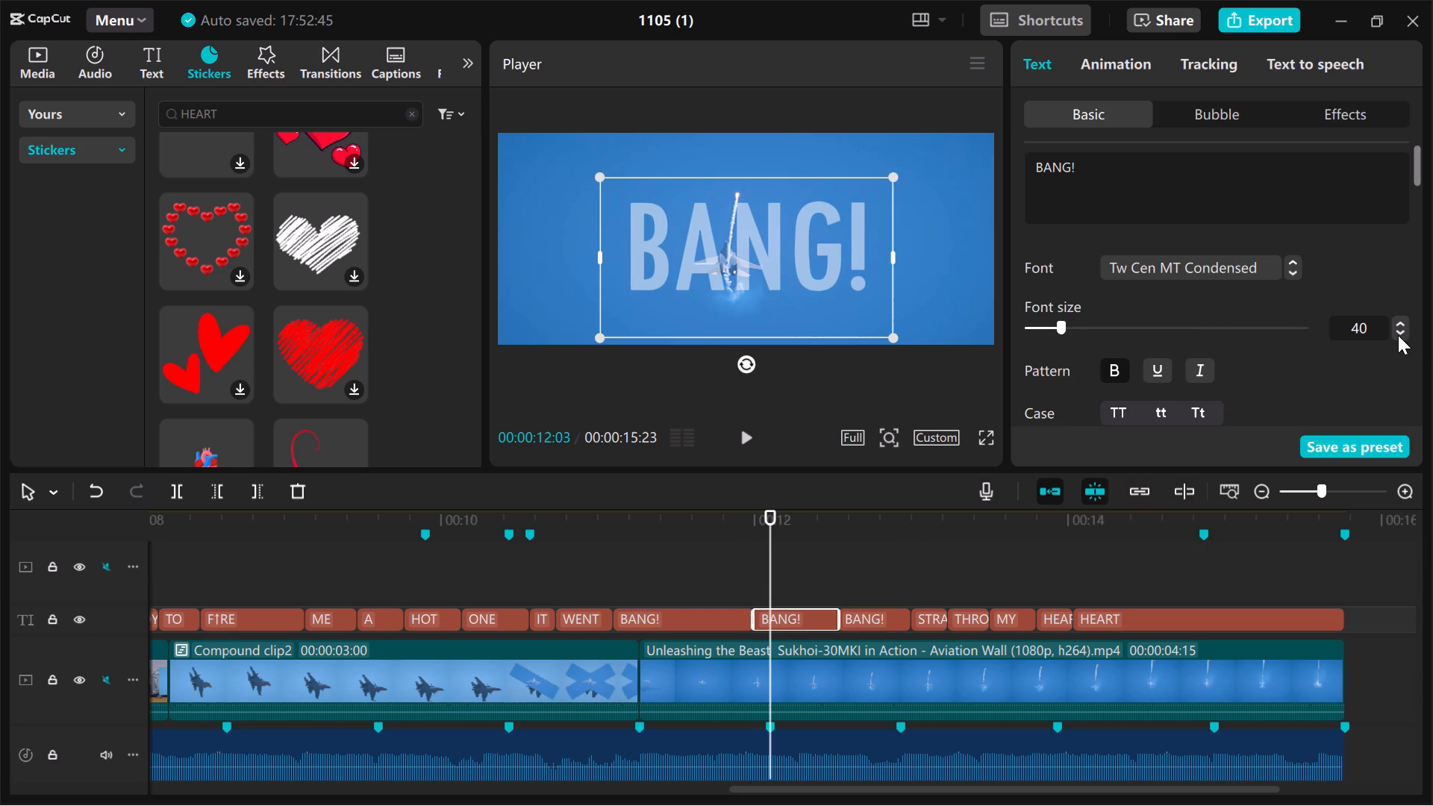
triple_click(1398, 335)
triple_click(1398, 335)
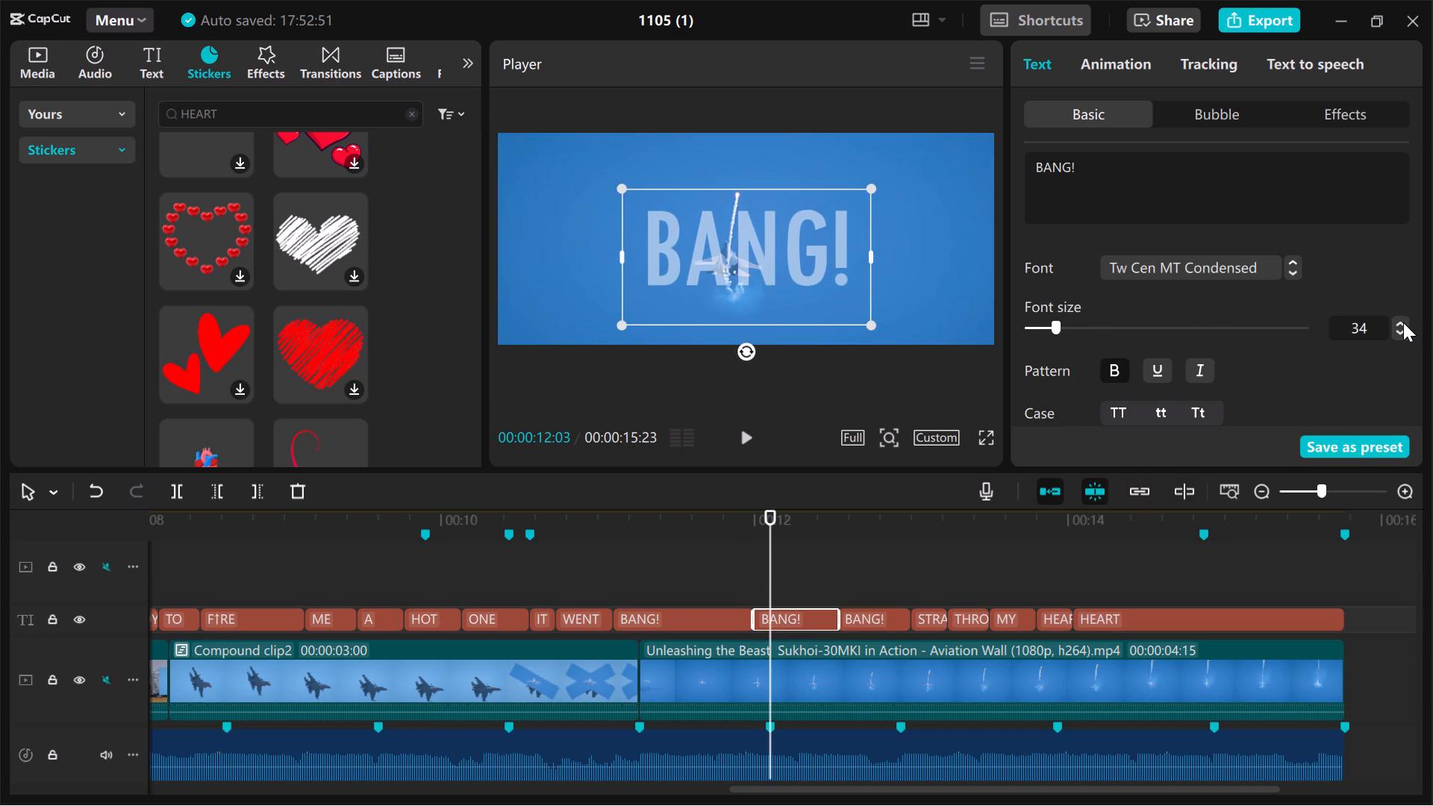
triple_click(1402, 322)
click(1402, 322)
triple_click(1402, 322)
triple_click(1402, 322)
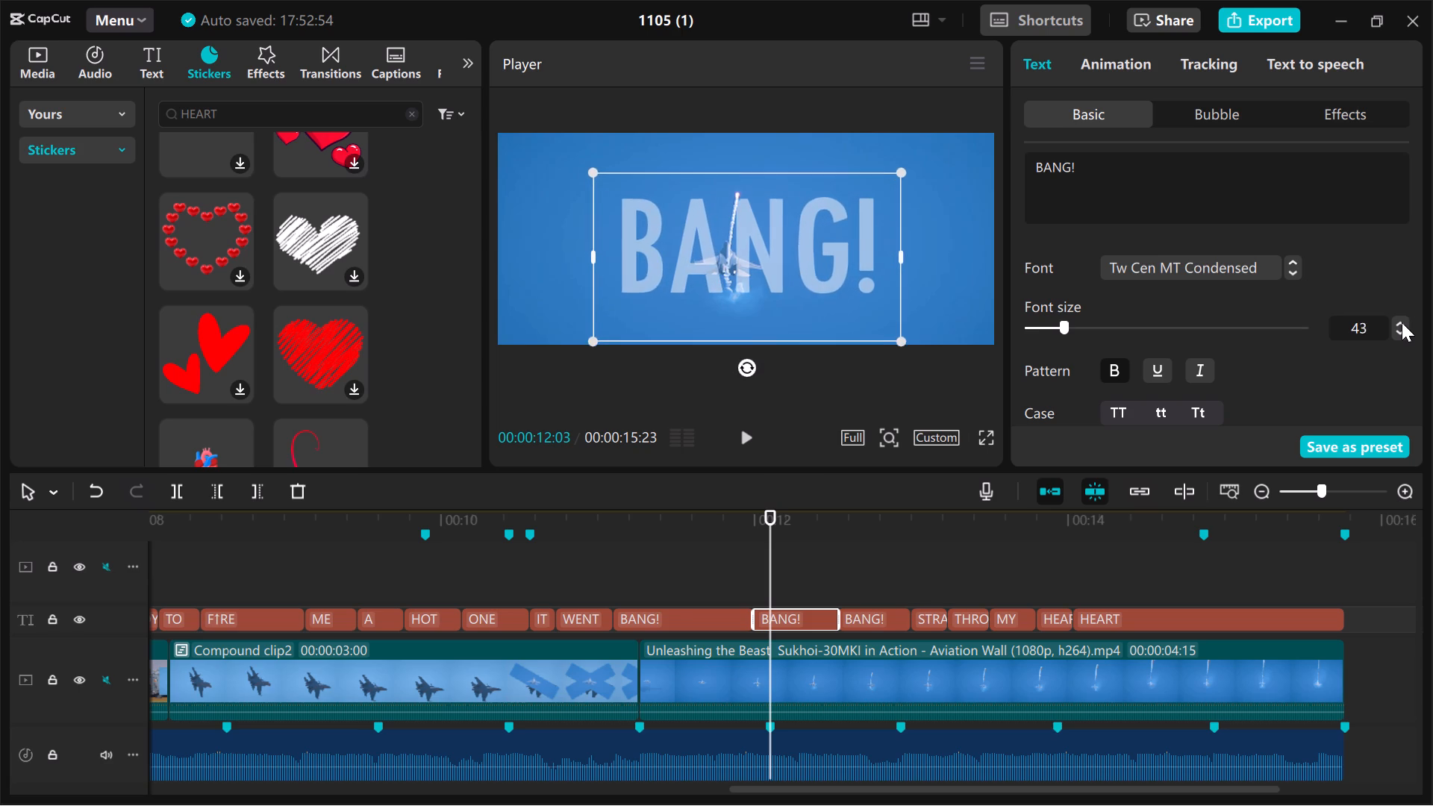
triple_click(1402, 322)
click(1402, 322)
click(1402, 322)
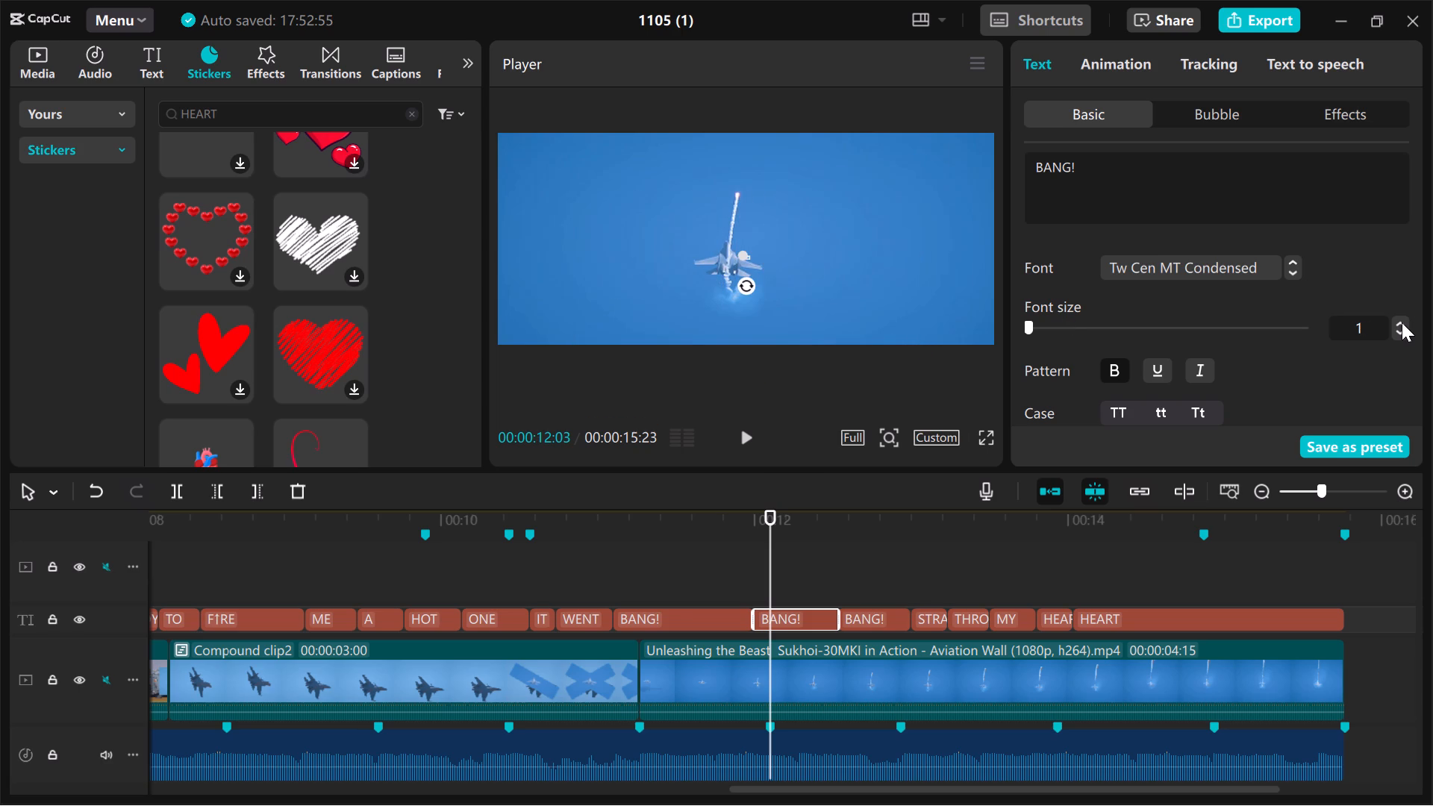
drag(1401, 319, 1358, 334)
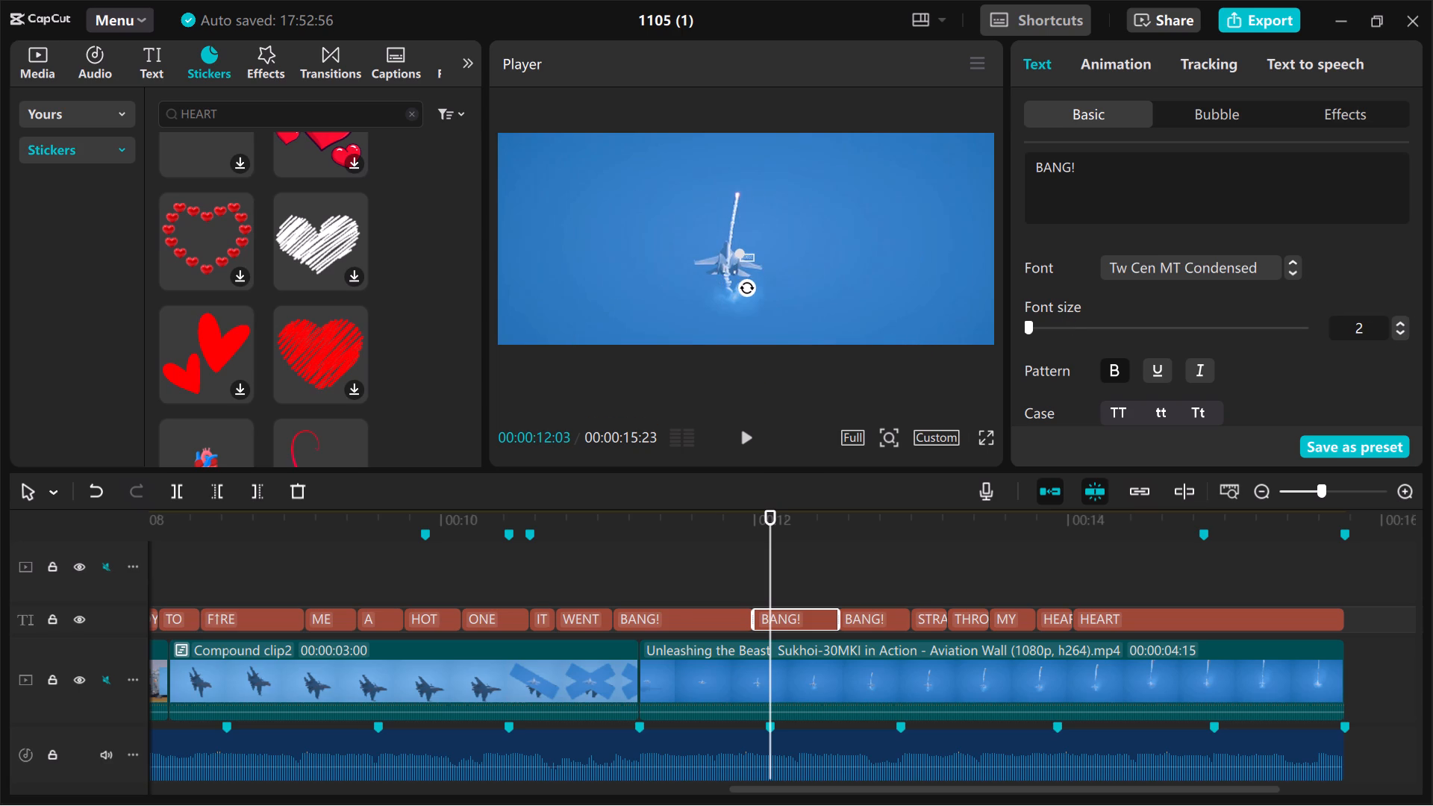
drag(1358, 334, 1358, 333)
double_click(1358, 333)
text(50)
Set the font size of the third BANG! caption, just before STRAIGHT, to 60.
click(875, 618)
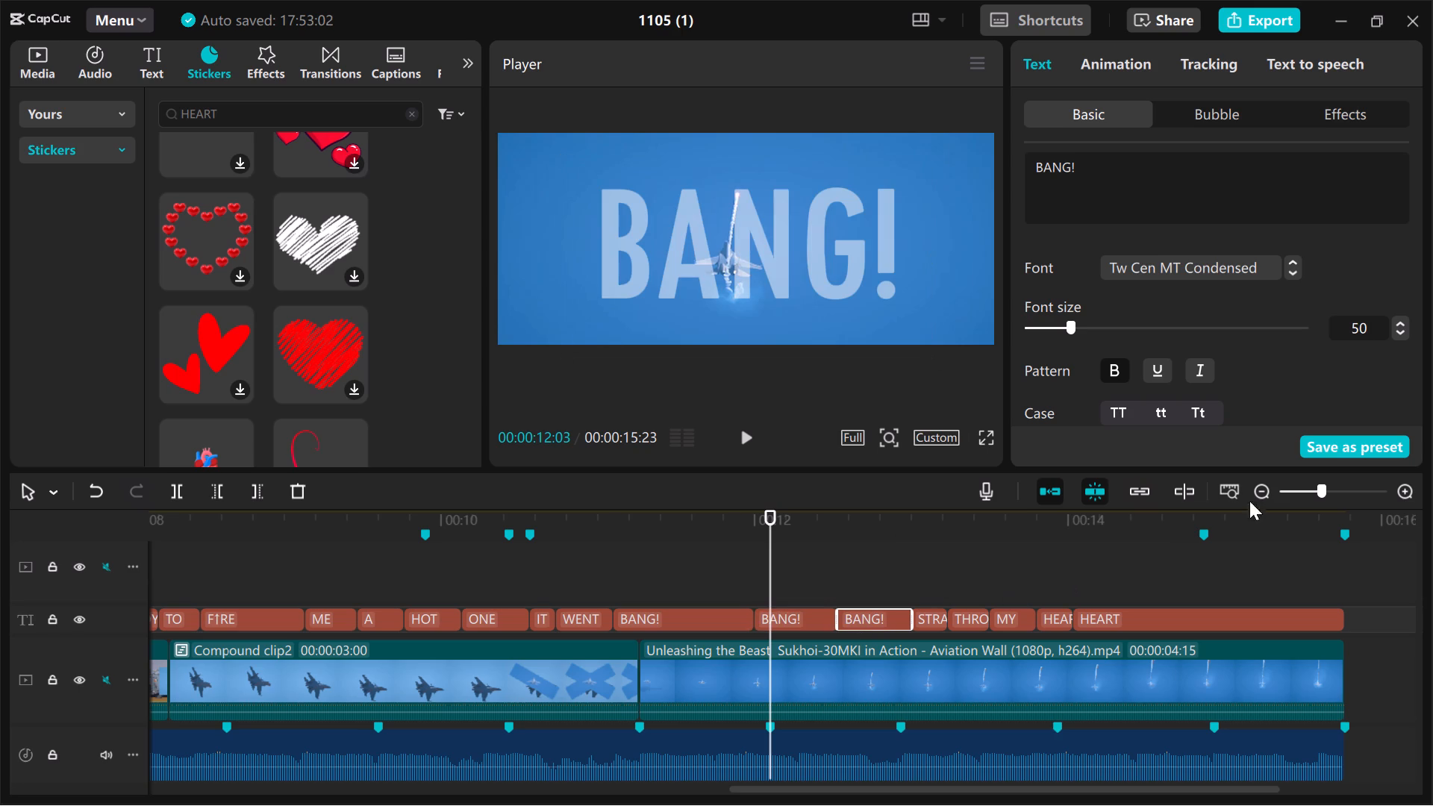
click(1401, 325)
triple_click(1401, 325)
double_click(1401, 325)
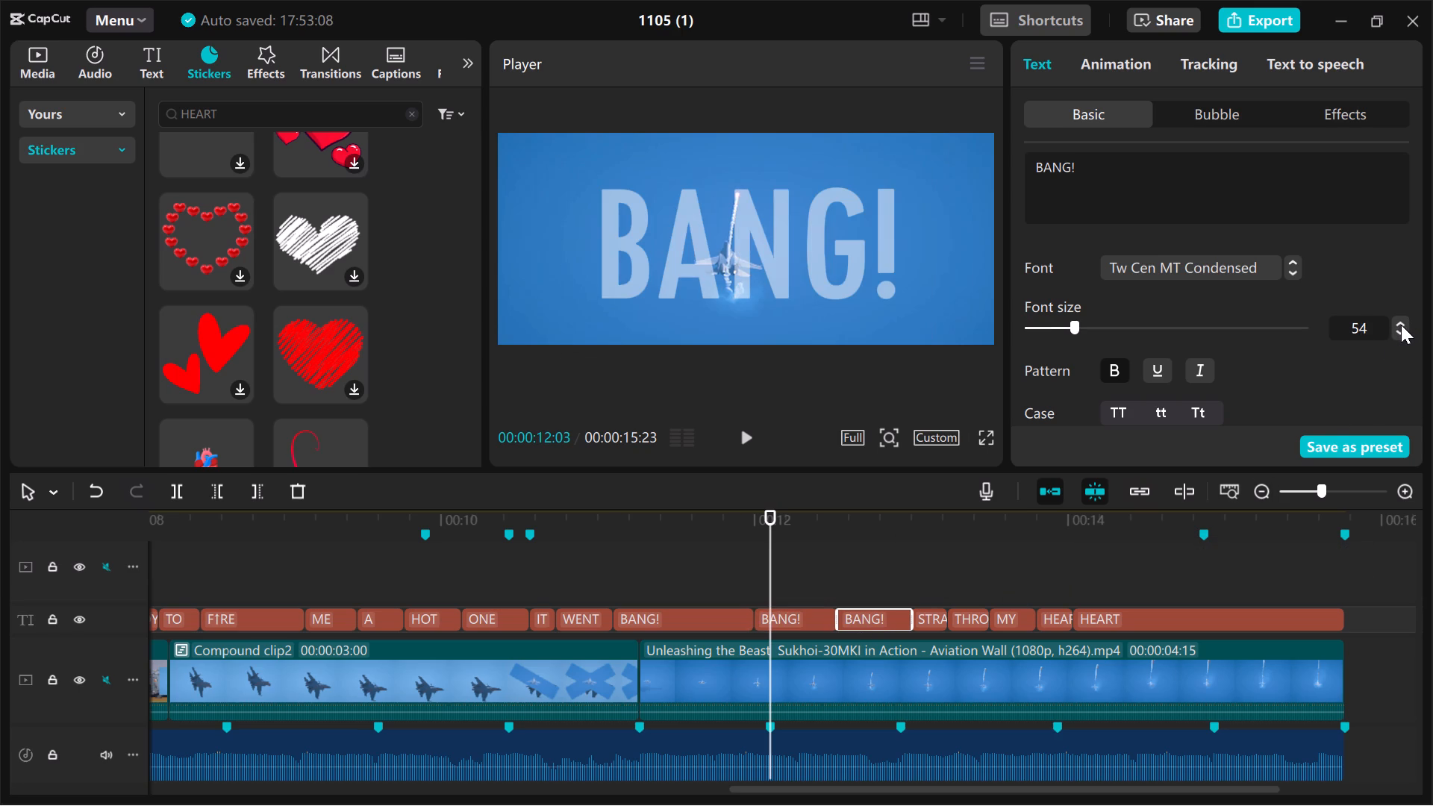
triple_click(1401, 325)
click(1401, 325)
Play the closing section, and the whole video from its start, to check the three BANG! caption sizes.
click(458, 575)
key(space)
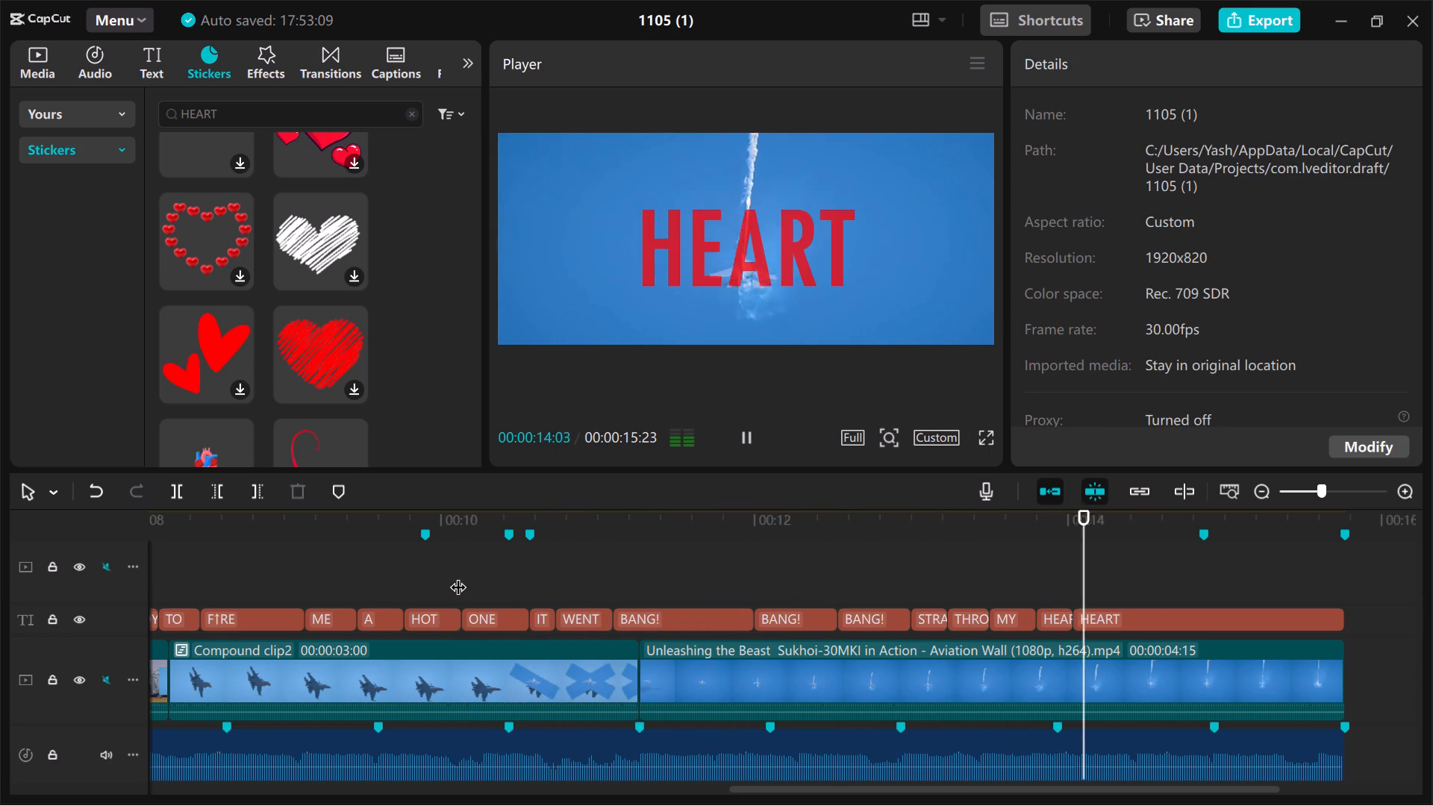
click(502, 582)
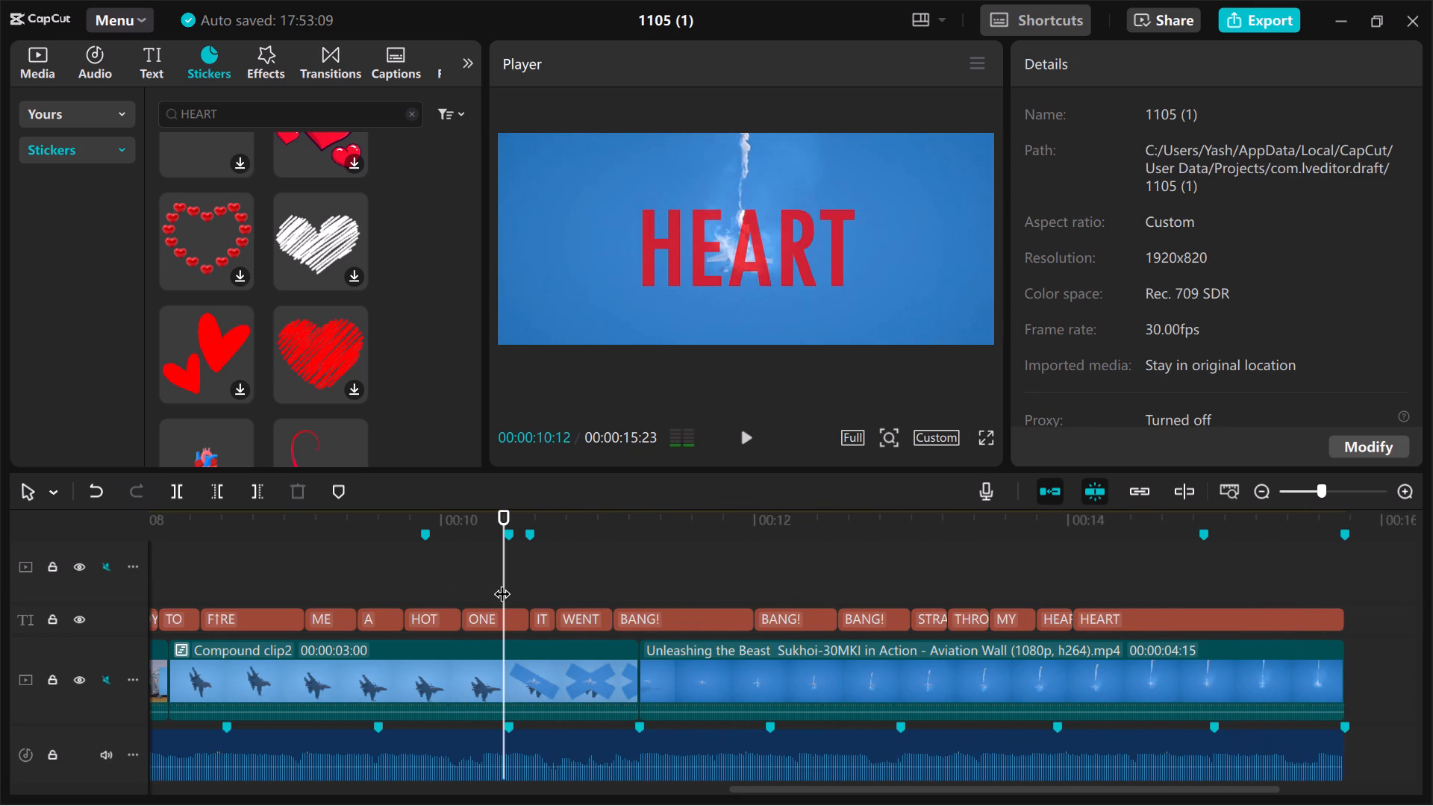
click(643, 599)
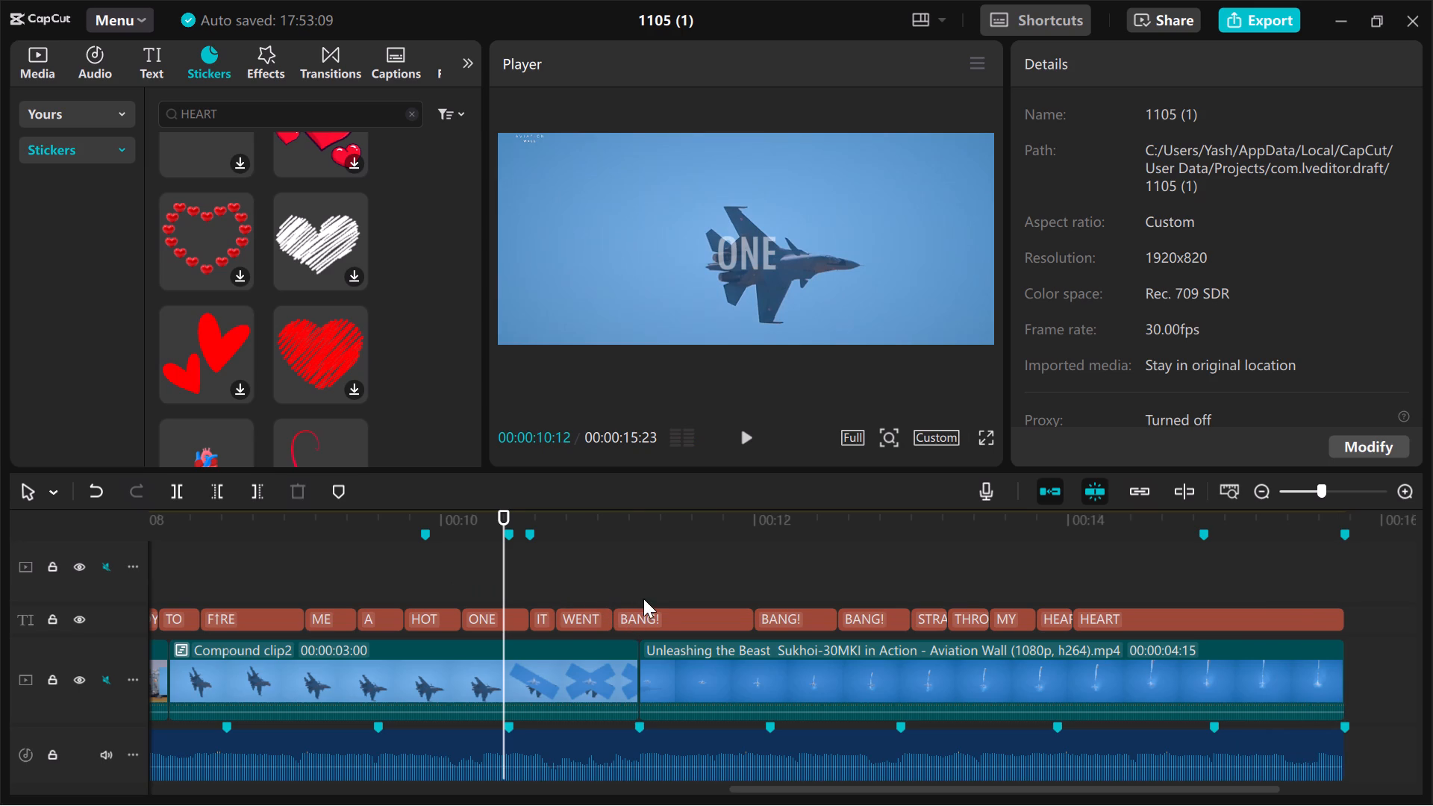
click(661, 612)
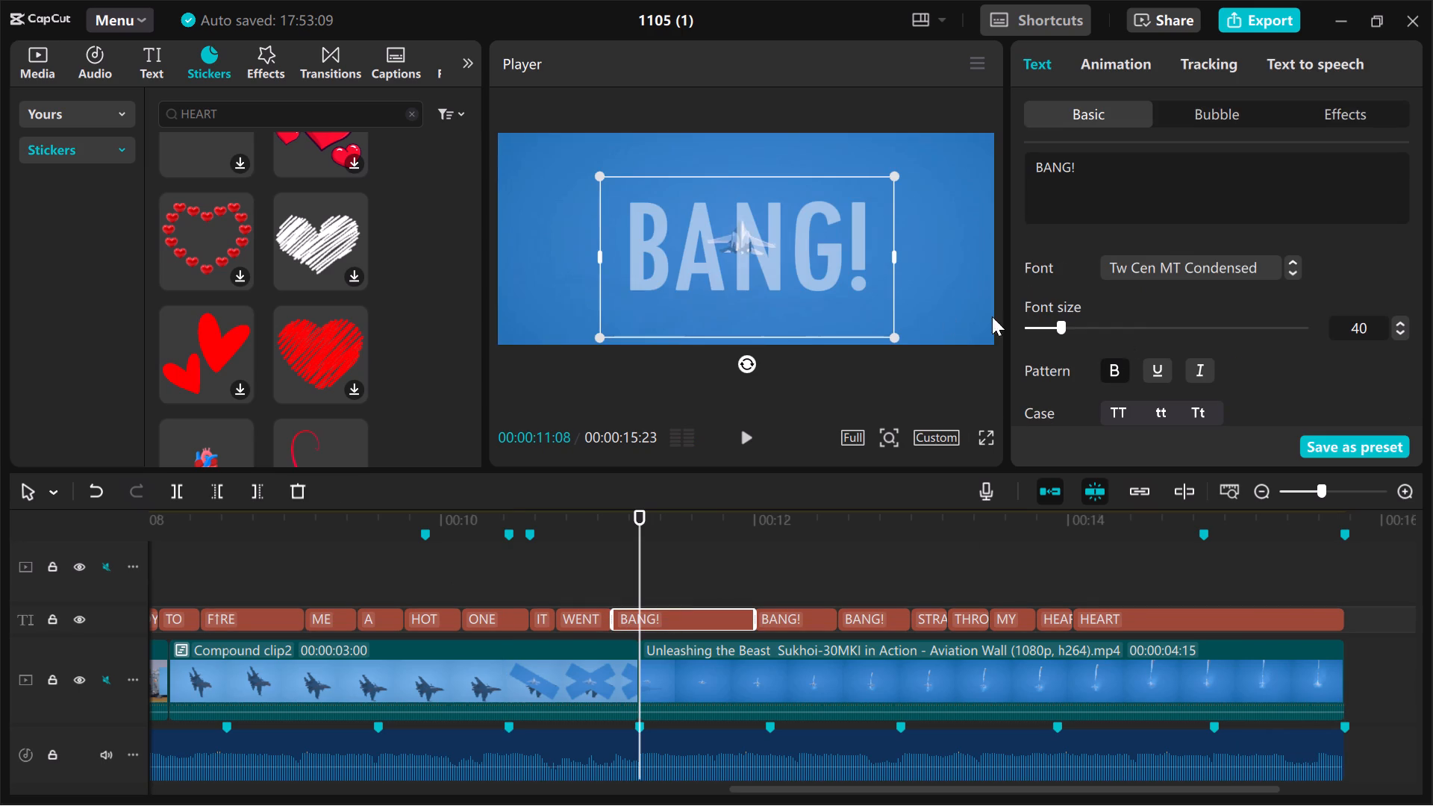
scroll(498, 523, right, 2)
scroll(416, 557, right, 7)
click(194, 578)
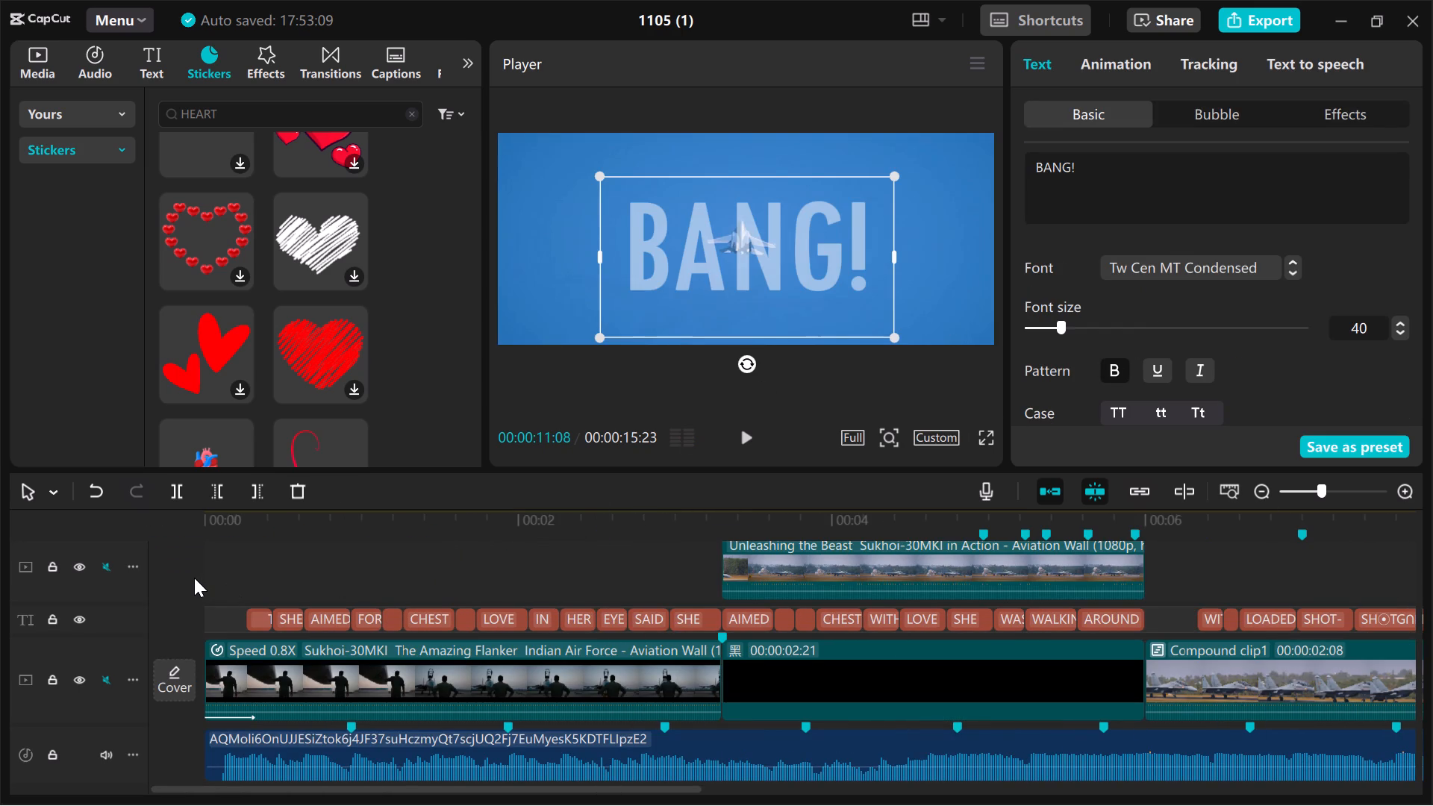
click(194, 578)
key(space)
click(203, 610)
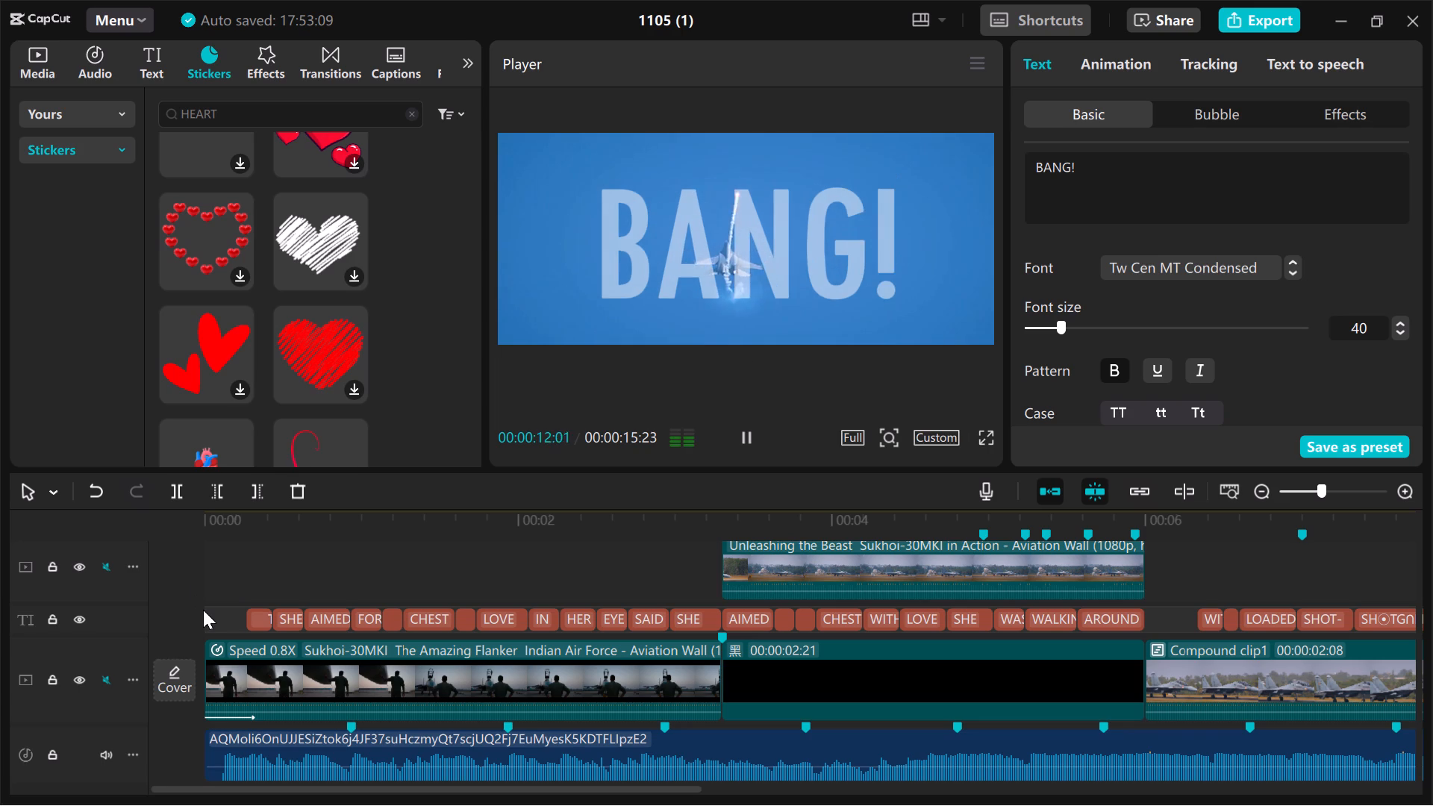
click(198, 611)
click(180, 610)
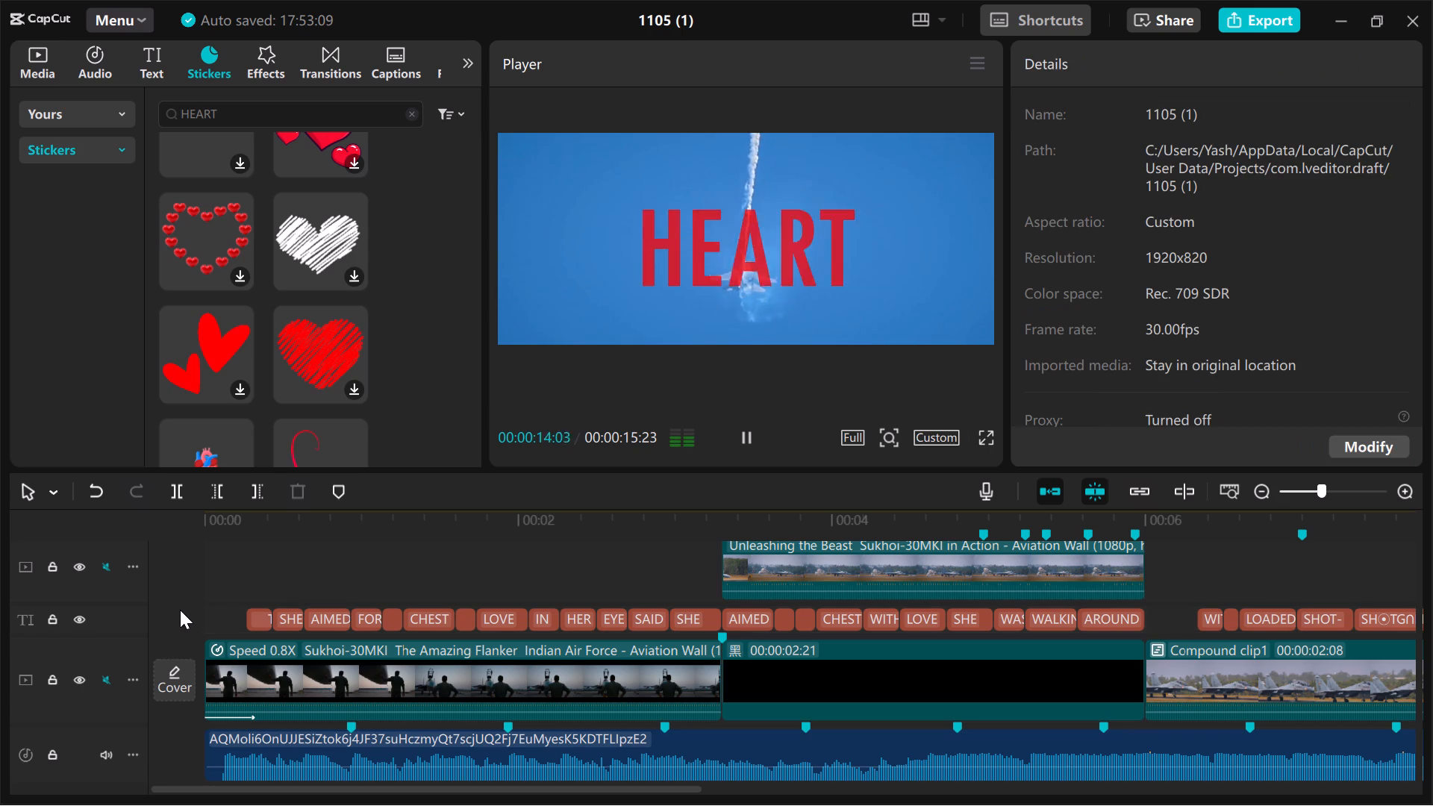
key(space)
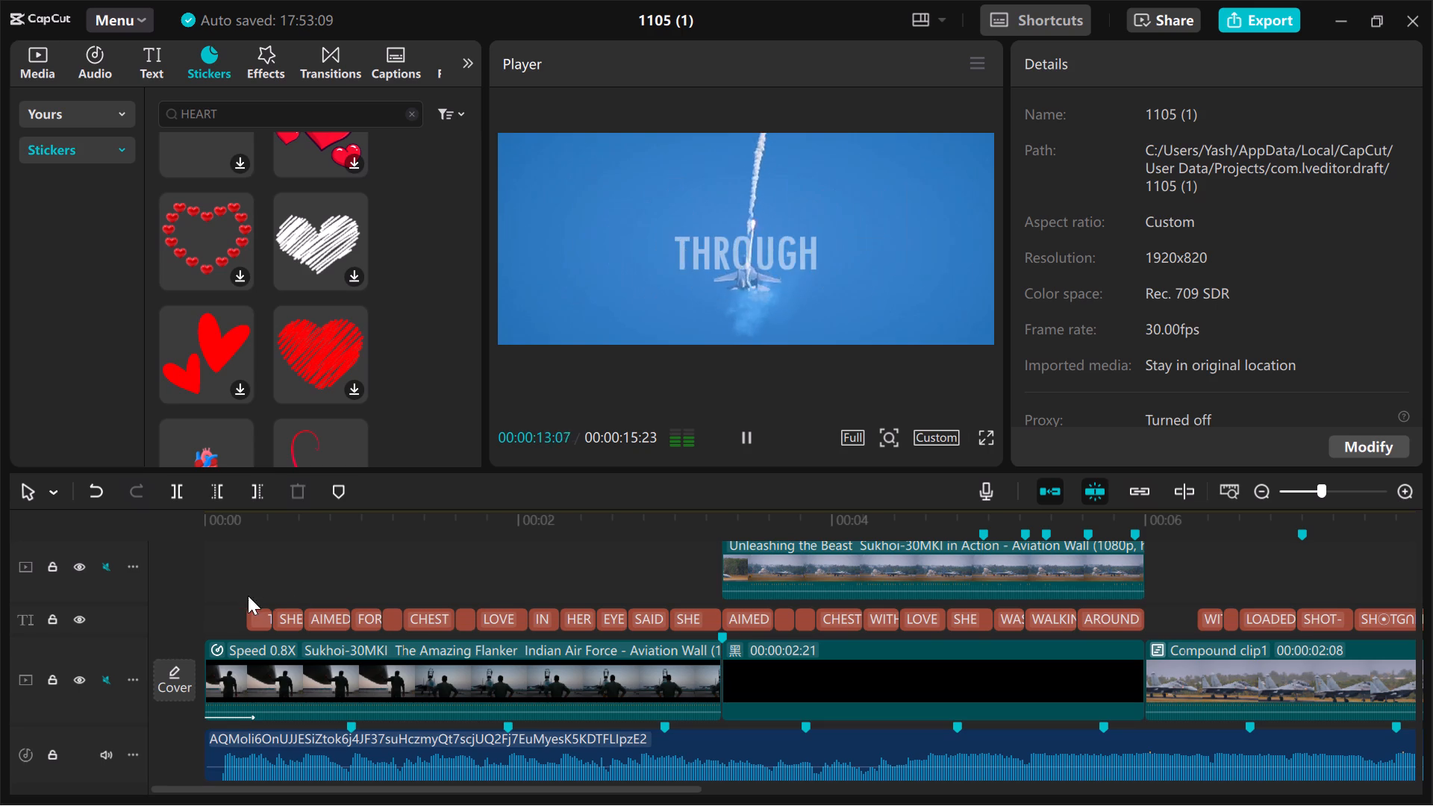
Replay the section from the FIRE caption through the third BANG! to compare the increasing BANG! sizes.
scroll(405, 579, left, 2)
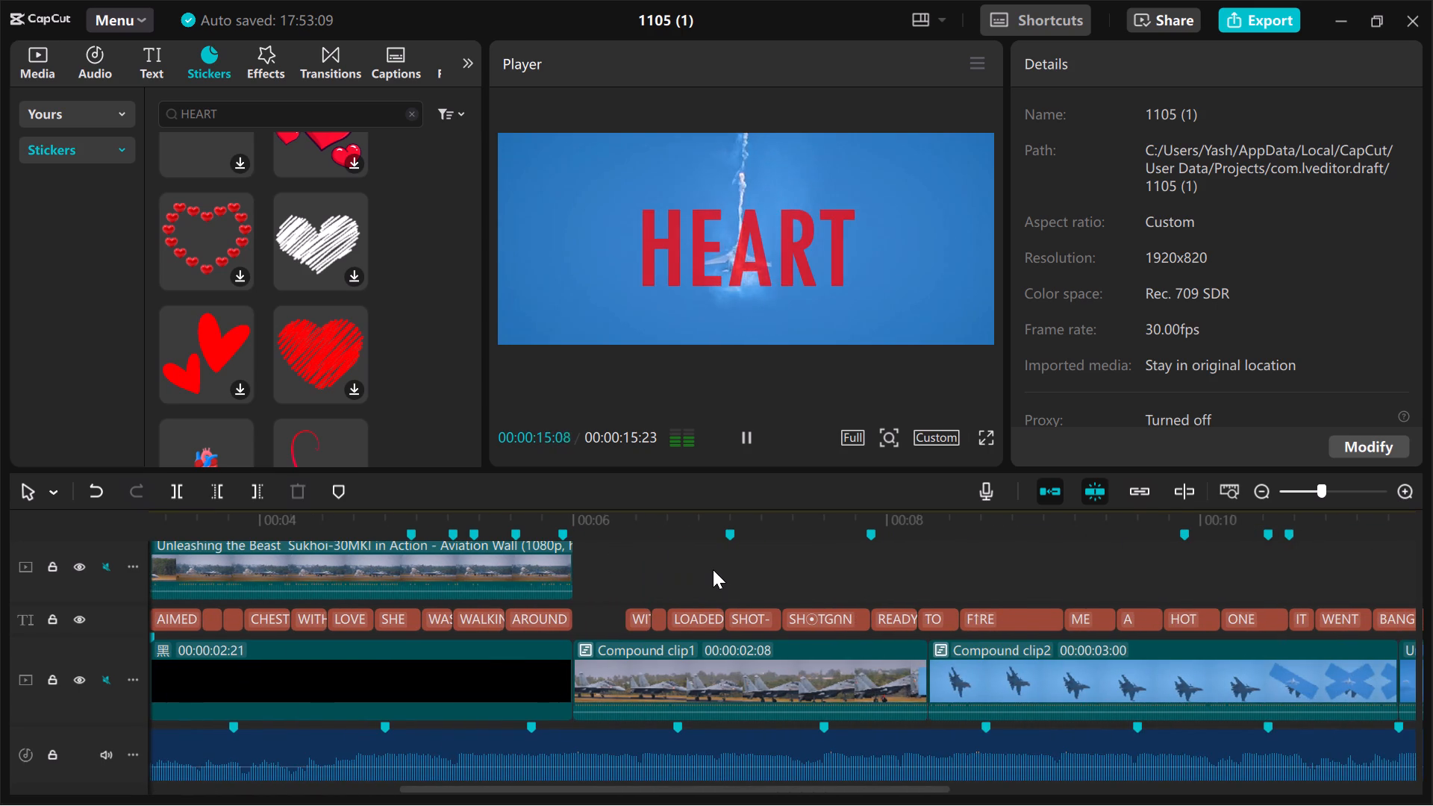
scroll(713, 569, left, 1)
click(713, 569)
scroll(421, 602, right, 1)
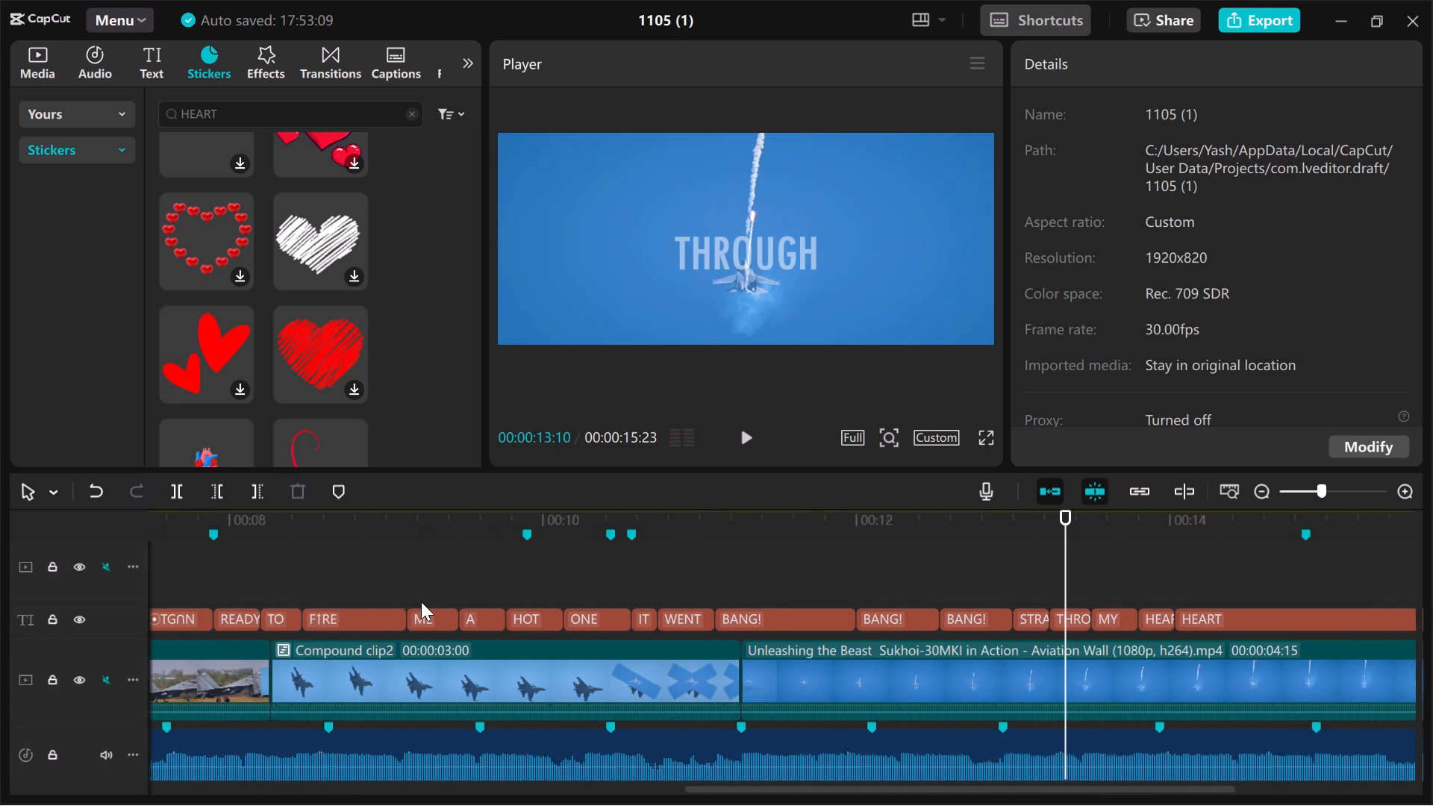
scroll(421, 602, right, 1)
click(381, 573)
key(space)
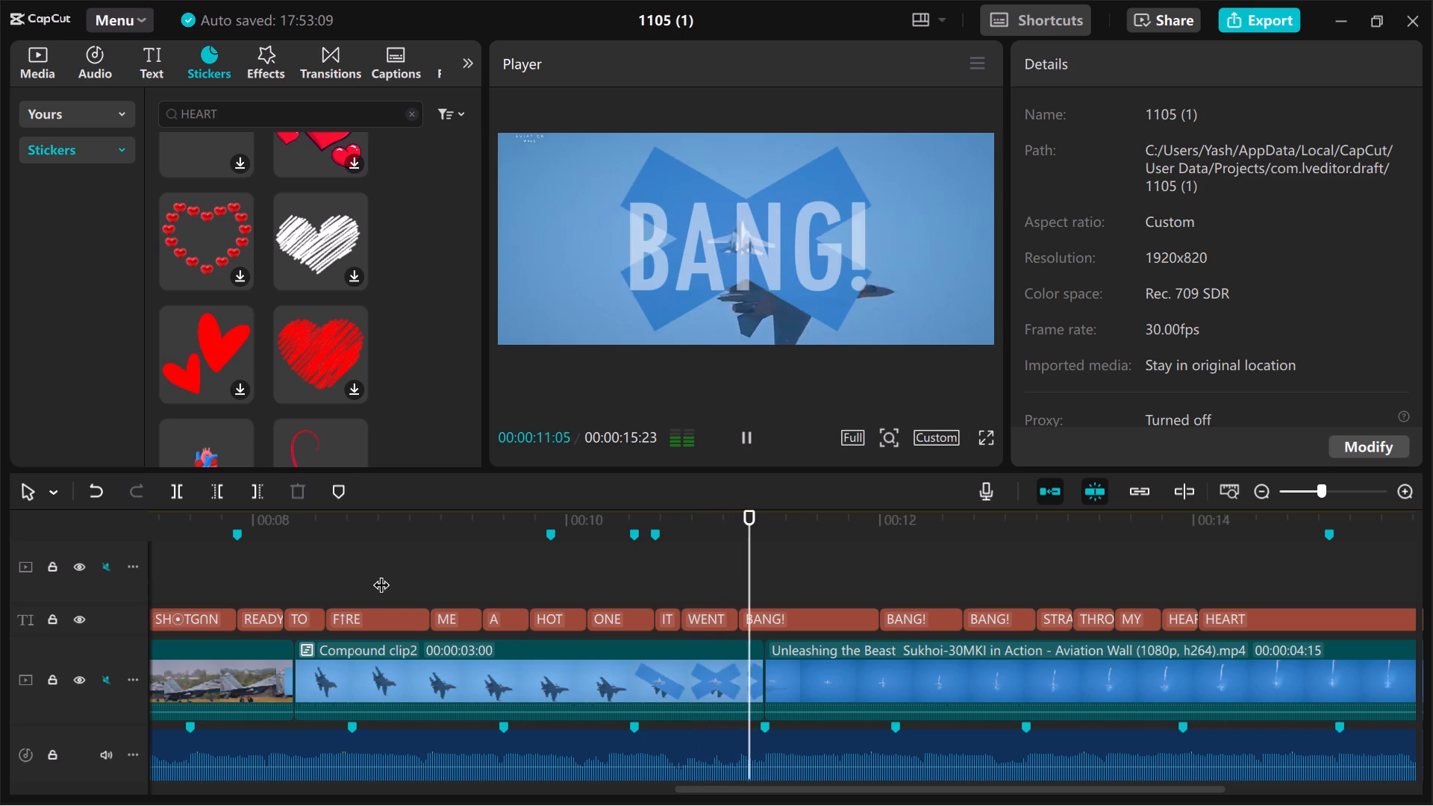
key(space)
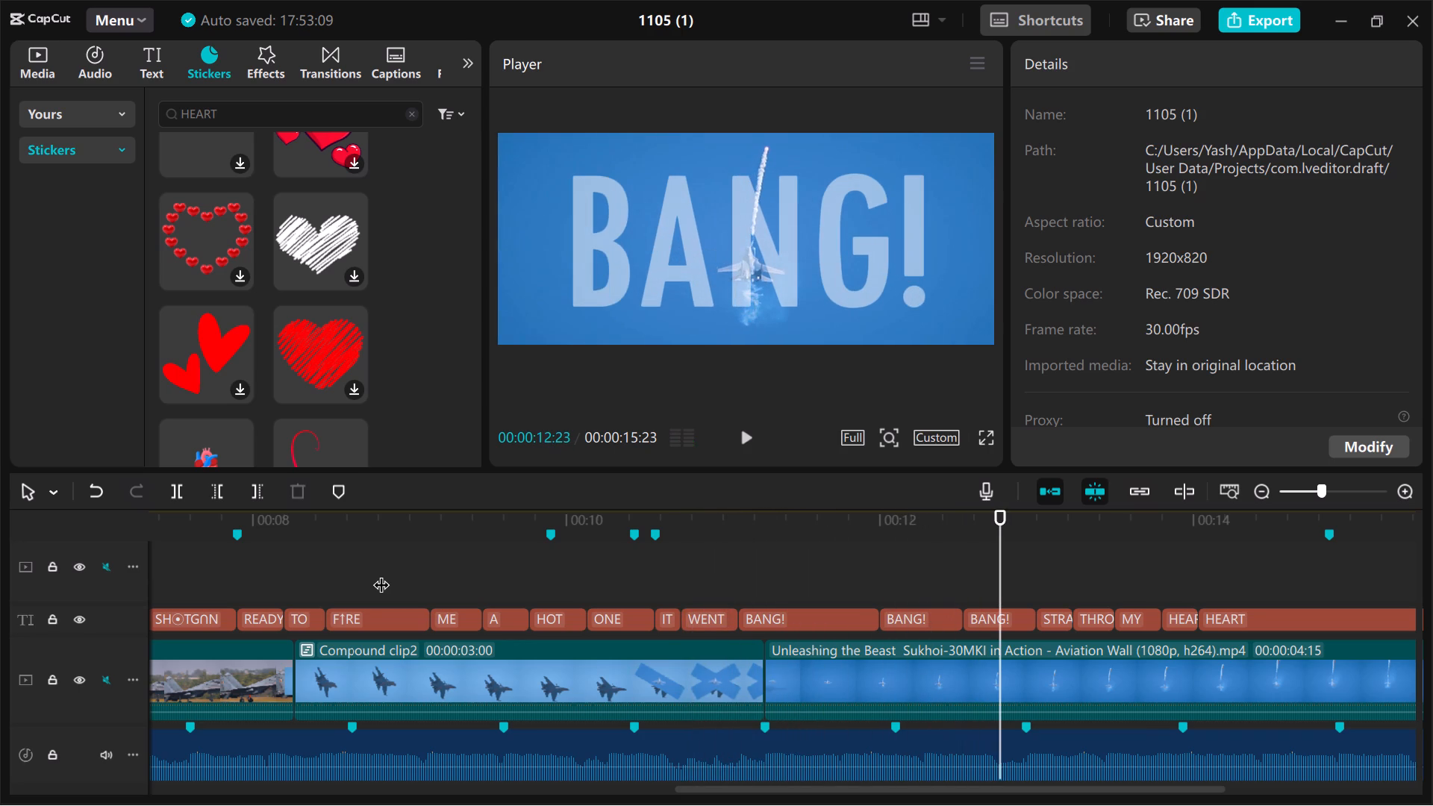
click(409, 567)
key(space)
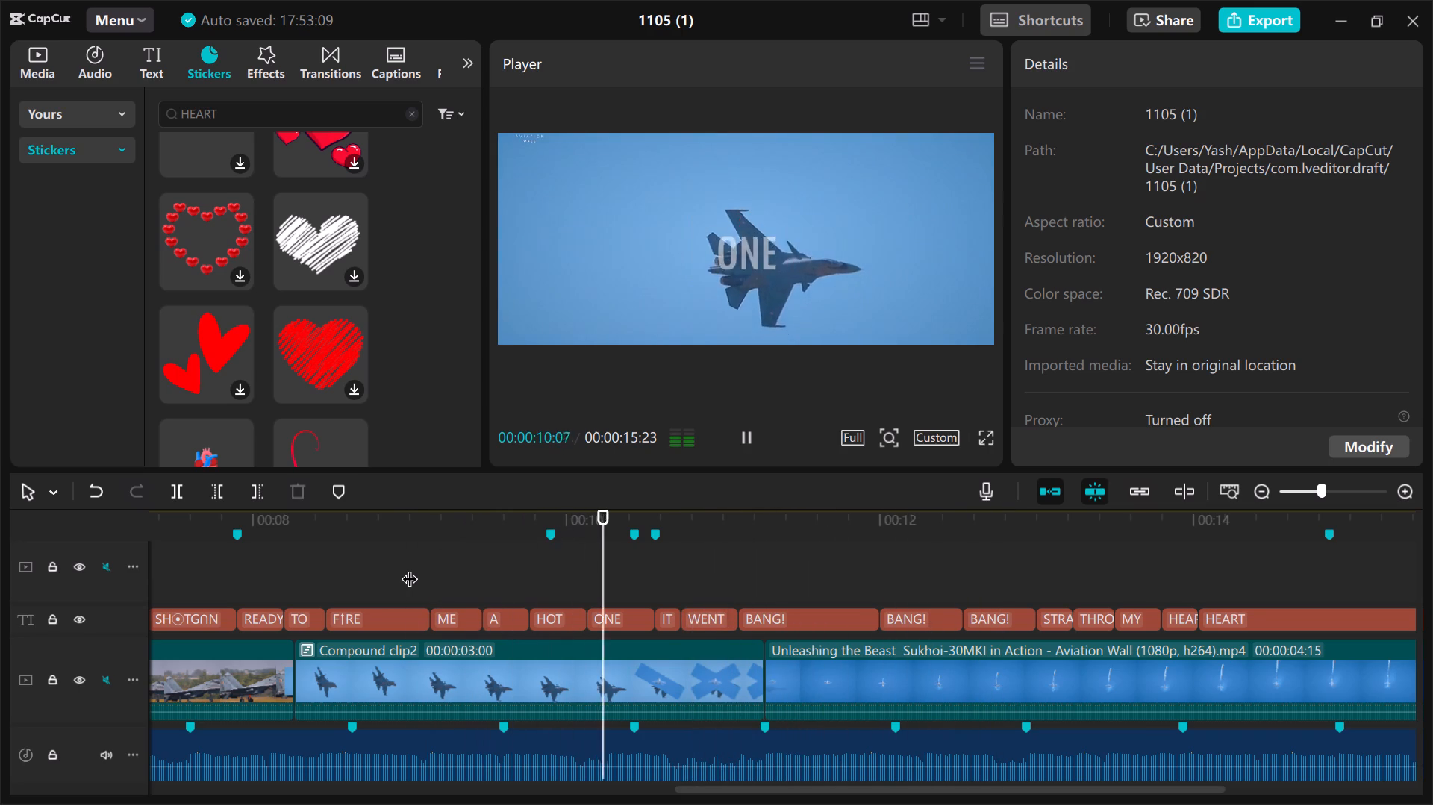
key(space)
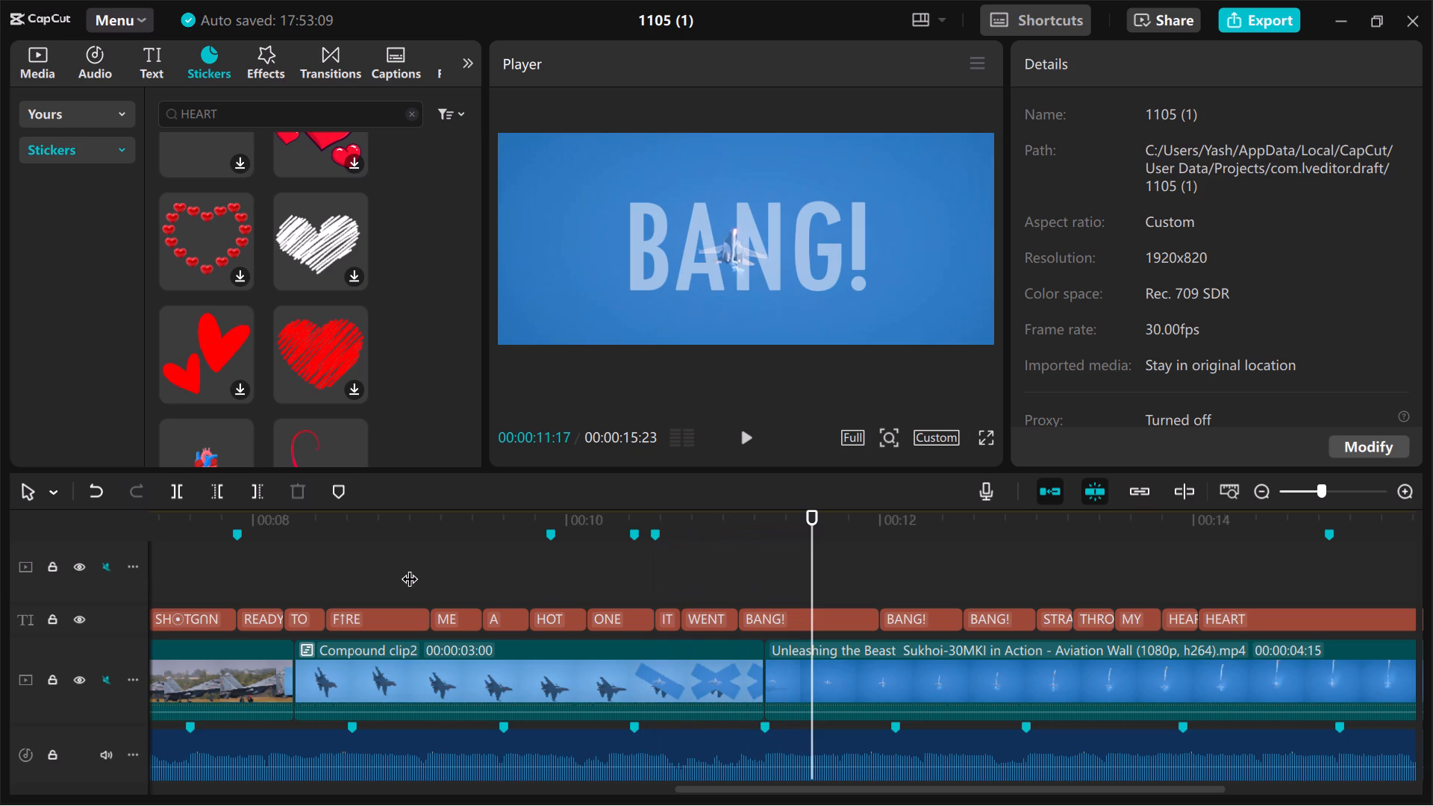
key(space)
key(space)
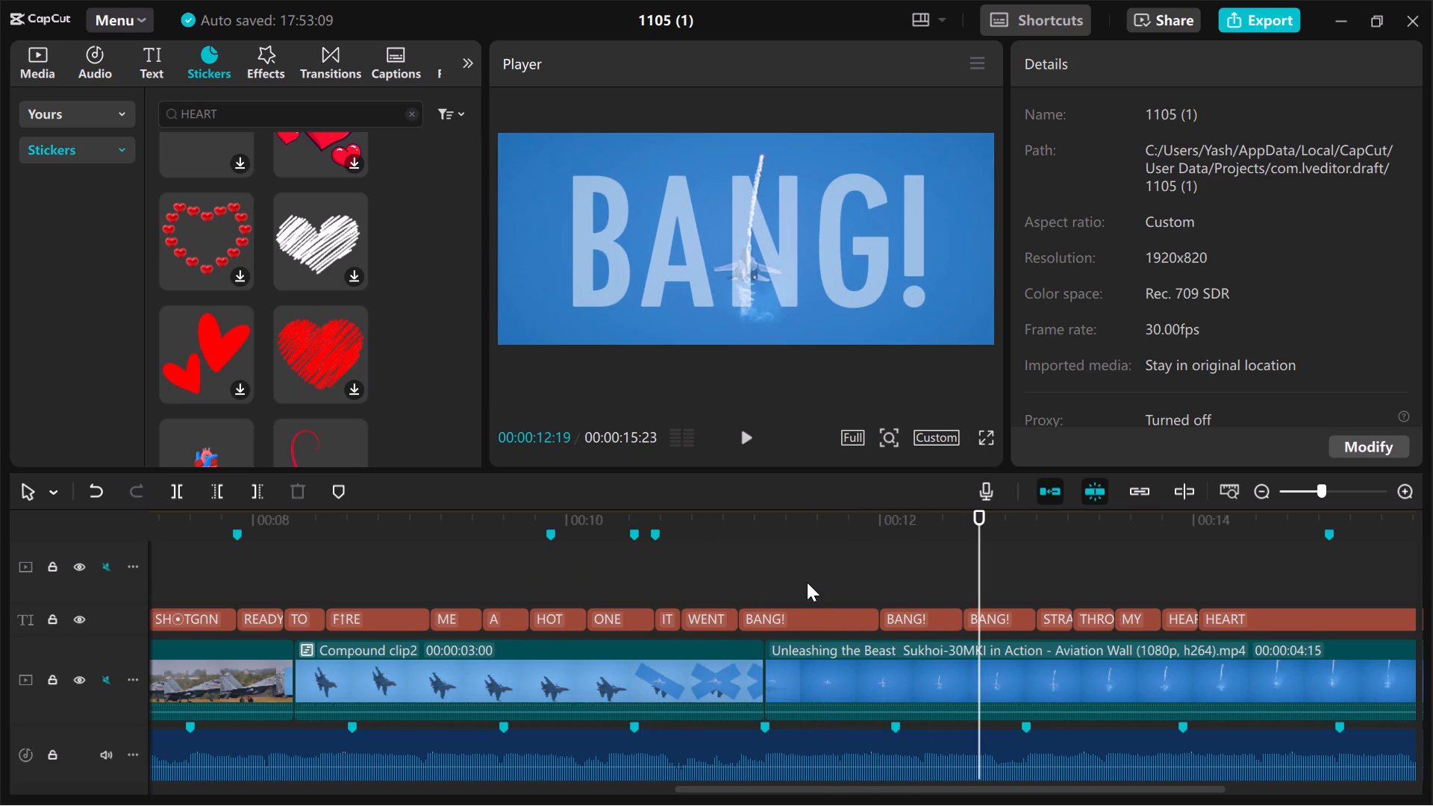
Browse the installed fonts for the second BANG! caption, previewing alternatives to Tw Cen MT Condensed on the frame.
click(914, 615)
click(902, 593)
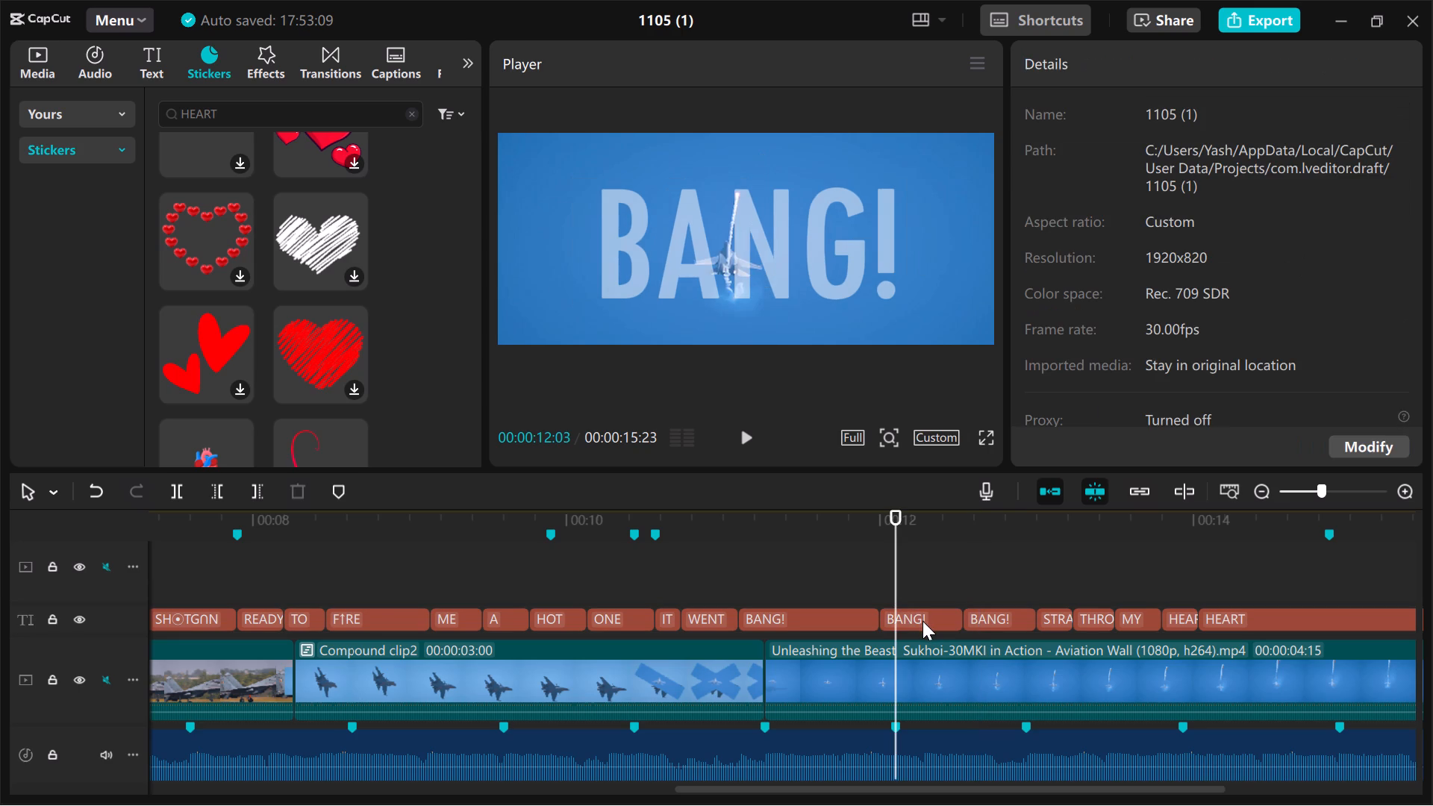
click(922, 621)
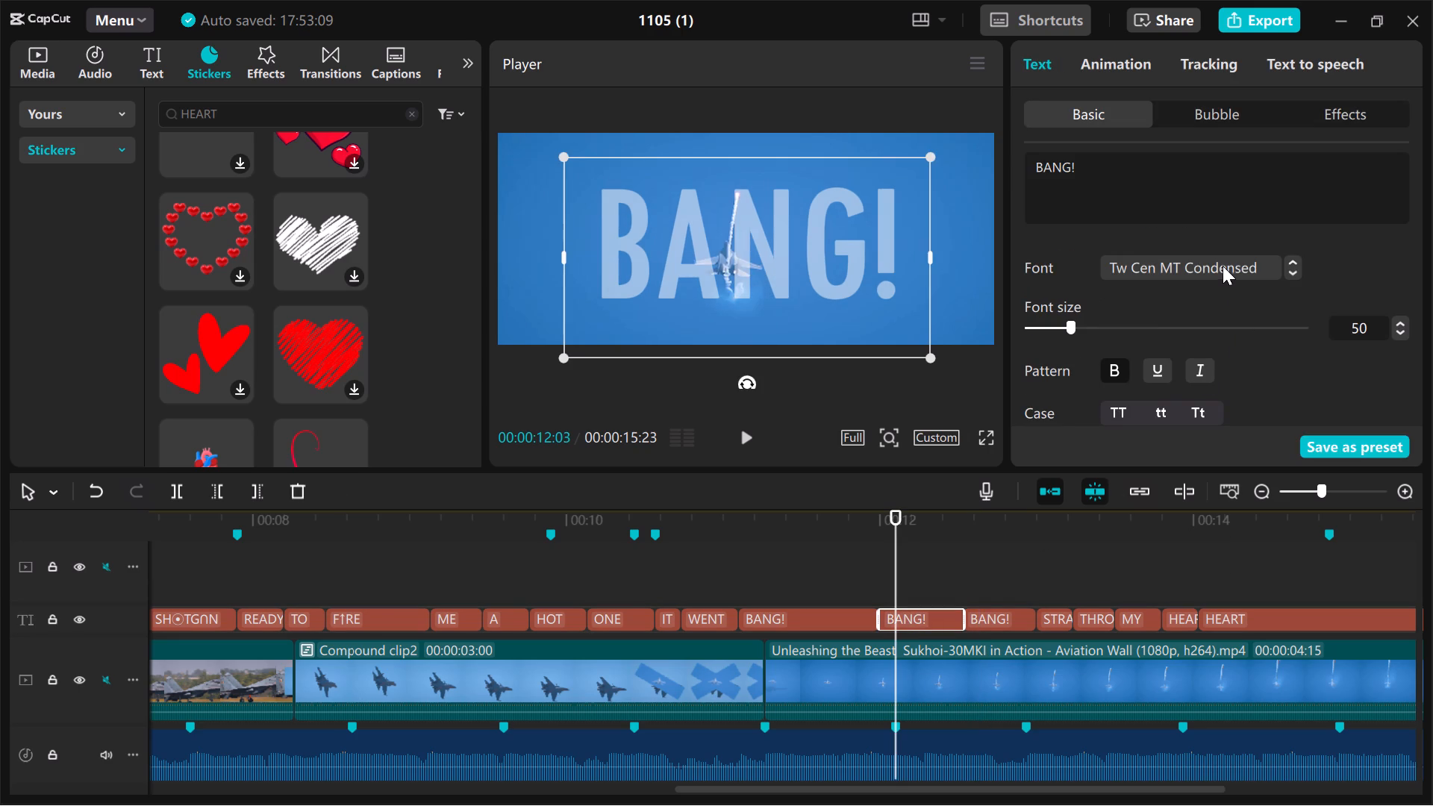
click(1219, 264)
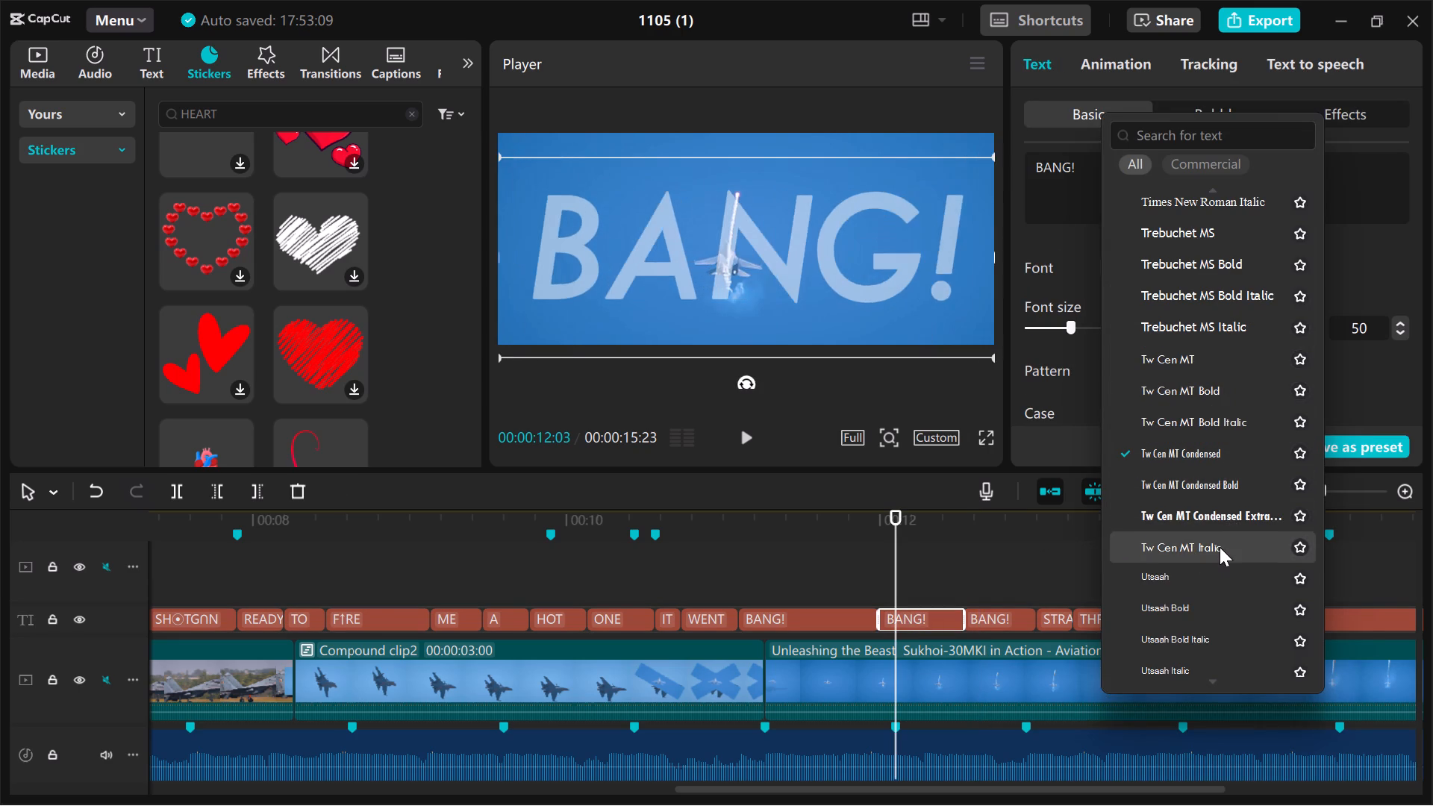
scroll(1220, 547, down, 1)
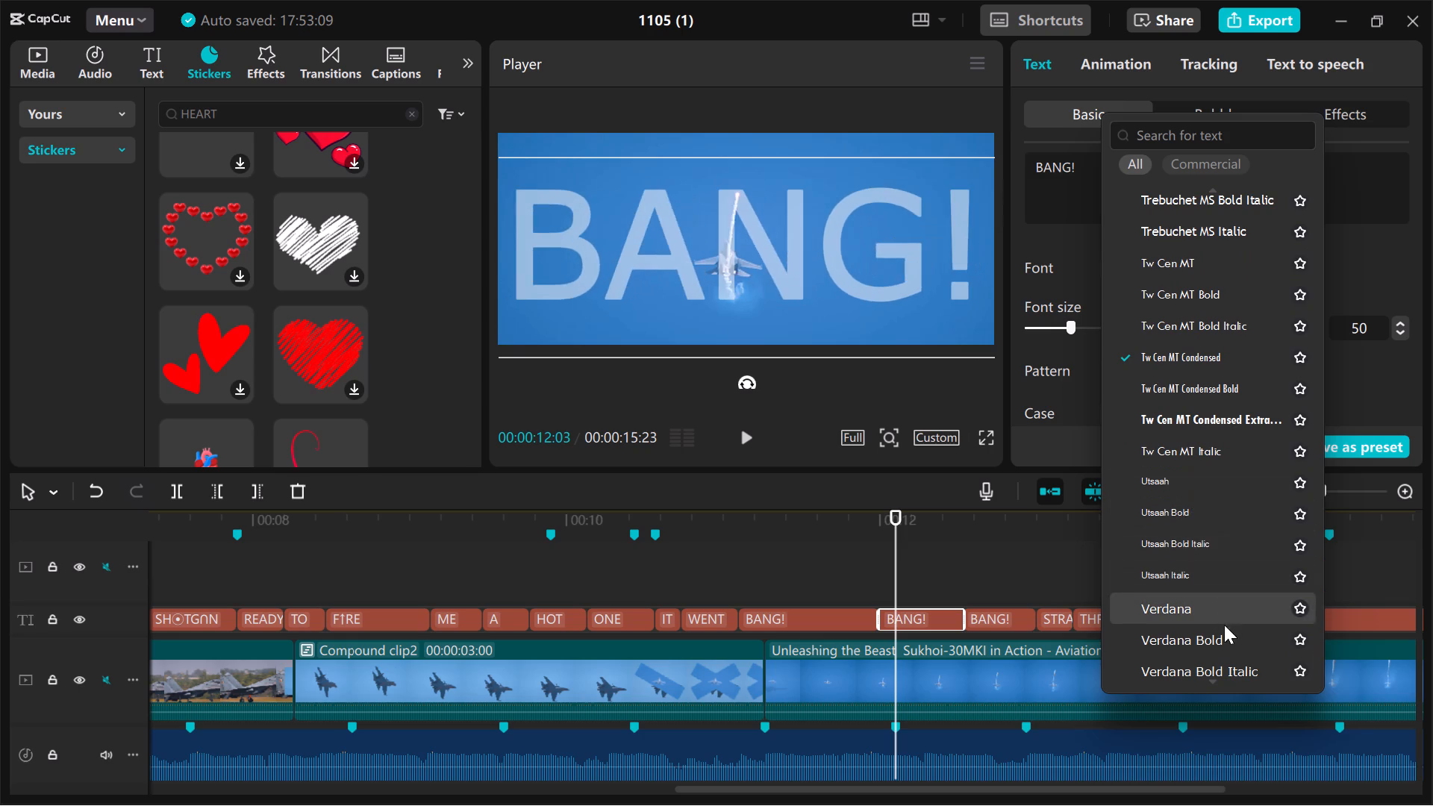
scroll(1225, 625, down, 1)
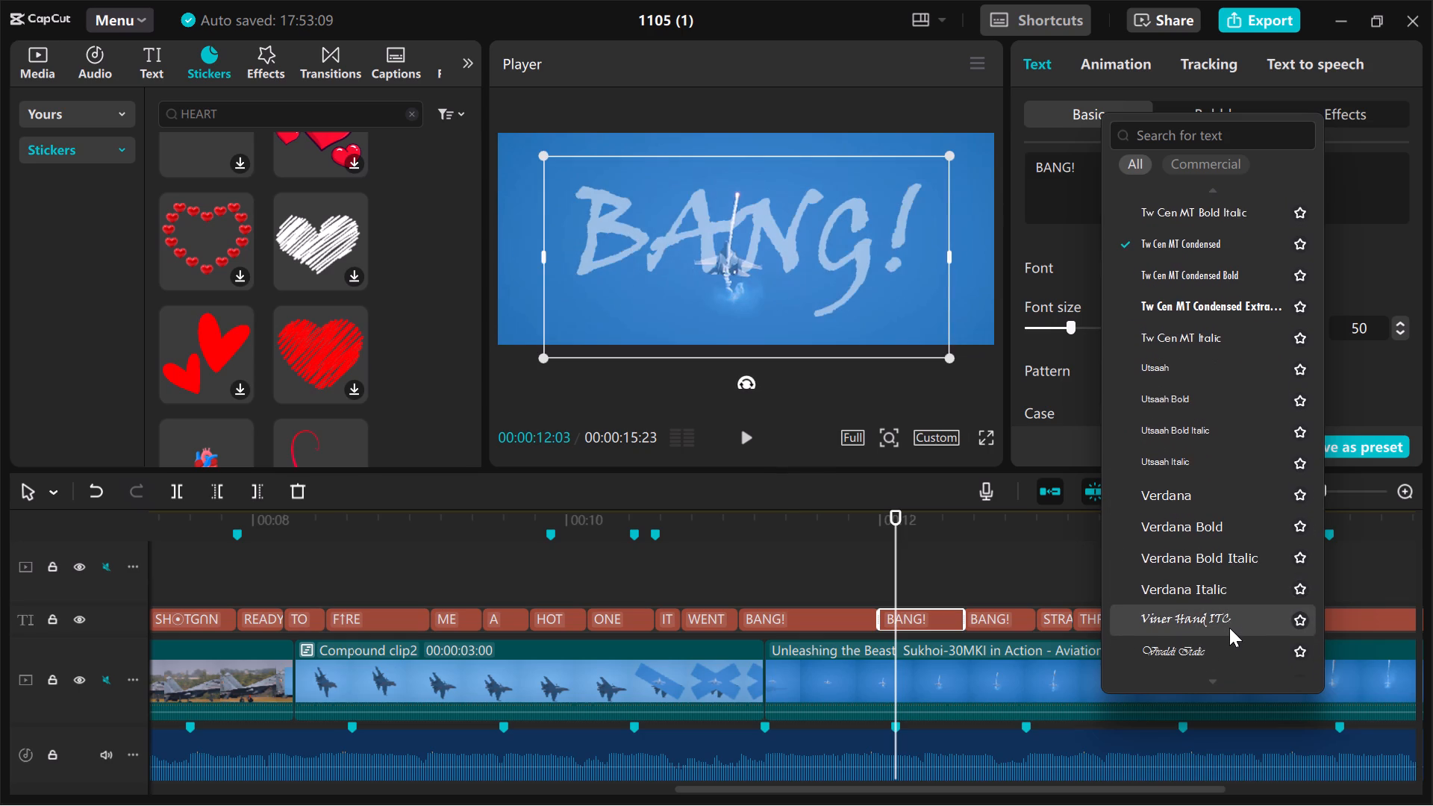
scroll(1229, 628, down, 2)
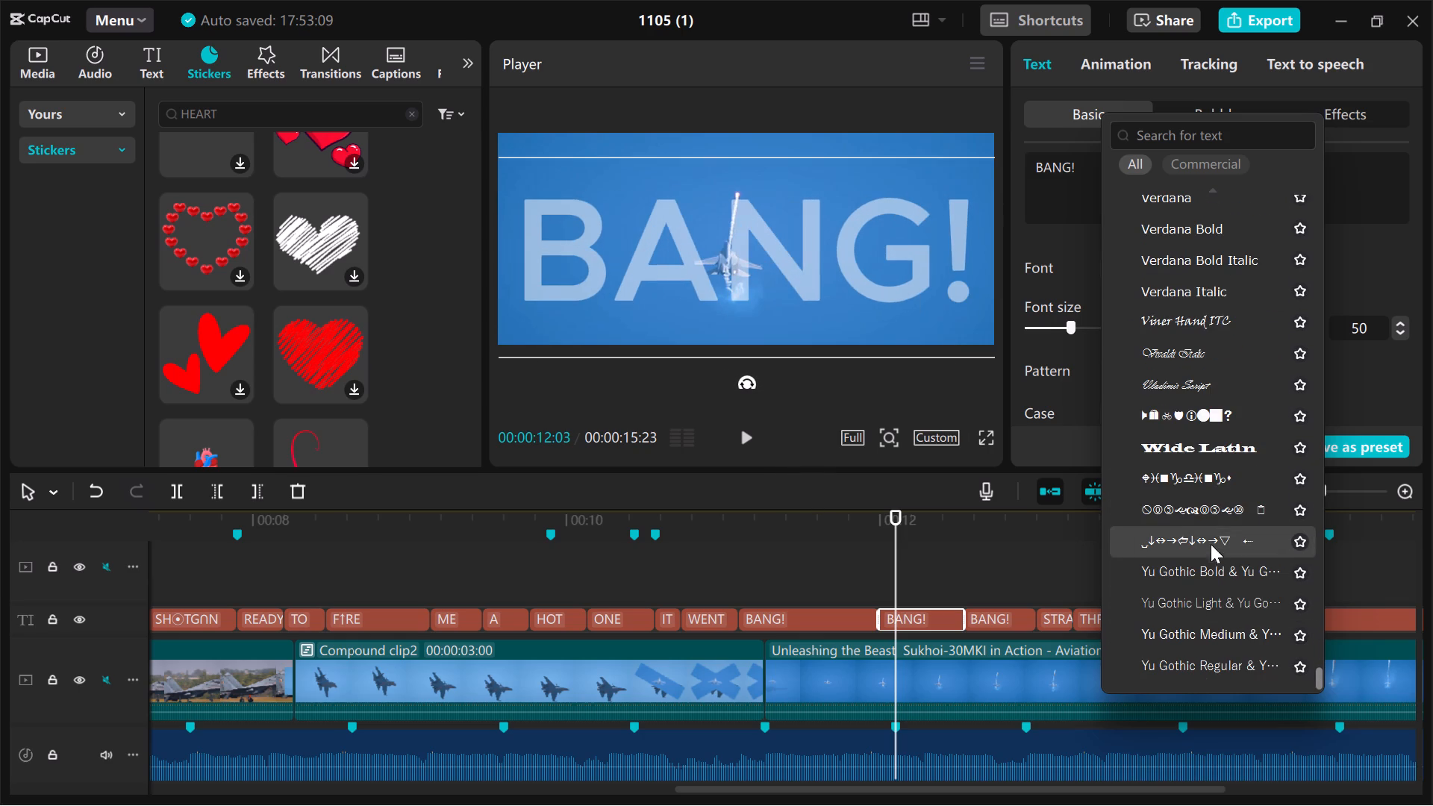
scroll(1220, 669, down, 1)
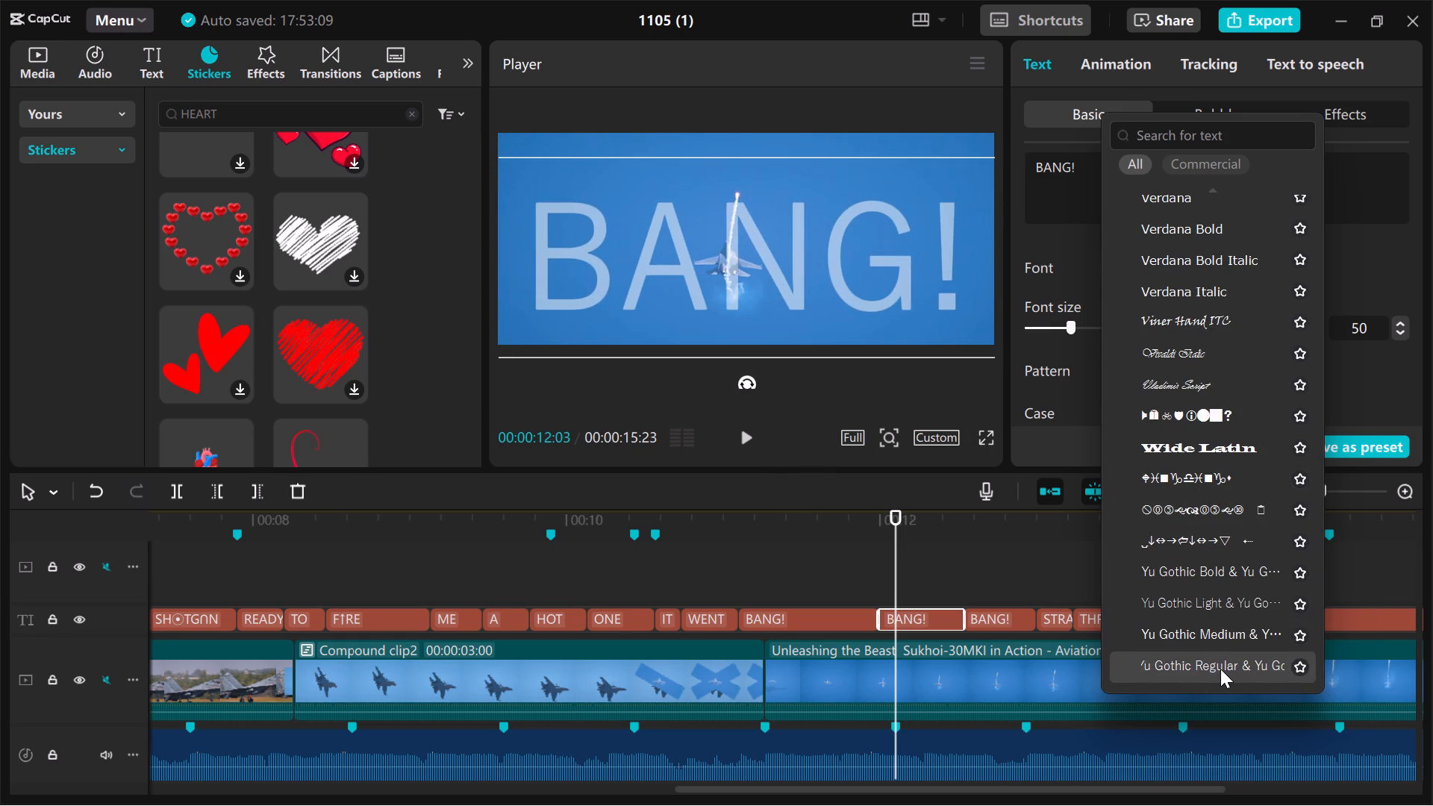
scroll(1220, 669, down, 1)
scroll(1220, 669, up, 3)
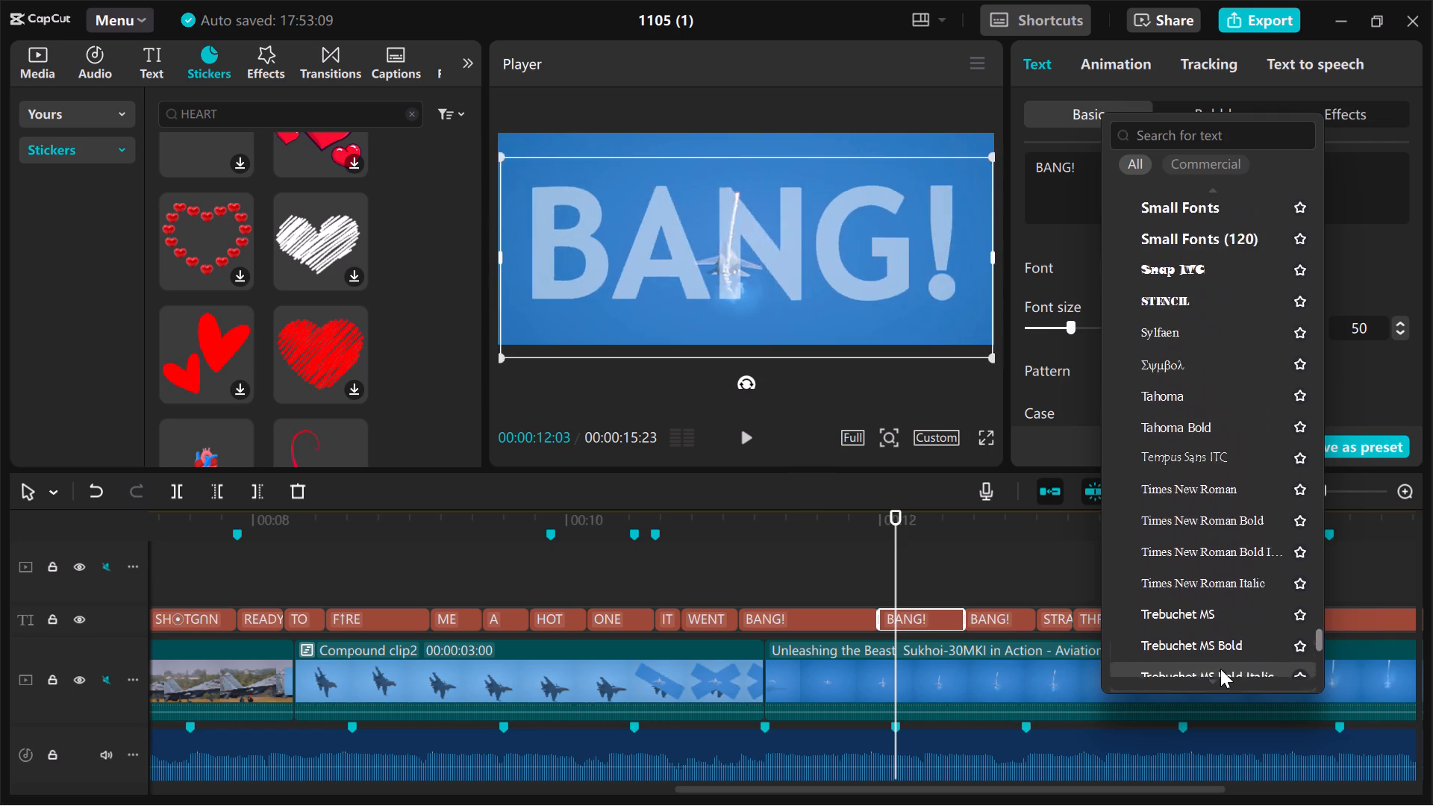
scroll(1220, 669, up, 2)
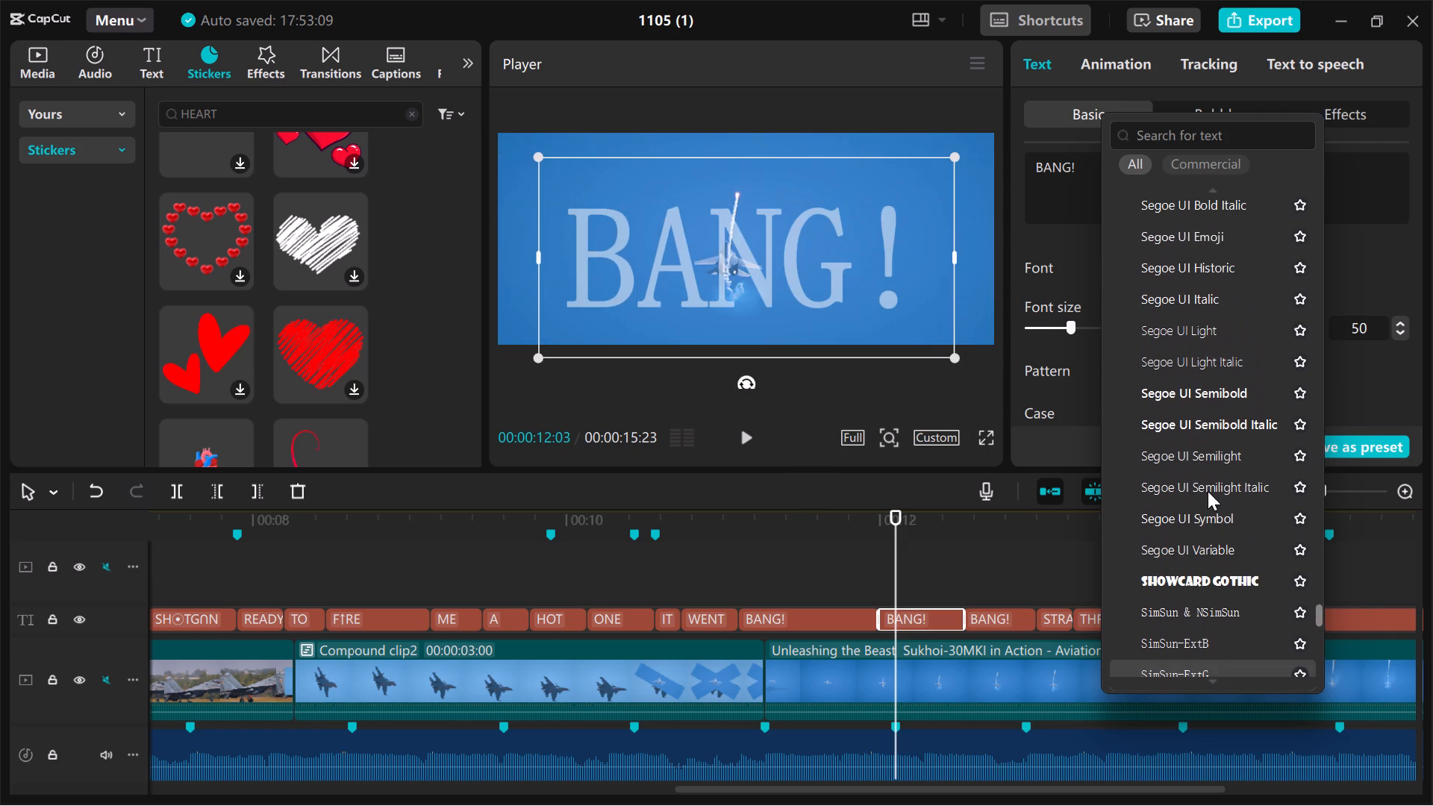
scroll(1187, 308, up, 1)
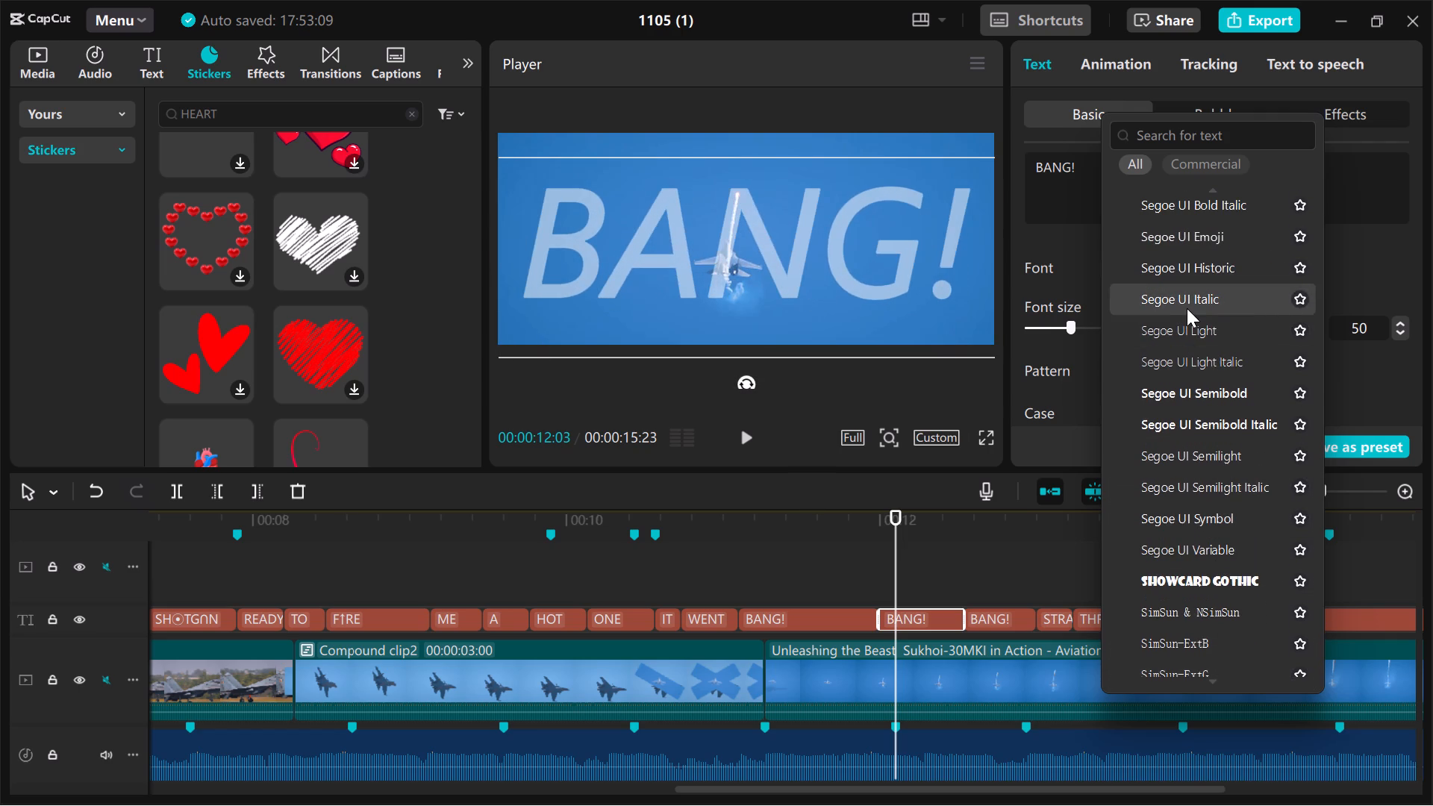
scroll(1187, 308, up, 2)
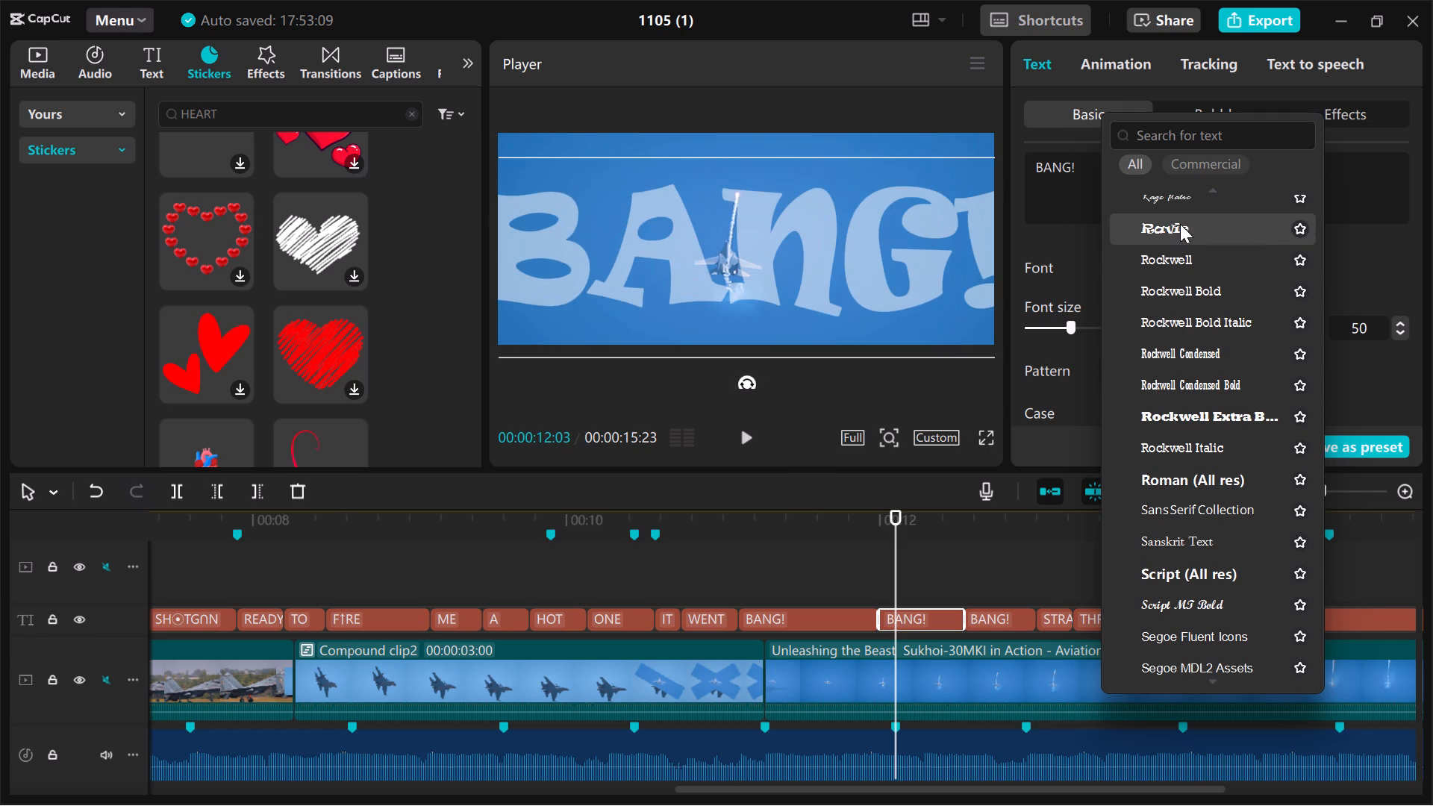
scroll(1180, 224, up, 1)
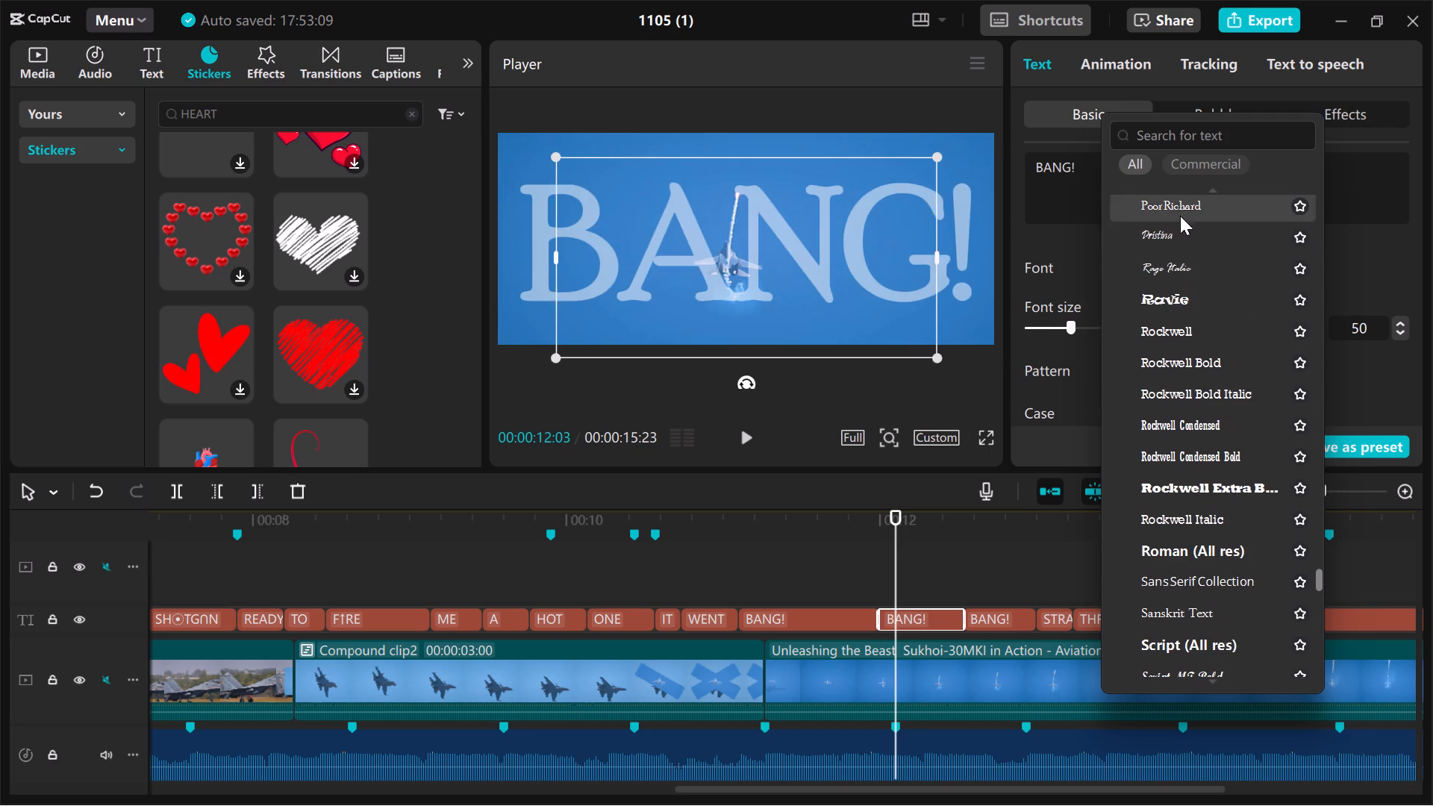
scroll(1179, 202, up, 1)
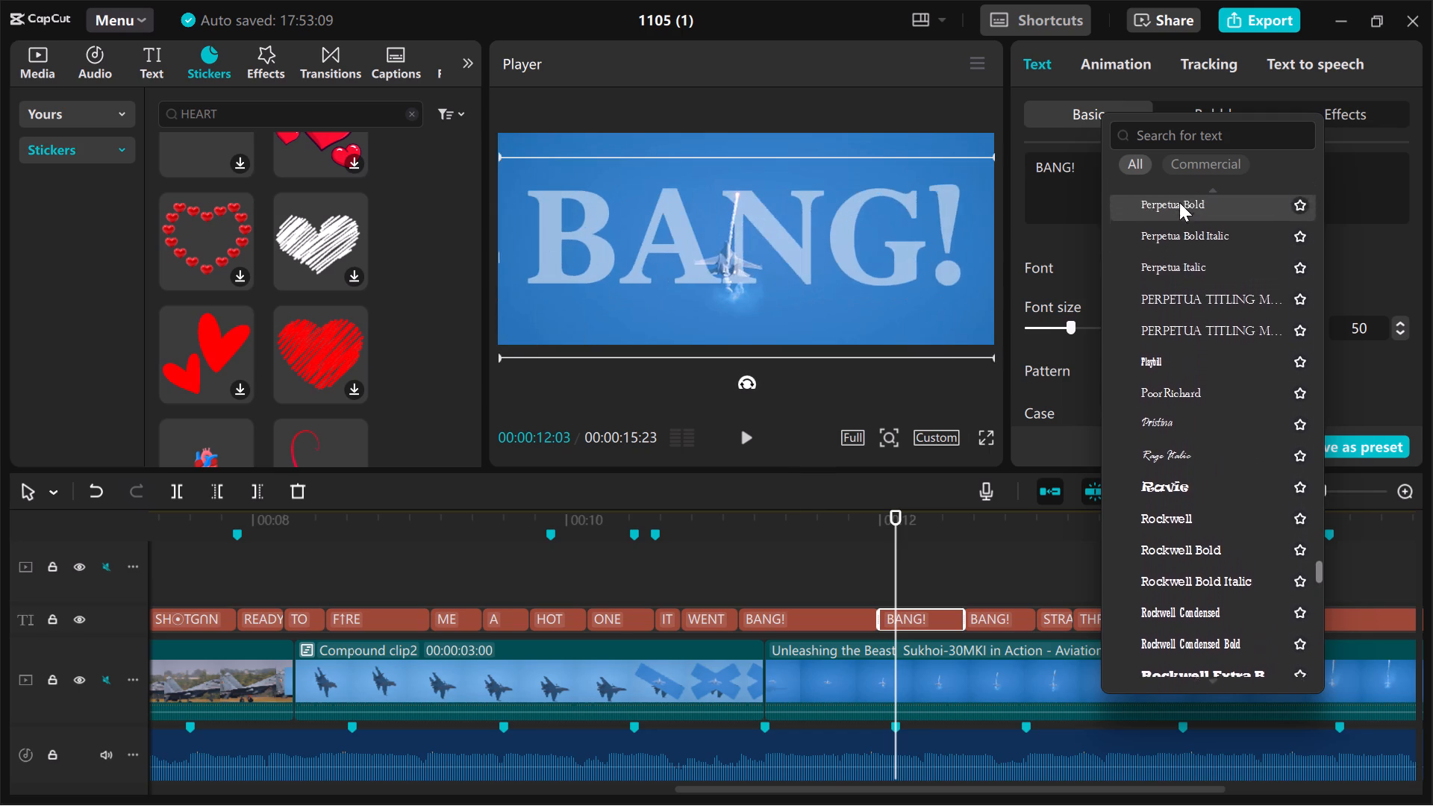
scroll(1179, 202, up, 1)
scroll(1179, 202, down, 1)
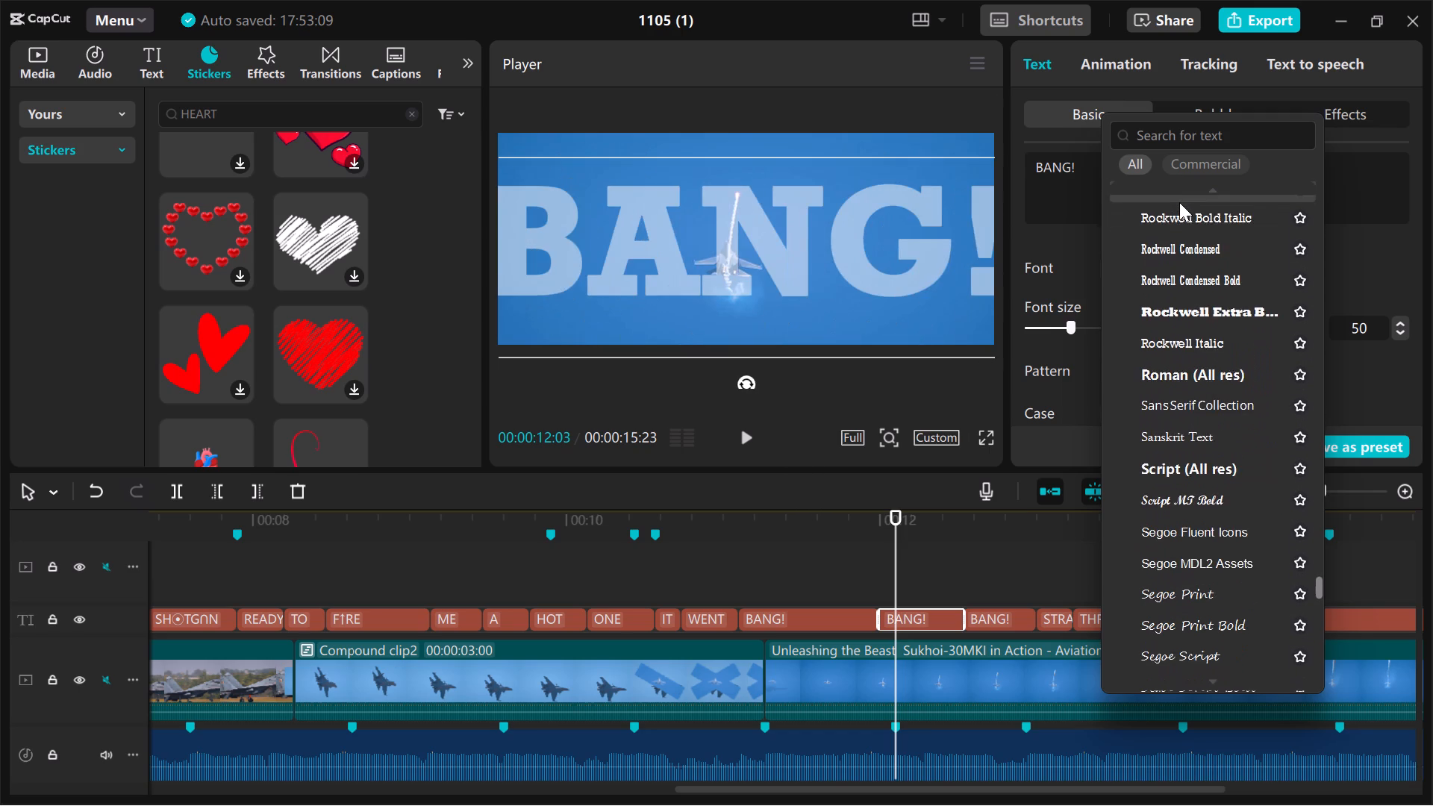
scroll(1179, 202, down, 1)
scroll(1179, 202, up, 3)
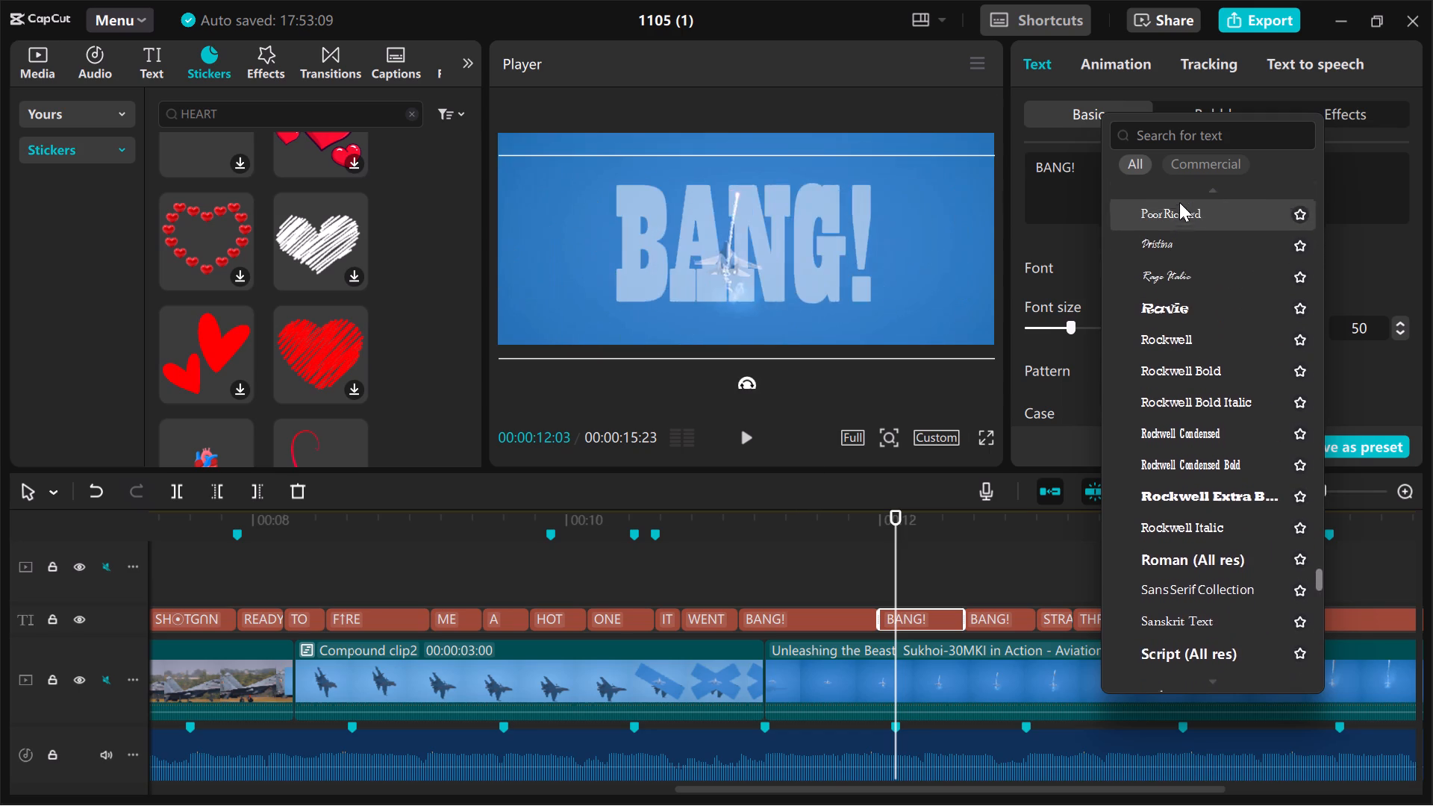
scroll(1179, 202, up, 2)
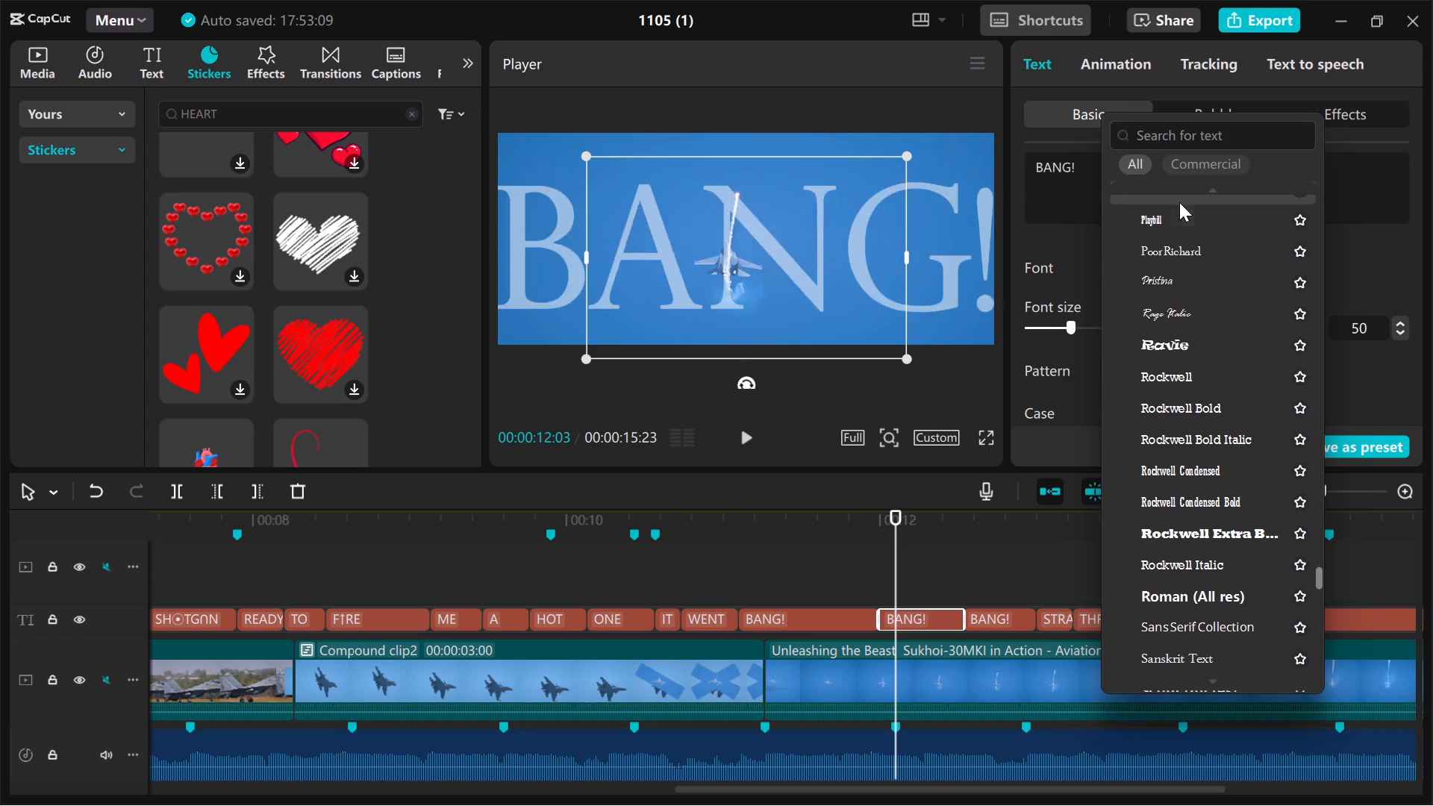
scroll(1179, 202, up, 1)
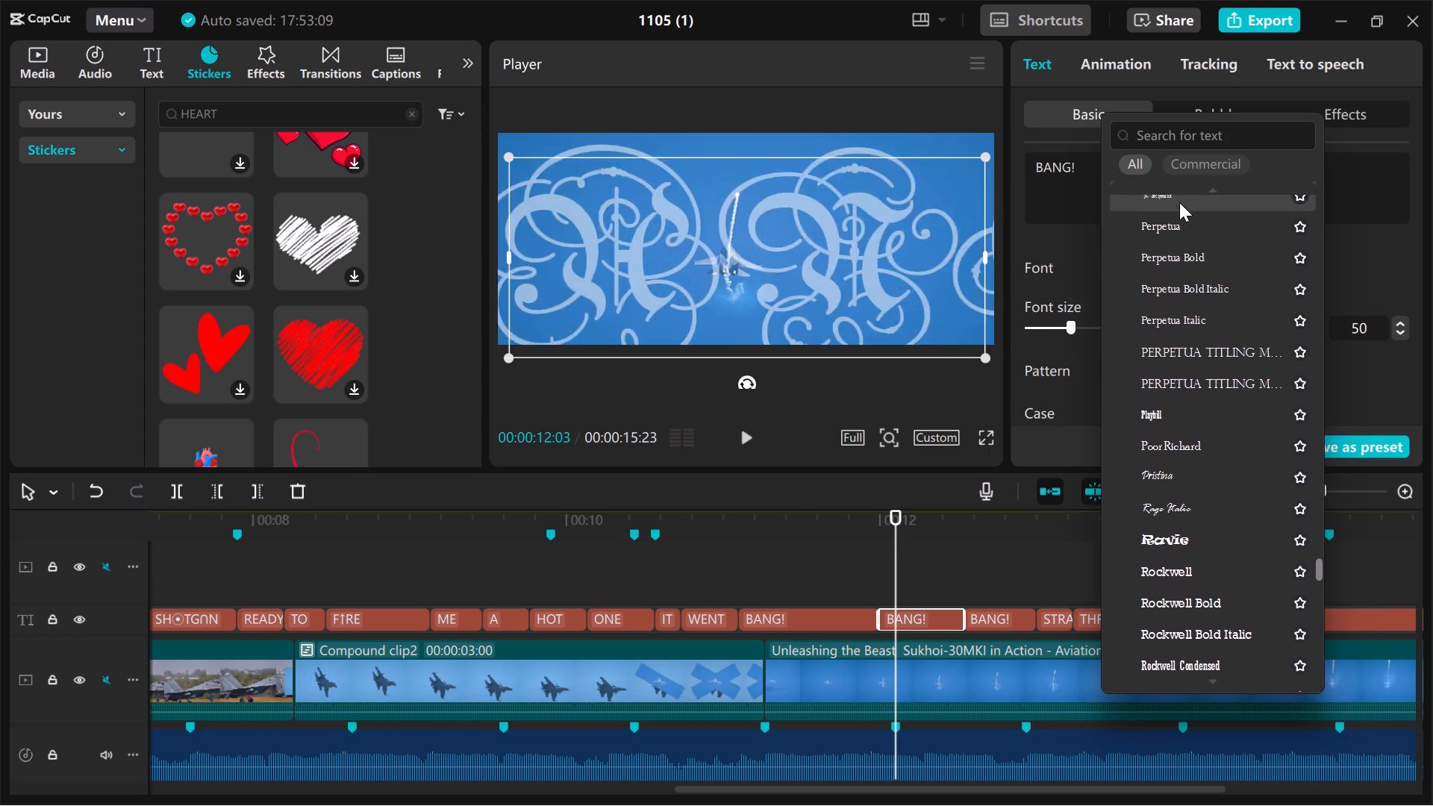
scroll(1179, 202, up, 2)
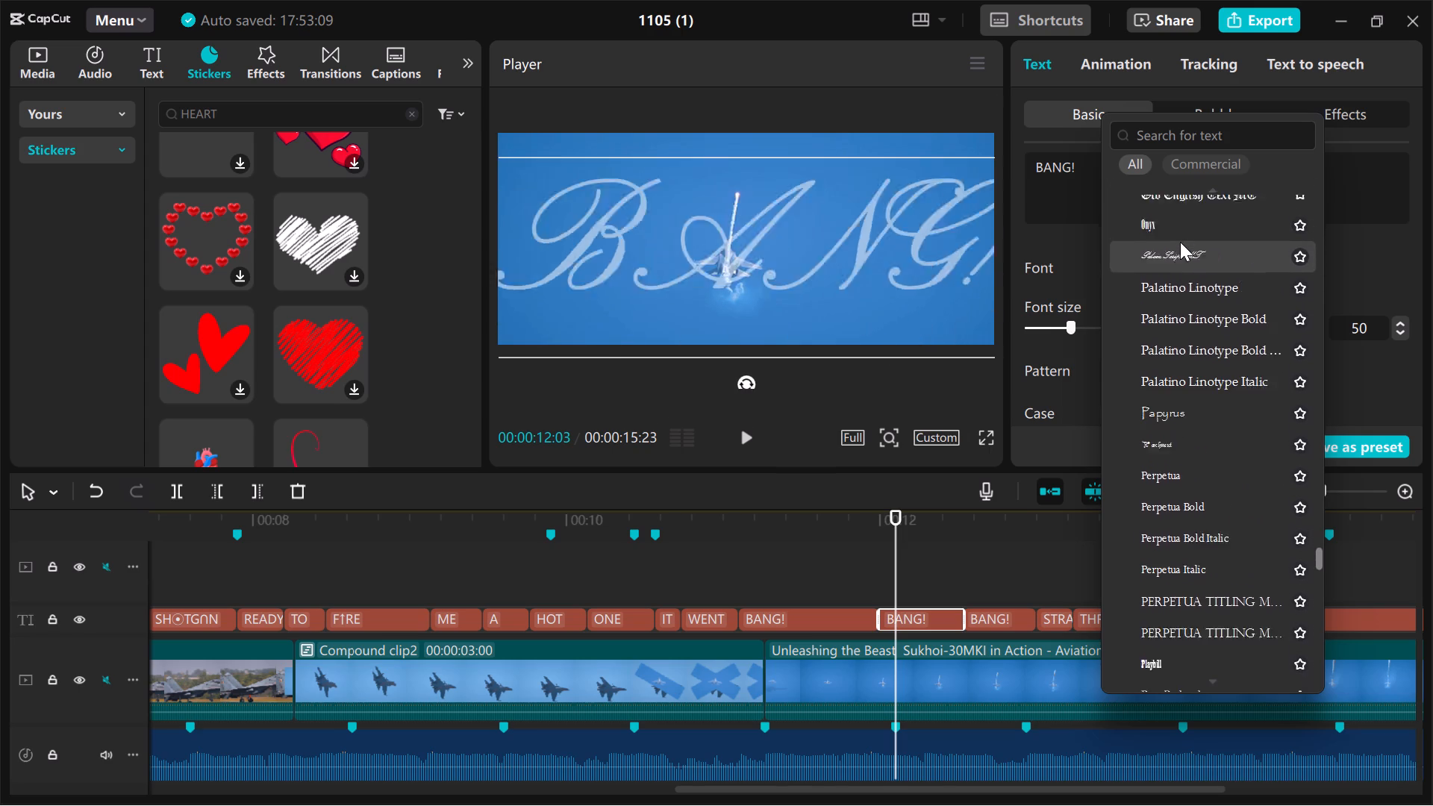
scroll(1180, 175, up, 1)
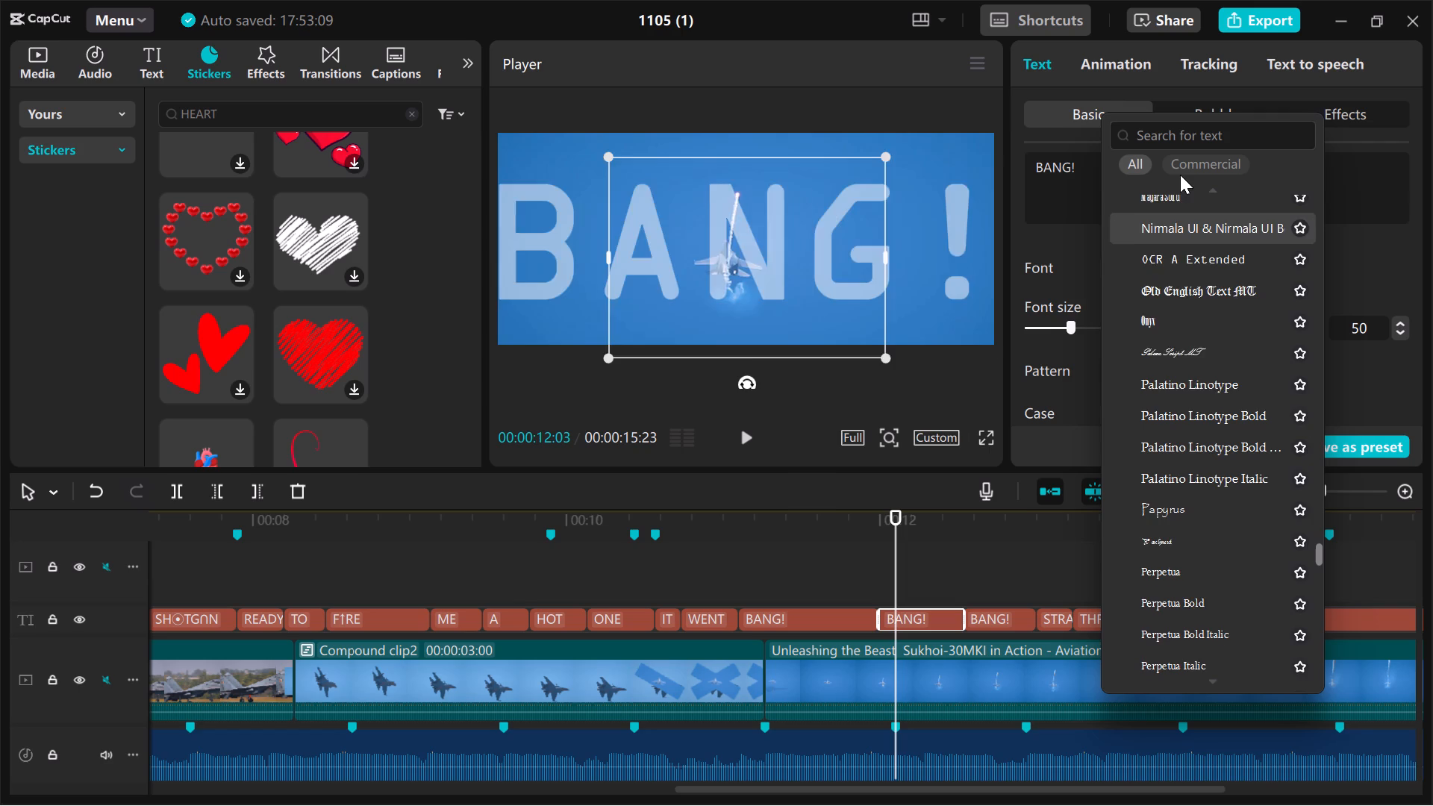
scroll(1180, 175, up, 1)
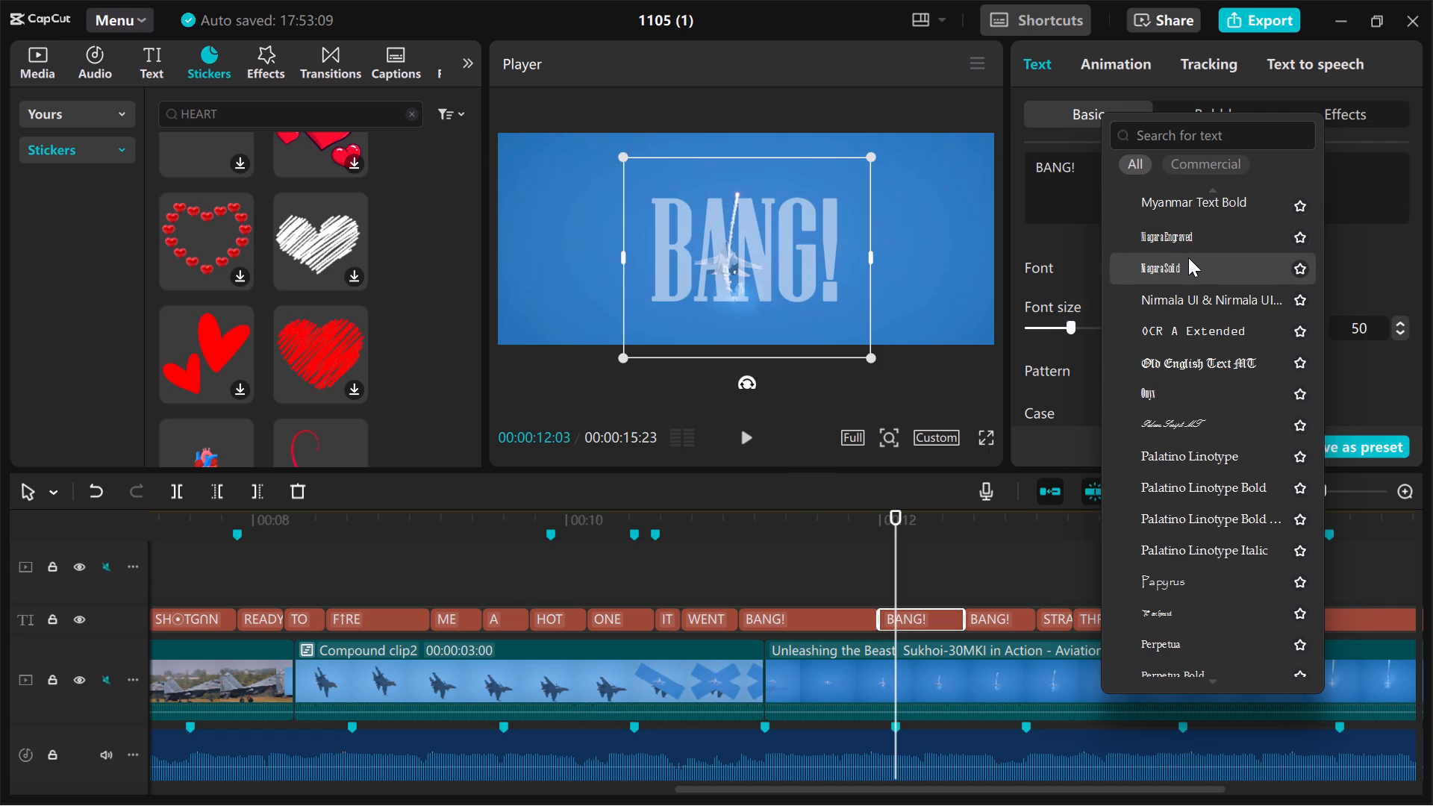
scroll(1188, 257, up, 1)
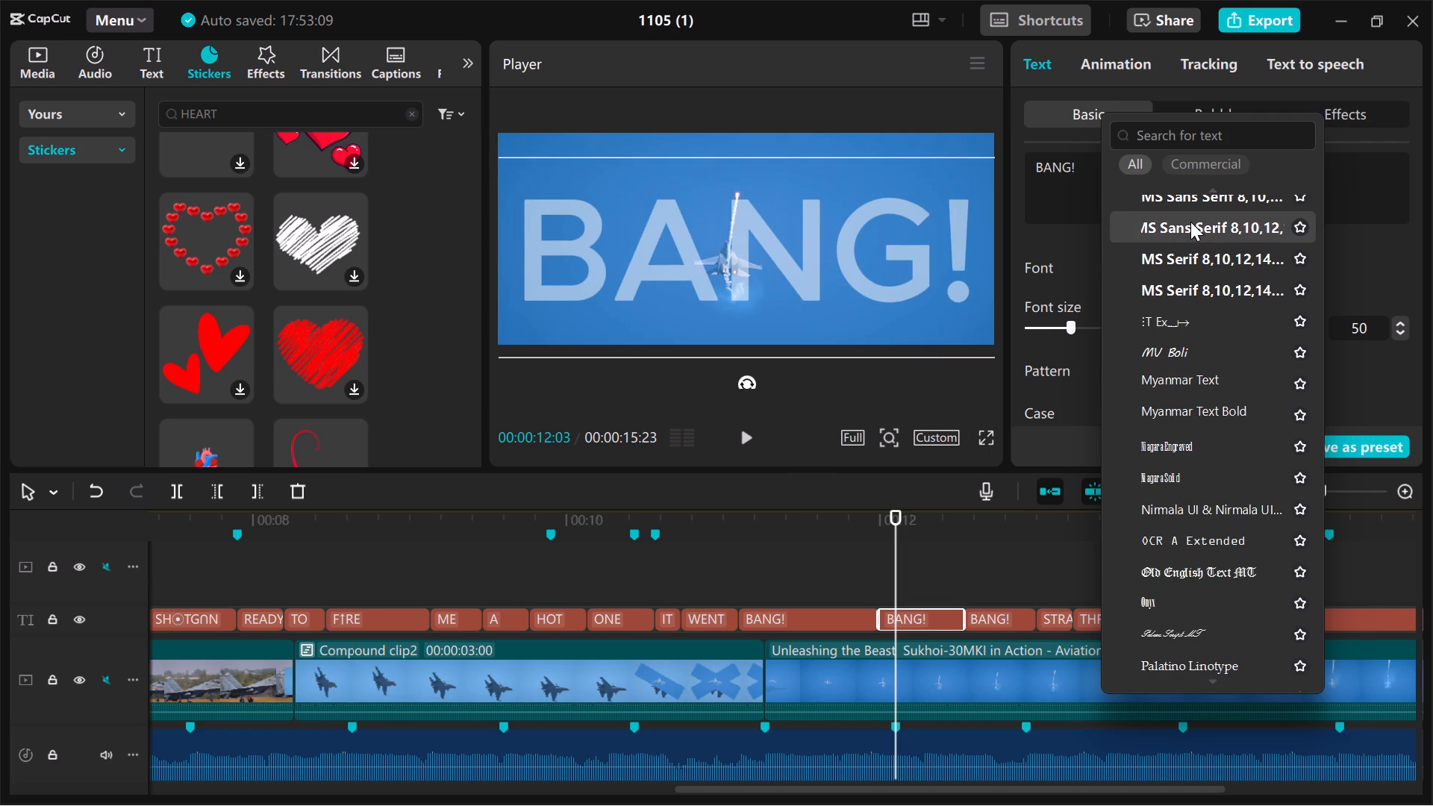
scroll(1192, 277, up, 1)
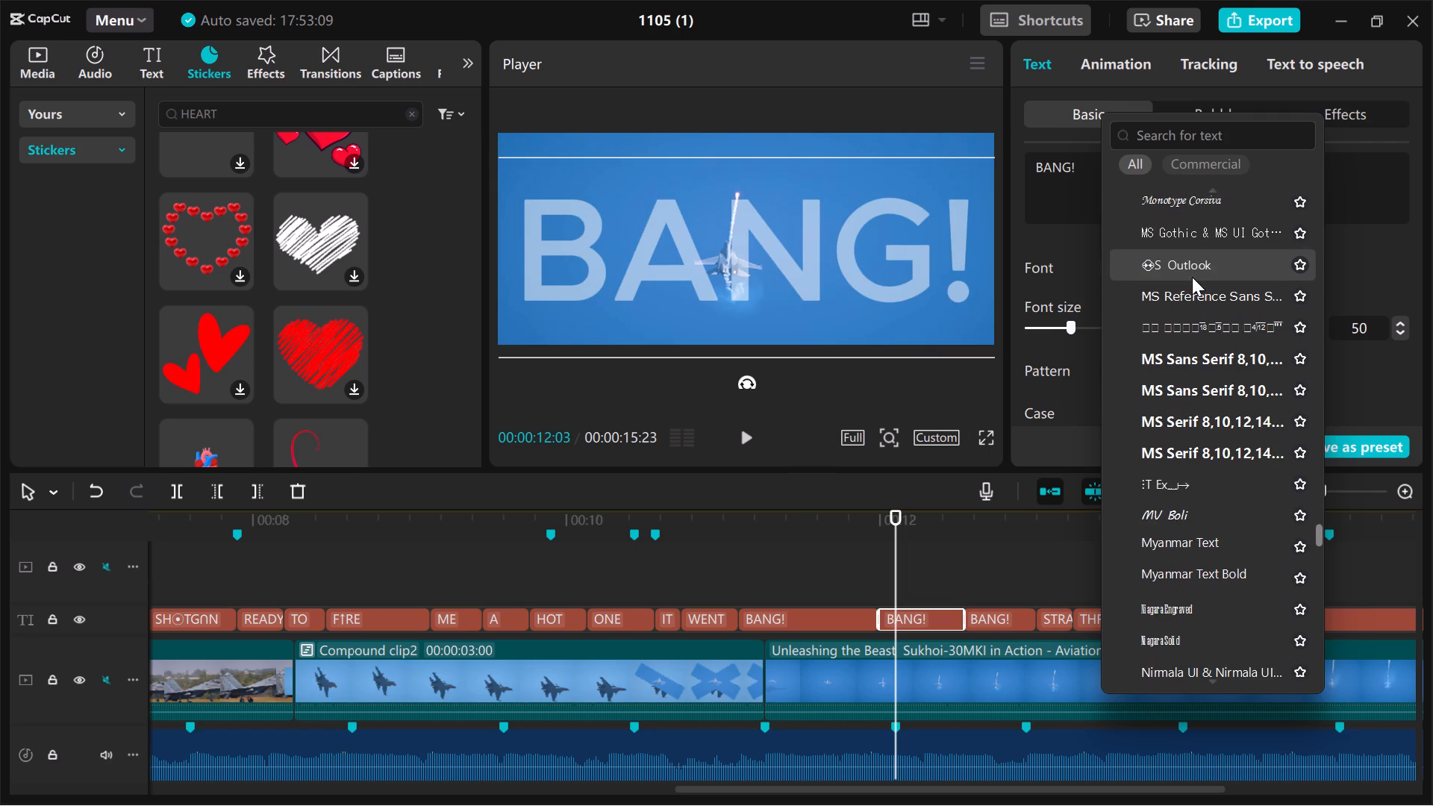
scroll(1192, 277, up, 1)
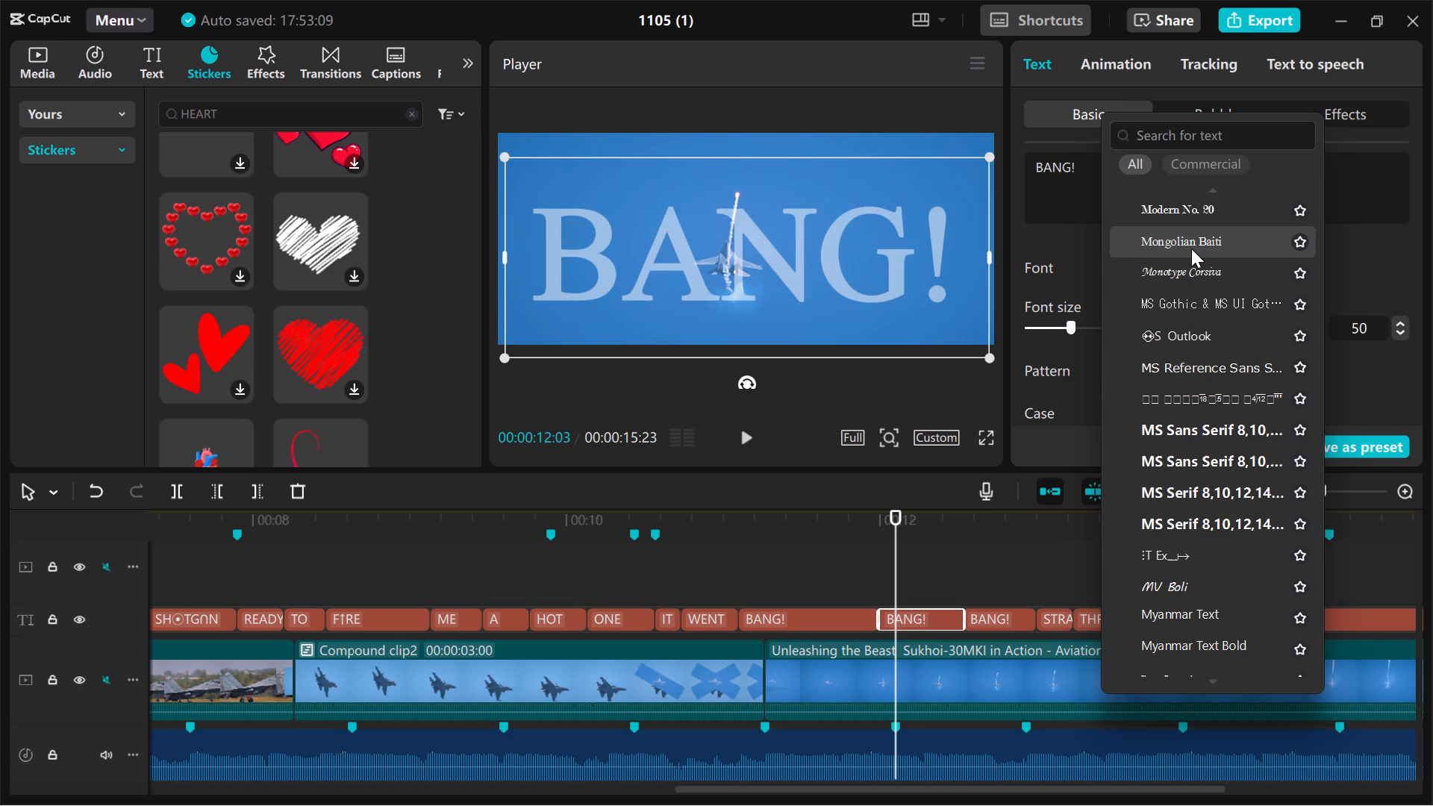
scroll(1191, 249, up, 3)
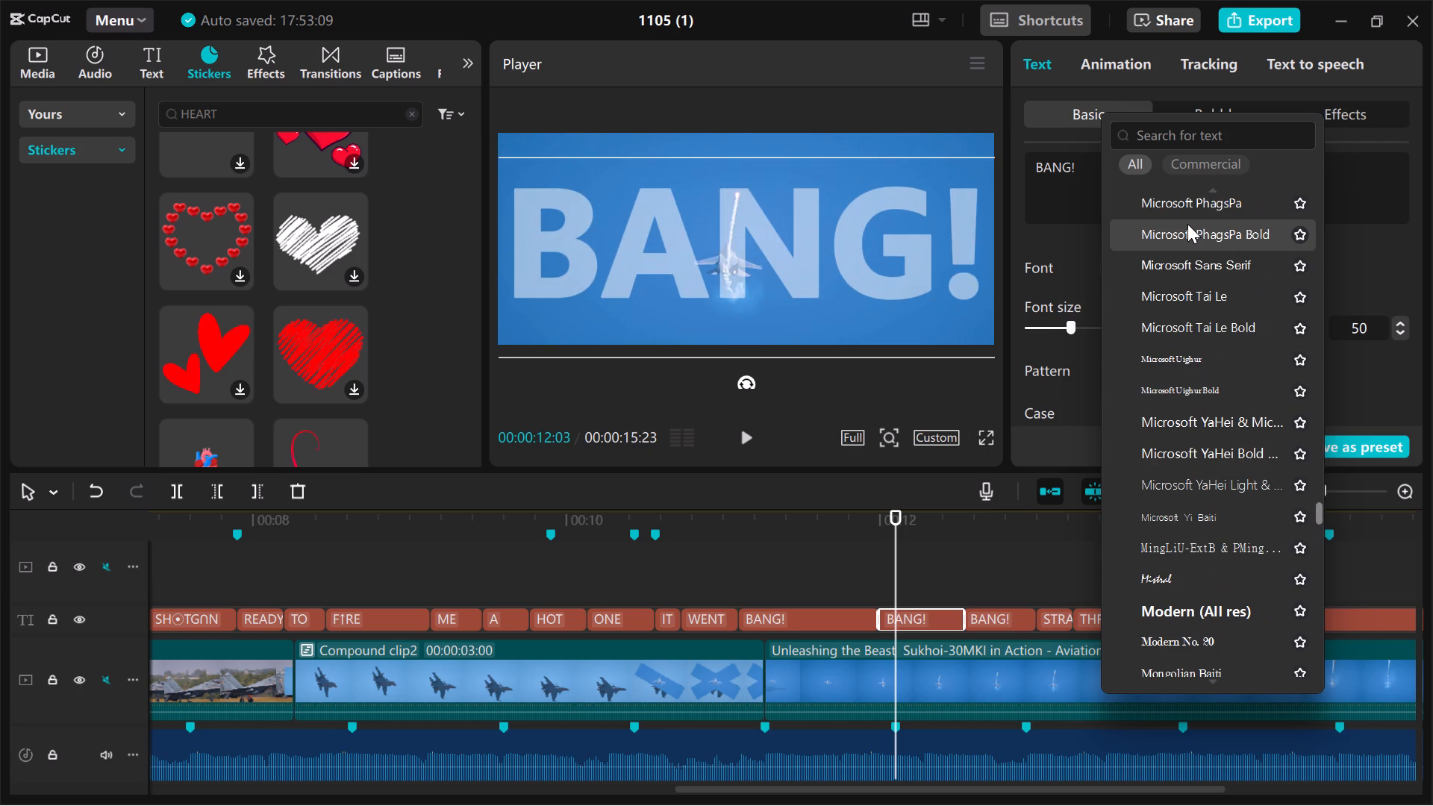
scroll(1190, 457, up, 2)
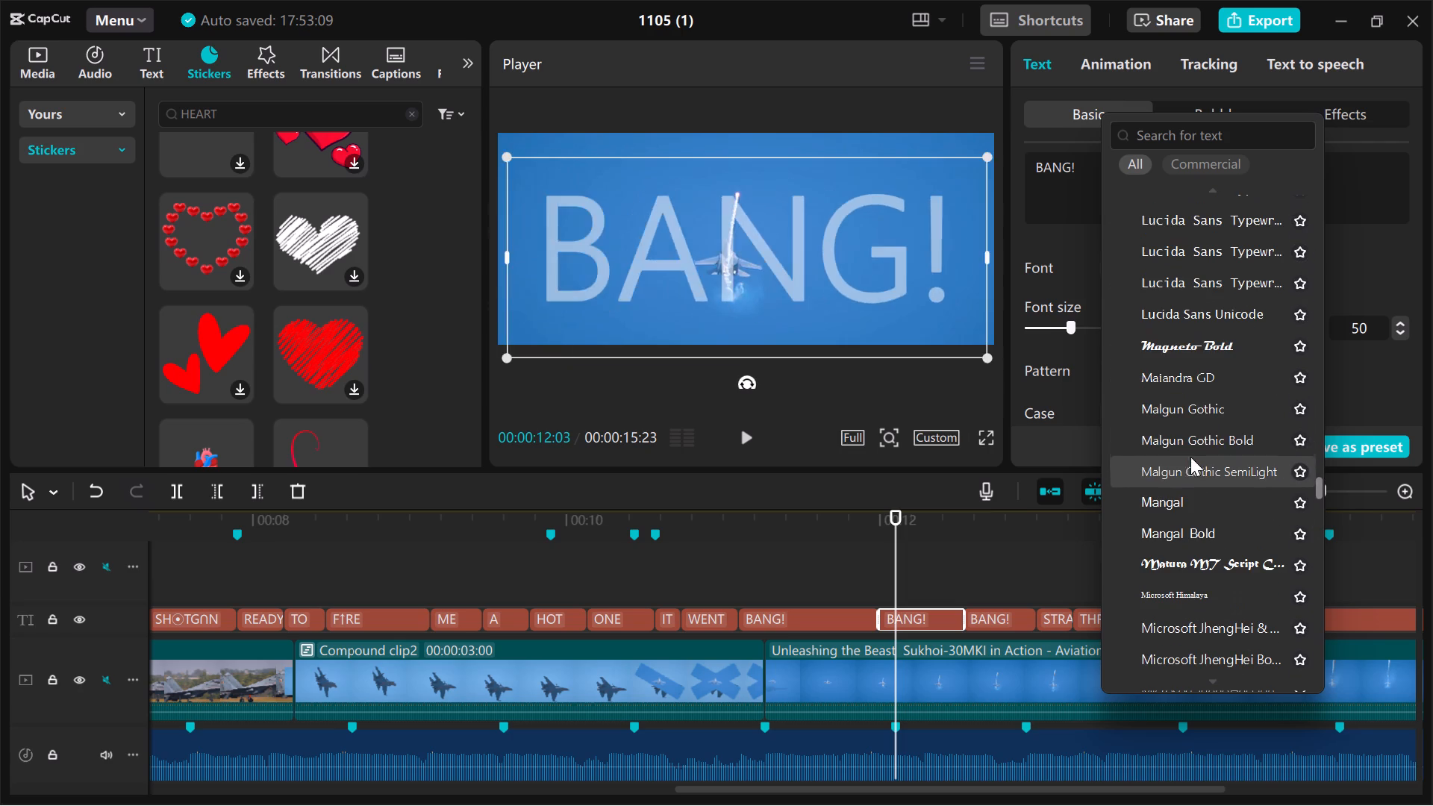
scroll(1201, 339, up, 1)
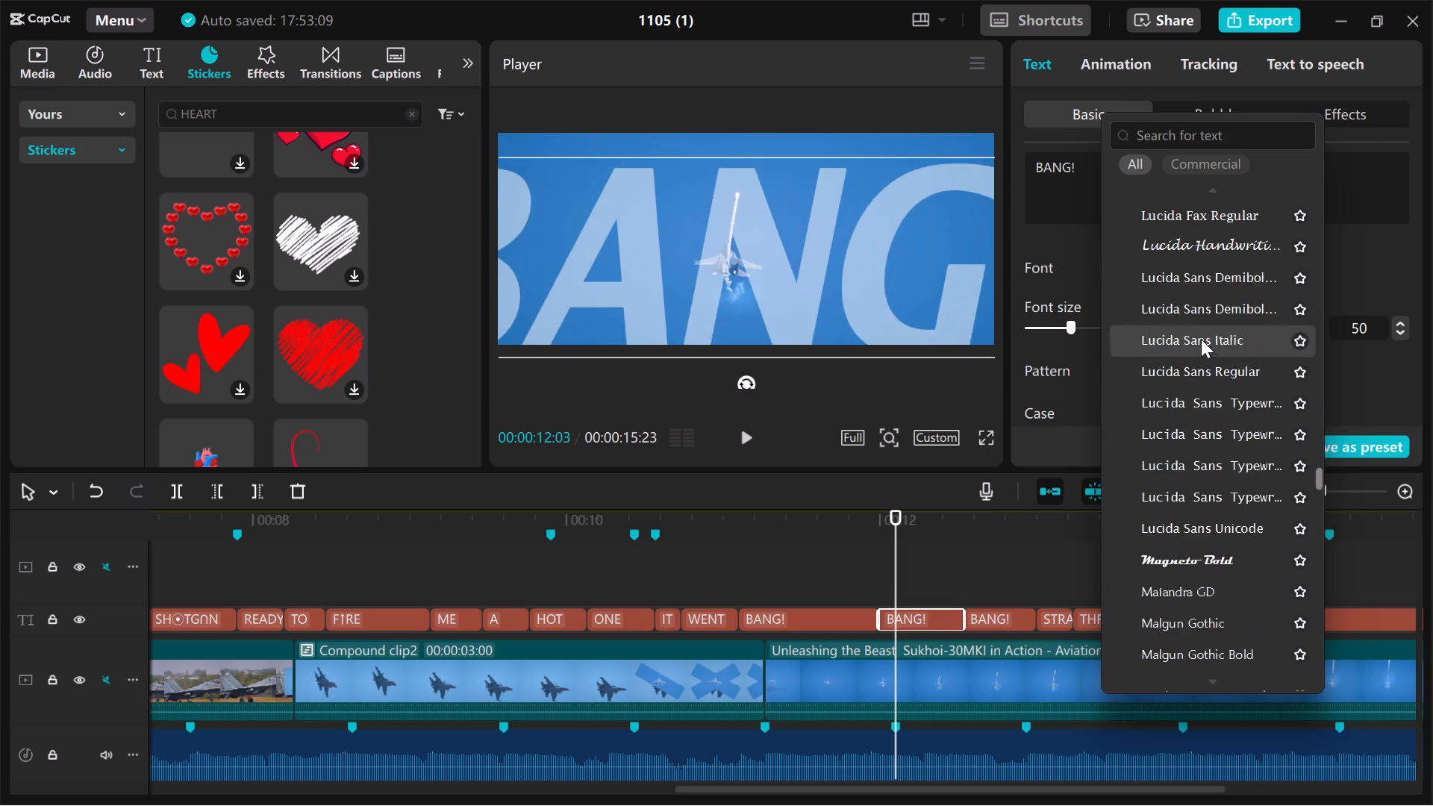
scroll(1201, 339, up, 1)
scroll(1209, 202, up, 1)
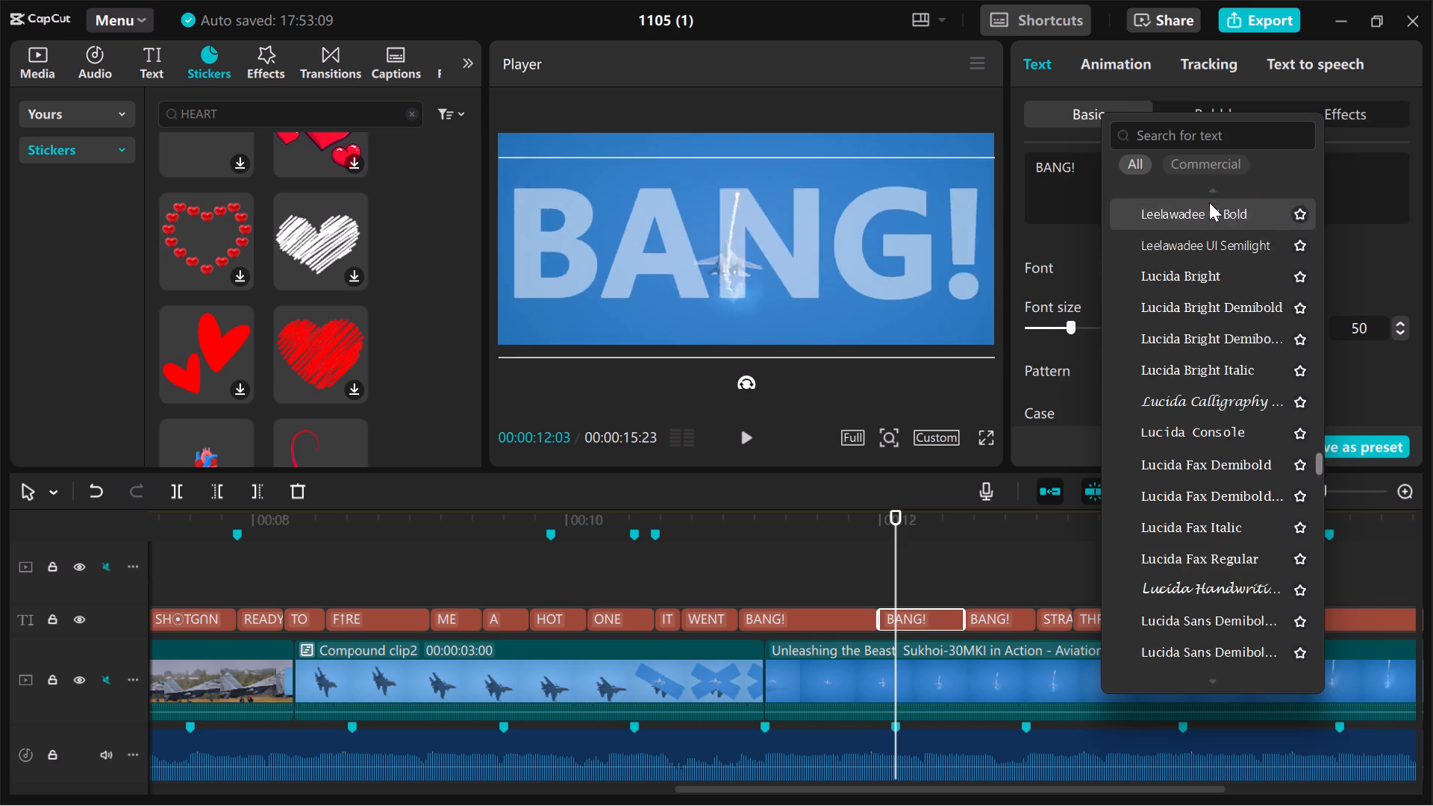
scroll(1209, 202, up, 2)
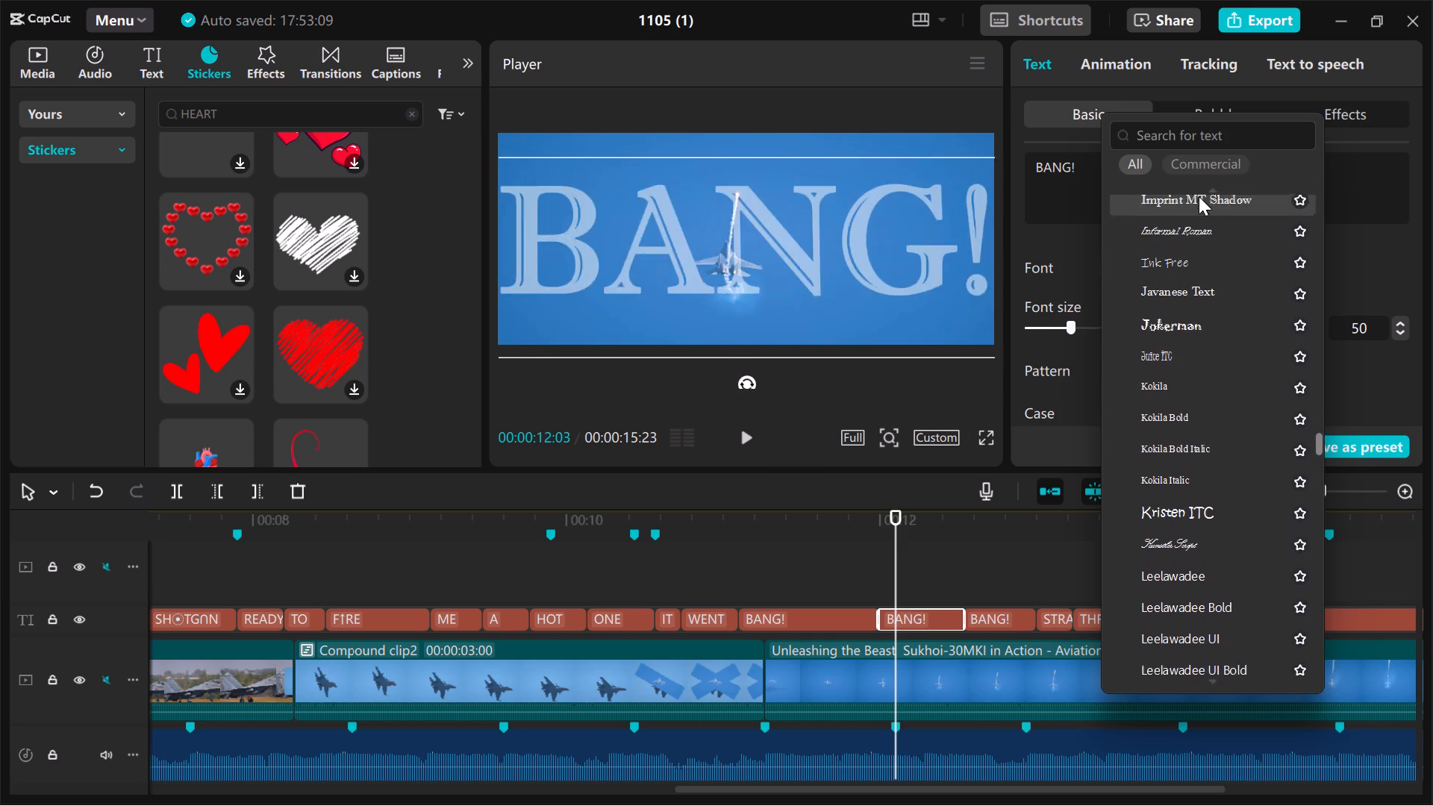
scroll(1199, 196, up, 1)
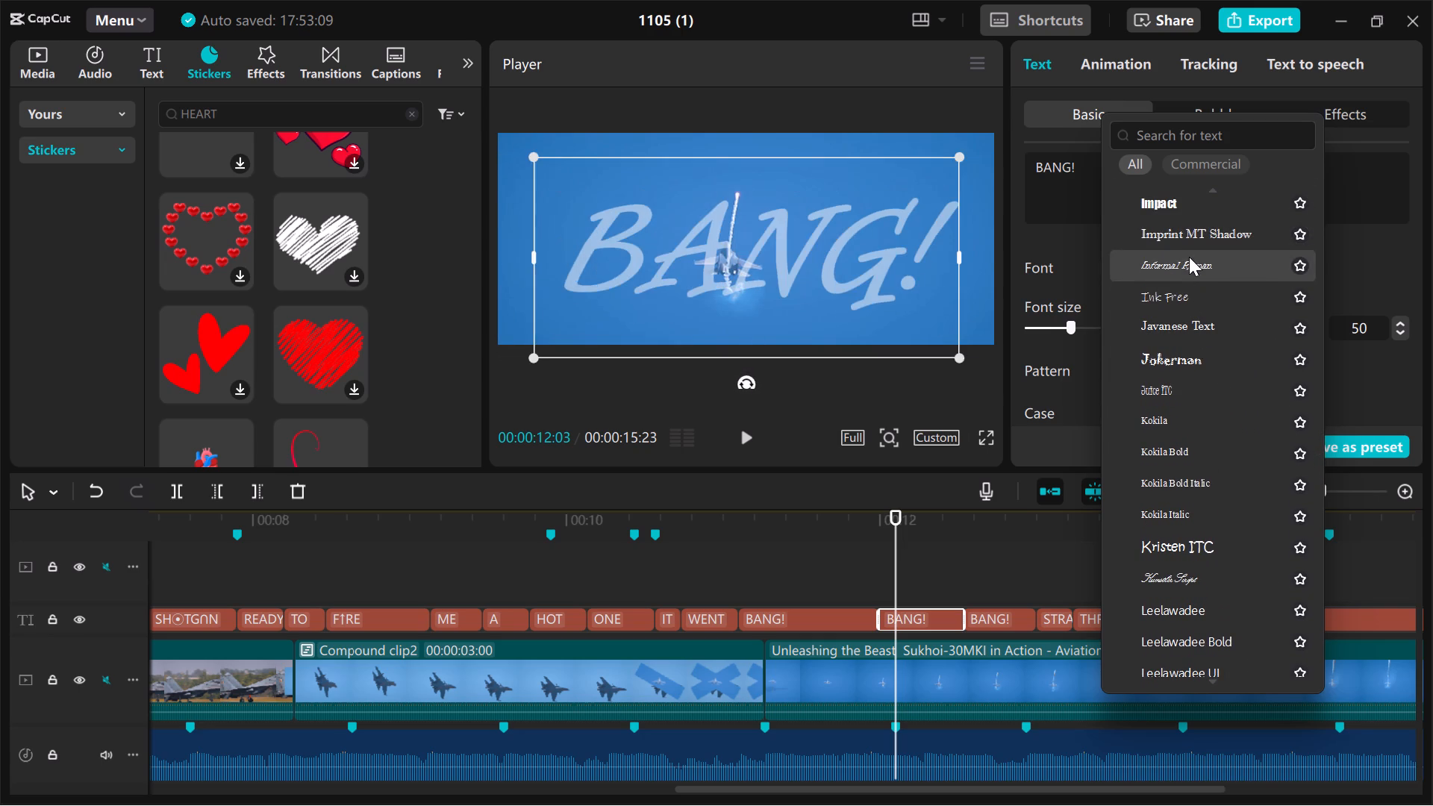
scroll(1190, 205, up, 1)
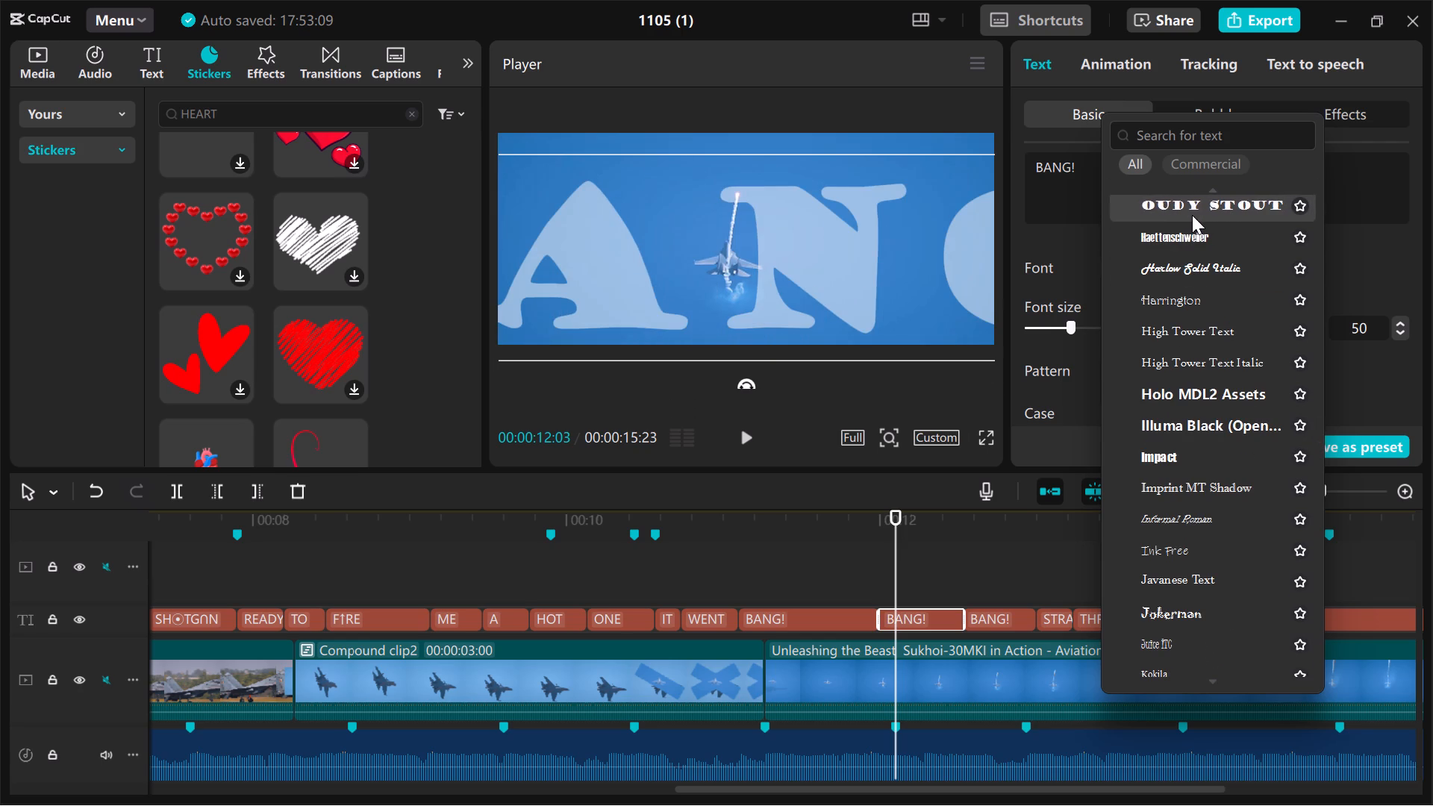
scroll(1192, 215, up, 1)
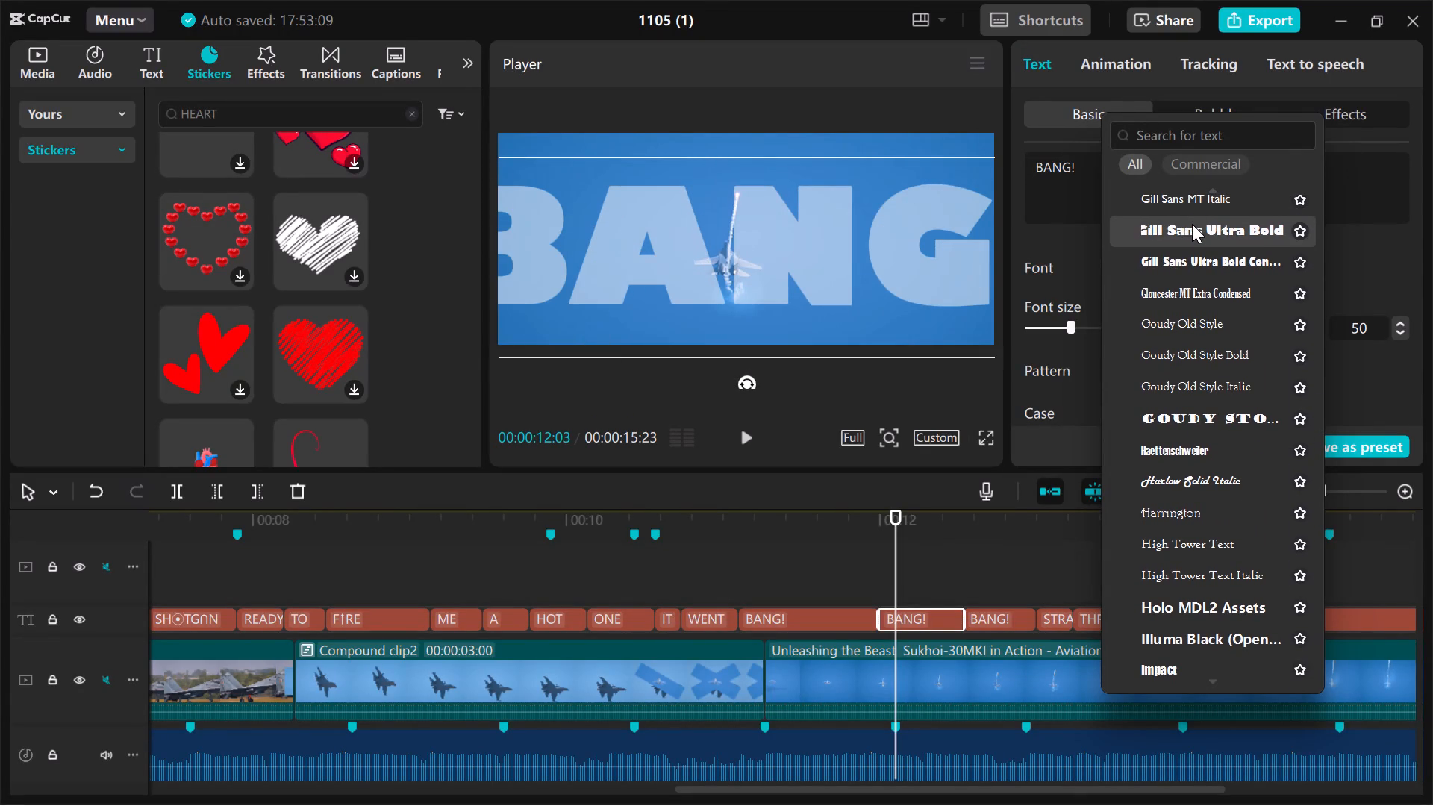
scroll(1192, 224, up, 1)
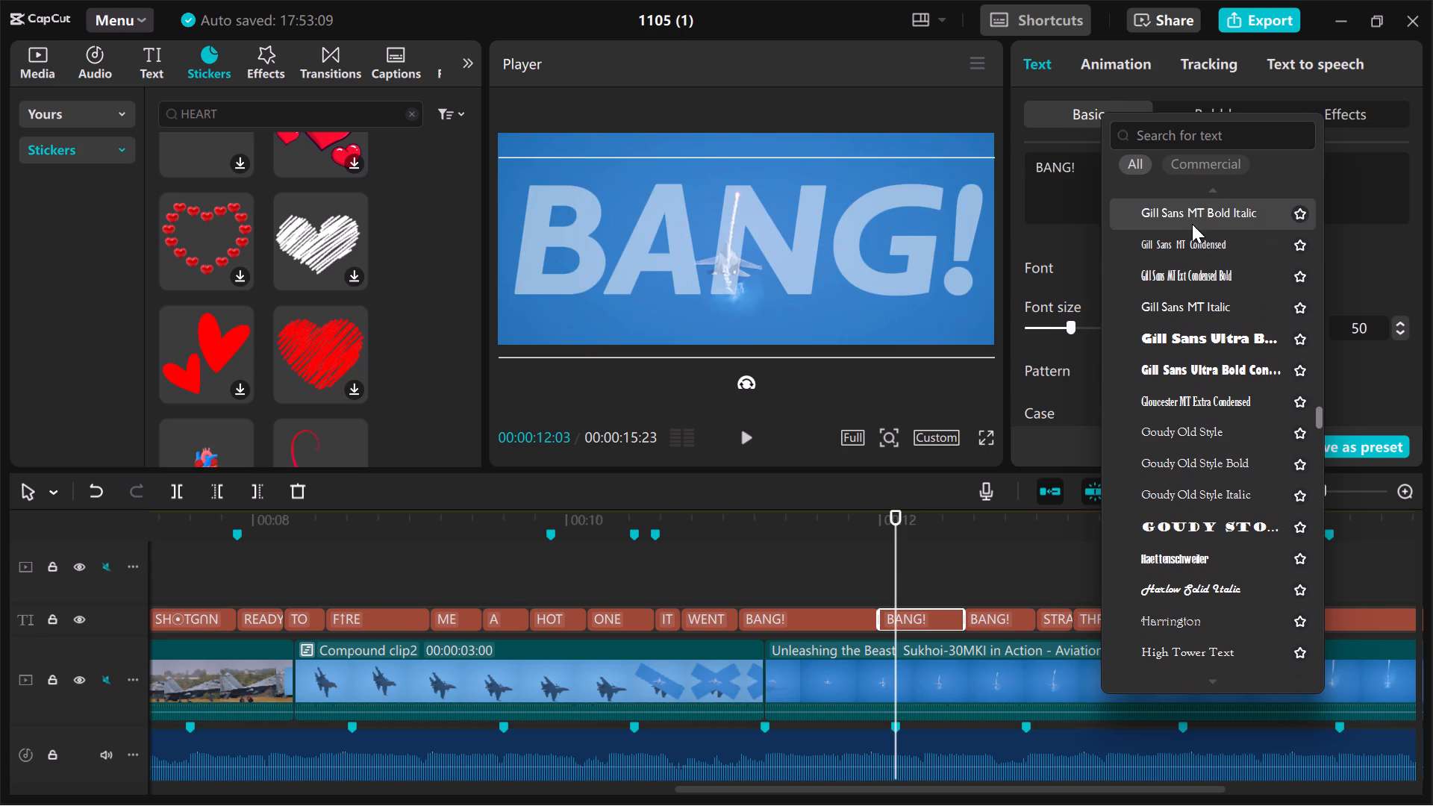
scroll(1192, 252, up, 1)
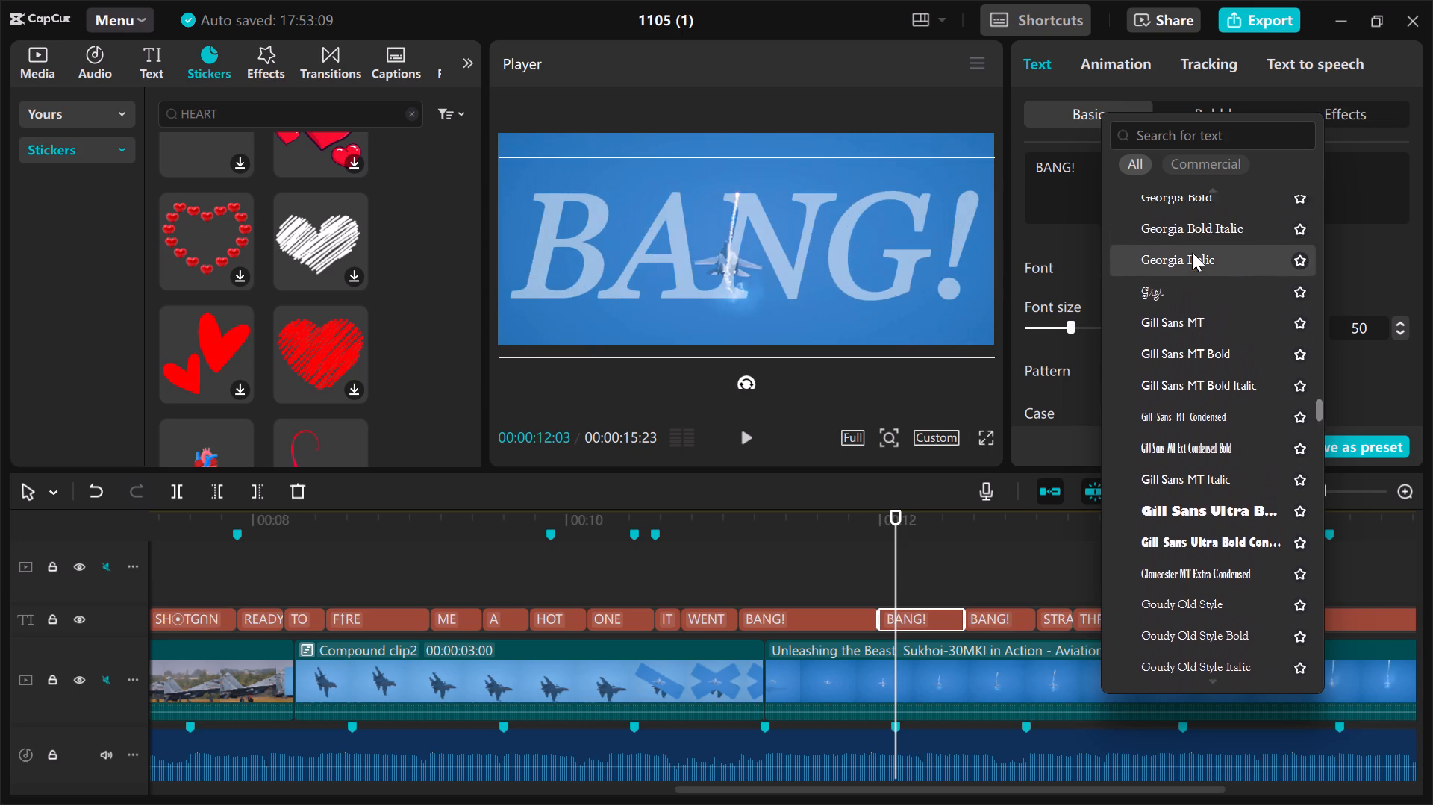
scroll(1192, 252, up, 2)
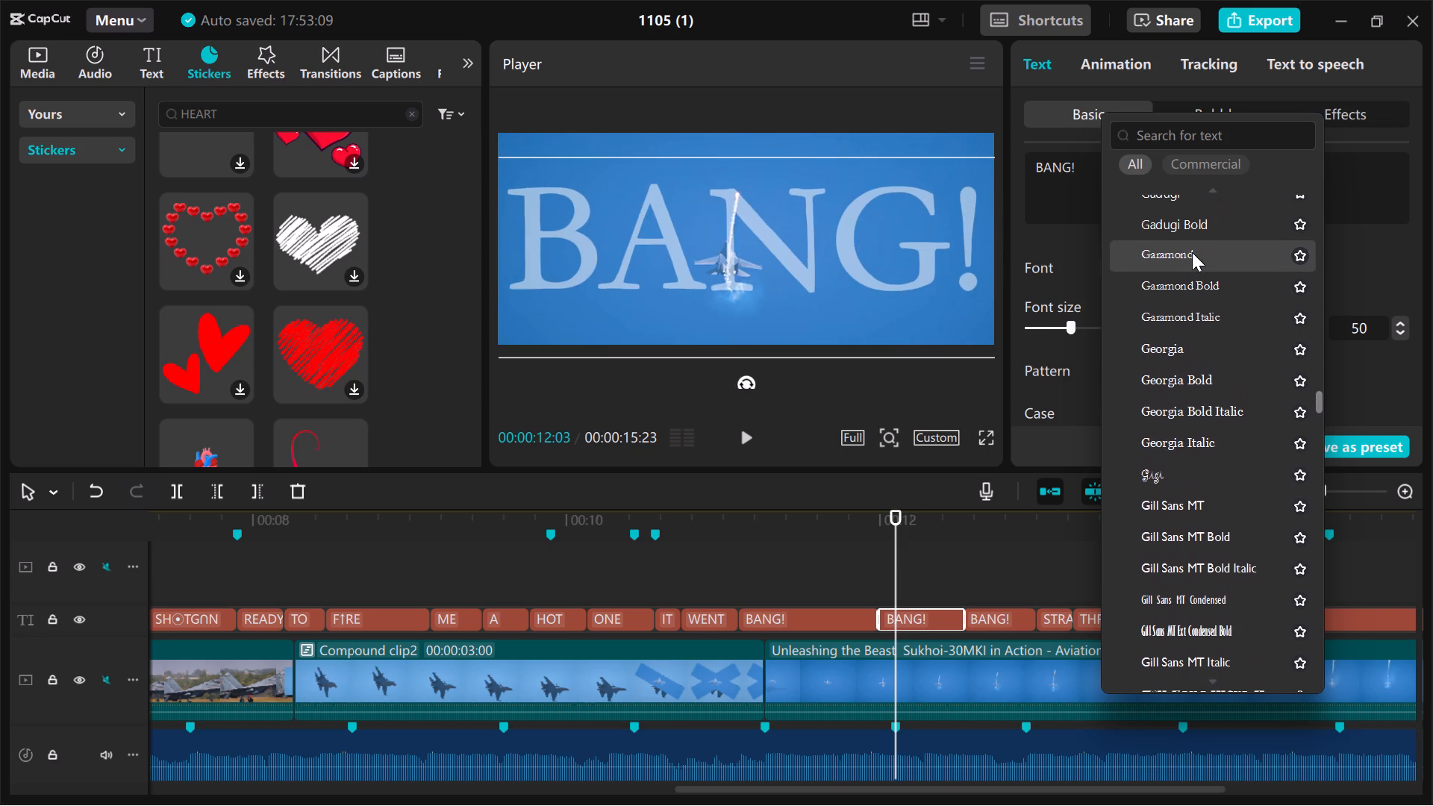
Preview the installed fonts on the second BANG! caption, going back through the system fonts to the recently used ones.
scroll(1192, 252, up, 2)
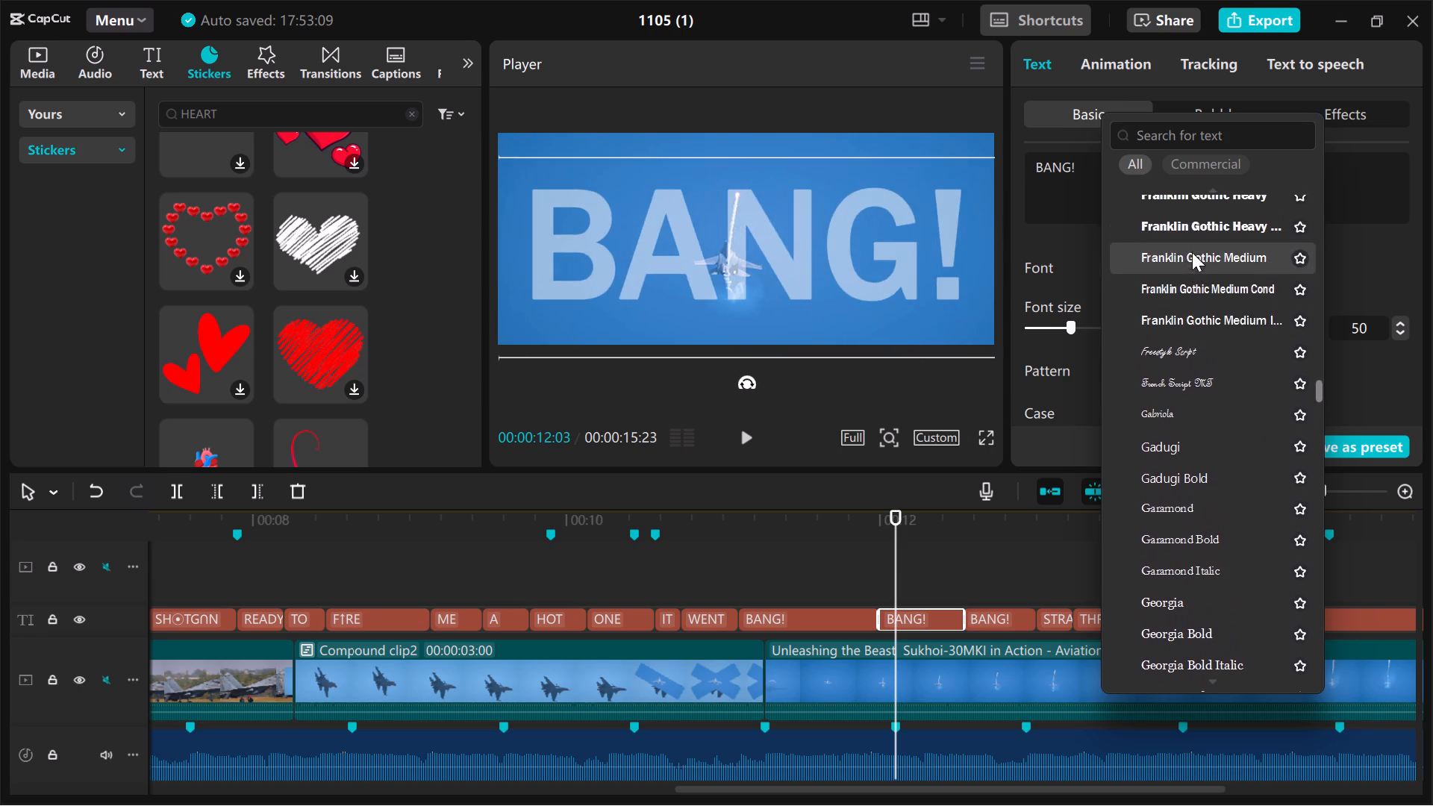
scroll(1192, 252, up, 2)
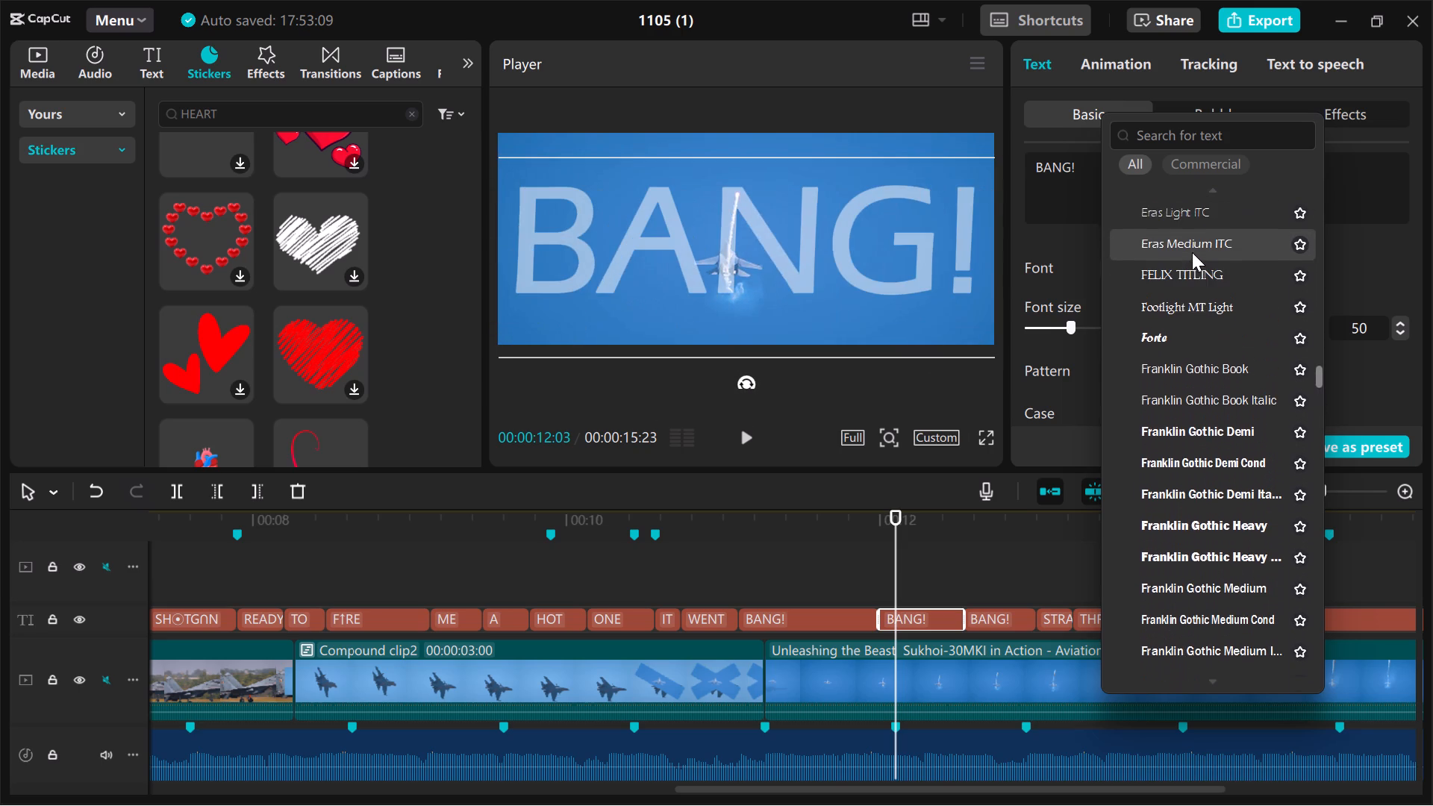
scroll(1192, 252, up, 1)
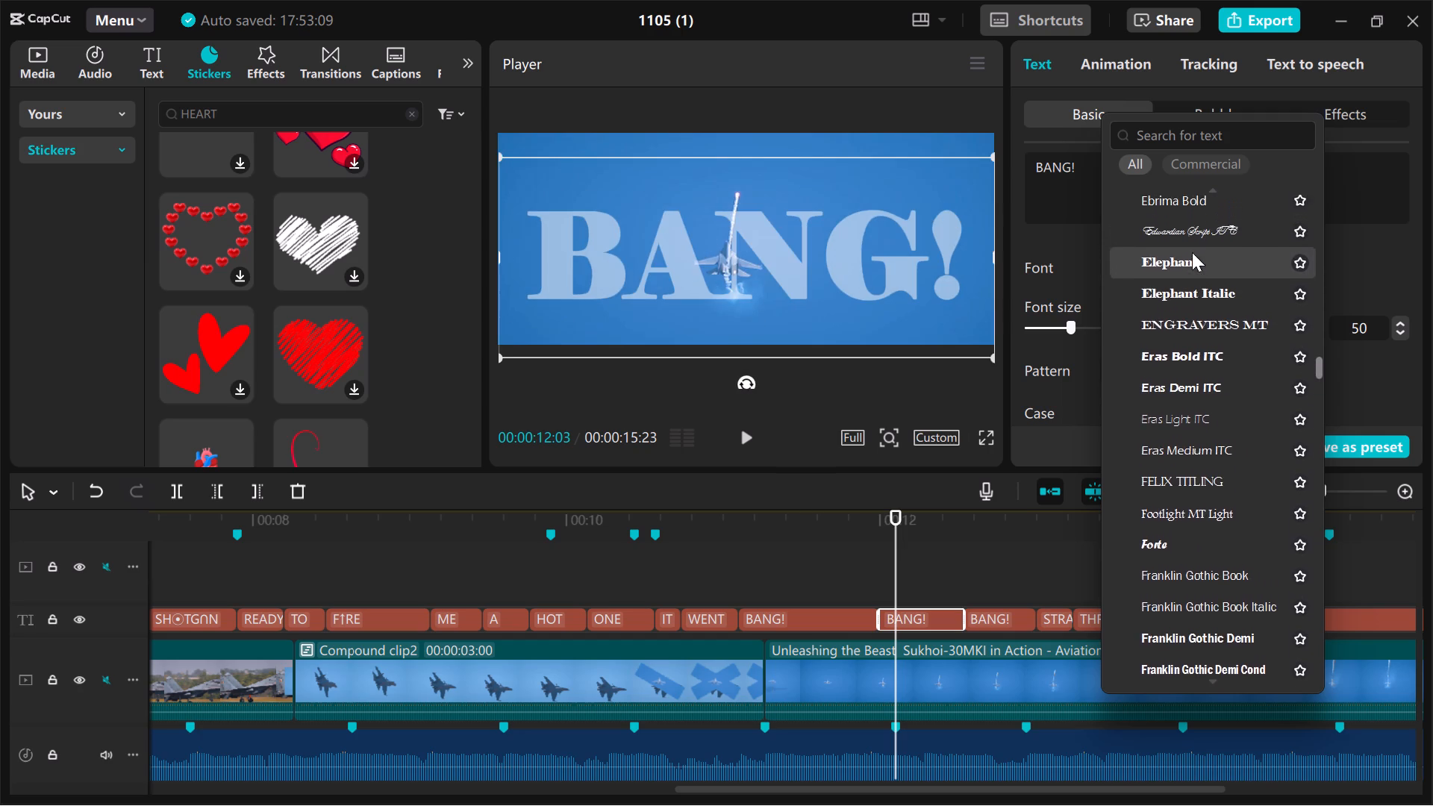
scroll(1192, 252, up, 2)
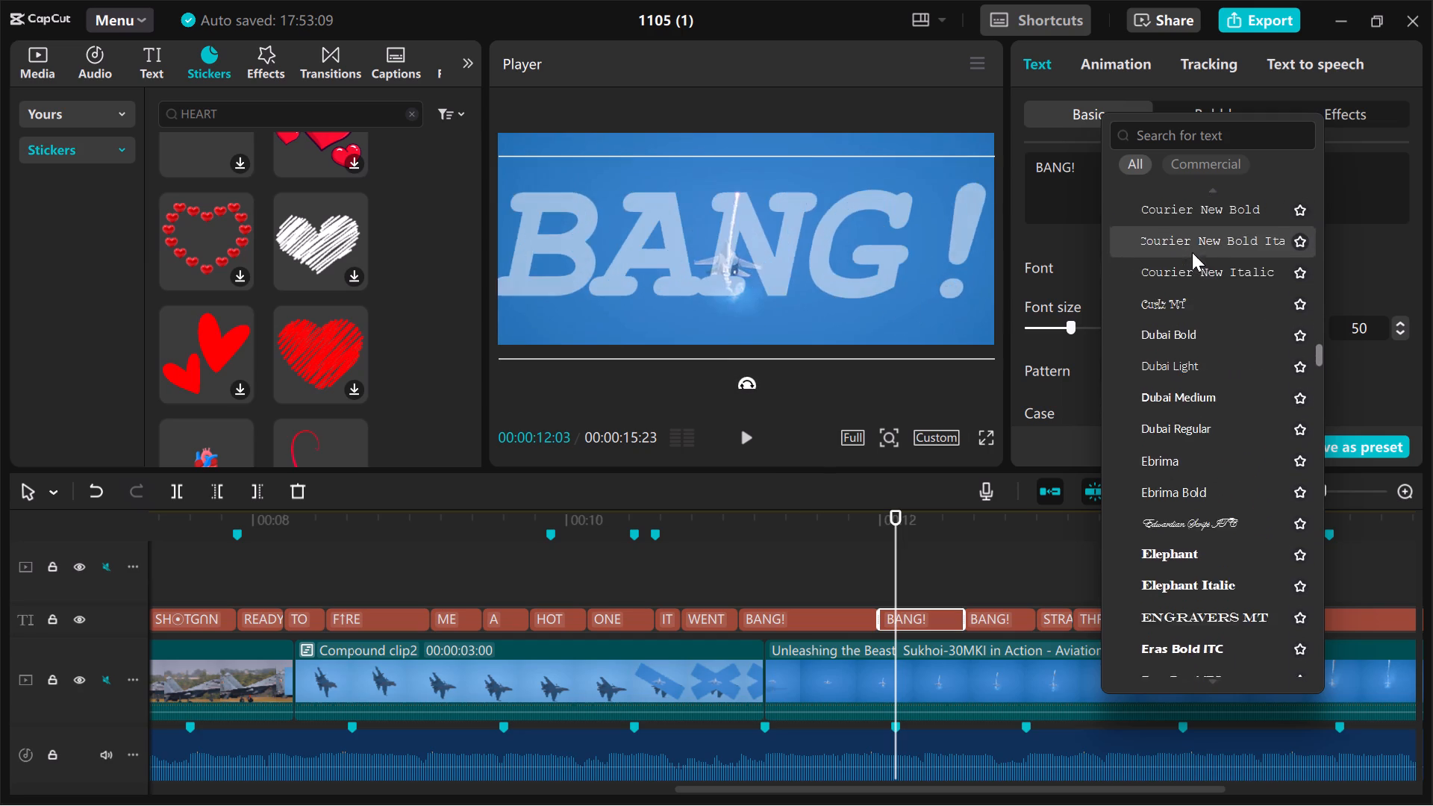
scroll(1192, 252, up, 2)
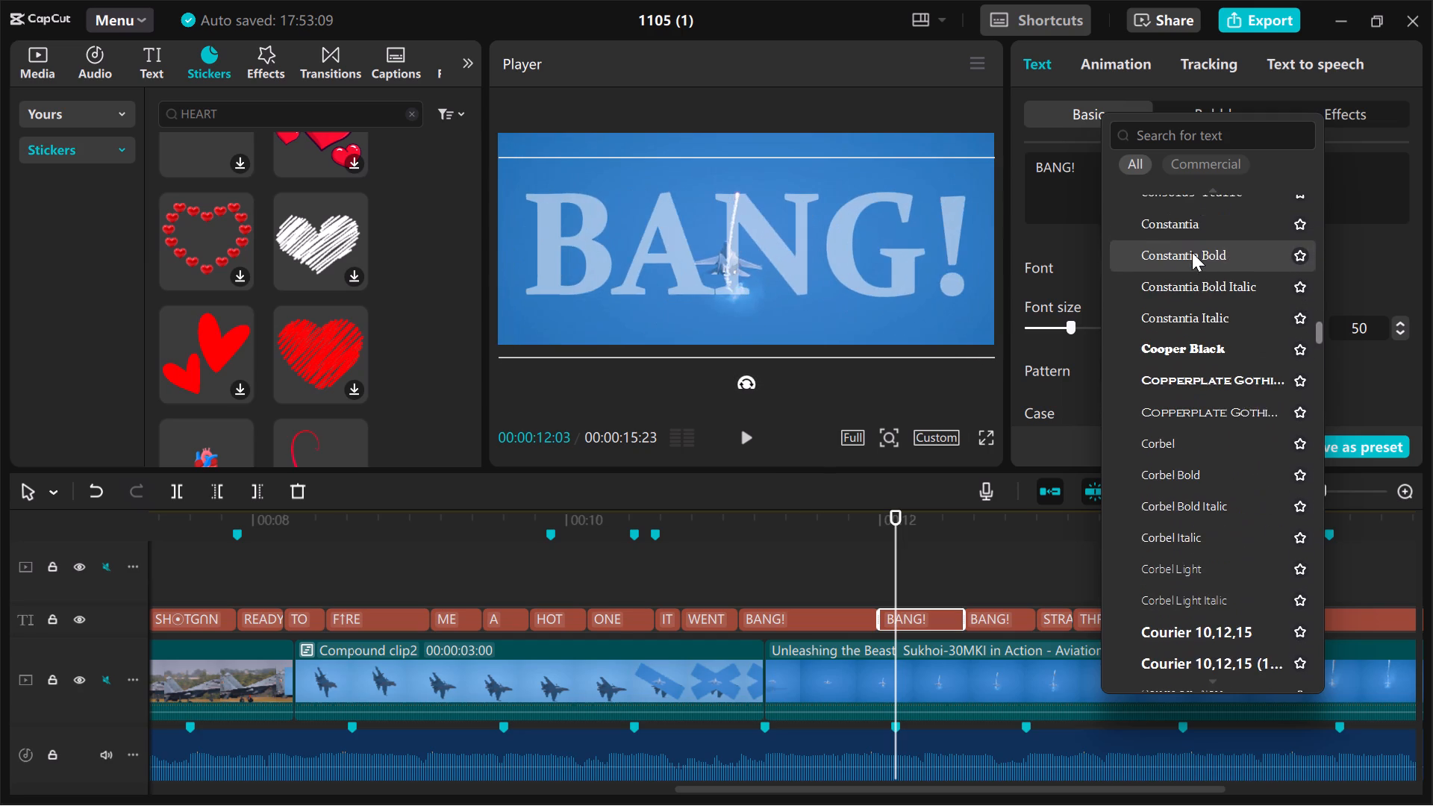
scroll(1192, 252, up, 2)
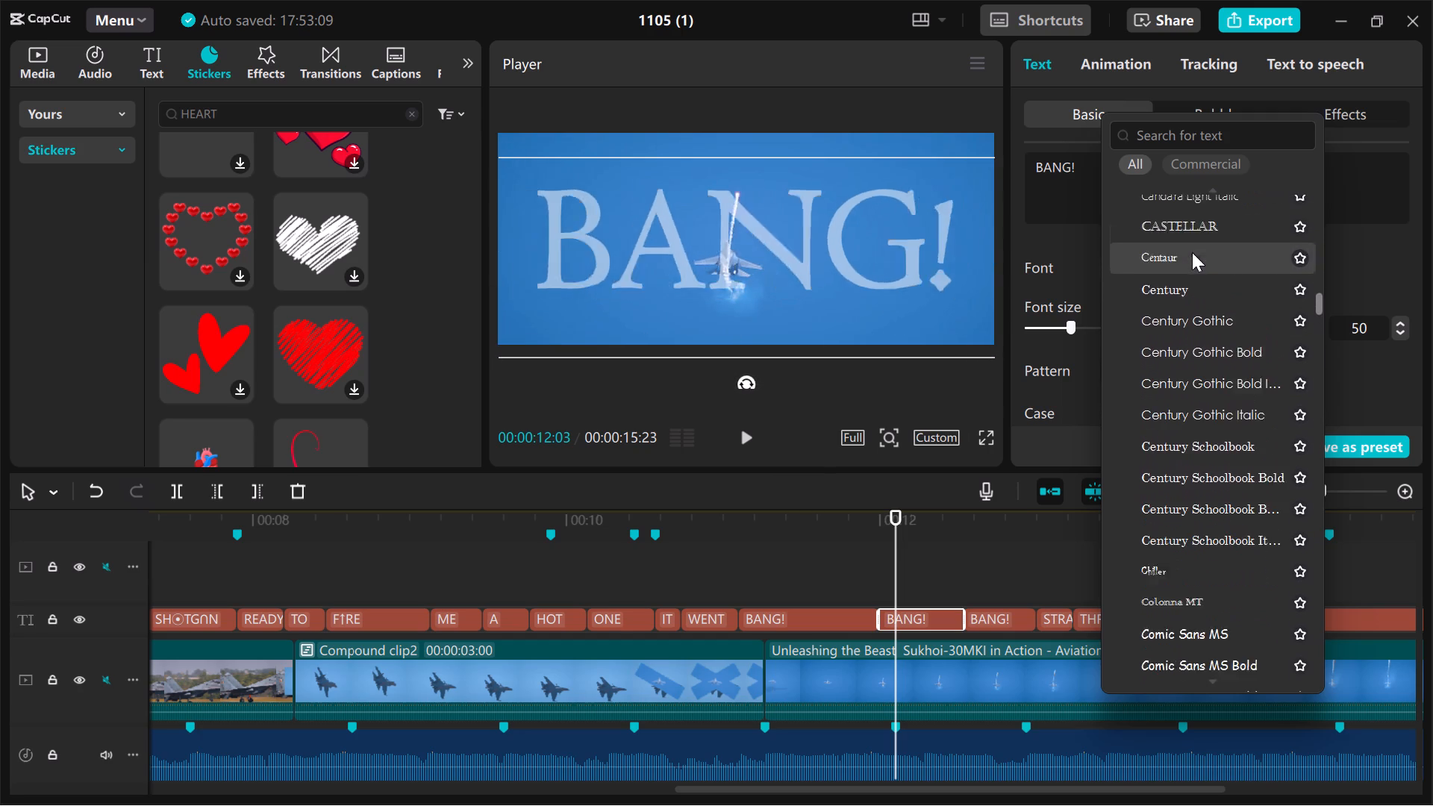
scroll(1192, 252, up, 4)
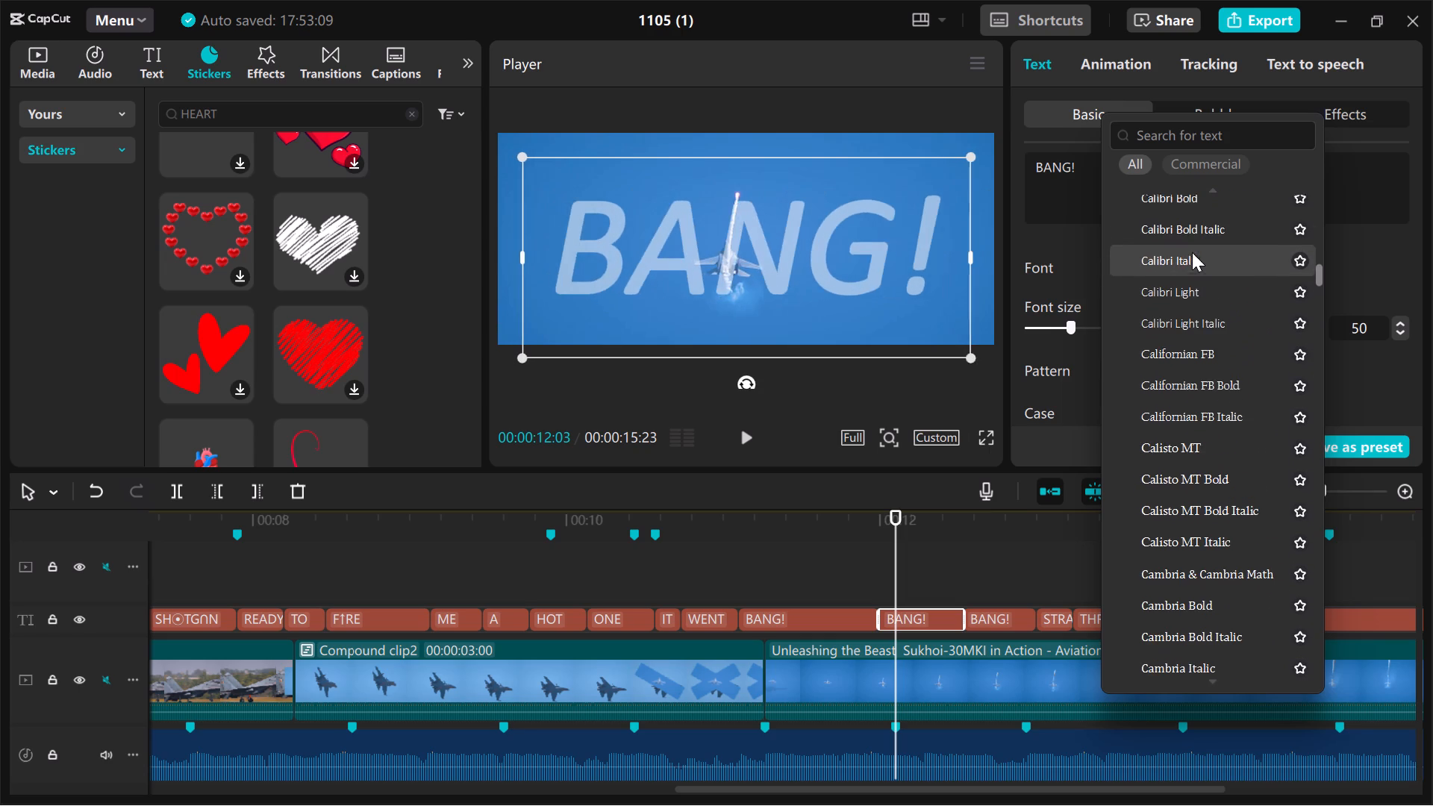
scroll(1192, 252, up, 2)
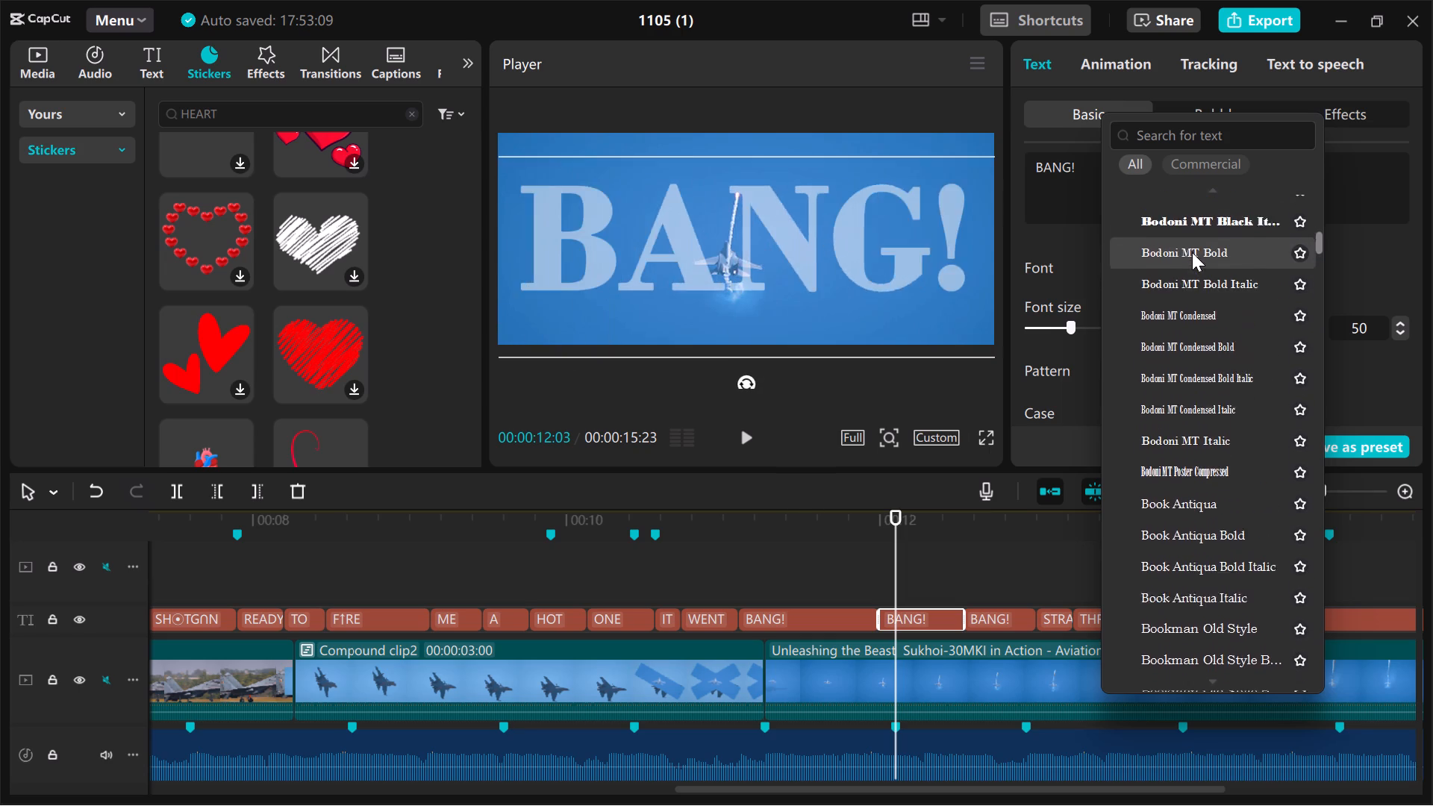
scroll(1192, 252, up, 3)
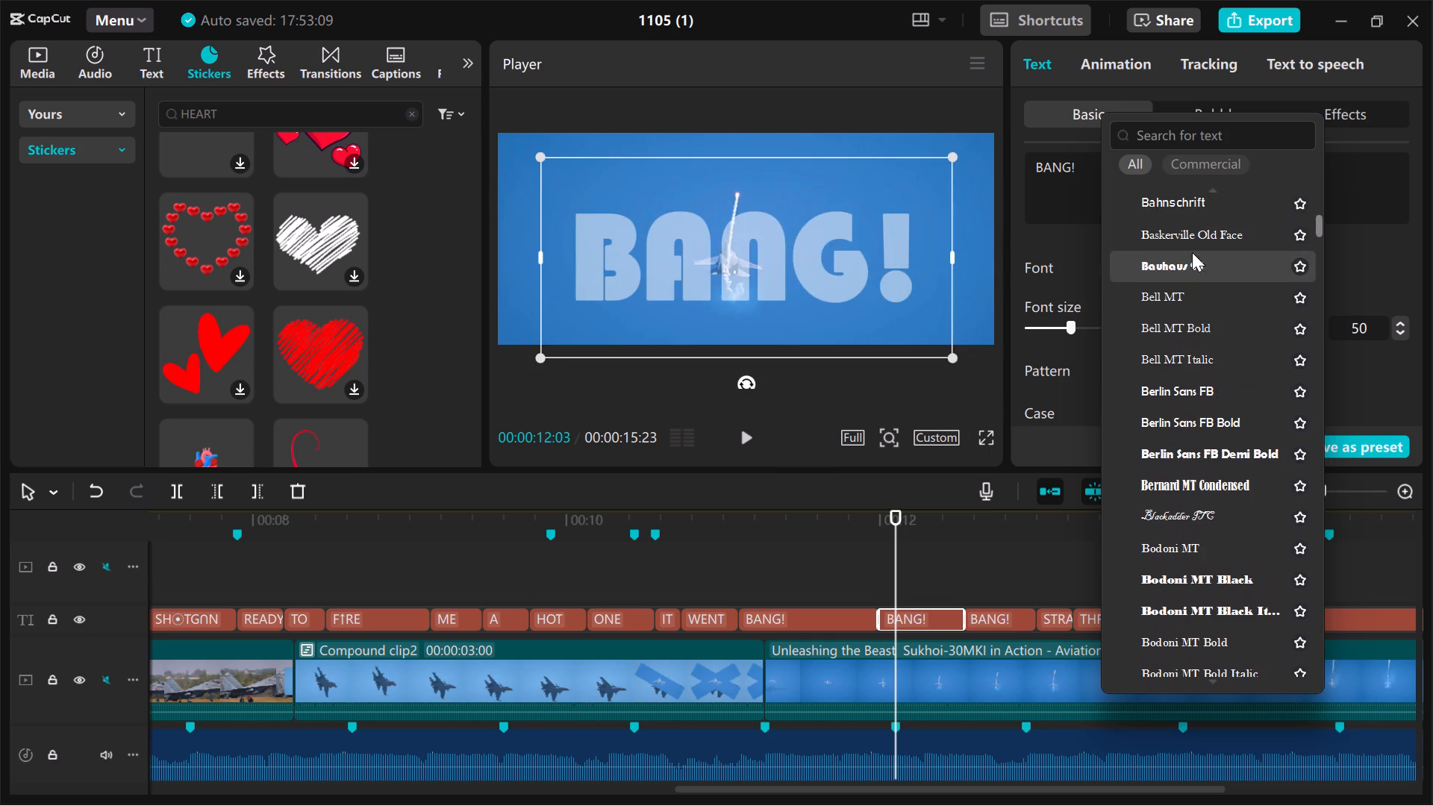
scroll(1192, 252, up, 3)
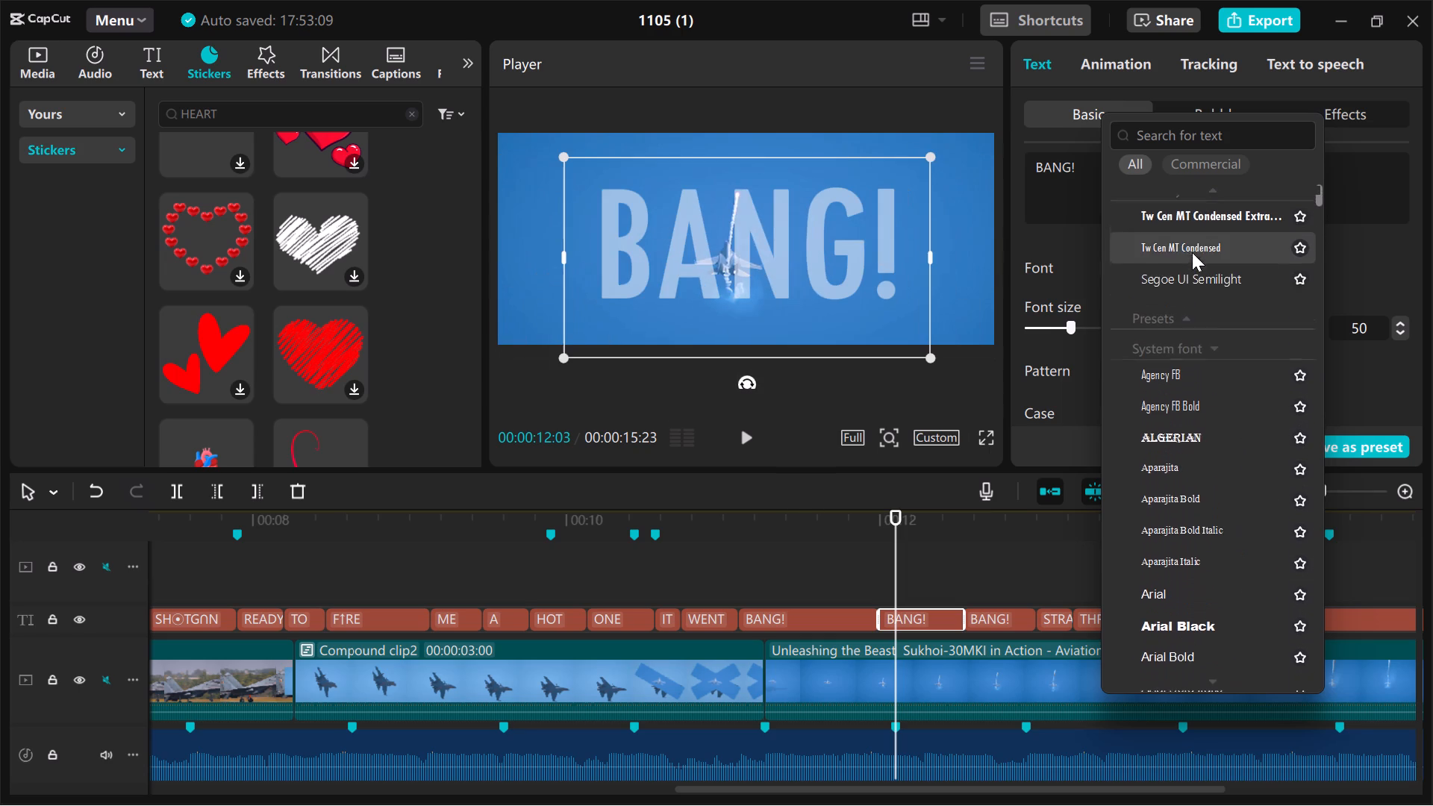
scroll(1192, 252, up, 2)
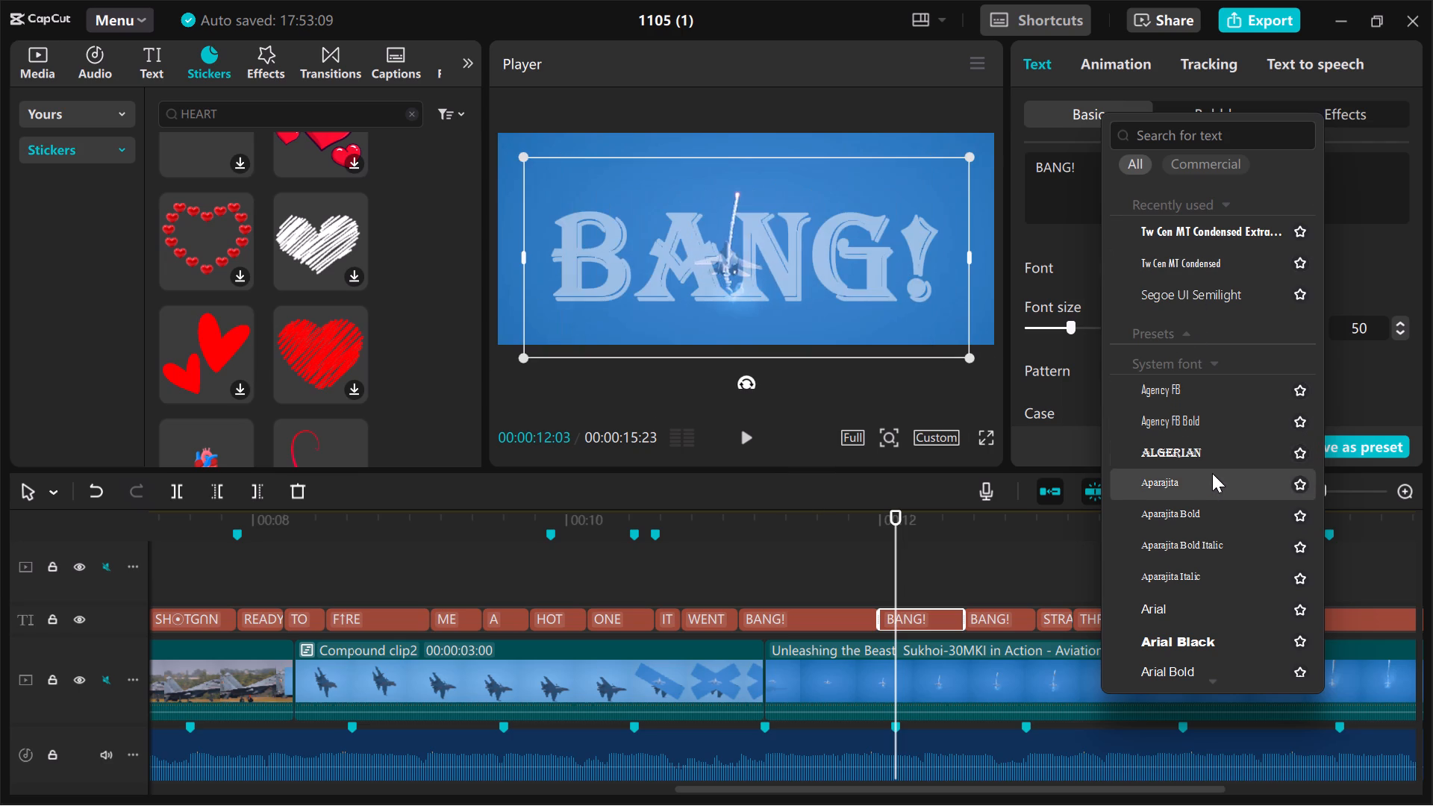
Change the second BANG! caption's font to Snap ITC after previewing the fonts at the end of the system font list.
scroll(1214, 473, down, 18)
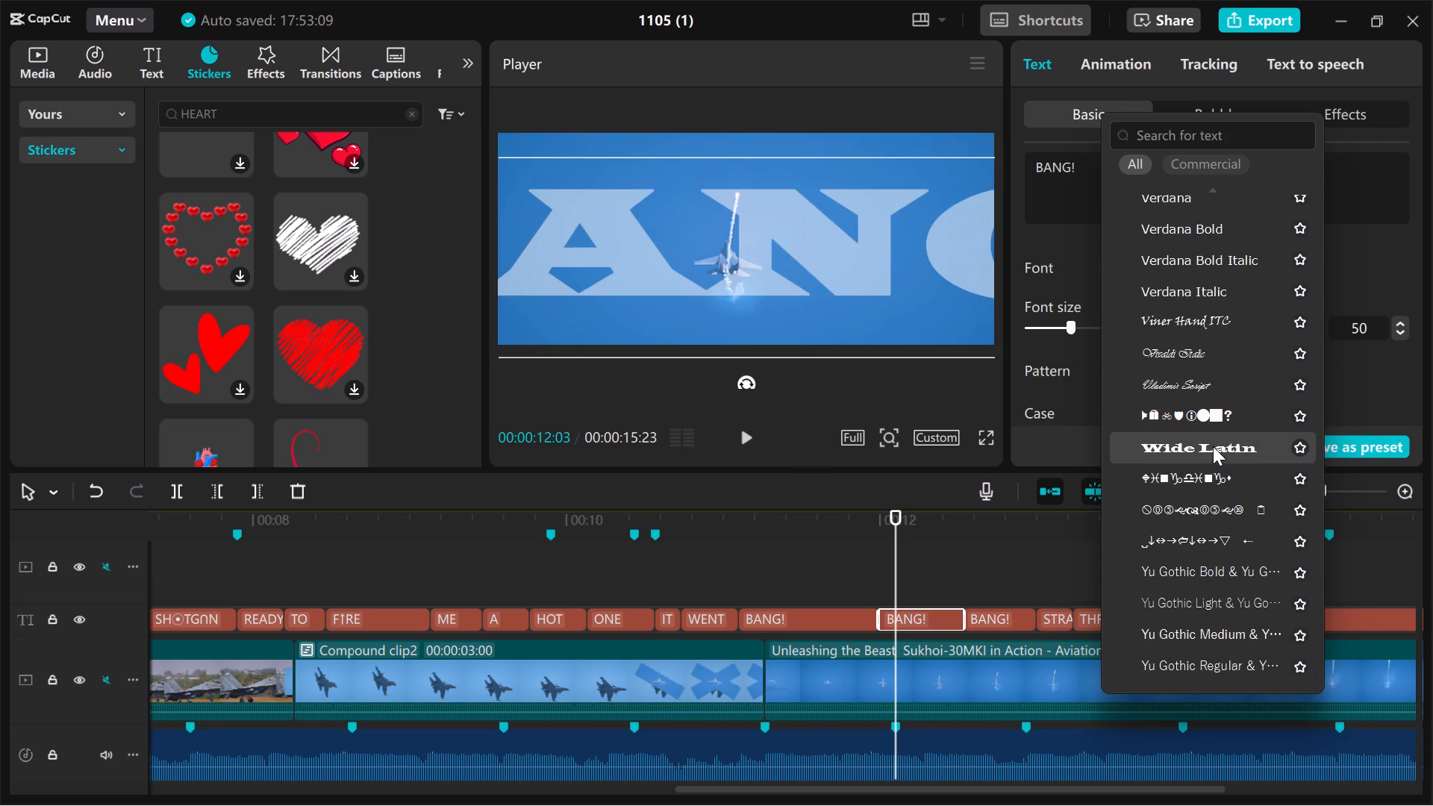
scroll(1234, 646, up, 1)
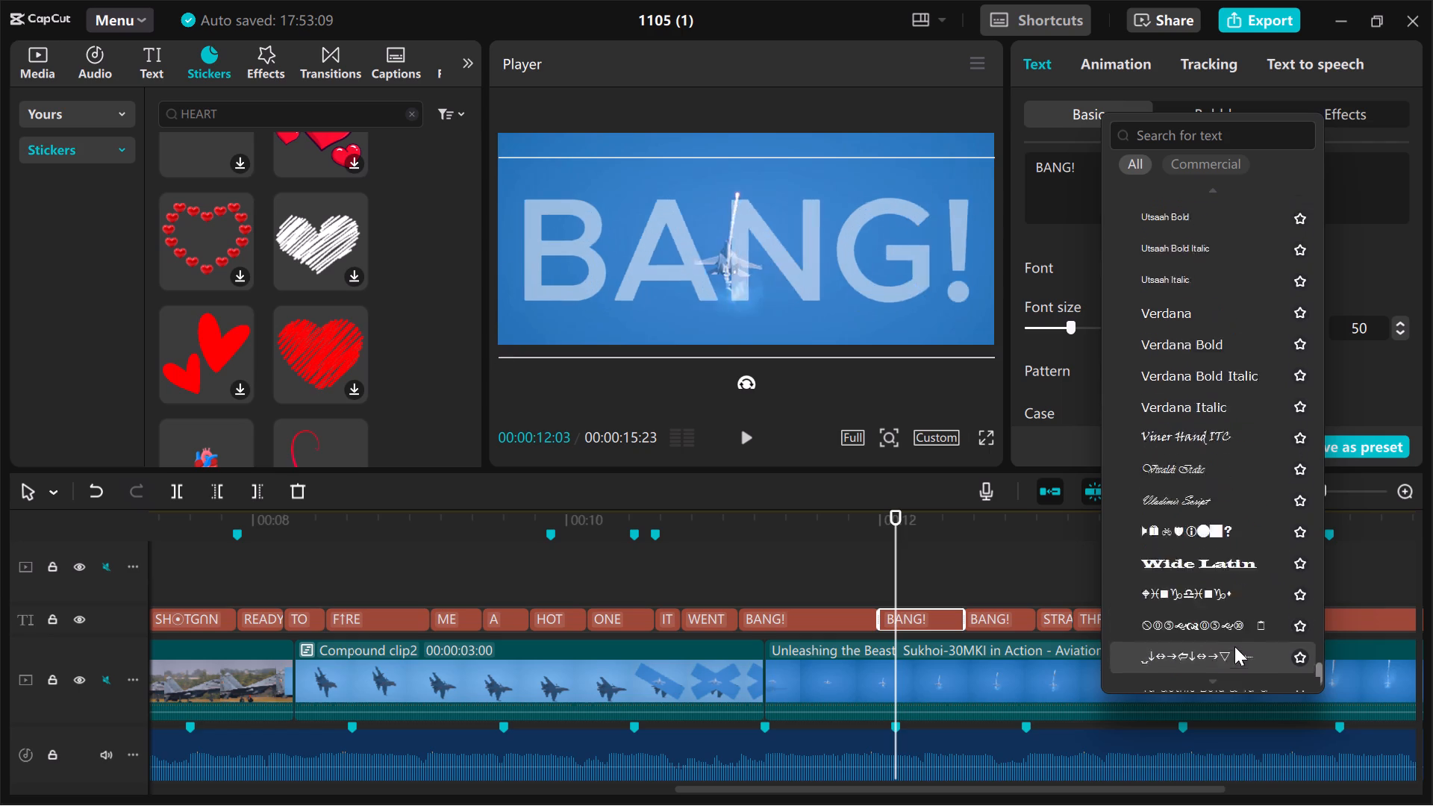
scroll(1234, 646, up, 1)
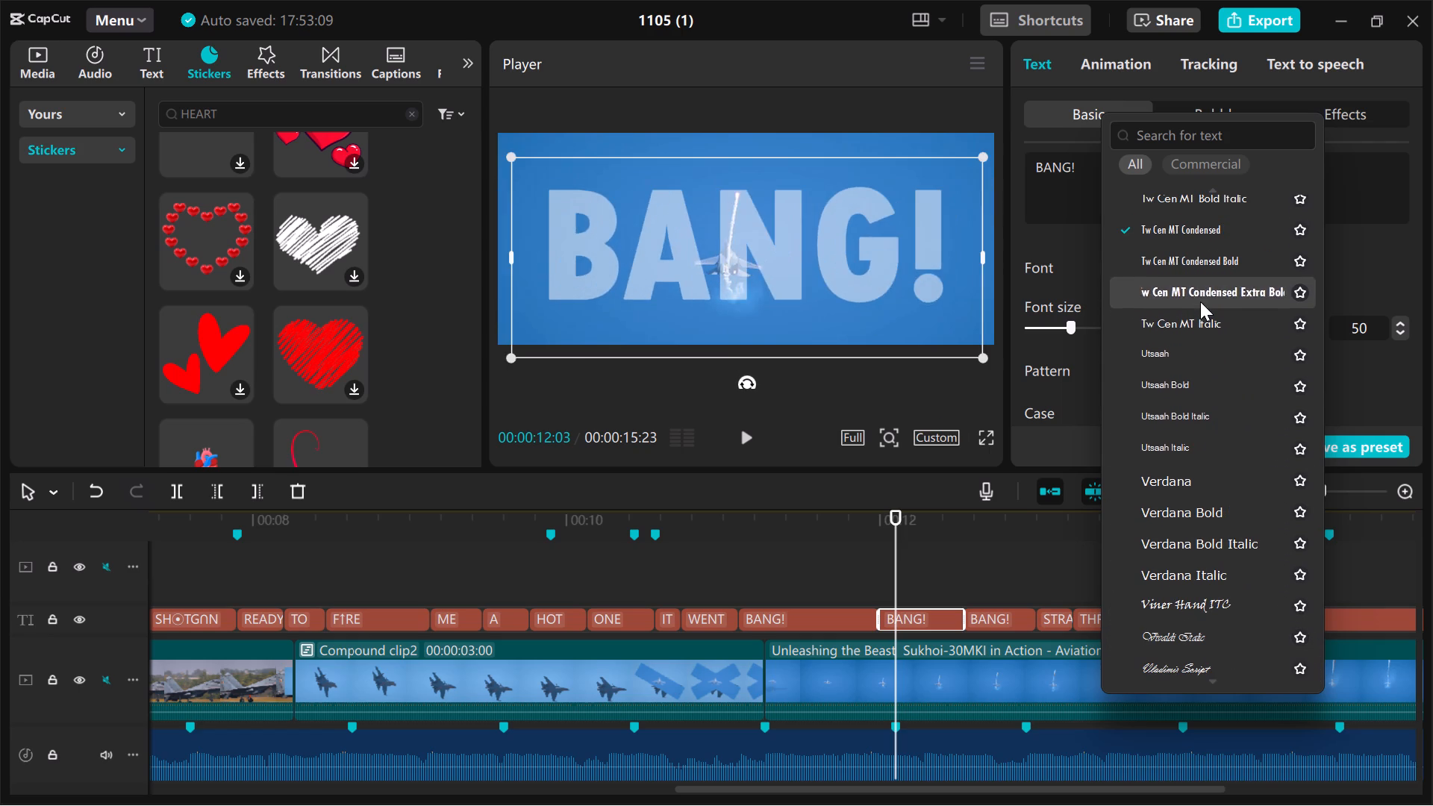
scroll(1200, 302, up, 2)
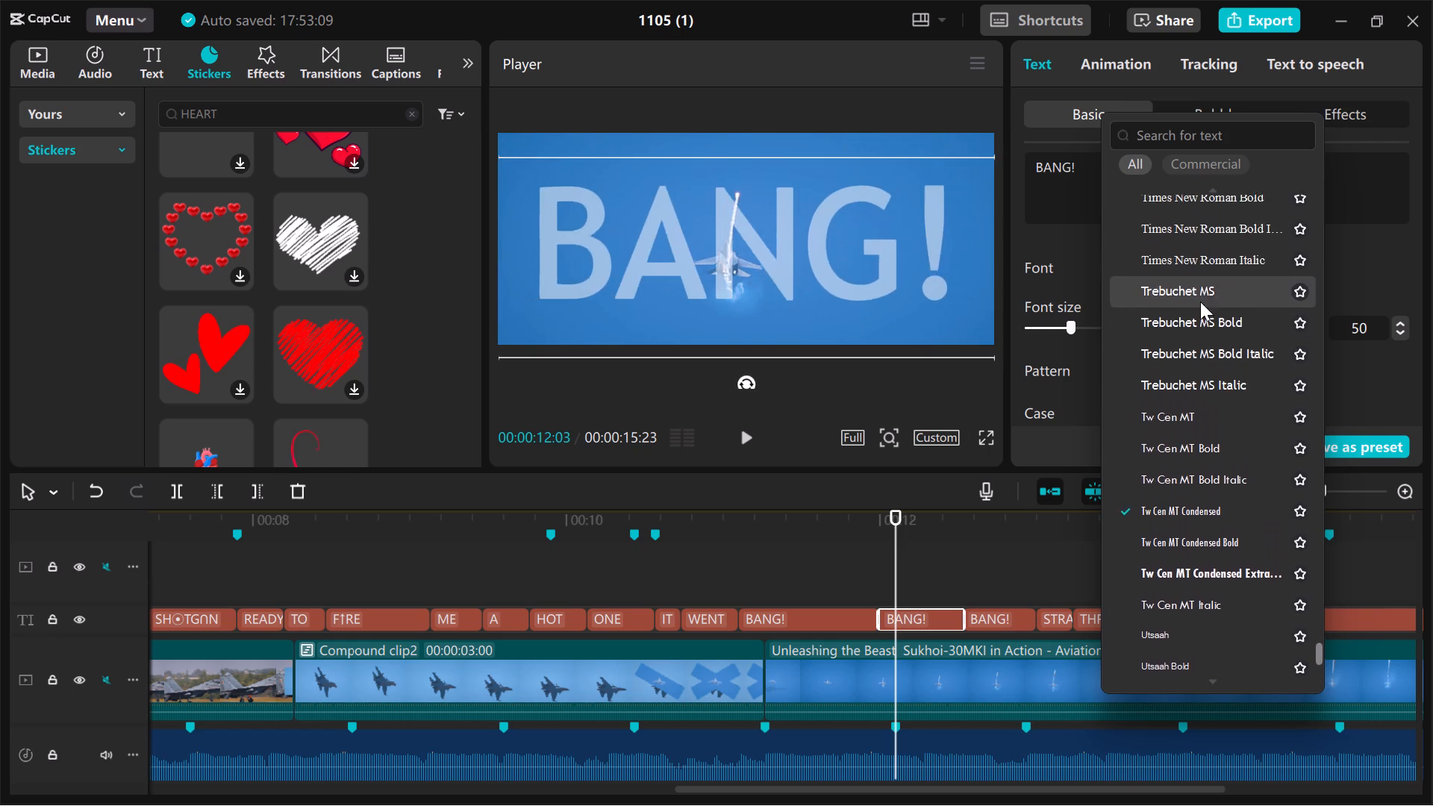
scroll(1200, 302, up, 2)
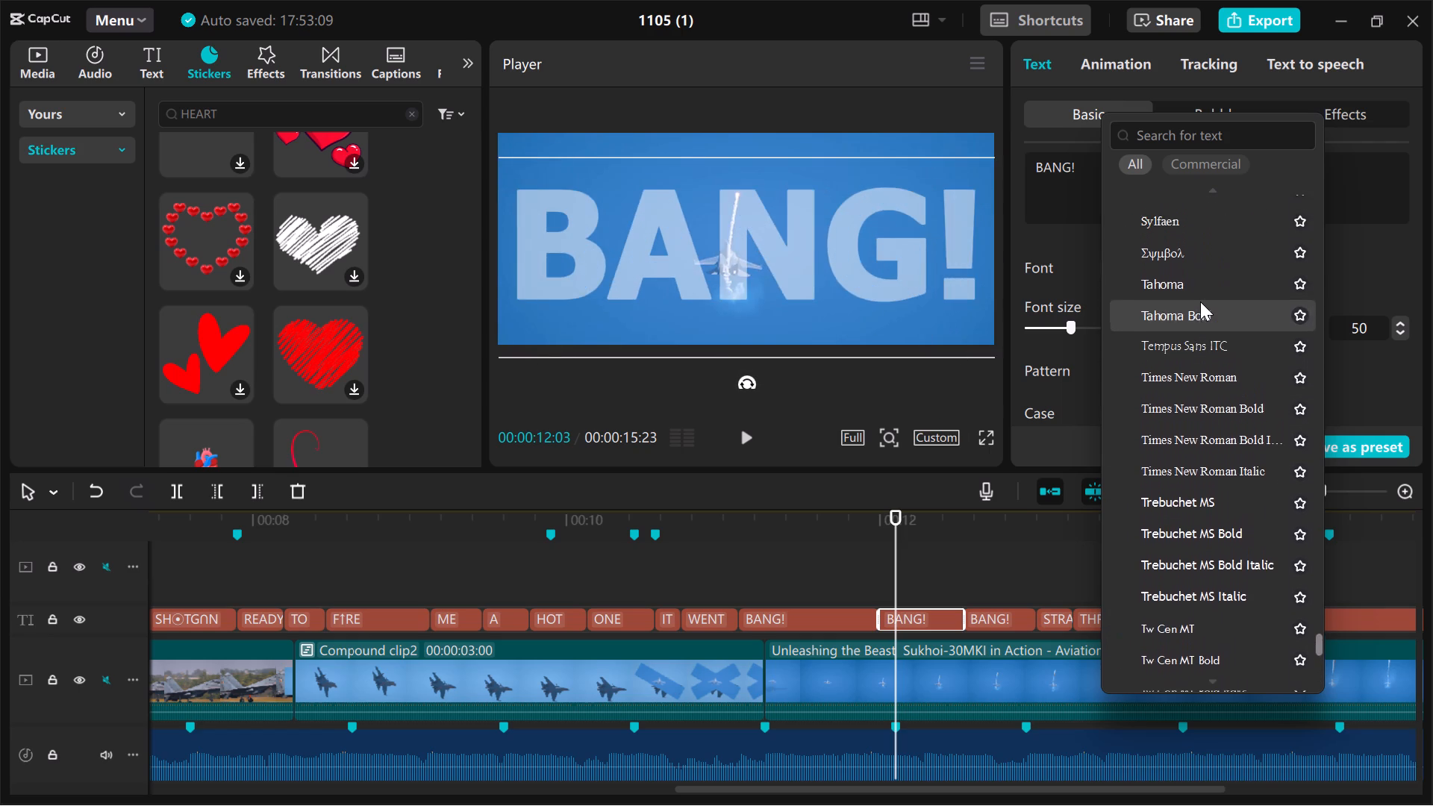
scroll(1200, 302, up, 1)
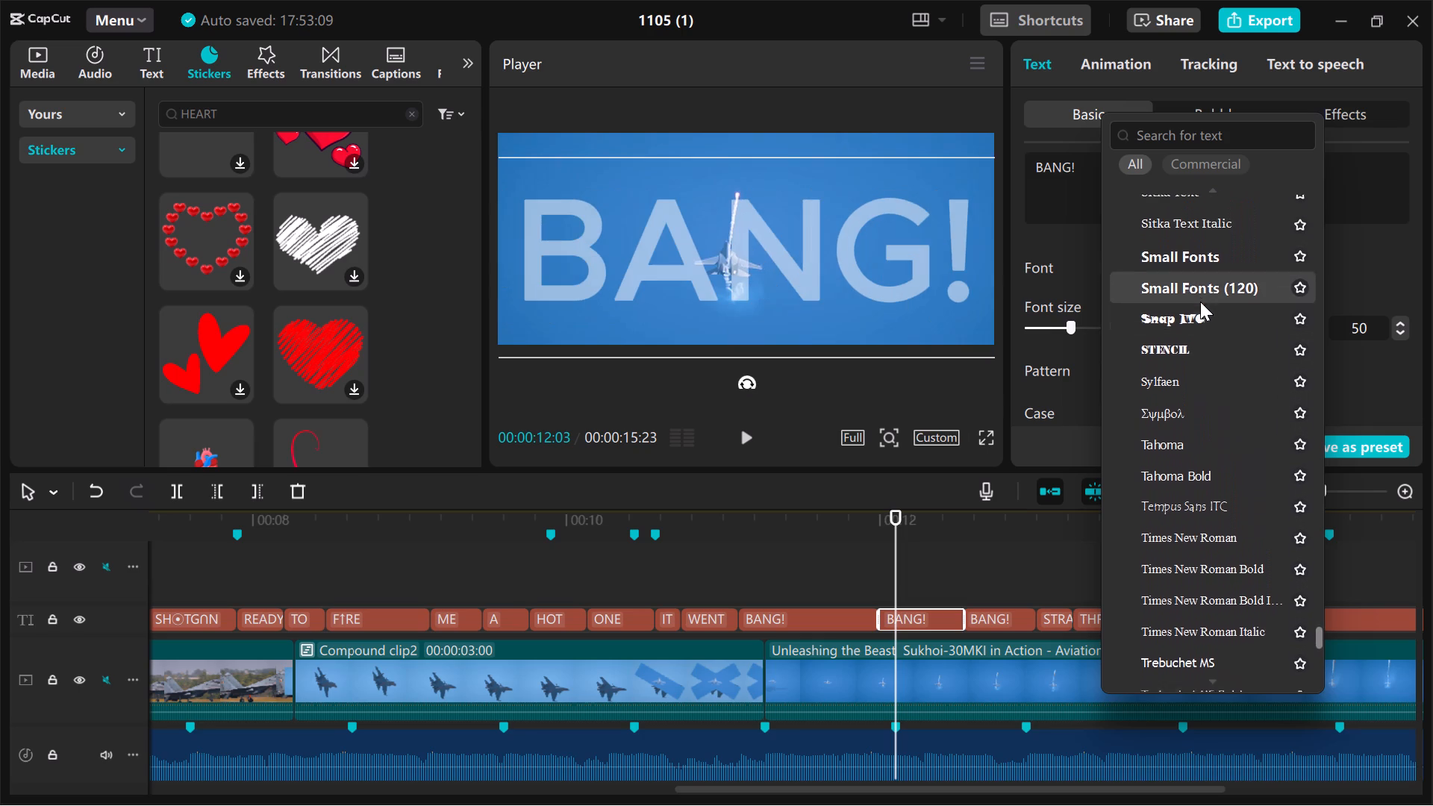
scroll(1200, 302, up, 1)
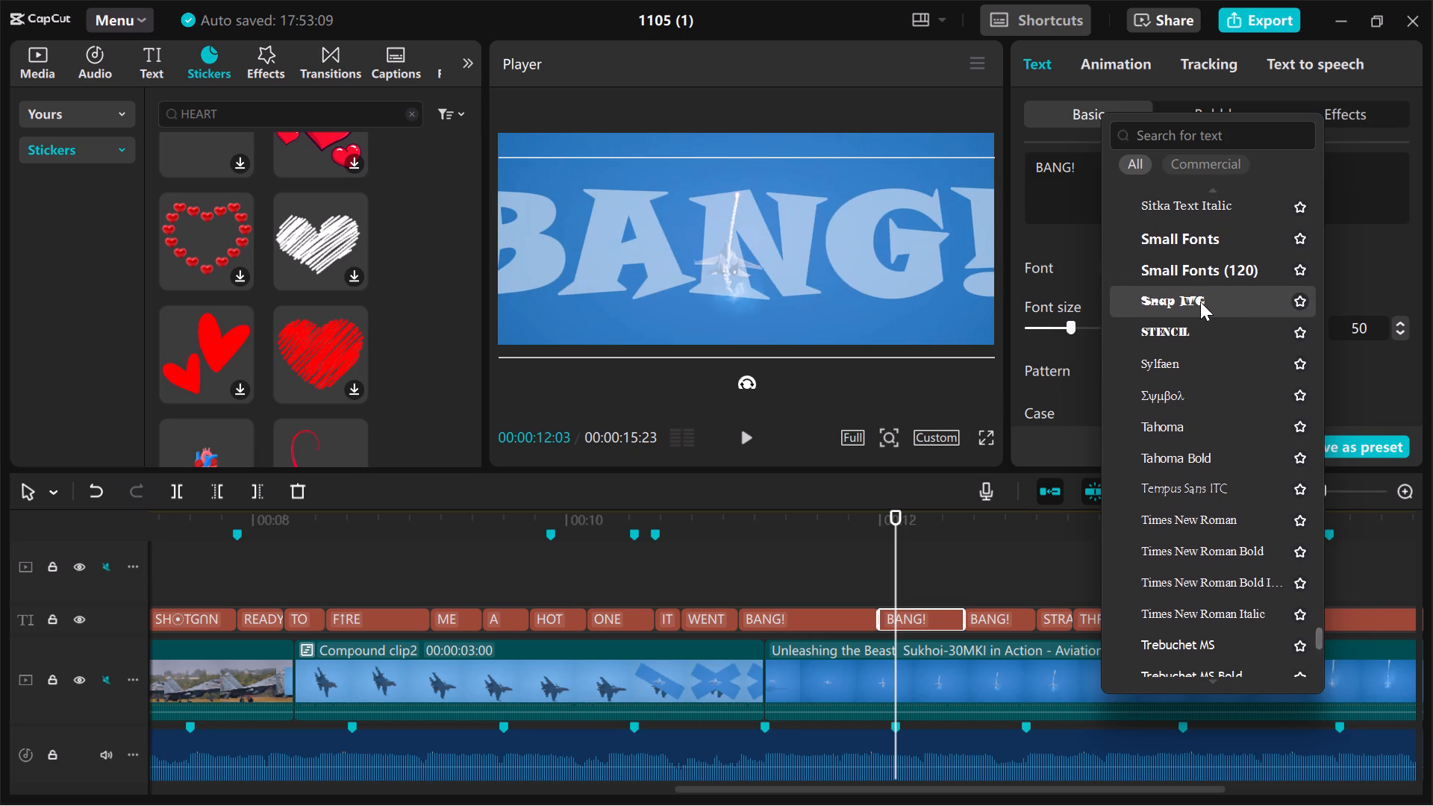
click(1200, 302)
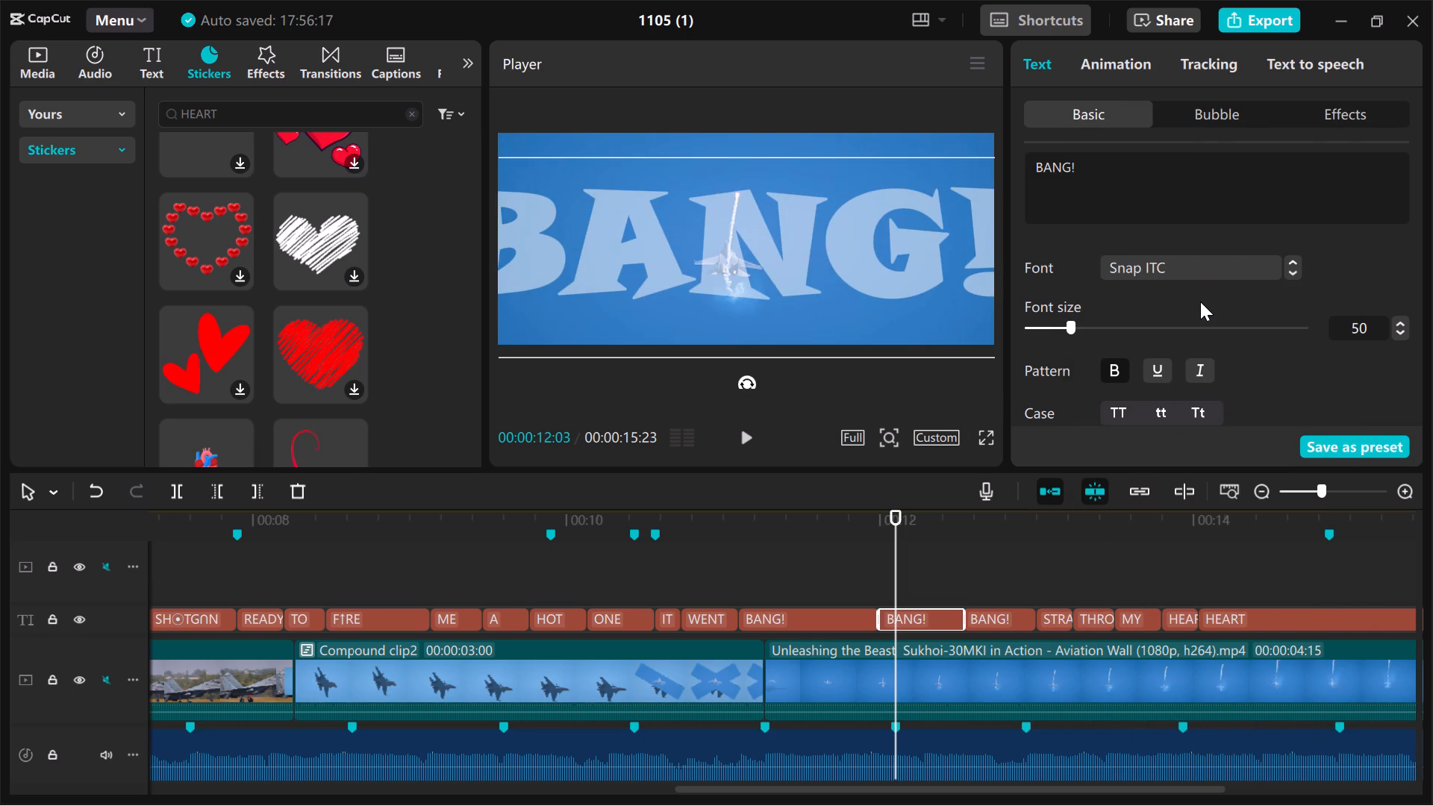
Set the font size of the second BANG! caption to 40.
click(1400, 328)
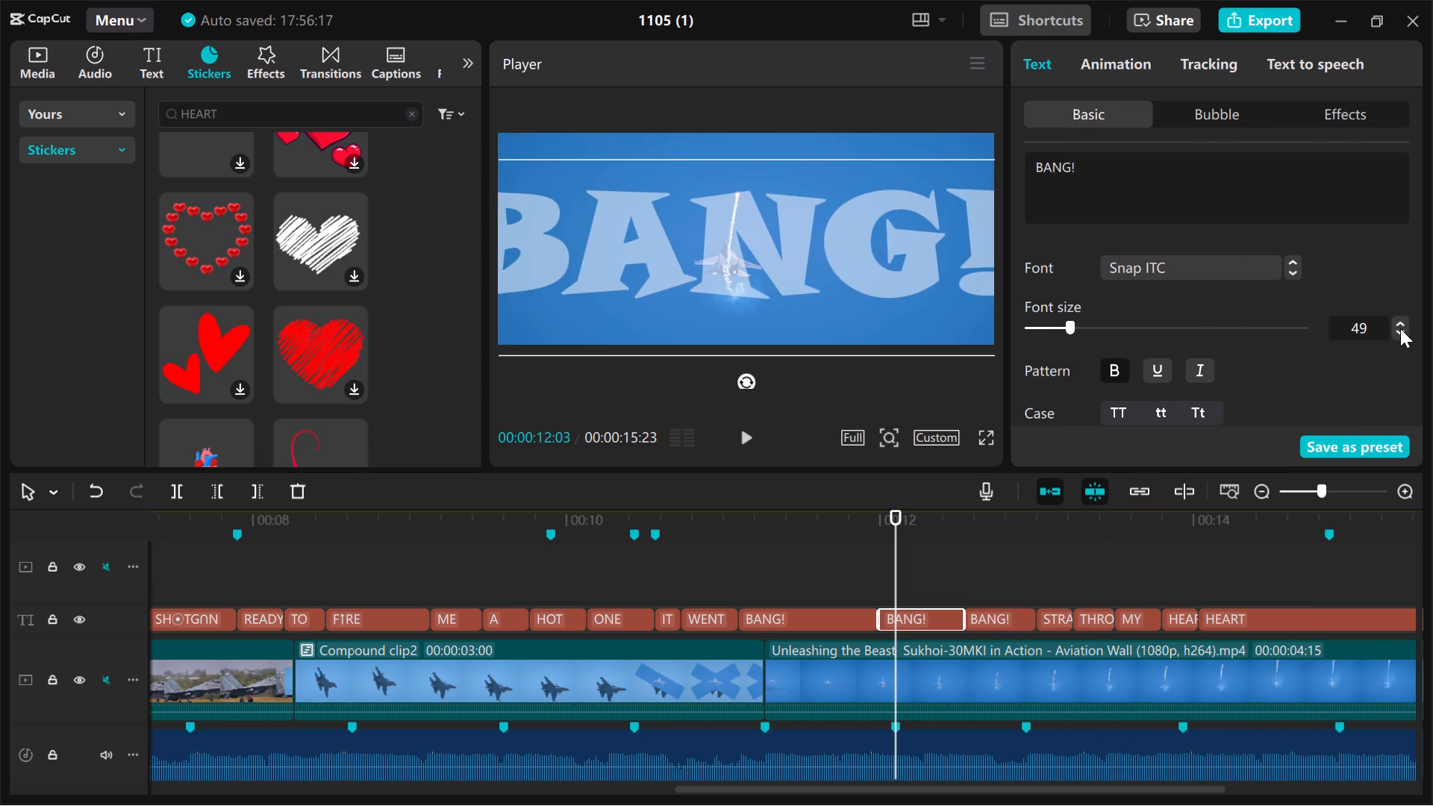
triple_click(1400, 328)
click(1400, 328)
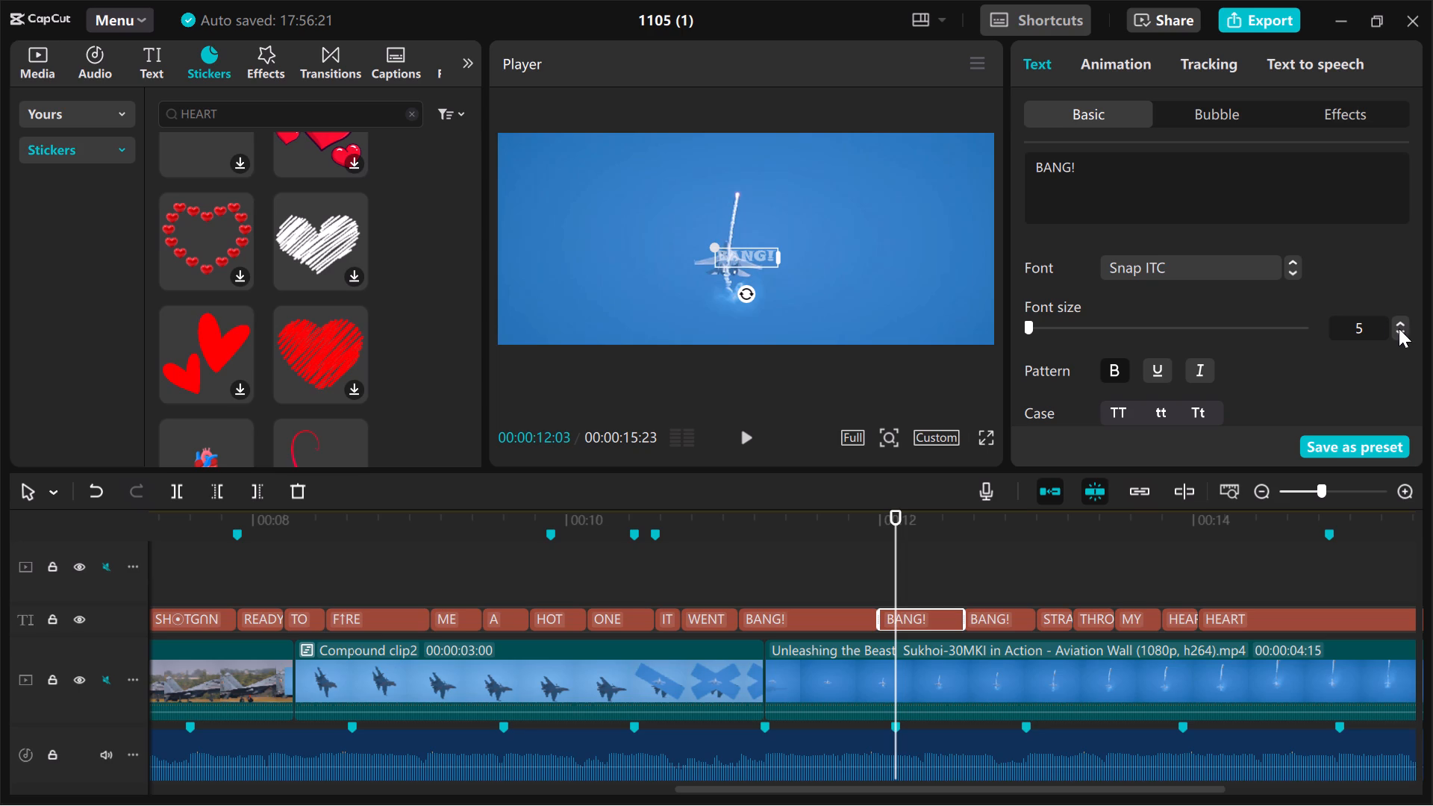
double_click(1365, 328)
text(40)
click(1305, 378)
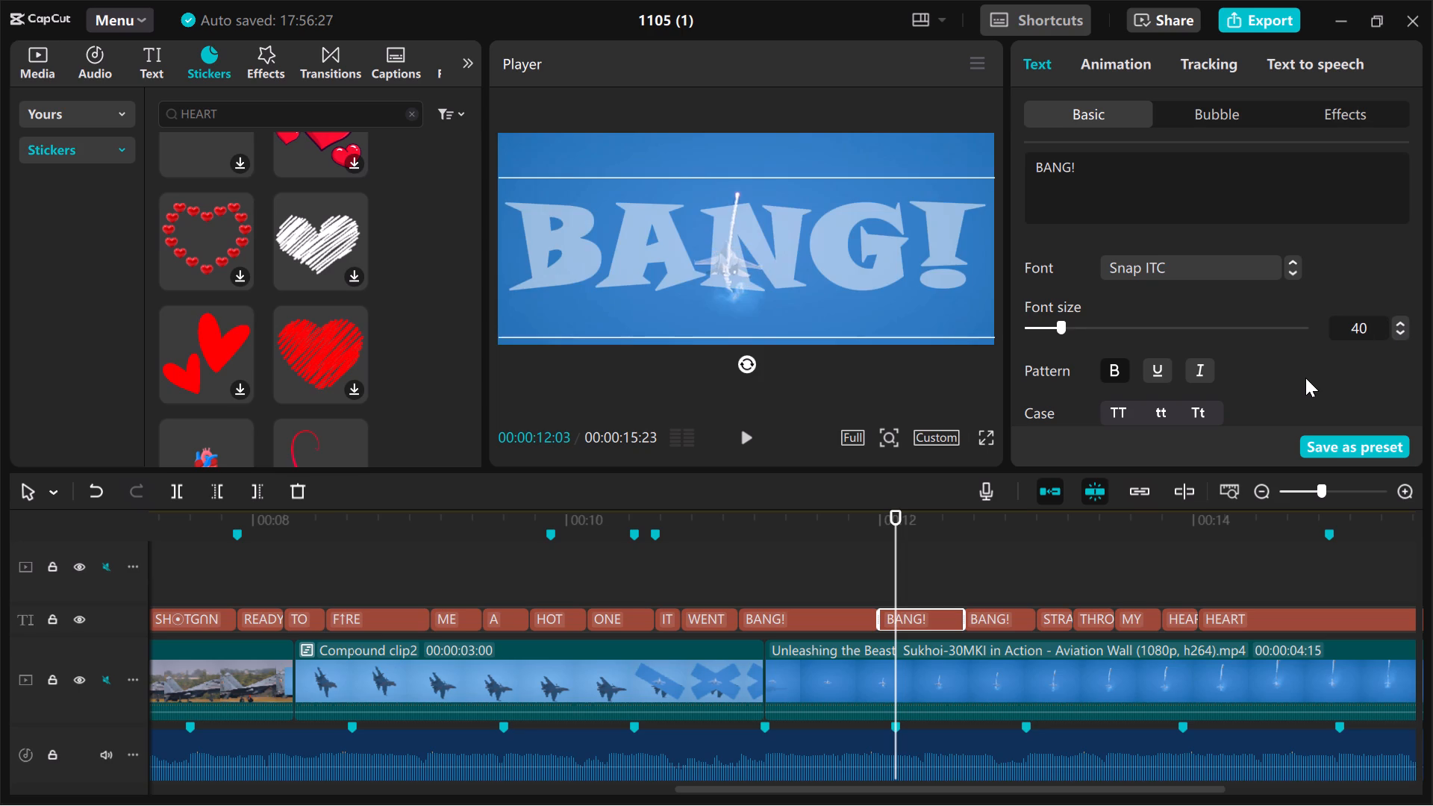
Play from the WENT caption into the third BANG! to check the restyled second BANG! caption.
click(711, 579)
key(space)
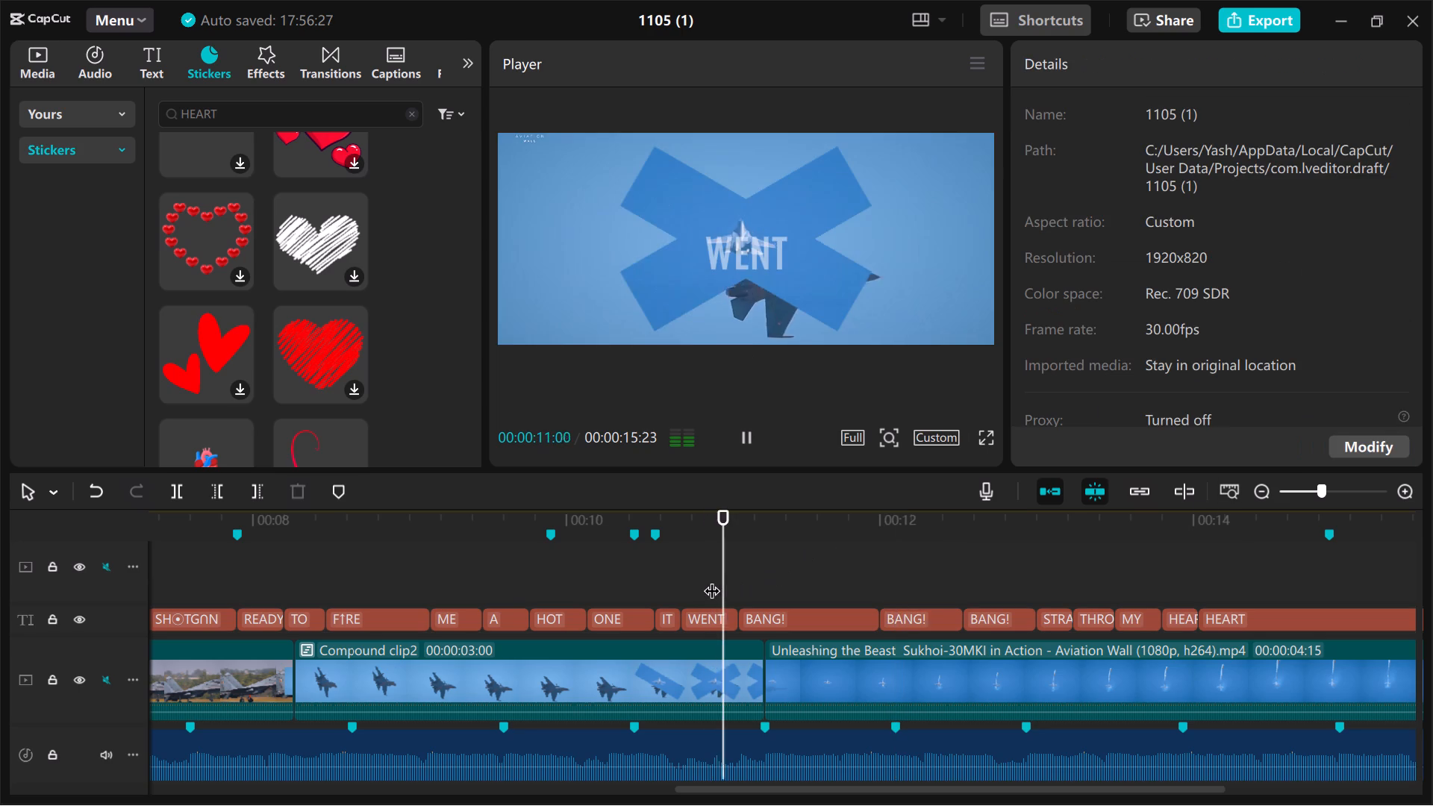
key(space)
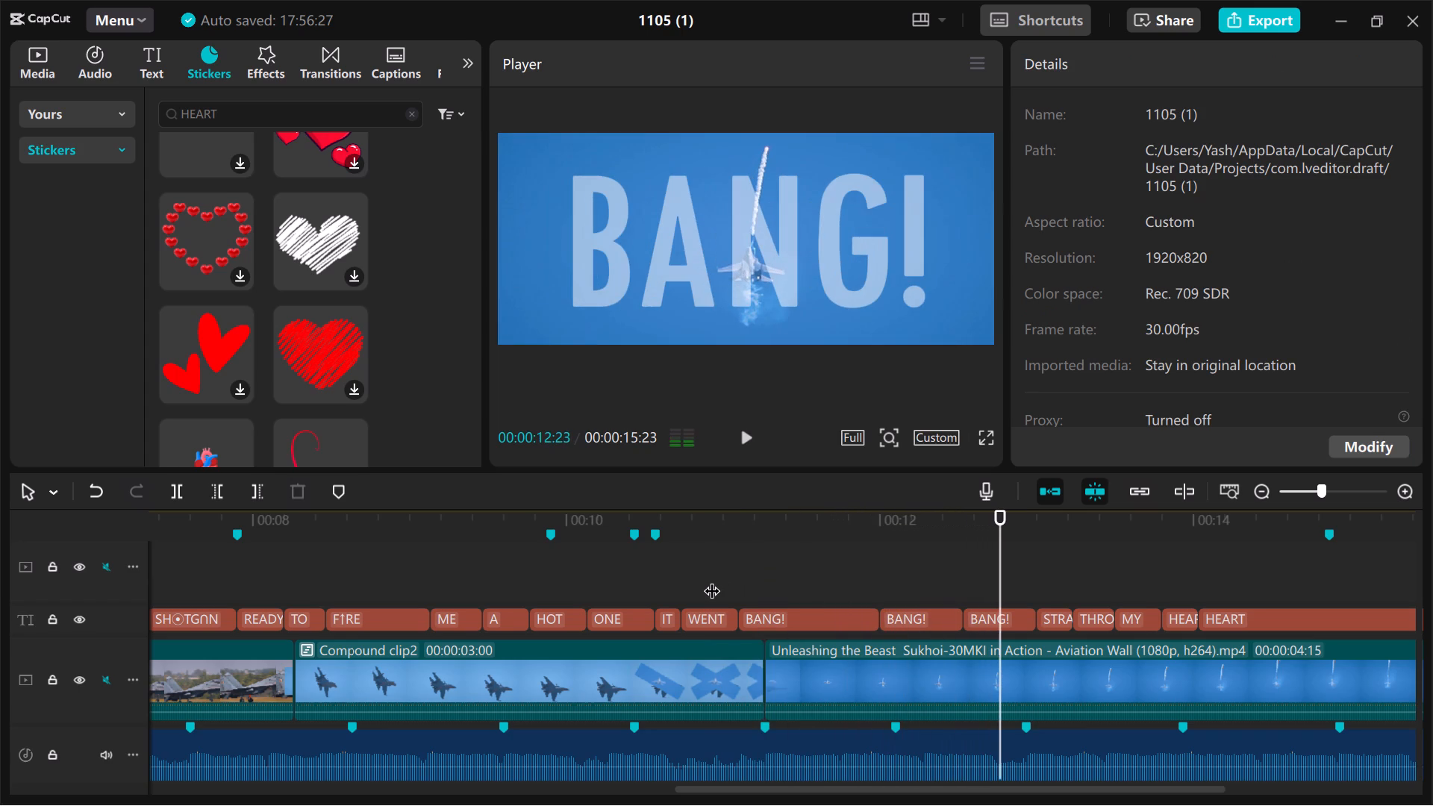
Change the font of the first BANG! caption, just after WENT, to Snap ITC.
click(762, 623)
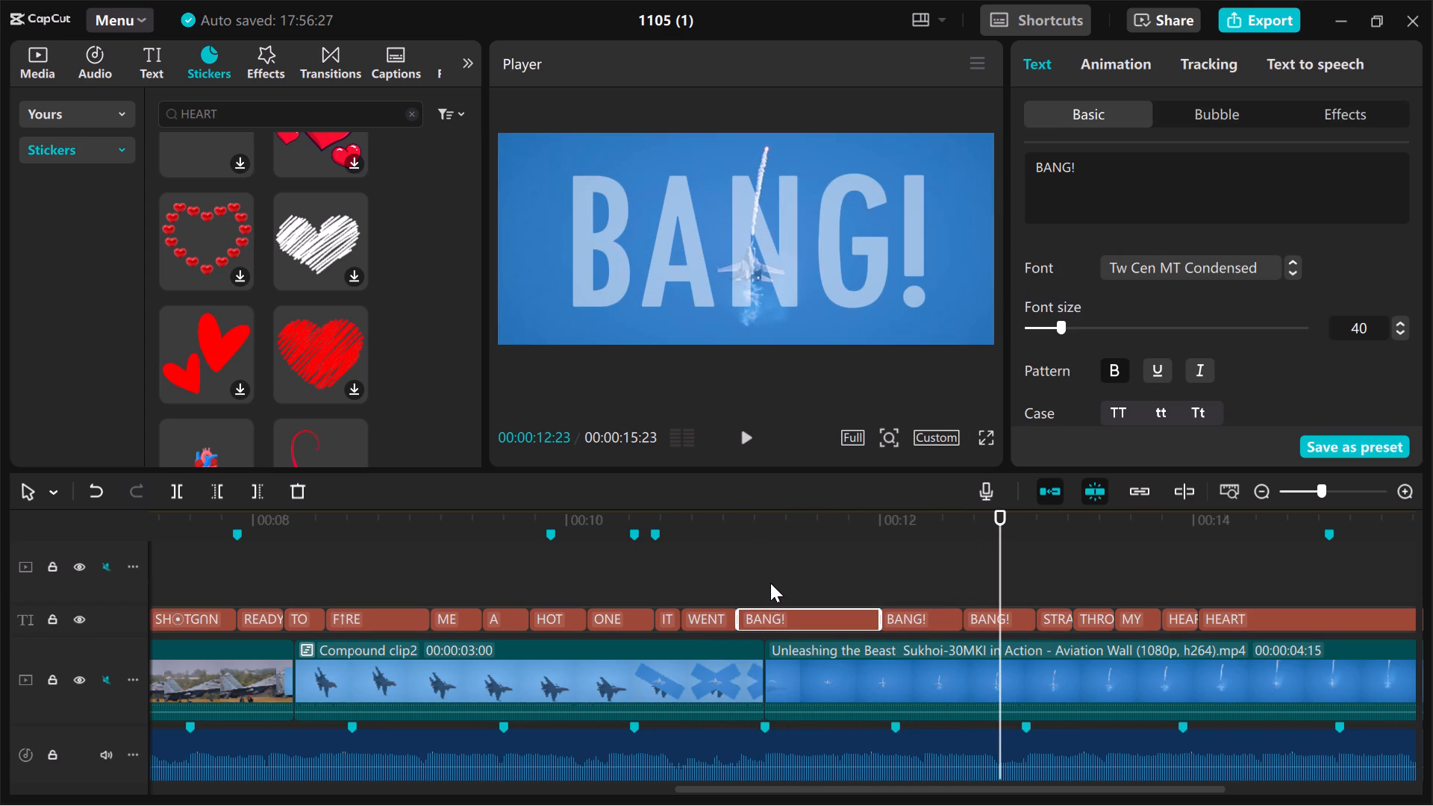
click(769, 574)
click(804, 619)
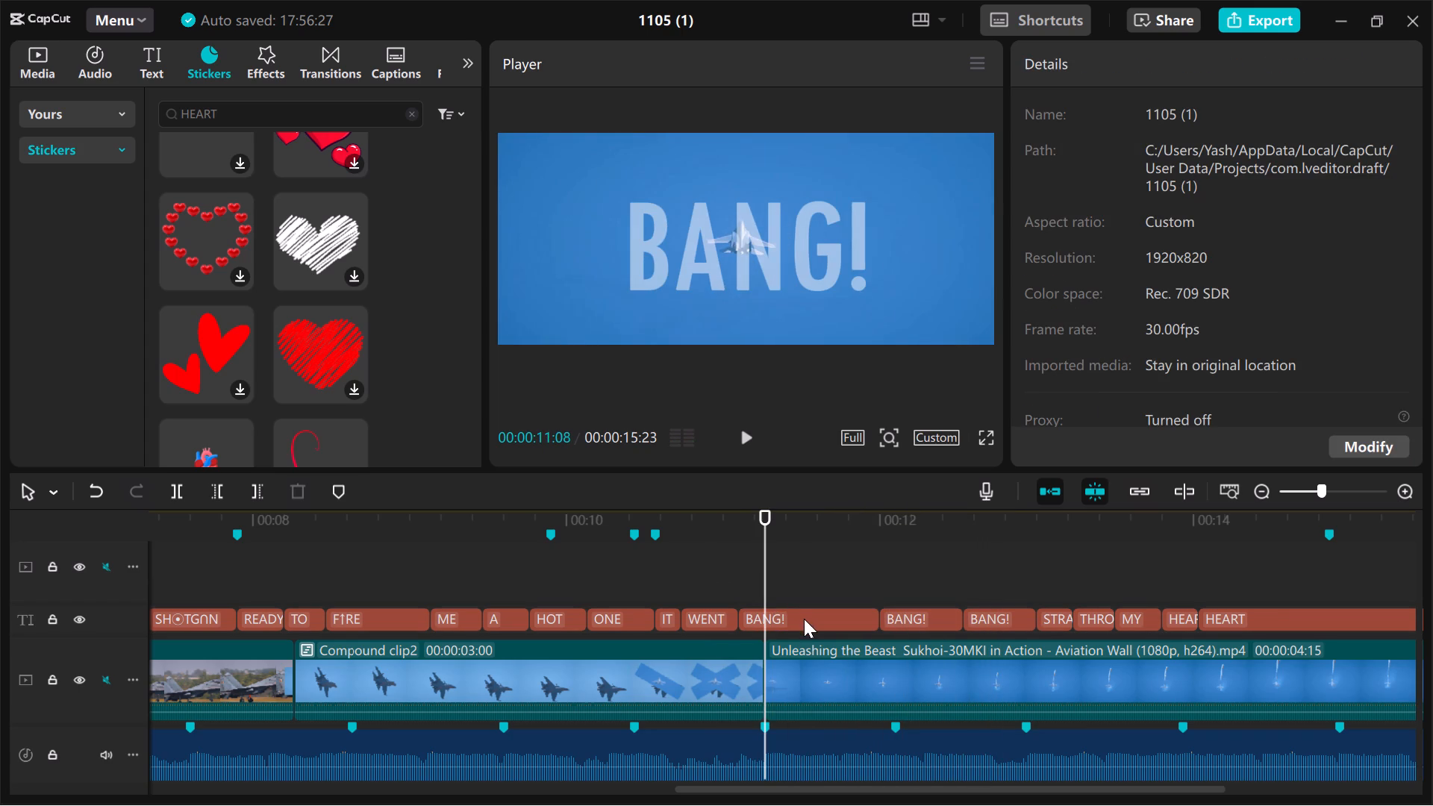
click(1239, 263)
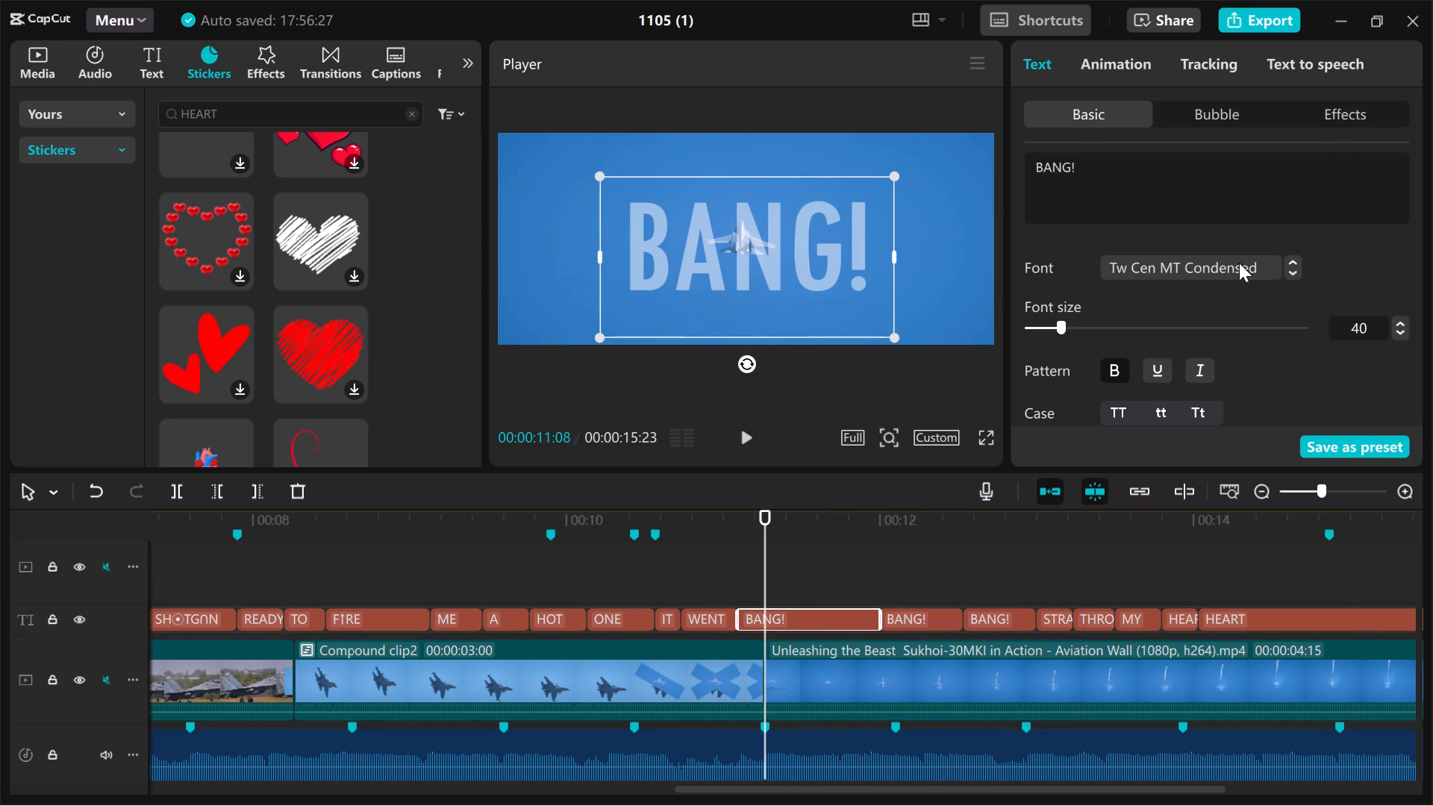
scroll(1239, 263, up, 13)
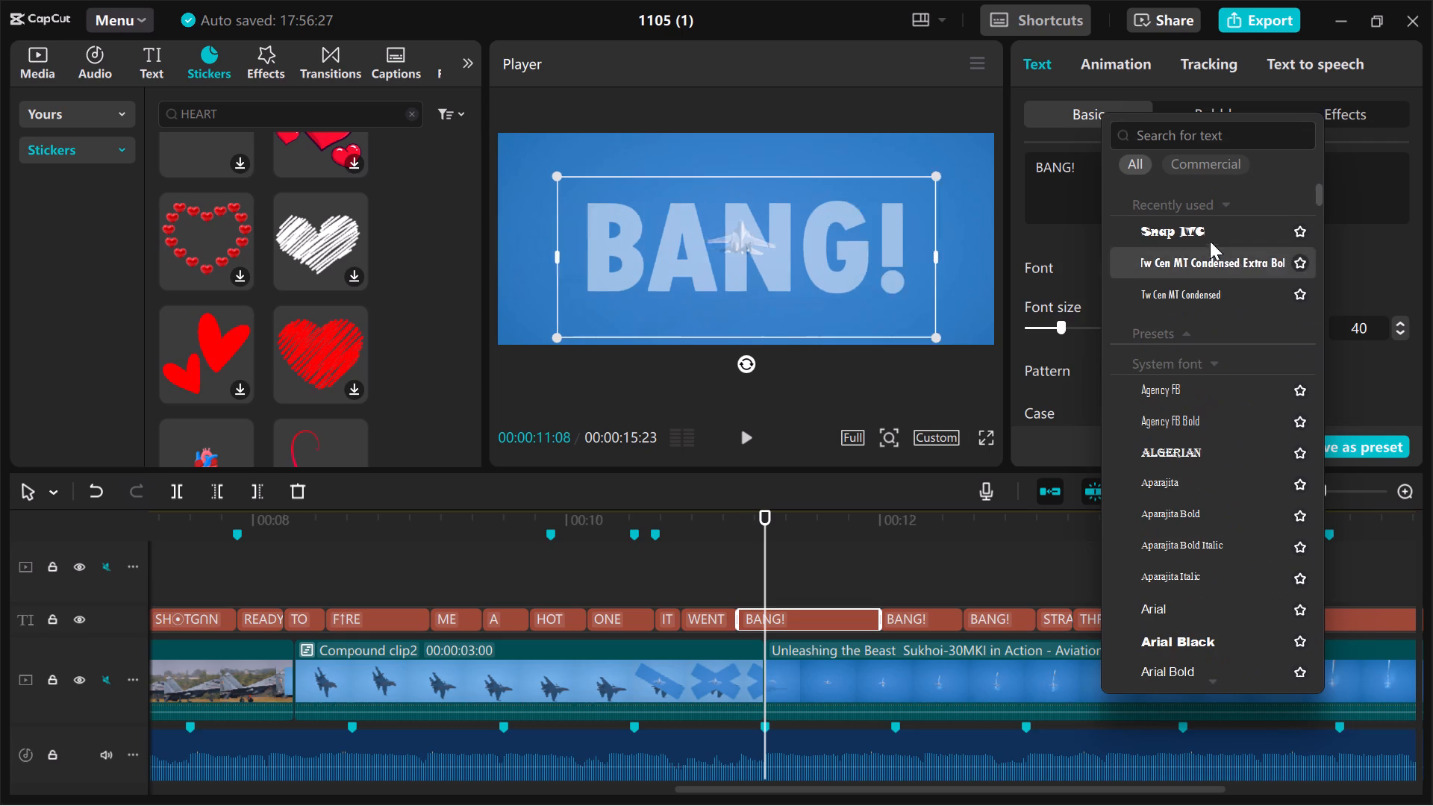
click(1204, 231)
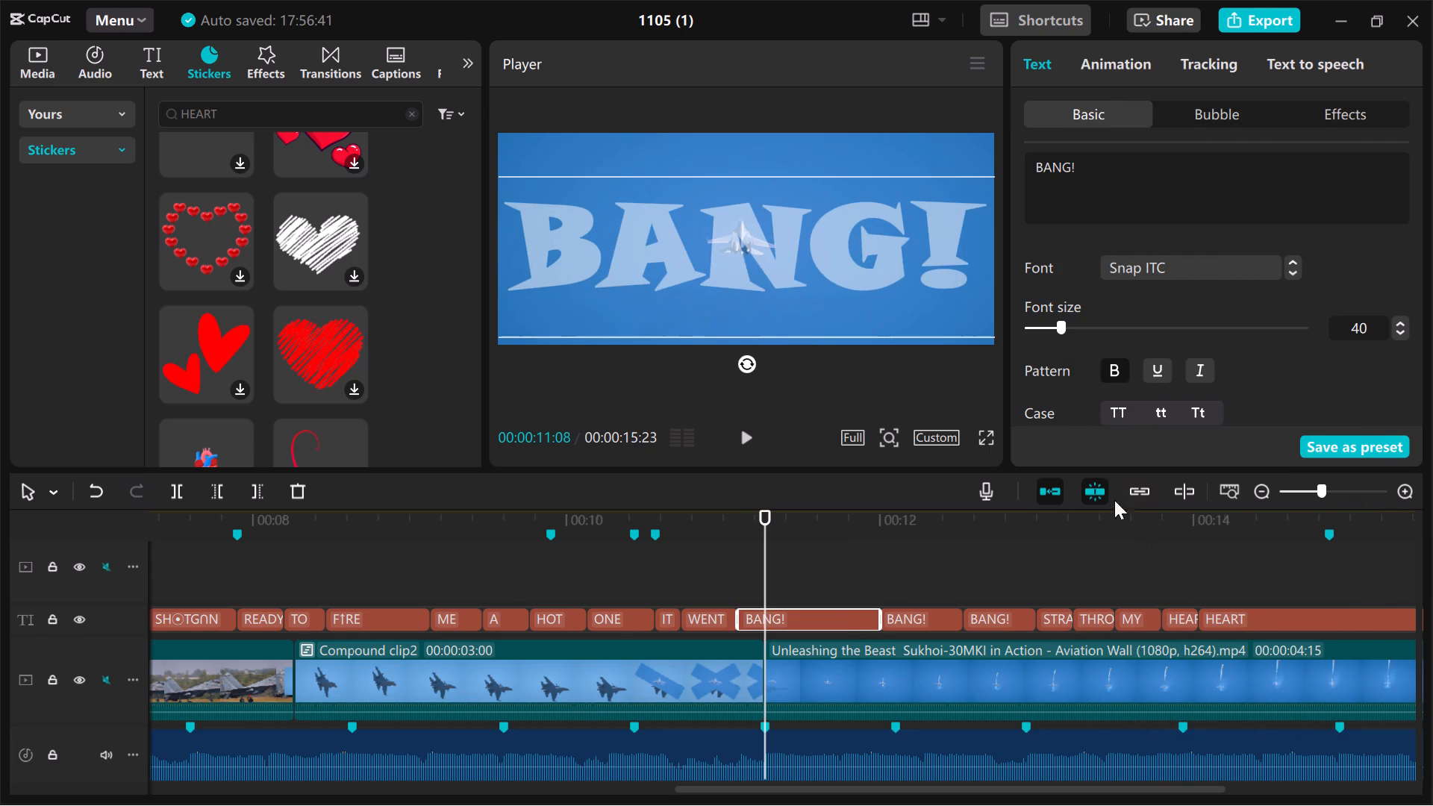
Reduce the font size of the first BANG! caption to 30.
triple_click(1398, 330)
triple_click(1398, 330)
click(1398, 330)
click(1398, 330)
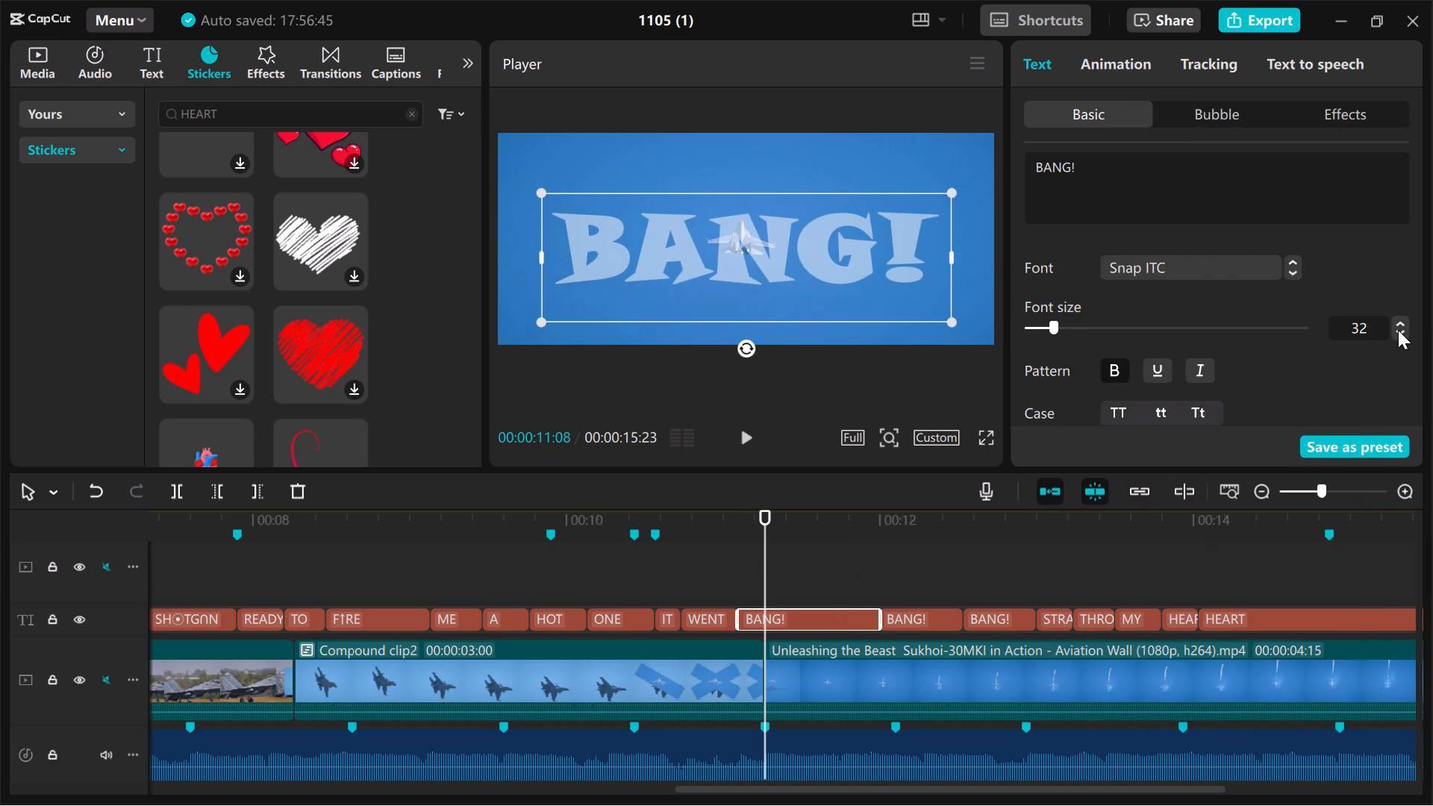
click(1398, 330)
click(1398, 330)
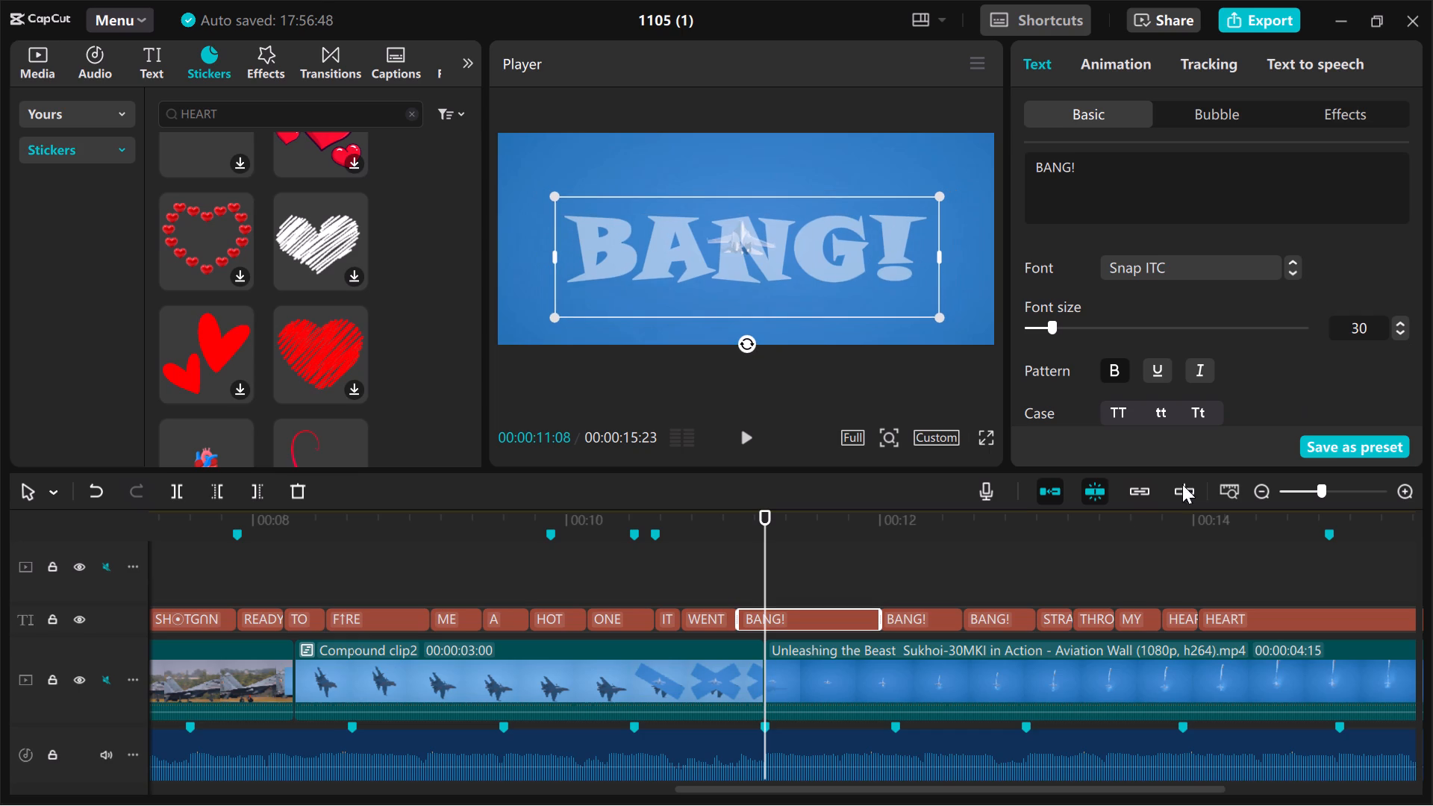
Compare the frames of the second and first BANG! captions to check their relative sizes.
click(918, 588)
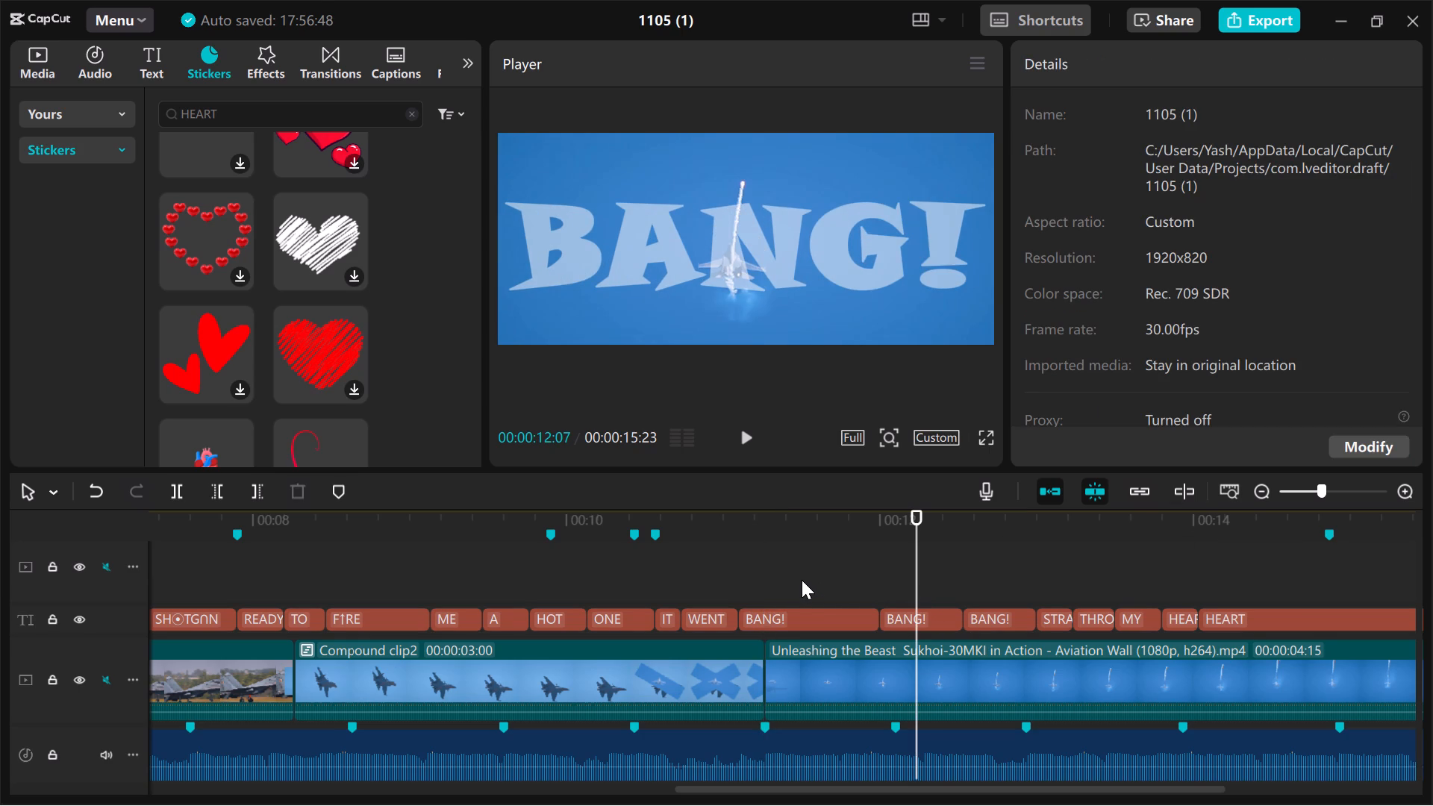
click(693, 576)
click(759, 575)
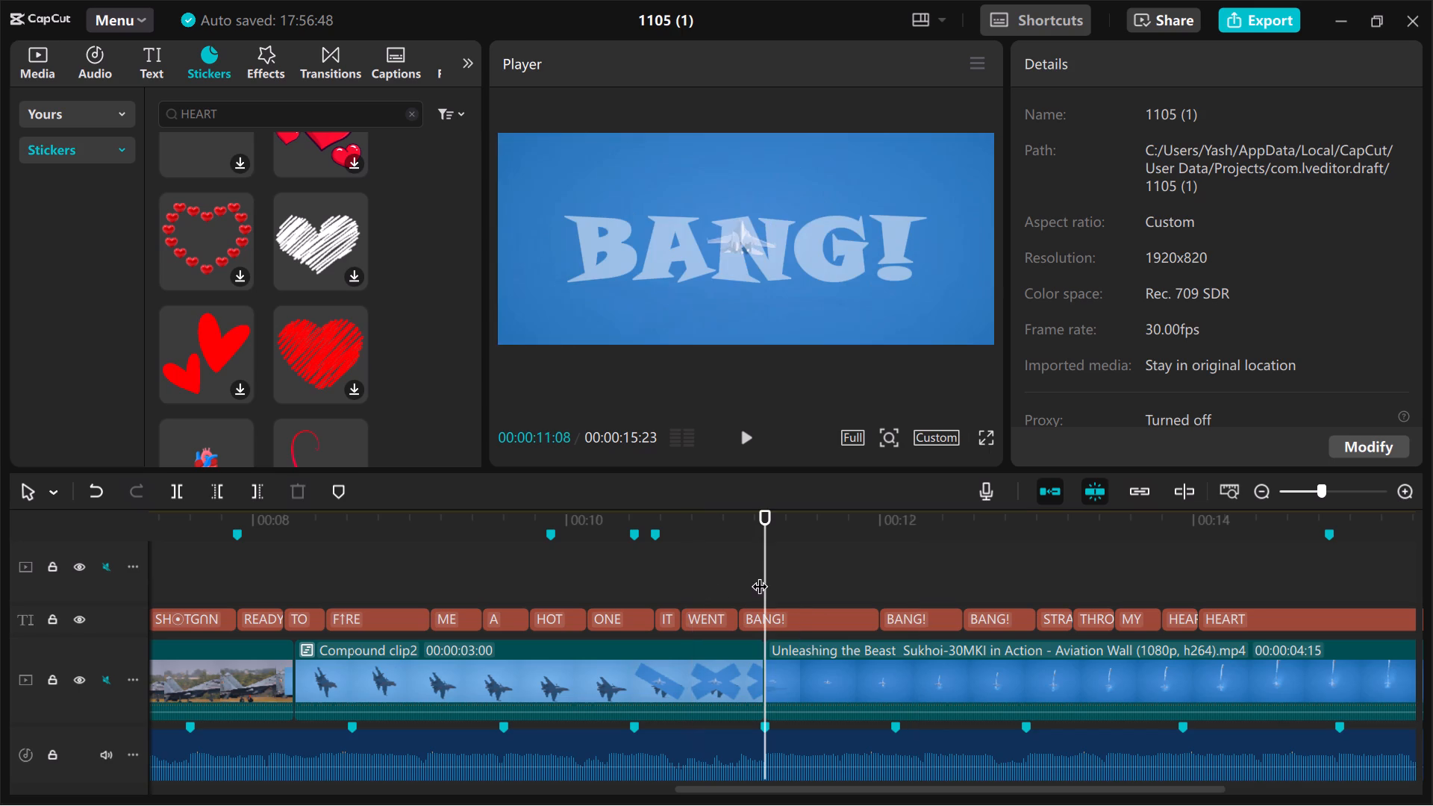
Reduce the font size of the first BANG! caption, just after WENT, to 24.
click(715, 574)
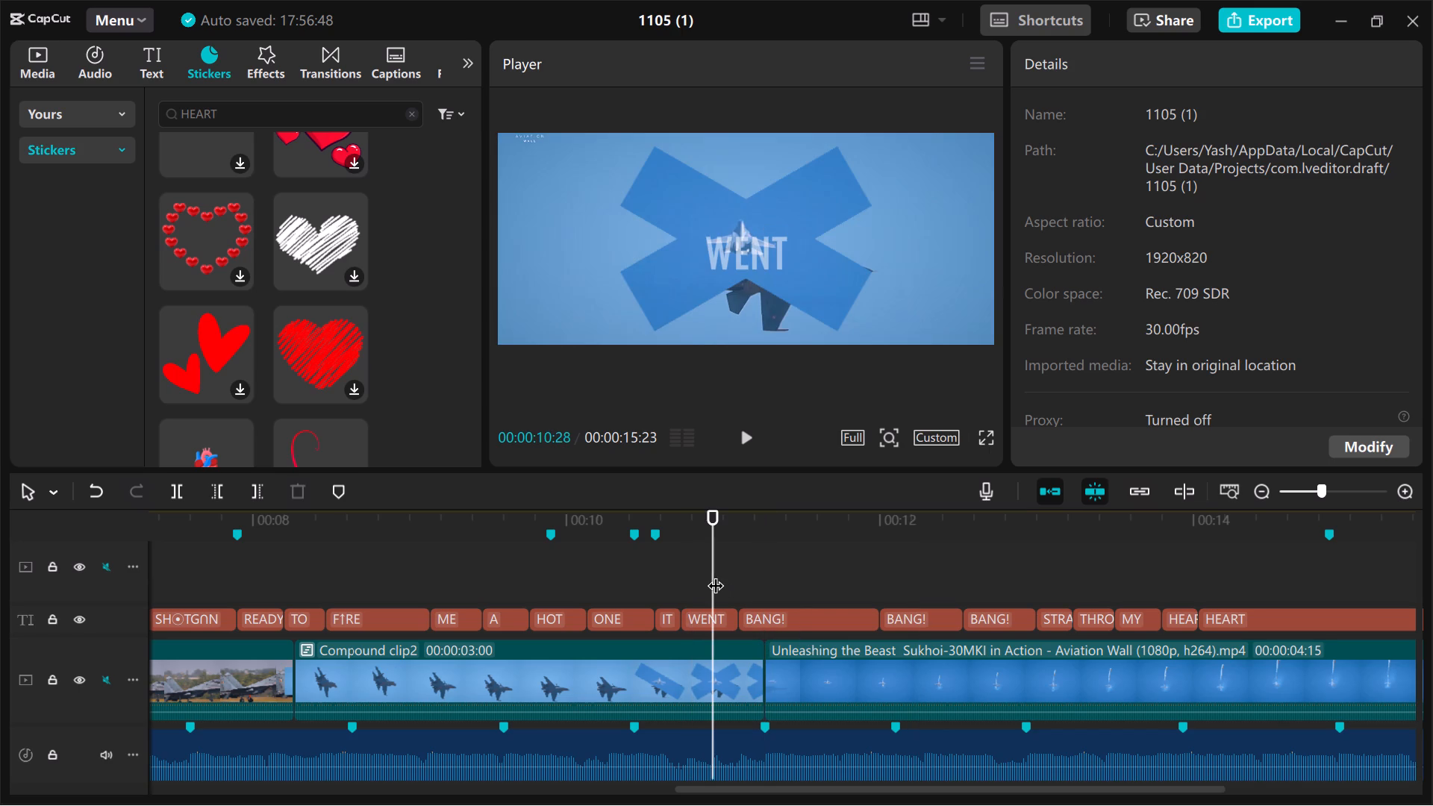
click(772, 579)
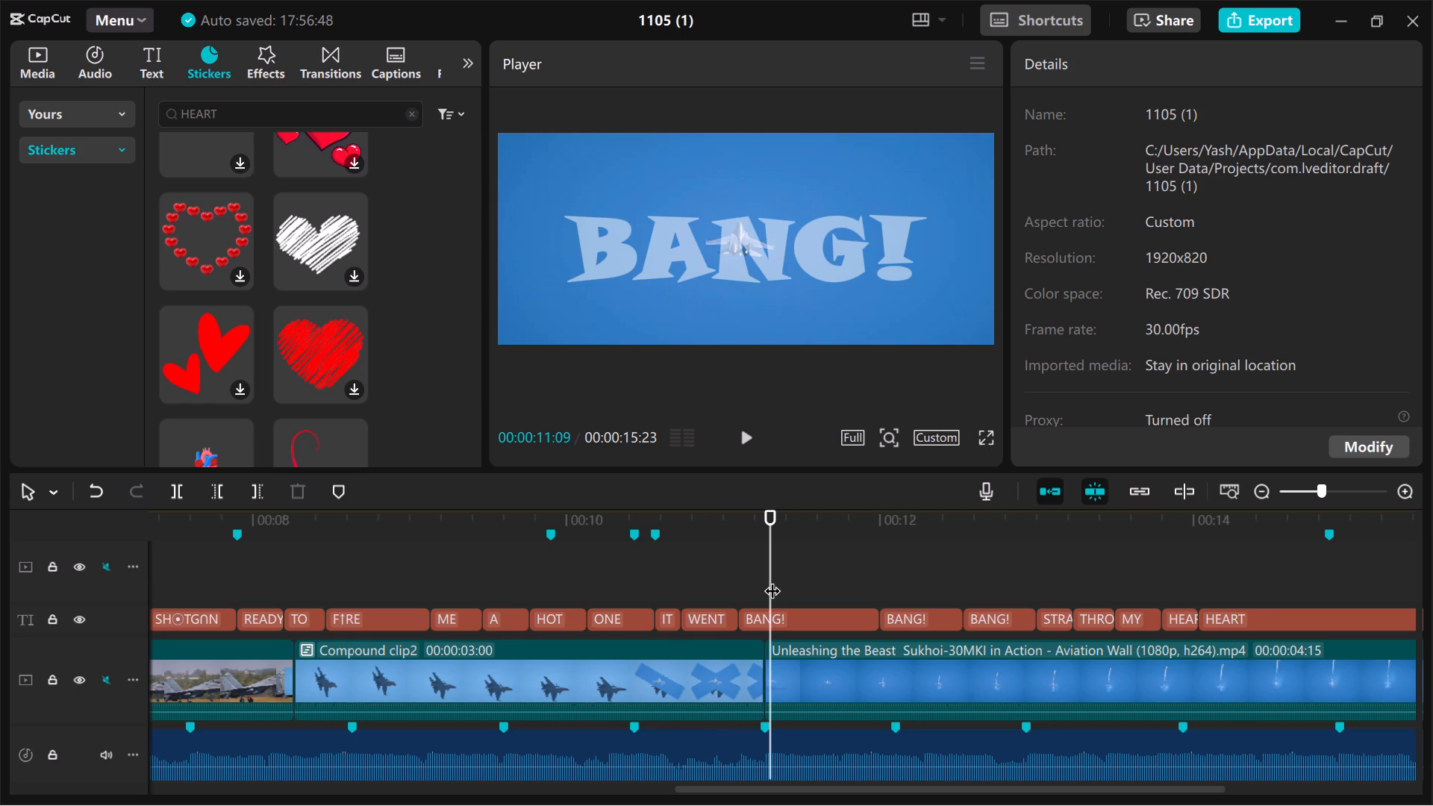
click(794, 625)
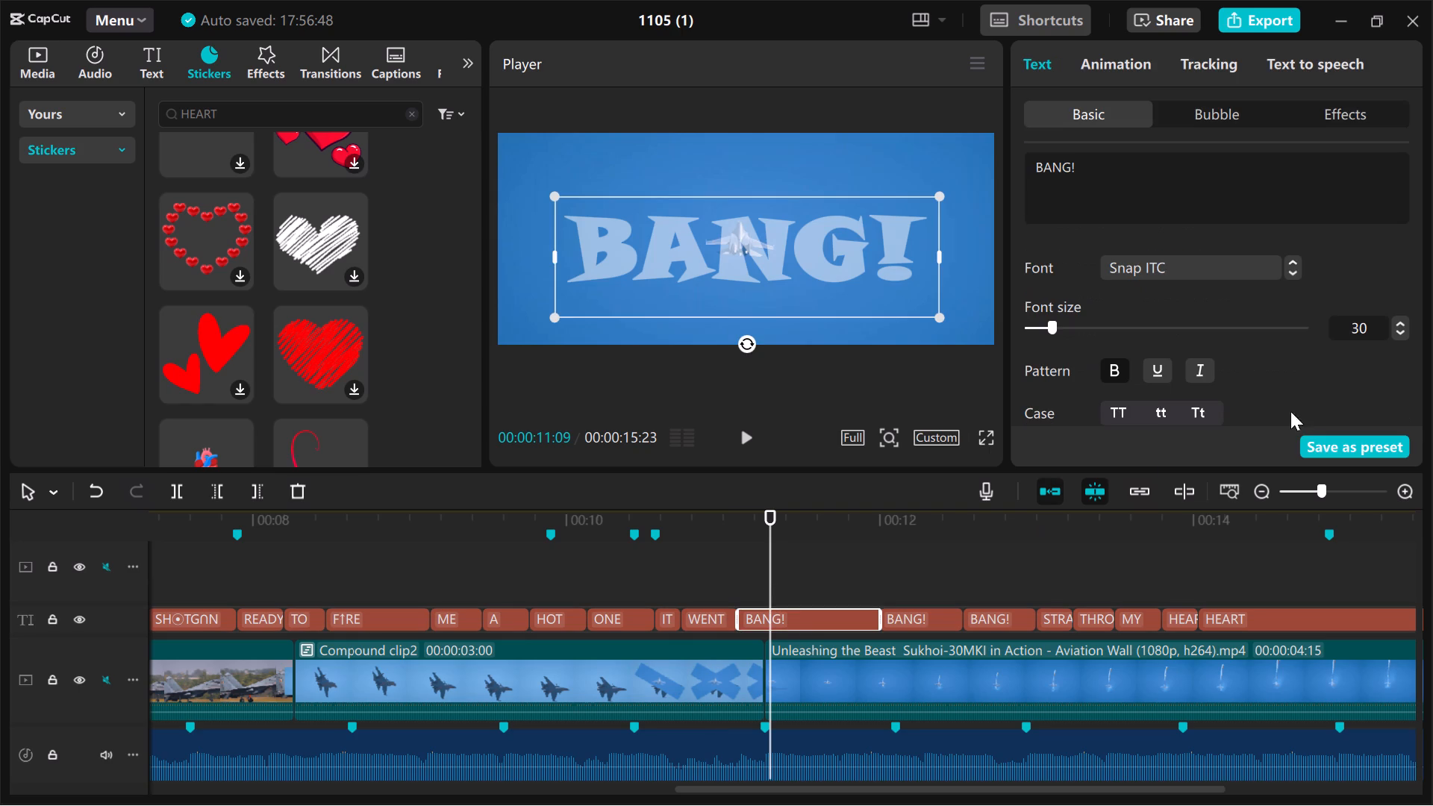
triple_click(1399, 331)
click(1399, 331)
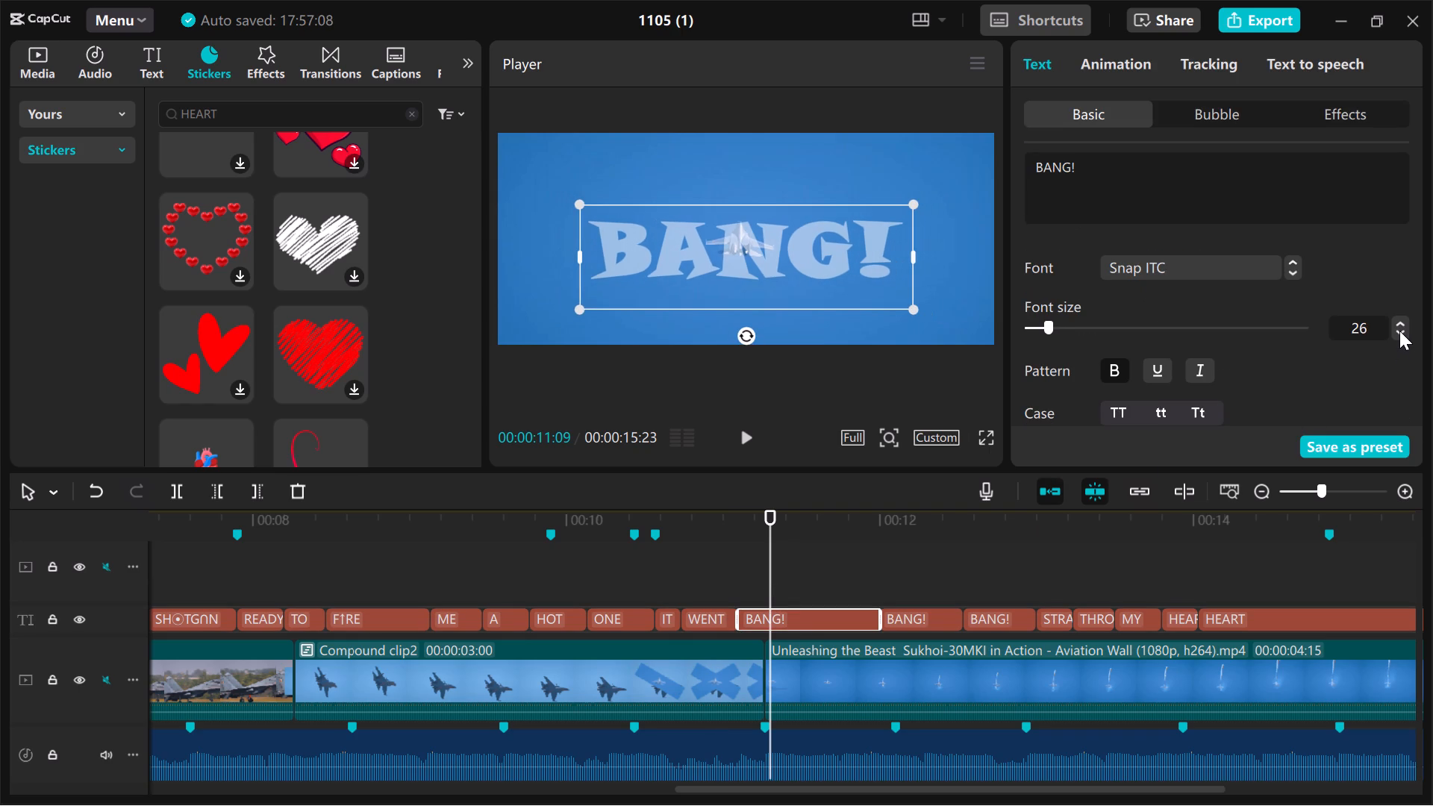
click(1399, 331)
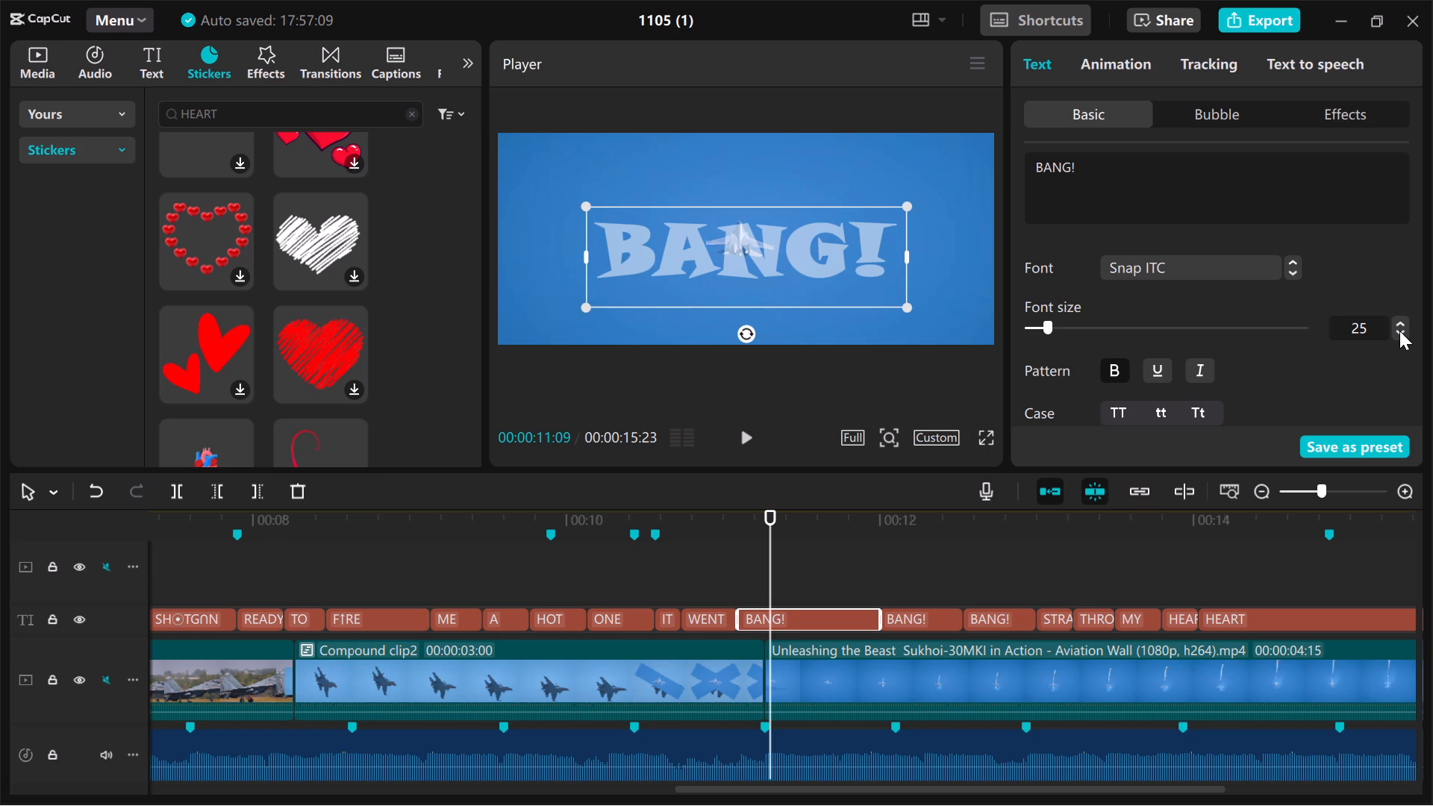
click(1399, 331)
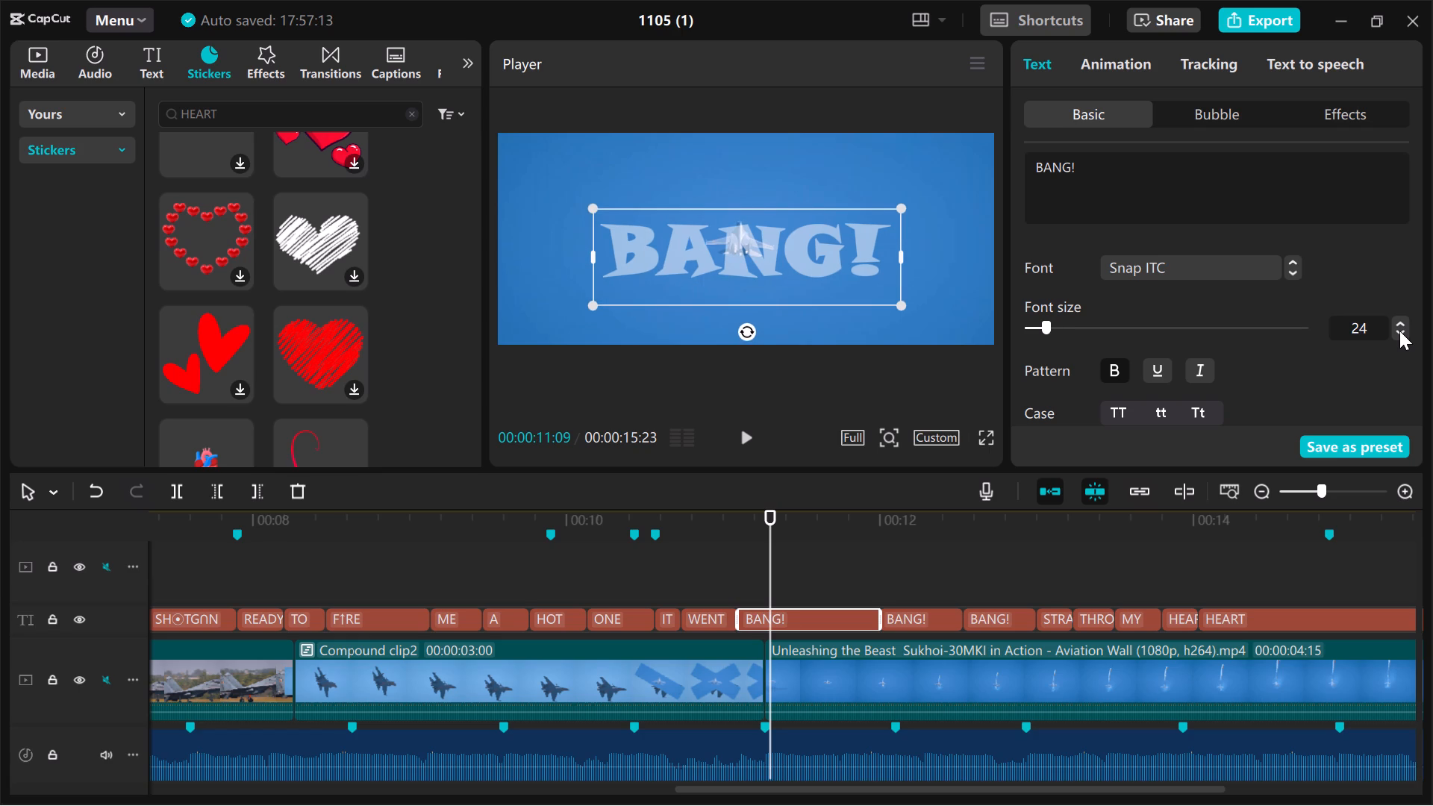
Reduce the font size of the second BANG! caption to 29.
click(918, 572)
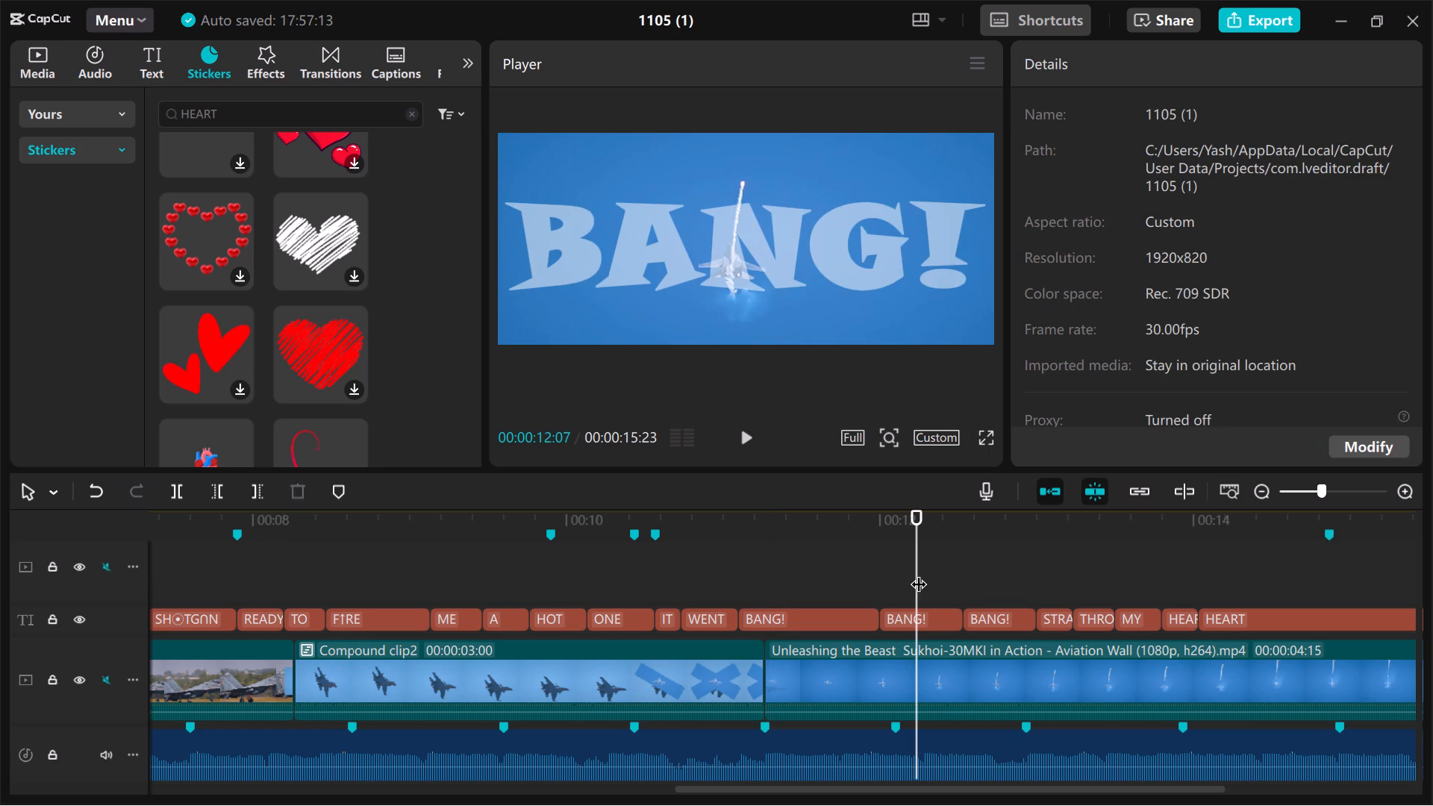
click(933, 616)
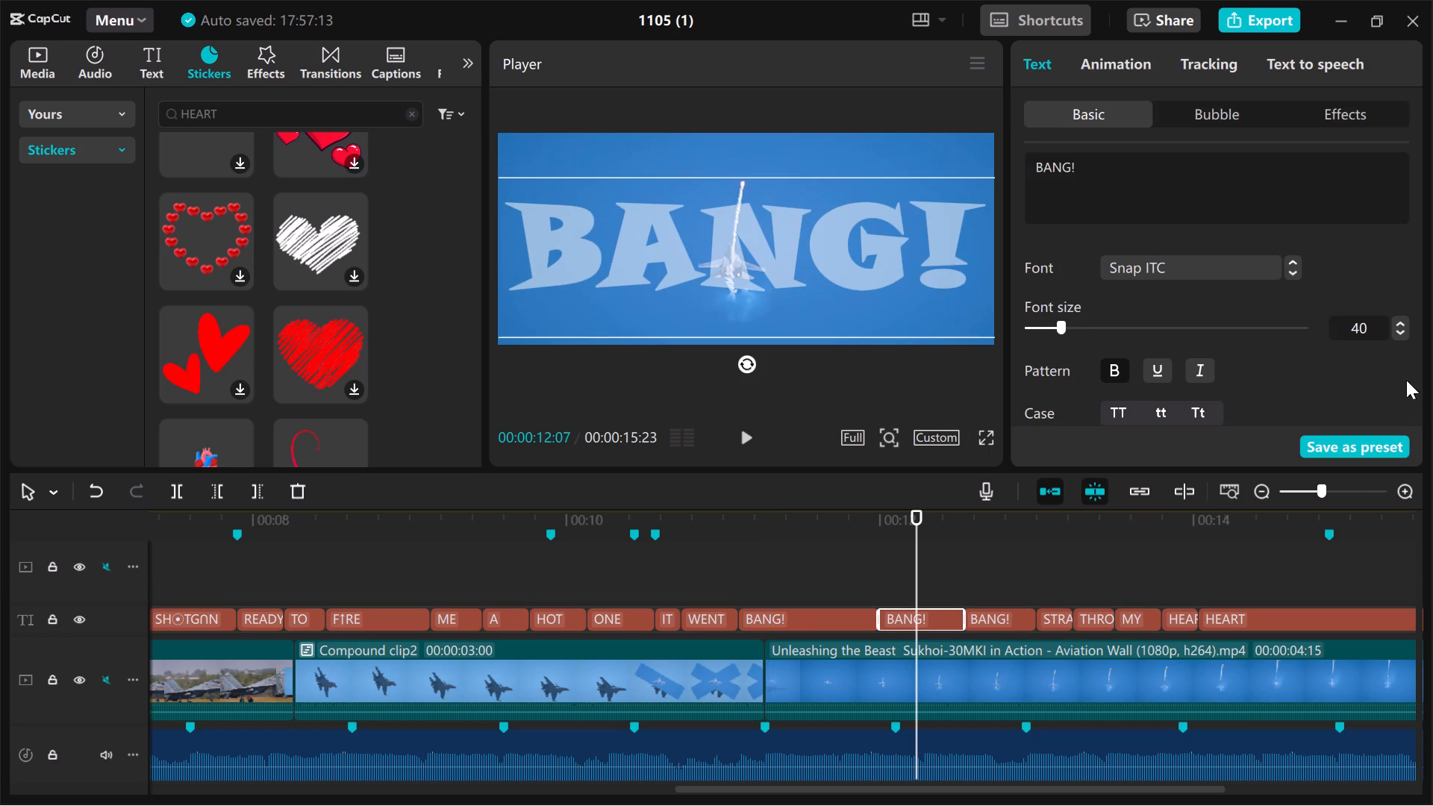
triple_click(1398, 331)
triple_click(1398, 331)
click(1398, 331)
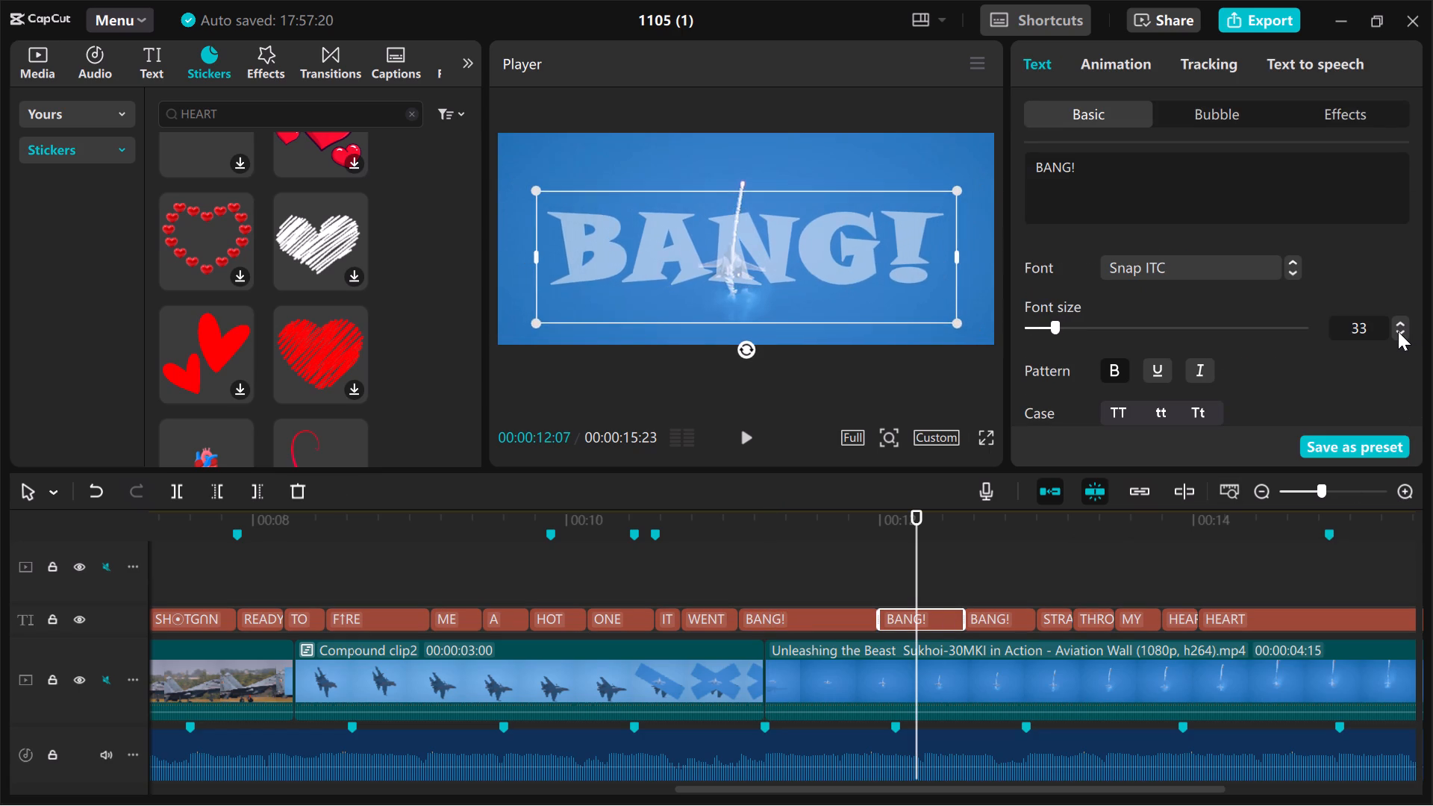
double_click(1398, 331)
click(1398, 331)
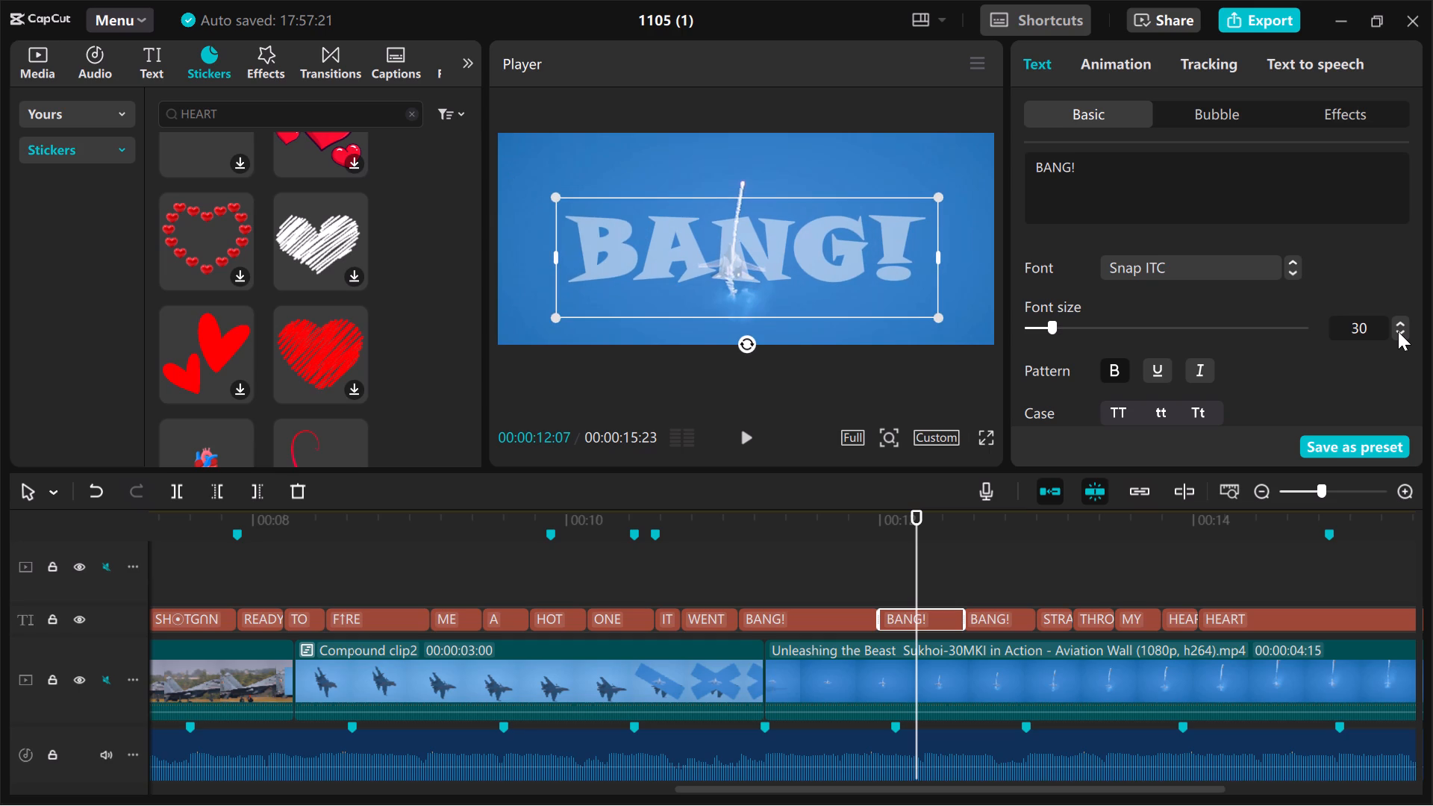
click(1398, 331)
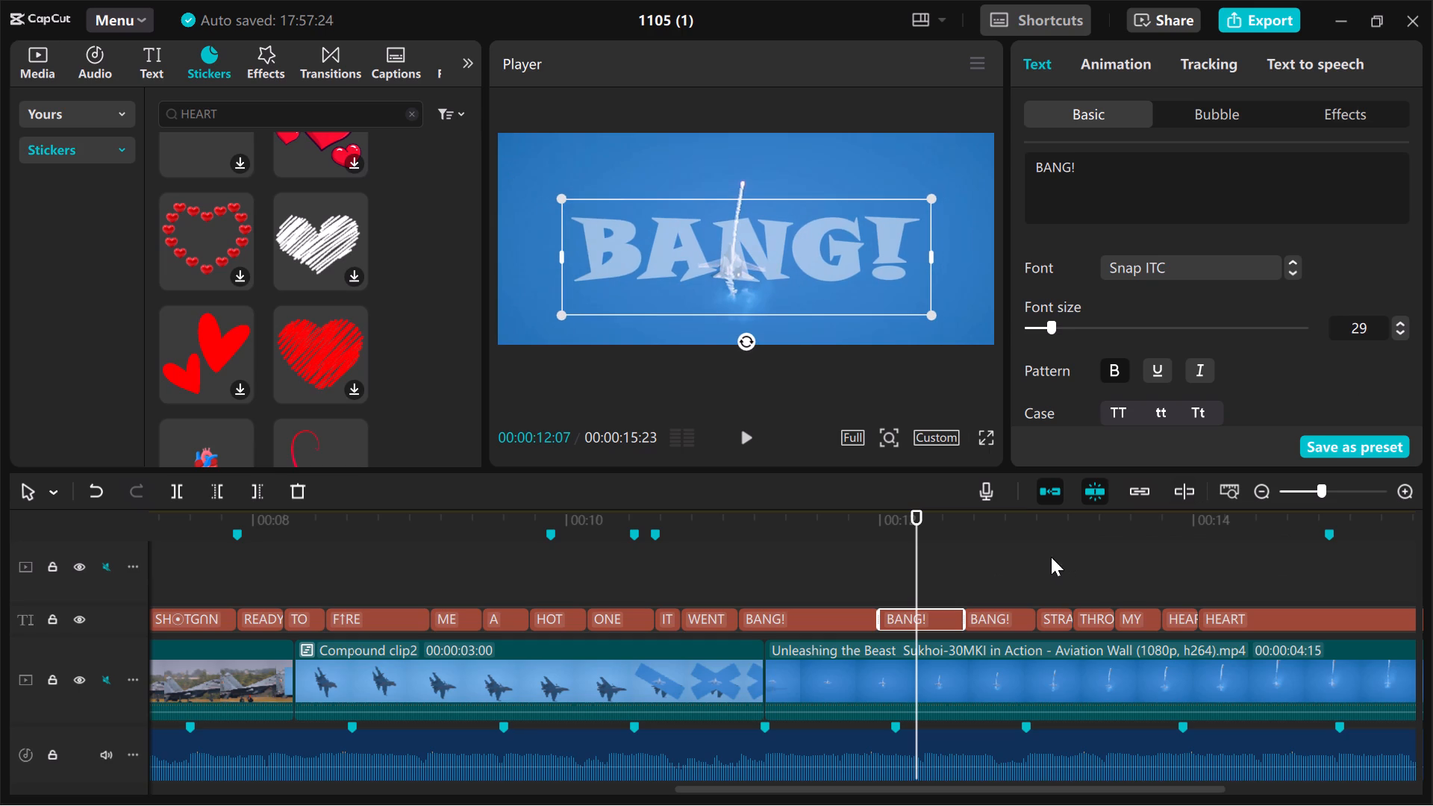
Open the font choices for the third BANG! caption and browse for a replacement for Tw Cen MT Condensed.
click(983, 589)
click(992, 608)
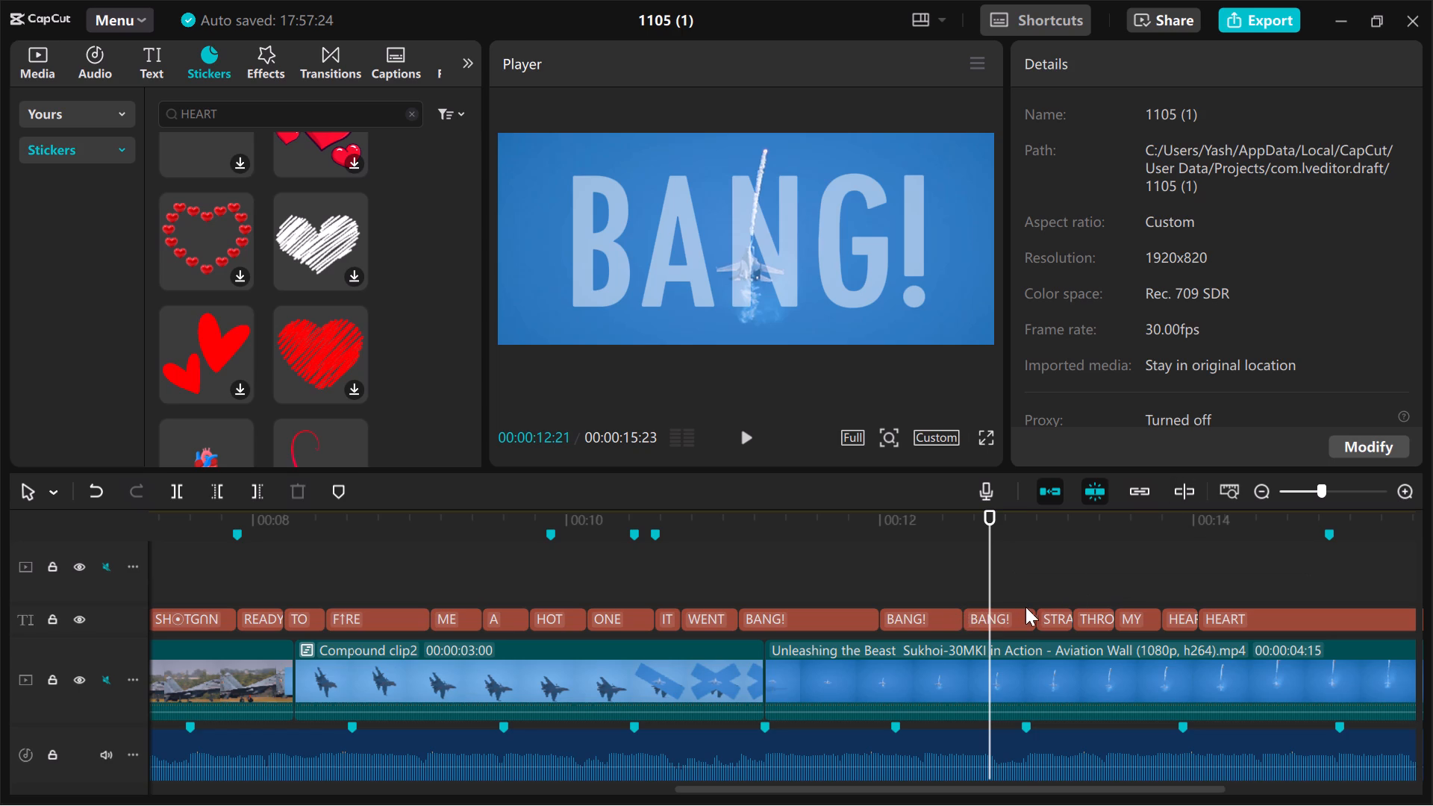
click(1018, 616)
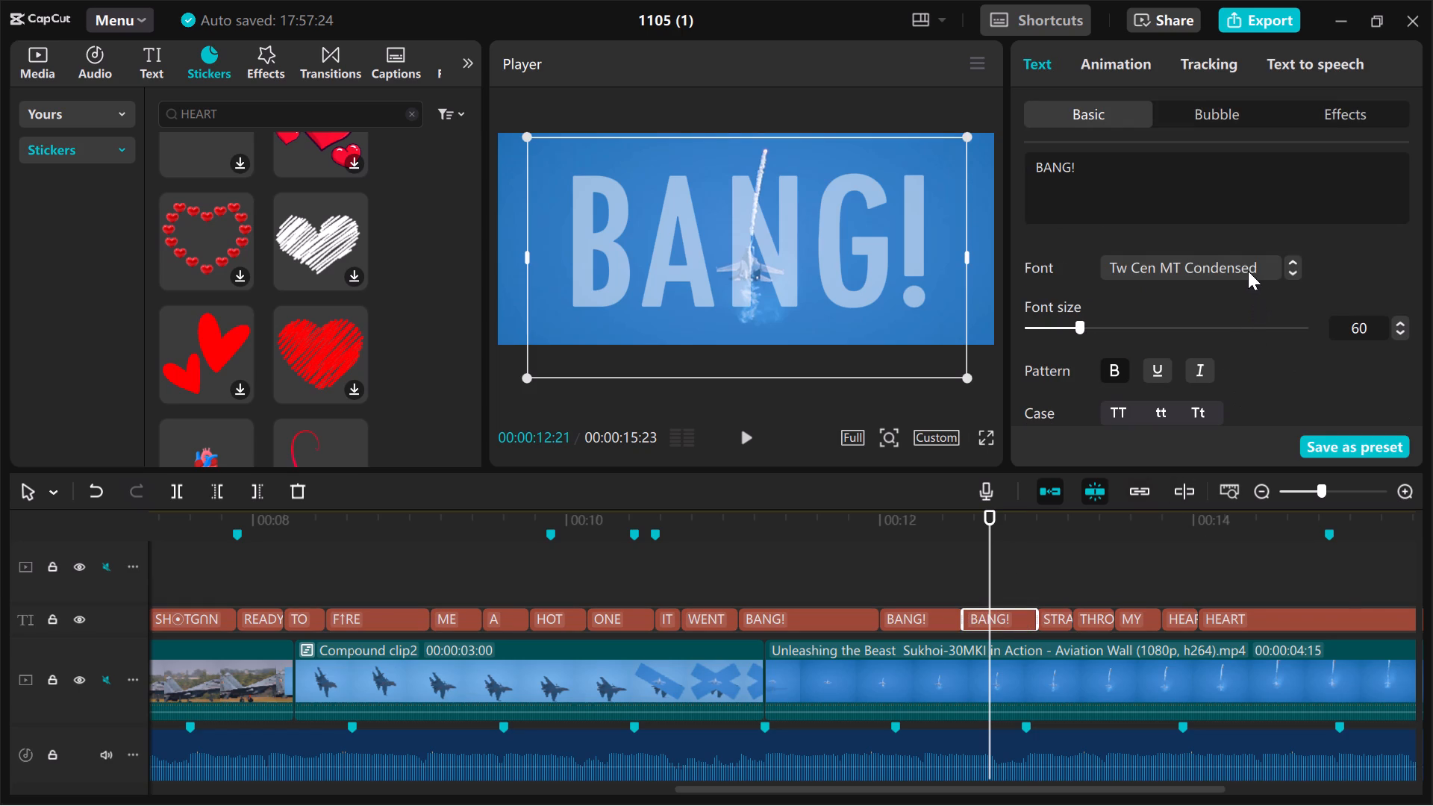
click(1248, 271)
scroll(1248, 271, up, 8)
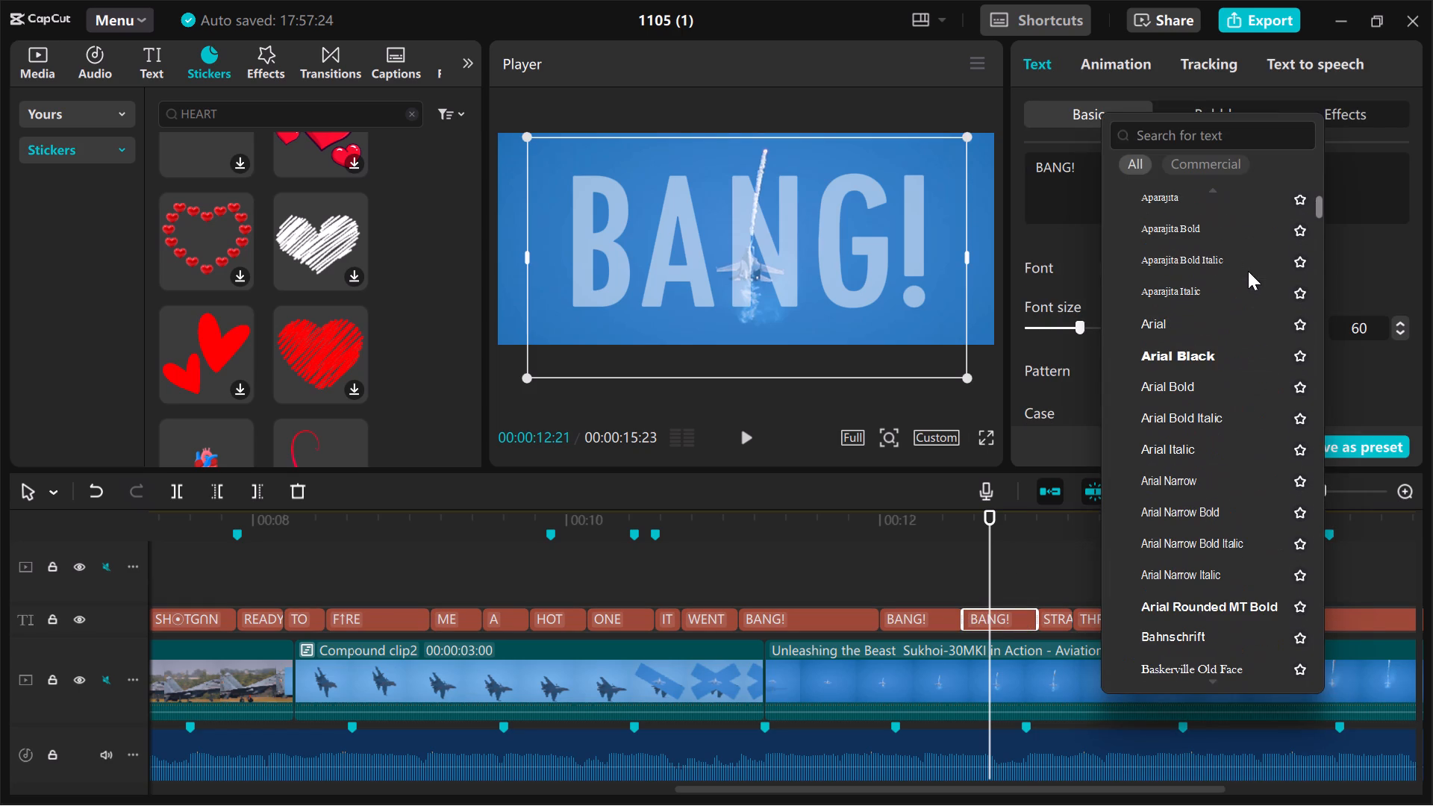
Change the third BANG! caption's font to Snap ITC.
scroll(1237, 255, up, 5)
click(1207, 229)
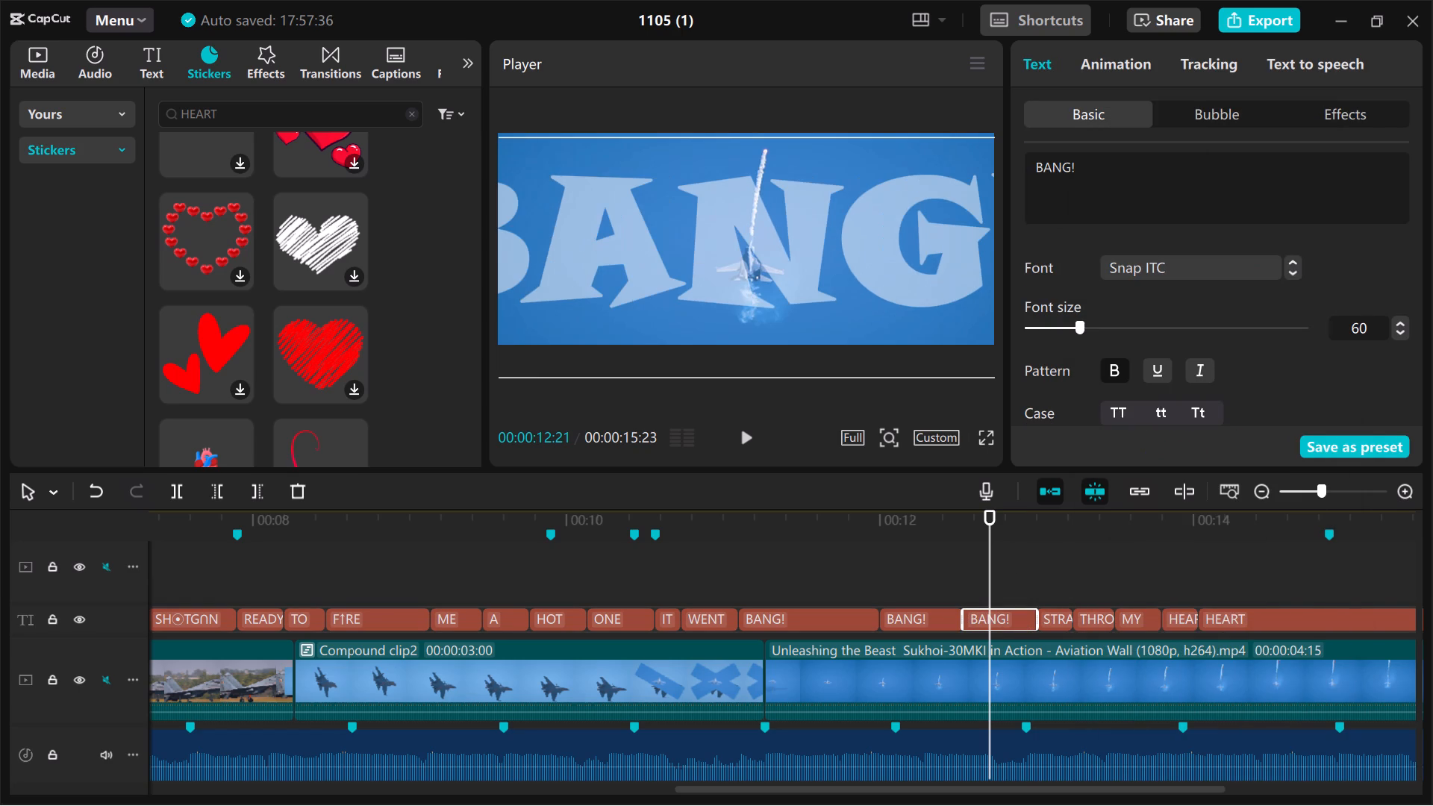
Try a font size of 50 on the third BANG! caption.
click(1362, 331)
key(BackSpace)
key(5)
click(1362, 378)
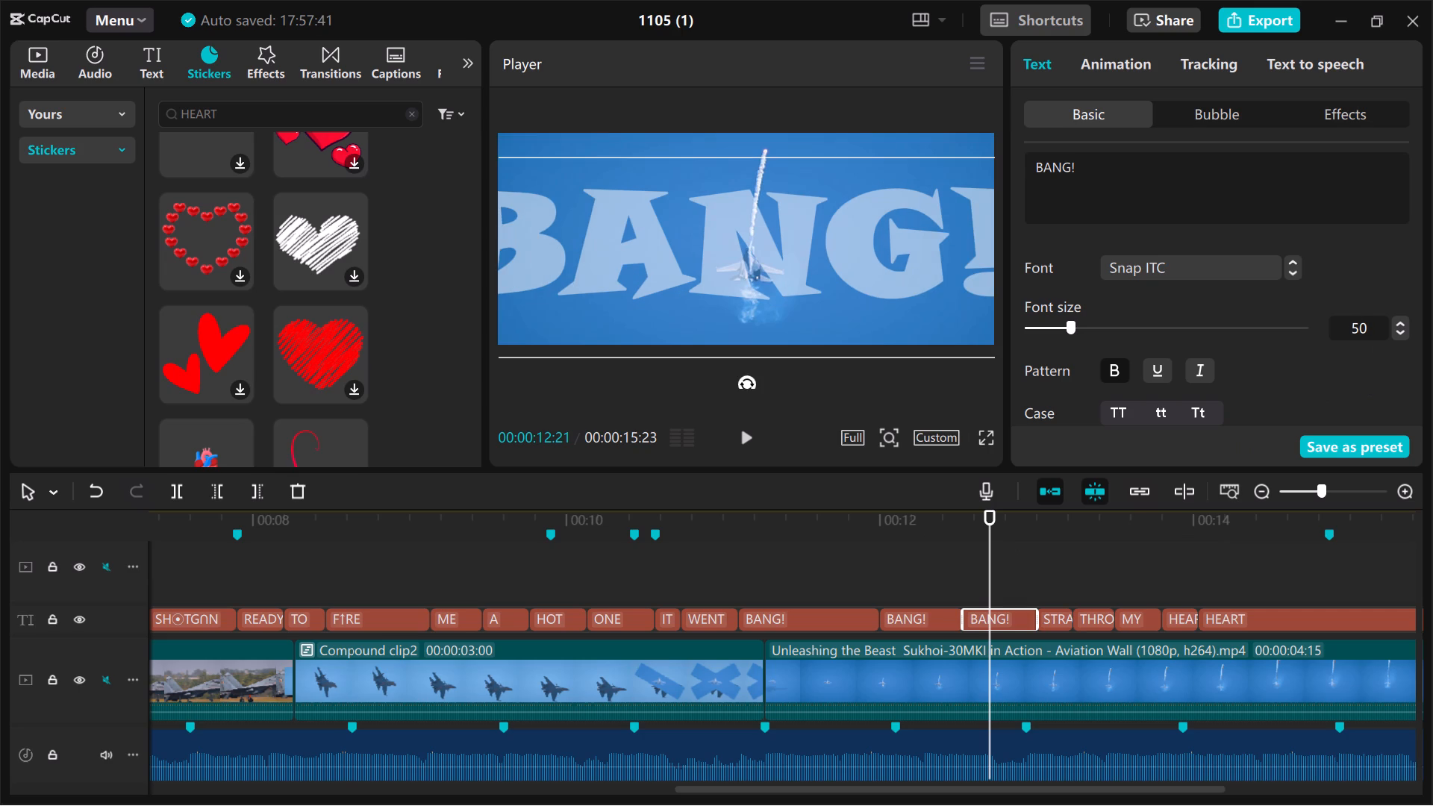
Set the third BANG! caption's font size to 45.
click(1358, 330)
key(BackSpace)
key(4)
key(Right)
key(BackSpace)
key(5)
click(1367, 388)
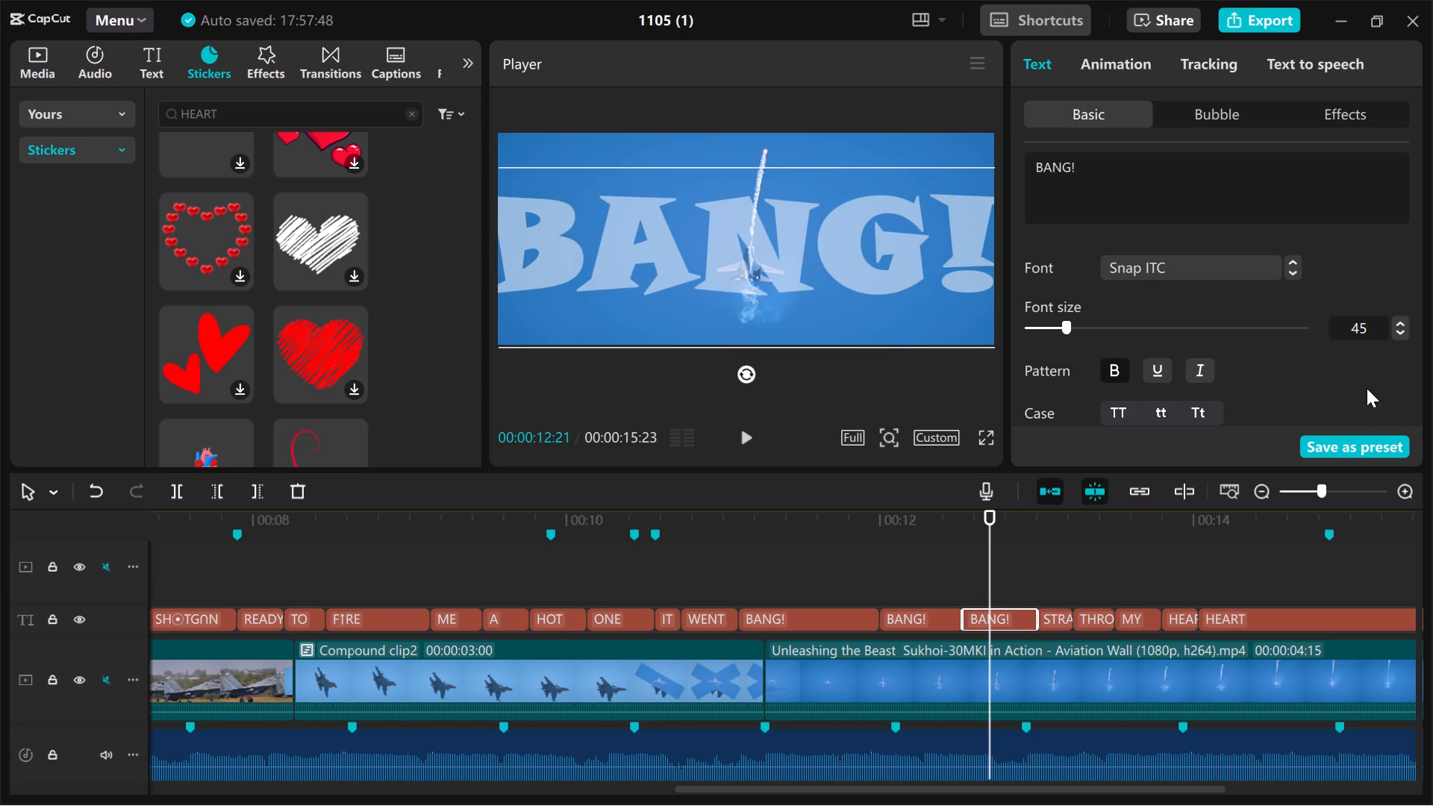
Play the video from the ME caption through the final HEART to review the resized BANG! captions.
click(468, 557)
key(space)
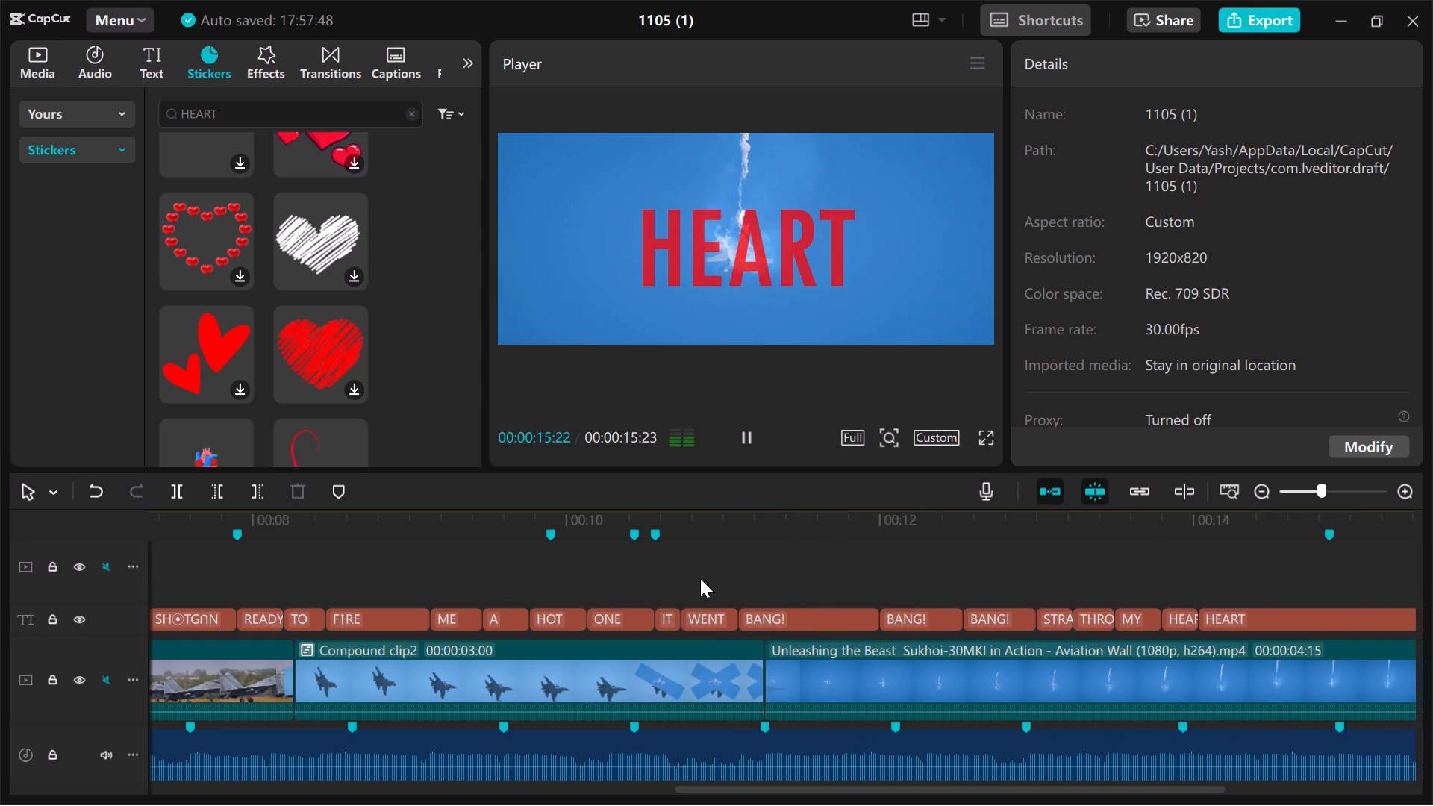
Play the whole video from the beginning to review the captions in sequence.
scroll(700, 578, right, 1)
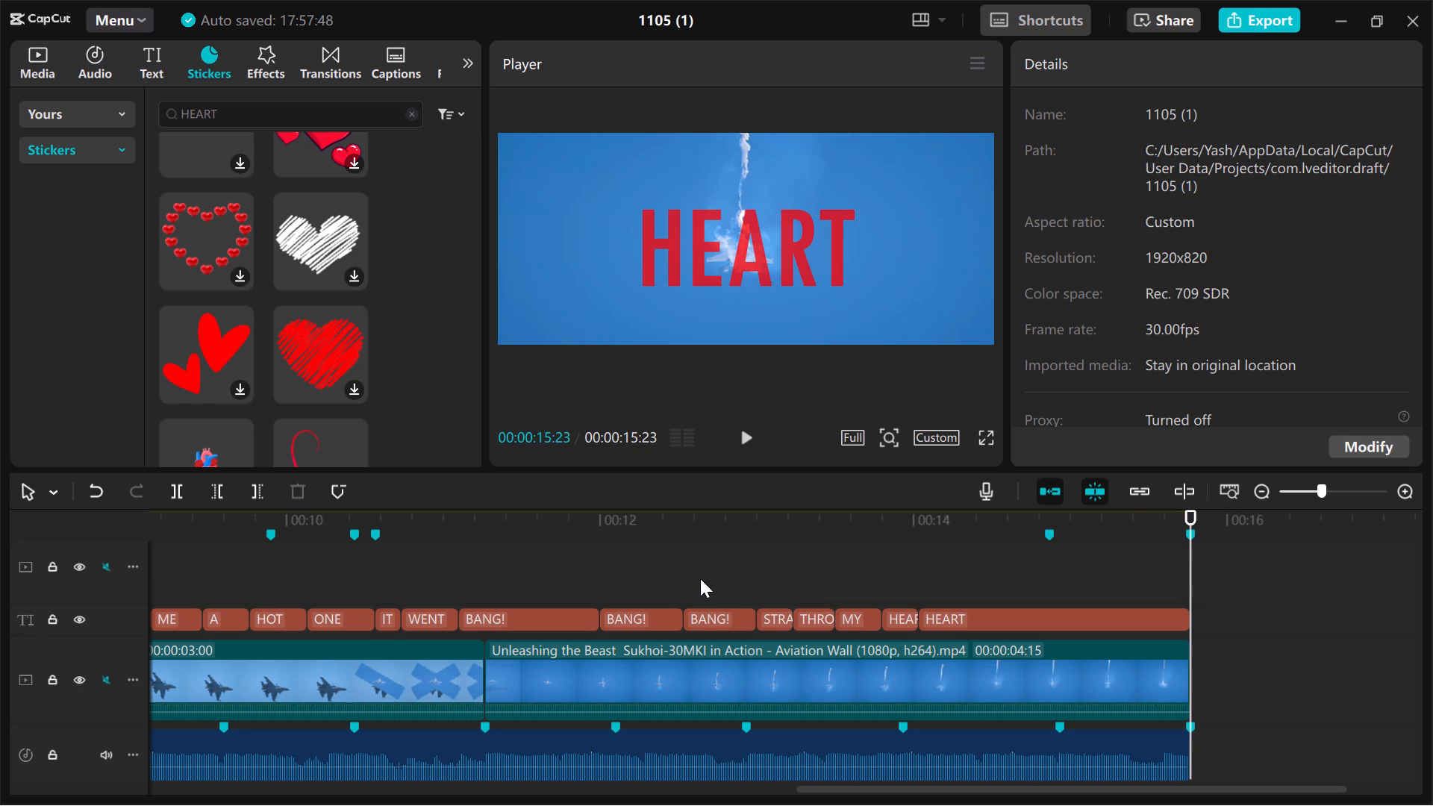
scroll(700, 578, right, 5)
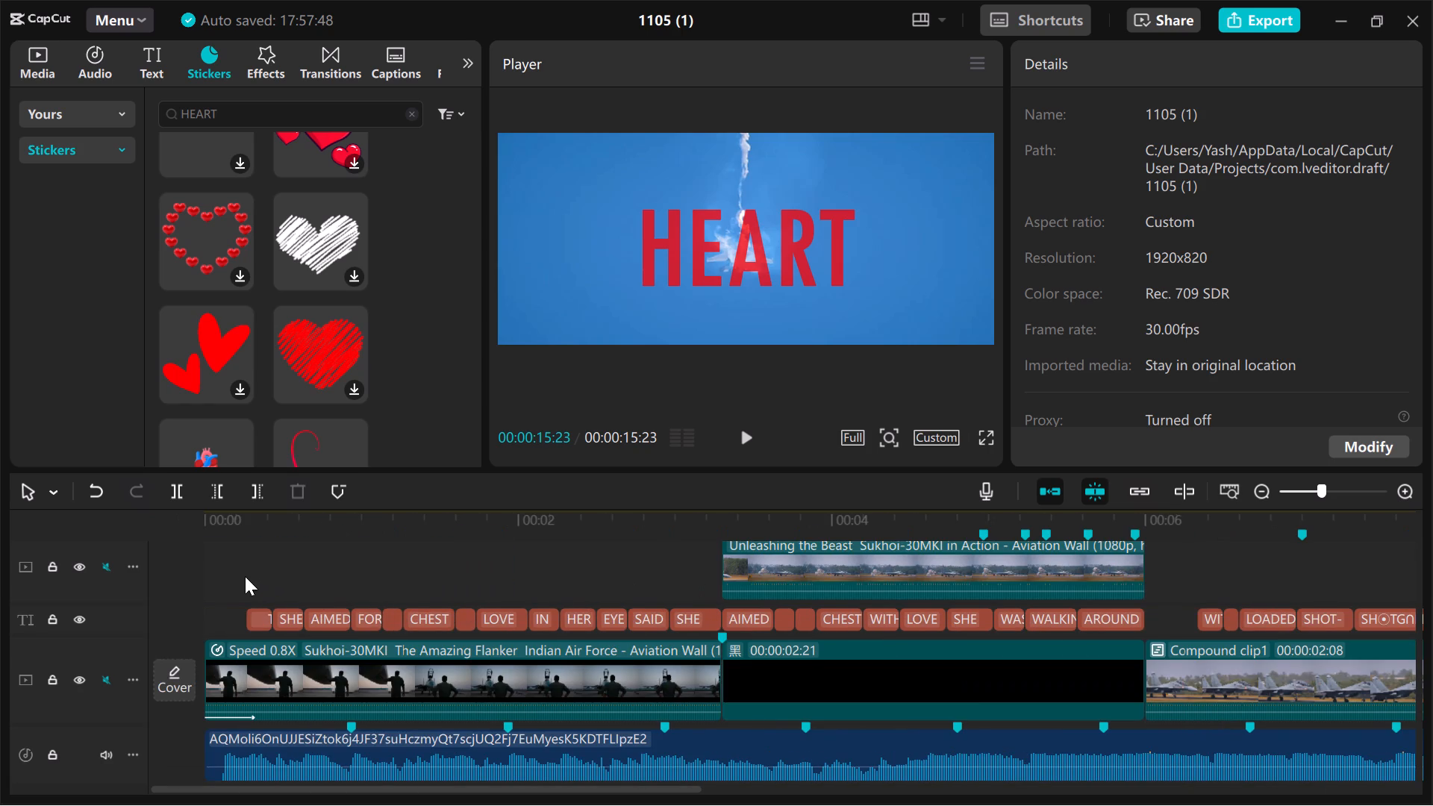
click(190, 568)
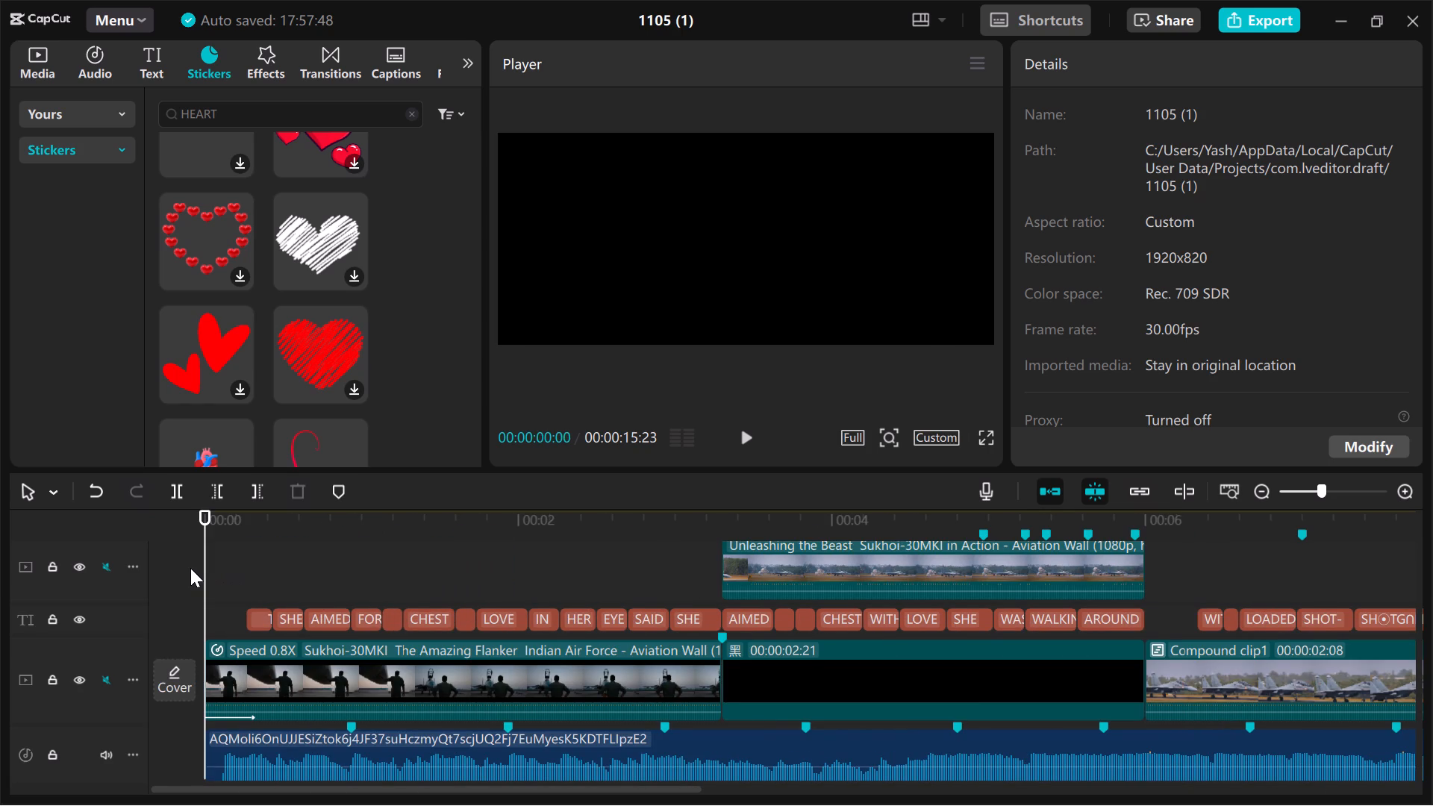
key(space)
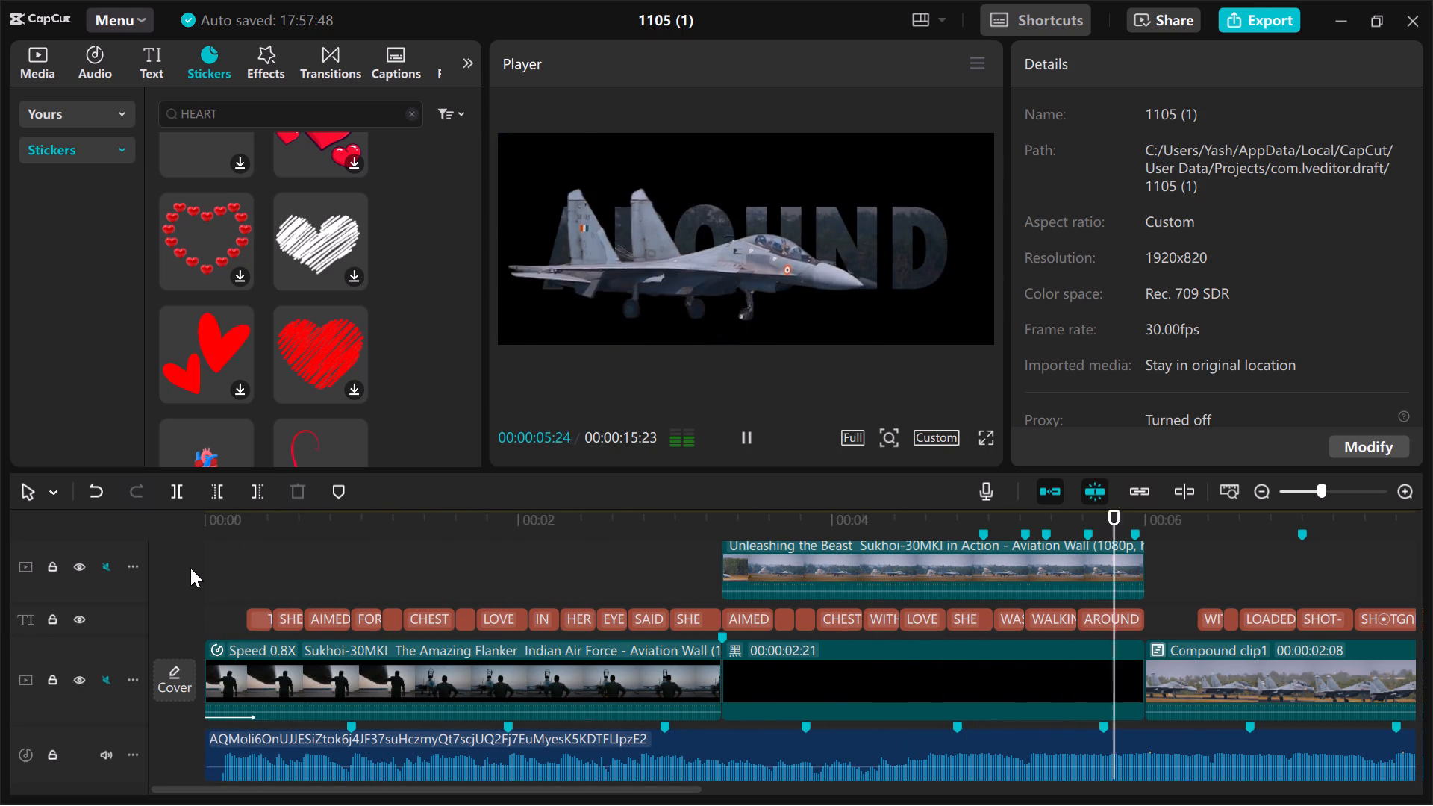
click(163, 568)
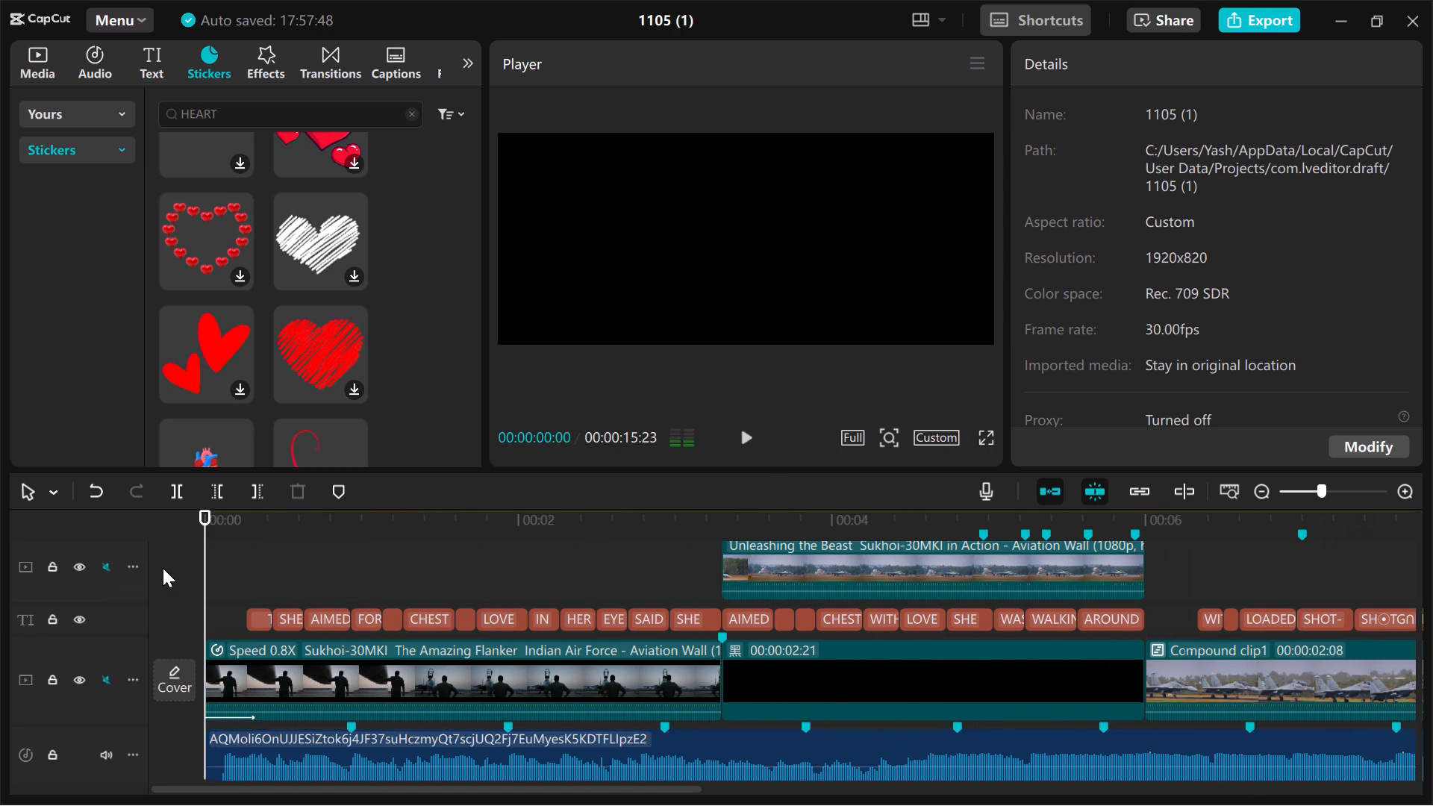
key(space)
key(space)
key(space)
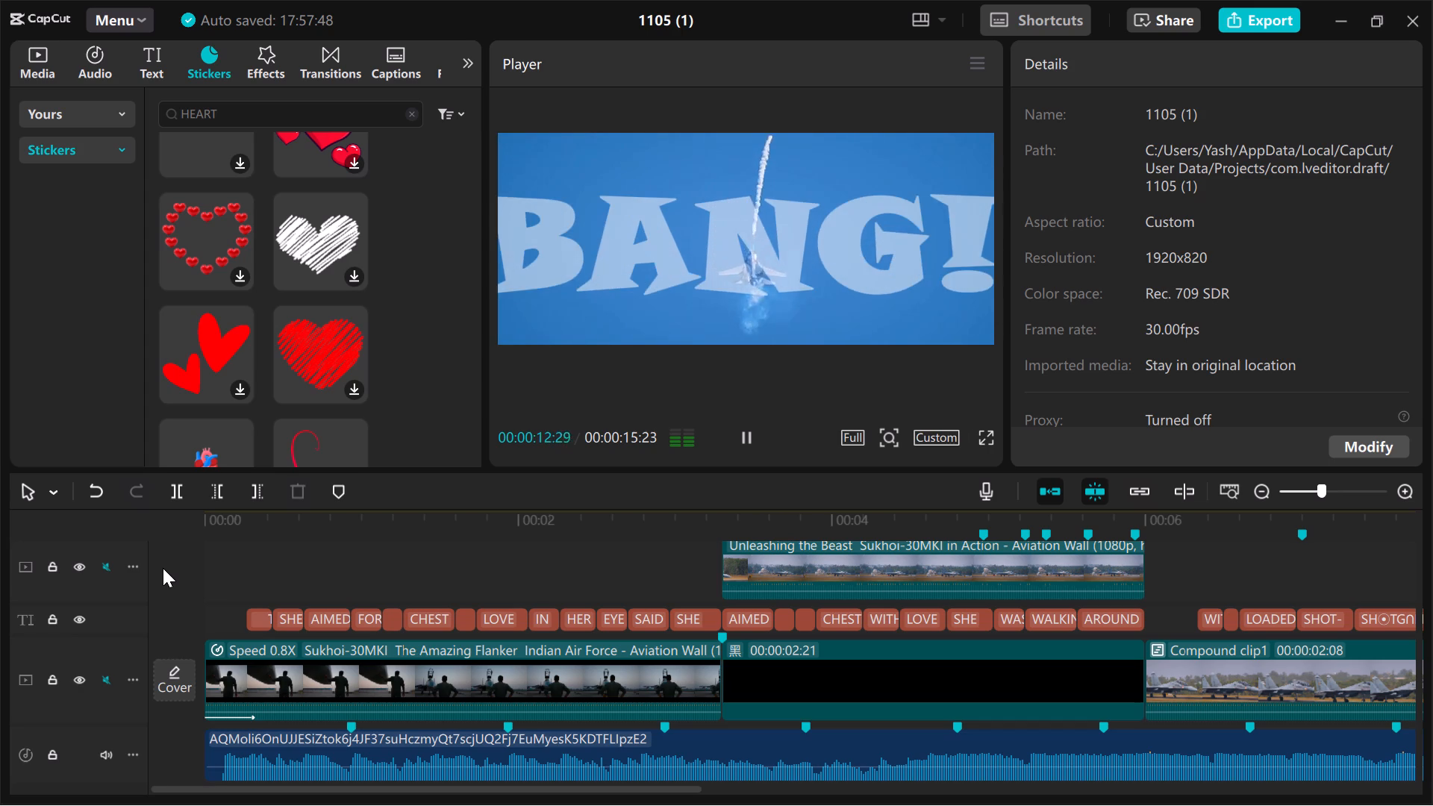
Increase the second BANG! caption's font size to 33.
scroll(549, 681, left, 1)
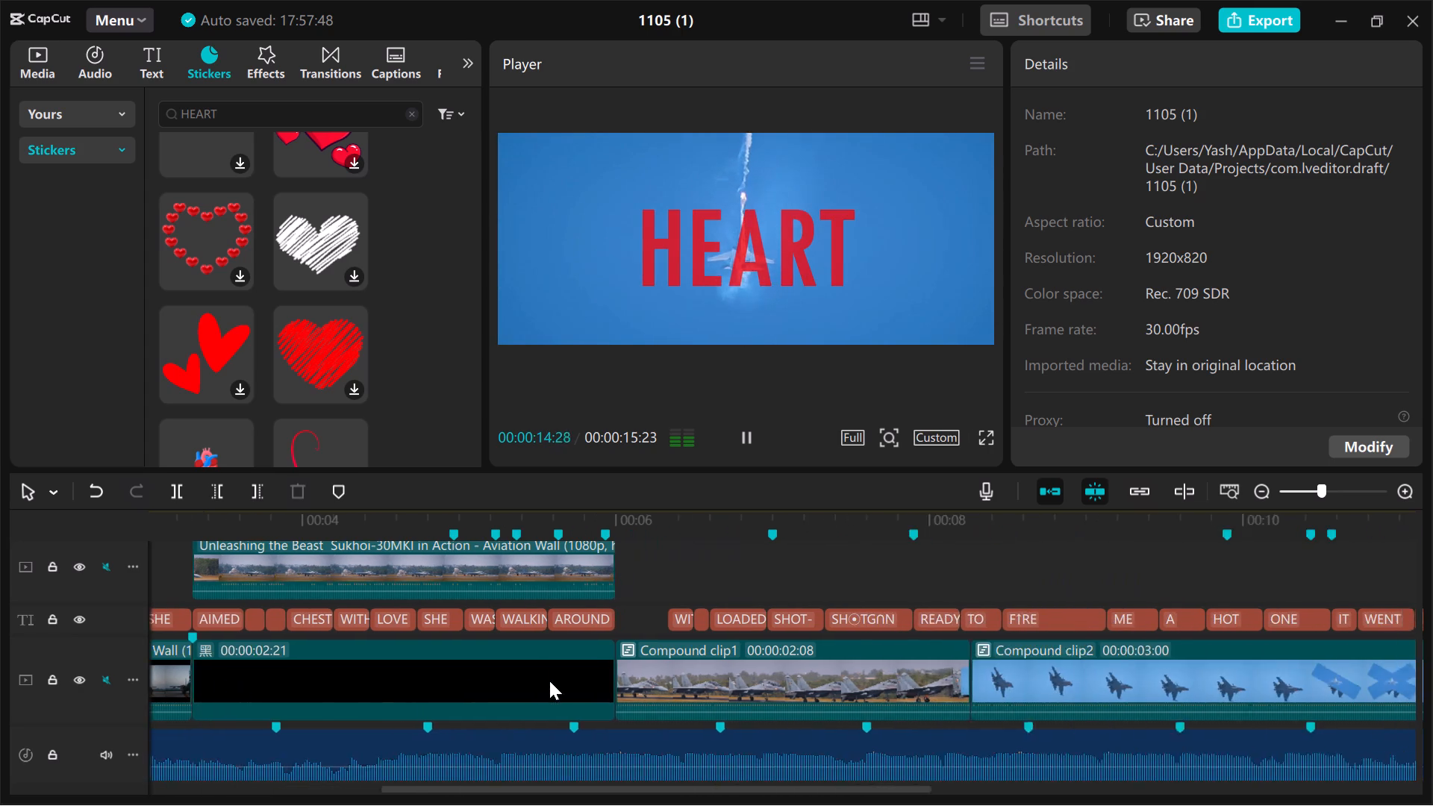
scroll(549, 681, left, 1)
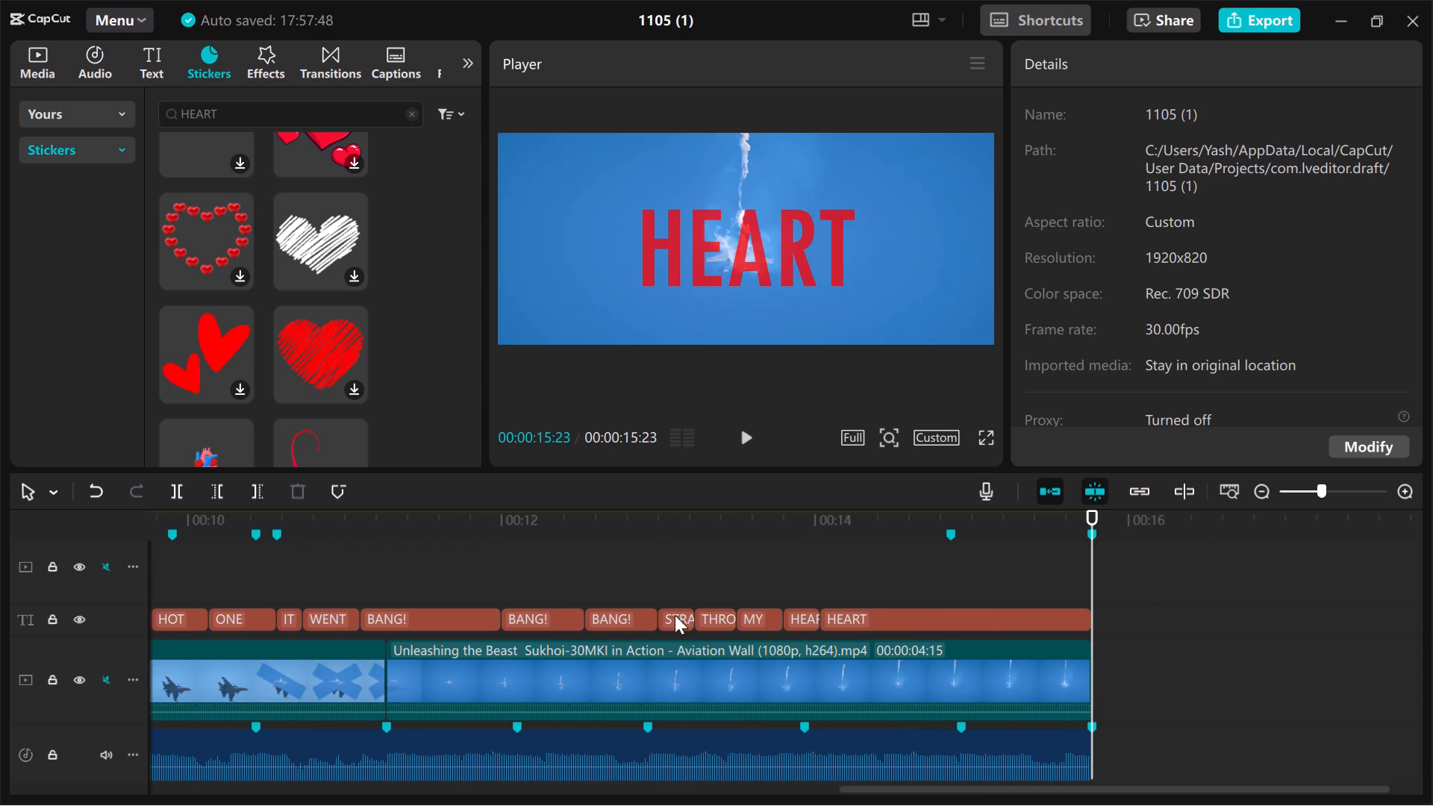
click(553, 616)
click(552, 575)
click(552, 622)
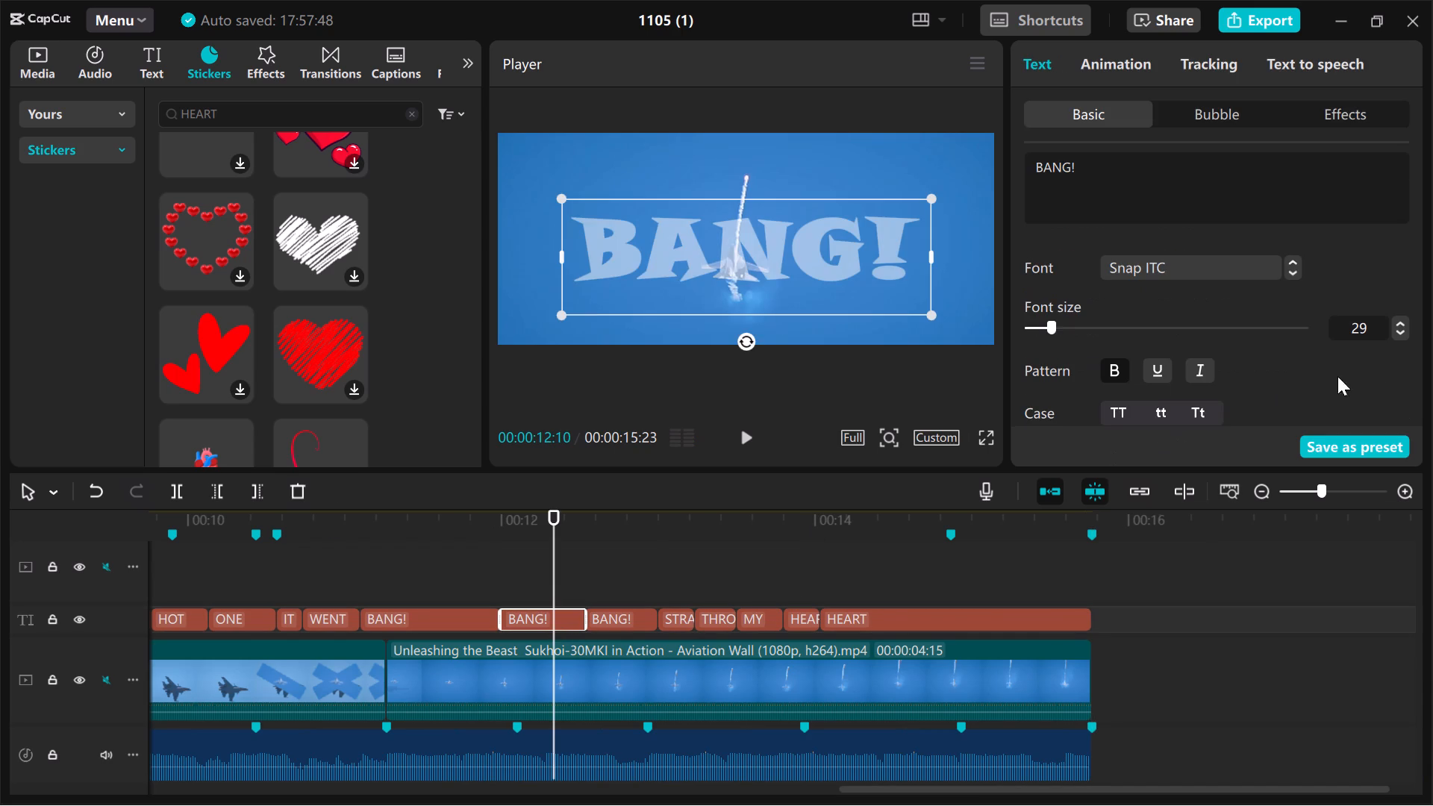
triple_click(1402, 319)
click(1402, 319)
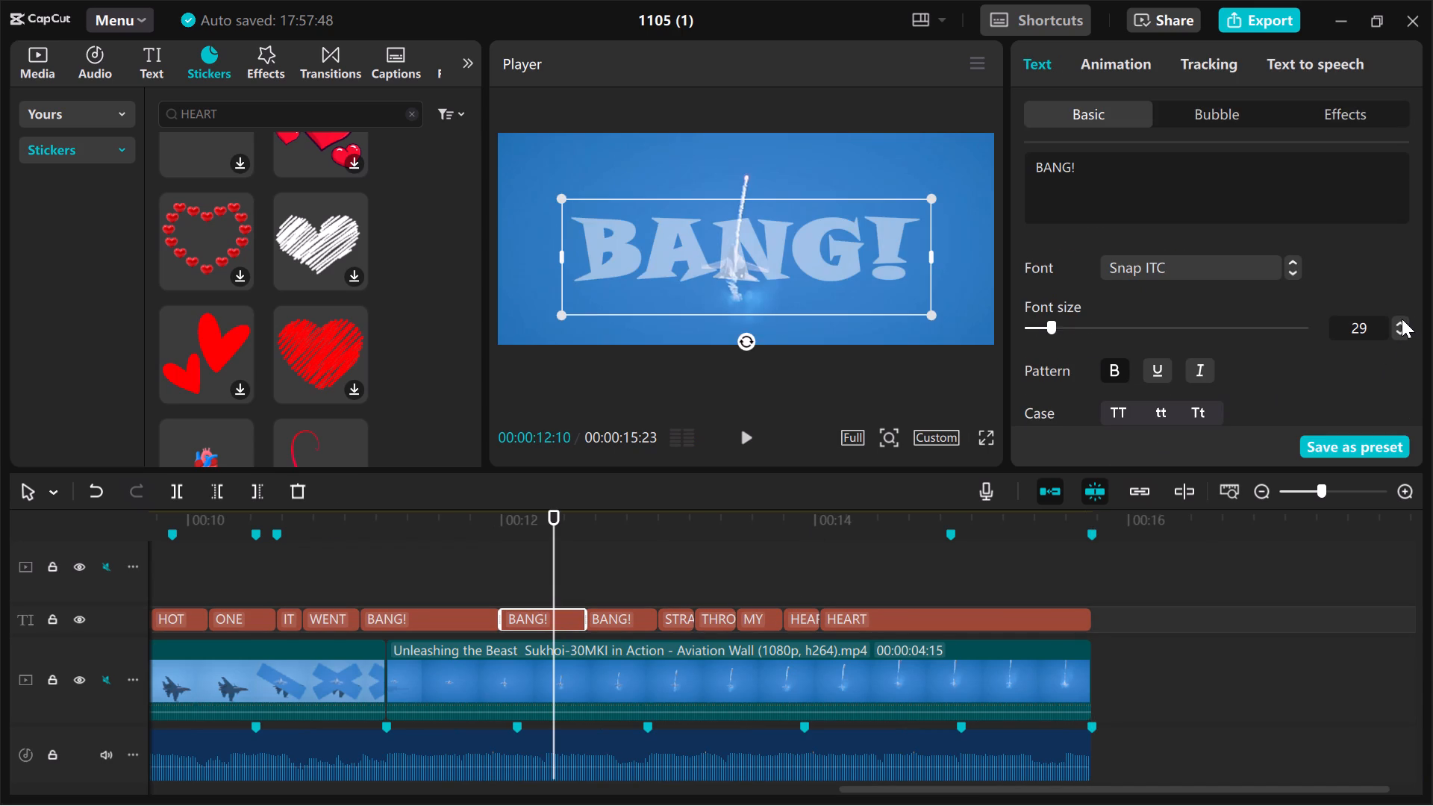
click(1402, 323)
triple_click(1402, 323)
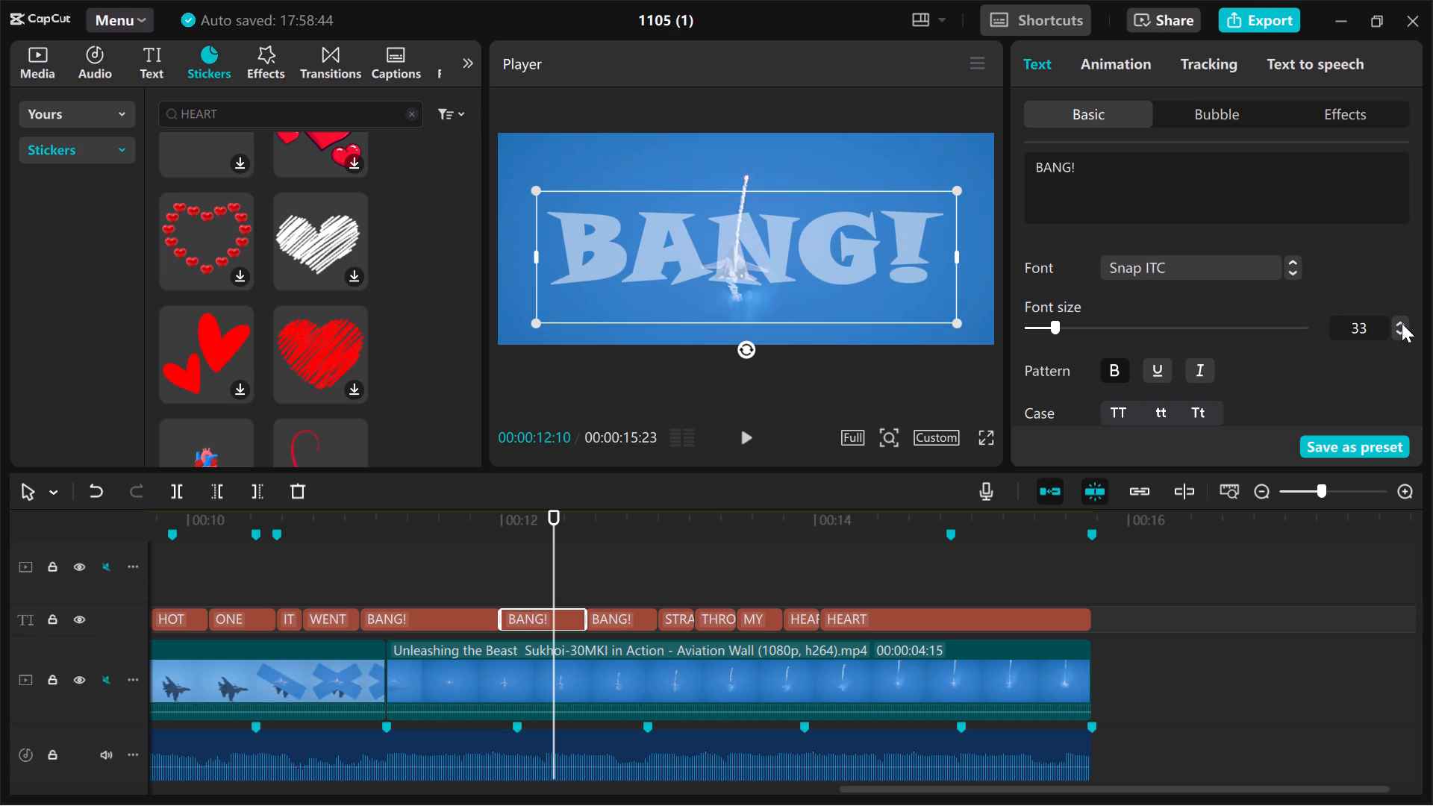
Replay the video from the start to check the captions, and return the playhead to the beginning.
scroll(583, 572, right, 6)
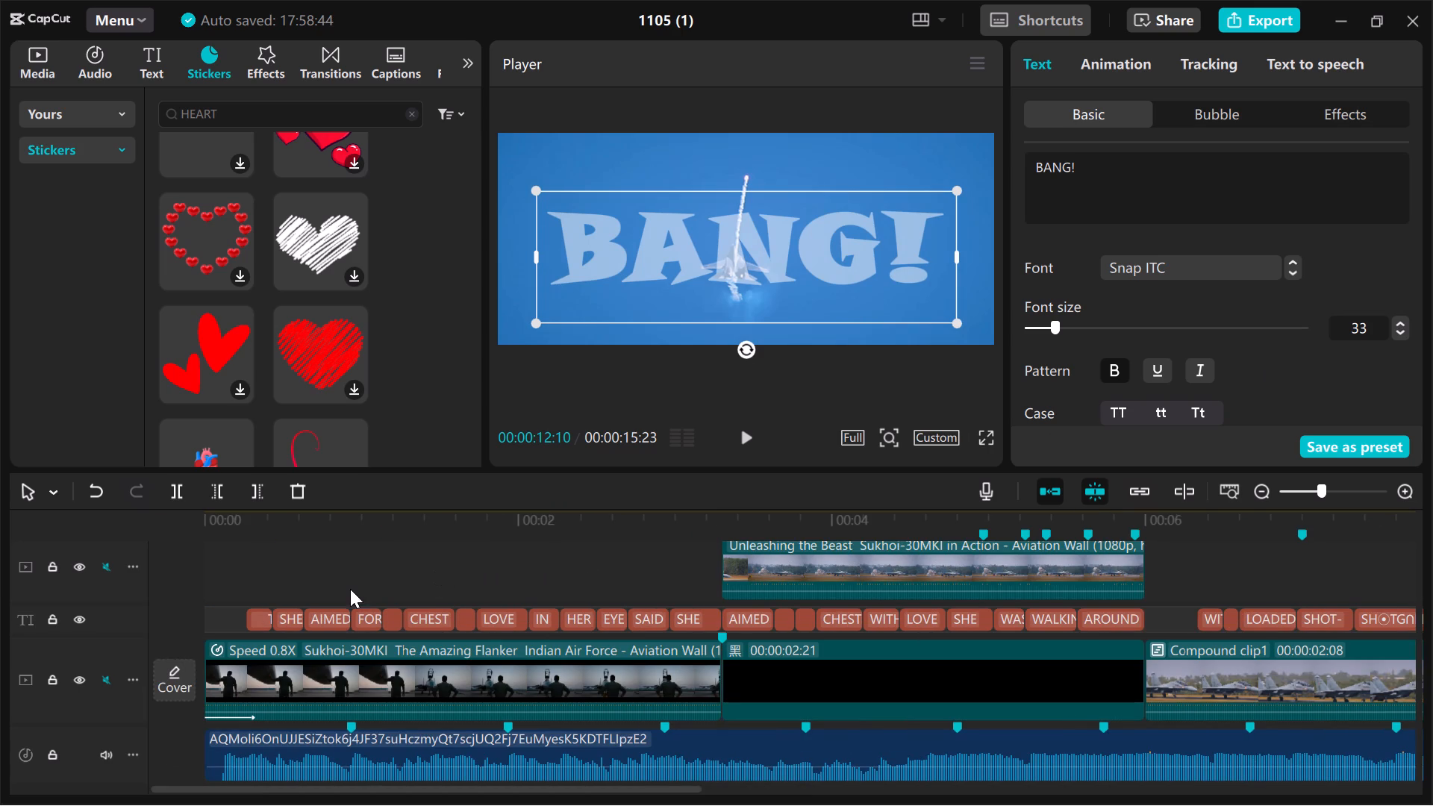
scroll(337, 593, left, 1)
scroll(337, 593, right, 2)
click(190, 584)
key(space)
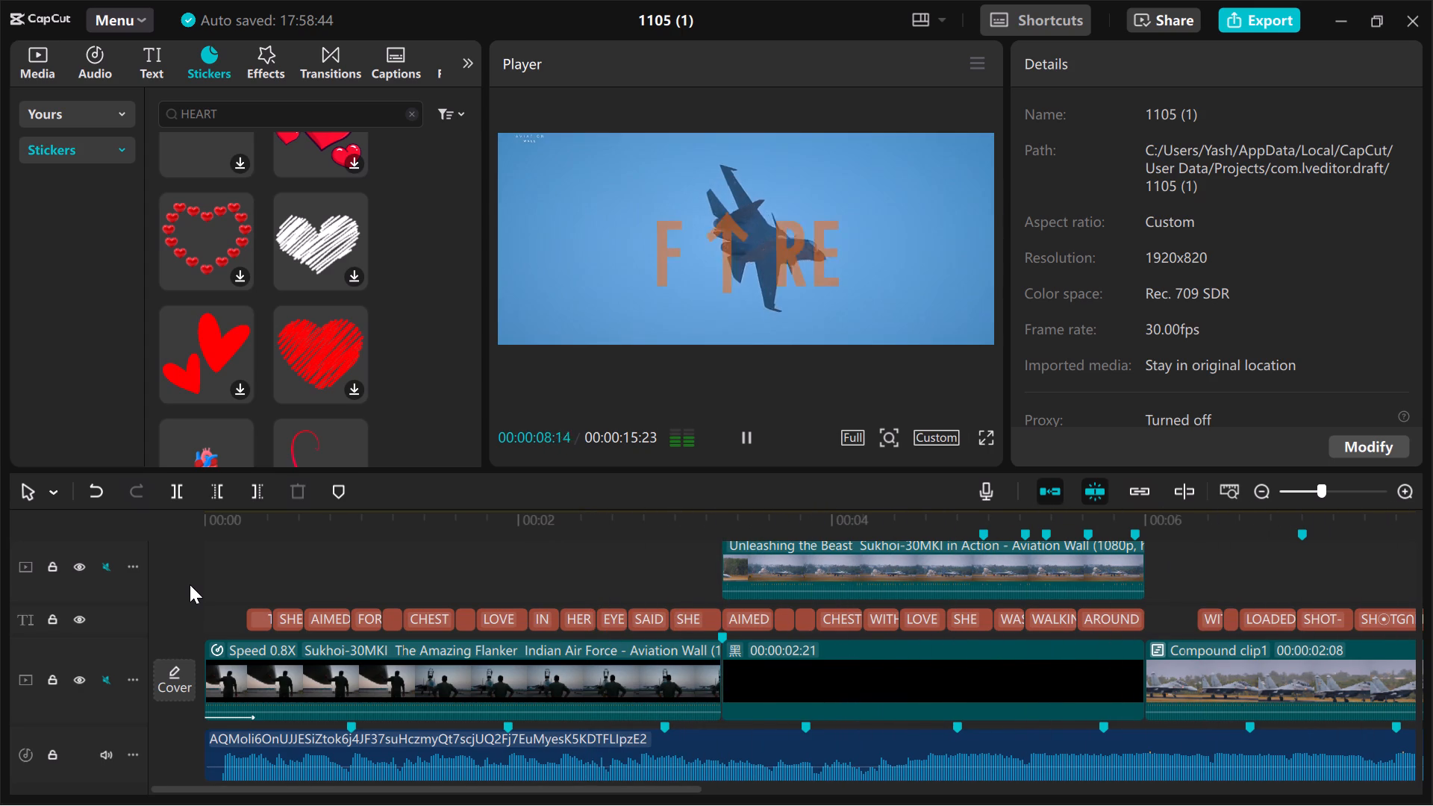
click(184, 602)
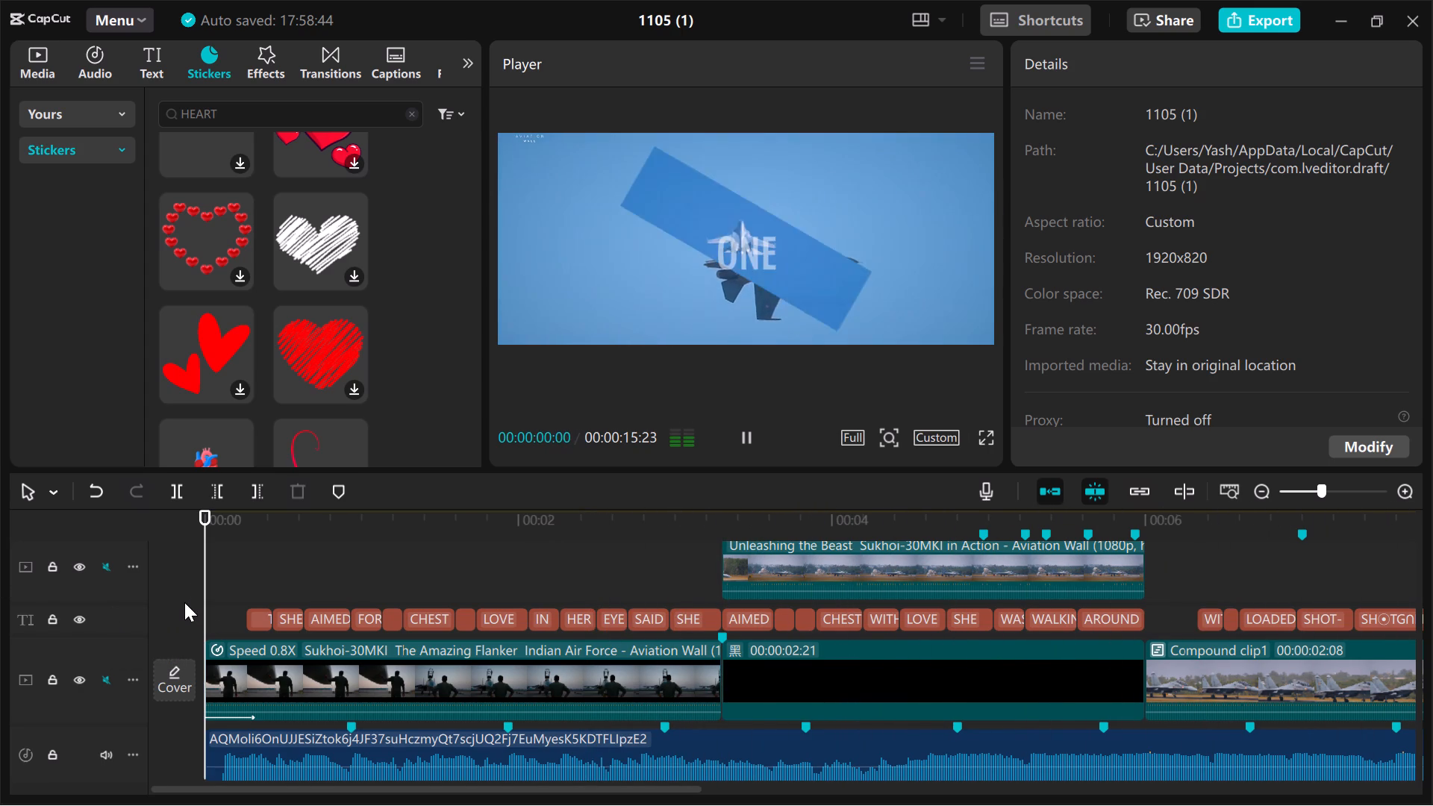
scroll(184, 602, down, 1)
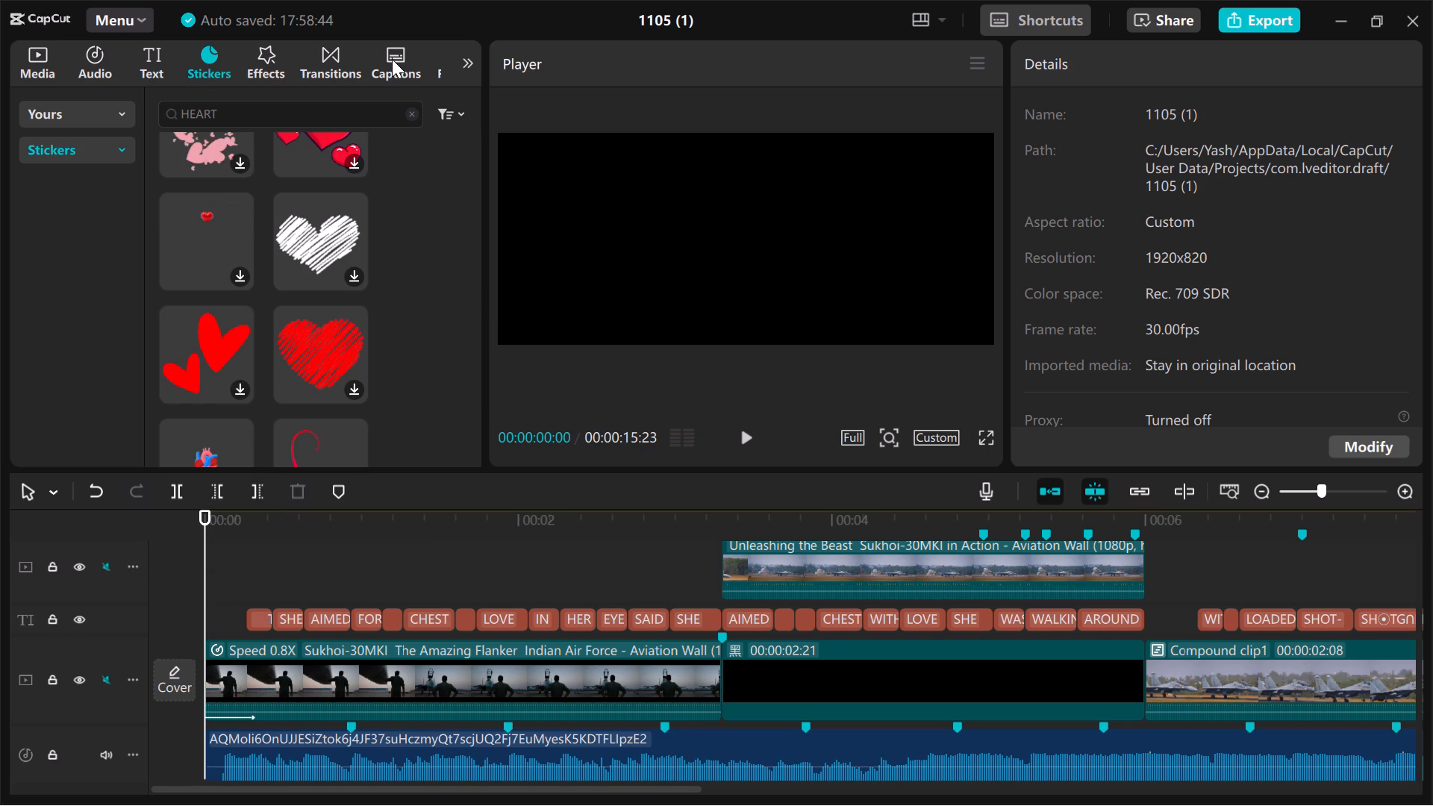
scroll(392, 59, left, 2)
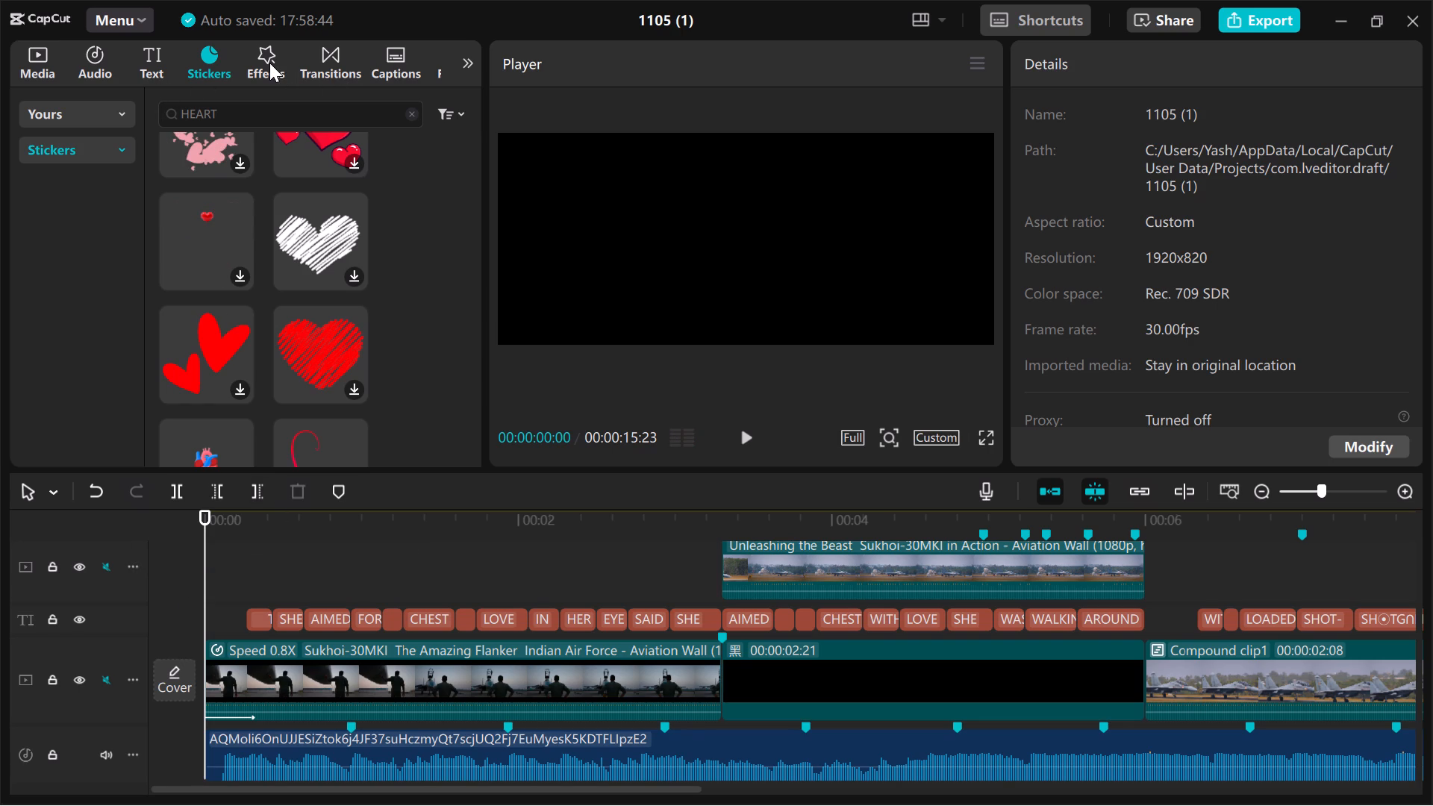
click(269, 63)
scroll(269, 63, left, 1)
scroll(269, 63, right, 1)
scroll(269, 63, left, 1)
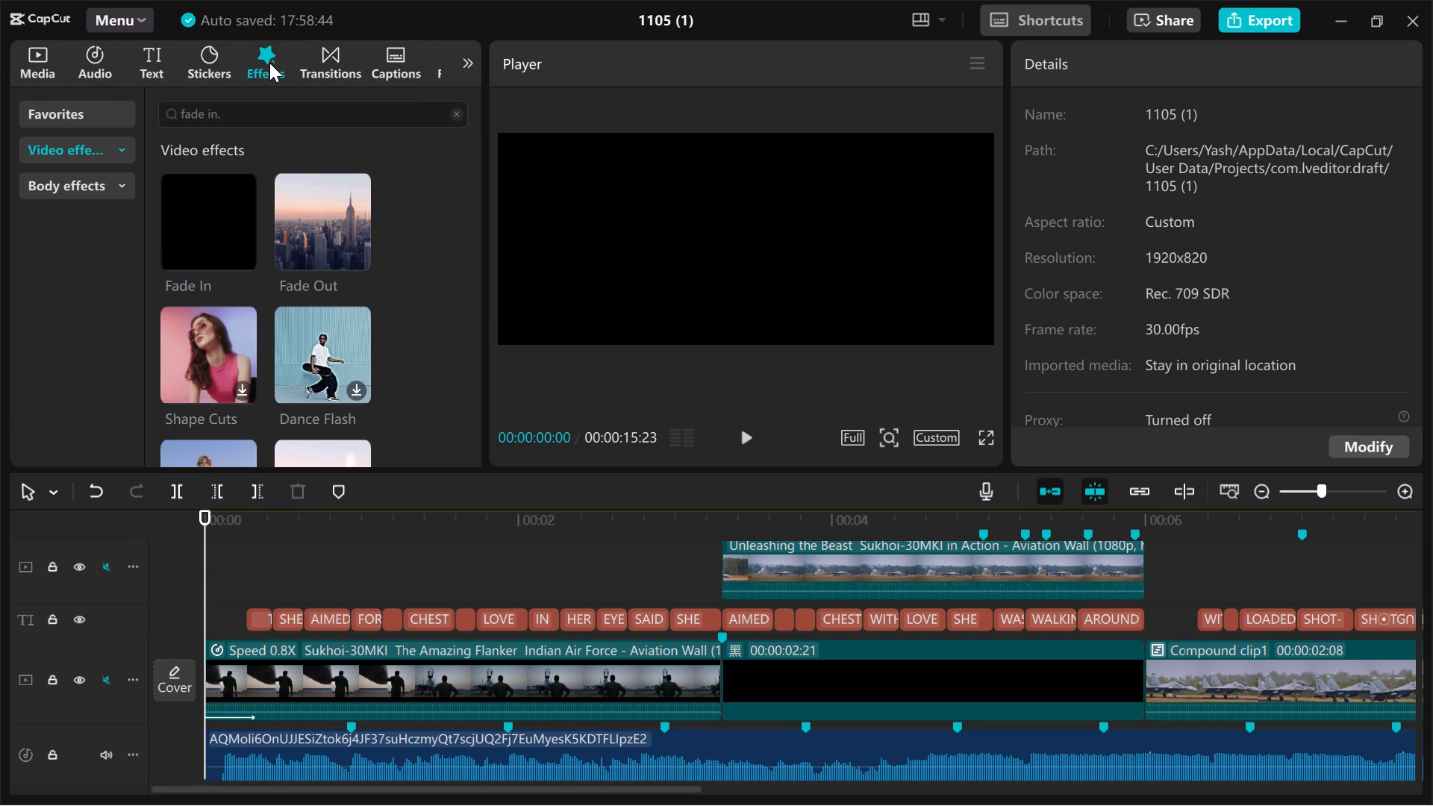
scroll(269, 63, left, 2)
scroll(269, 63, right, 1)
Browse the featured filters and preview Oppenheimer and Black Forest on the video.
scroll(269, 63, right, 1)
click(370, 54)
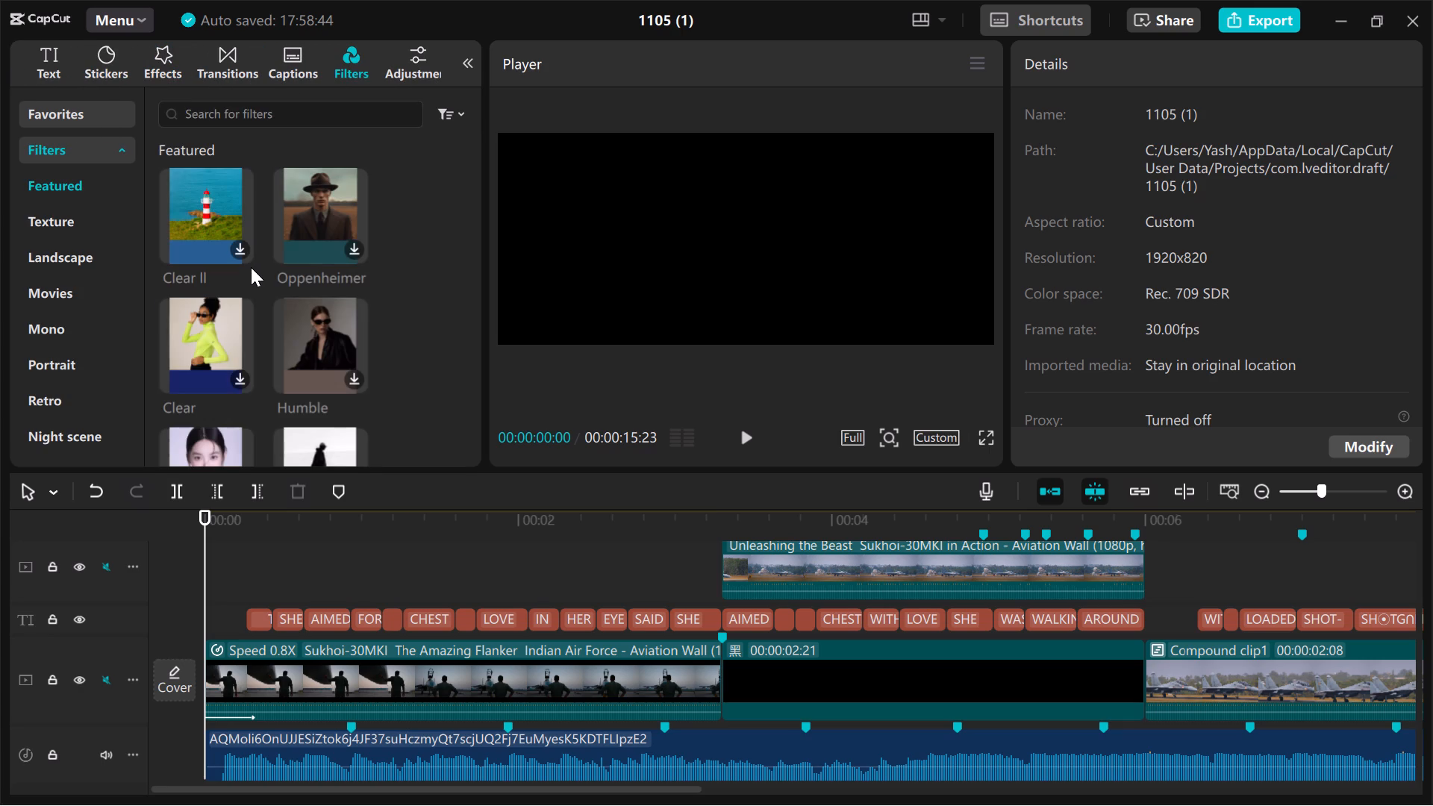
click(325, 189)
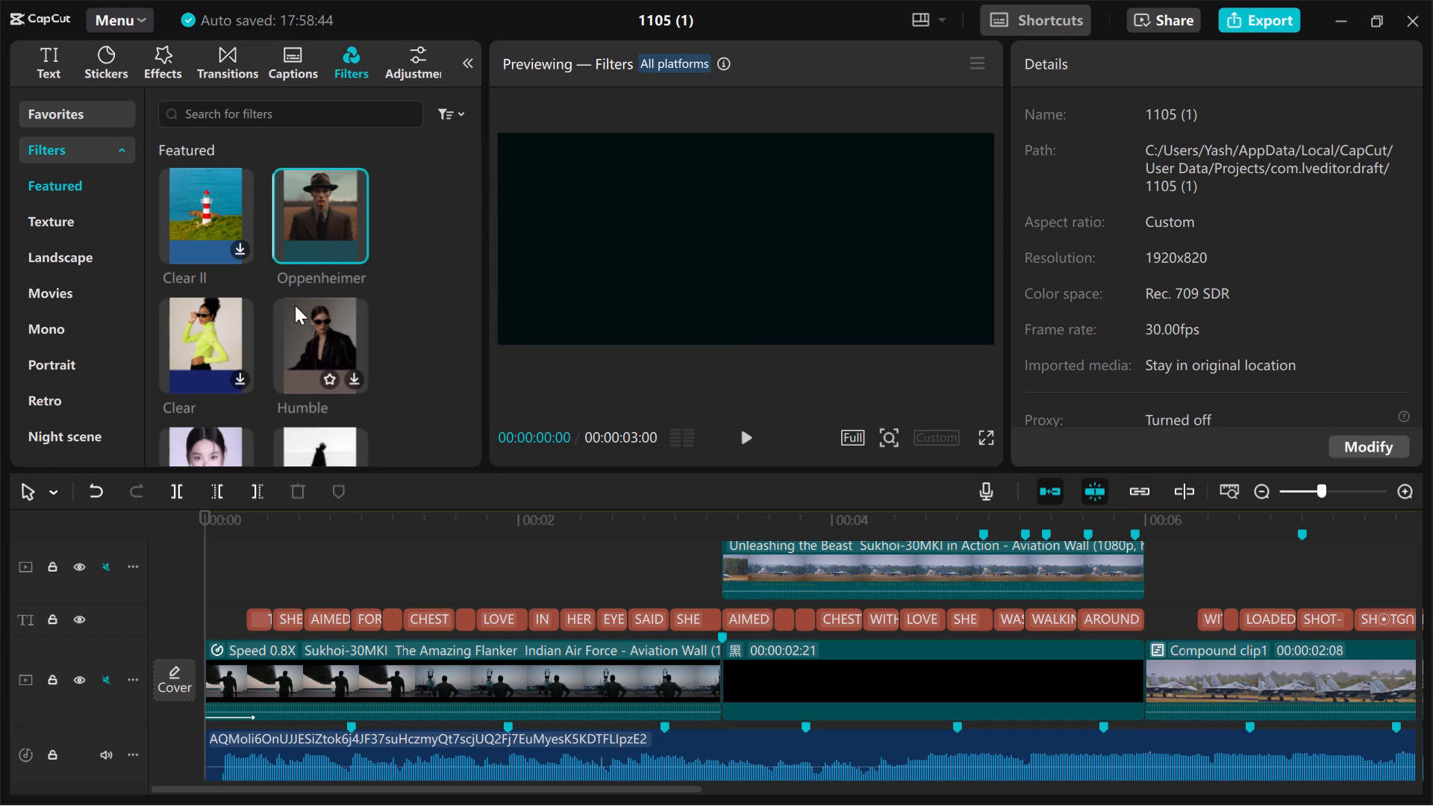
scroll(299, 337, down, 1)
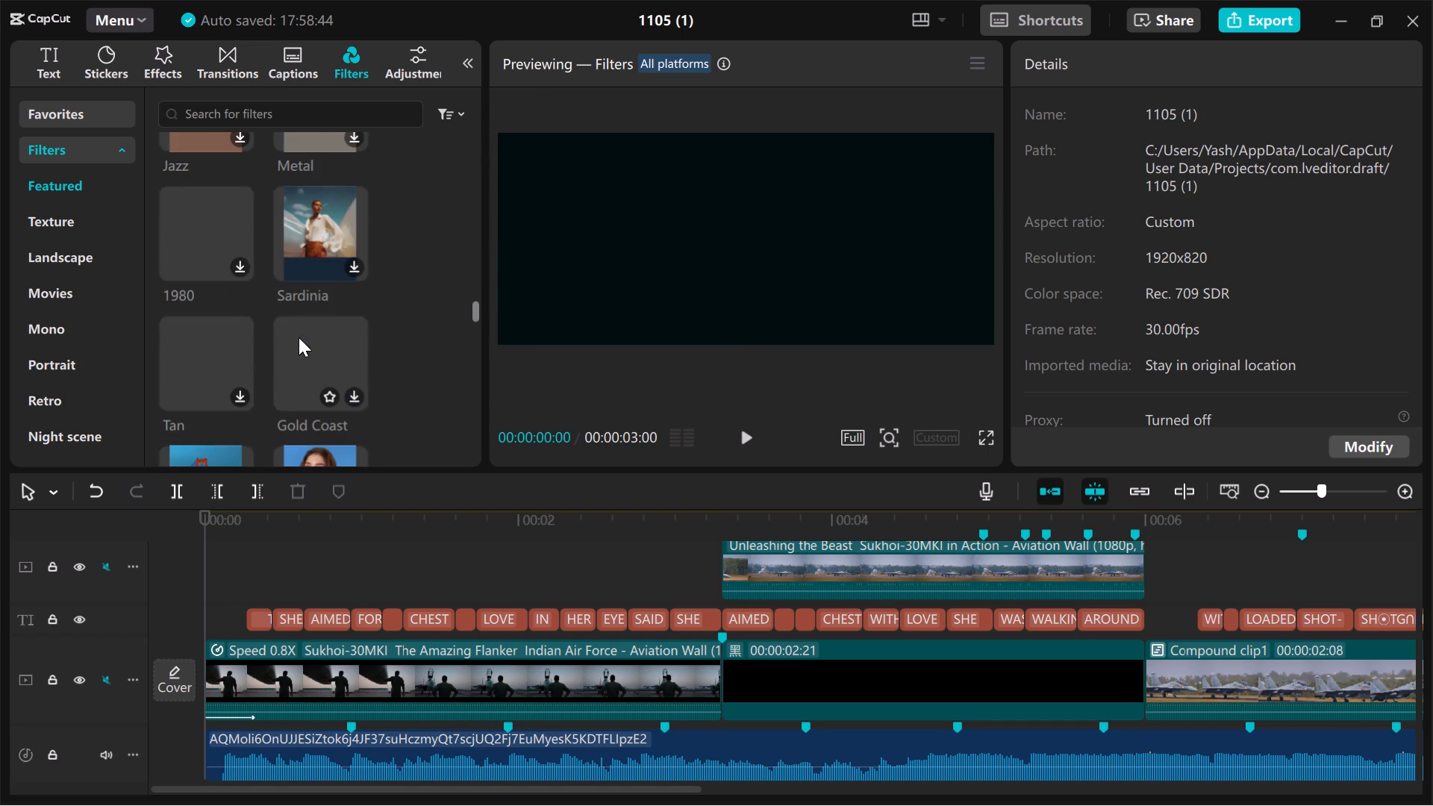
scroll(299, 337, up, 1)
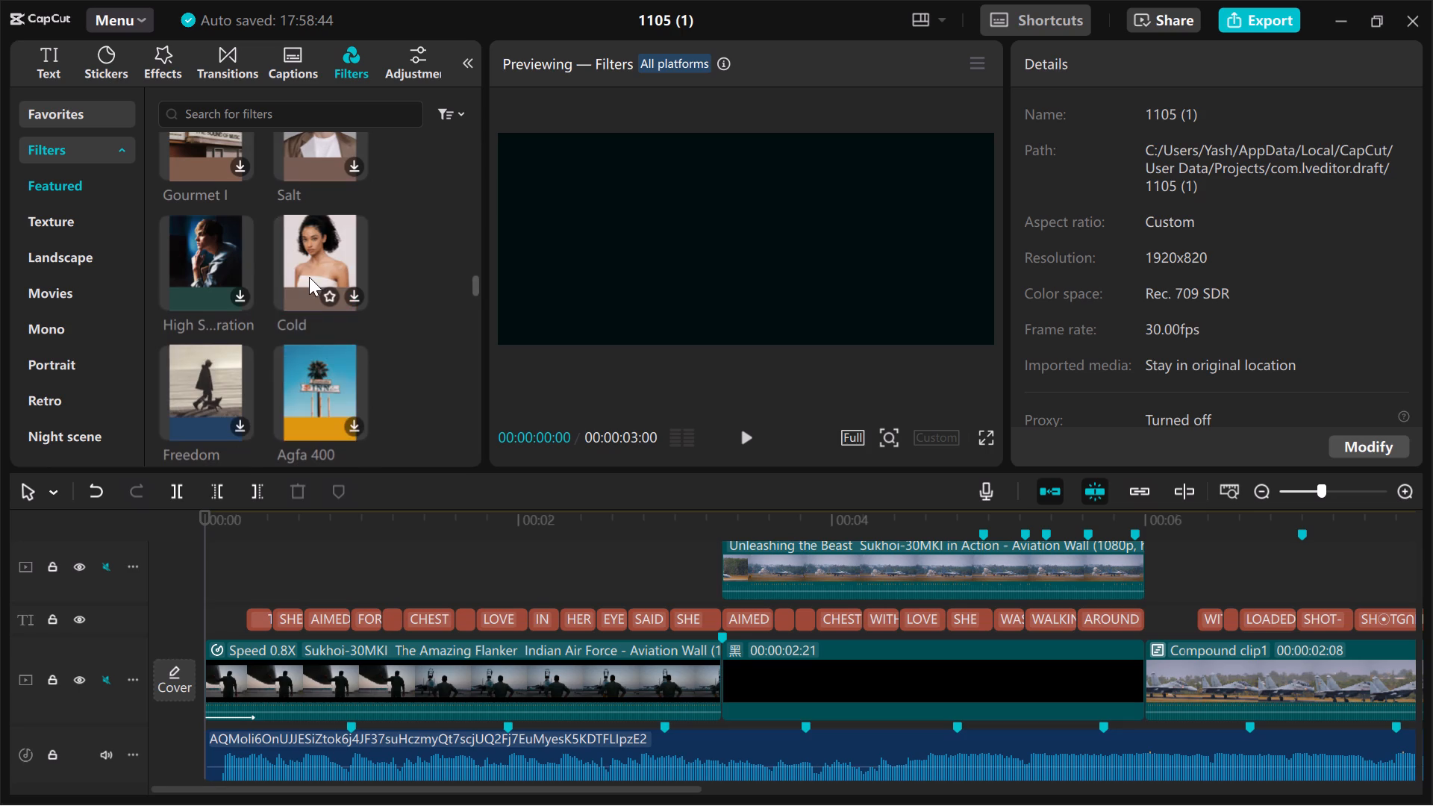
scroll(309, 277, up, 1)
scroll(237, 172, up, 1)
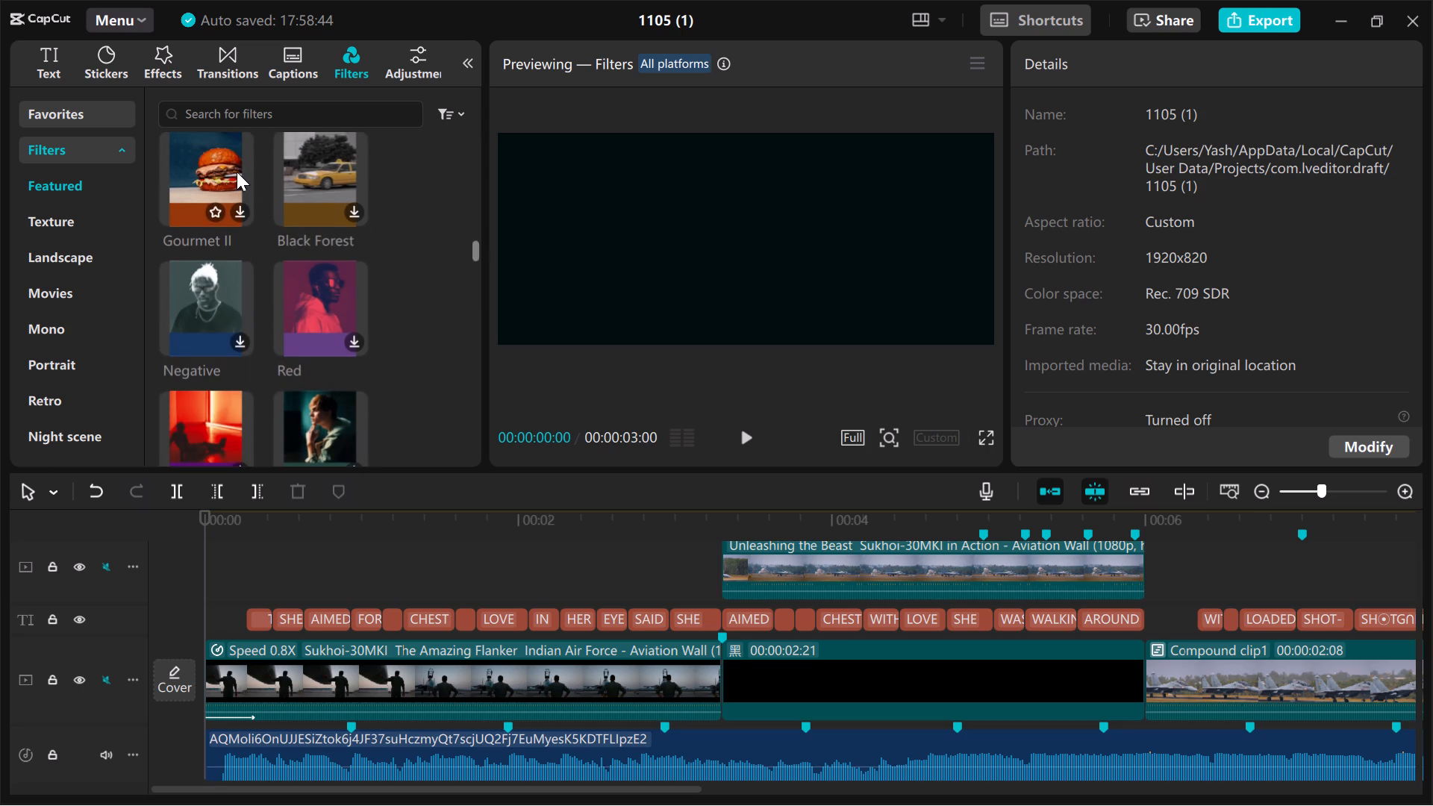
click(305, 172)
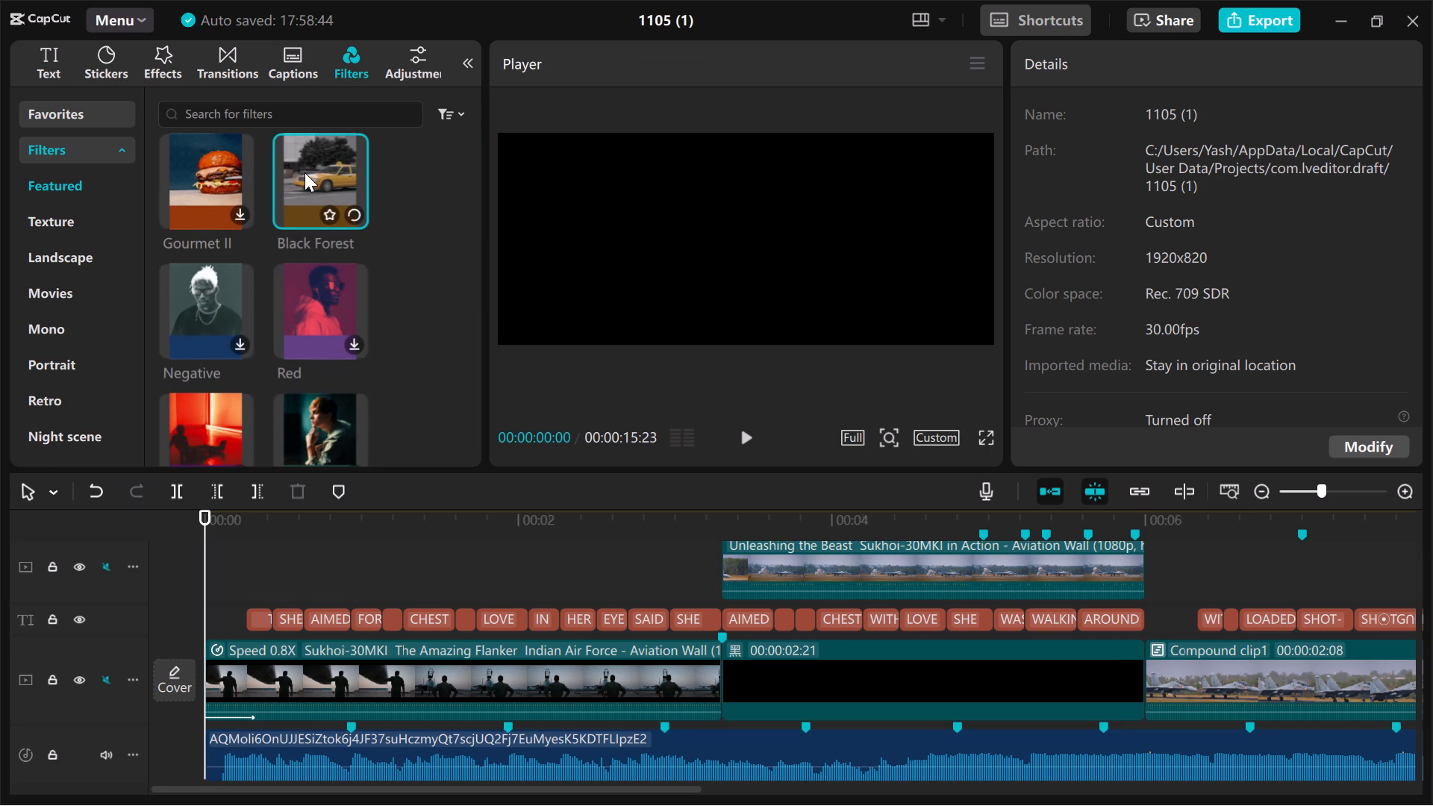
scroll(305, 172, up, 1)
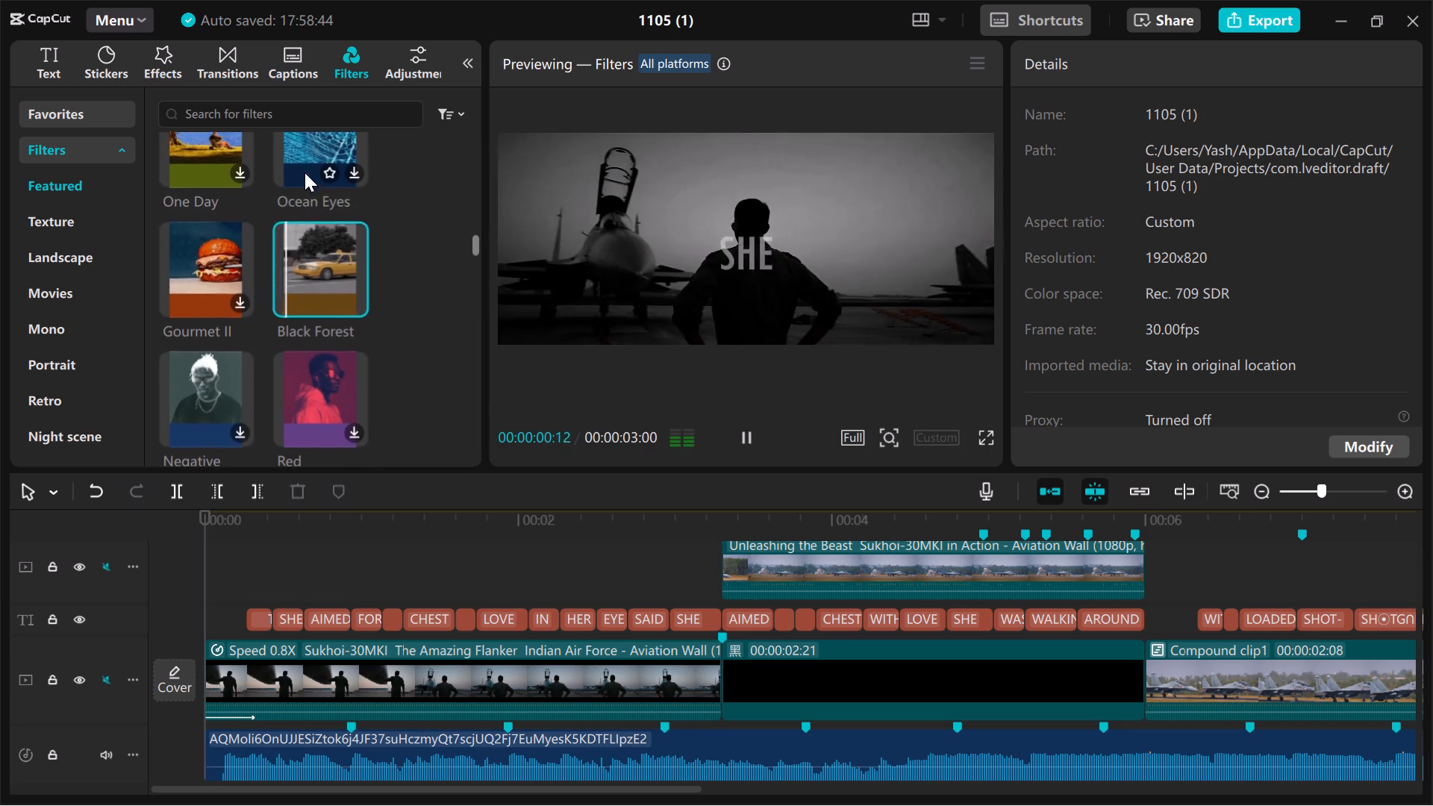
scroll(305, 172, up, 2)
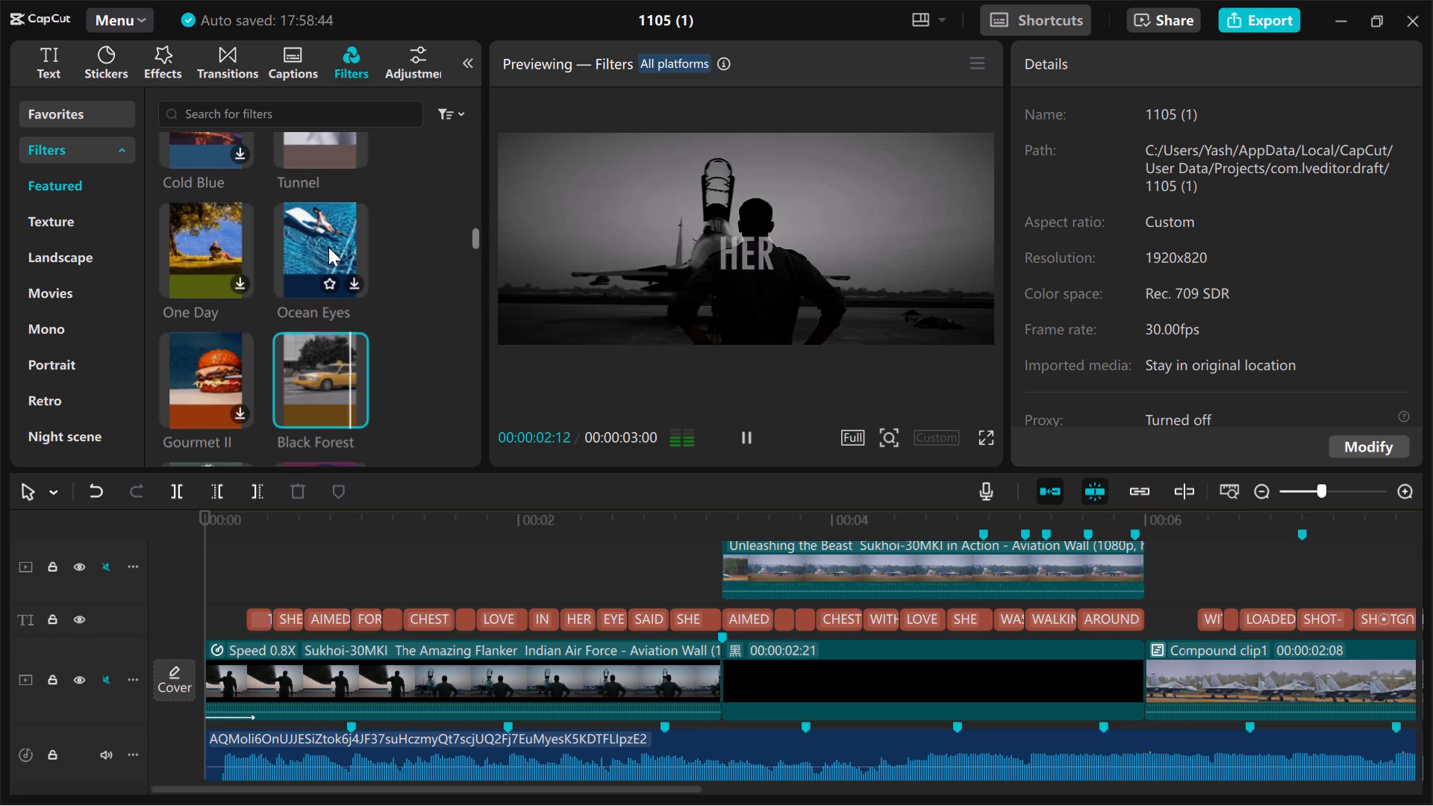
Preview the Ocean Eyes, Radiant and Gingerbread filters on the video.
click(333, 246)
scroll(333, 246, up, 1)
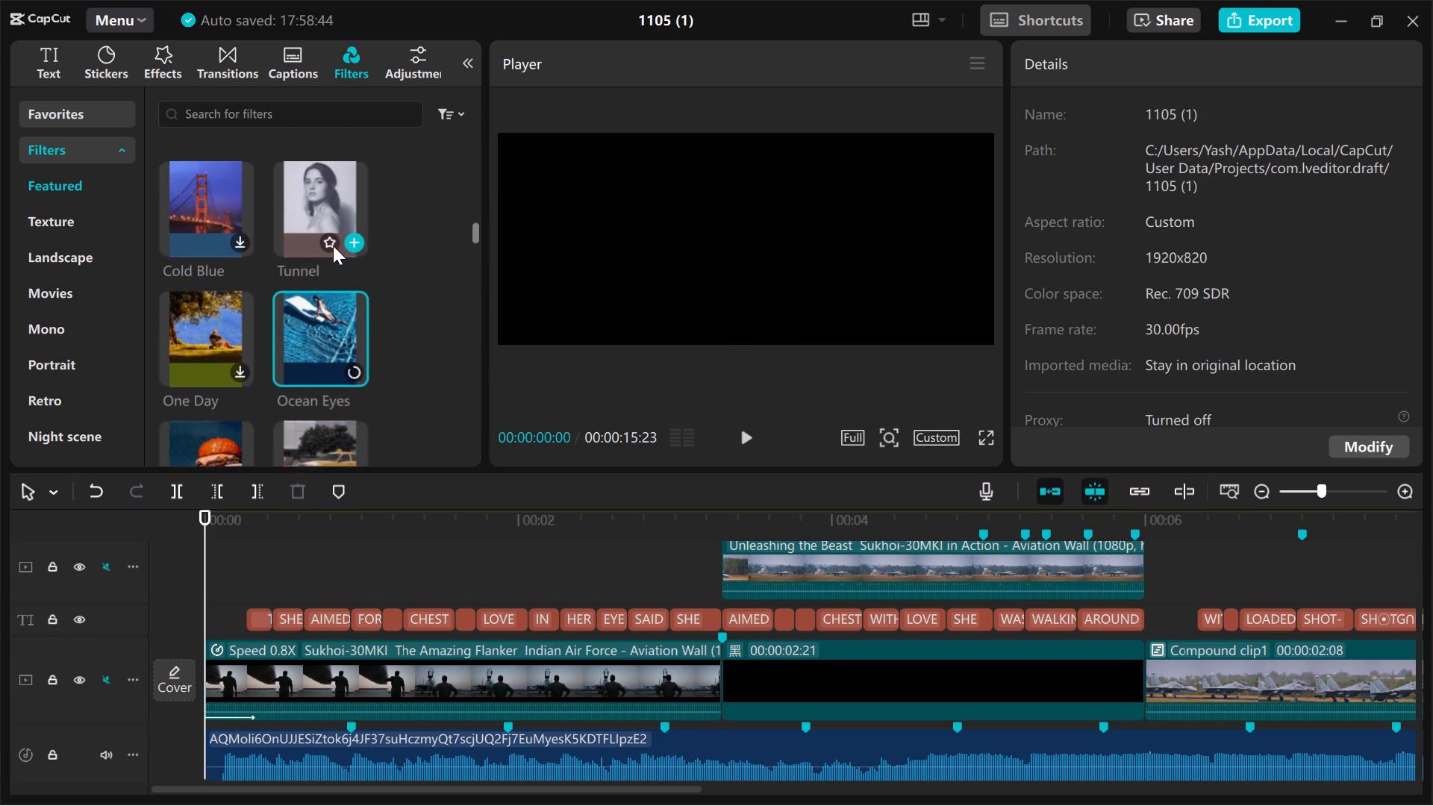
scroll(333, 246, up, 2)
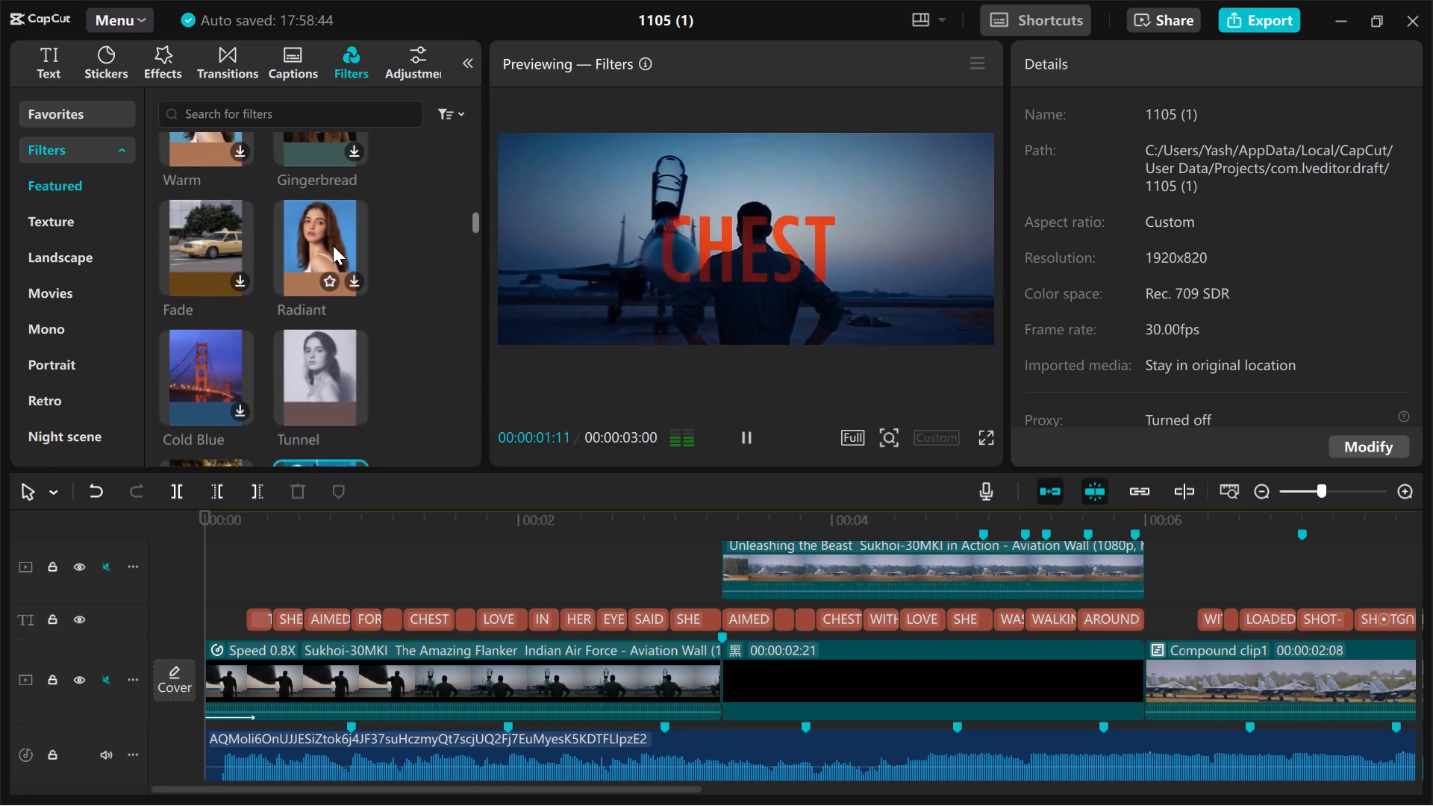
click(333, 246)
scroll(333, 246, up, 1)
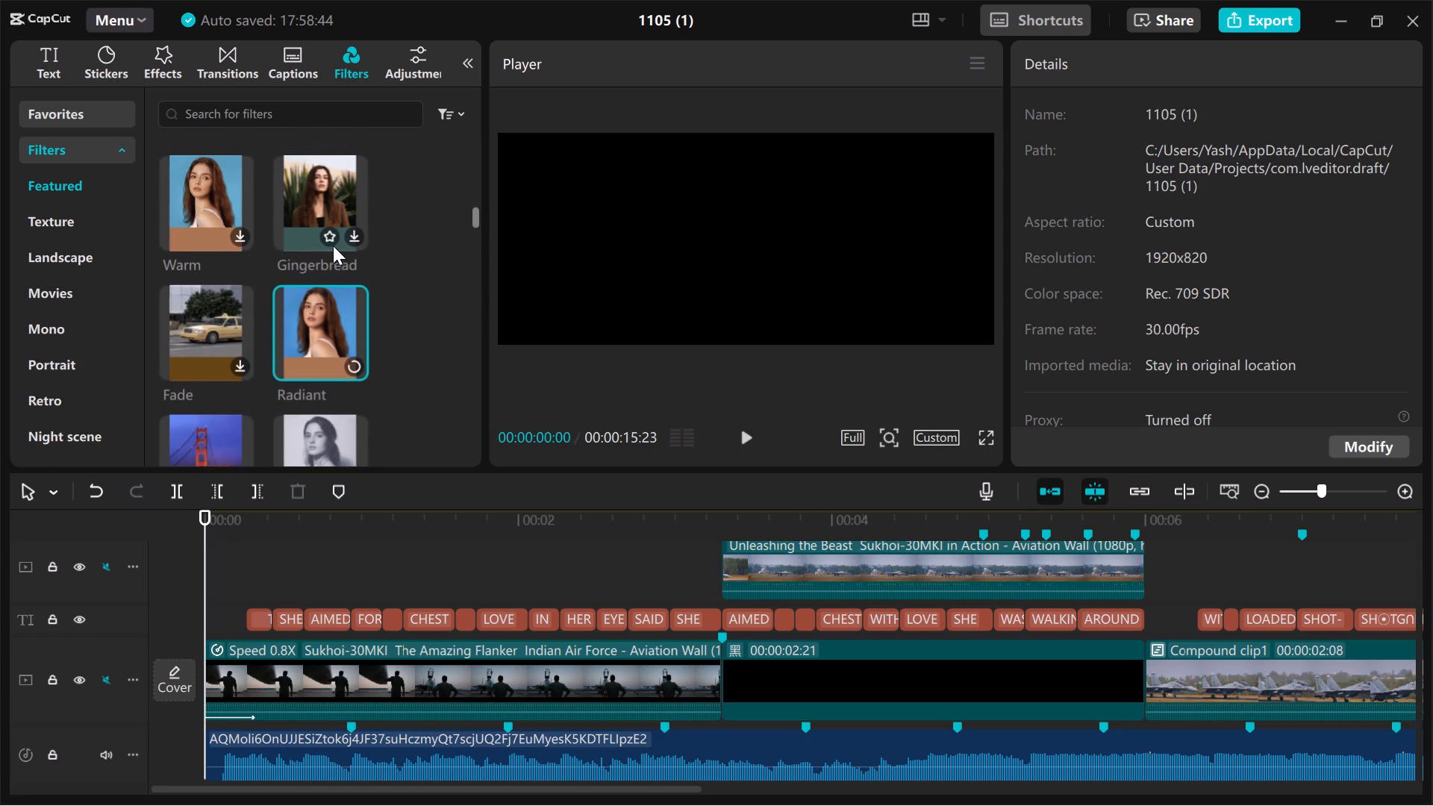
scroll(333, 246, up, 1)
click(324, 181)
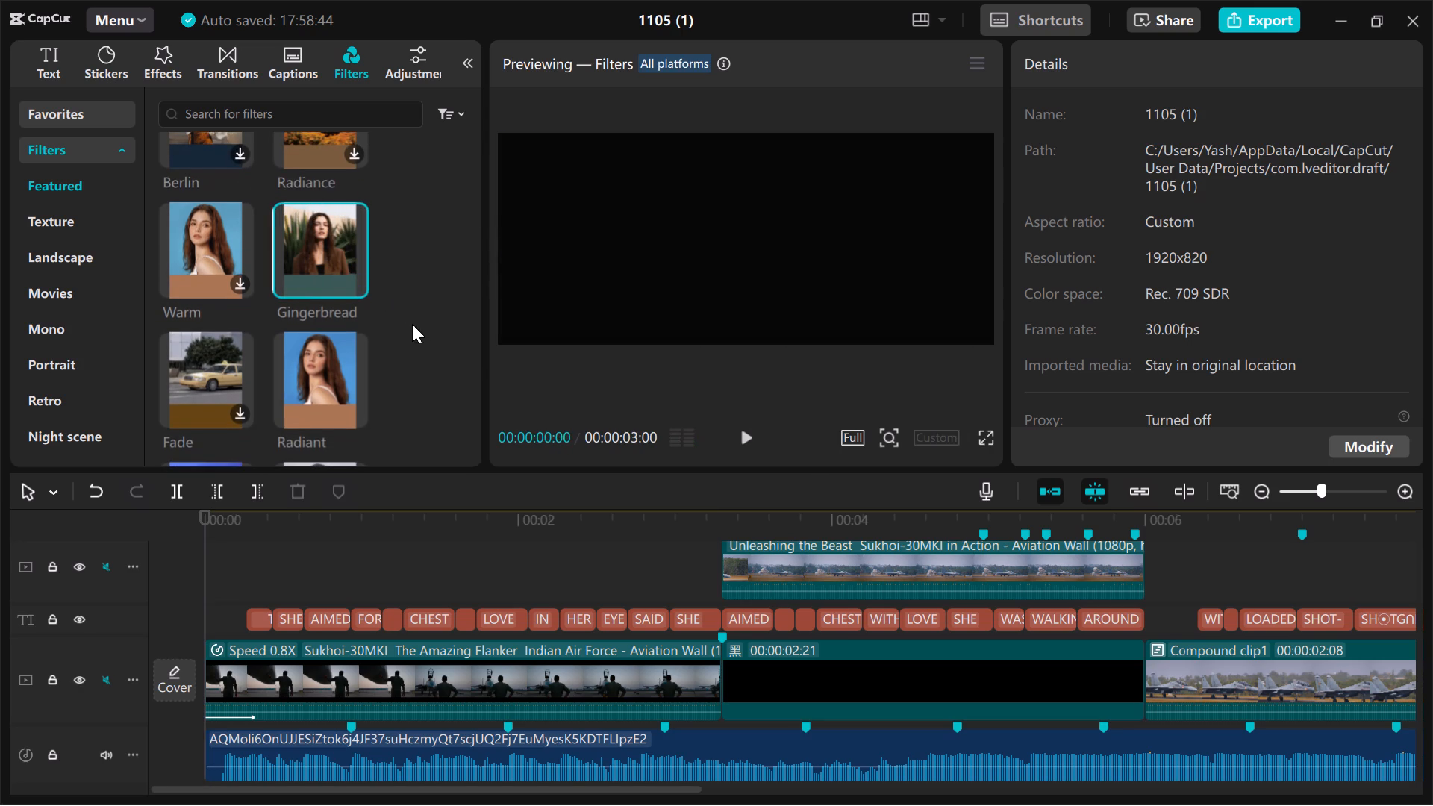
Apply the Gingerbread filter to Compound clip1.
drag(325, 246, 1163, 671)
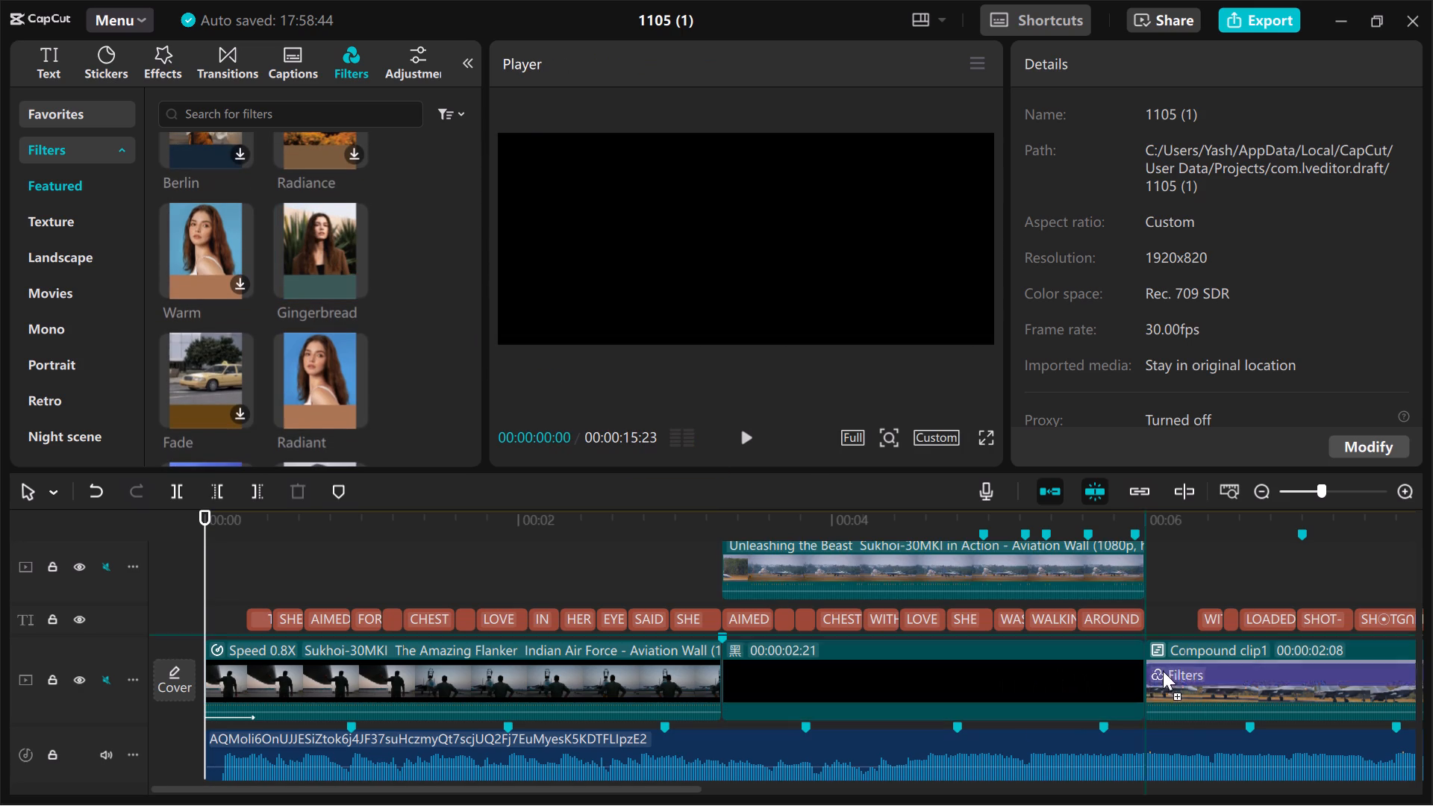
drag(1163, 671, 1167, 665)
Play the video from the beginning through the HEART caption to review the filtered Compound clip1, and stop playback.
scroll(1167, 665, left, 1)
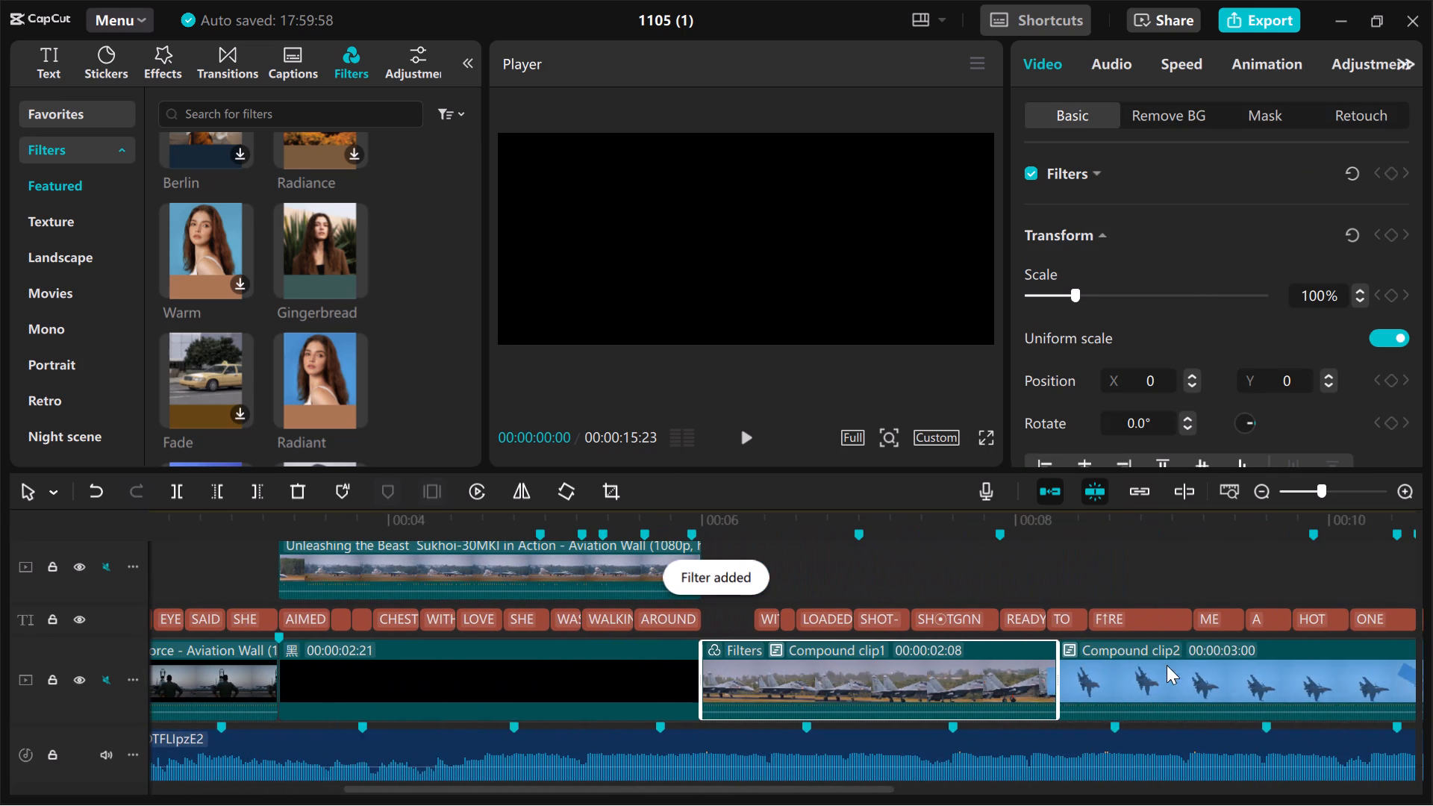
key(space)
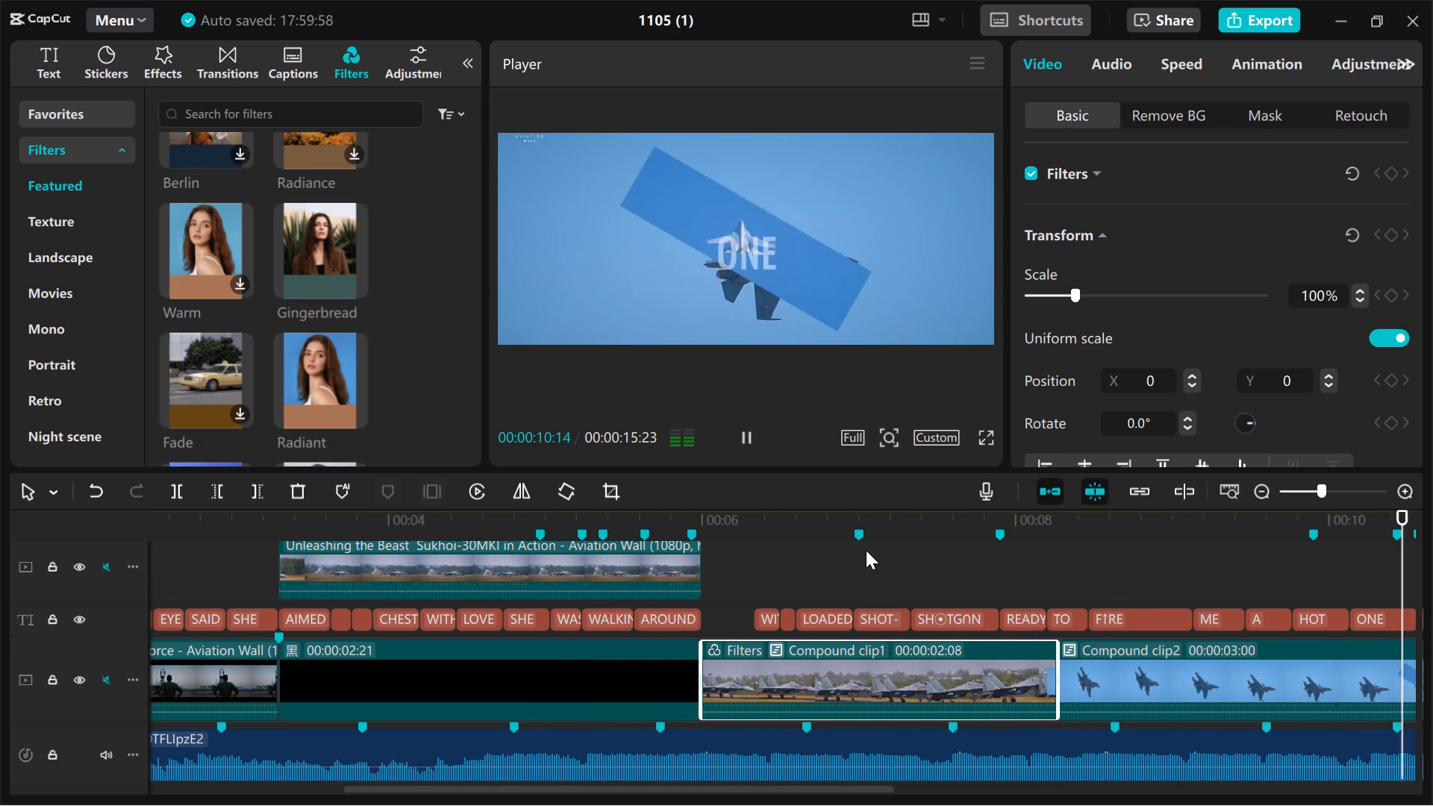
scroll(783, 562, up, 1)
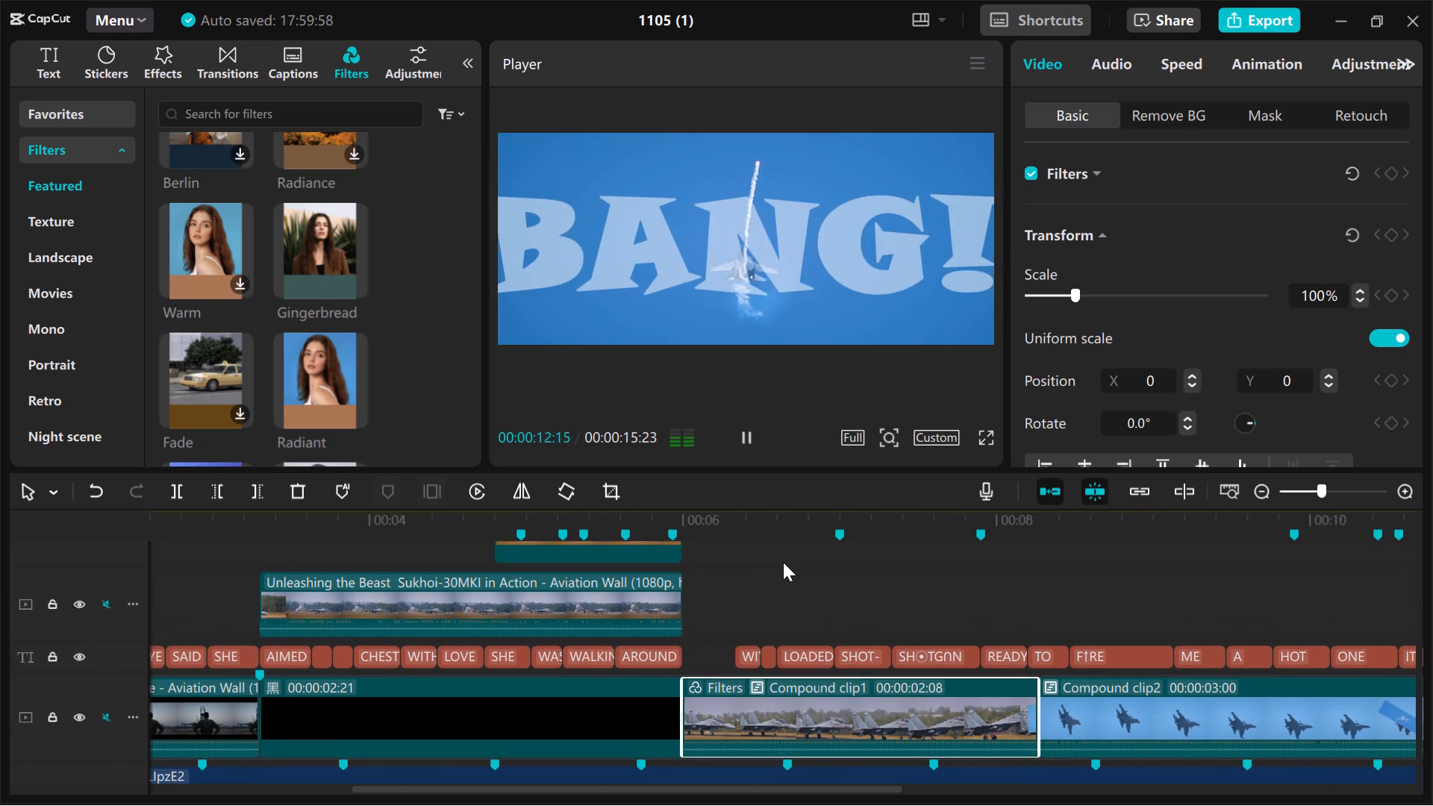
scroll(567, 568, up, 1)
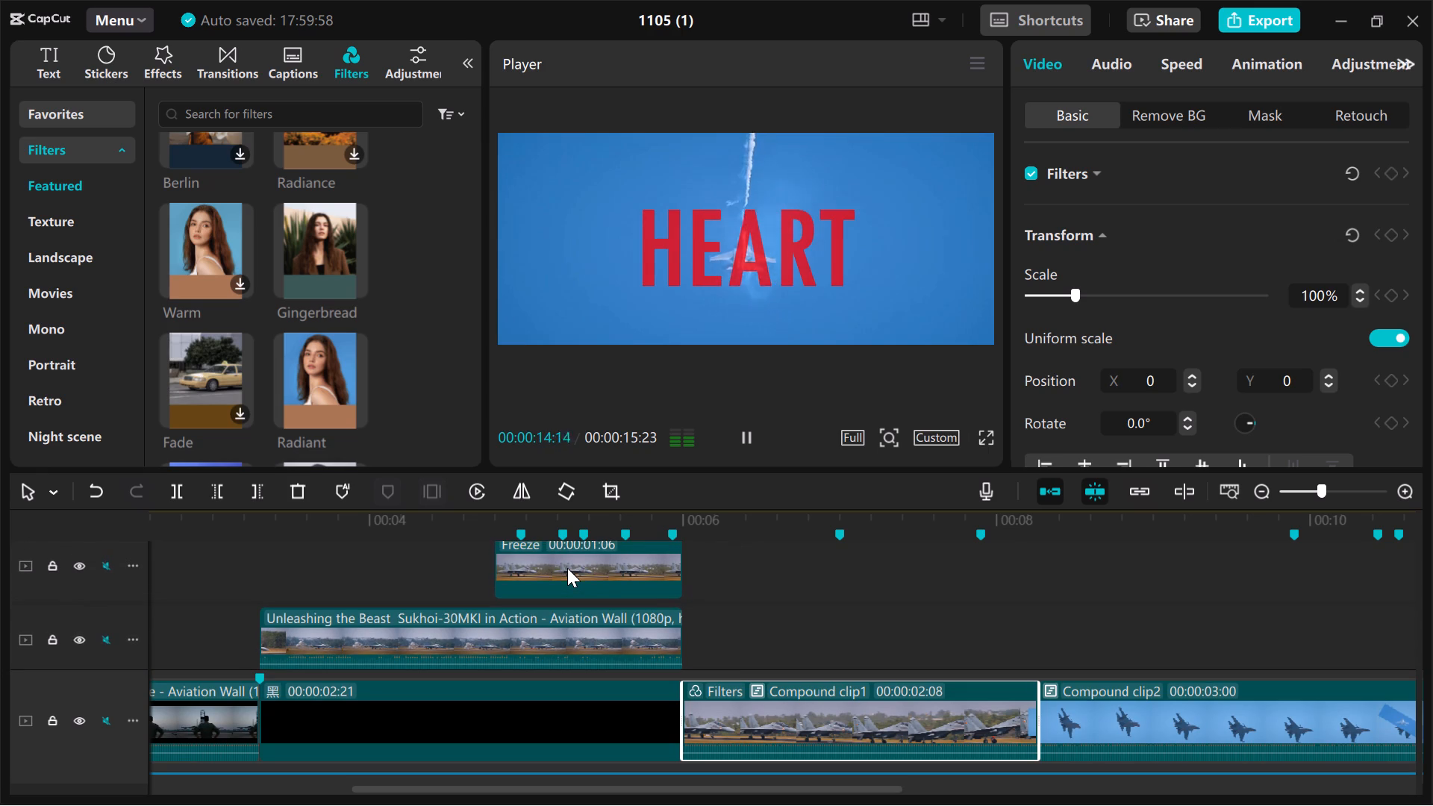
click(231, 578)
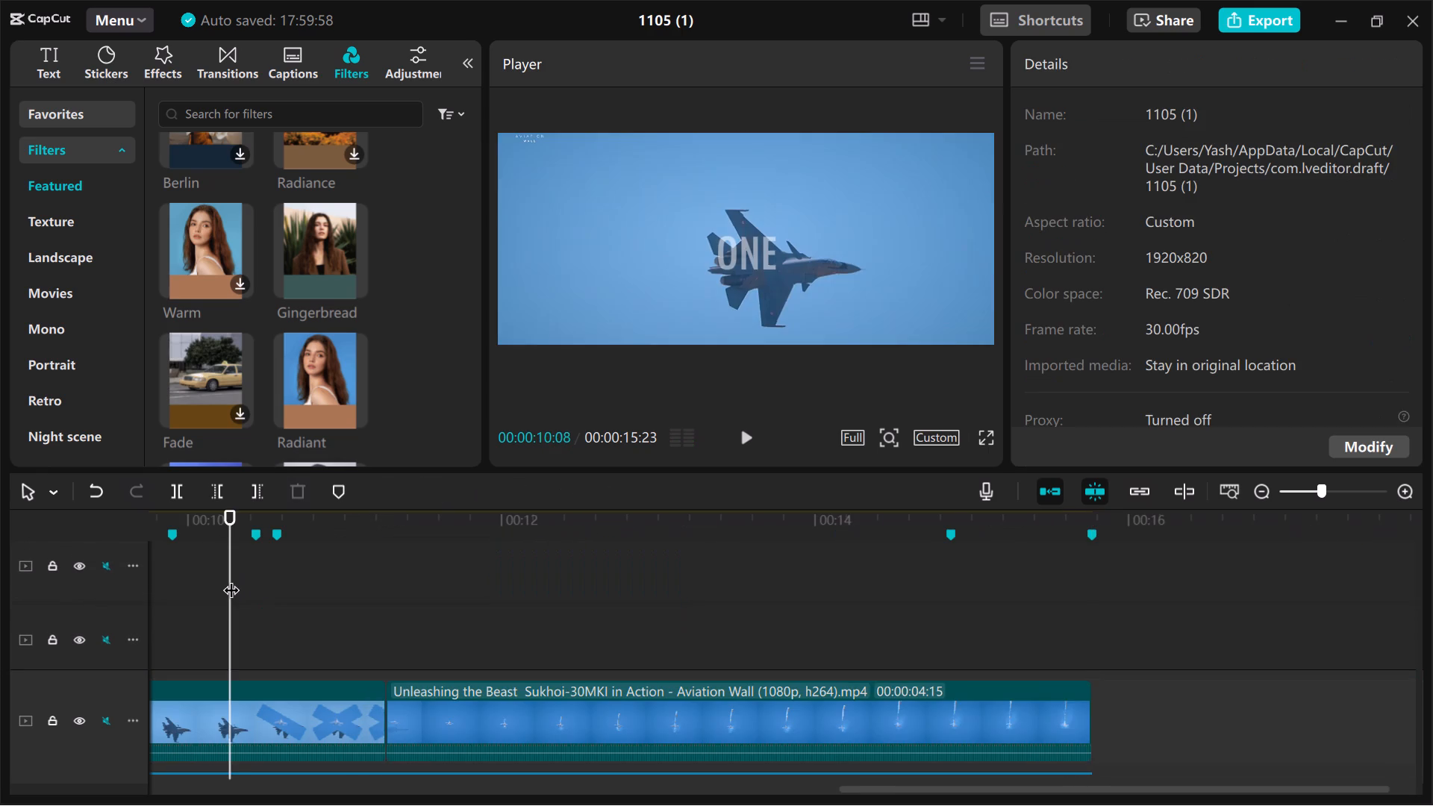
Apply the Gingerbread filter to the Freeze clip on the upper video track.
scroll(231, 578, right, 6)
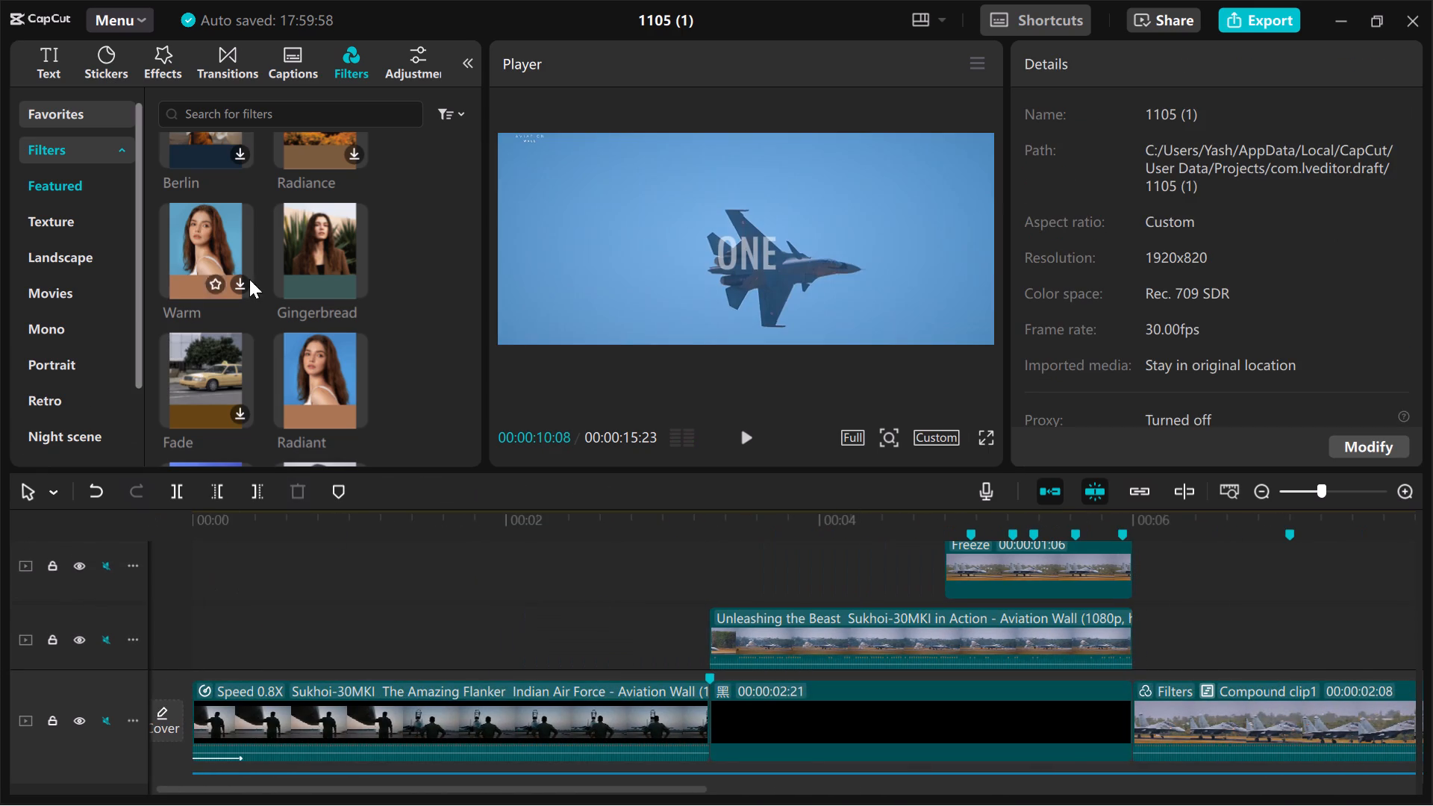
drag(317, 264, 929, 584)
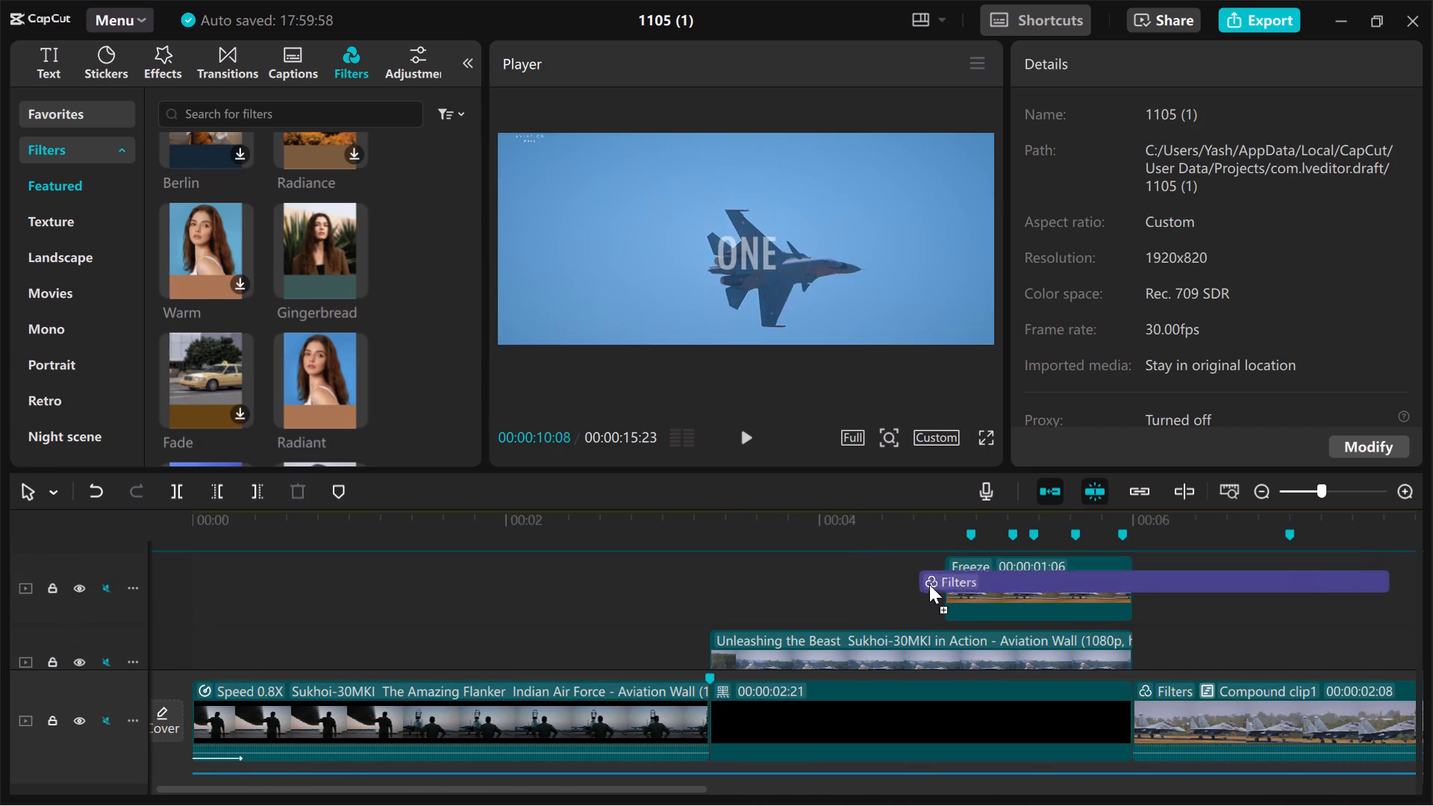
drag(929, 584, 967, 587)
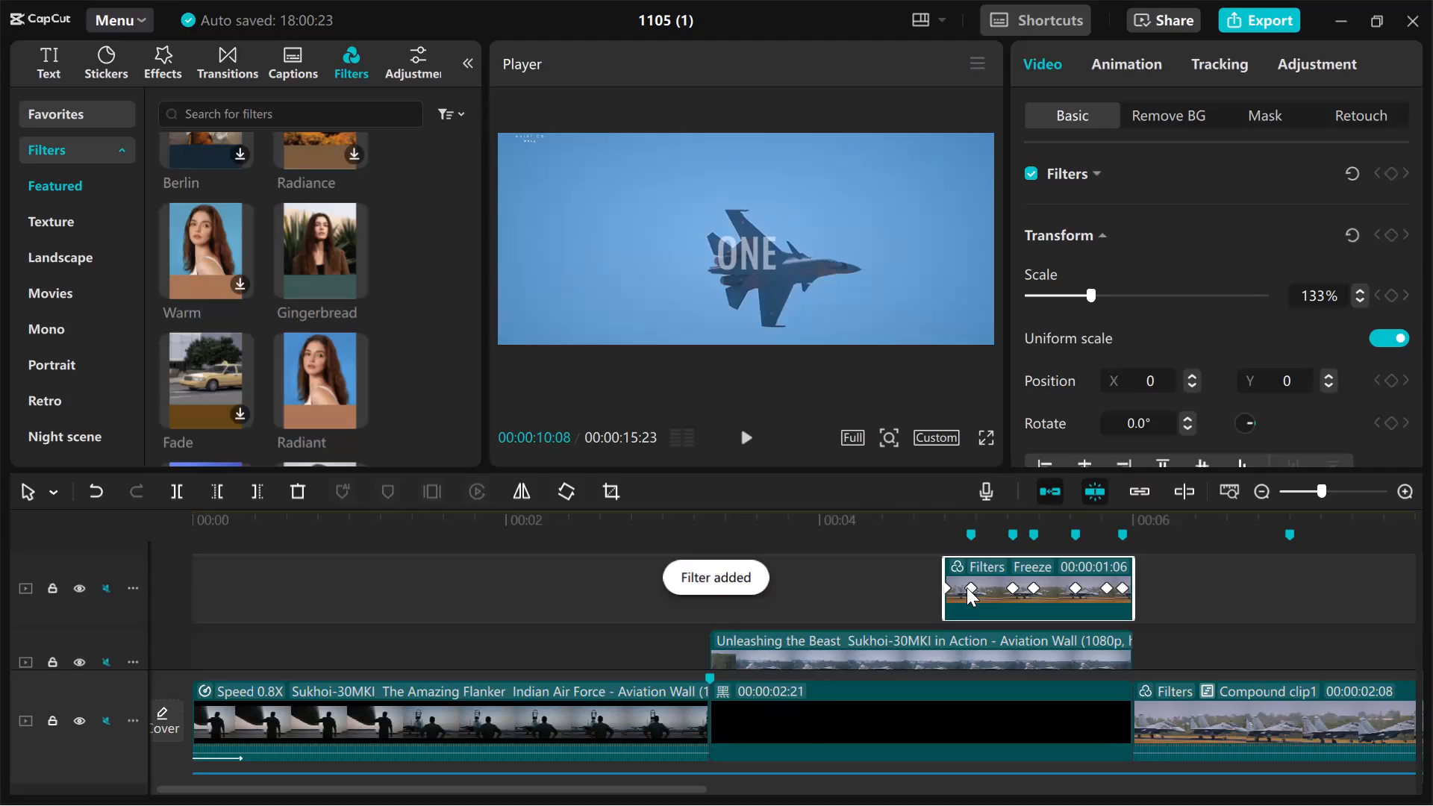
Play the video from just before the black clip into Compound clip2 to check the filtered clips, and stop within Compound clip1.
click(676, 566)
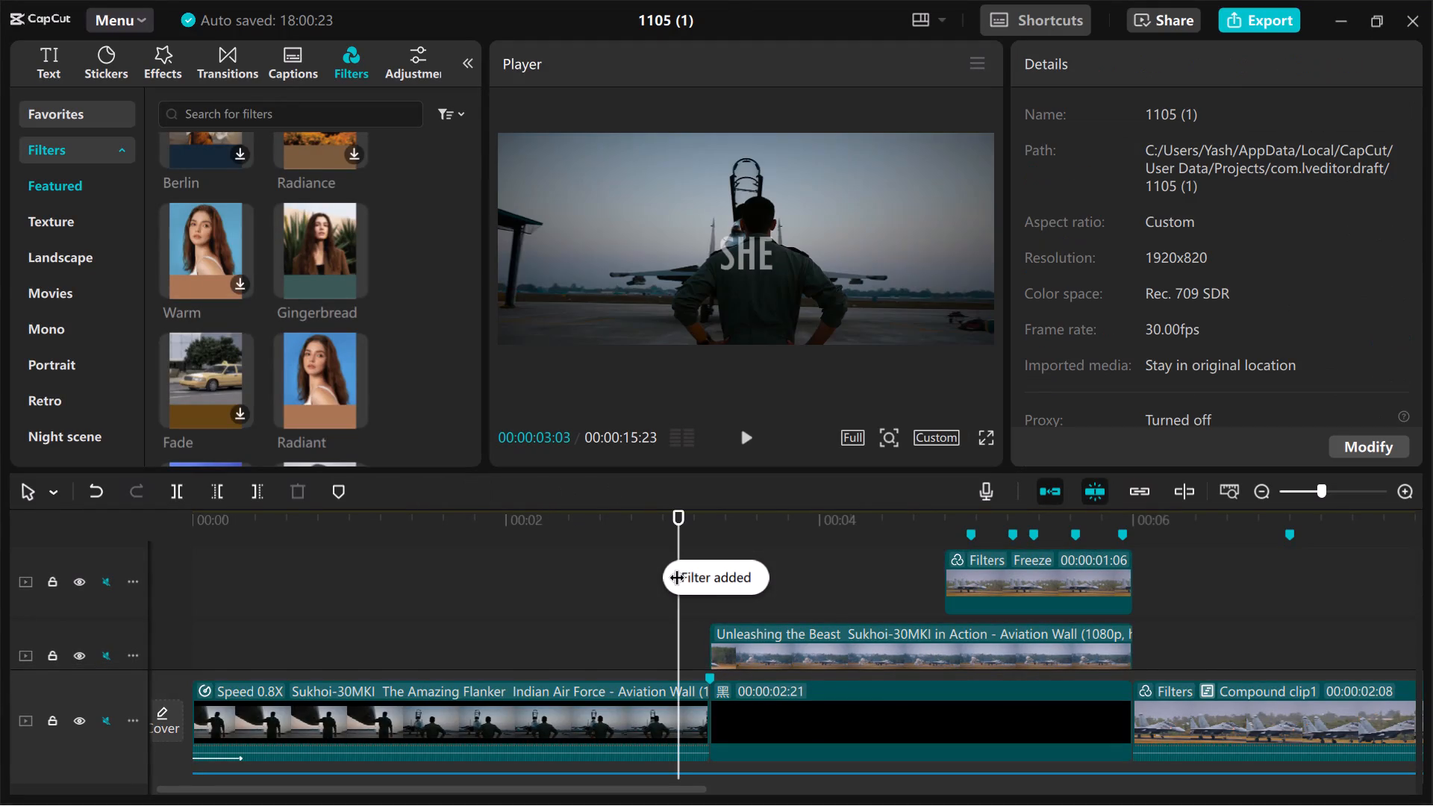
key(space)
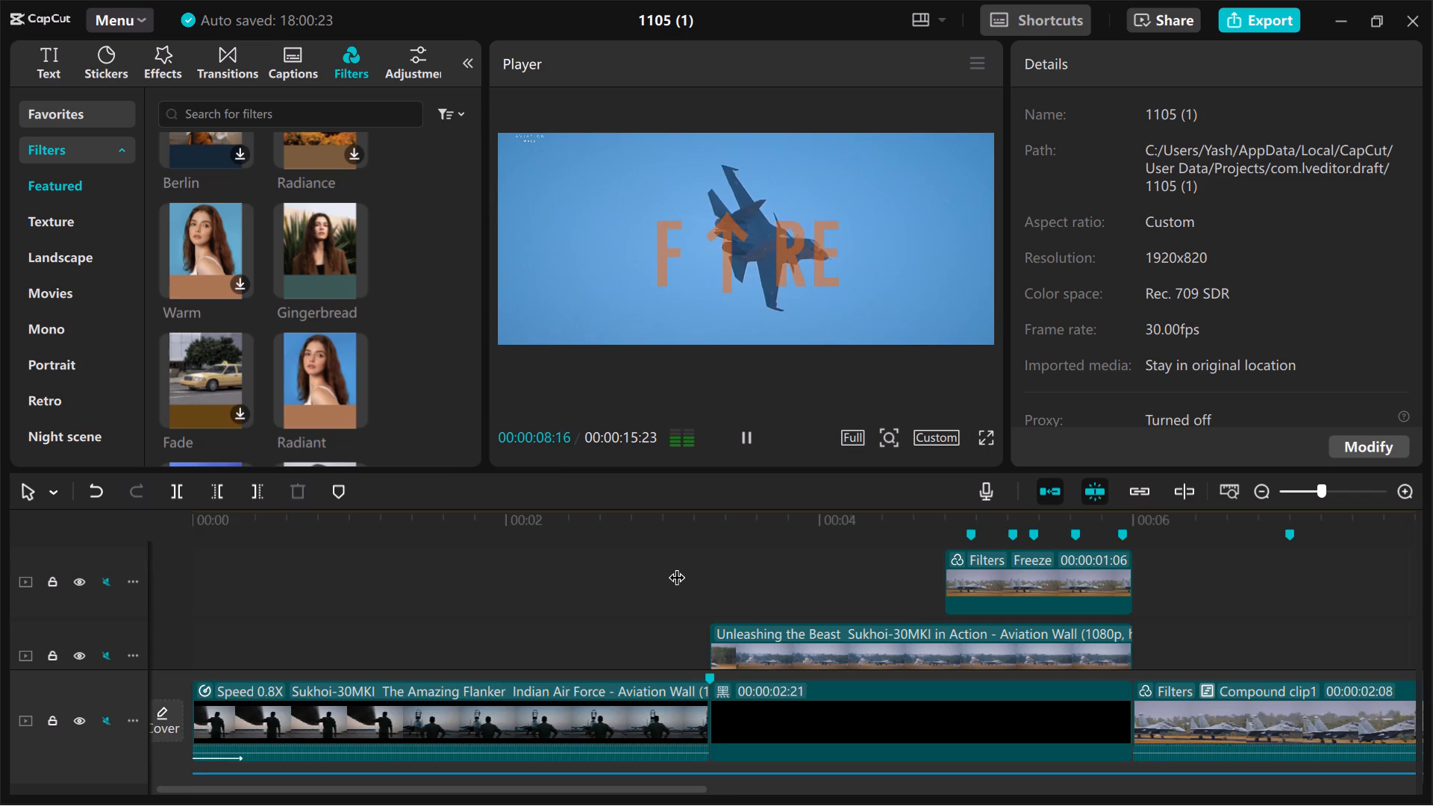
scroll(676, 566, left, 2)
scroll(676, 566, down, 1)
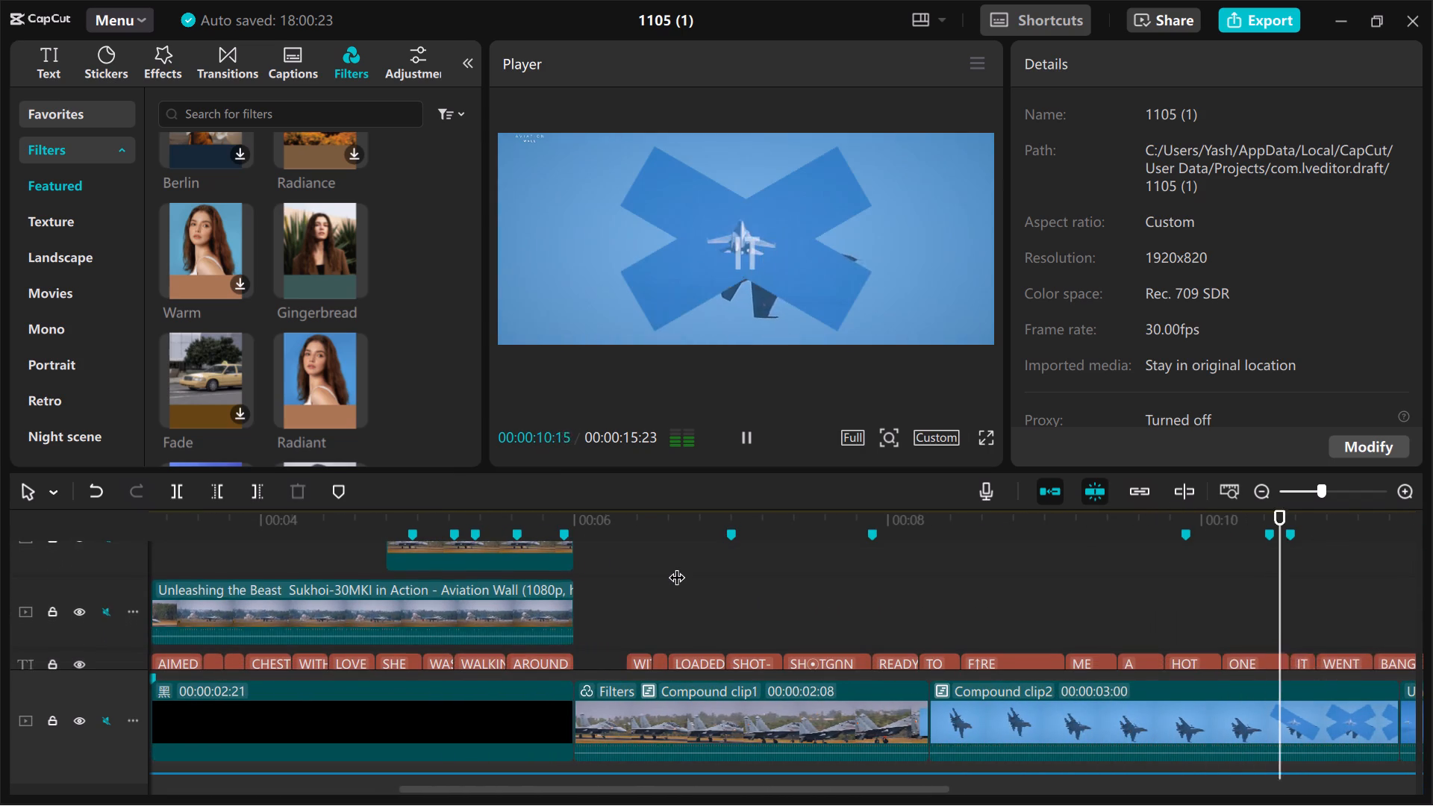
scroll(676, 566, down, 1)
click(676, 566)
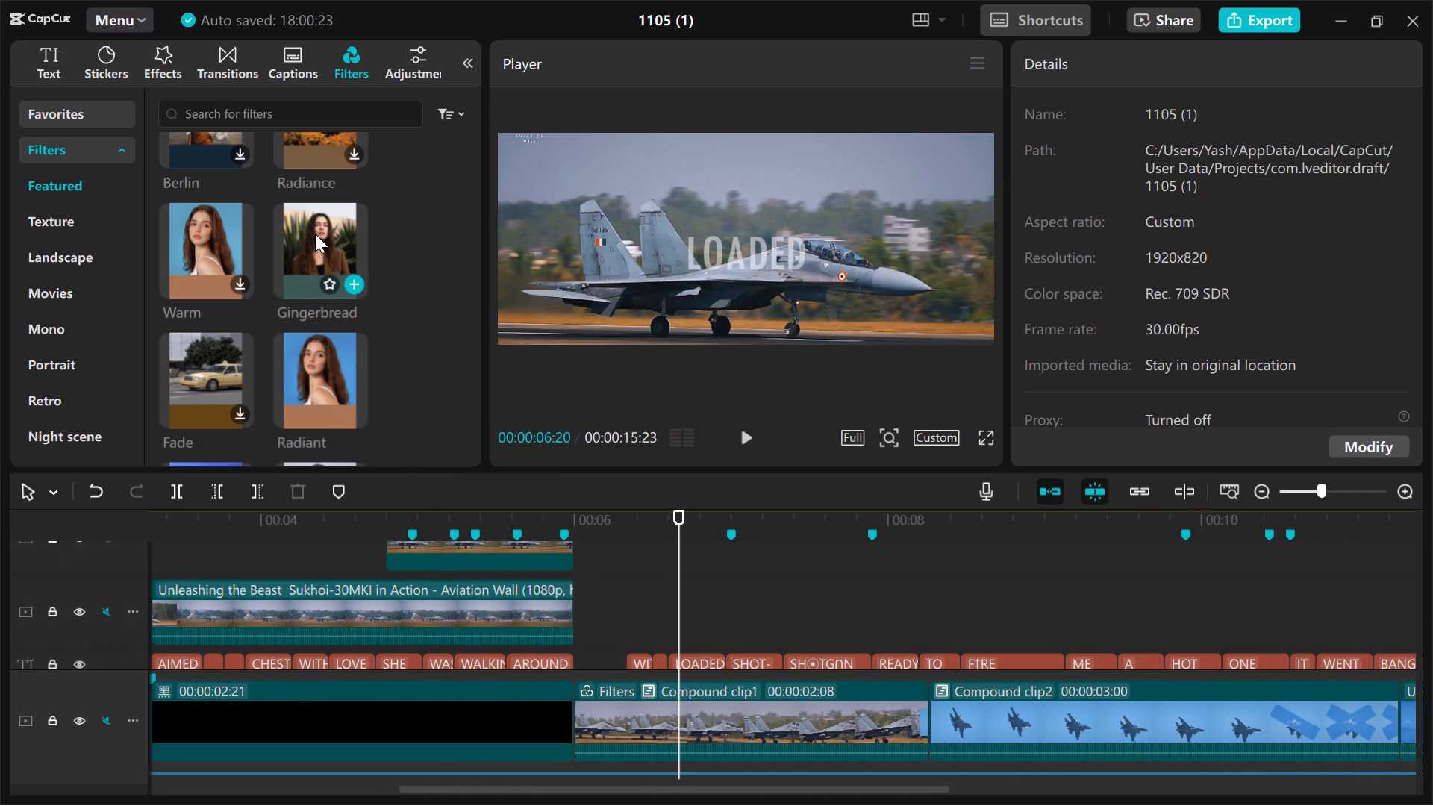
Apply the Gingerbread filter to Compound clip2.
drag(315, 234, 937, 699)
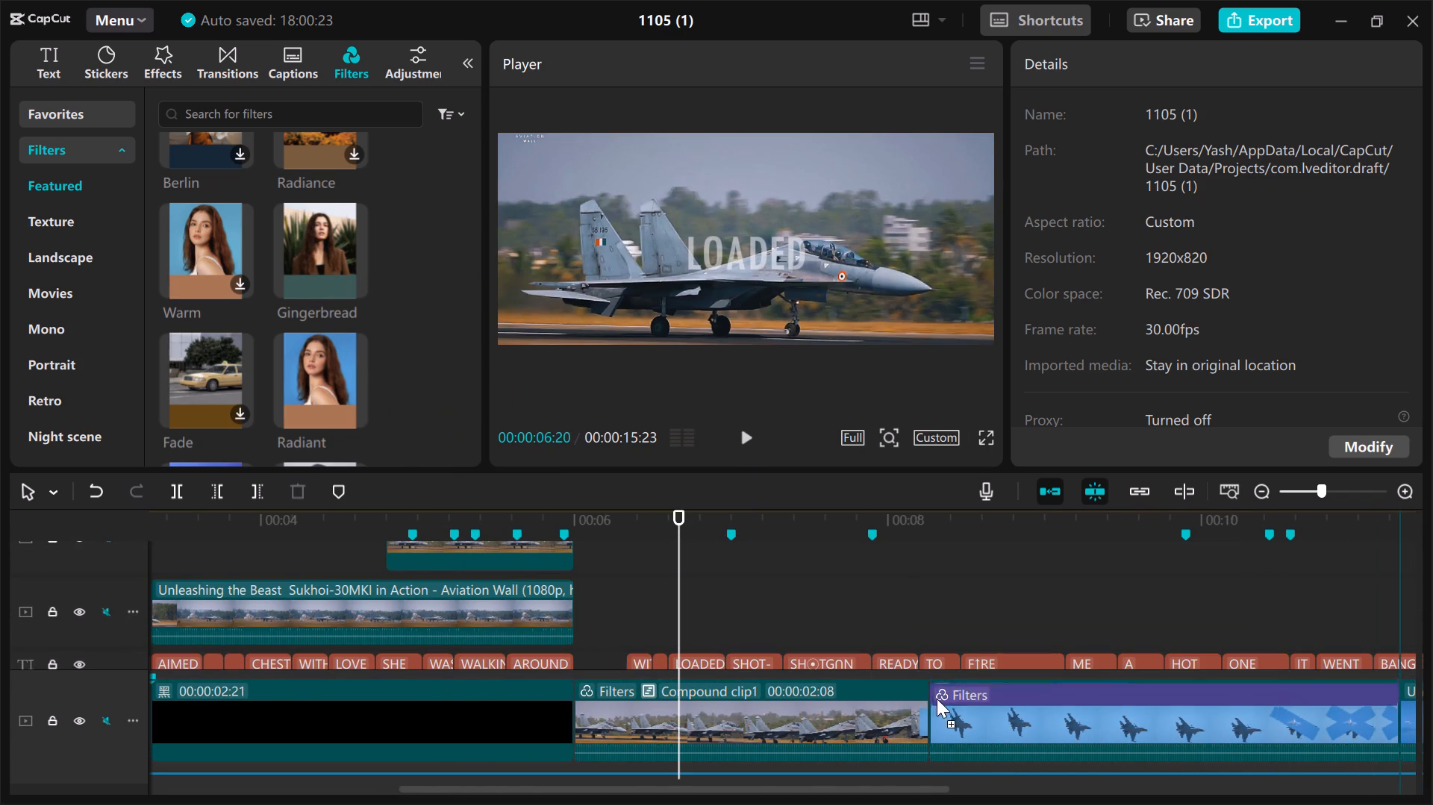
drag(937, 699, 945, 705)
Play the video from late in Compound clip1 through the final HEART to review the filter on Compound clip2.
click(855, 578)
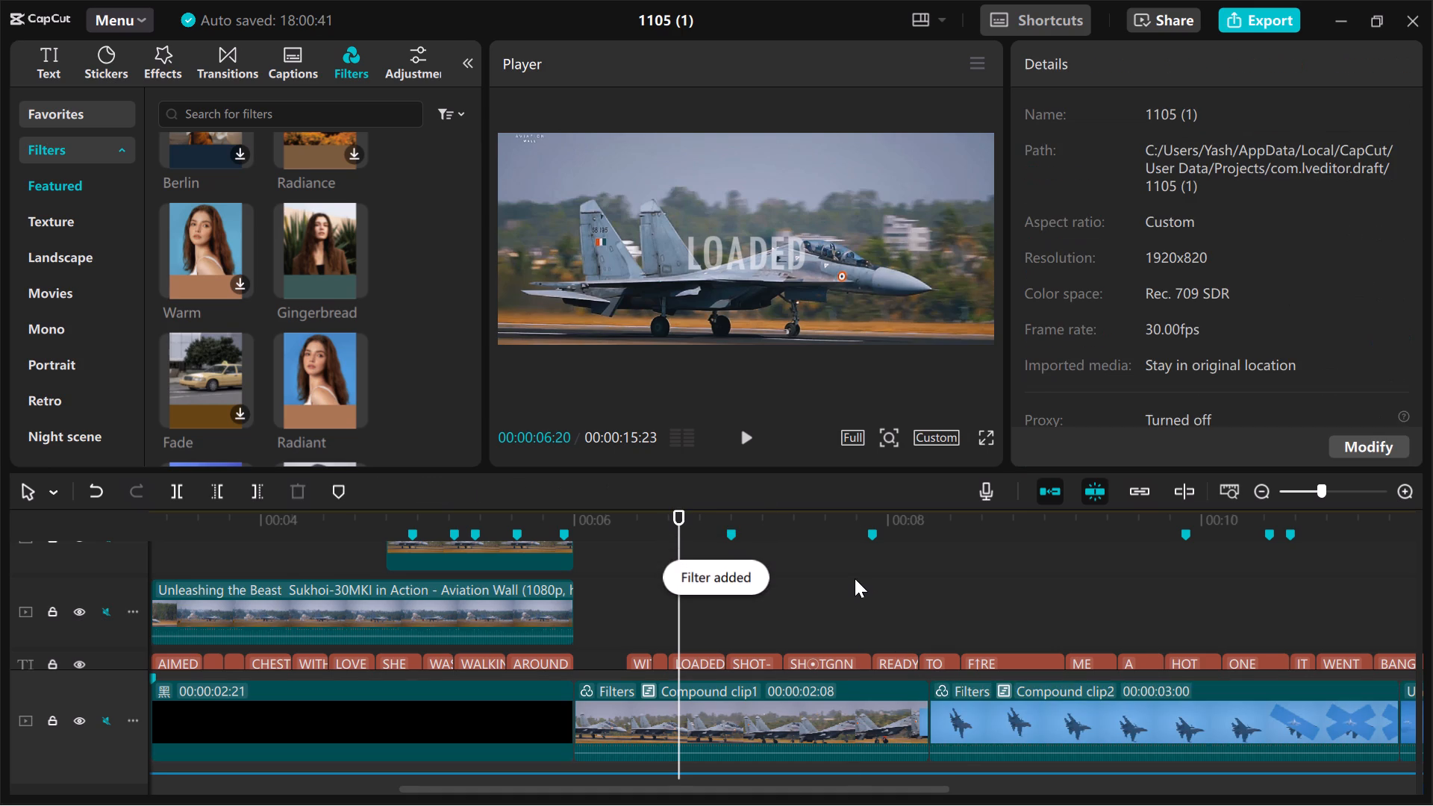
key(space)
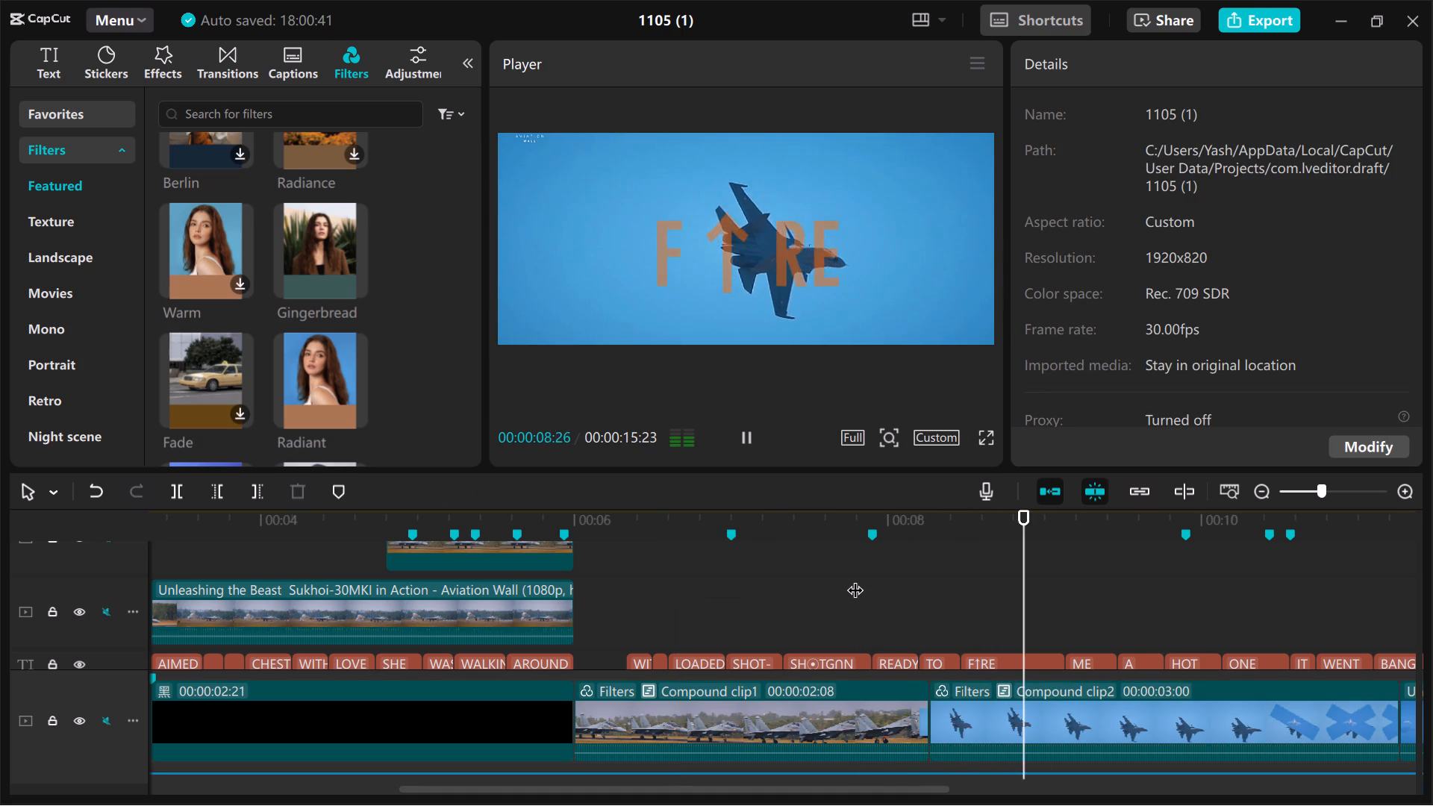
scroll(855, 578, down, 1)
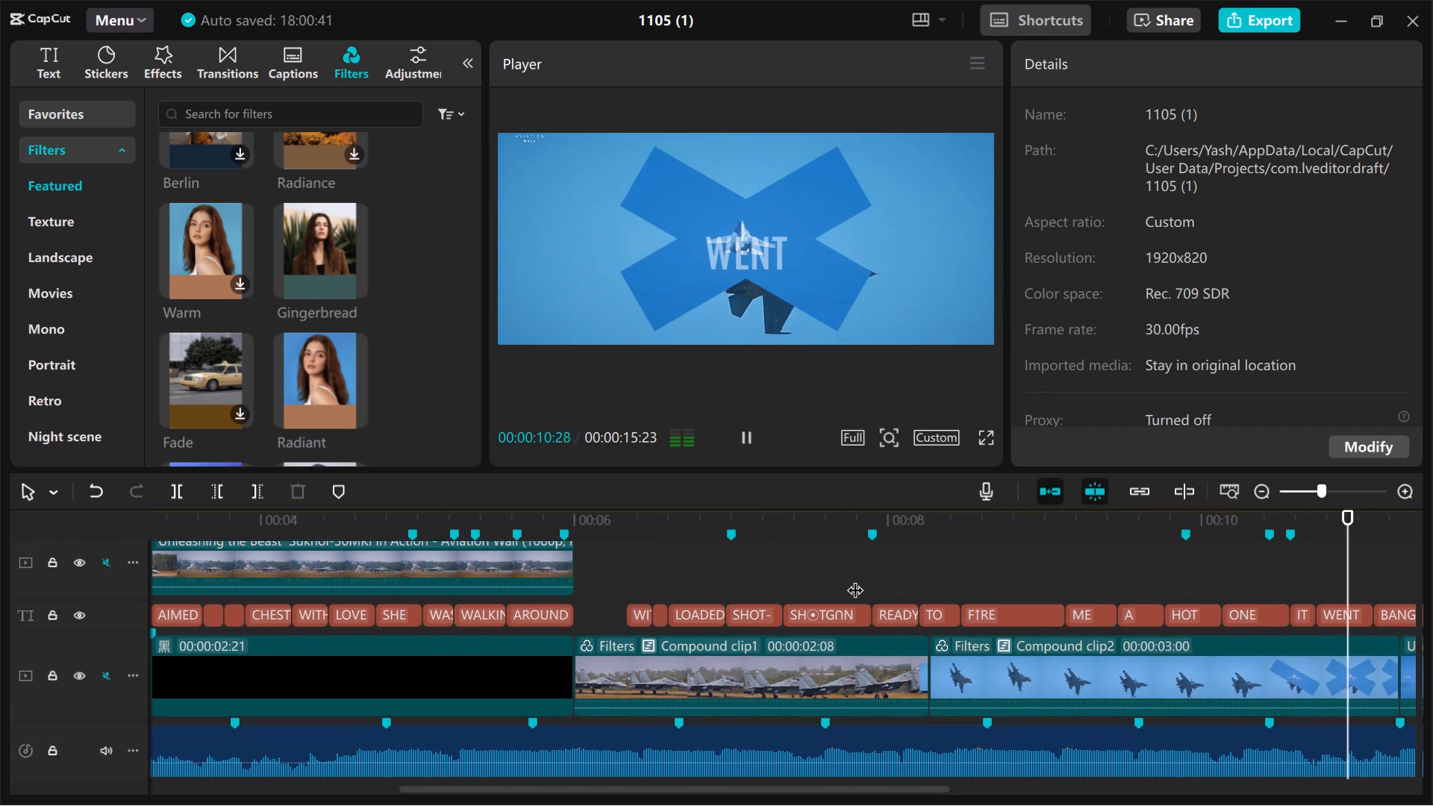
scroll(855, 578, down, 1)
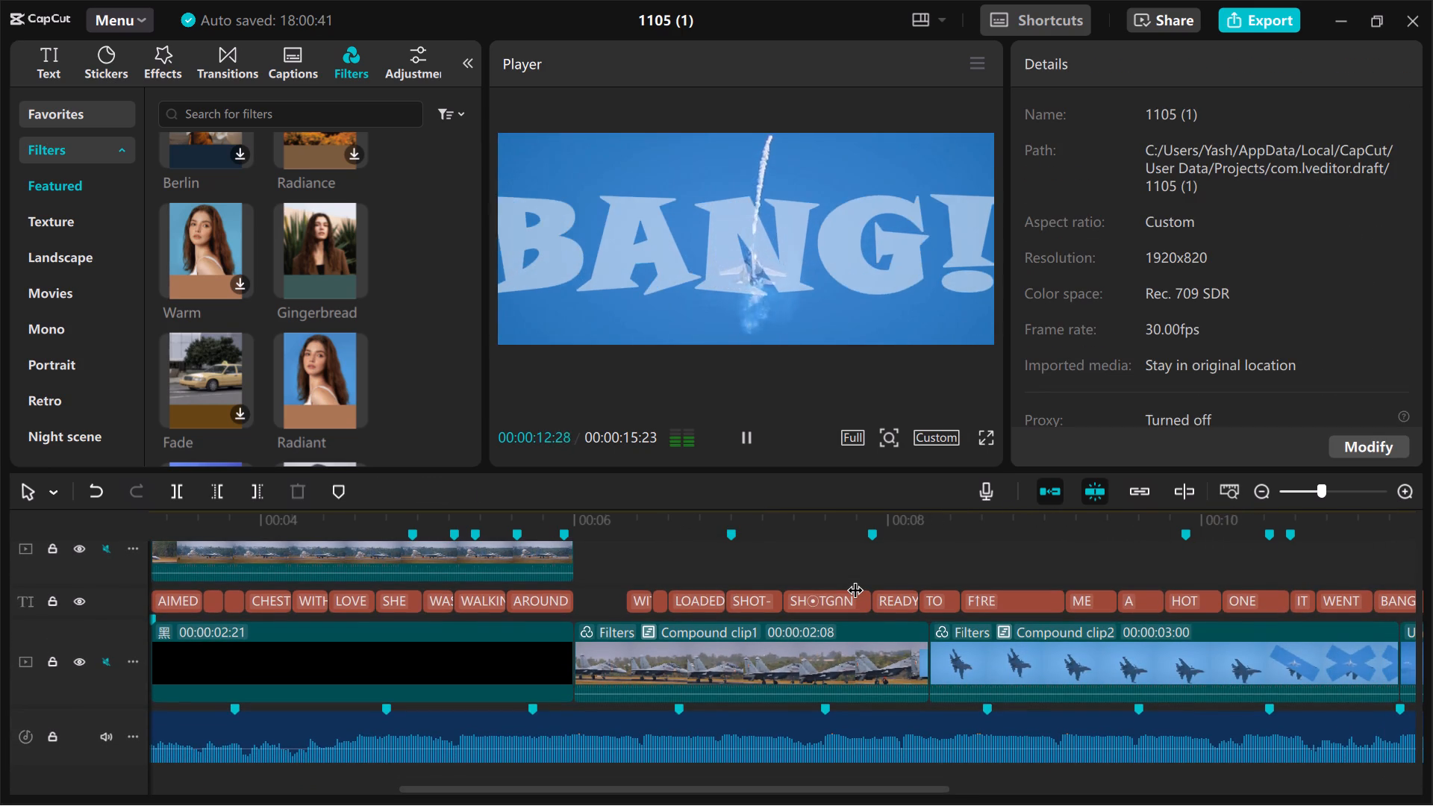
scroll(855, 578, left, 2)
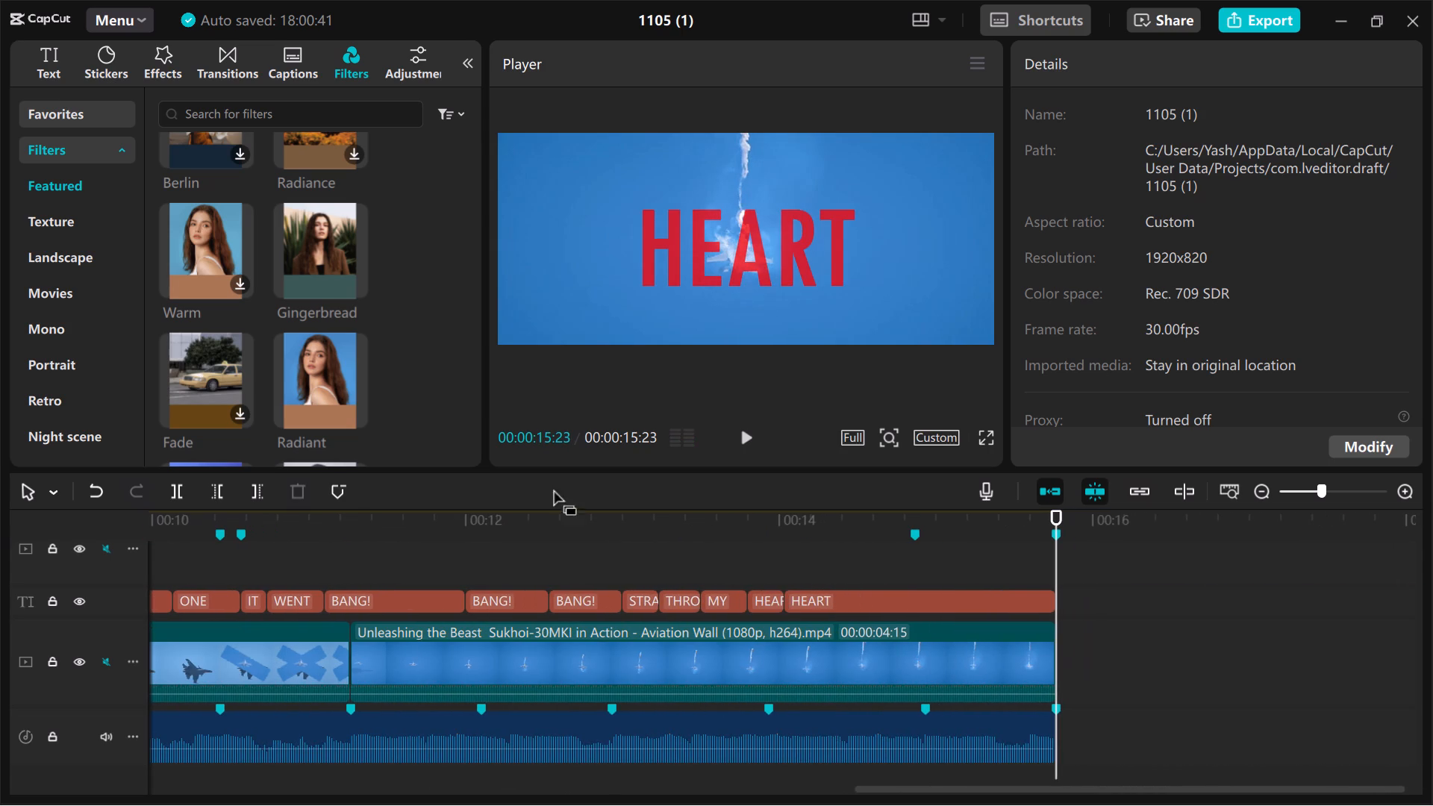
Apply the Gingerbread filter to the final Unleashing the Beast jet clip under the BANG! and HEART captions.
drag(322, 266, 477, 641)
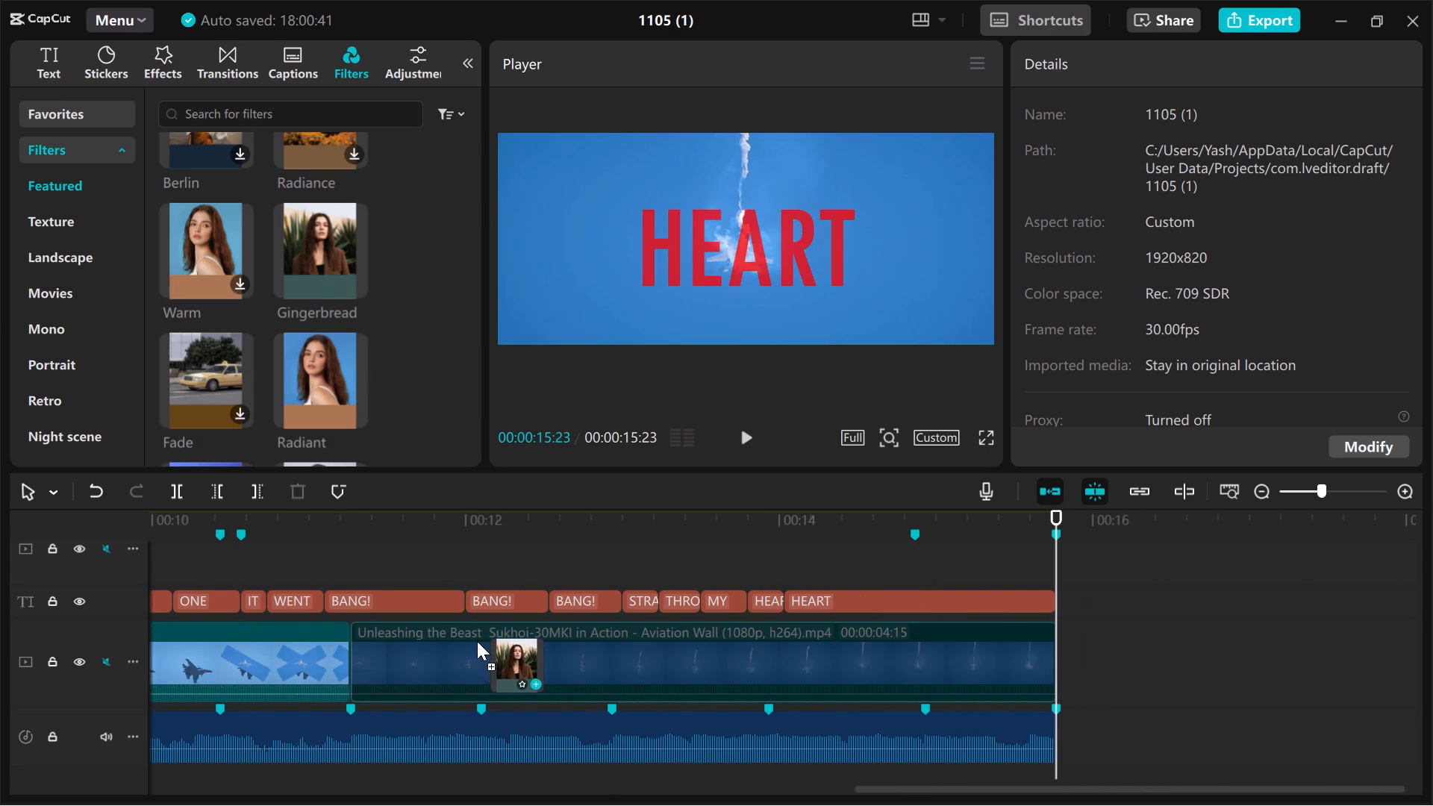
drag(477, 641, 477, 640)
Play the video from the first BANG! caption through the final HEART to review the filter on the last clip.
click(329, 556)
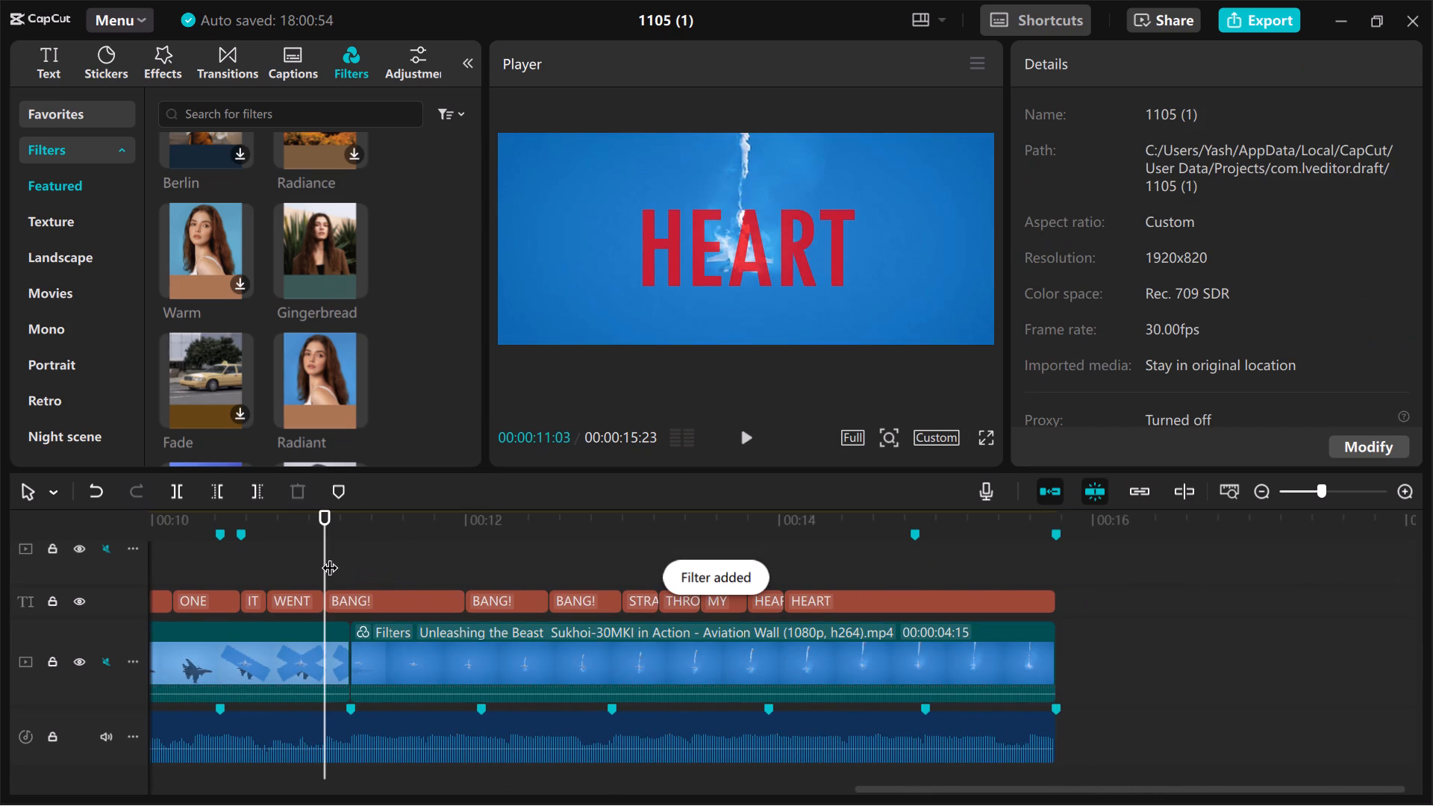
key(space)
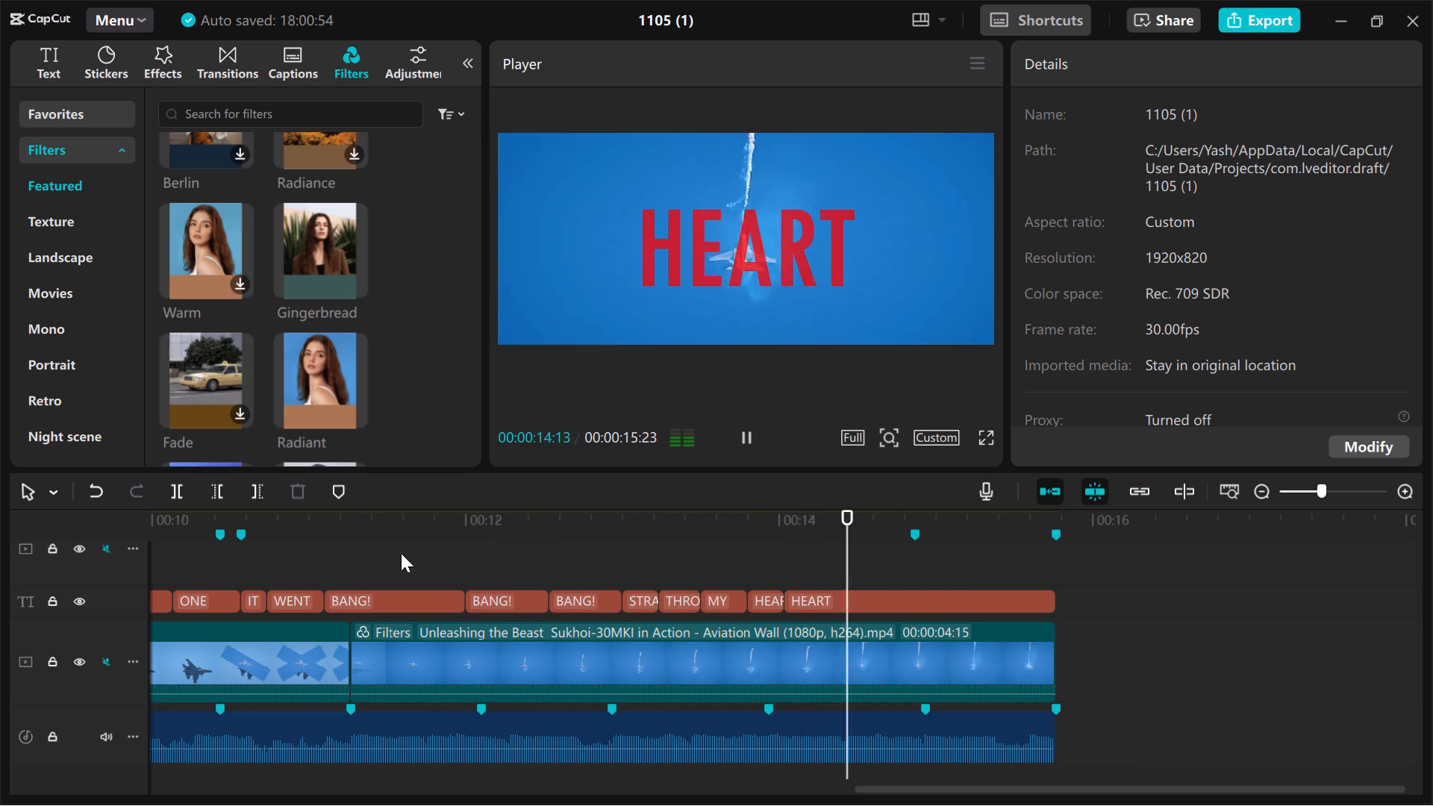
Apply the Gourmet II filter to the opening 0.8X Sukhoi-30MKI clip at the start of the main video track.
scroll(423, 572, right, 4)
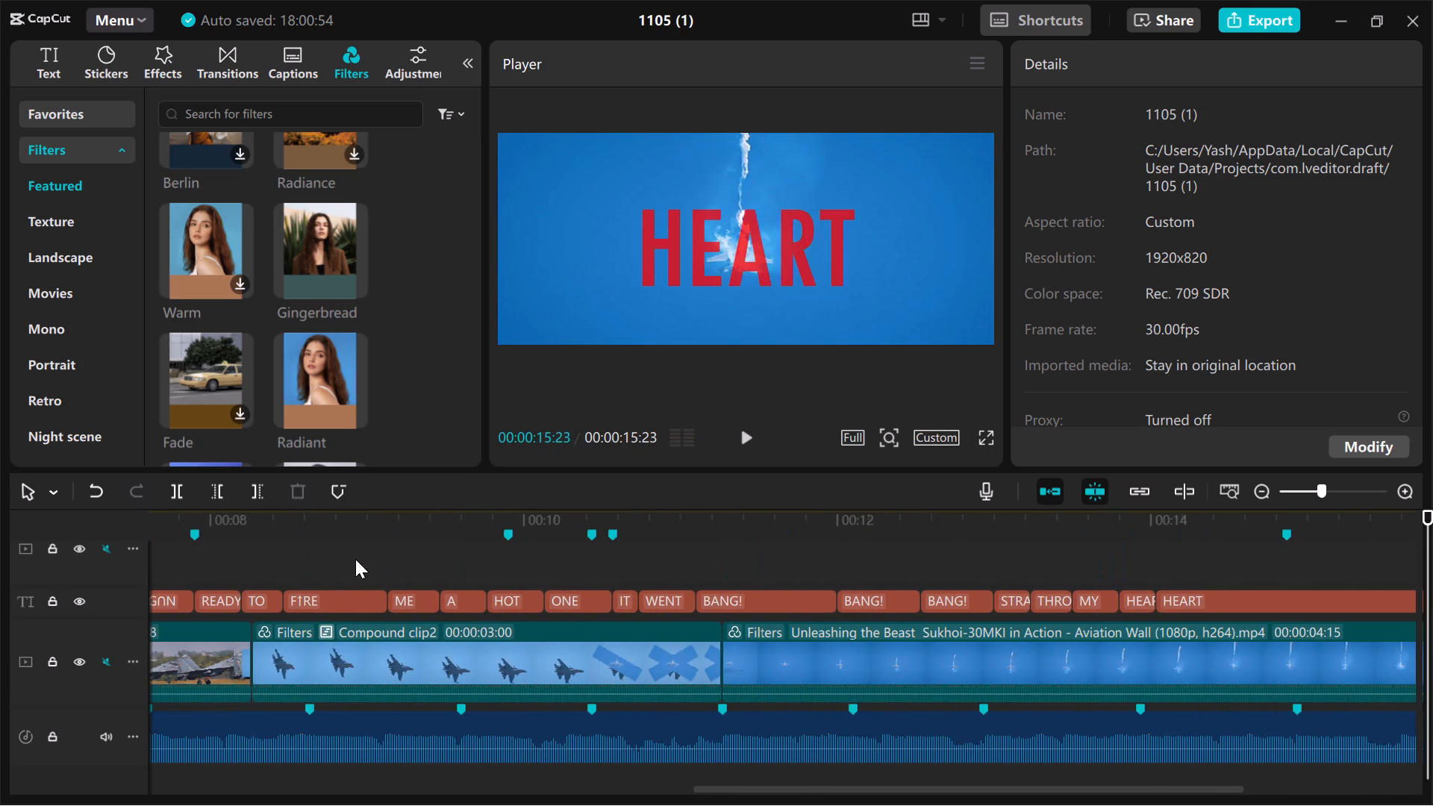
scroll(355, 559, right, 3)
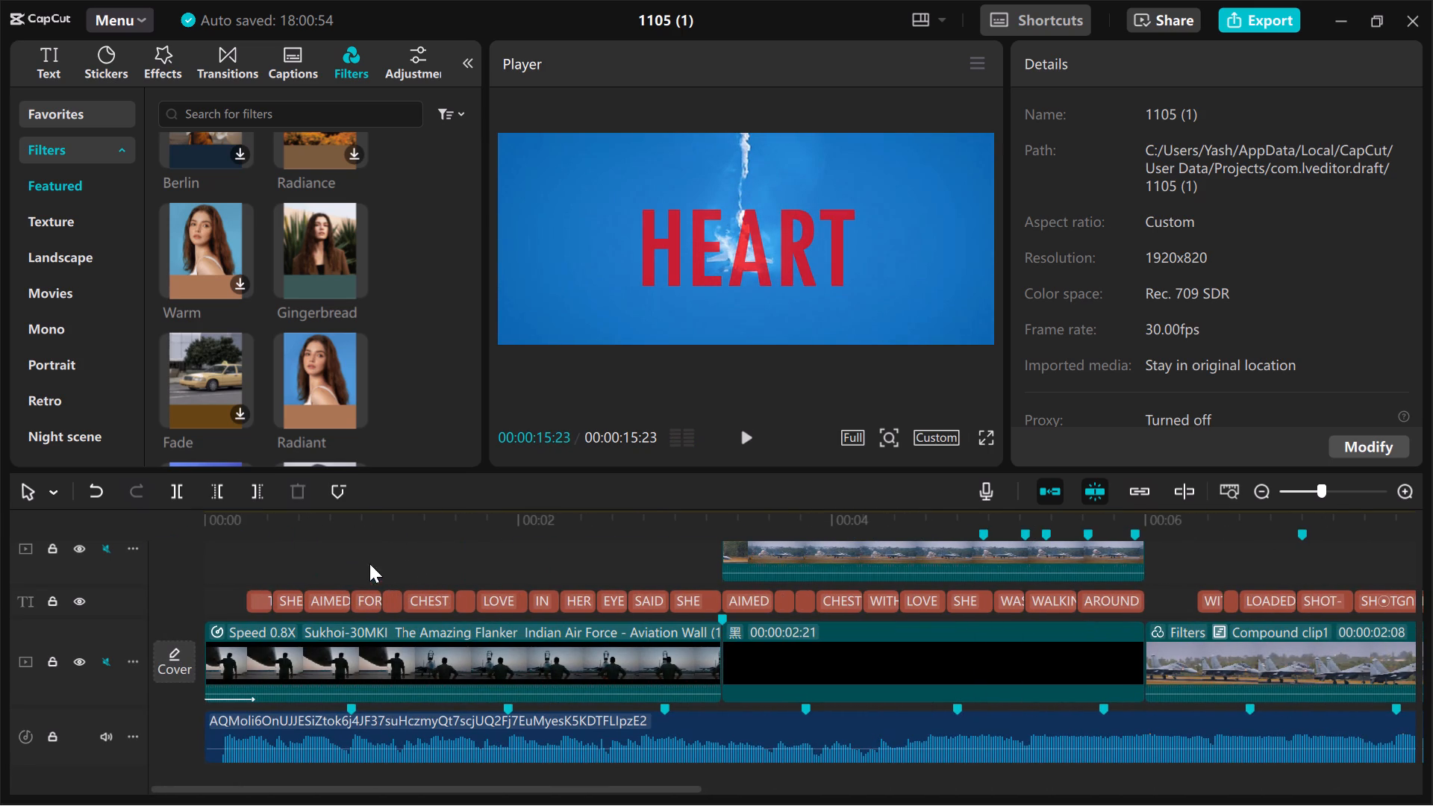
scroll(300, 373, down, 1)
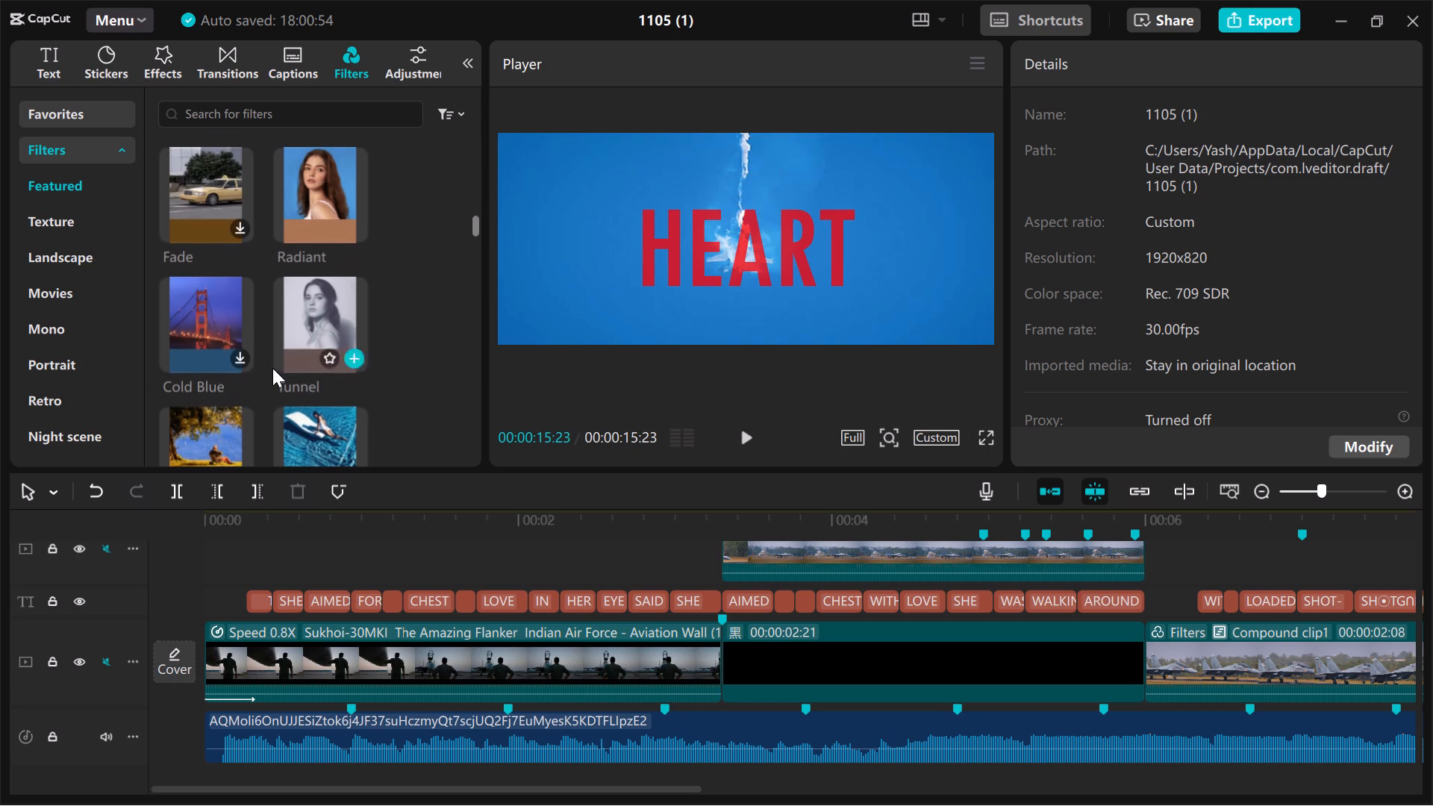
scroll(226, 323, down, 1)
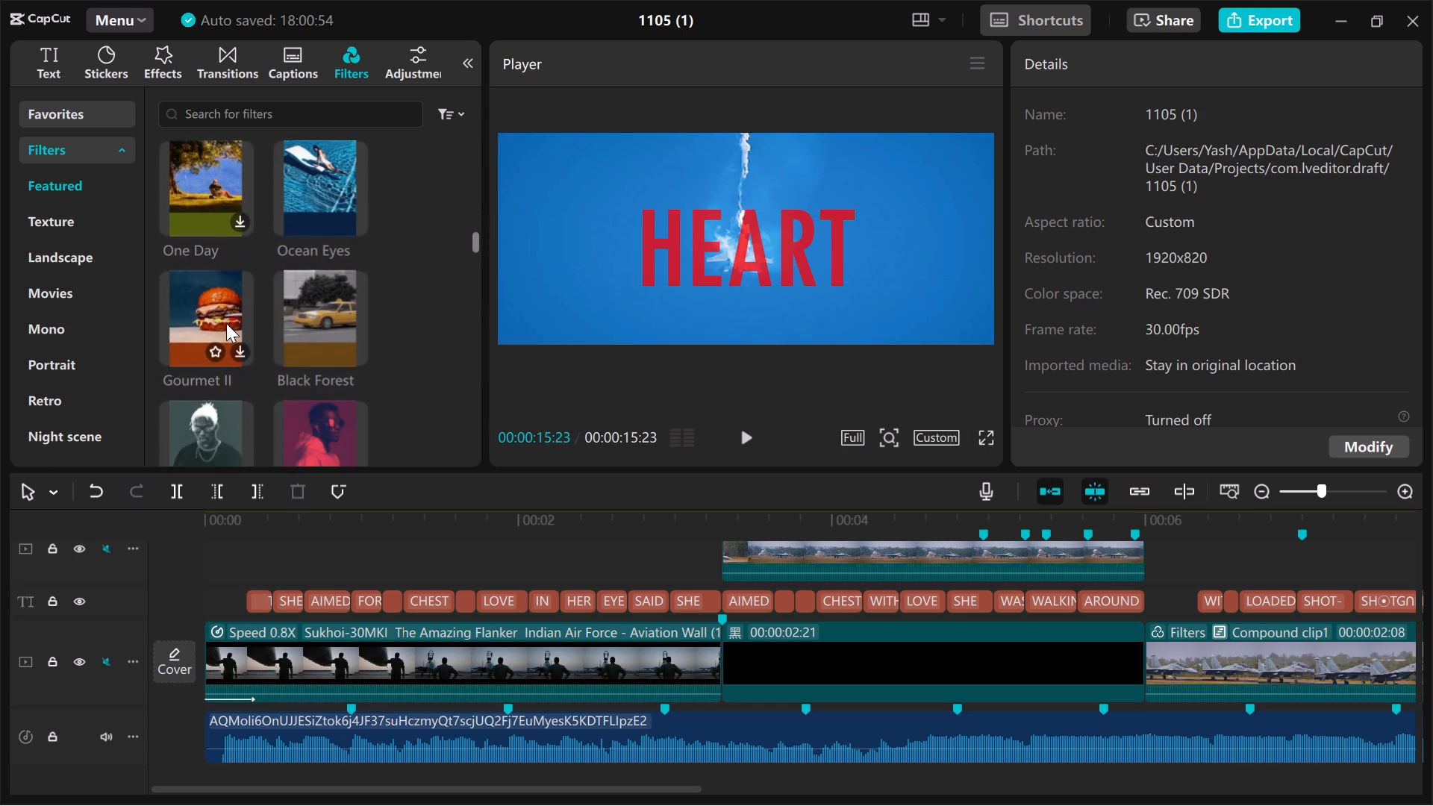
scroll(226, 323, down, 1)
drag(217, 307, 337, 643)
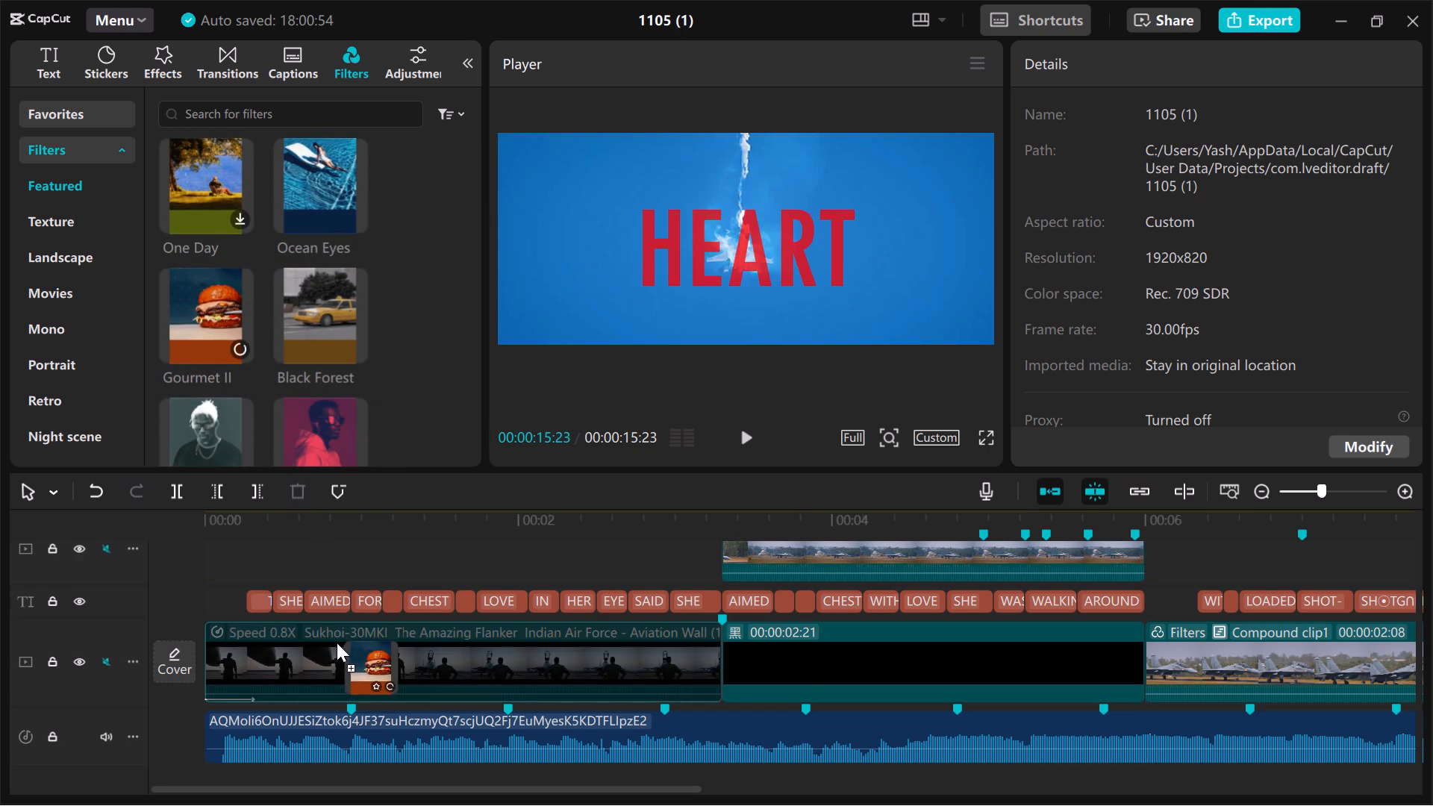
drag(337, 643, 335, 642)
Play the video from the start to check the filtered opening clip, and stop within Compound clip1 at the LOADED caption.
click(179, 575)
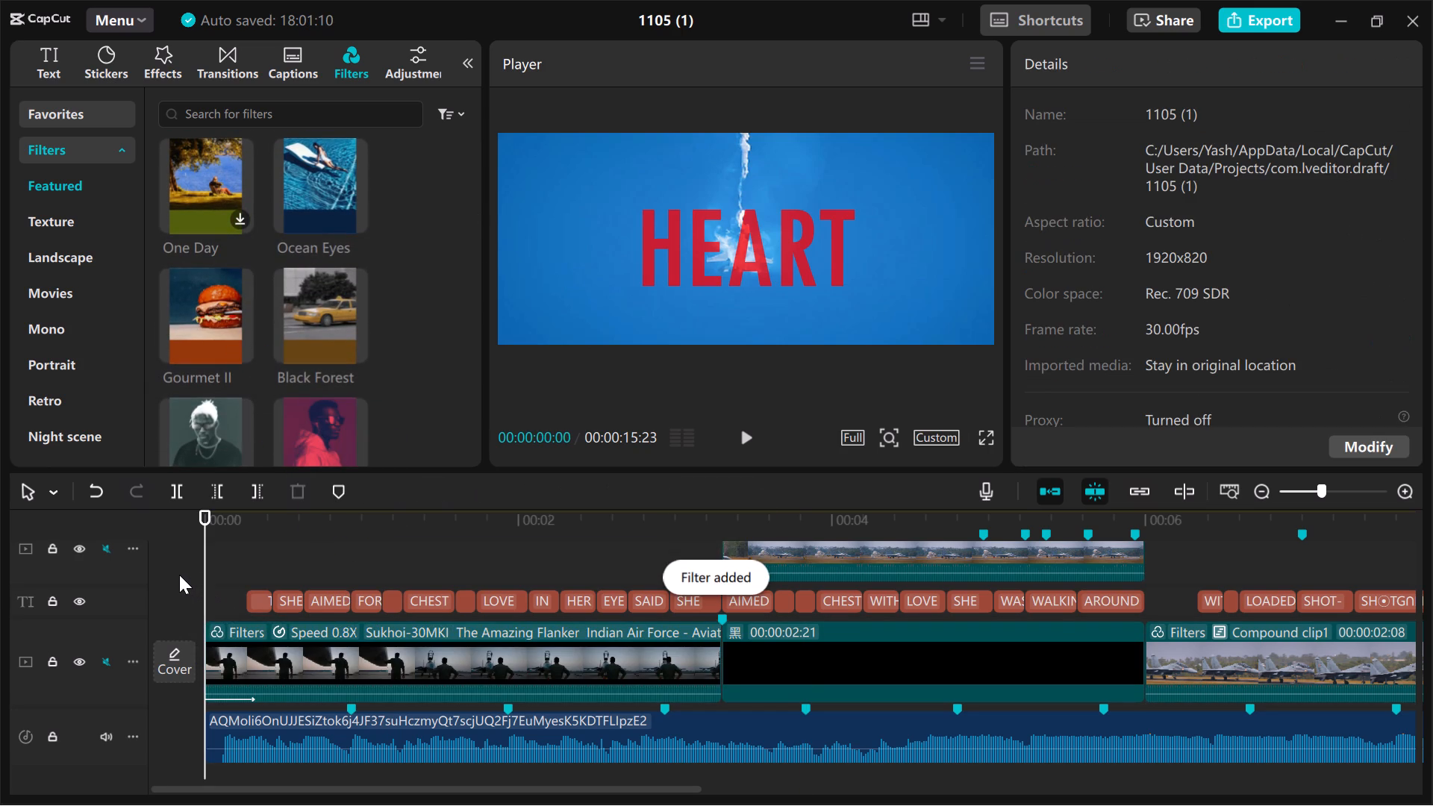
key(space)
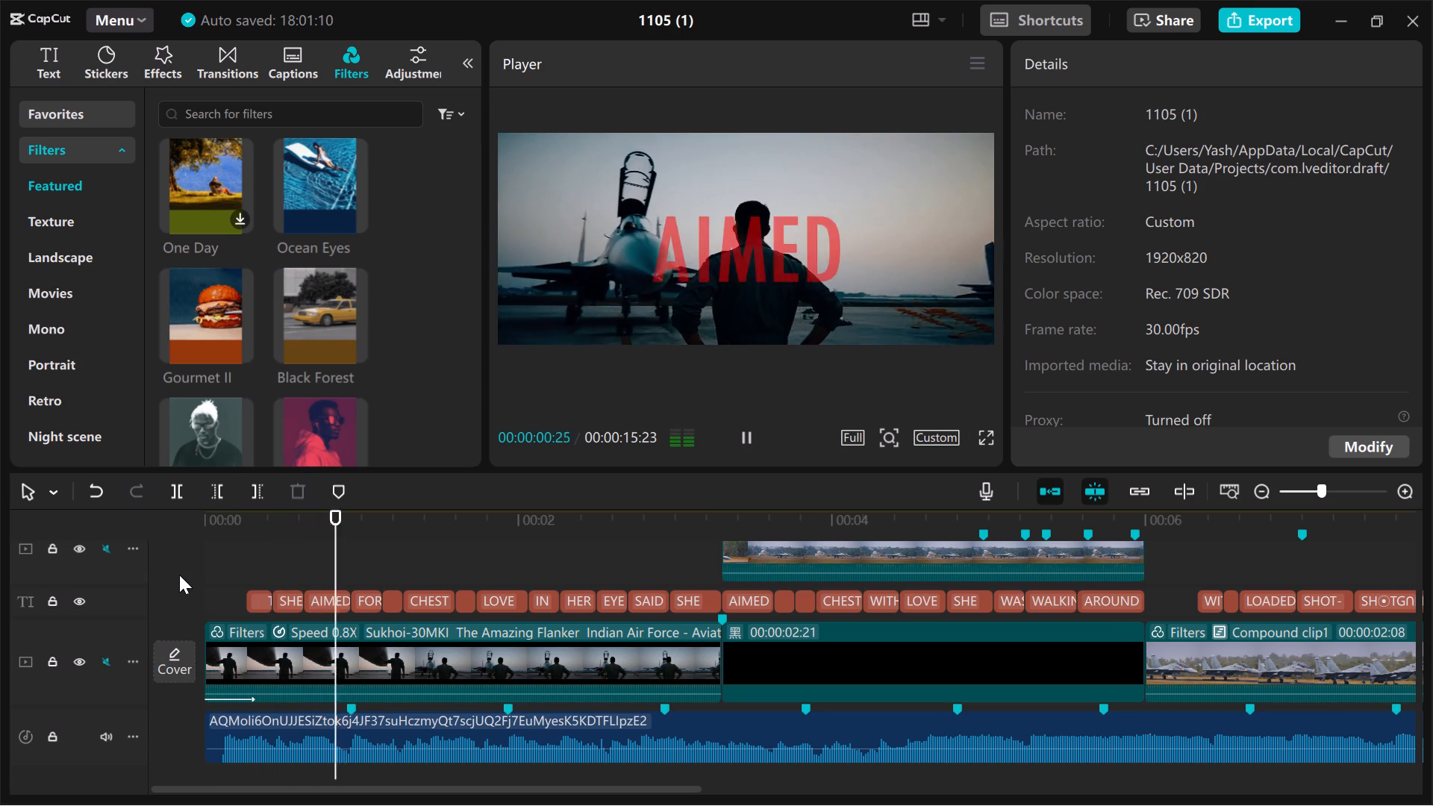
scroll(179, 575, left, 2)
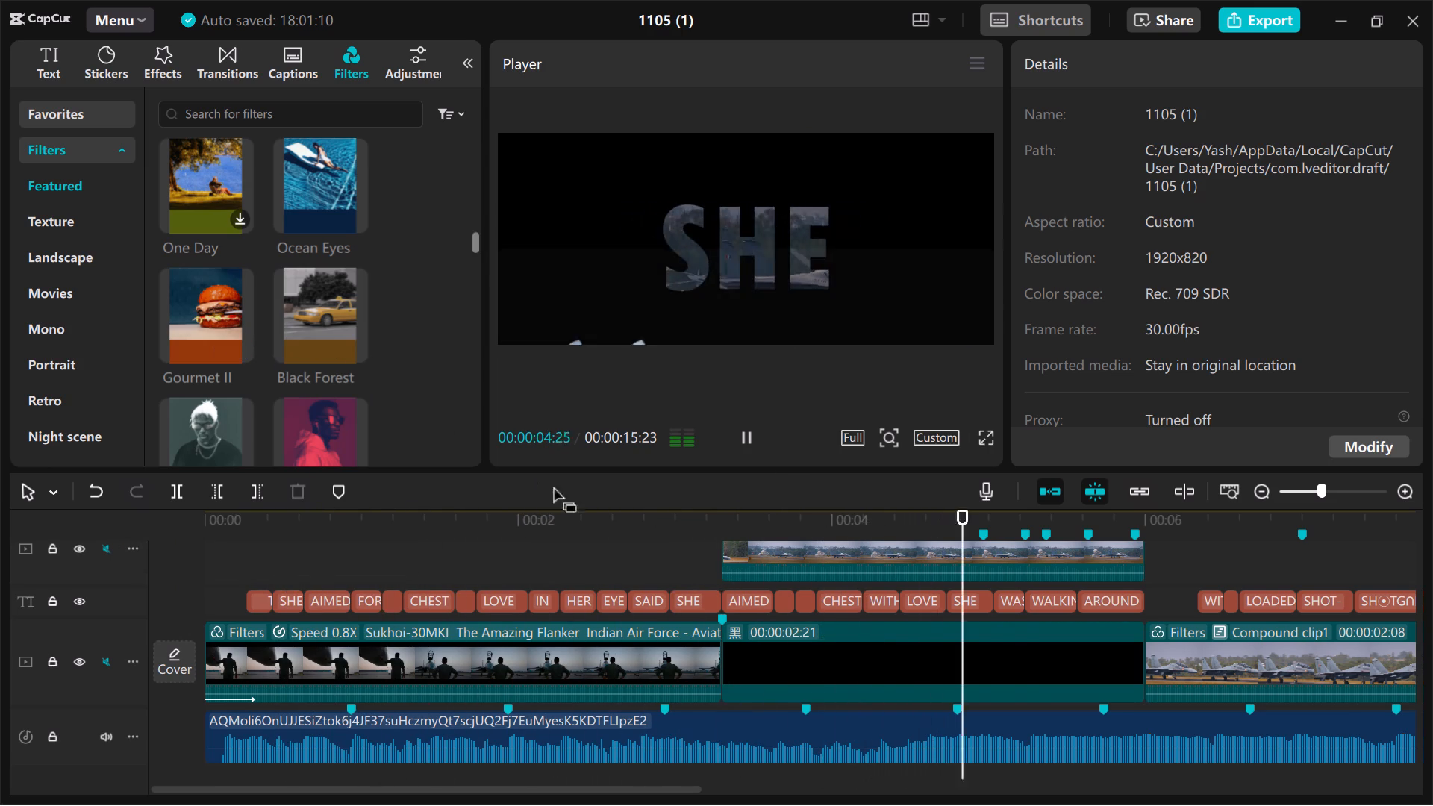
scroll(565, 493, left, 1)
scroll(752, 550, left, 1)
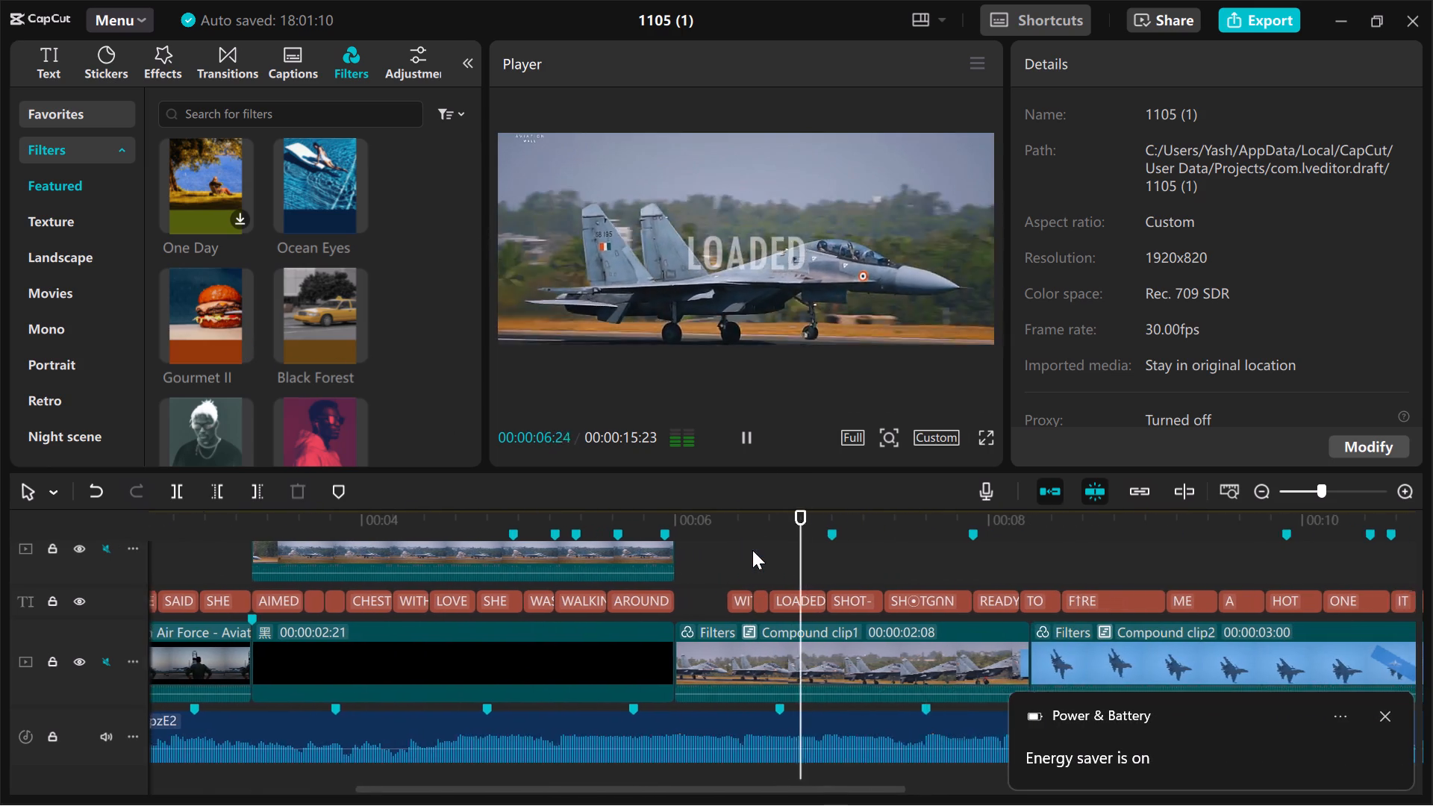
scroll(752, 550, left, 1)
click(744, 546)
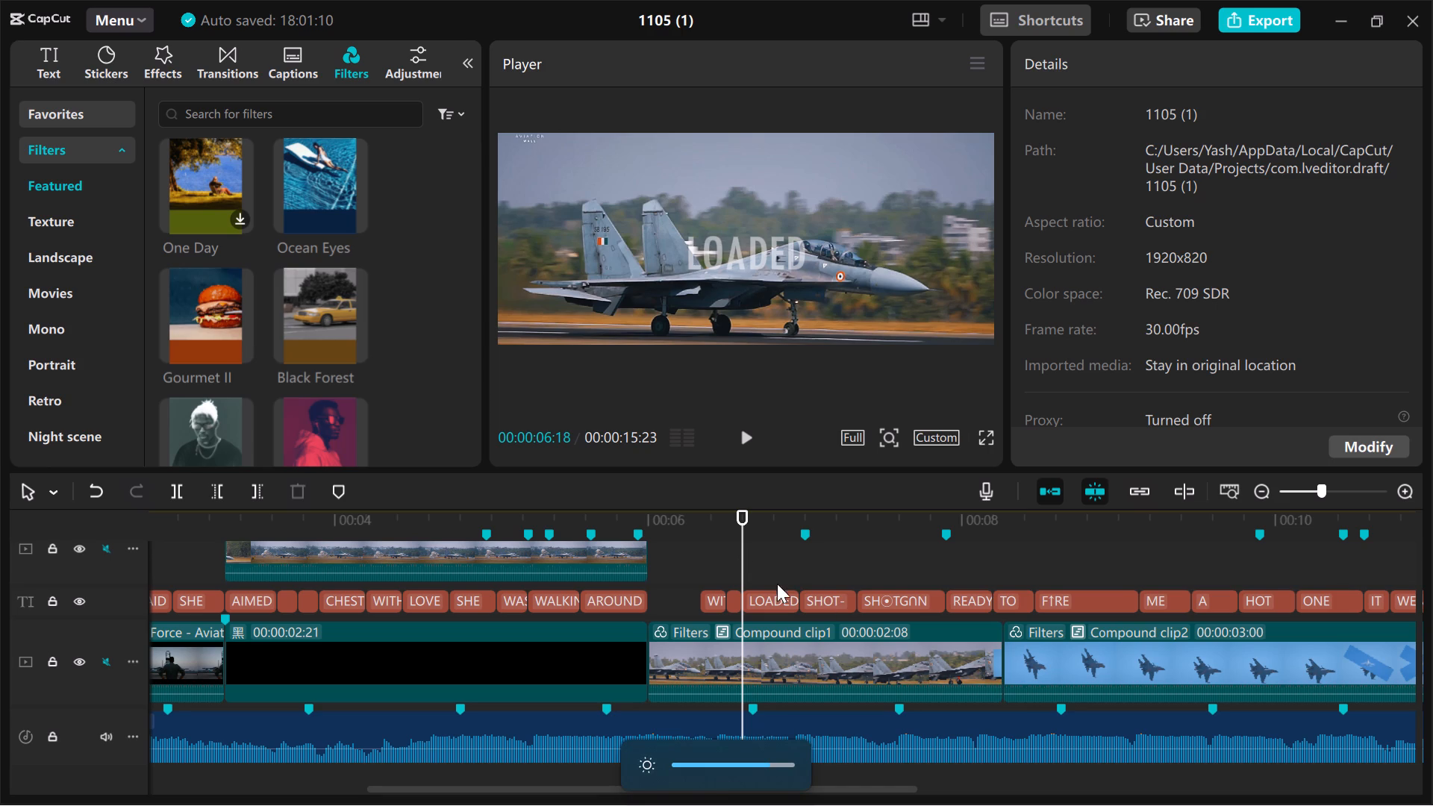
Replay the video from the beginning through the black section and Compound clip1 to compare the filtered clips.
scroll(326, 550, right, 6)
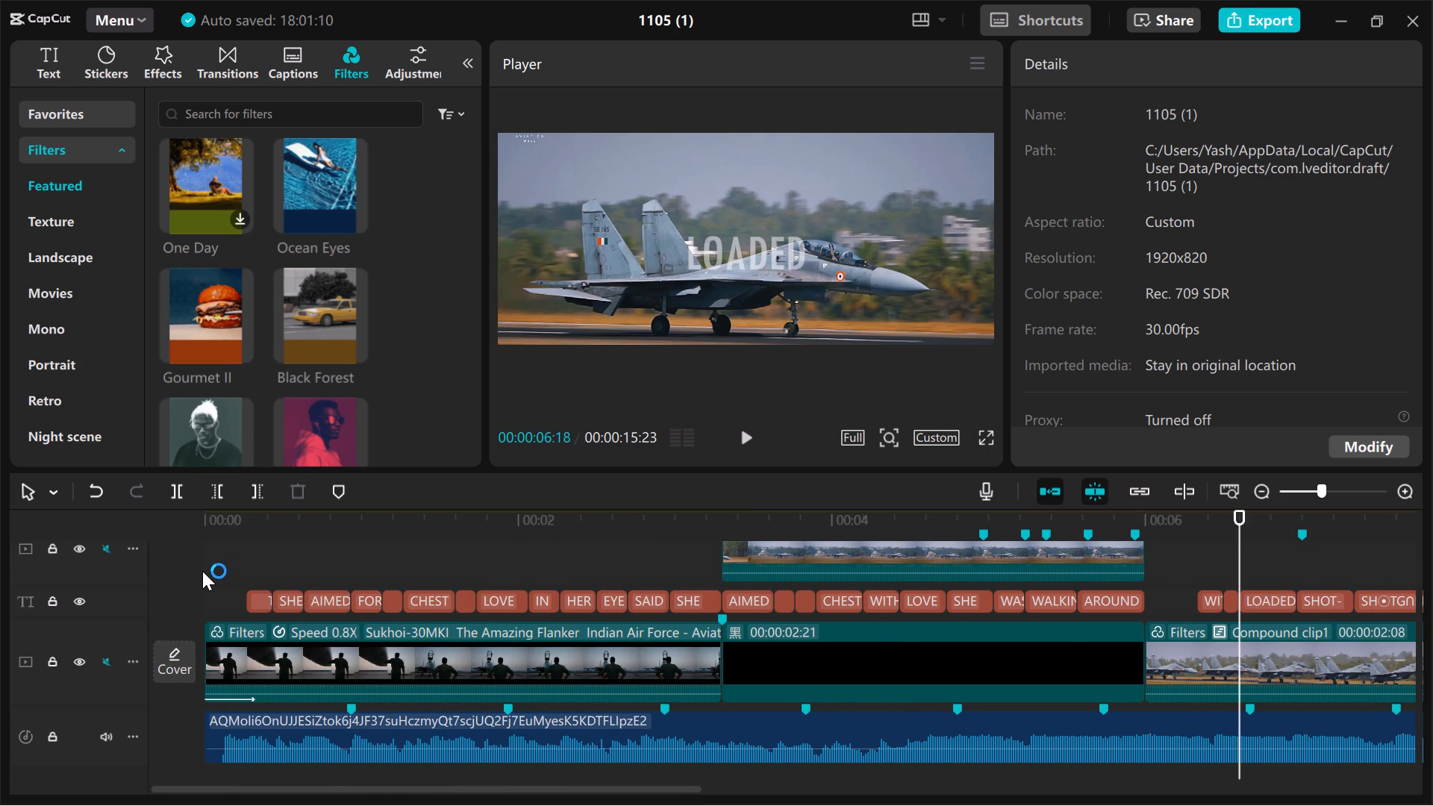
click(202, 562)
click(178, 566)
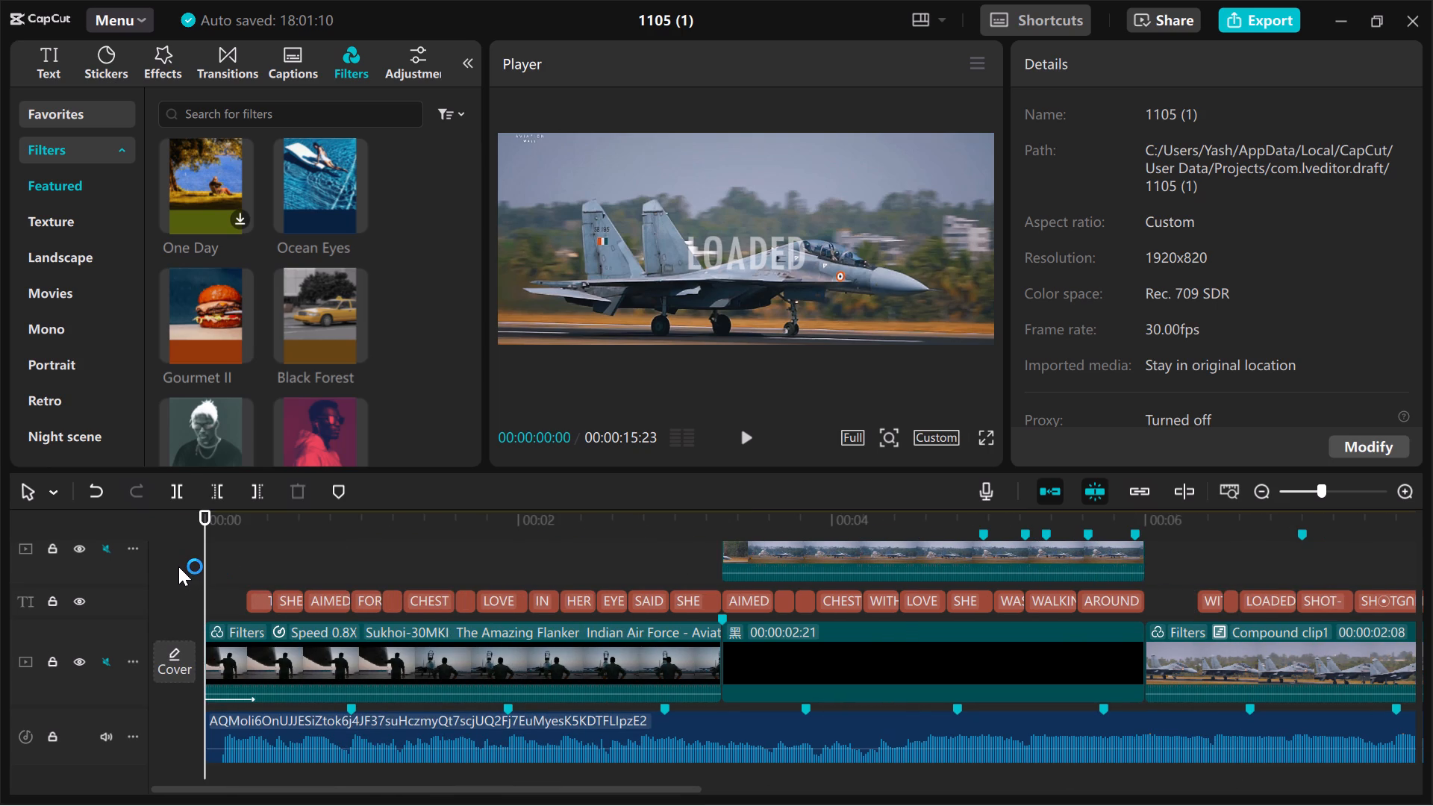
key(space)
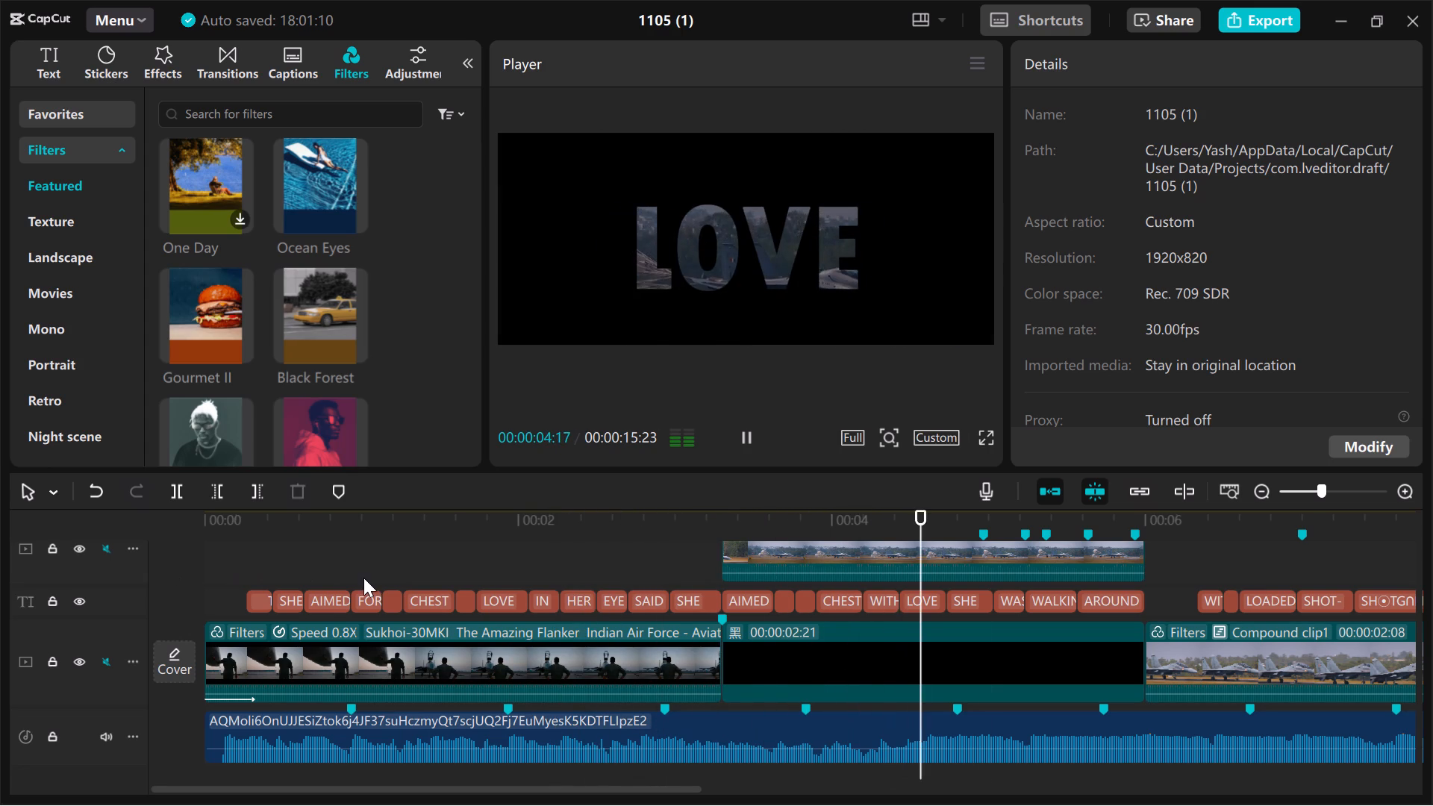
scroll(496, 669, left, 1)
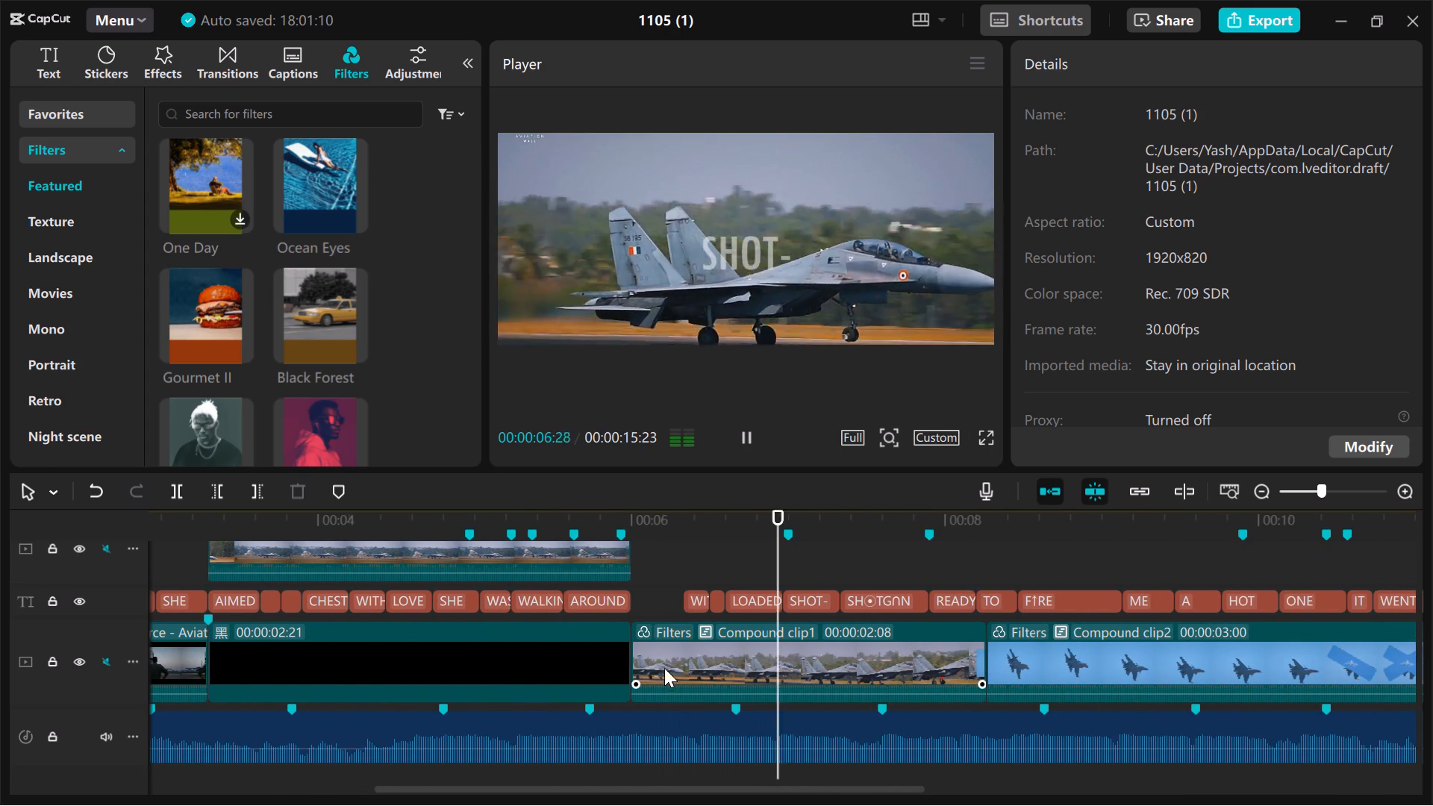
Break Compound clip1 back into its separate jet clip and Freeze clip.
click(669, 632)
click(669, 632)
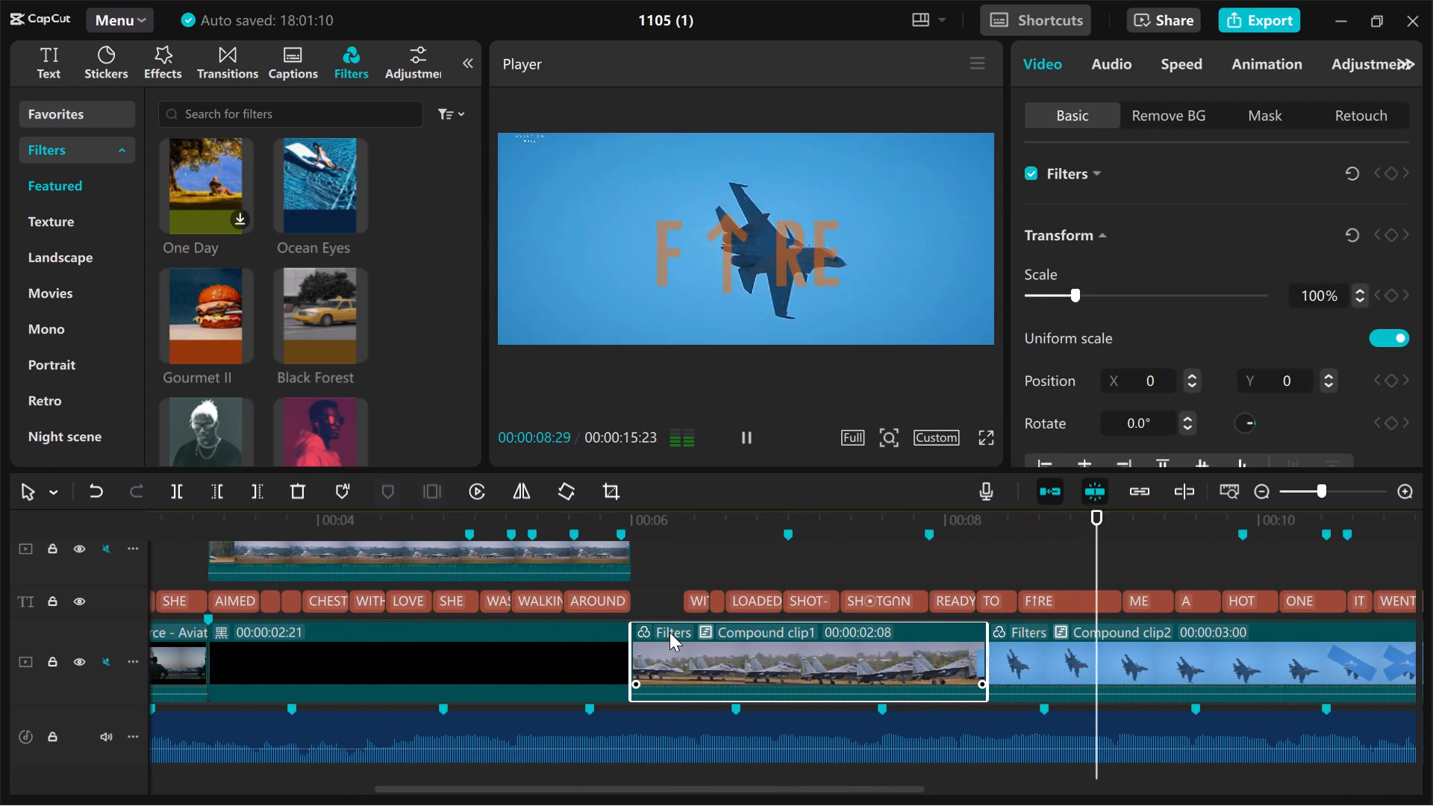
click(681, 634)
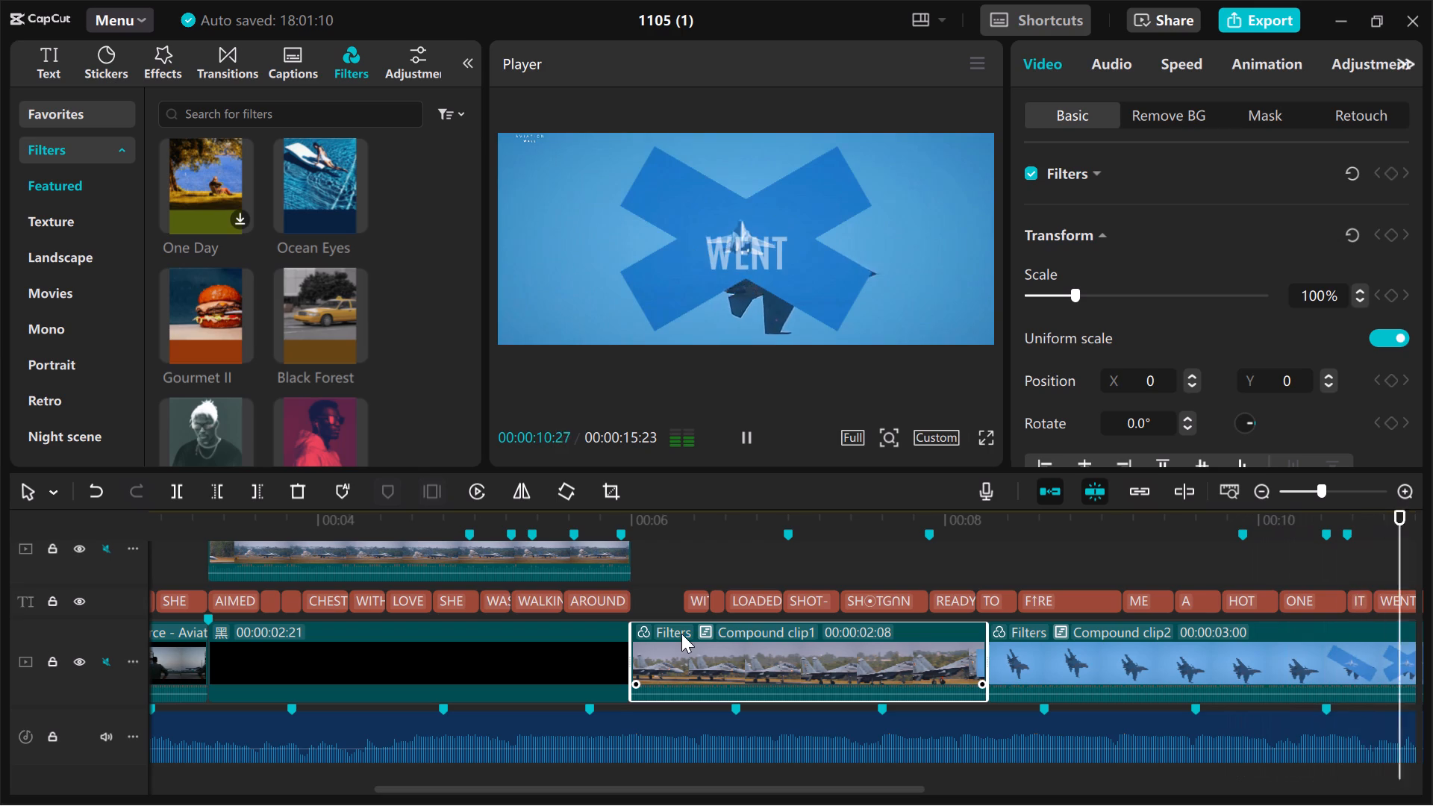
click(646, 634)
click(722, 652)
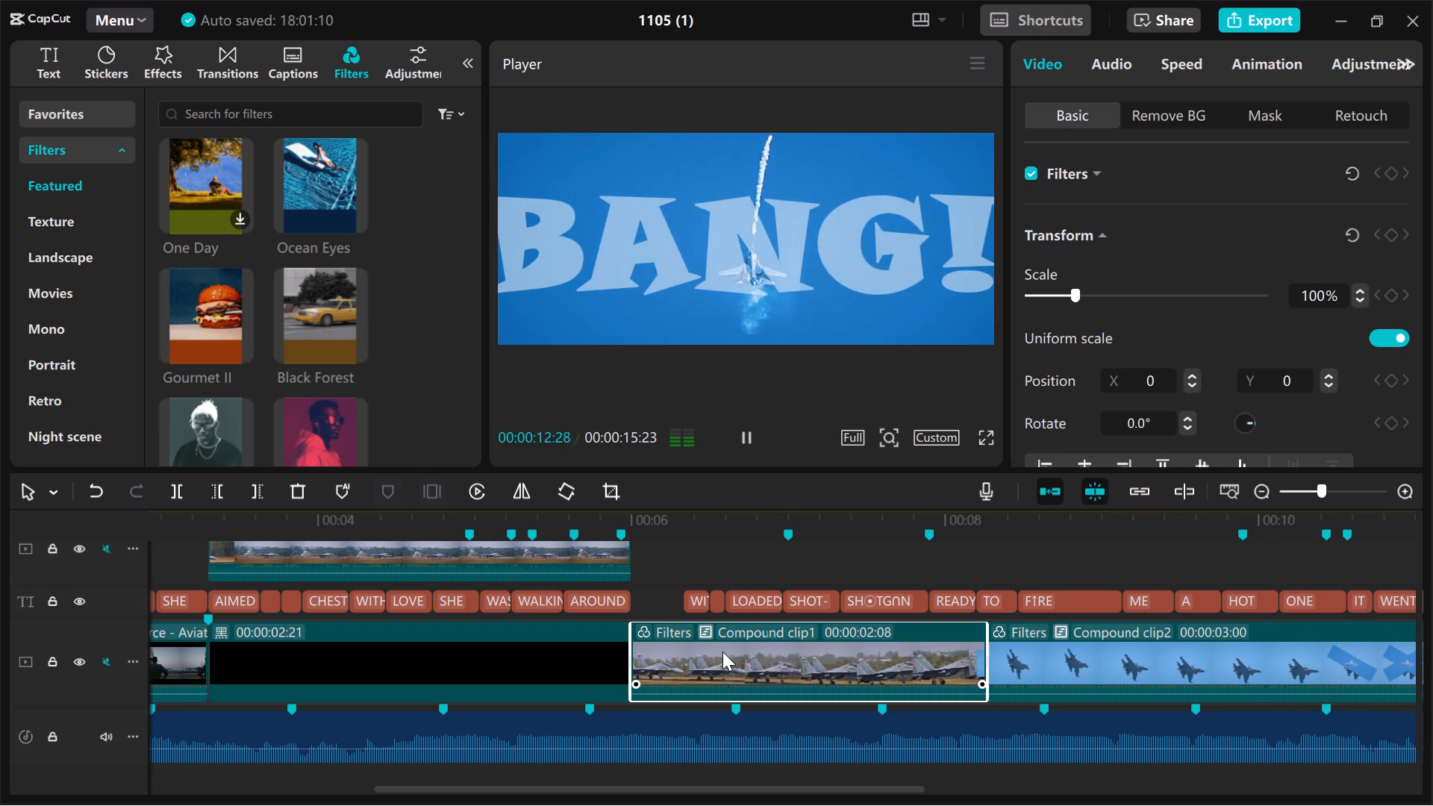
right_click(722, 652)
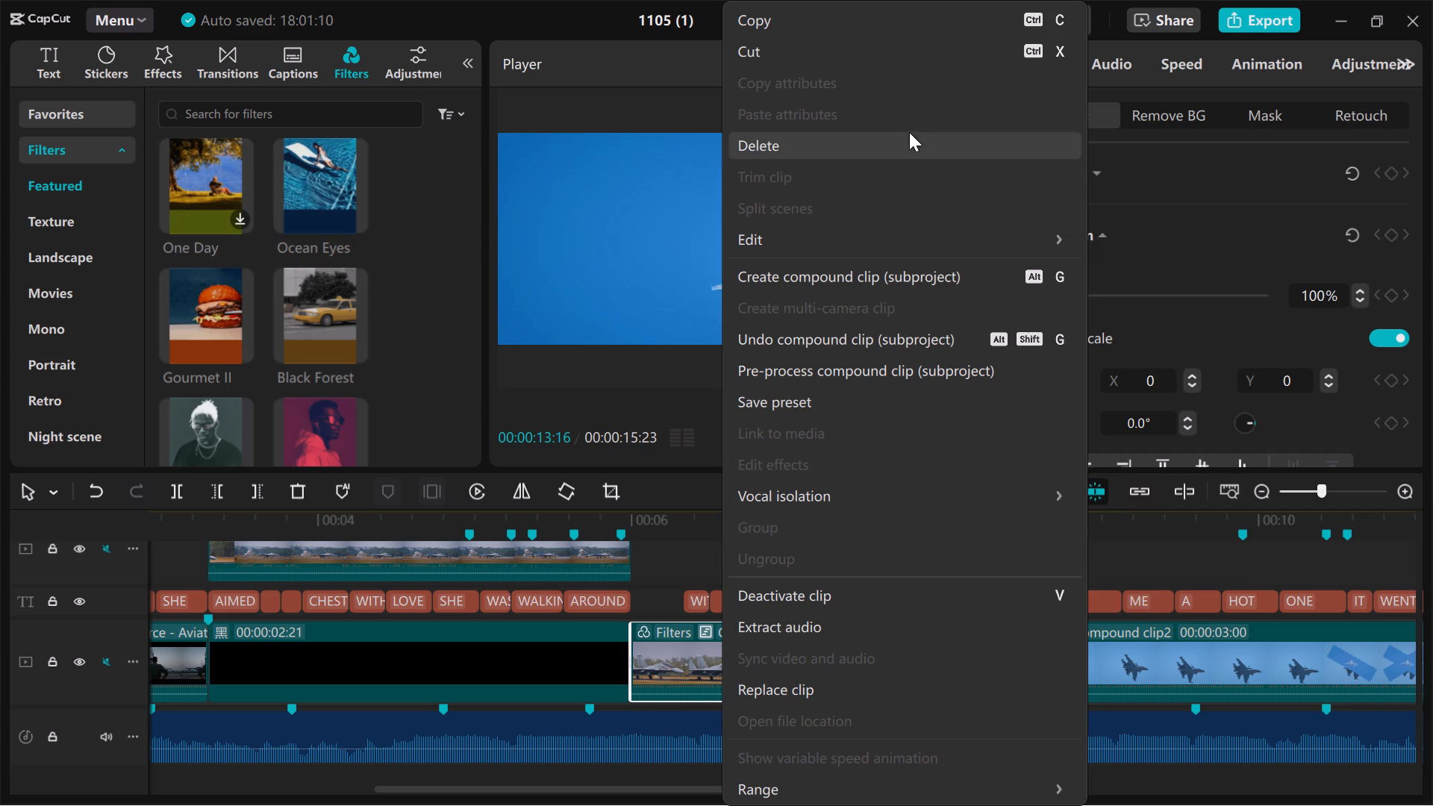
scroll(800, 670, down, 1)
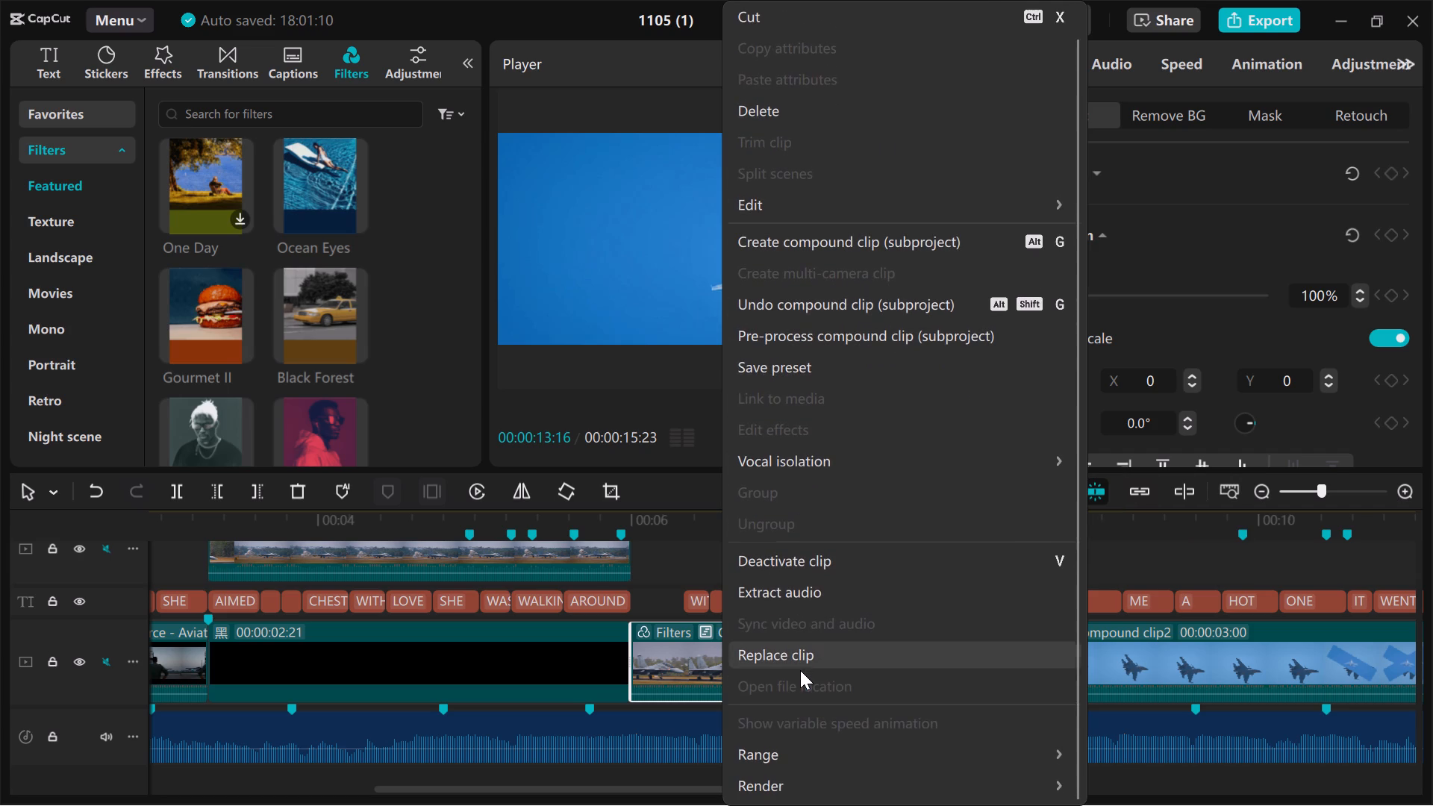
scroll(800, 670, down, 1)
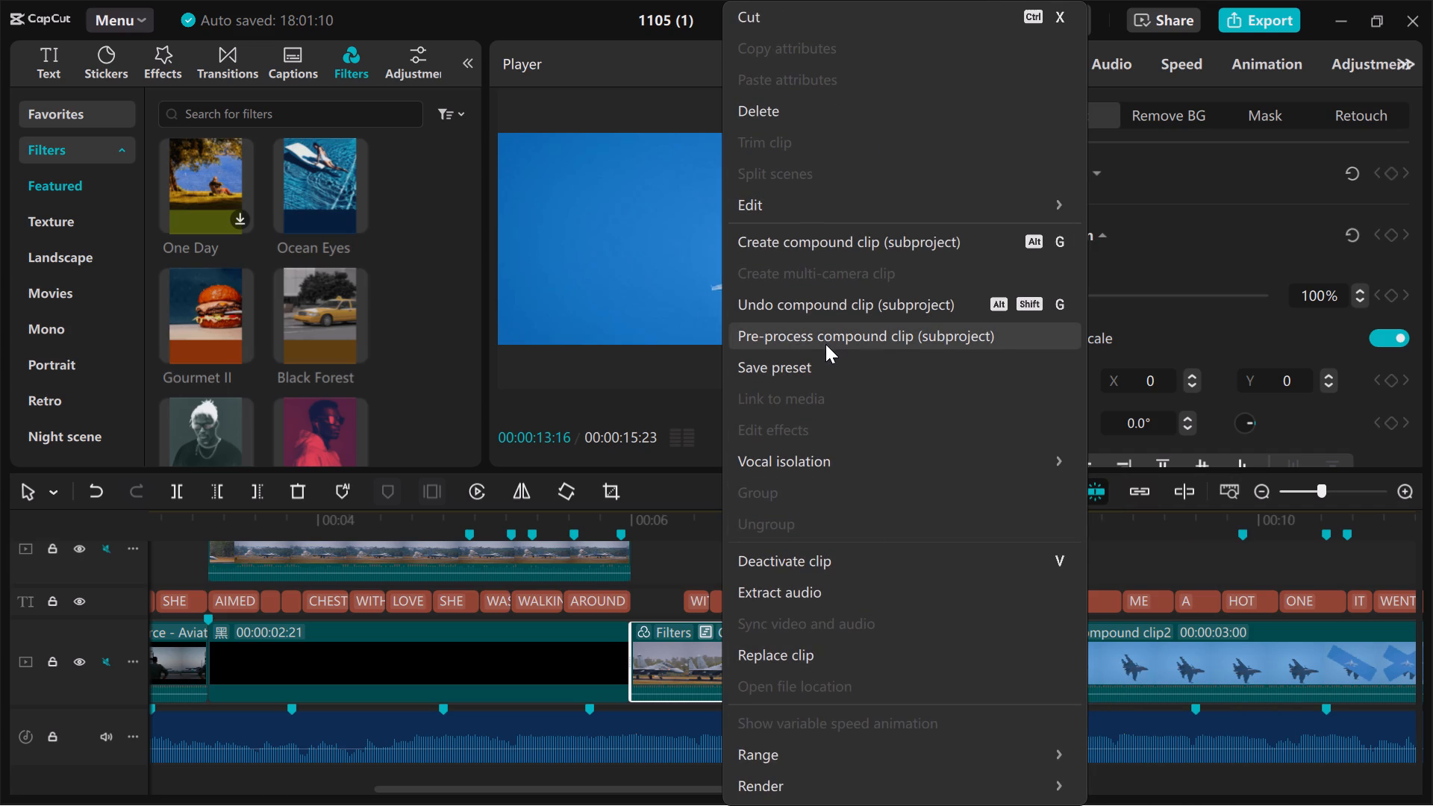
click(837, 314)
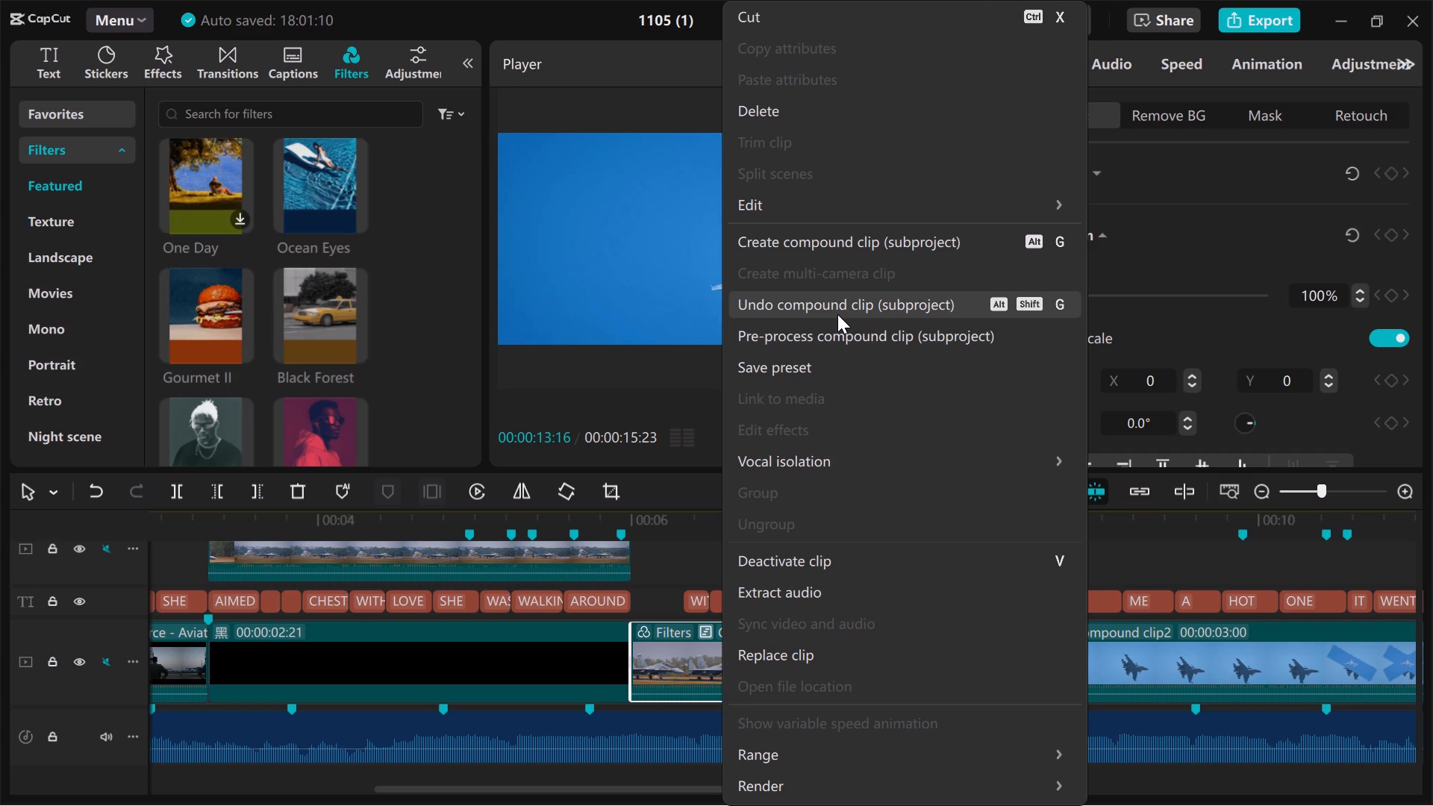
Add the Gourmet II filter as a separate timeline layer above the runway jet clip, starting at about 00:06.
scroll(799, 593, down, 1)
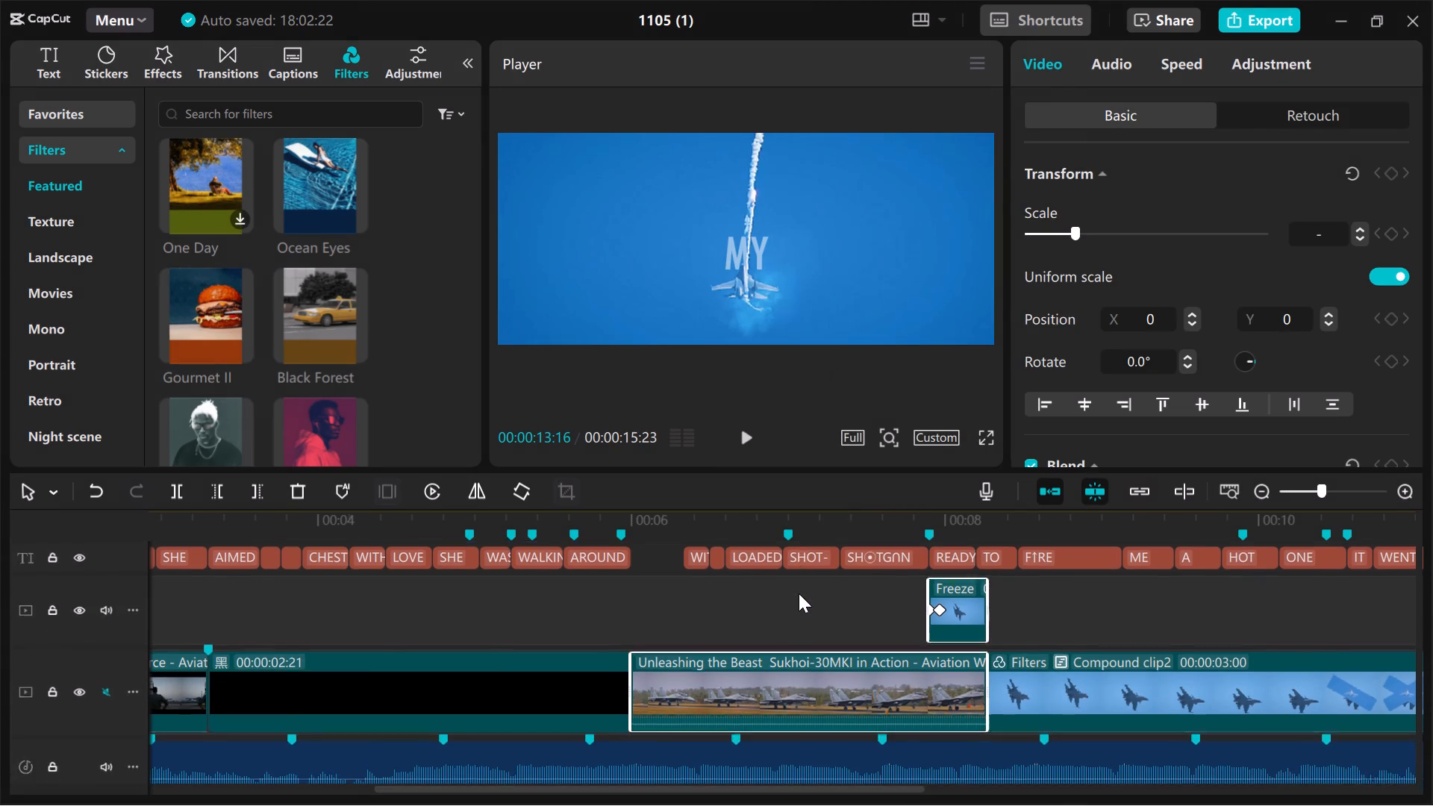
scroll(799, 593, down, 1)
scroll(799, 593, up, 3)
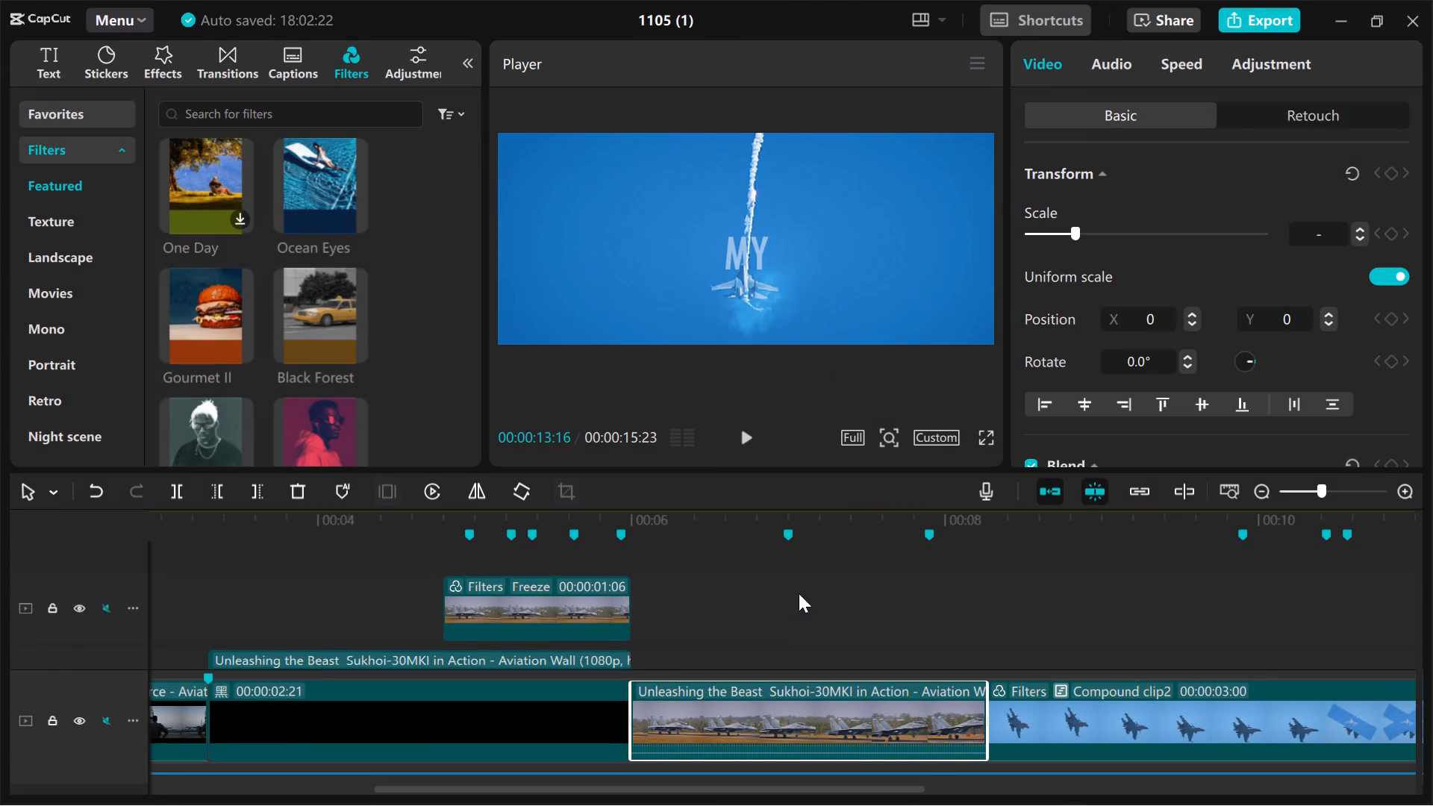
scroll(799, 593, down, 3)
scroll(799, 593, up, 1)
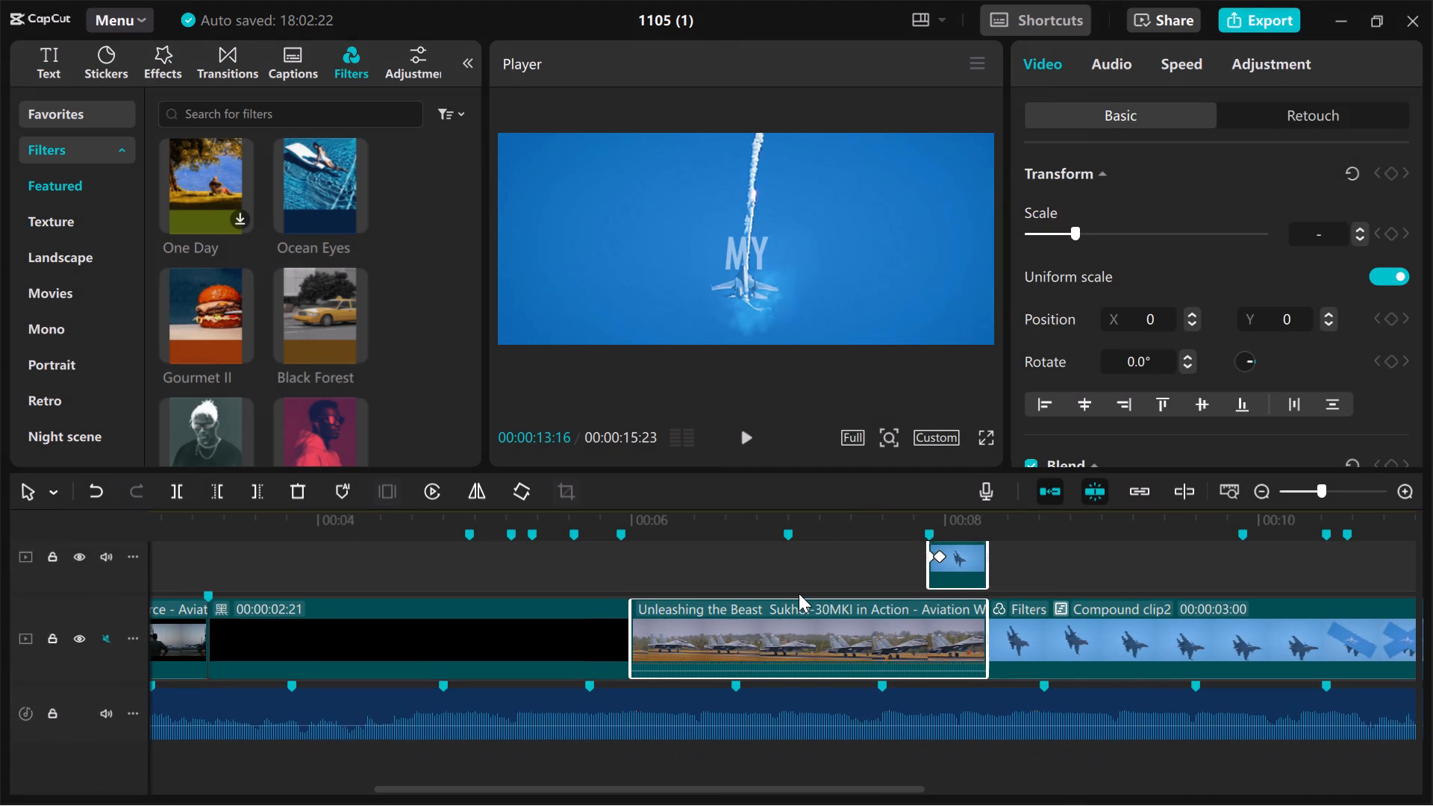
scroll(799, 593, up, 2)
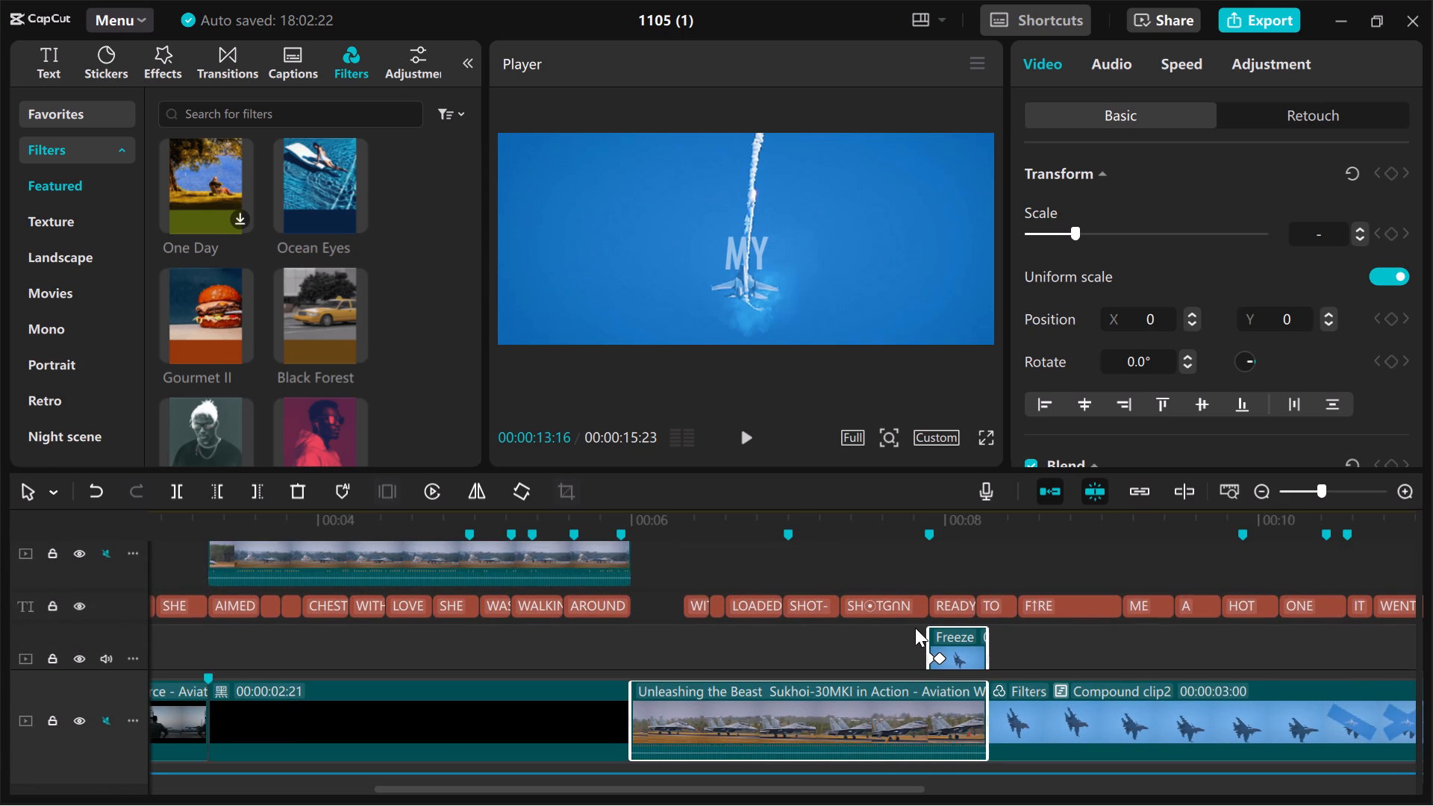
scroll(915, 628, up, 2)
scroll(915, 628, down, 1)
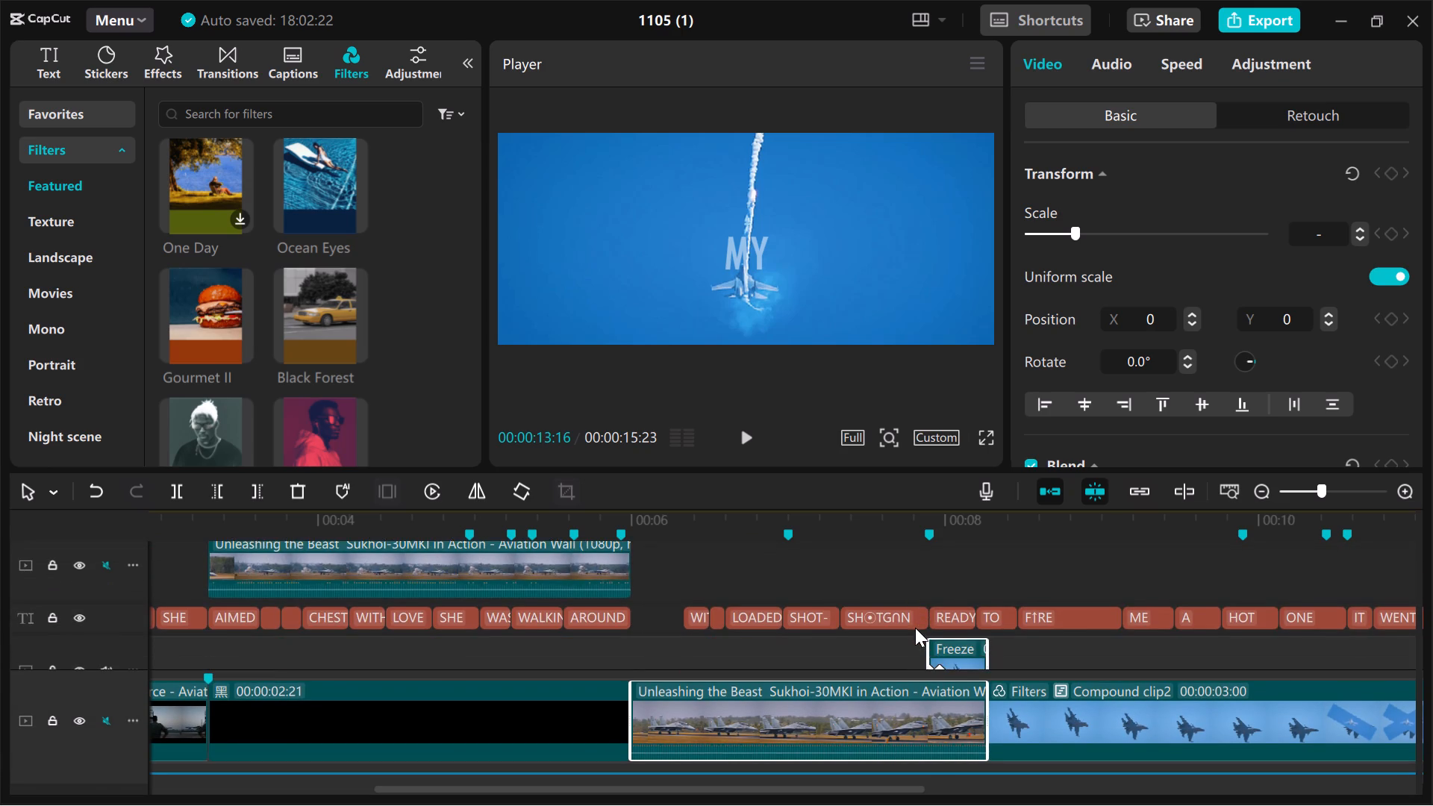
scroll(915, 628, down, 1)
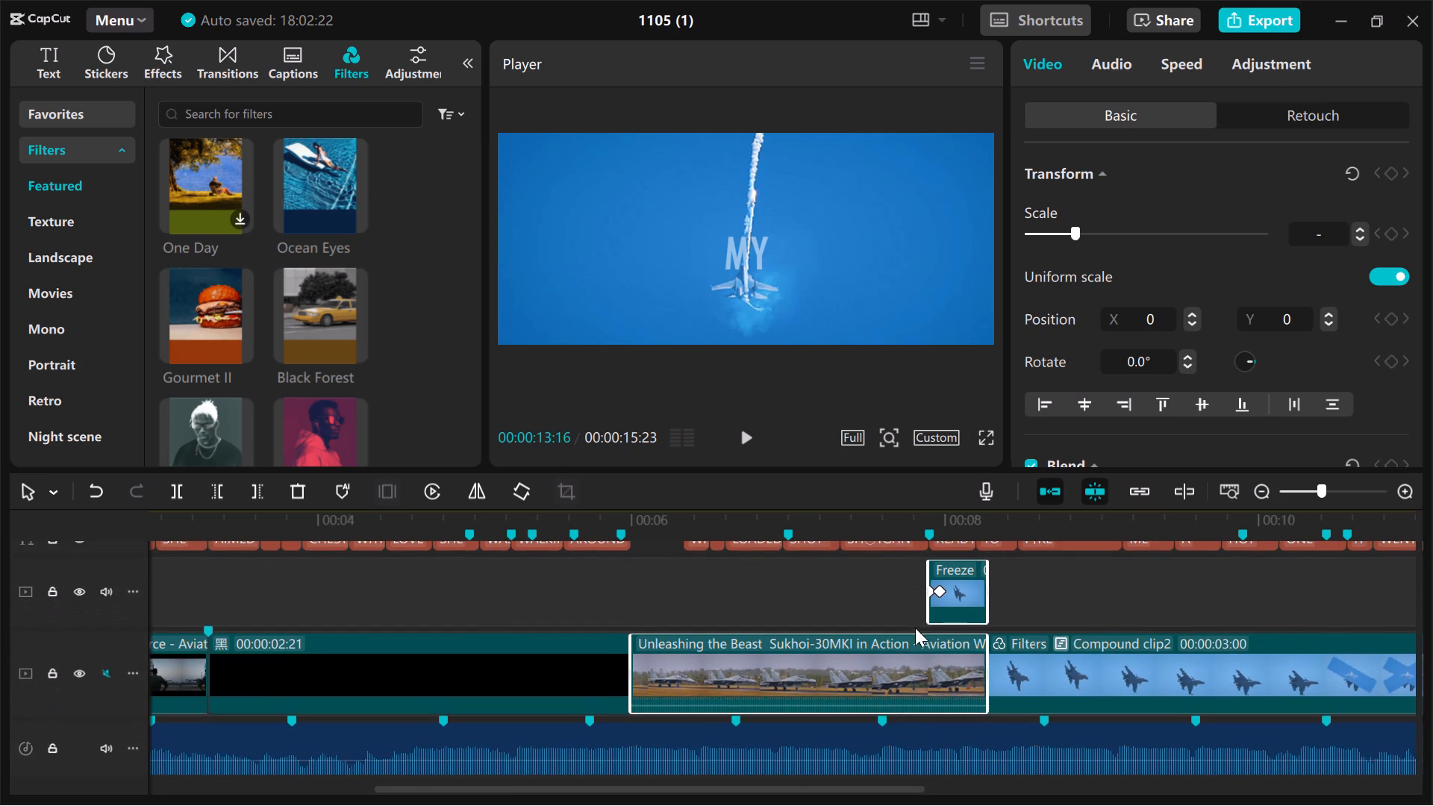
scroll(620, 565, up, 1)
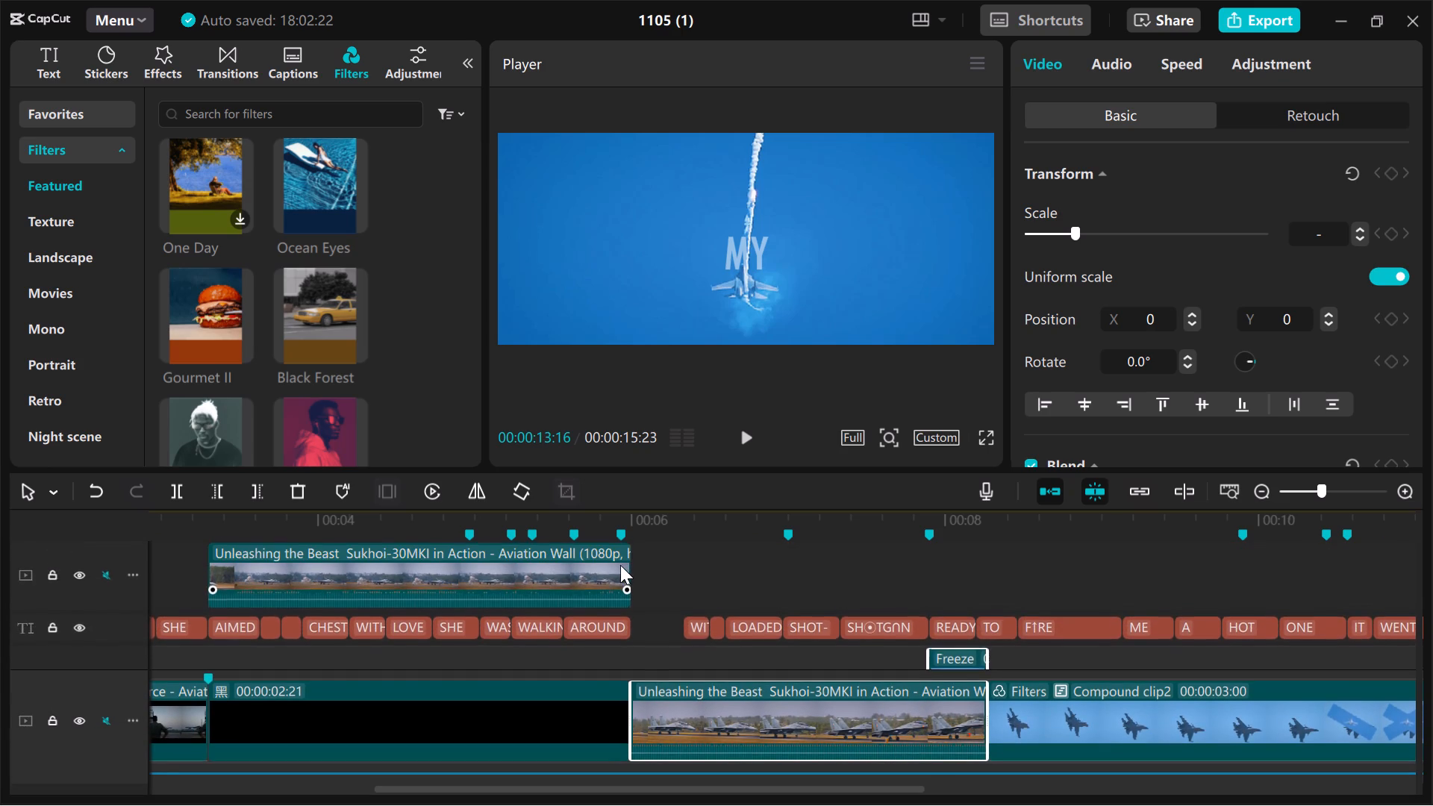
scroll(620, 565, up, 1)
drag(199, 328, 651, 558)
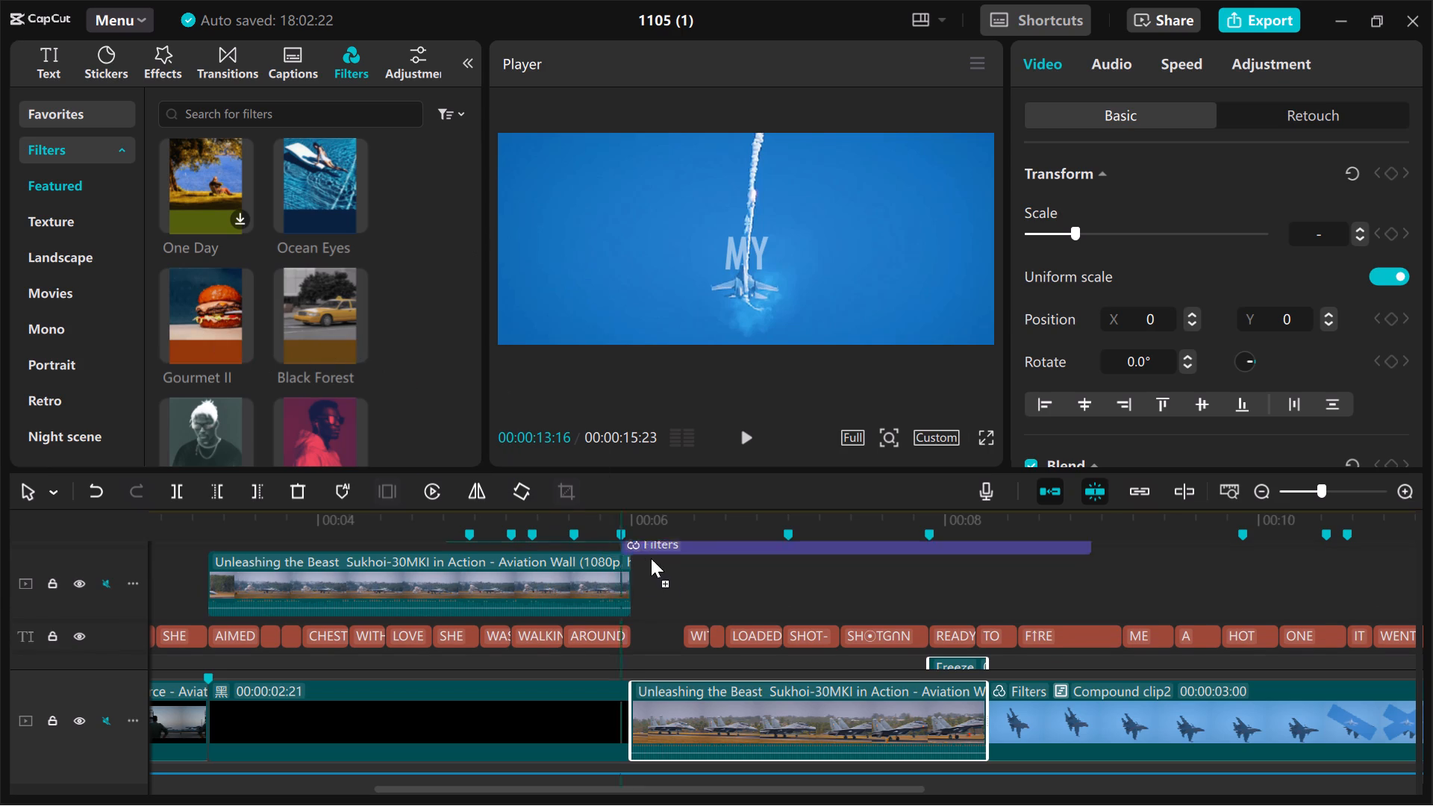
drag(651, 558, 649, 572)
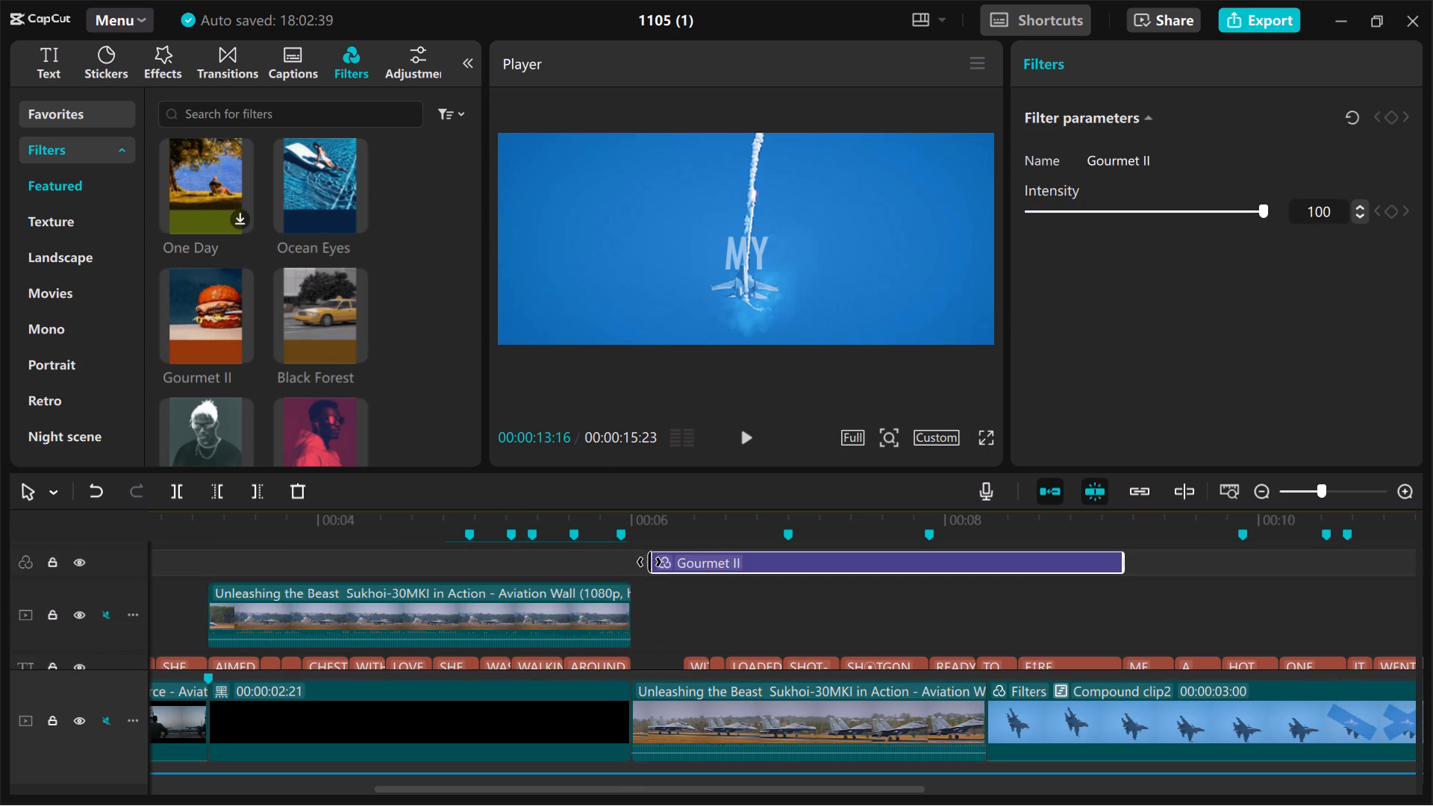
Play the video from just before the Gourmet II filter layer on through the BANG! captions to review the look.
click(605, 558)
key(space)
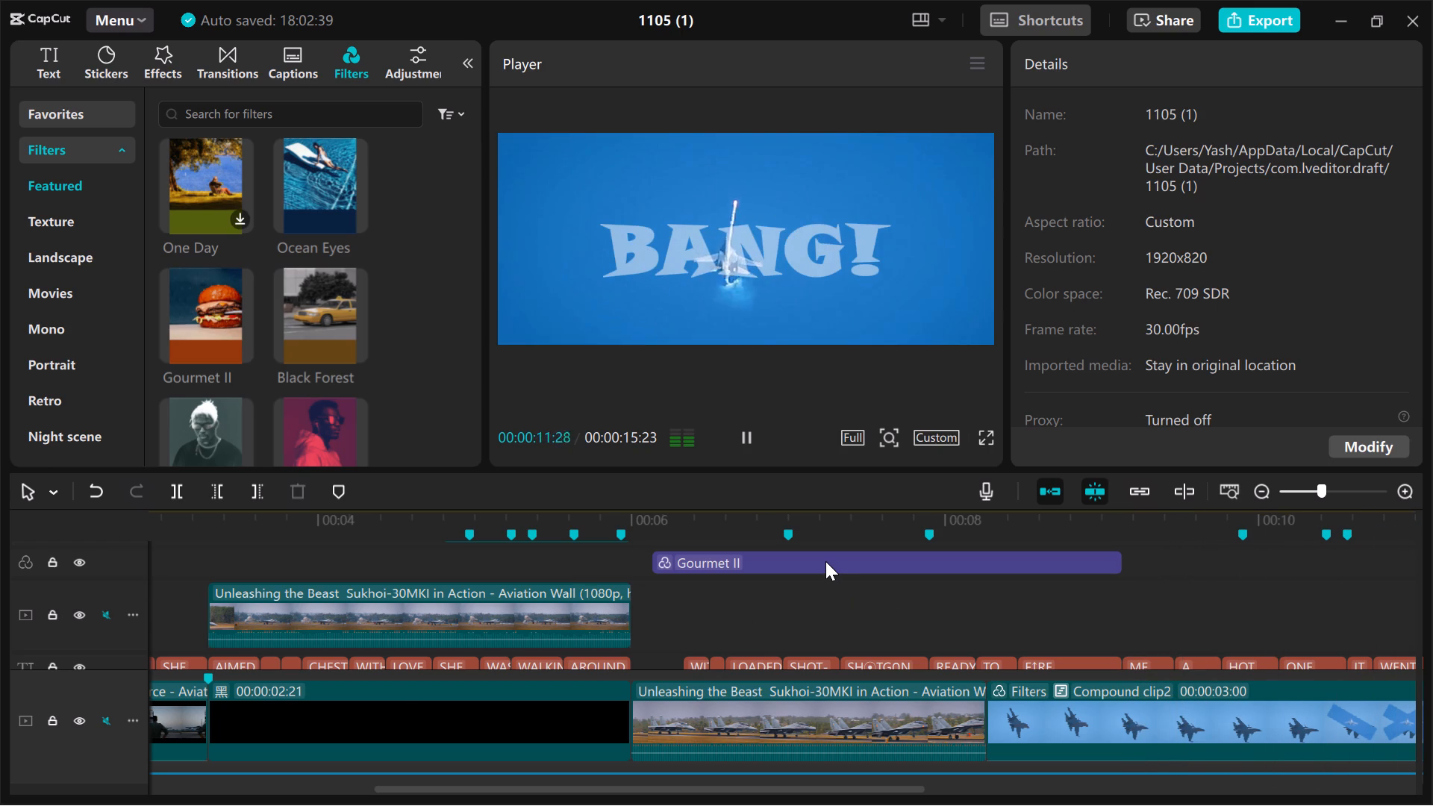
scroll(825, 561, right, 1)
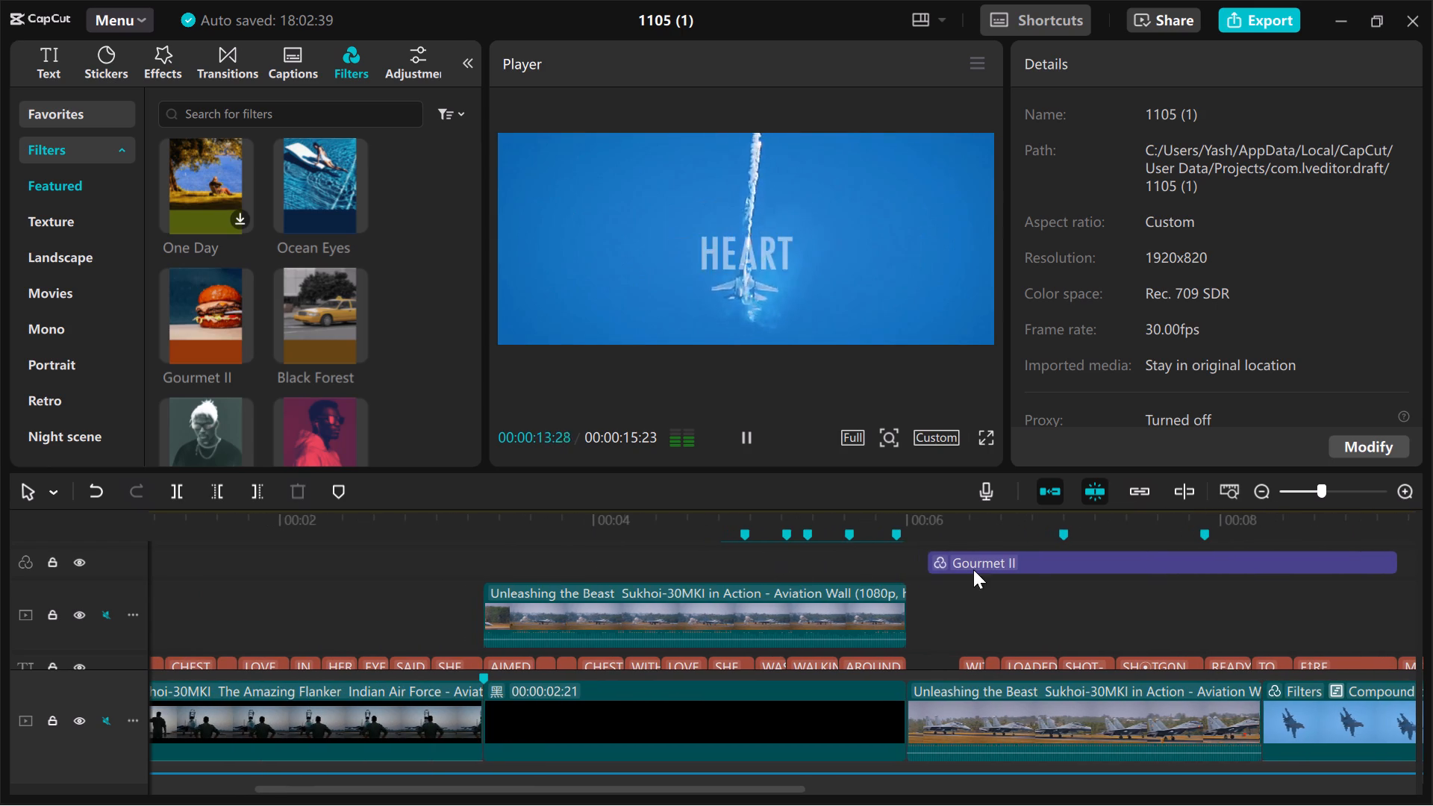
Play the video from about 00:06:21, inside the Gourmet II filter layer, through to the HEART captions.
click(1016, 590)
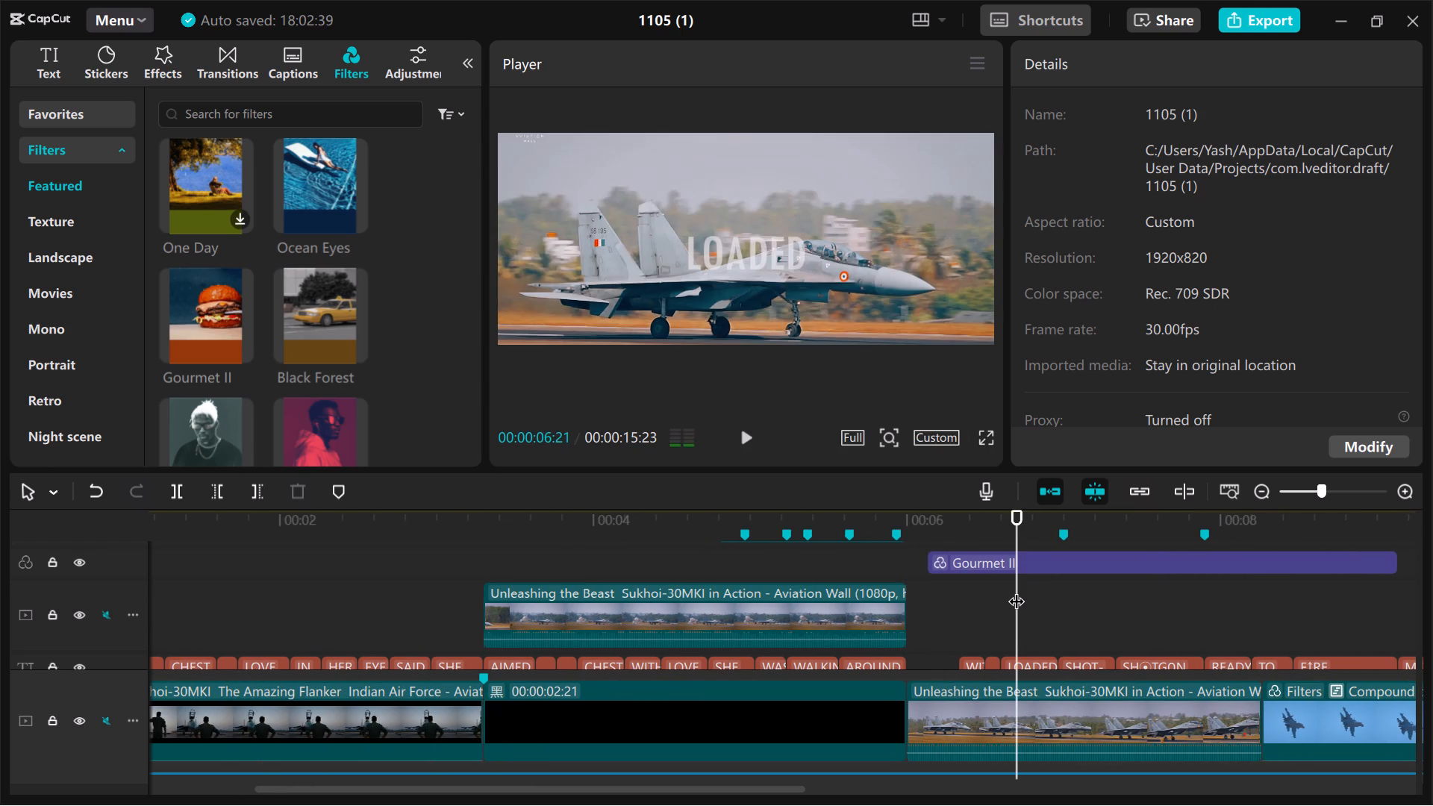
key(space)
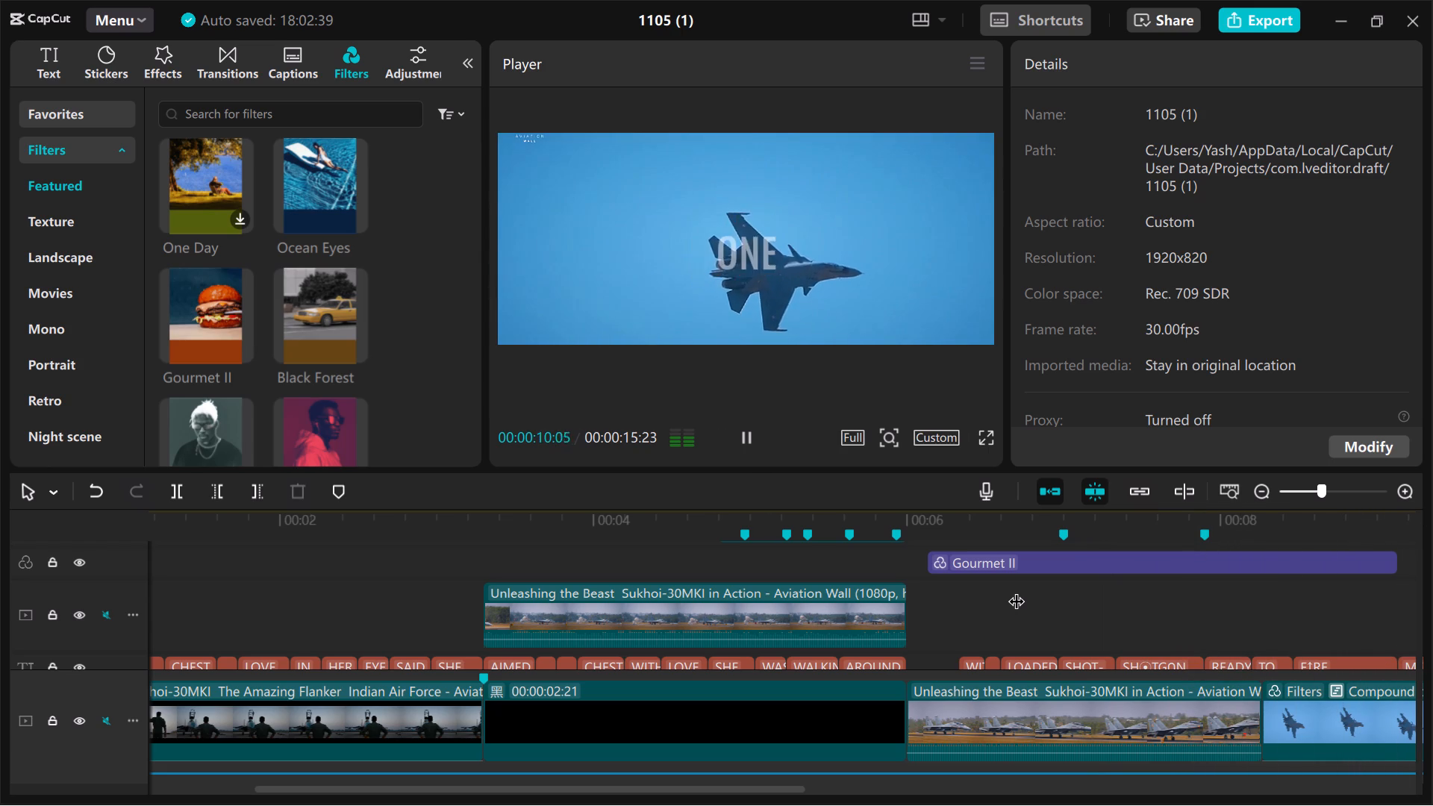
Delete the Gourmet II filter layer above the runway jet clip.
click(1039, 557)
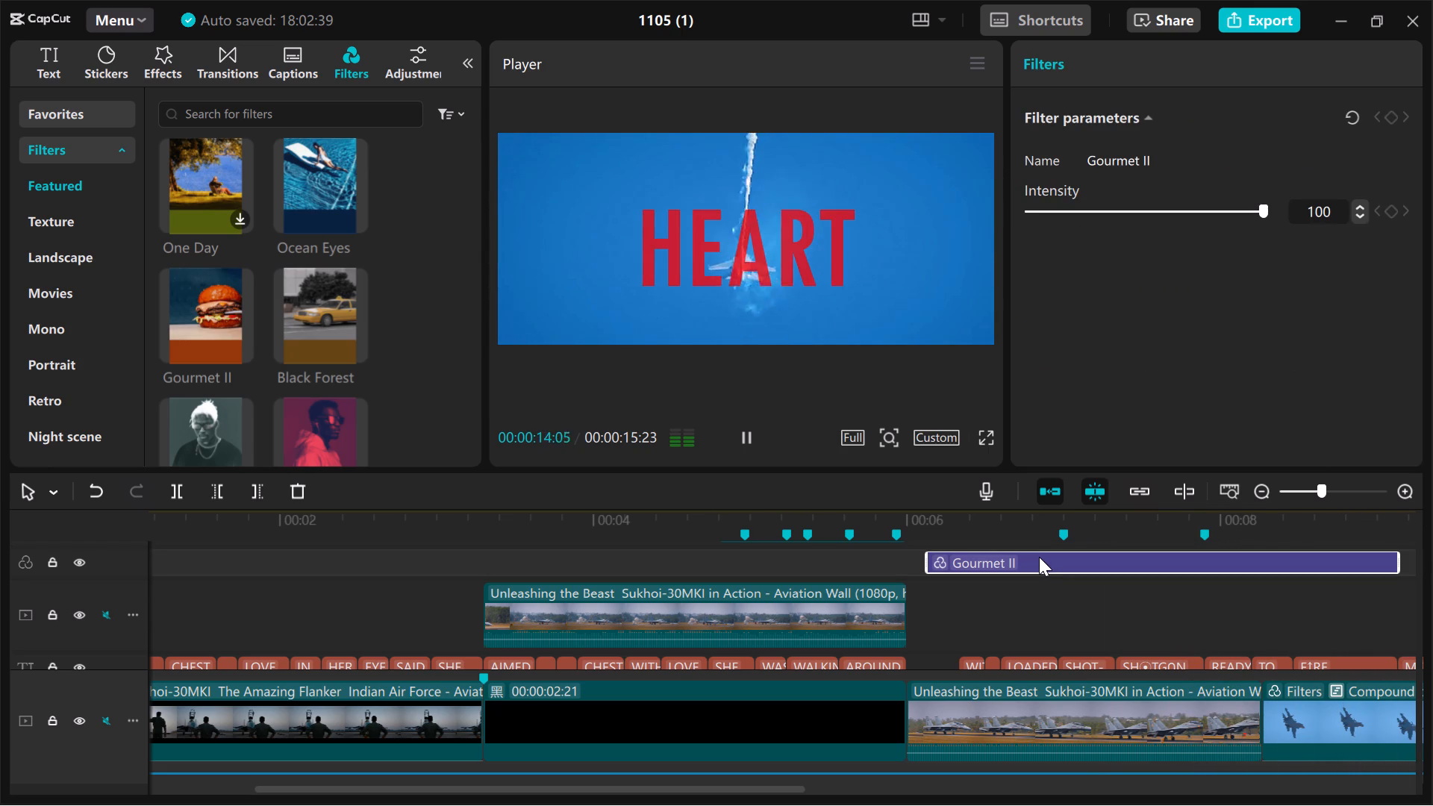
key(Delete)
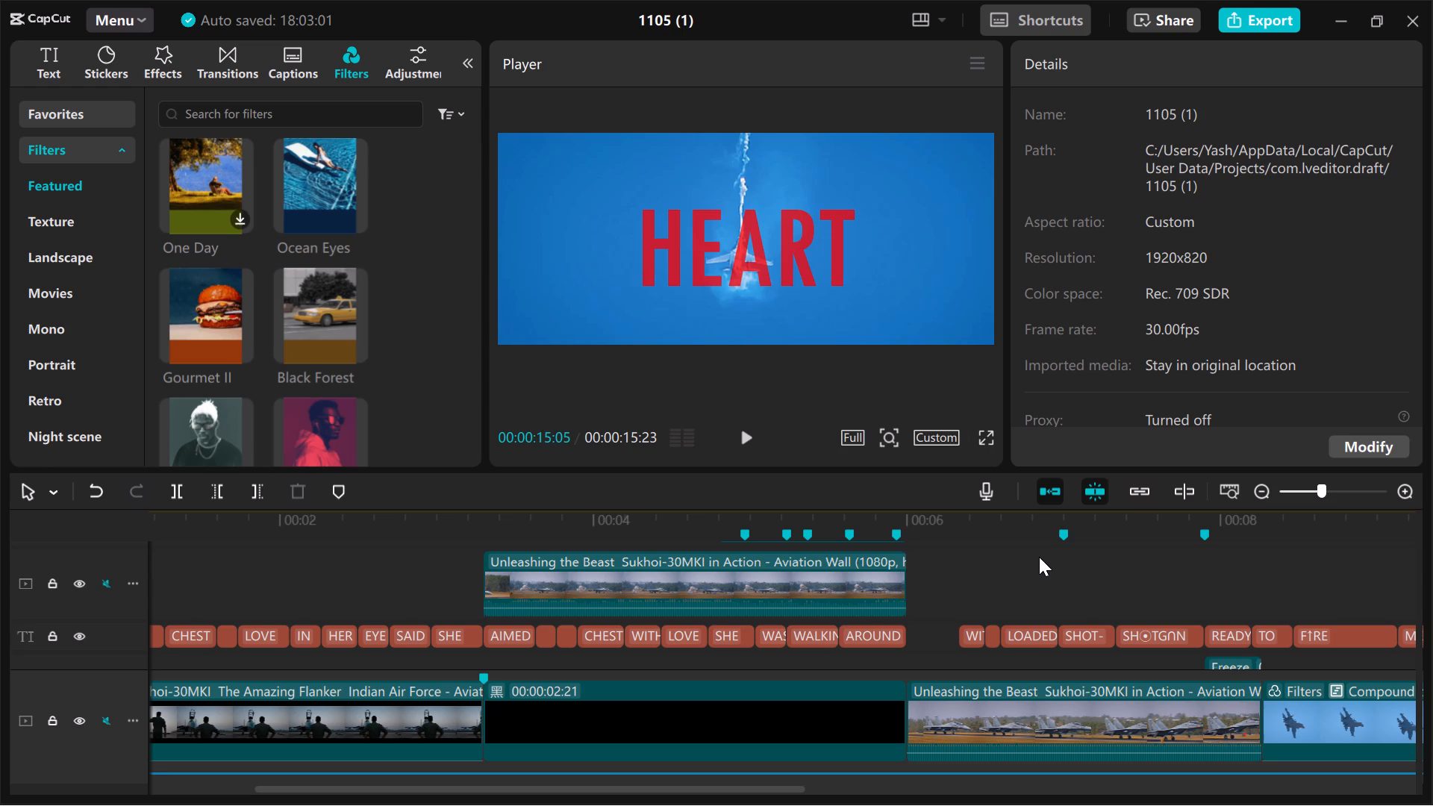
Undo the recent edits back to before any filters were applied to Compound clip1, Compound clip2 and the other clips.
key(ctrl+z)
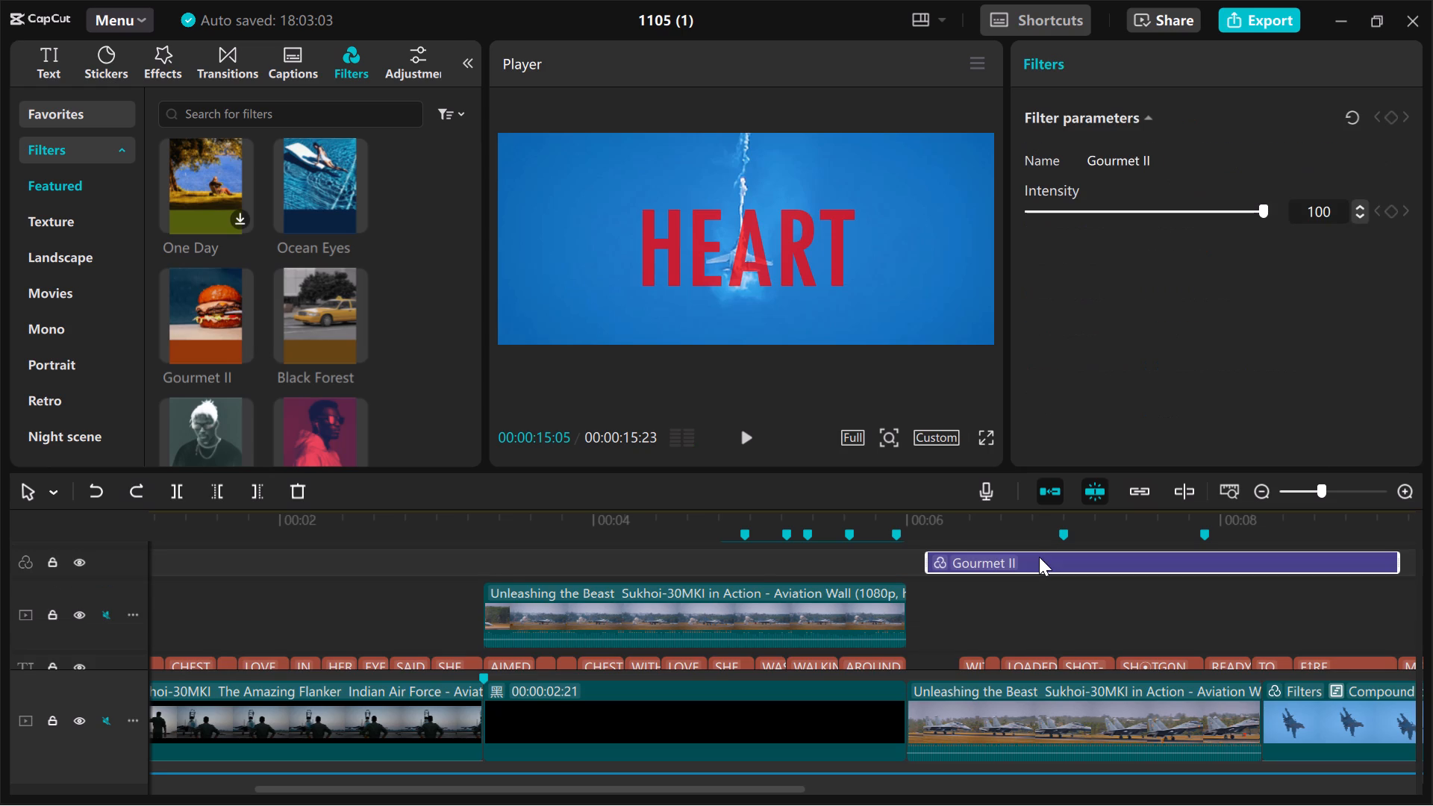
key(ctrl+z)
key(ctrl+z)
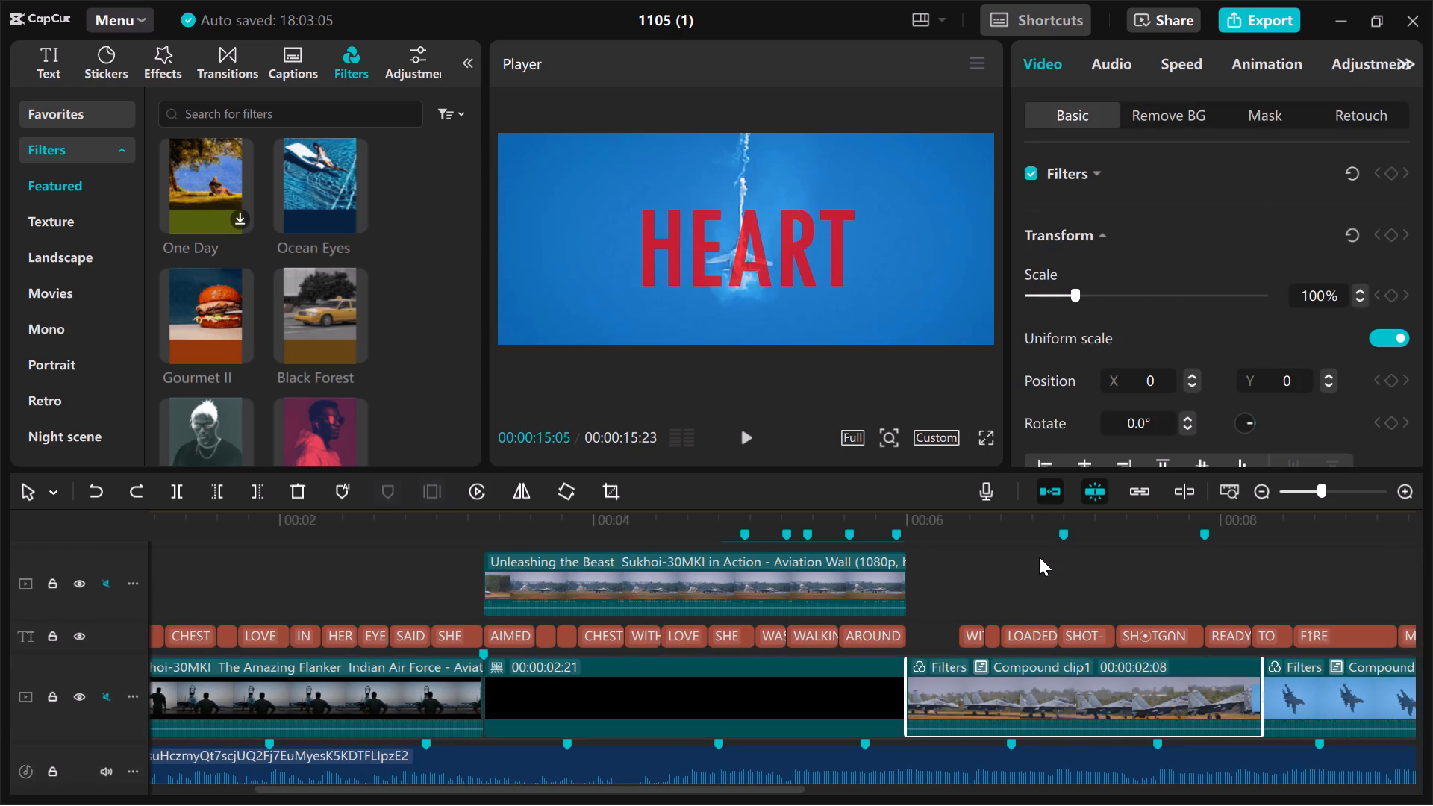
key(ctrl+z)
key(ctrl+z)
key(ctrl+z)
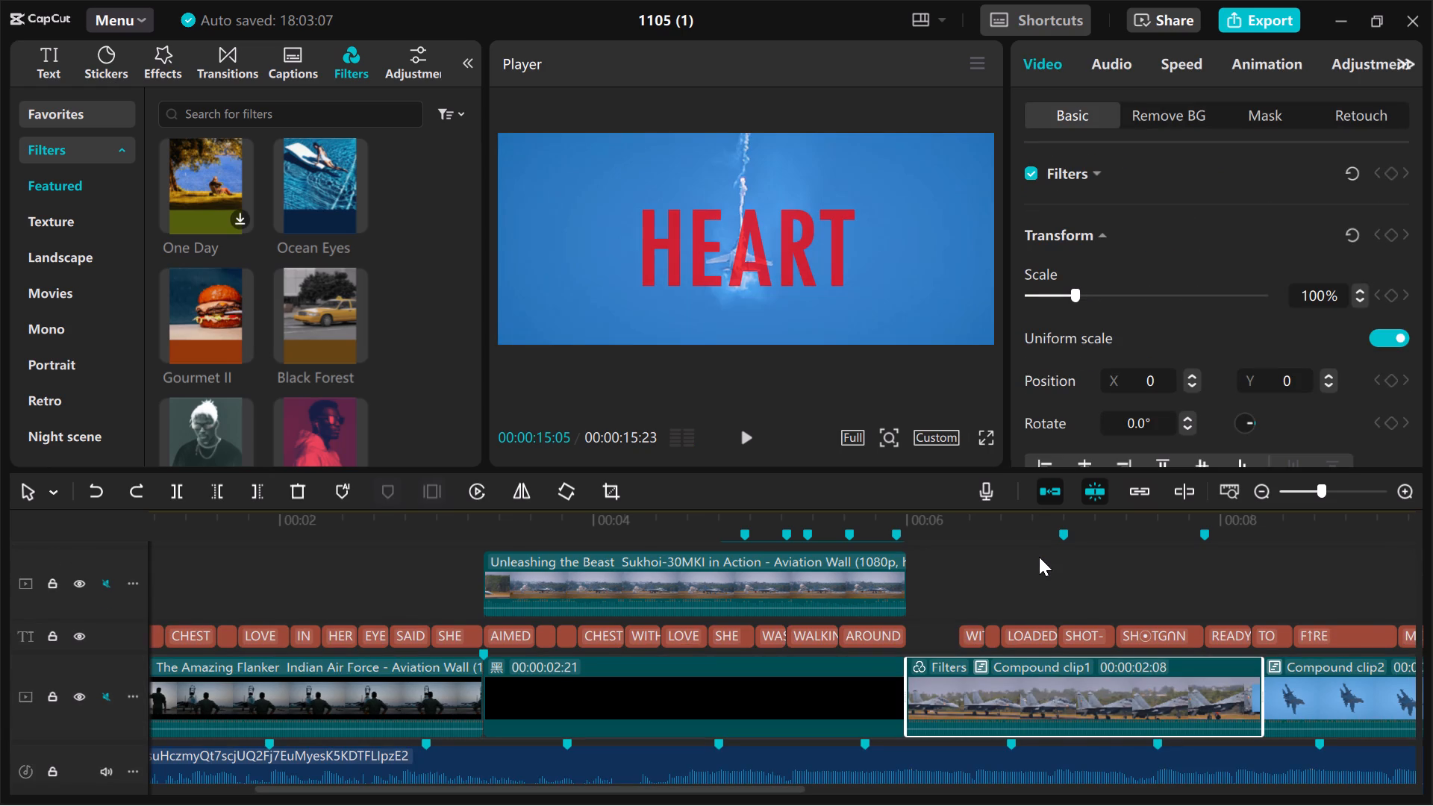
key(ctrl+z)
key(ctrl+z)
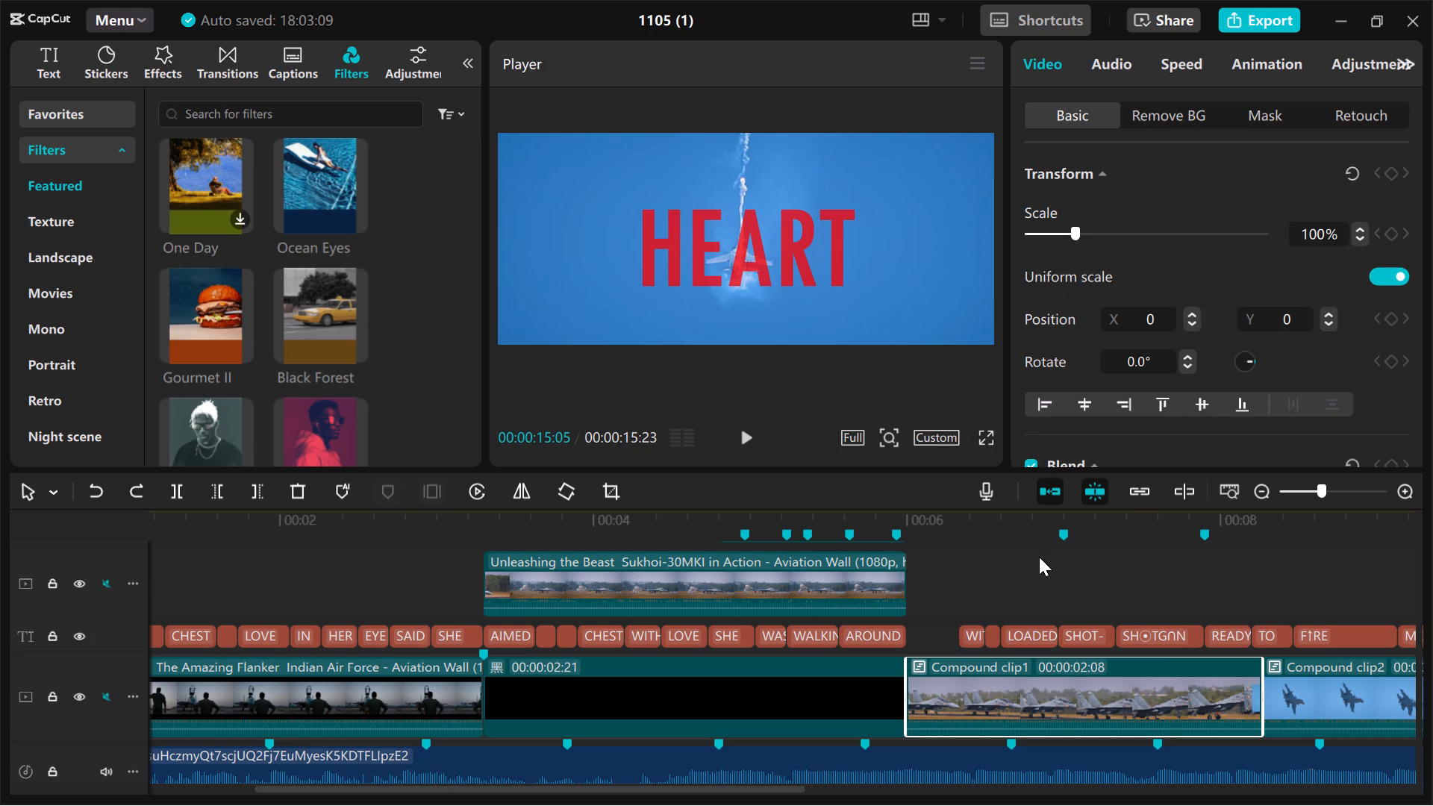
key(ctrl+z)
Add the Gourmet II filter as a separate layer at the very start of the timeline, above all the video tracks.
scroll(775, 640, right, 2)
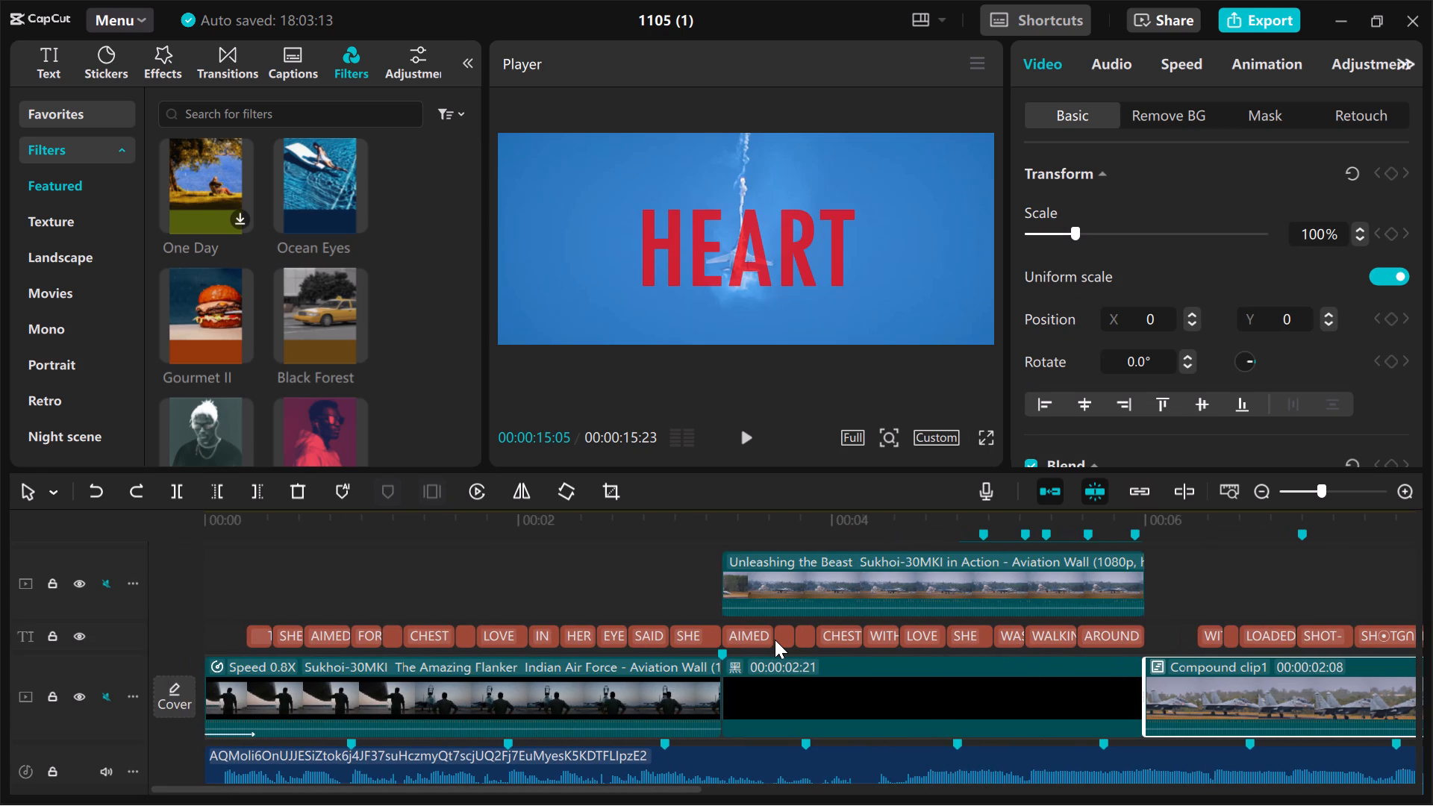
scroll(175, 590, up, 2)
scroll(470, 625, up, 1)
scroll(470, 625, down, 1)
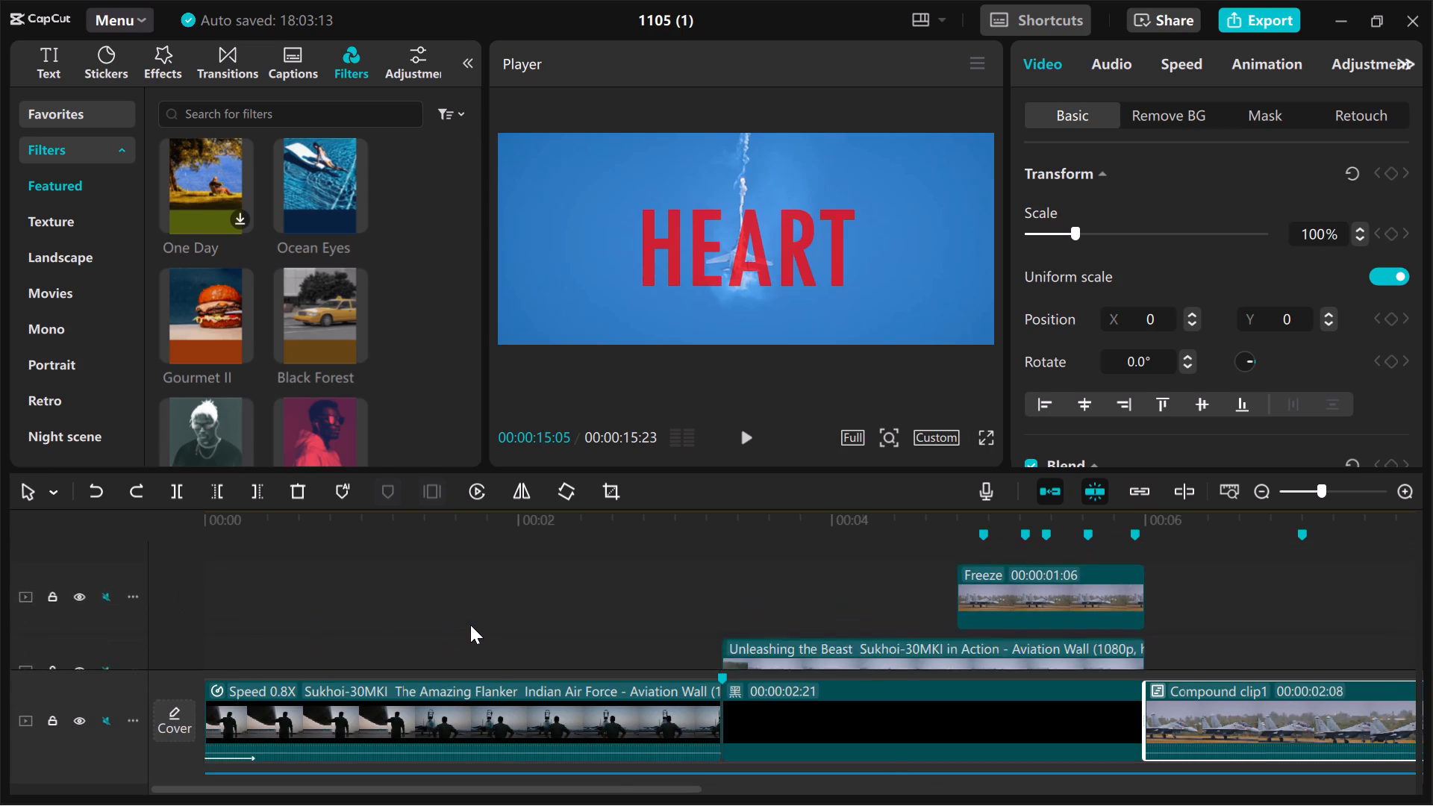
scroll(470, 625, down, 1)
drag(216, 313, 209, 509)
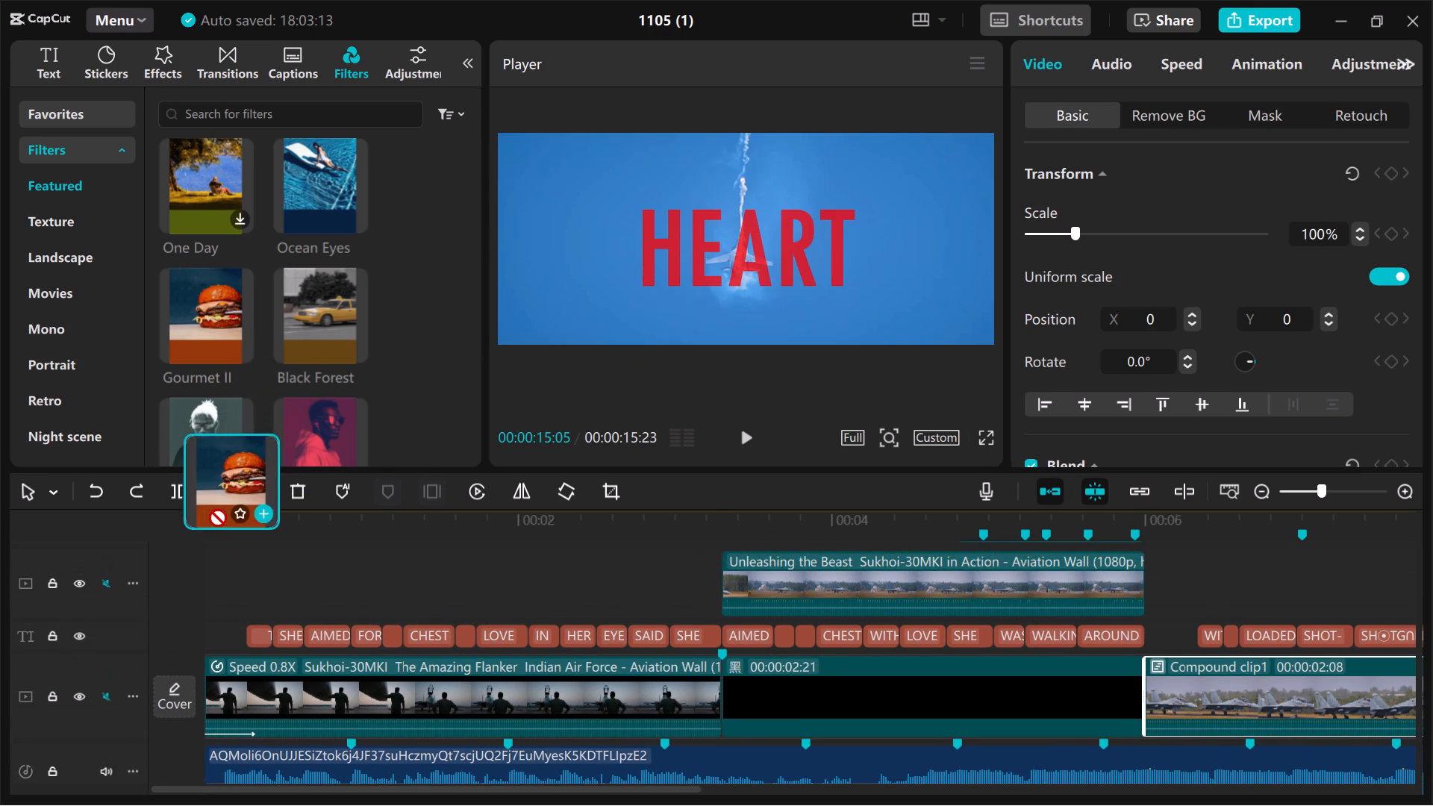
drag(209, 509, 207, 540)
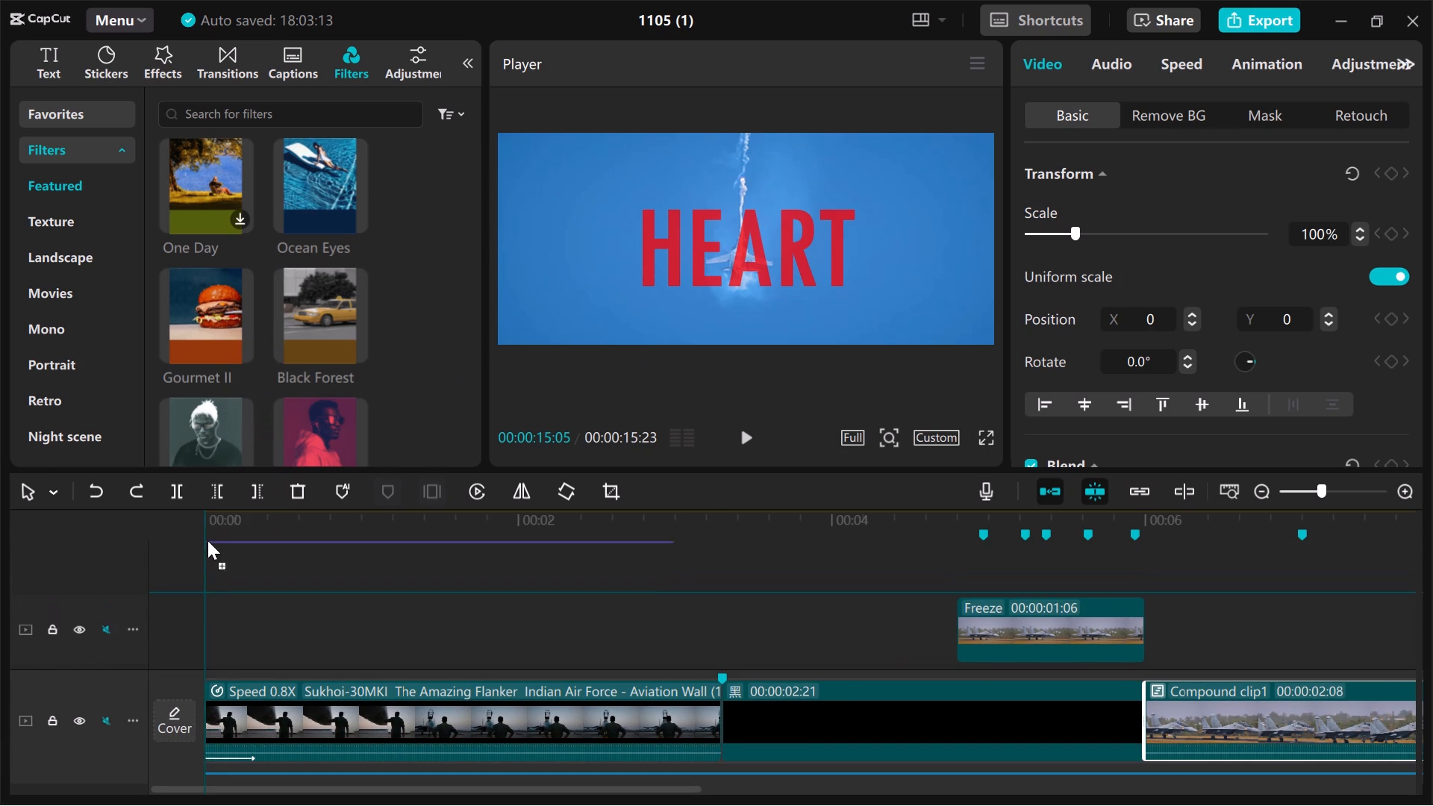
drag(207, 540, 204, 563)
Play the video from the beginning past the end of the Gourmet II layer to compare the looks.
click(159, 579)
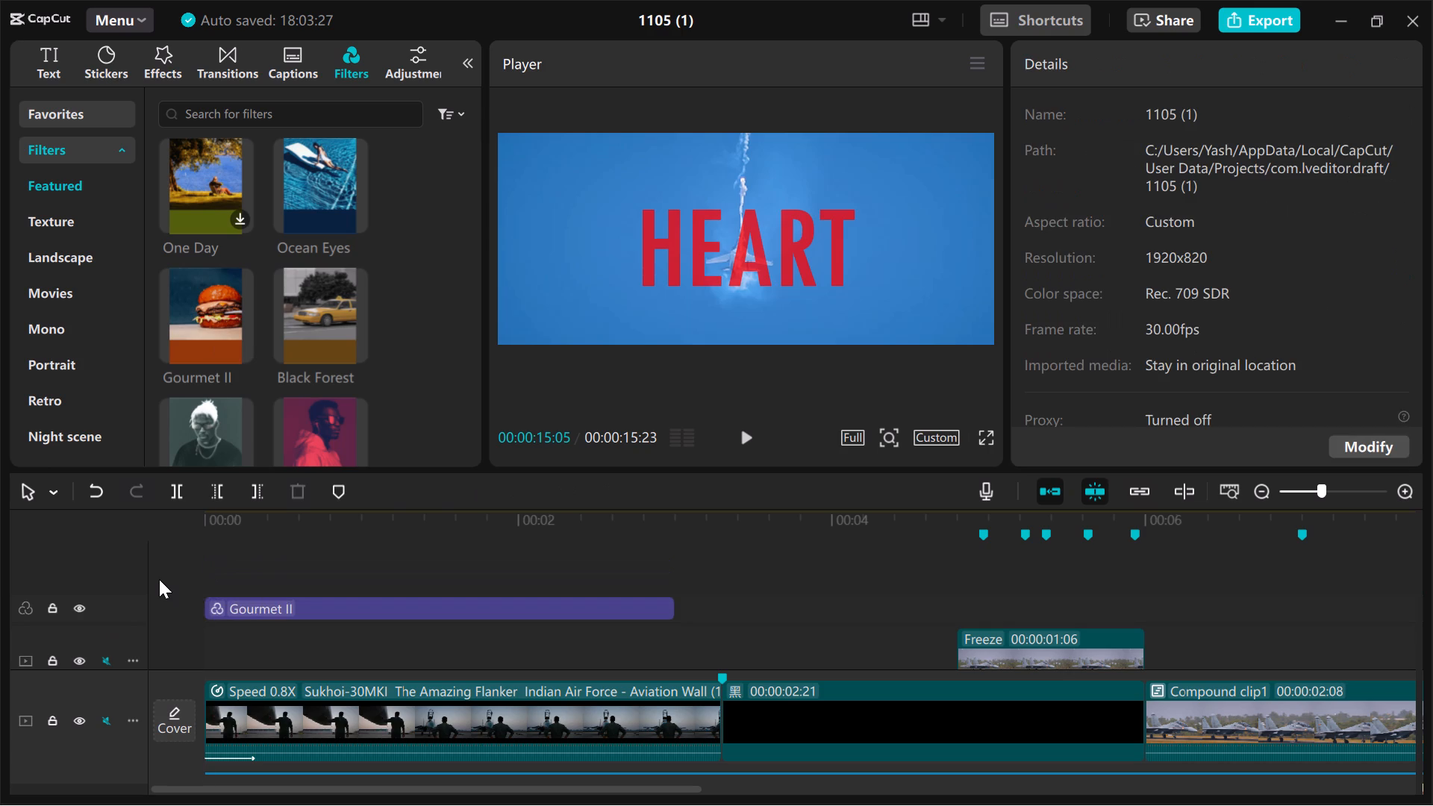
key(space)
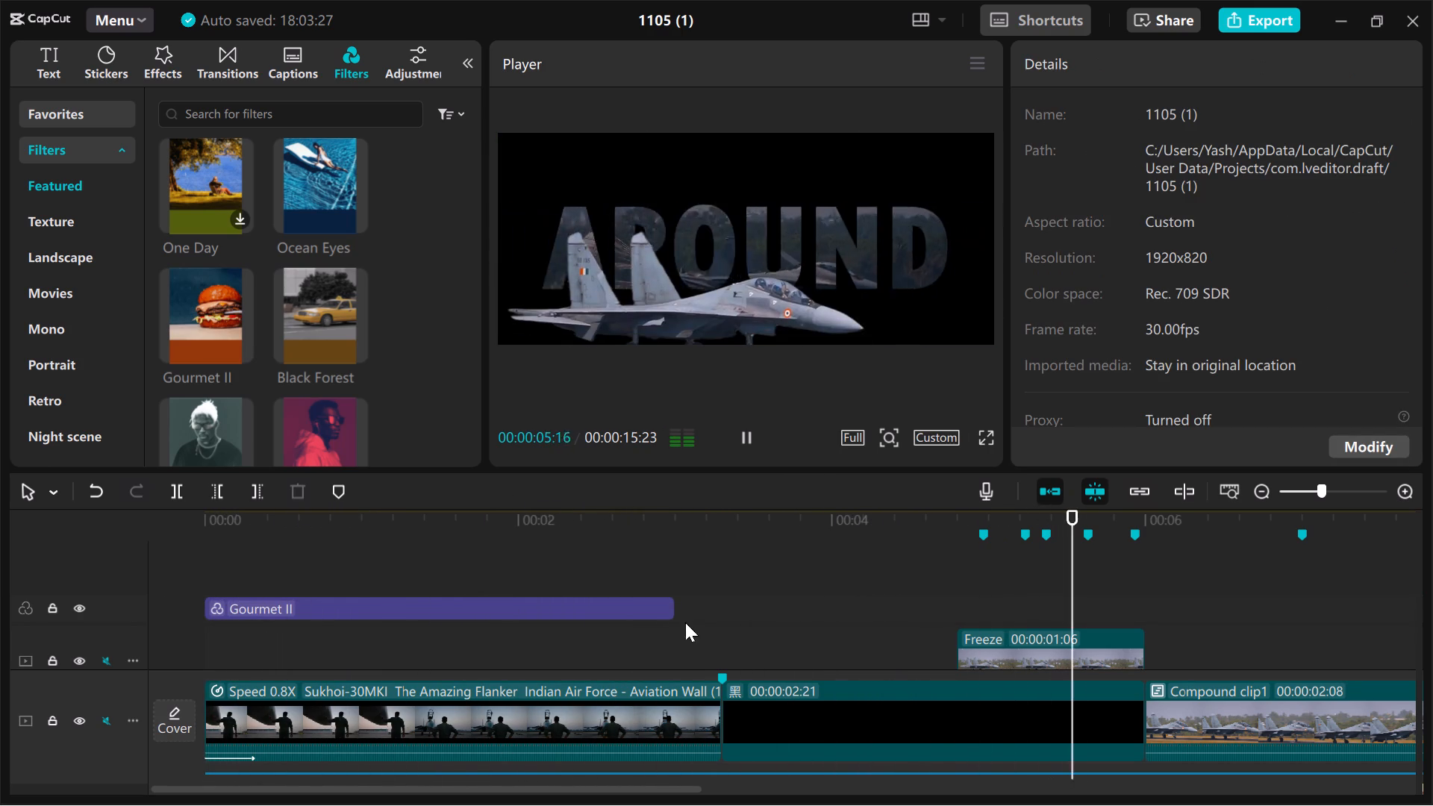
Extend the Gourmet II filter layer across all the clips to the end of the video at 00:15:23.
drag(671, 607, 1111, 607)
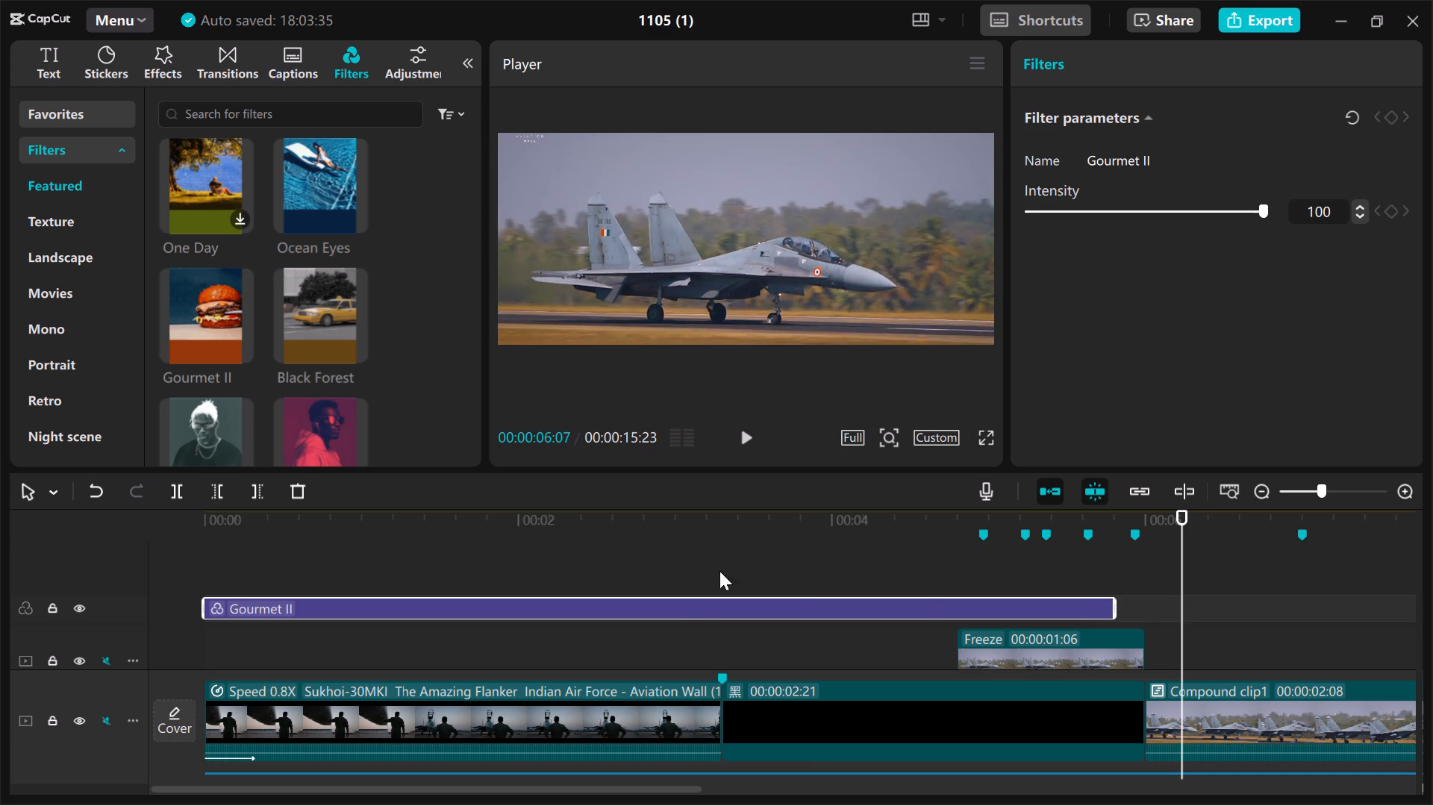
click(670, 571)
key(space)
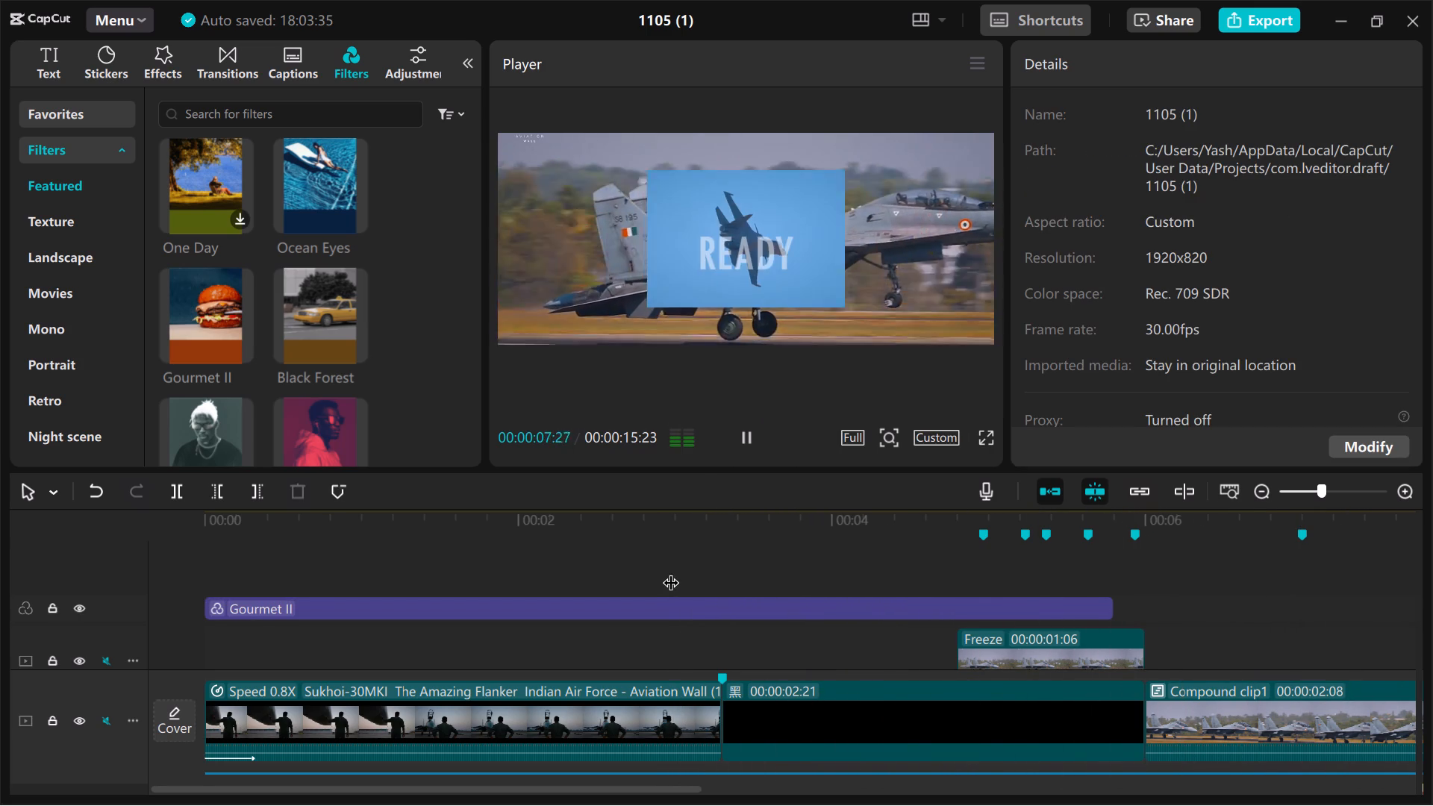
drag(1112, 607, 1432, 599)
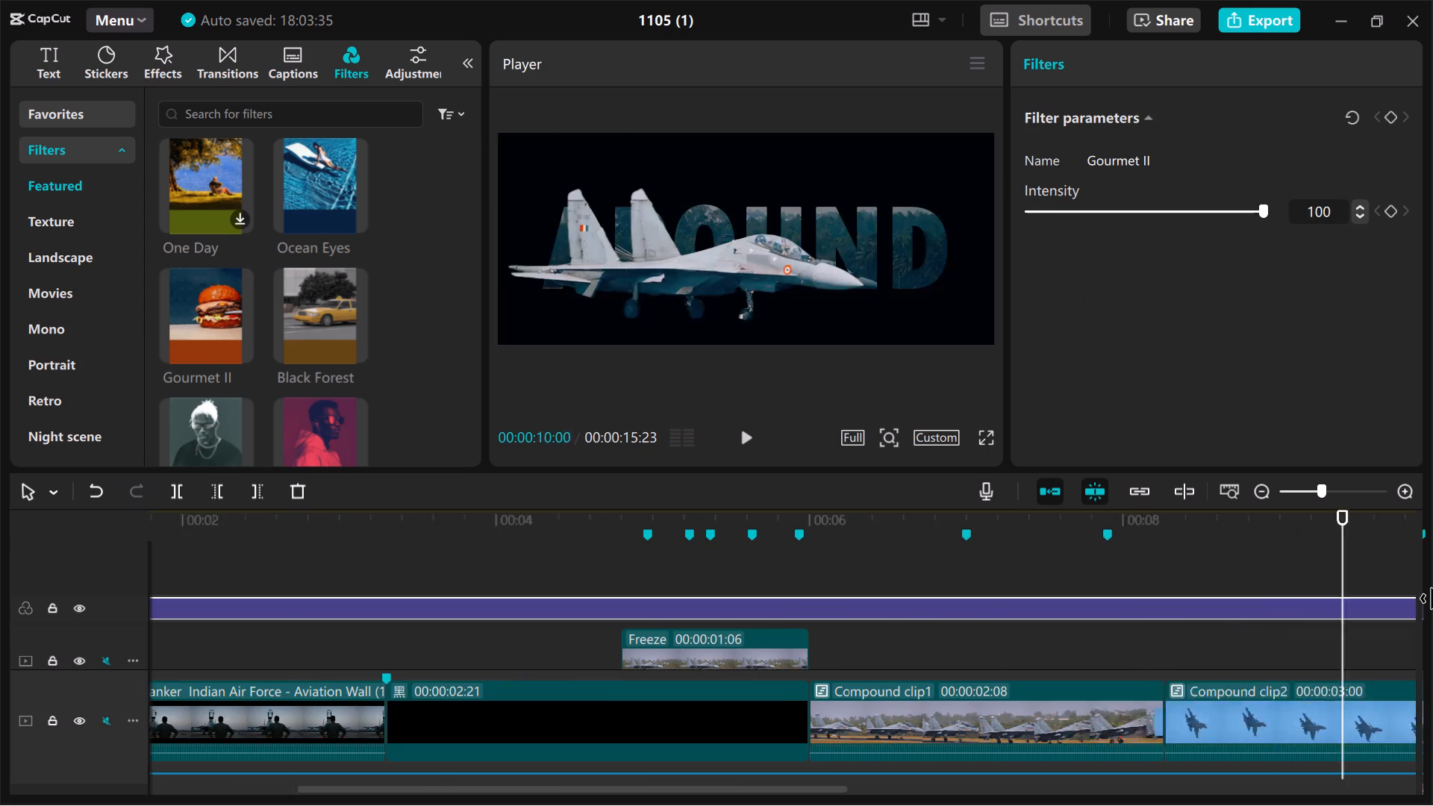
drag(1432, 599, 720, 629)
Play the whole video from the beginning to review the Gourmet II filter across every clip.
scroll(720, 629, right, 7)
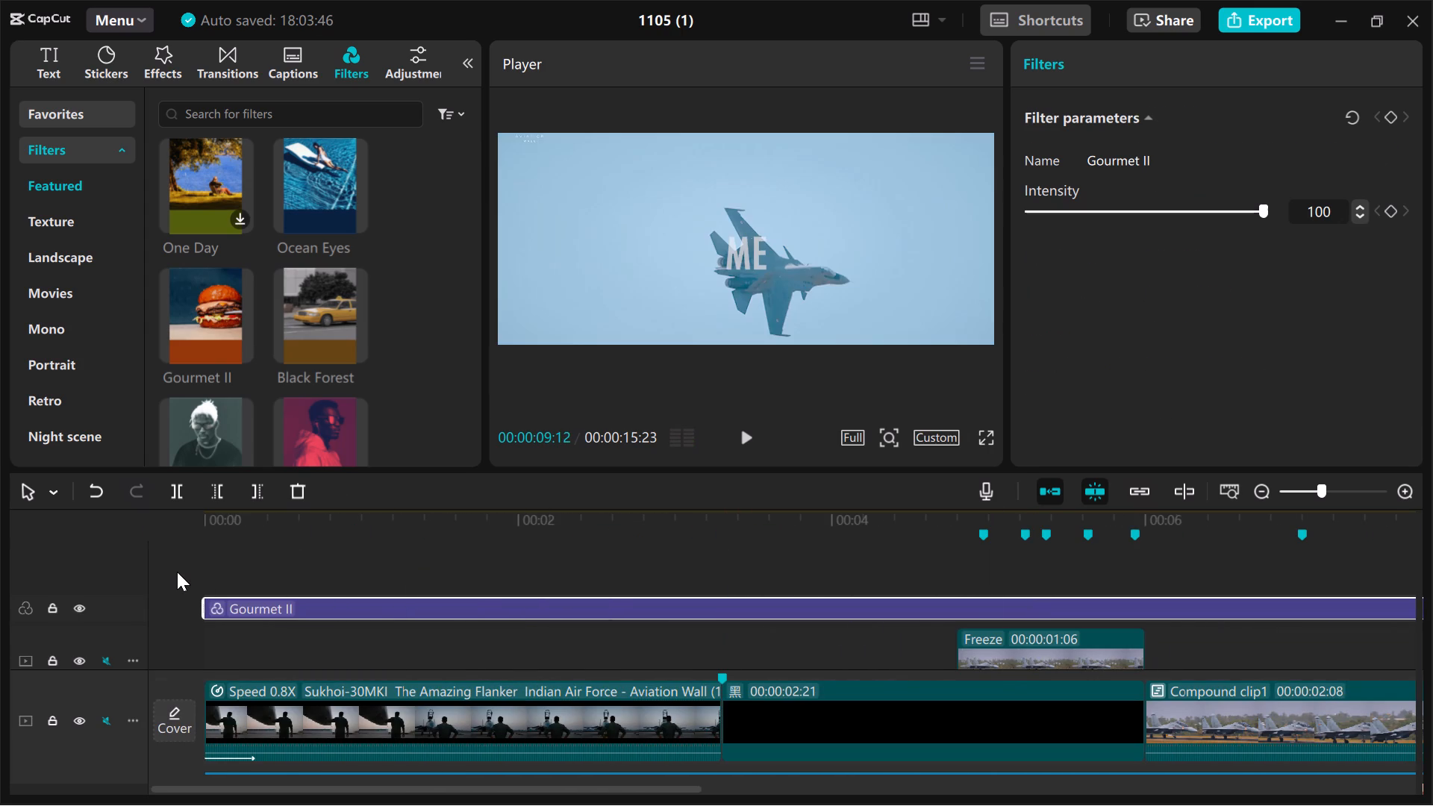
click(177, 572)
key(space)
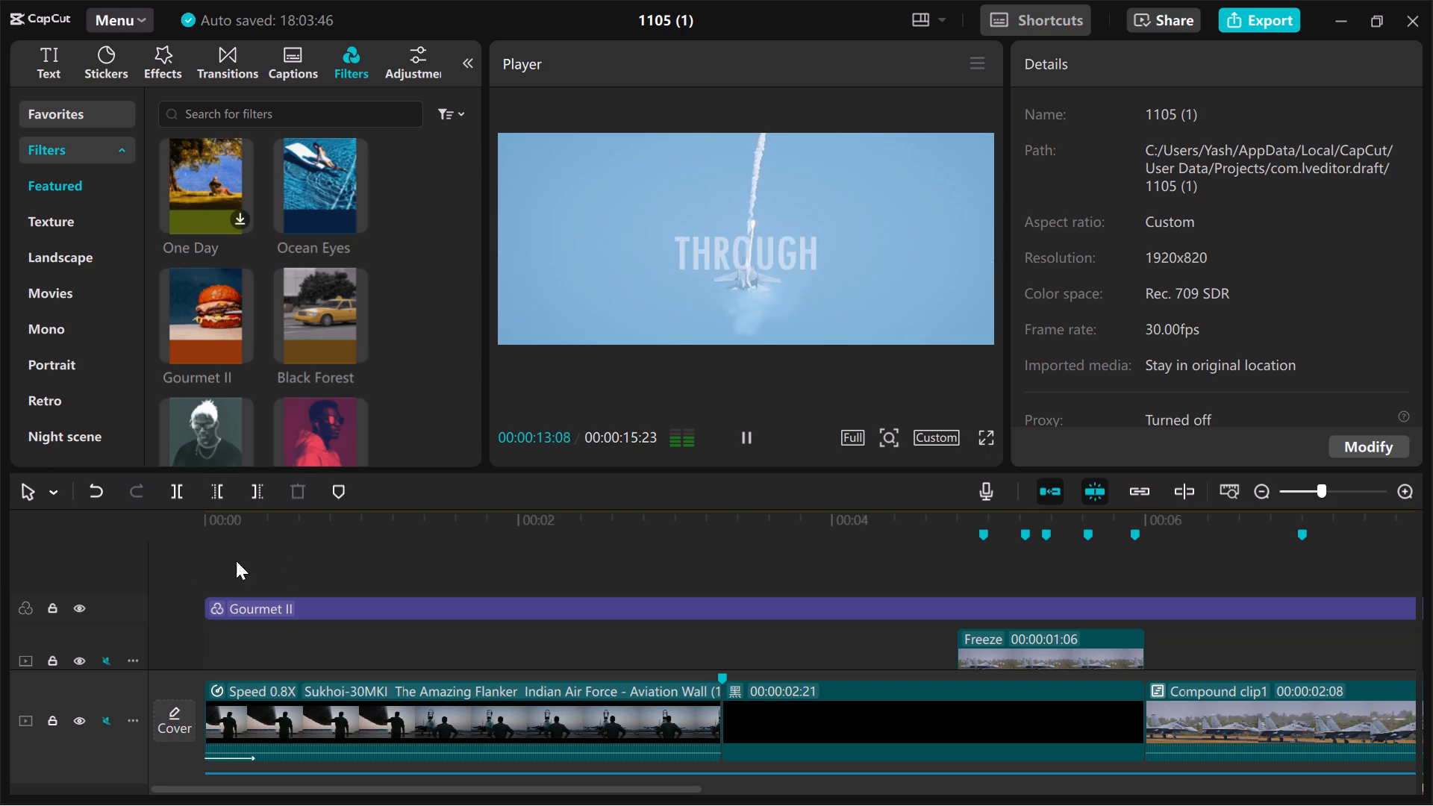
Check the end of the Gourmet II layer and compare the small and large HEART captions around 00:14.
scroll(699, 642, left, 2)
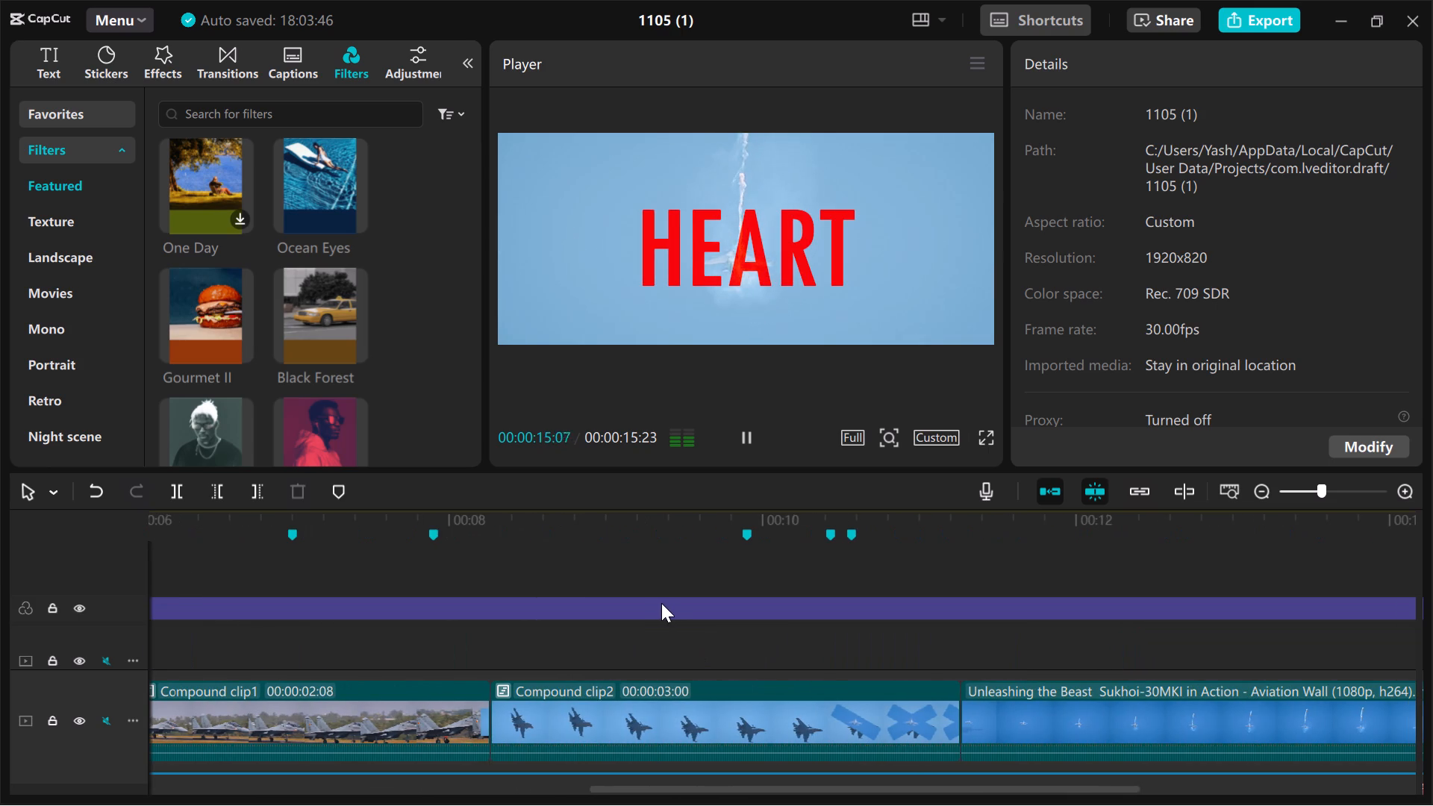
click(661, 603)
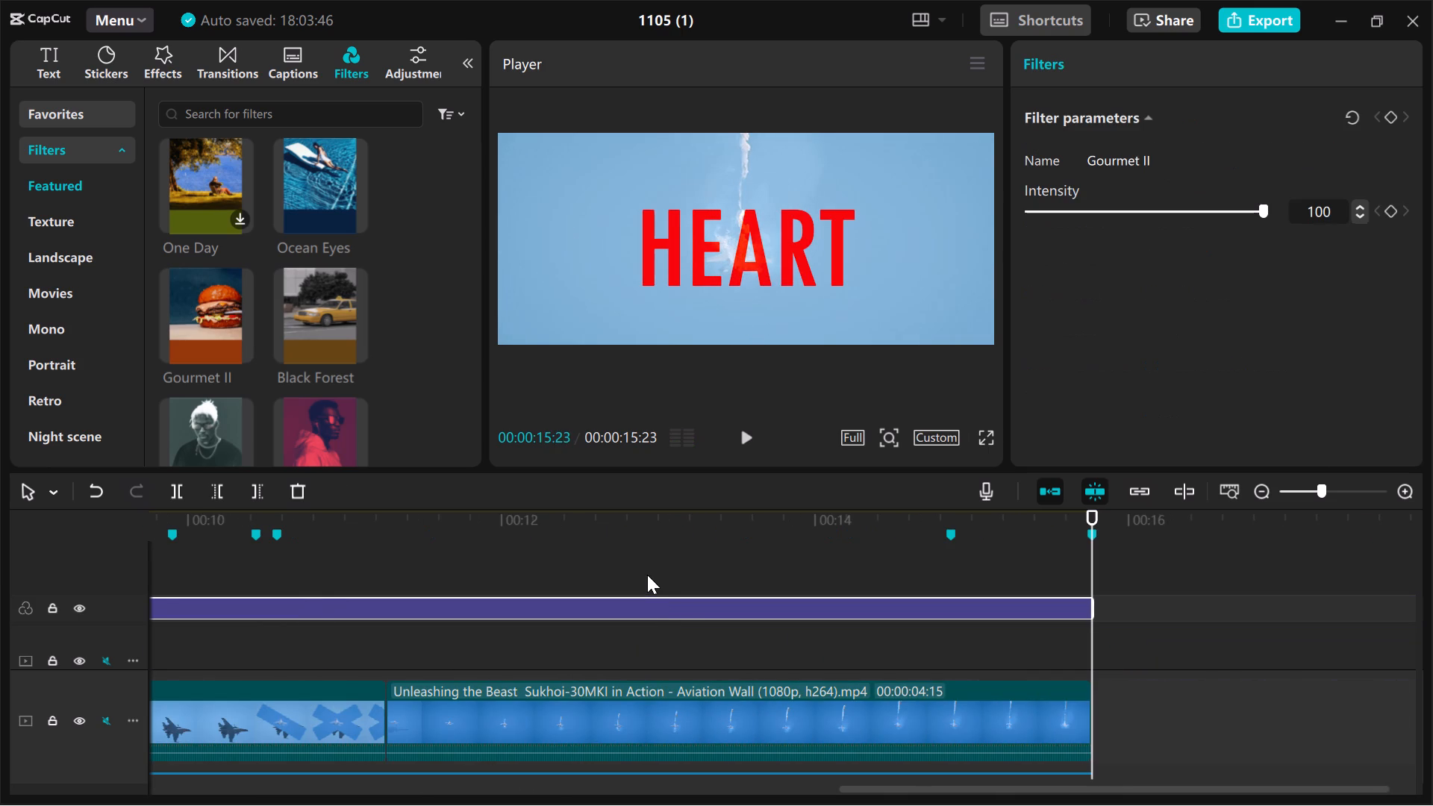
scroll(582, 646, down, 1)
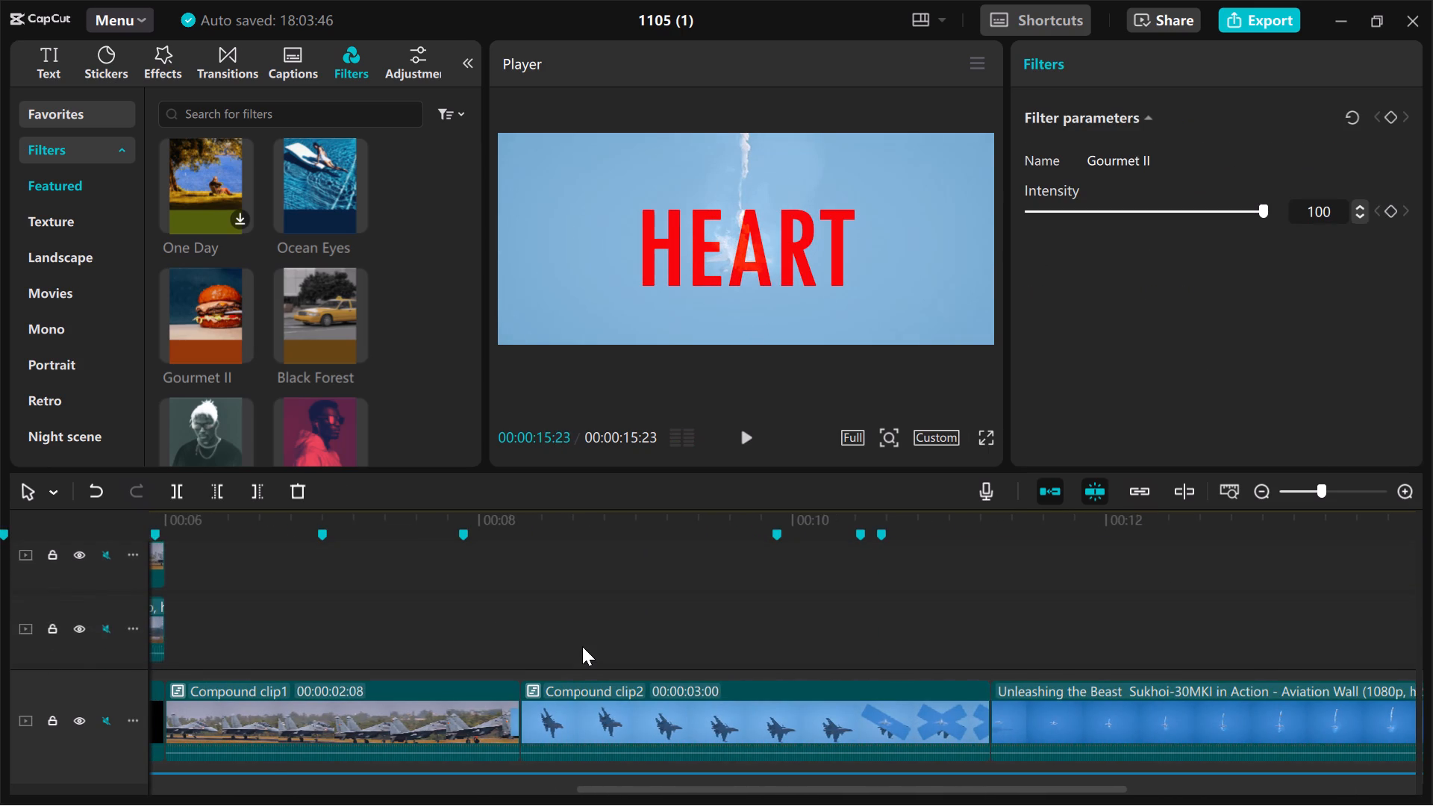
scroll(582, 646, down, 1)
scroll(582, 646, left, 2)
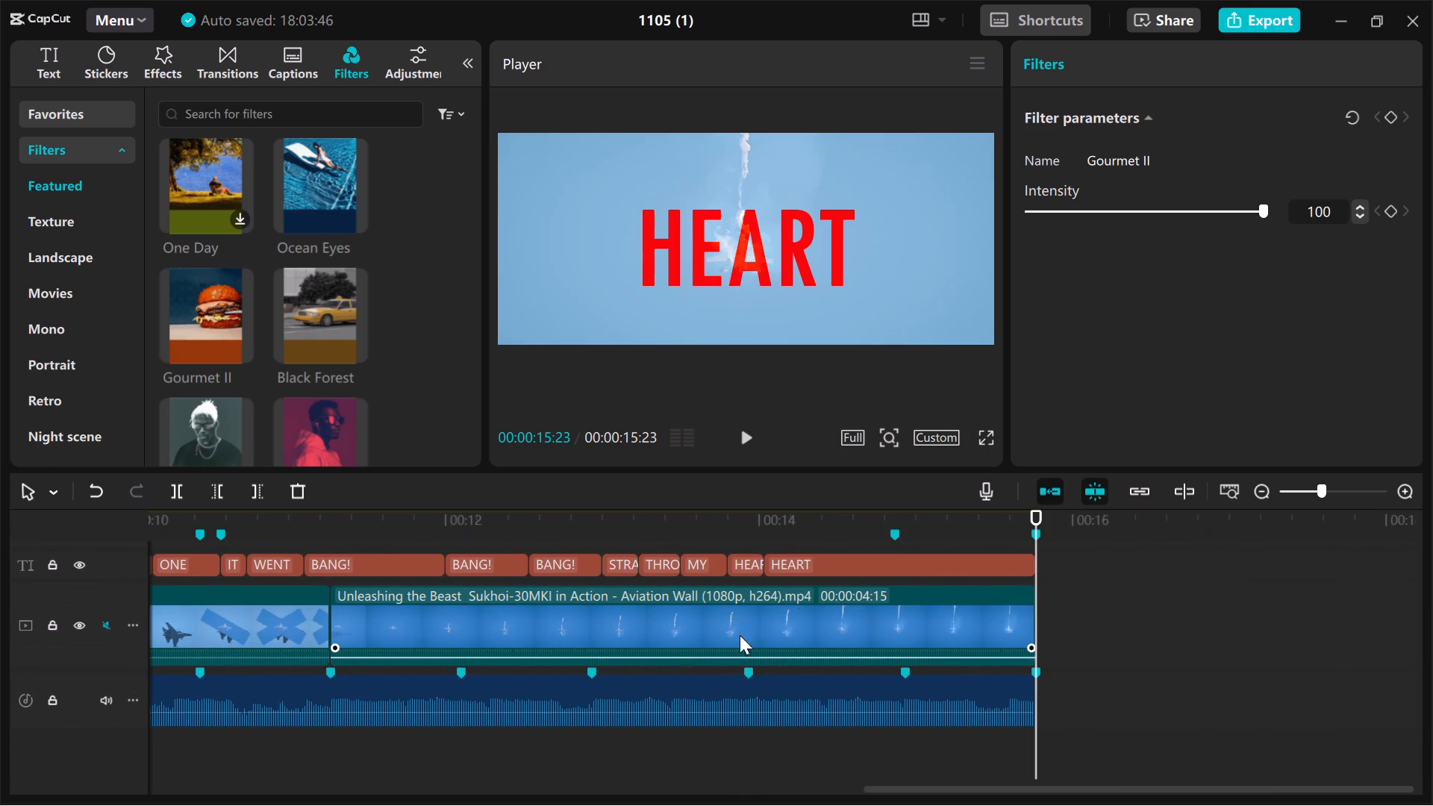
click(822, 569)
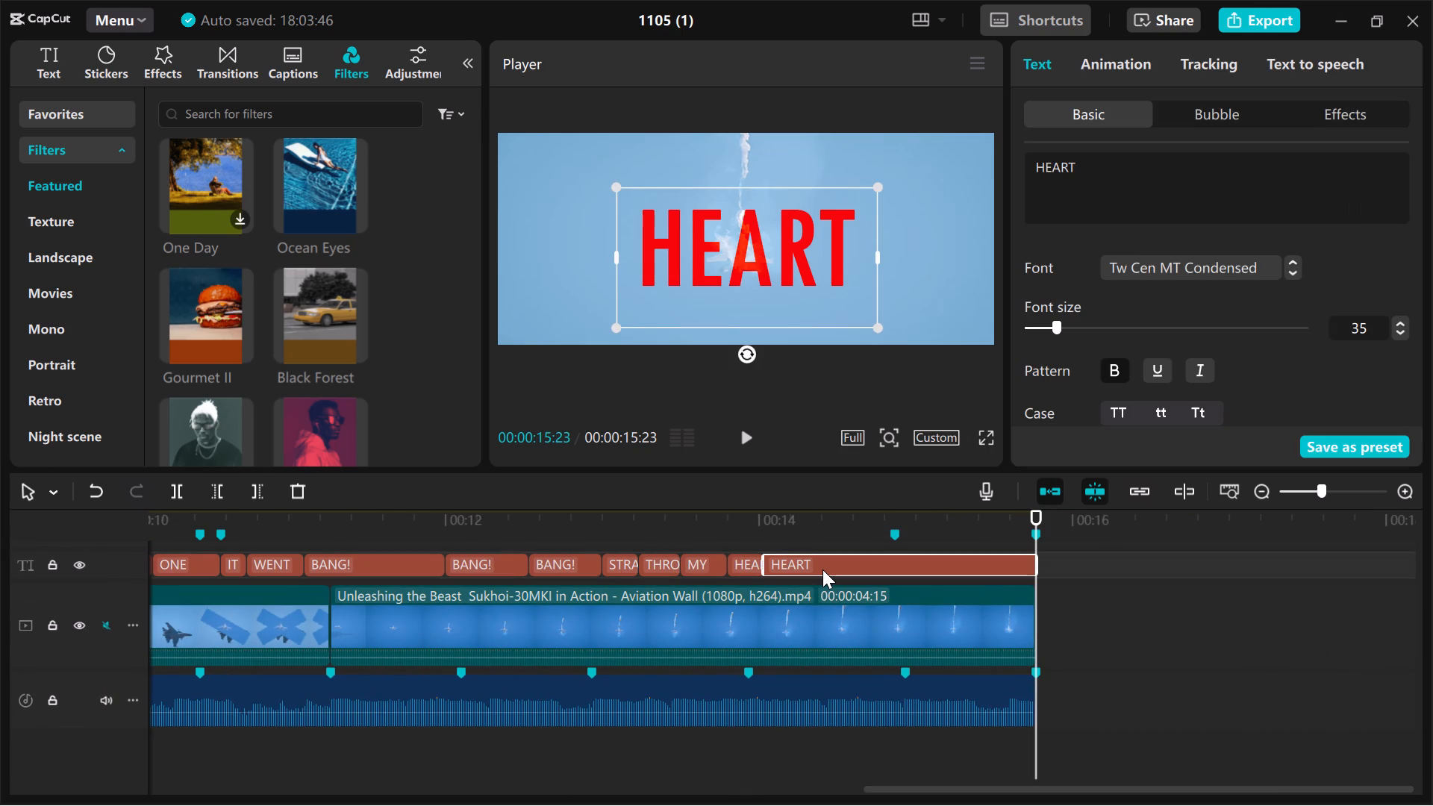
click(749, 548)
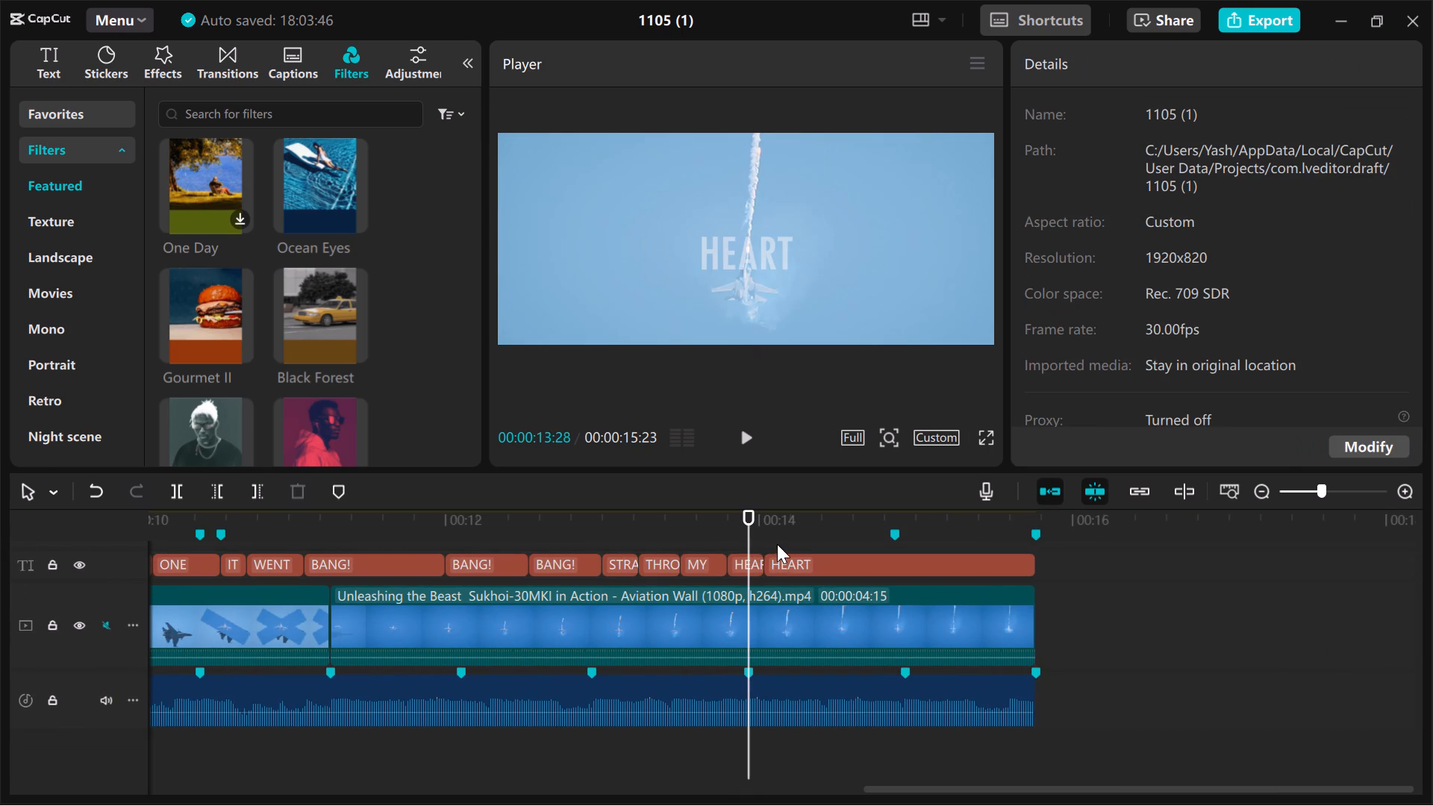
click(777, 544)
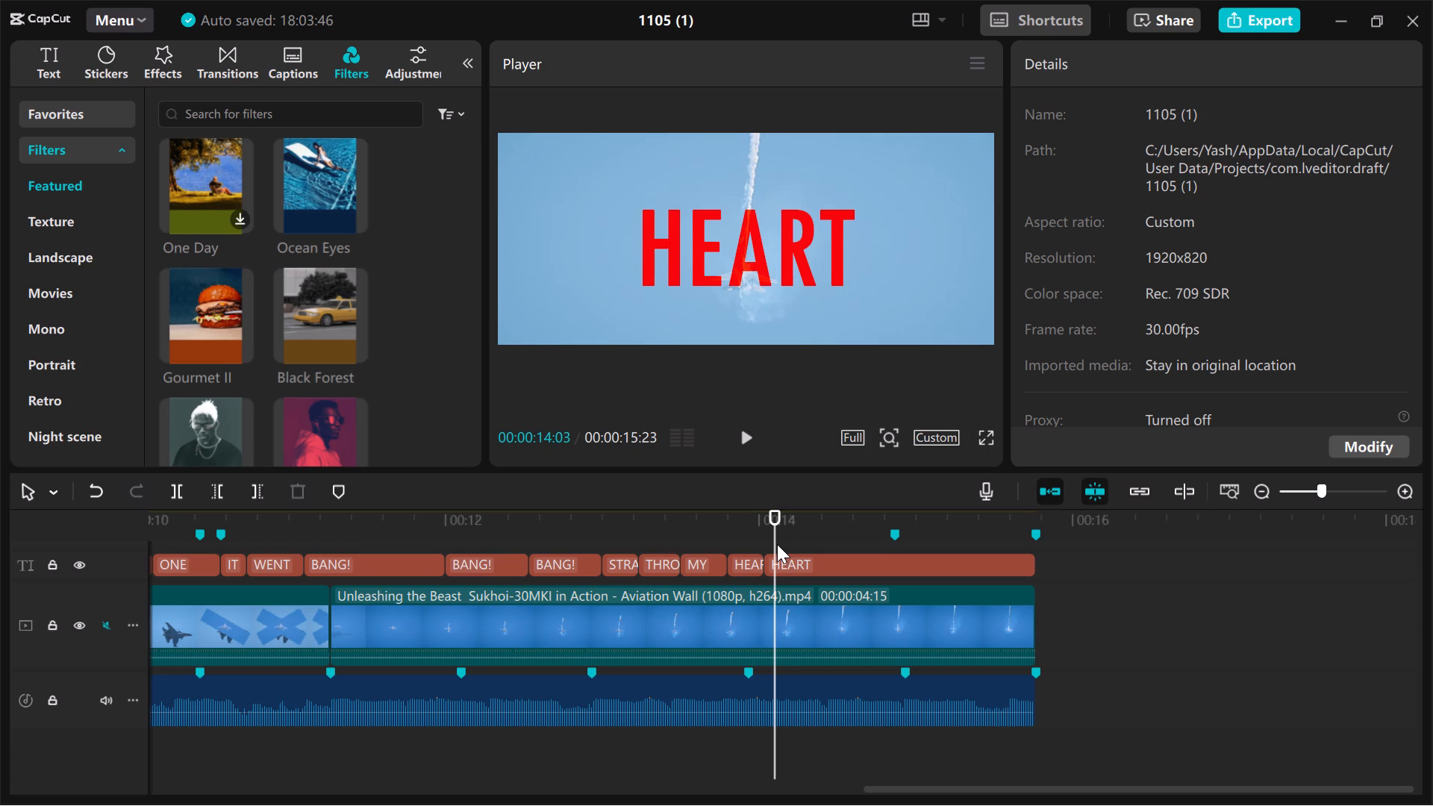
Browse the system fonts for the final large red HEART caption and change its font to Haettenschweiler.
click(872, 562)
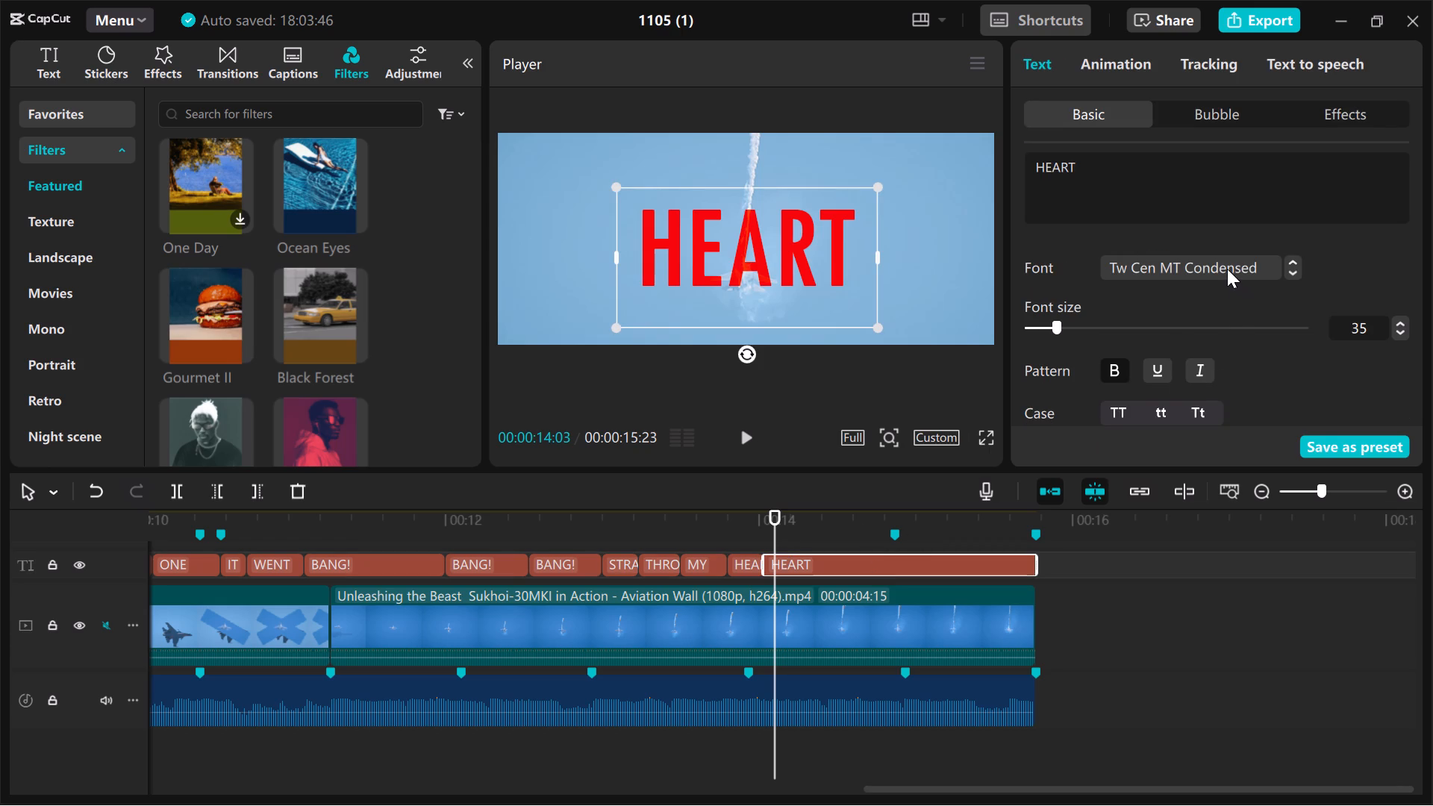
click(1227, 269)
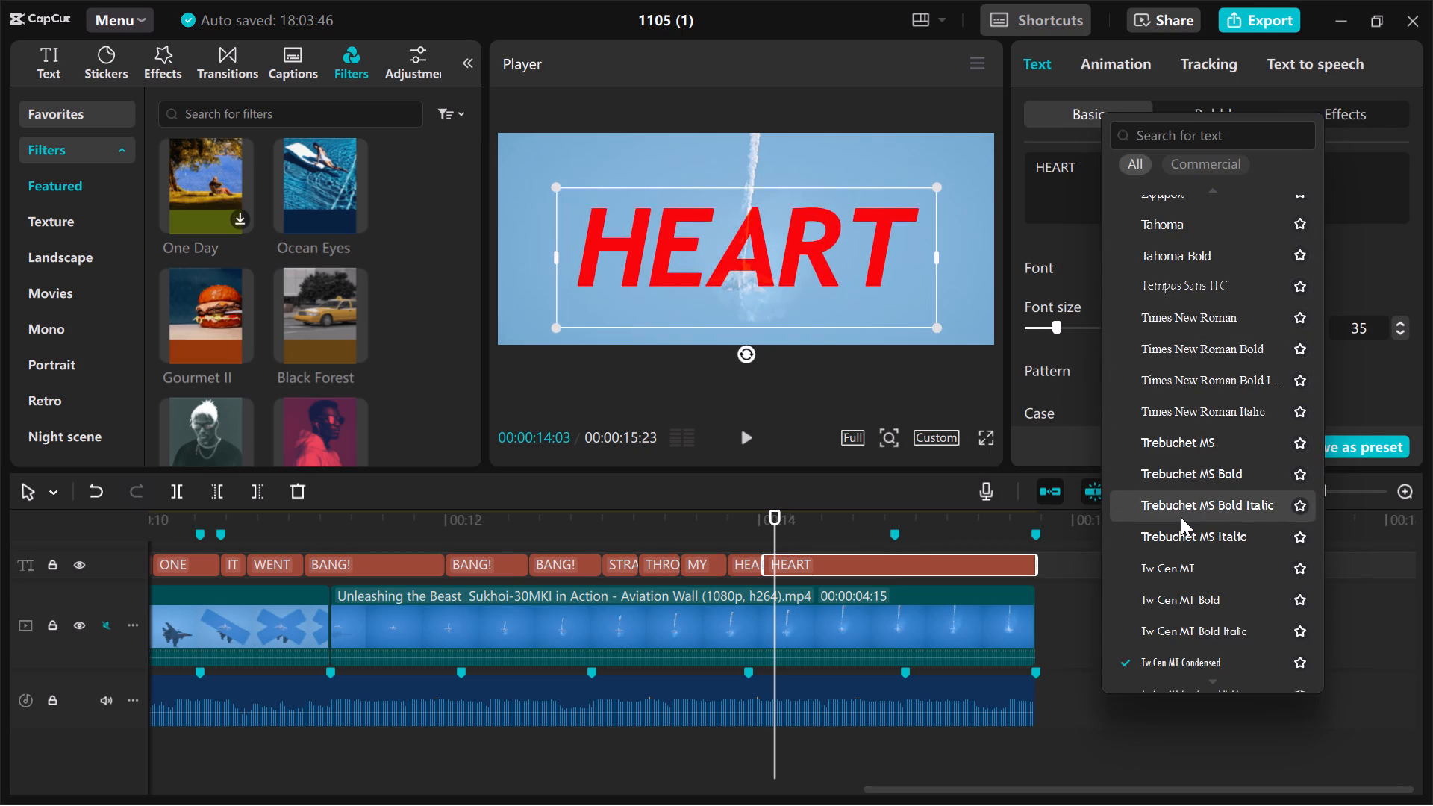
scroll(1181, 517, up, 8)
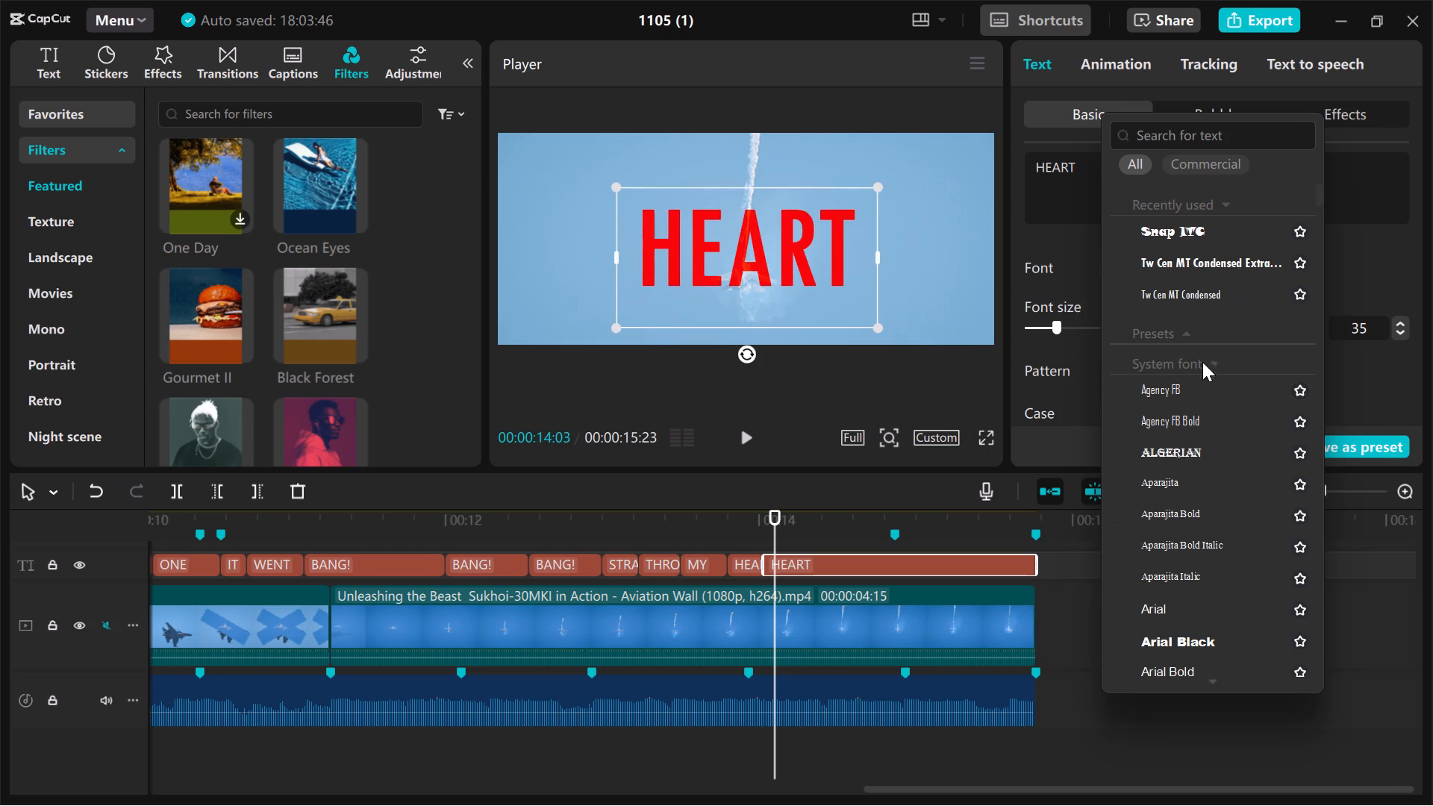
scroll(1196, 477, down, 1)
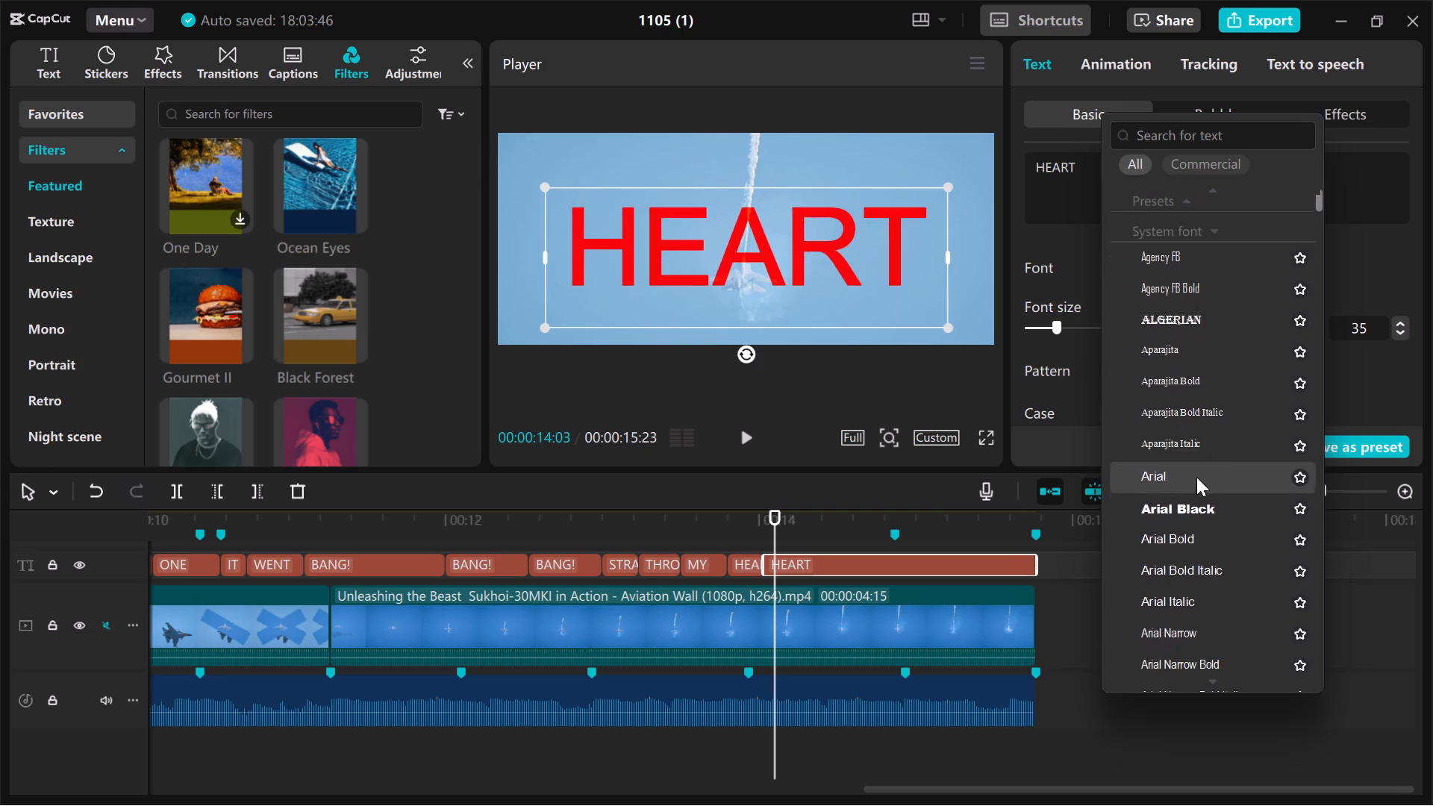
scroll(1196, 477, down, 2)
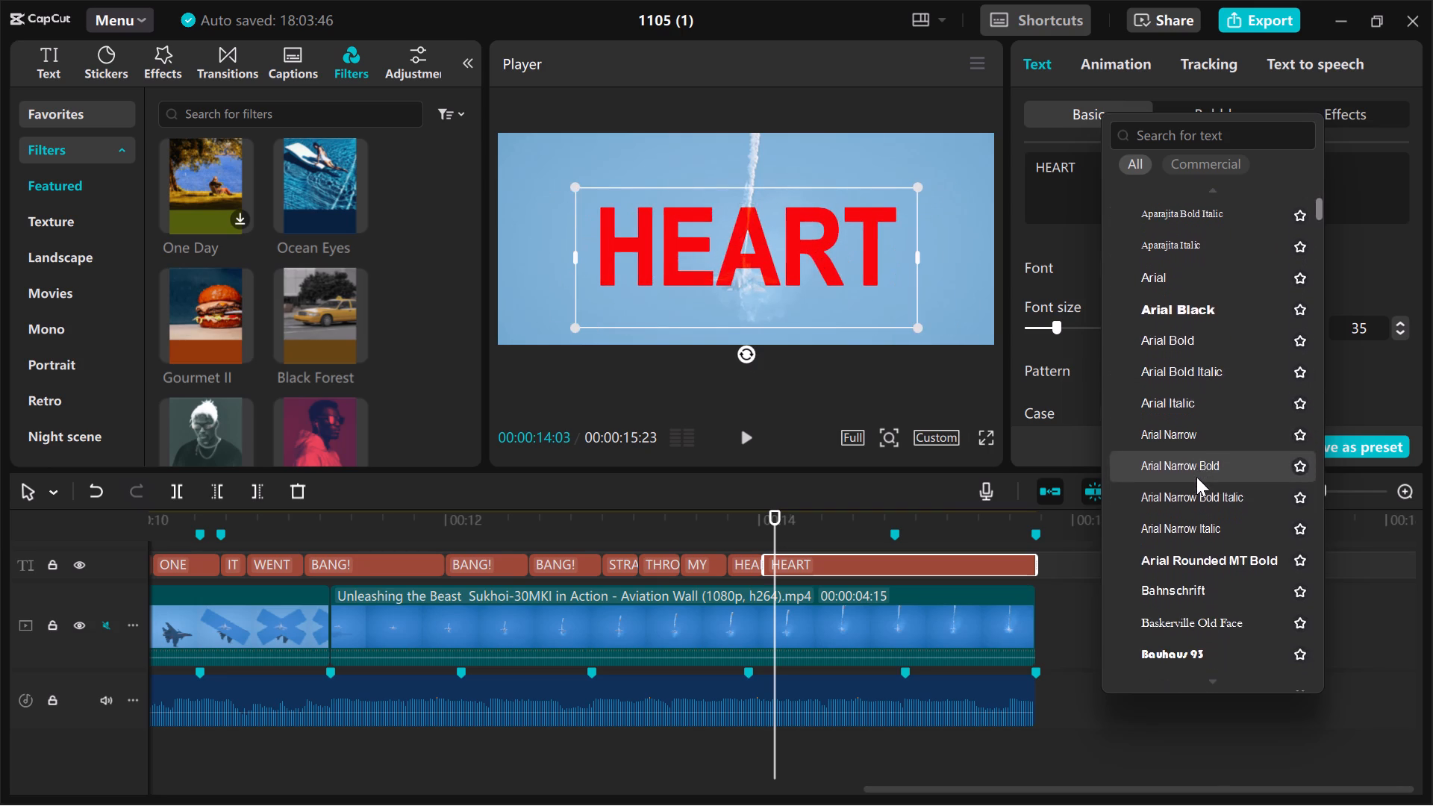
scroll(1196, 477, down, 3)
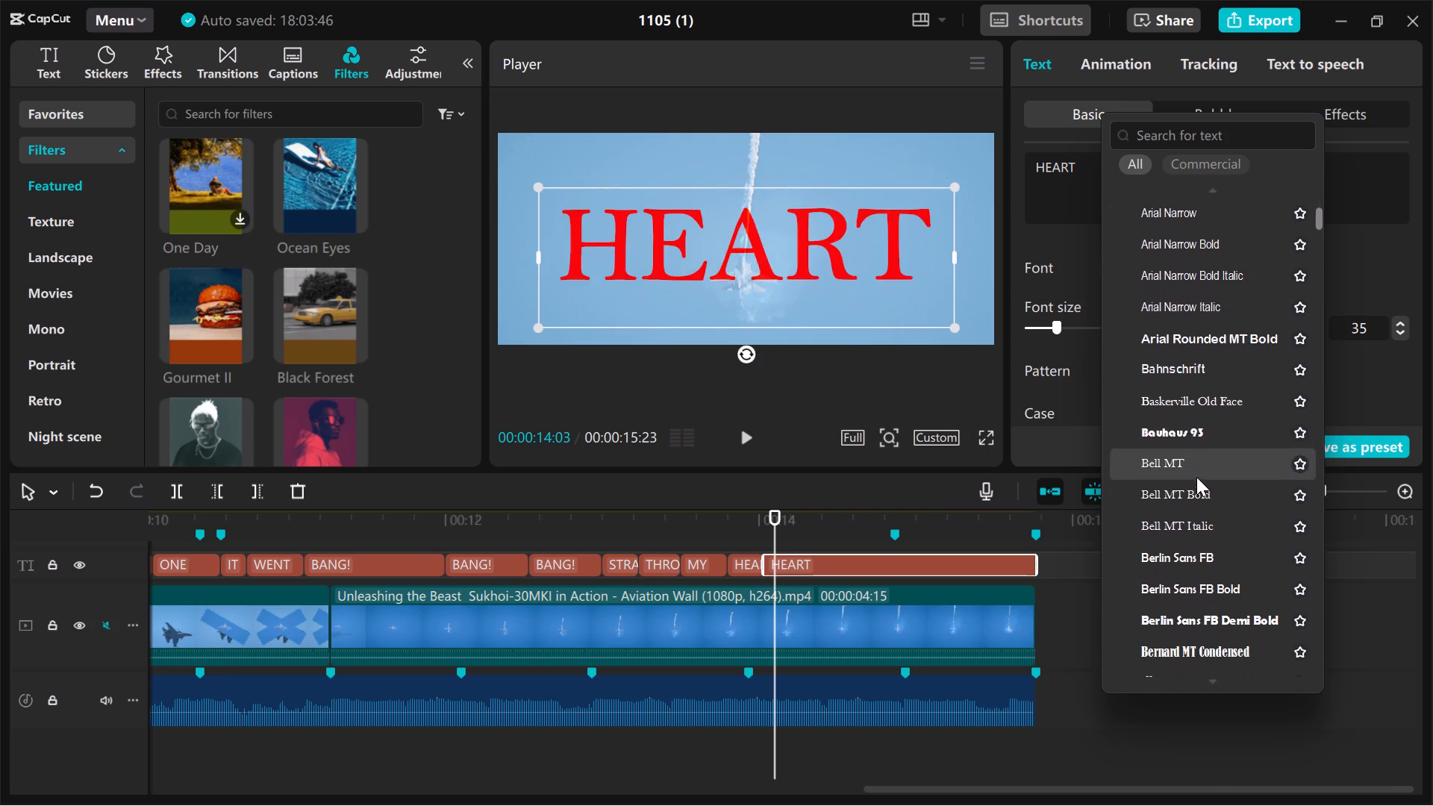
scroll(1196, 477, down, 1)
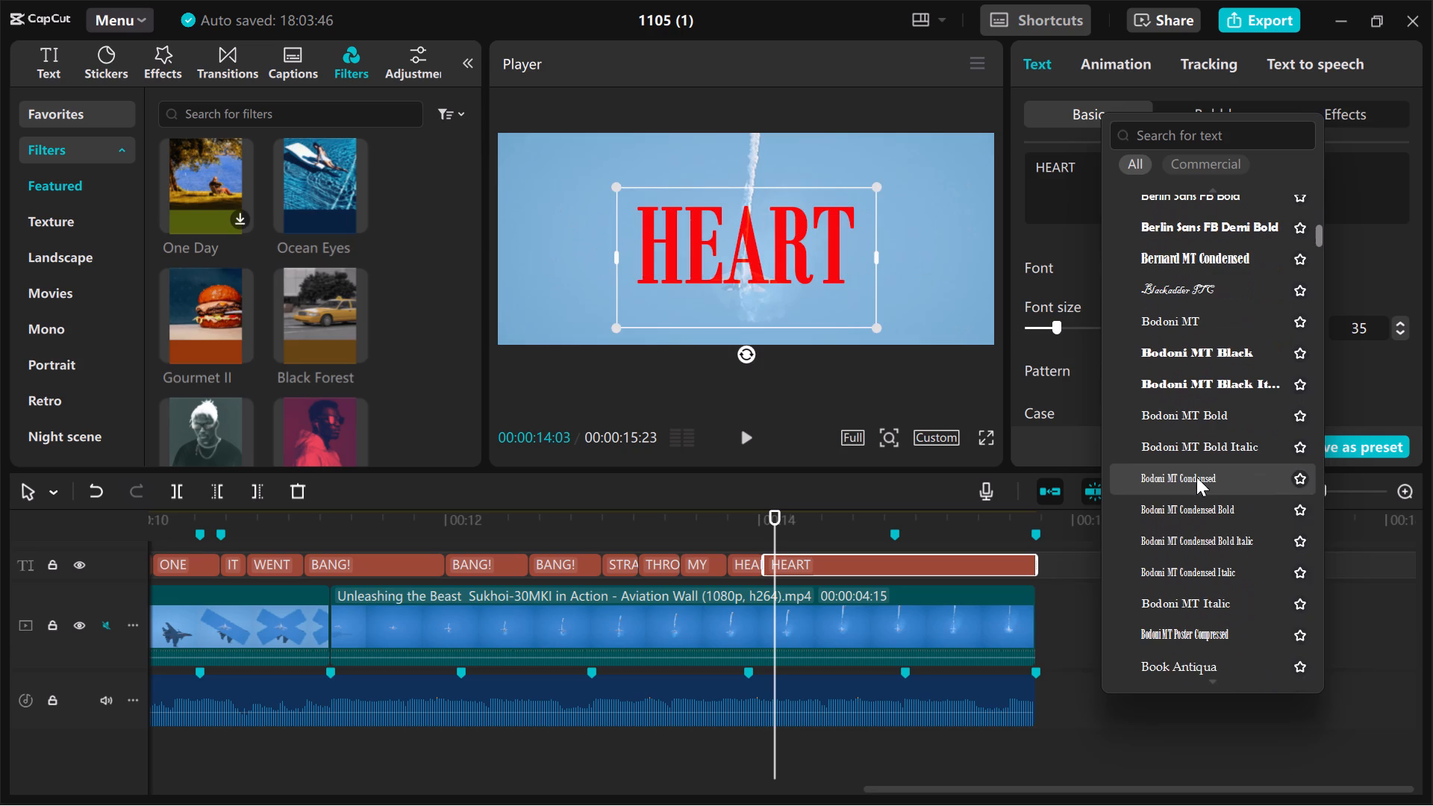
scroll(1196, 477, down, 2)
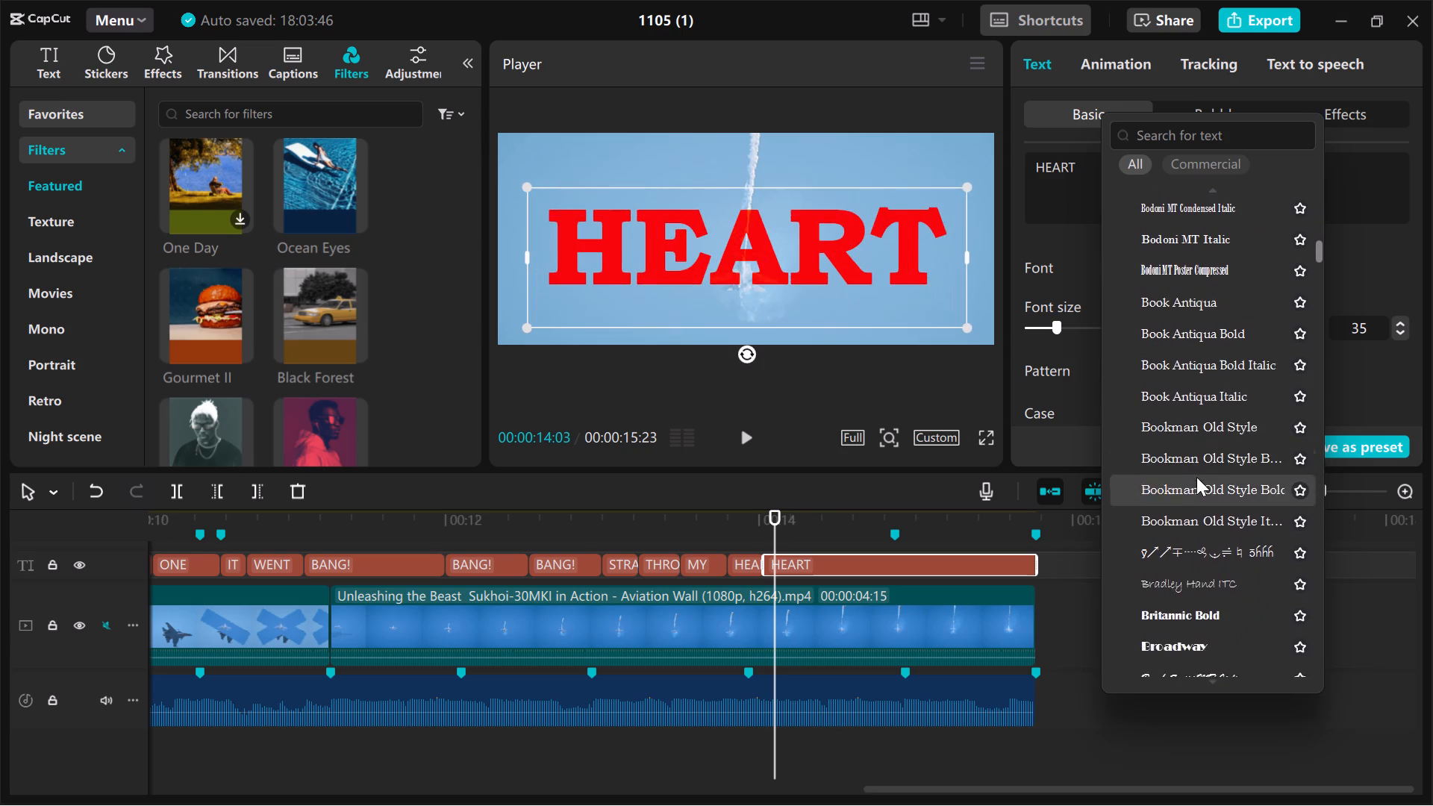
scroll(1196, 477, down, 2)
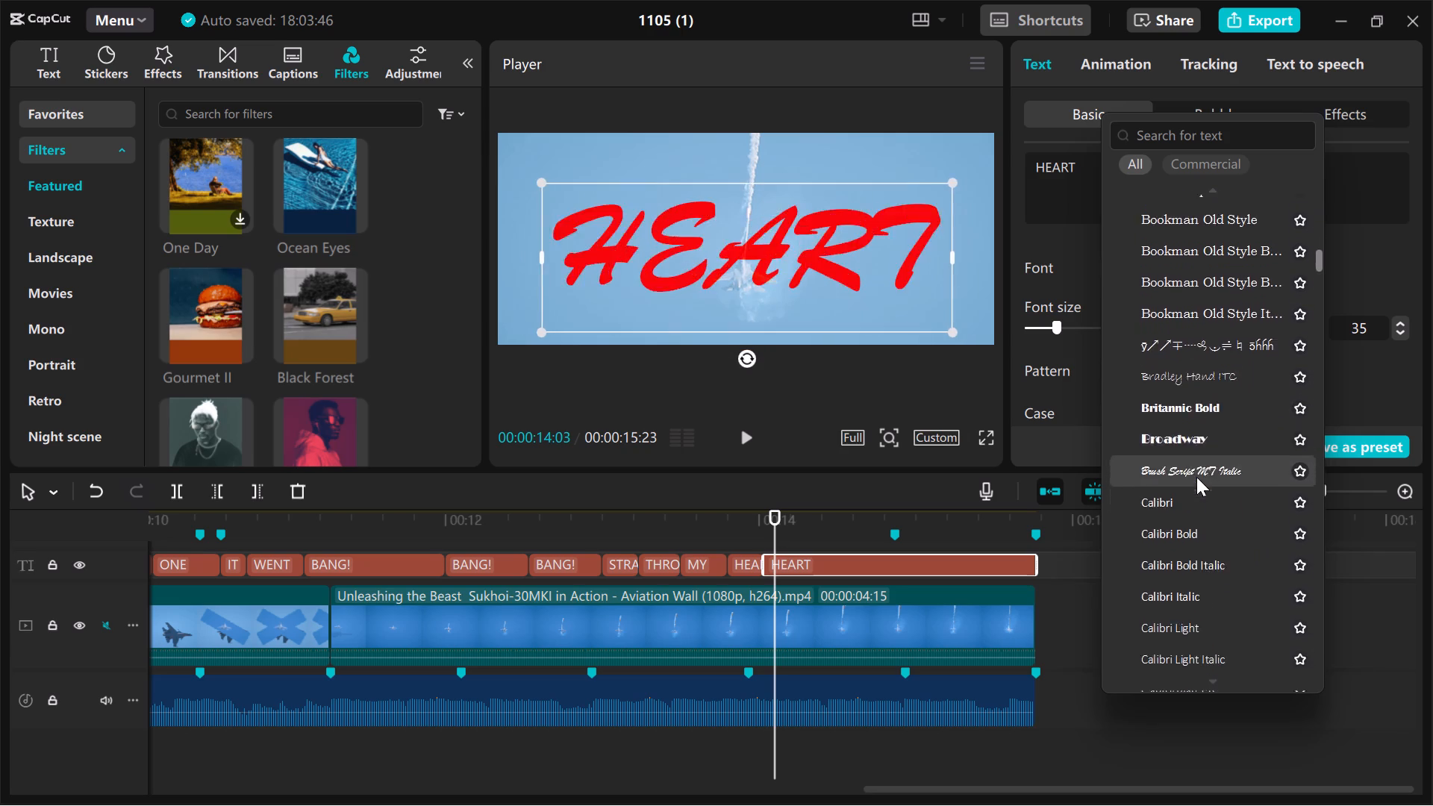
scroll(1196, 477, down, 2)
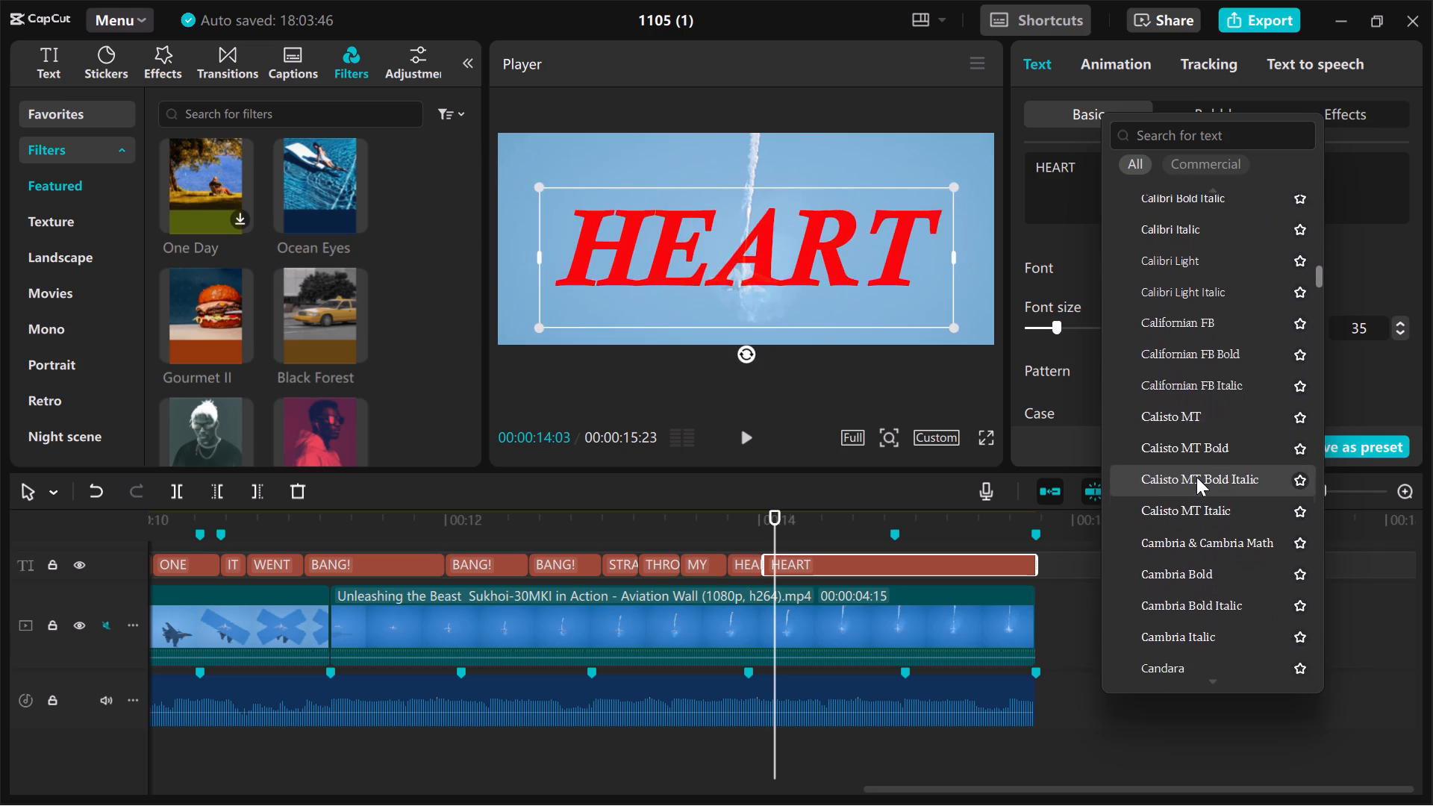
scroll(1196, 477, down, 4)
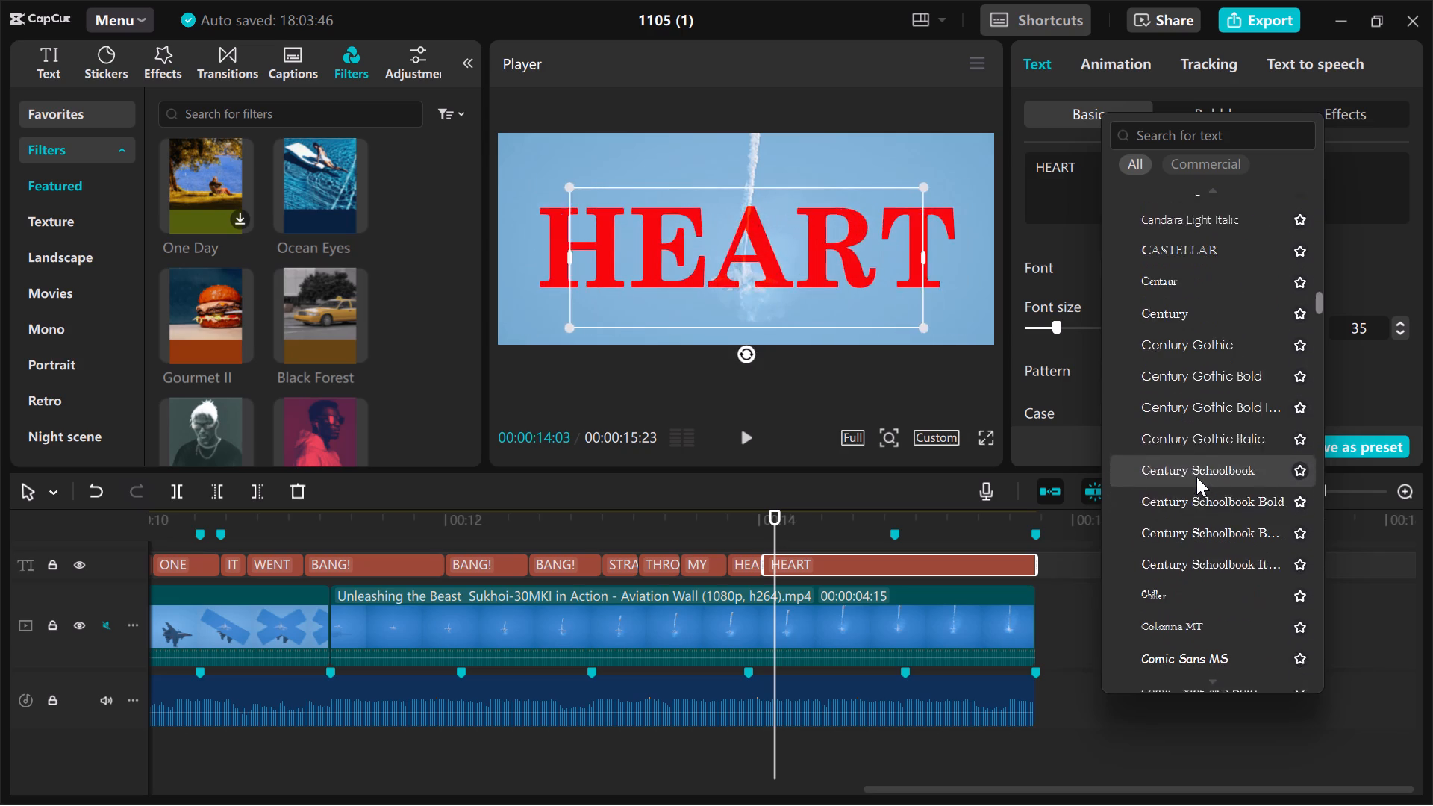
scroll(1196, 477, down, 3)
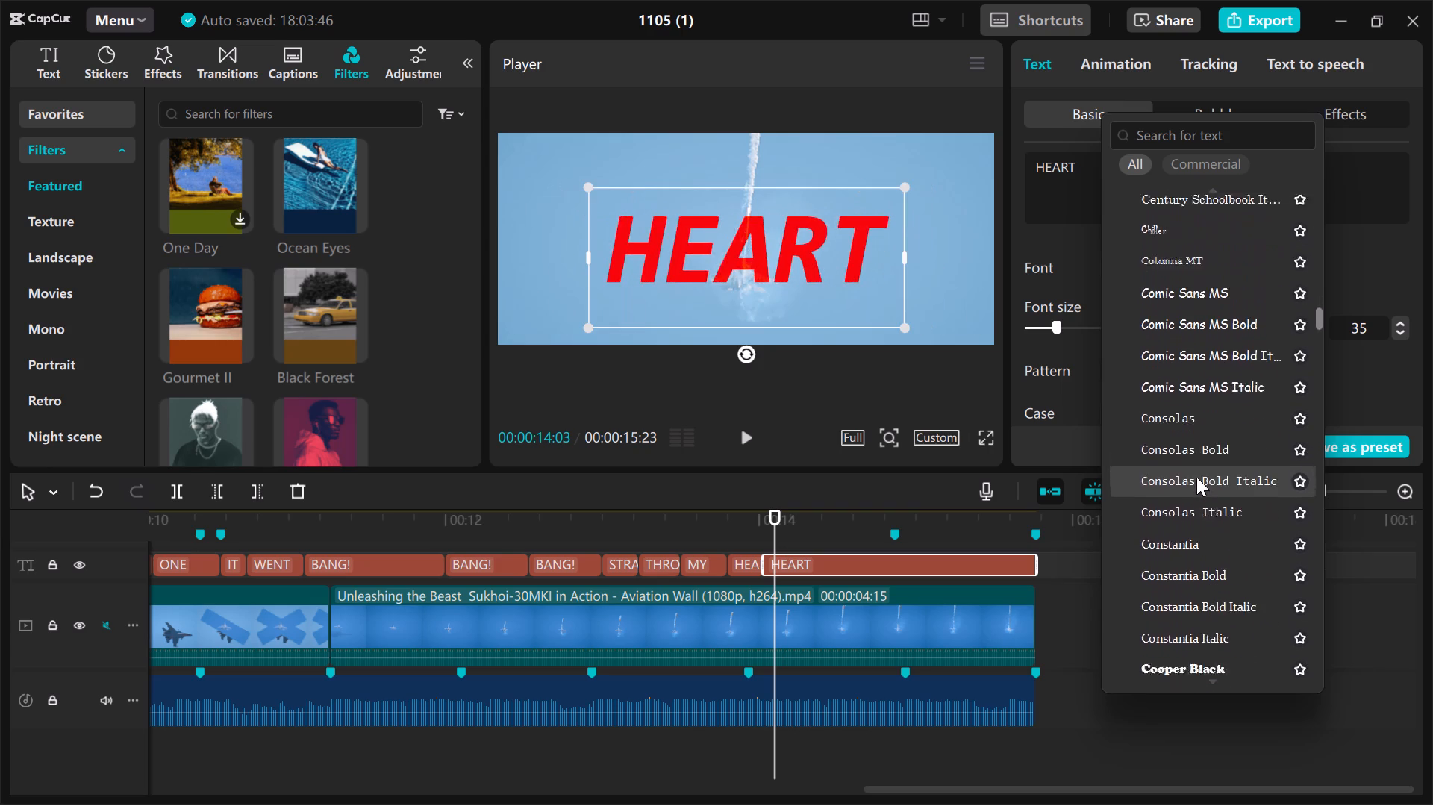
scroll(1196, 477, down, 2)
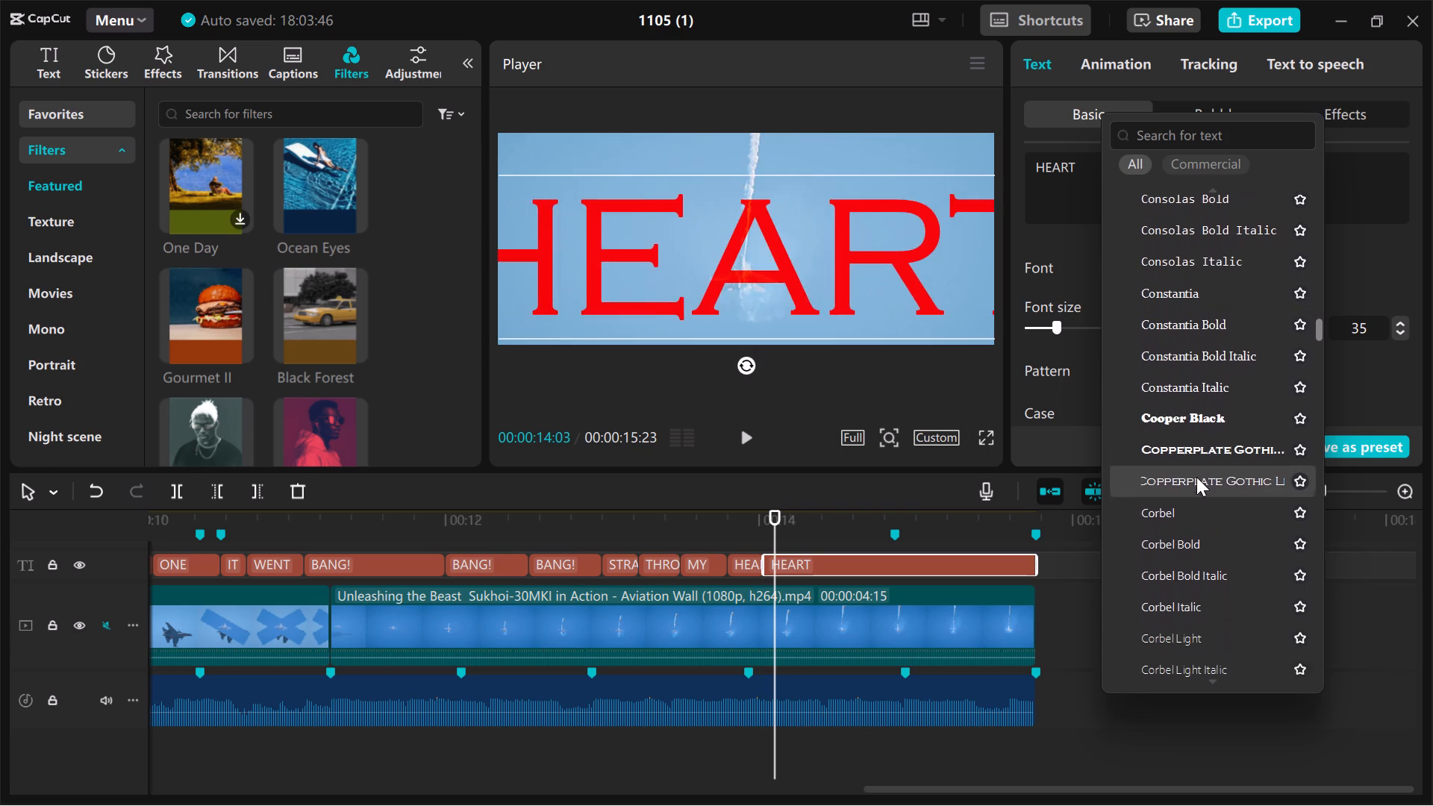
scroll(1196, 477, down, 1)
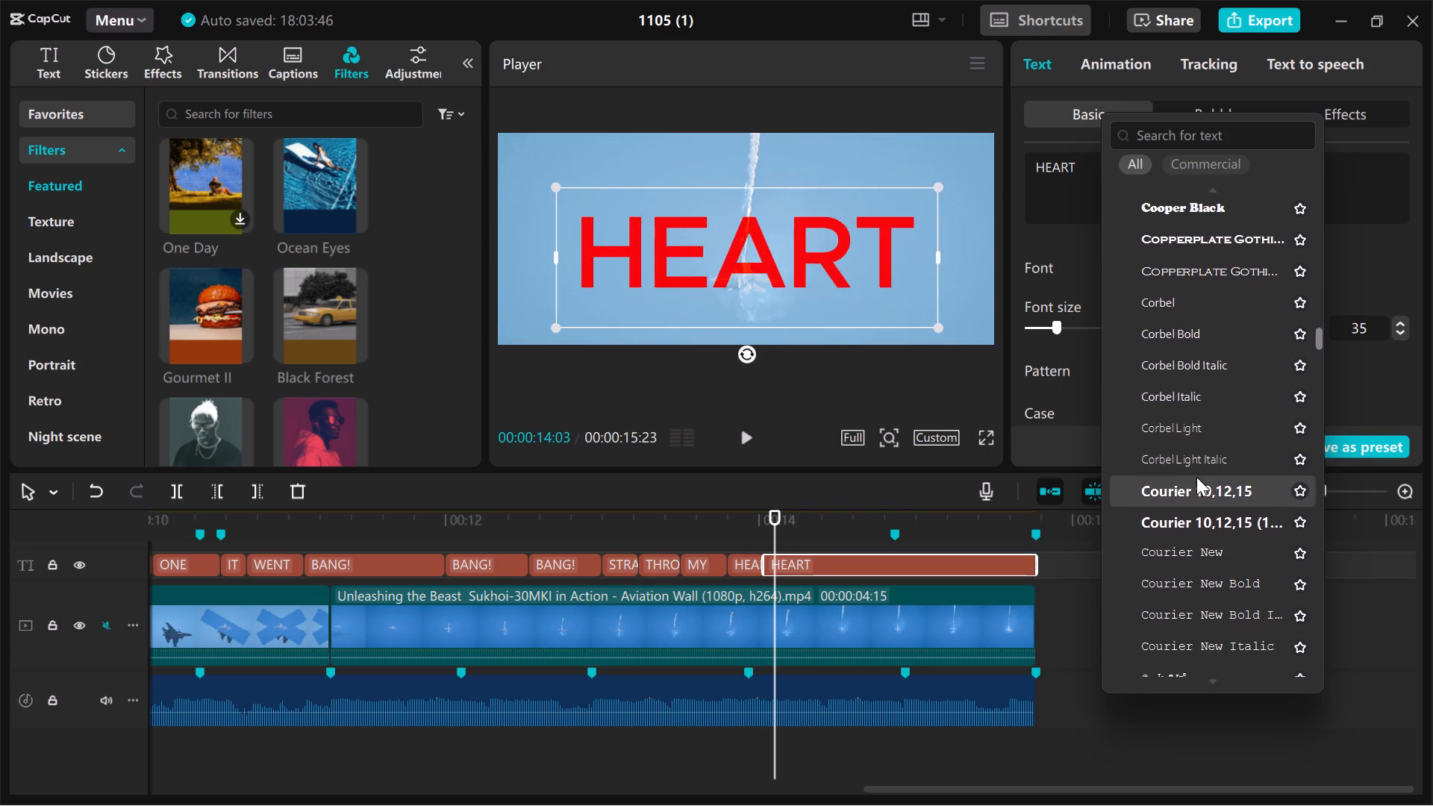
scroll(1196, 477, down, 2)
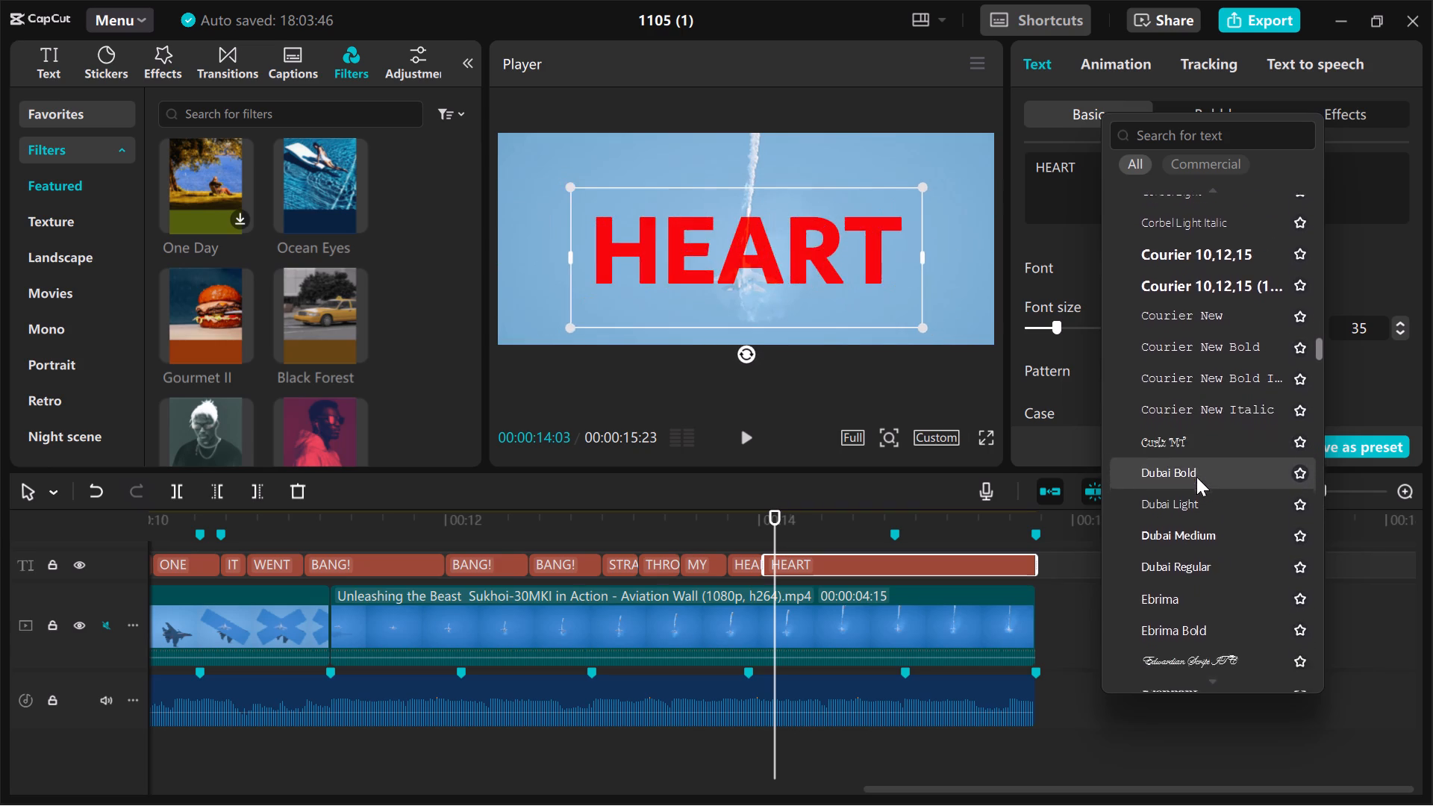
scroll(1196, 477, down, 1)
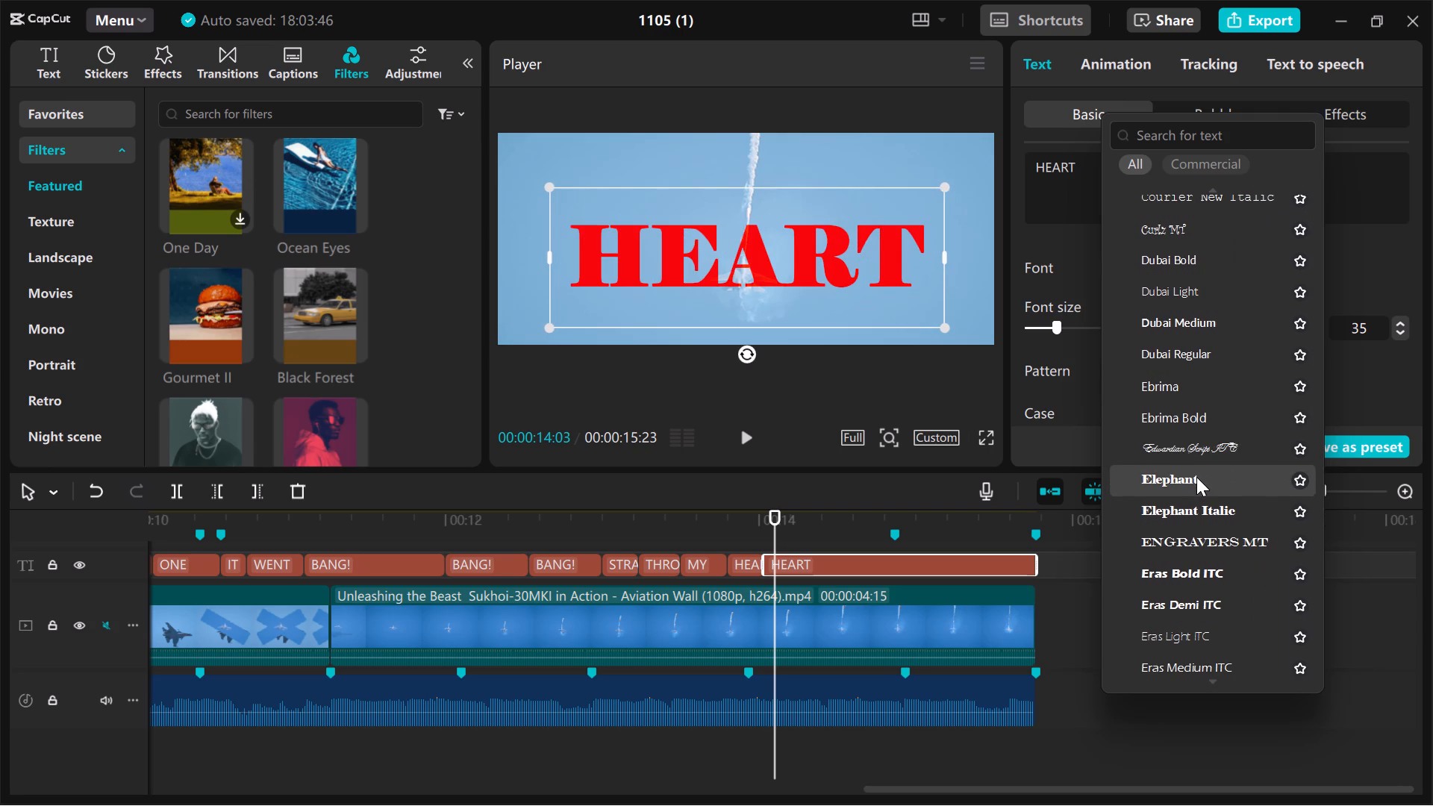
scroll(1196, 477, down, 1)
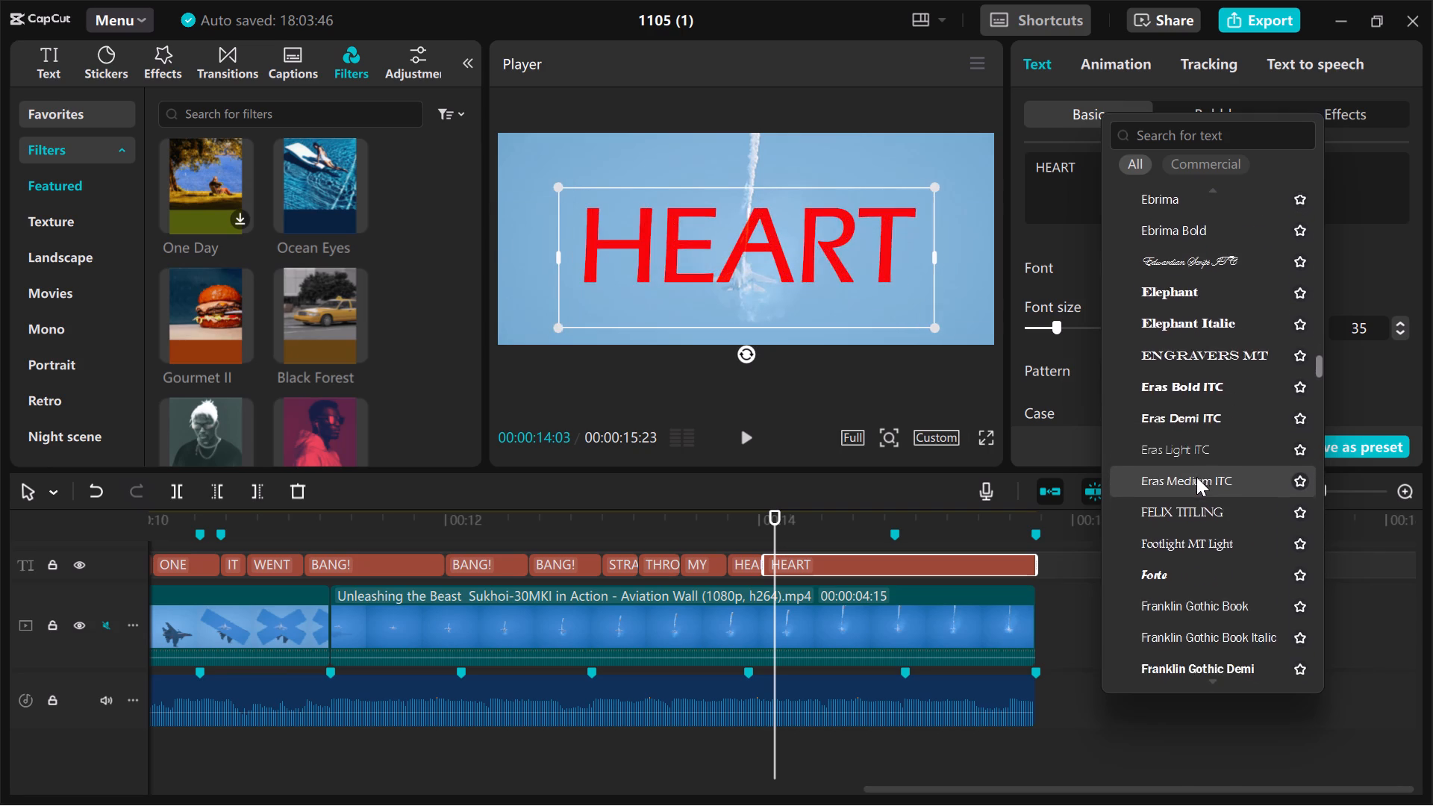
scroll(1196, 477, down, 1)
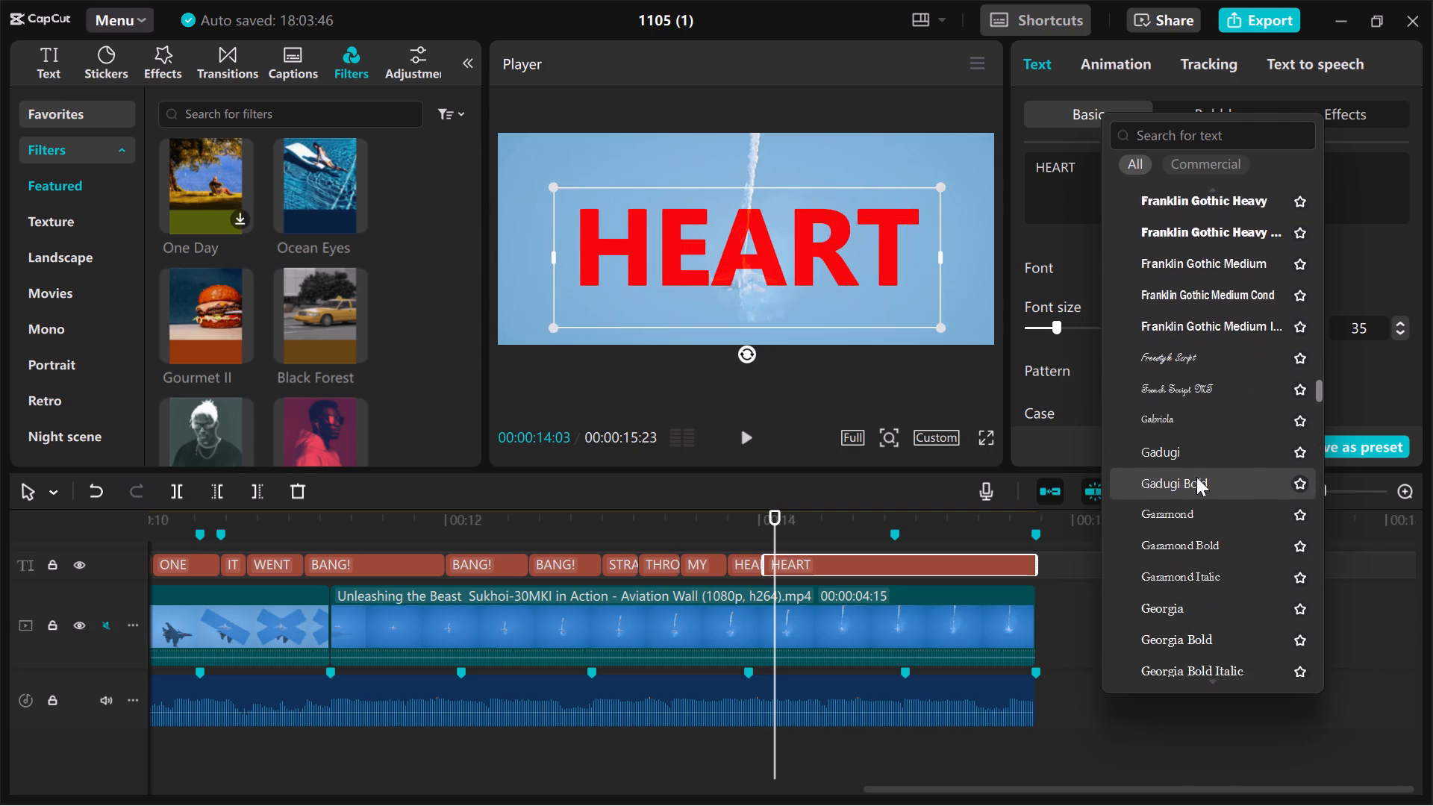
scroll(1196, 477, down, 1)
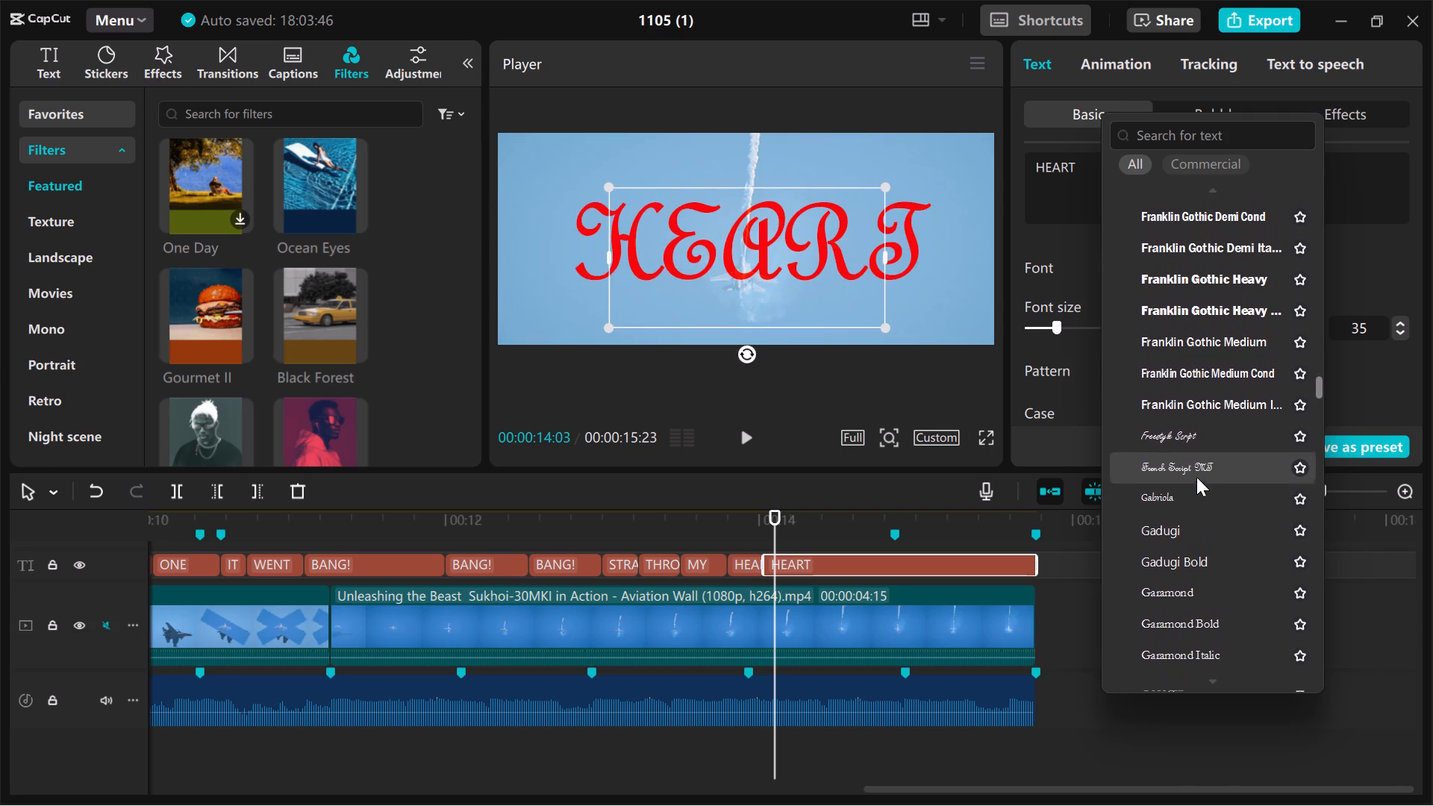
scroll(1196, 477, down, 2)
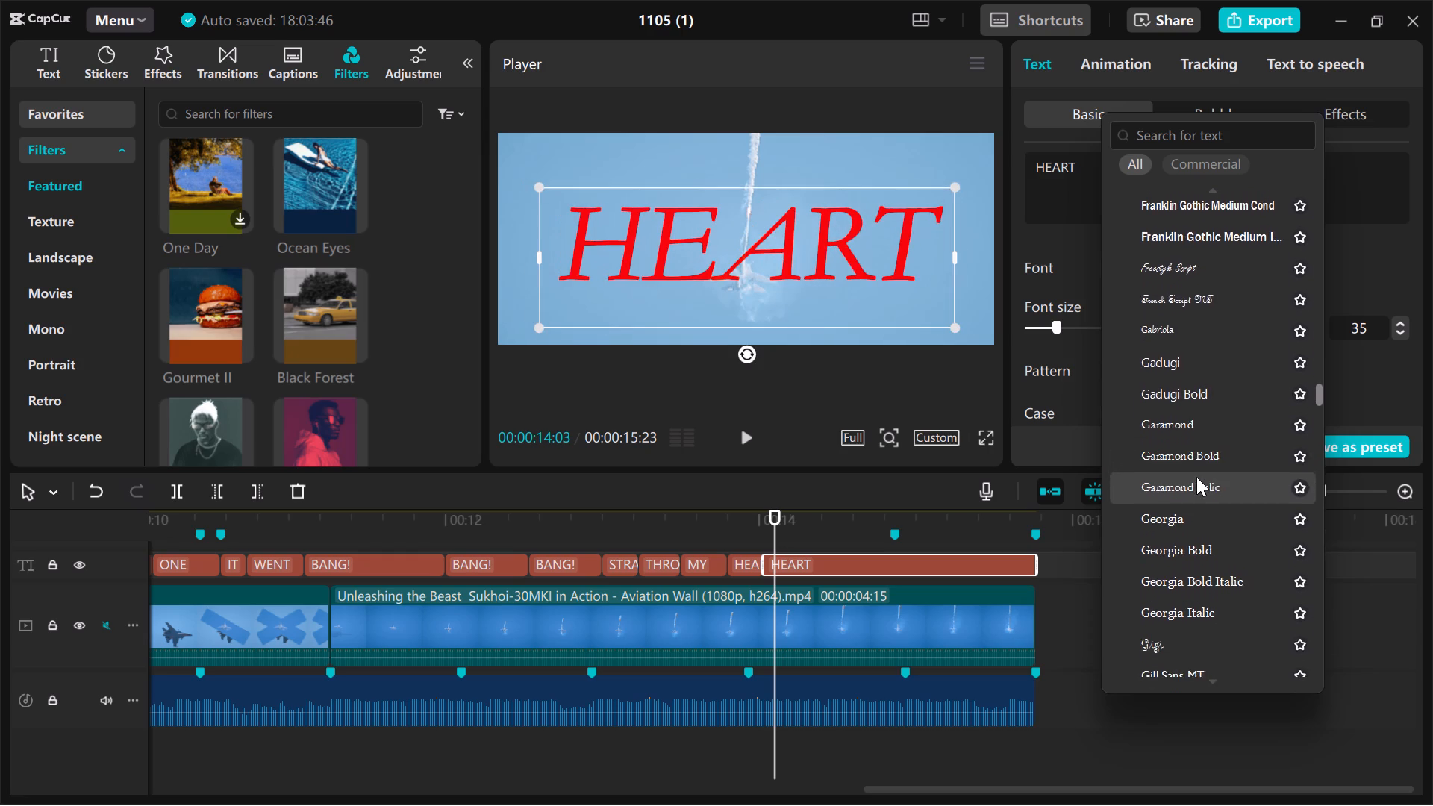
scroll(1196, 477, down, 1)
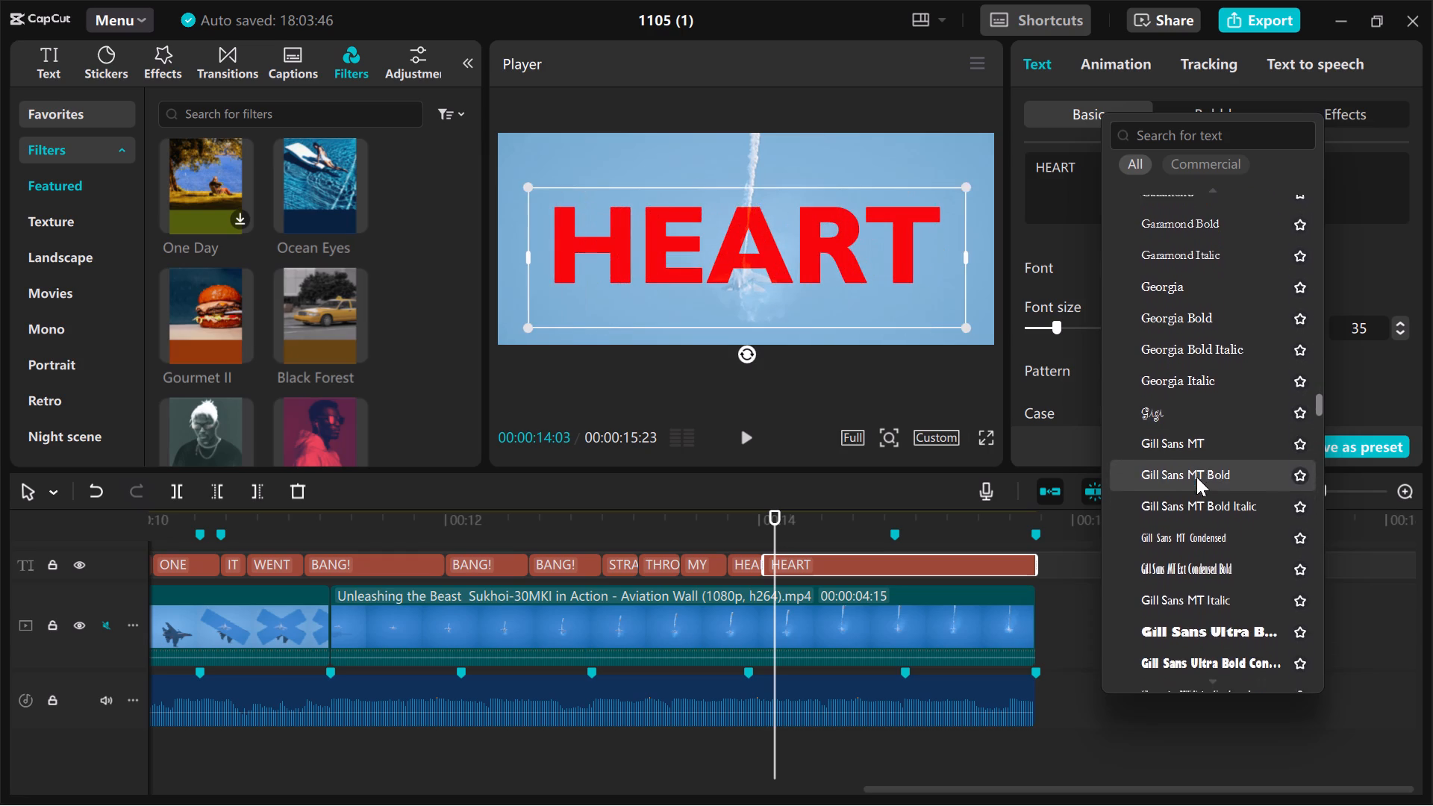
scroll(1196, 477, down, 2)
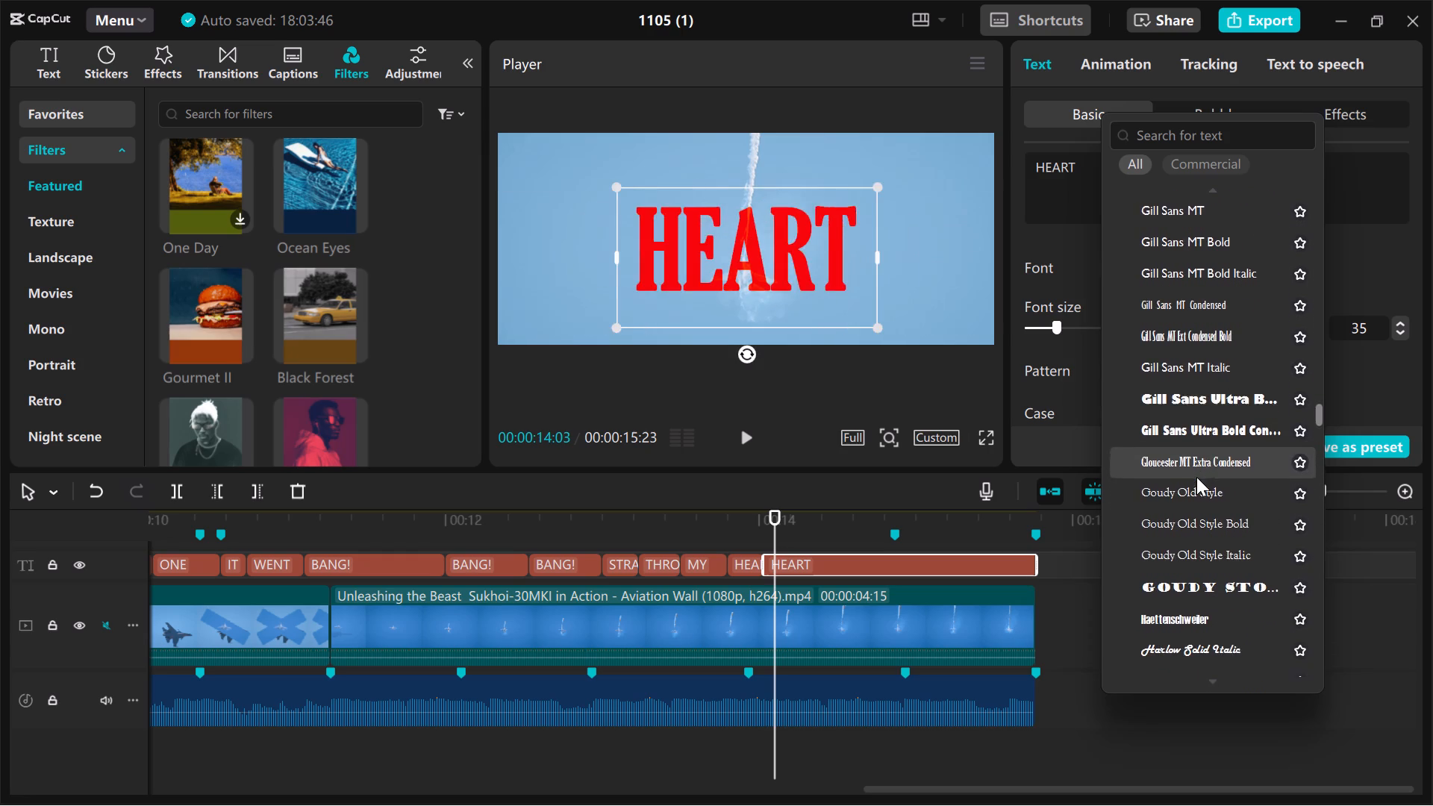
scroll(1196, 477, down, 2)
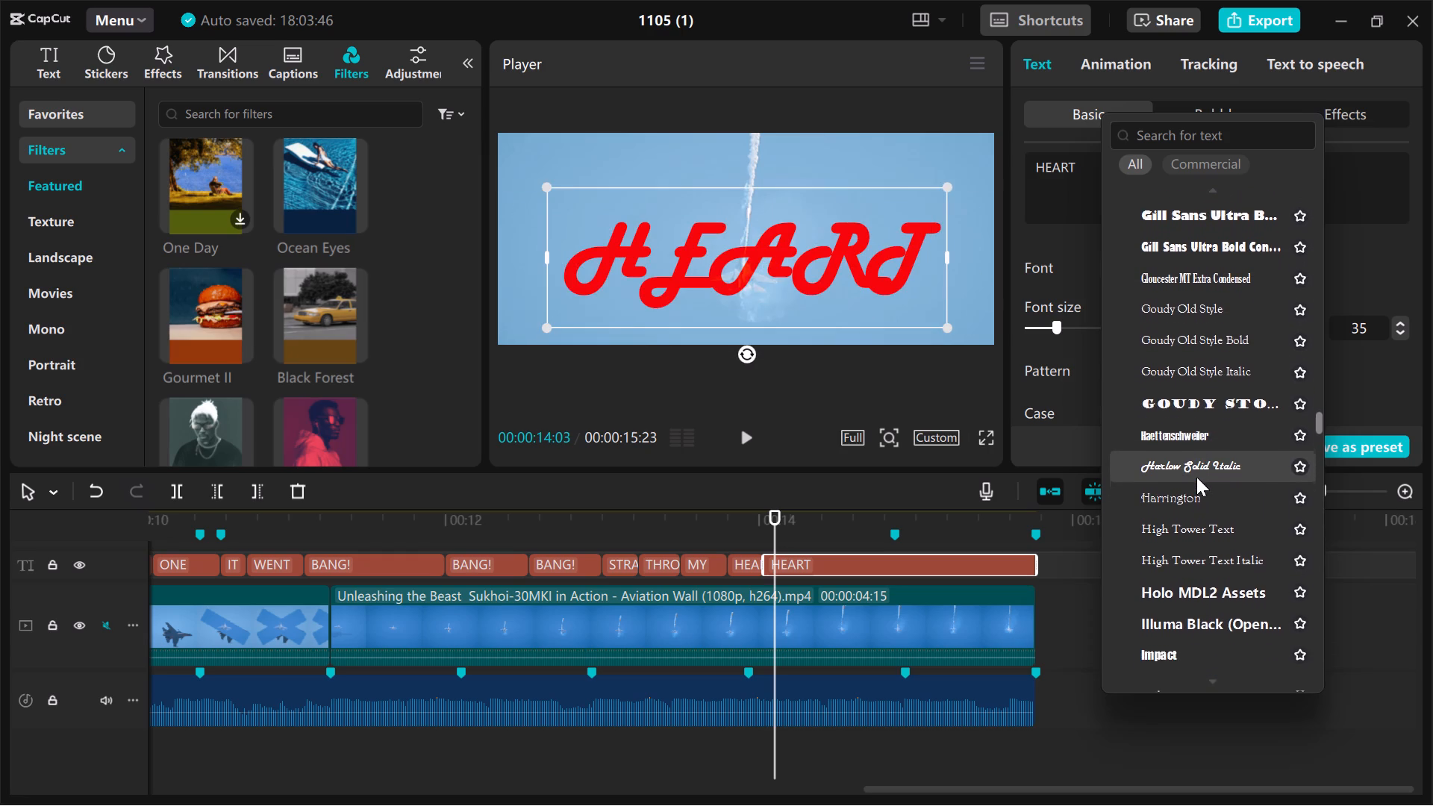
scroll(1196, 477, down, 1)
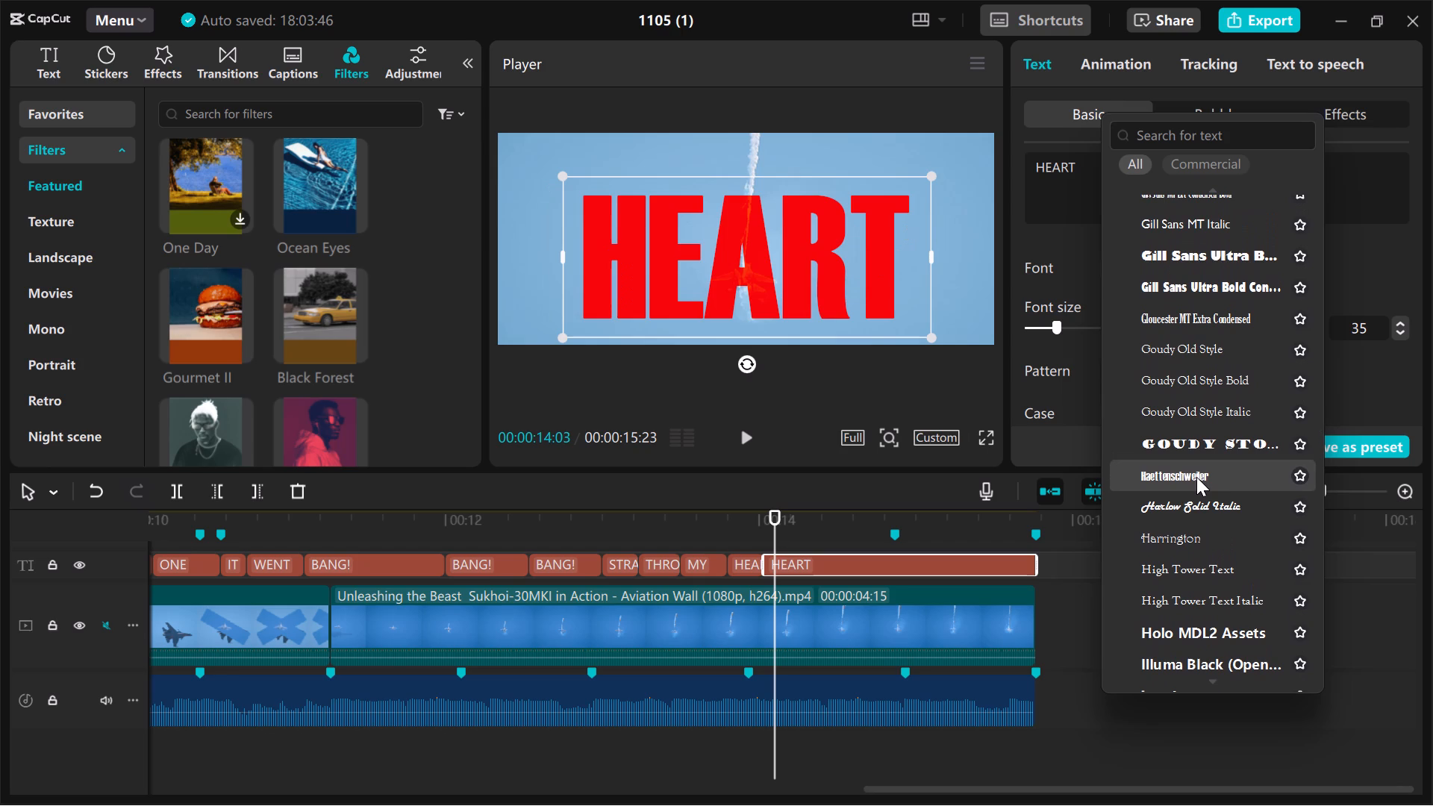
click(1196, 477)
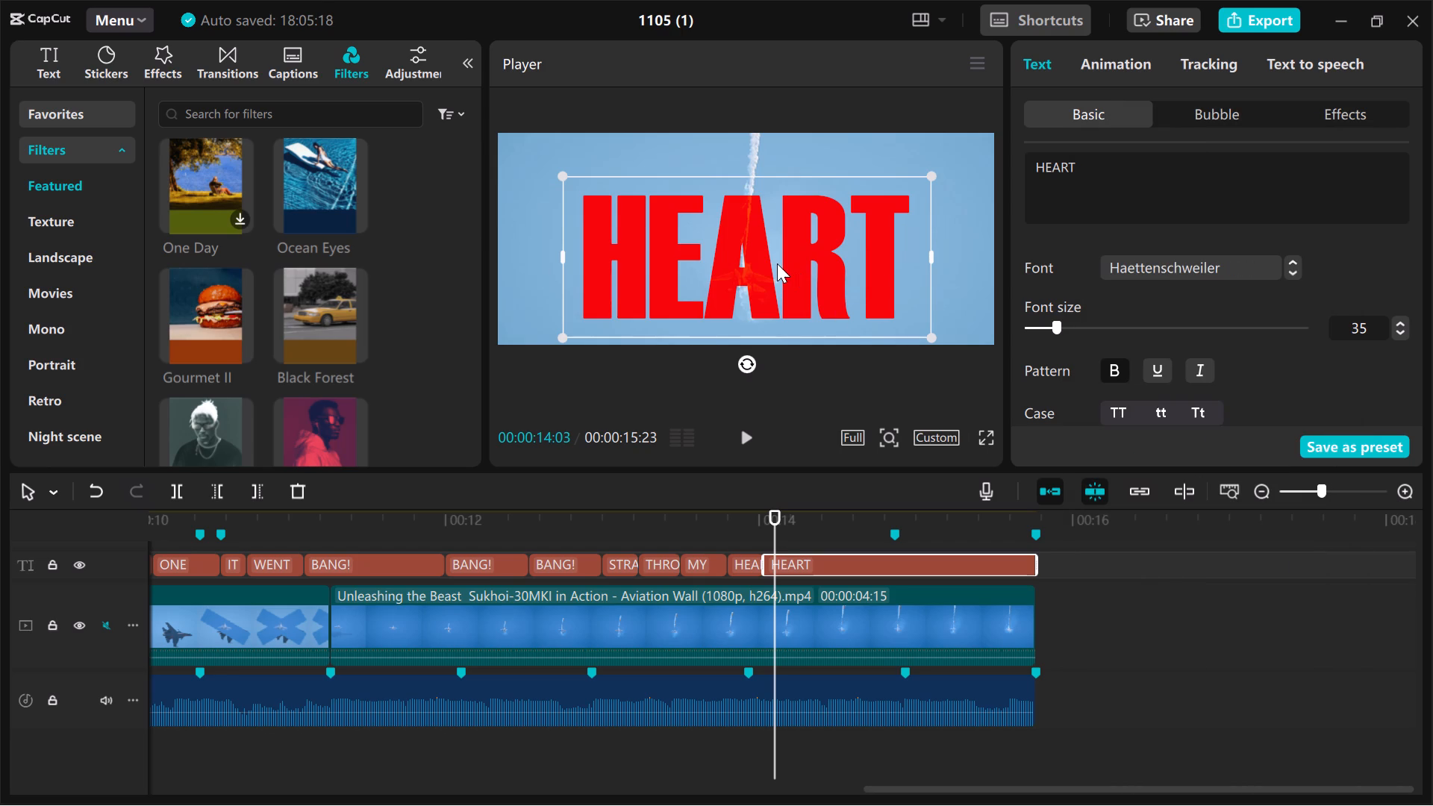
Move the large red HEART caption slightly upward so it sits vertically centred in the frame.
drag(776, 264, 772, 254)
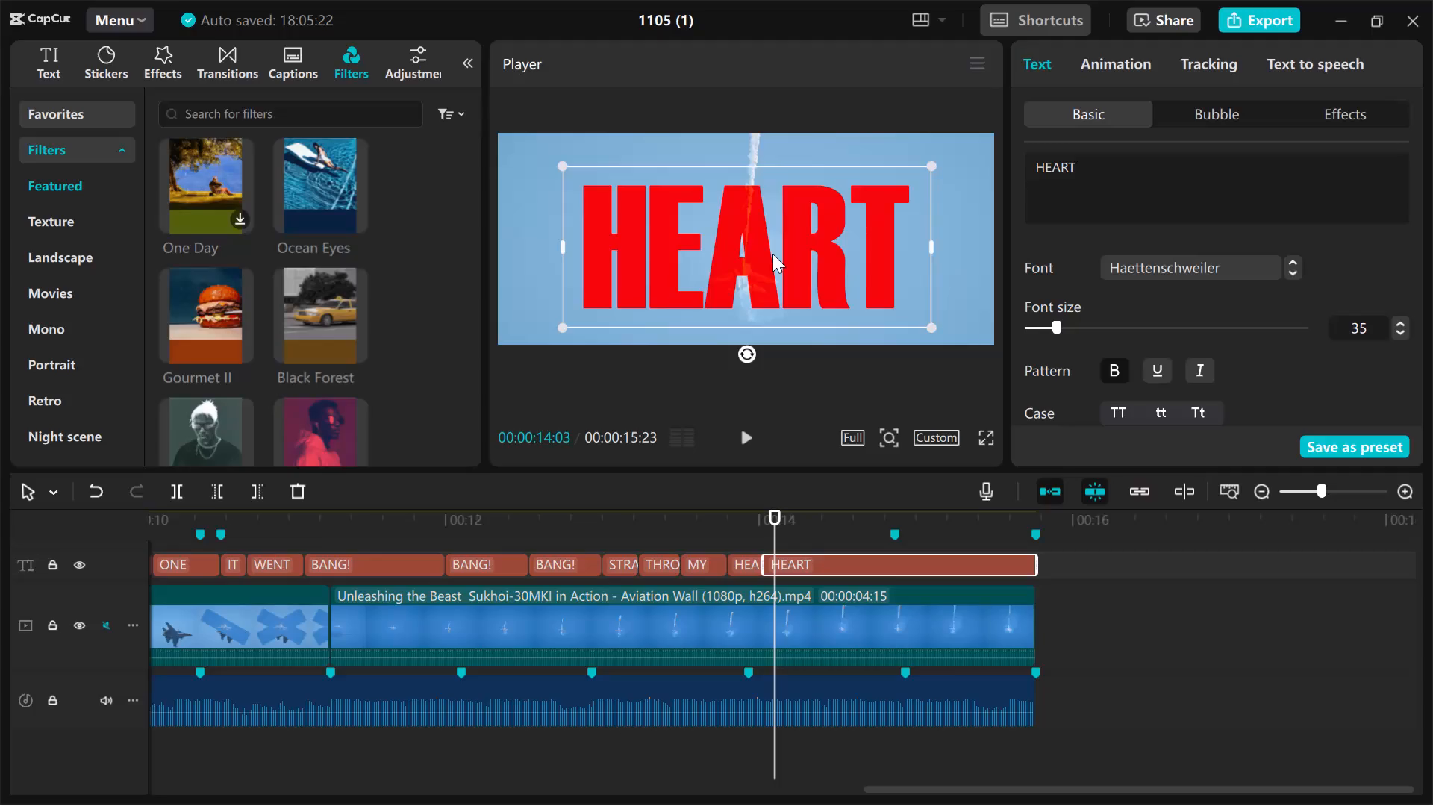
click(769, 249)
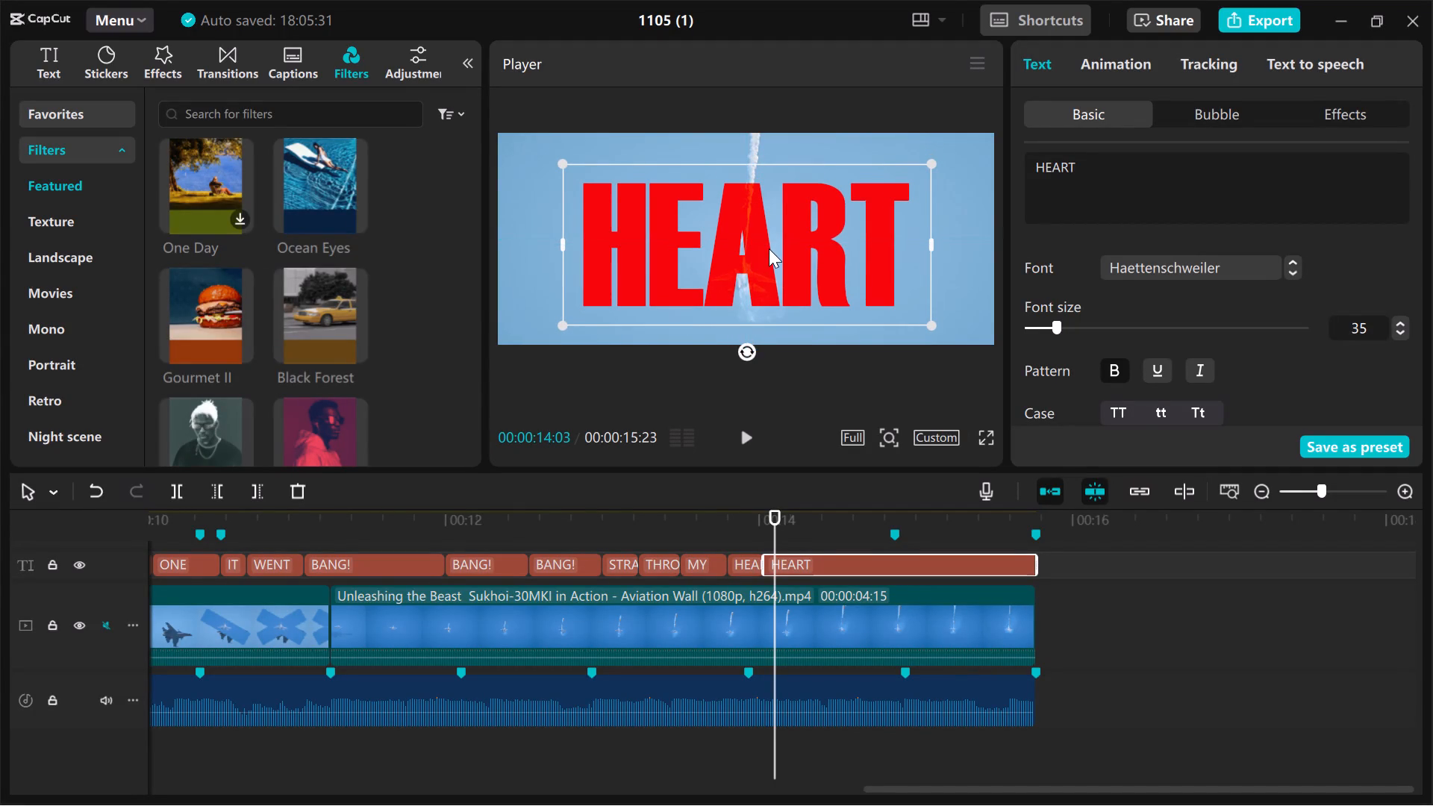
Play the ending from 00:11:22 to review the restyled red HEART caption with the captions before it.
click(402, 743)
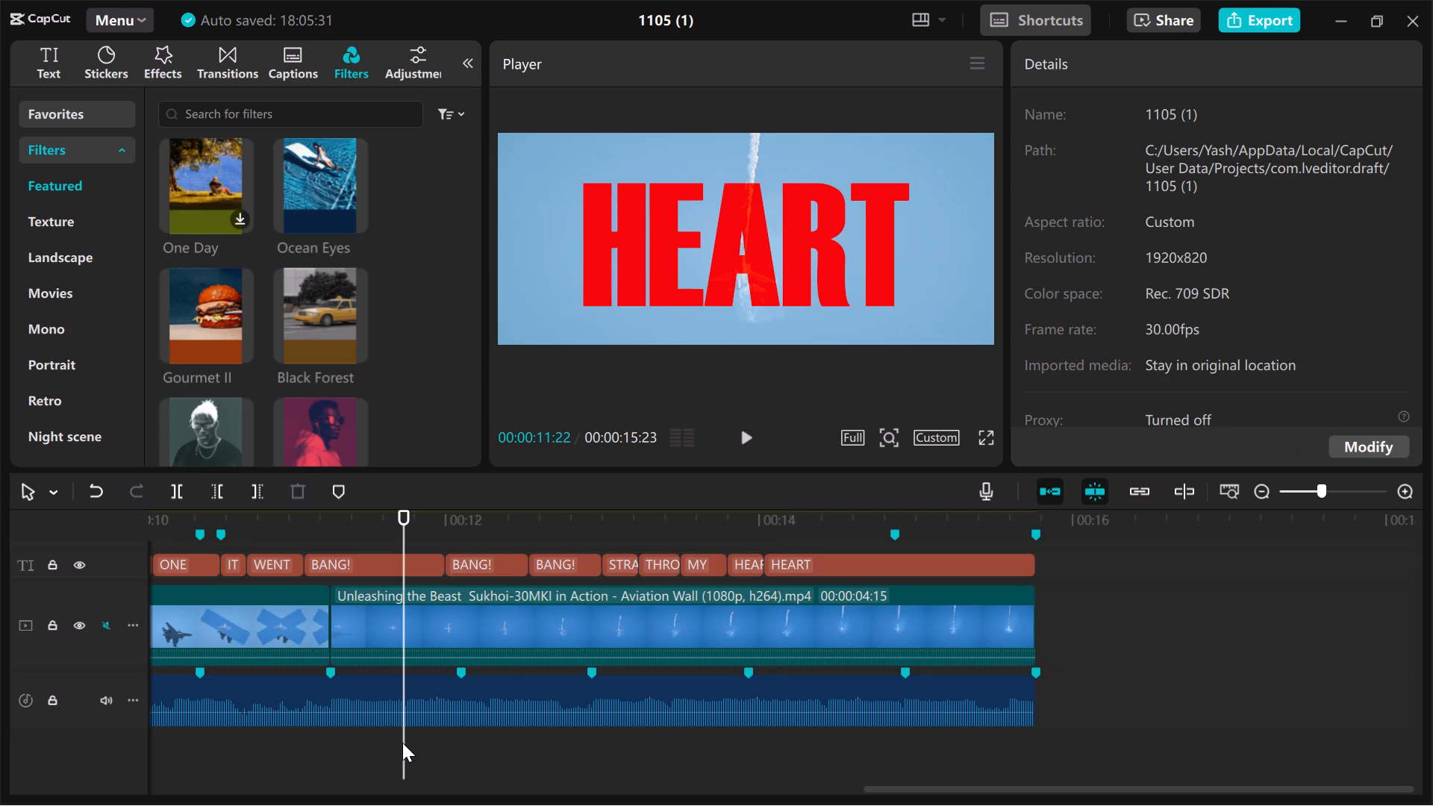
key(space)
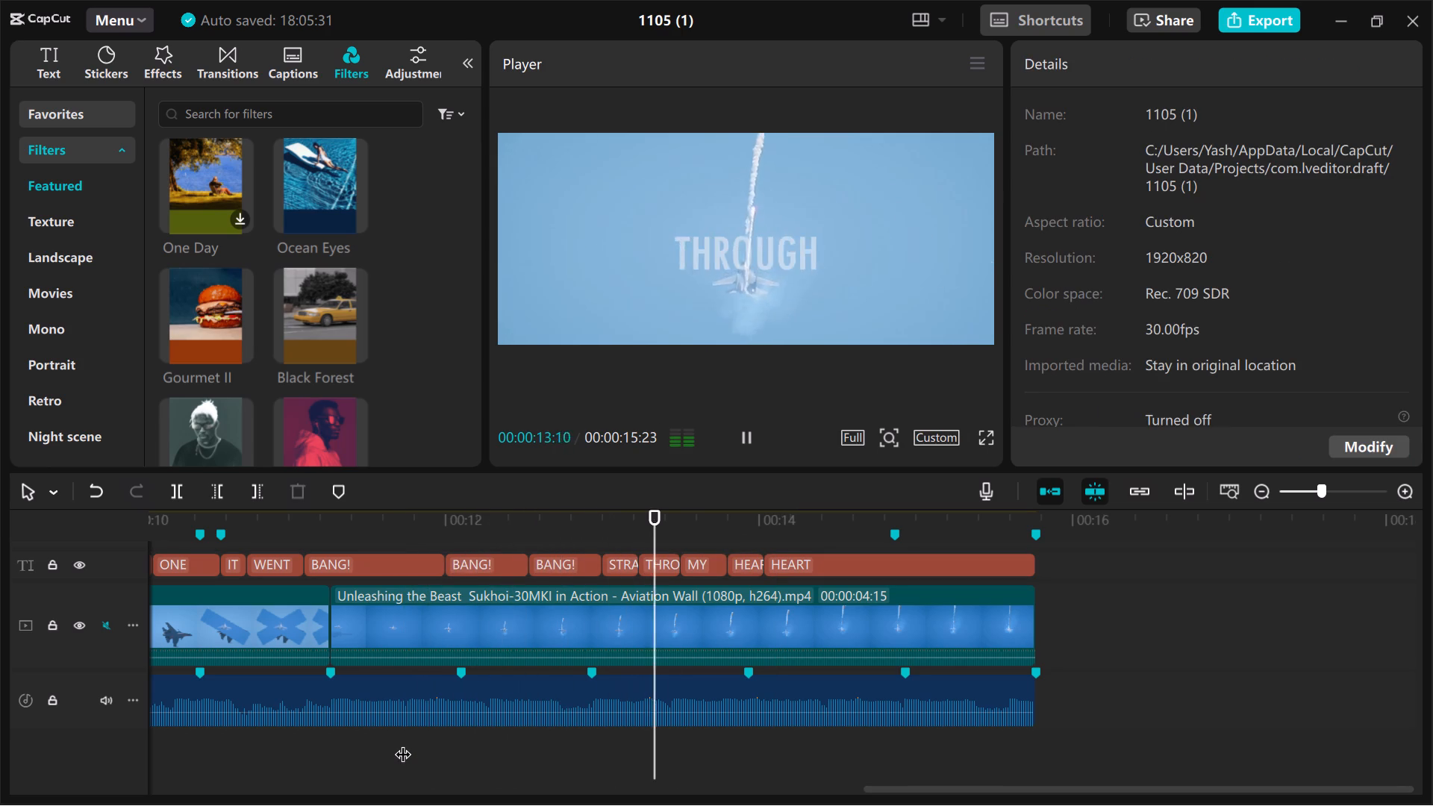
click(574, 773)
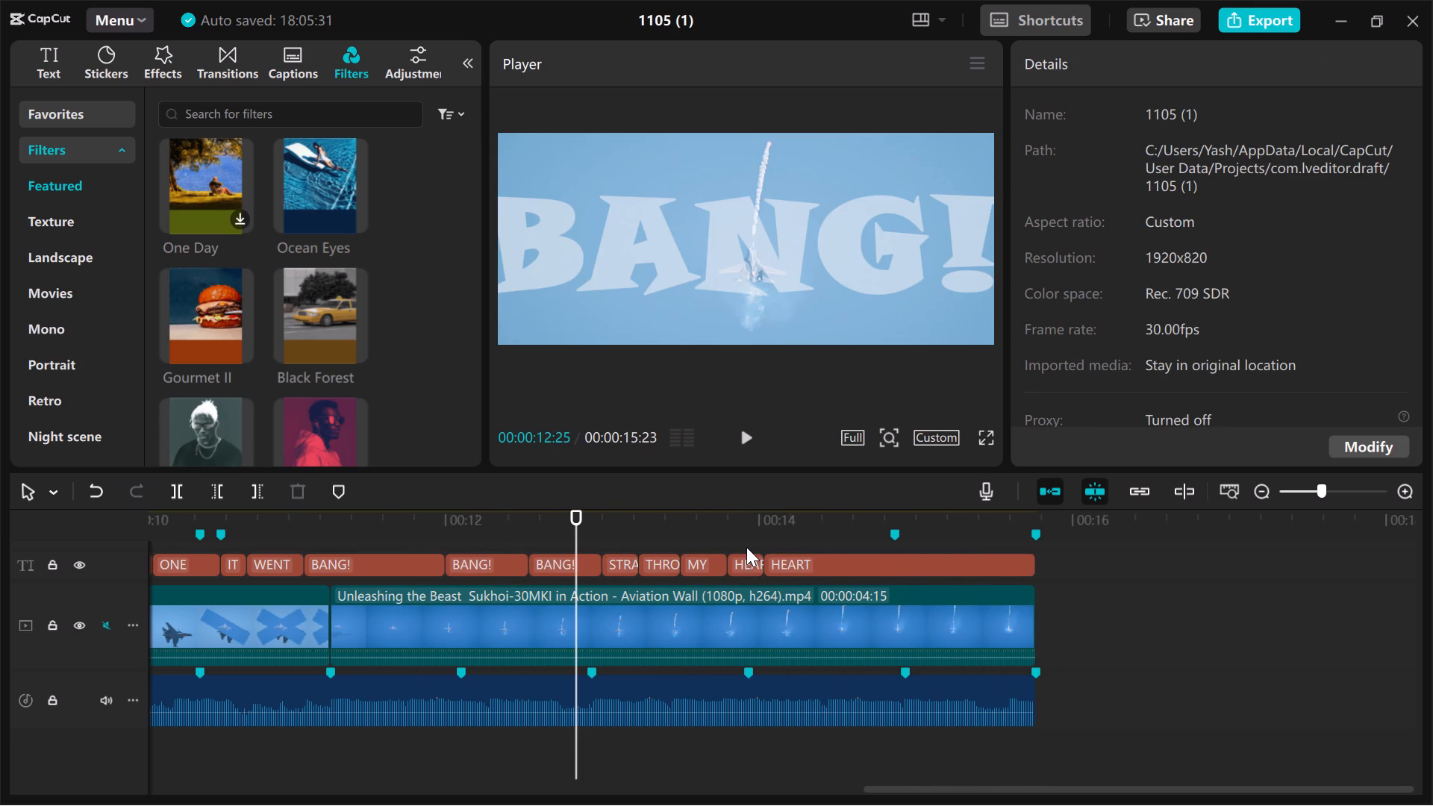
Increase the font size of the short white HEART caption at 00:13:28 to 27.
click(746, 546)
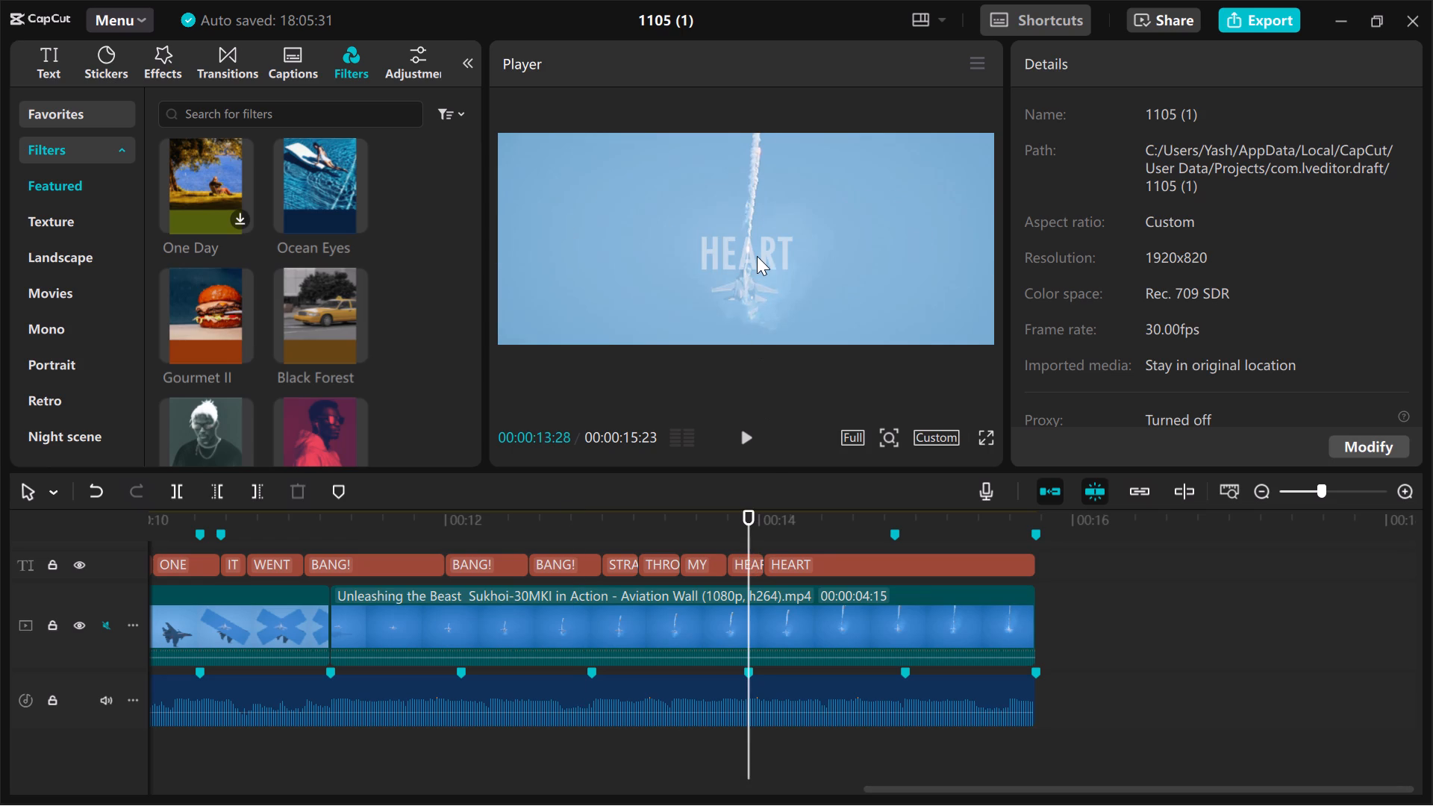
click(757, 255)
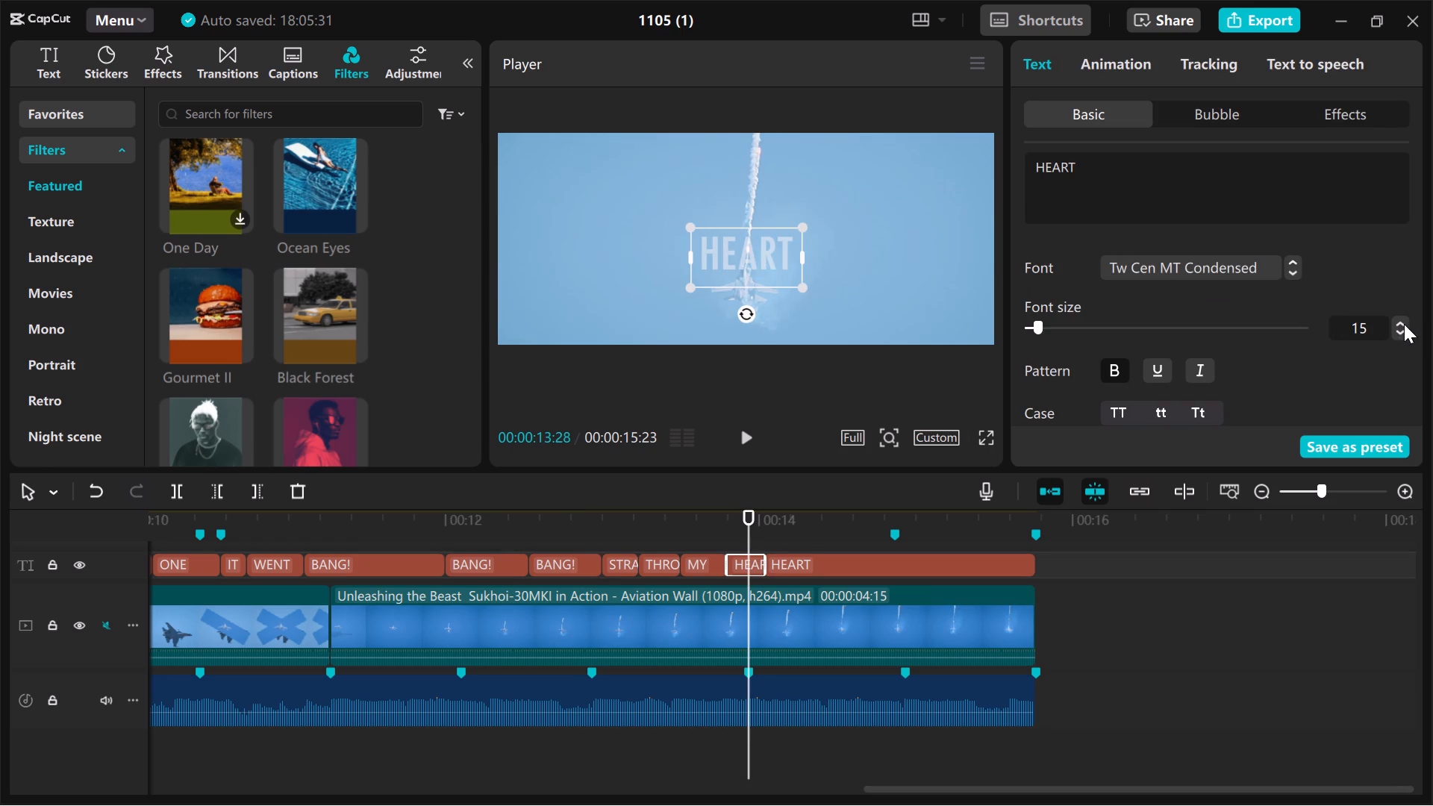
triple_click(1399, 319)
triple_click(1399, 319)
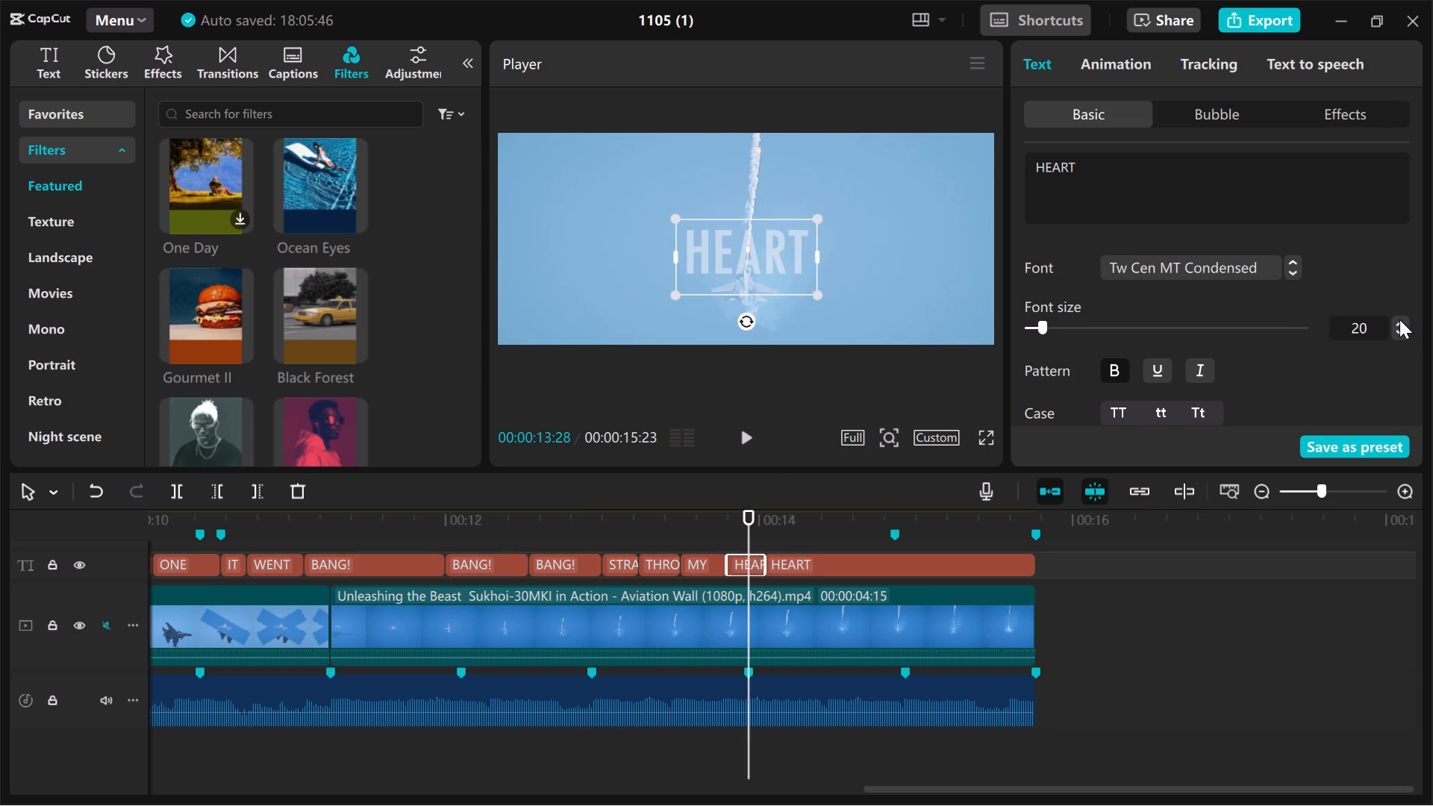
triple_click(1399, 319)
triple_click(1399, 319)
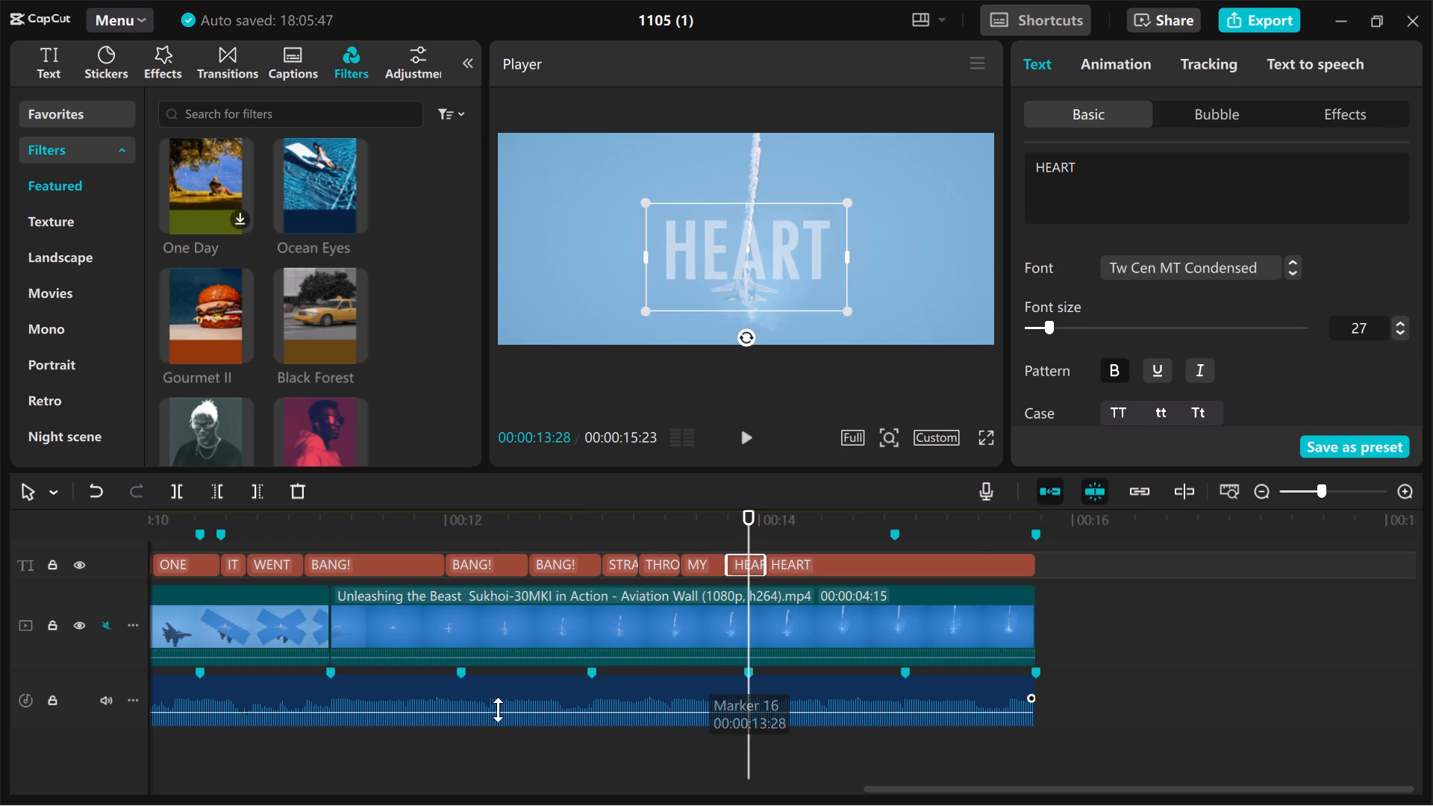
Play the ending several times around the two HEART captions, stepping back through the frames to review their size and timing.
click(420, 735)
key(space)
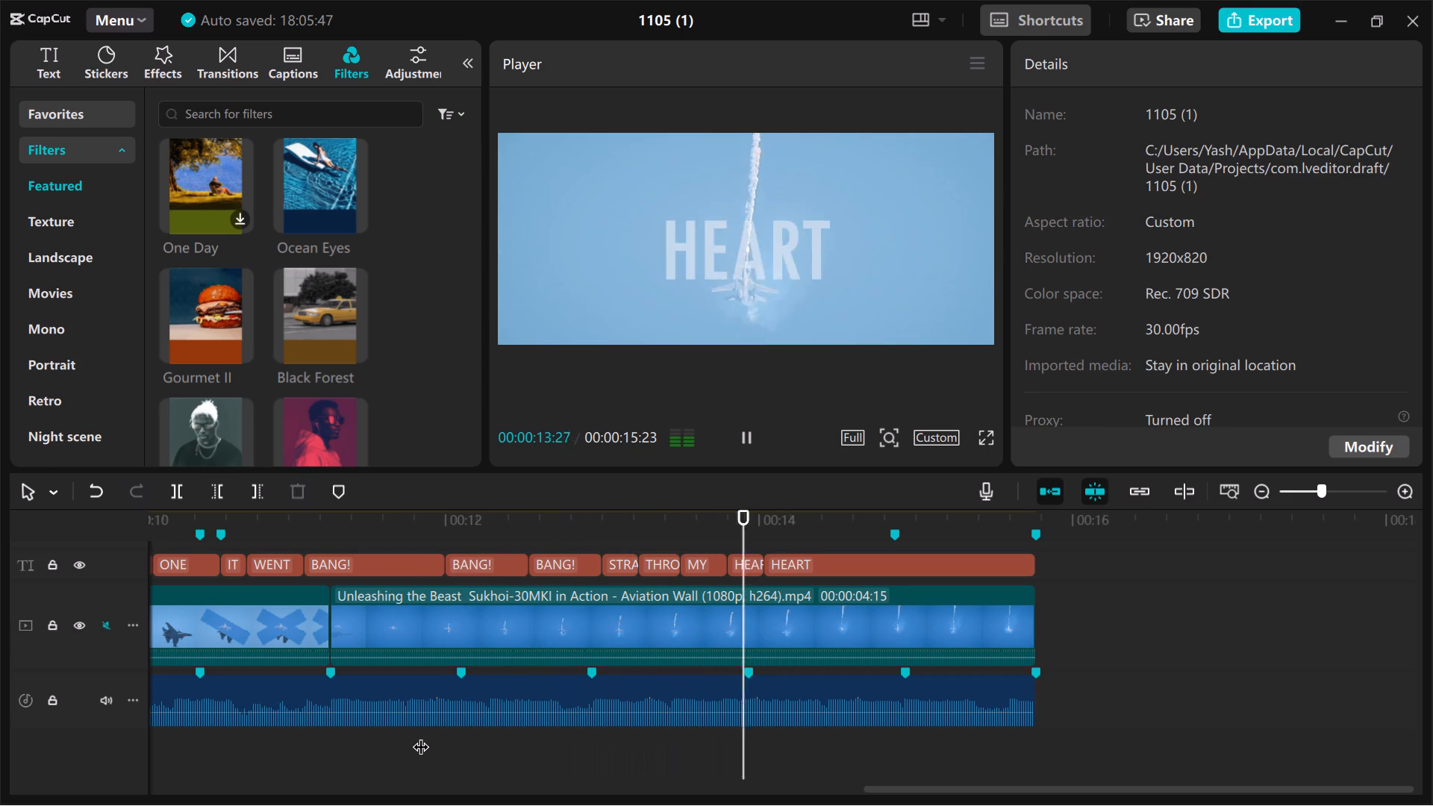
click(585, 769)
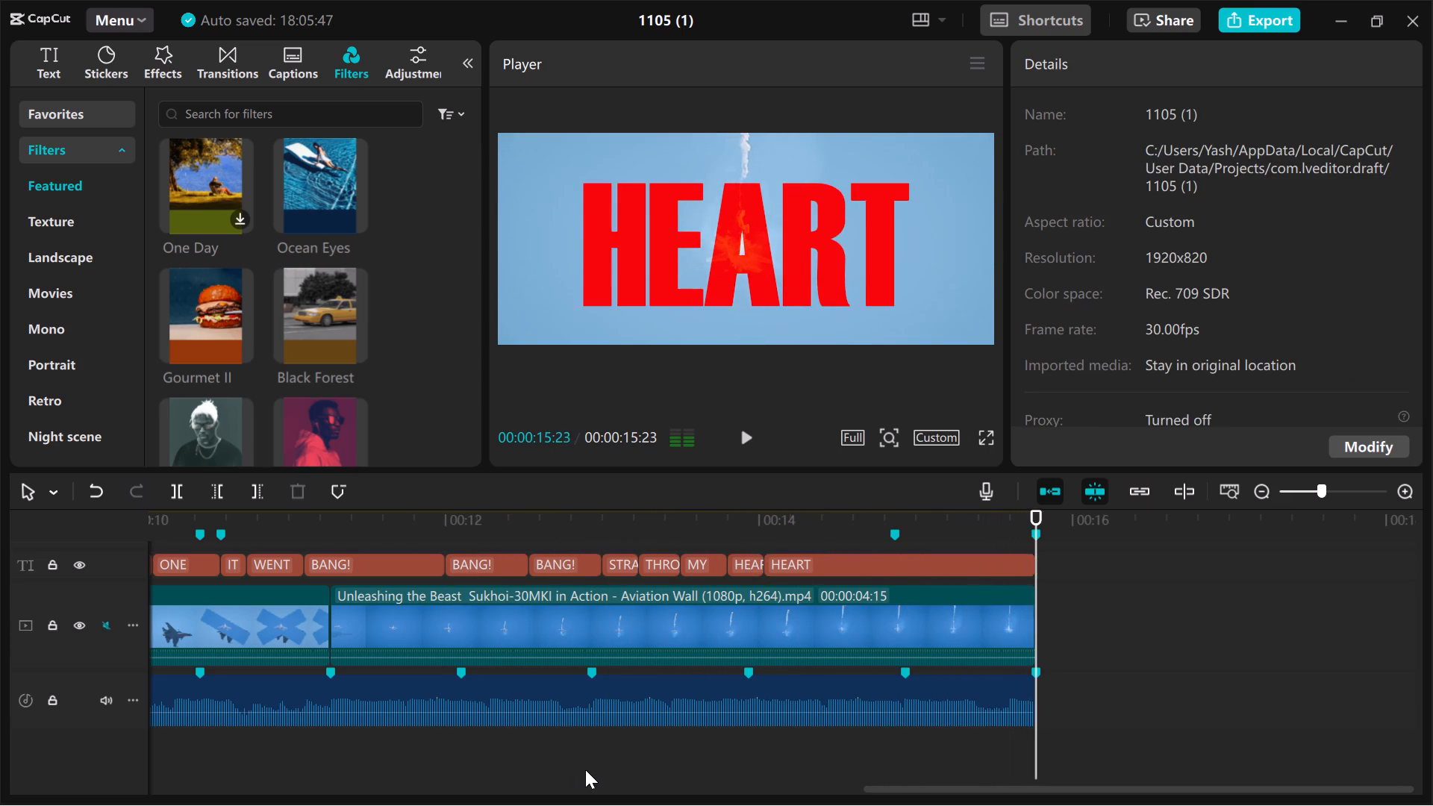
click(804, 757)
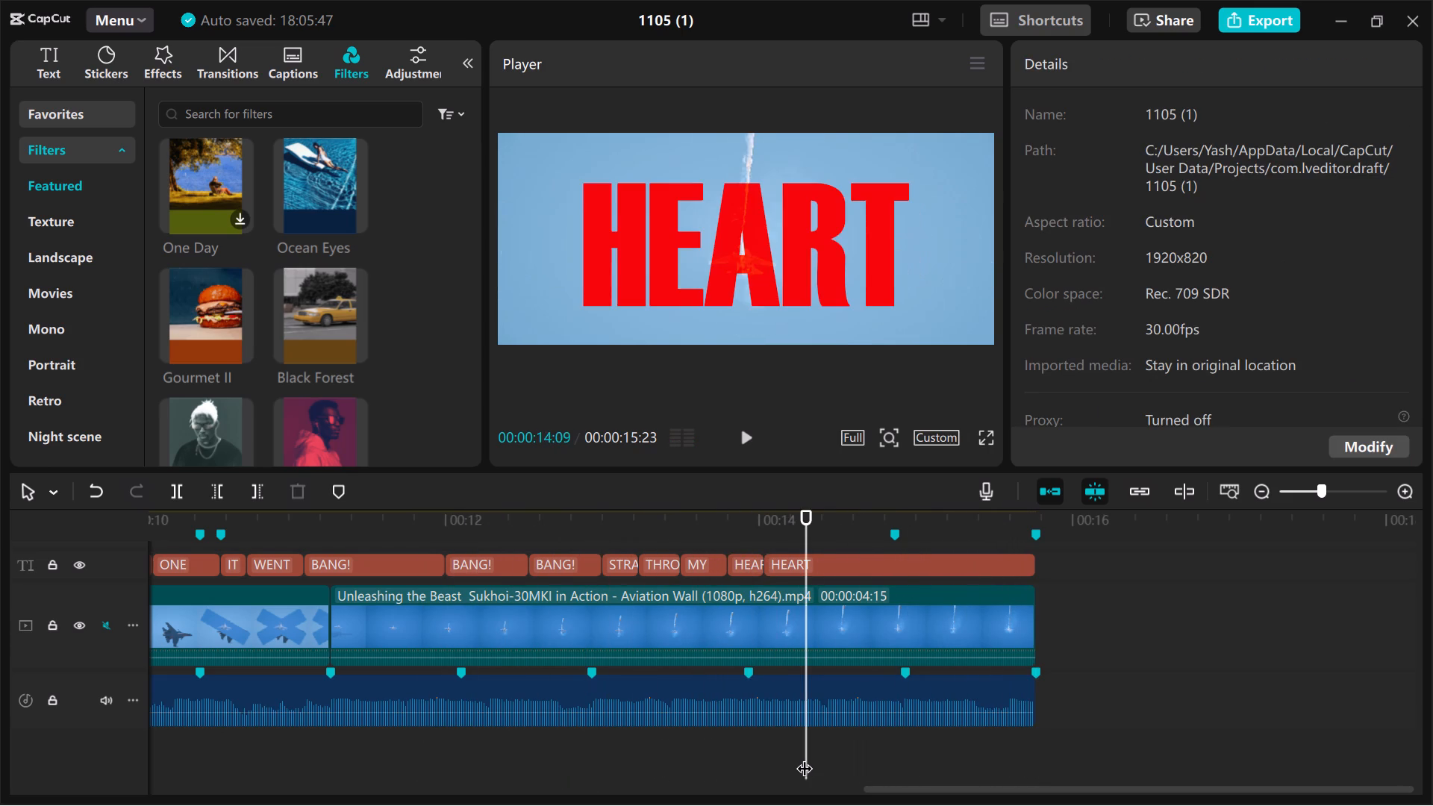
key(space)
key(space)
key(space)
key(space)
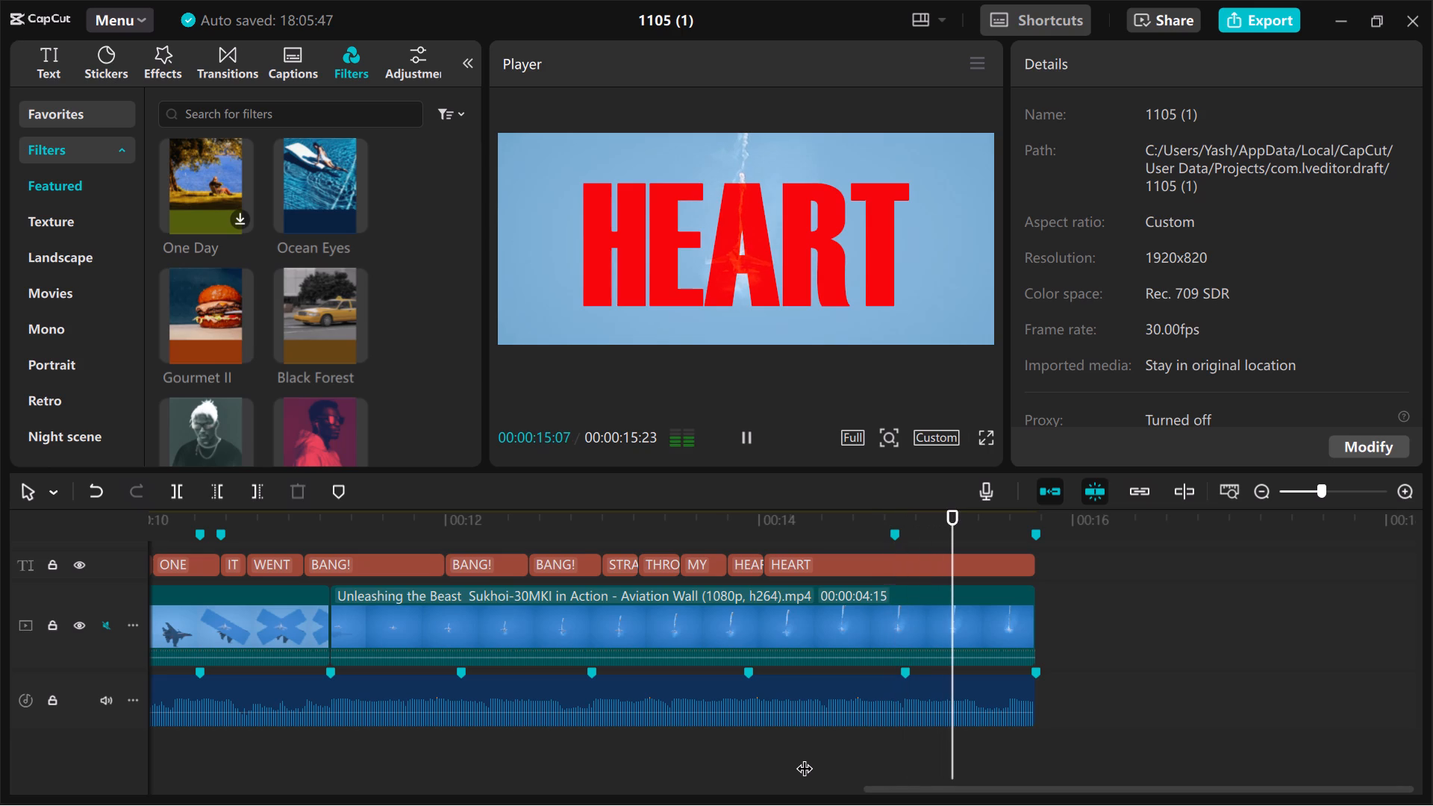
key(Left)
key(Left)
key(Left)
key(Left)
key(Left)
key(Left)
key(Left)
key(Left)
key(Left)
key(Left)
key(Left)
key(Left)
key(Left)
key(Left)
key(Left)
key(Left)
key(Left)
key(Left)
key(Left)
key(Left)
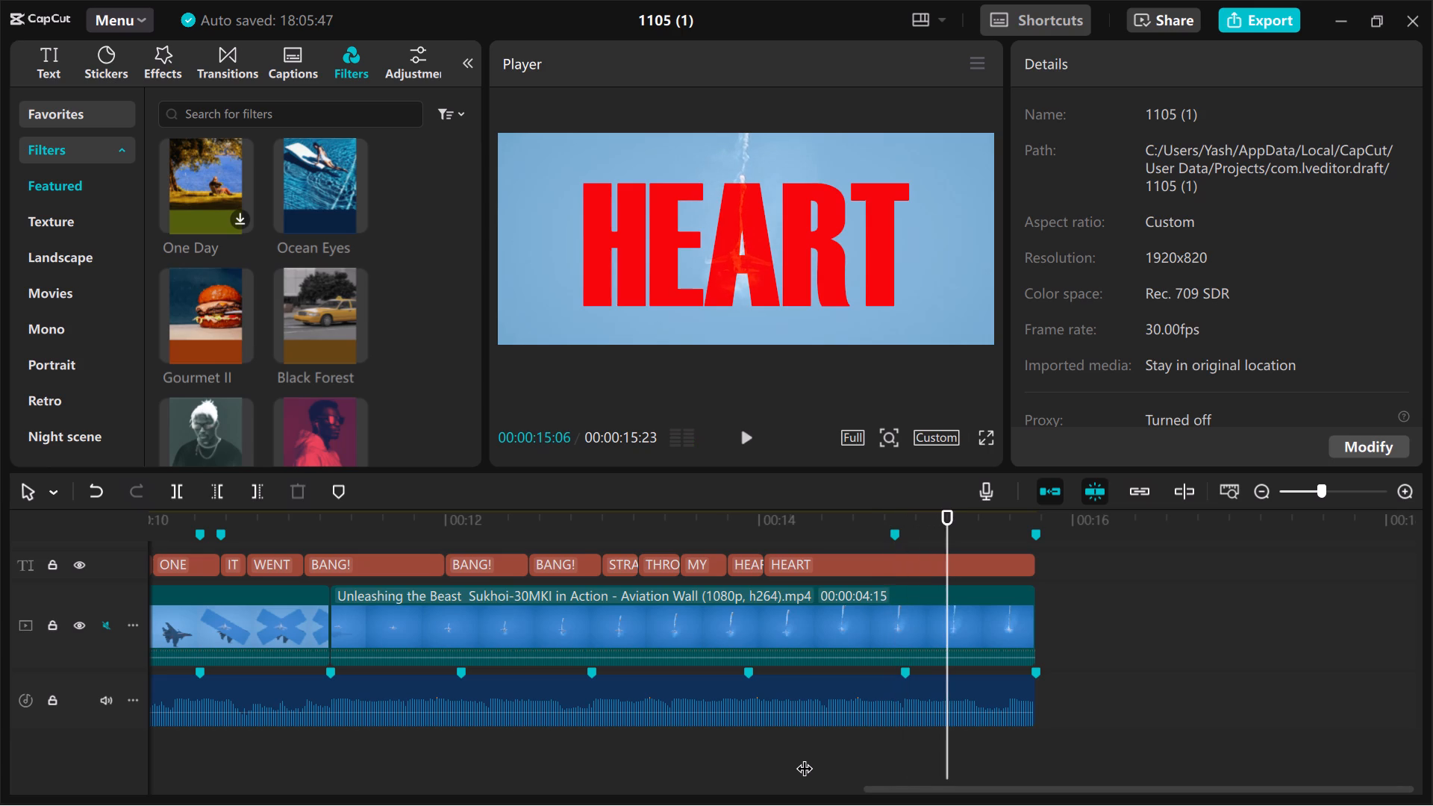
key(space)
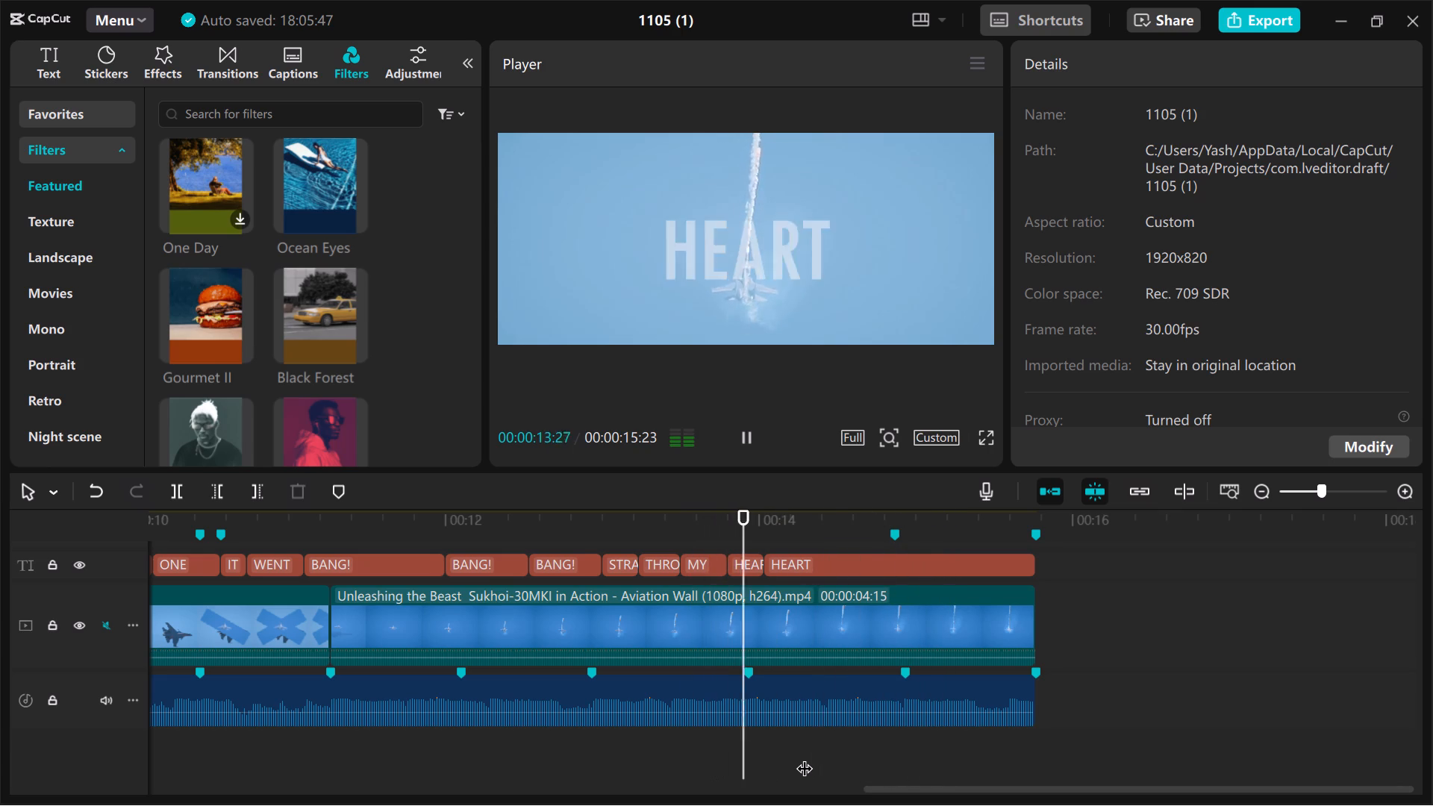
Add a Transform keyframe to the final large red HEART caption at 00:15:07.
key(space)
key(Left)
key(Left)
key(Left)
key(Left)
key(Left)
key(Left)
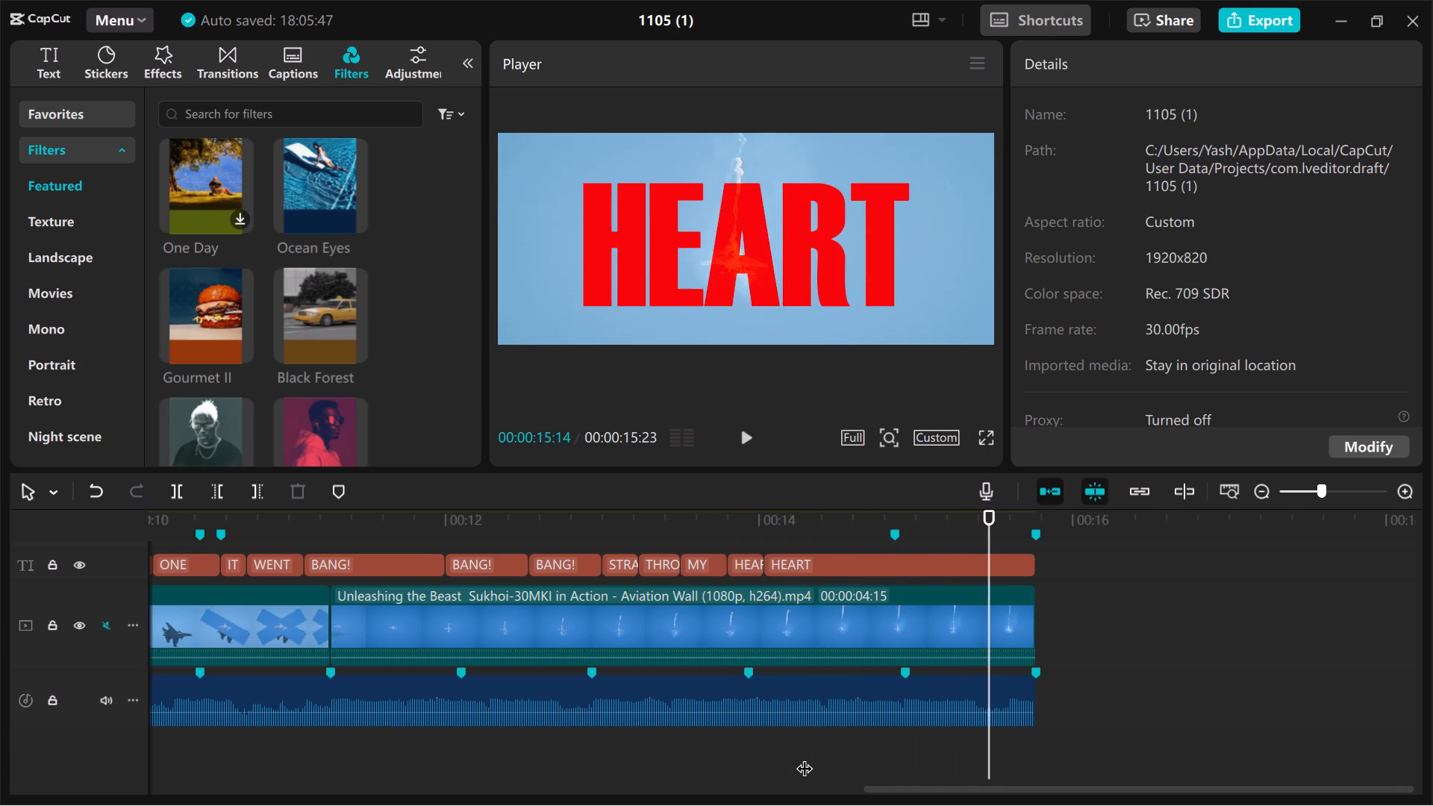
key(Left)
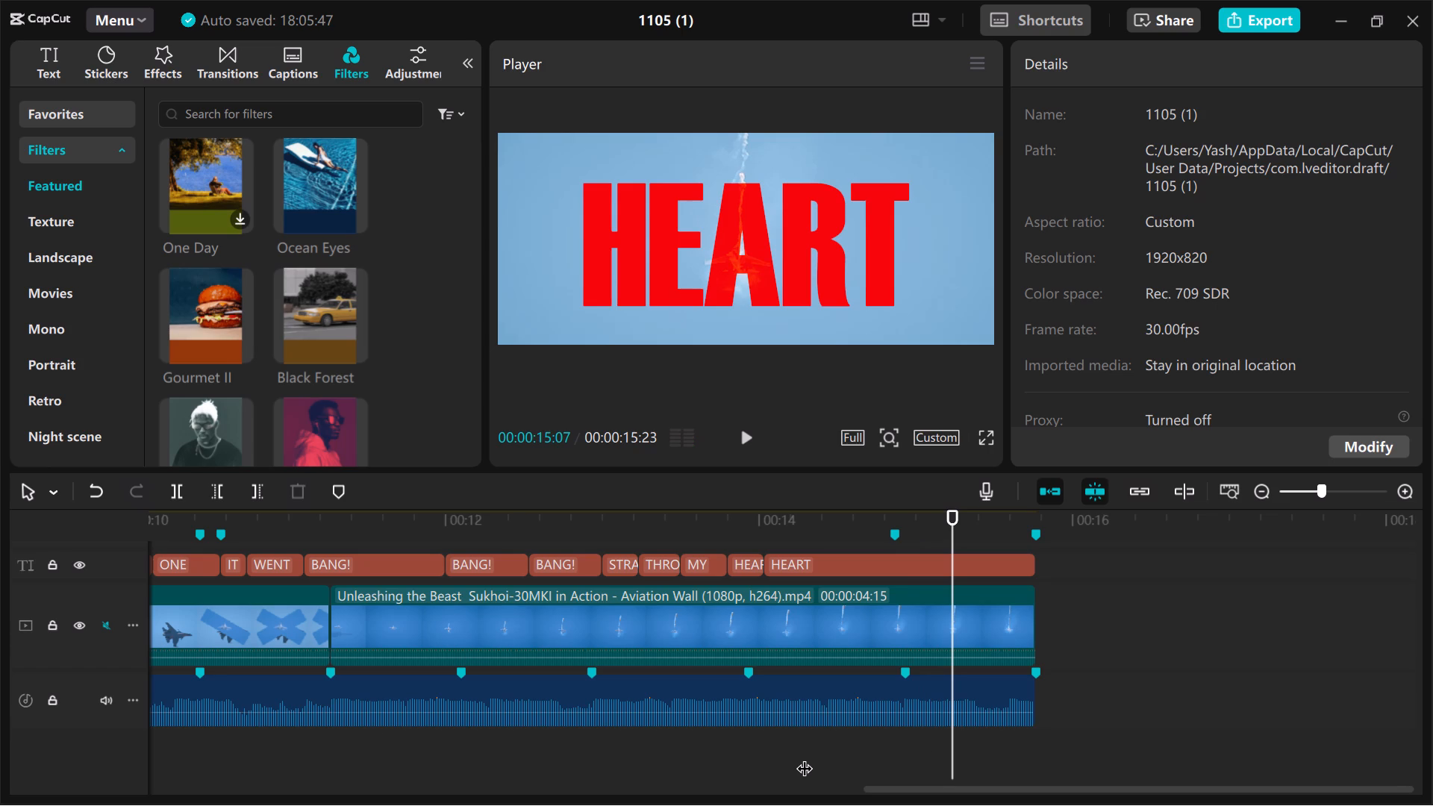
click(876, 559)
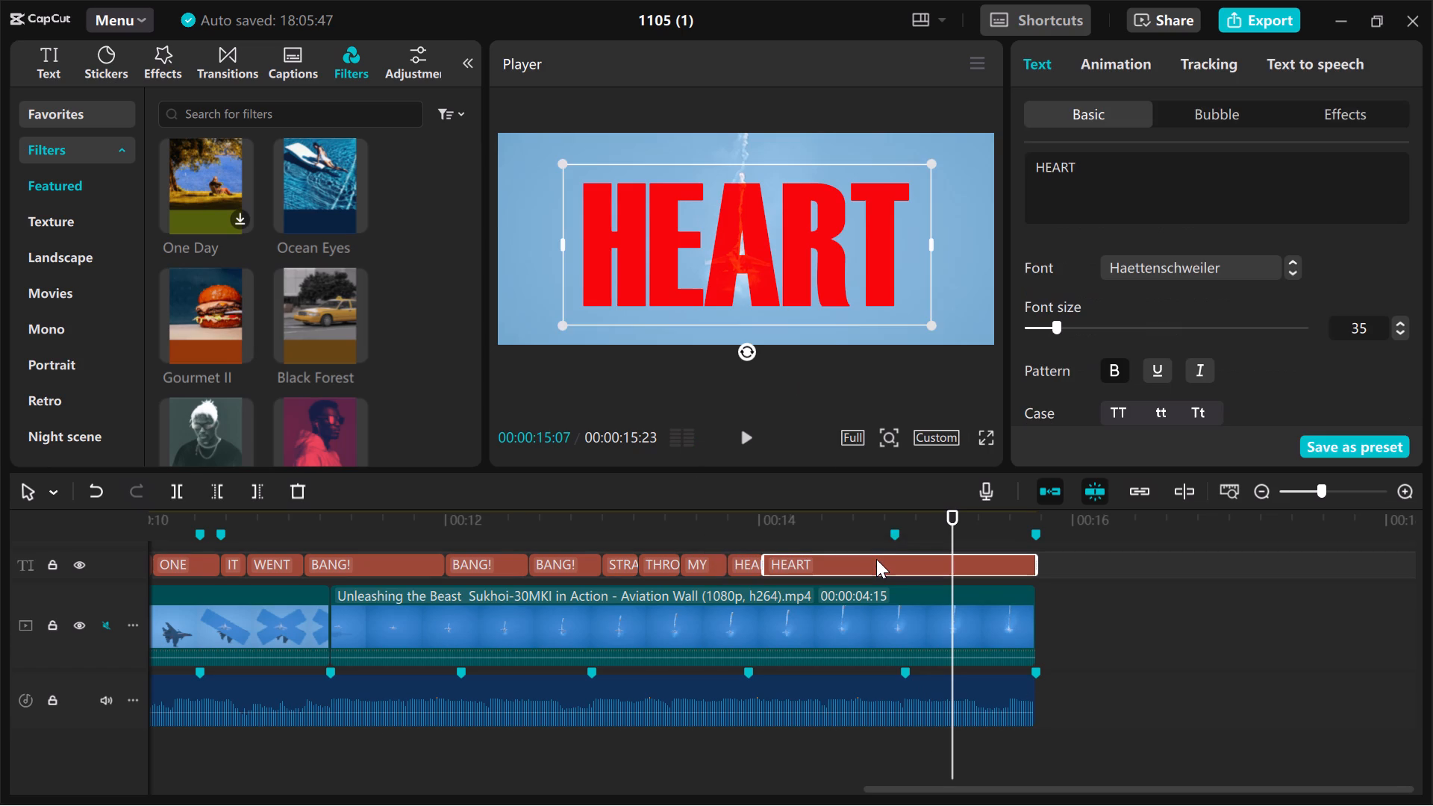
scroll(1245, 345, down, 1)
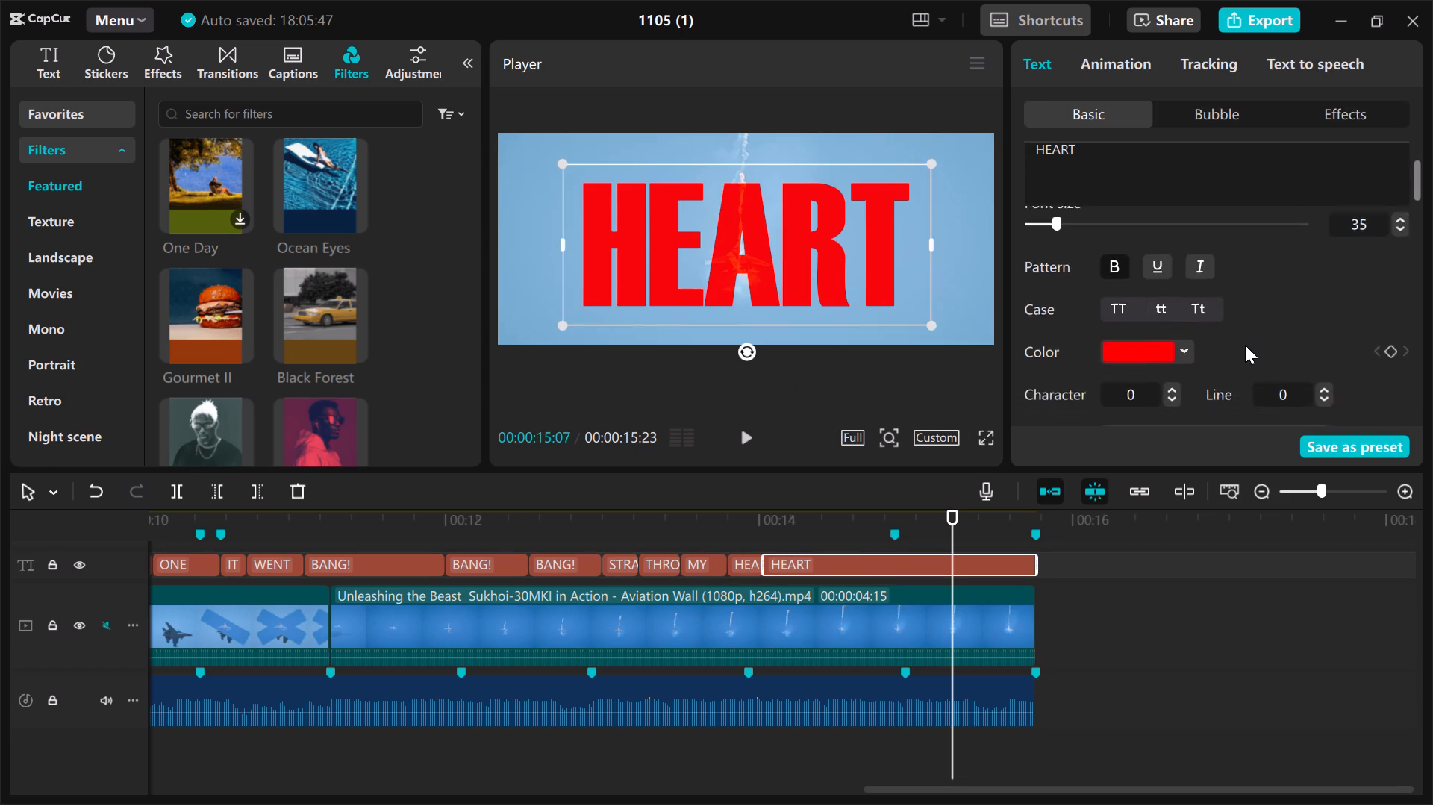
scroll(1245, 345, down, 3)
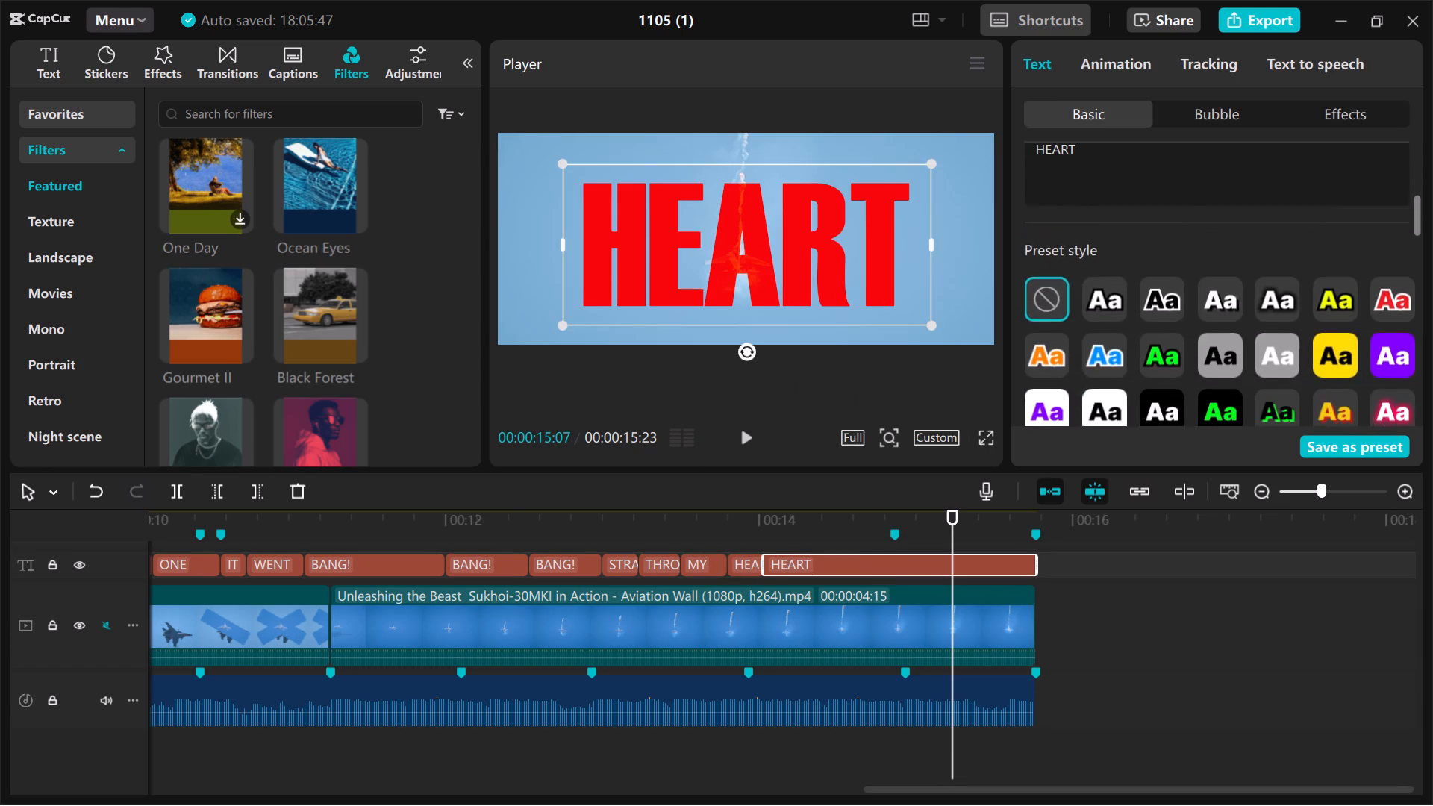
scroll(1296, 349, down, 1)
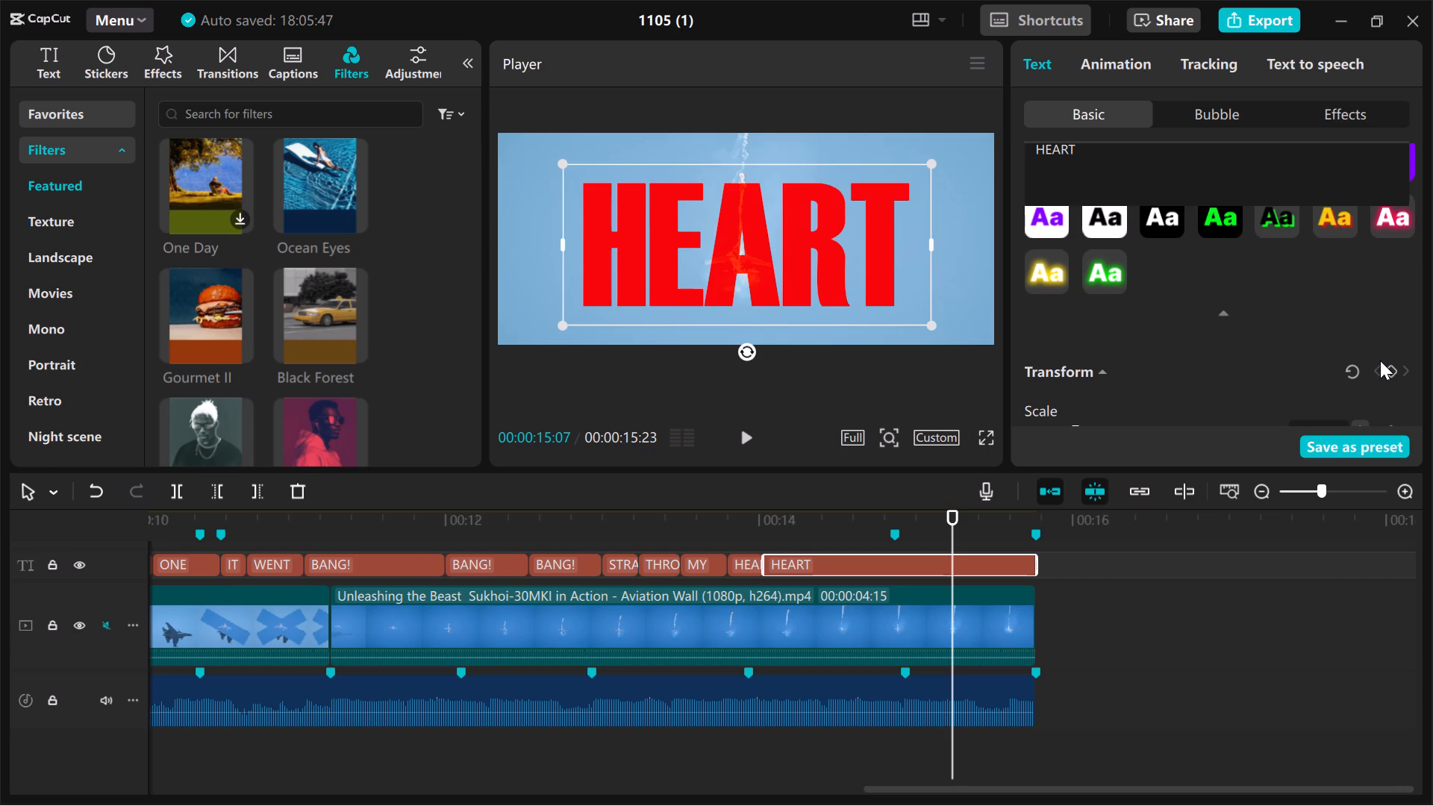
click(1386, 366)
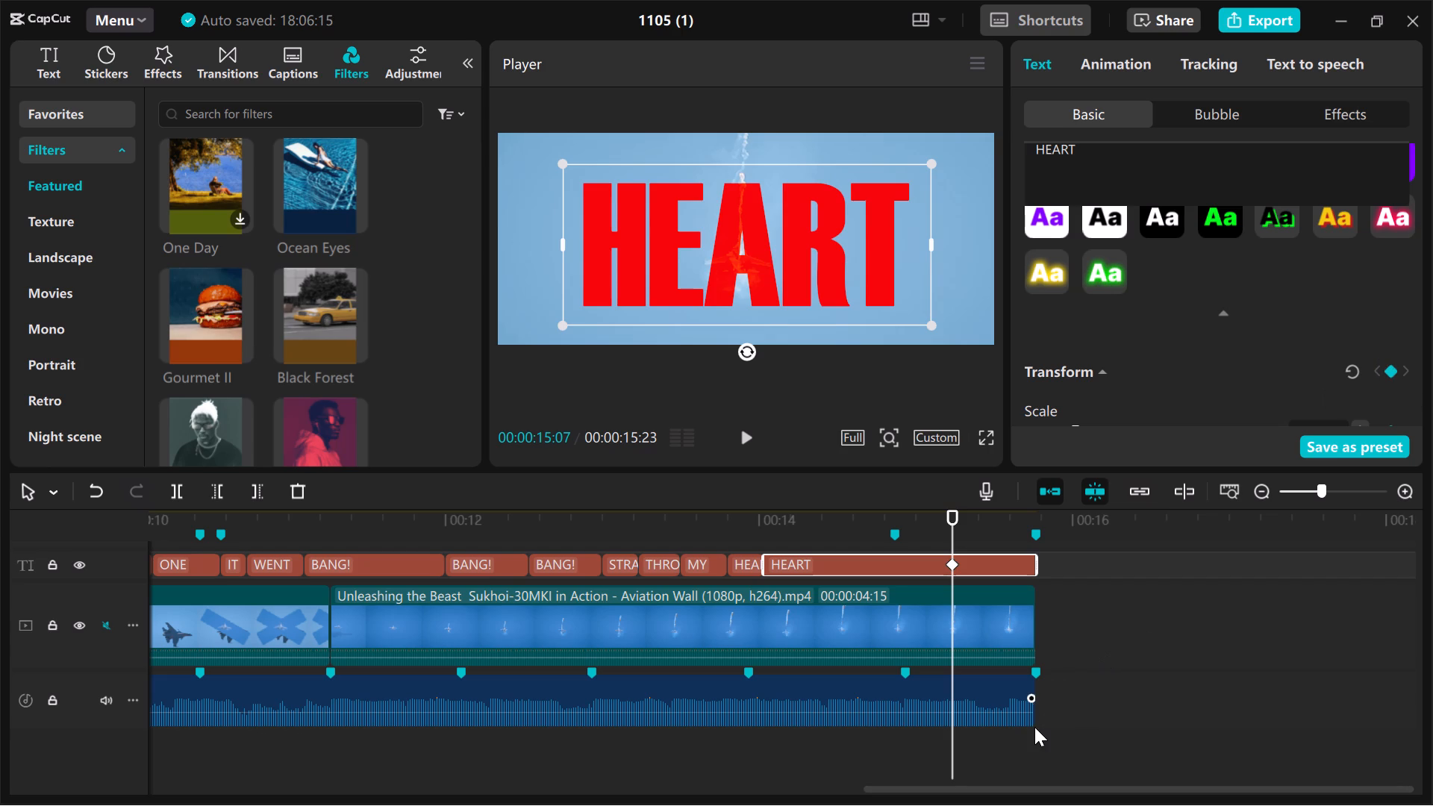
Enlarge the red HEART caption at the video's end, 00:15:23, until its letters nearly fill the frame width.
click(1034, 737)
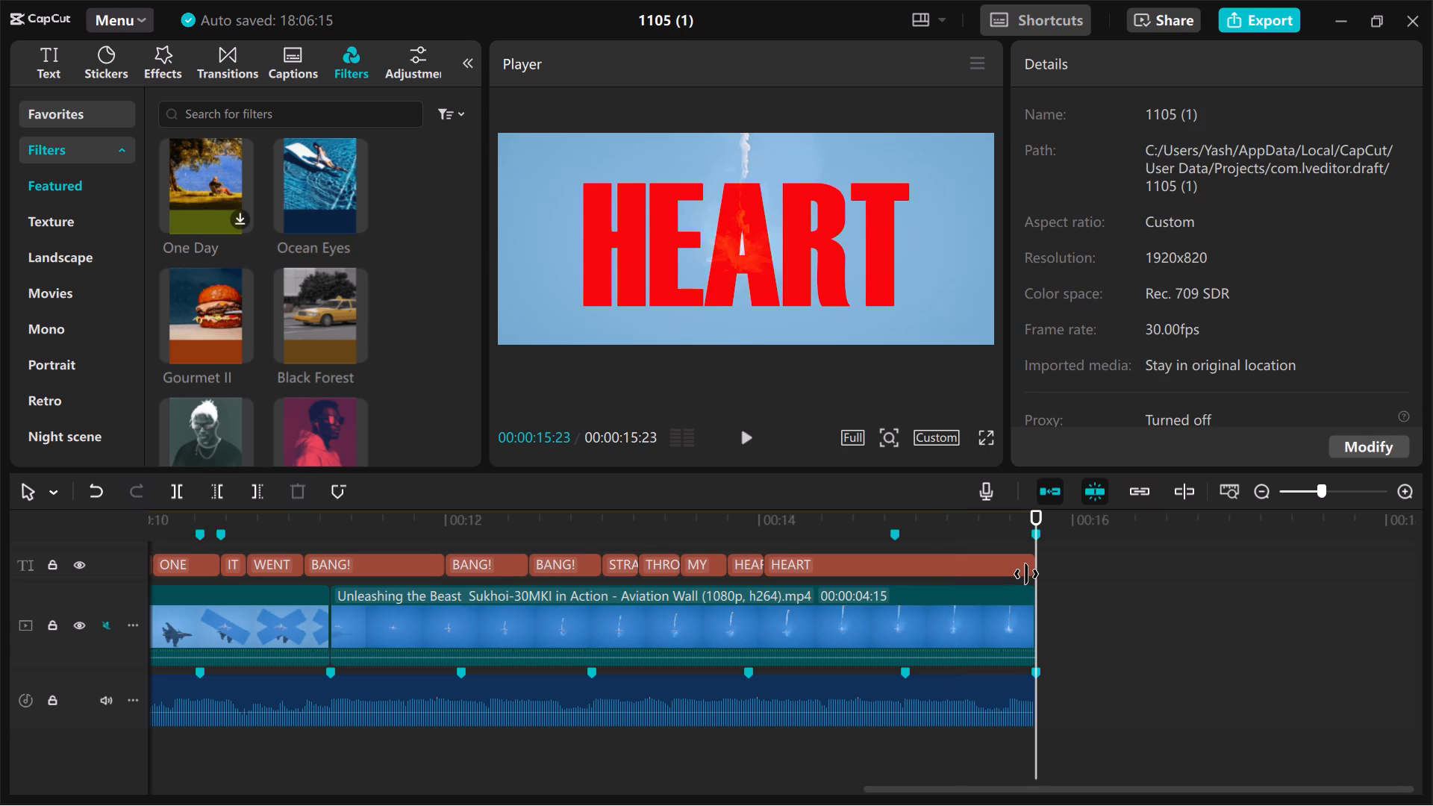
click(1026, 568)
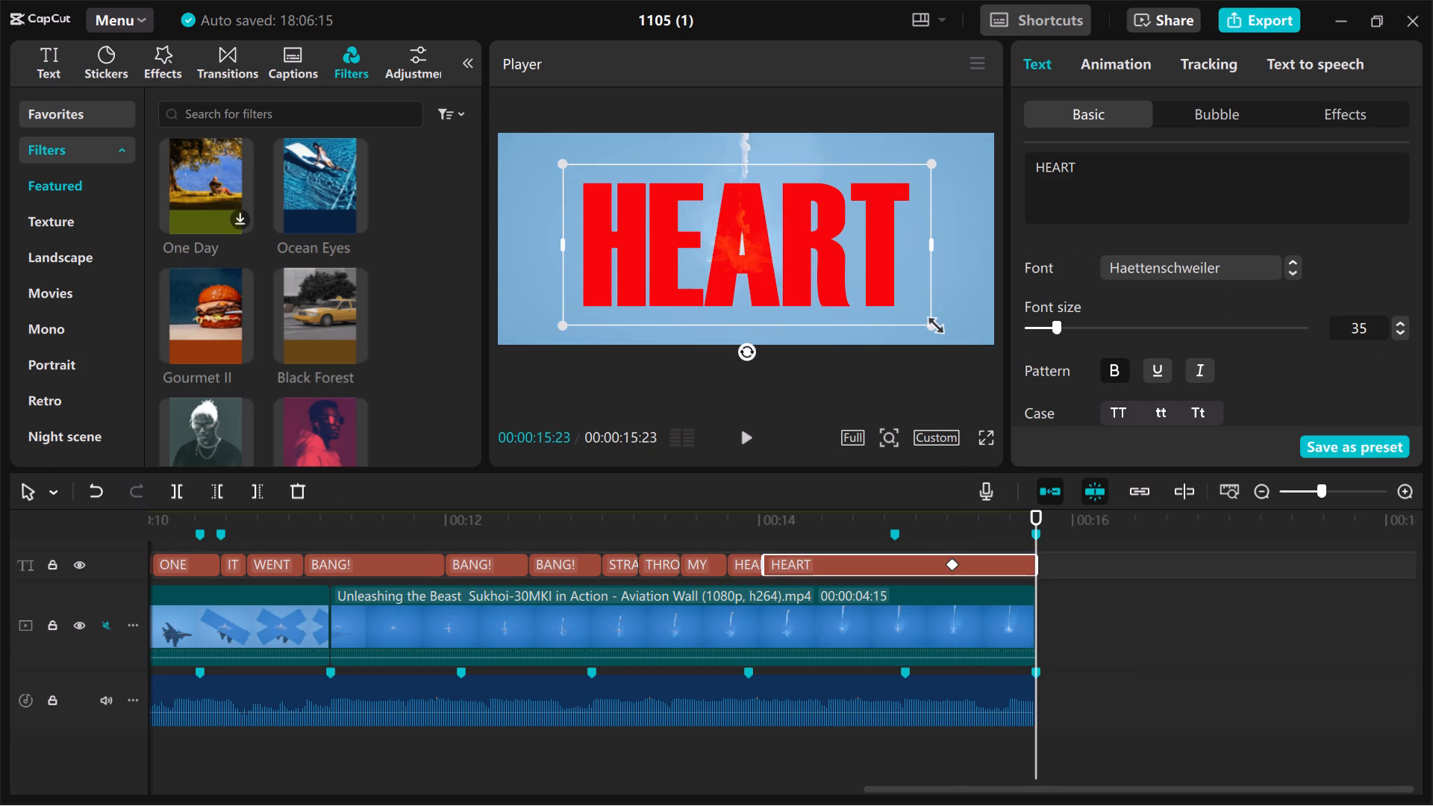
drag(931, 322, 1018, 349)
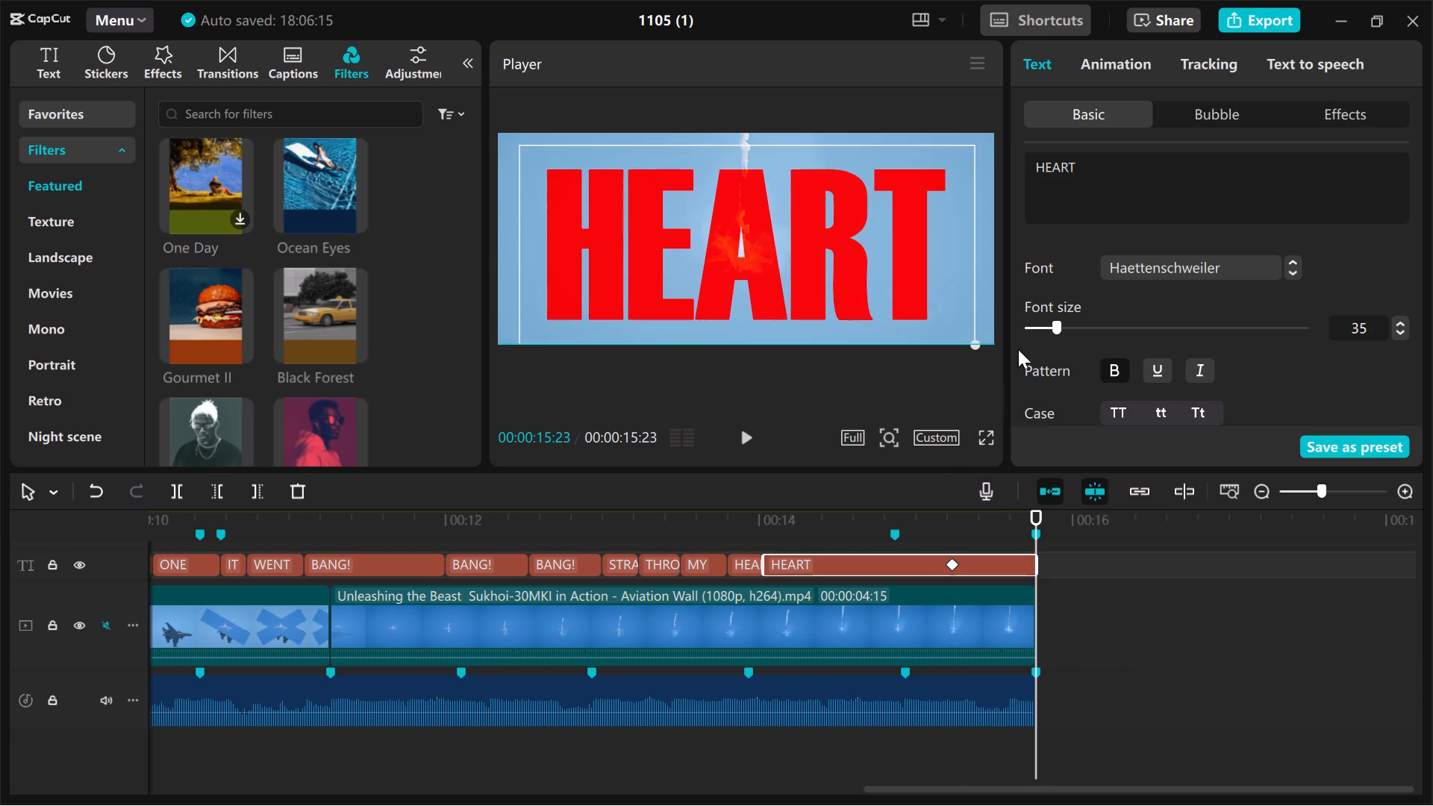
drag(1018, 349, 1020, 355)
drag(970, 338, 981, 343)
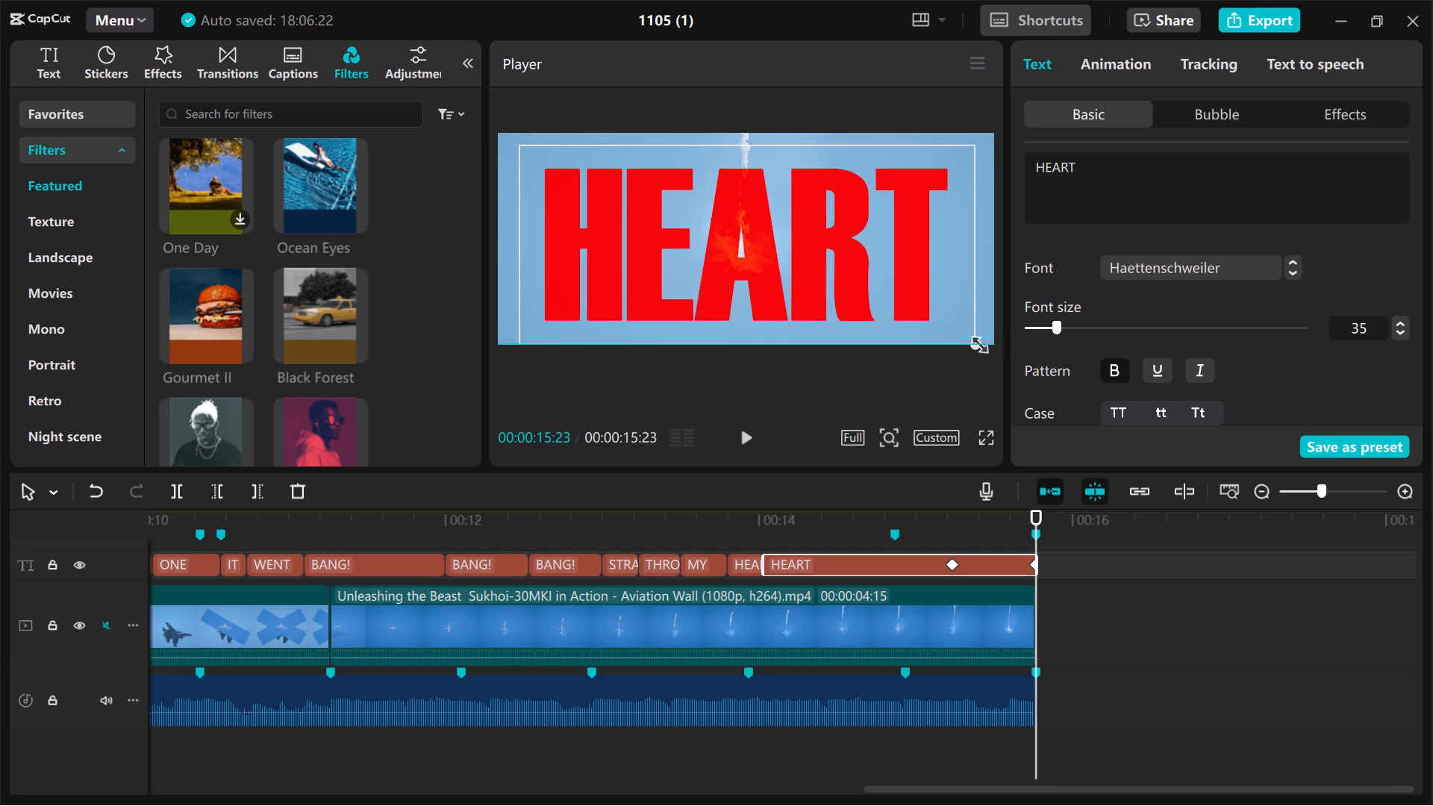
drag(981, 343, 1072, 374)
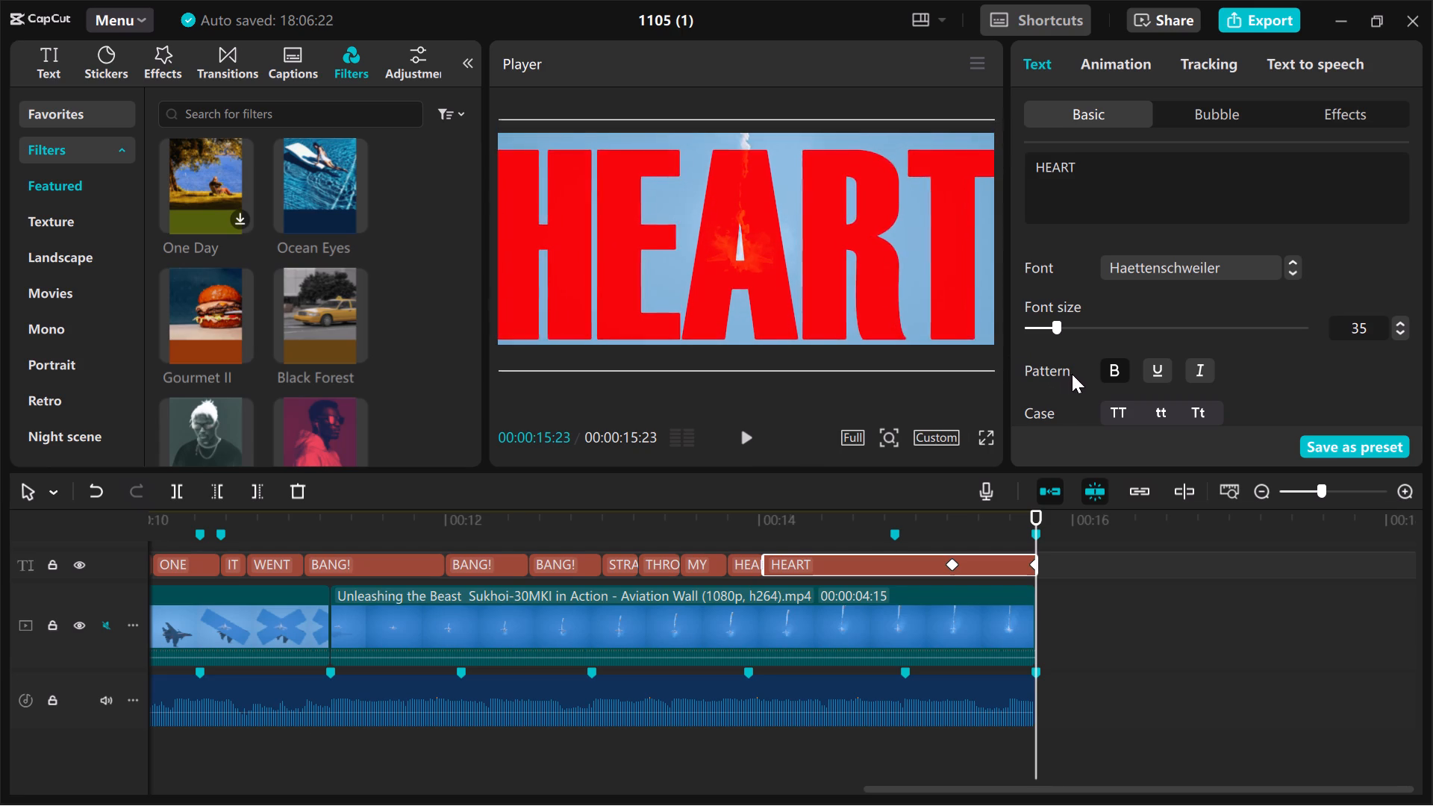
drag(1072, 374, 1070, 366)
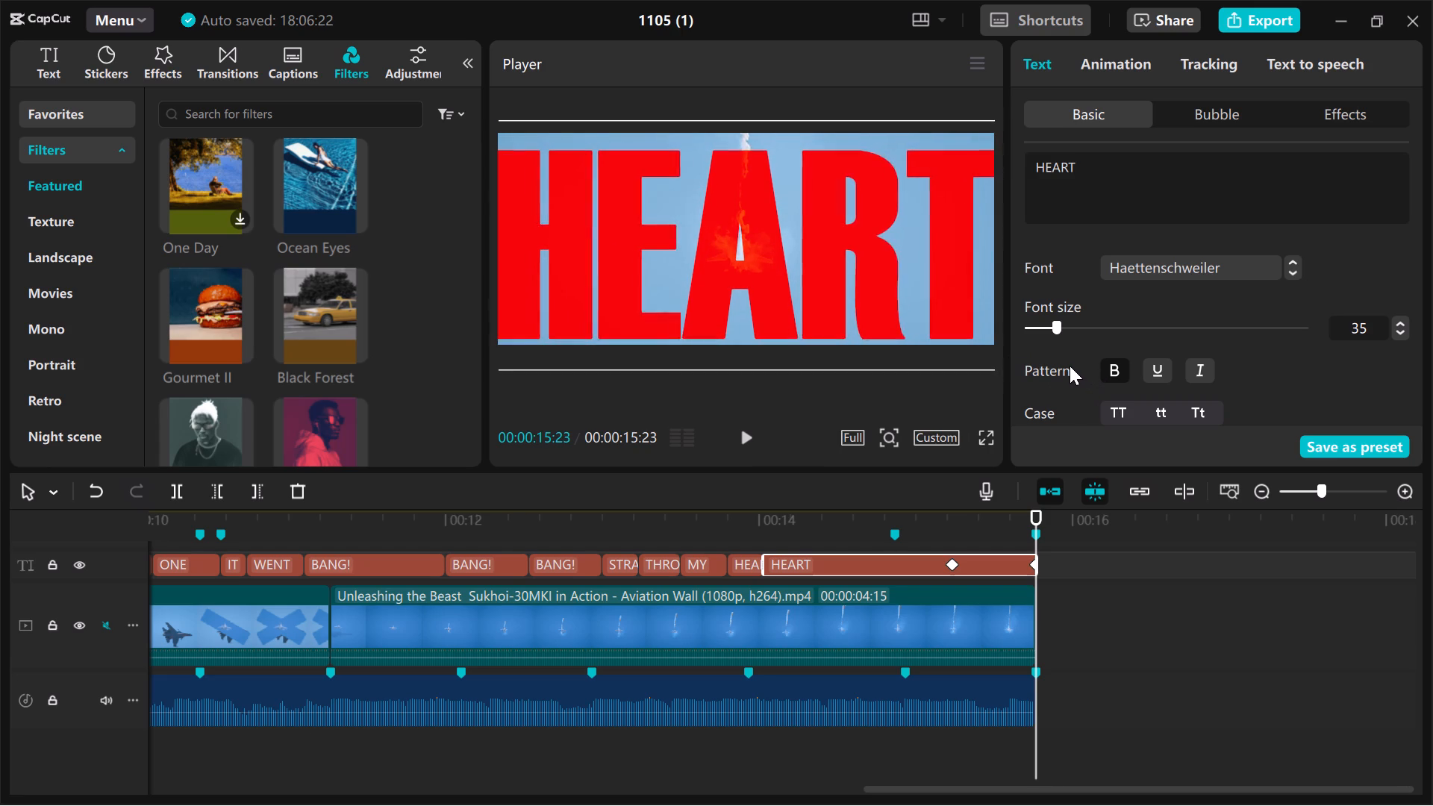
drag(1070, 366, 1058, 363)
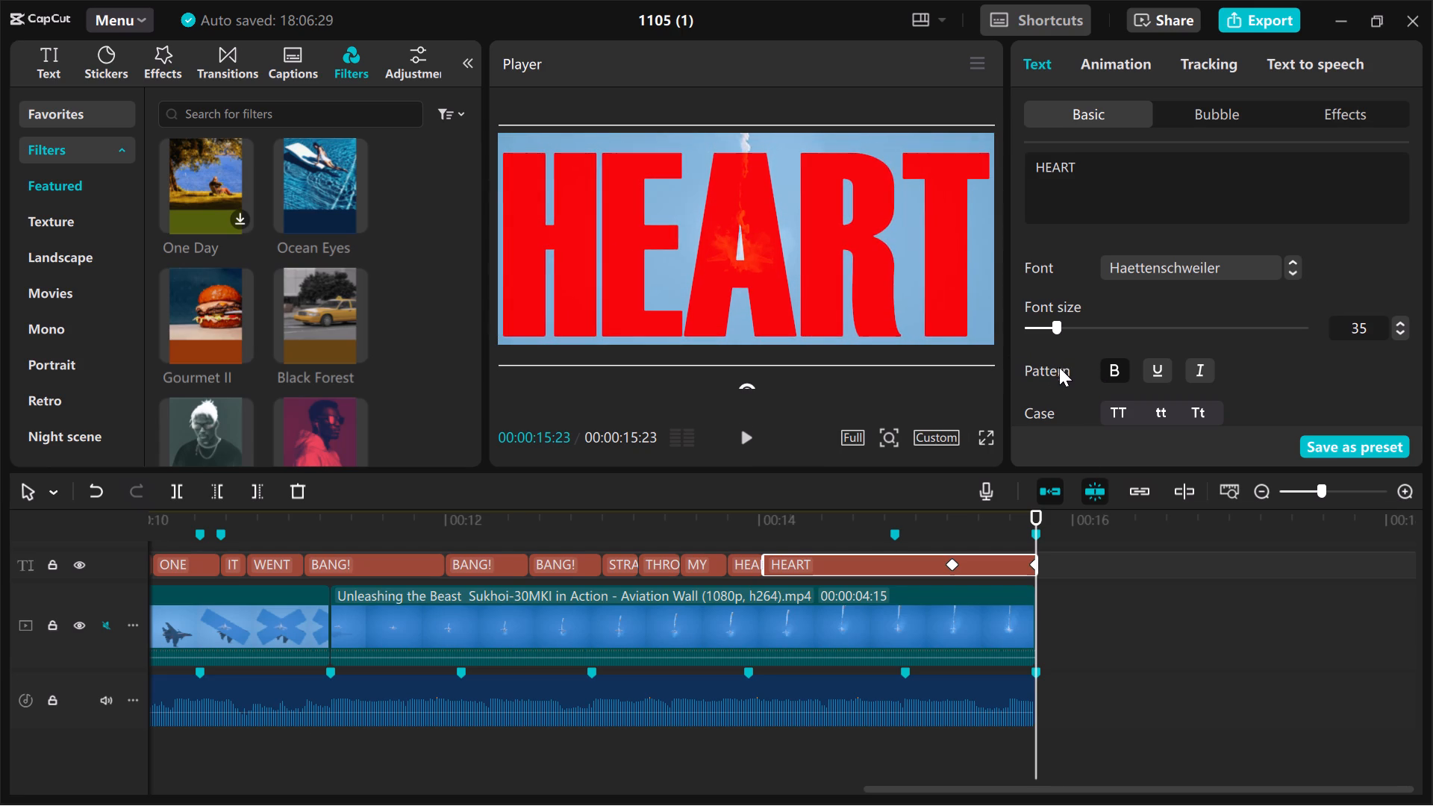
Play the ending again to review the growing red HEART caption.
click(600, 756)
key(space)
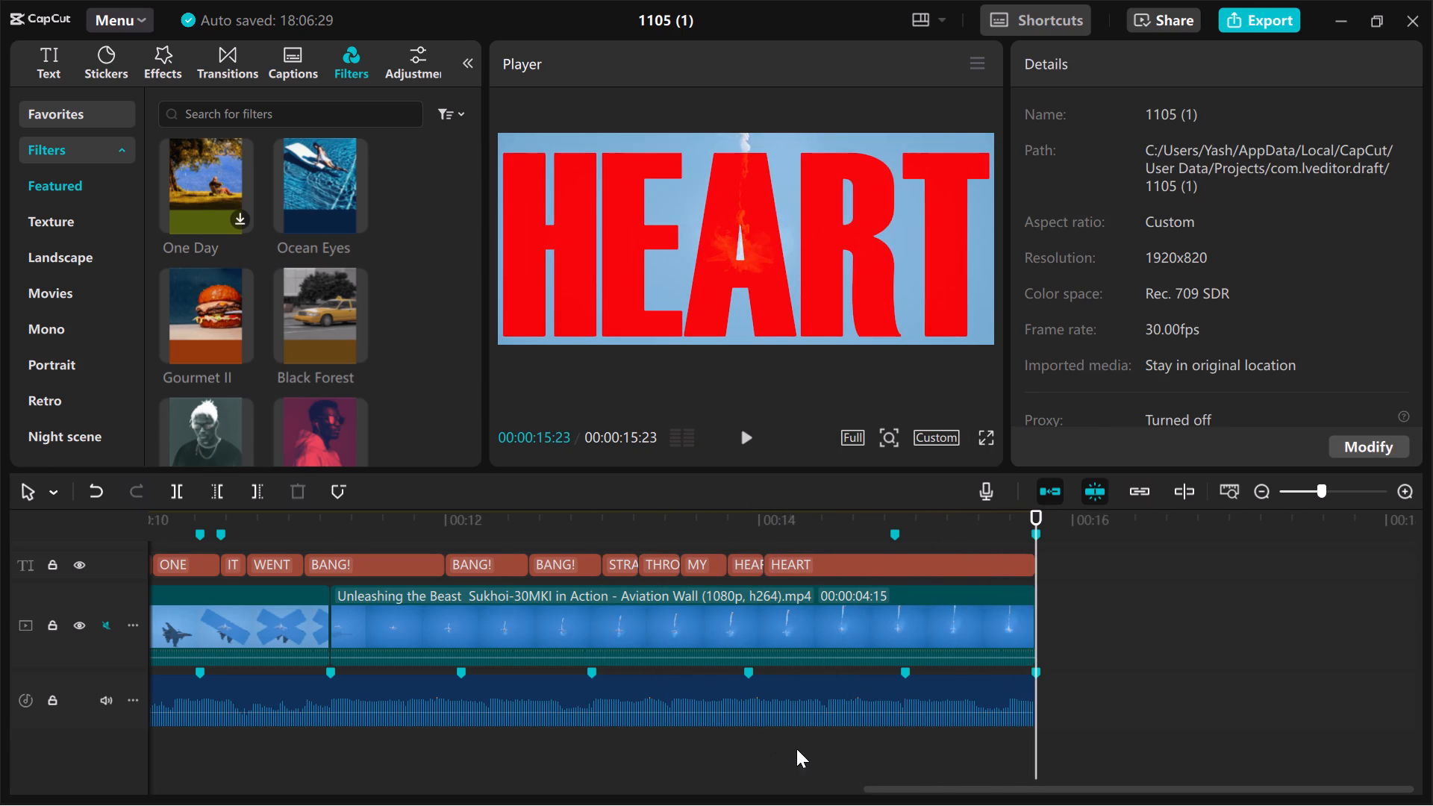
click(819, 741)
key(space)
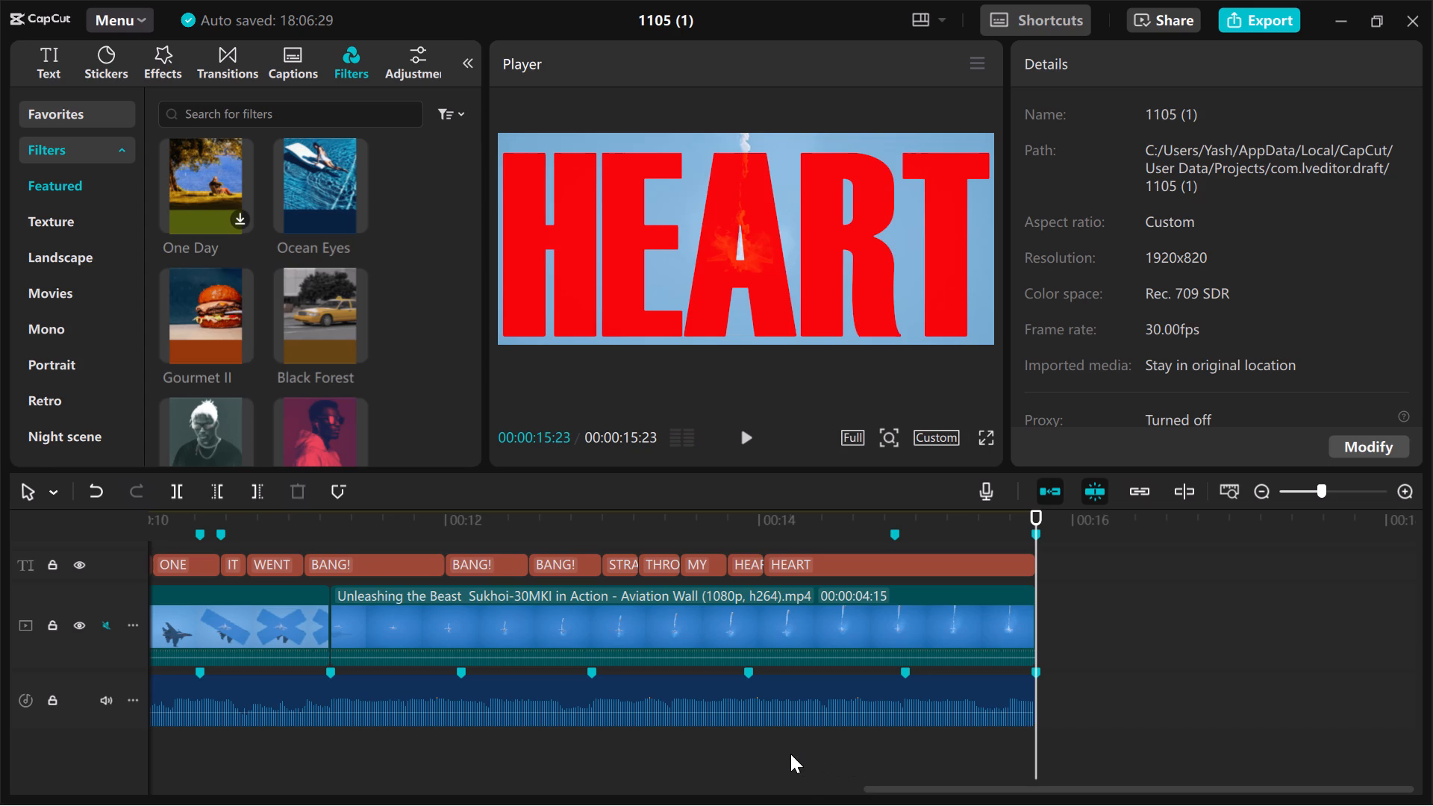
click(790, 754)
Play the whole video from 00:00:00 to the end to review the edit.
scroll(790, 754, up, 1)
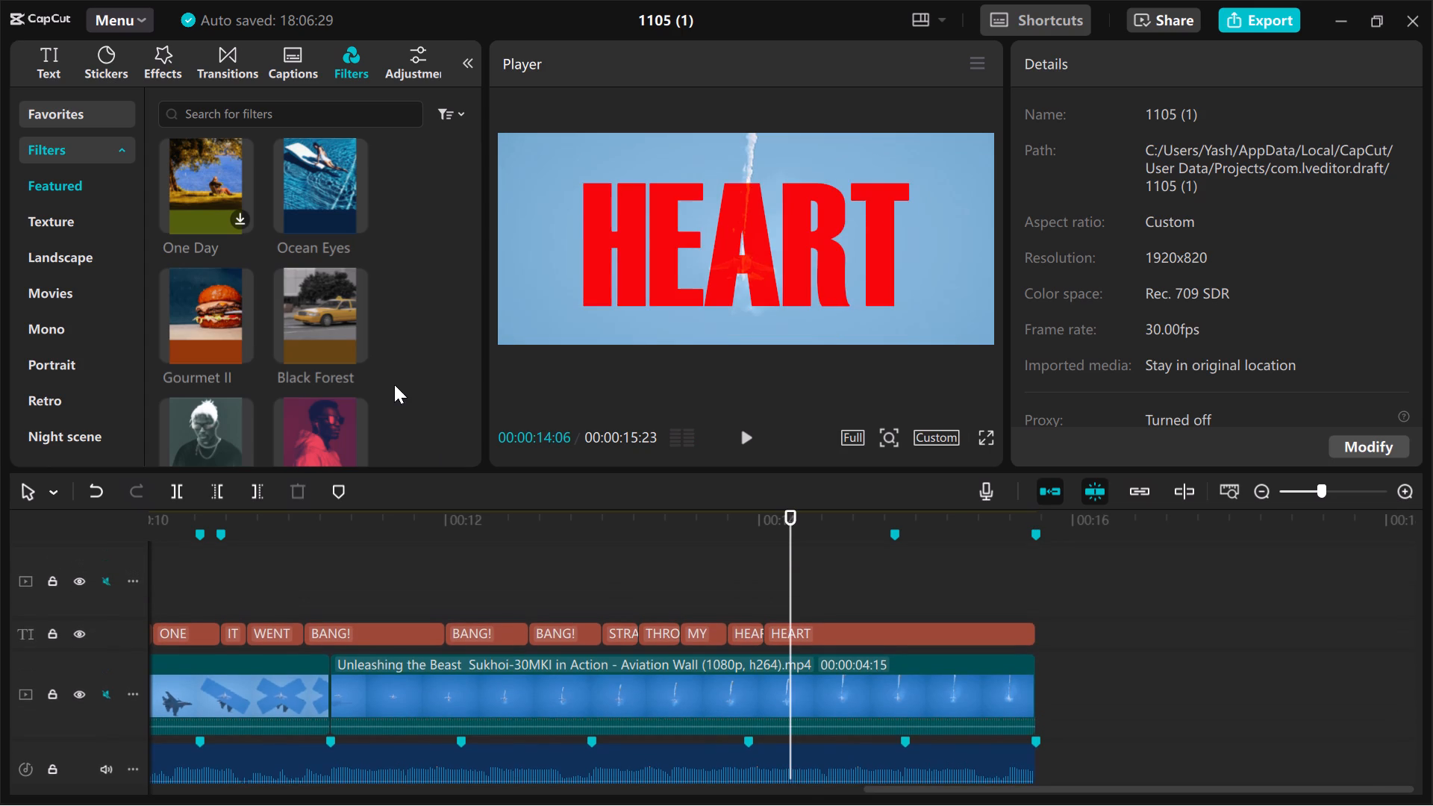
scroll(293, 337, down, 1)
scroll(356, 464, right, 5)
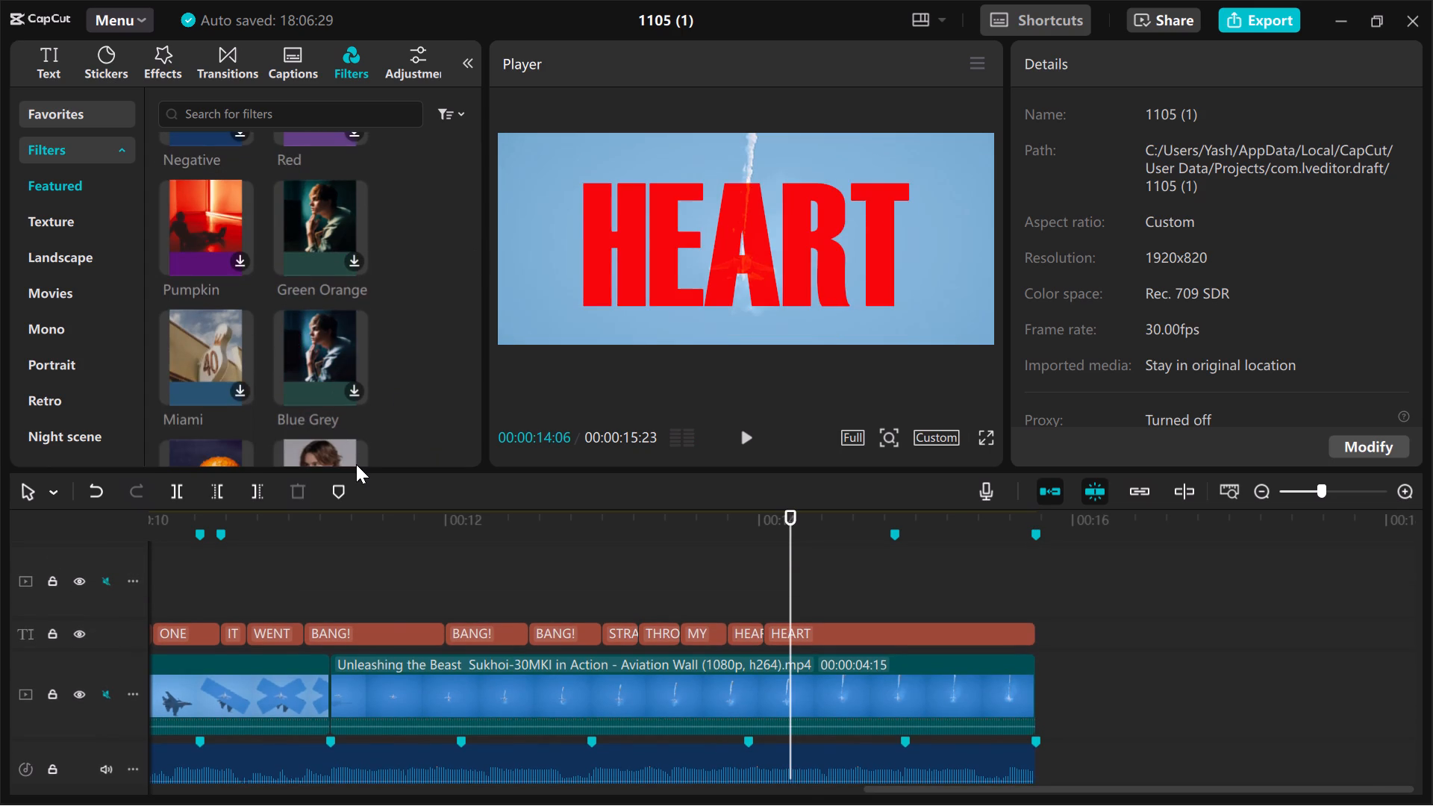
scroll(323, 547, right, 6)
click(155, 561)
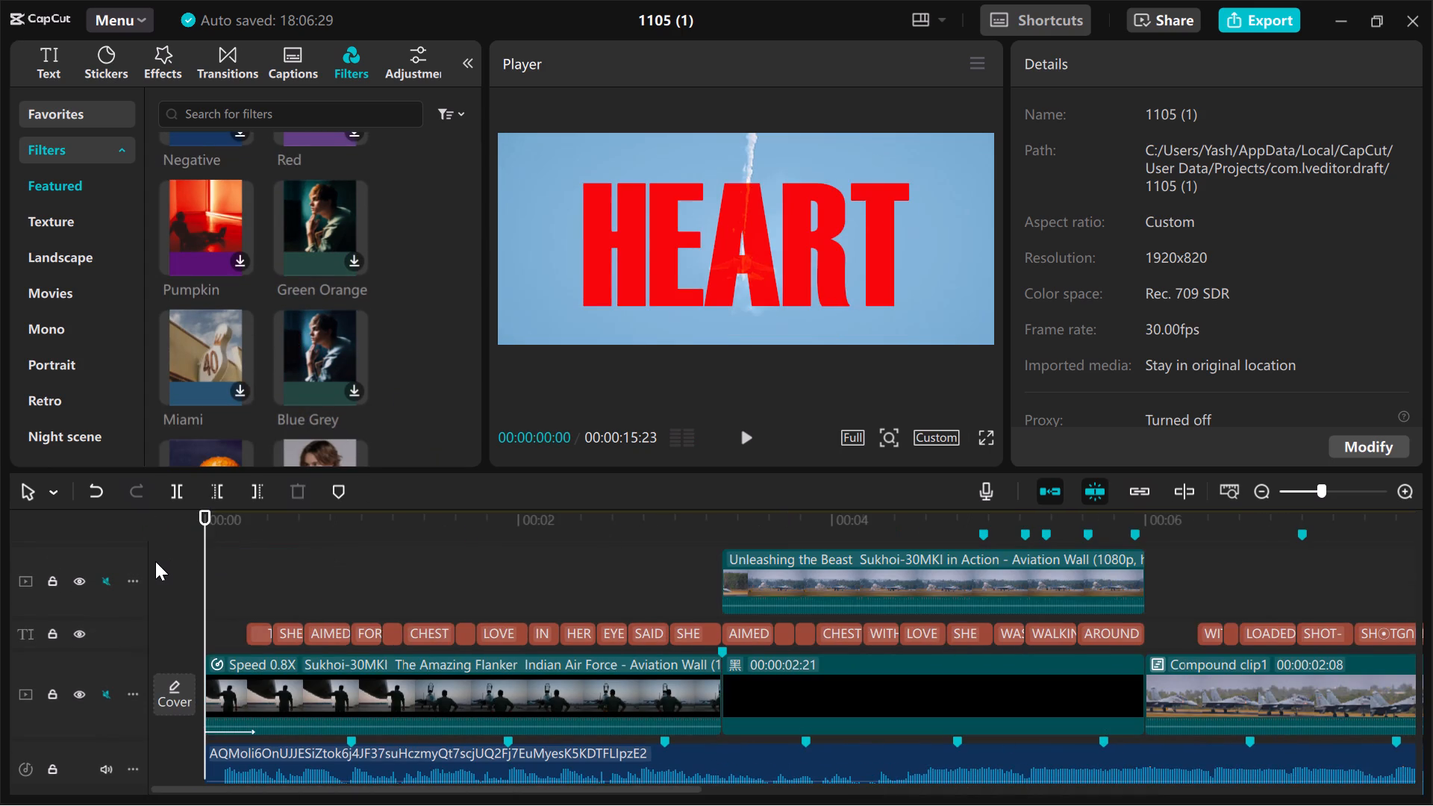
key(space)
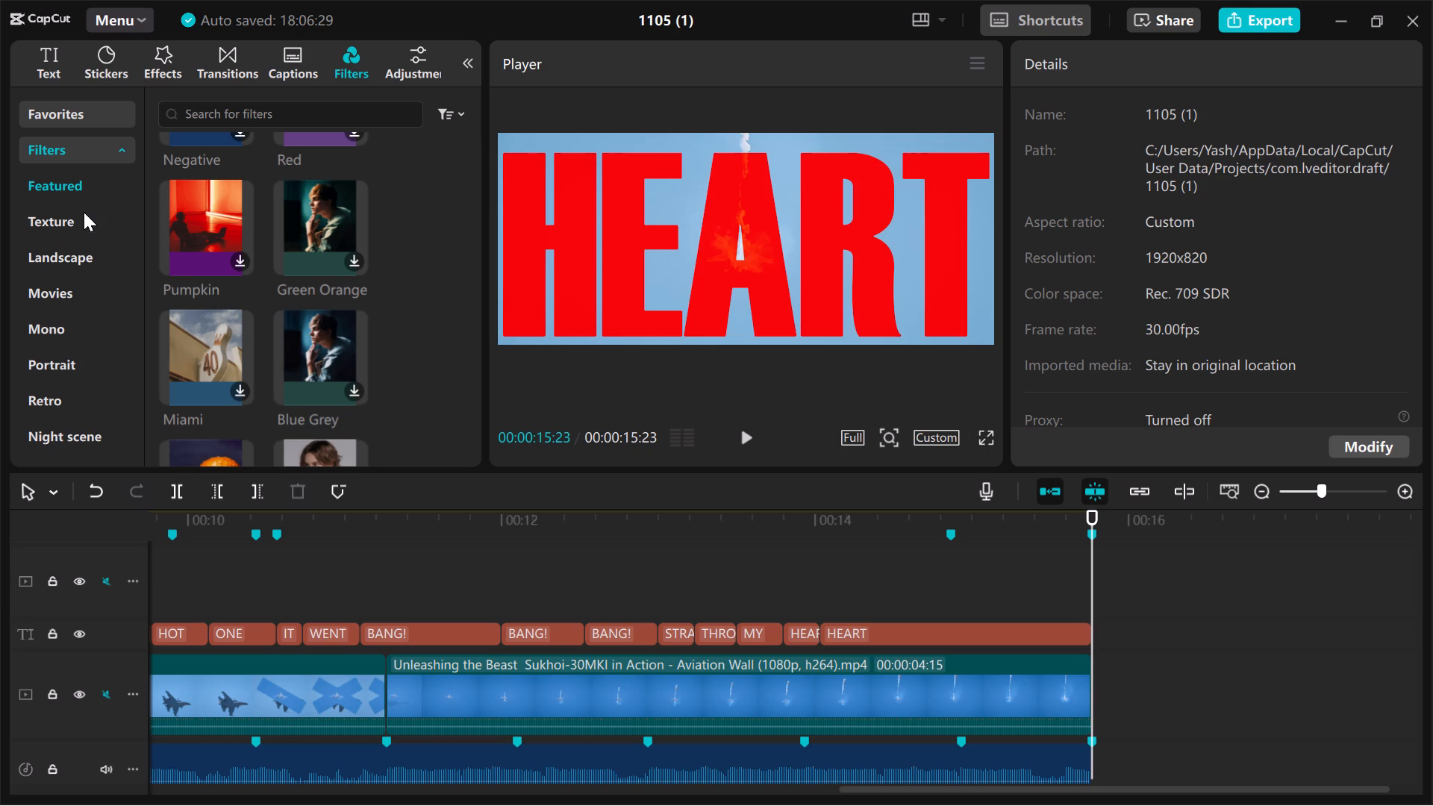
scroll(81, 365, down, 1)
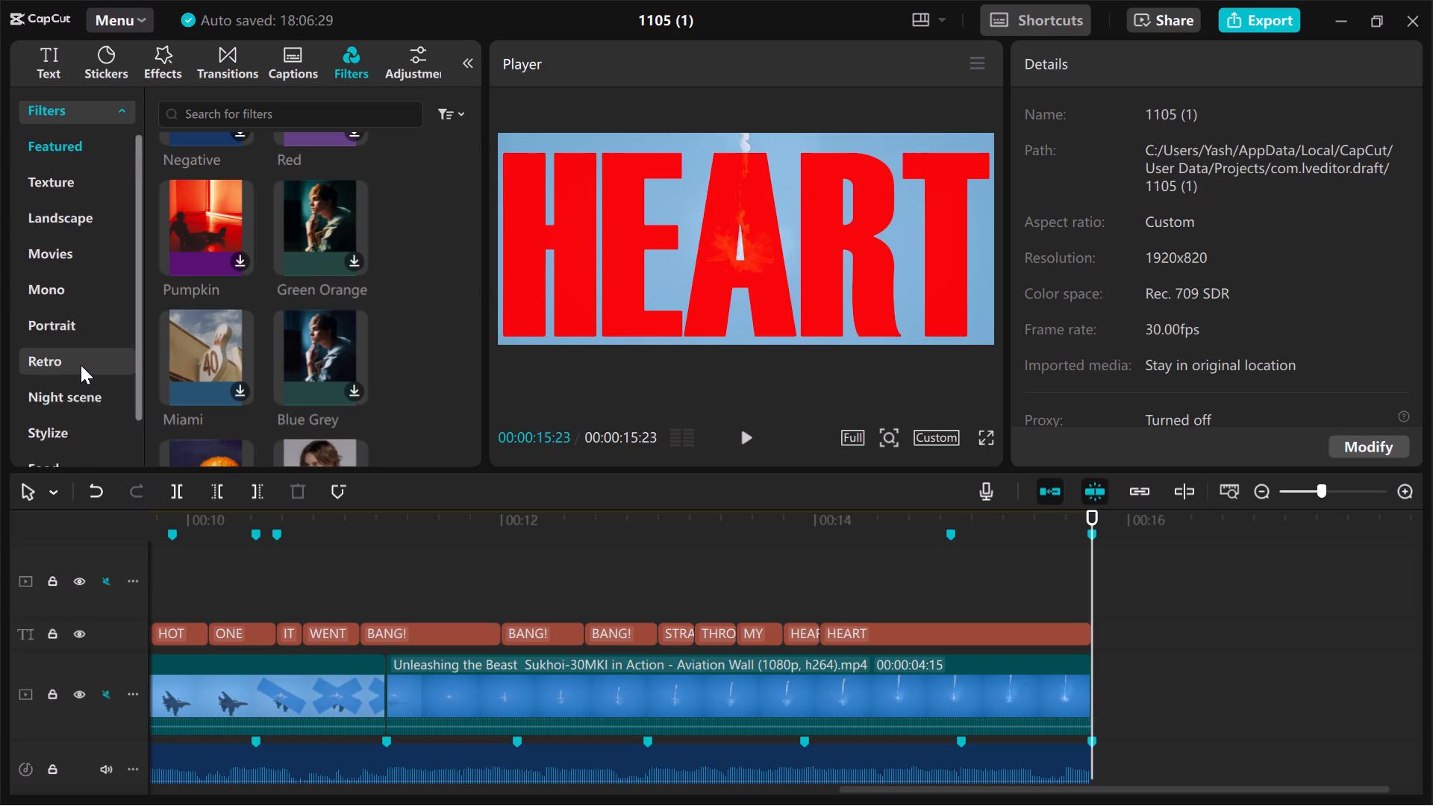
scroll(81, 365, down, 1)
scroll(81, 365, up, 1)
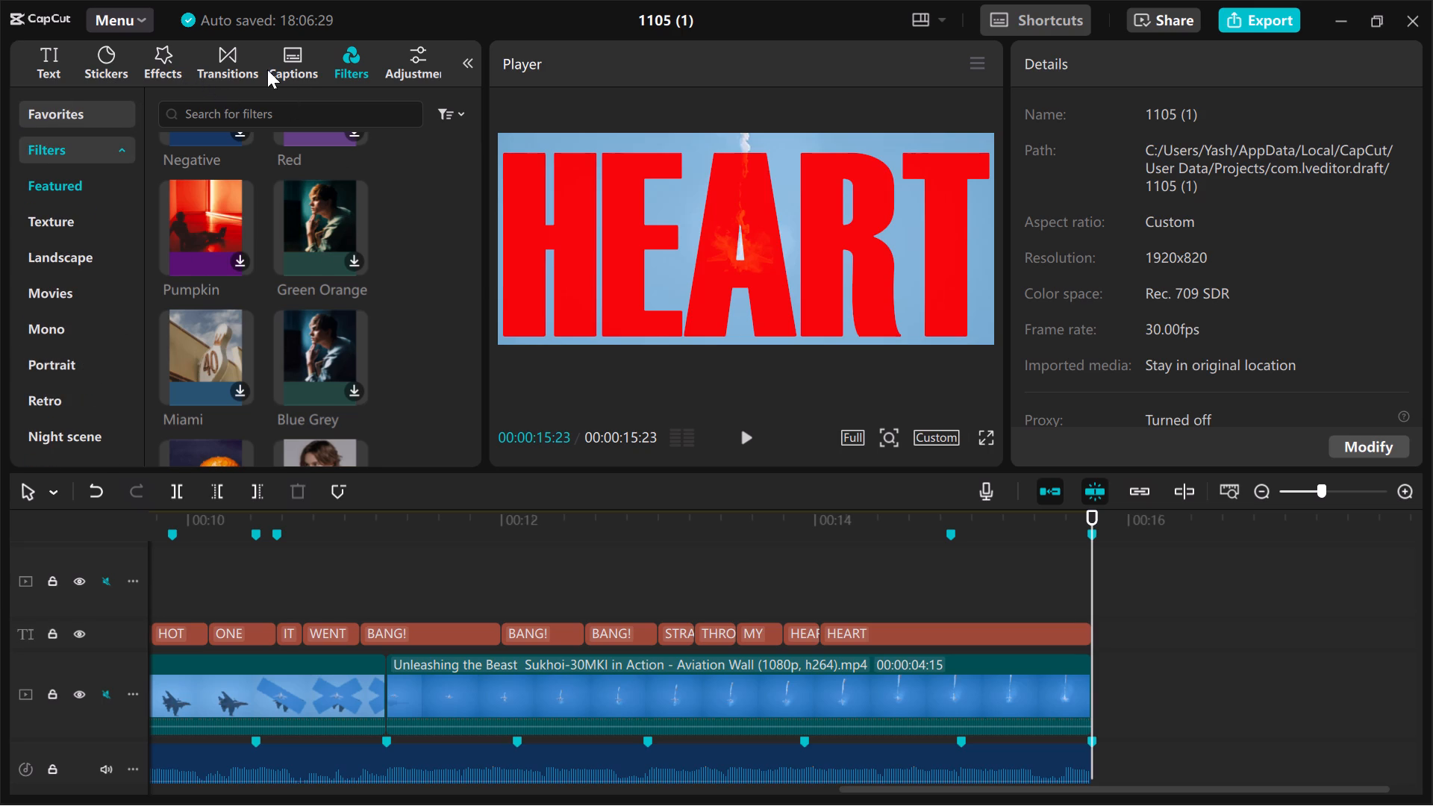
Add the Fade Out video effect above the captions, trimmed to run from about 00:14:23 to the video's end at 00:15:23.
click(175, 62)
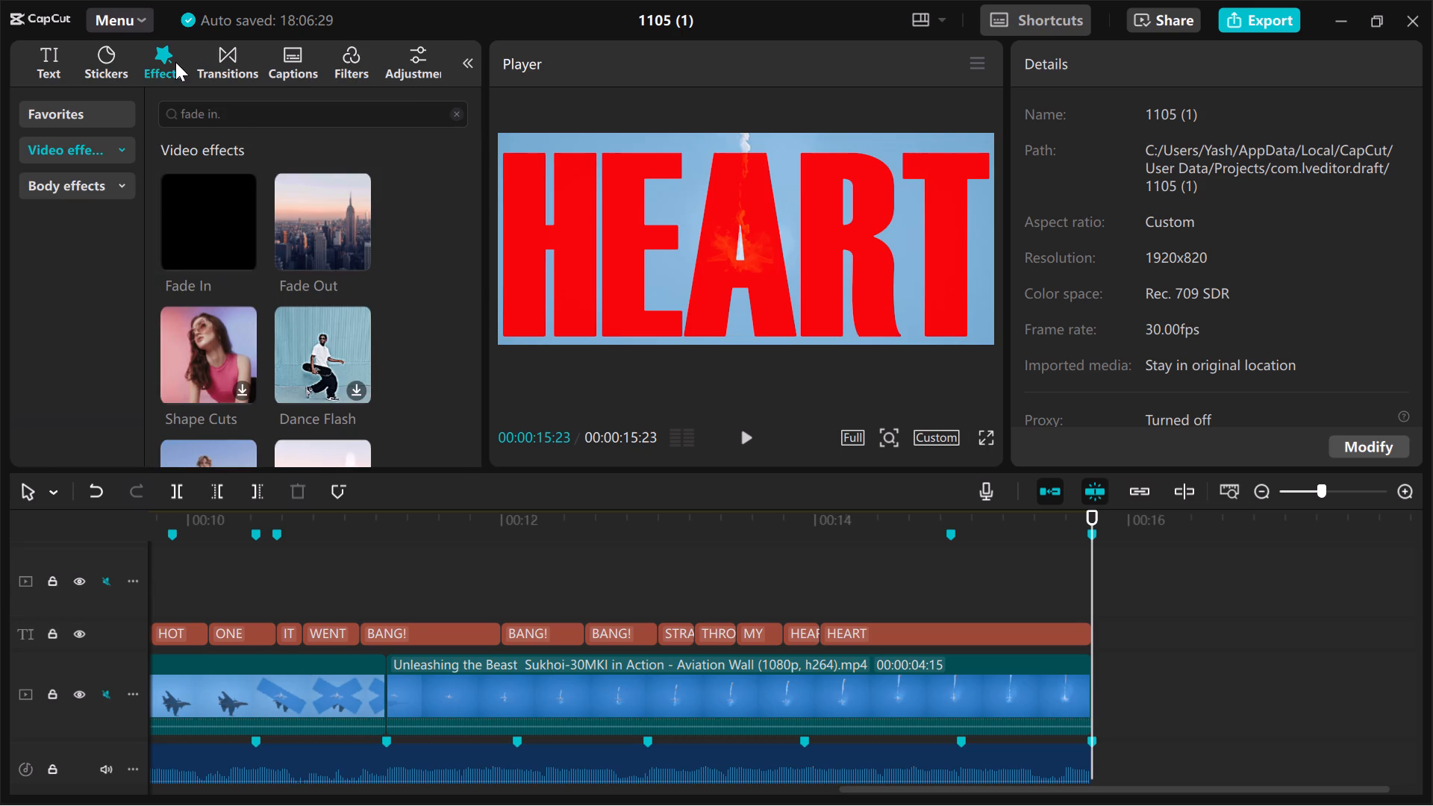
drag(325, 228, 908, 587)
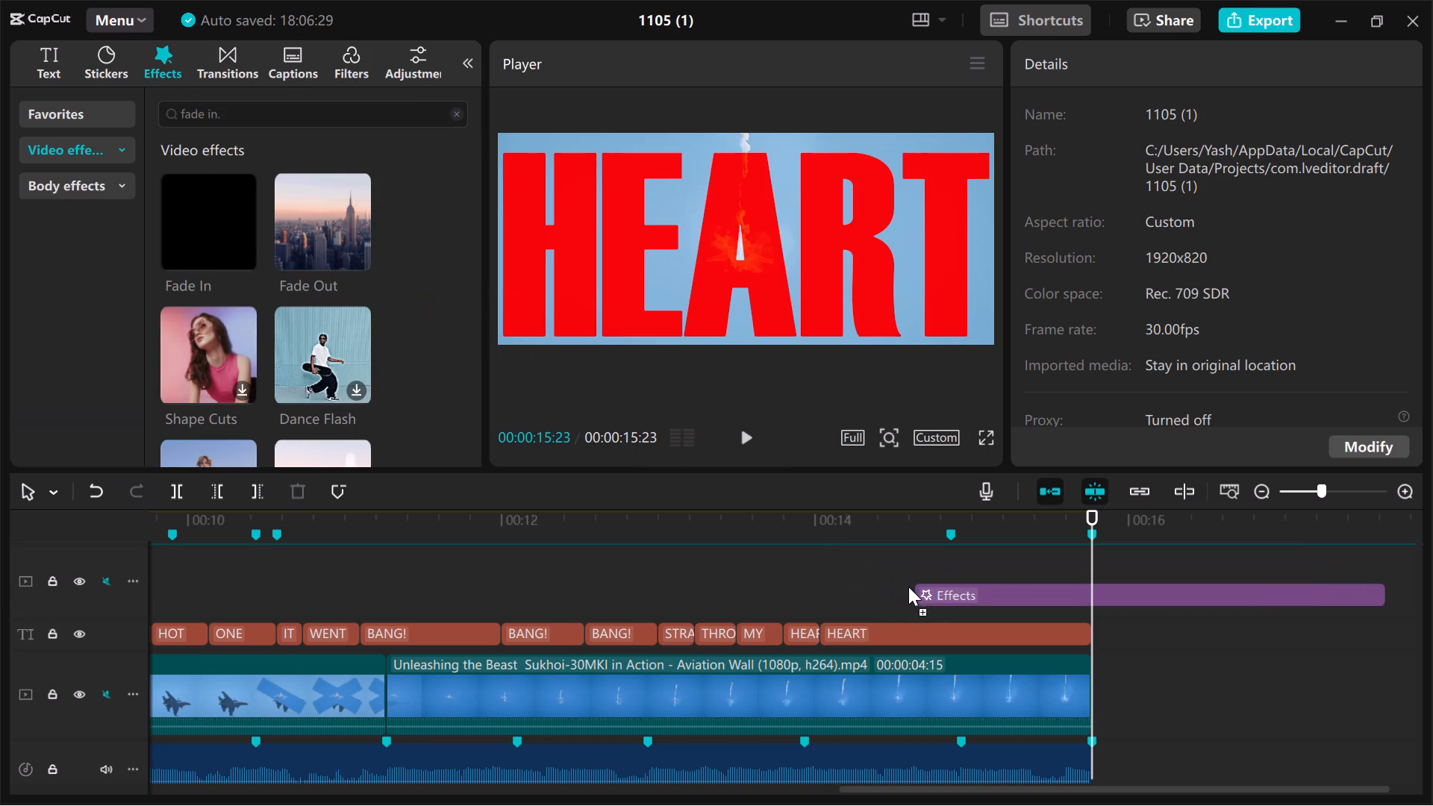
drag(908, 587, 873, 579)
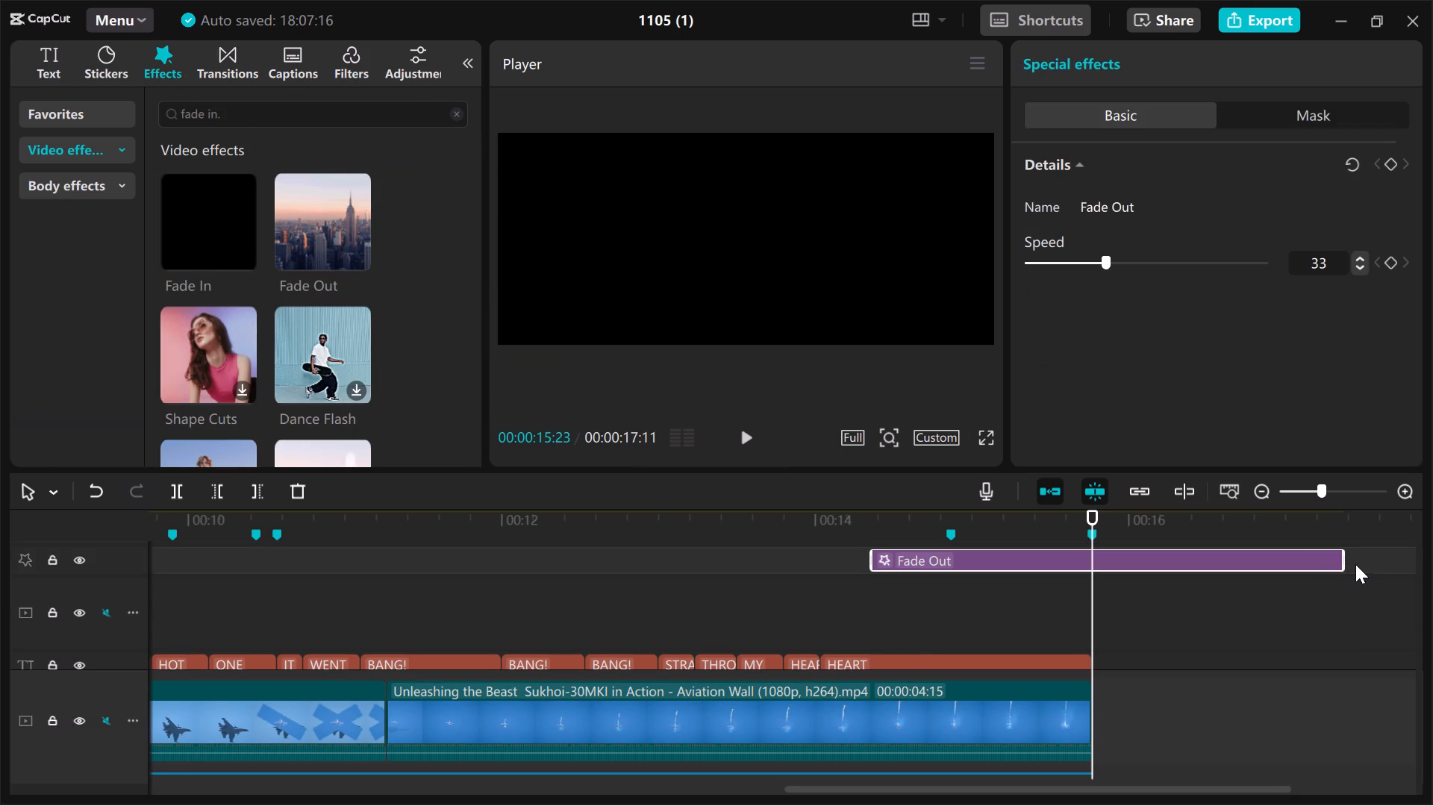
drag(1346, 558, 1108, 572)
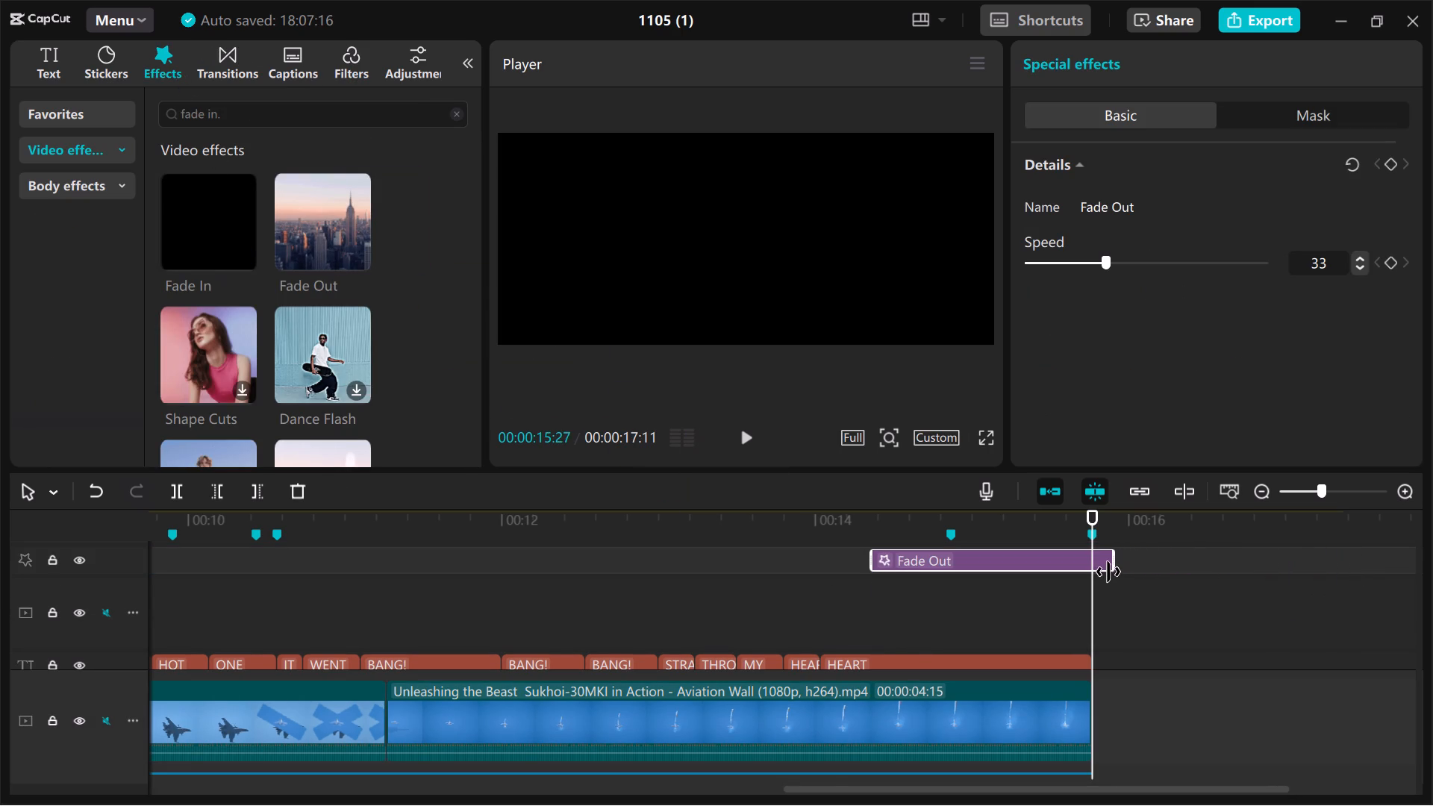
drag(1108, 572, 1096, 572)
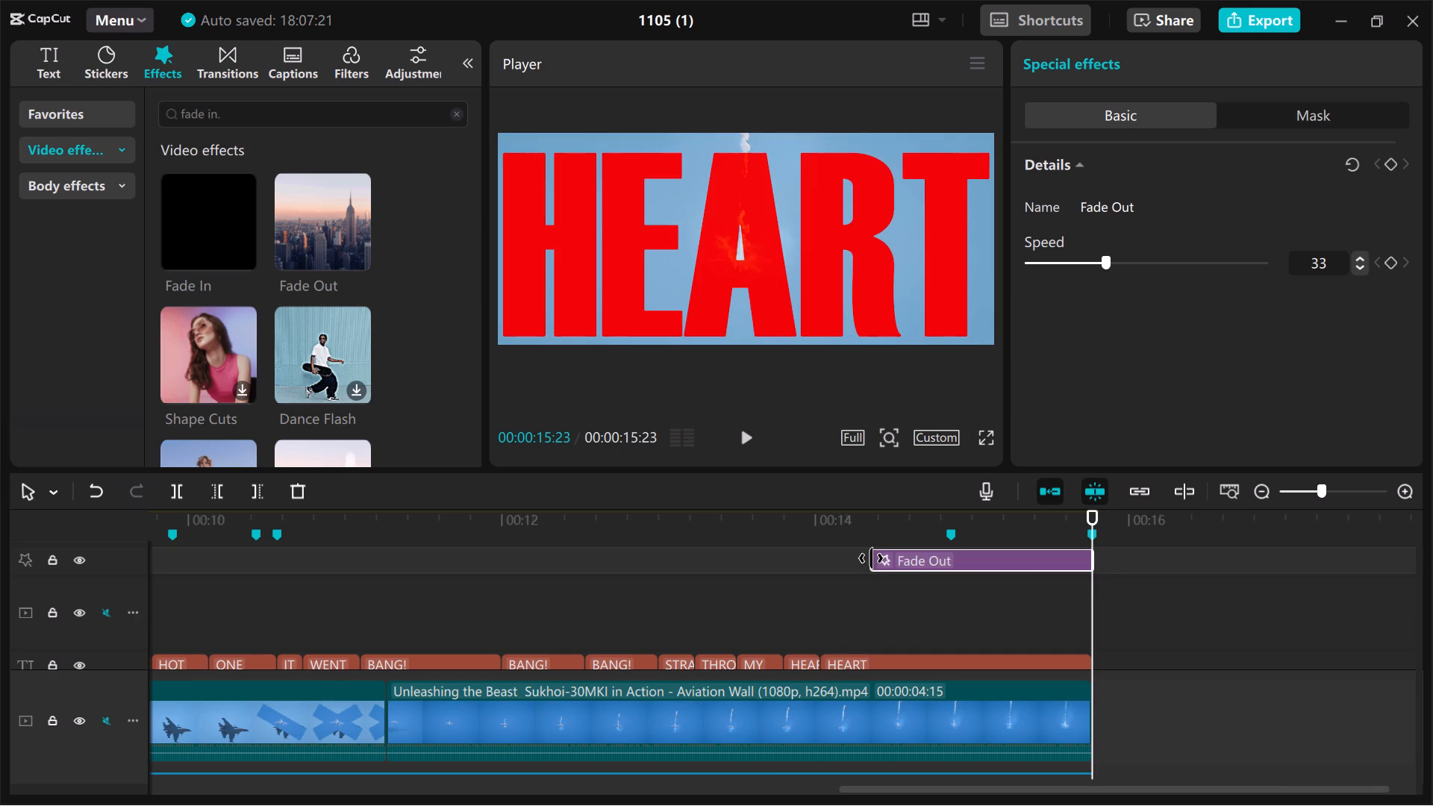
drag(871, 558, 936, 562)
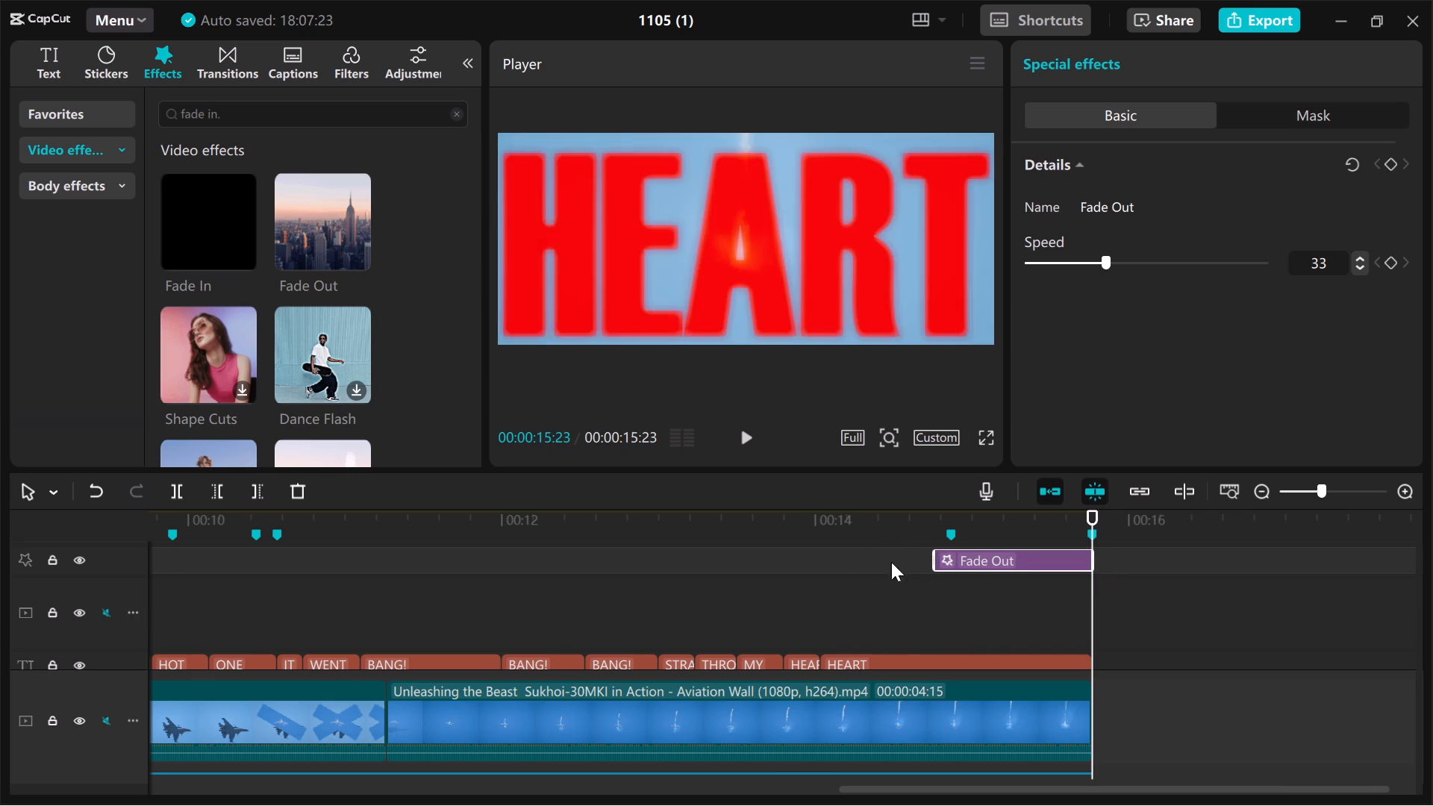
Play the ending from before the Fade Out effect to review the fade over the red HEART caption.
click(798, 577)
key(space)
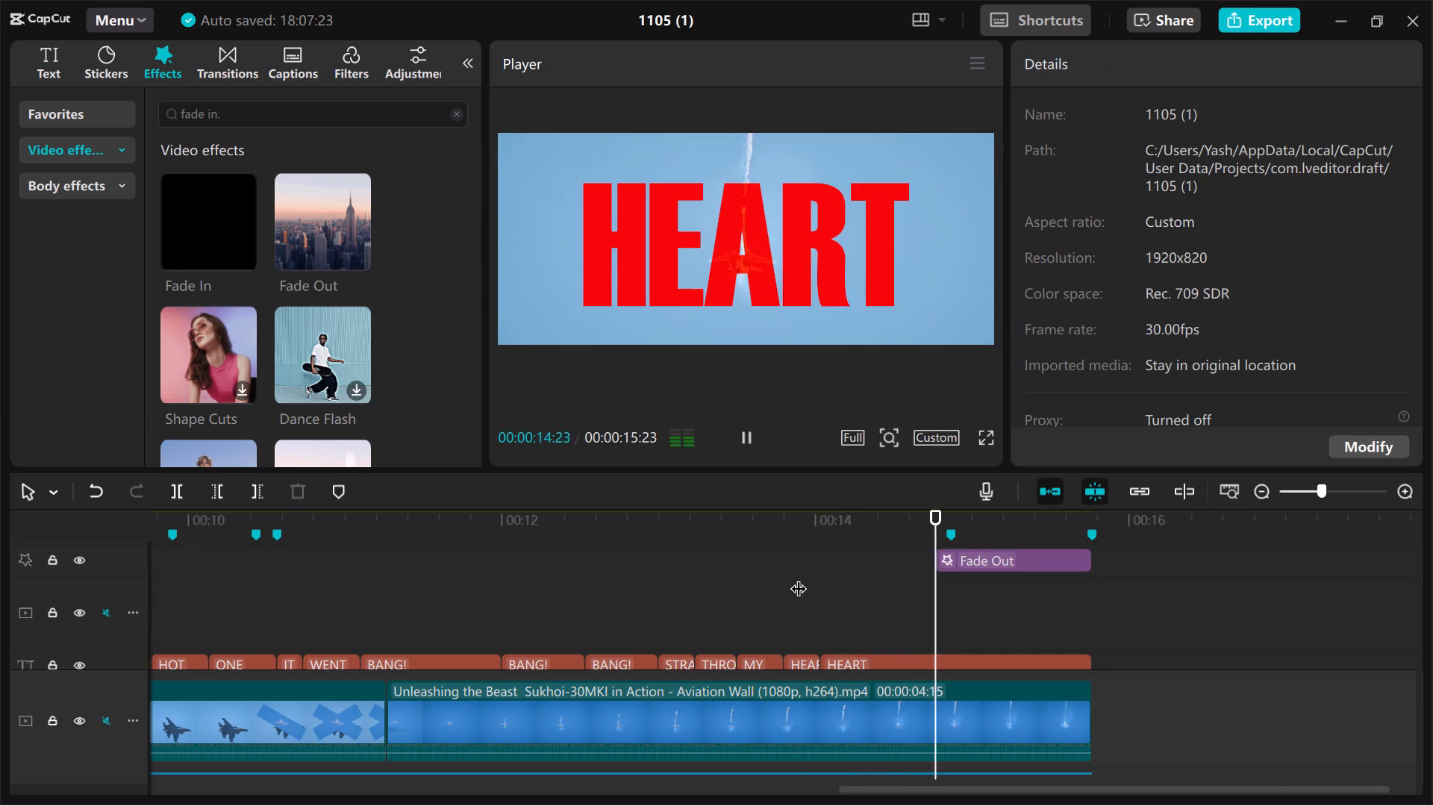
Replay the ending over the last HEART caption to check how the Fade Out effect darkens the picture.
click(798, 577)
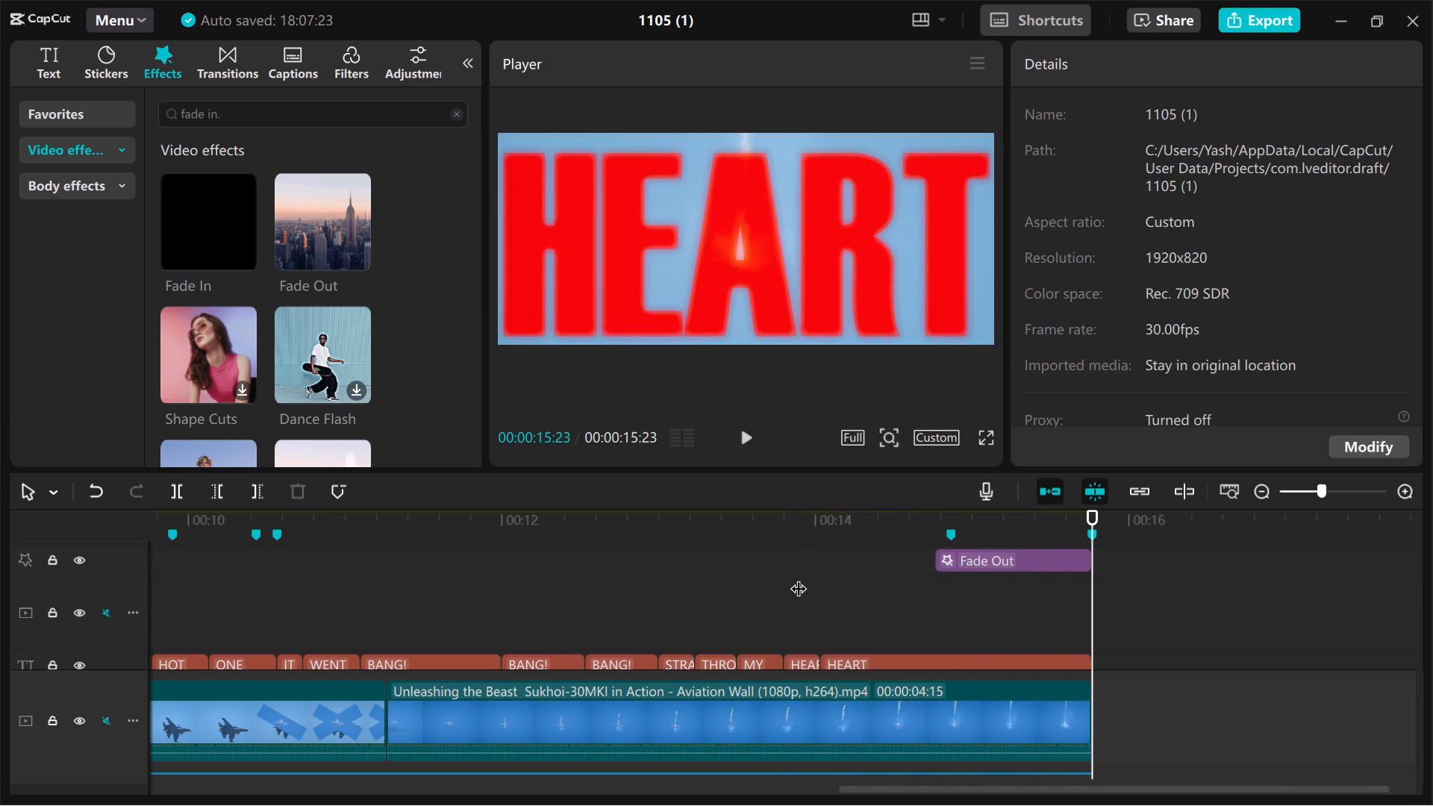
key(space)
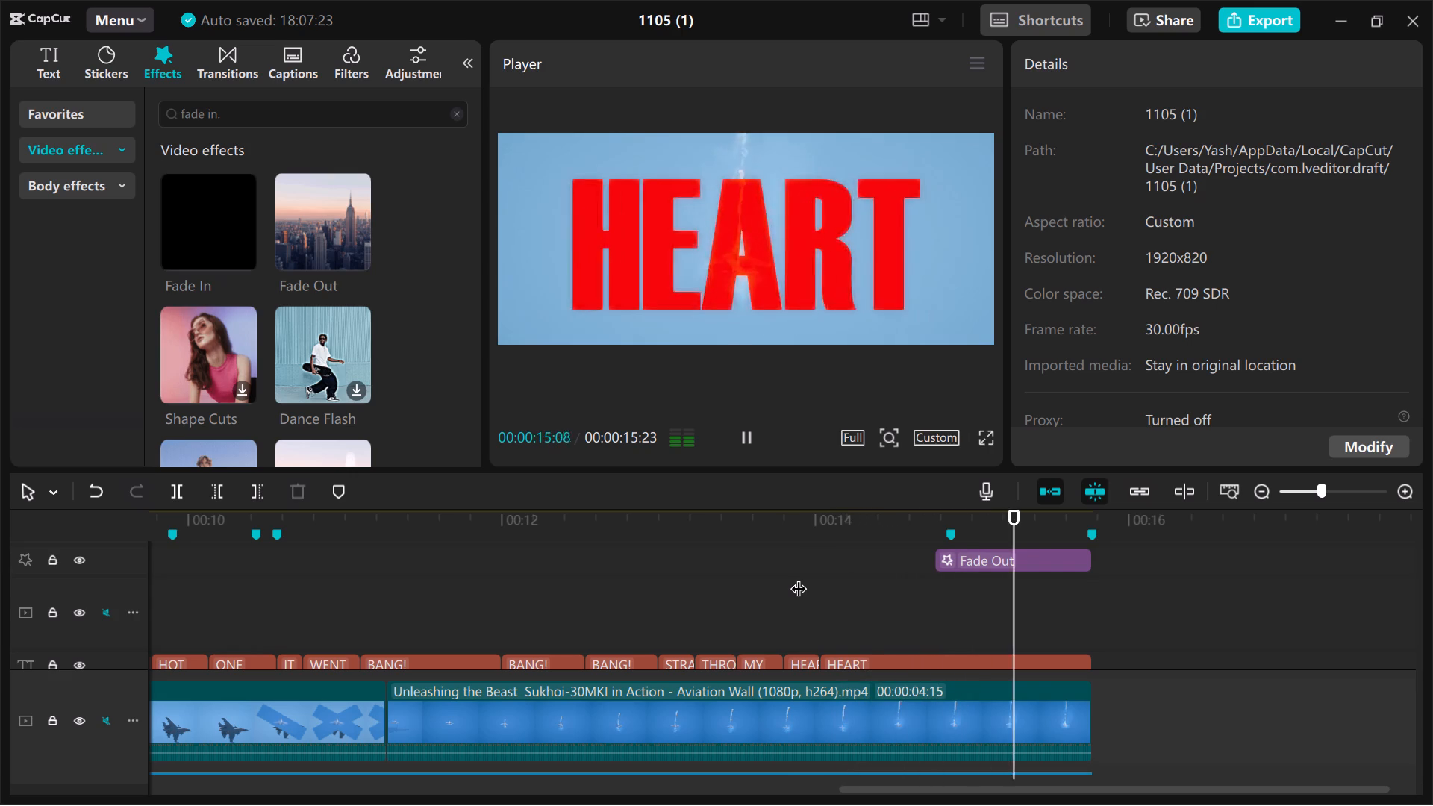
scroll(798, 577, down, 1)
scroll(798, 577, up, 1)
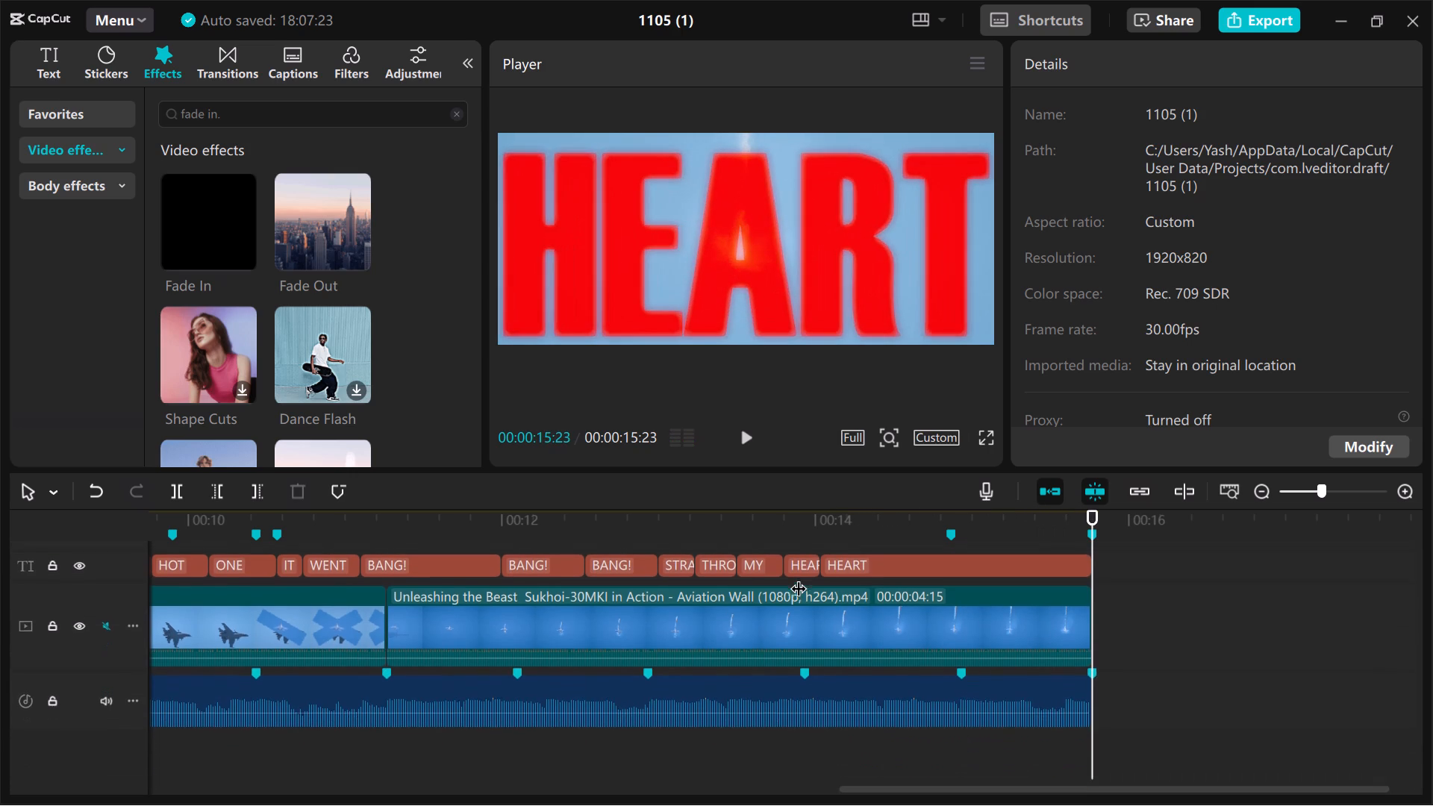
scroll(798, 577, up, 1)
click(749, 531)
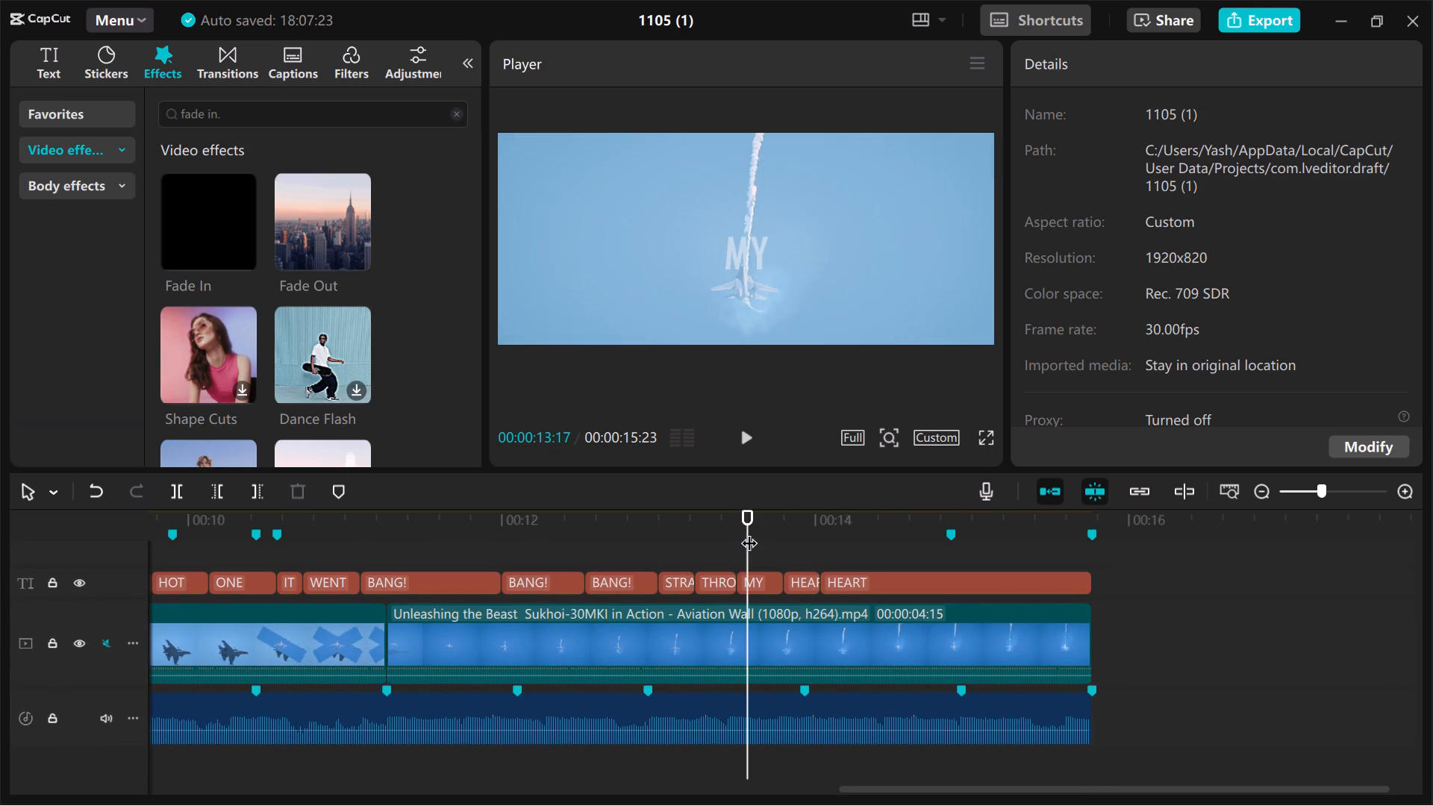
key(space)
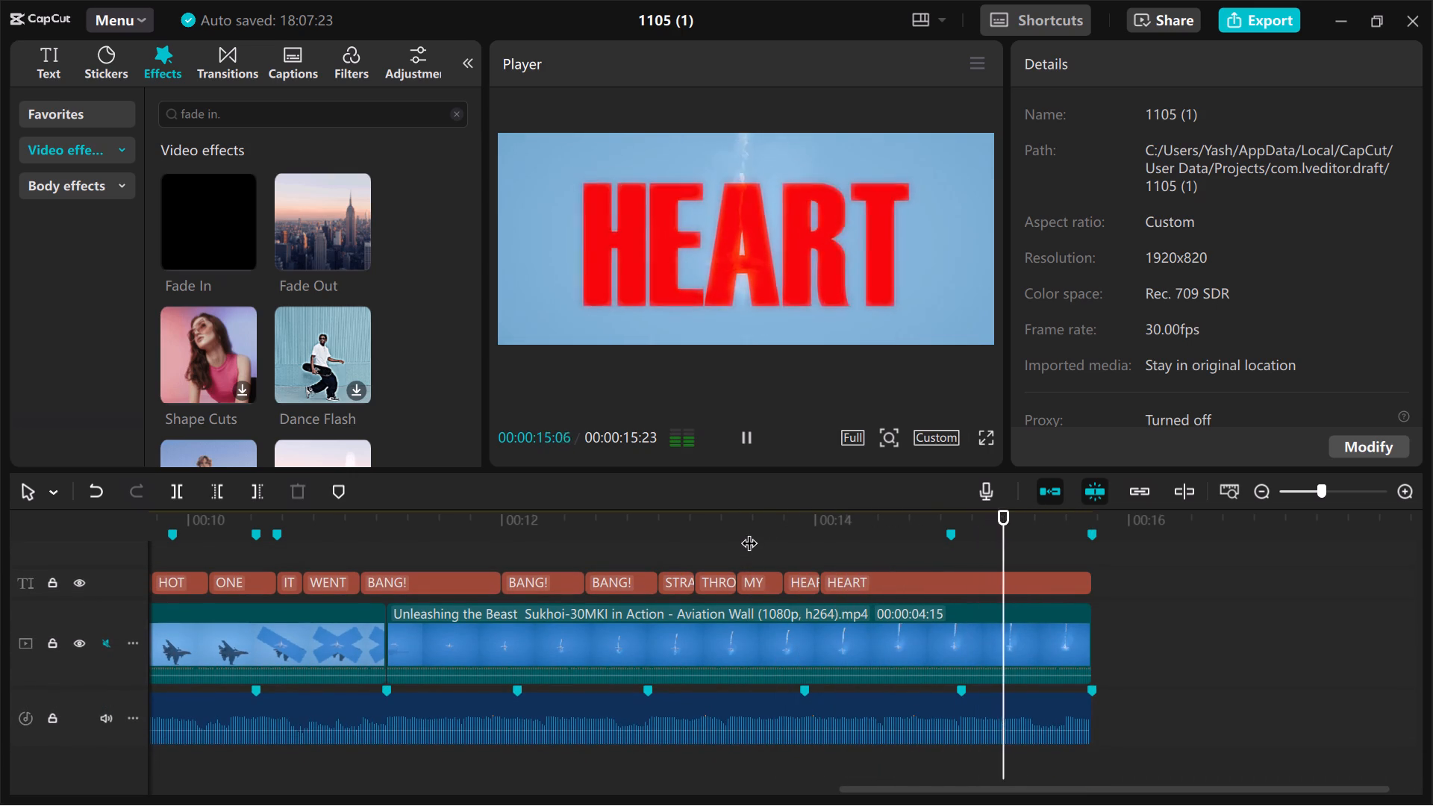
scroll(749, 531, up, 1)
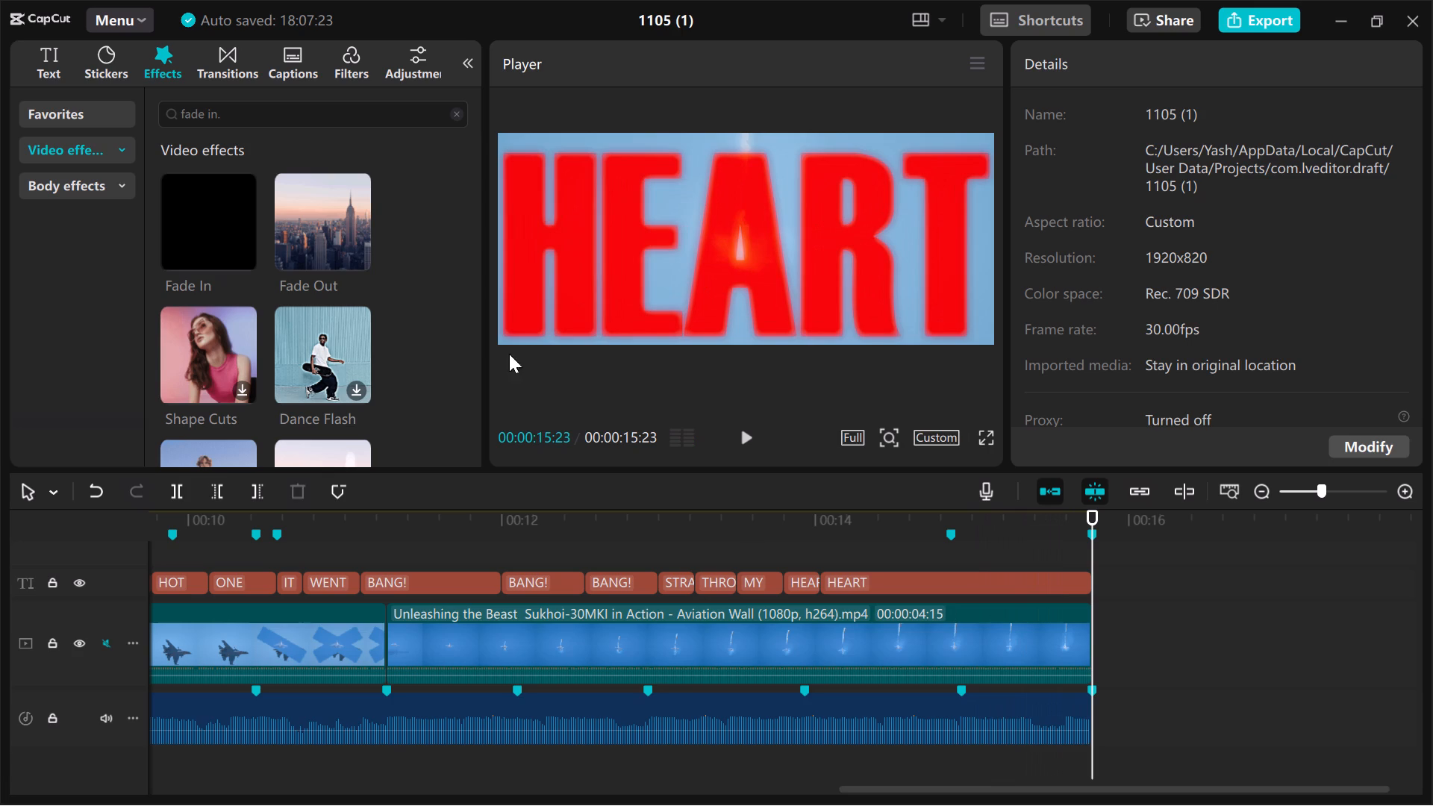
Preview the Fade Out and Shape Cuts effects and replay the video's ending to compare the fade.
click(325, 219)
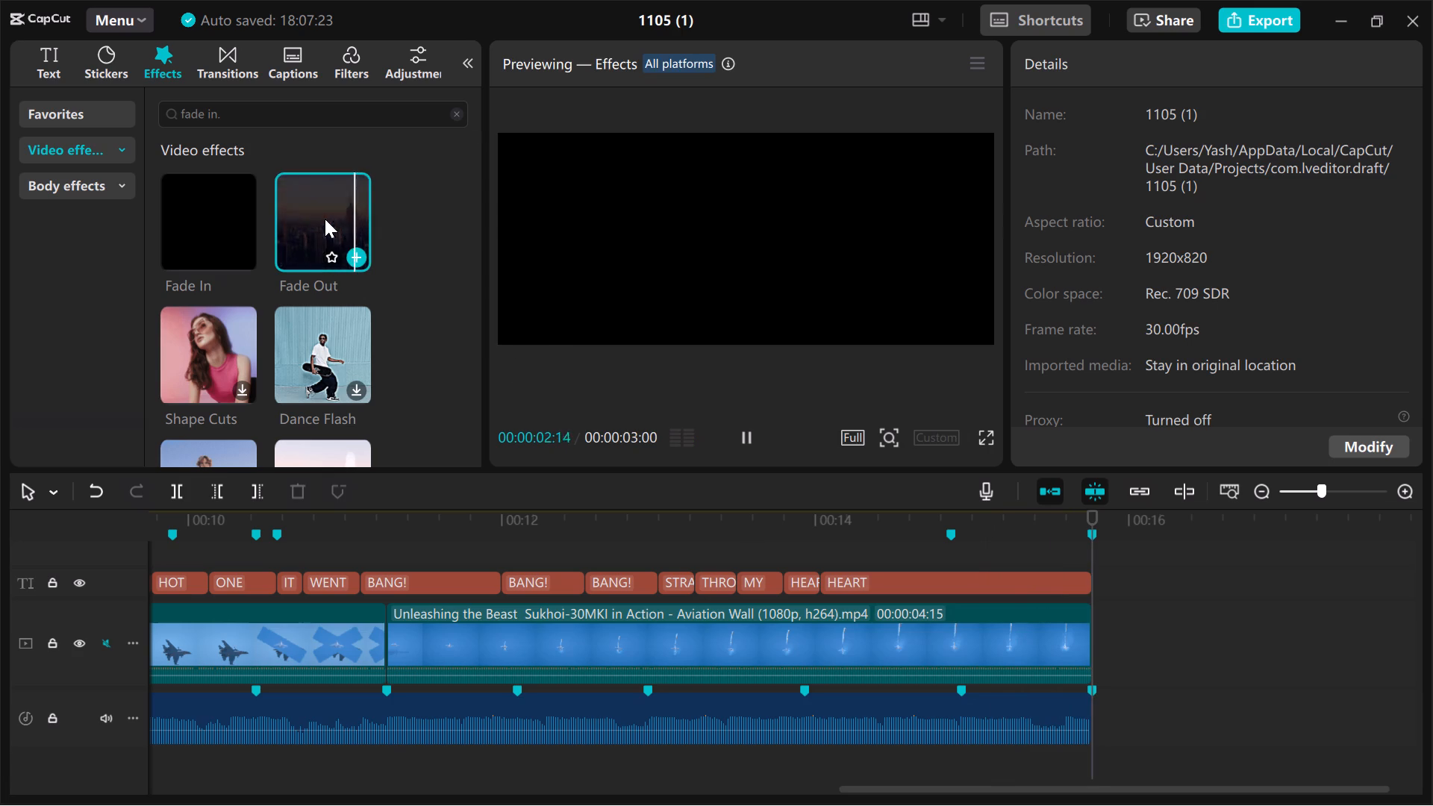
scroll(737, 563, up, 1)
click(764, 564)
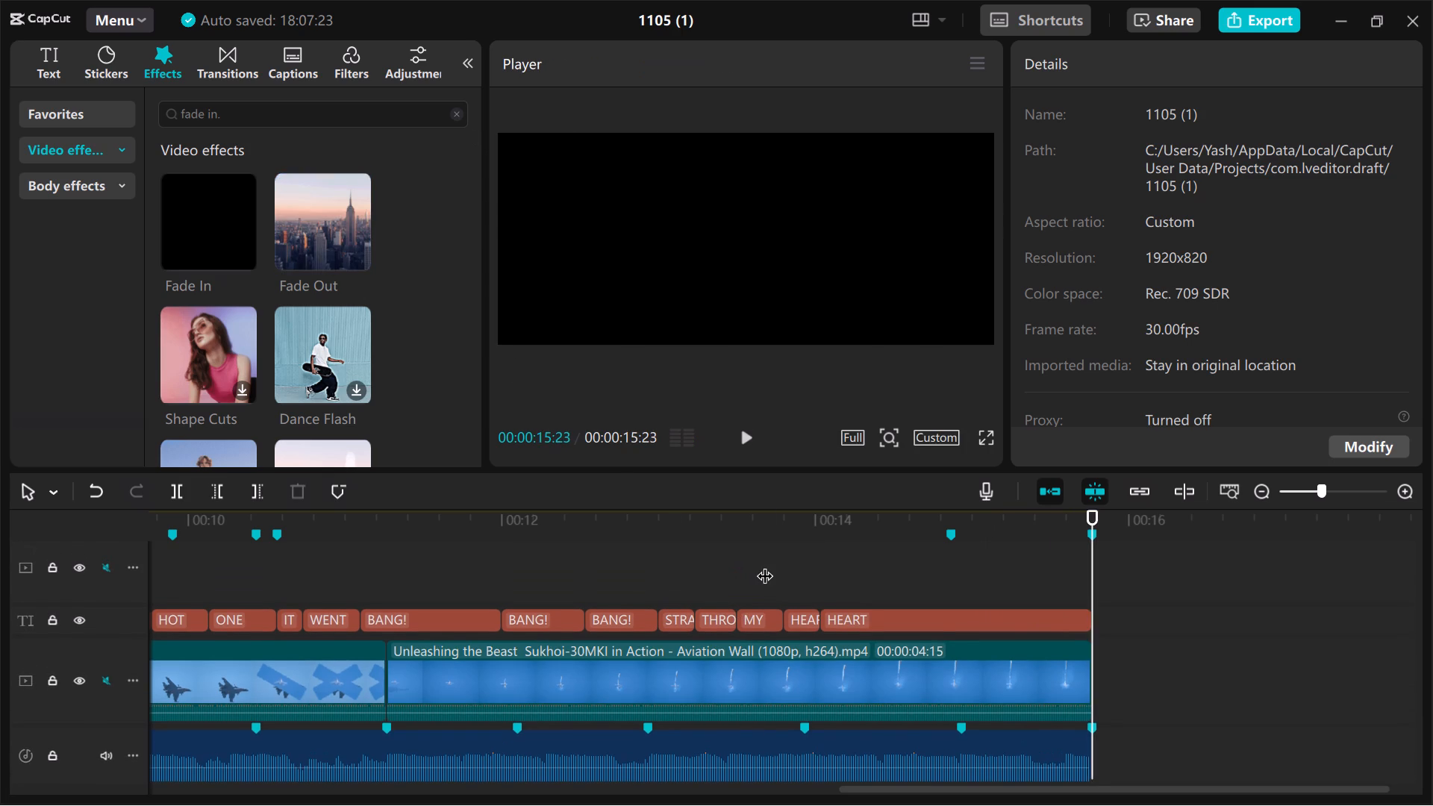
key(space)
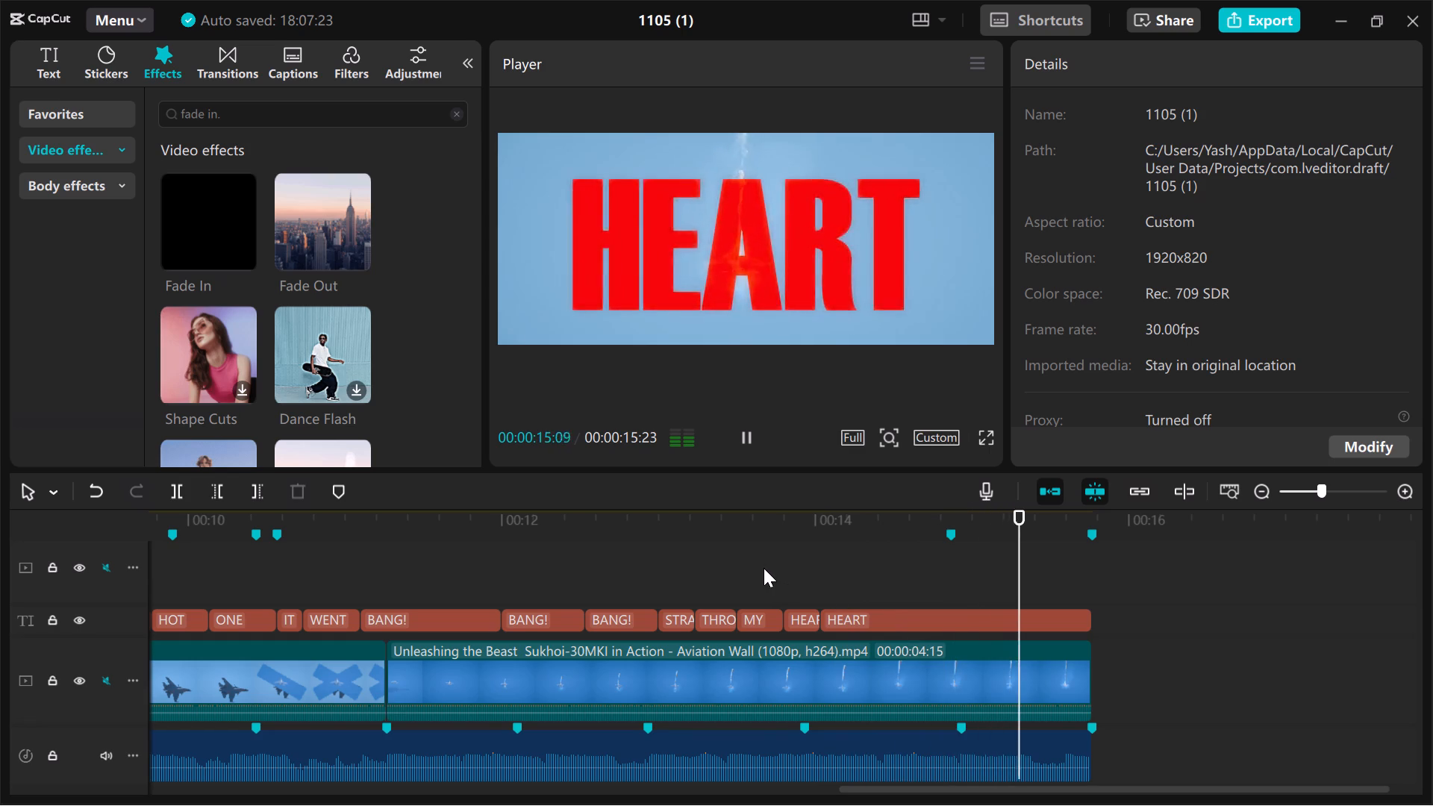
click(764, 568)
click(347, 225)
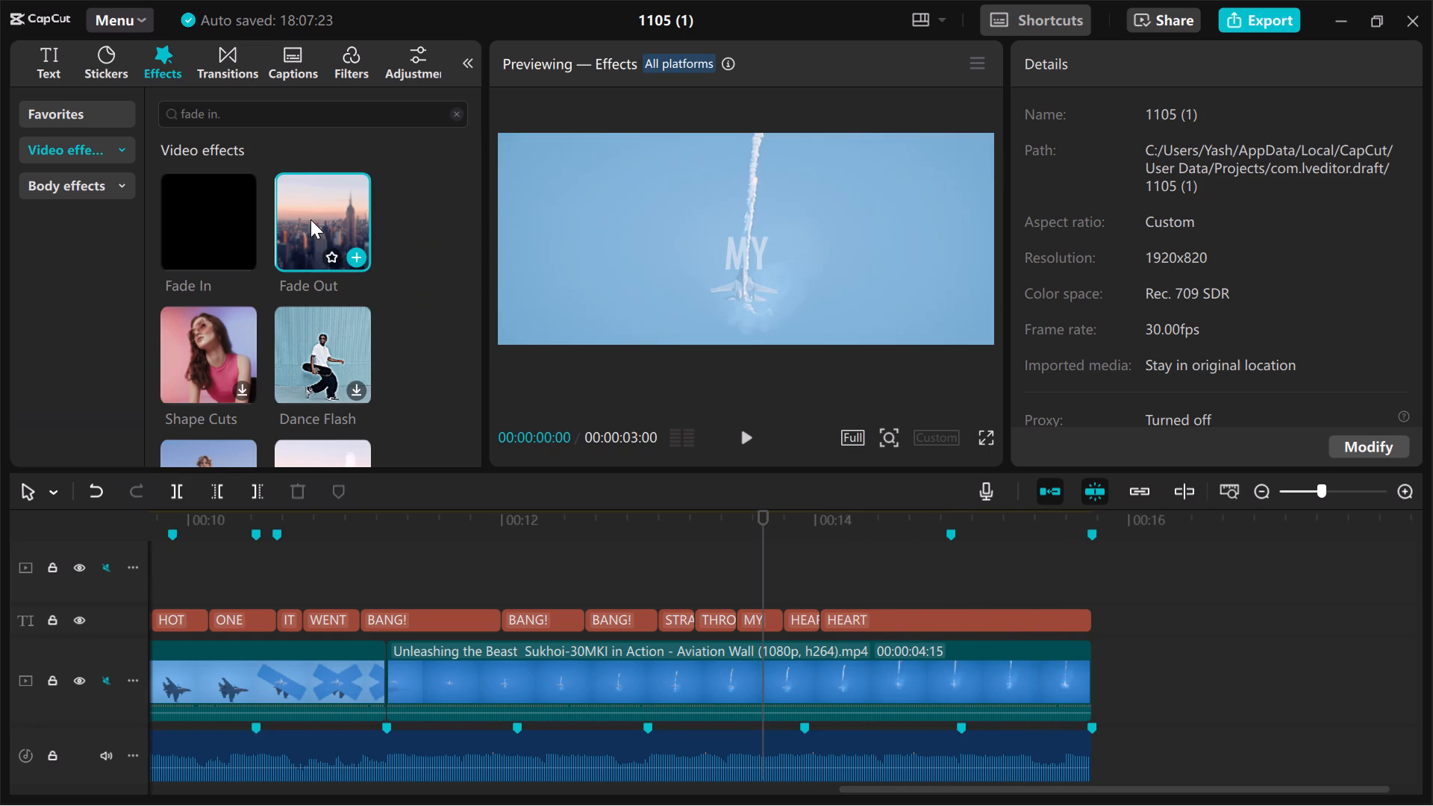
click(225, 322)
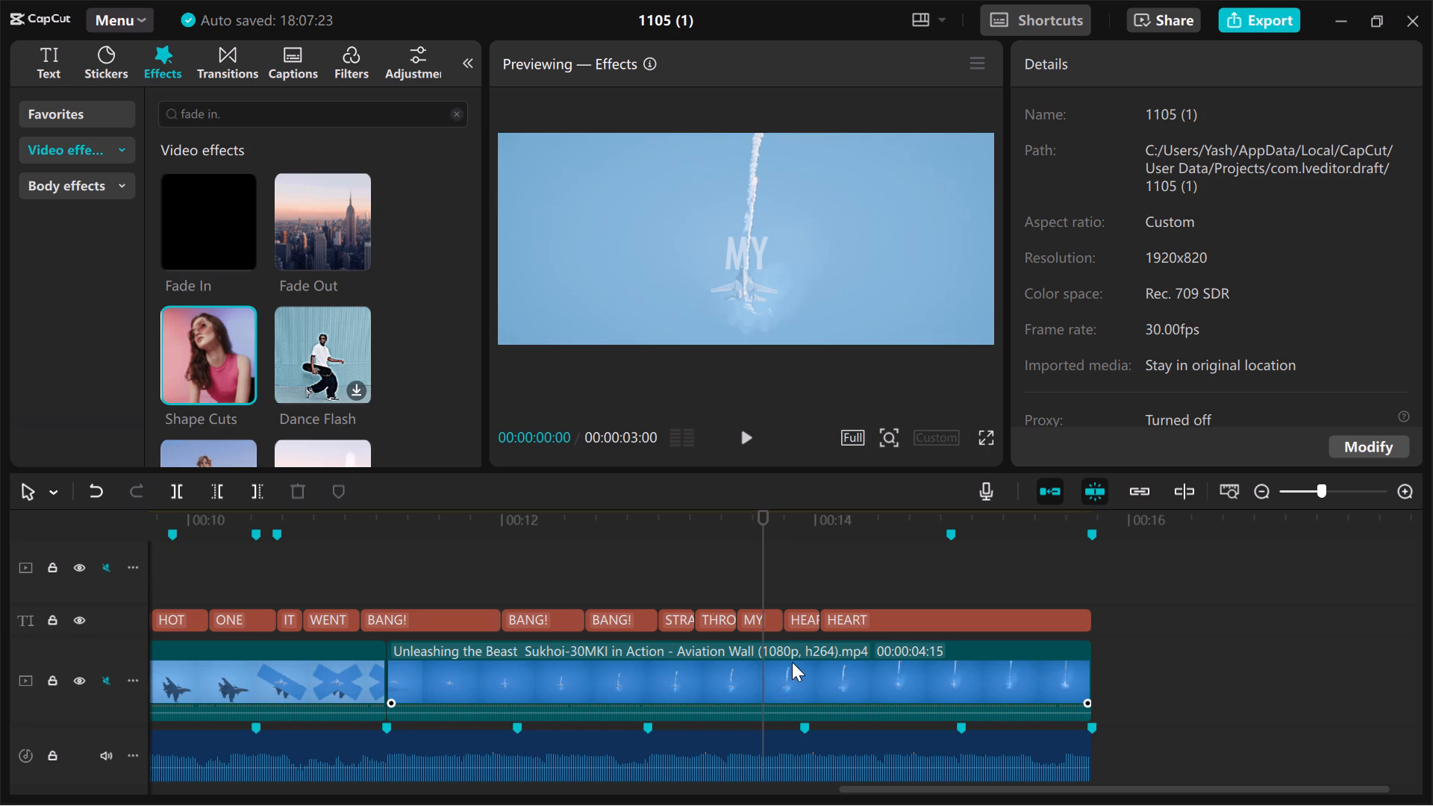
scroll(798, 660, up, 1)
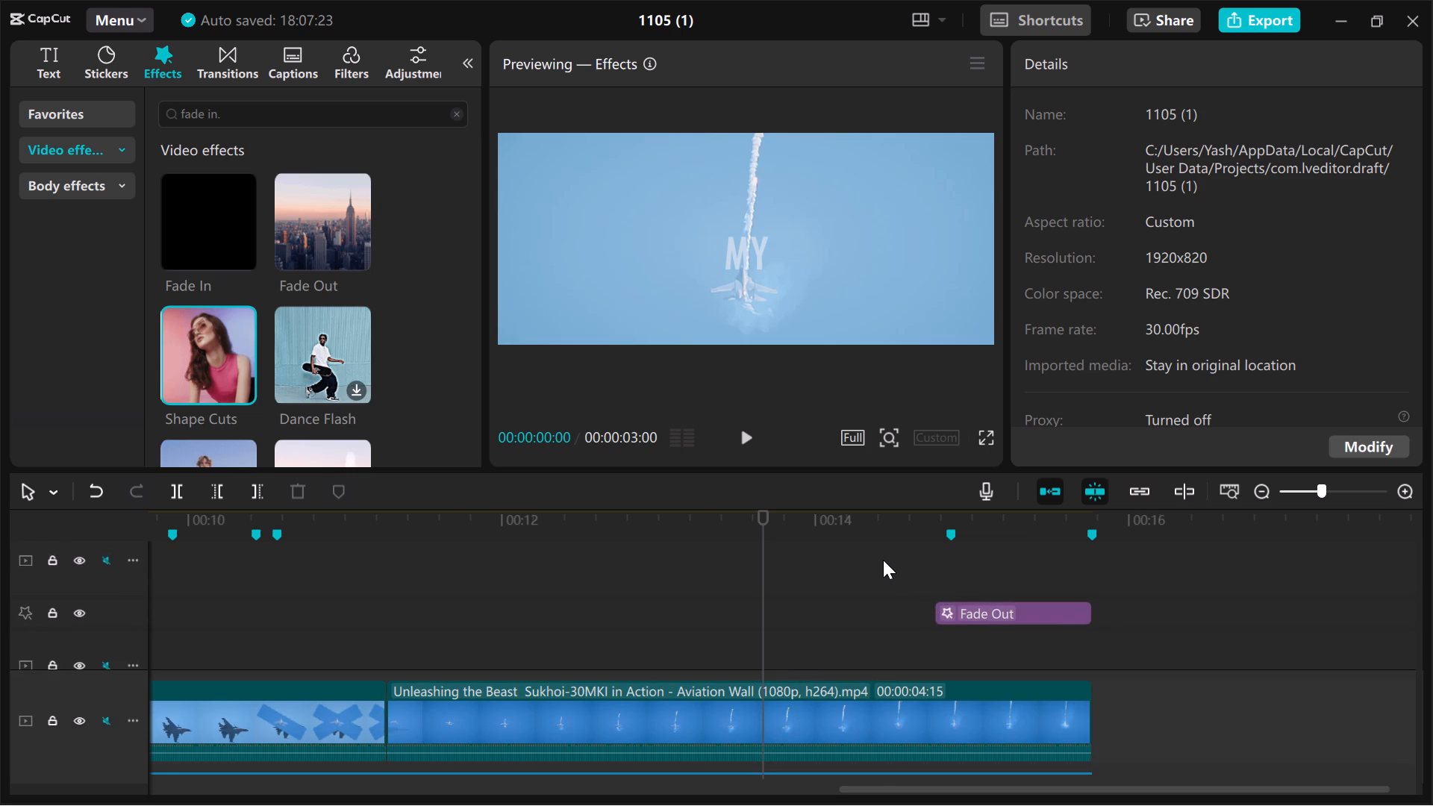
click(883, 560)
key(space)
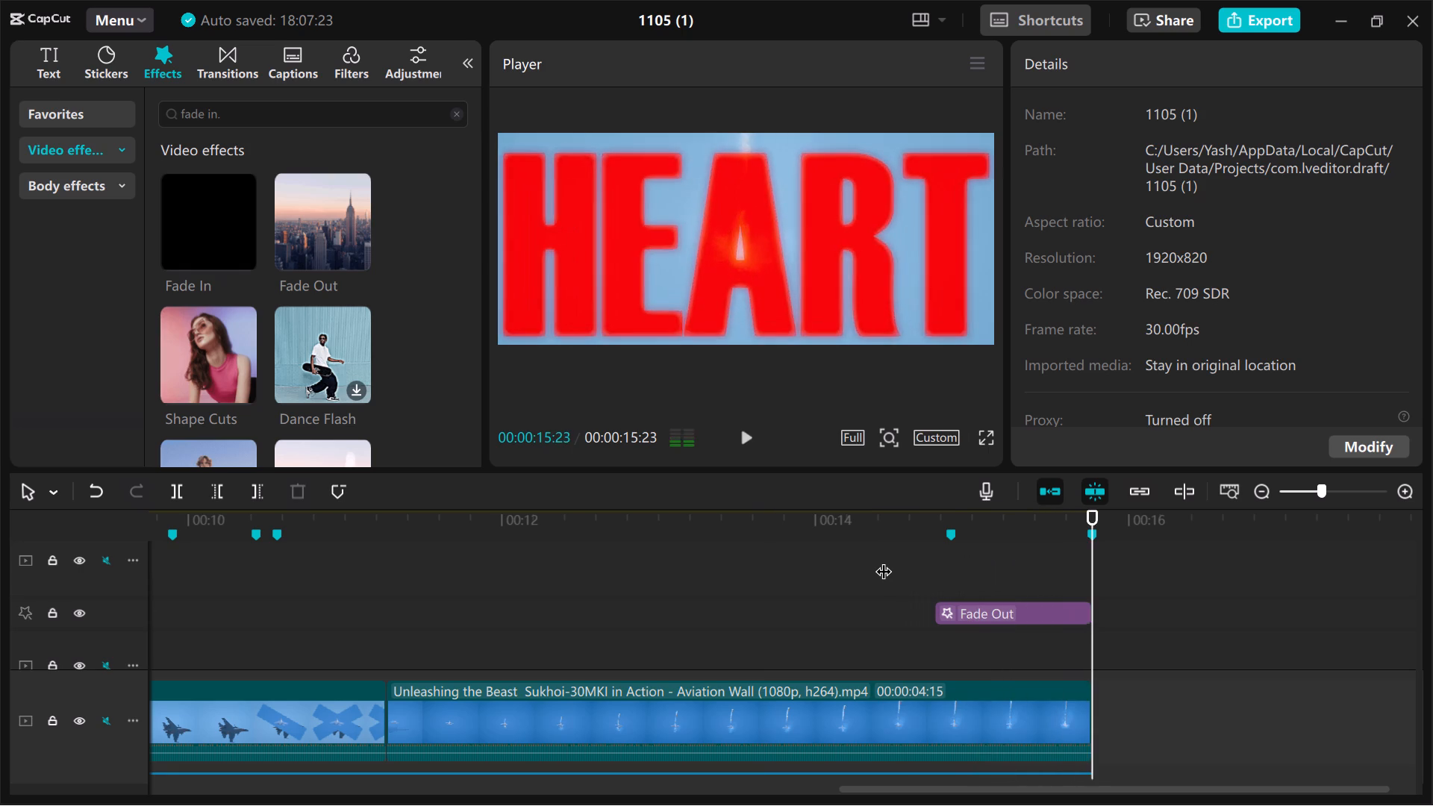
key(space)
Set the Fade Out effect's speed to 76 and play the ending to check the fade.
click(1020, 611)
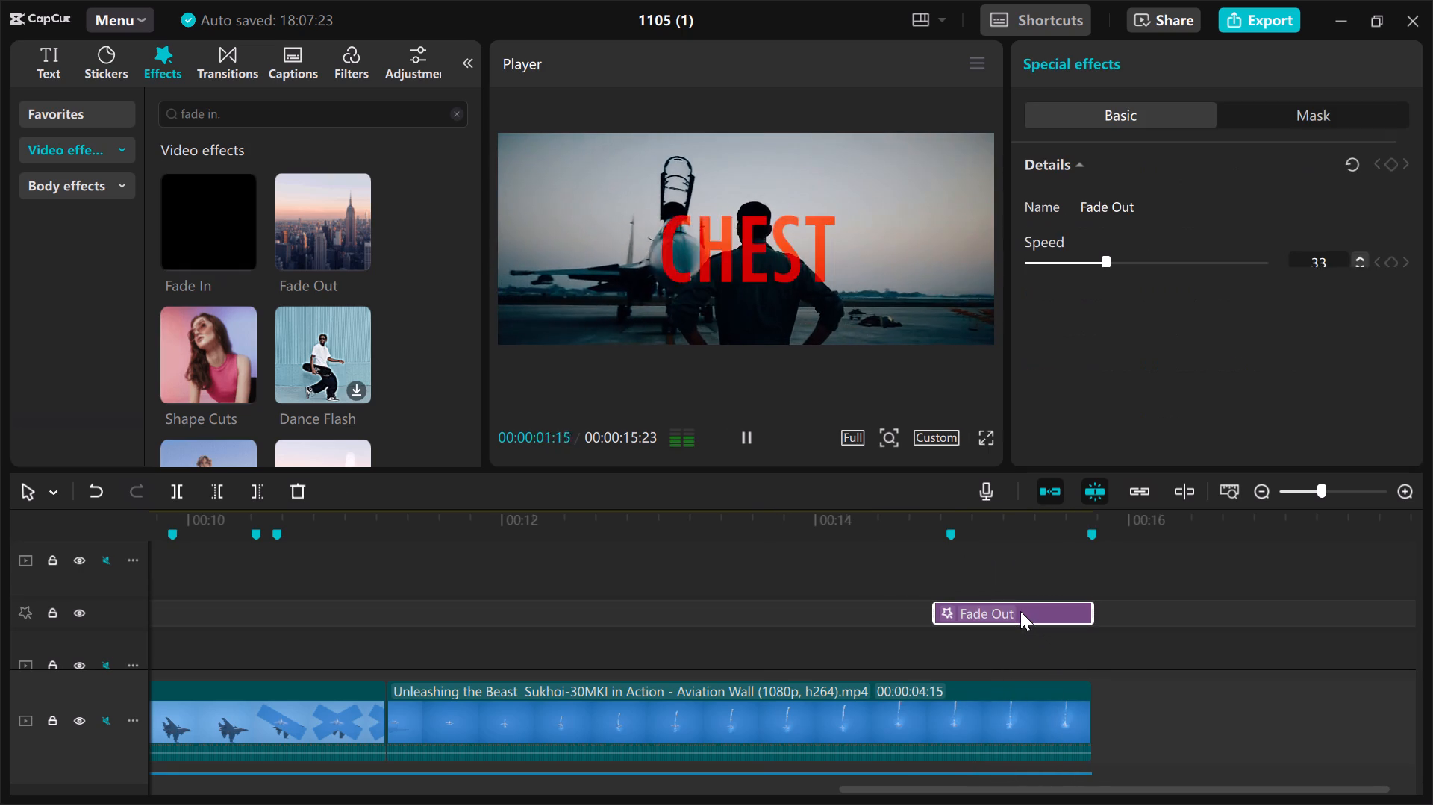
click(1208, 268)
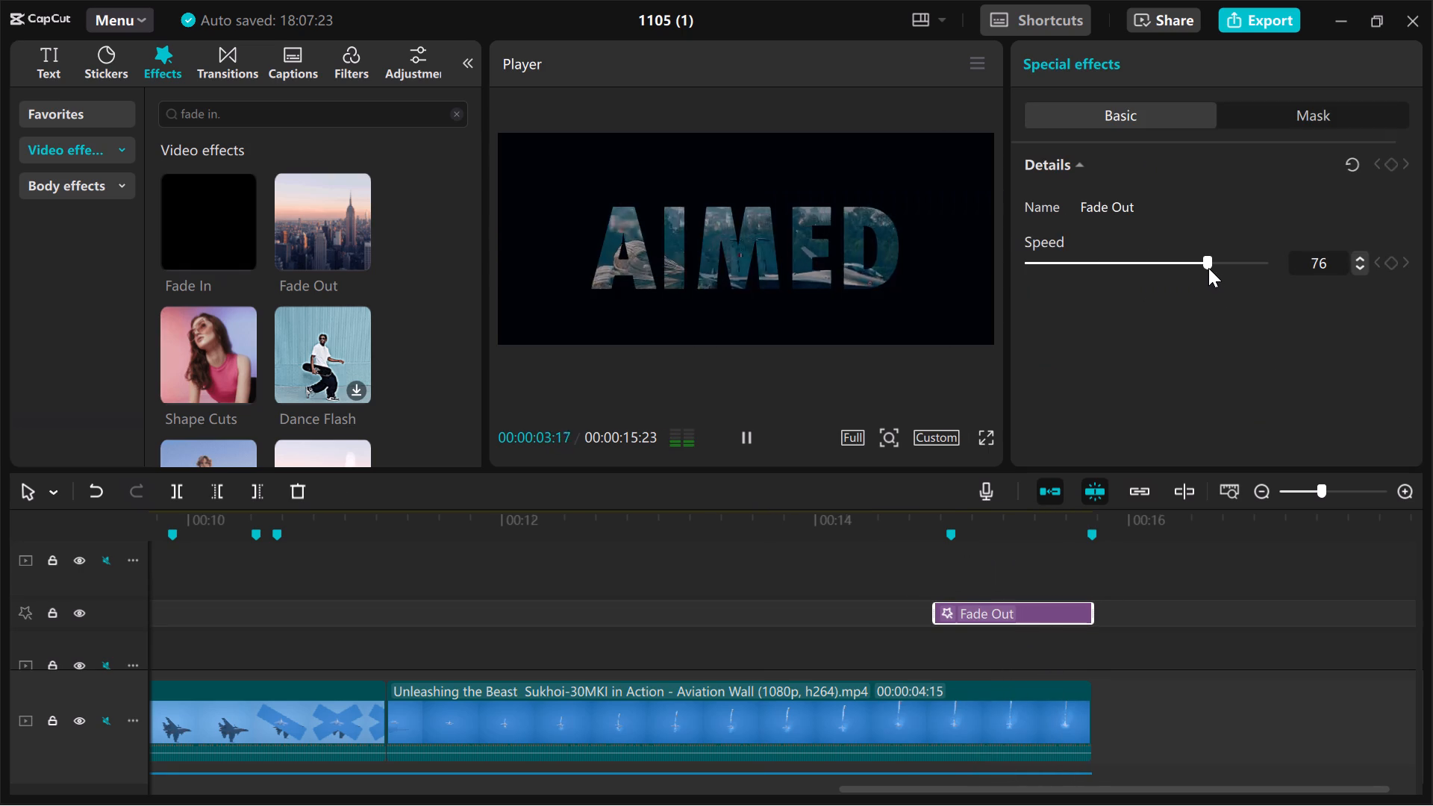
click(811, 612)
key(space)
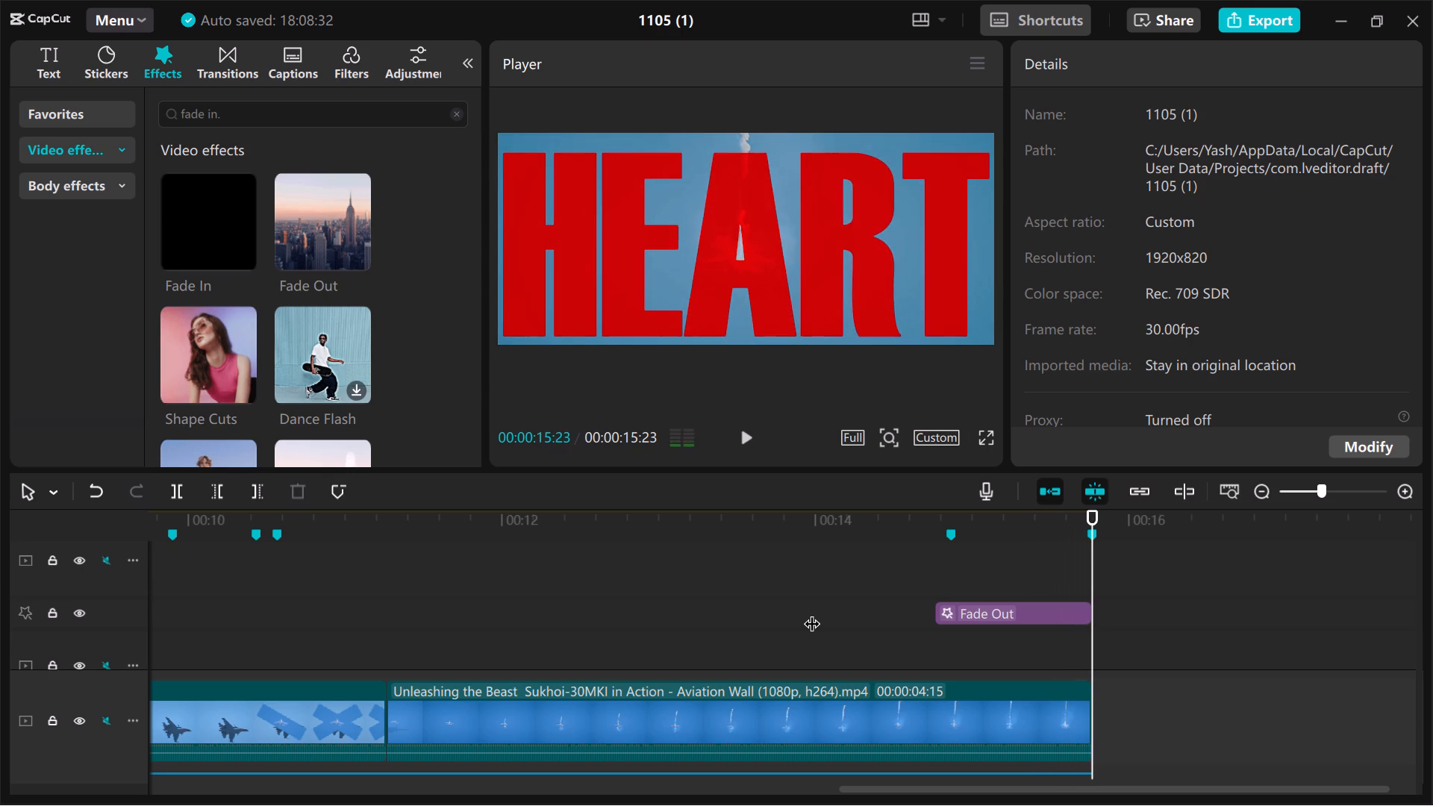
Set the Fade Out effect's speed to 100 and play the ending to check the fade.
click(968, 610)
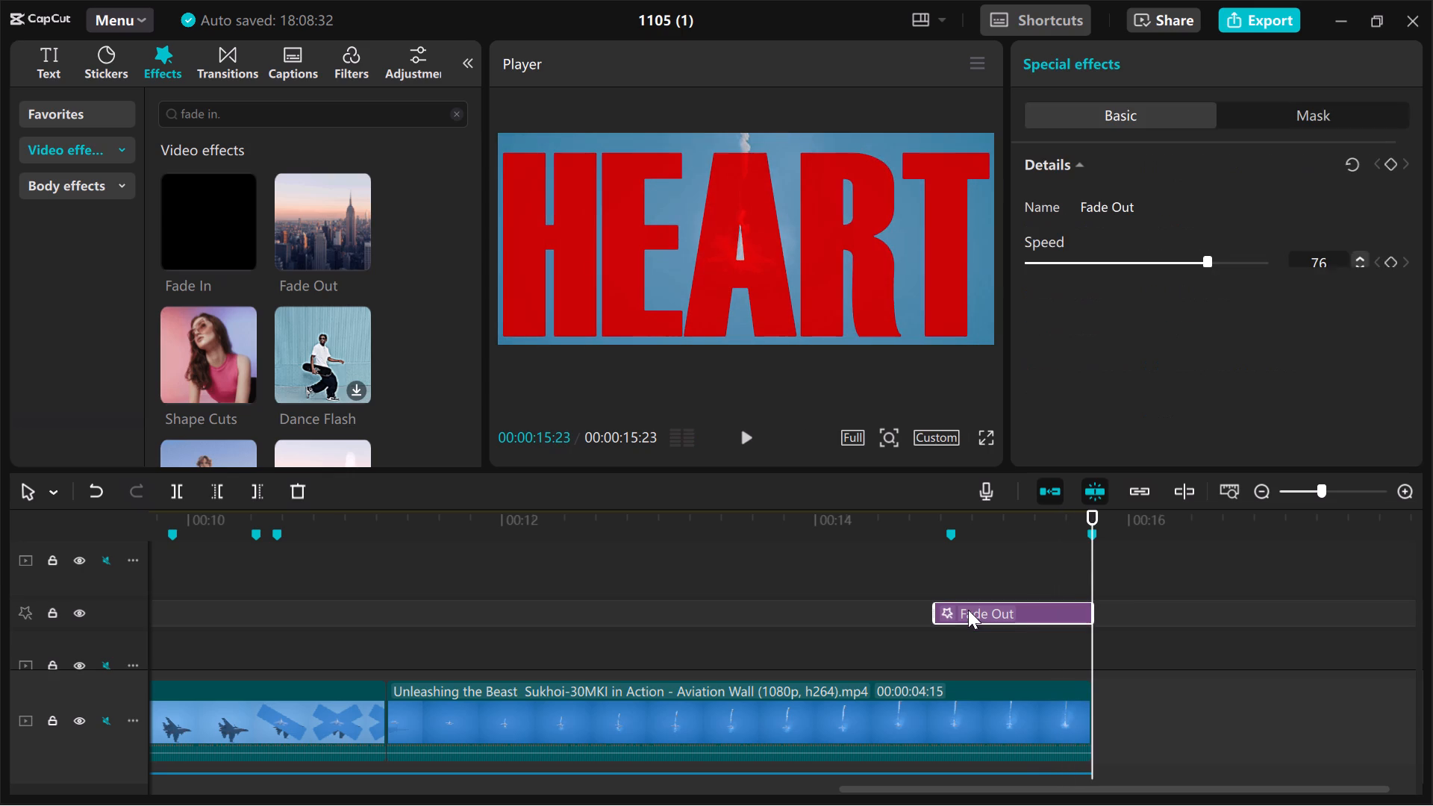
click(1270, 262)
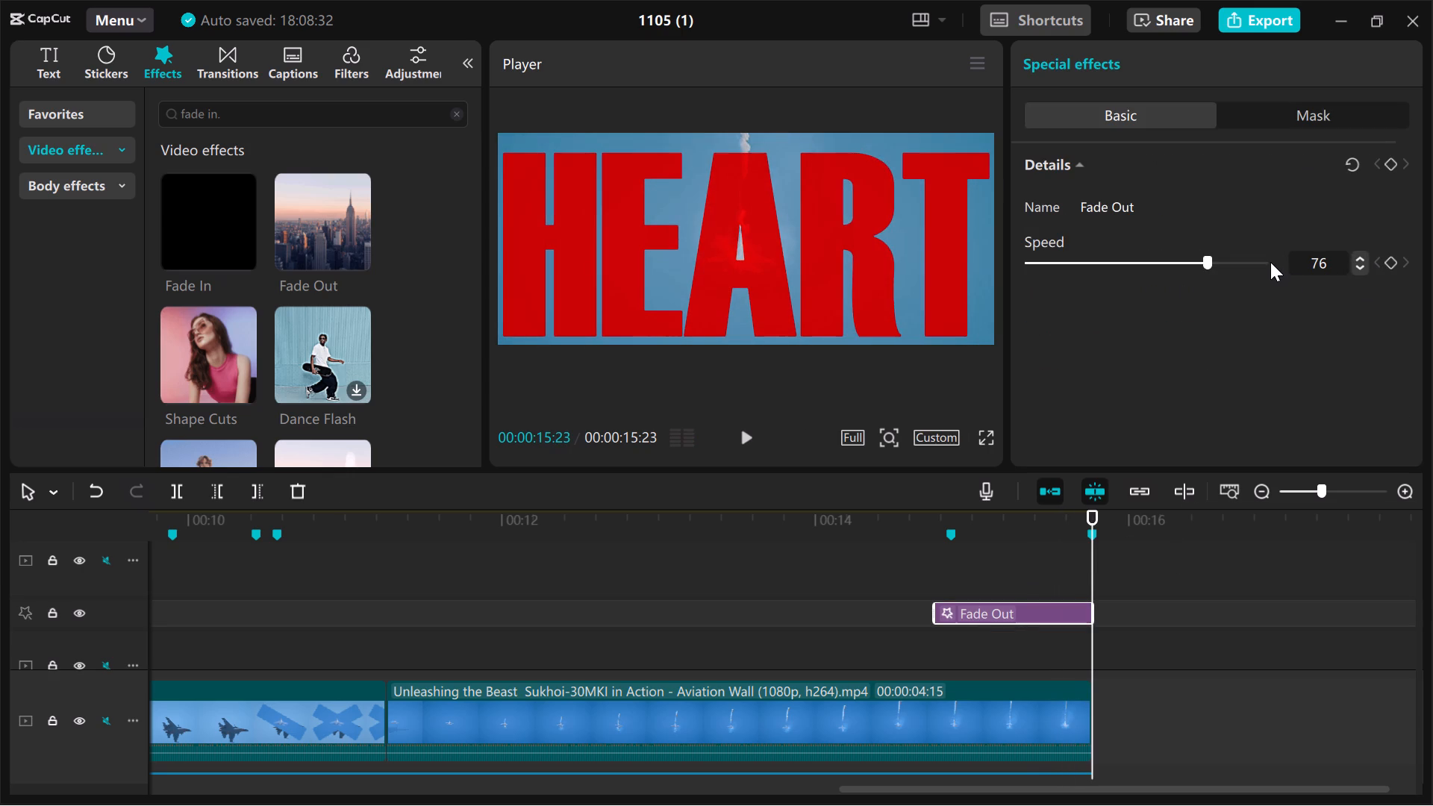
click(1265, 262)
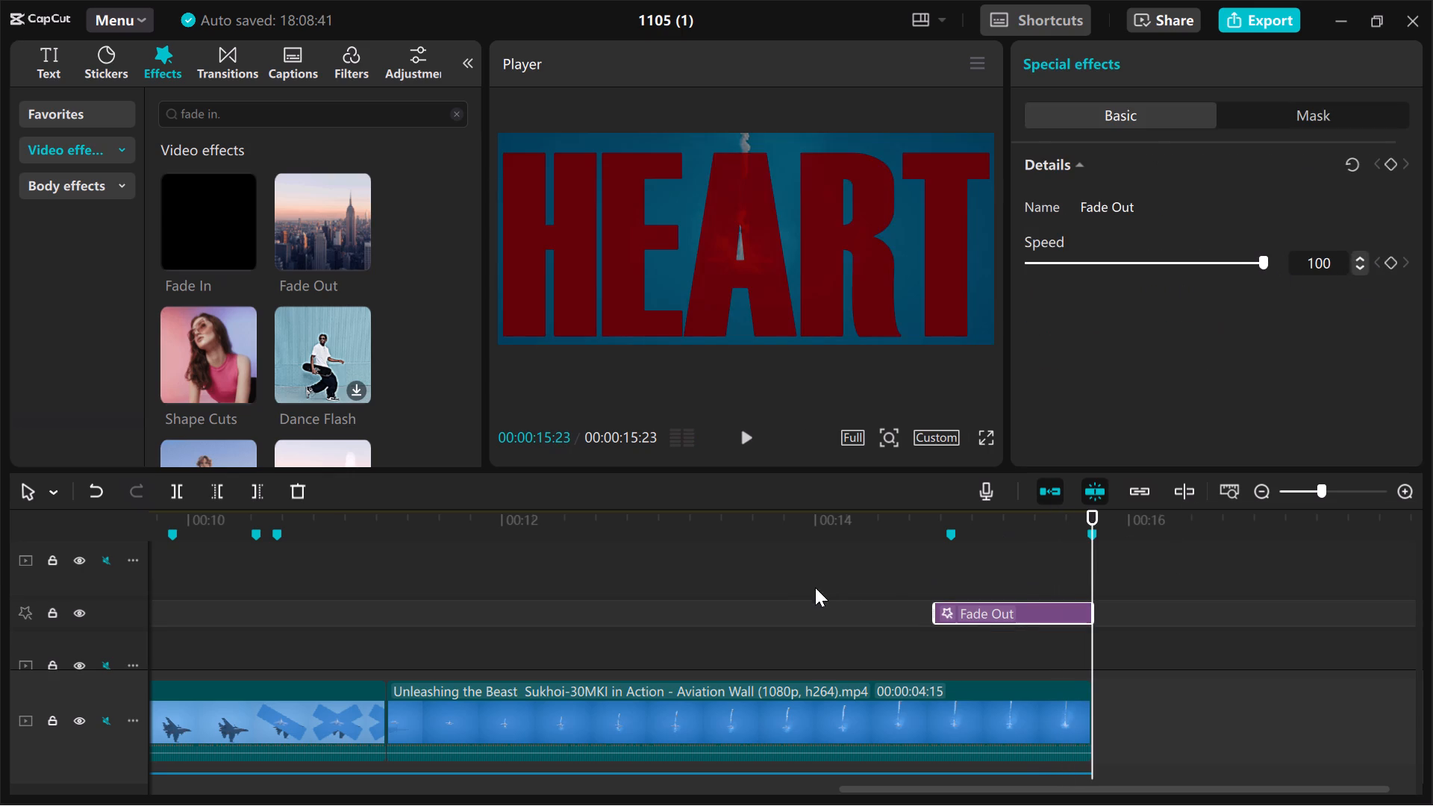
click(797, 589)
key(space)
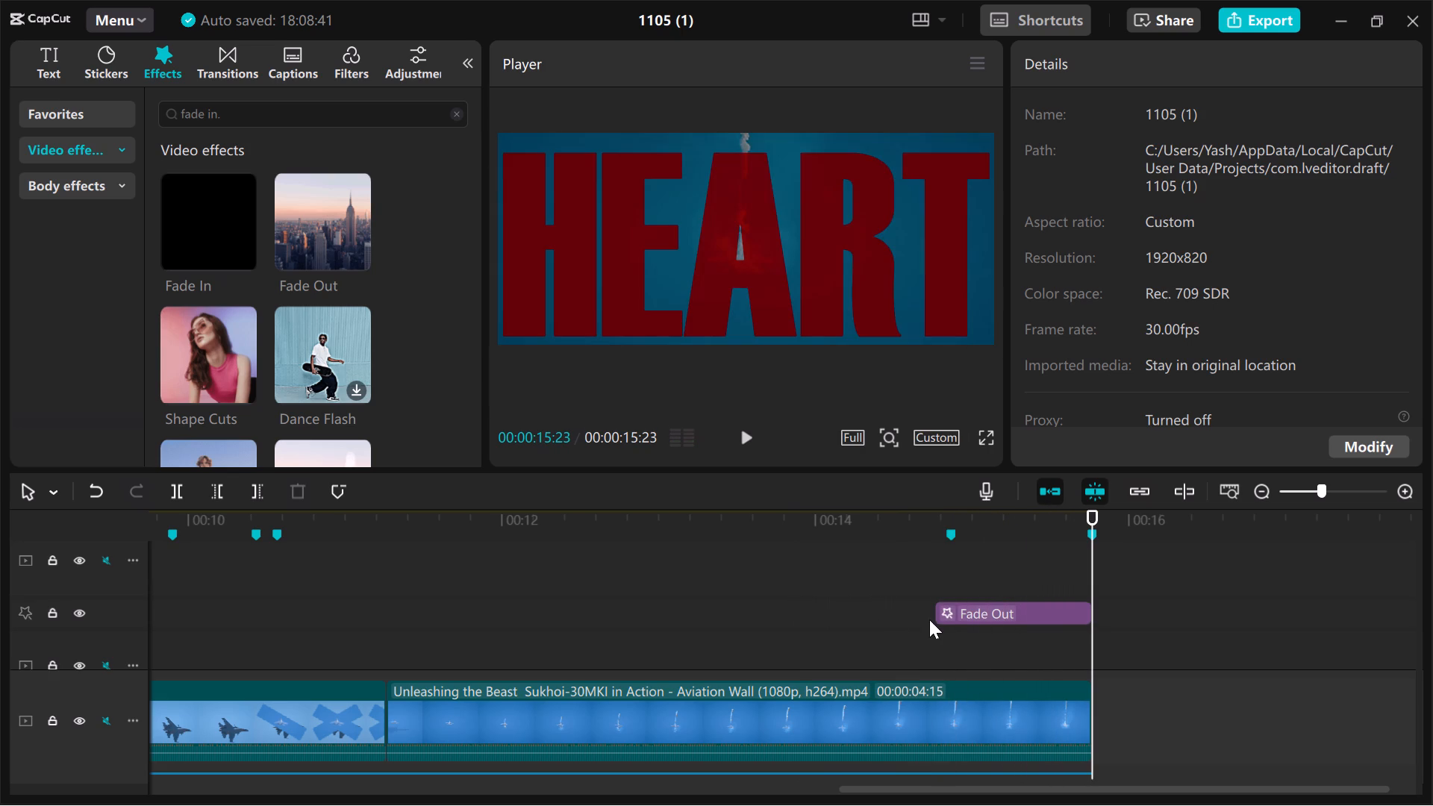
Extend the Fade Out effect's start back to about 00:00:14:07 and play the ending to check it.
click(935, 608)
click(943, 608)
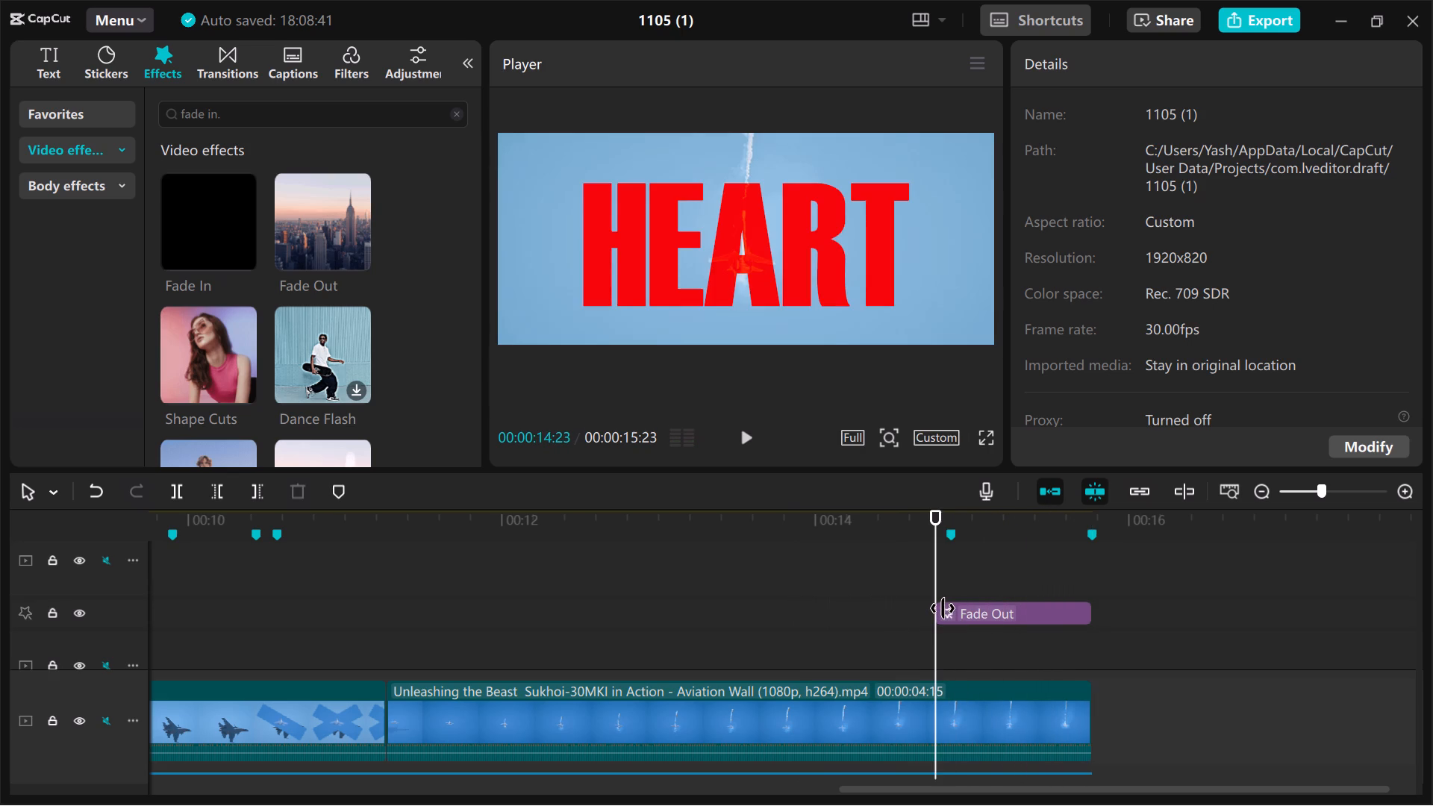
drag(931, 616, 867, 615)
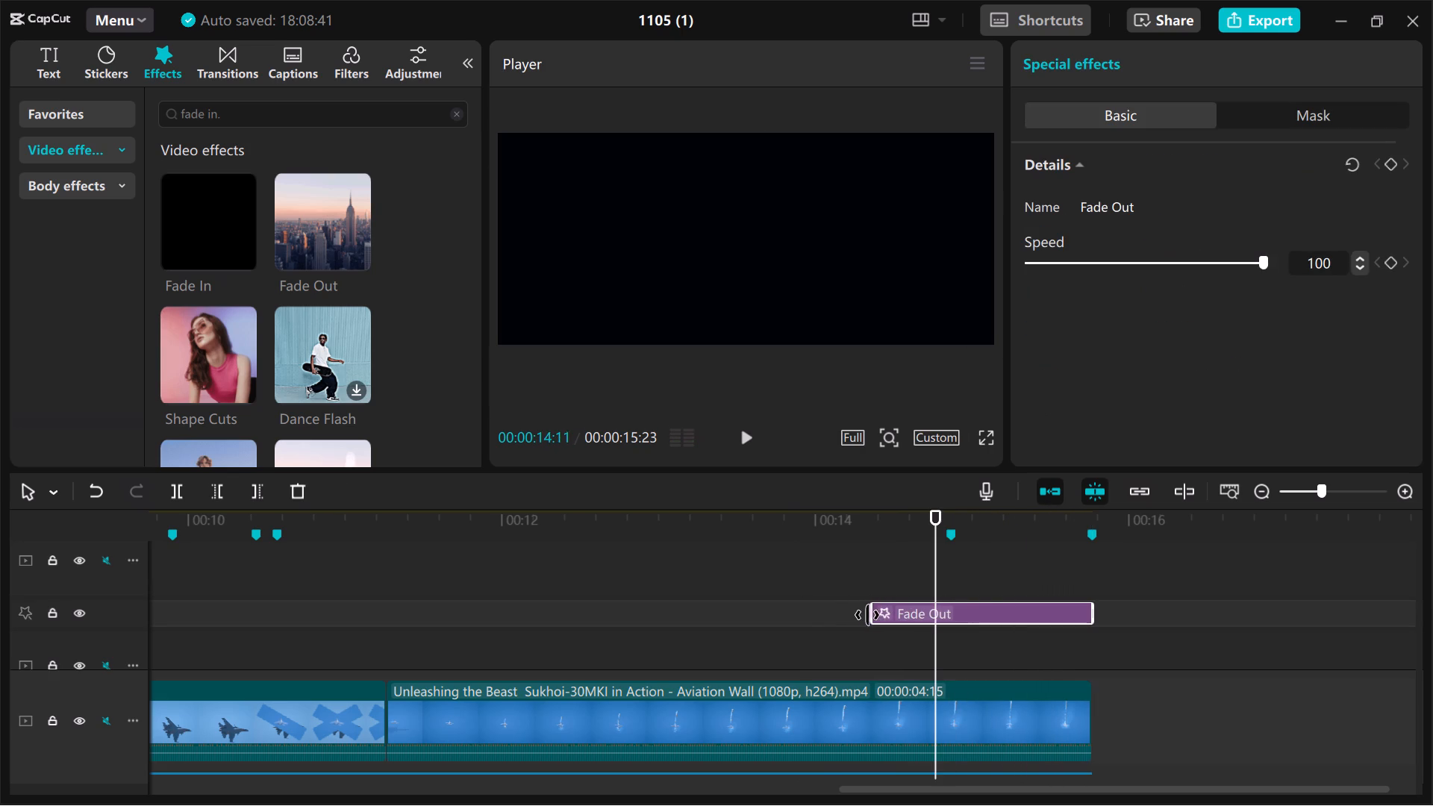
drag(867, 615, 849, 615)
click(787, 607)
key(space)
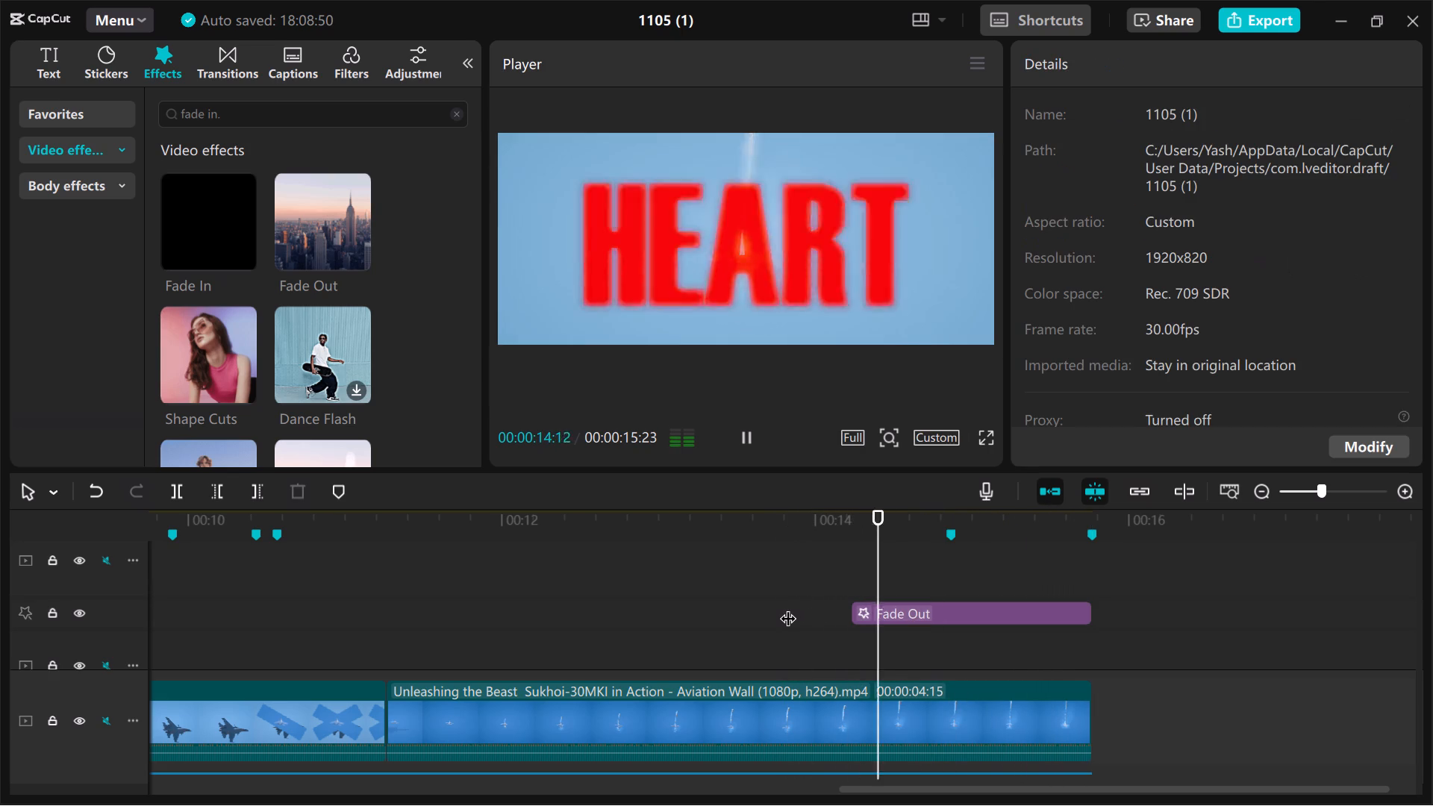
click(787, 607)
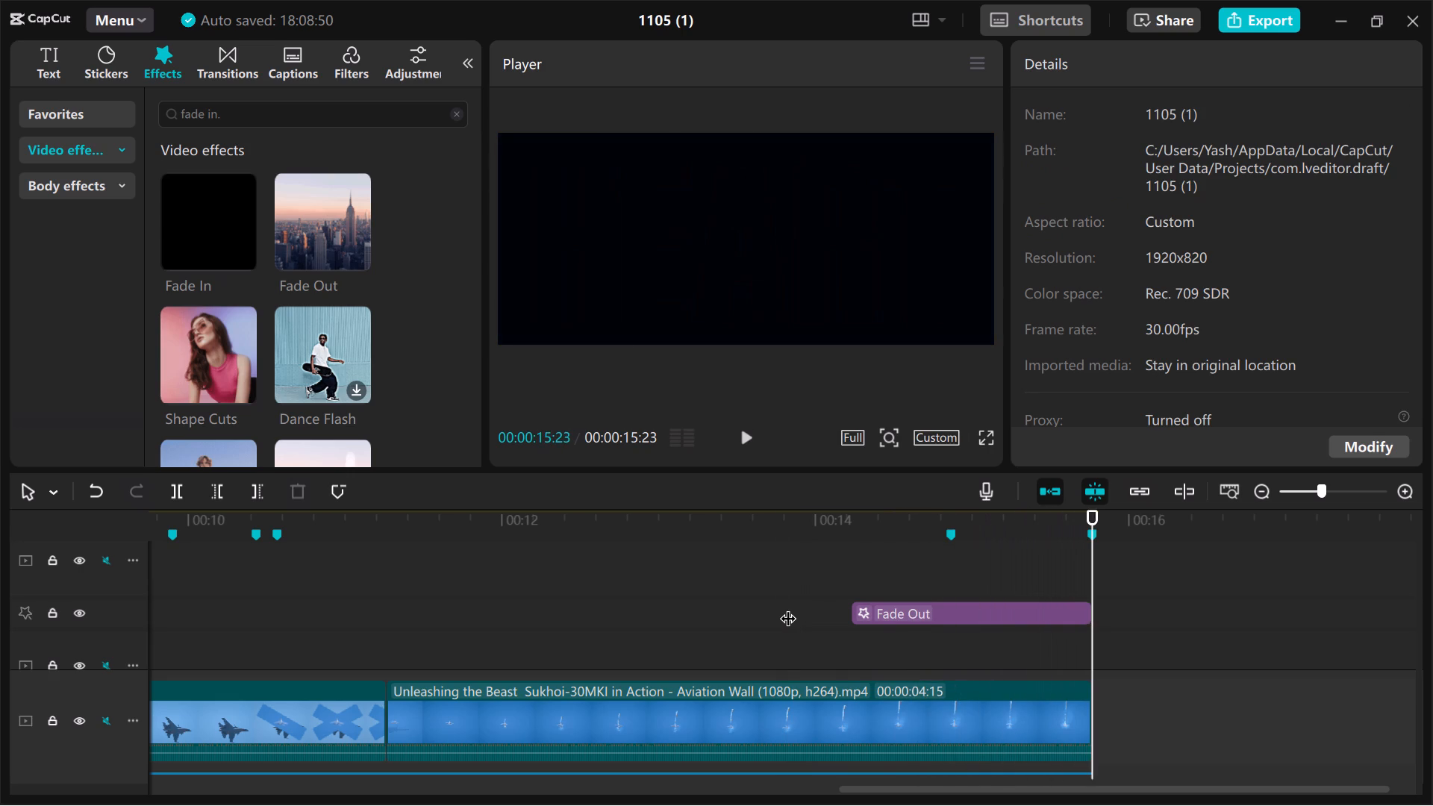
Adjust the Fade Out effect's start to about 00:00:14:11 and play the ending to check the fade to black.
click(869, 607)
drag(851, 609, 875, 610)
click(819, 607)
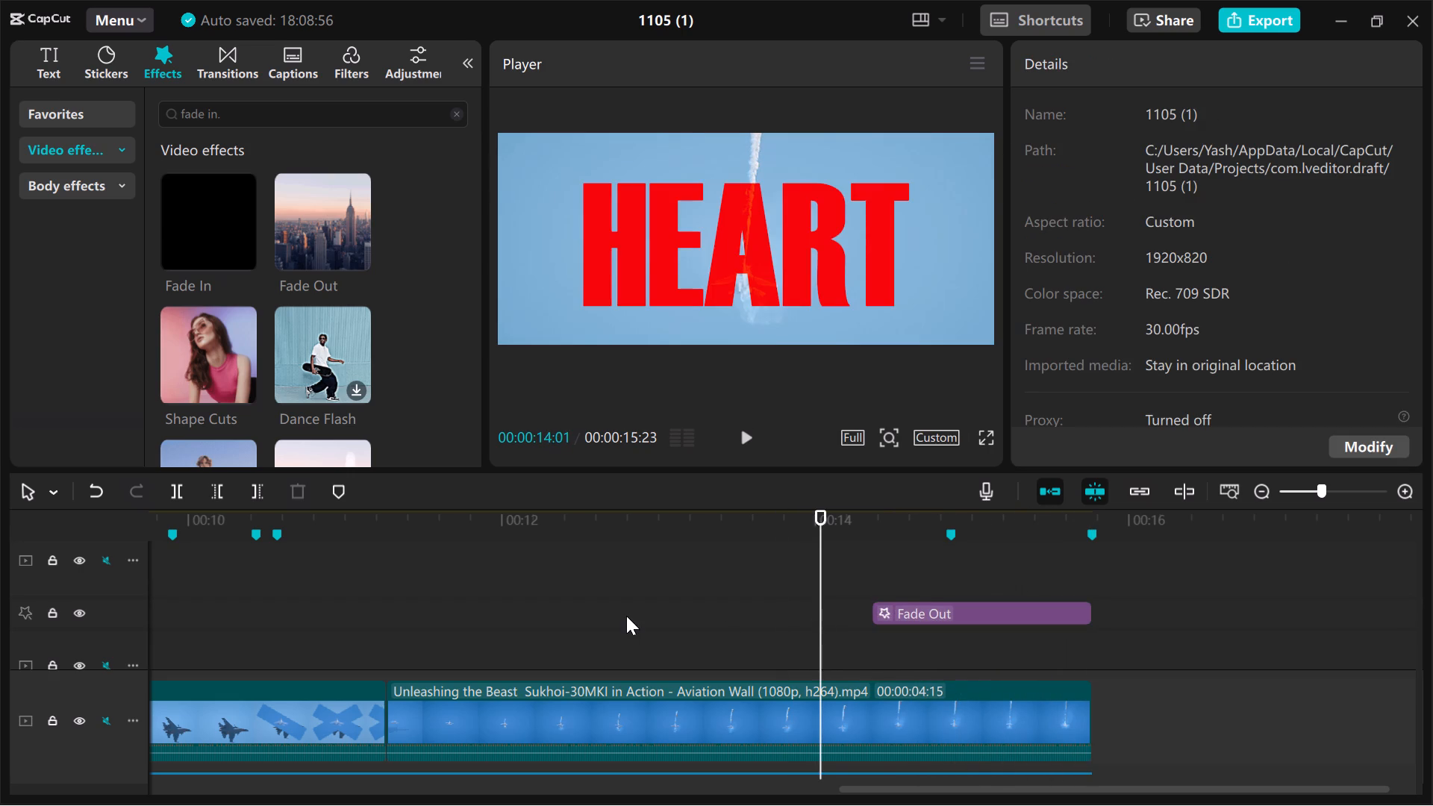
click(626, 616)
key(space)
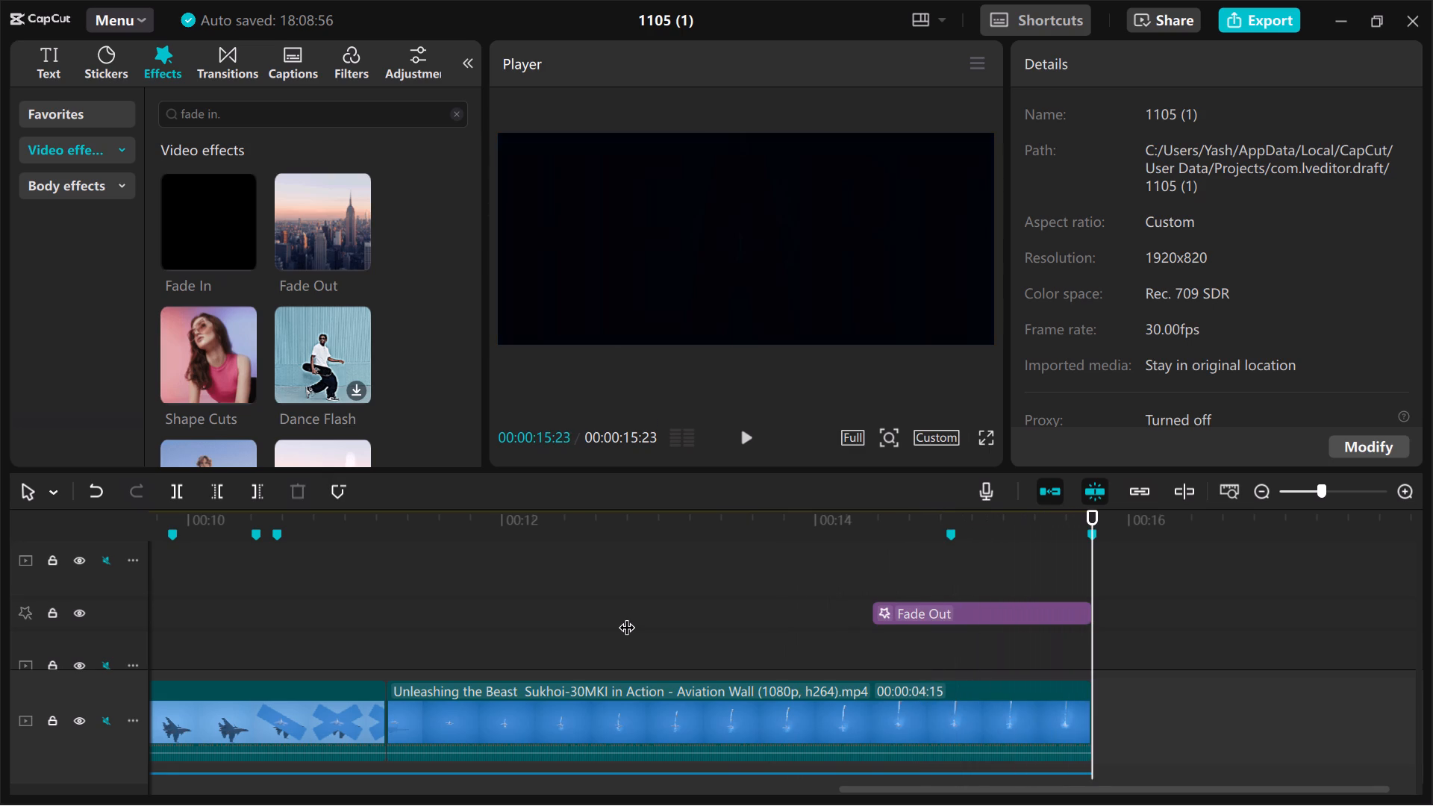
Play the video from about 00:00:02:01 through the closing fade to review the clips and captions.
scroll(626, 616, right, 5)
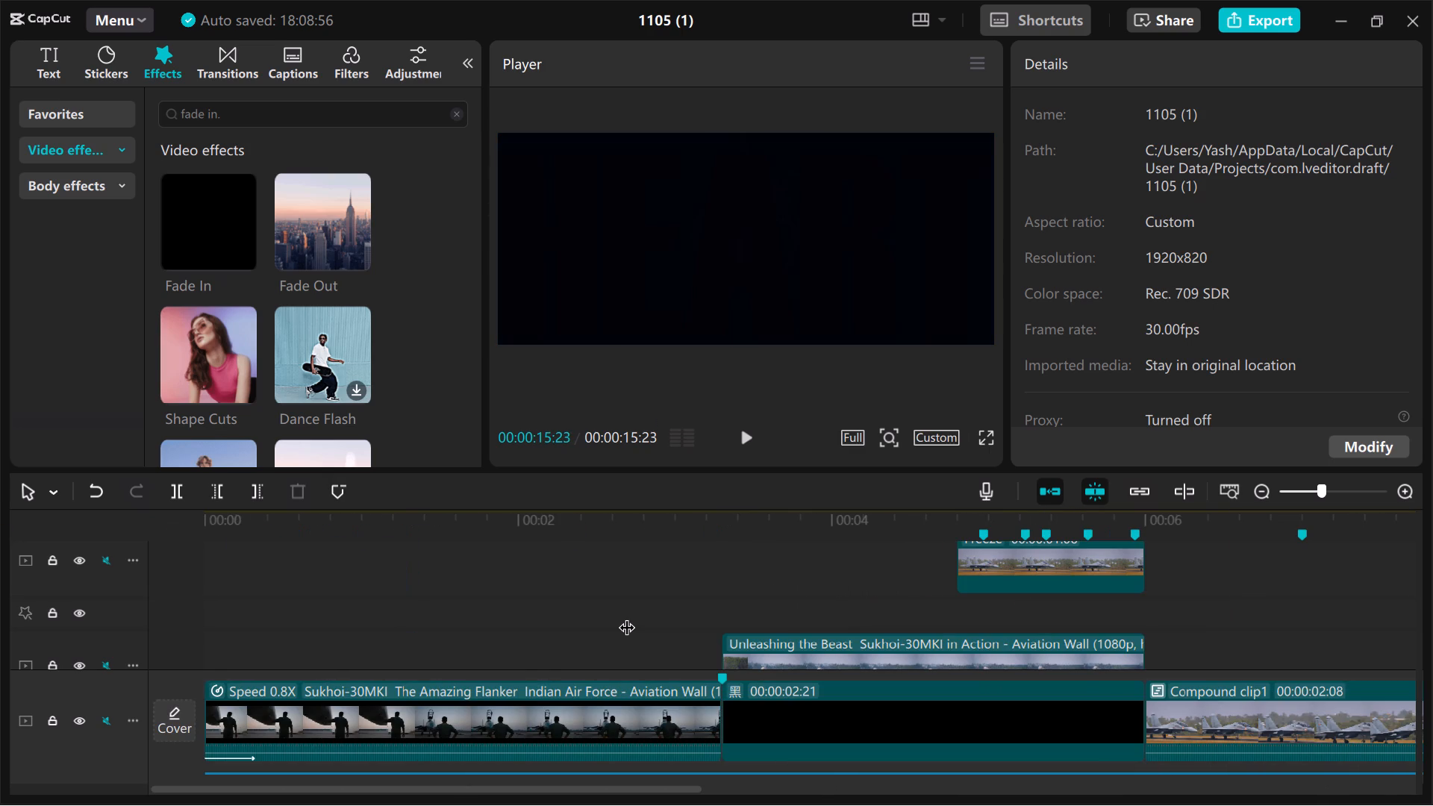
scroll(626, 616, down, 1)
scroll(626, 616, left, 2)
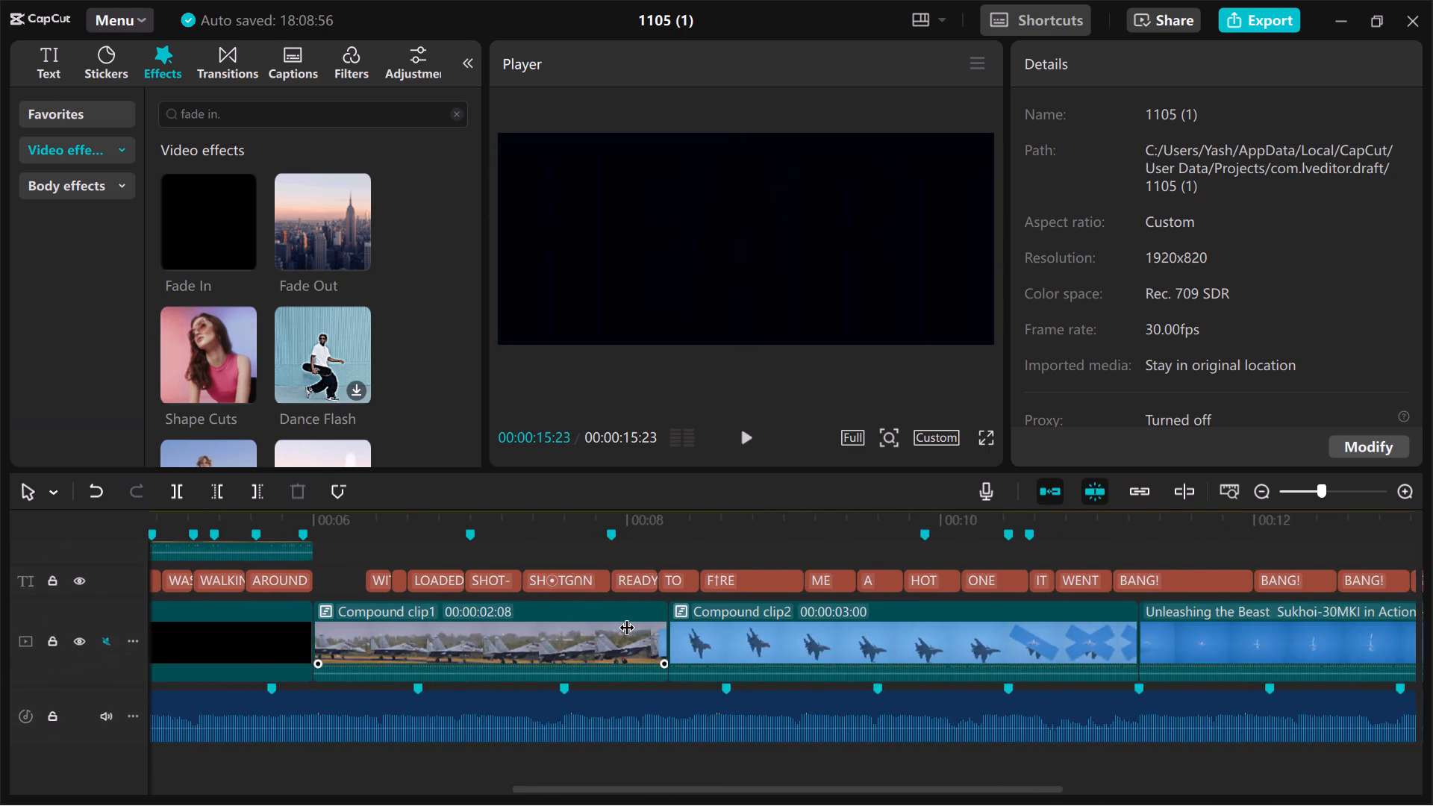
scroll(626, 616, left, 1)
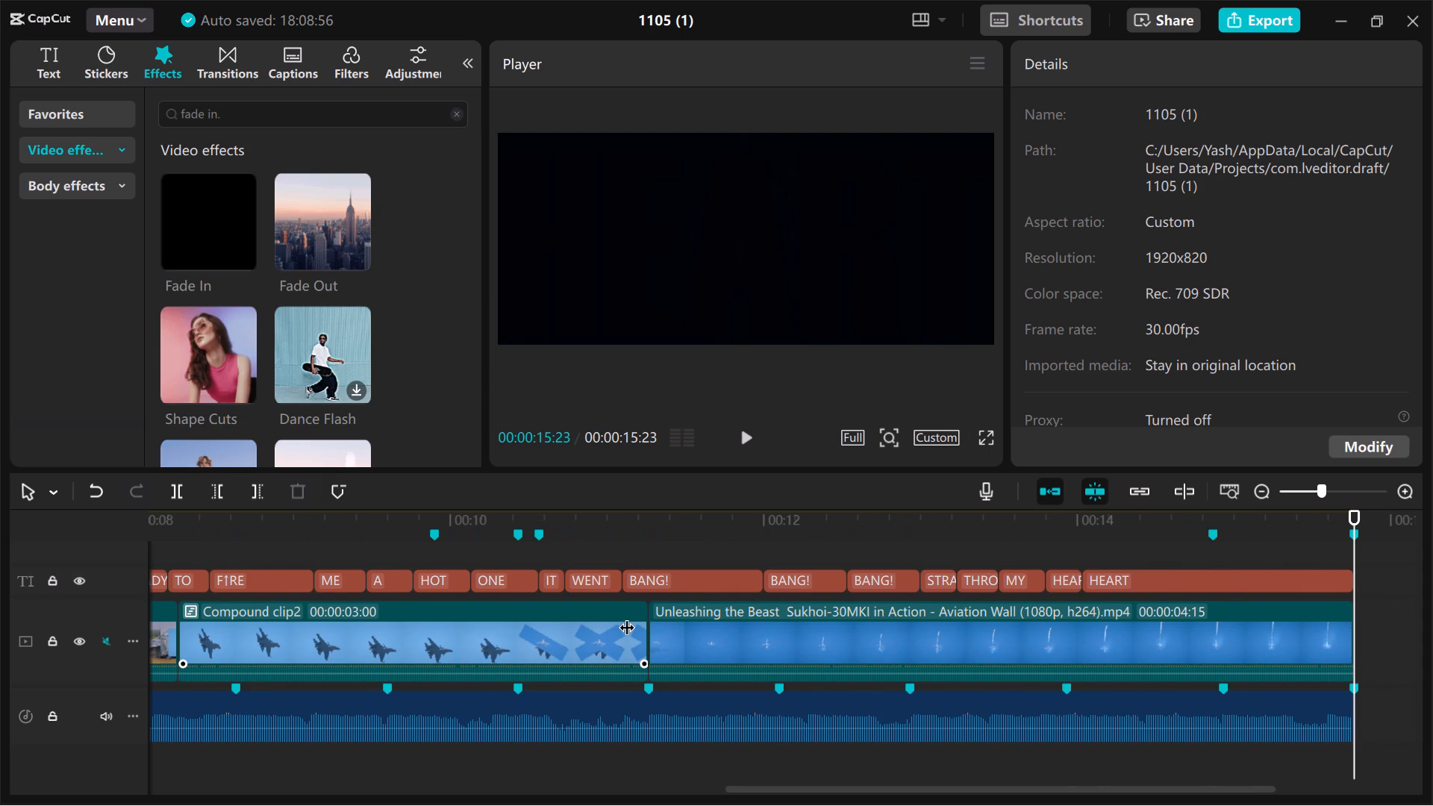
scroll(626, 616, right, 8)
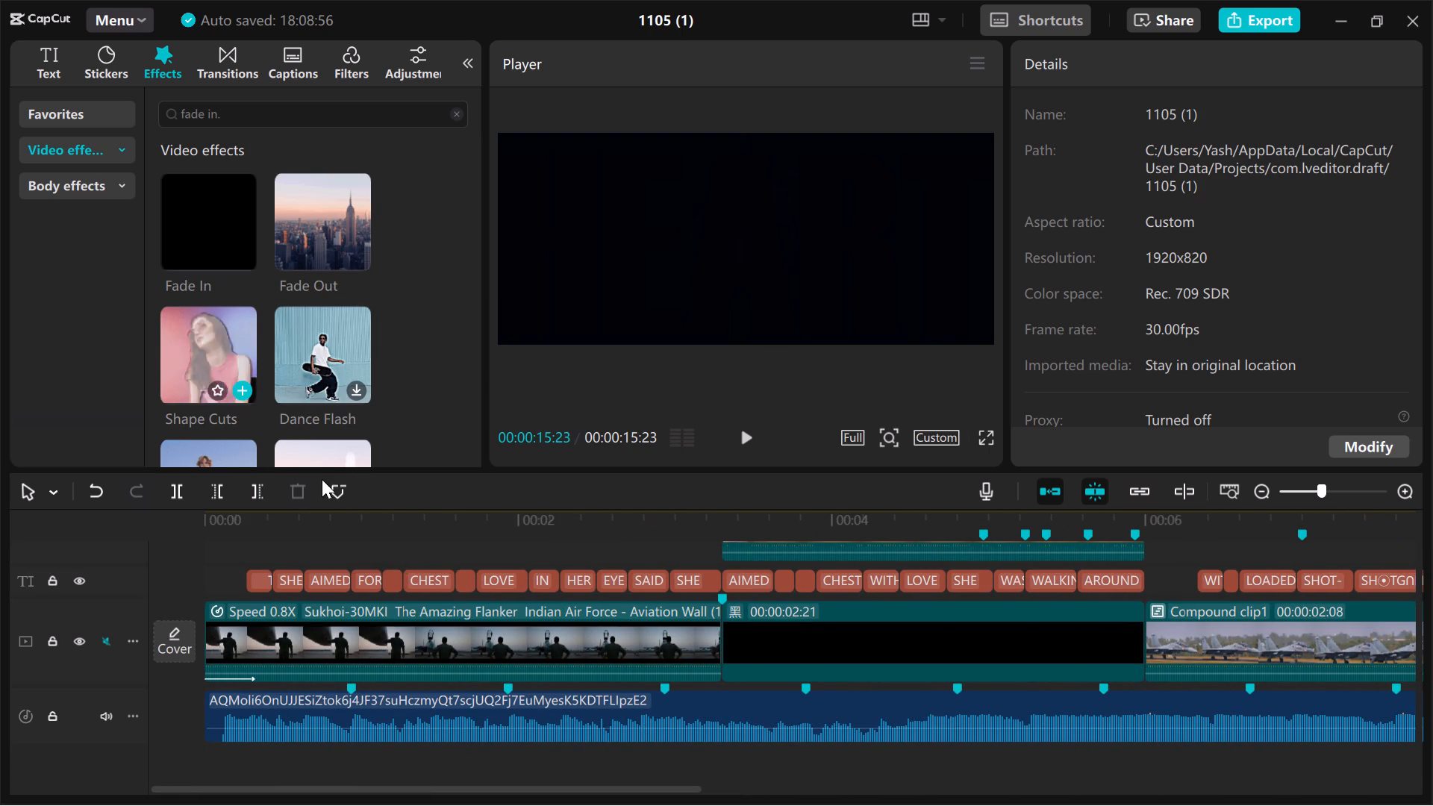
click(522, 753)
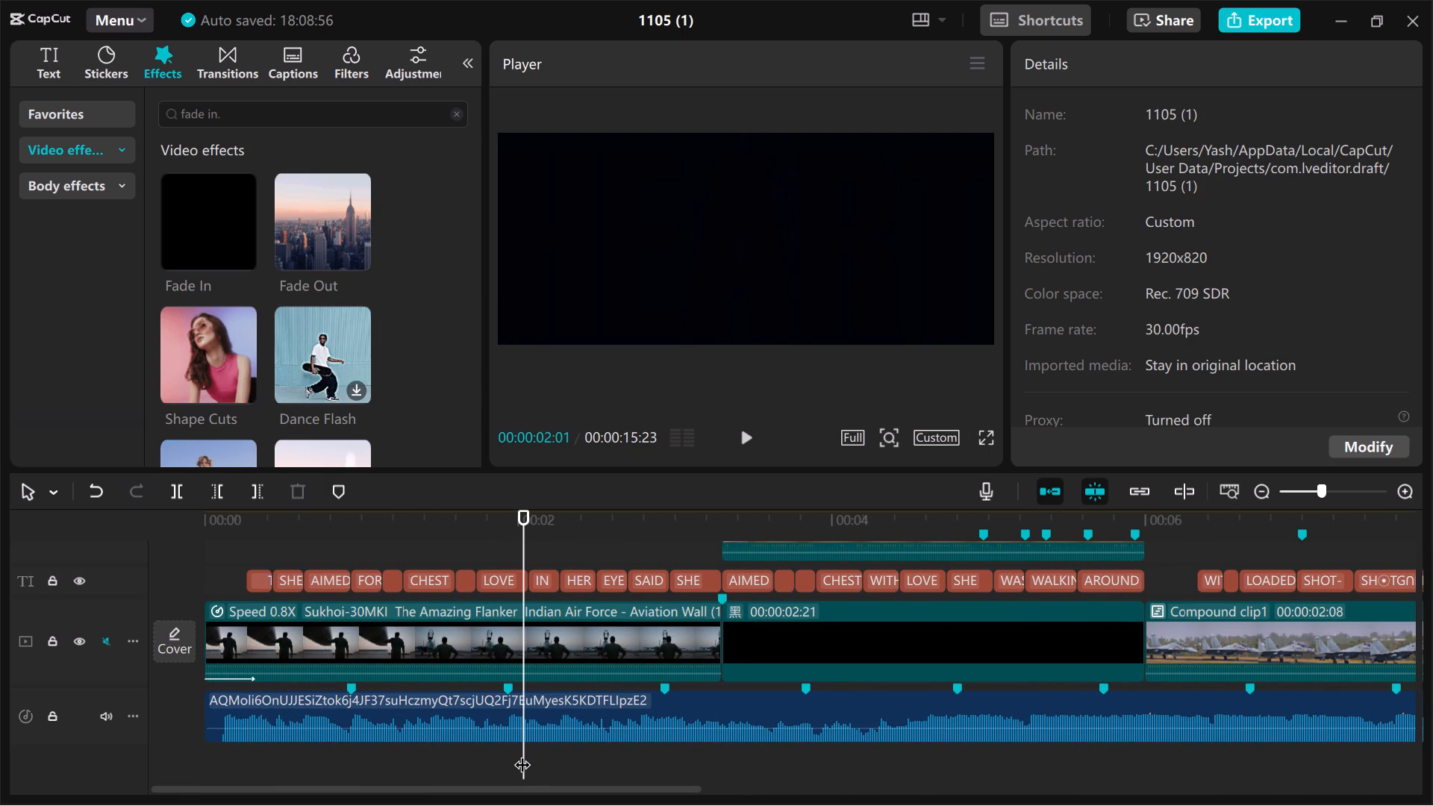
key(space)
scroll(522, 753, left, 1)
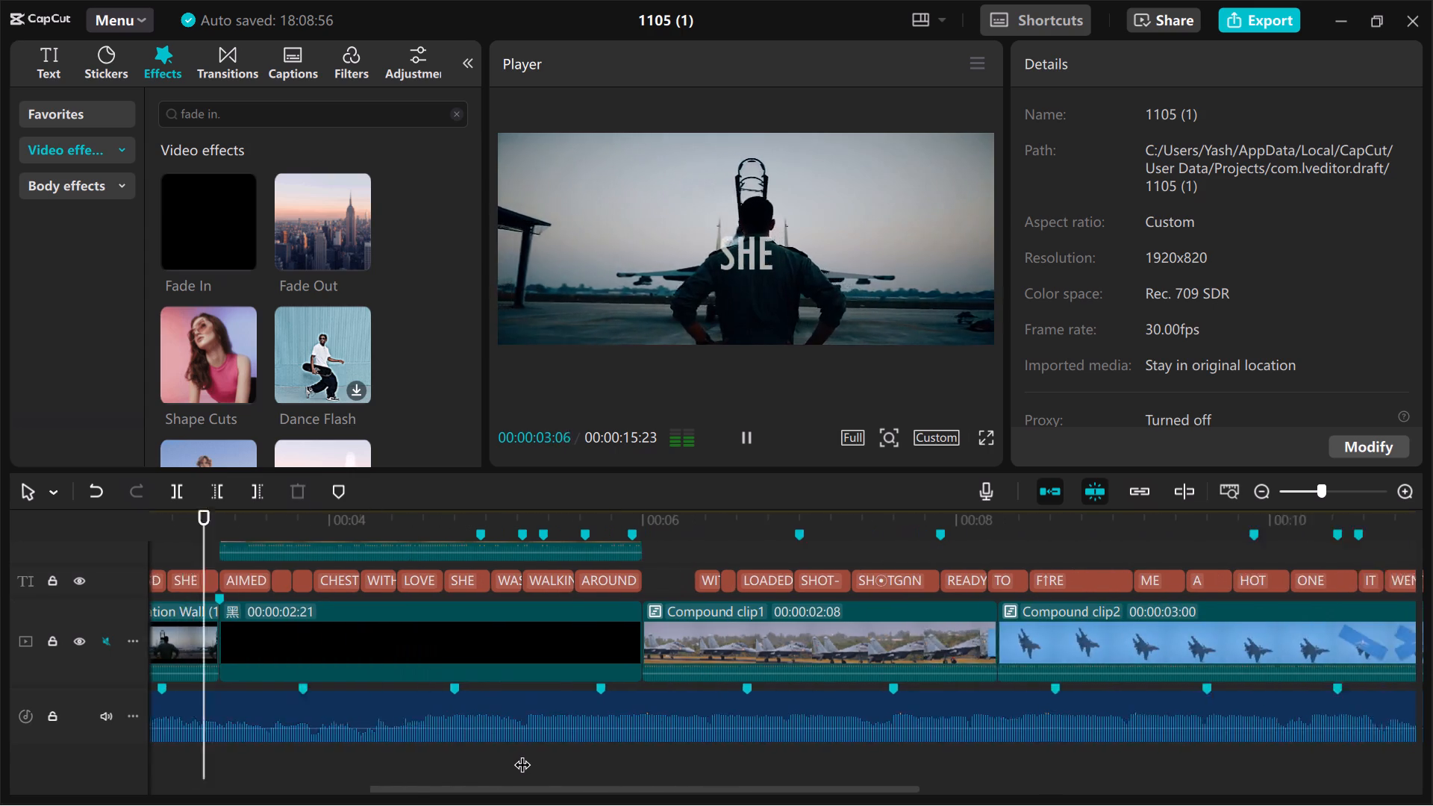
scroll(522, 753, left, 1)
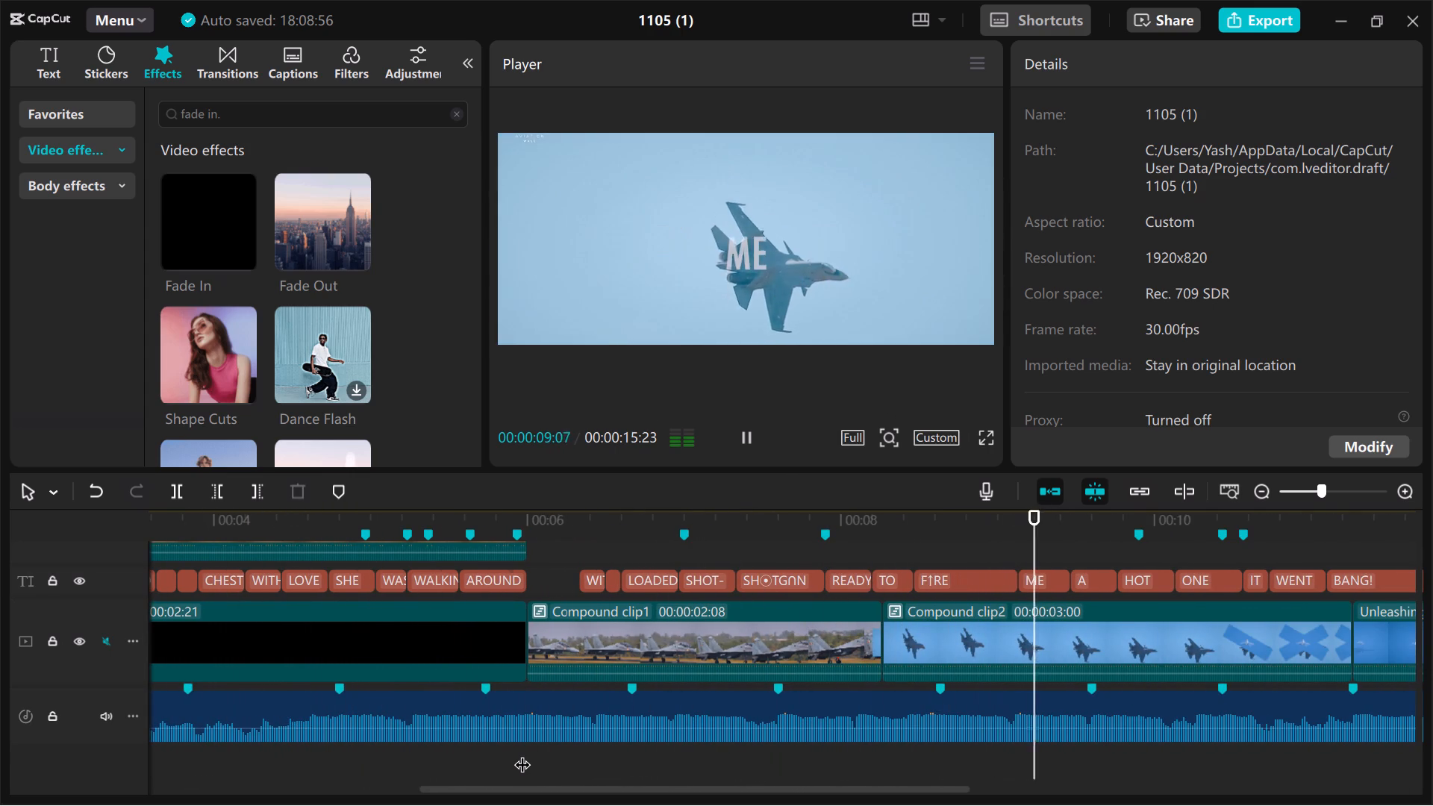
scroll(522, 753, left, 1)
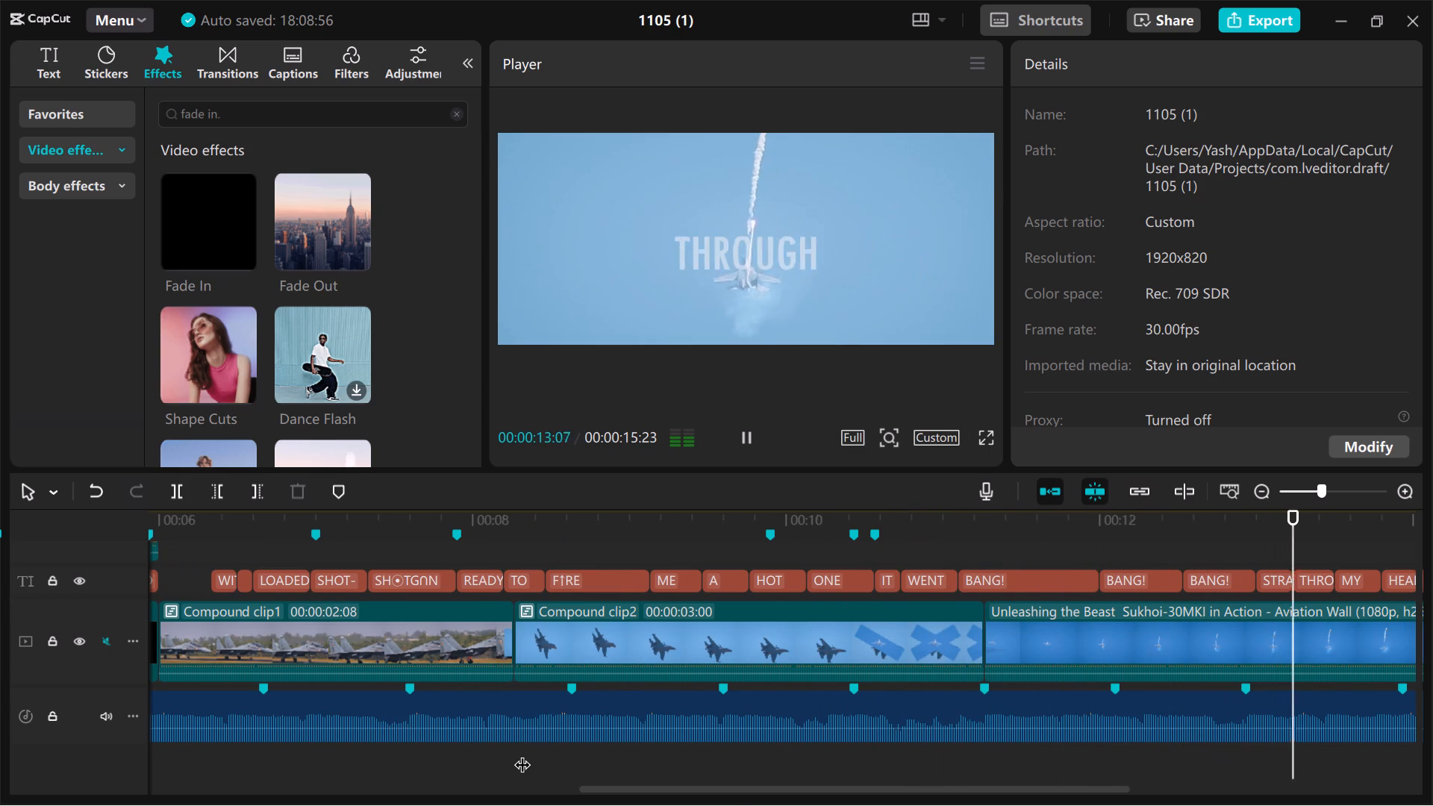
scroll(737, 785, left, 1)
scroll(737, 785, right, 1)
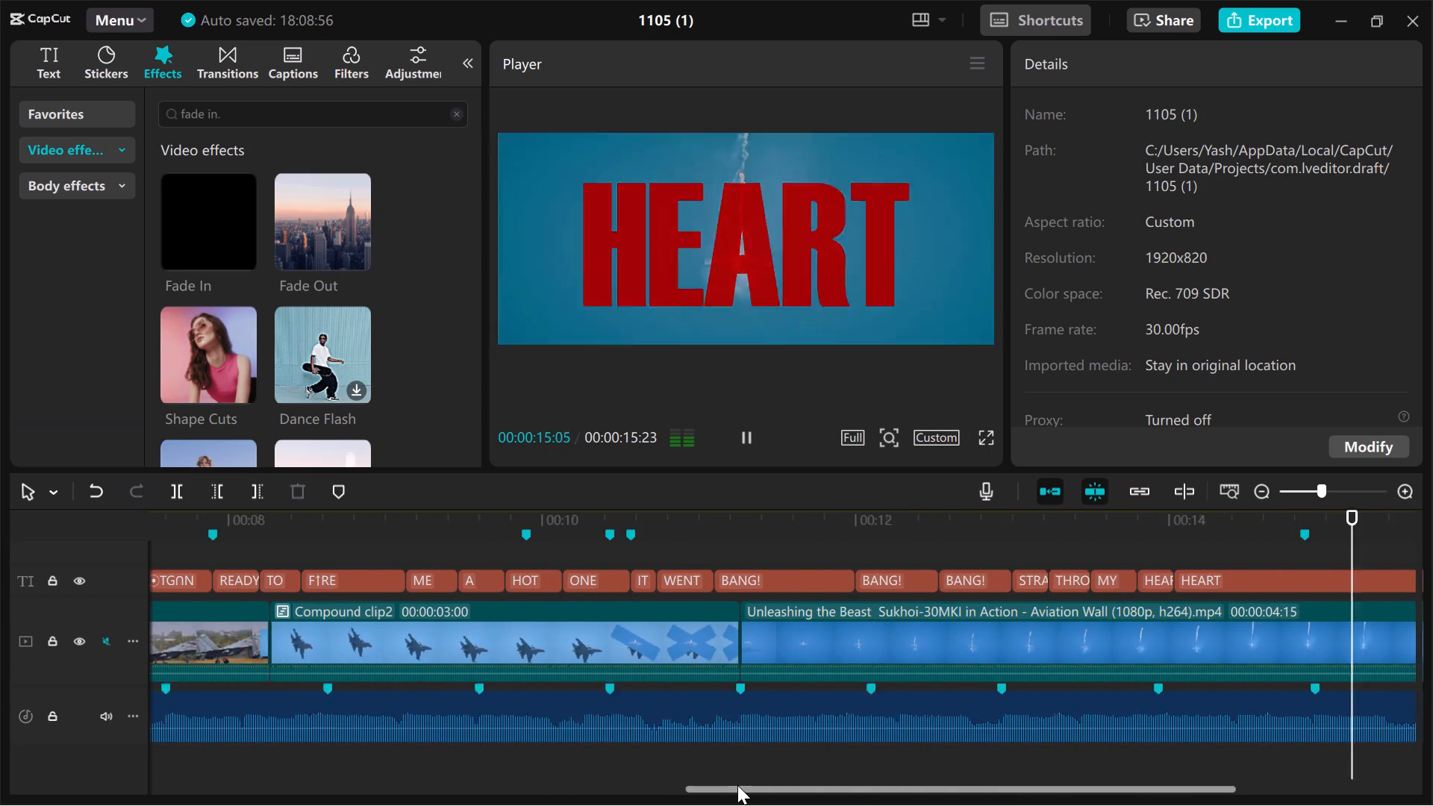
Play the sections from the second compound clip through the BANG! captions several times to review the clips and captions.
scroll(737, 785, right, 1)
click(673, 759)
scroll(673, 759, right, 1)
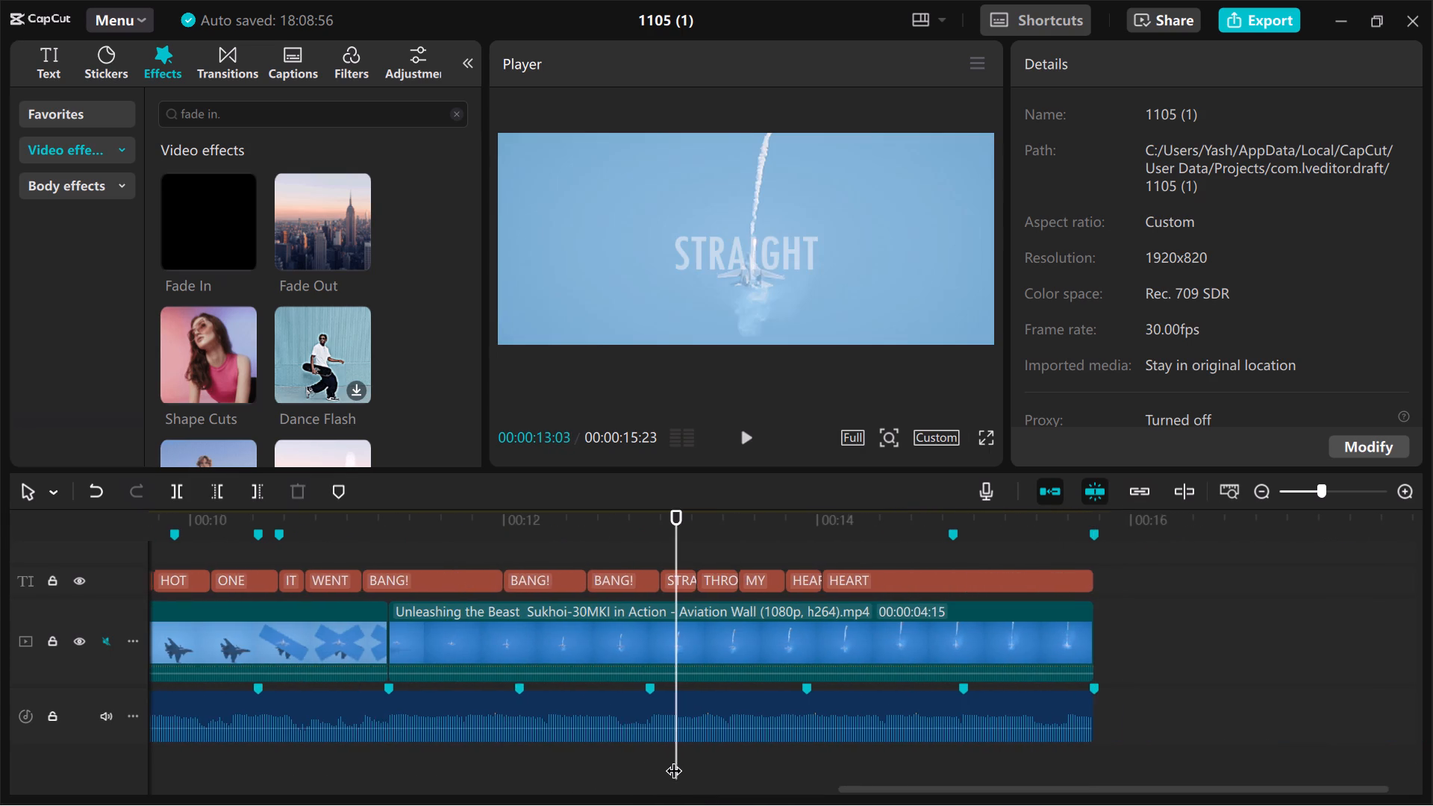
scroll(673, 759, right, 1)
click(478, 755)
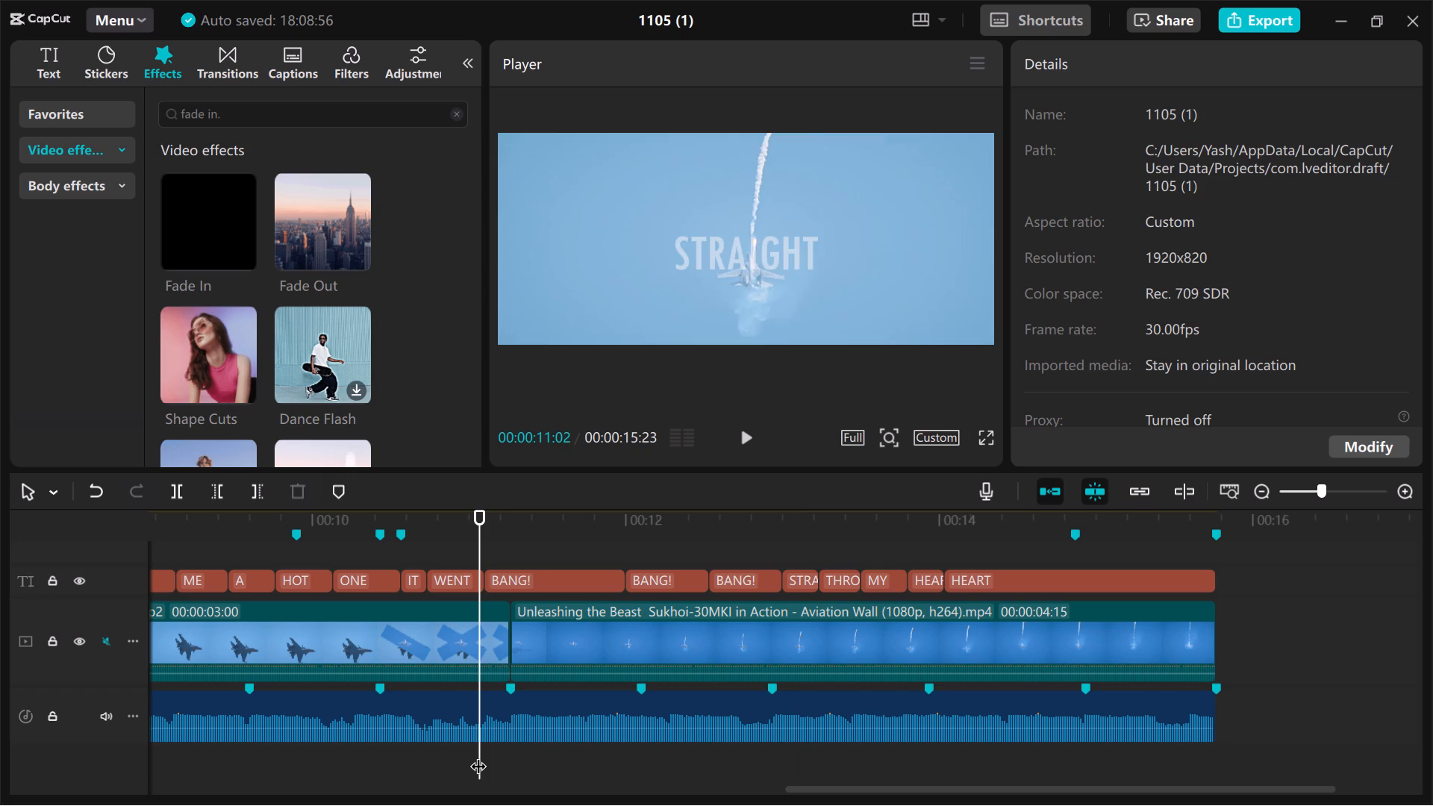
key(space)
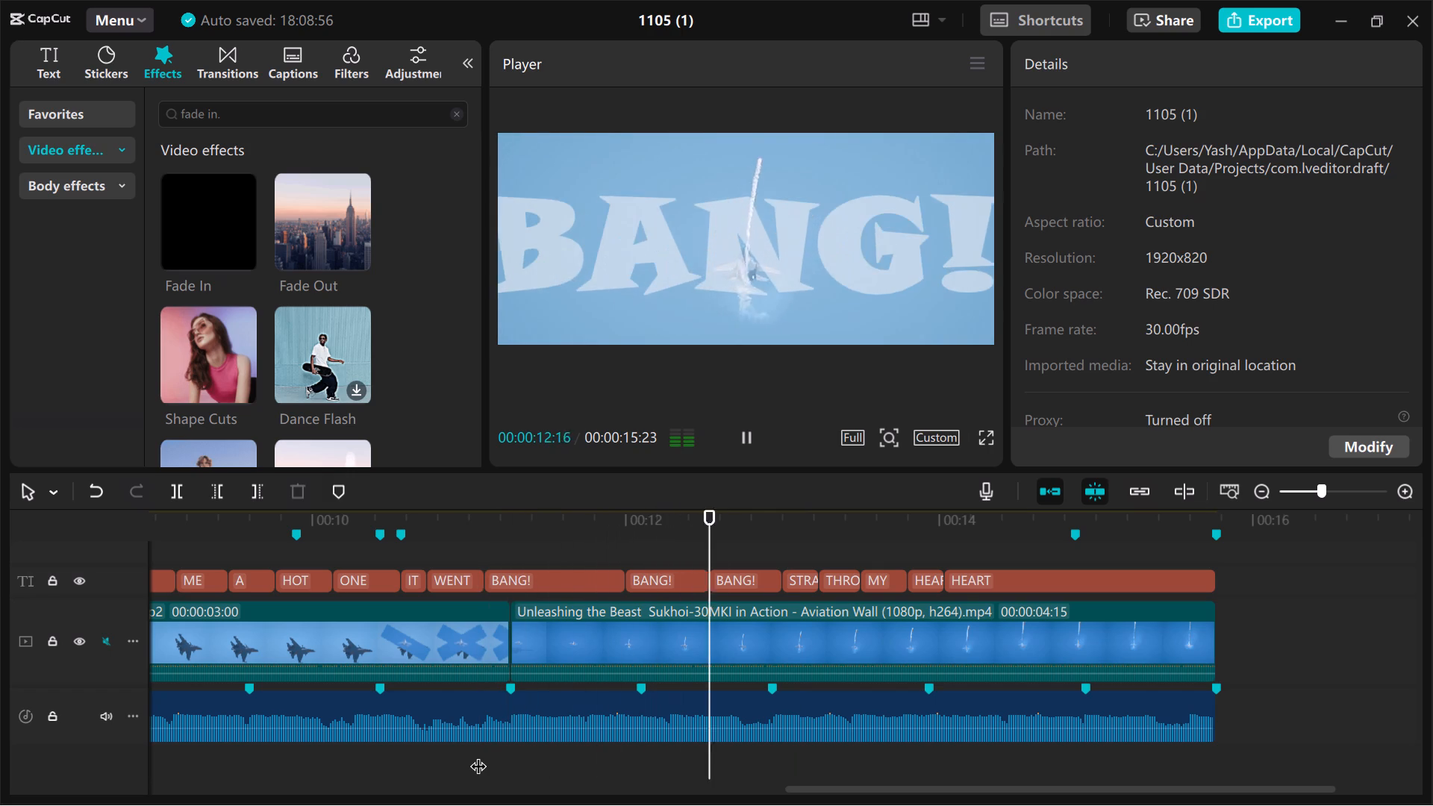
scroll(478, 755, right, 1)
click(478, 755)
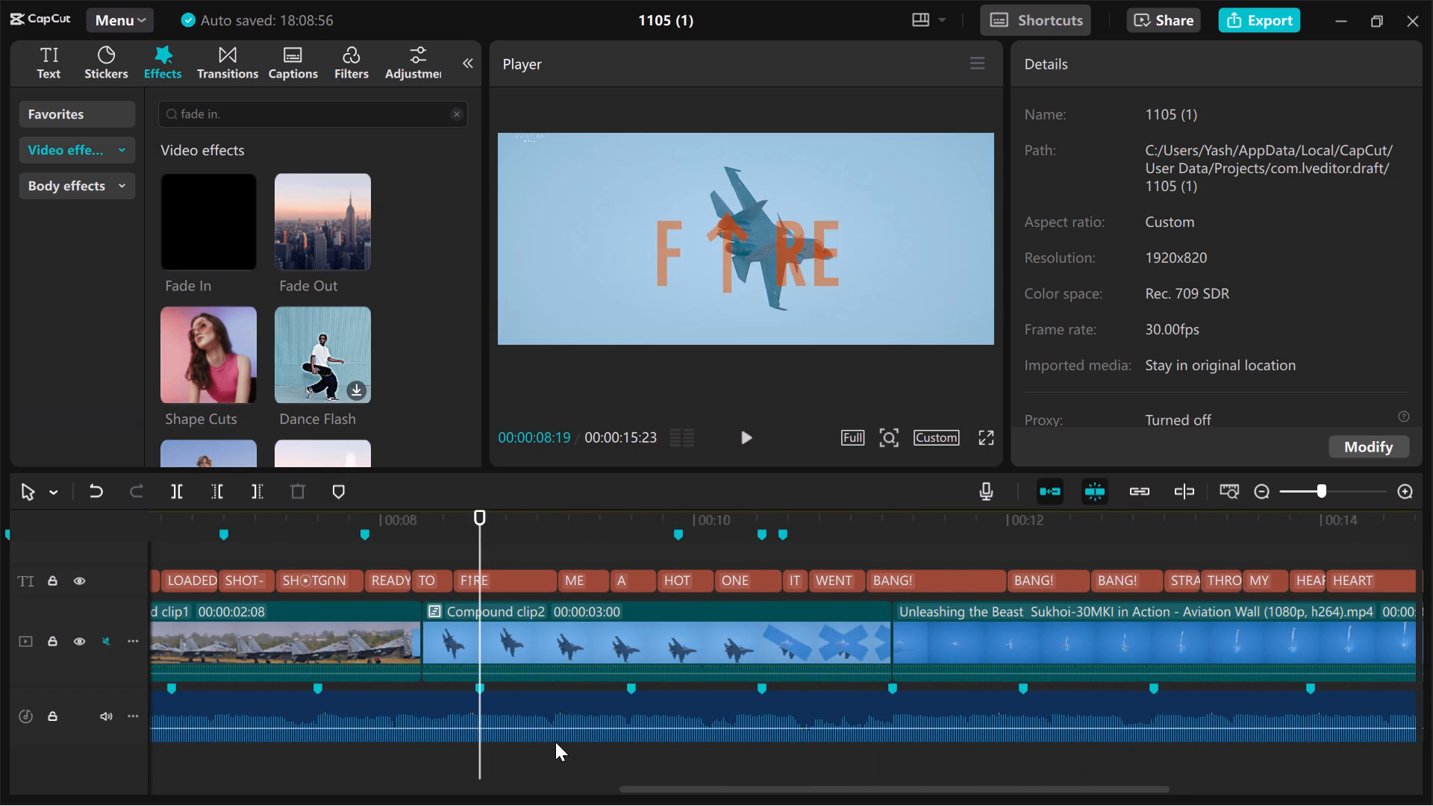
key(space)
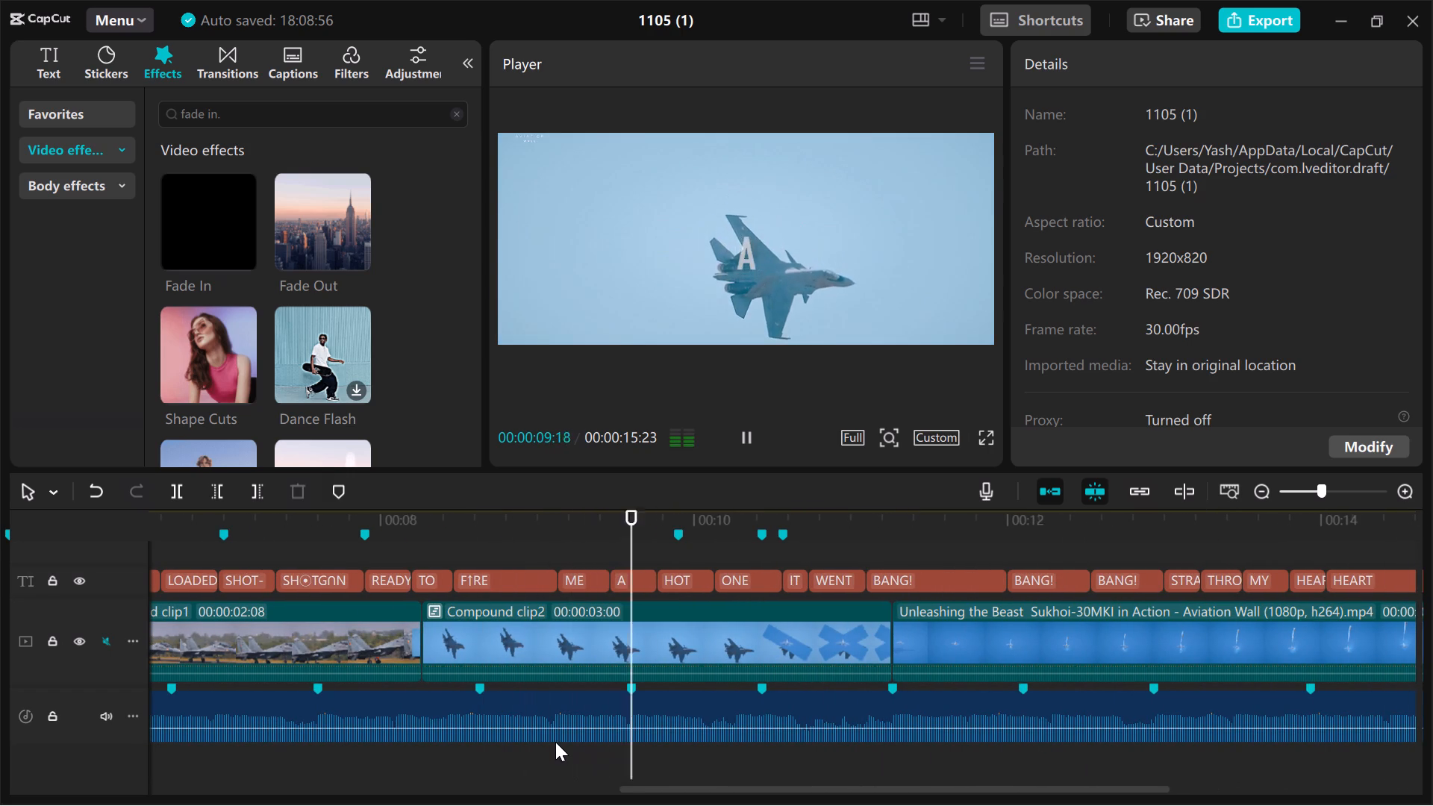
key(space)
scroll(555, 742, right, 1)
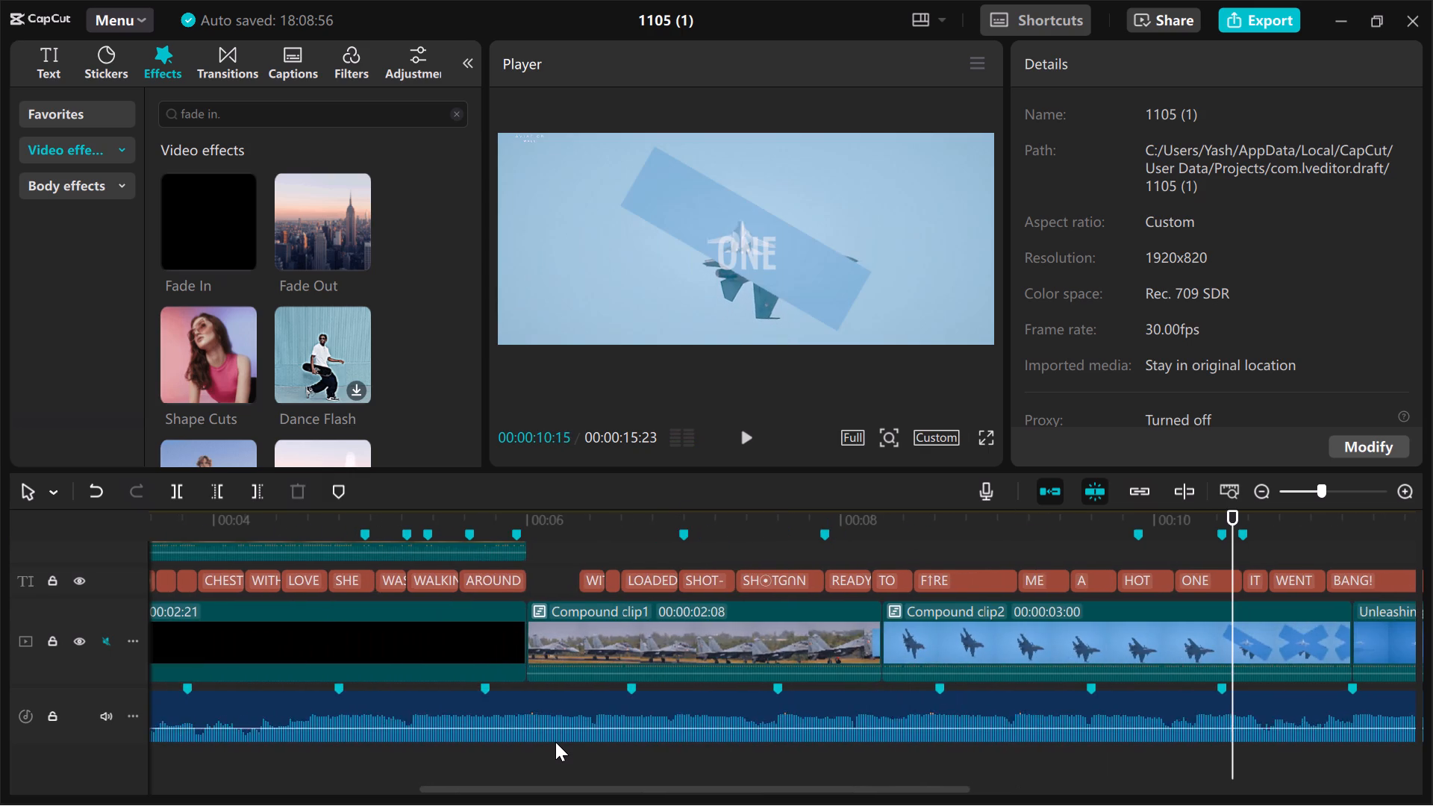
click(519, 738)
key(space)
click(519, 738)
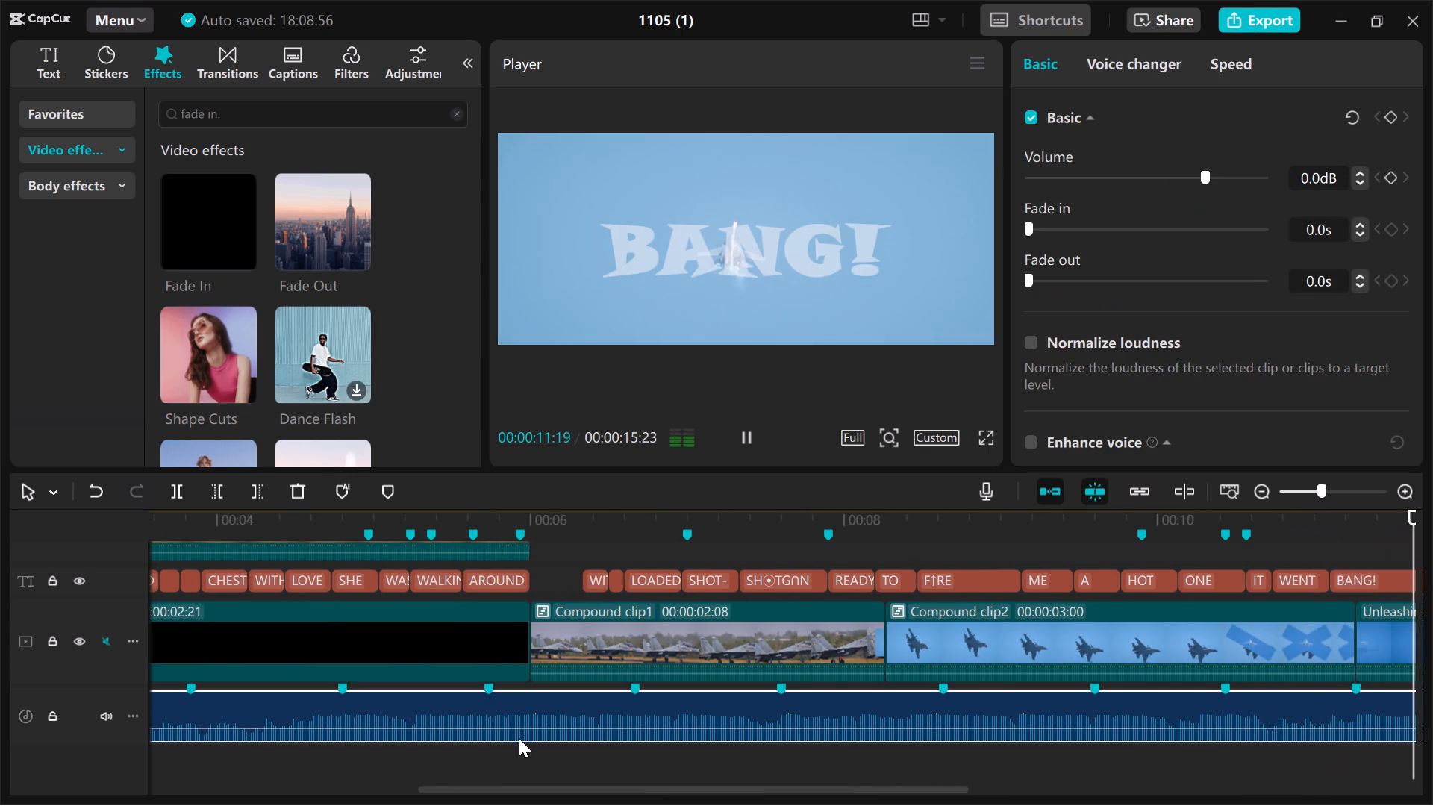
click(517, 748)
key(space)
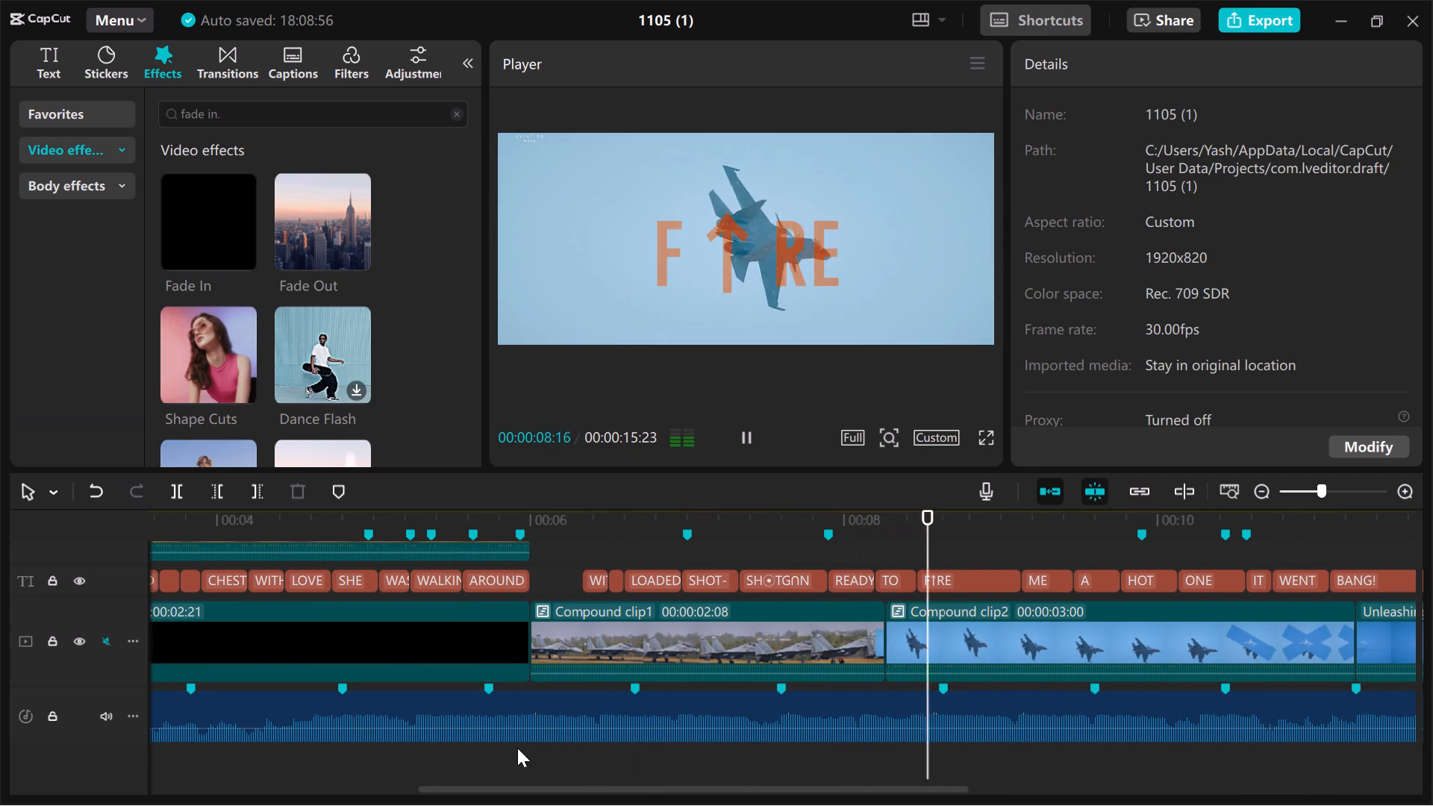
scroll(517, 748, left, 1)
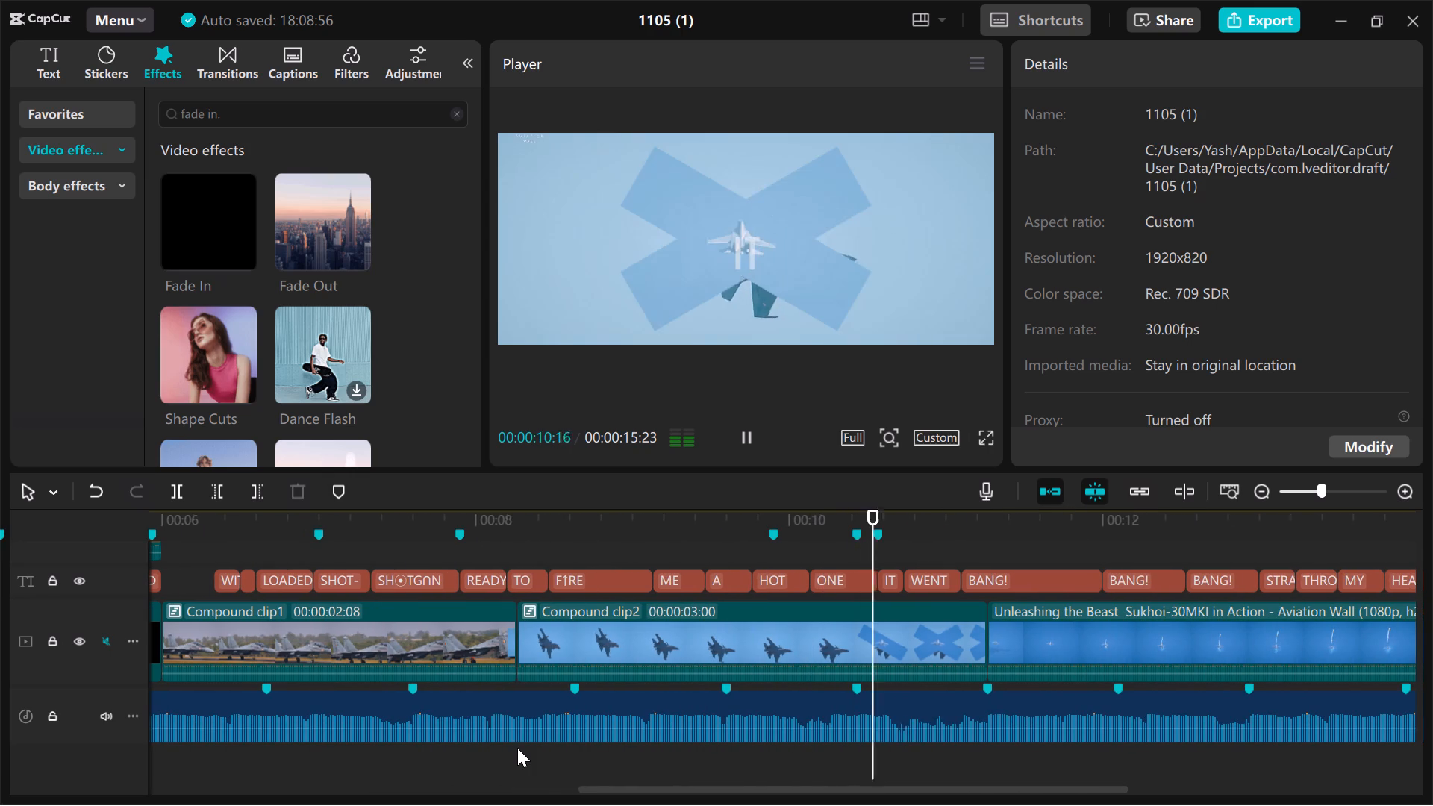
Add the Shape Cuts effect on its own track above Compound clip2, starting near the beginning of the ME caption.
click(591, 763)
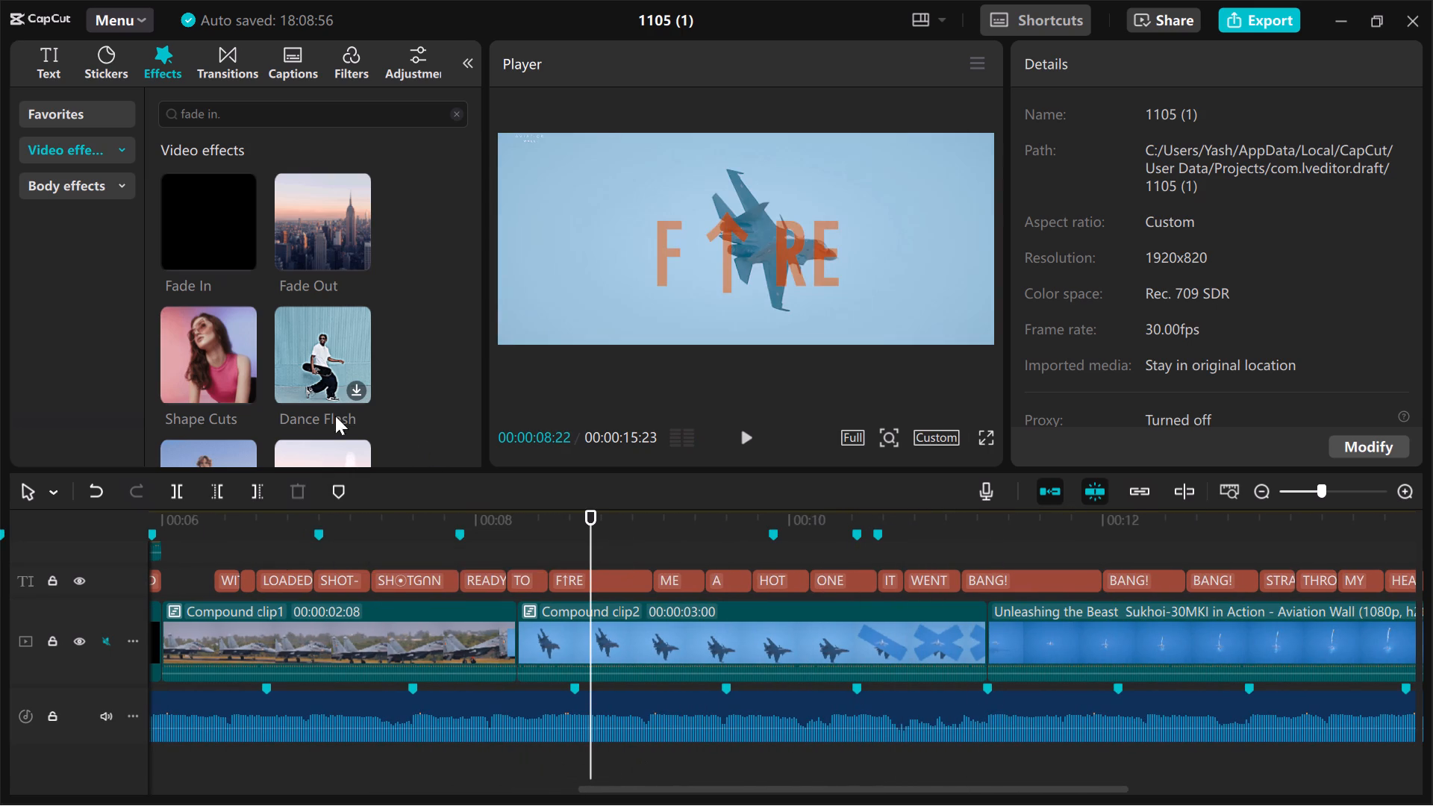
drag(209, 353, 695, 629)
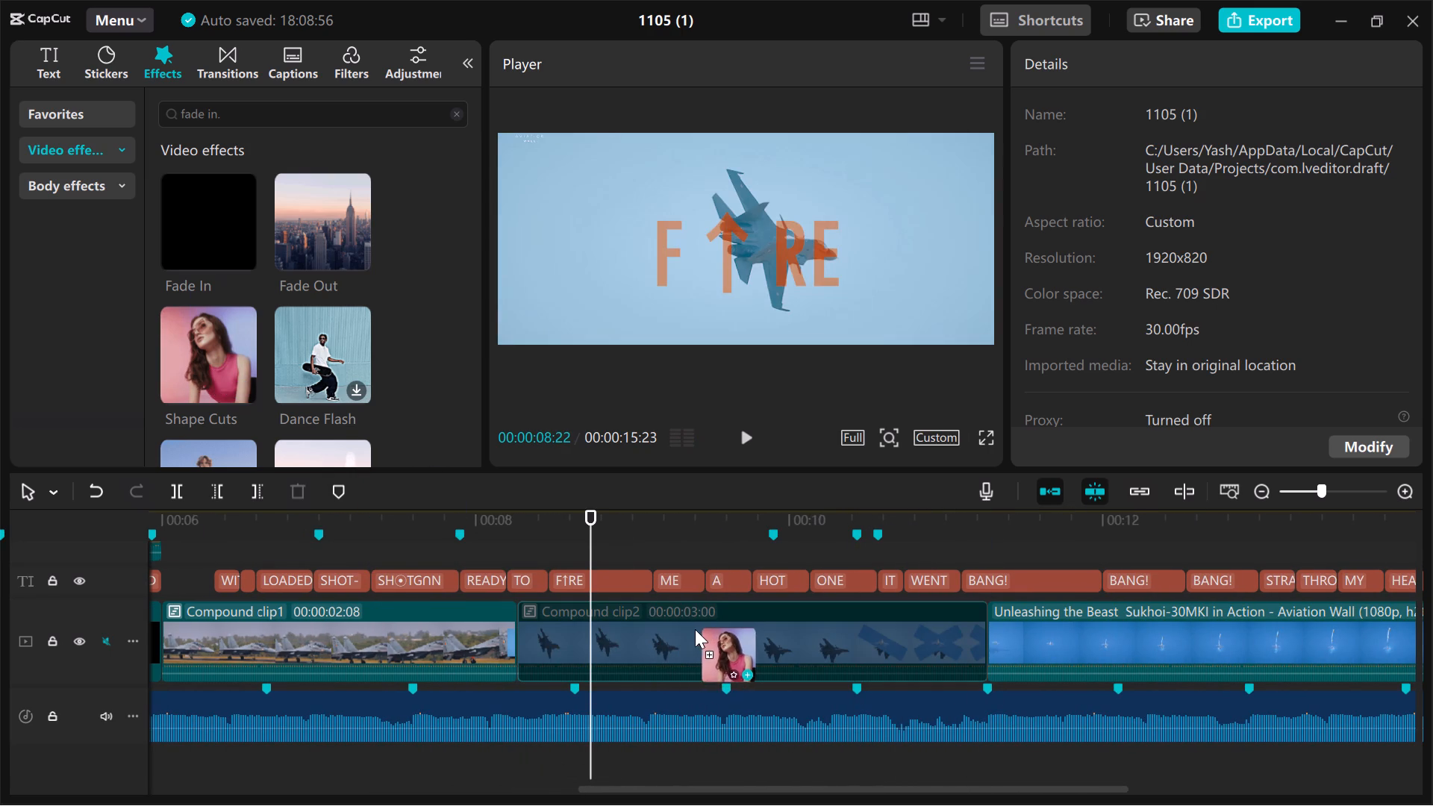
drag(695, 629, 661, 610)
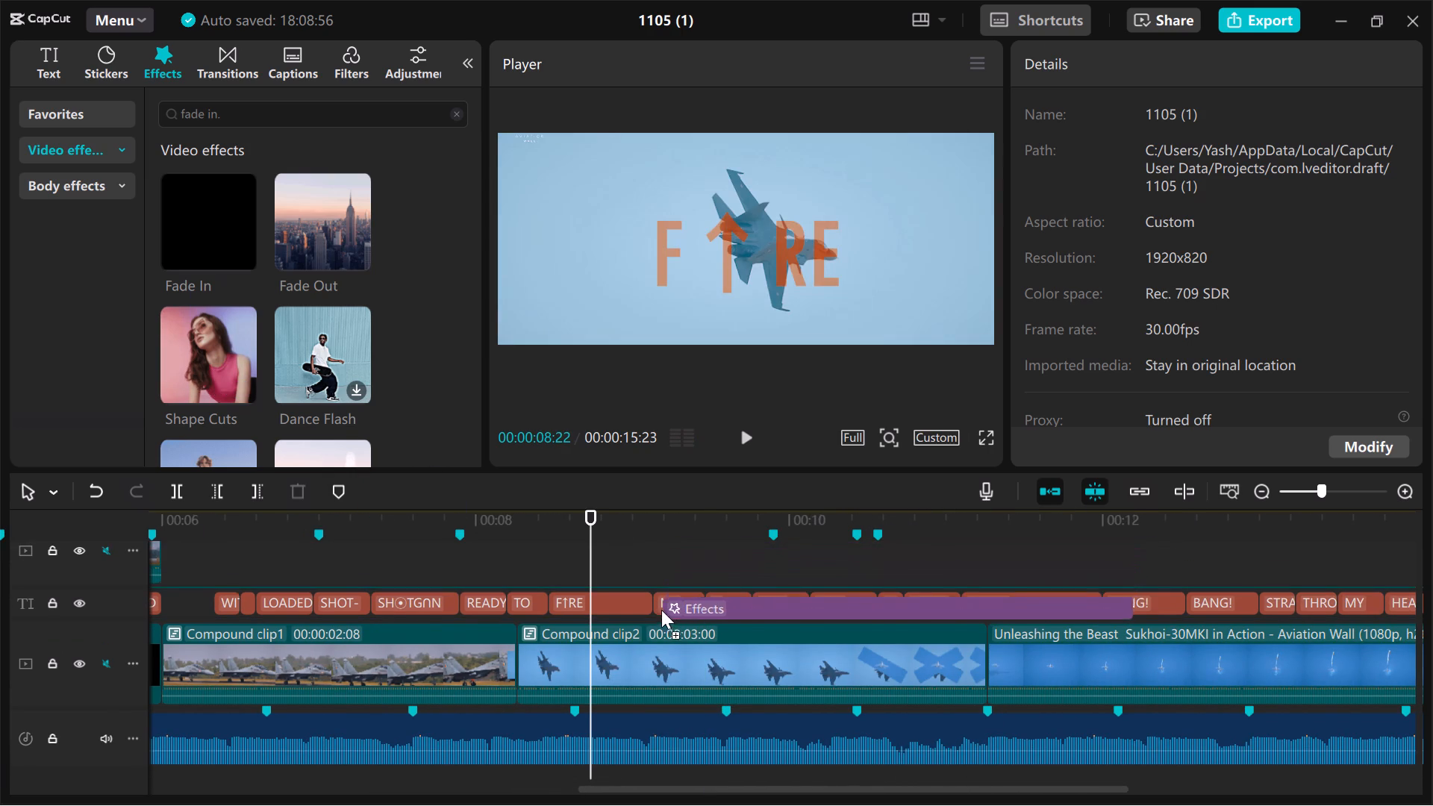
drag(661, 610, 659, 616)
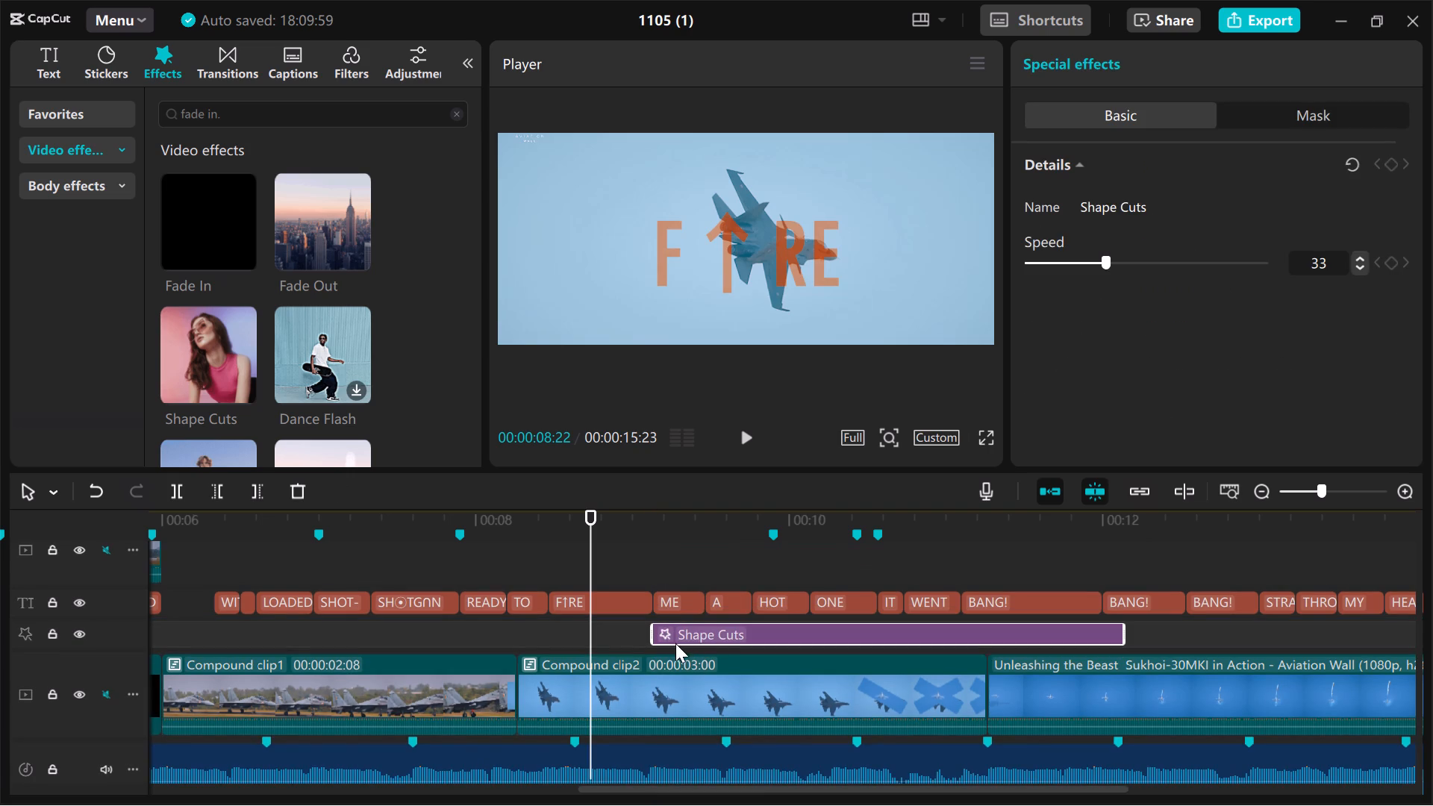
Trim the Shape Cuts effect to run from the middle of the FIRE caption to the end of the HOT caption.
drag(653, 636, 625, 638)
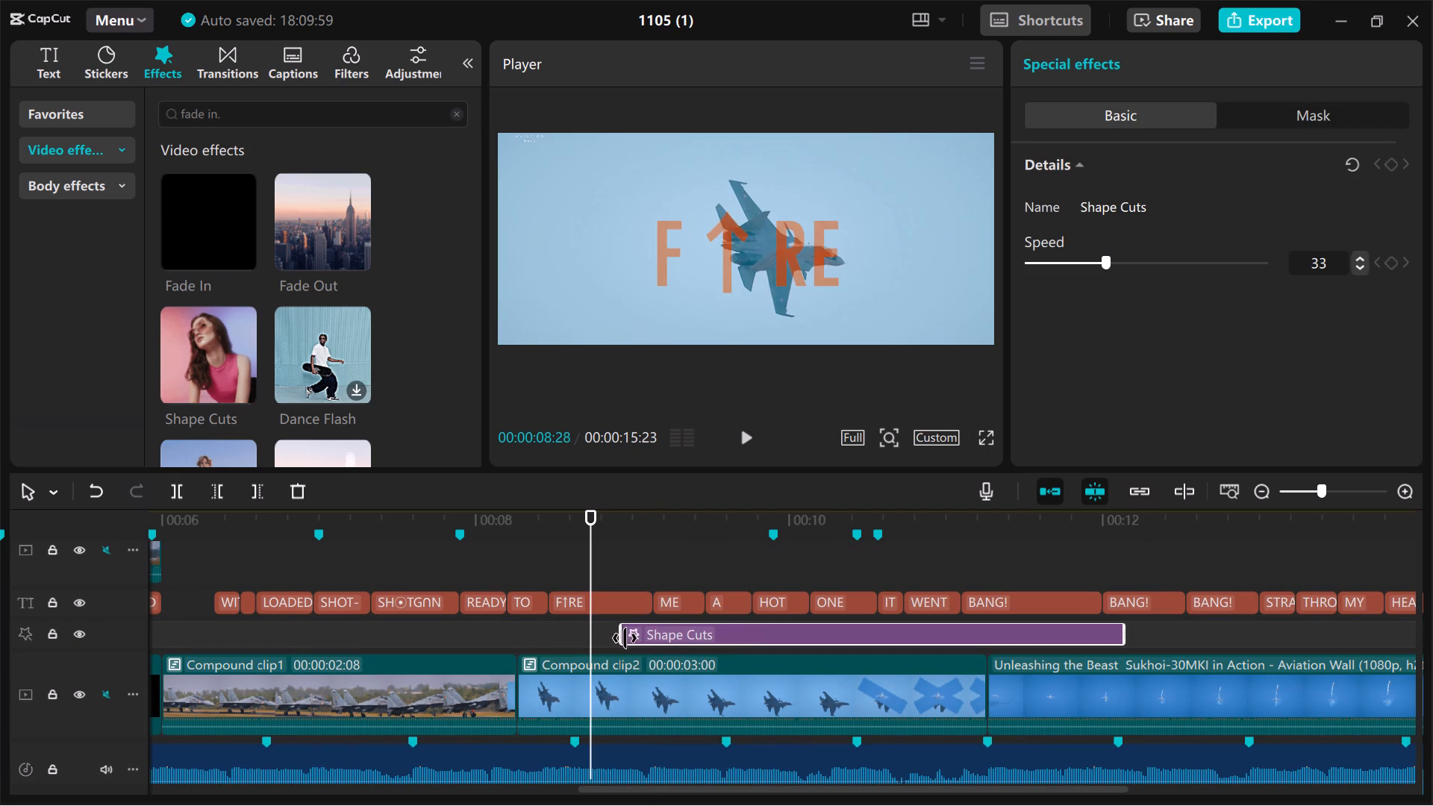
drag(625, 638, 566, 641)
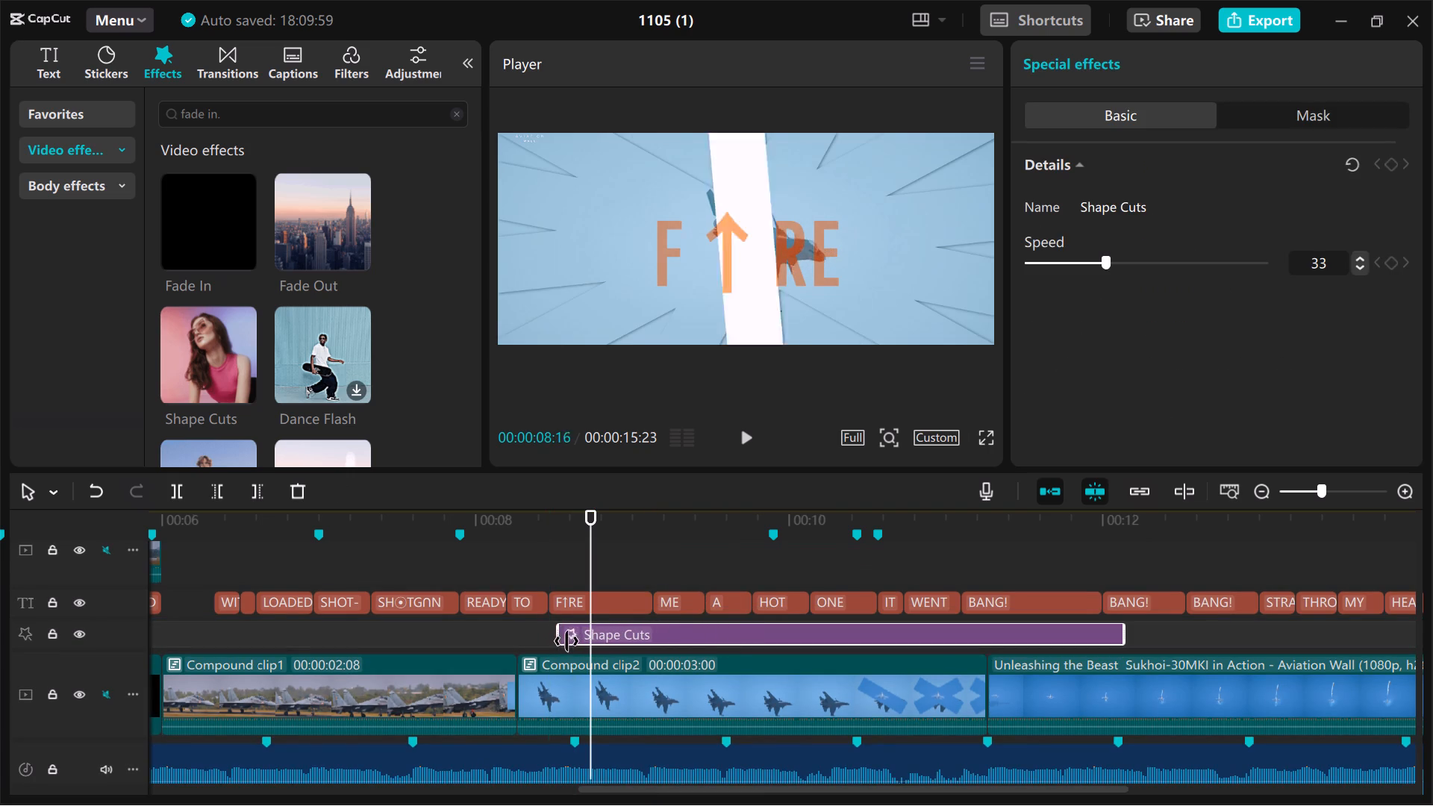
drag(566, 641, 496, 634)
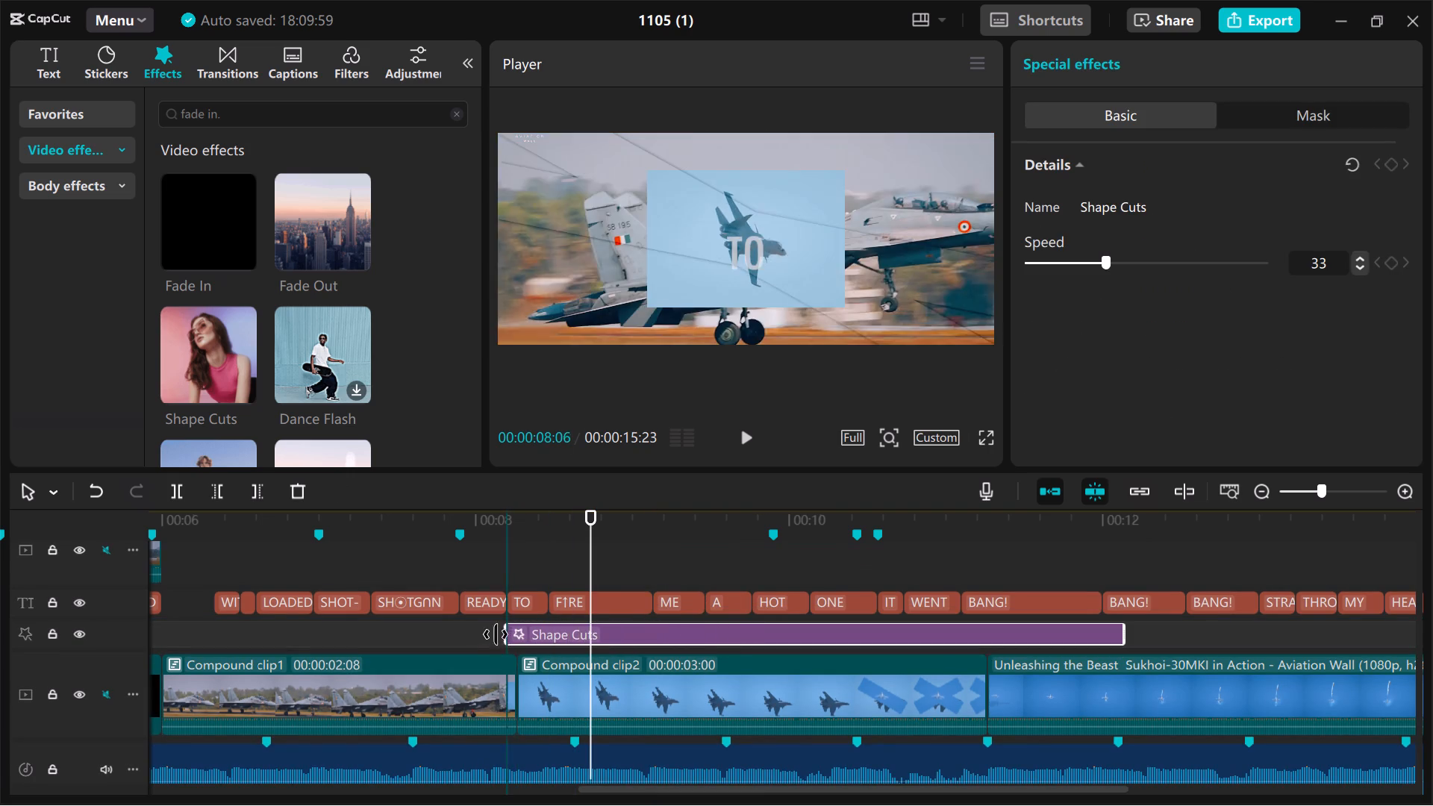
drag(496, 634, 611, 645)
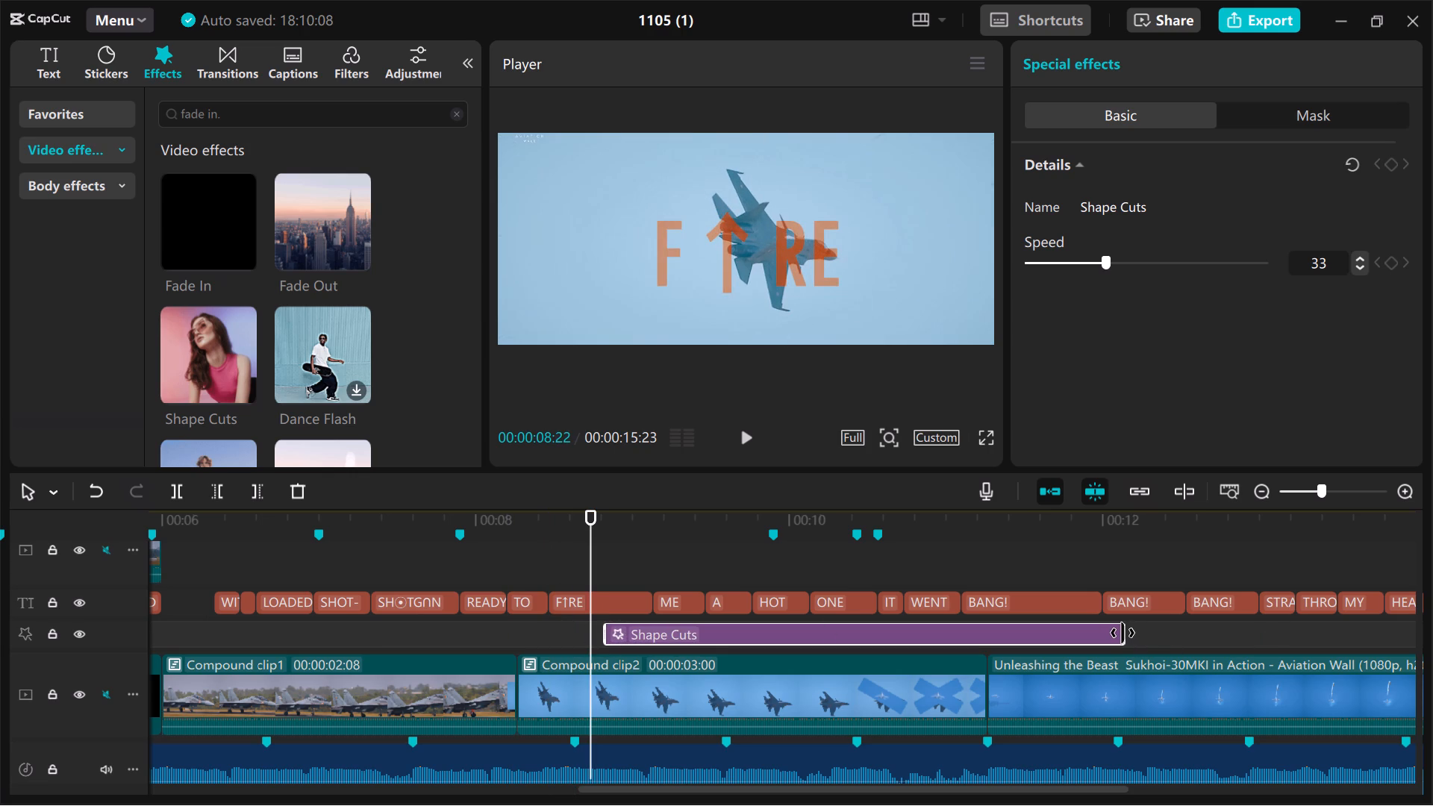
drag(1121, 633, 855, 648)
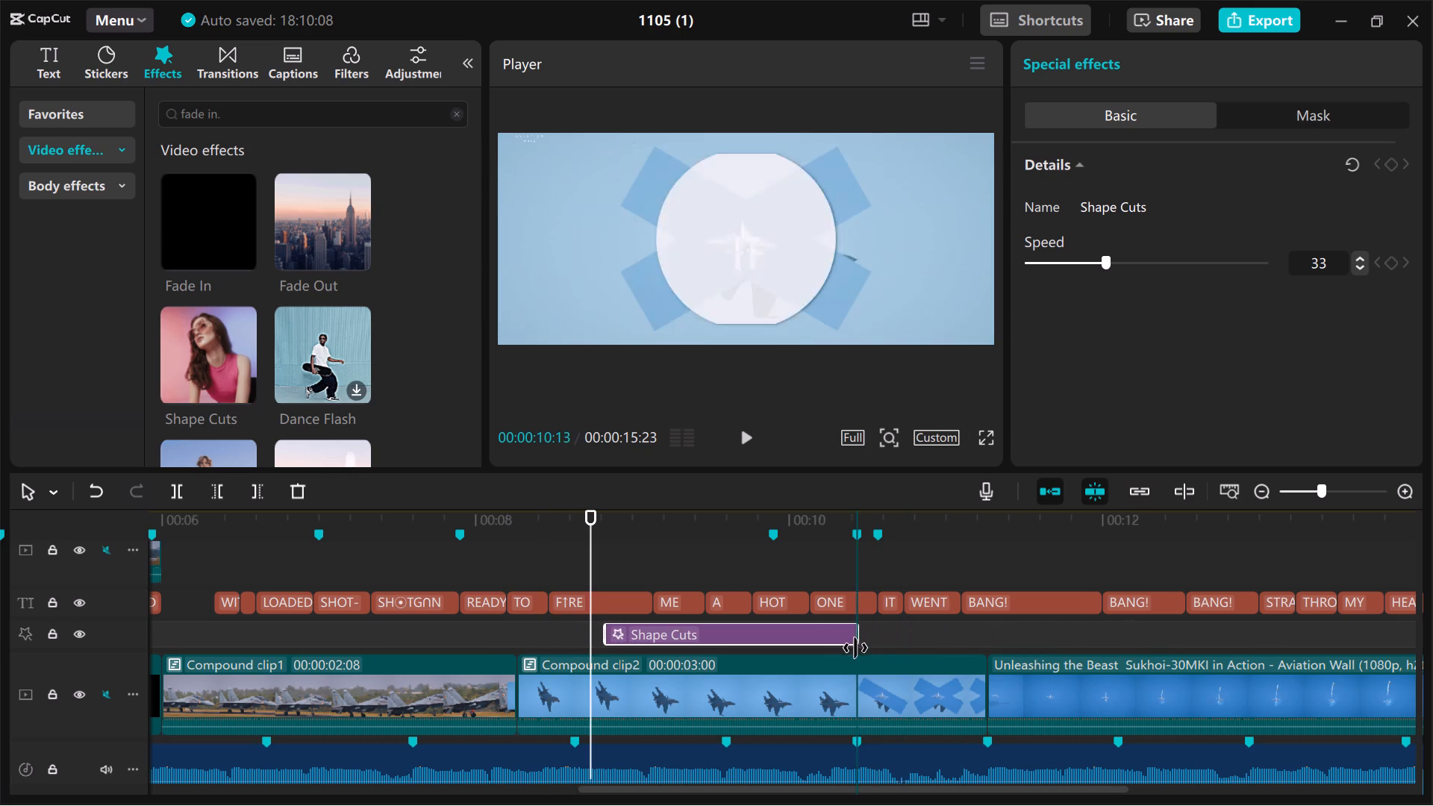
drag(855, 648, 813, 648)
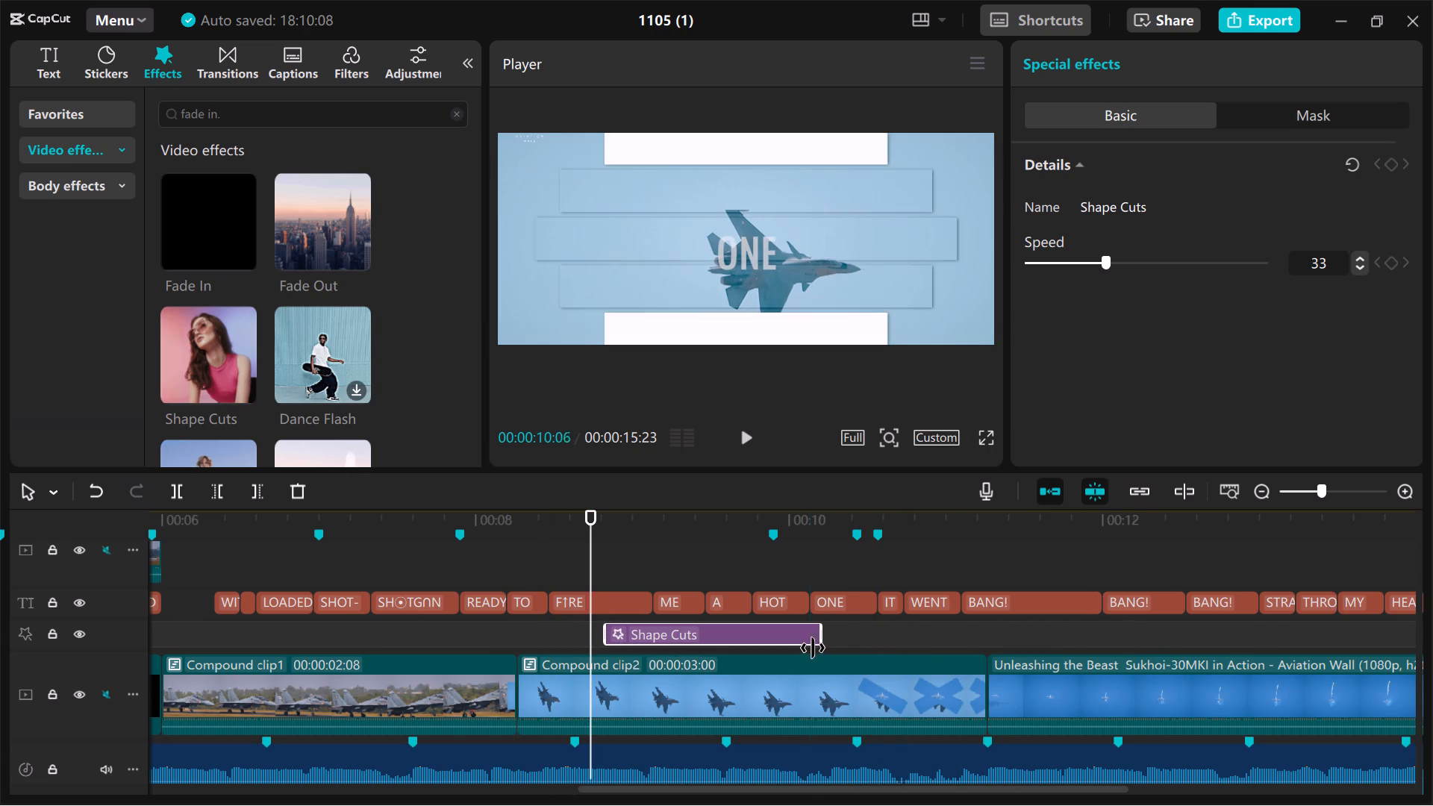
drag(813, 648, 809, 646)
Play the video from Compound clip1 into the BANG! captions to check the Shape Cuts effect.
key(space)
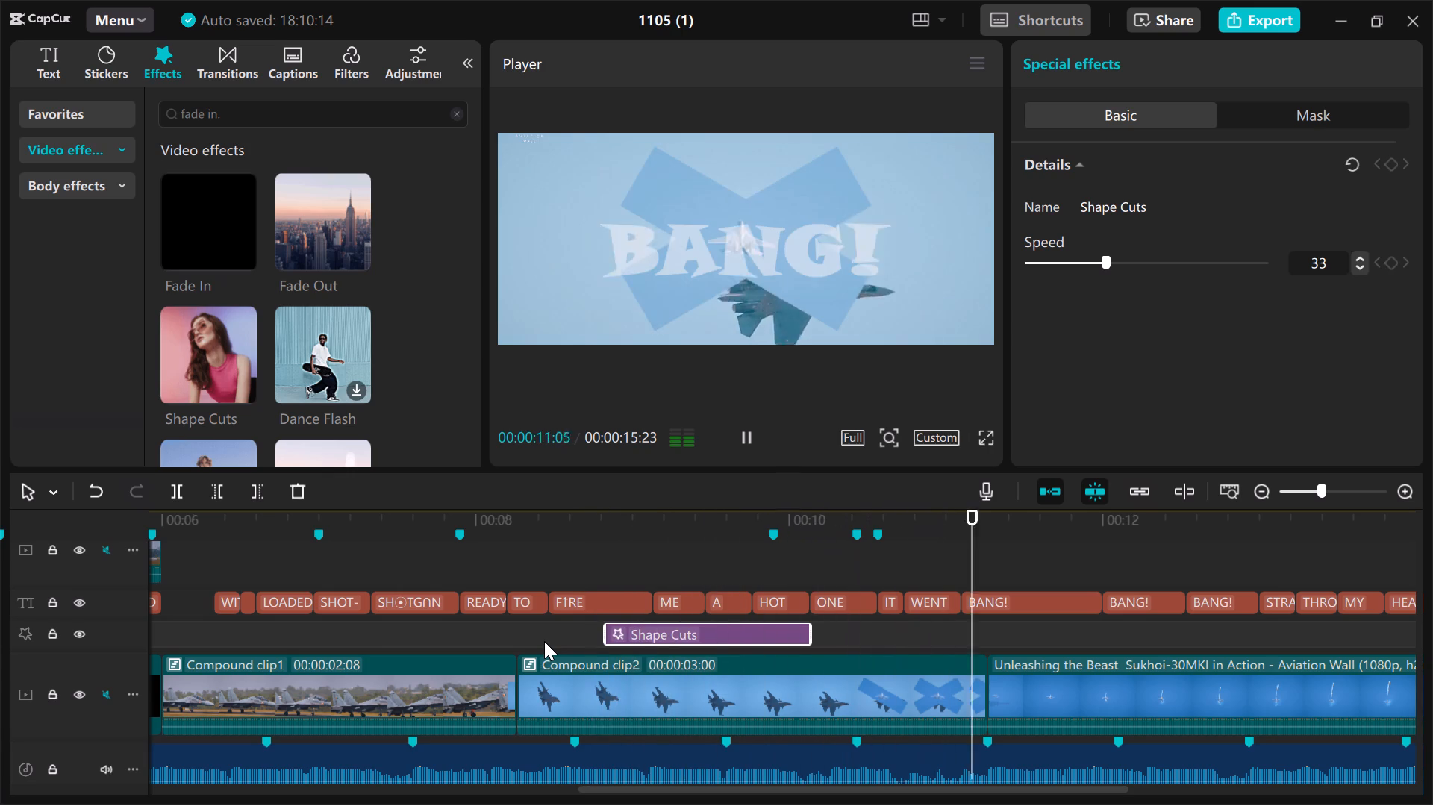
scroll(488, 692, down, 1)
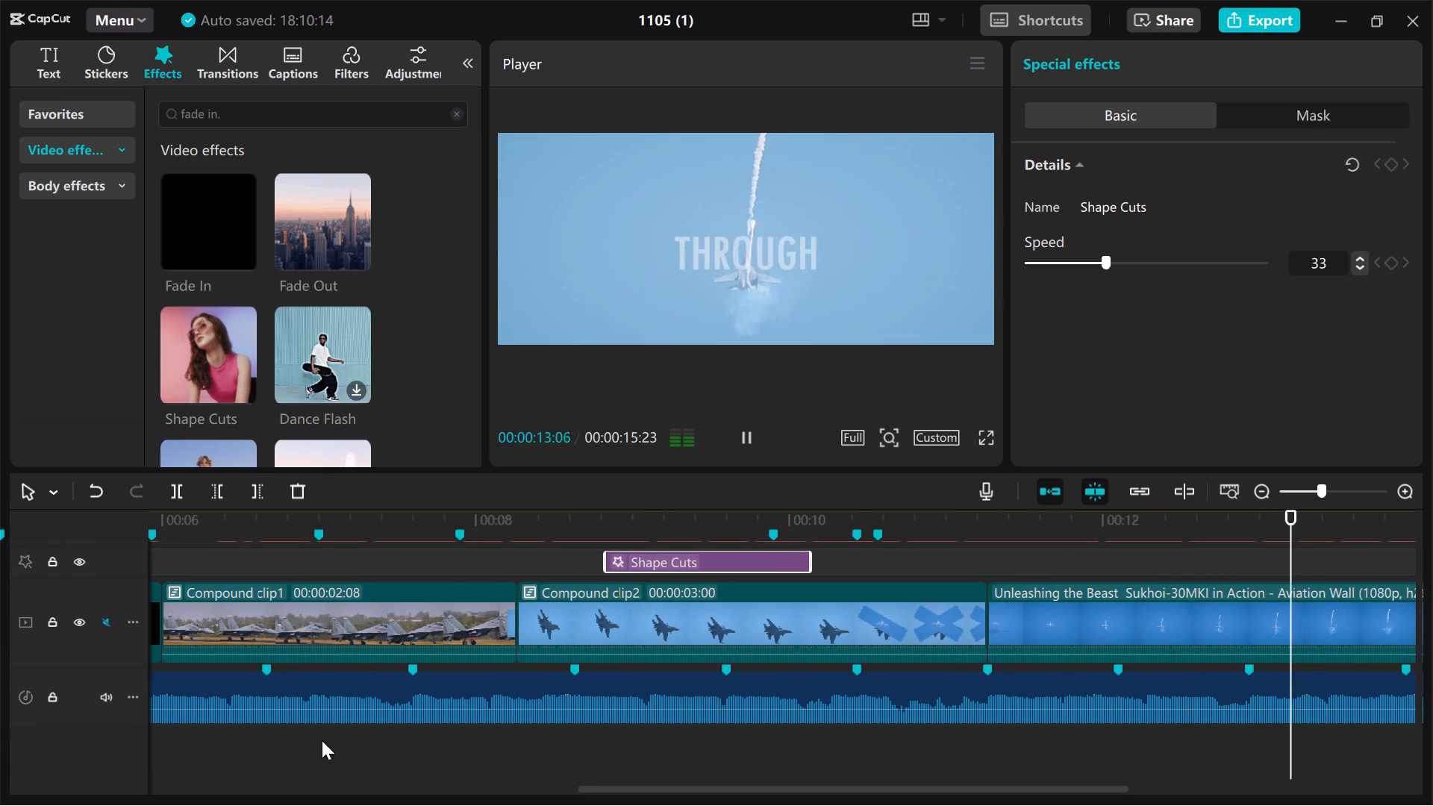
click(322, 740)
key(space)
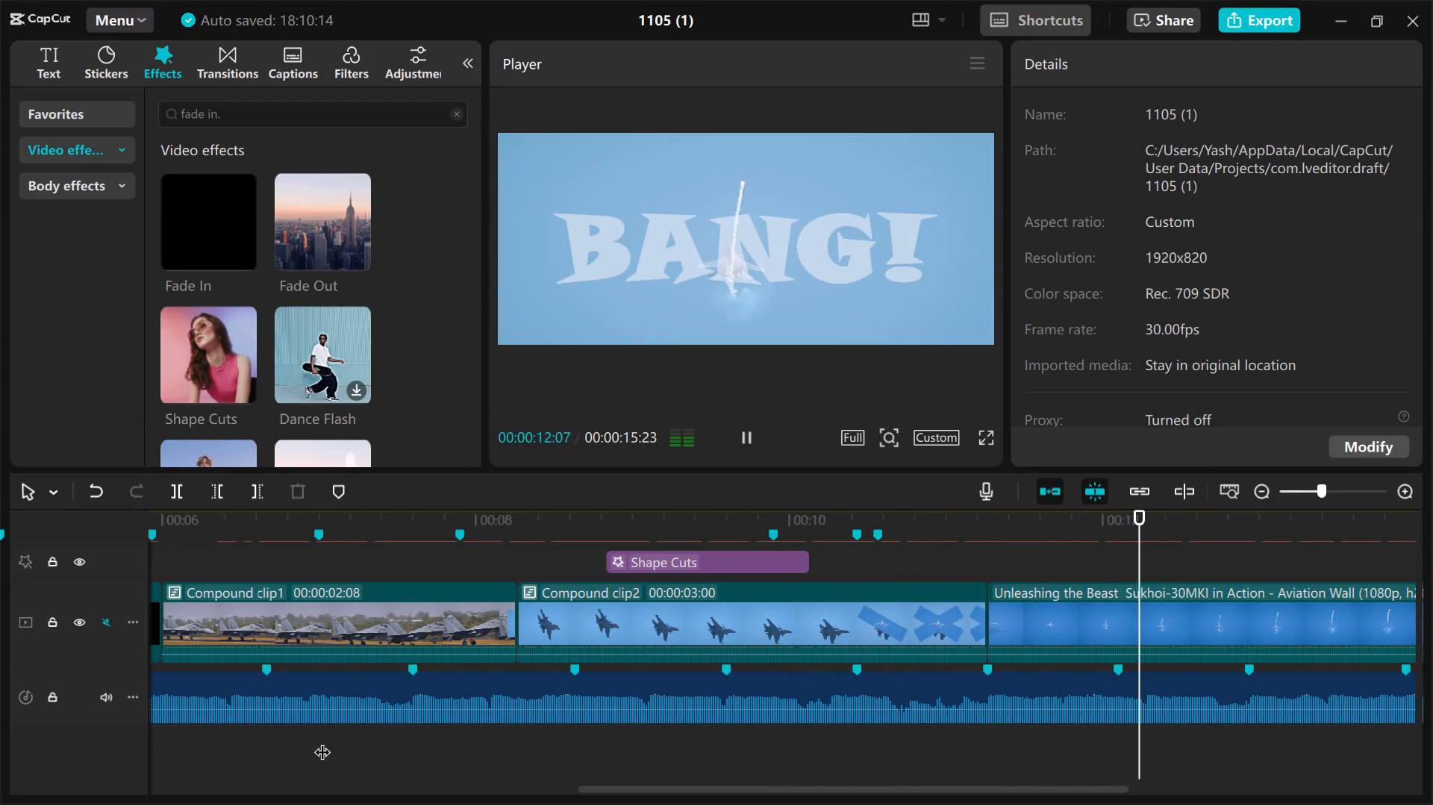
click(276, 744)
key(space)
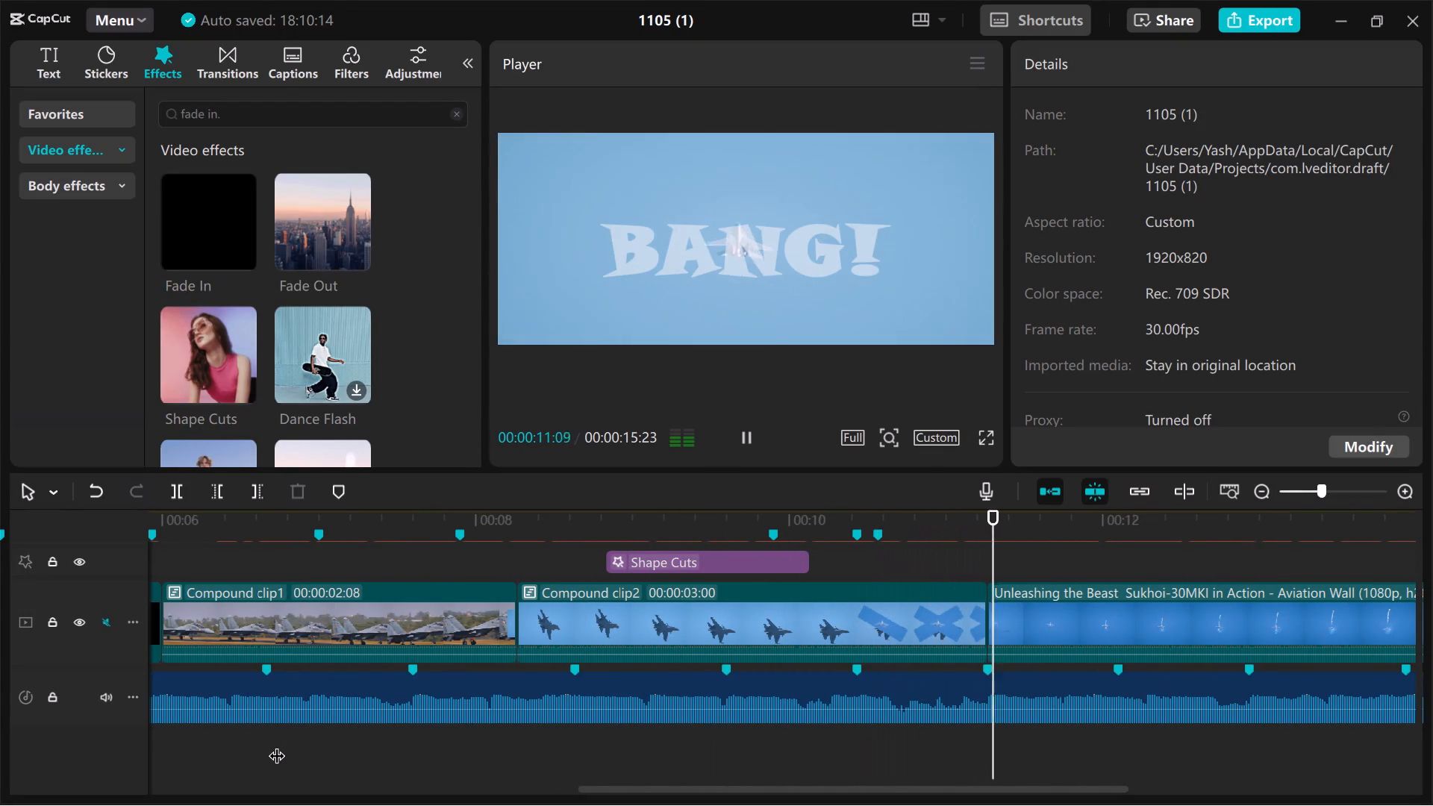
scroll(276, 744, right, 1)
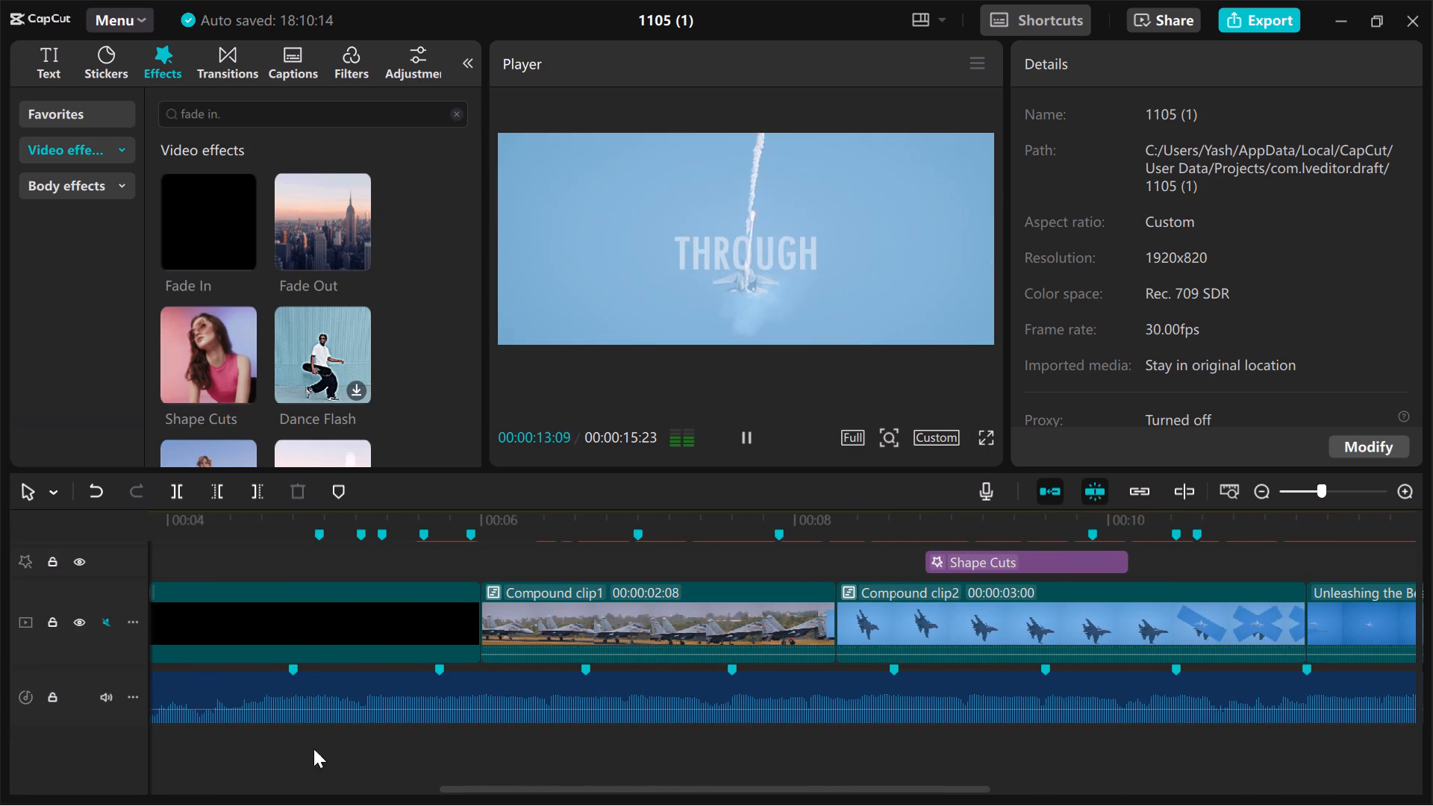
click(340, 752)
Search the video effects for CUTS and apply the Scene Cut effect to Compound clip1.
scroll(287, 325, down, 1)
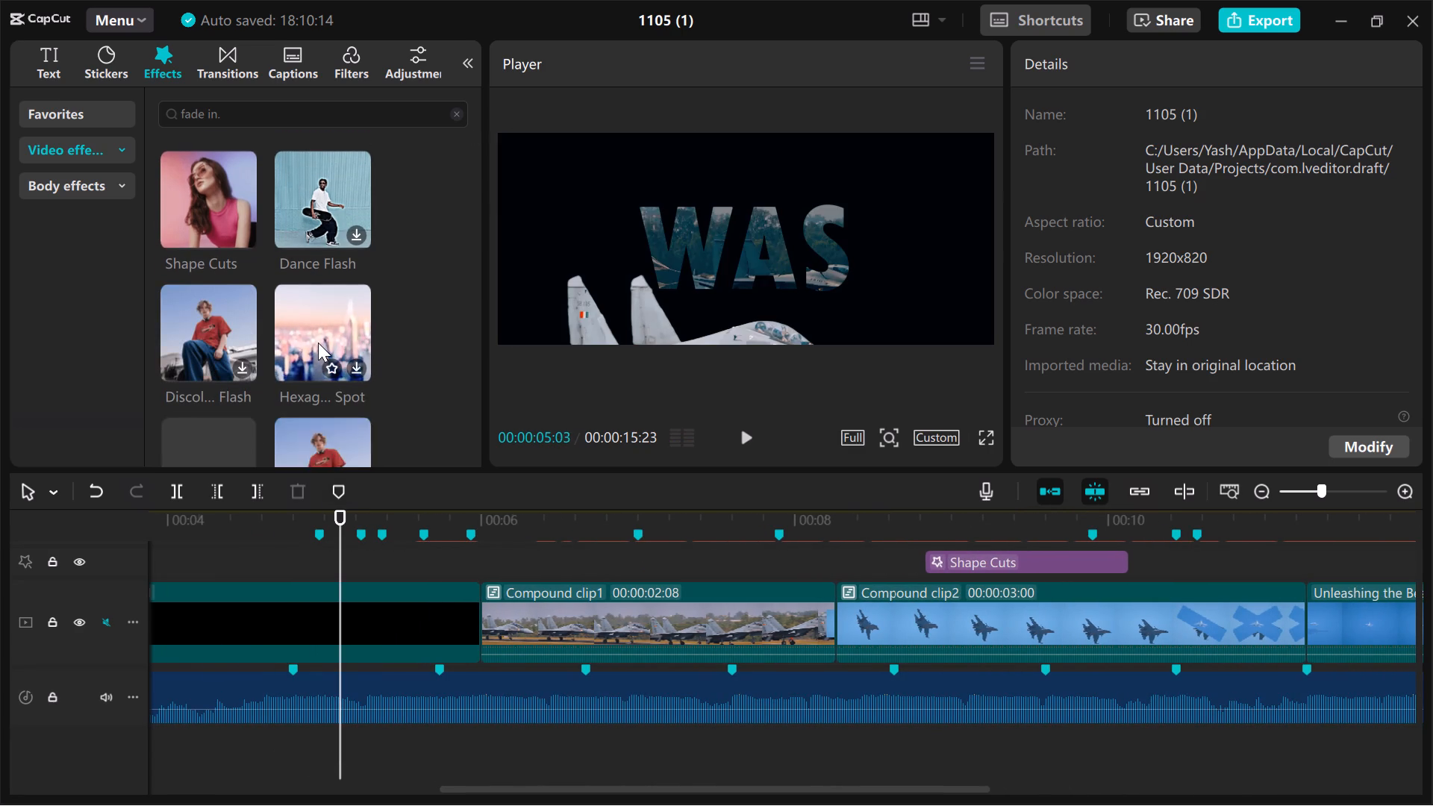
scroll(318, 343, down, 1)
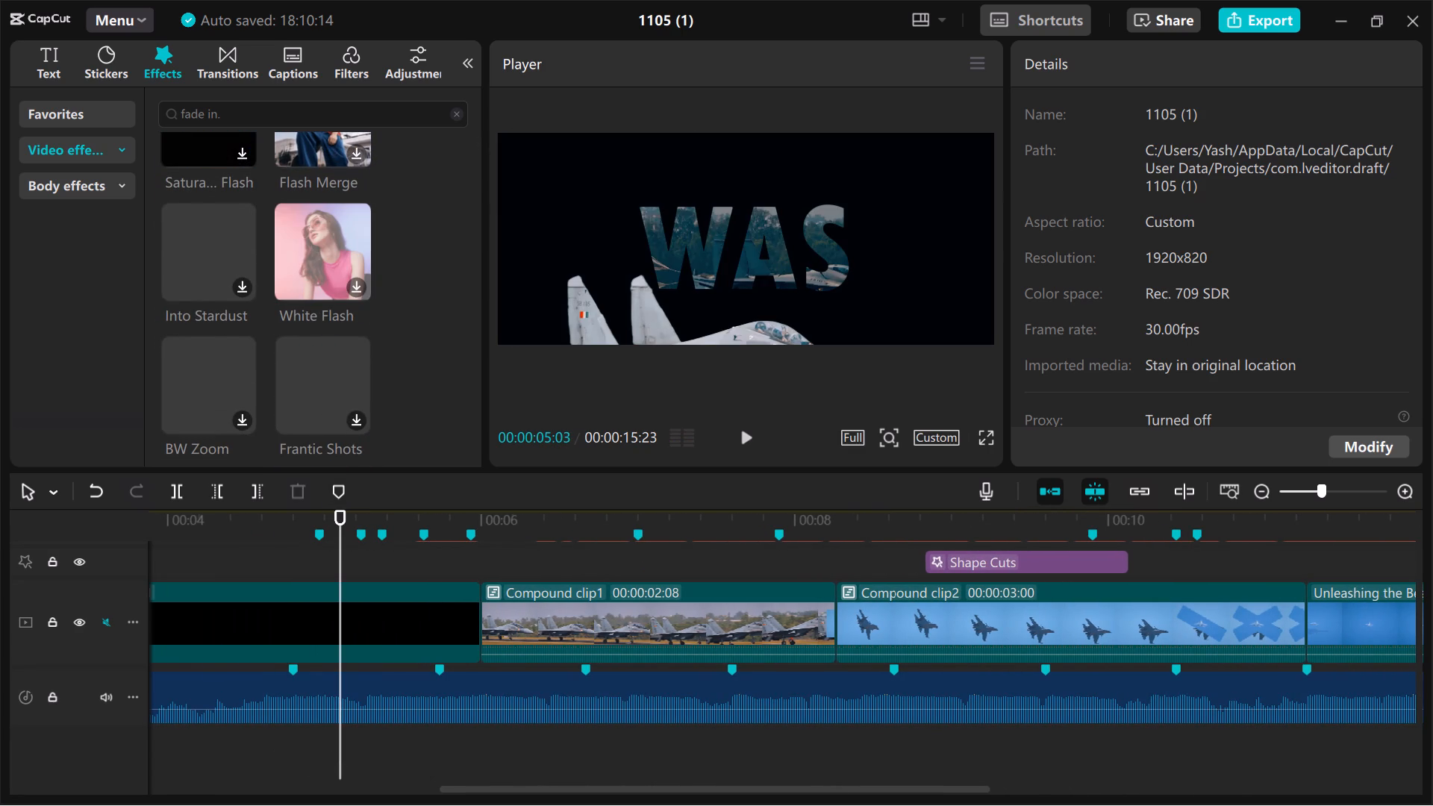
drag(234, 121, 147, 95)
text(CUTS)
key(Return)
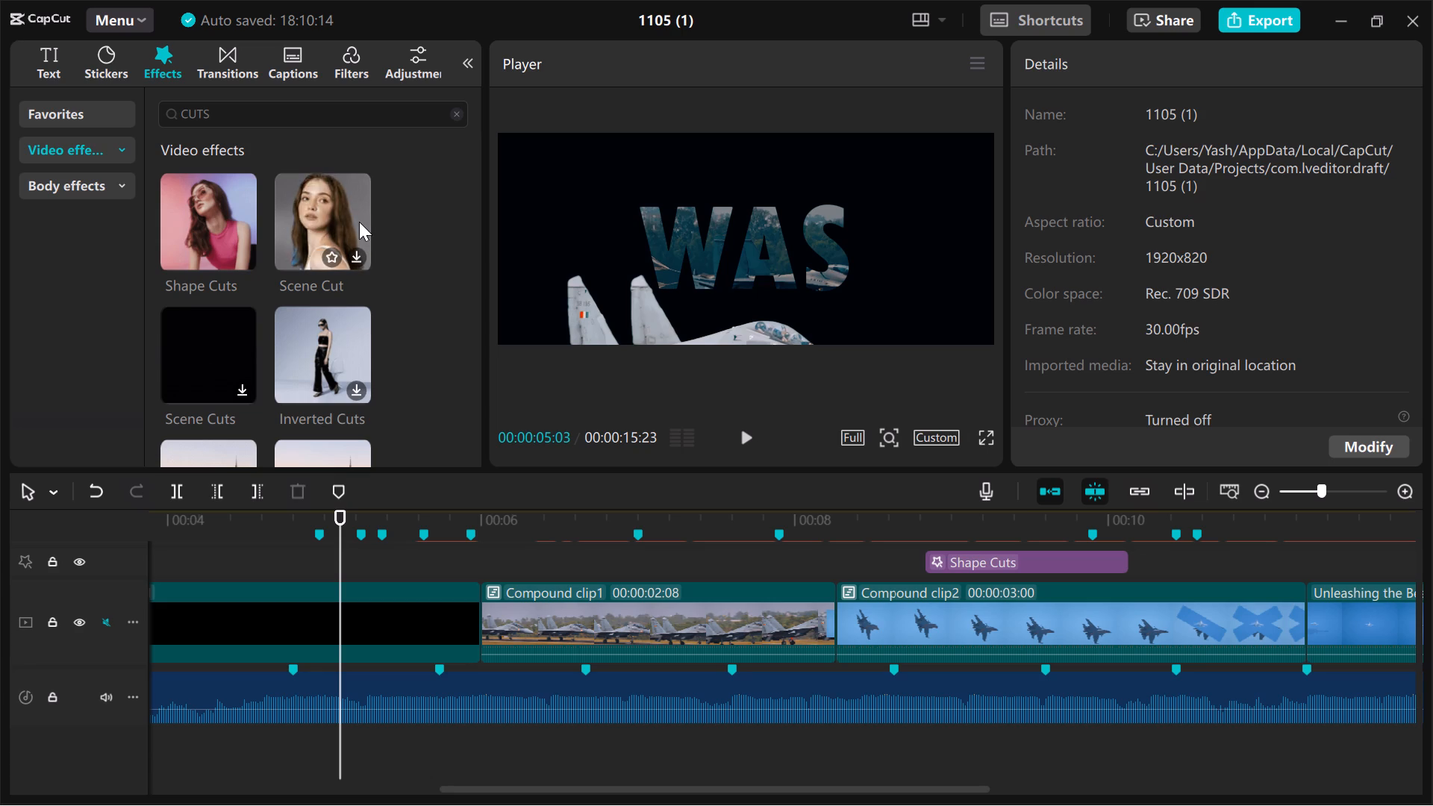
drag(326, 224, 914, 569)
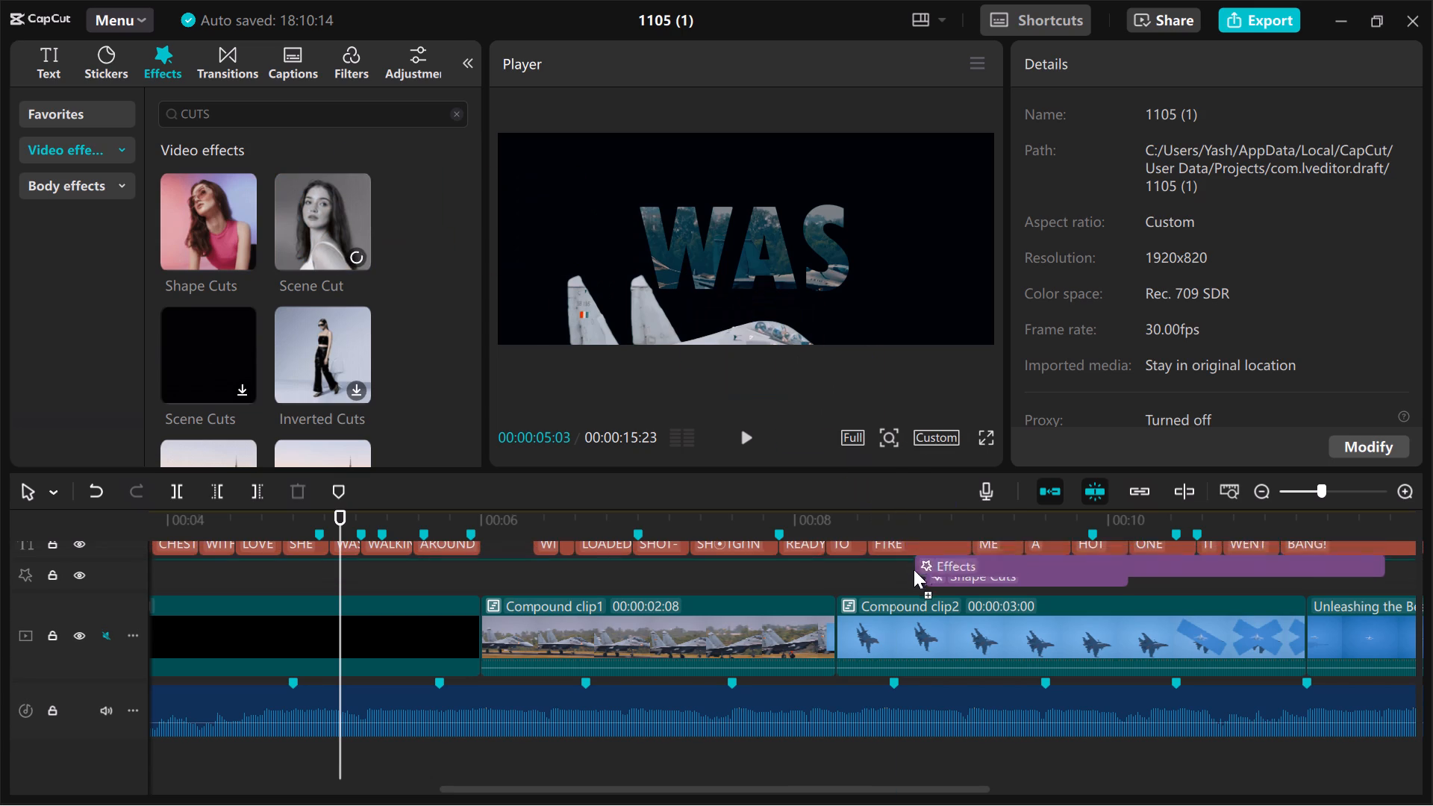
drag(914, 569, 684, 625)
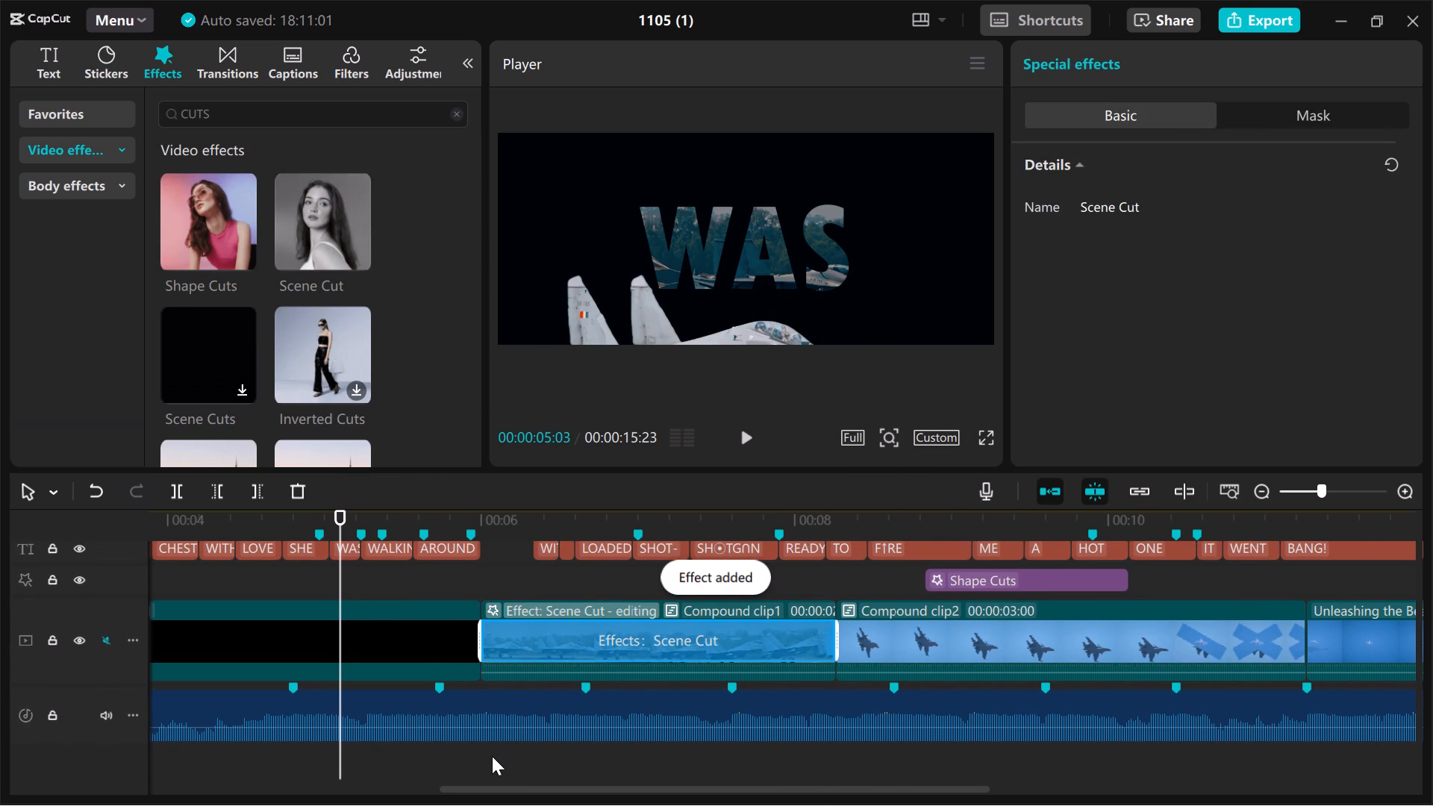
Play the video from shortly before Compound clip1 through Compound clip2 to check the Scene Cut and Shape Cuts effects.
click(389, 745)
key(space)
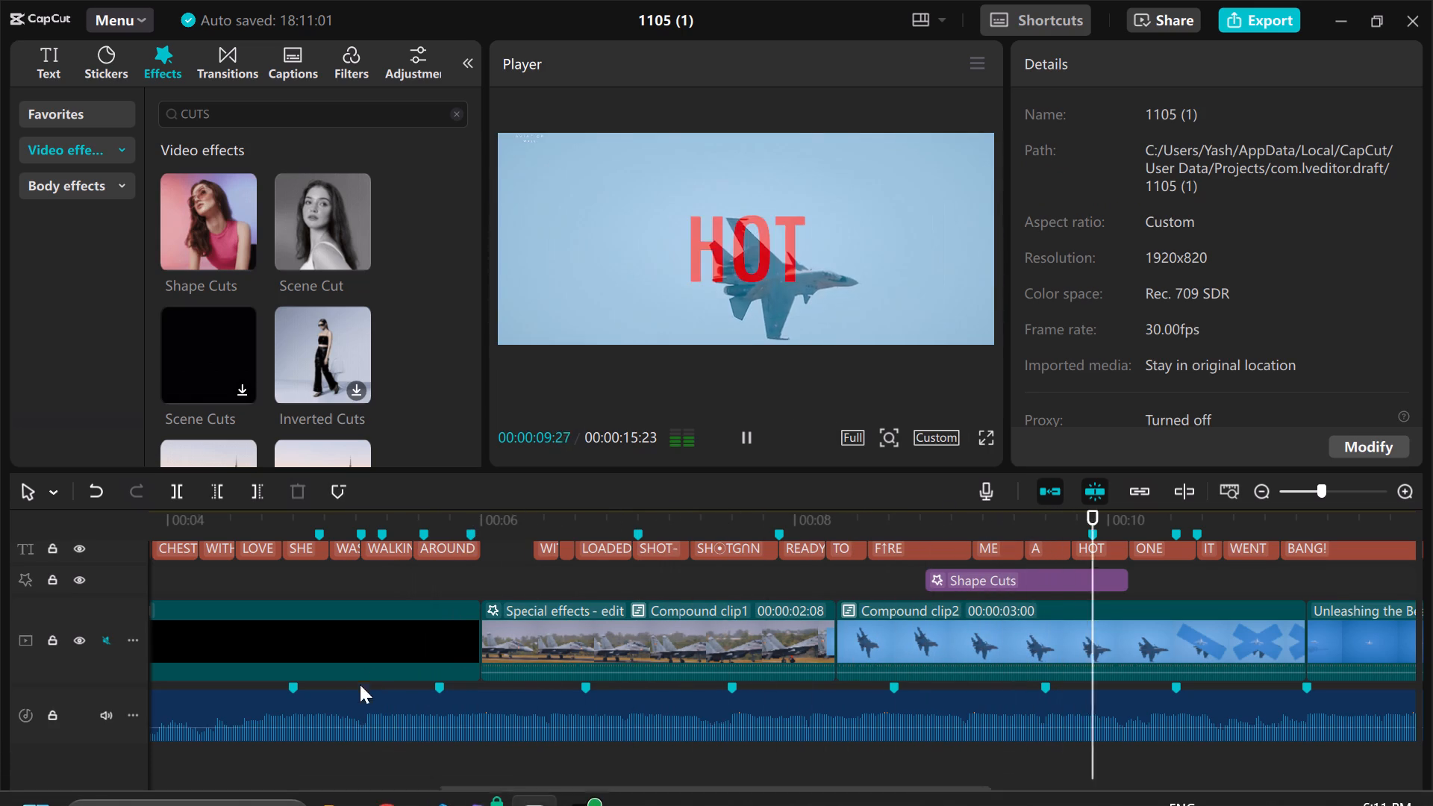
click(336, 766)
key(space)
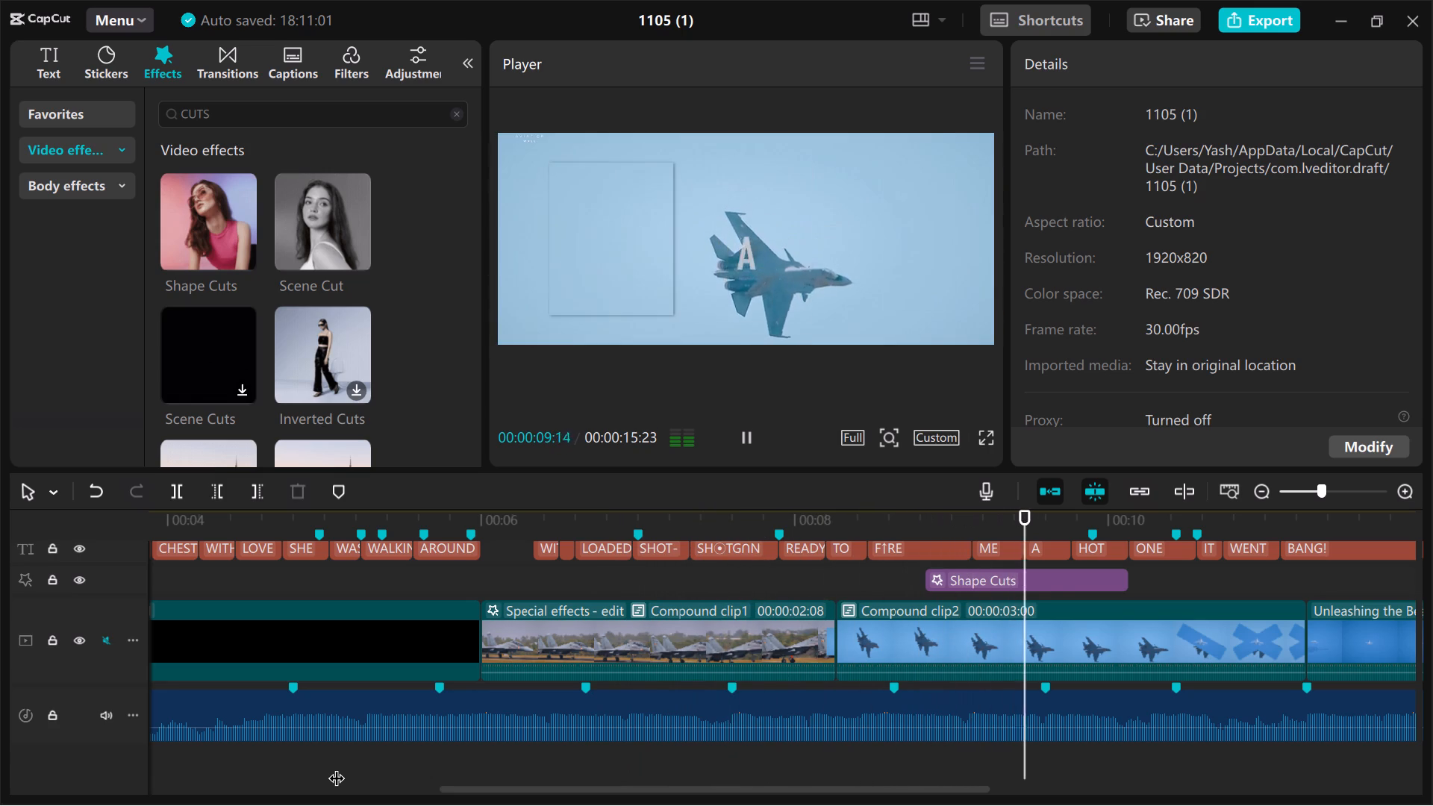
click(549, 752)
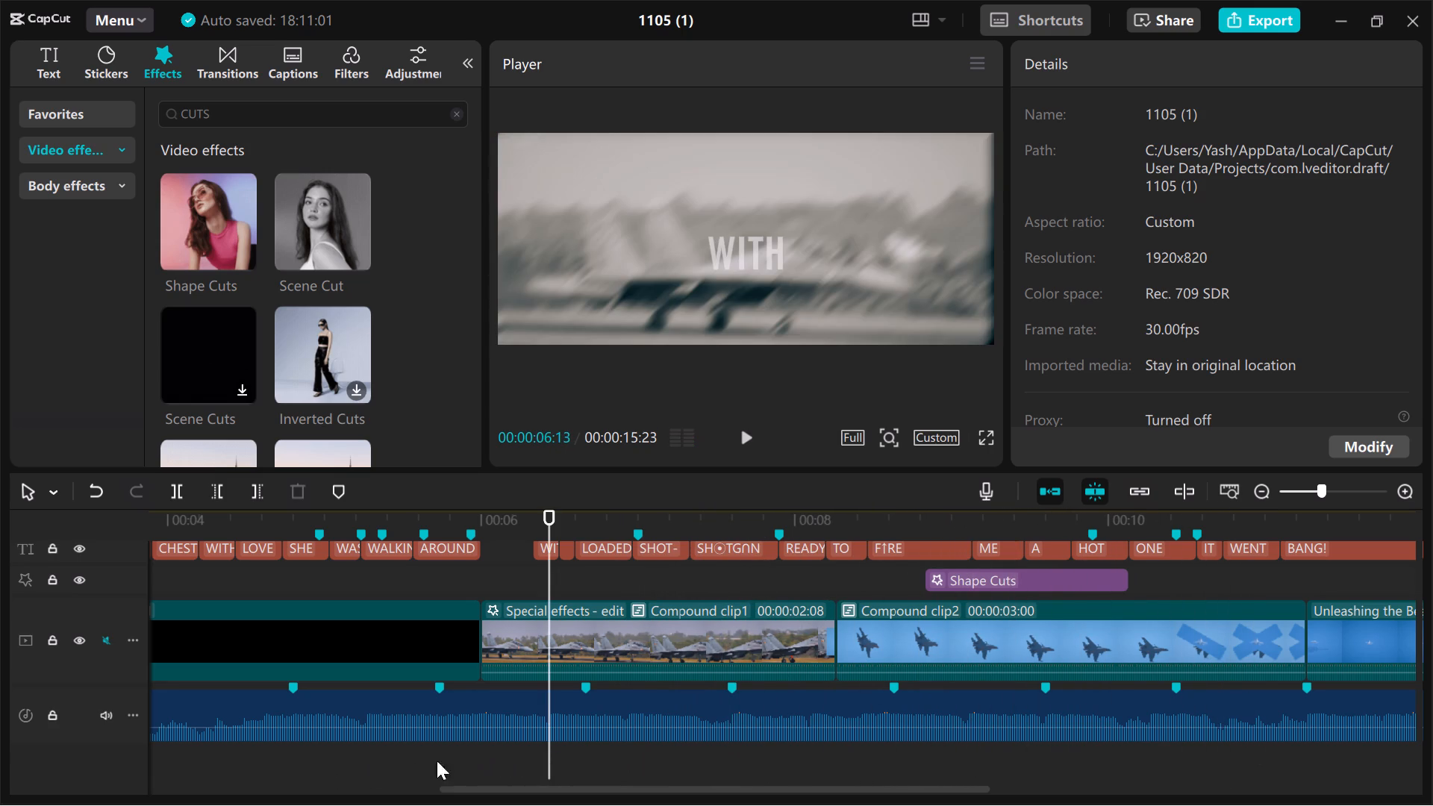
click(352, 775)
key(space)
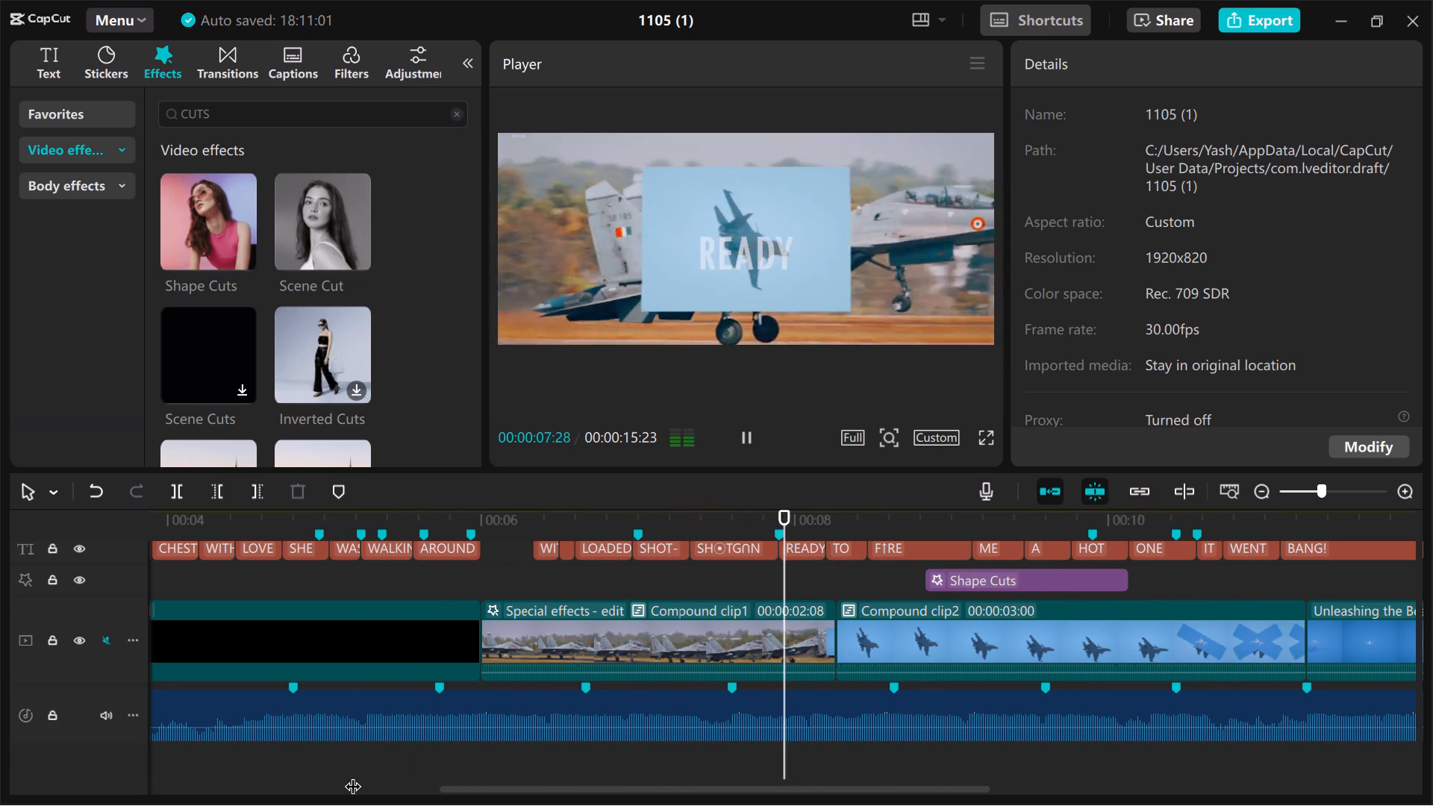
scroll(518, 784, up, 1)
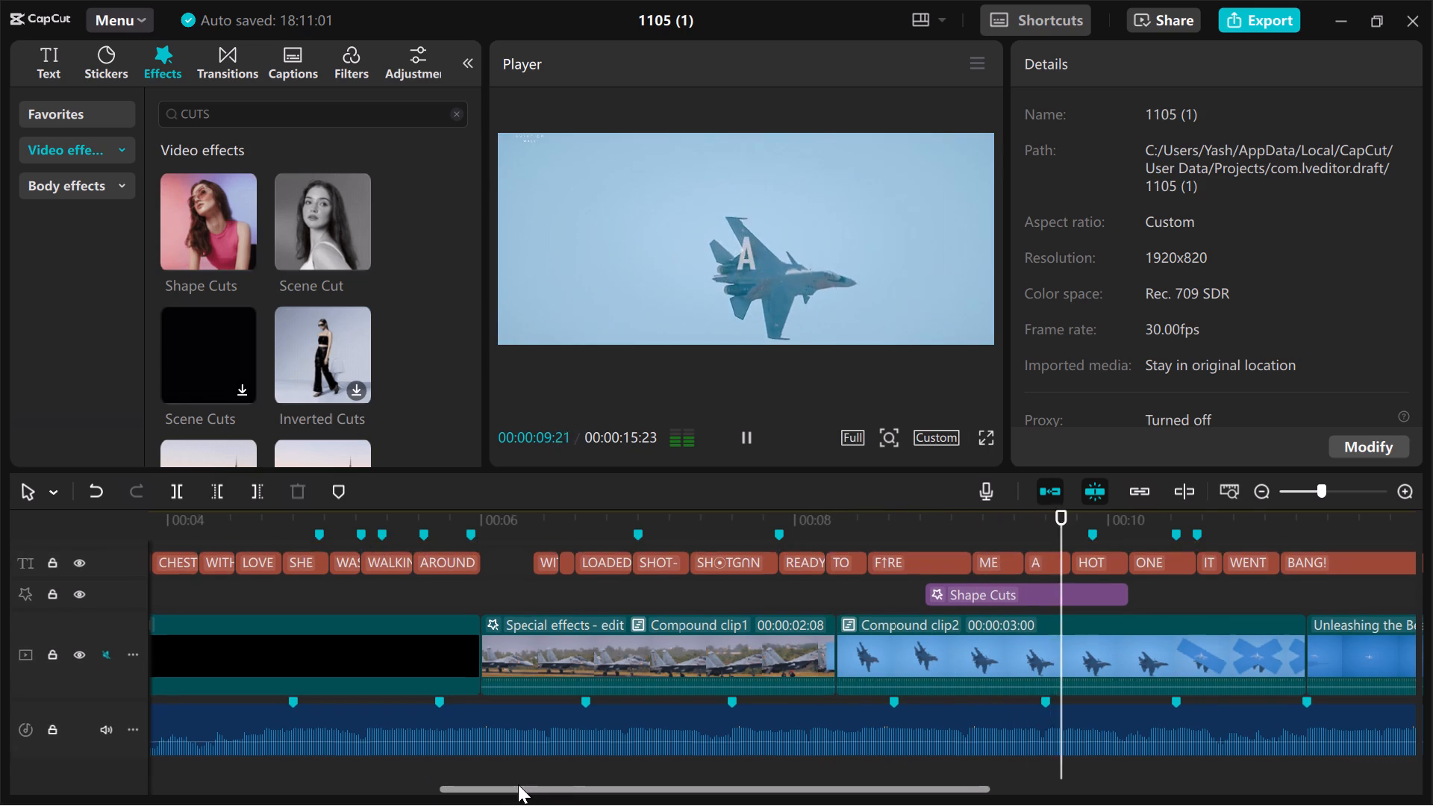
scroll(518, 784, up, 2)
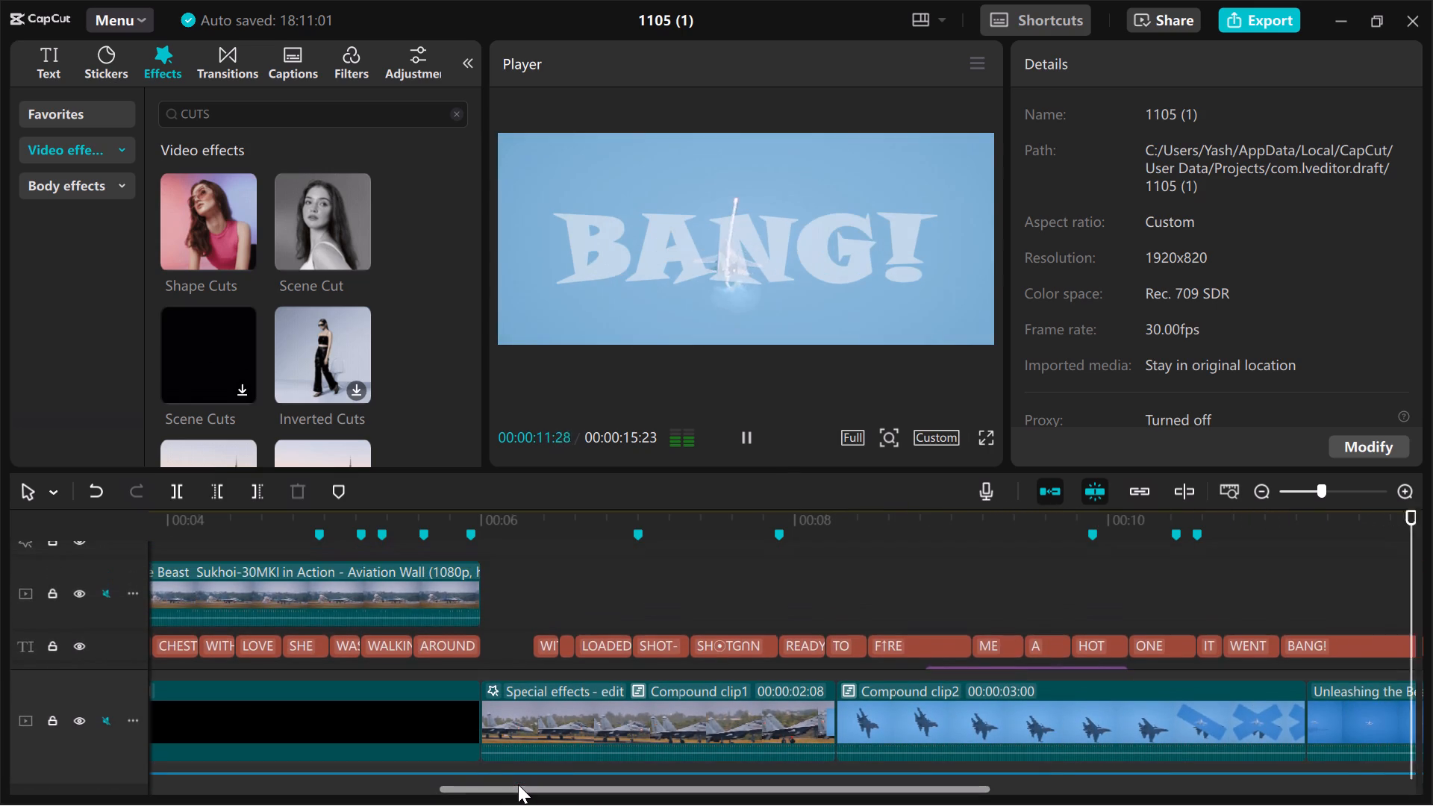
Delete the Scene Cut effect attached to Compound clip1.
scroll(518, 784, up, 1)
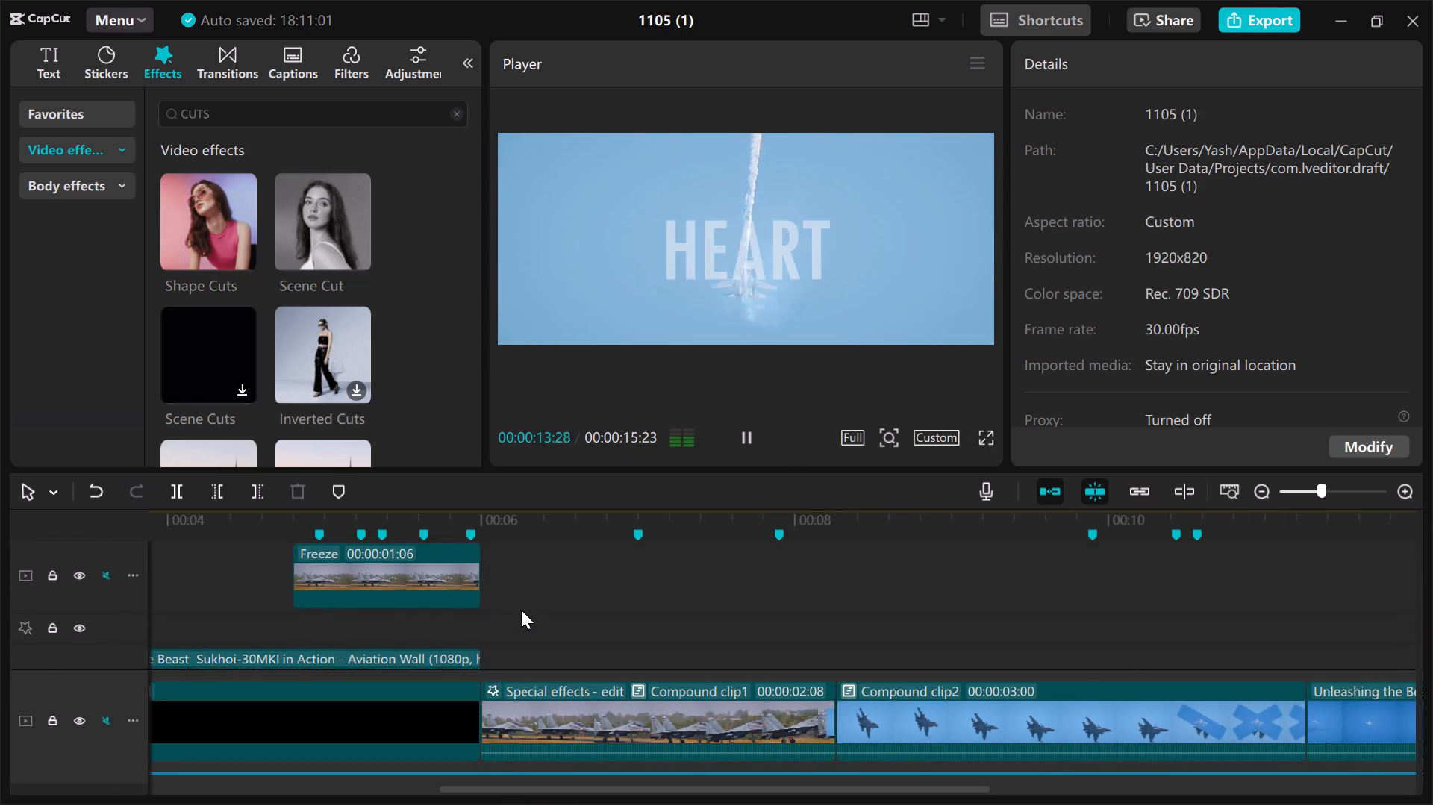
scroll(521, 610, down, 1)
scroll(521, 610, right, 3)
scroll(521, 610, up, 1)
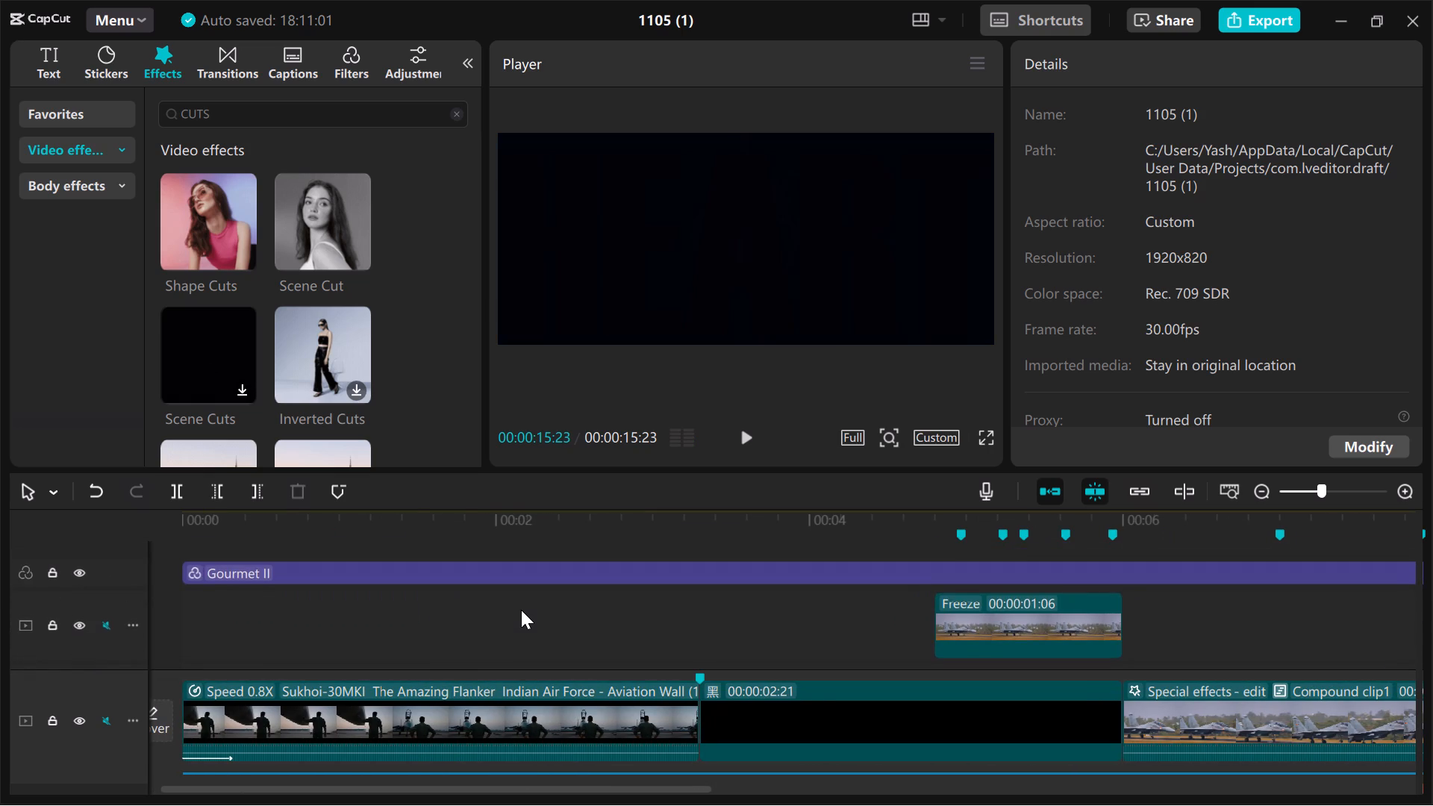
scroll(521, 610, down, 1)
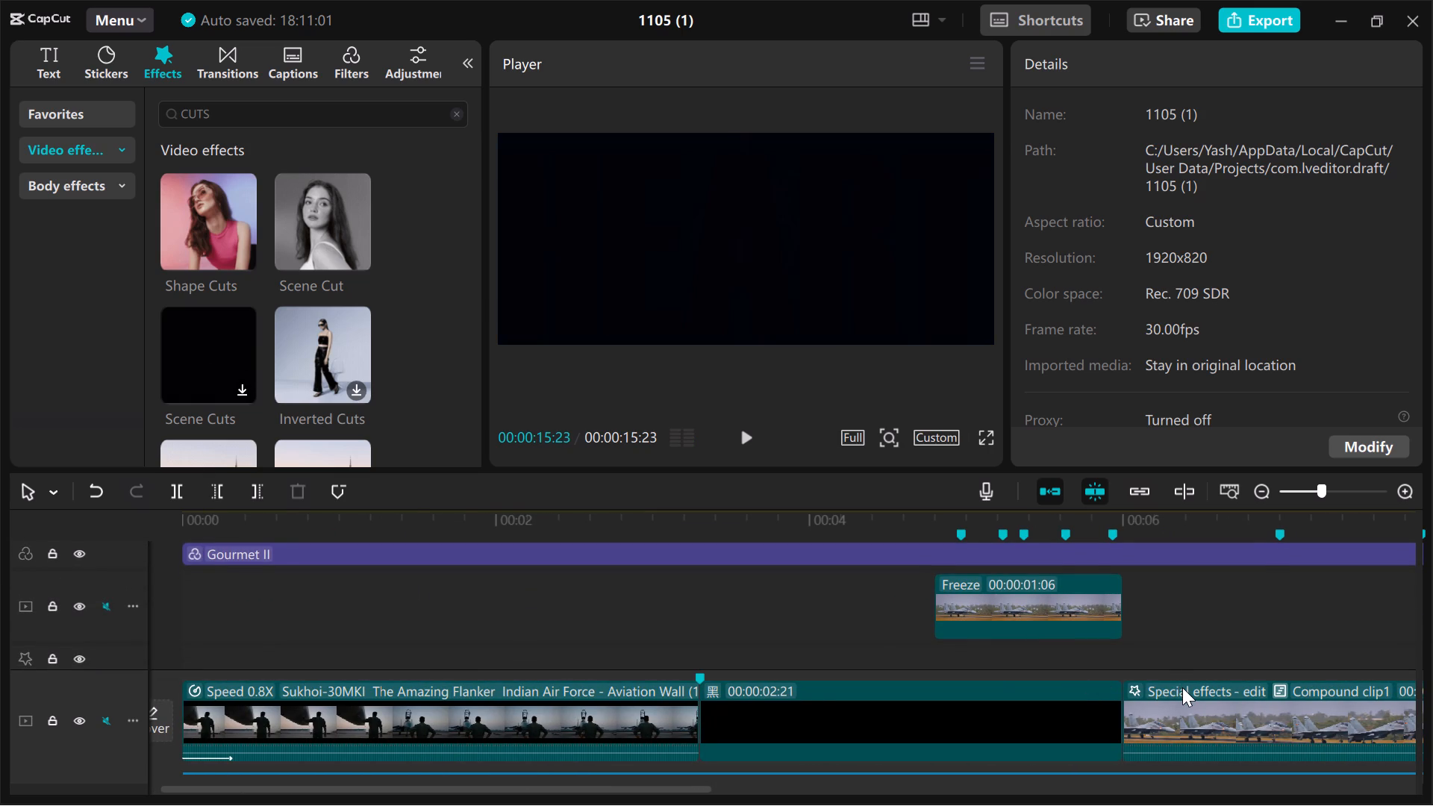
click(1182, 687)
scroll(1182, 687, left, 1)
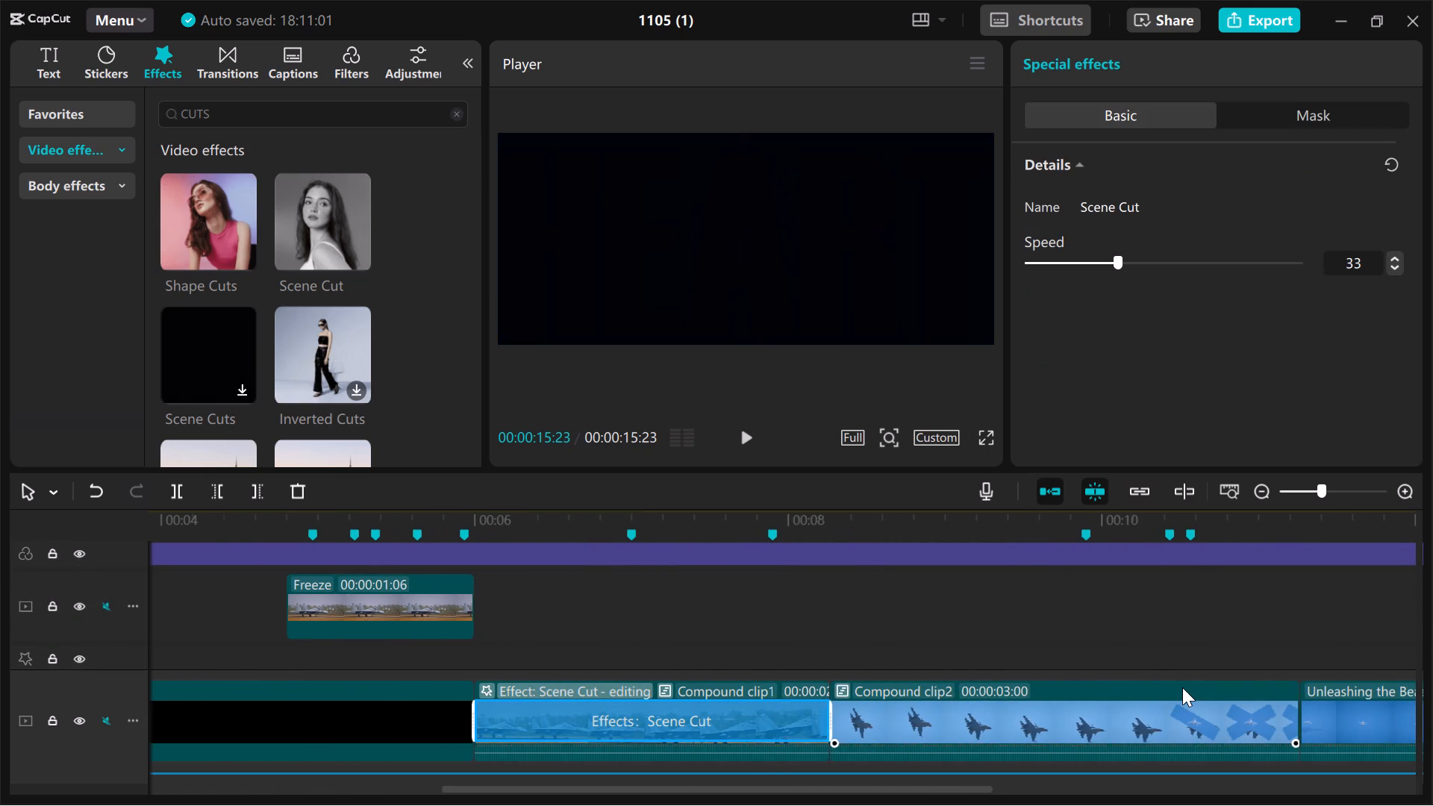
scroll(1182, 687, left, 1)
key(Delete)
Add the Scene Cut video effect on an effect track, starting at the beginning of the Freeze clip.
scroll(1182, 687, up, 1)
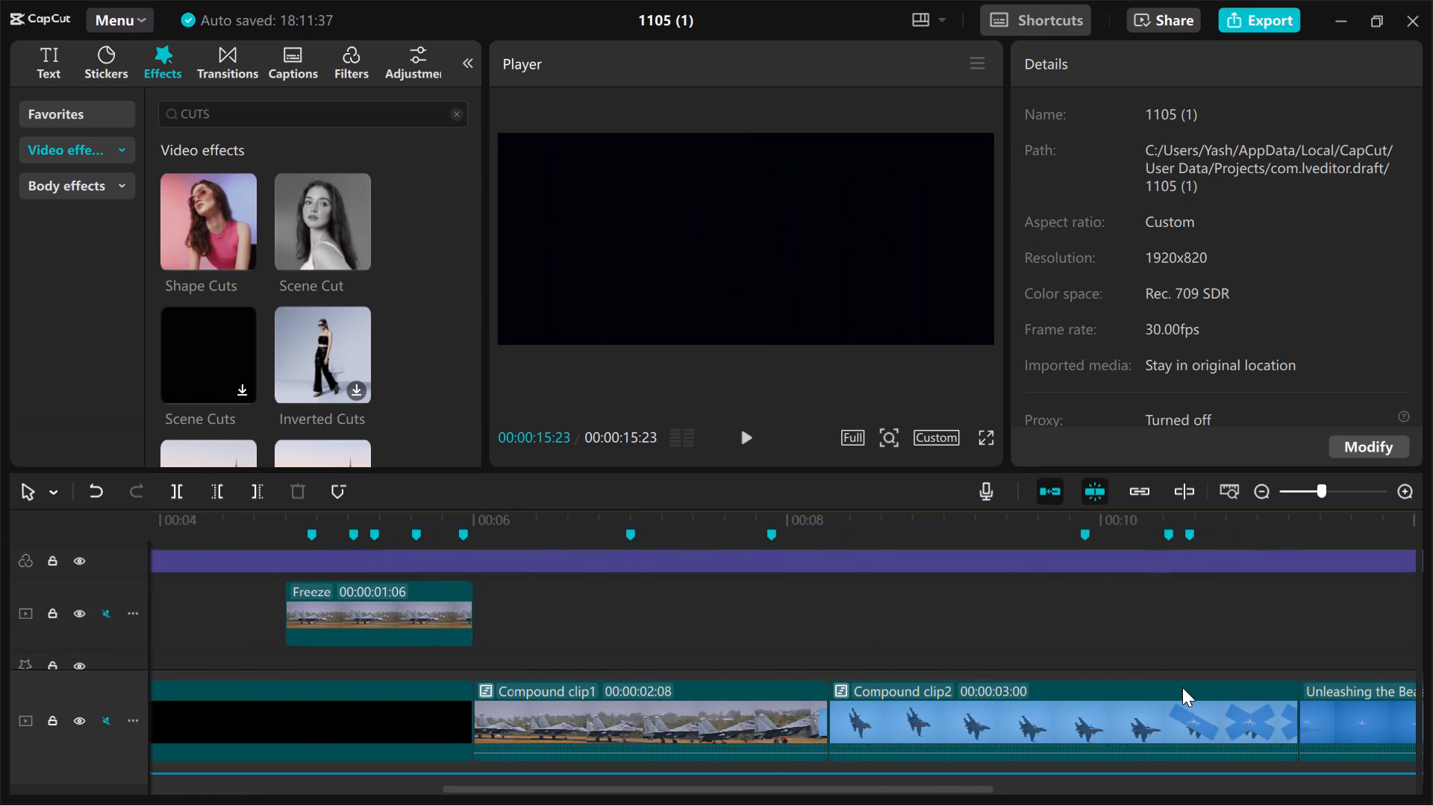
scroll(1182, 687, up, 1)
scroll(621, 716, down, 1)
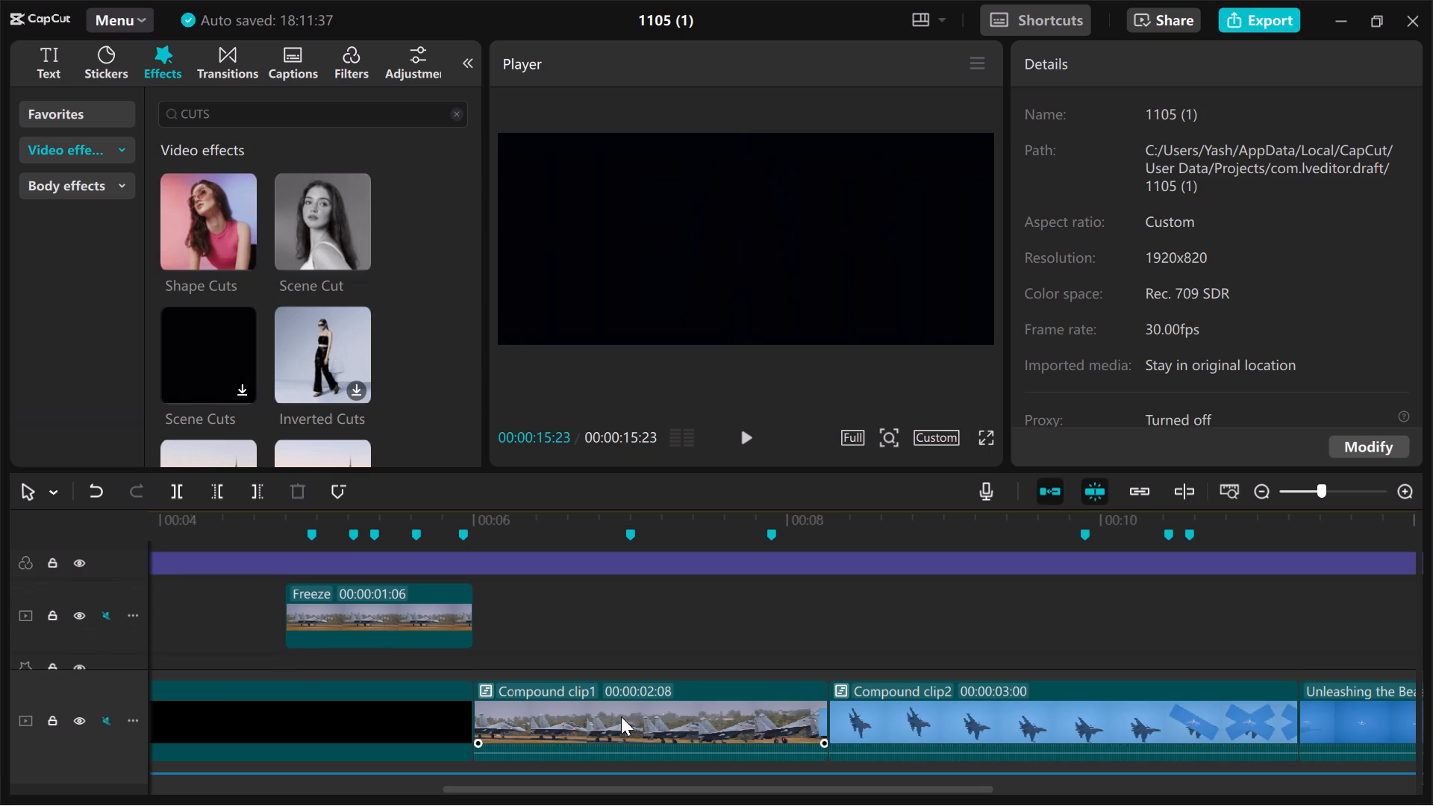
scroll(522, 606, down, 2)
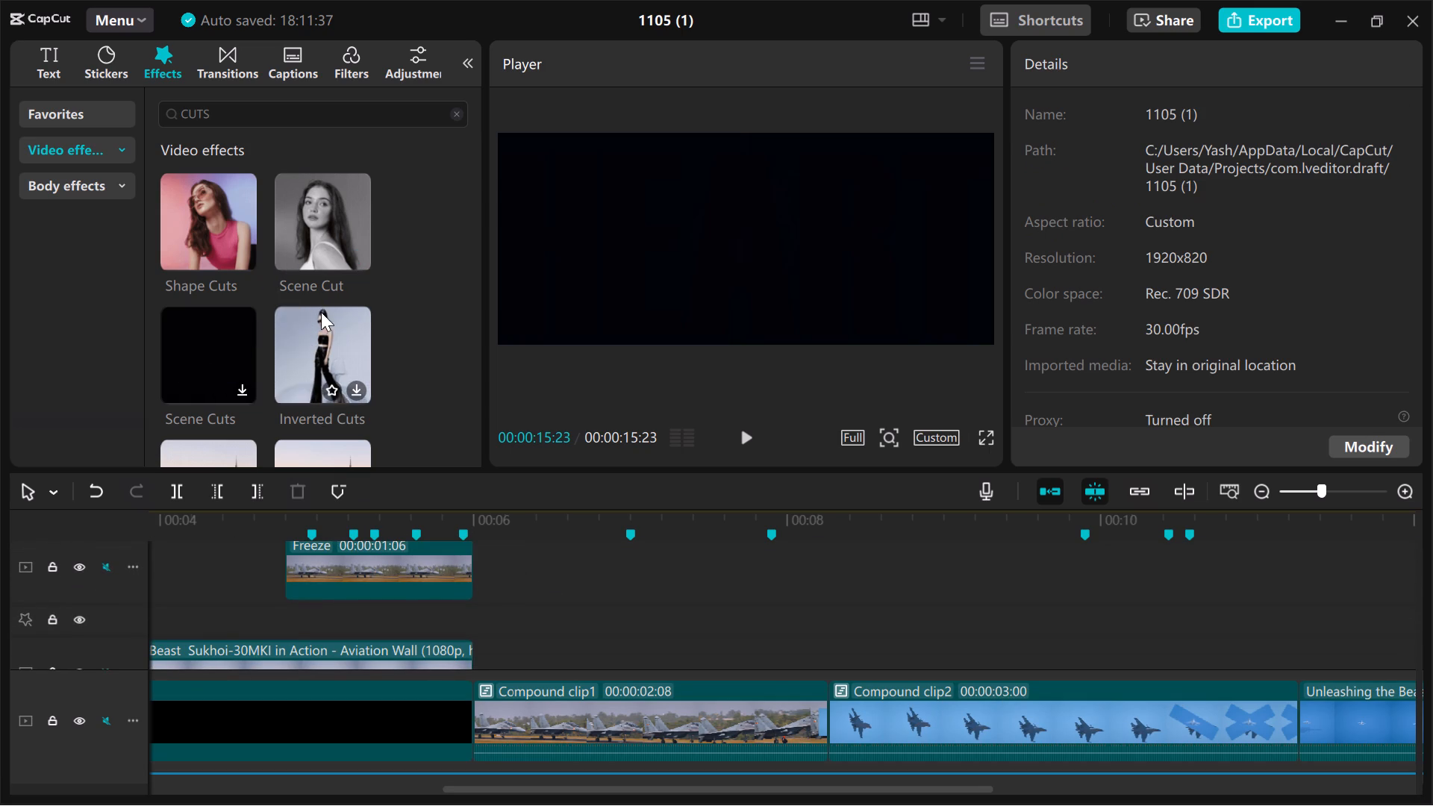
drag(323, 222, 313, 631)
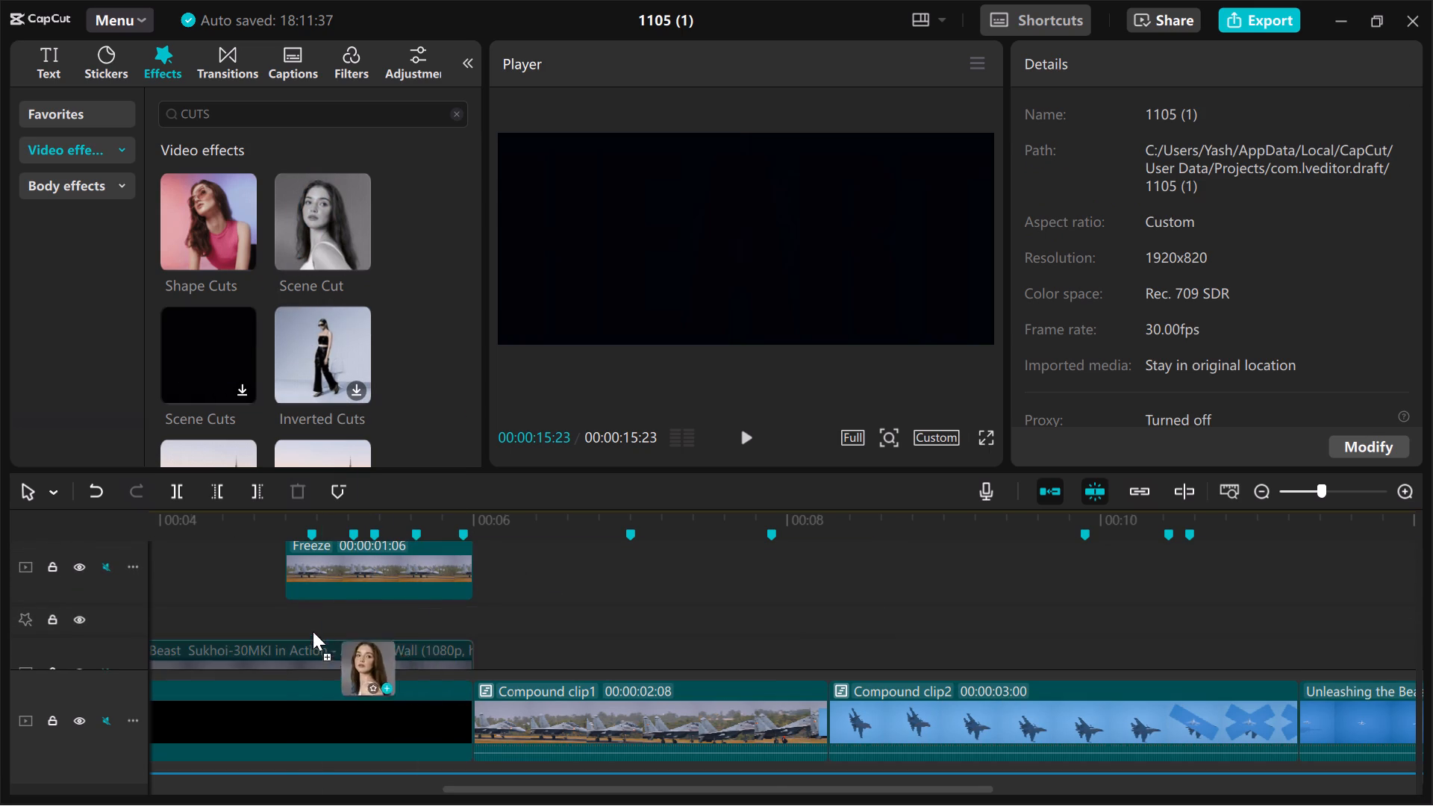
drag(313, 631, 293, 617)
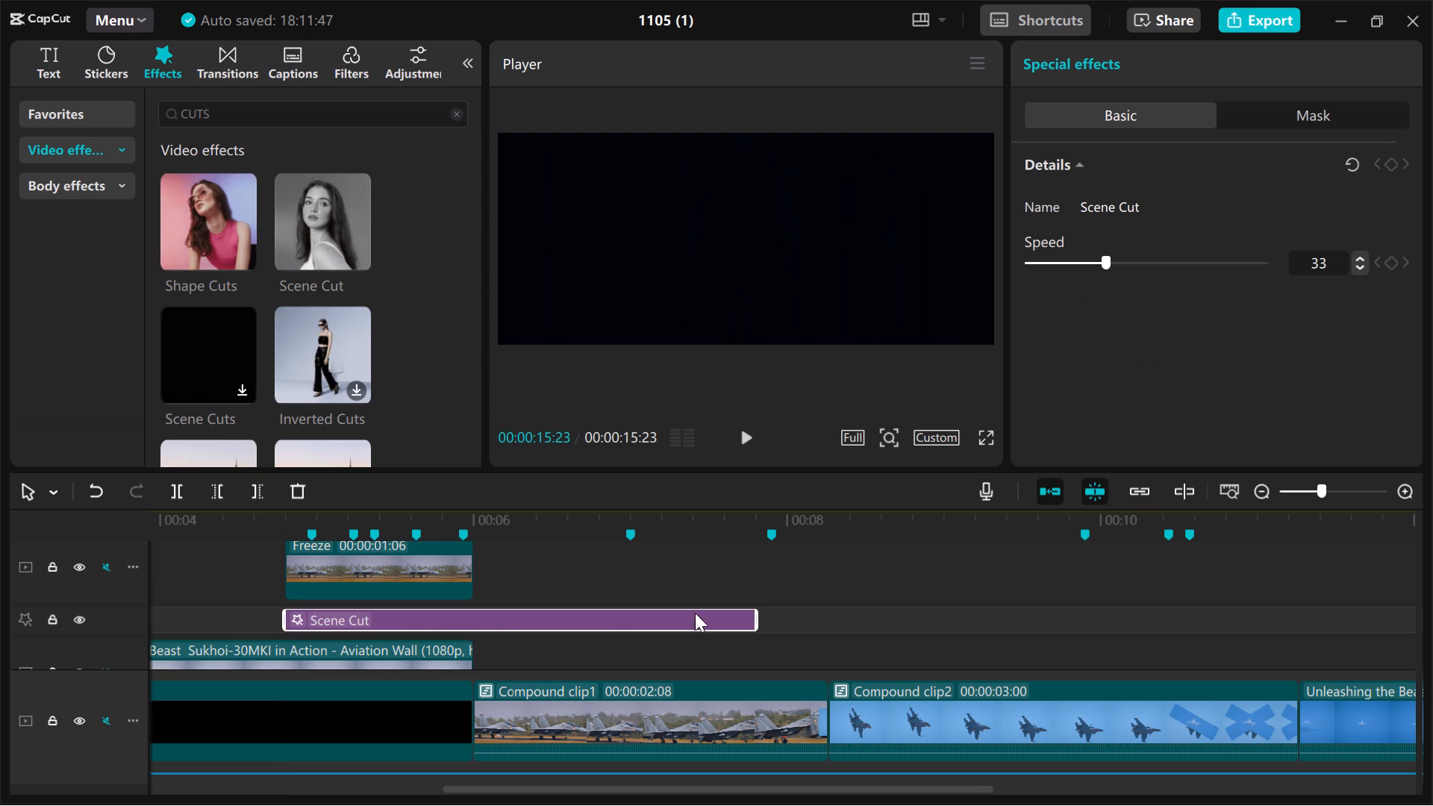
Move the Scene Cut effect to its own track directly above the Freeze clip and below the Gourmet II filter, keeping its start aligned with Freeze.
click(545, 615)
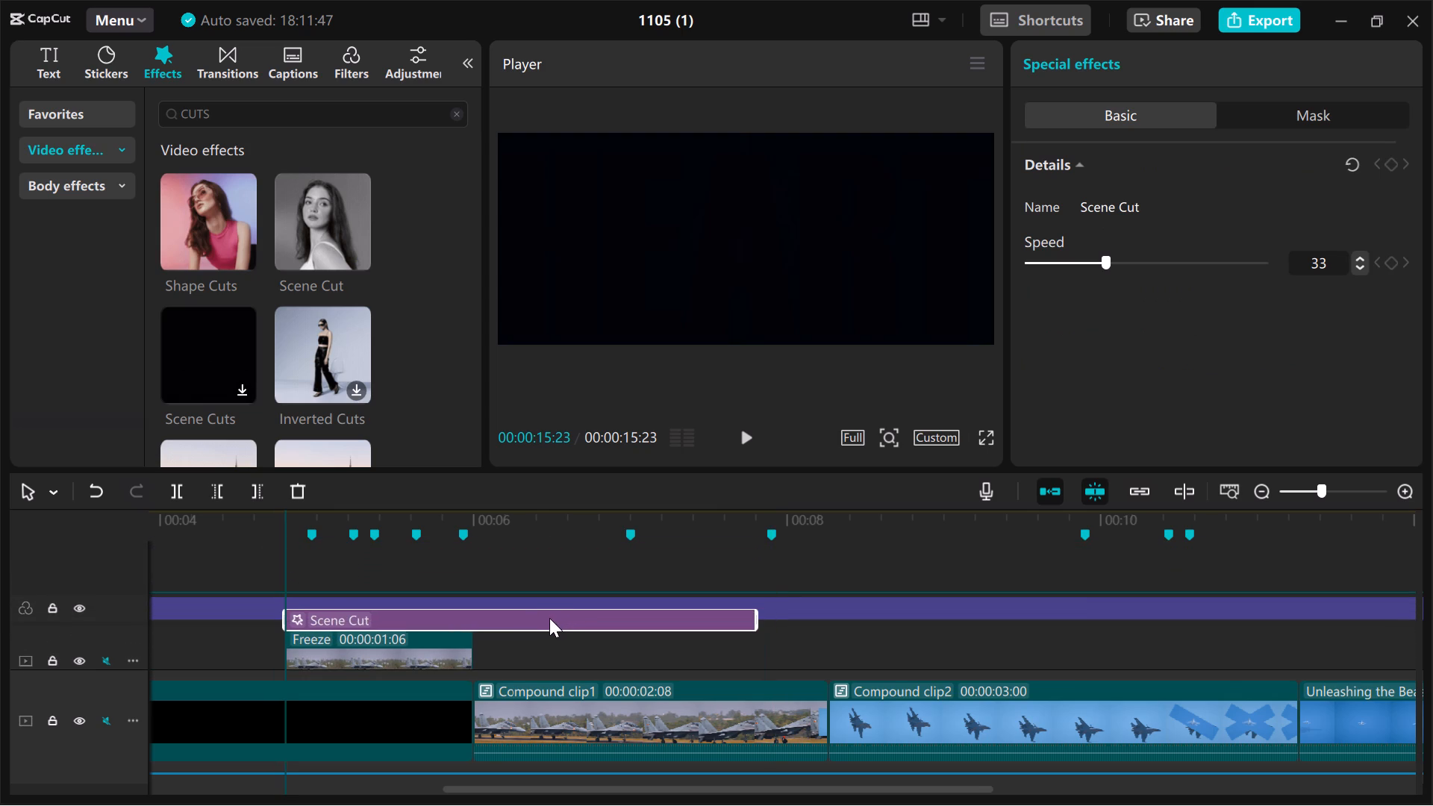
drag(548, 613, 546, 663)
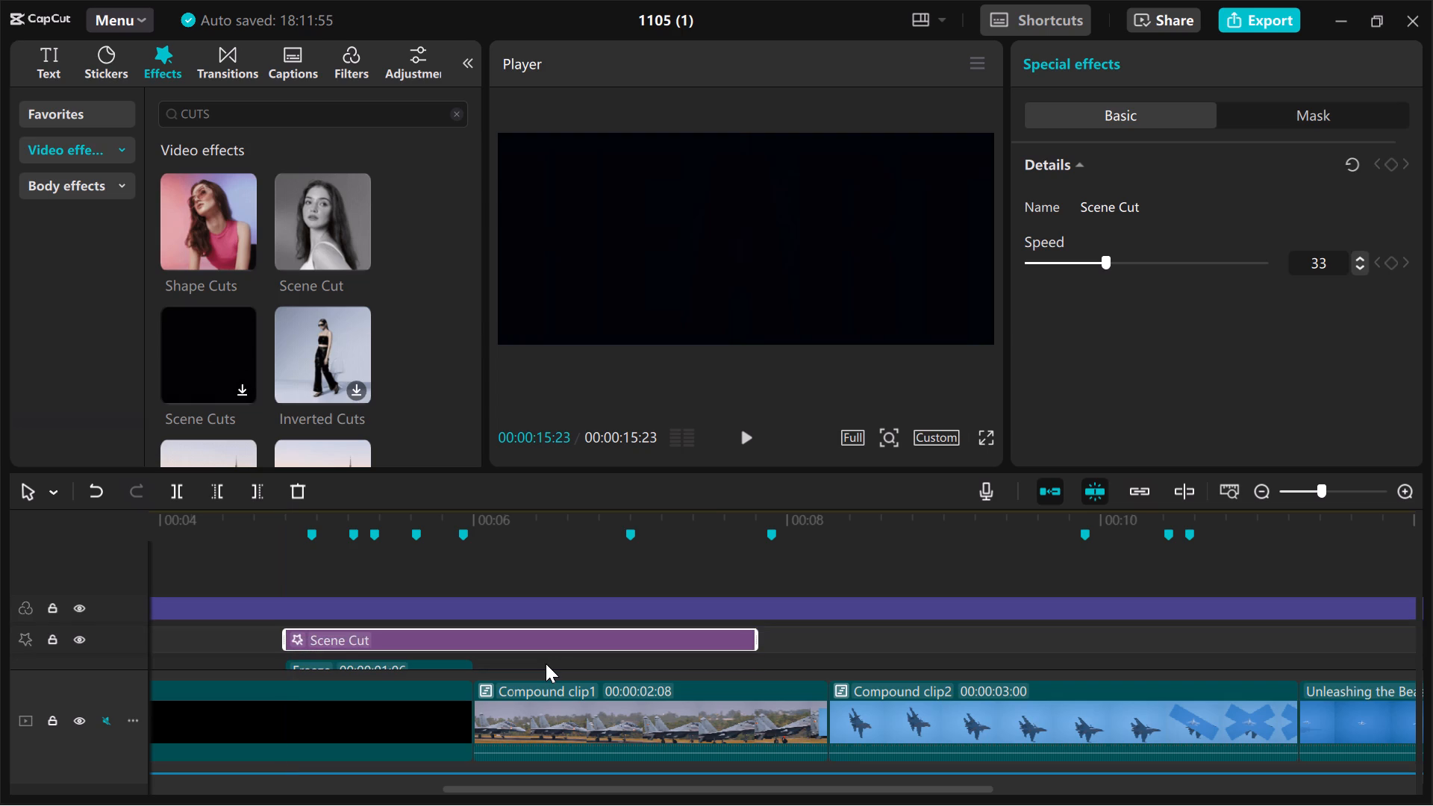
scroll(546, 663, down, 1)
scroll(546, 657, up, 1)
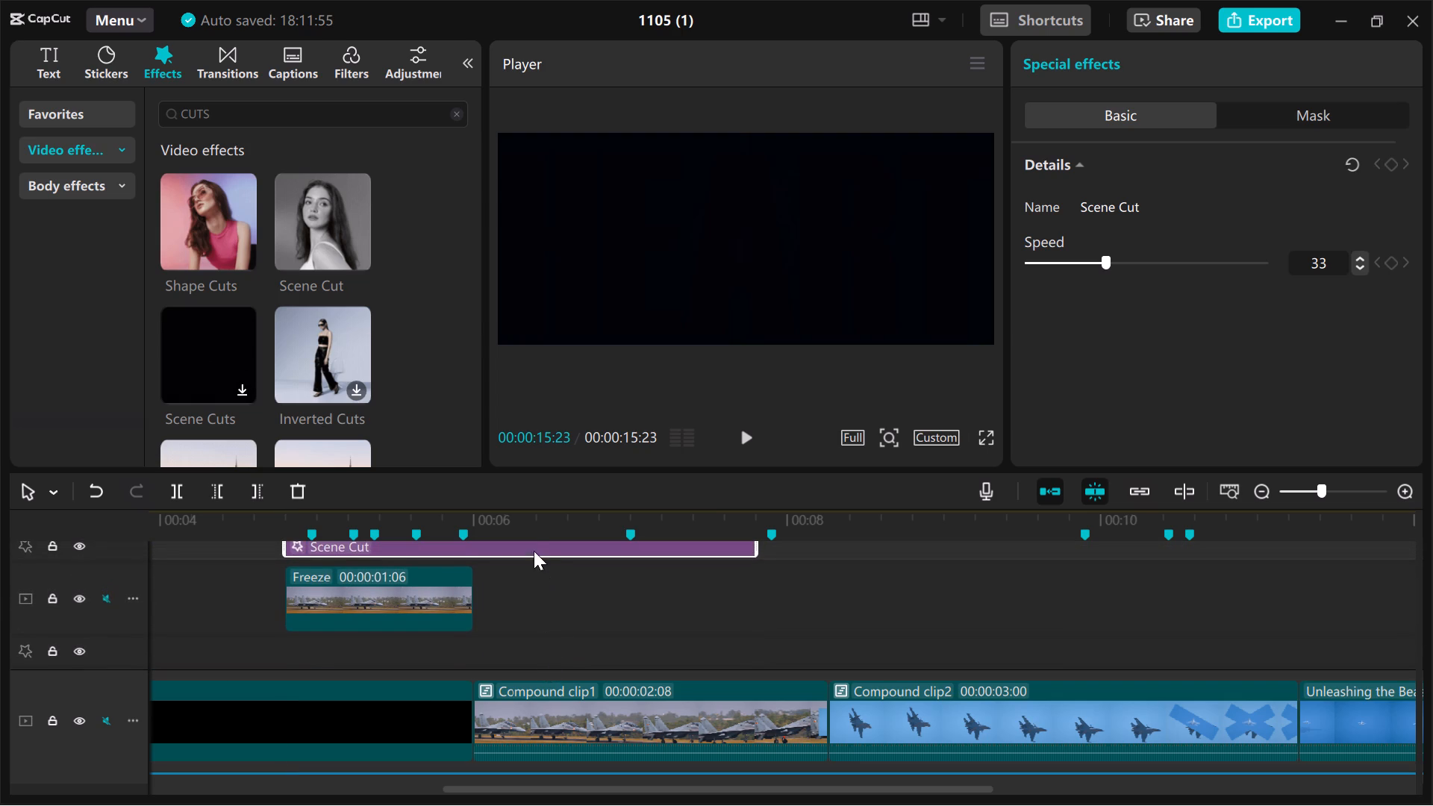
drag(534, 545, 513, 602)
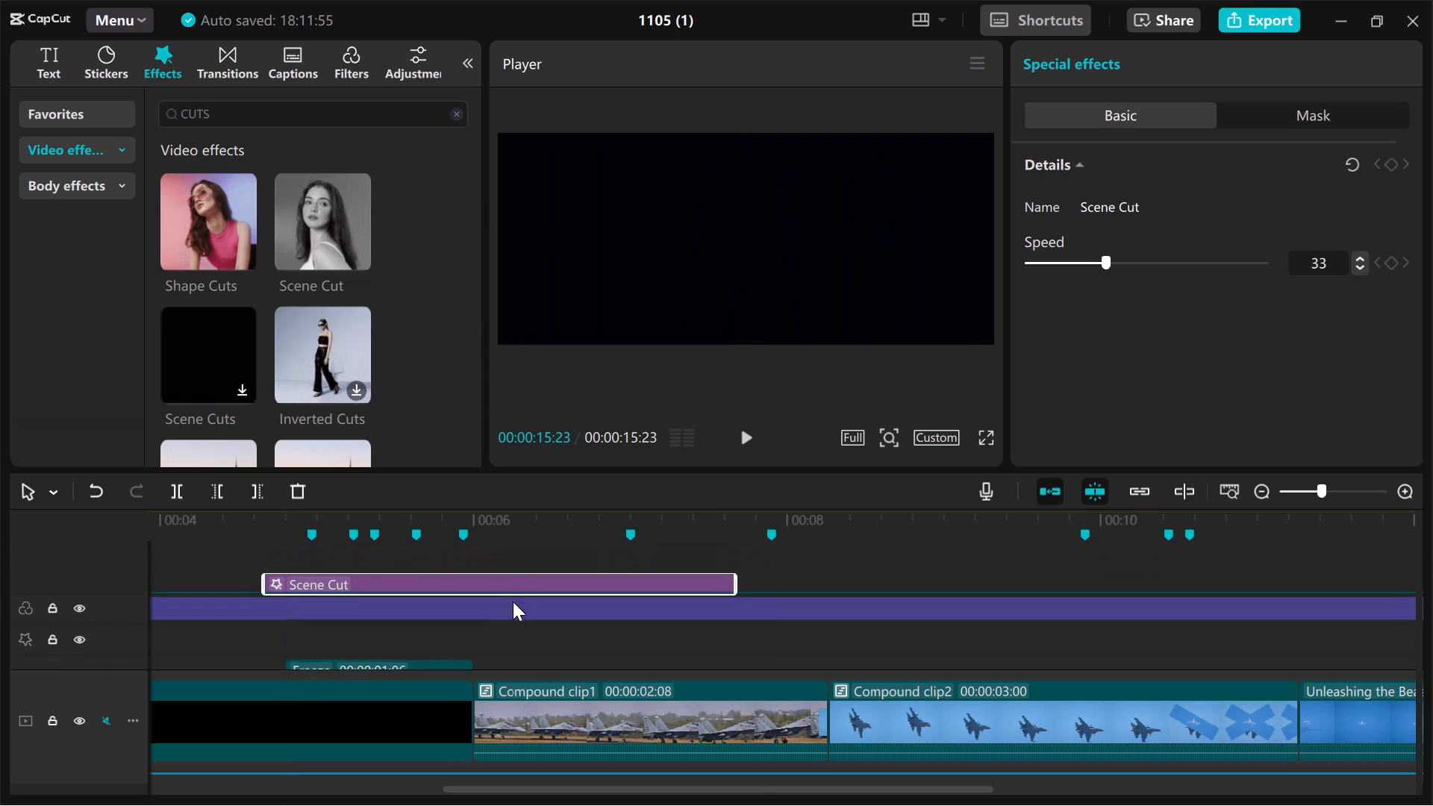
drag(513, 602, 536, 627)
scroll(536, 627, down, 1)
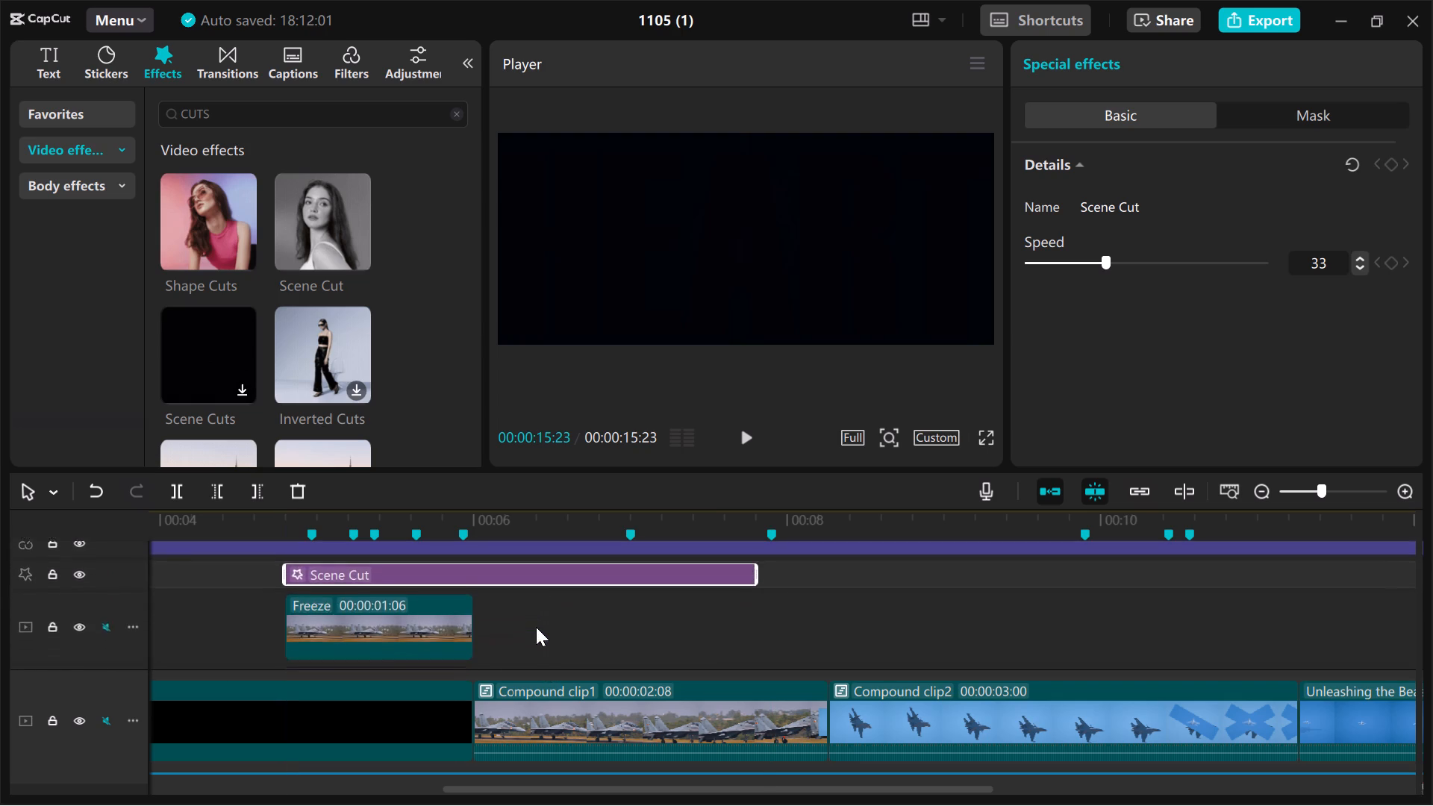
scroll(536, 627, down, 1)
scroll(678, 588, up, 1)
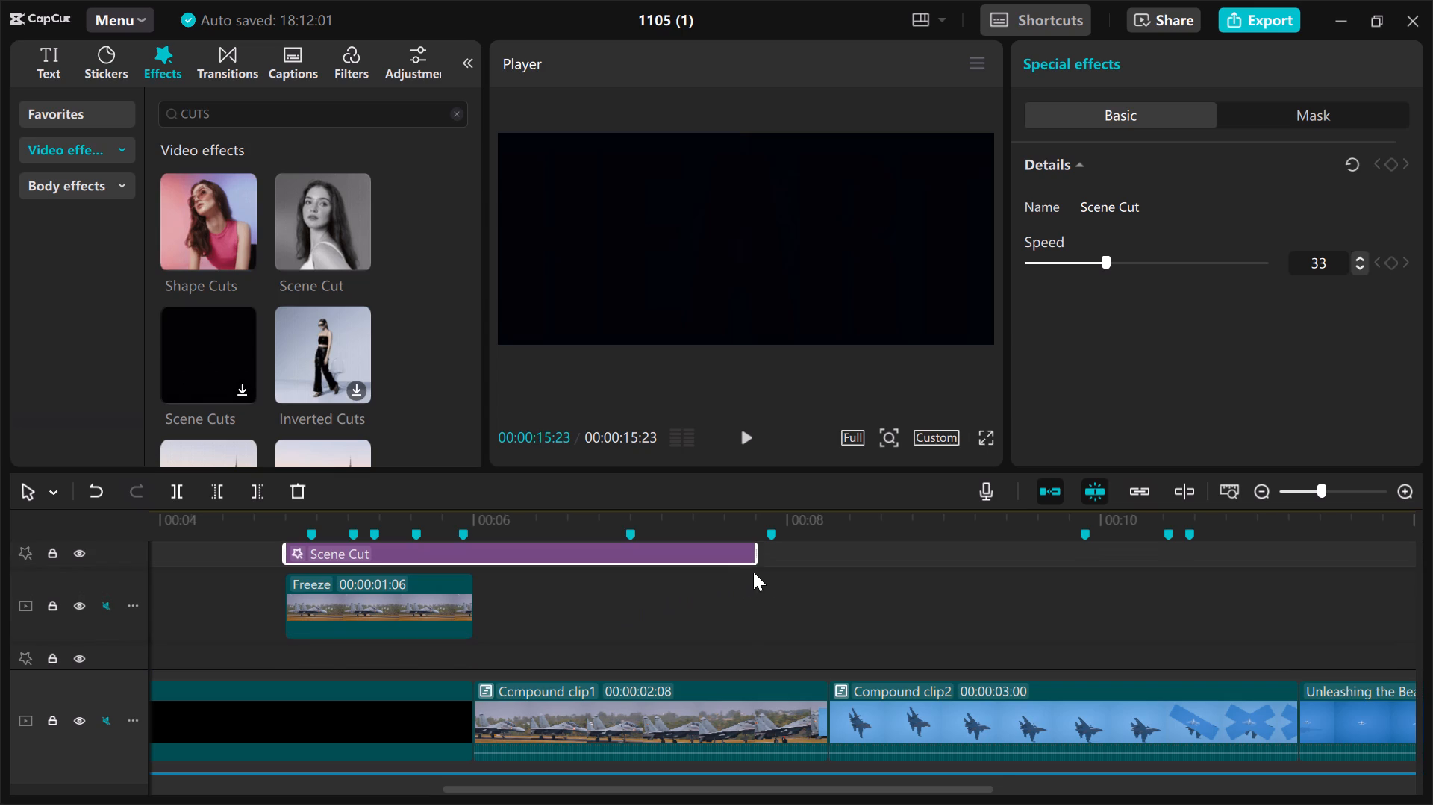
Extend the end of the Scene Cut effect to the end of Compound clip1.
drag(759, 555, 815, 558)
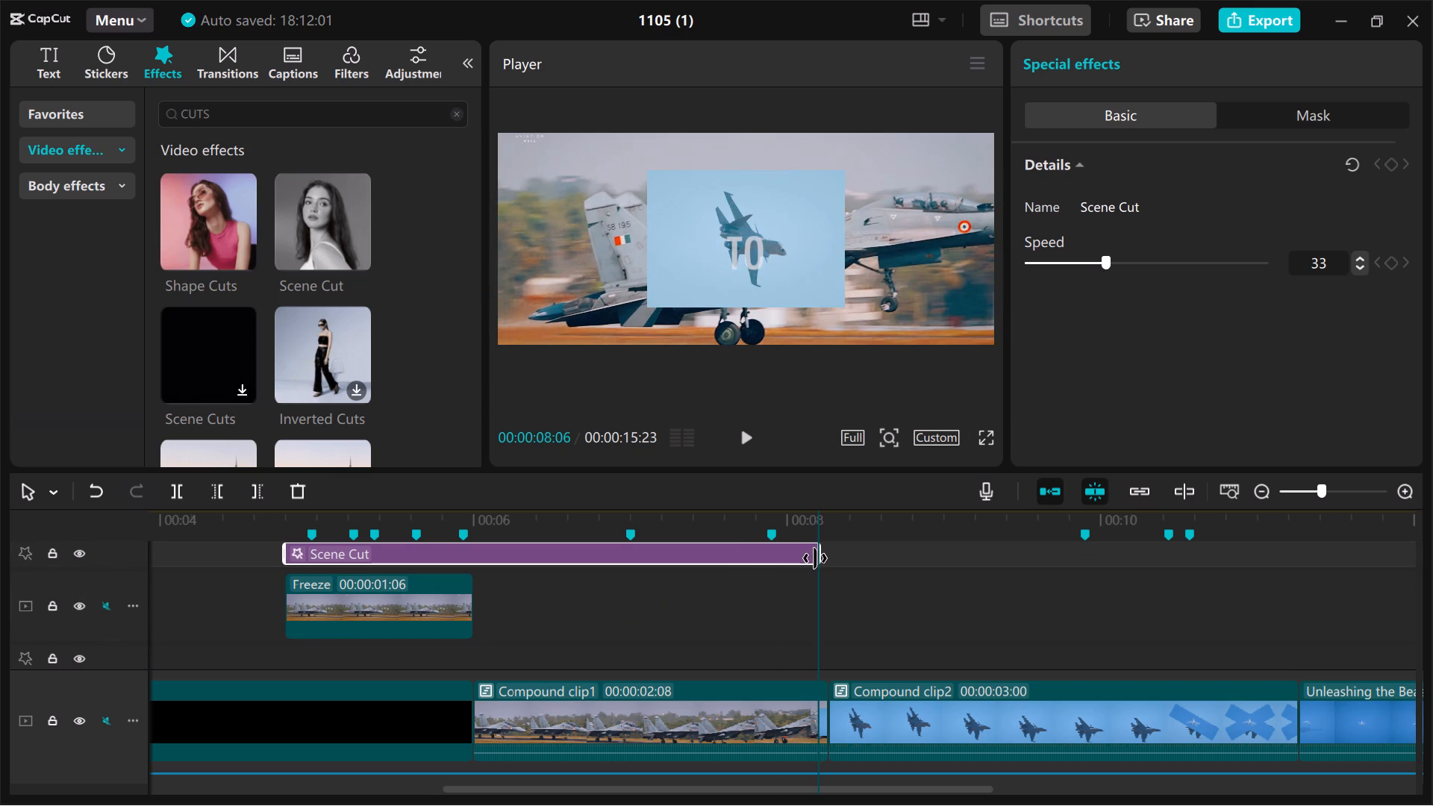
drag(815, 558, 830, 561)
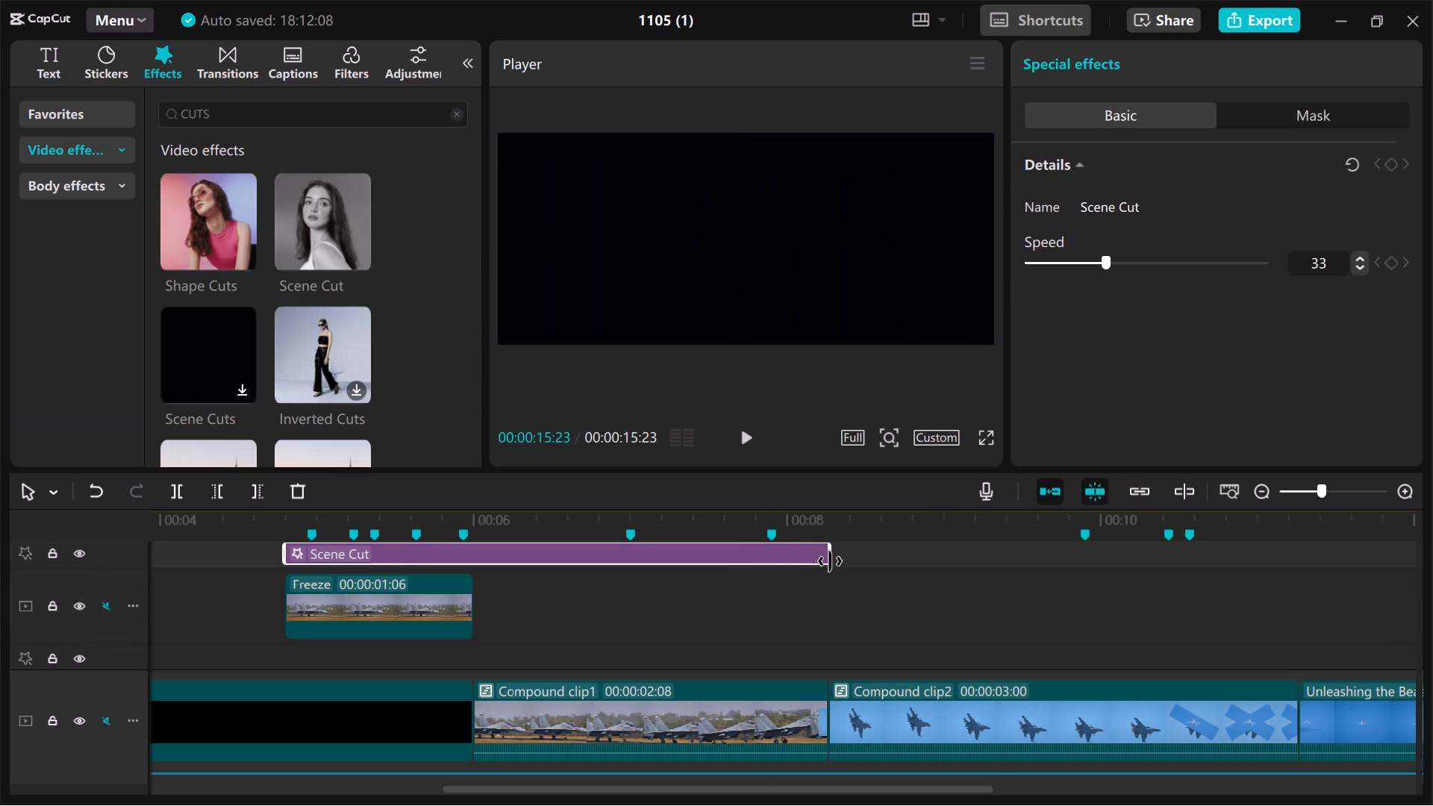
Play the video from the beginning through the HEART caption to check the Scene Cut effect.
scroll(258, 593, right, 2)
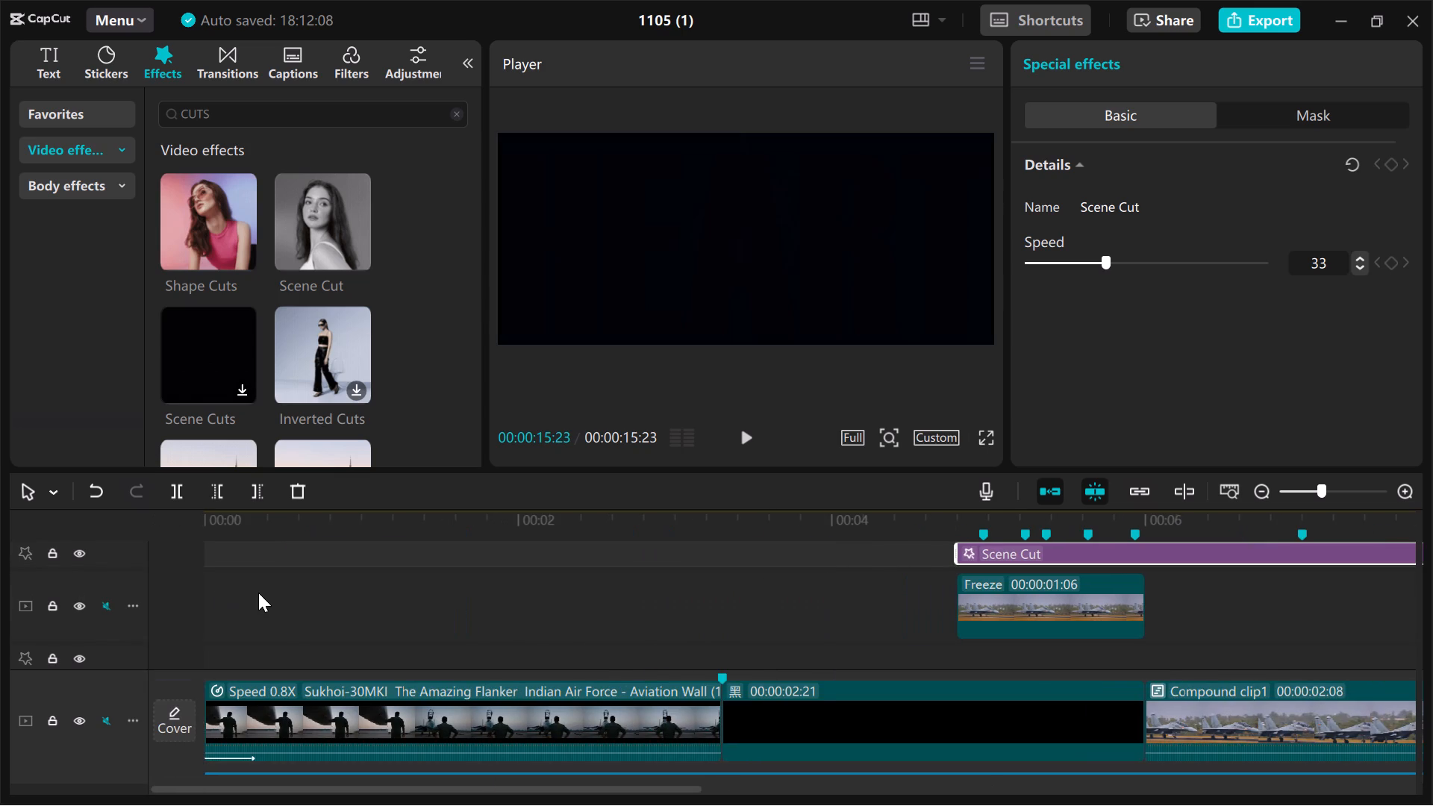
click(174, 593)
key(space)
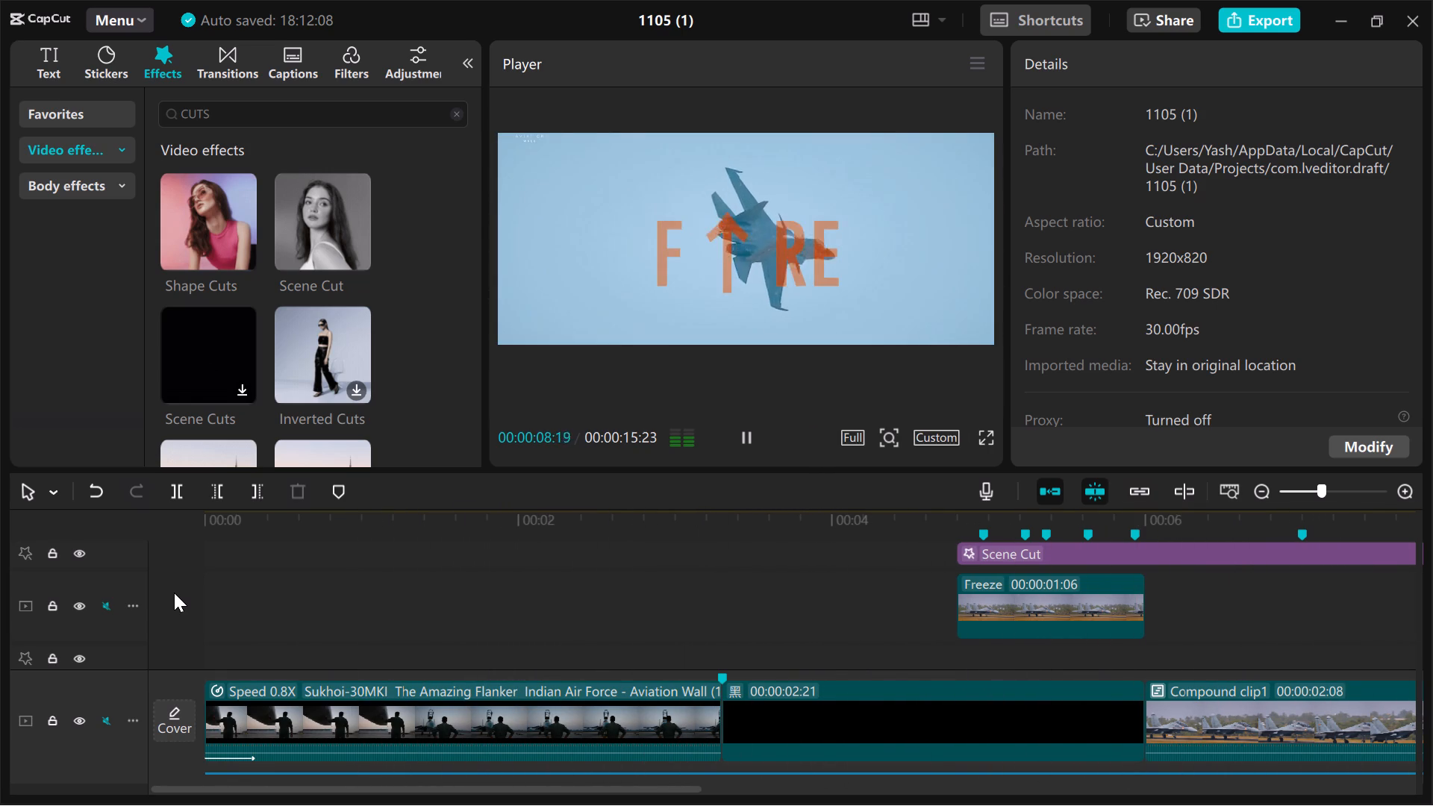
click(171, 573)
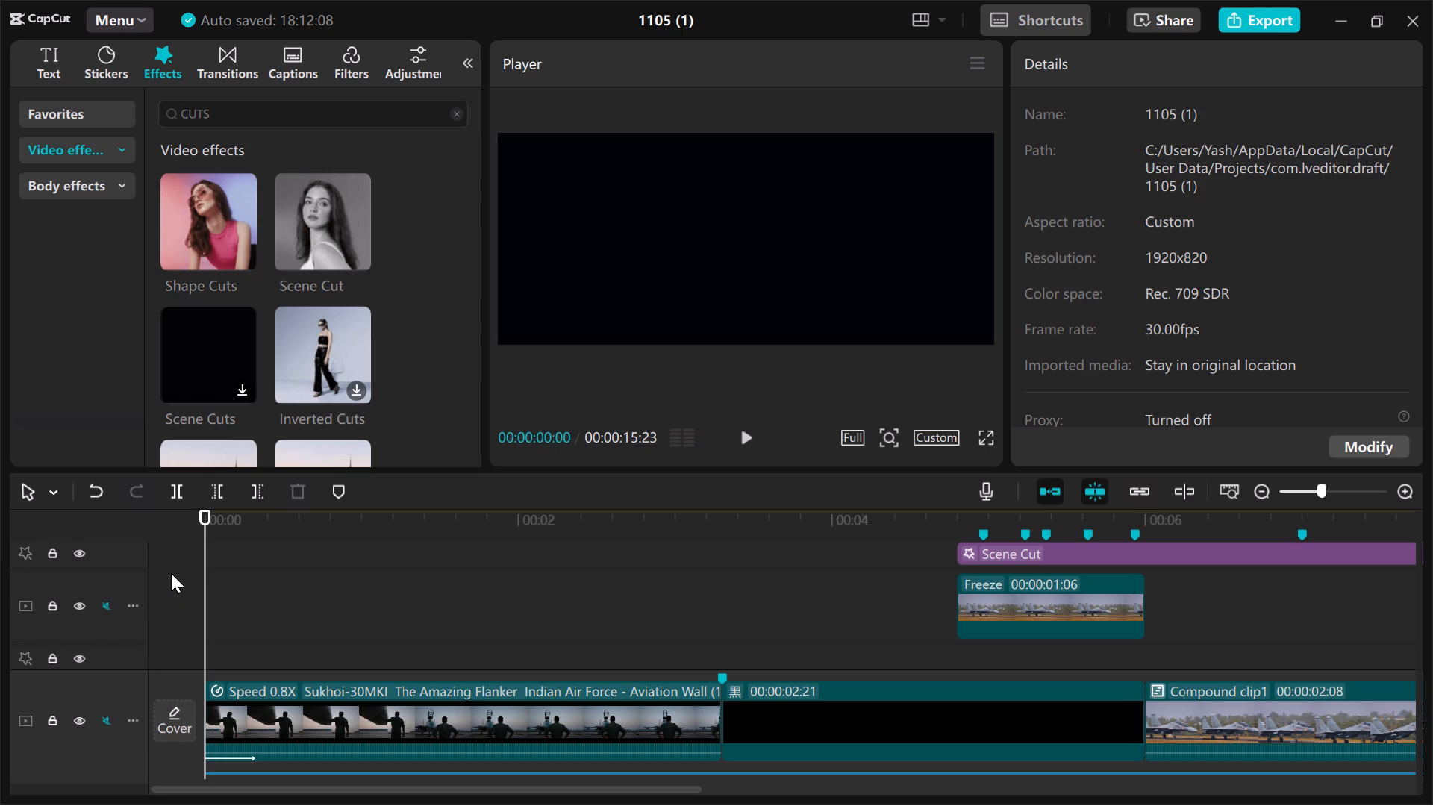
key(space)
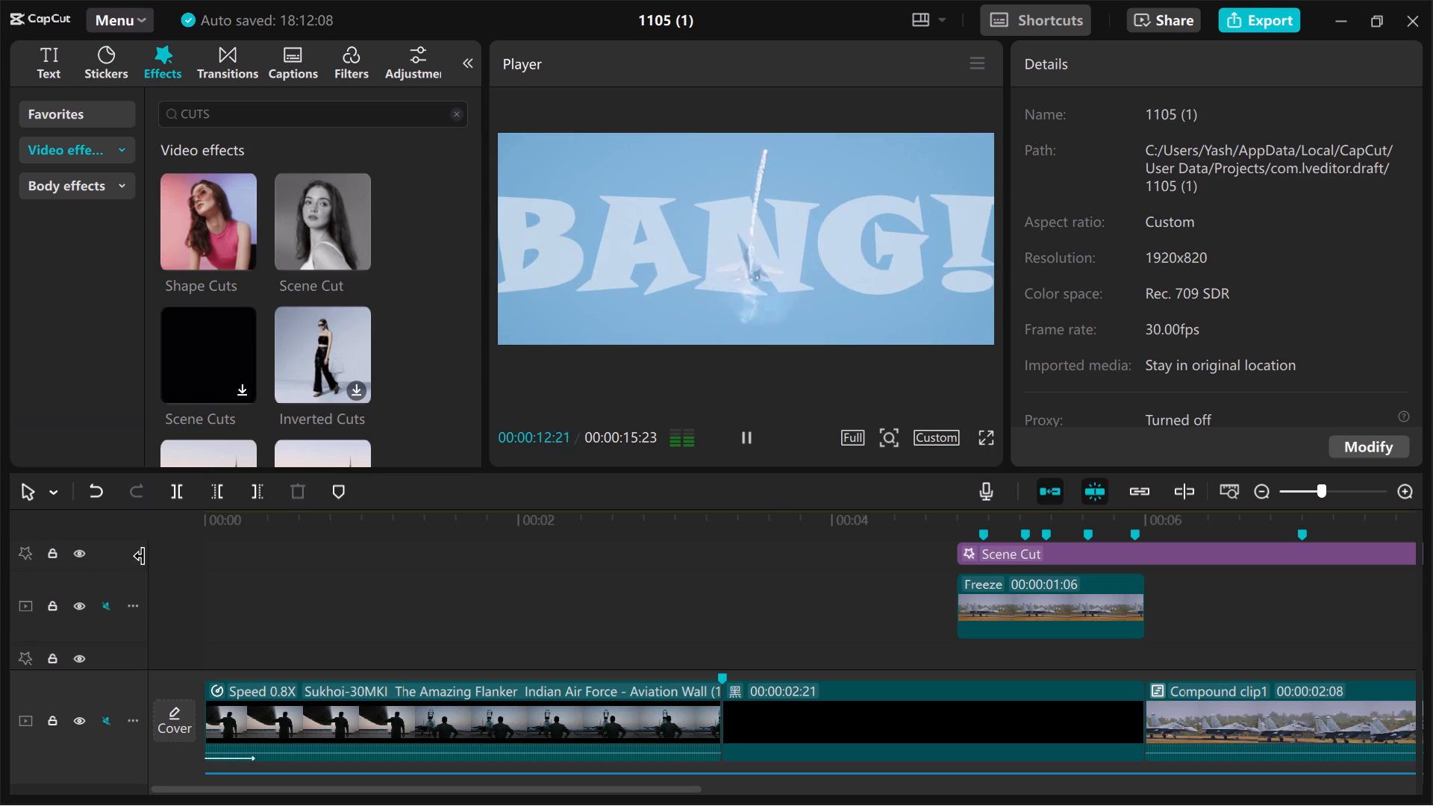
scroll(510, 554, left, 1)
scroll(549, 631, right, 4)
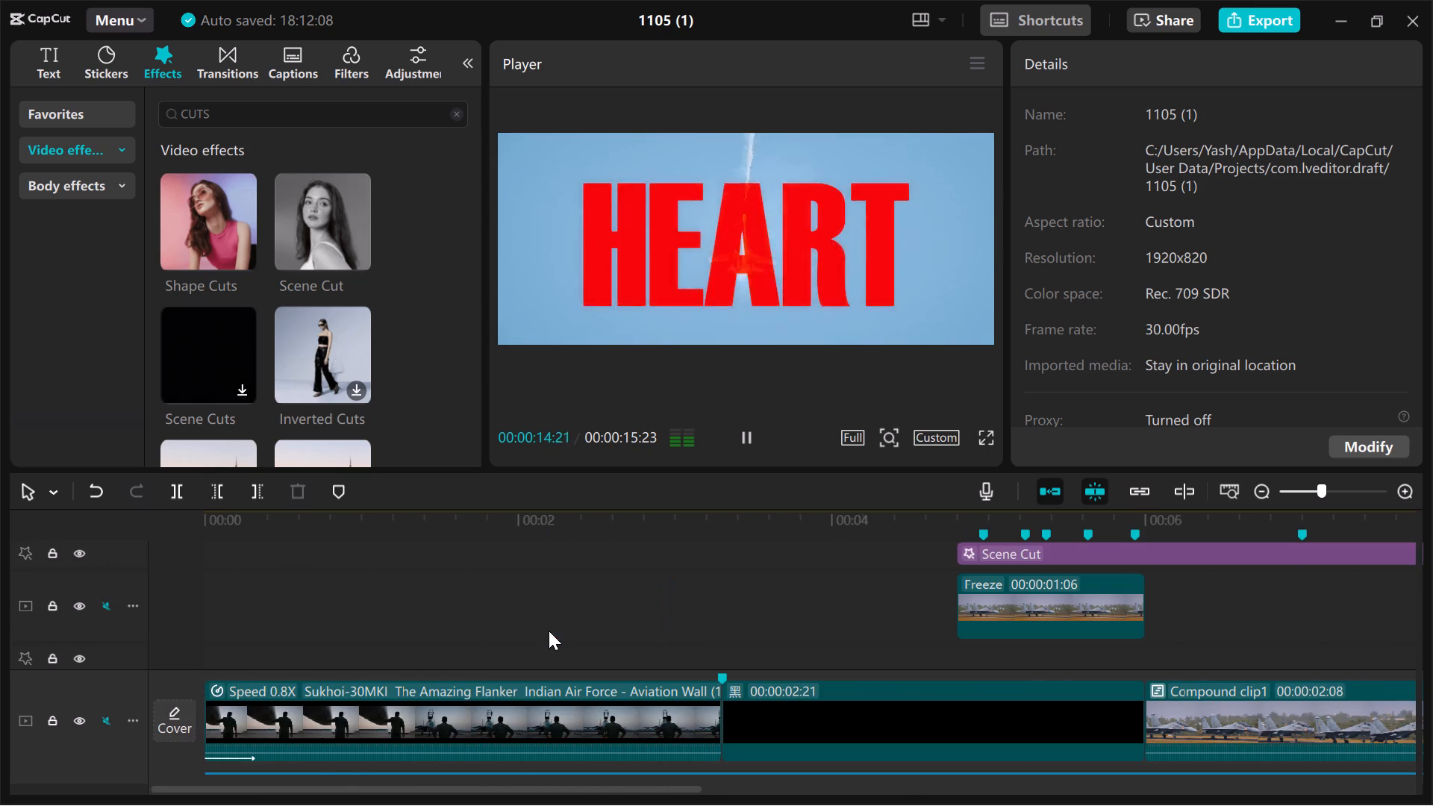
Return to the start of the video and open the full-screen preview to review the whole edit.
click(184, 603)
scroll(184, 603, right, 5)
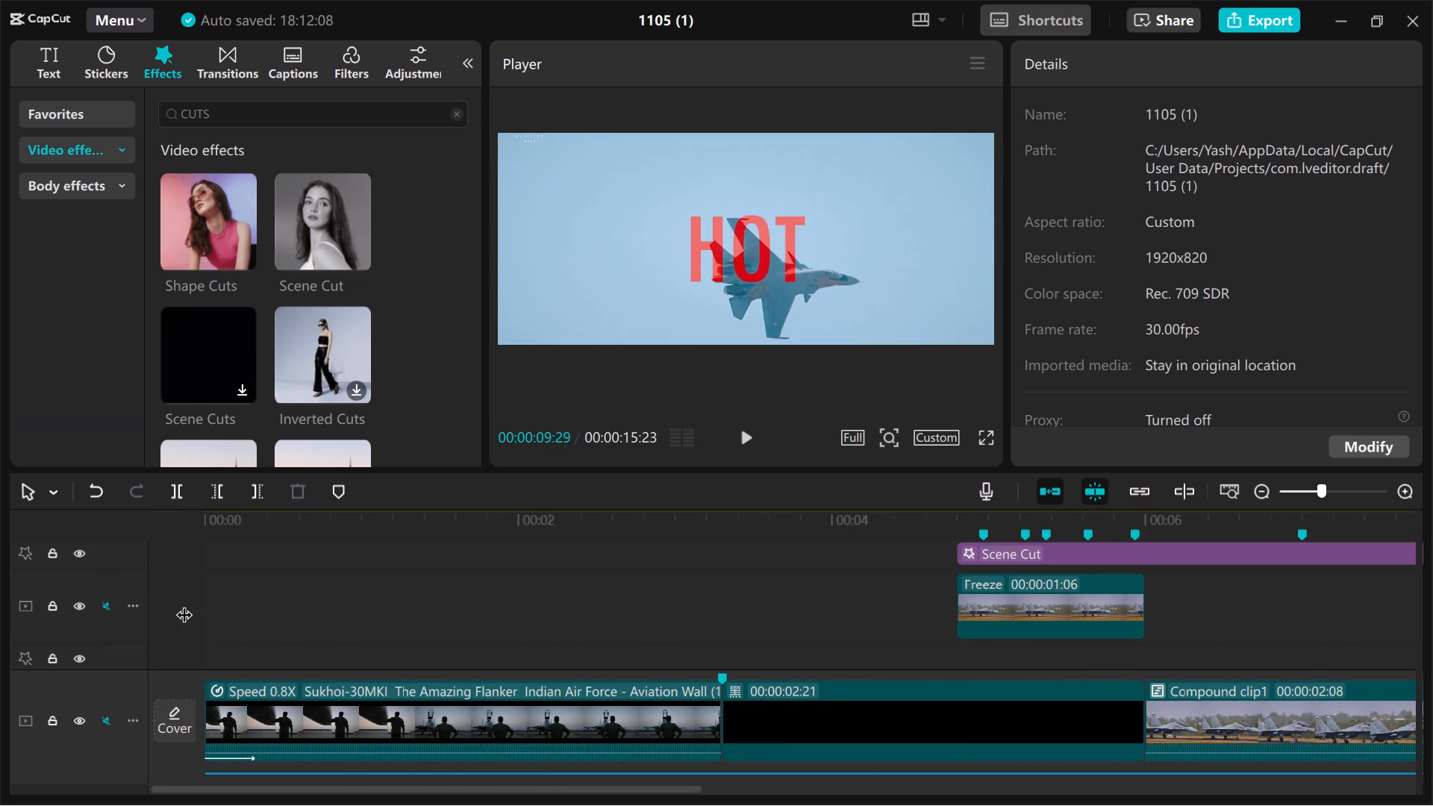
click(164, 598)
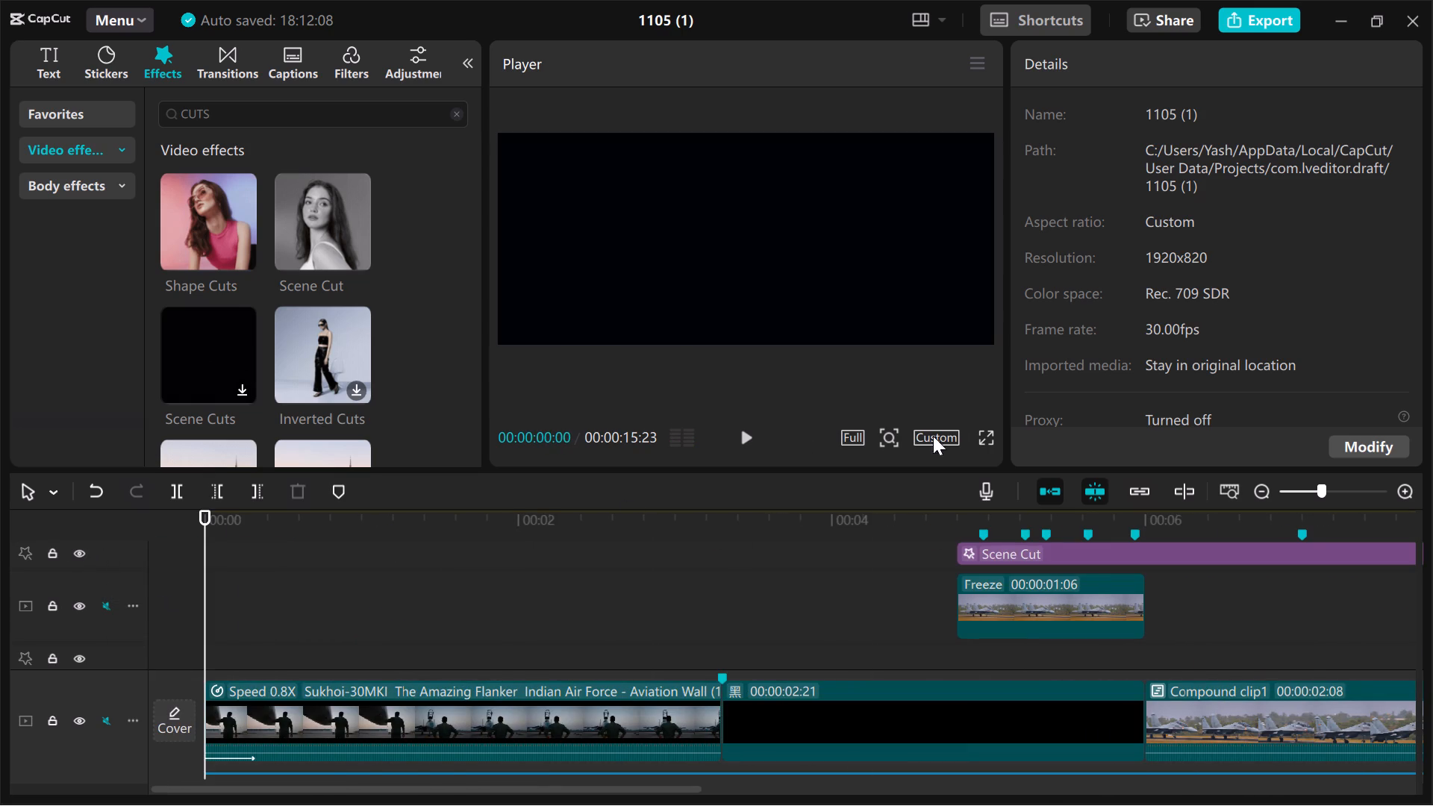
click(981, 437)
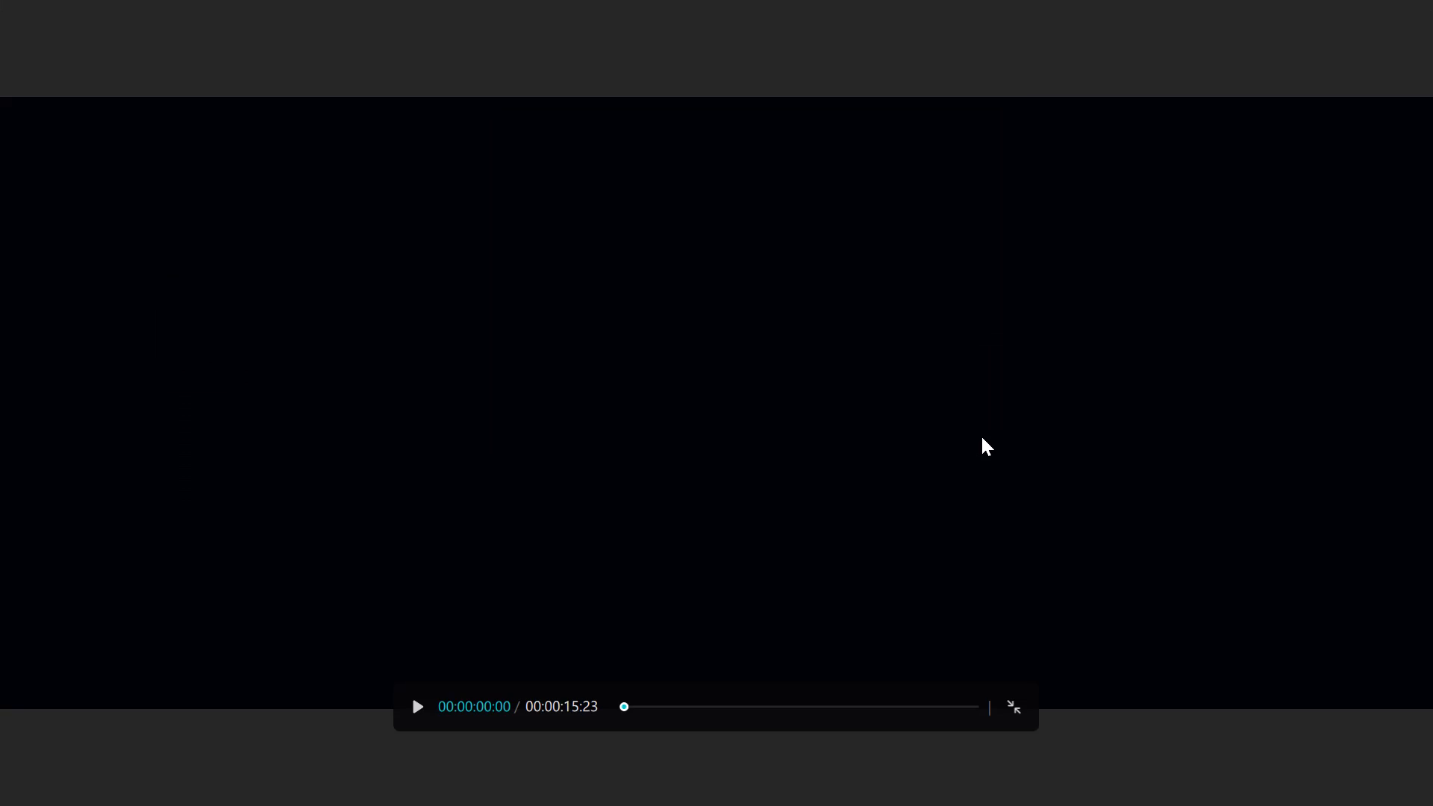
Play the full-screen preview from the beginning and pause it at the AROUND caption.
click(420, 705)
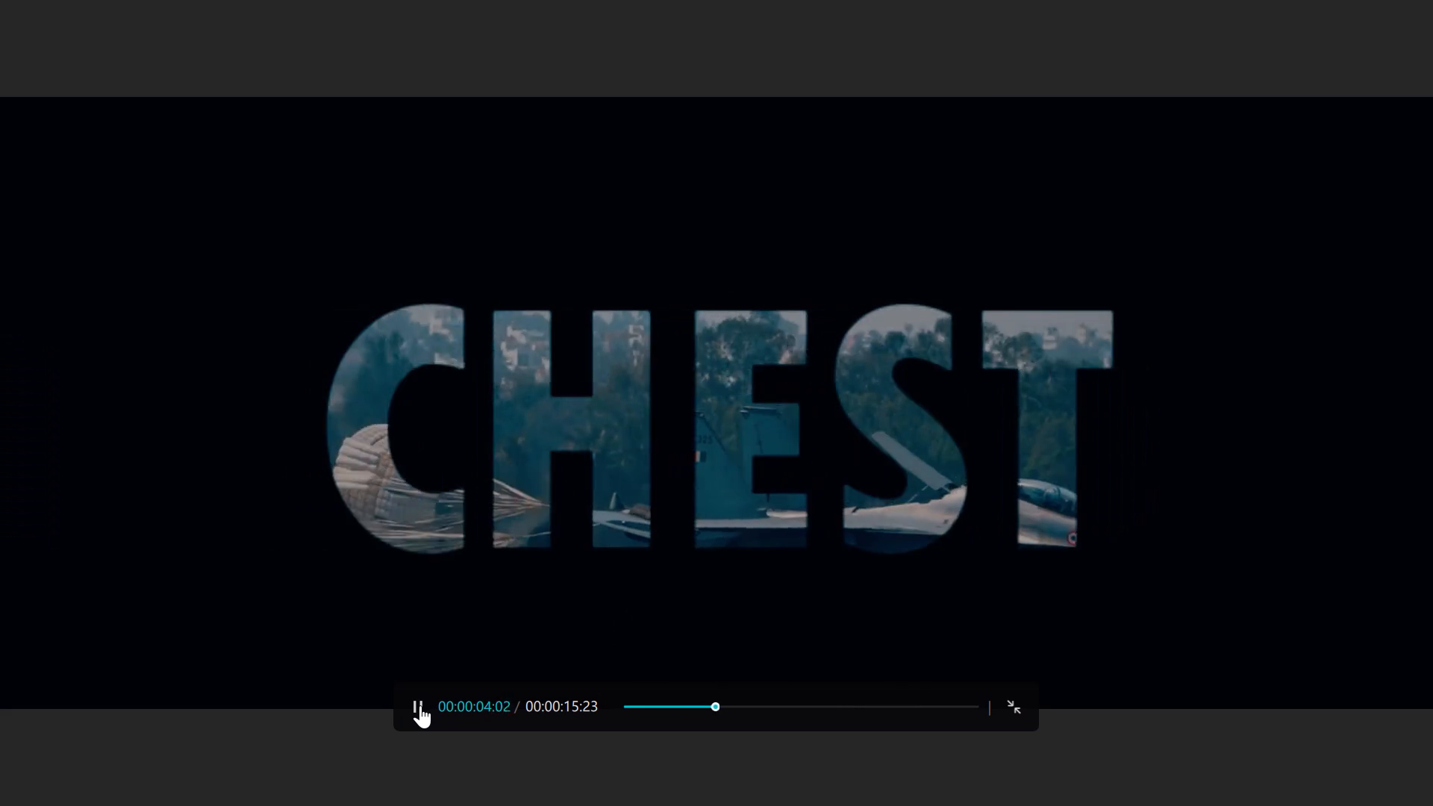
click(420, 705)
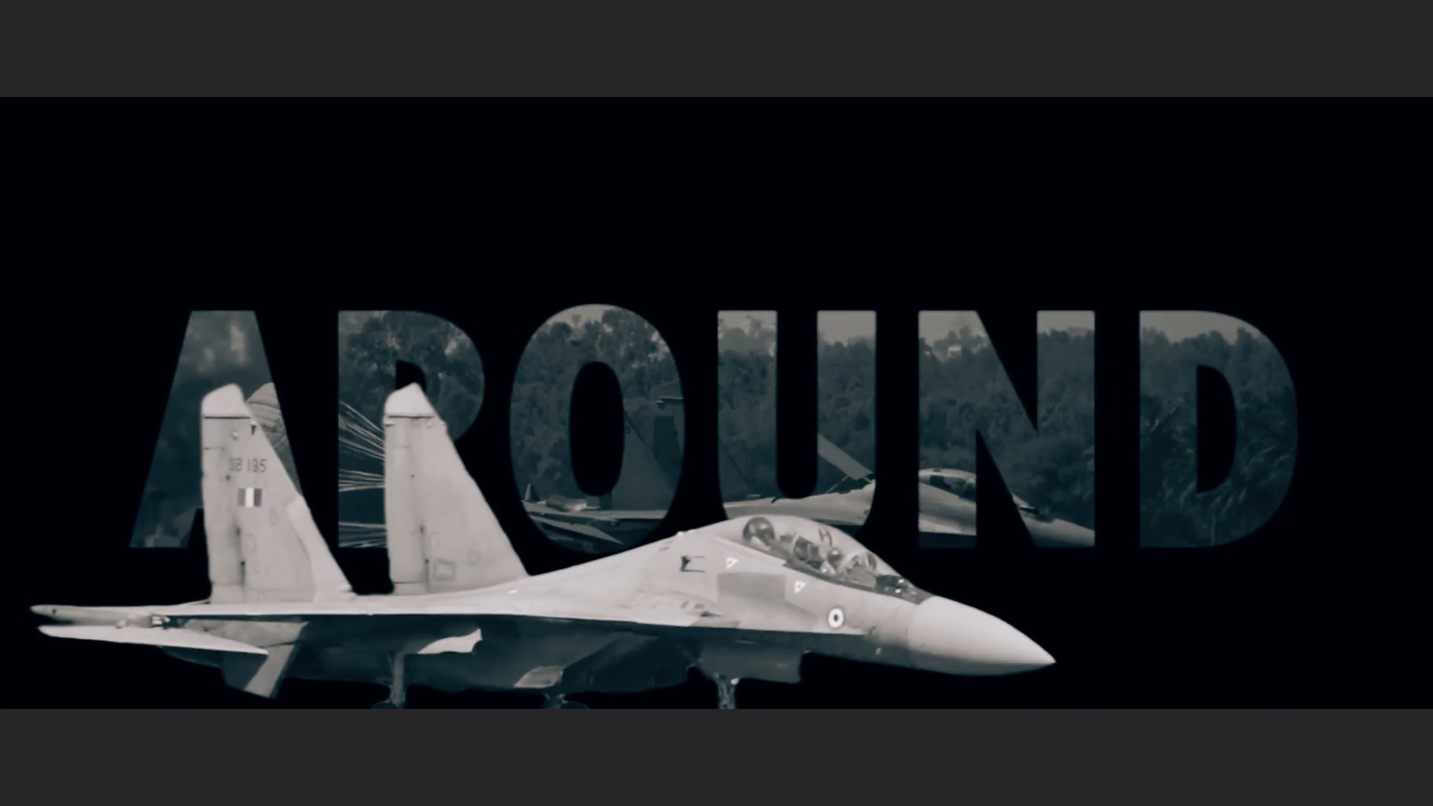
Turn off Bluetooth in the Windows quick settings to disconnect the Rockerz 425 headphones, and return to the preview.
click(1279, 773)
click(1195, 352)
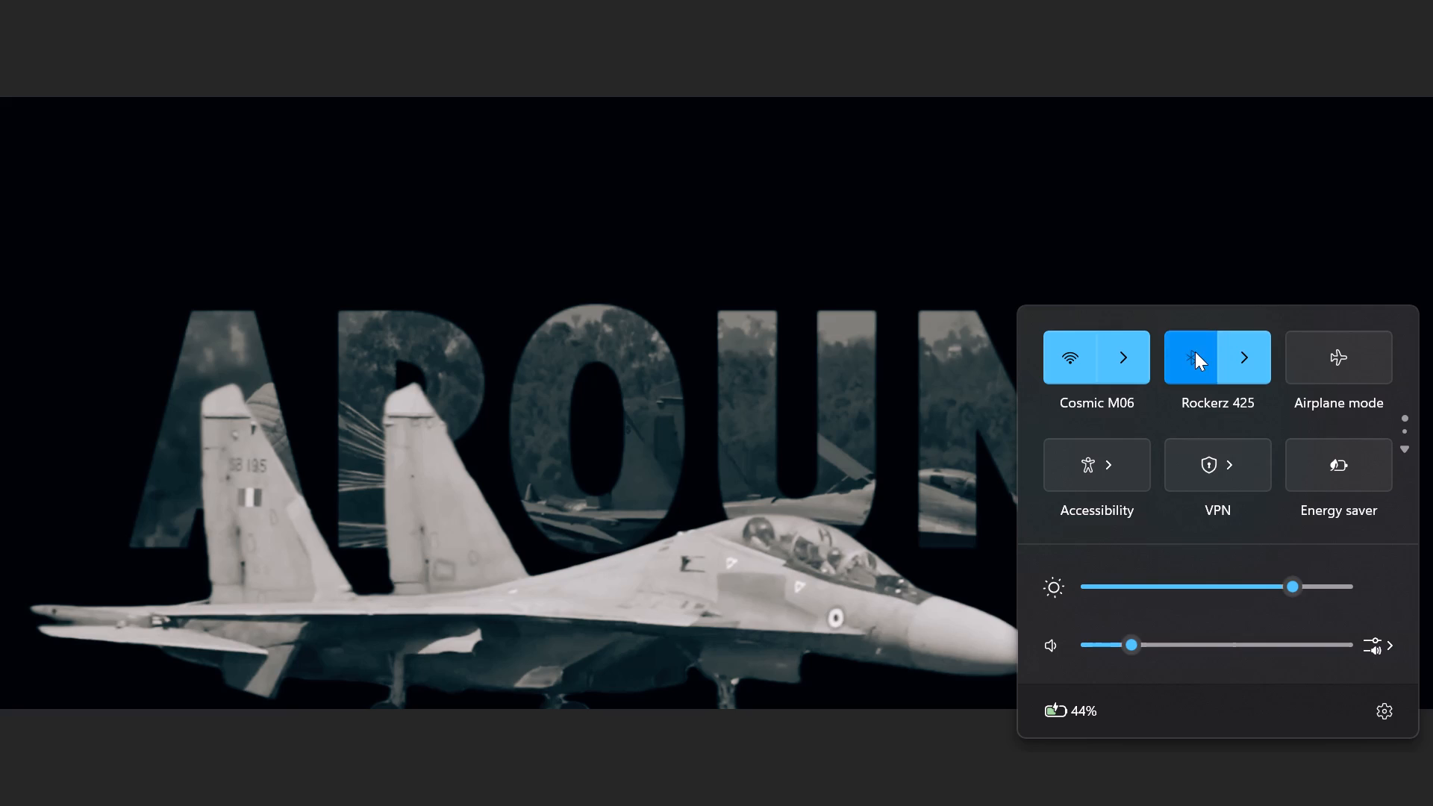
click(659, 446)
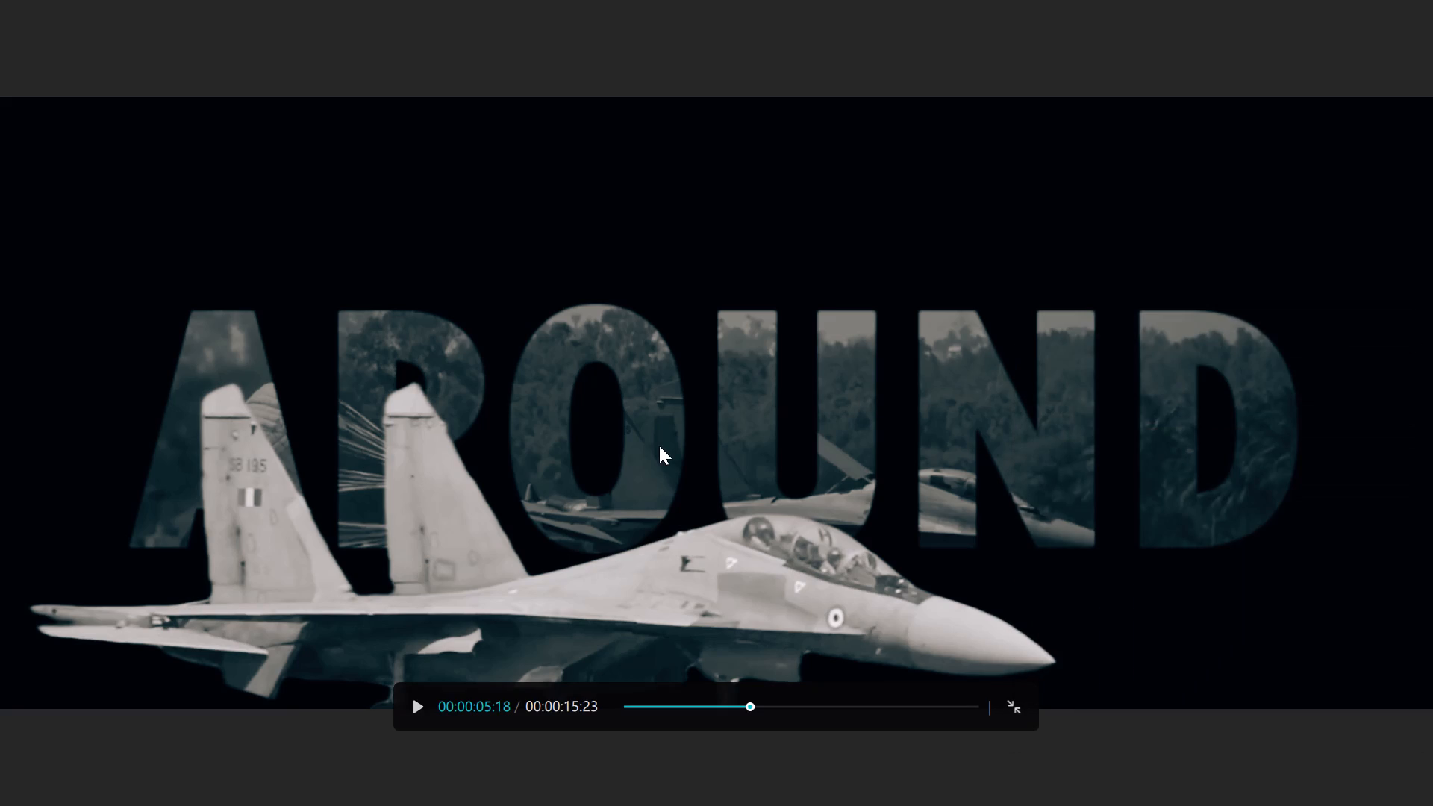
Return the full-screen preview to the start and play the whole edit through to the end.
drag(642, 709, 568, 709)
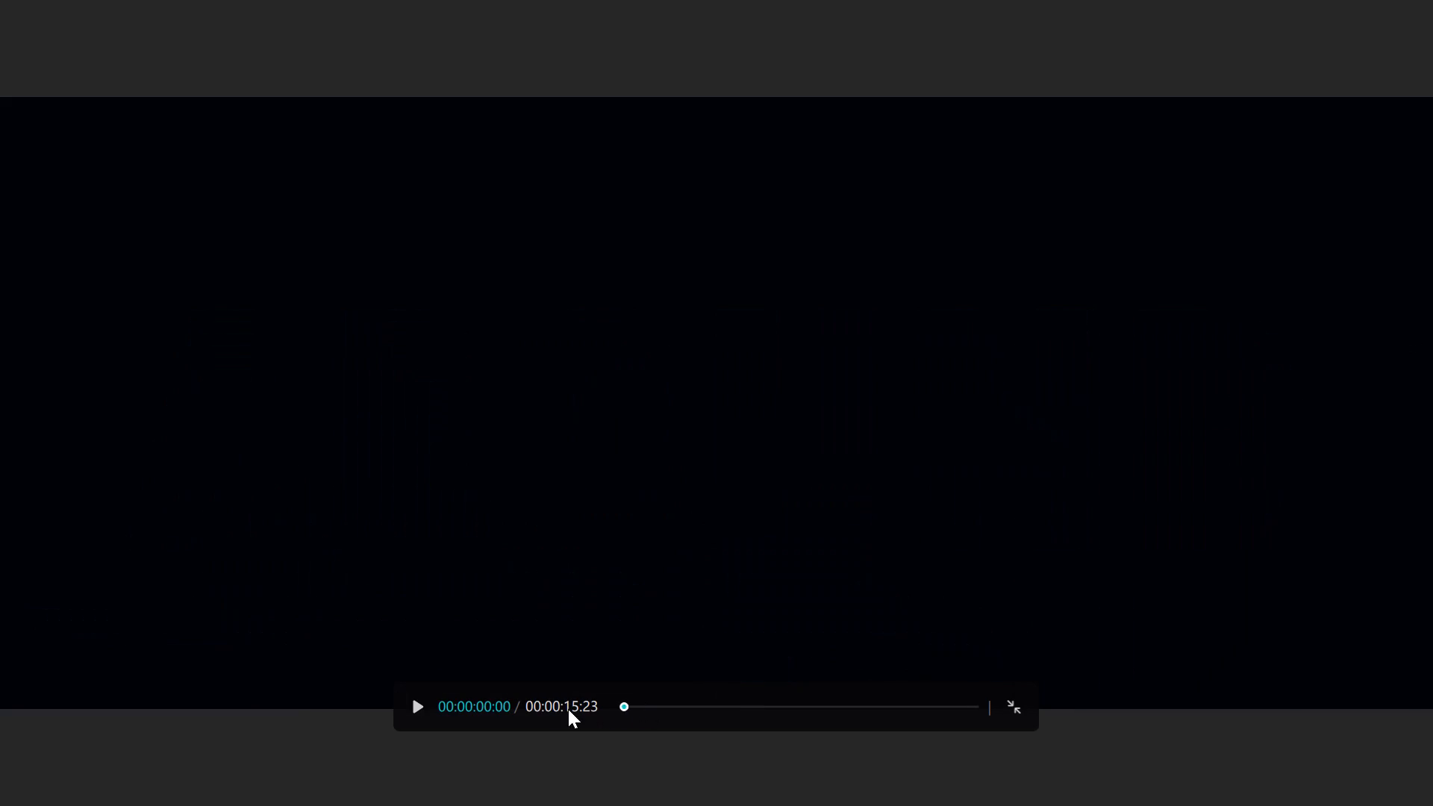
drag(568, 709, 552, 709)
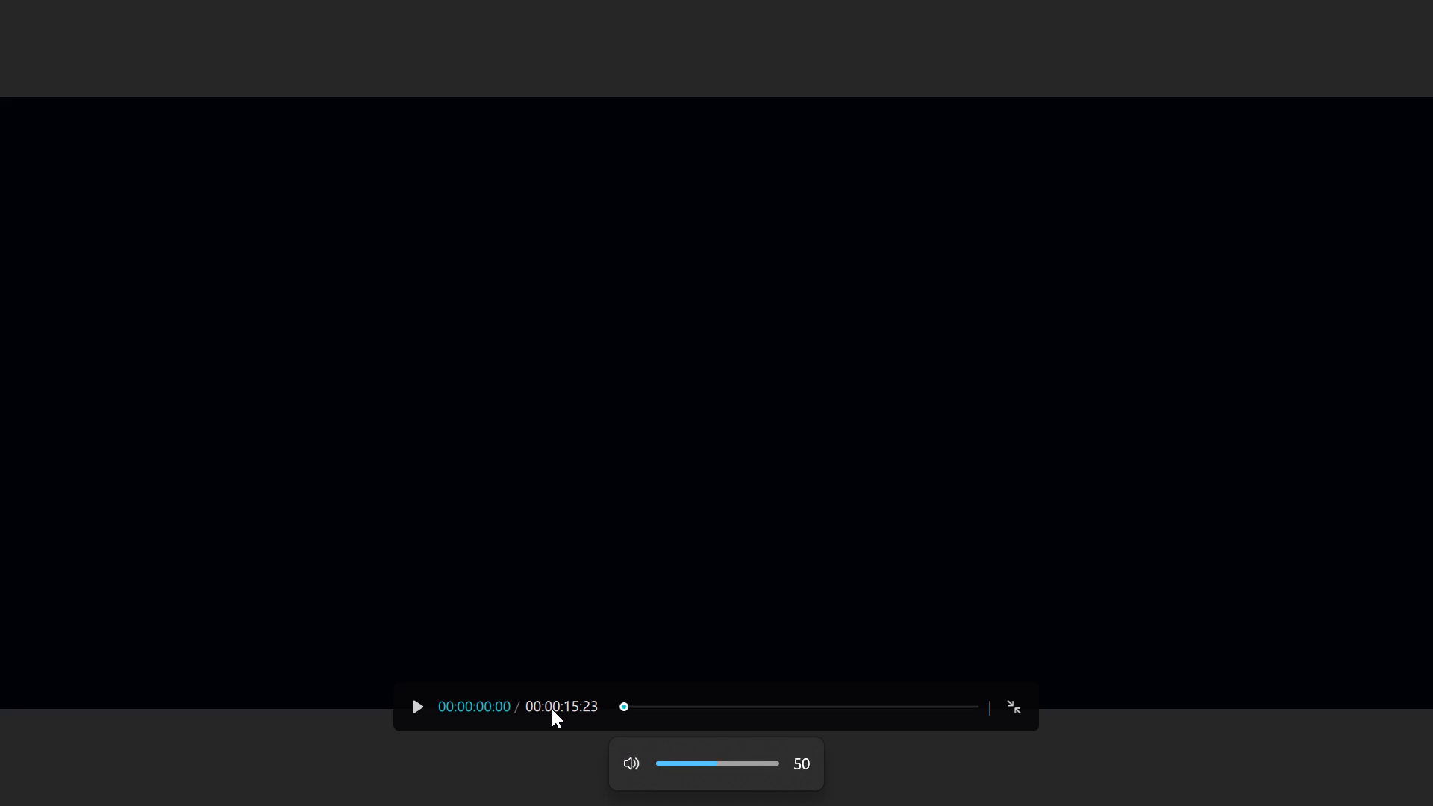
click(416, 714)
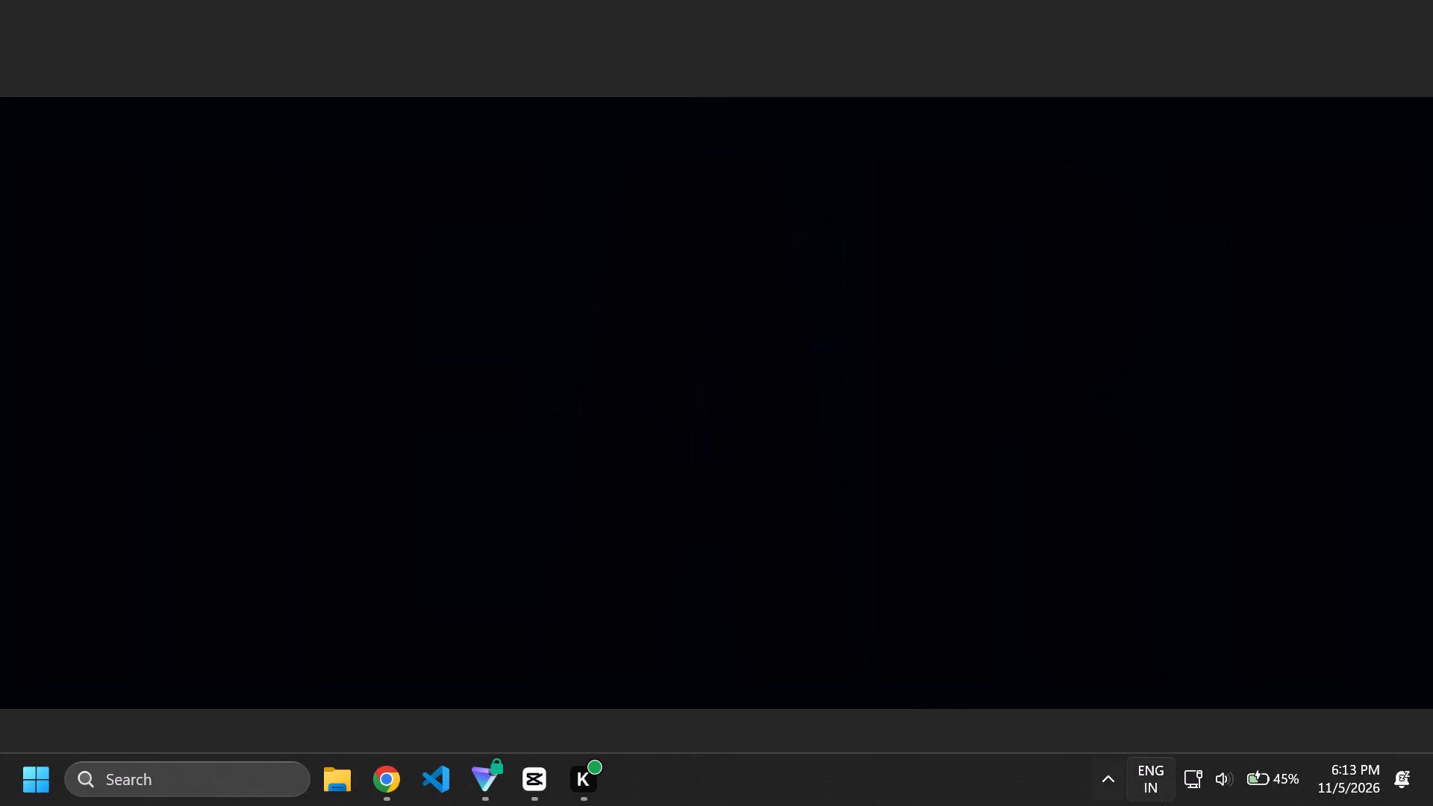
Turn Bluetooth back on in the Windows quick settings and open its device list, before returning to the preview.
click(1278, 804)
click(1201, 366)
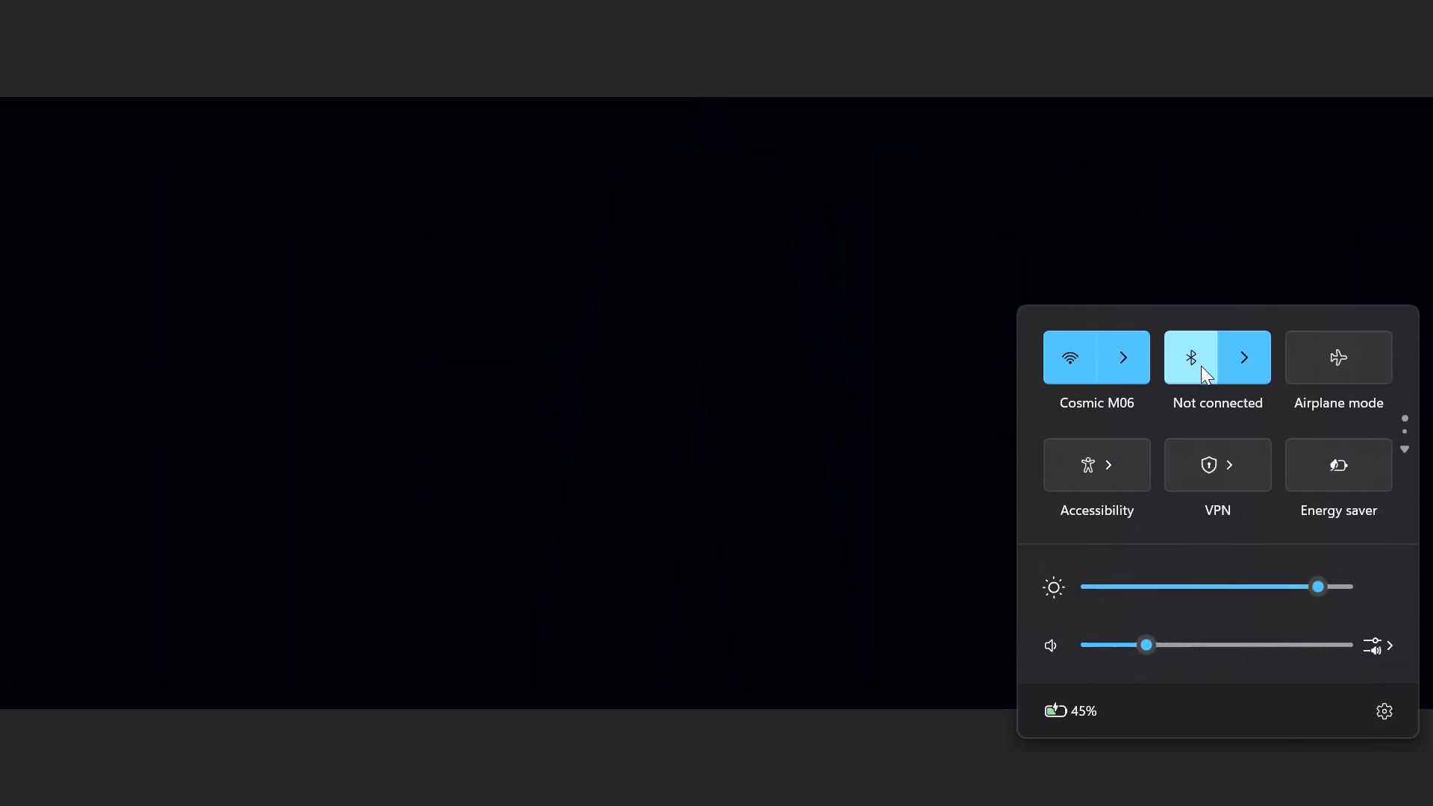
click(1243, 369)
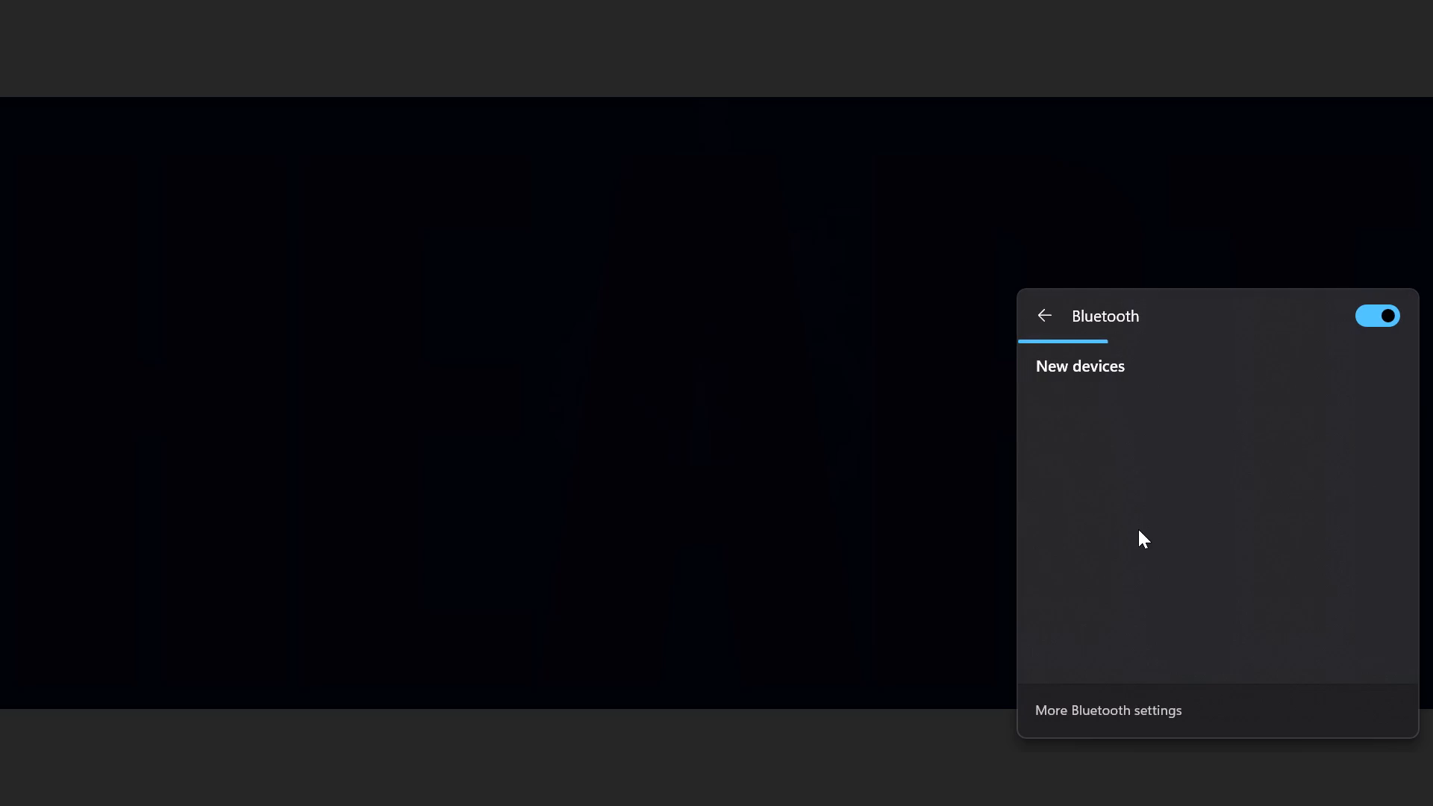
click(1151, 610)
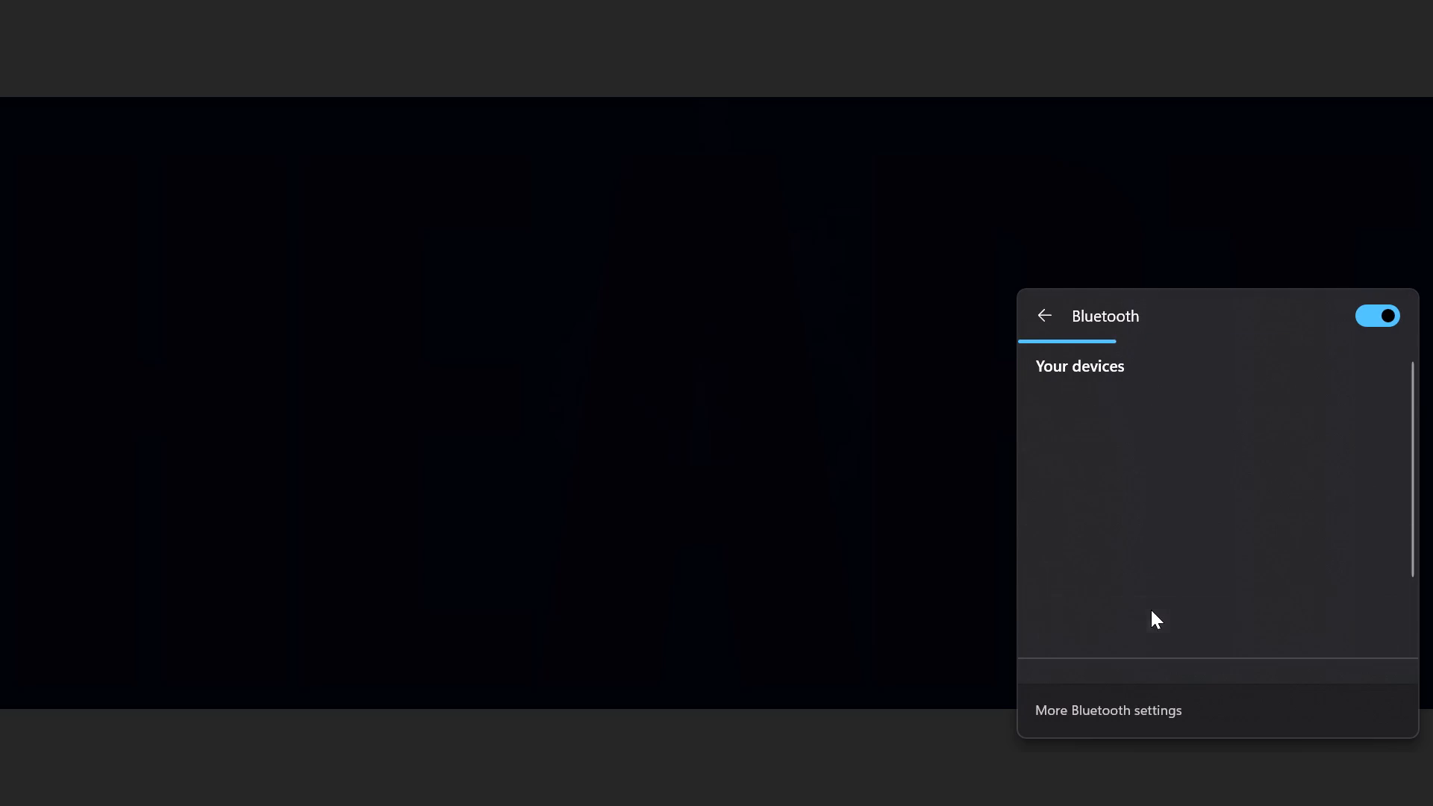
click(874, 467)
Exit the full-screen preview and look over the closing clips from Compound clip2 to the Fade Out effect.
click(1010, 692)
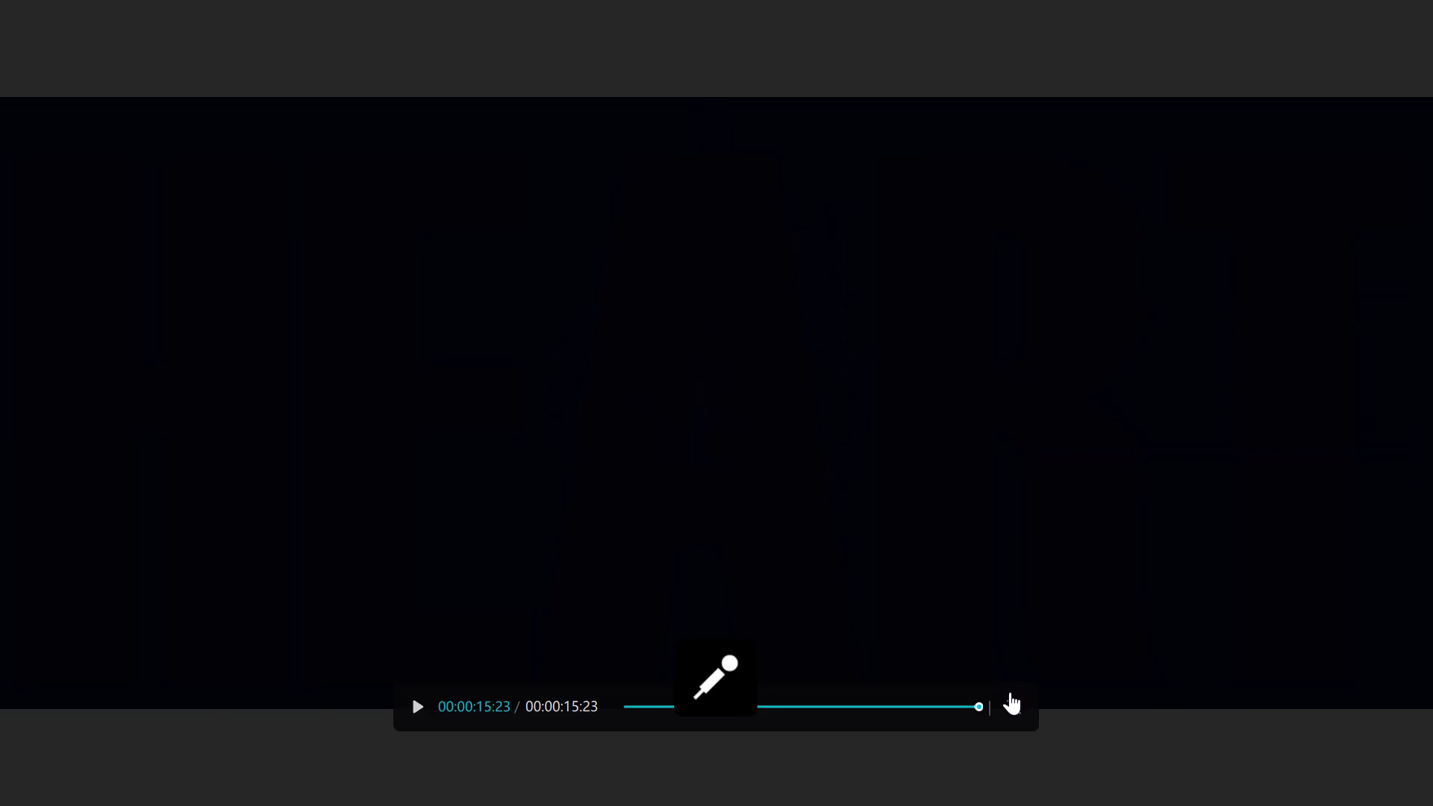
scroll(657, 608, right, 1)
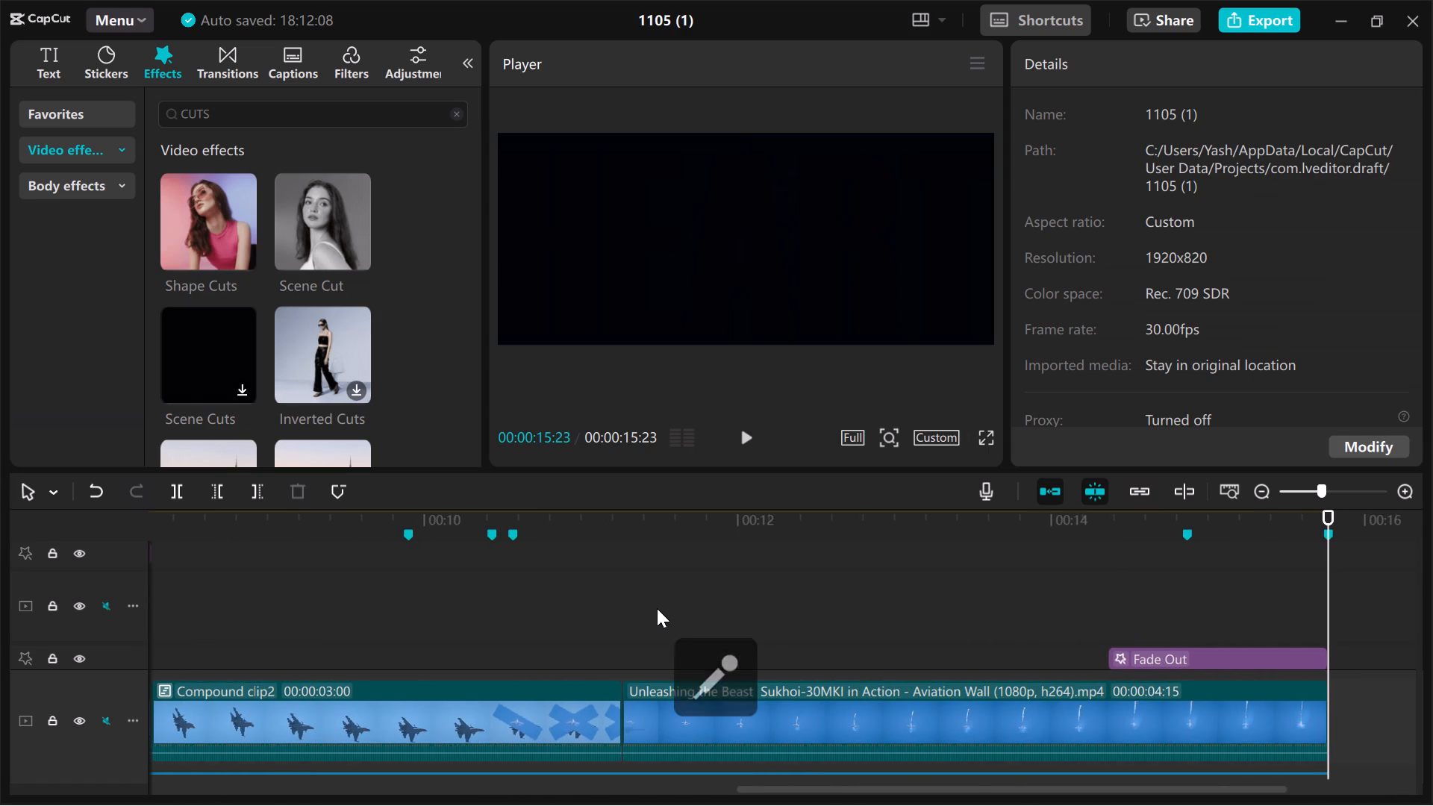
scroll(657, 608, right, 1)
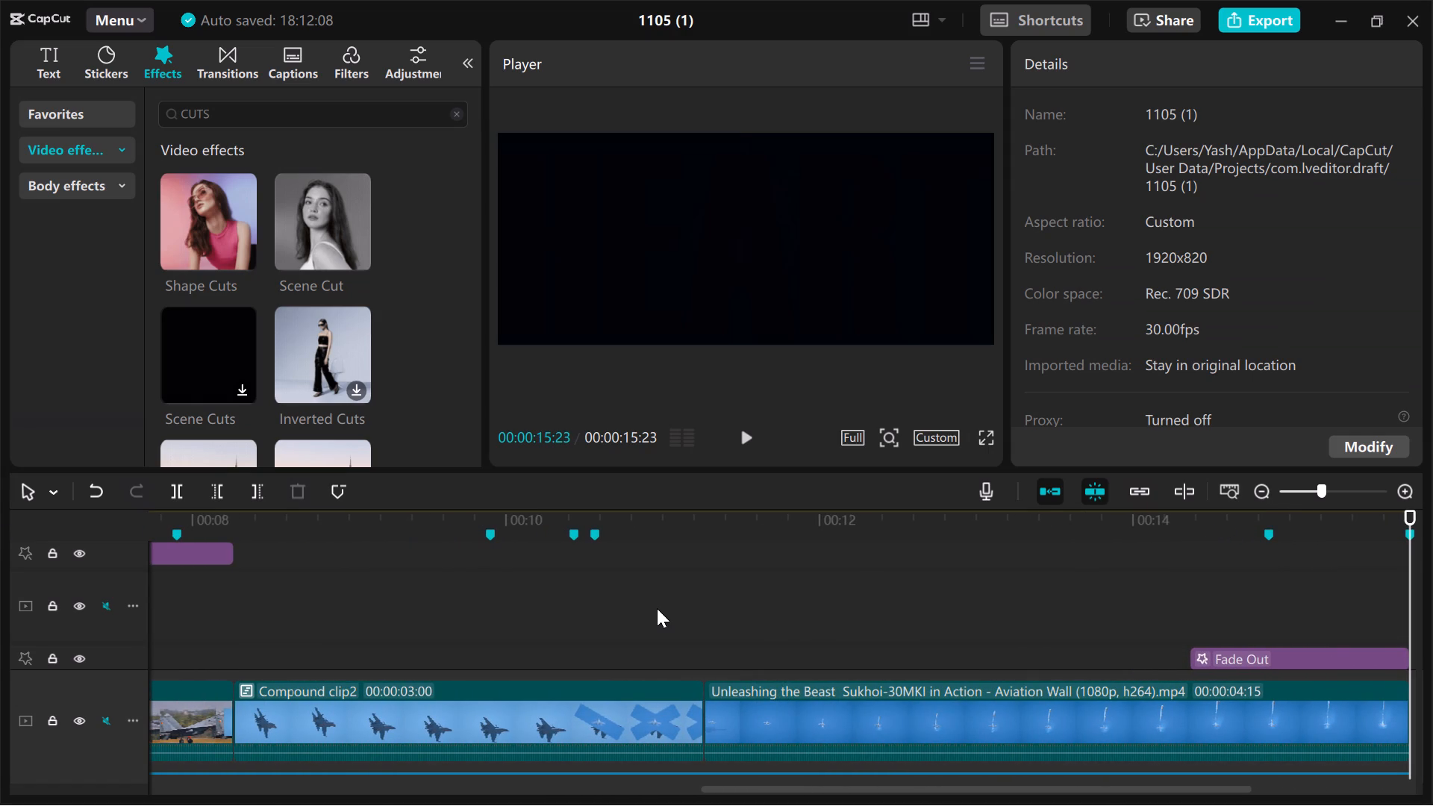
scroll(779, 619, left, 1)
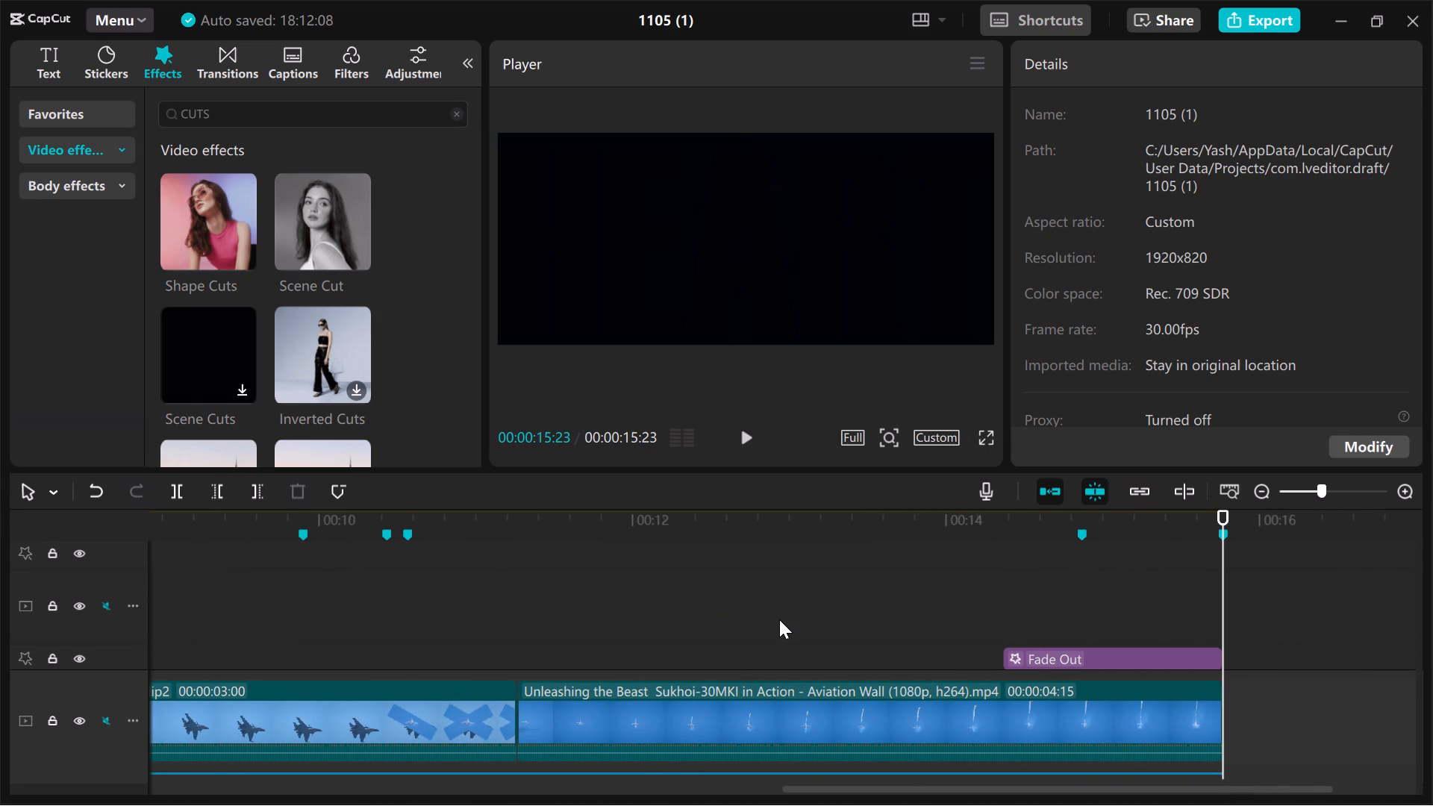
Play the first BANG! caption briefly, and replay the video from the beginning to the end while reviewing the timeline tracks.
click(481, 614)
key(space)
key(space)
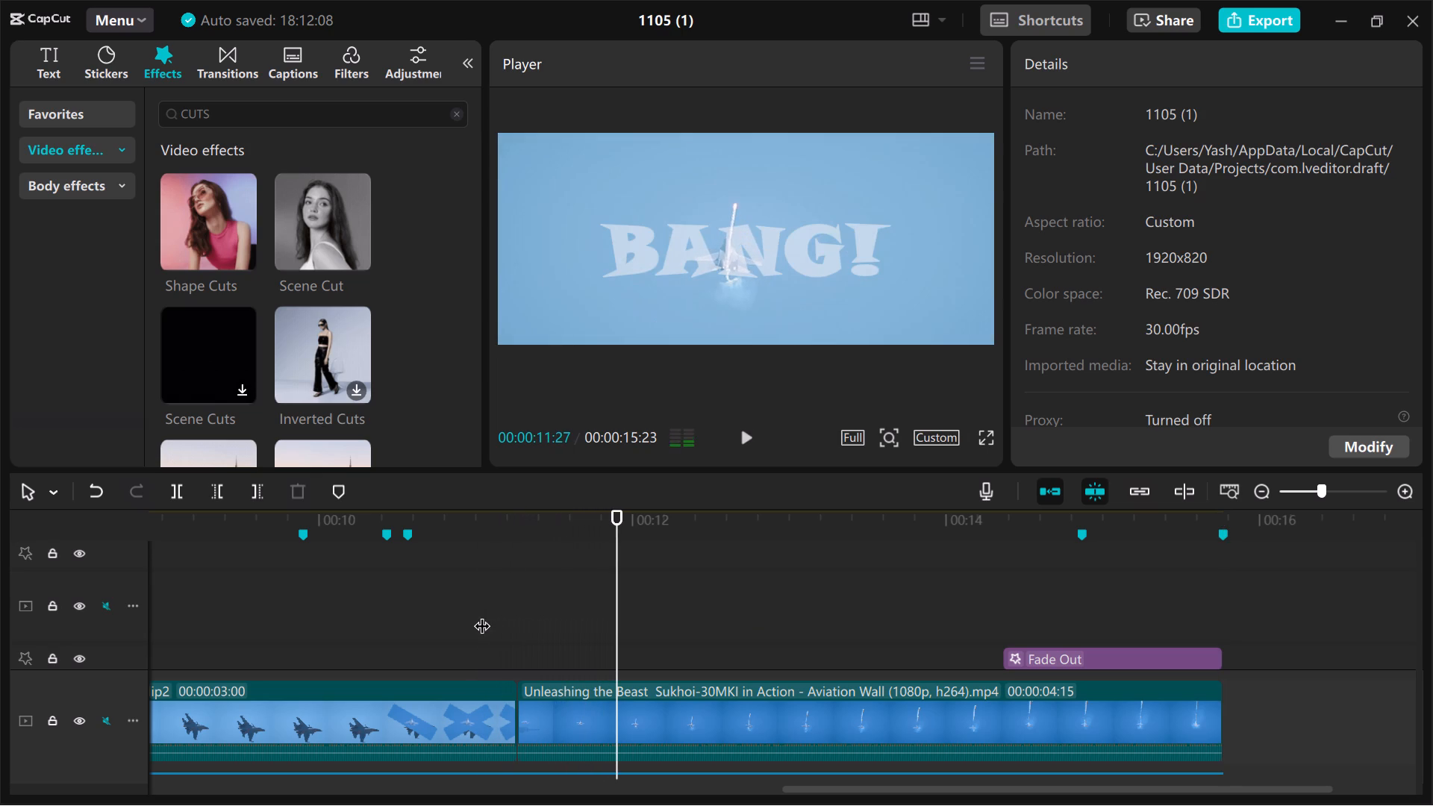
scroll(481, 614, right, 4)
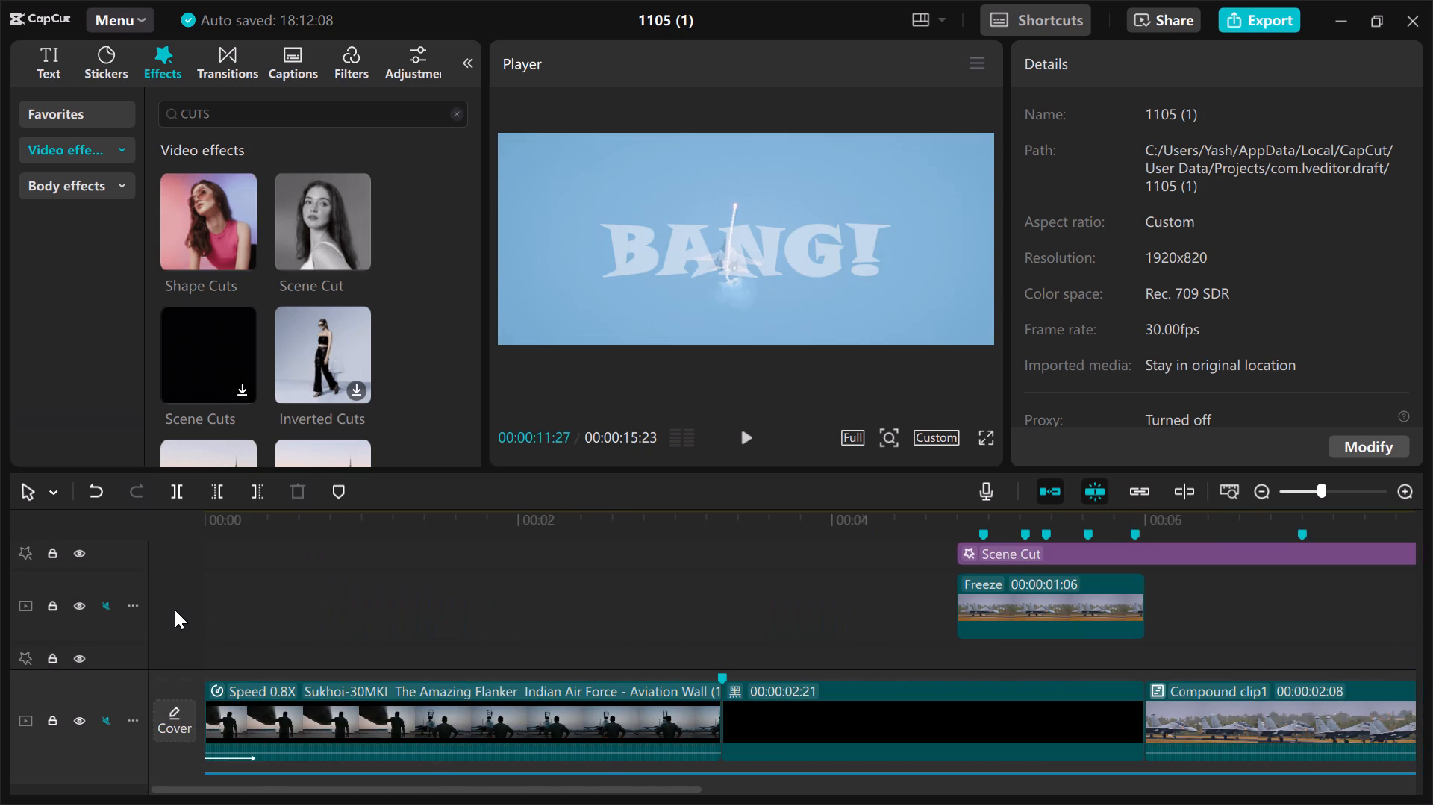
click(175, 610)
key(space)
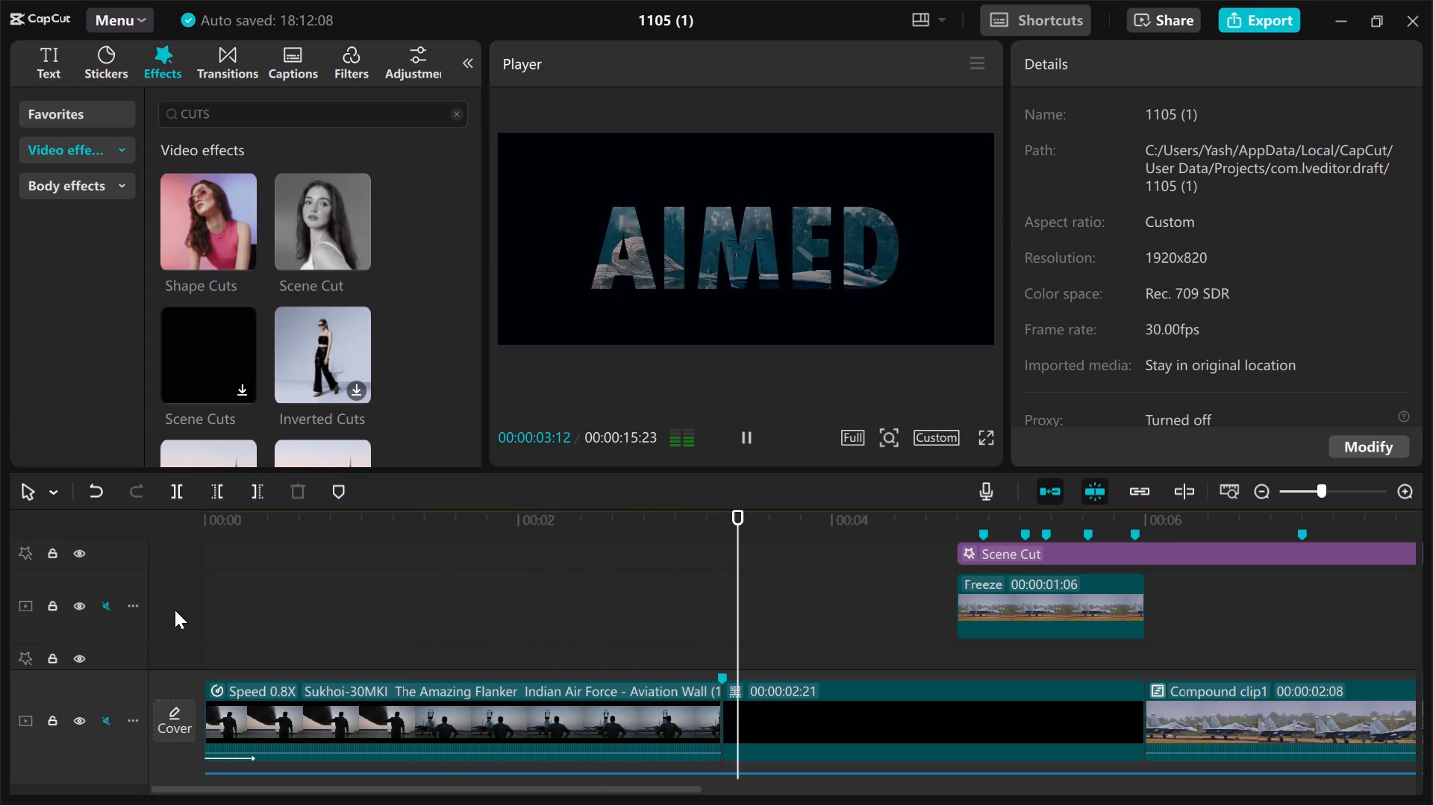
scroll(483, 645, left, 1)
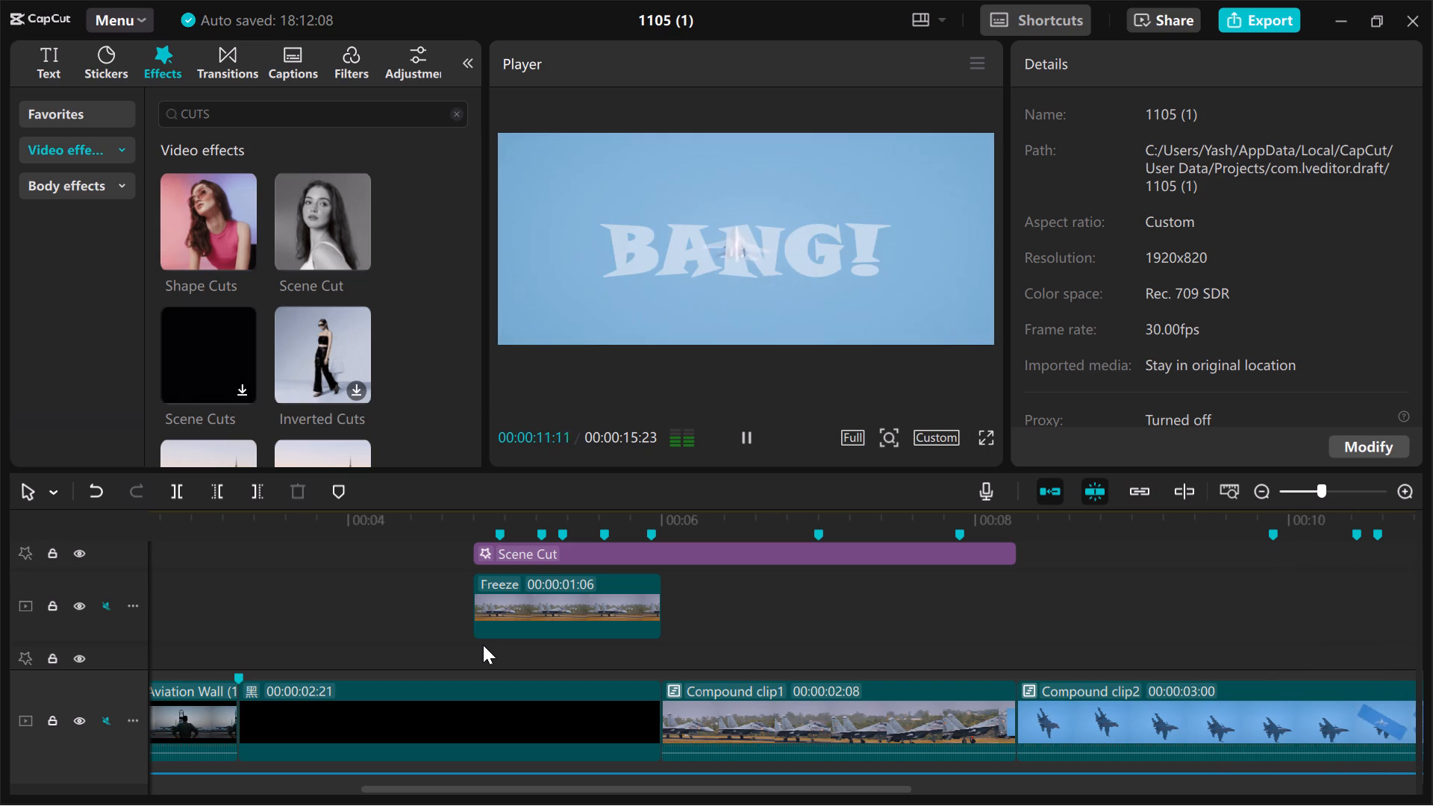
scroll(743, 616, down, 1)
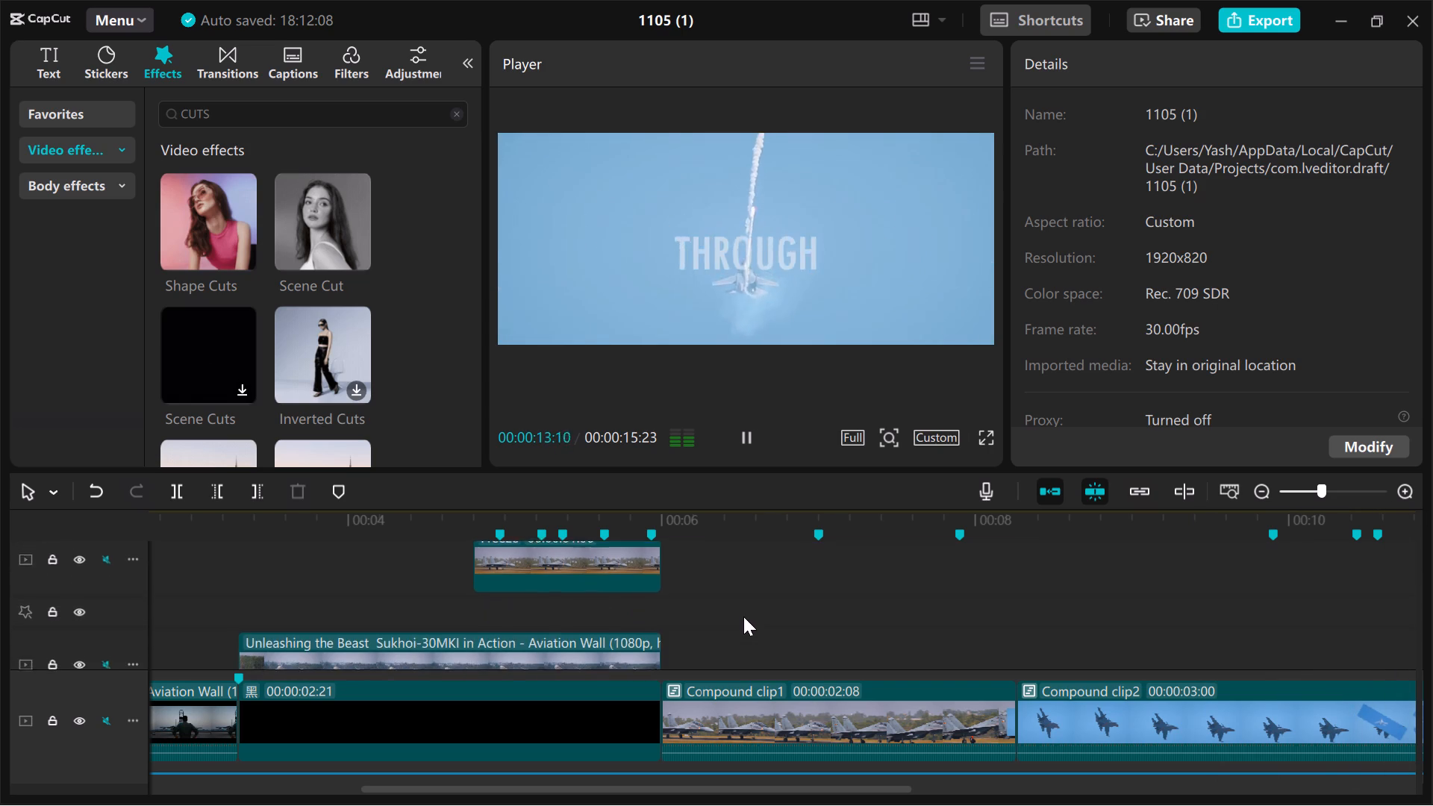
scroll(743, 616, down, 2)
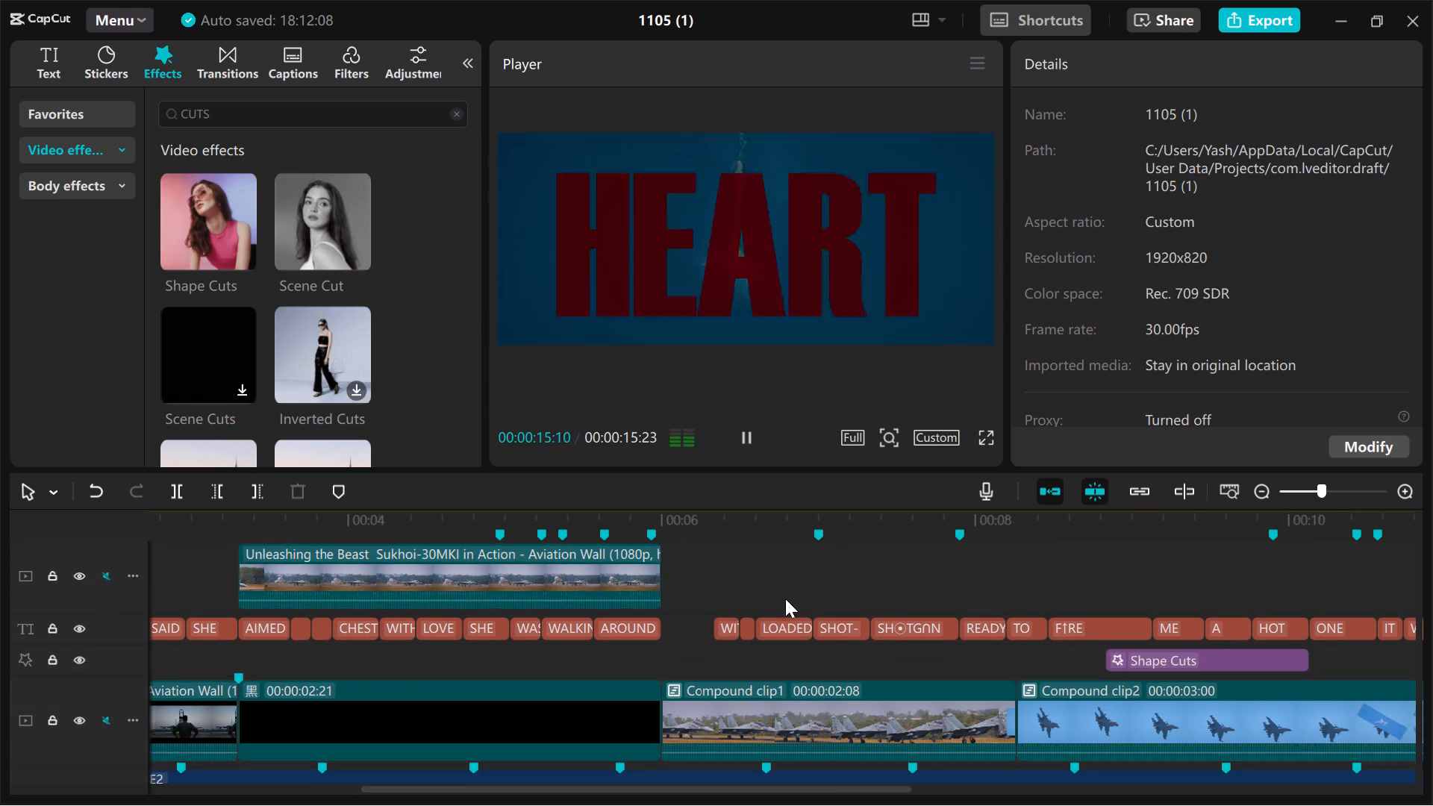
scroll(785, 599, down, 2)
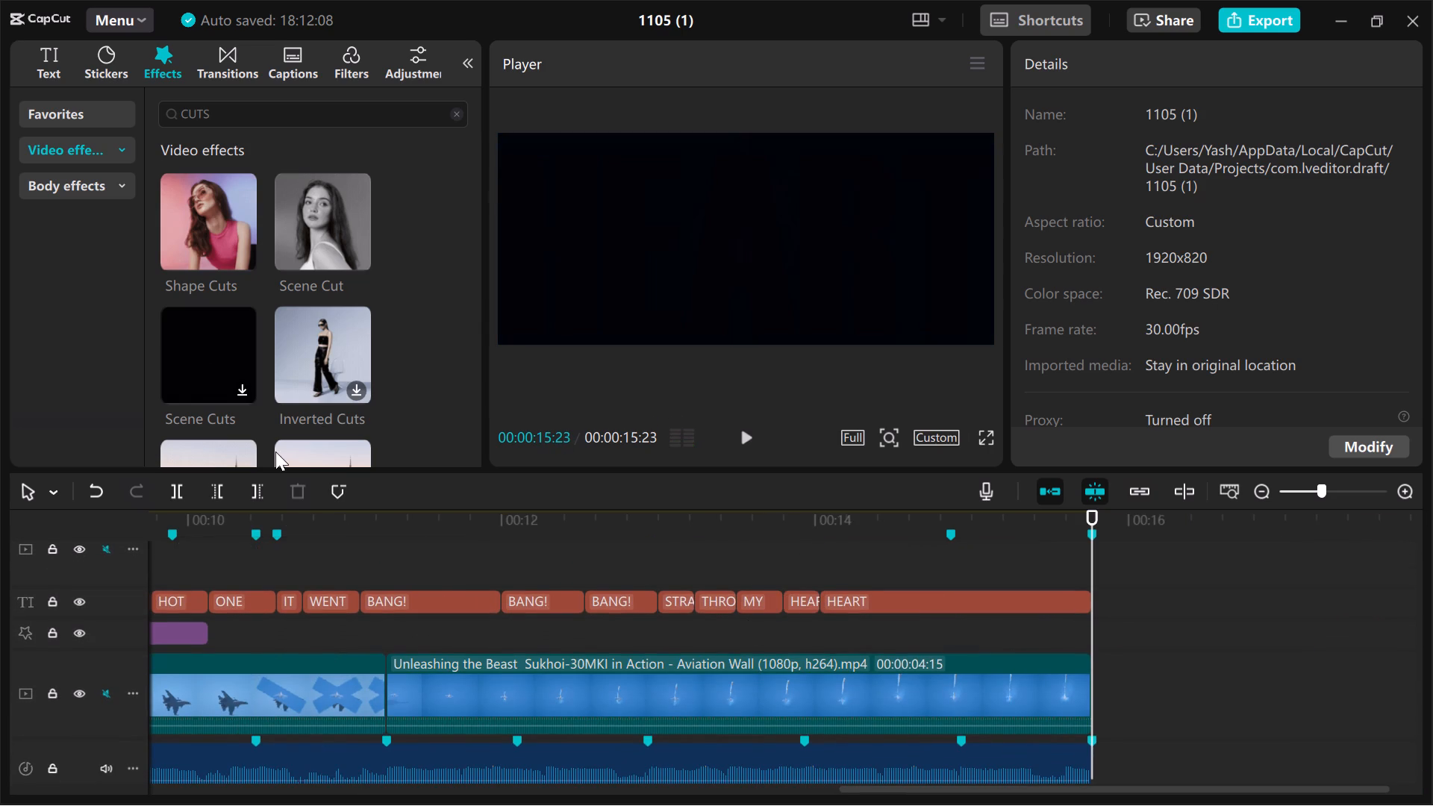
Find the Dissonant Cuts effect among the CUTS results and apply it to the final Sukhoi-30MKI clip.
scroll(295, 383, down, 1)
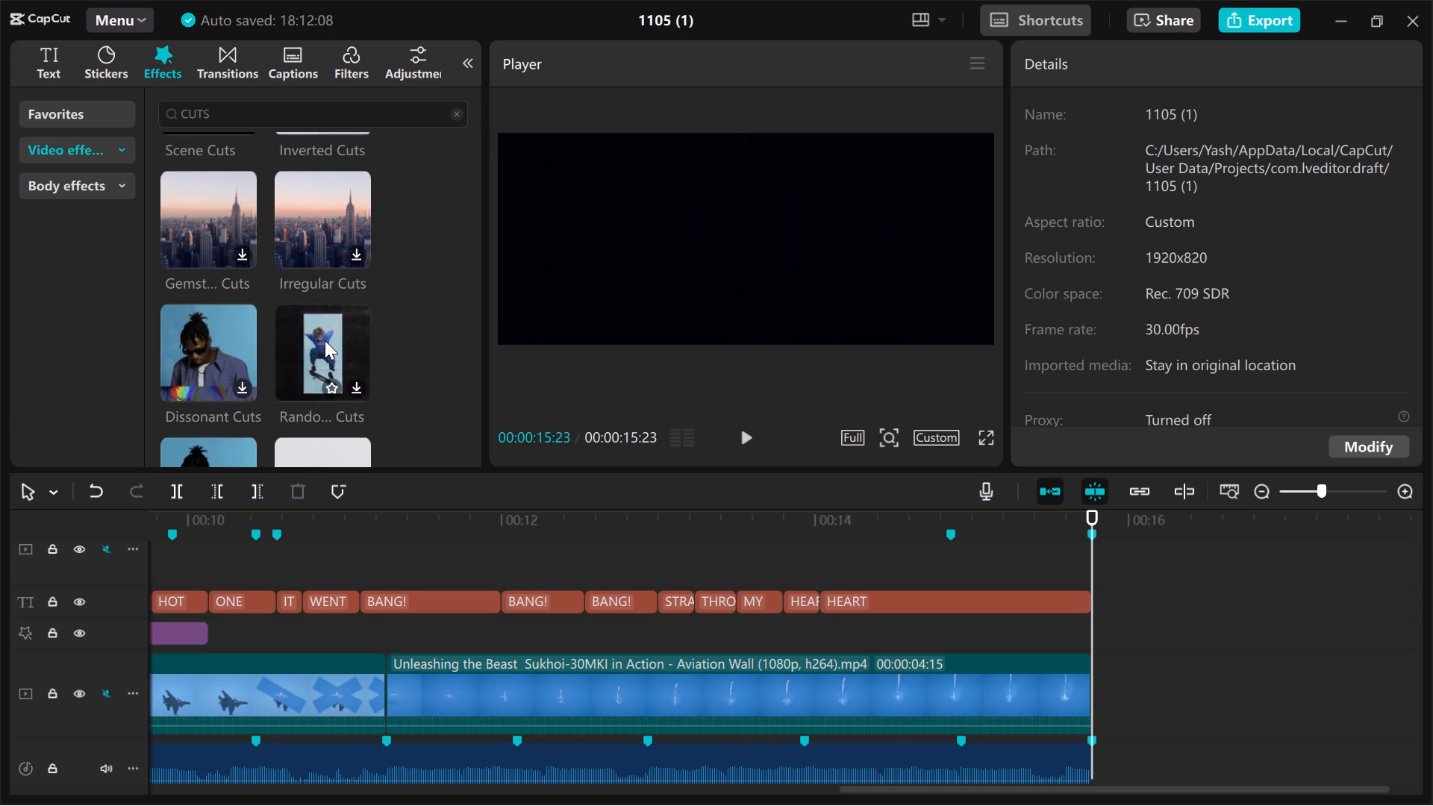
scroll(325, 340, down, 1)
scroll(198, 296, down, 1)
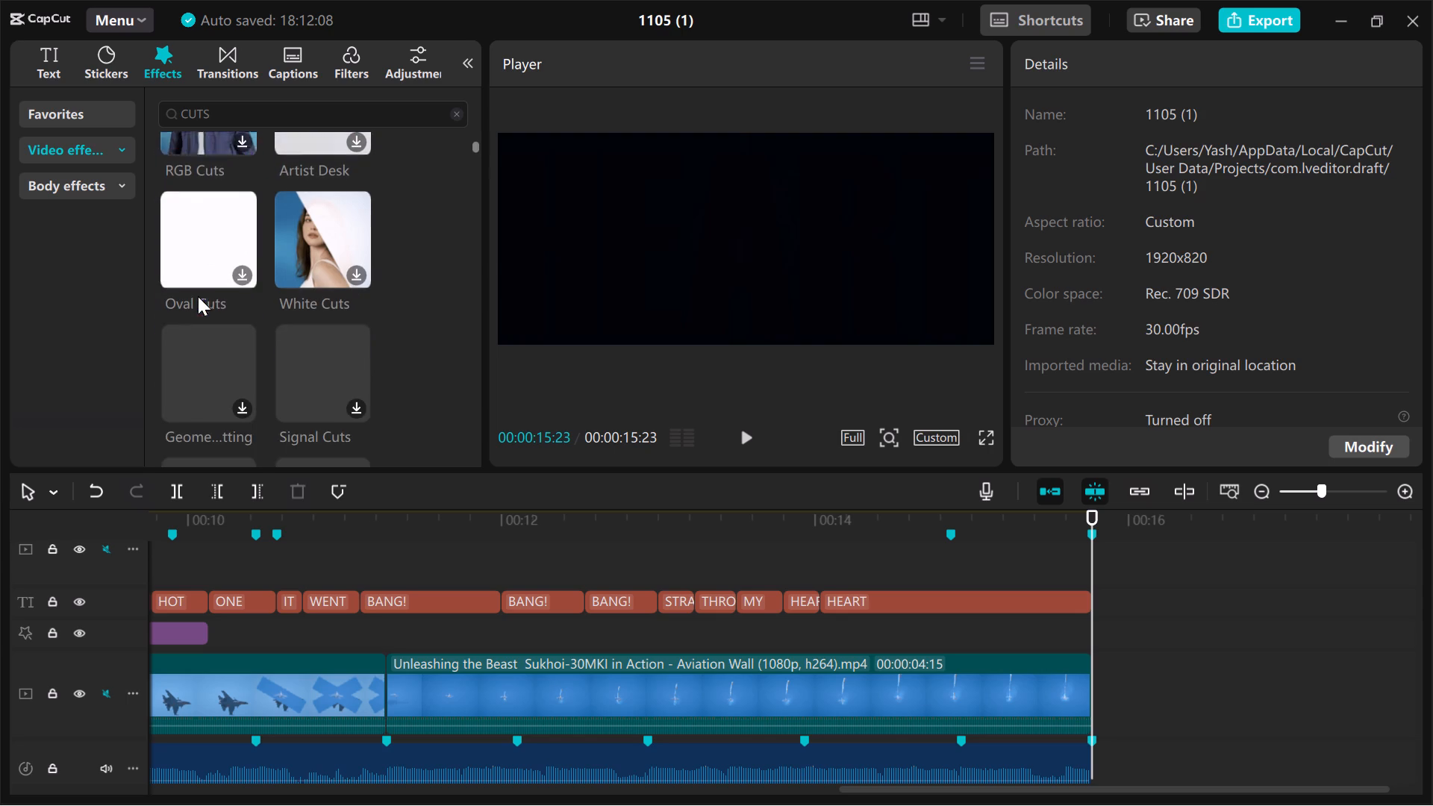
scroll(198, 296, down, 1)
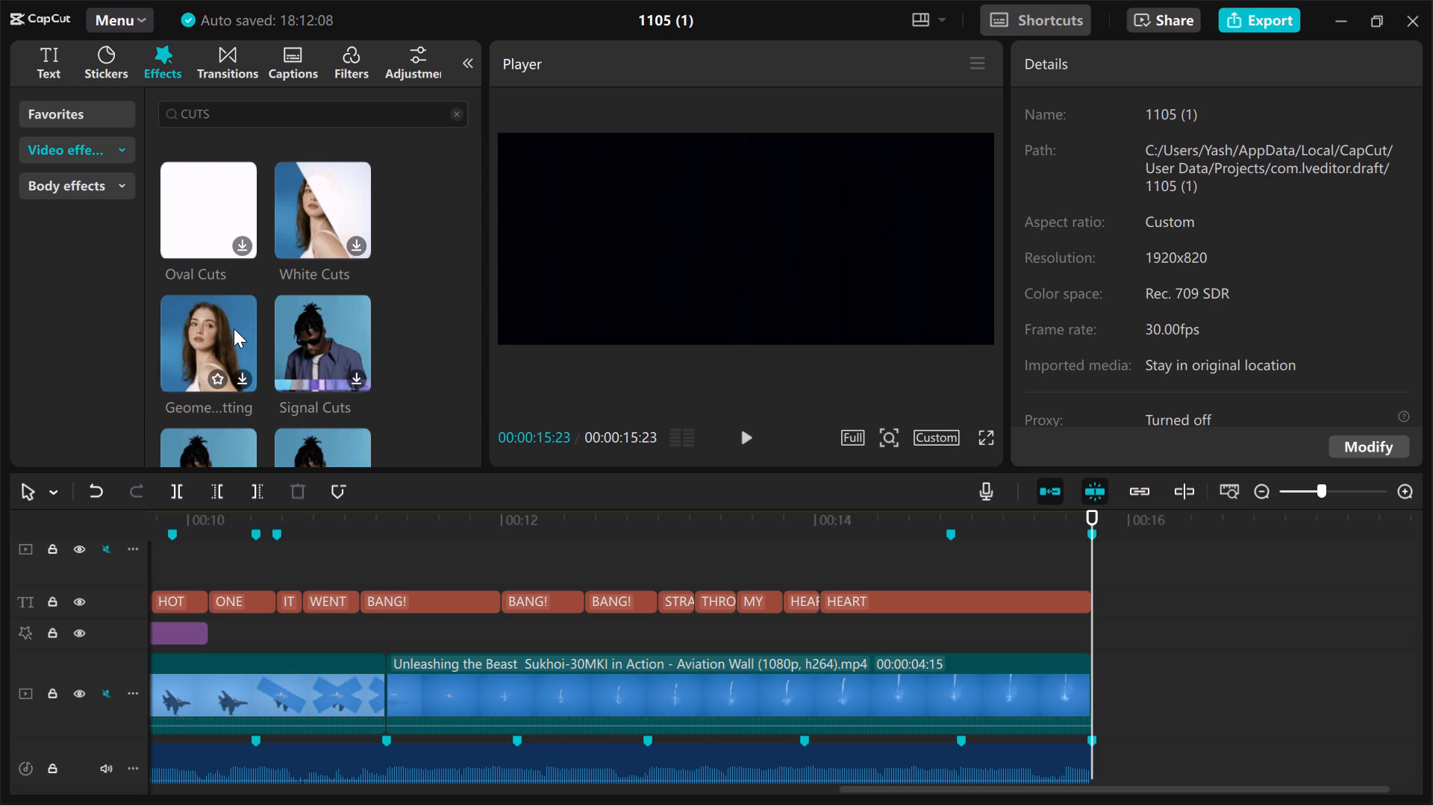
scroll(302, 420, down, 1)
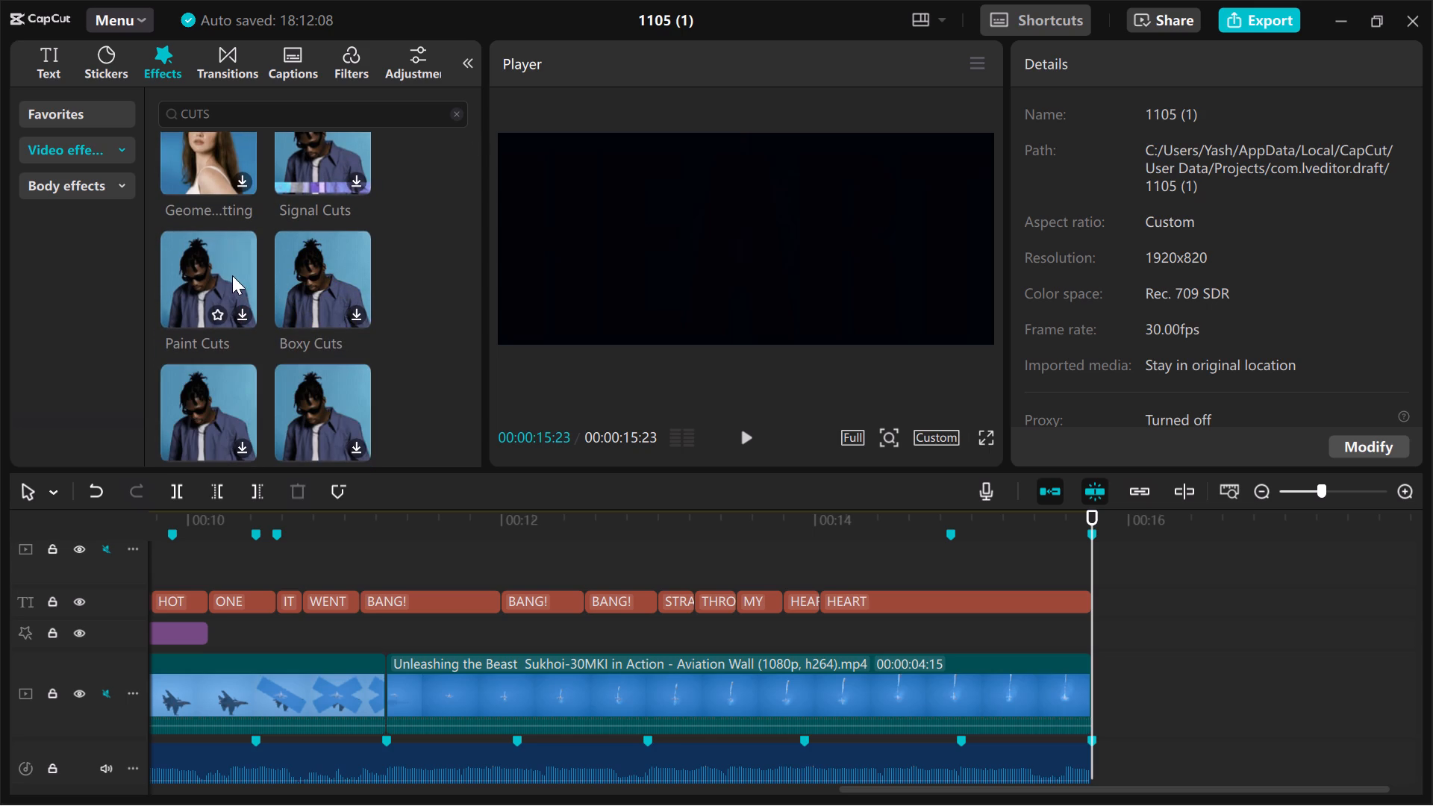
scroll(231, 384, down, 1)
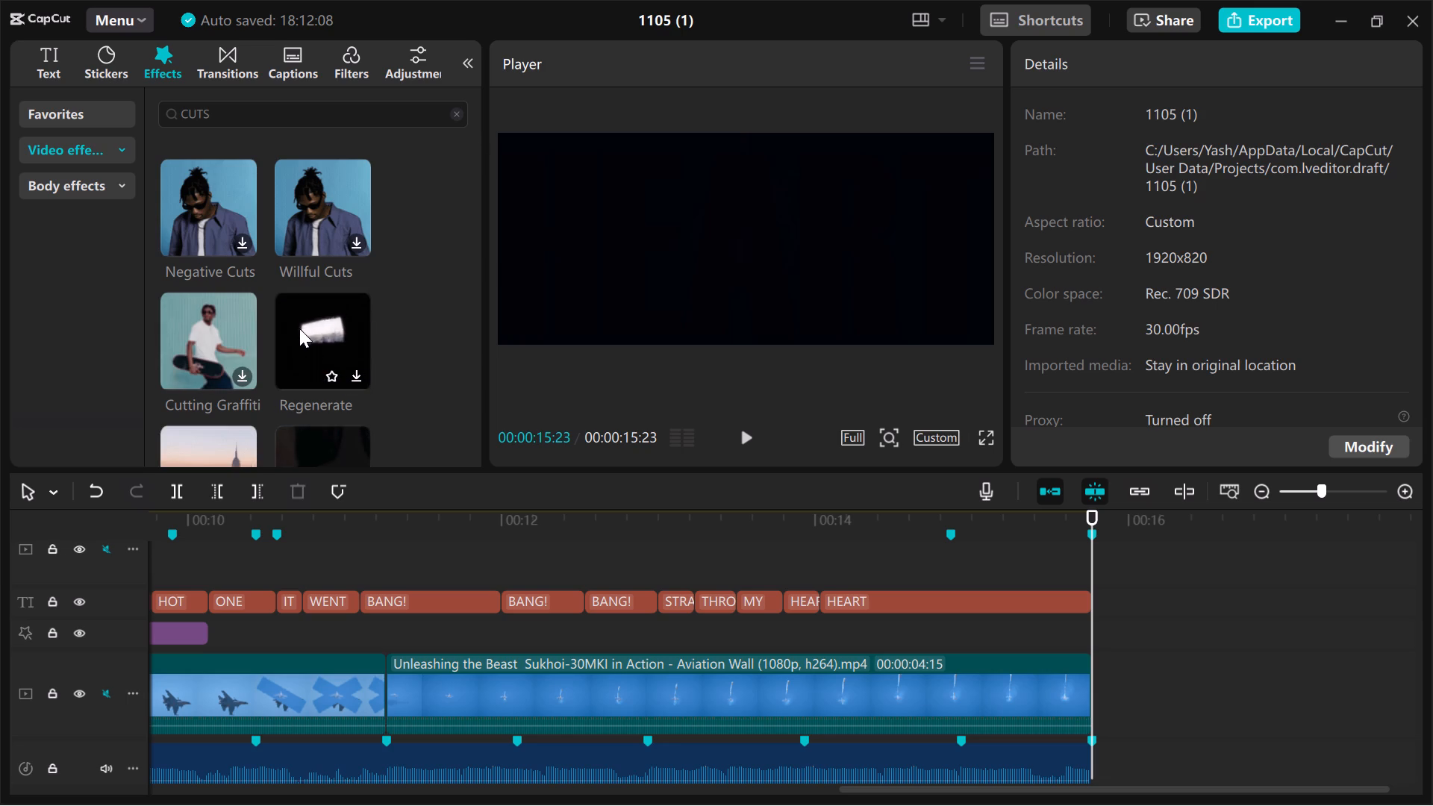
scroll(299, 328, down, 1)
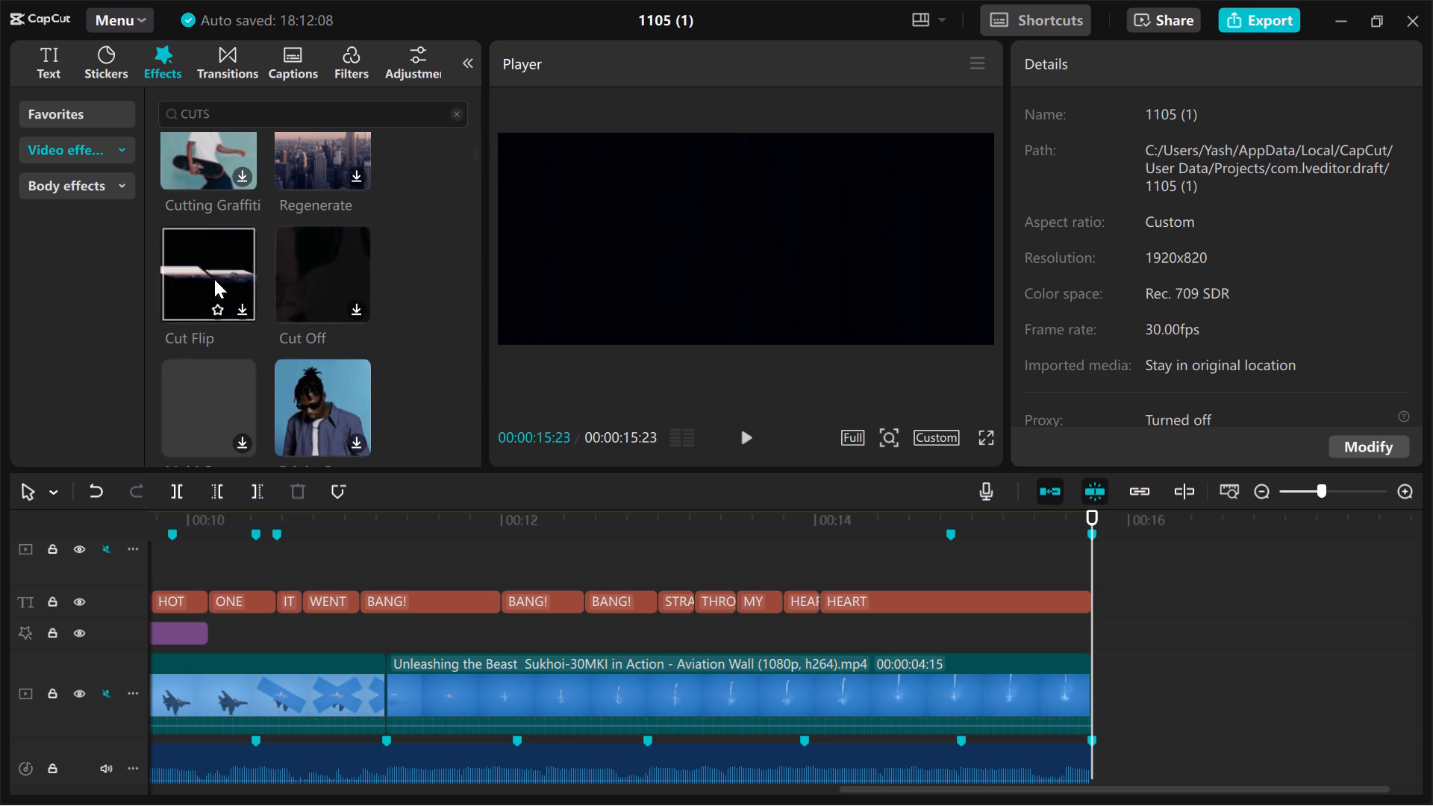
scroll(214, 279, down, 1)
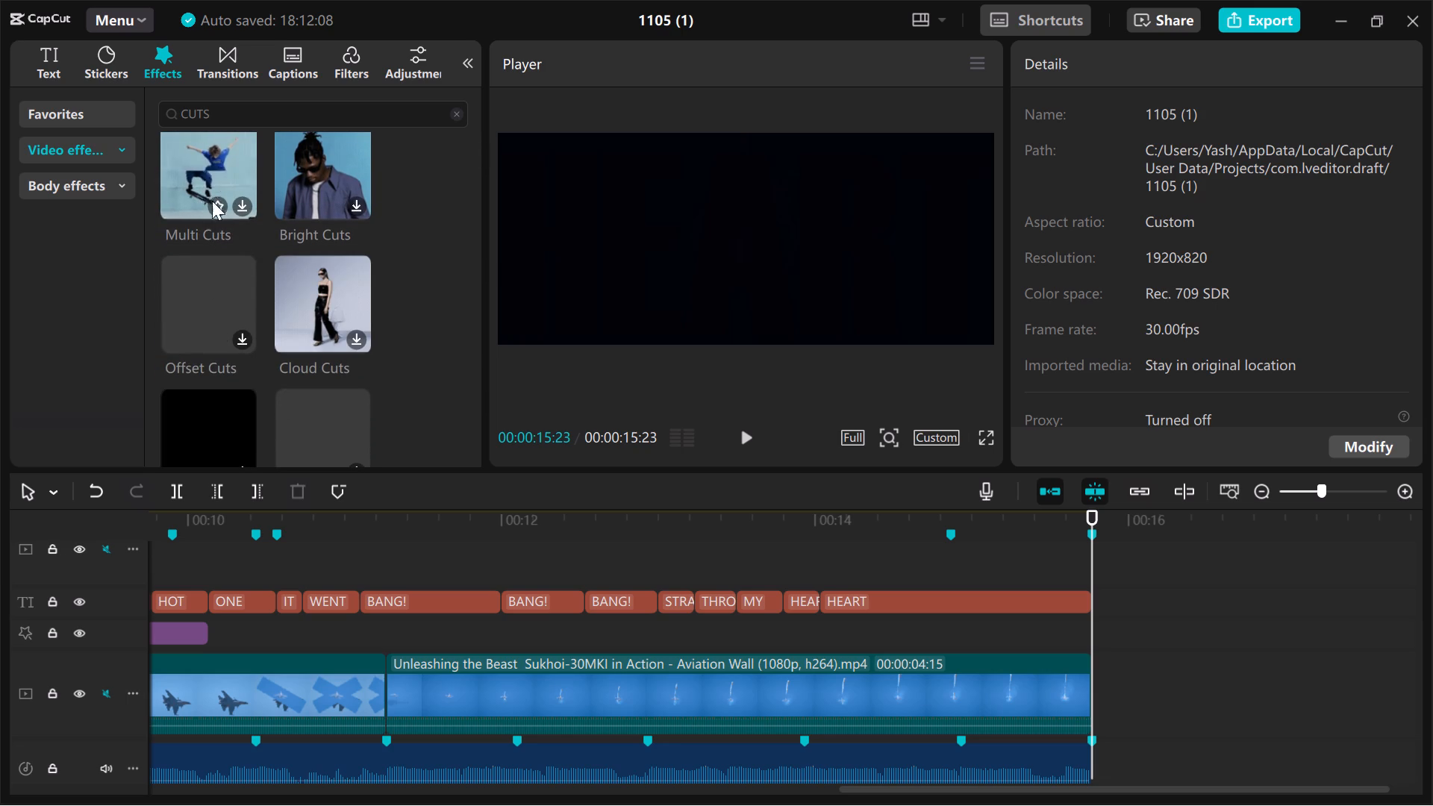
scroll(323, 282, up, 3)
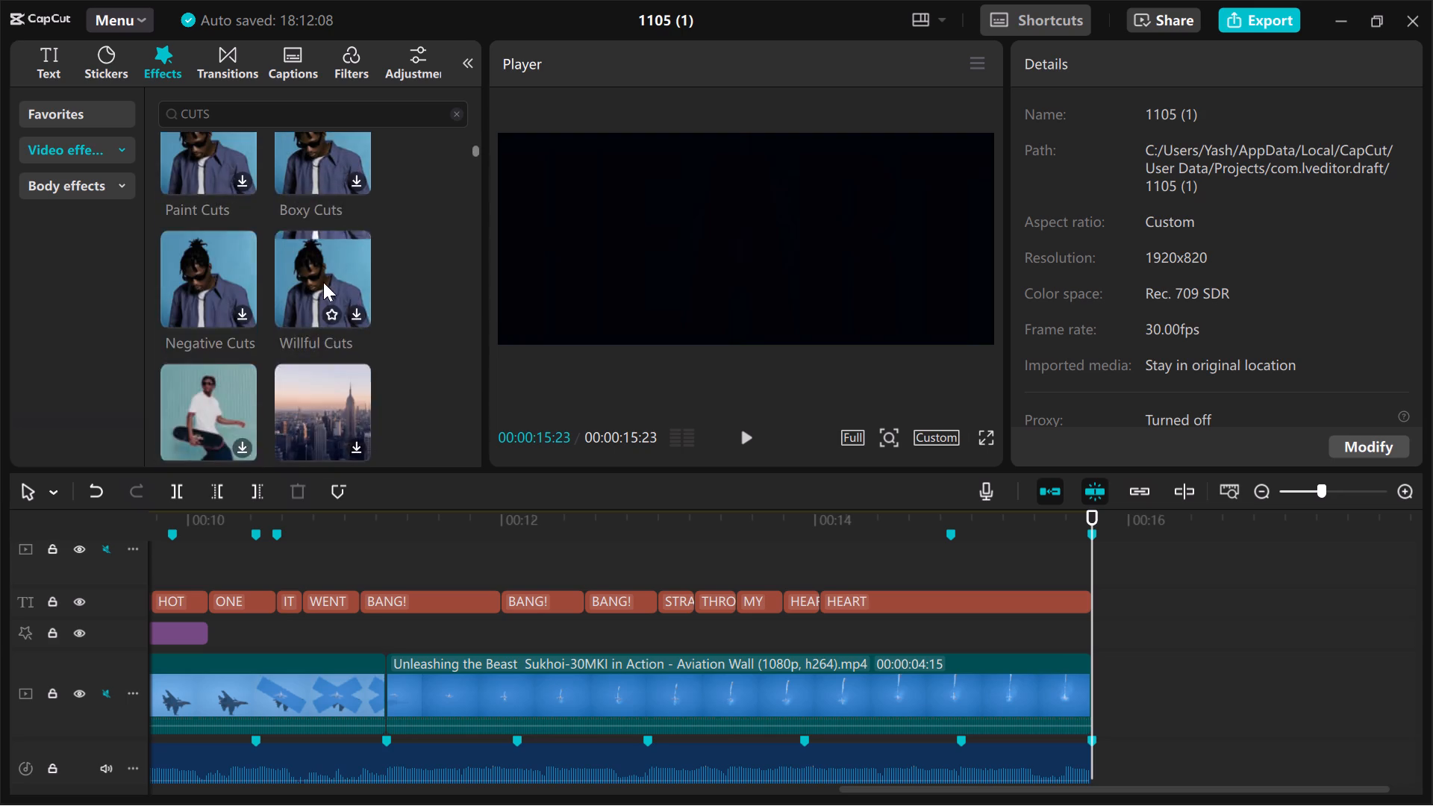
scroll(323, 282, up, 1)
scroll(233, 249, up, 1)
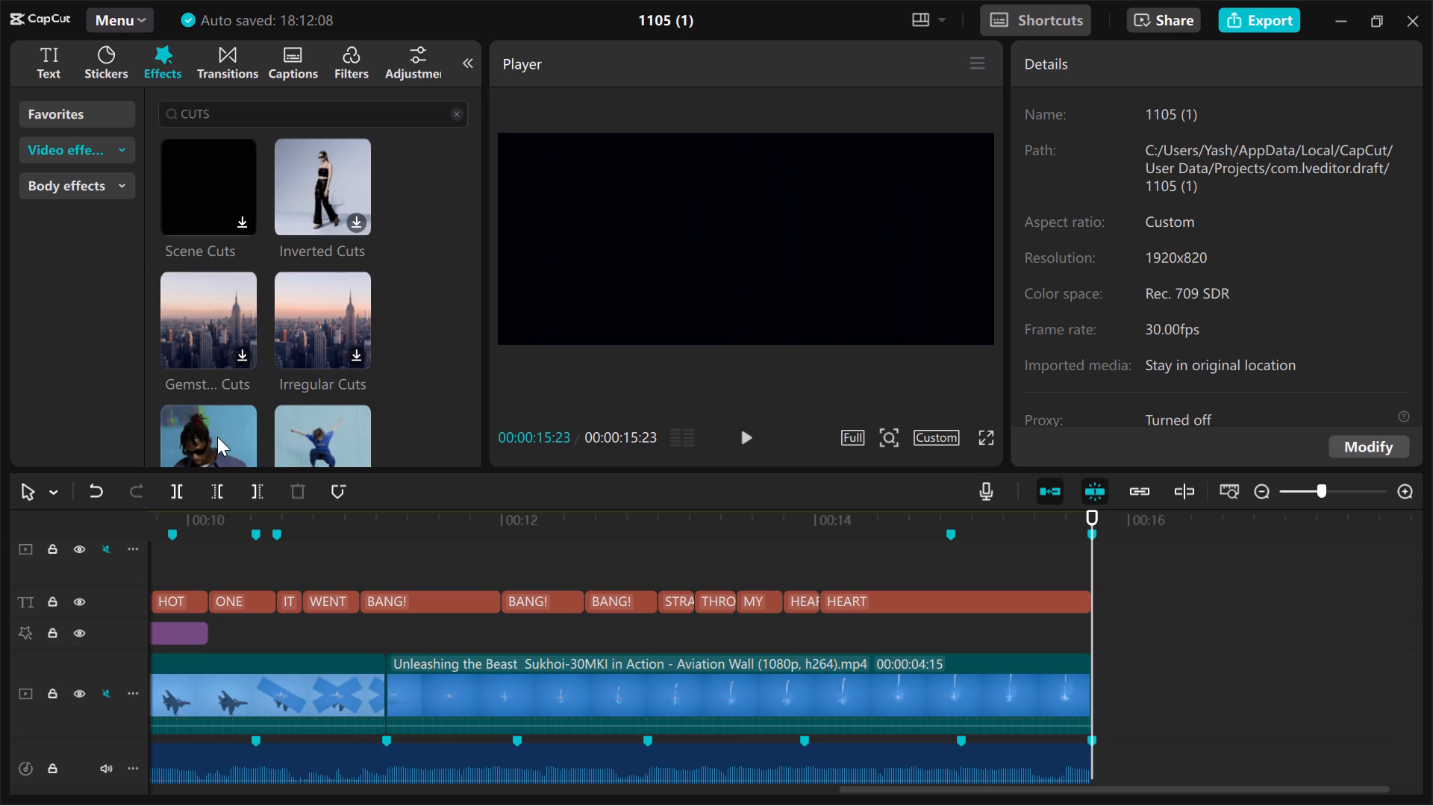
drag(196, 433, 272, 465)
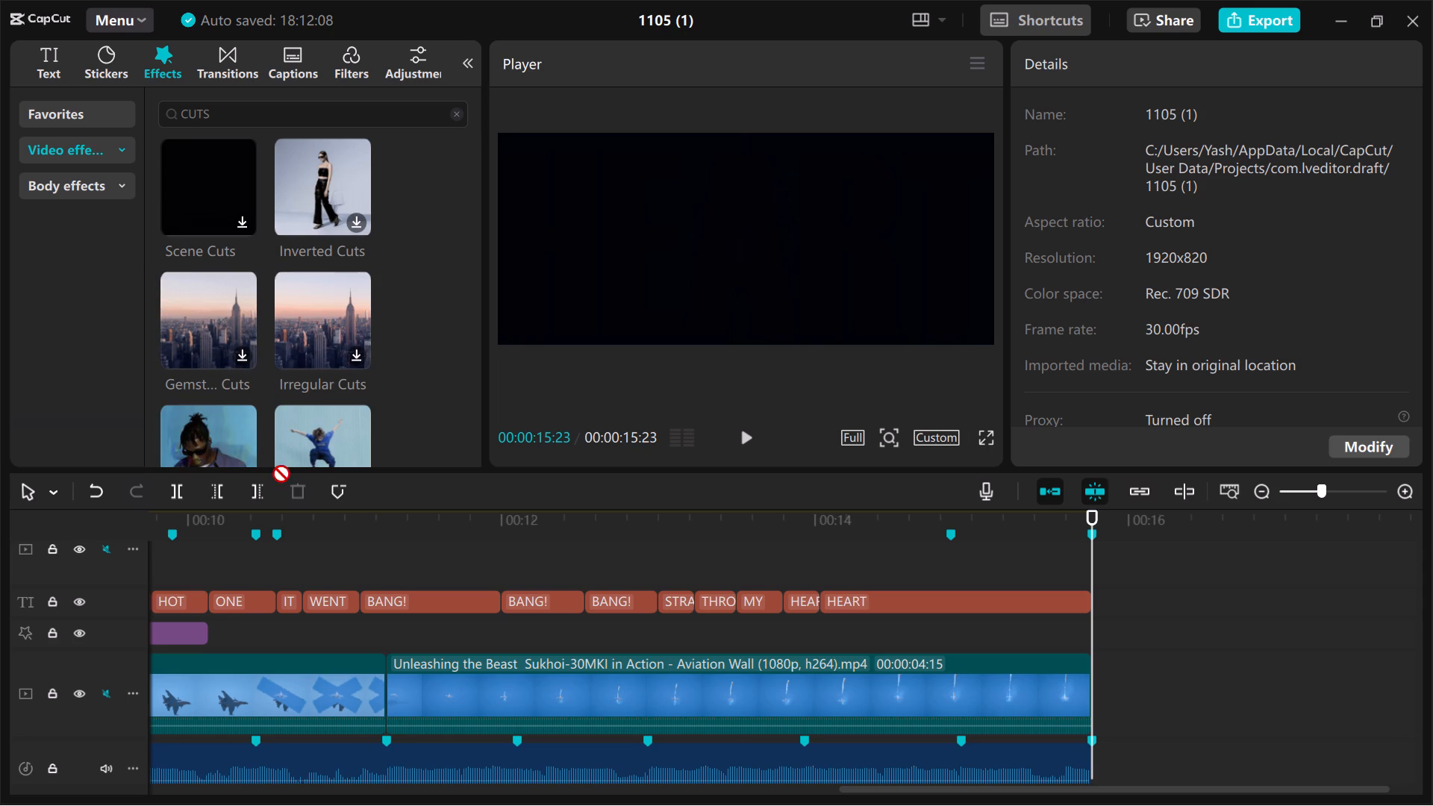
drag(272, 465, 491, 693)
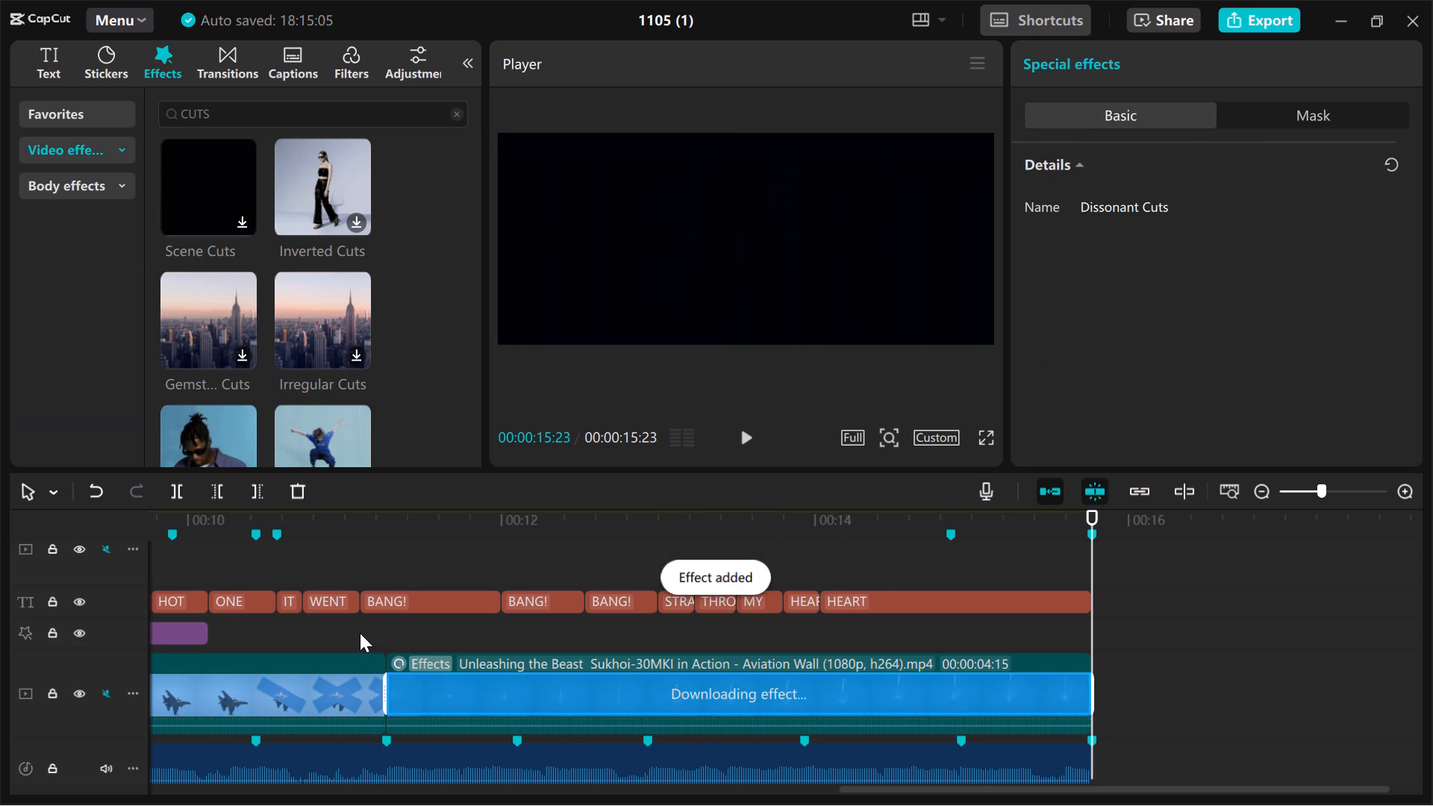
Play the ending, including from the ME caption onward, to check the Dissonant Cuts effect on the last clip.
click(358, 633)
key(space)
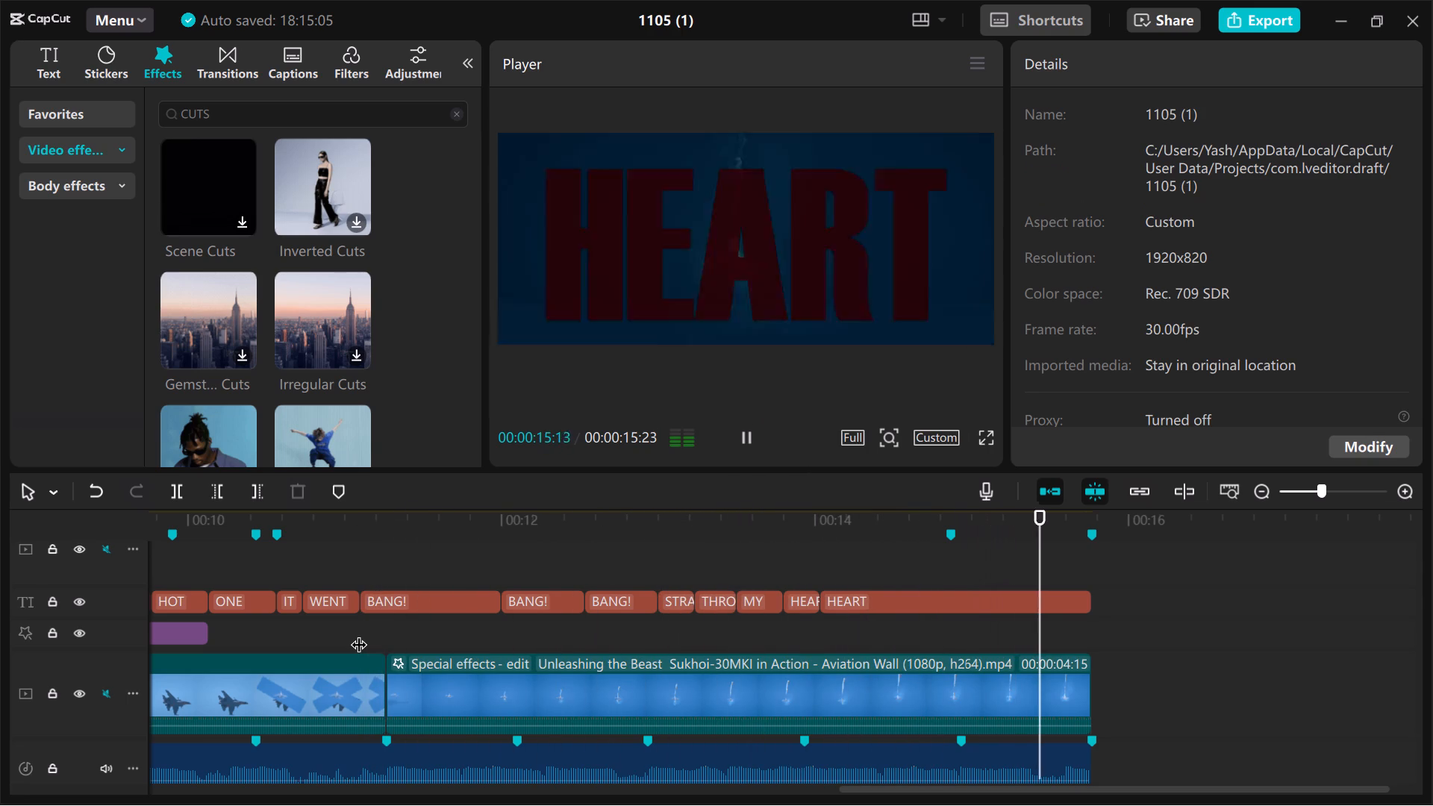
click(270, 567)
key(space)
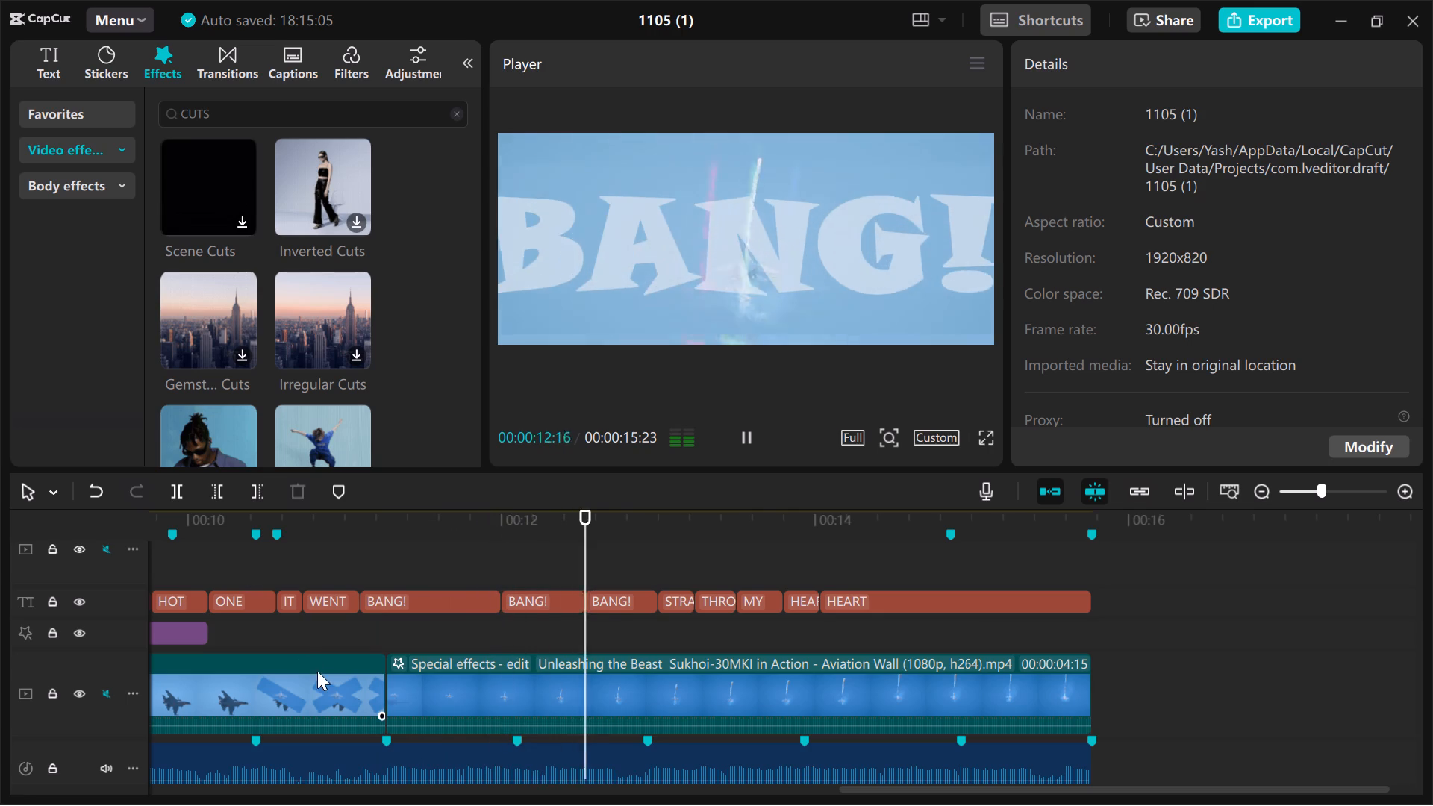
scroll(322, 678, right, 1)
click(230, 549)
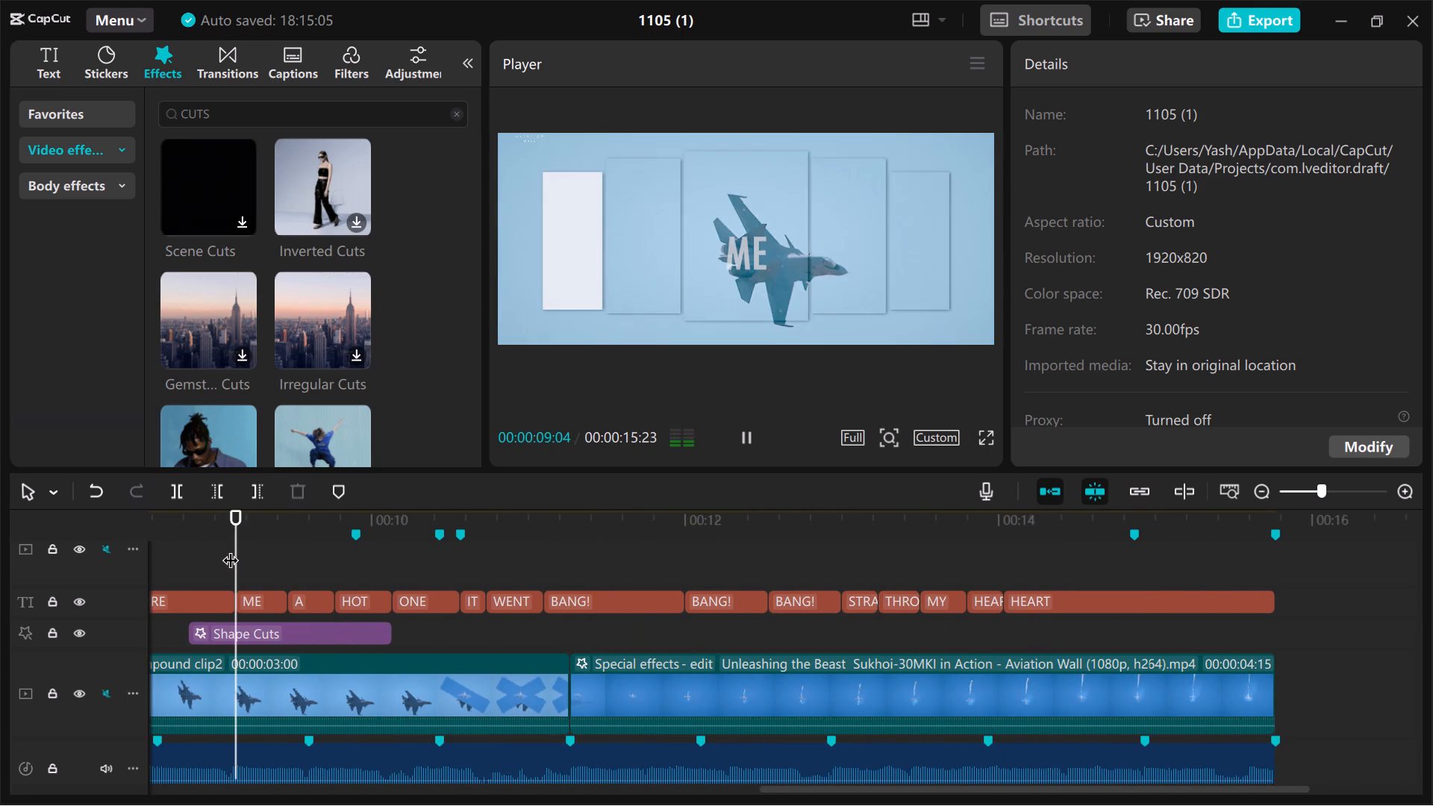
key(space)
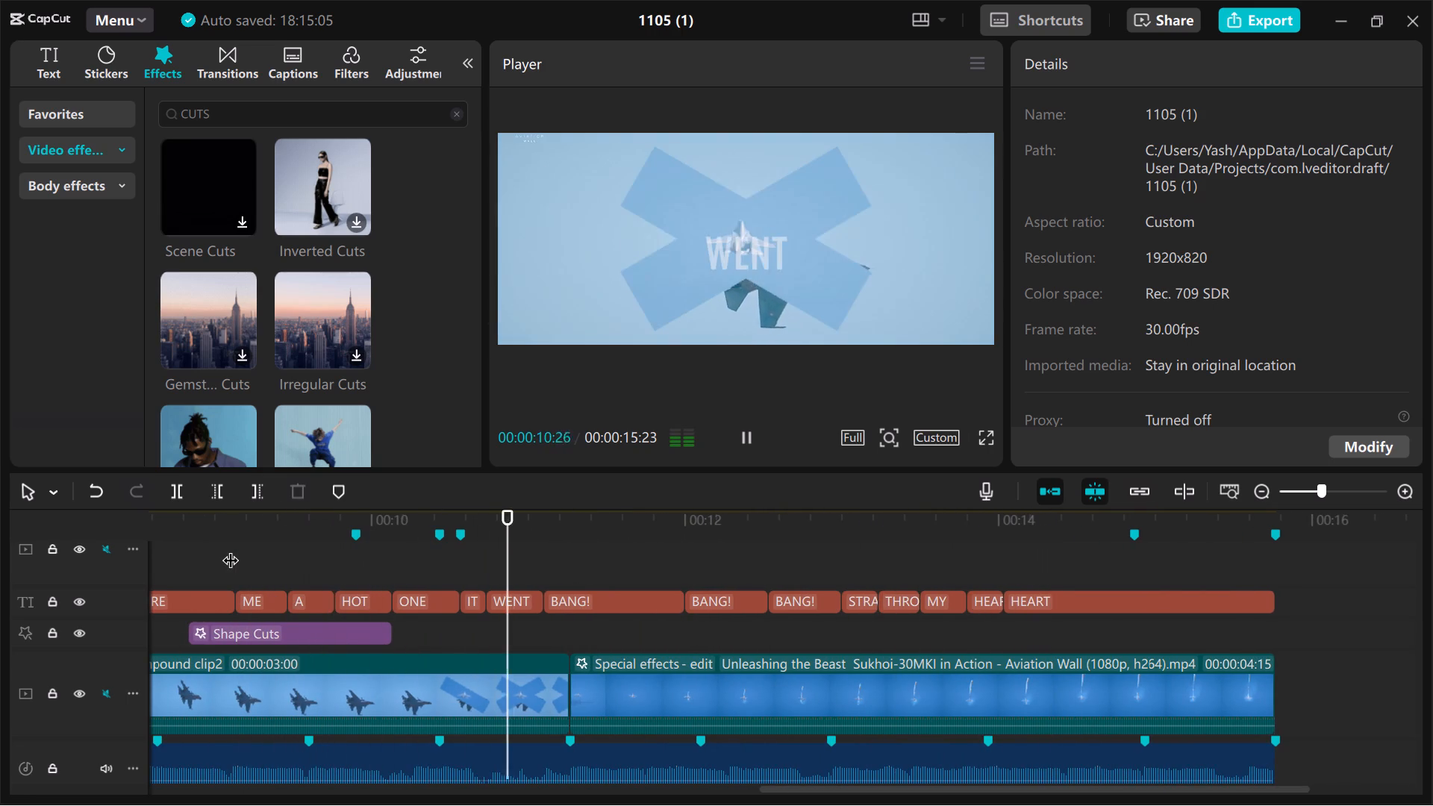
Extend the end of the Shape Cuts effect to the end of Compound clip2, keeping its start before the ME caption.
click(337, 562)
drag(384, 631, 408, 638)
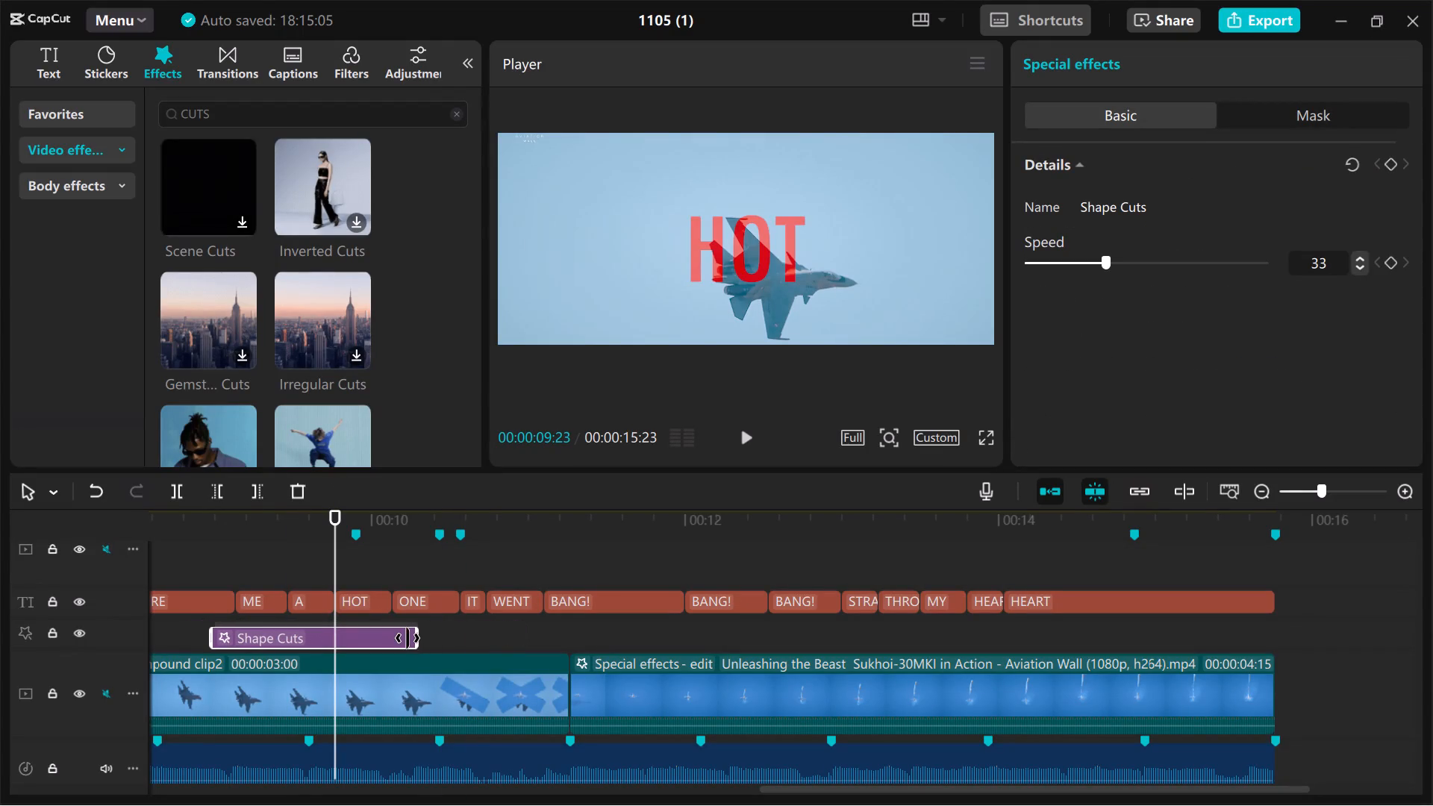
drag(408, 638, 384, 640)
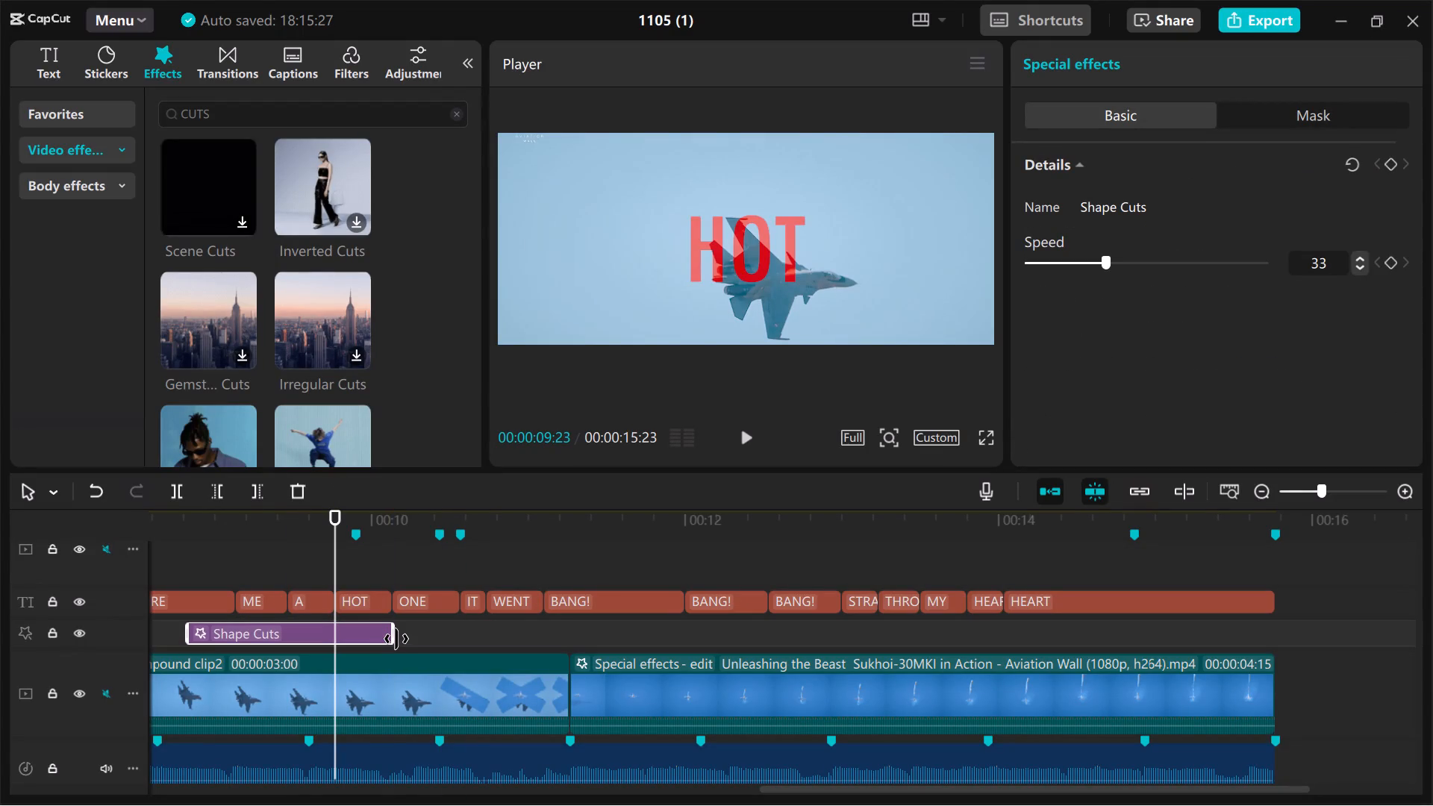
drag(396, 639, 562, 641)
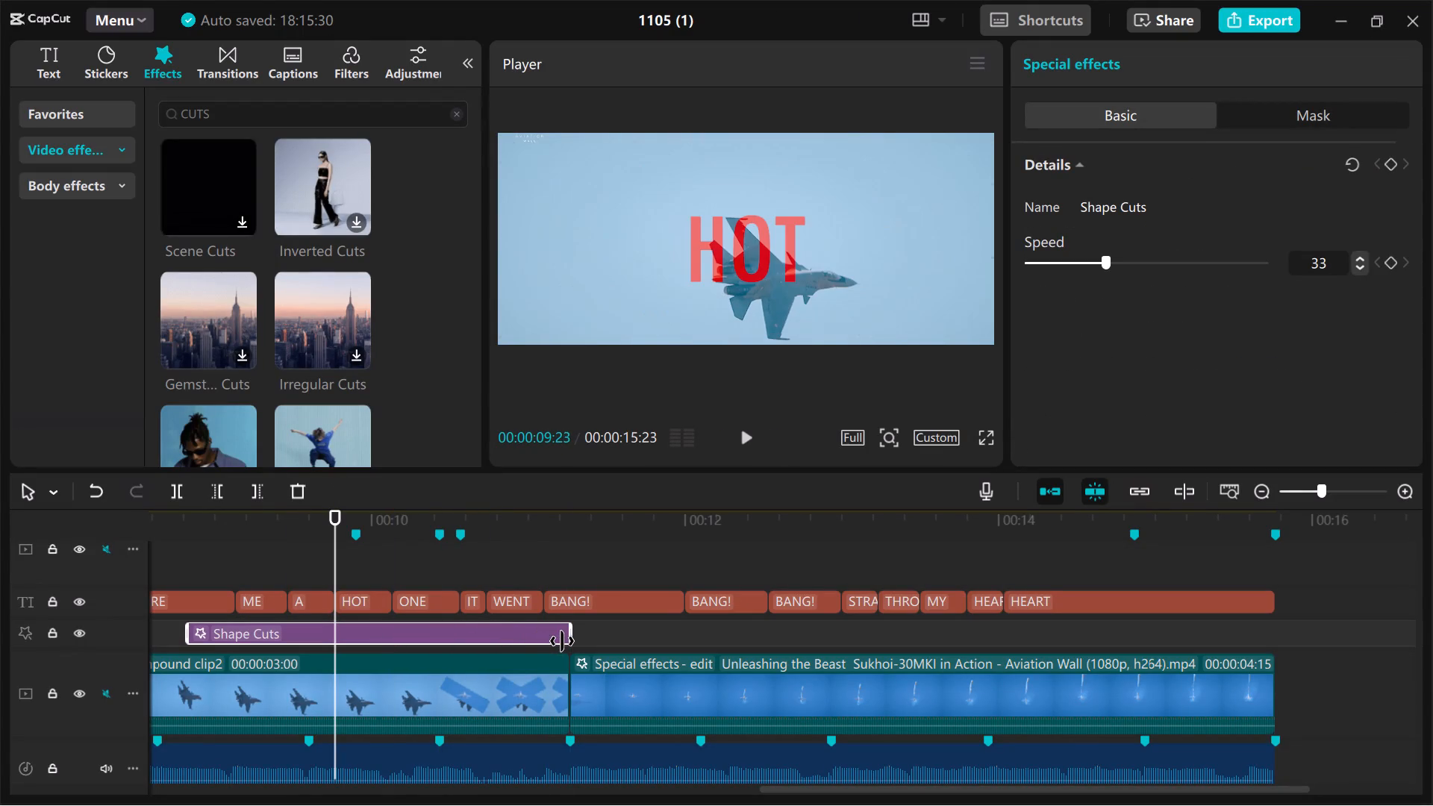
Play from just before the ME caption to check the extended Shape Cuts effect.
click(222, 553)
key(space)
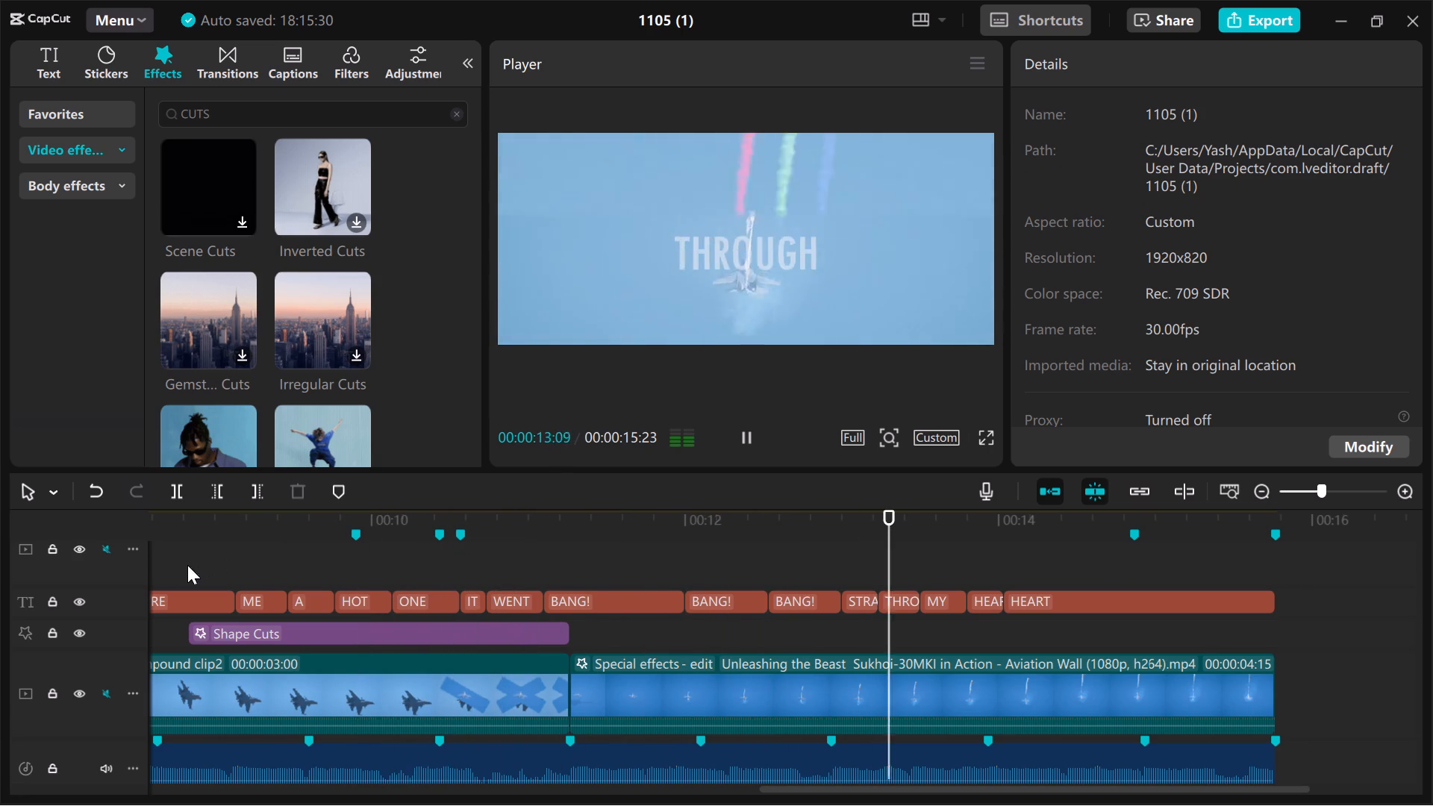
Shorten the Shape Cuts effect so that it ends about midway through the ONE caption.
drag(568, 630, 484, 634)
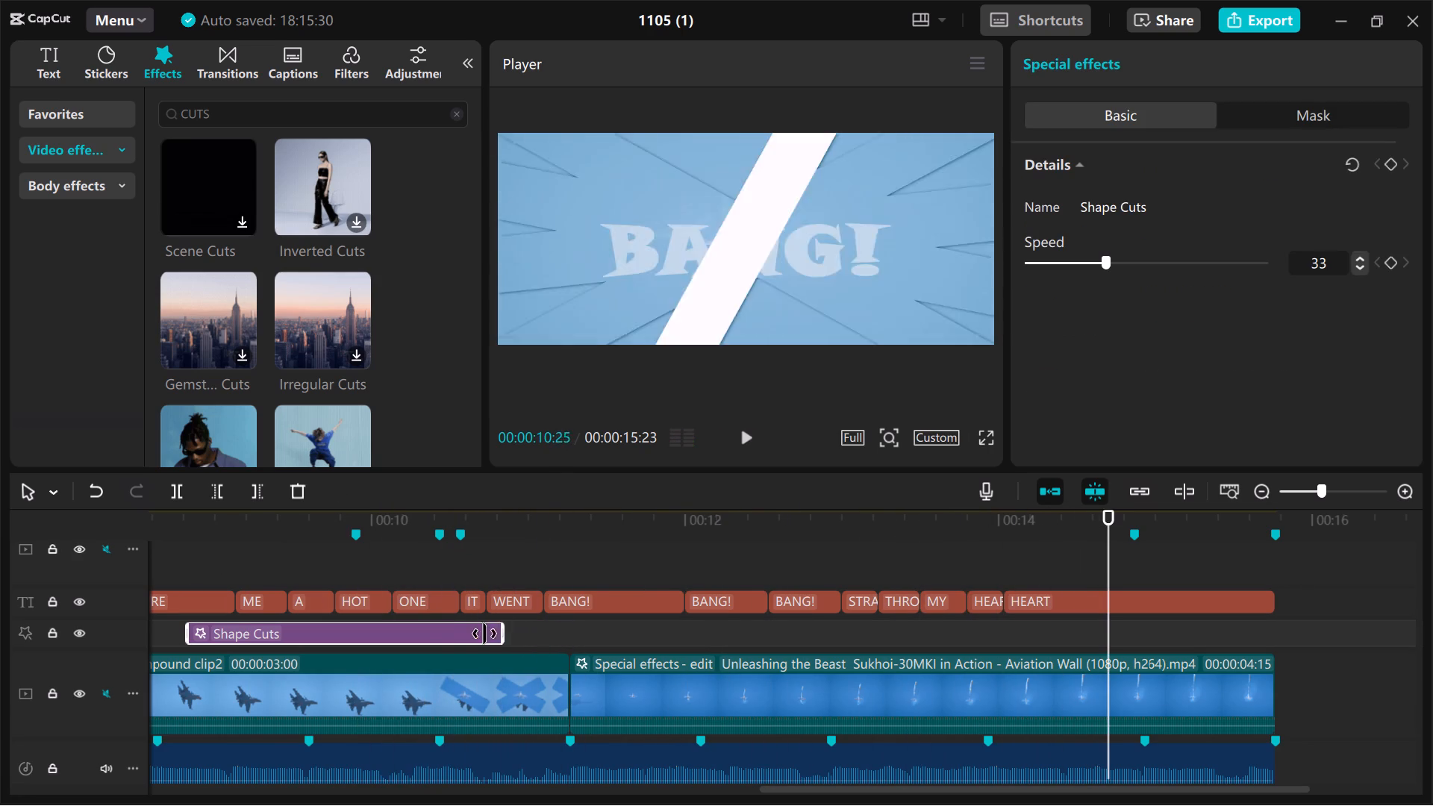
drag(484, 634, 426, 635)
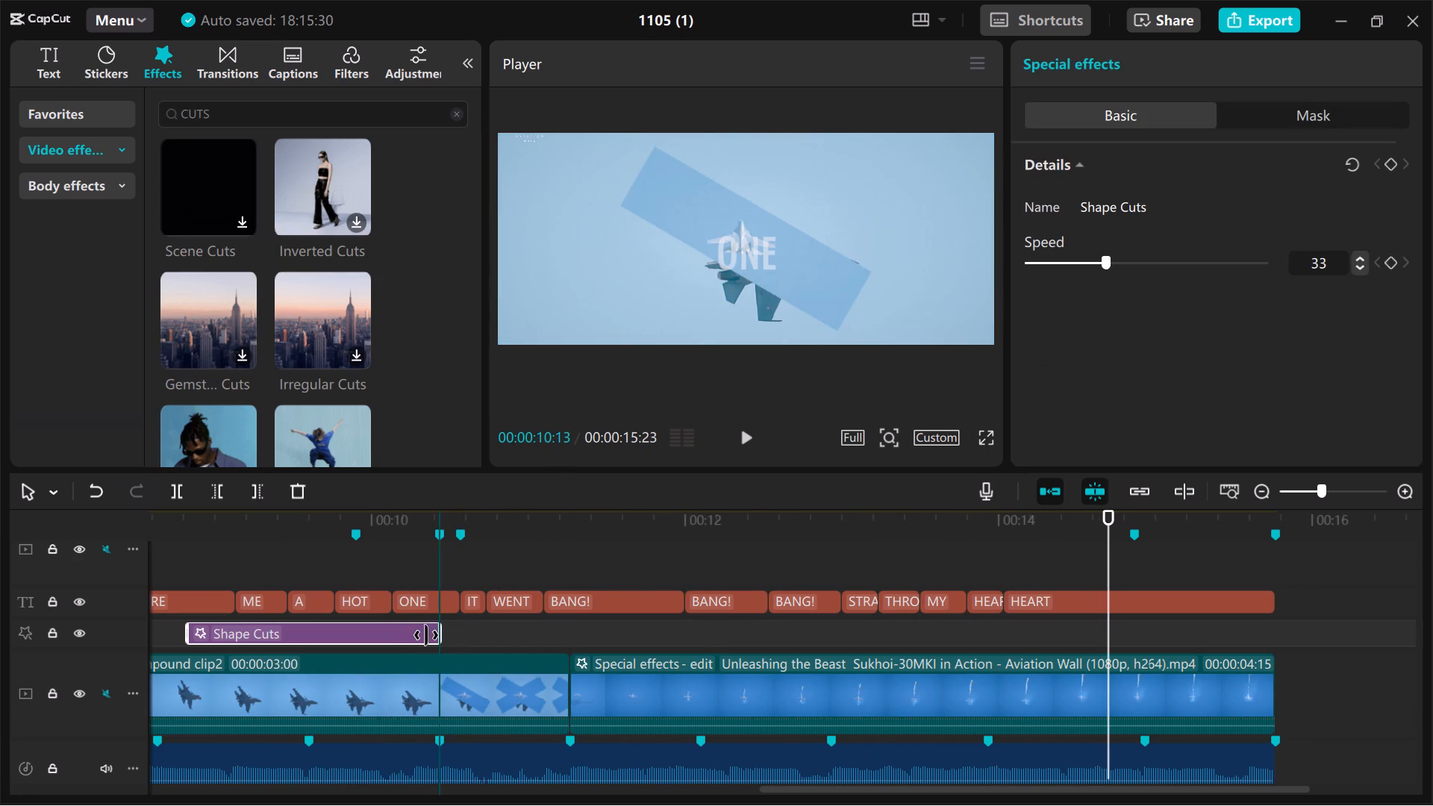
drag(426, 635, 427, 635)
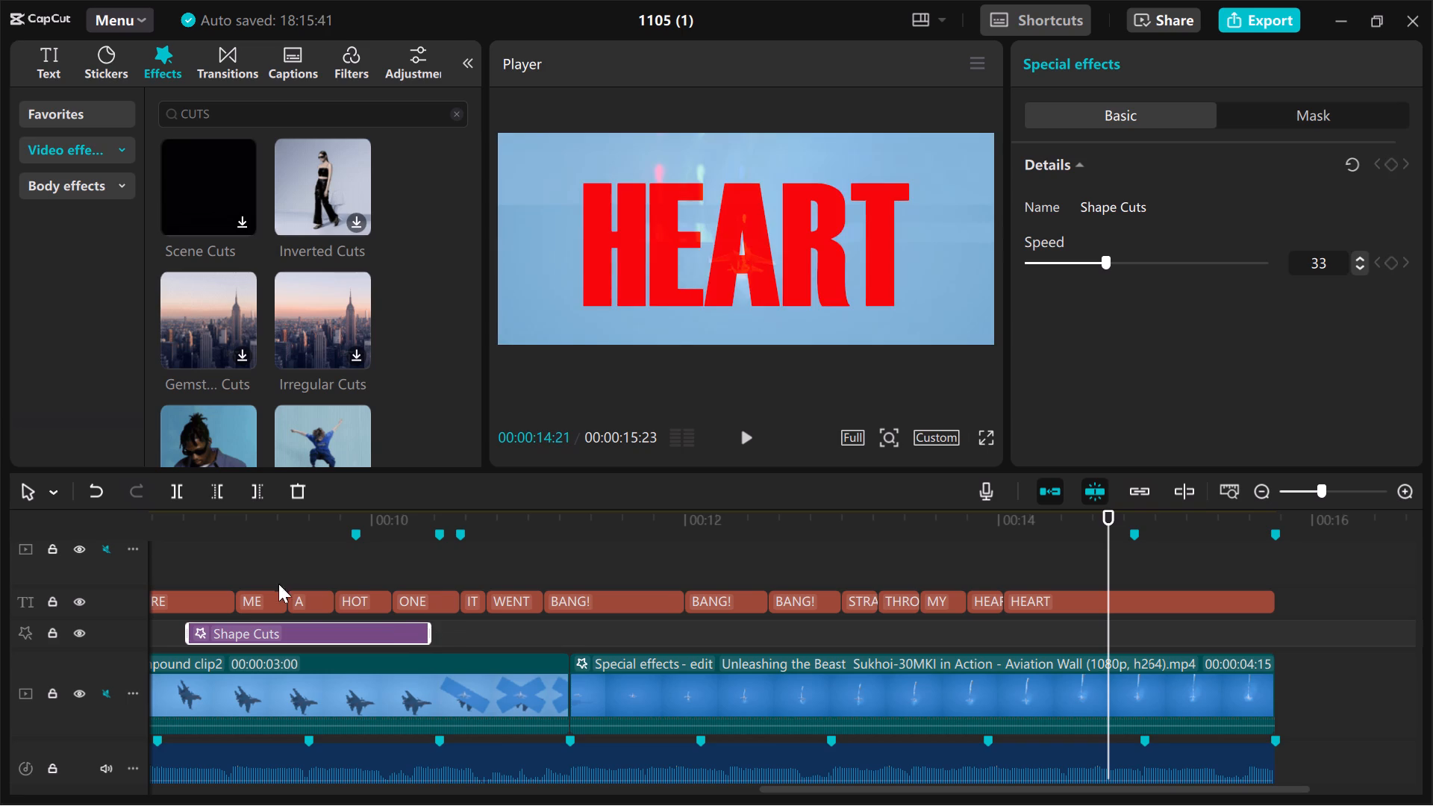
Play from the FIRE caption to the end to check the shortened Shape Cuts effect.
click(164, 566)
key(space)
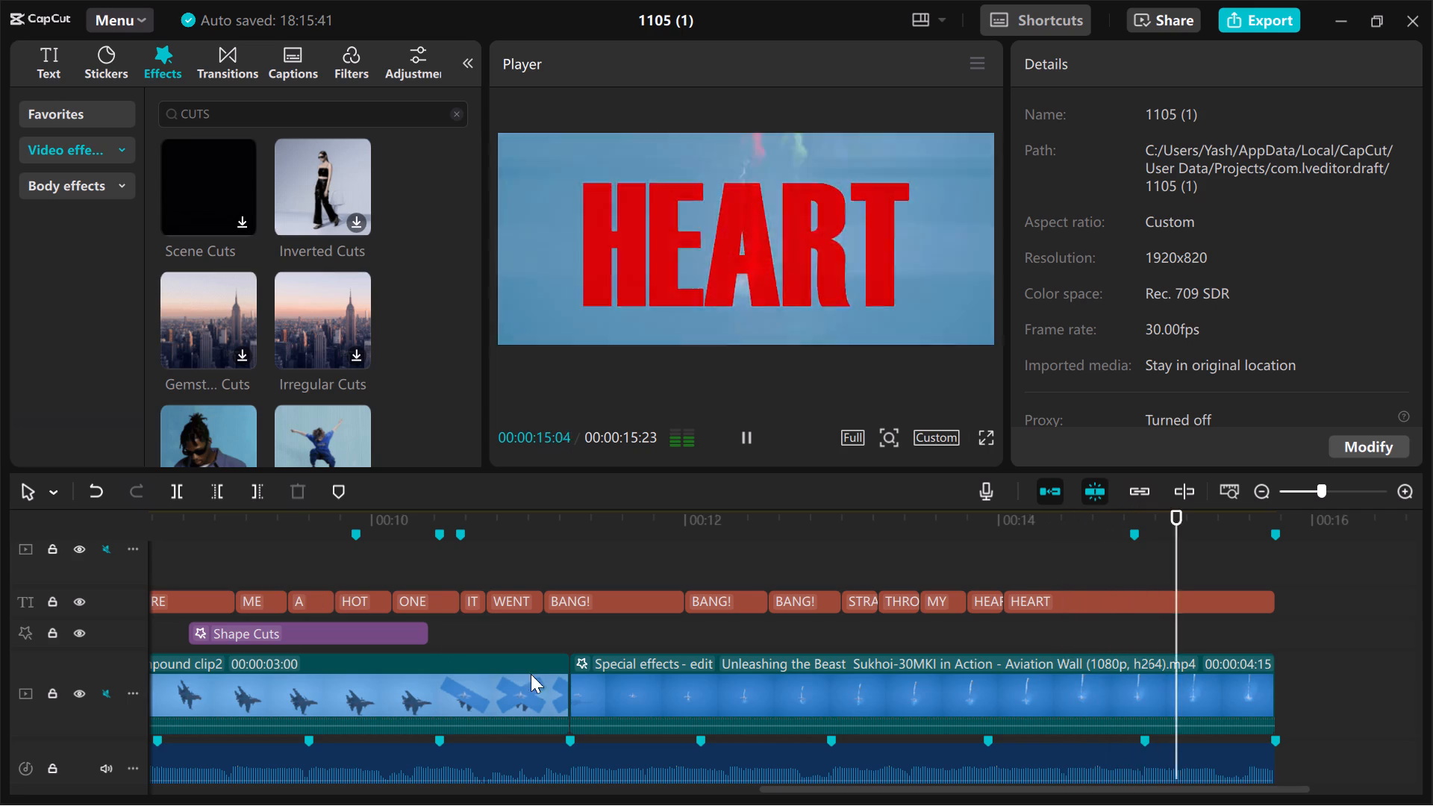
Select the first BANG! caption and browse the In text animations available for it.
scroll(587, 686, right, 3)
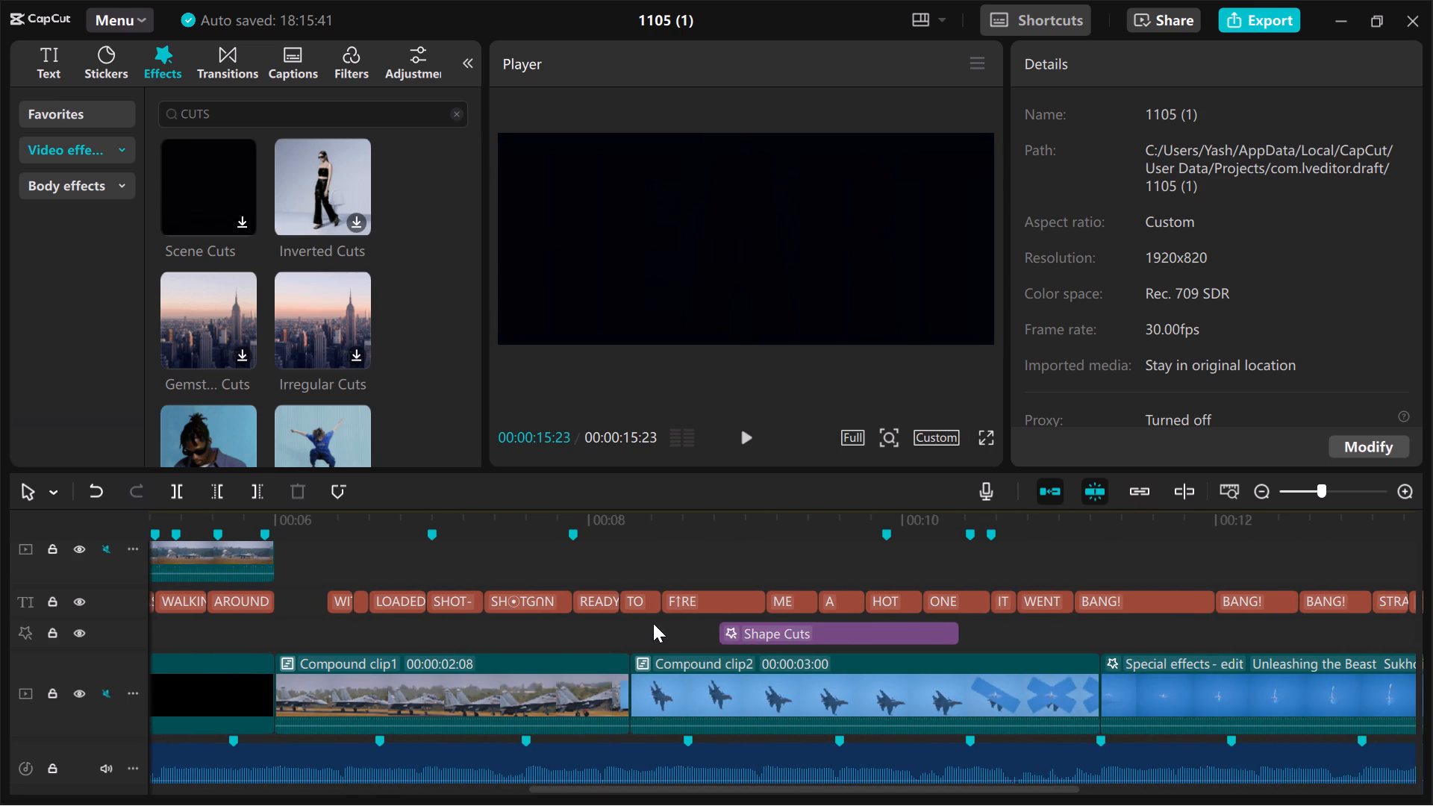
scroll(675, 628, left, 1)
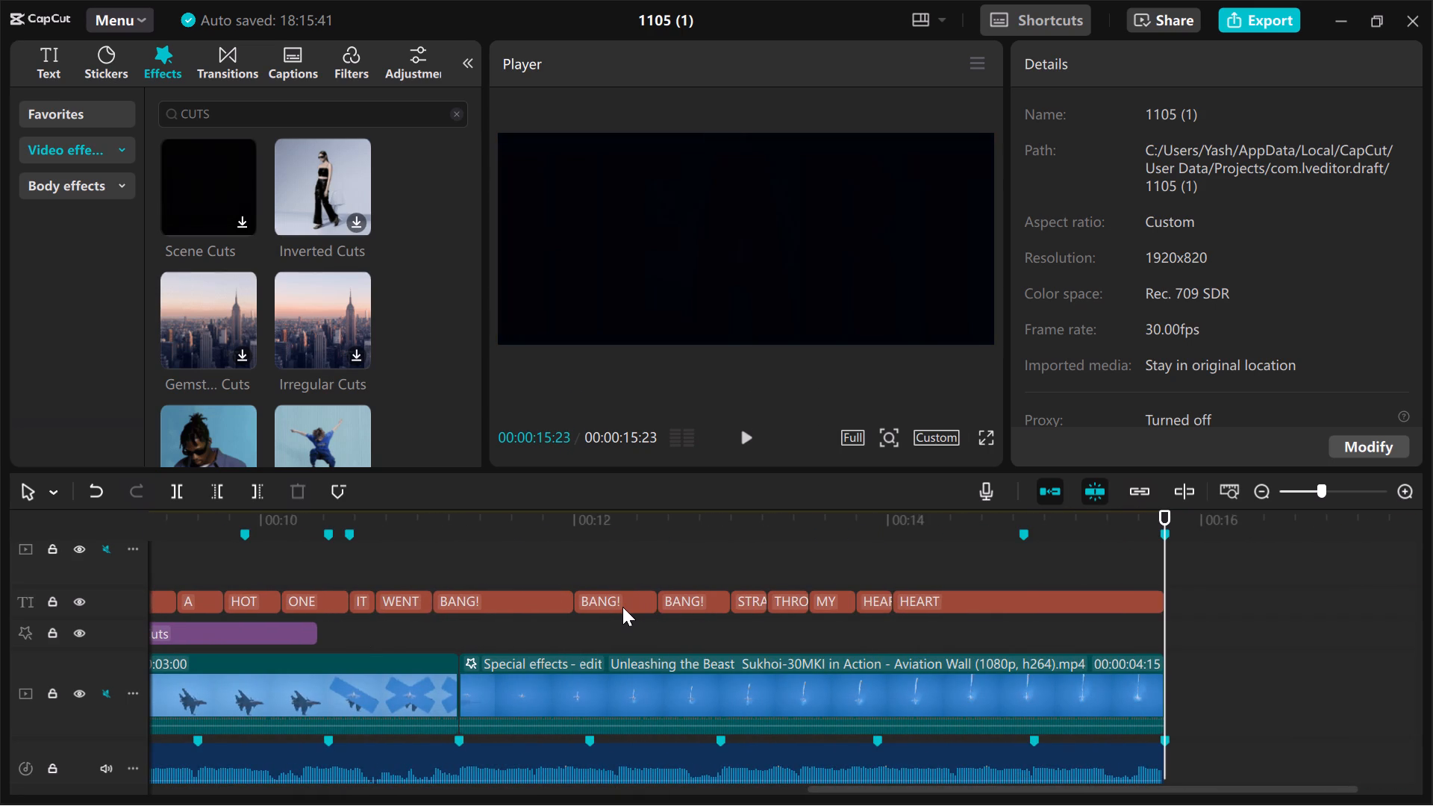
click(622, 607)
click(521, 602)
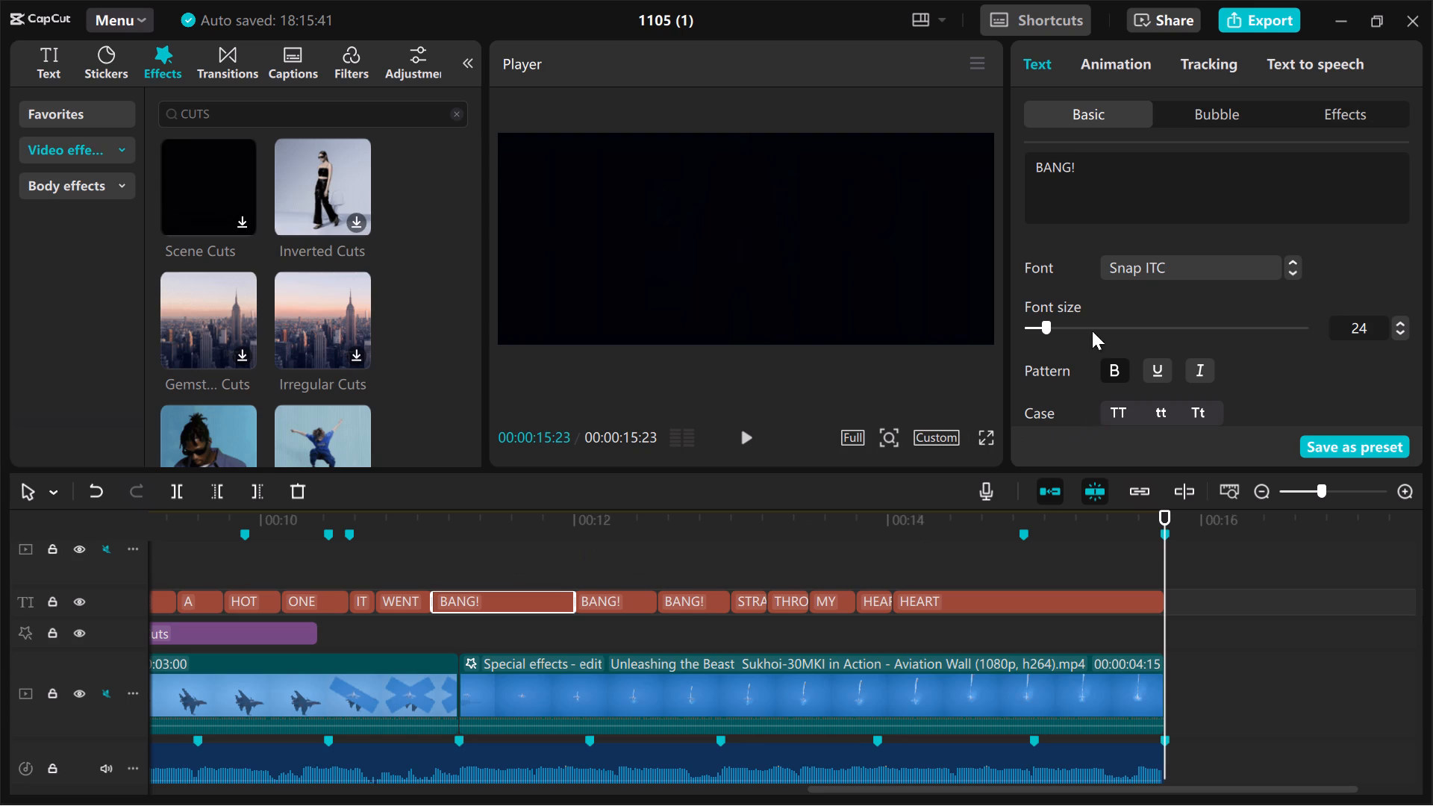
click(1114, 72)
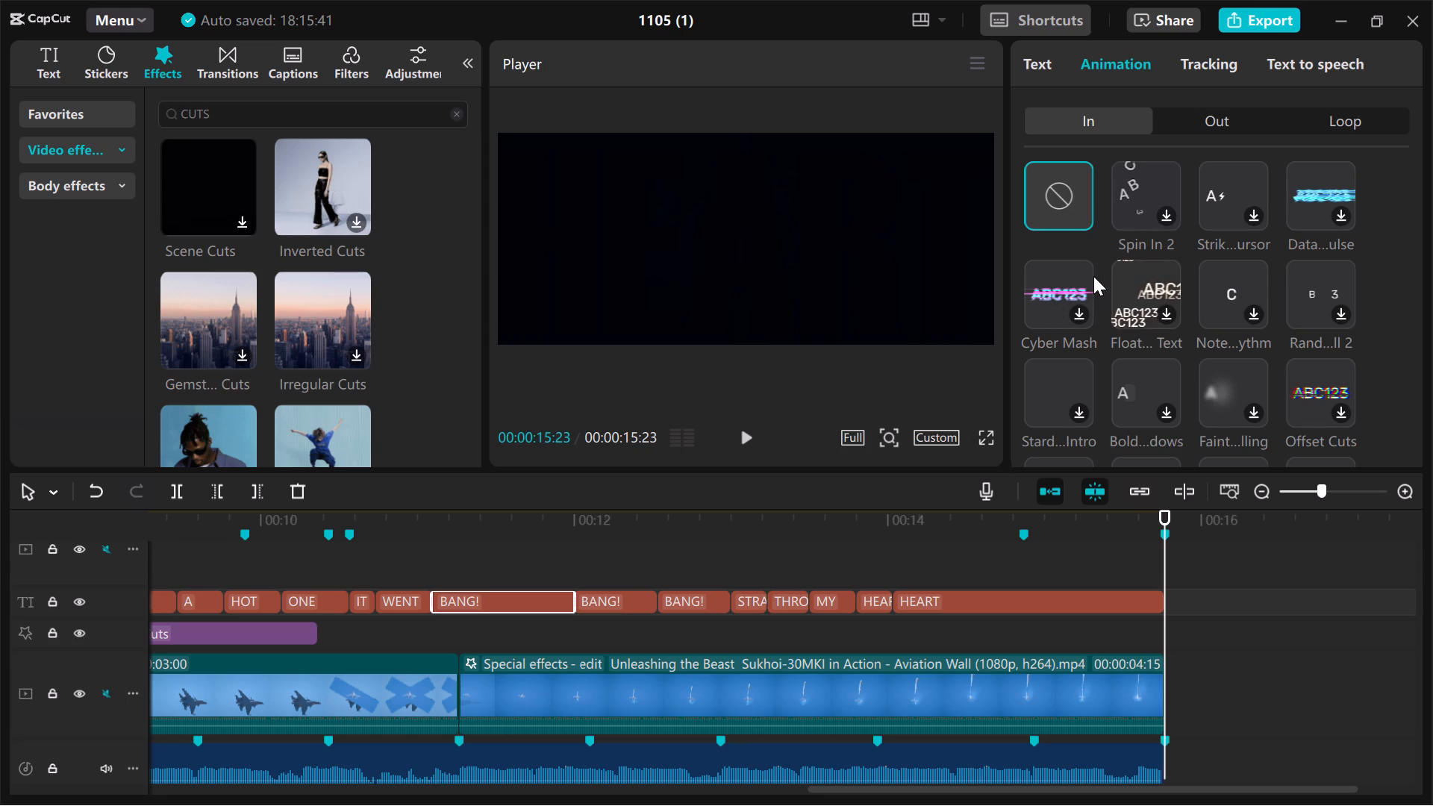
scroll(1093, 276, down, 1)
scroll(1154, 378, down, 1)
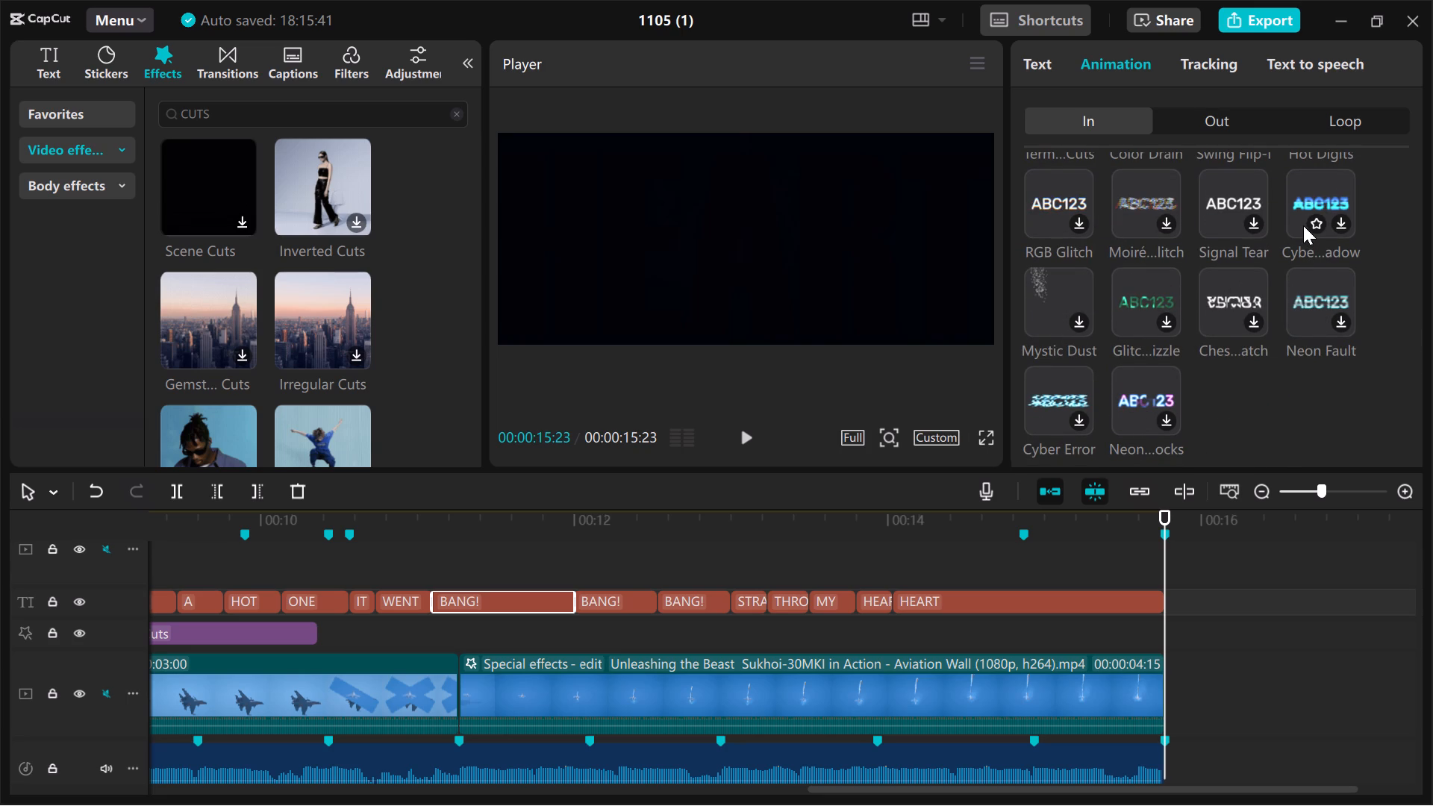
scroll(1249, 195, up, 1)
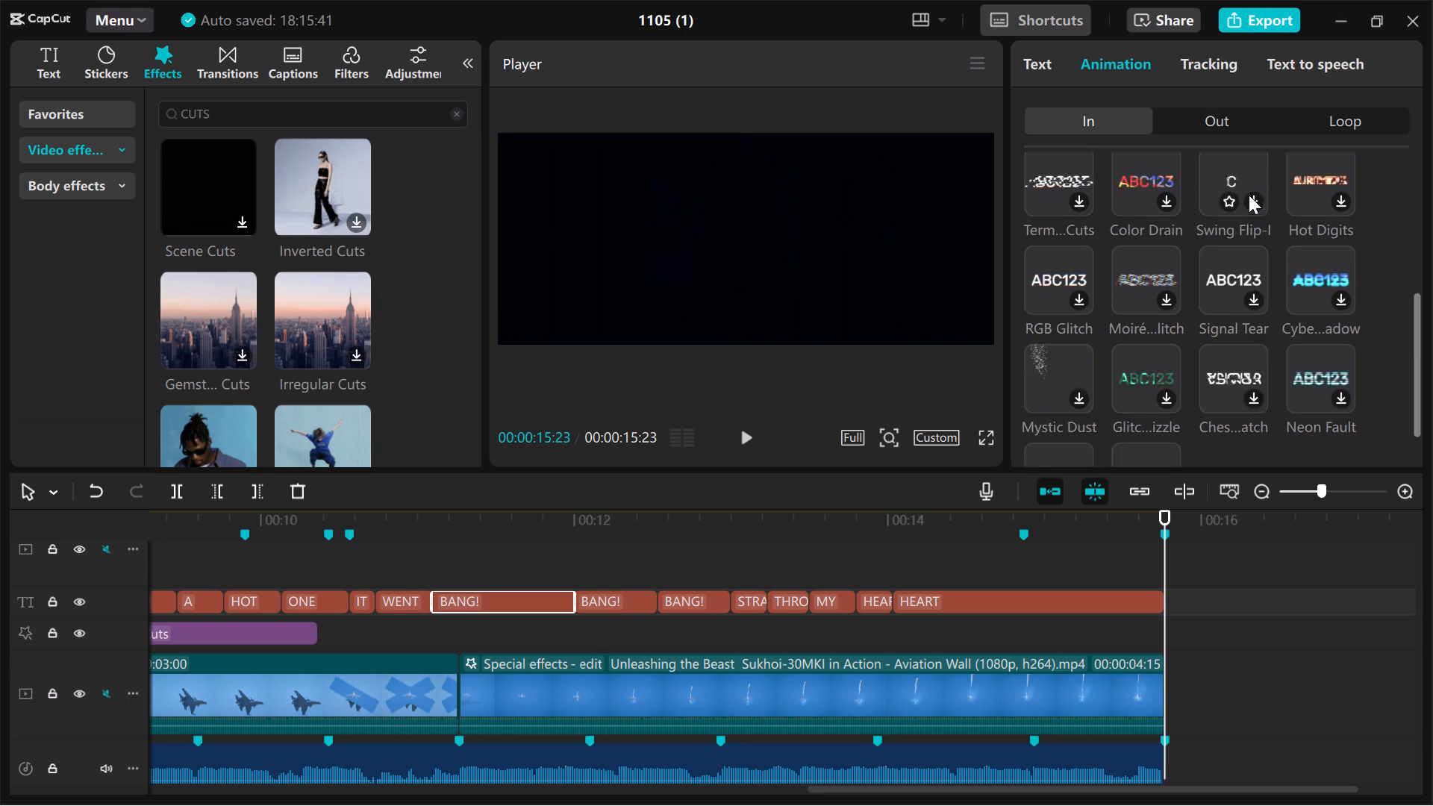
scroll(1249, 195, up, 1)
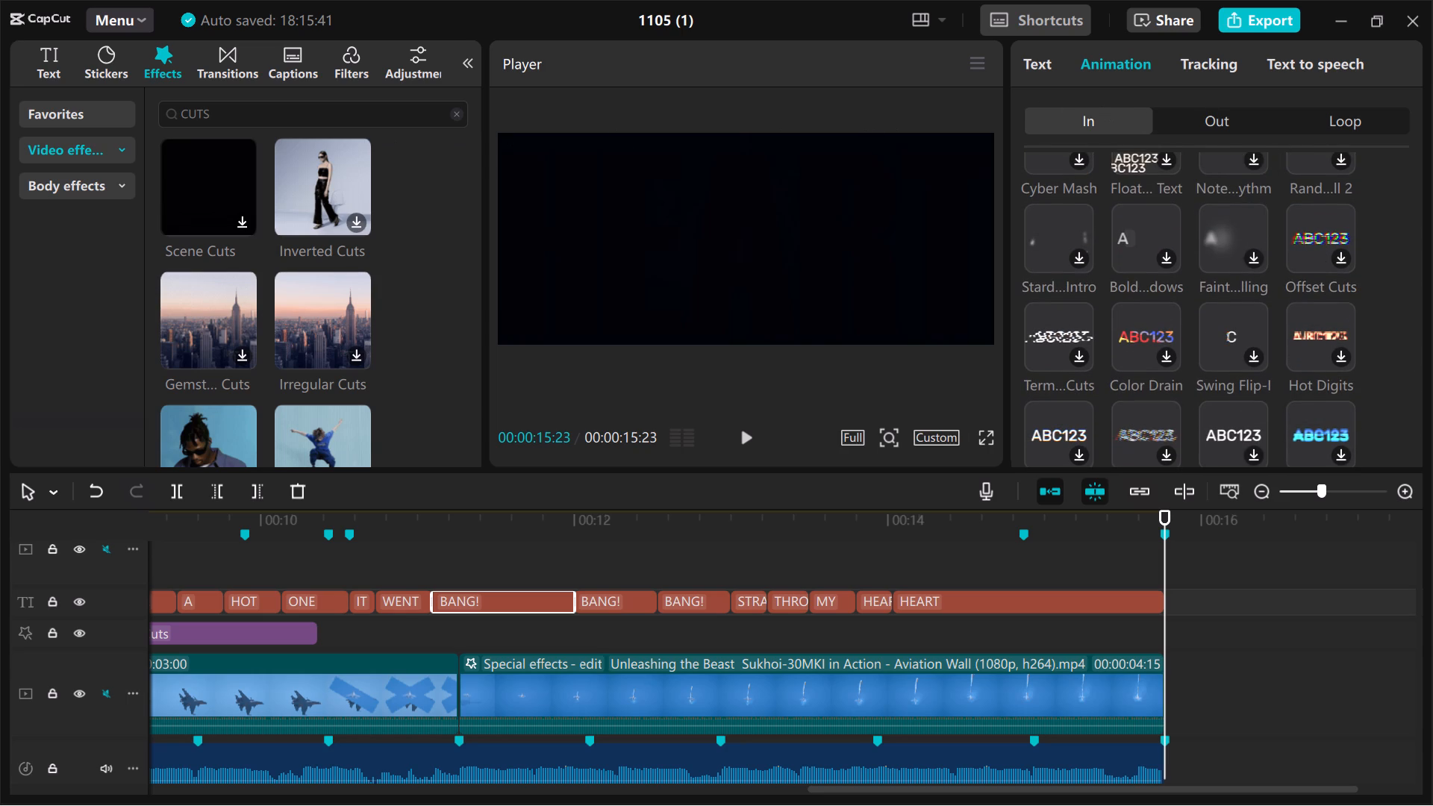
Search the effects for JUMP, add Slam Zoom above the first BANG! caption, and trim it to that caption's length.
double_click(236, 112)
text(JUMP)
key(Return)
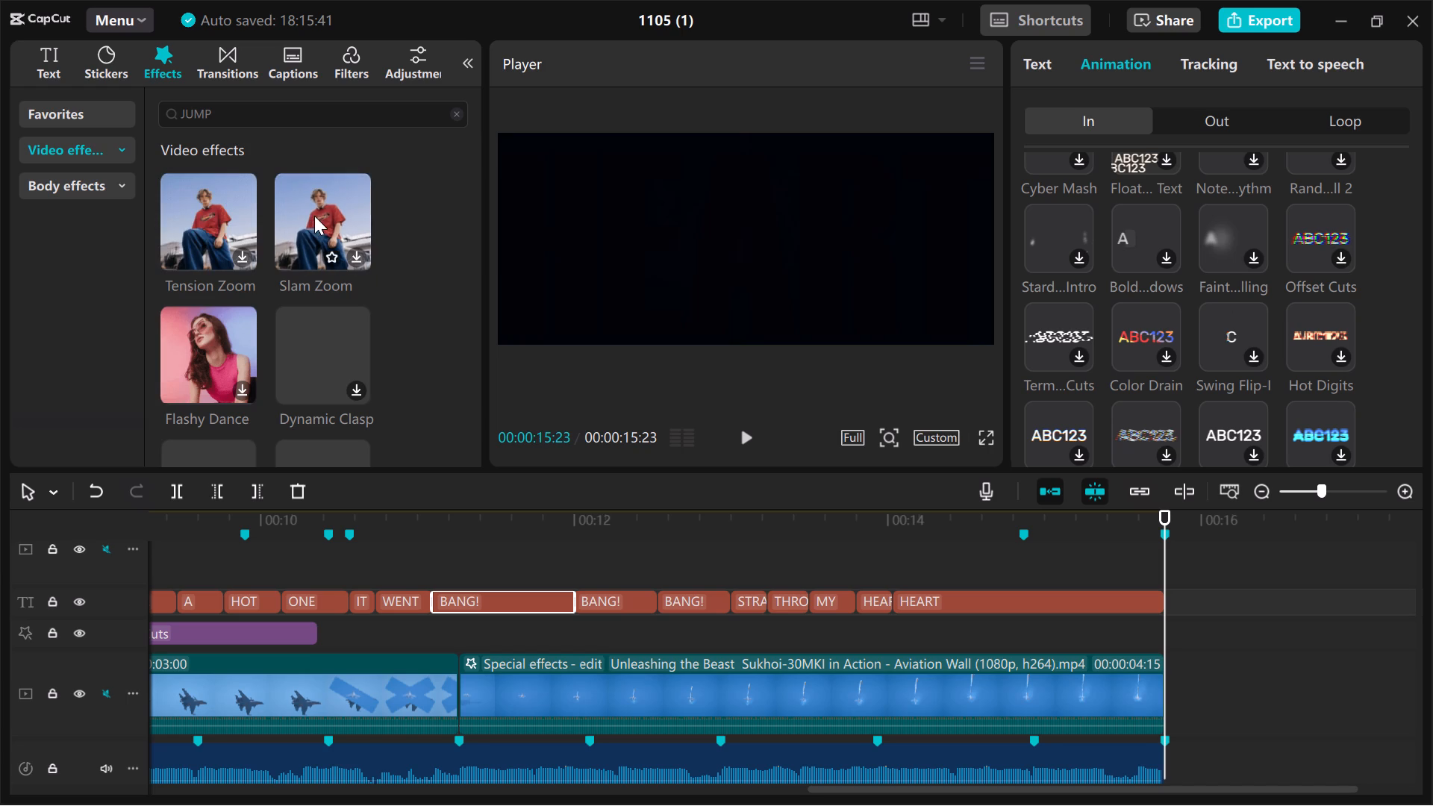
drag(314, 216, 448, 600)
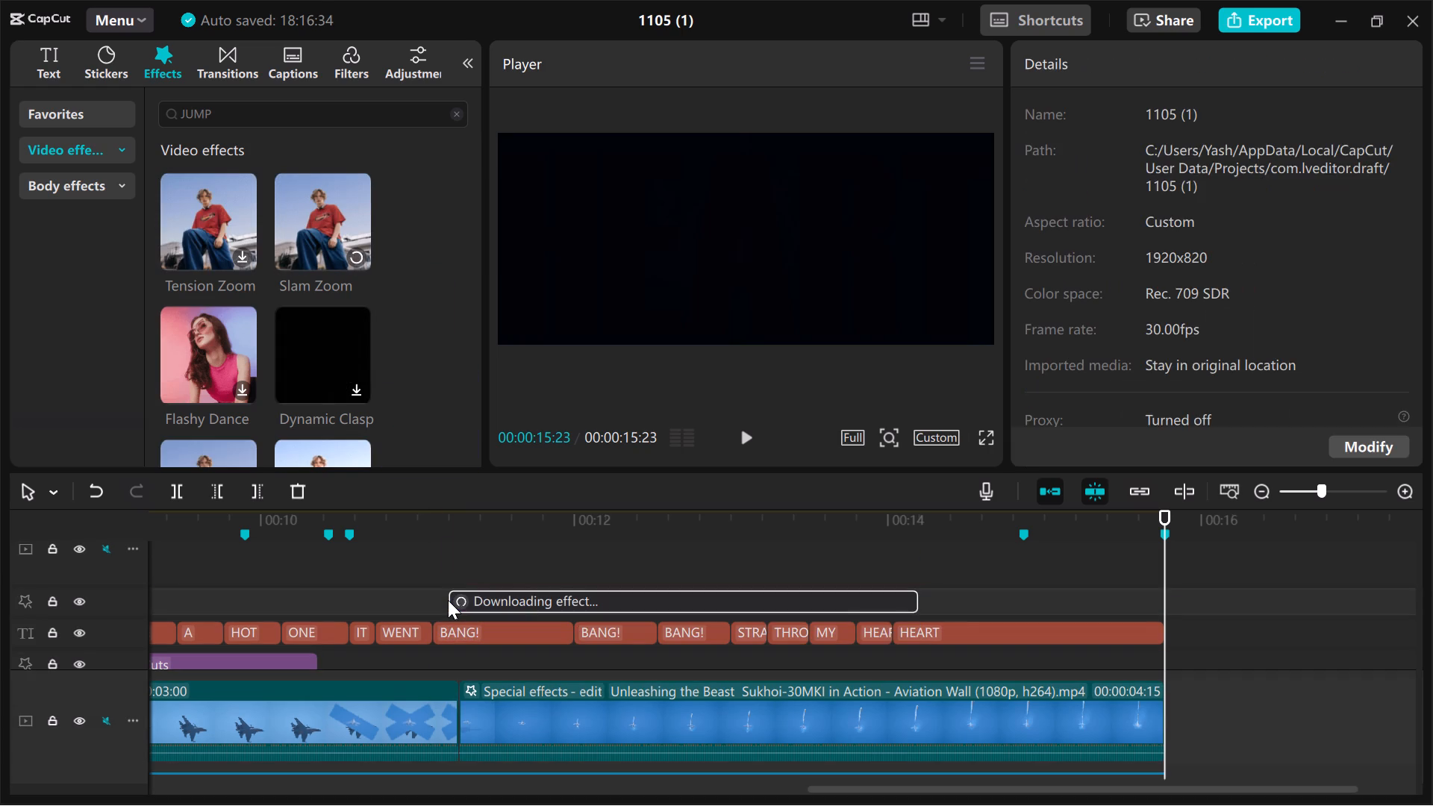
drag(502, 597, 483, 597)
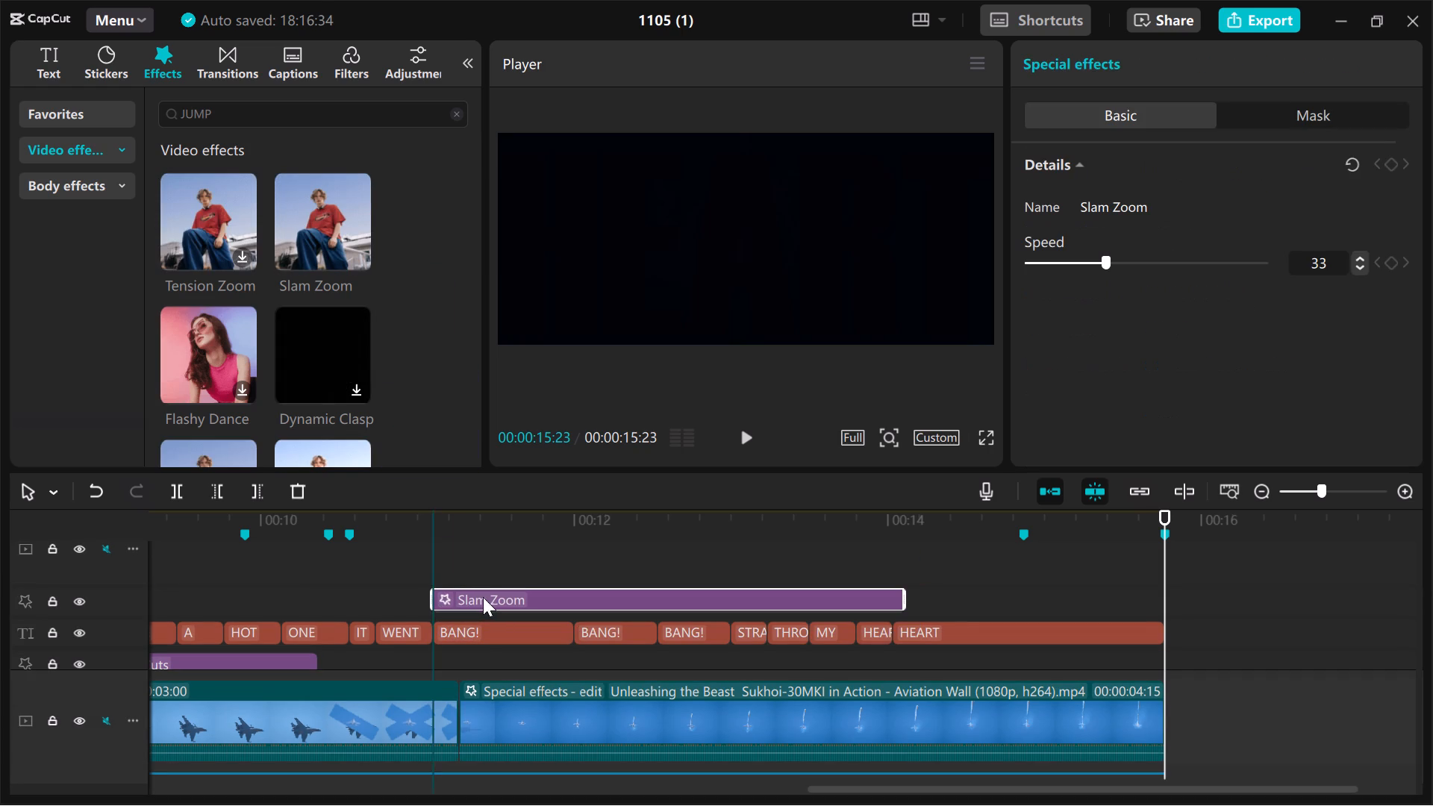
drag(483, 597, 479, 597)
drag(905, 606, 570, 596)
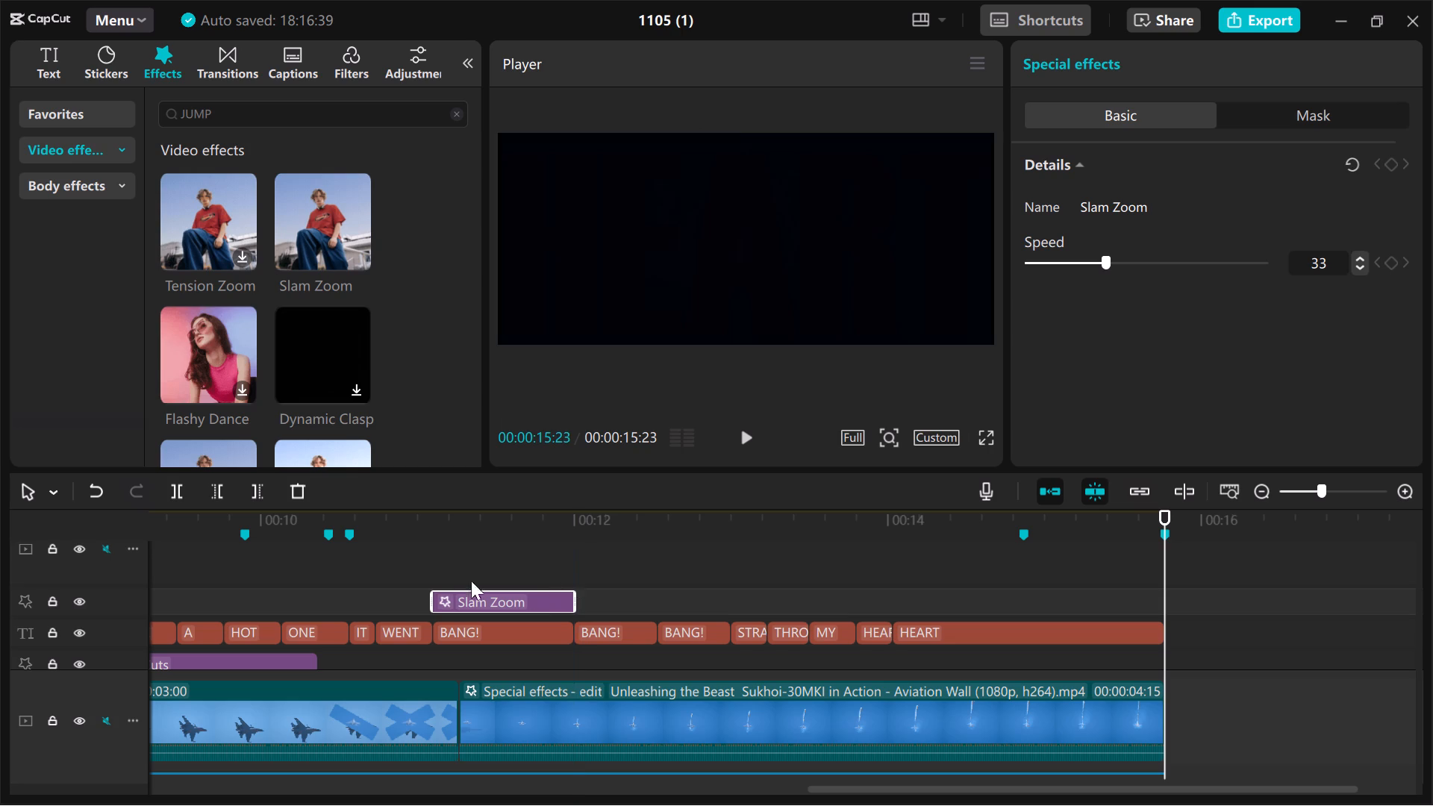
Play from the WENT caption to check the Slam Zoom effect over the first BANG! caption.
click(399, 566)
key(space)
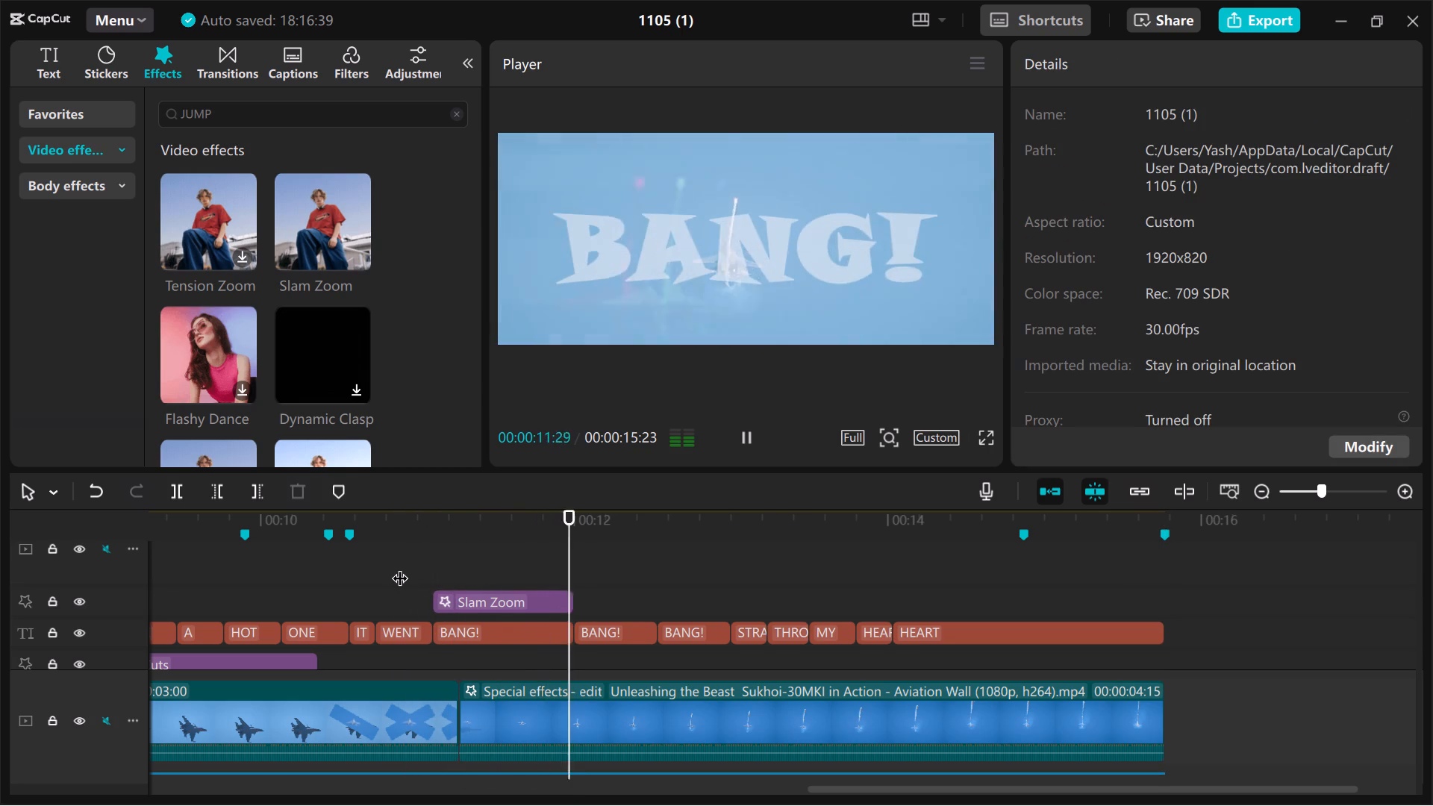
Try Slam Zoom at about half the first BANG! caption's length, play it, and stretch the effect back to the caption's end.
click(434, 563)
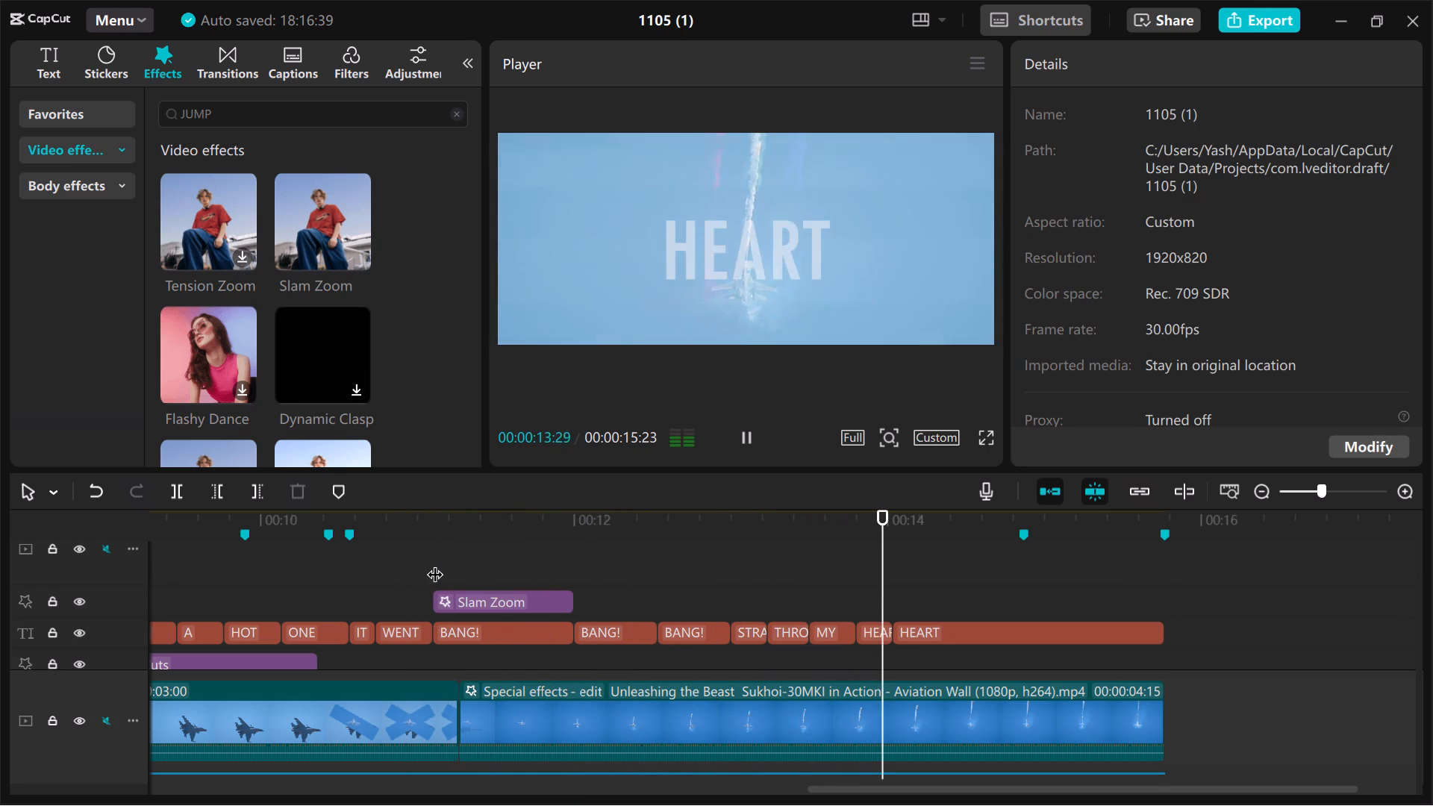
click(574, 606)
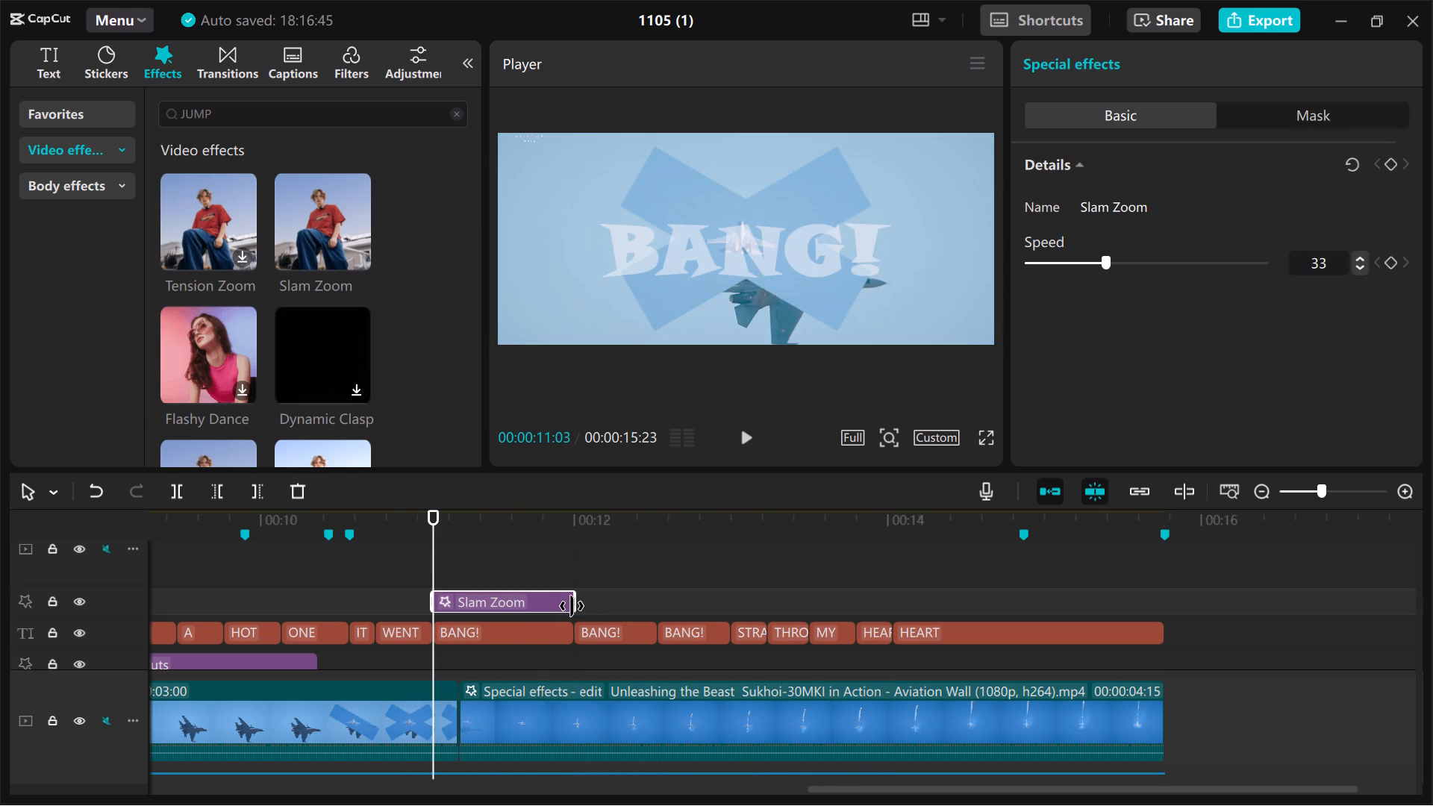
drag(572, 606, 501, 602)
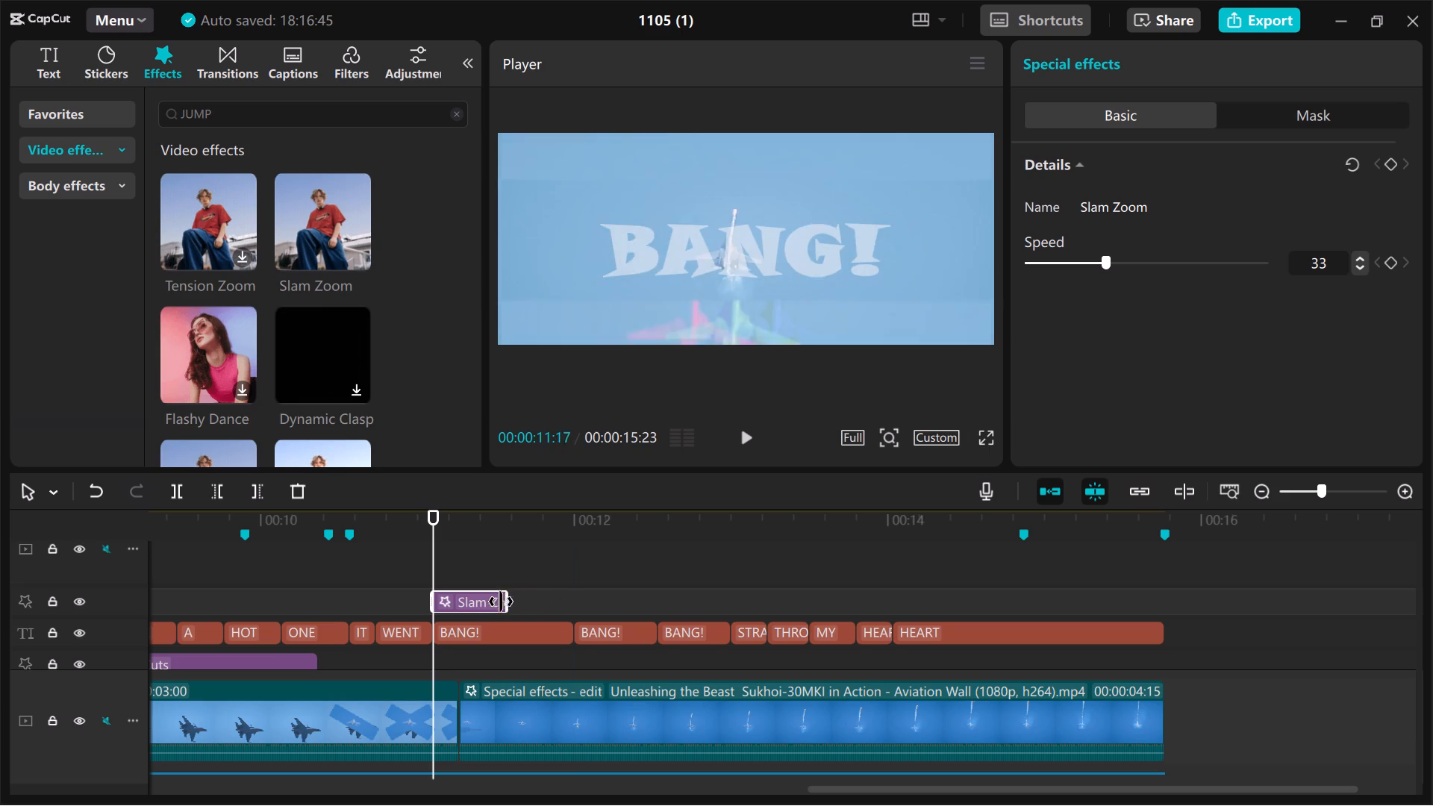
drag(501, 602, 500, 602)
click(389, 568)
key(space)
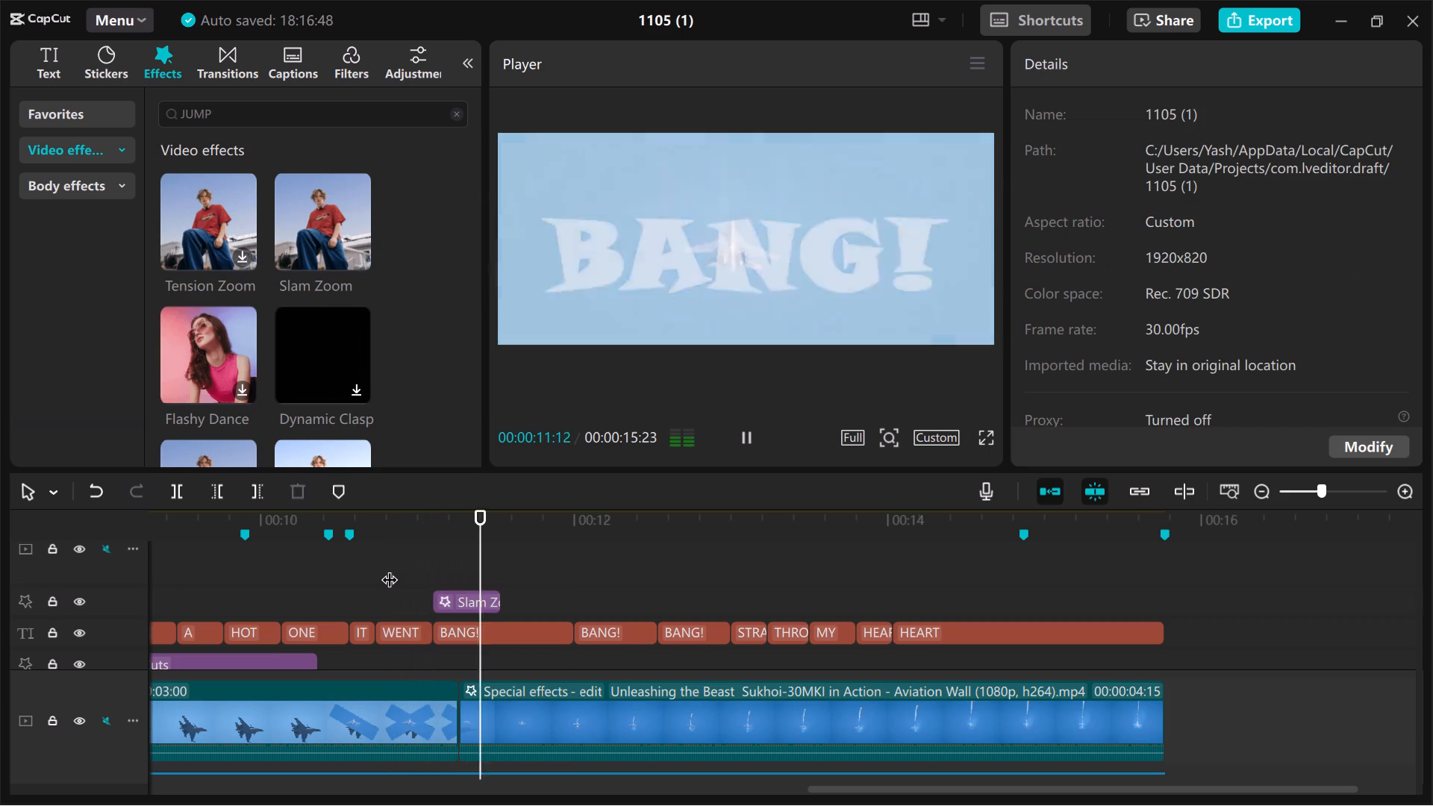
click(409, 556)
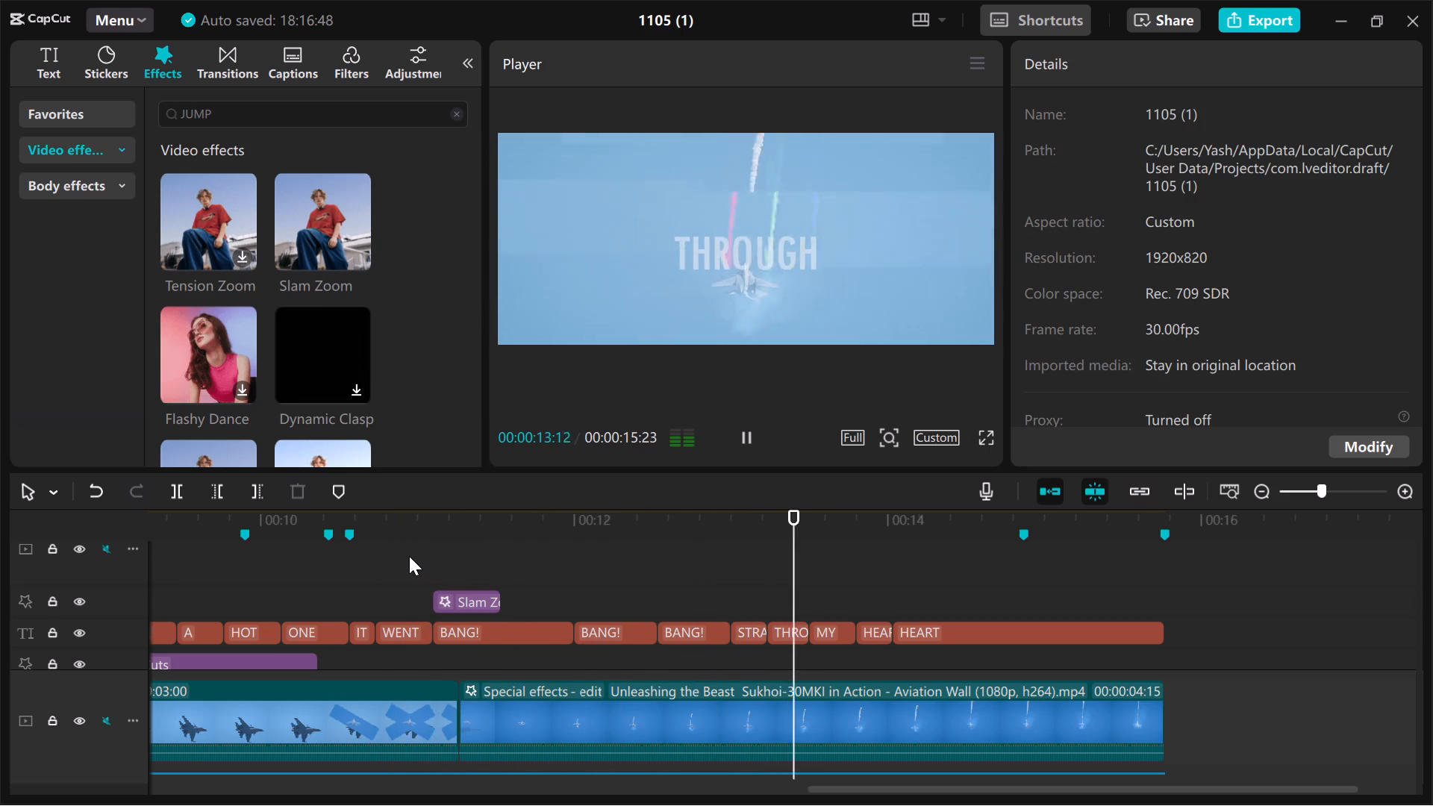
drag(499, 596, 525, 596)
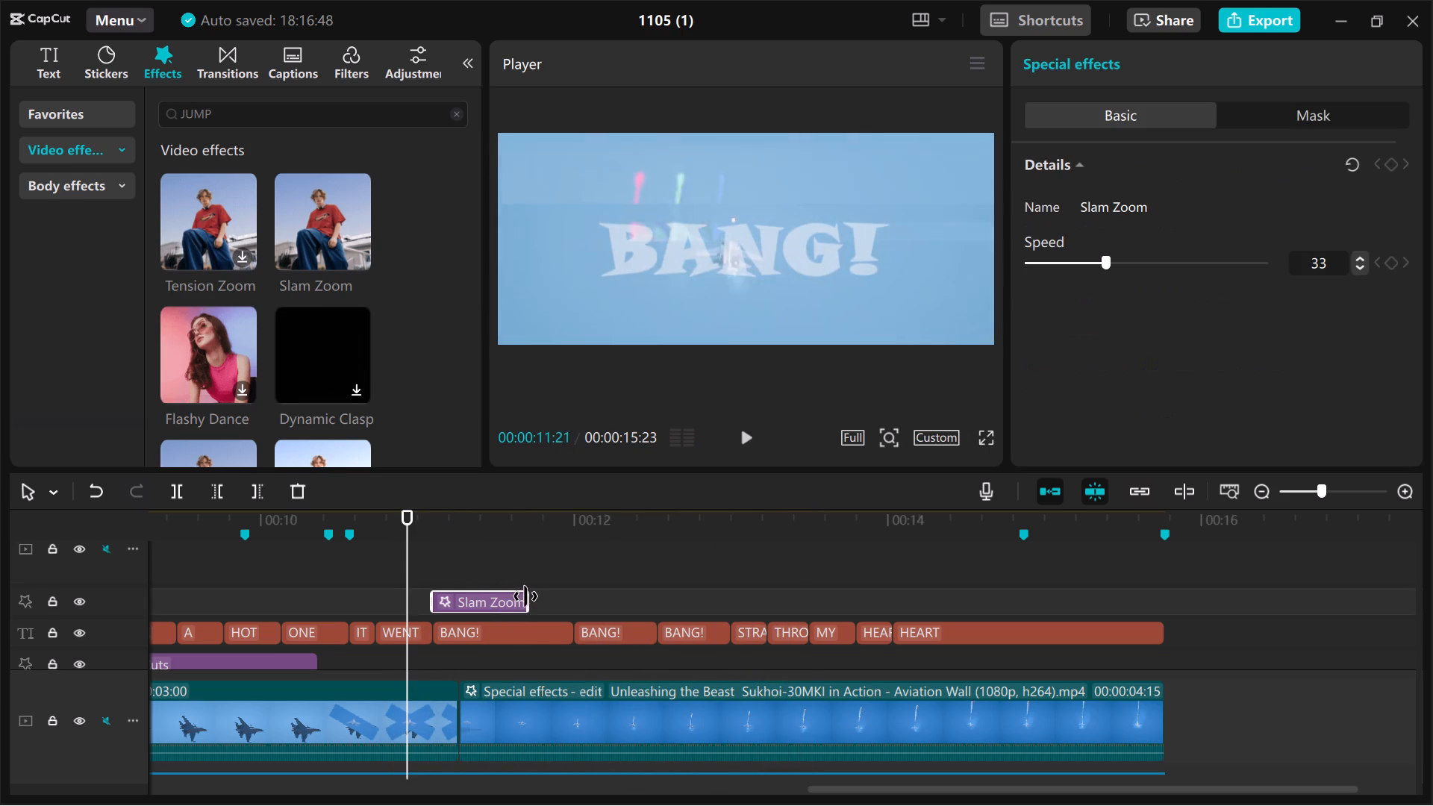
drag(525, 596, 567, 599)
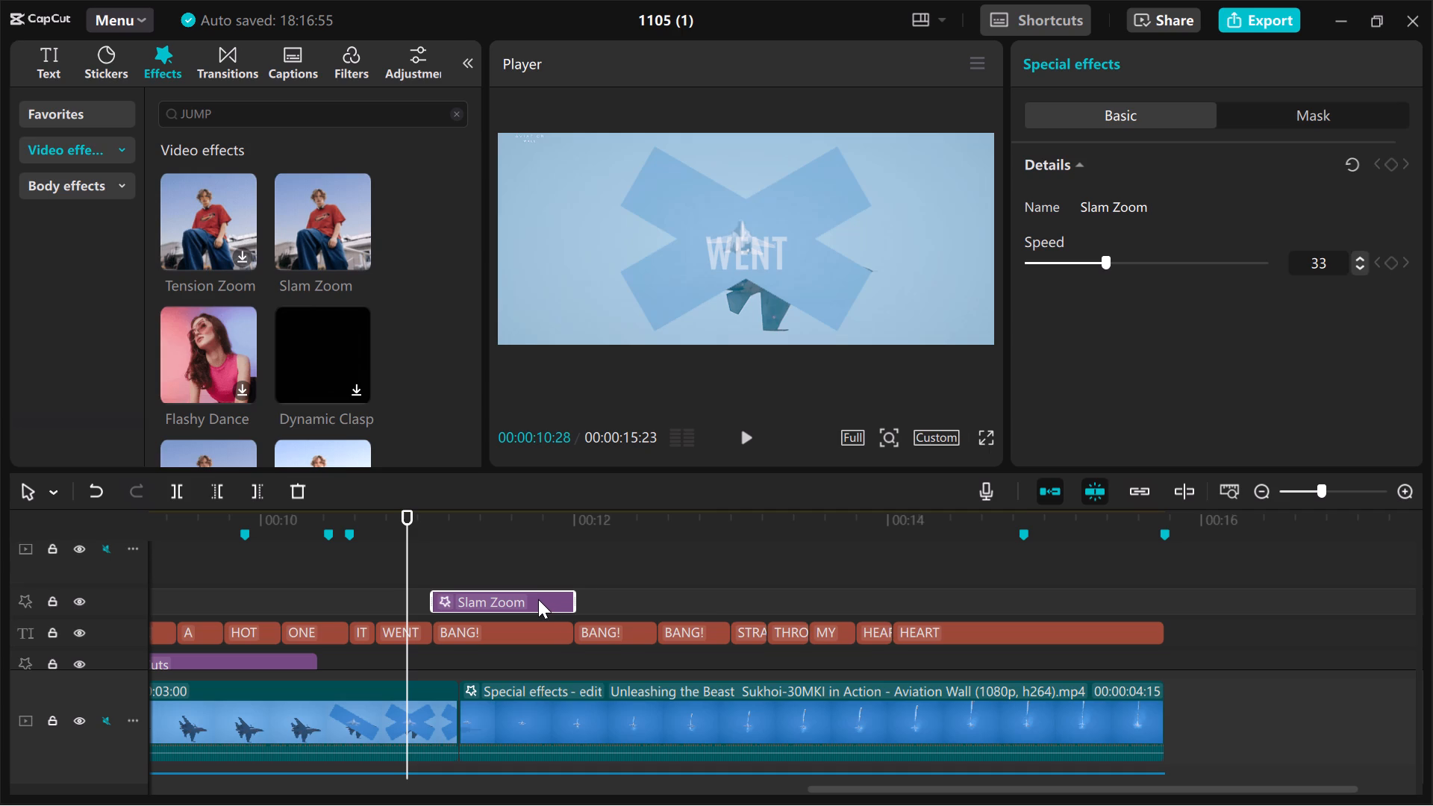
Copy the Slam Zoom effect above the second and third BANG! captions and trim each copy to its caption's length.
key(ctrl+c)
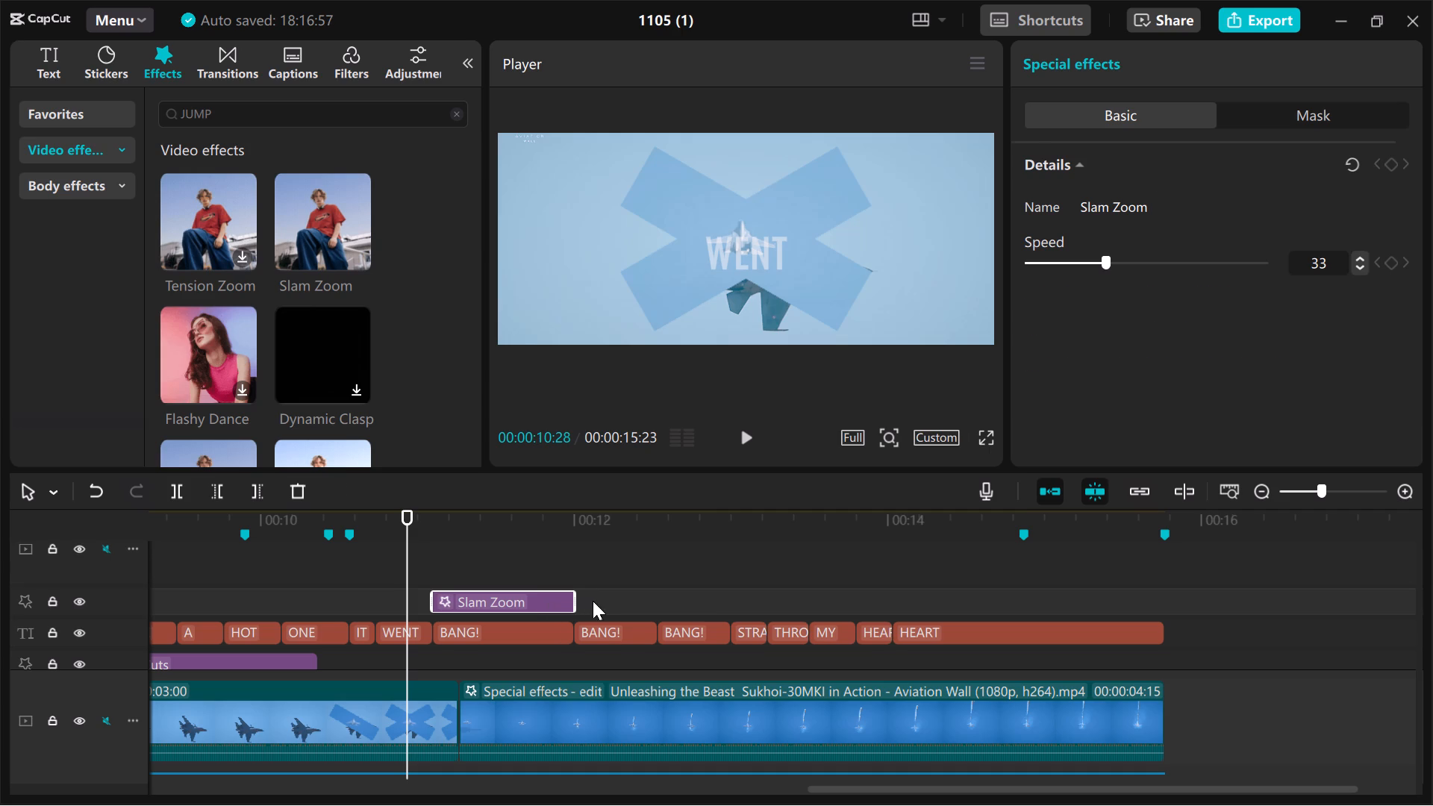
click(593, 601)
click(578, 567)
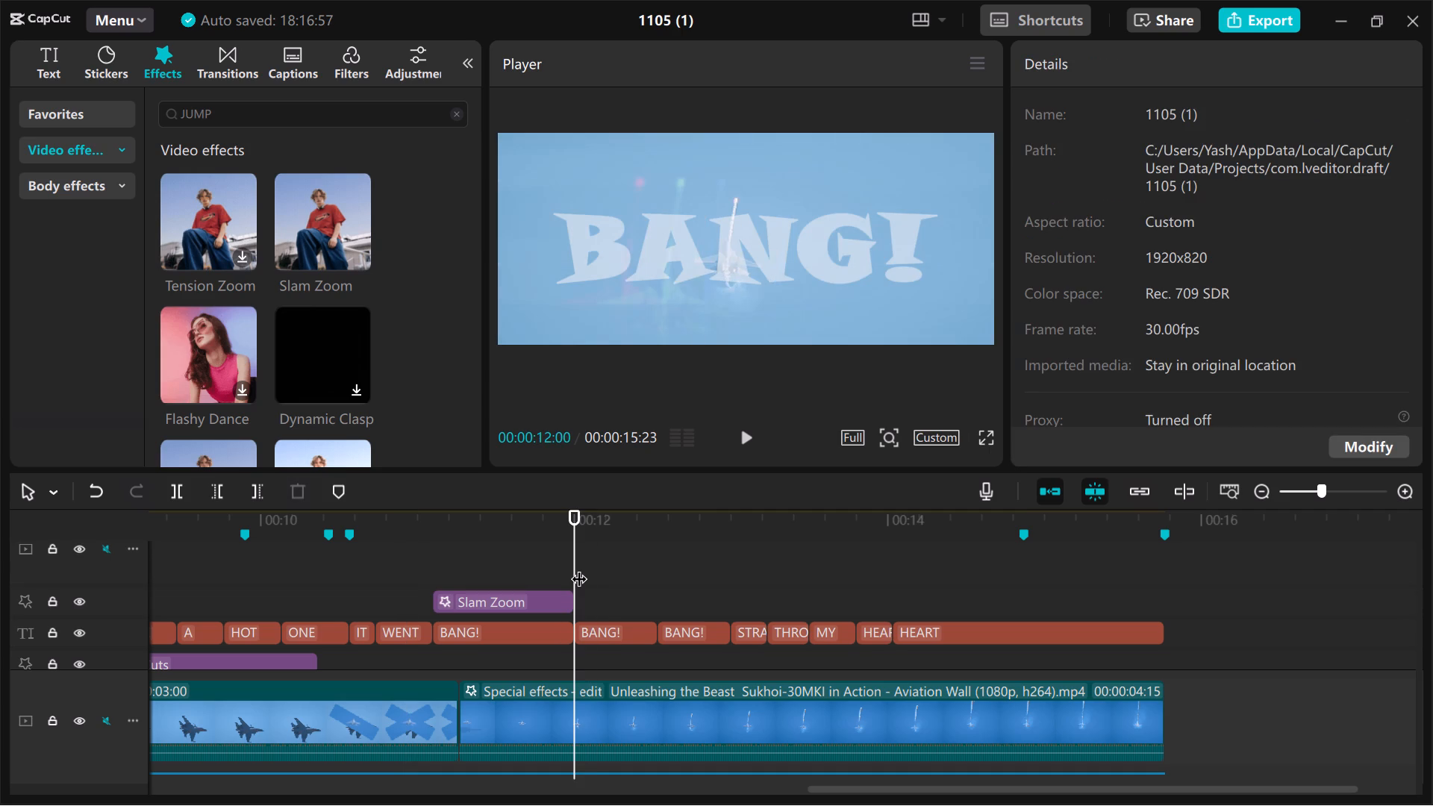
key(ctrl+v)
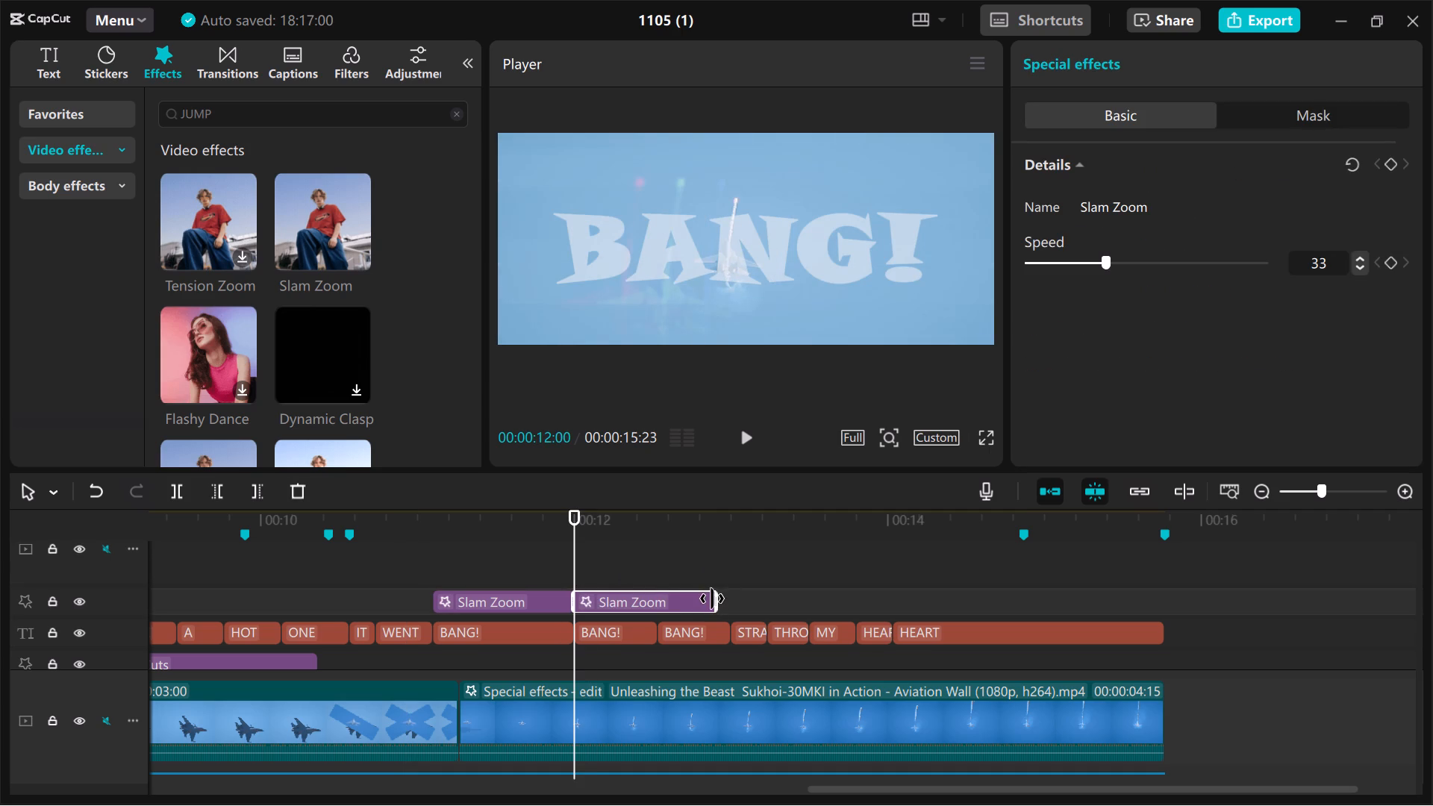
drag(712, 599, 654, 599)
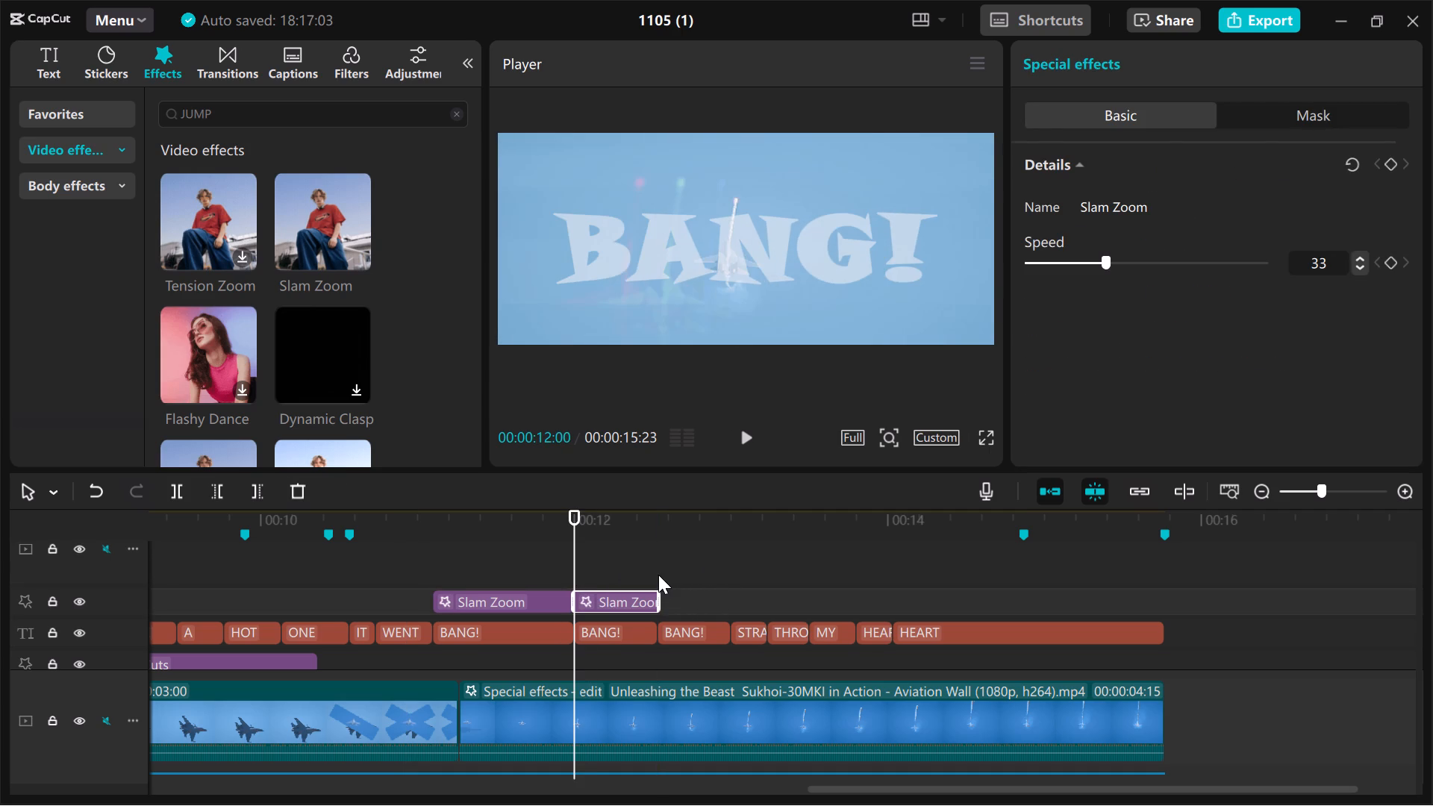
click(658, 575)
key(ctrl+v)
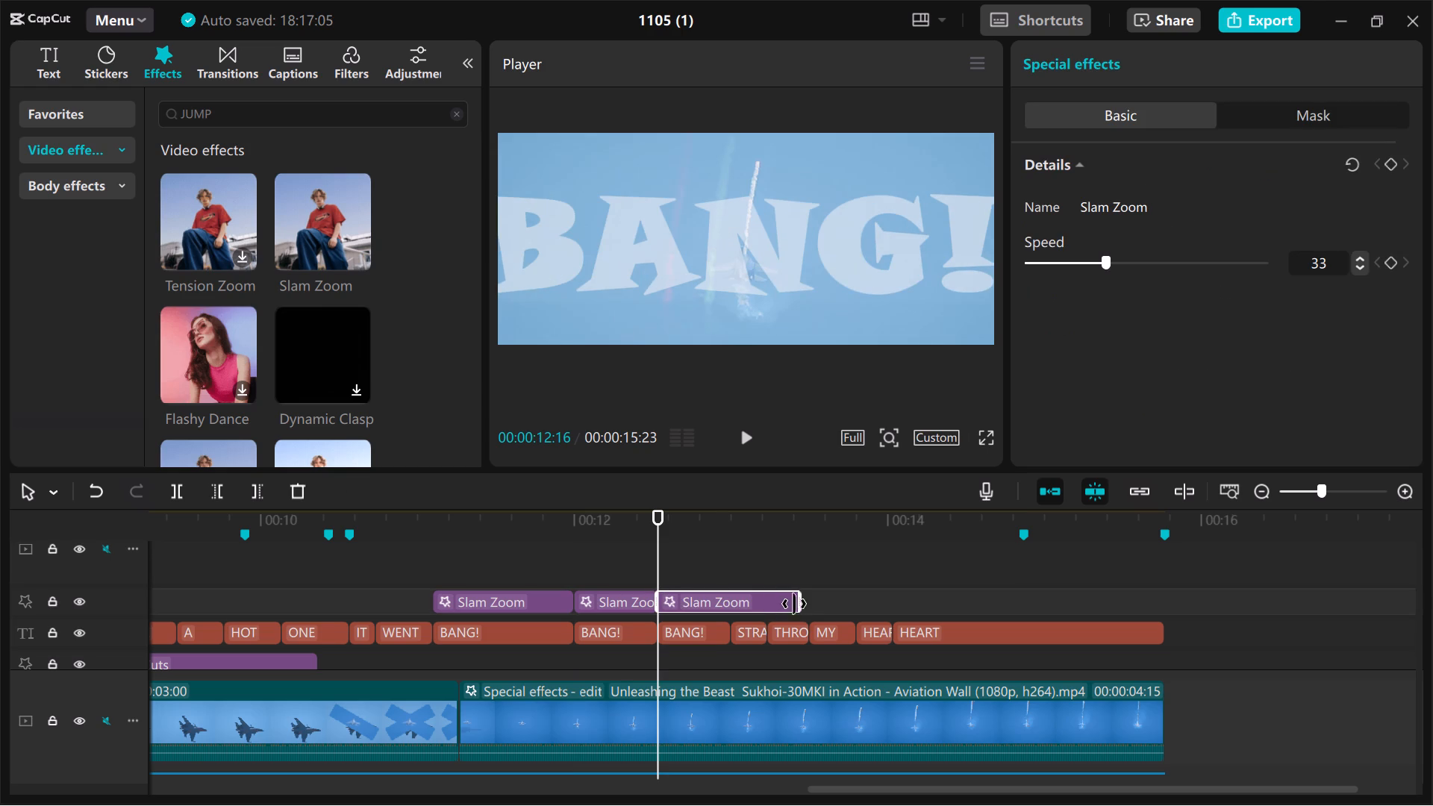
drag(796, 599, 737, 599)
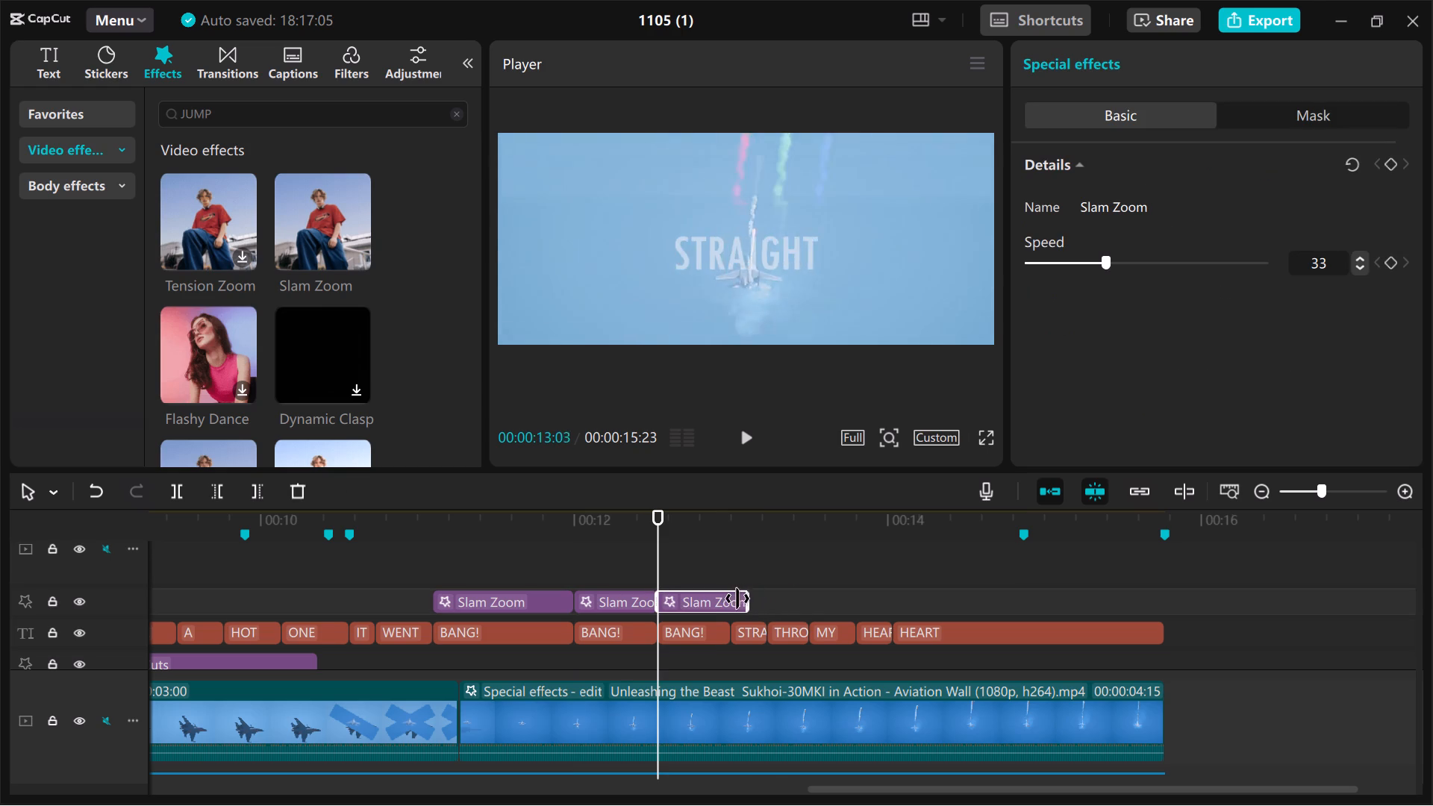
drag(737, 599, 730, 599)
Play from the ONE caption to the end to check the three Slam Zoom effects.
click(304, 567)
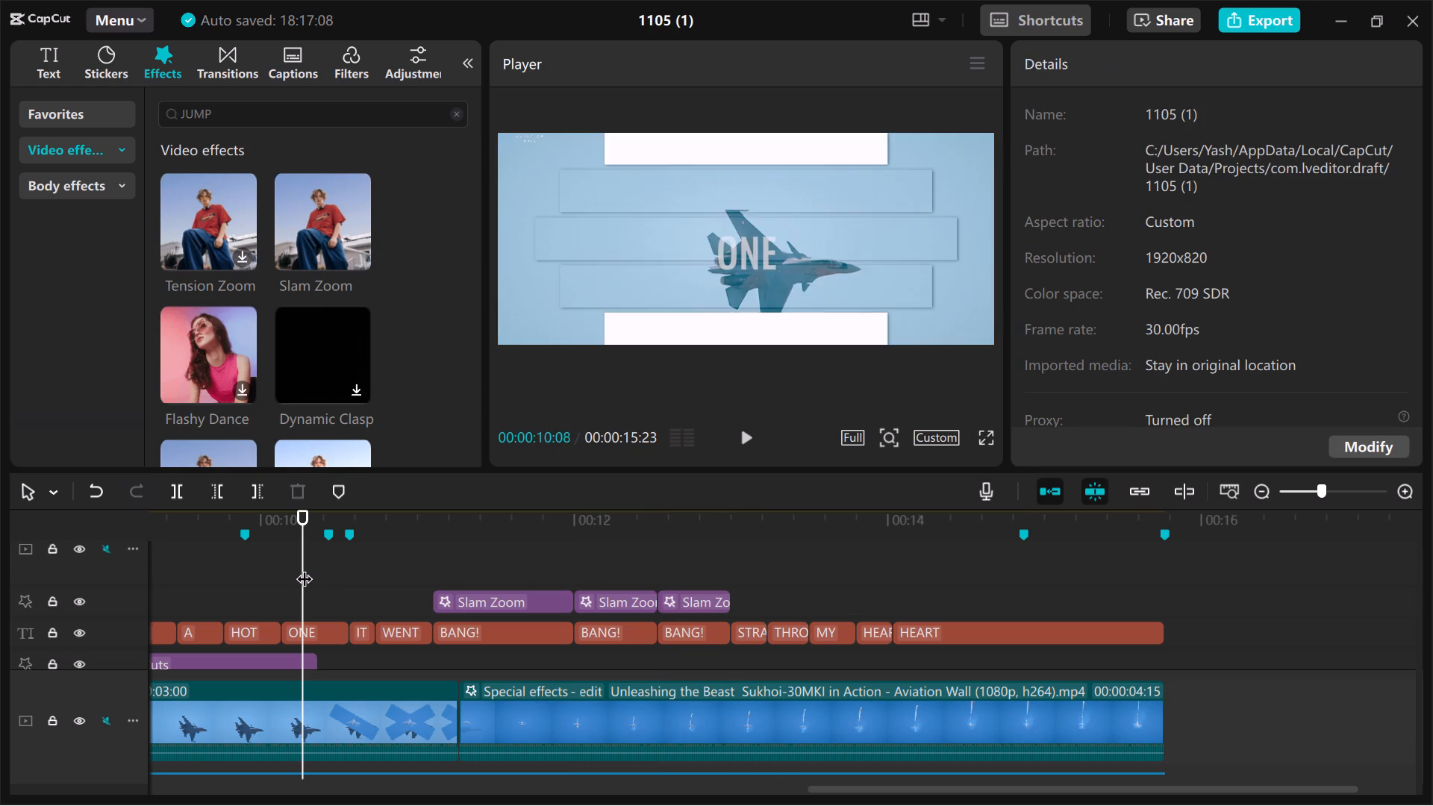
key(space)
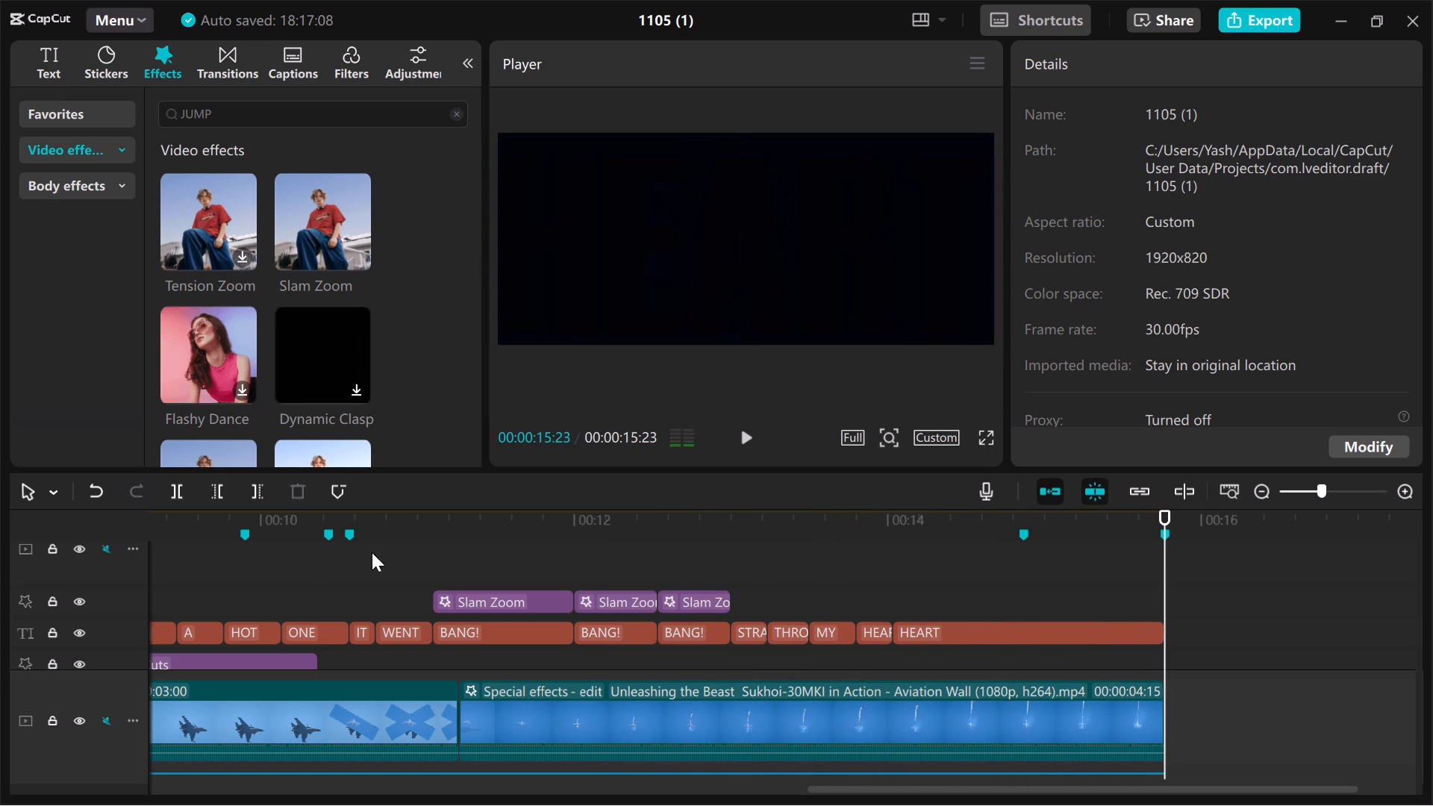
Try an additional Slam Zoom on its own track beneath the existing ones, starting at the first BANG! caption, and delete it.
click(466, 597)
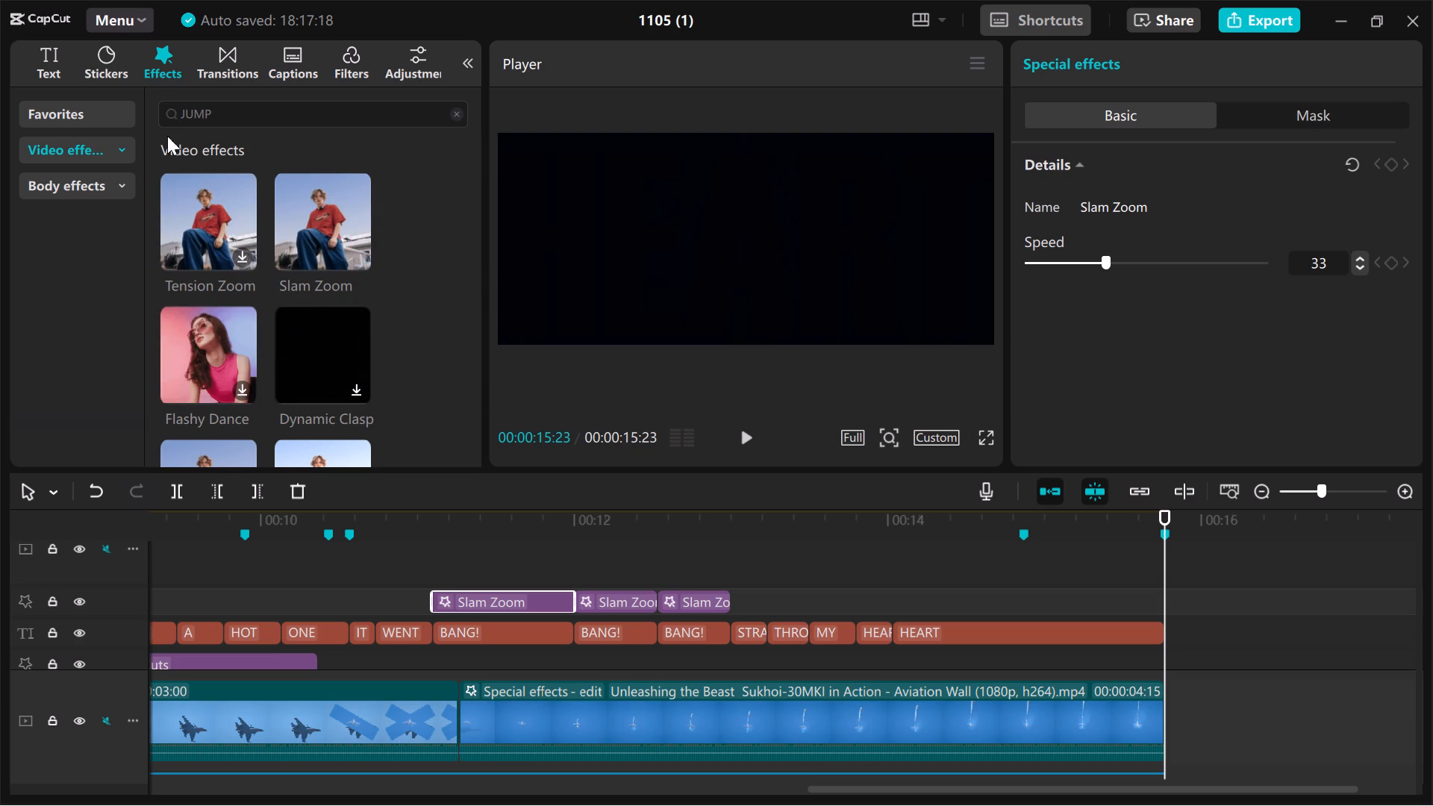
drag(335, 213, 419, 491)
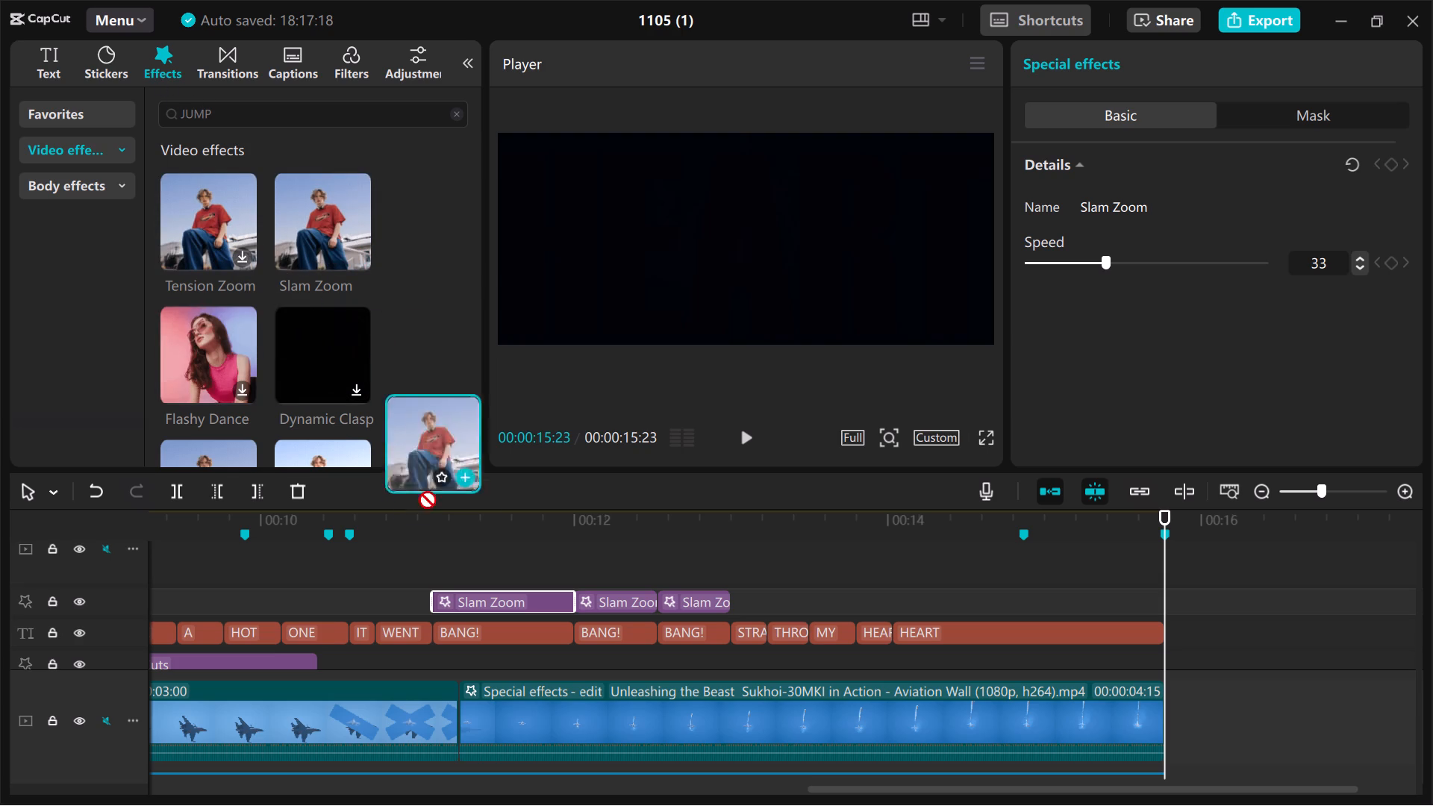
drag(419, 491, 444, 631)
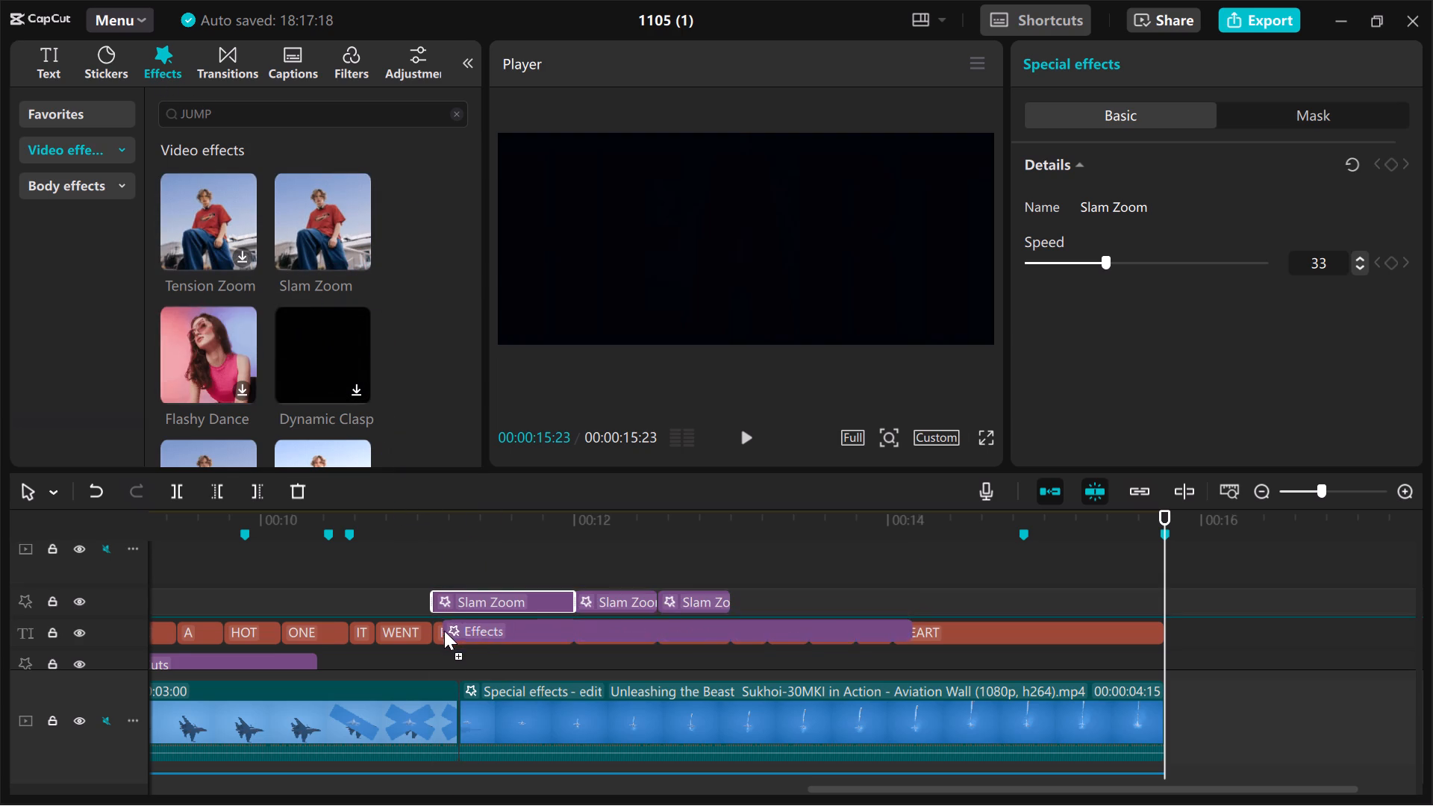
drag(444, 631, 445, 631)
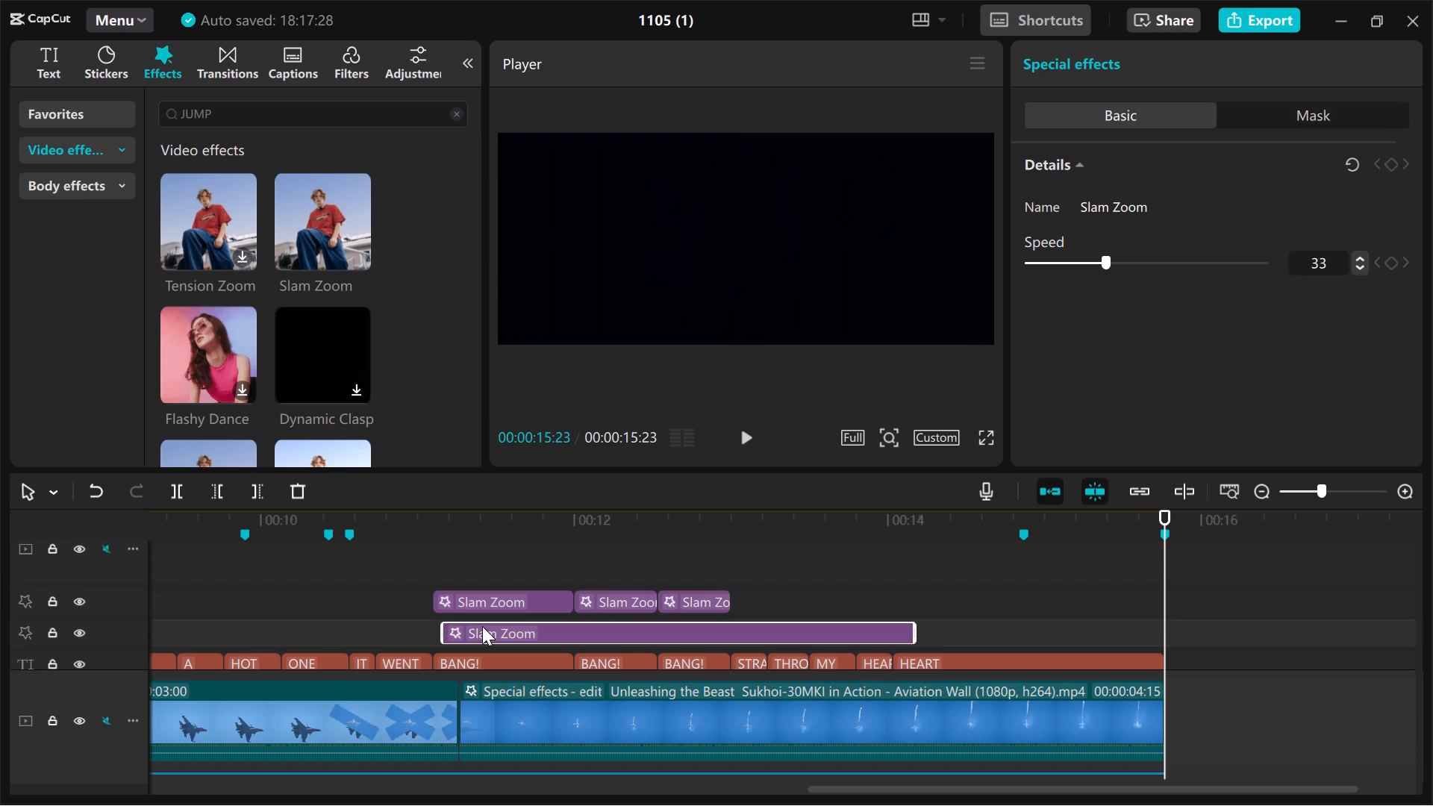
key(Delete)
Replay the section from the ONE and WENT captions through the BANG! captions several times to review the Slam Zoom effects.
click(313, 575)
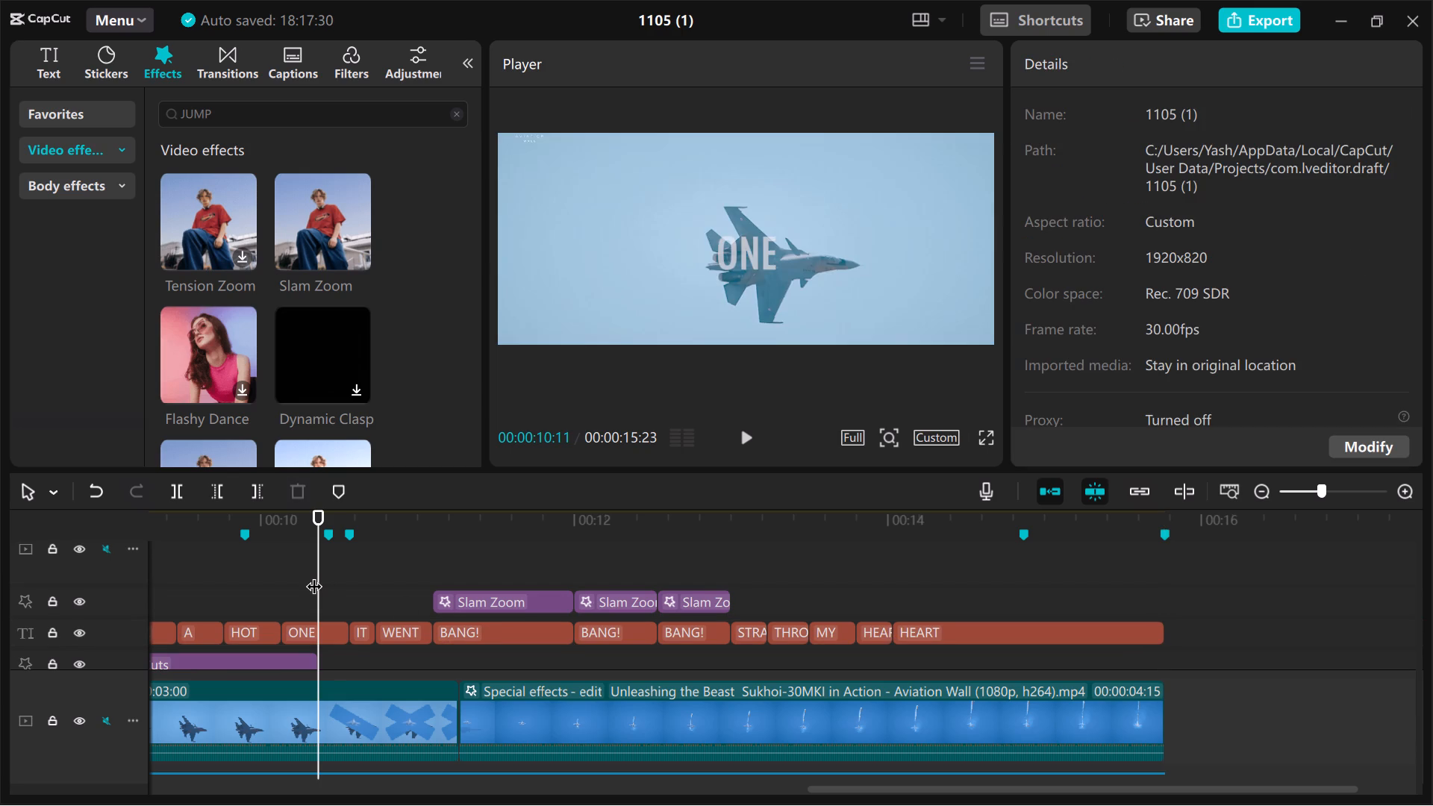
key(space)
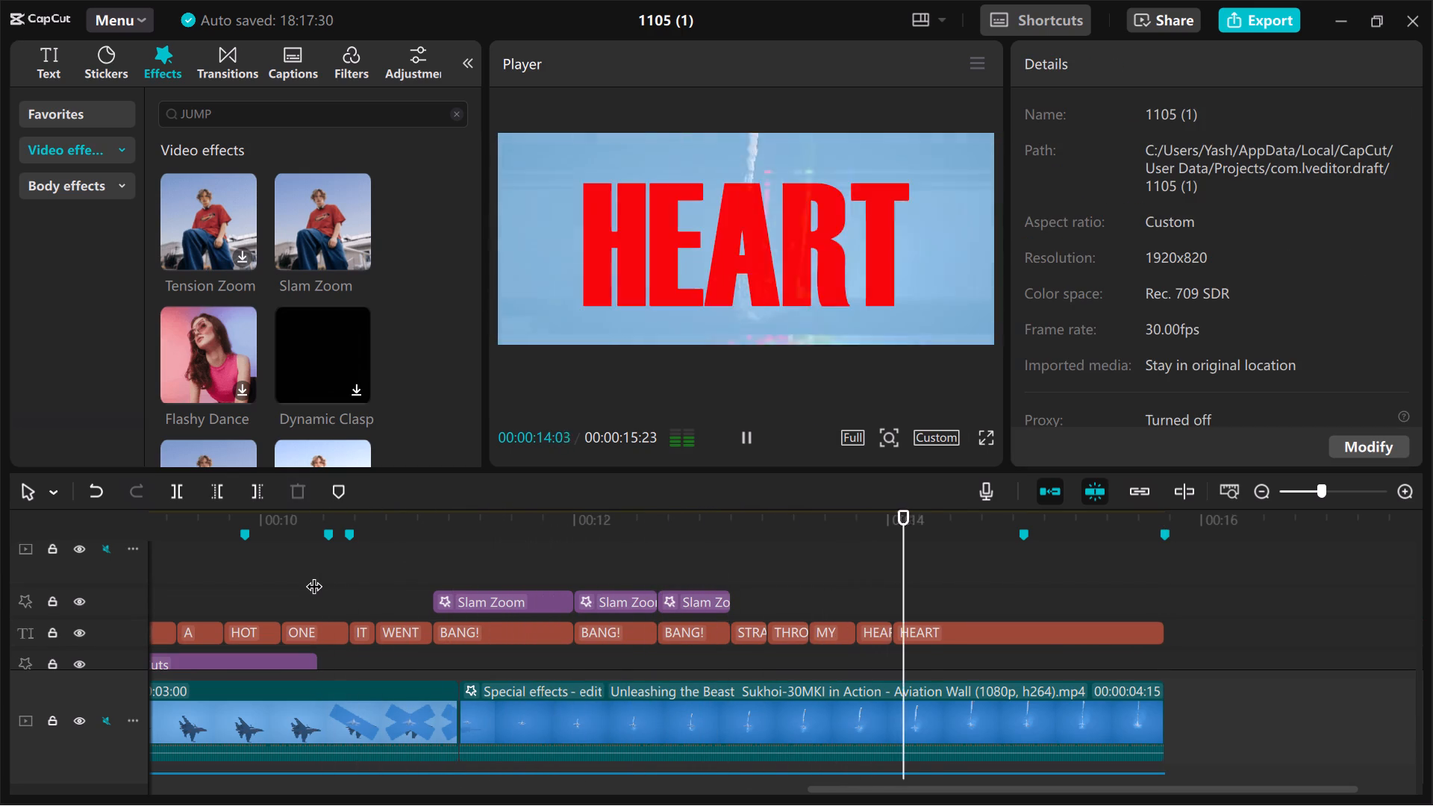
scroll(453, 590, down, 1)
click(417, 577)
key(space)
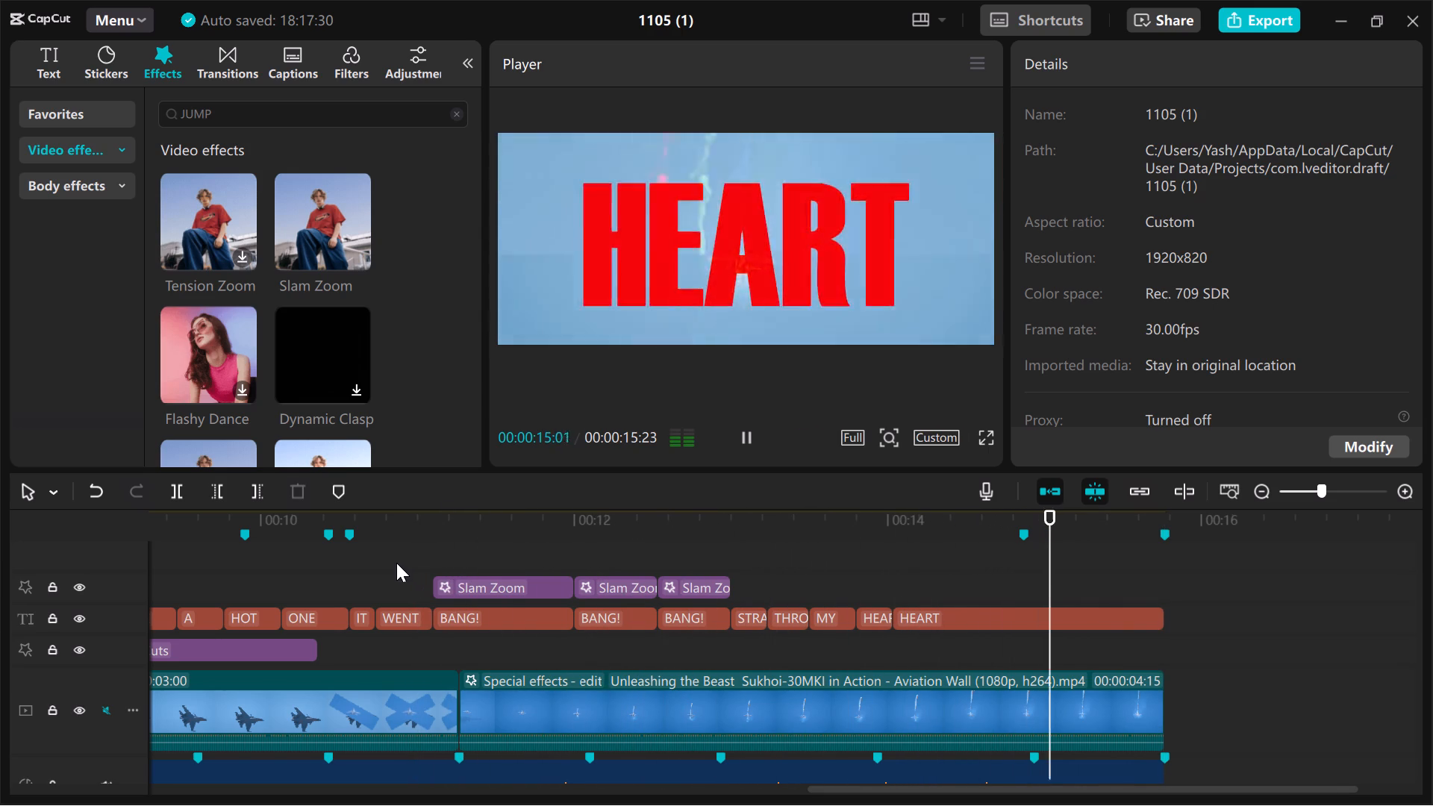
click(396, 563)
key(space)
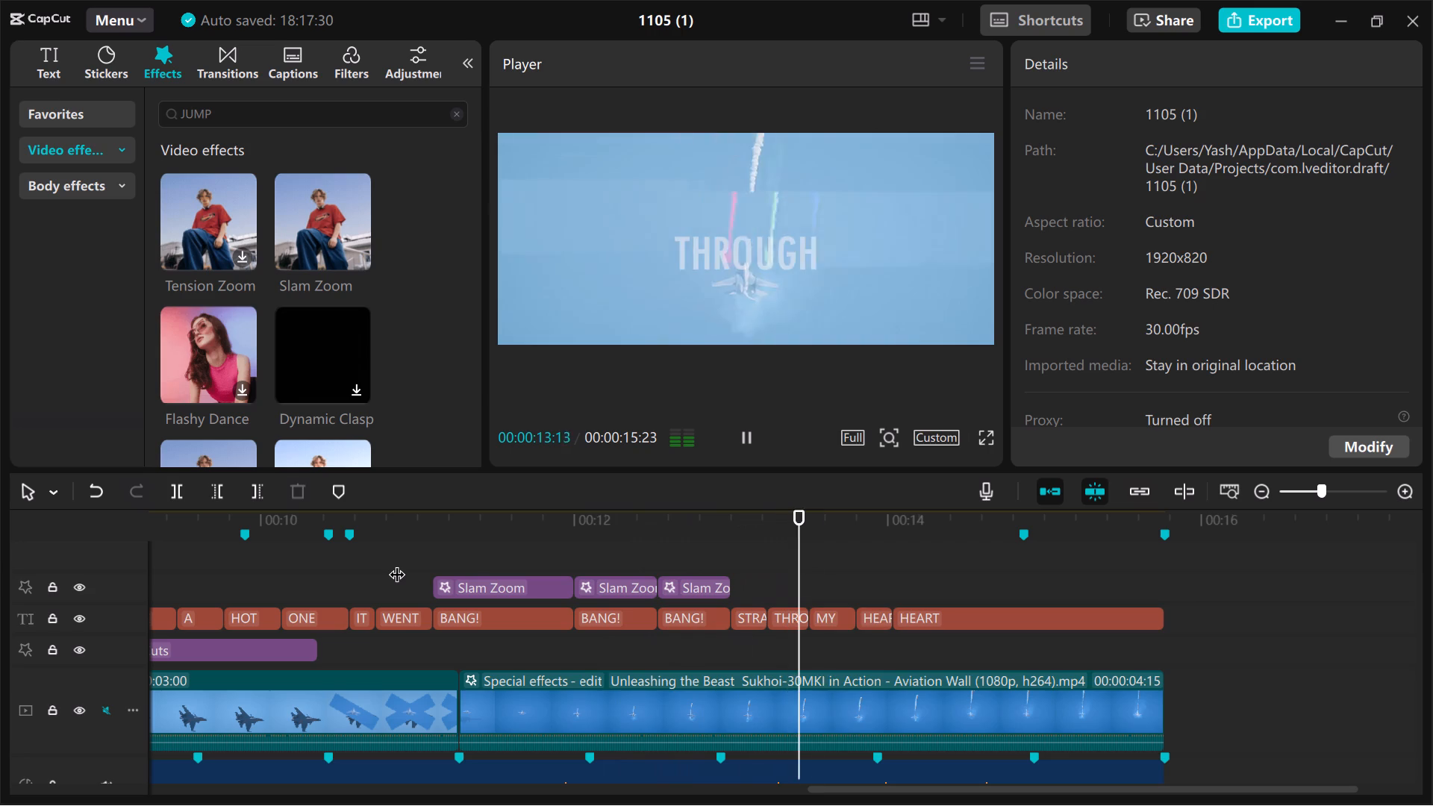
click(414, 563)
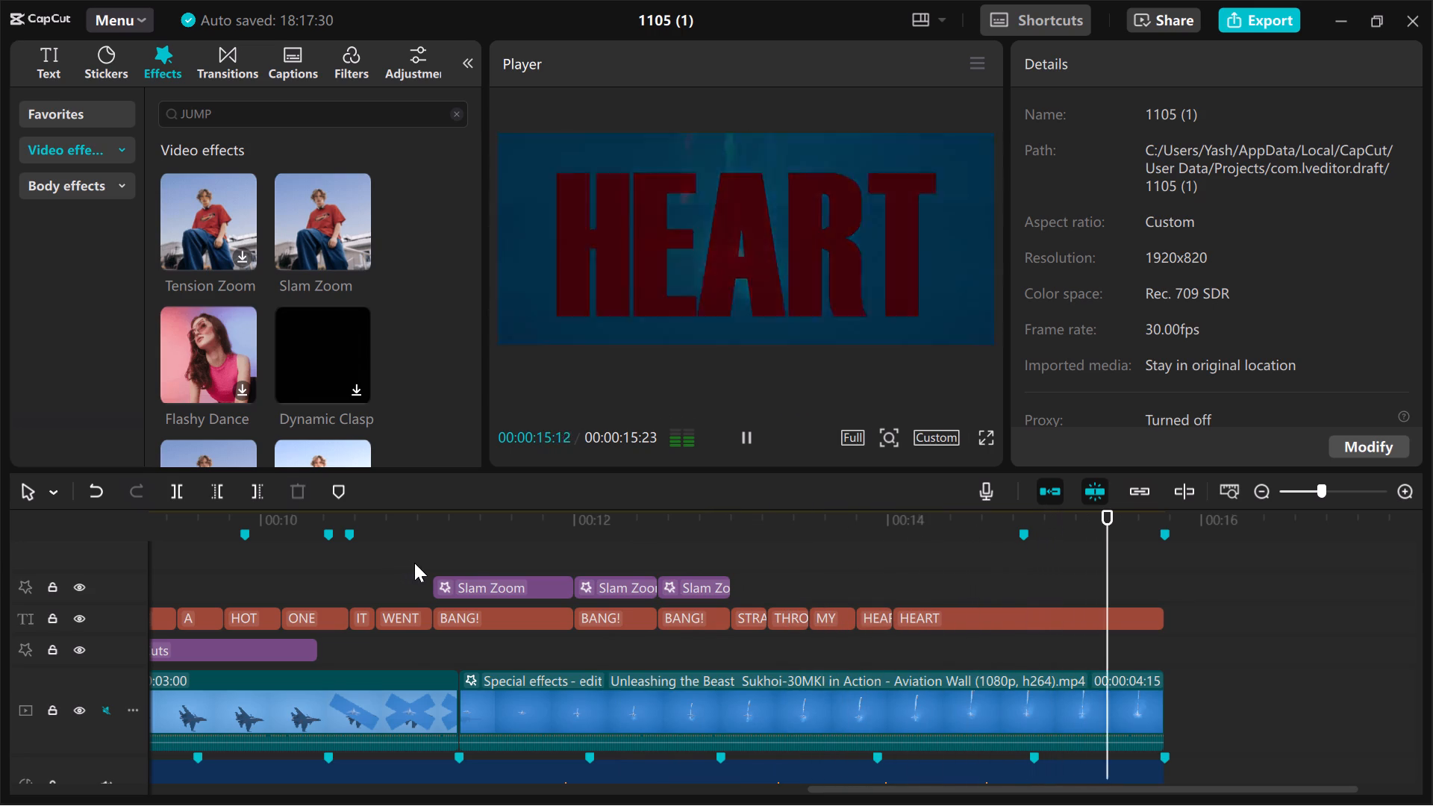
Set the first BANG! caption's text colour to orange FF6700, comparing it with the shades C84C00, DA7937 and E76E1B.
click(467, 557)
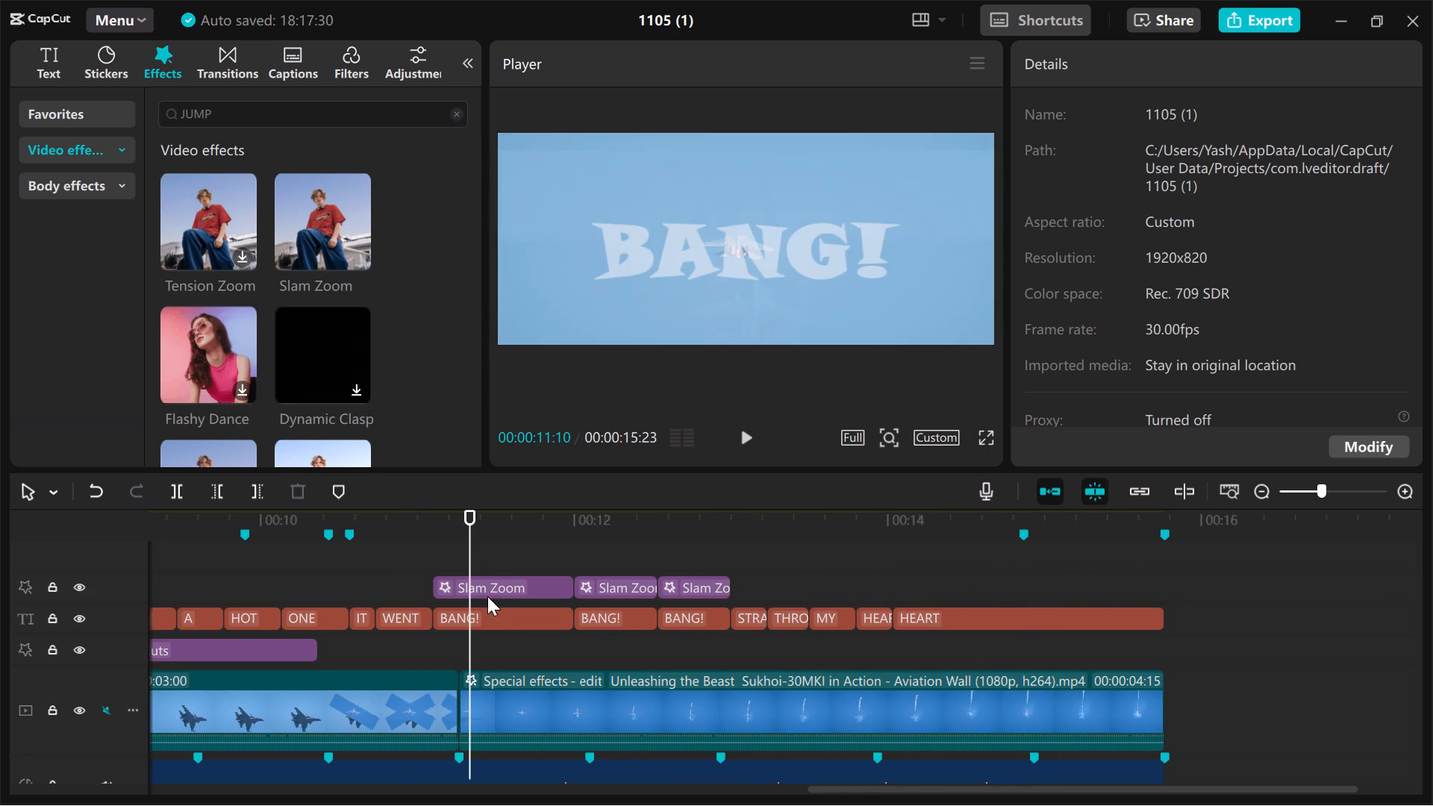
click(503, 622)
scroll(1164, 269, down, 1)
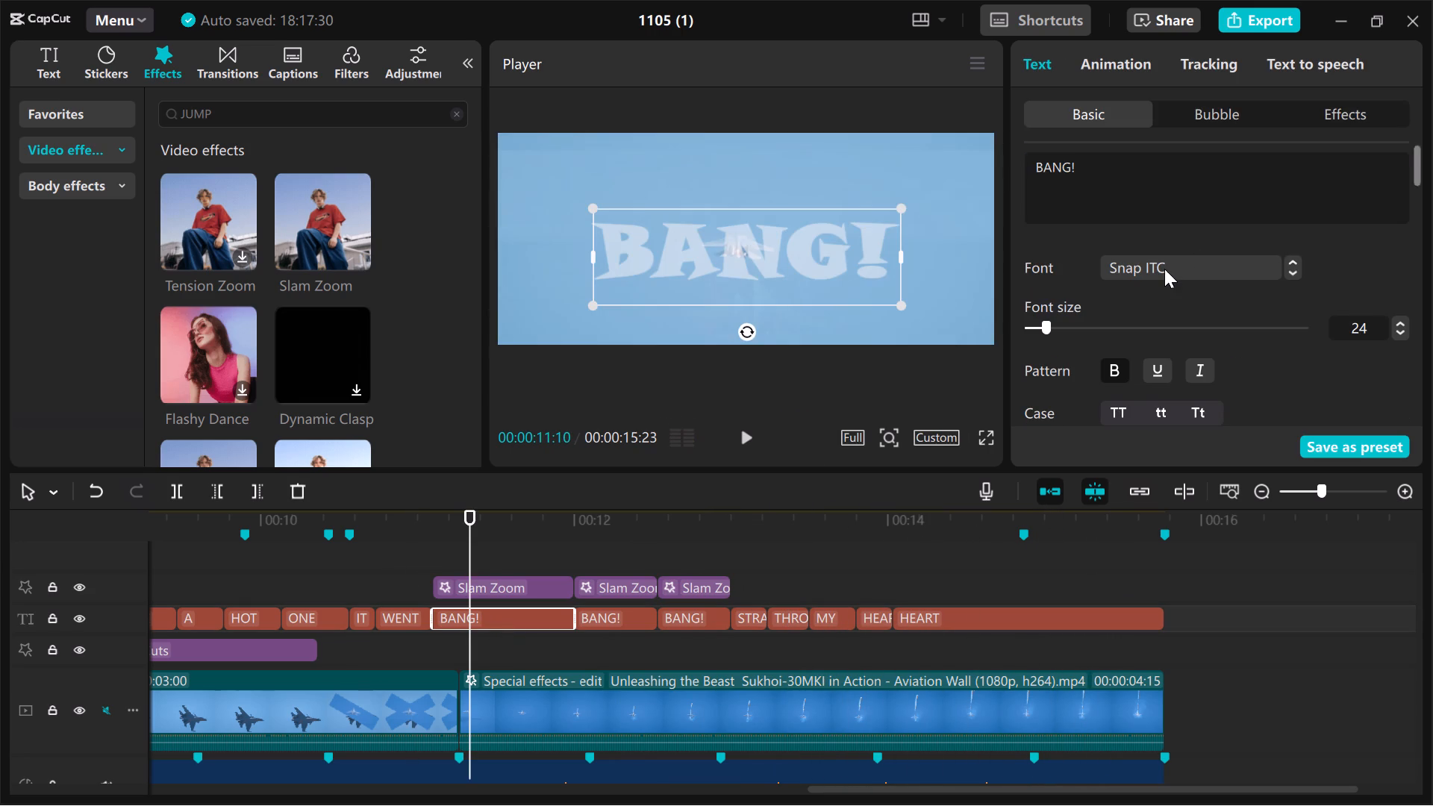
scroll(1164, 269, down, 1)
scroll(1164, 269, up, 5)
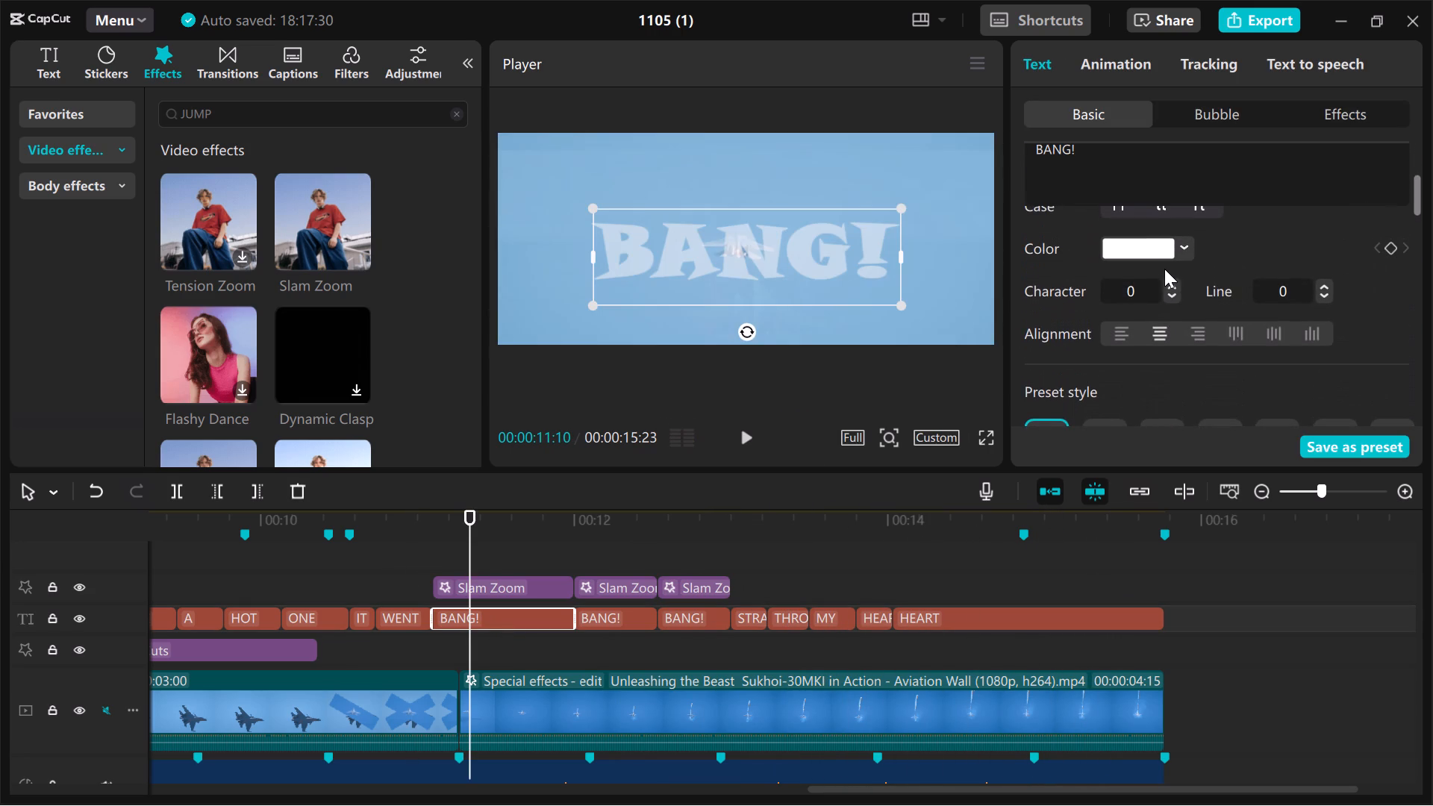
click(1154, 251)
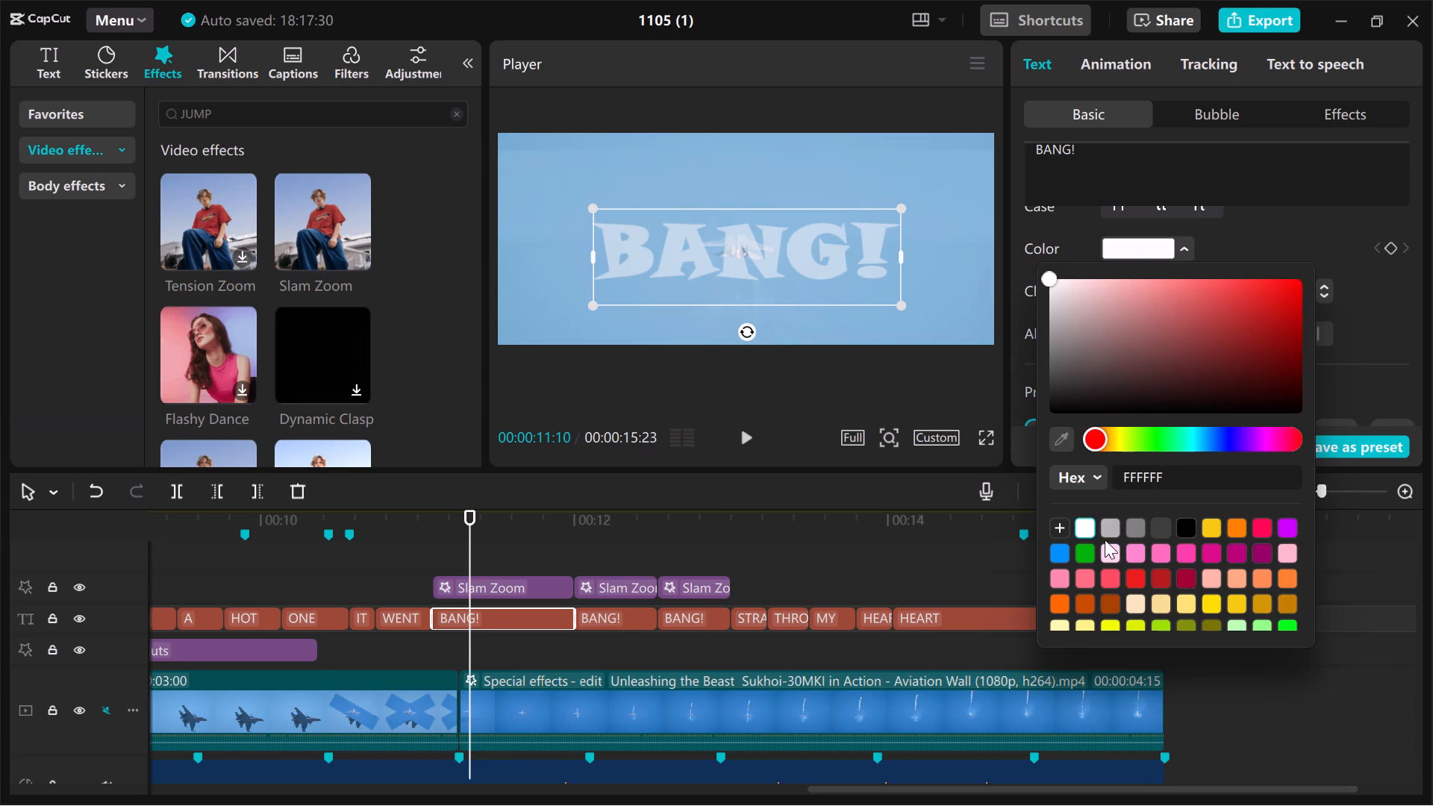
click(1066, 606)
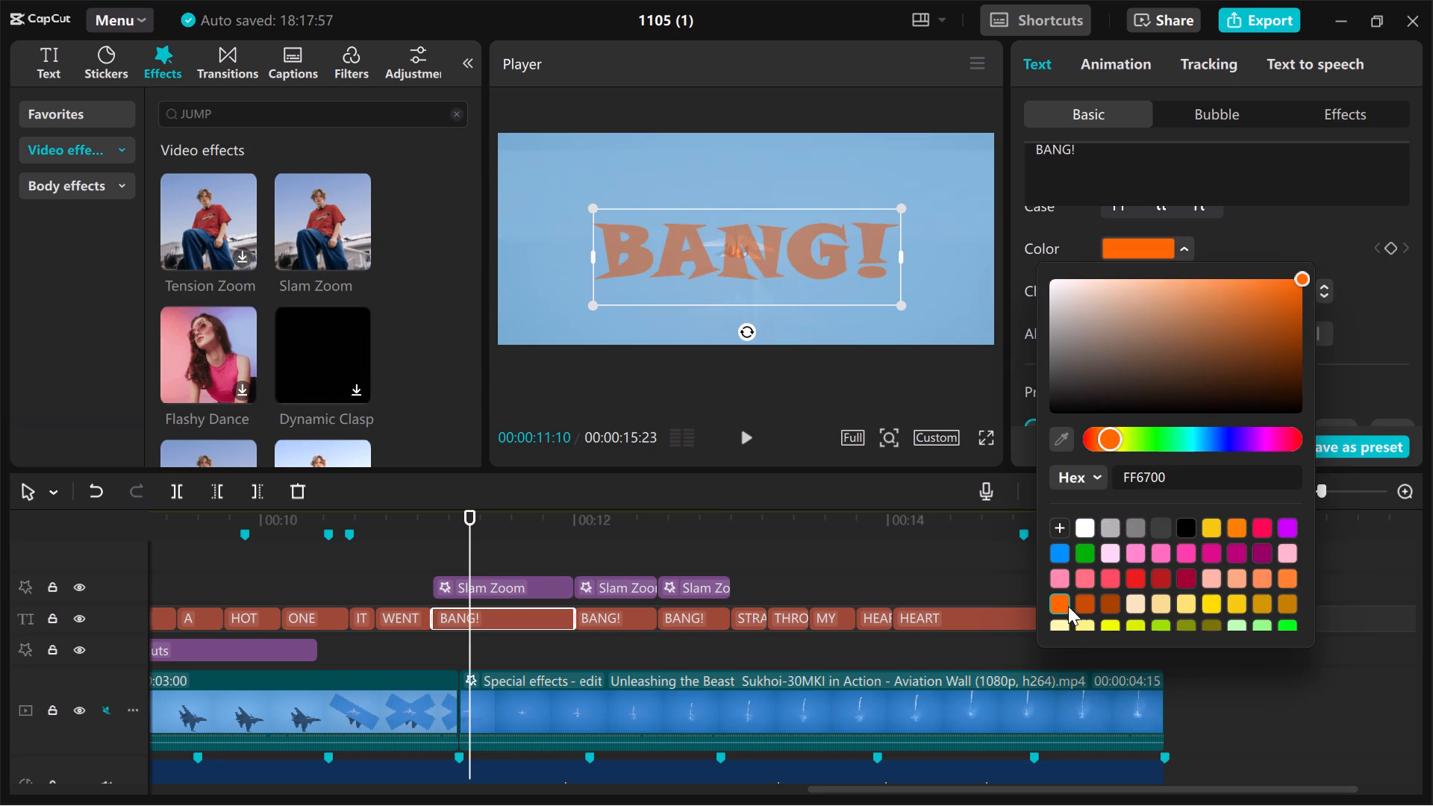
click(1080, 606)
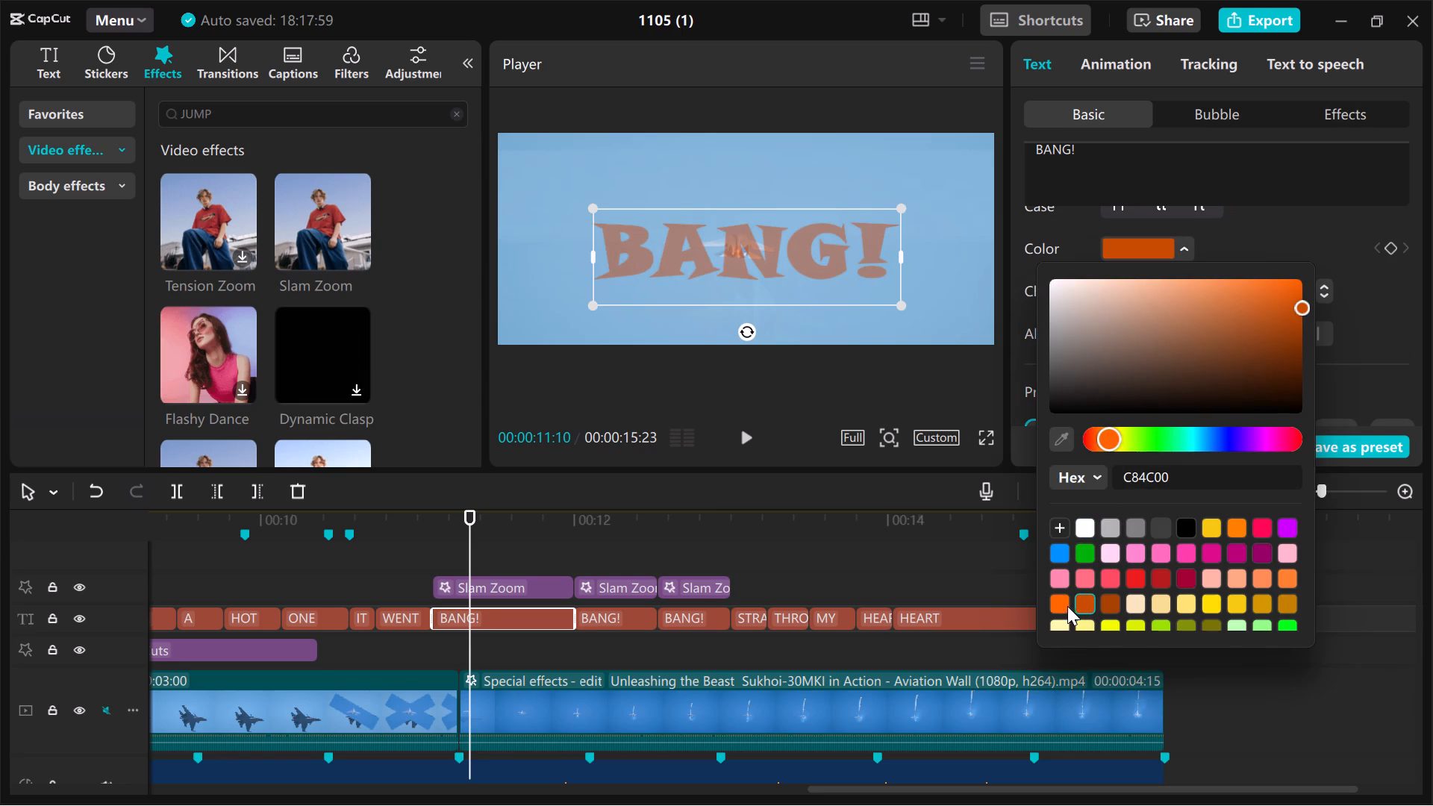
click(1059, 603)
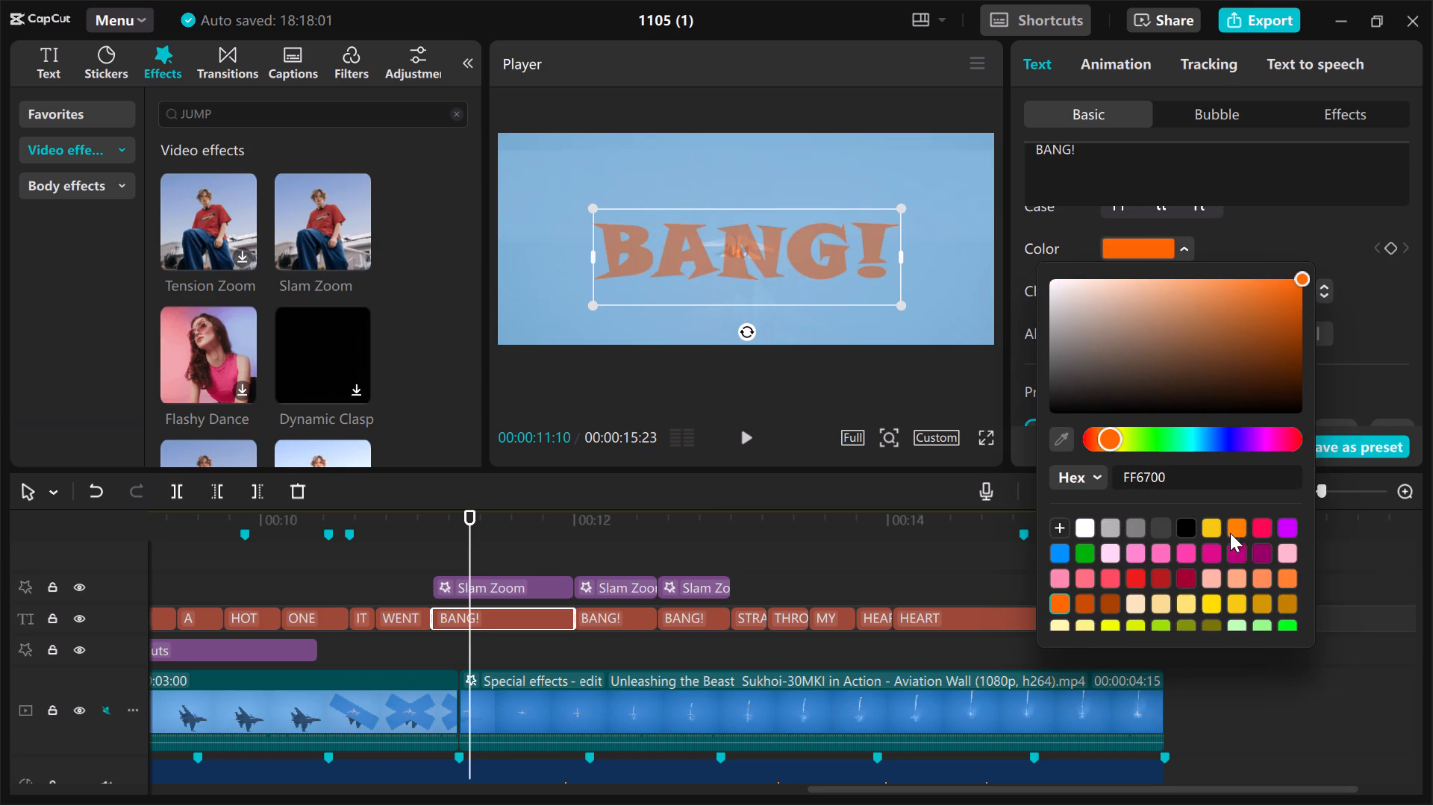
click(1238, 326)
click(1238, 299)
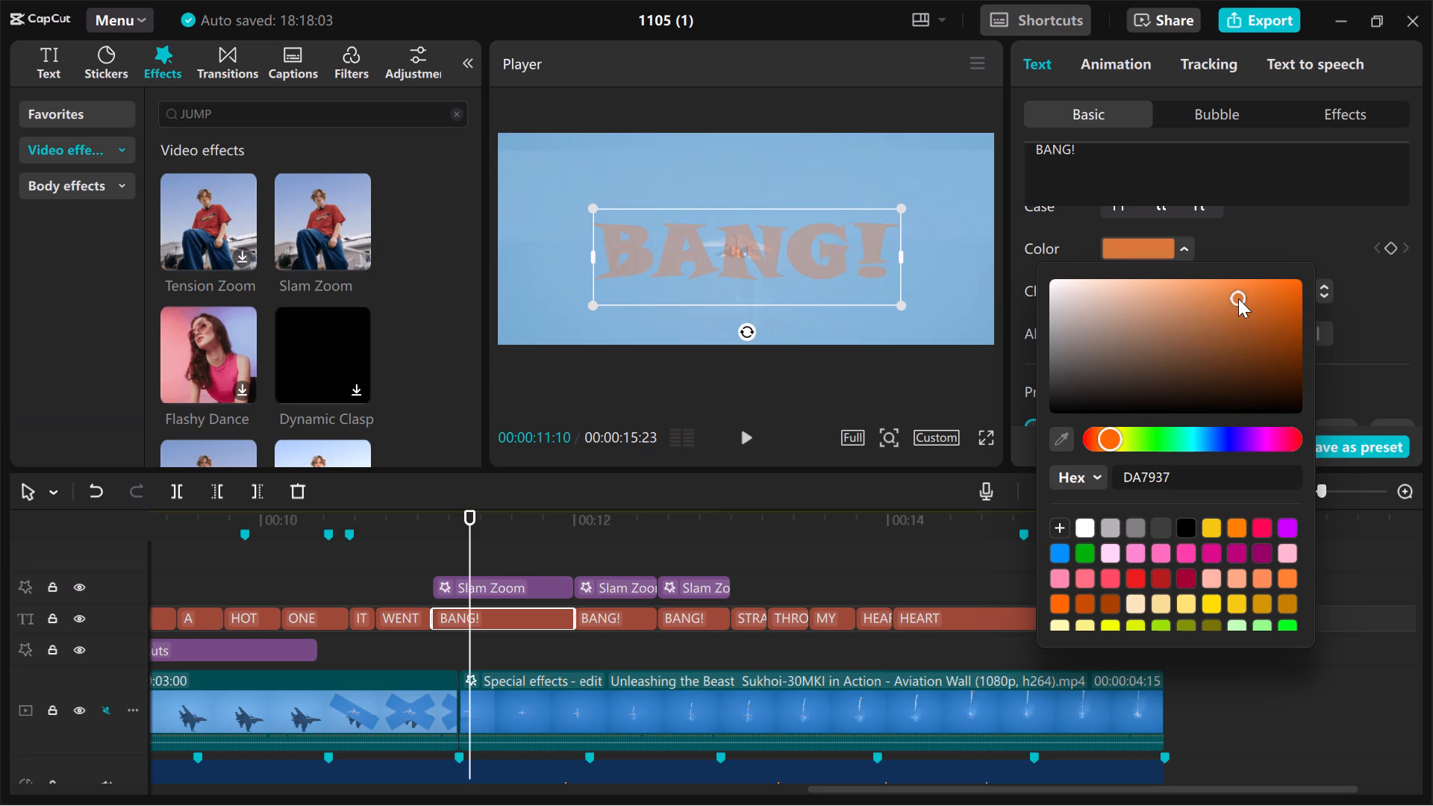
drag(1238, 299, 1273, 292)
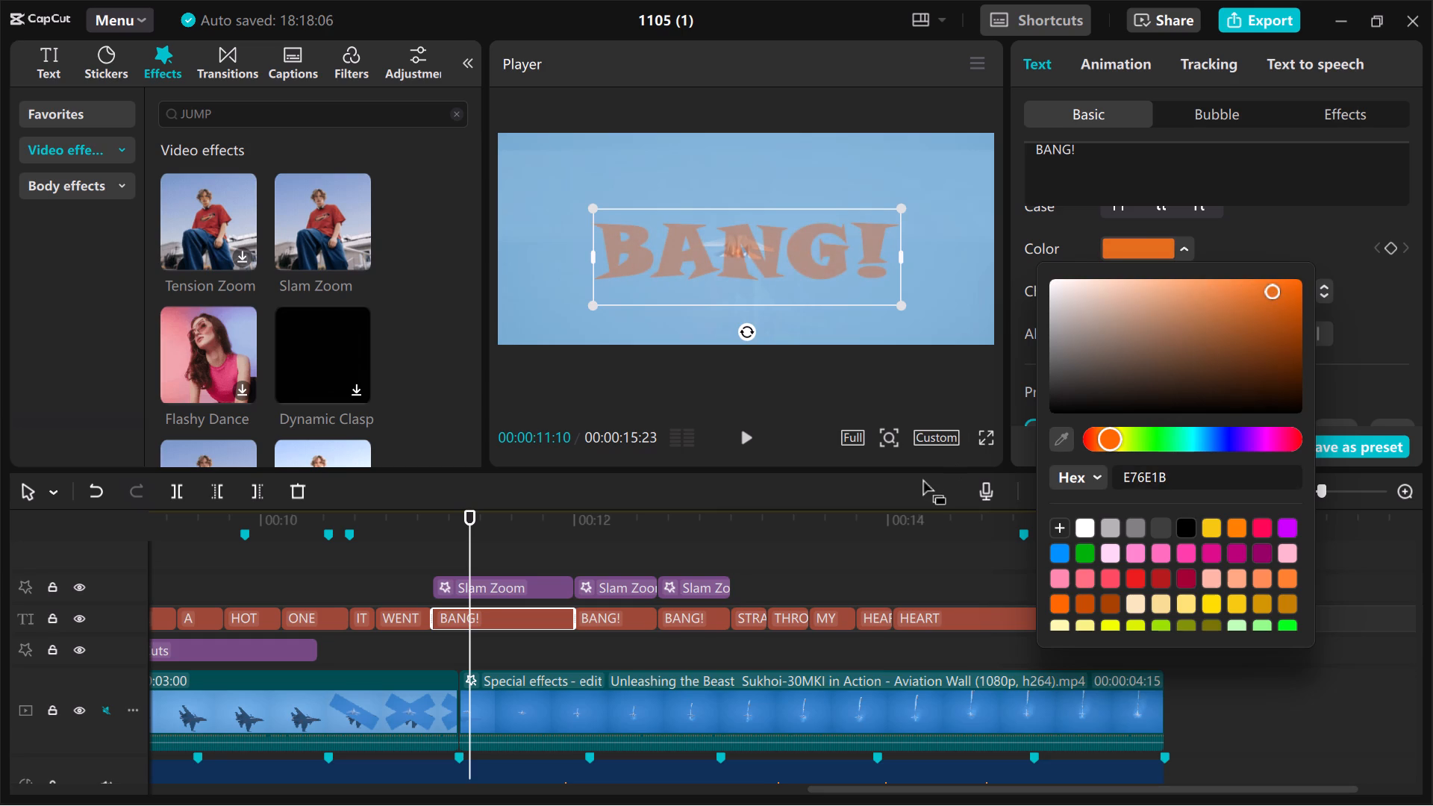
click(1058, 611)
click(1377, 363)
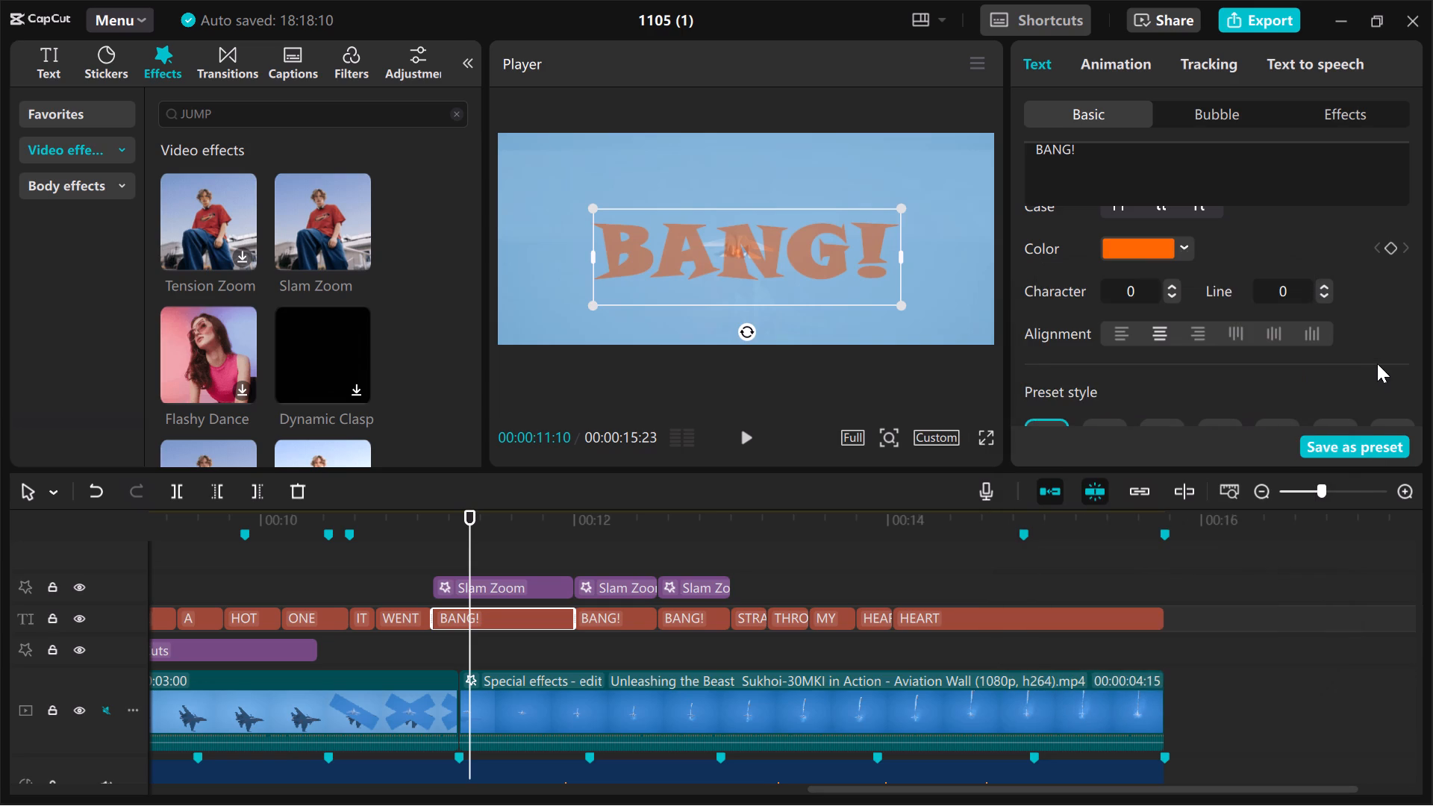
Set the first BANG! caption's blend opacity to 60%.
scroll(1304, 376, down, 2)
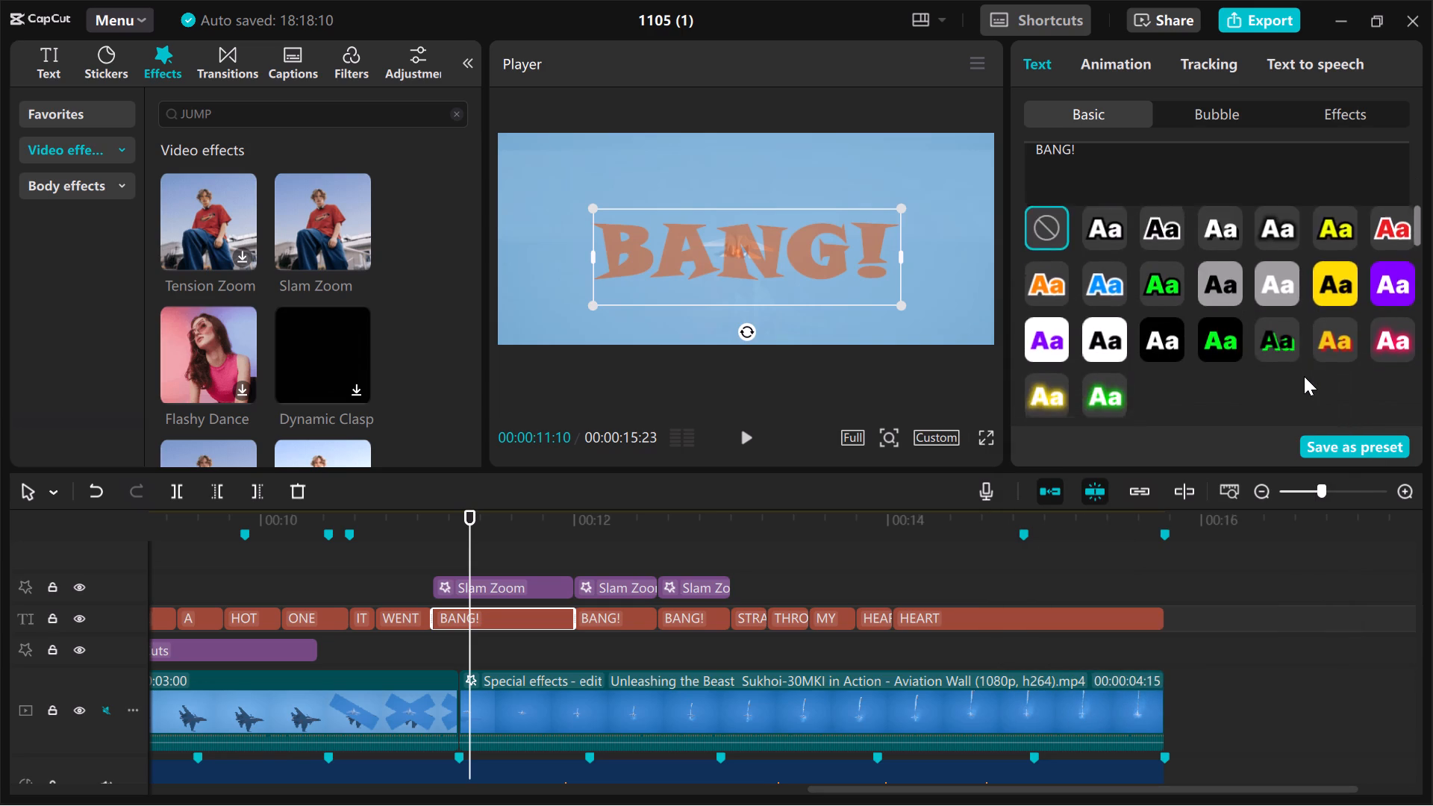
scroll(1304, 376, down, 1)
ctrl+scroll(1304, 376, up, 1)
ctrl+scroll(1304, 376, down, 1)
scroll(1304, 376, down, 1)
scroll(1304, 376, up, 1)
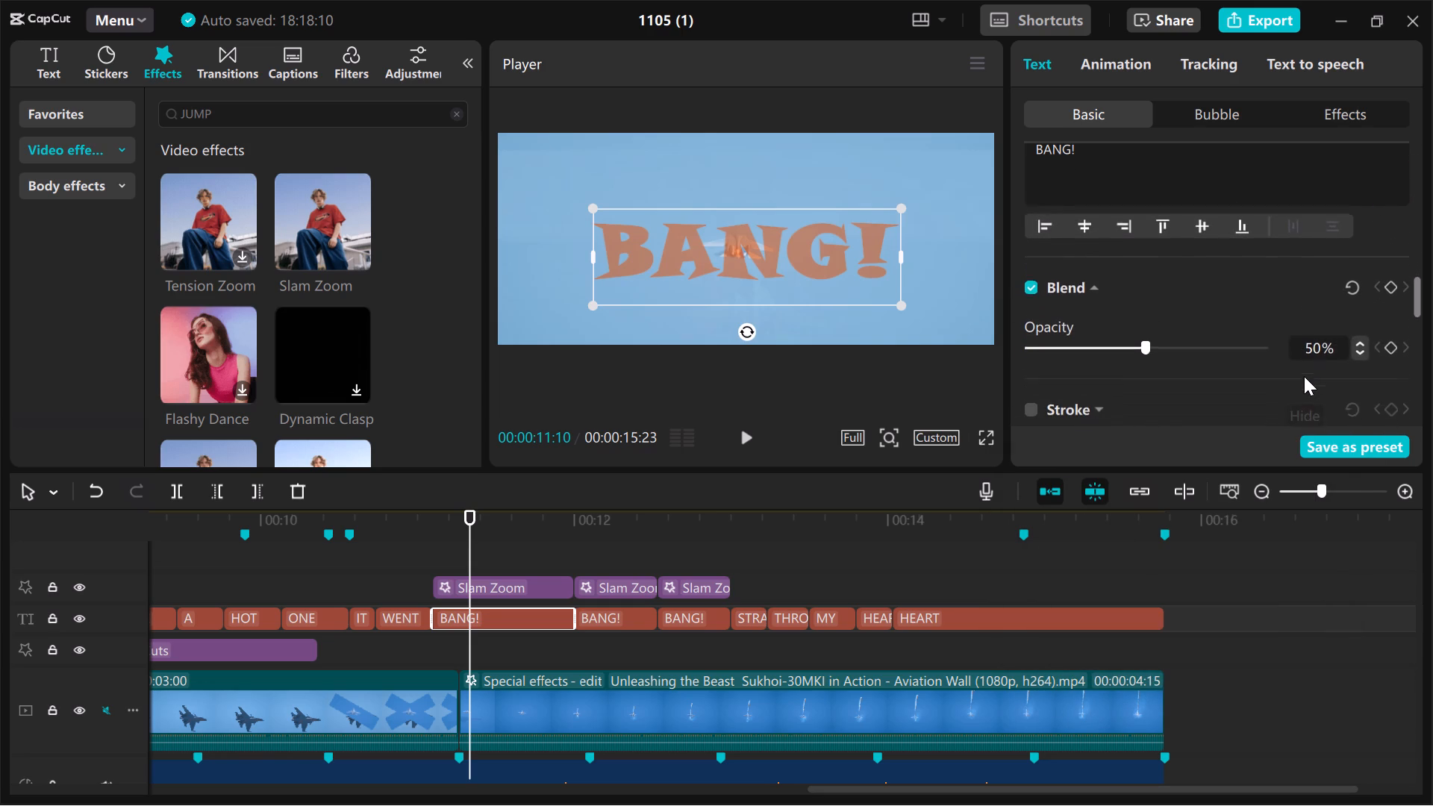
click(1168, 325)
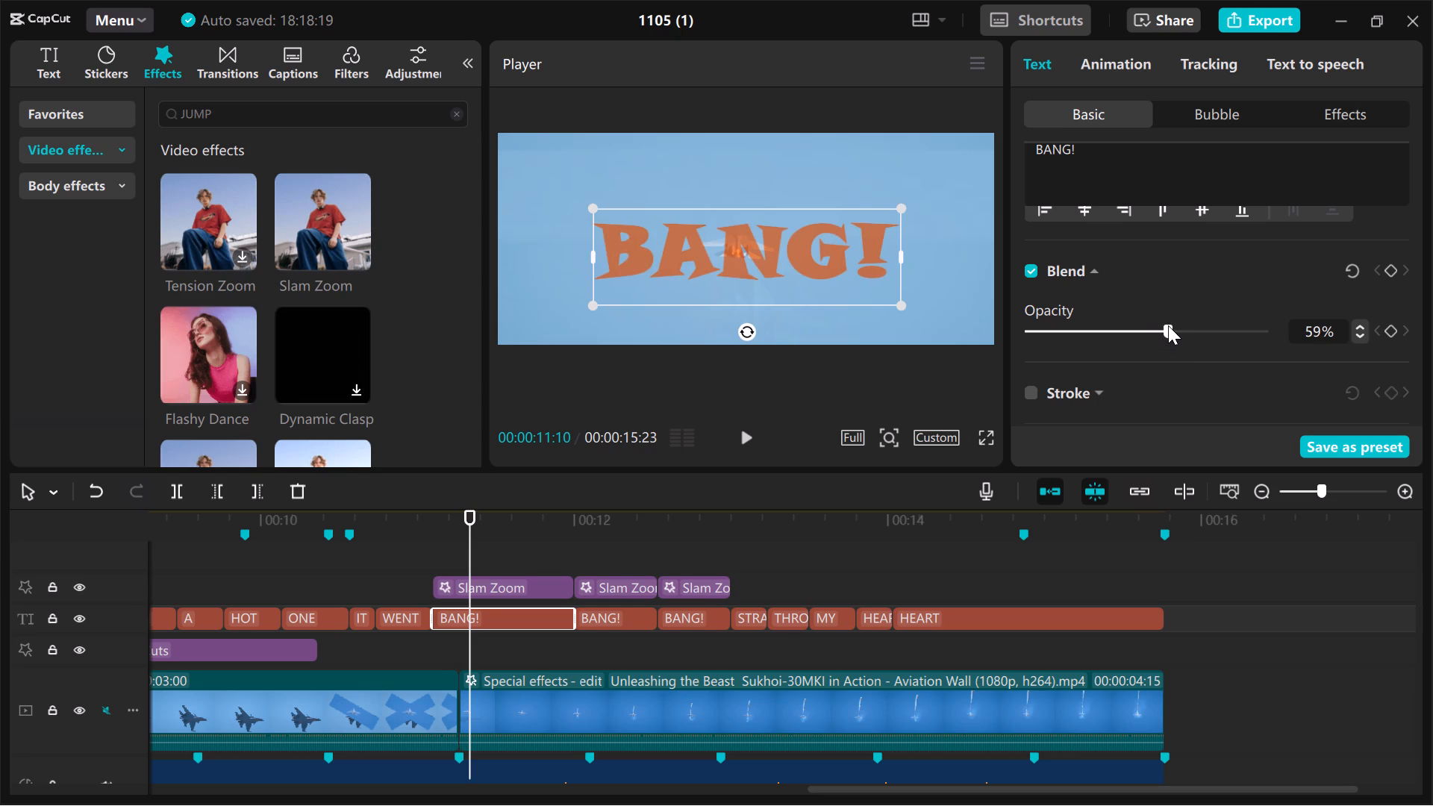
click(1358, 324)
Set the blend opacity of the second and third BANG! captions to 60%, matching the first one.
click(596, 619)
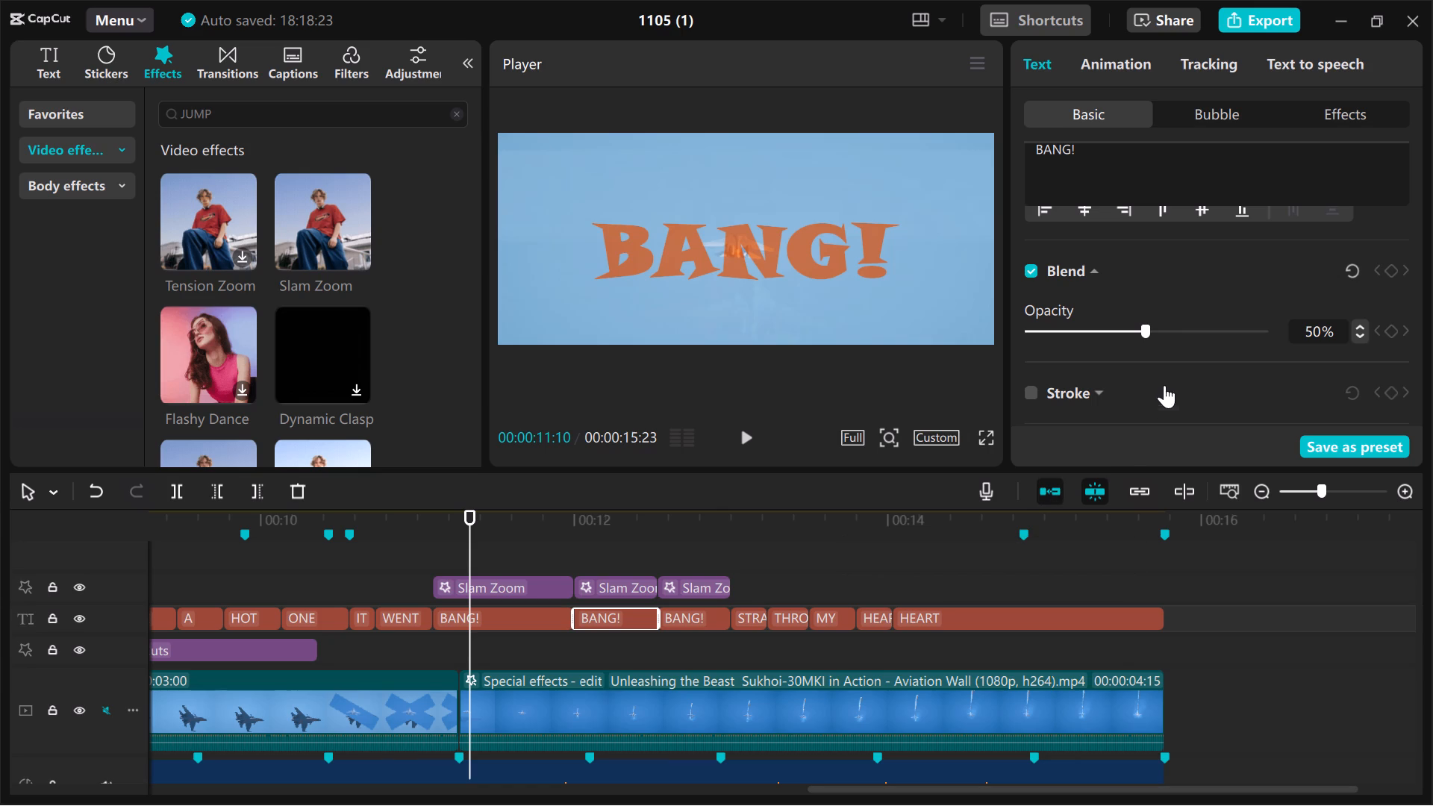
click(1167, 332)
click(1358, 325)
click(699, 613)
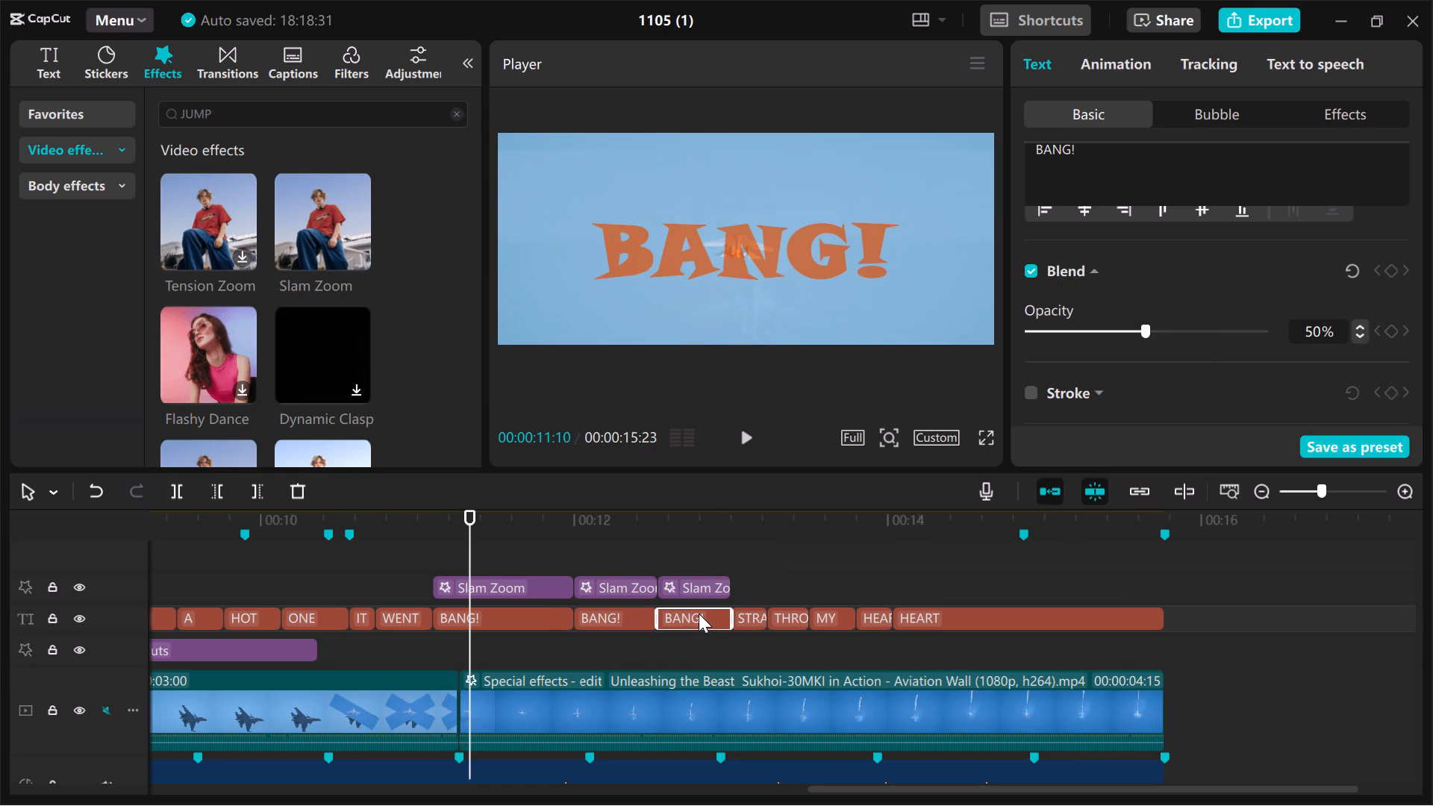
triple_click(1358, 325)
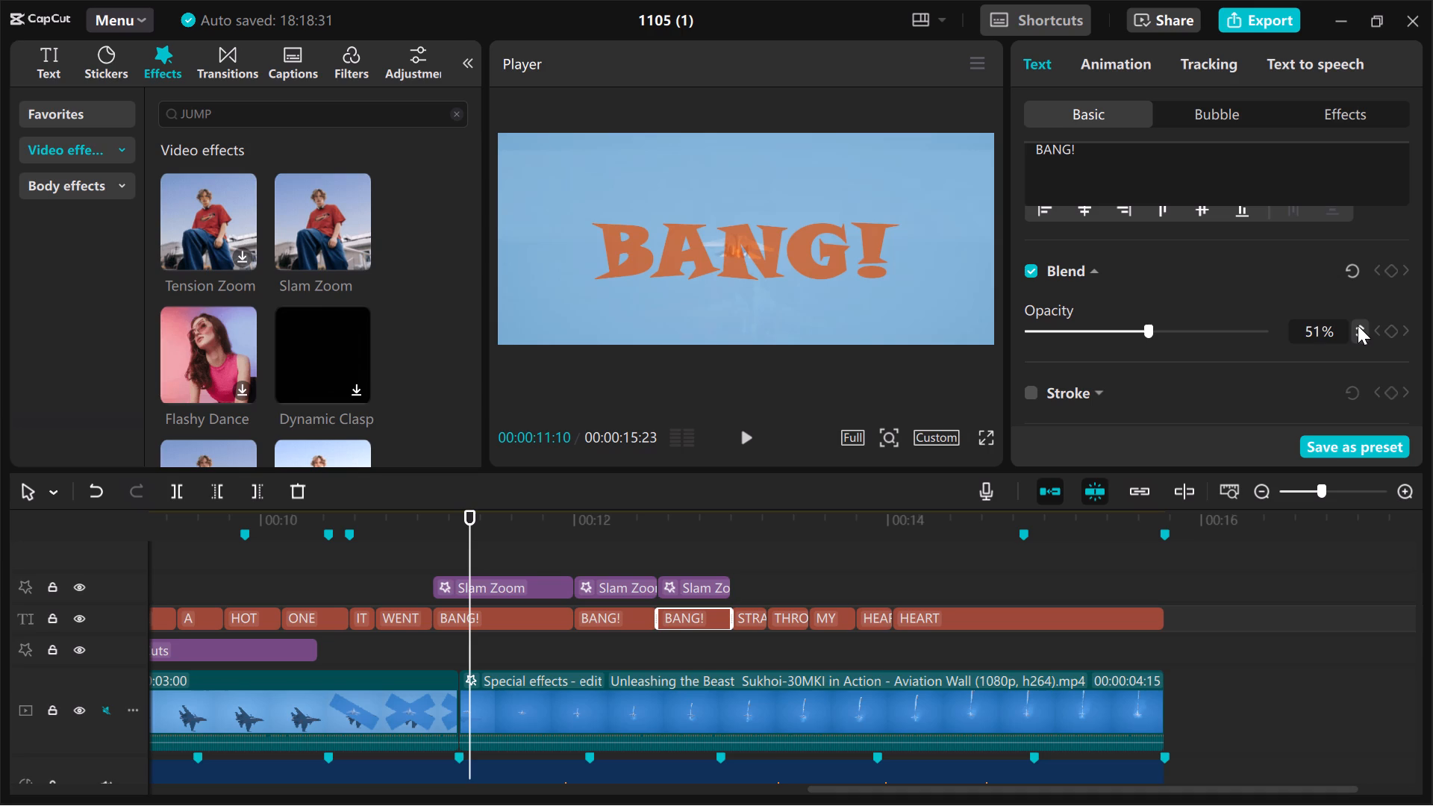
triple_click(1358, 325)
double_click(1358, 325)
click(1358, 325)
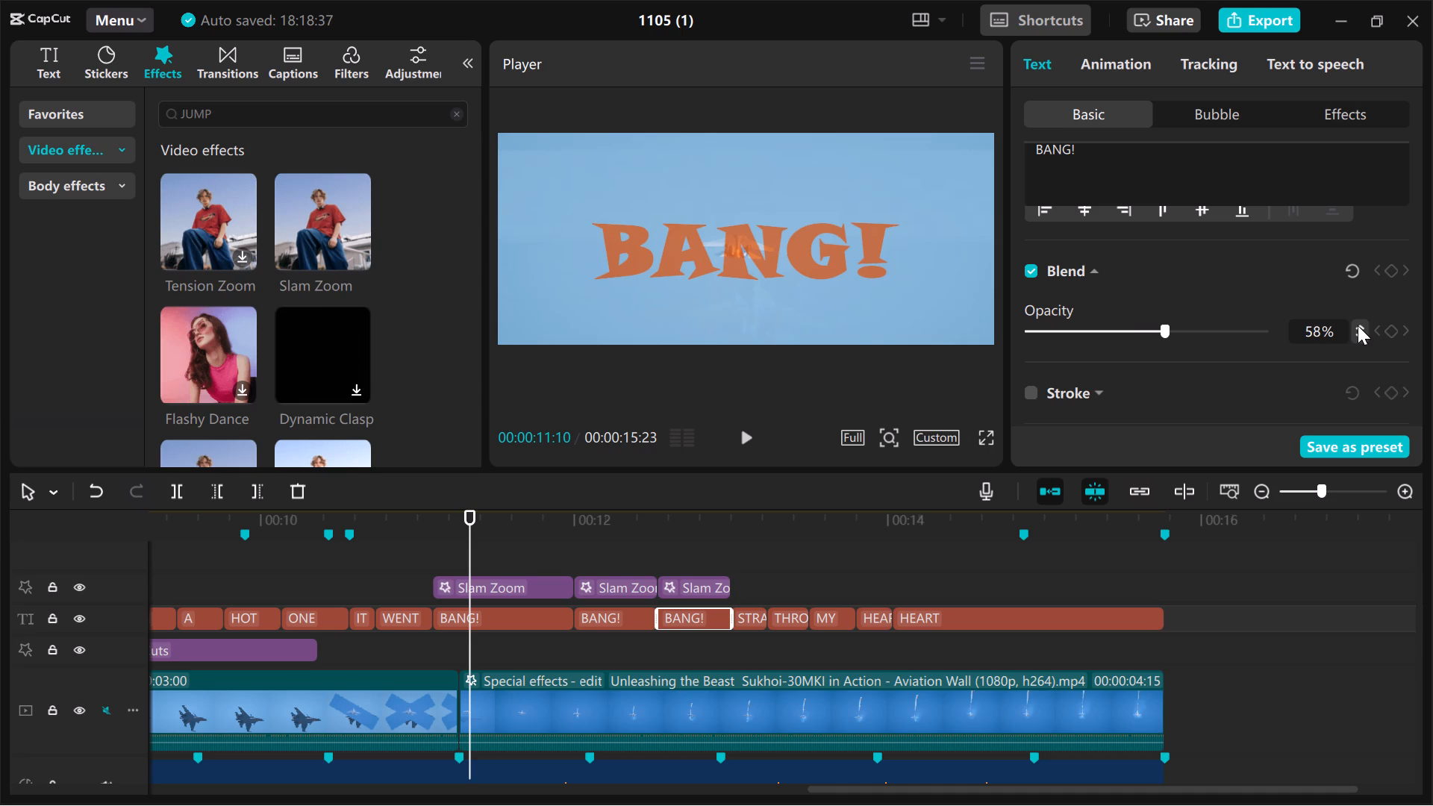
click(1358, 325)
Set the text colour of the third and second BANG! captions to orange FF6700.
scroll(1279, 323, up, 1)
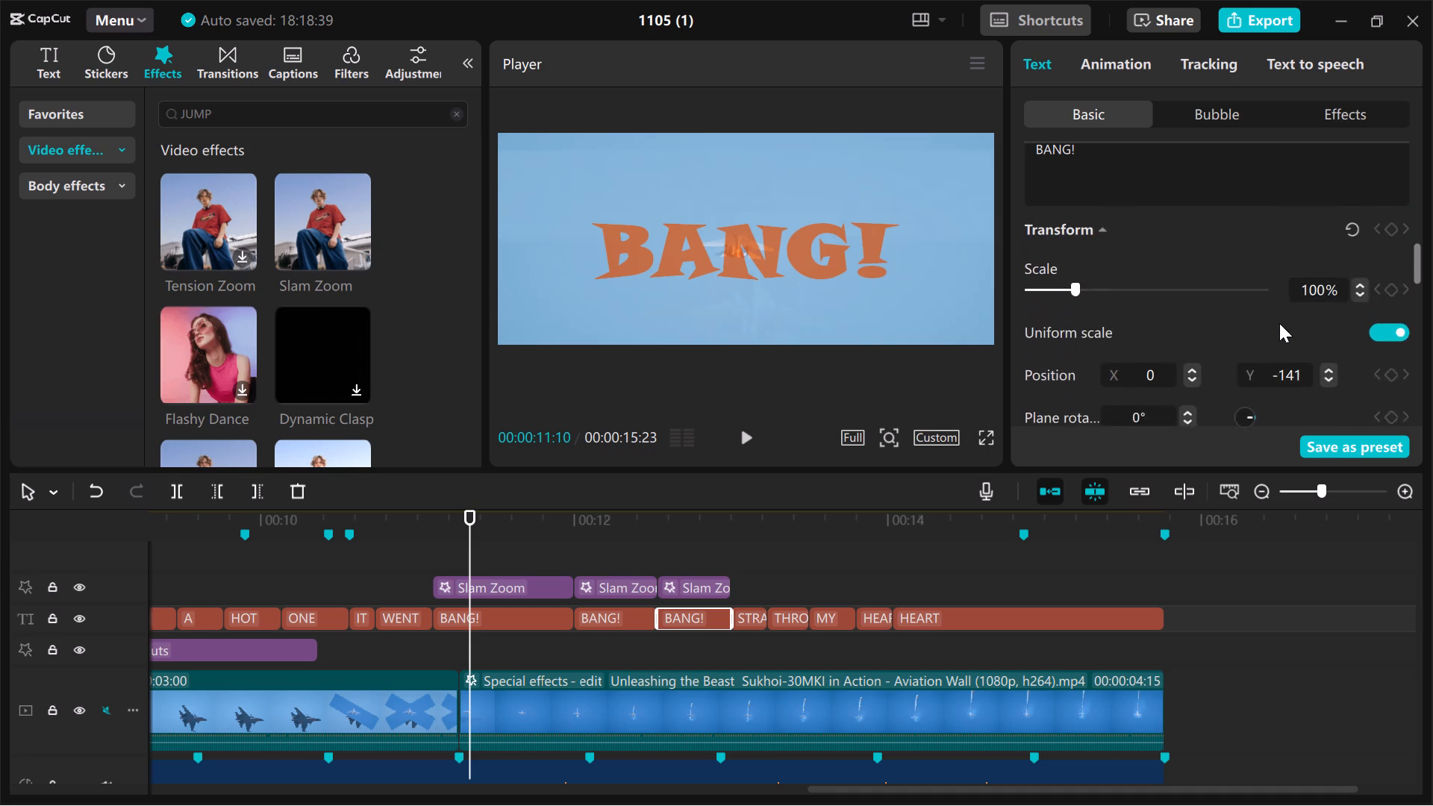
scroll(1279, 323, up, 1)
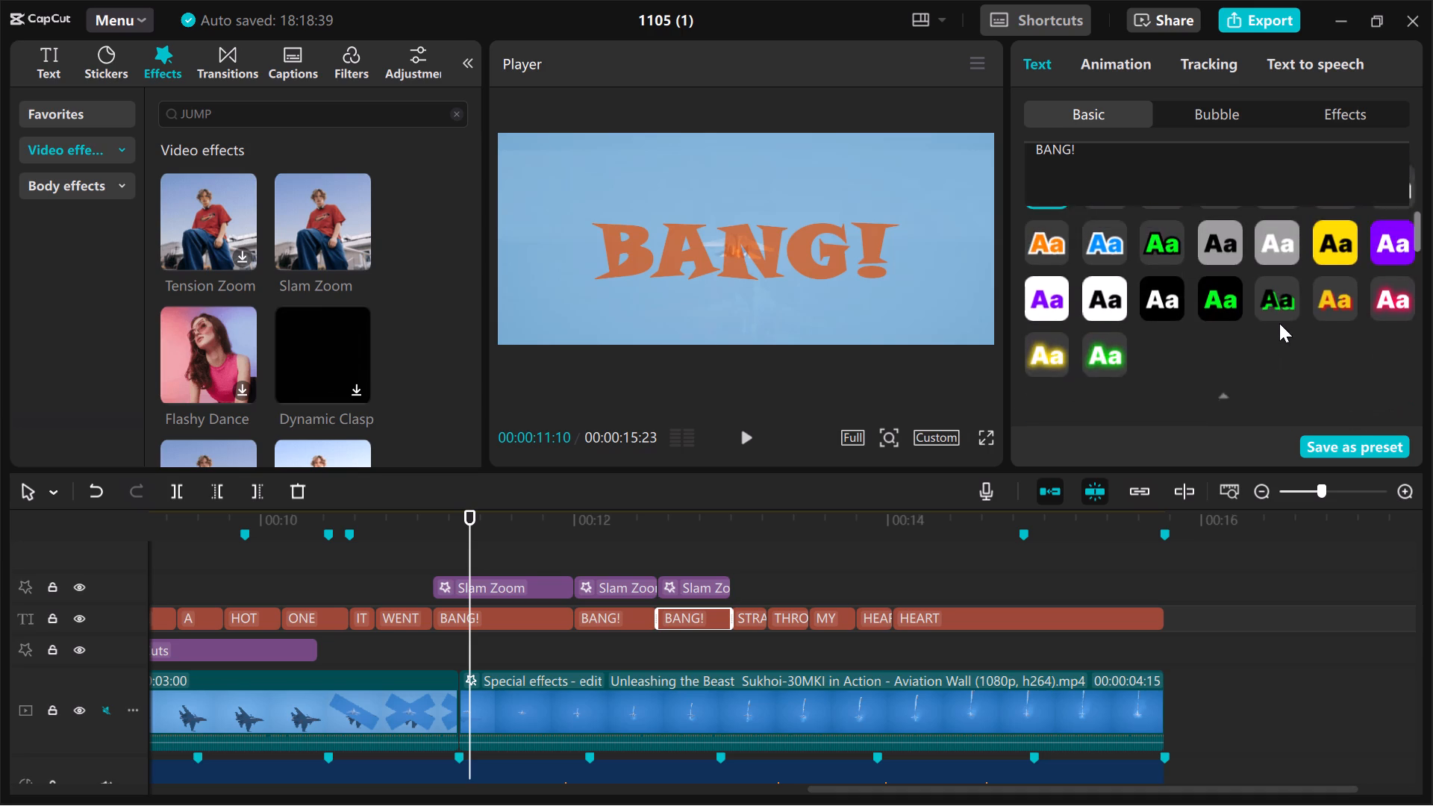
scroll(1279, 323, up, 1)
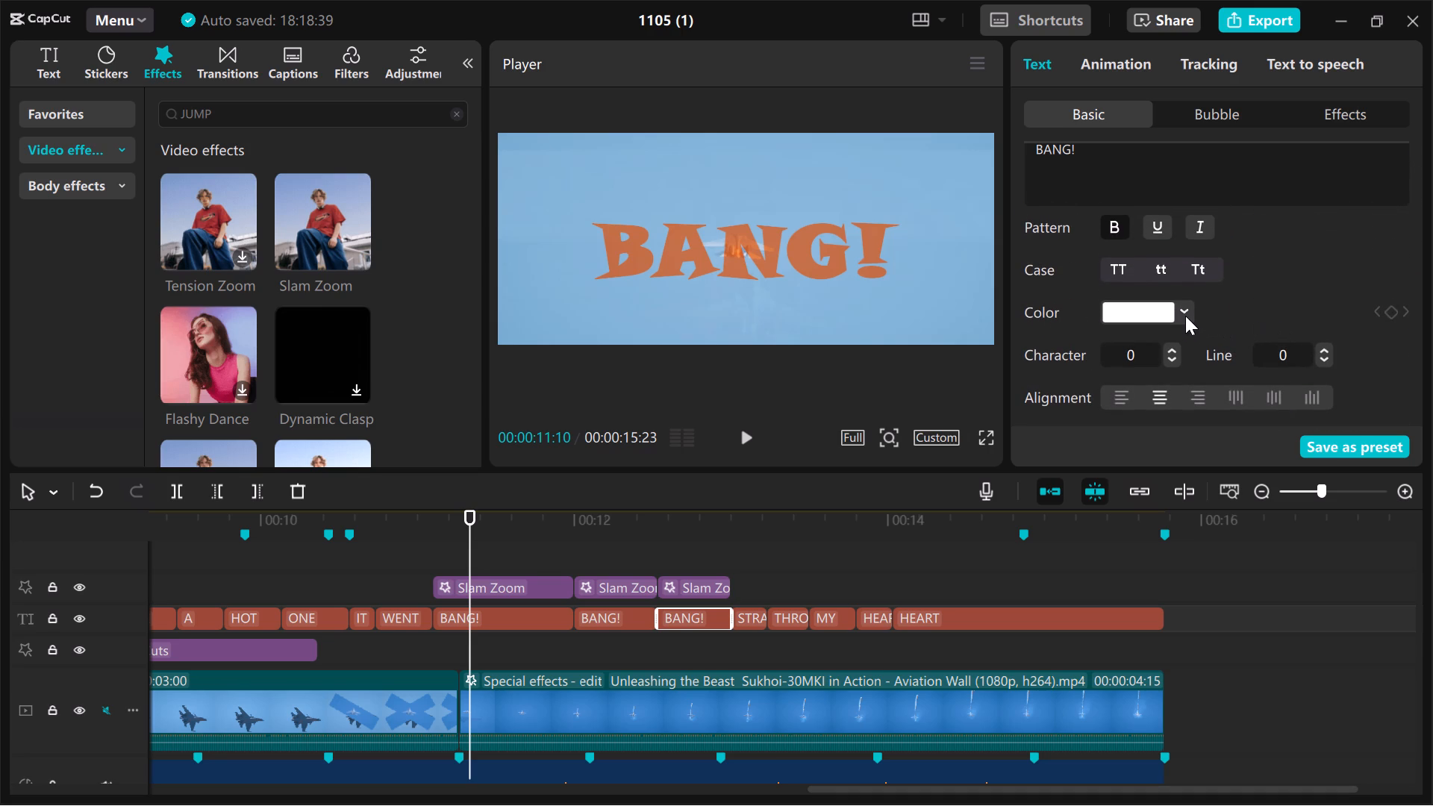
click(1185, 316)
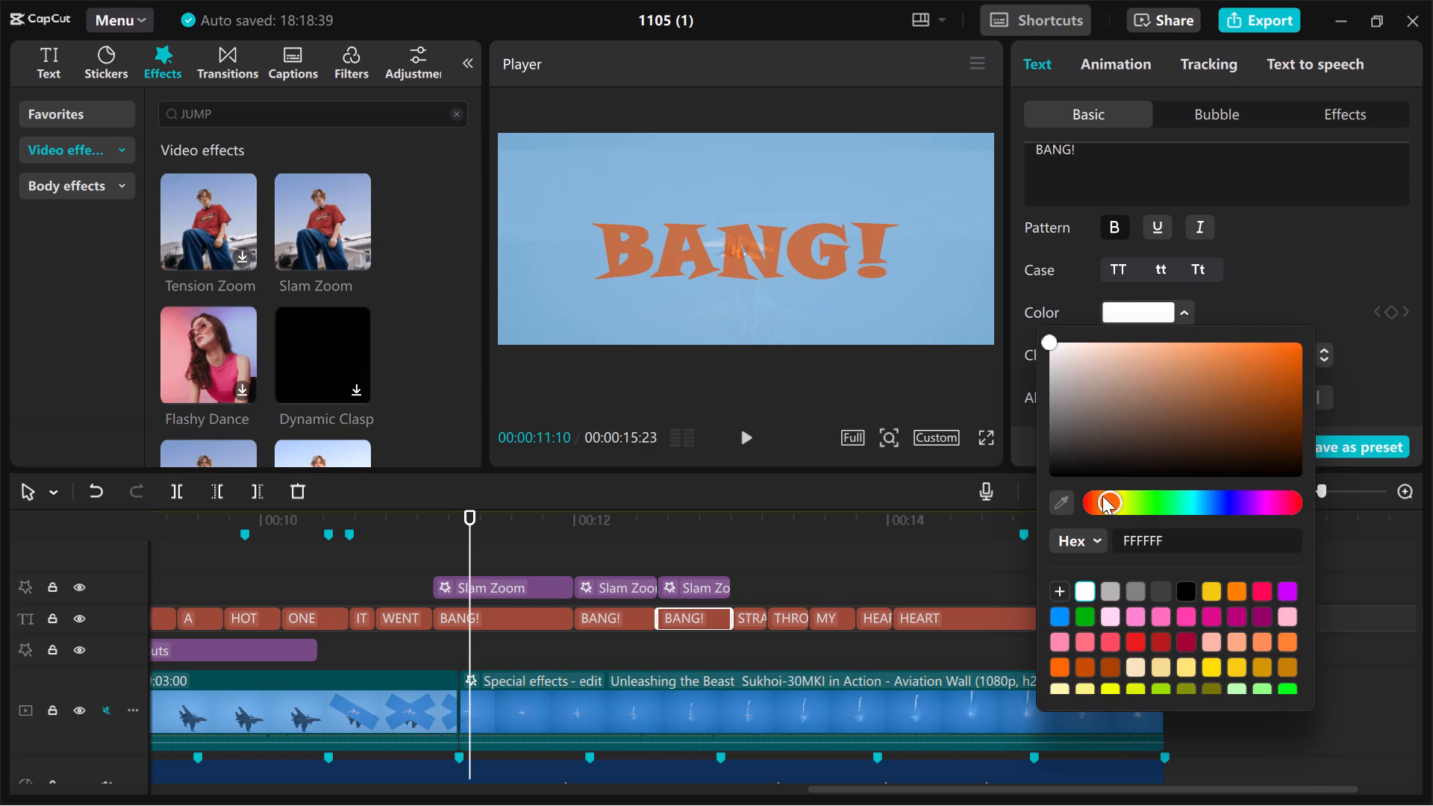
click(1063, 669)
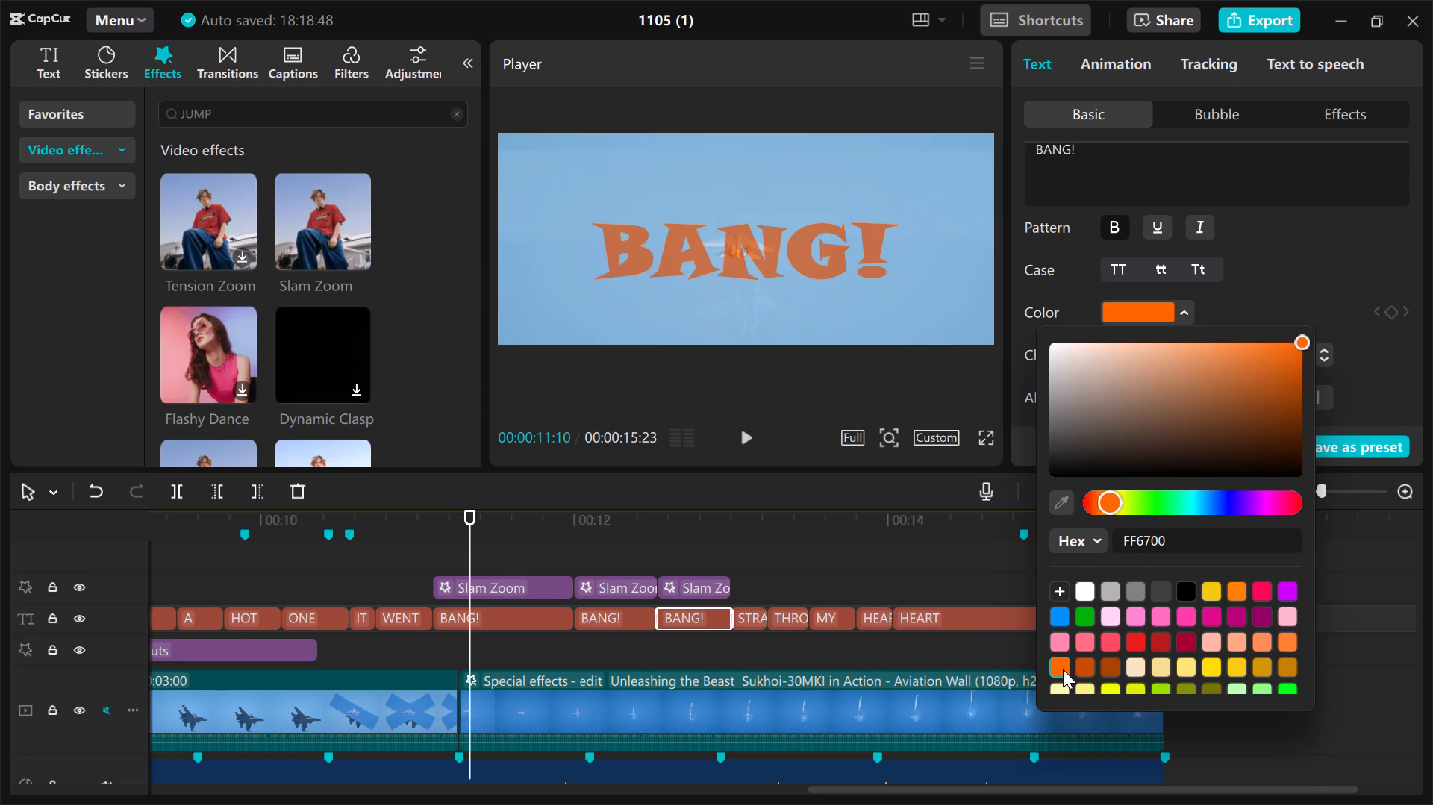
click(622, 615)
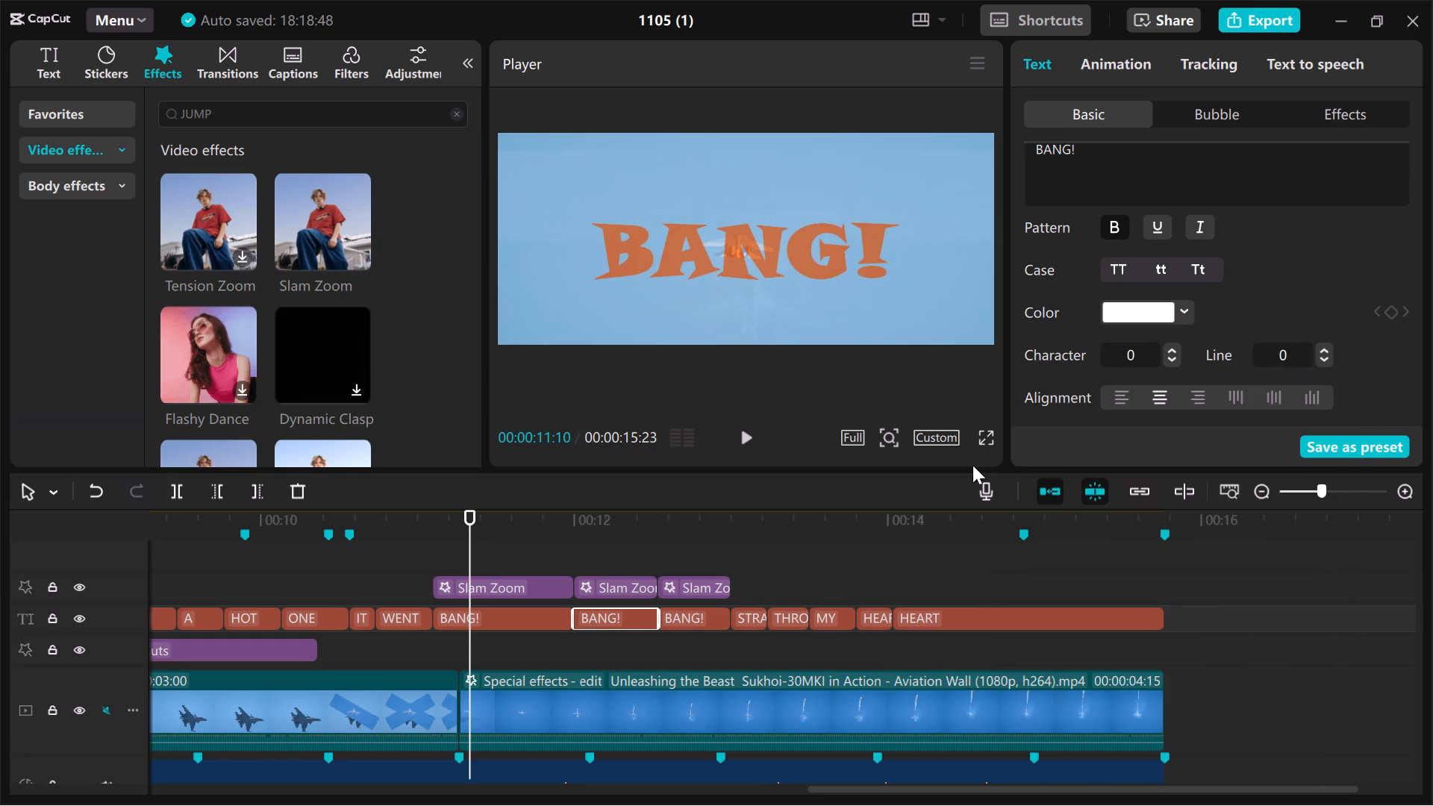
click(1161, 311)
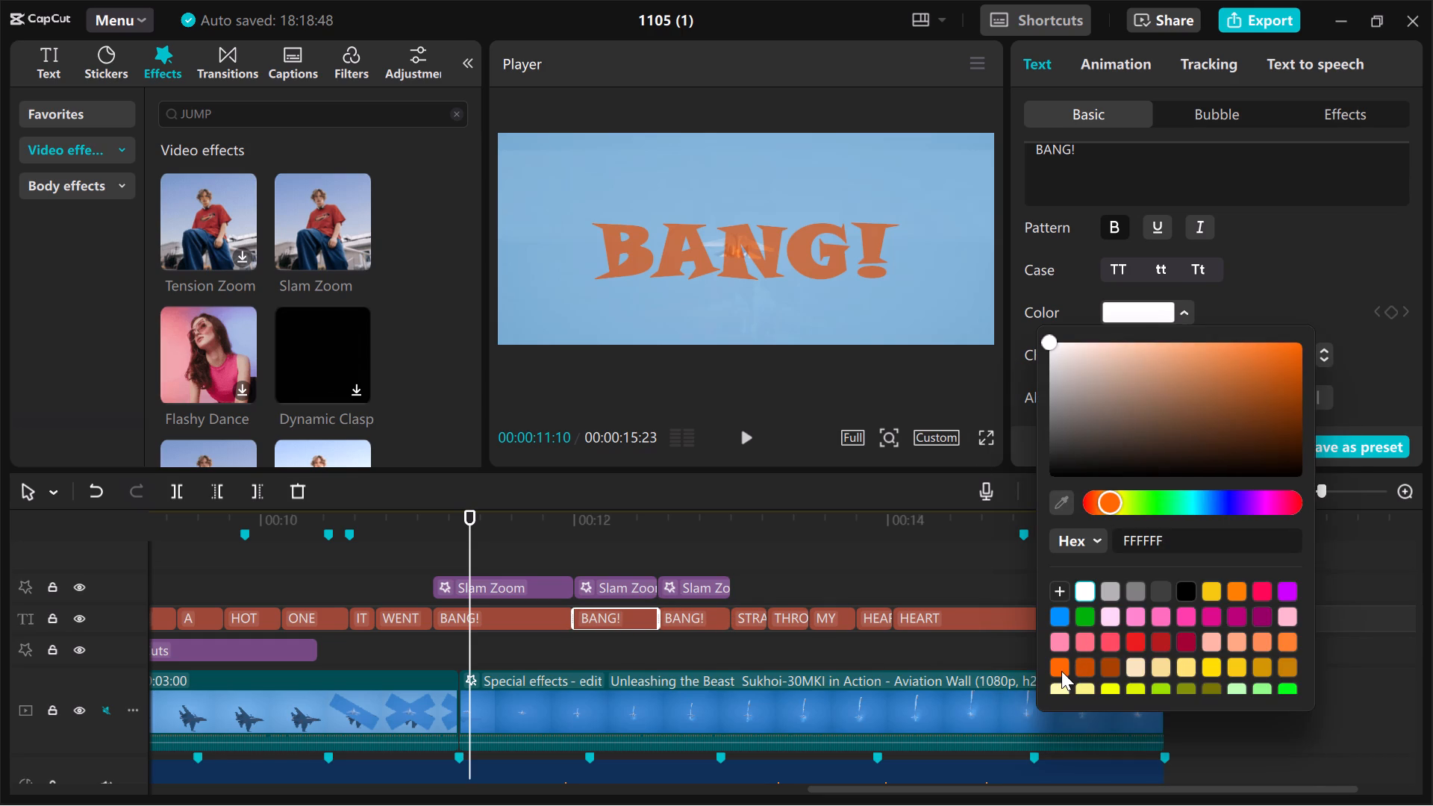
click(1060, 671)
Play the section from just before the first BANG! caption to the end, and replay the video from its opening to review the recoloured captions.
click(349, 575)
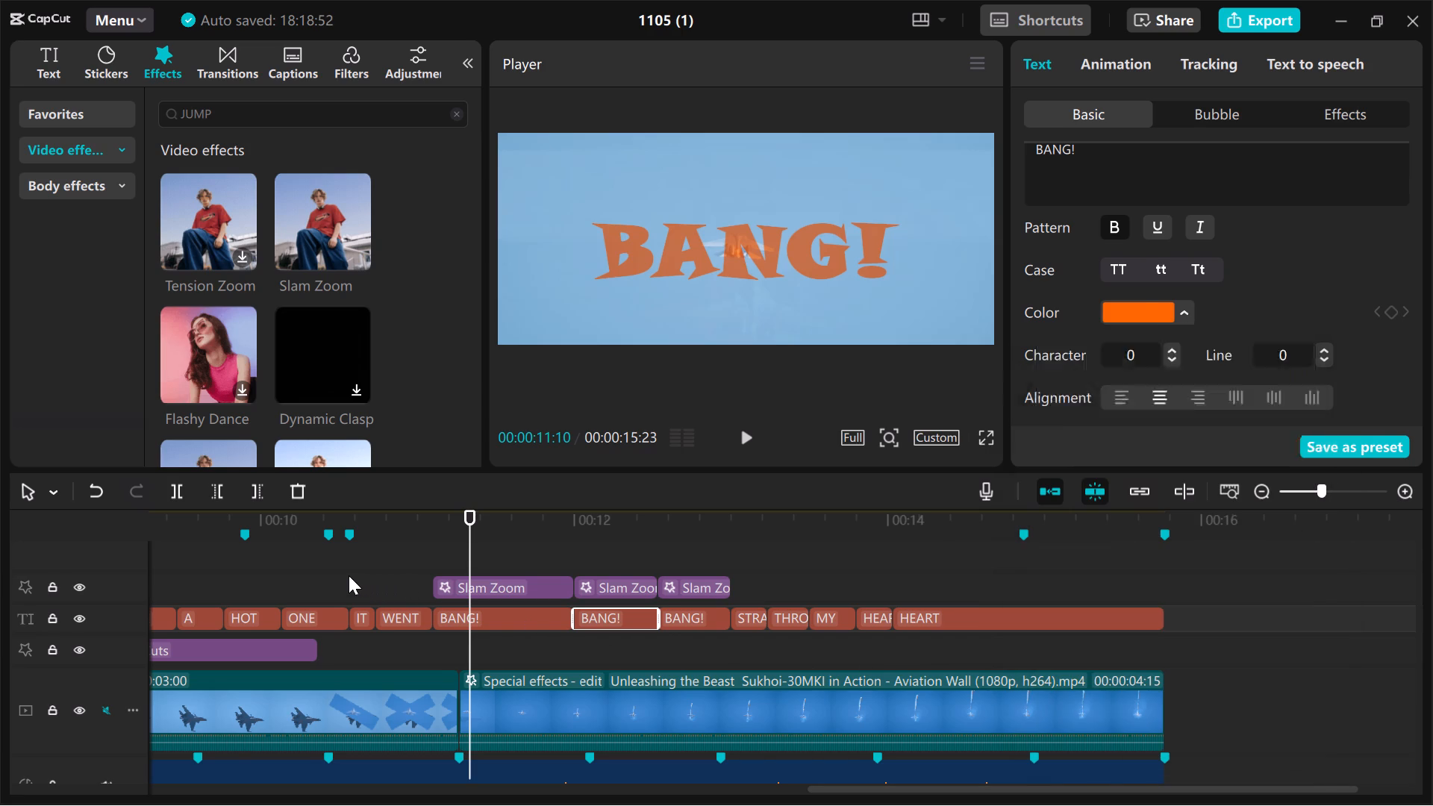
key(space)
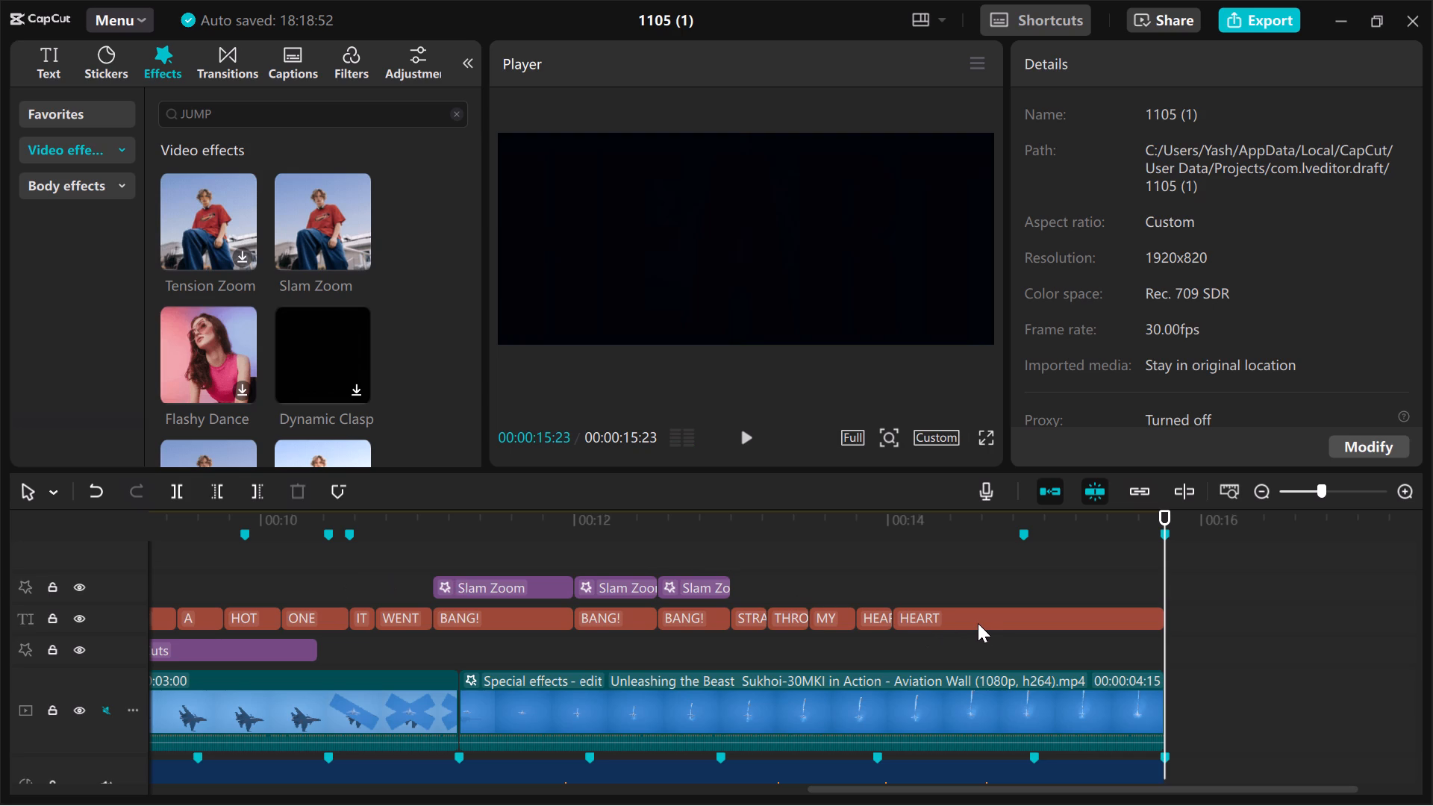
scroll(978, 623, right, 7)
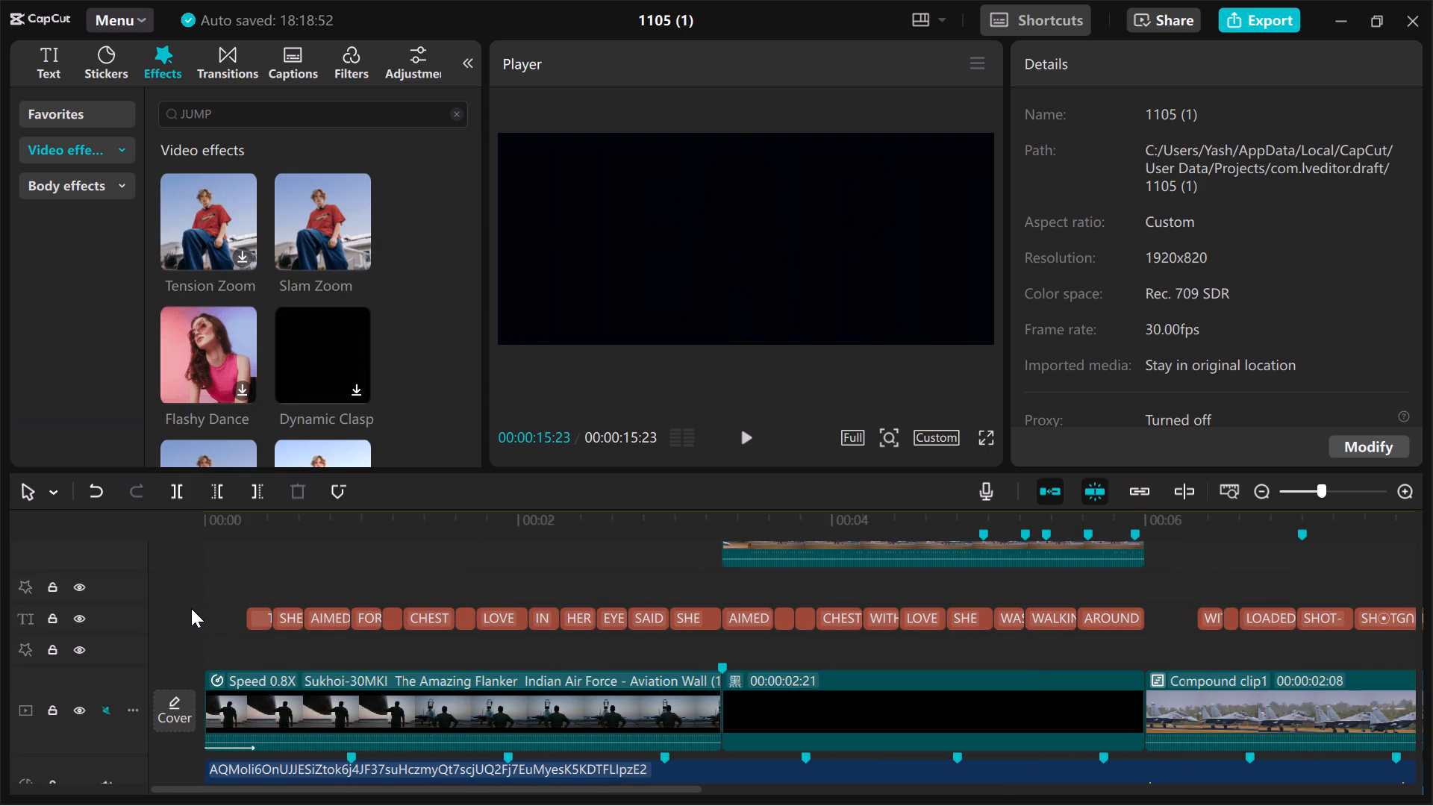
click(181, 608)
key(space)
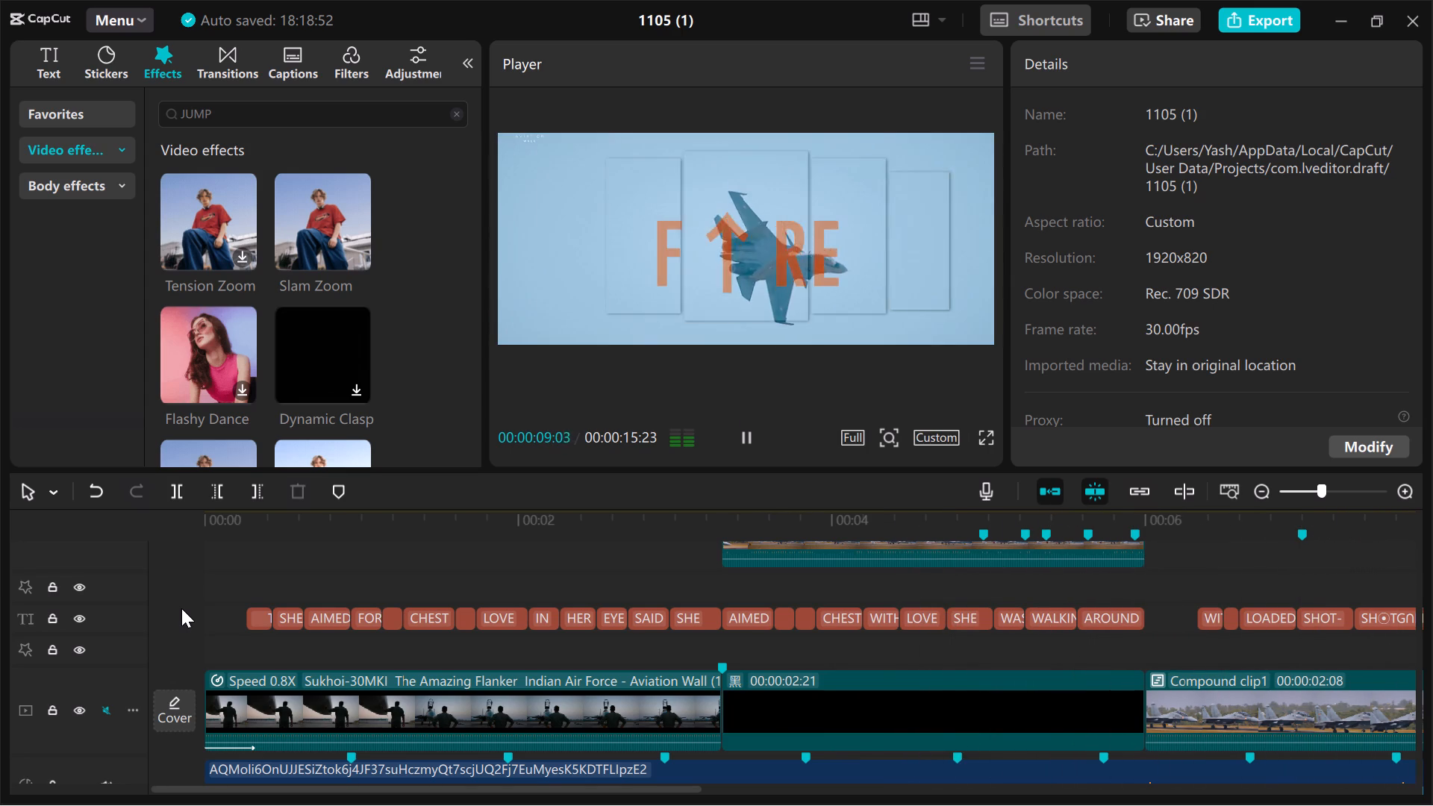
scroll(181, 608, up, 1)
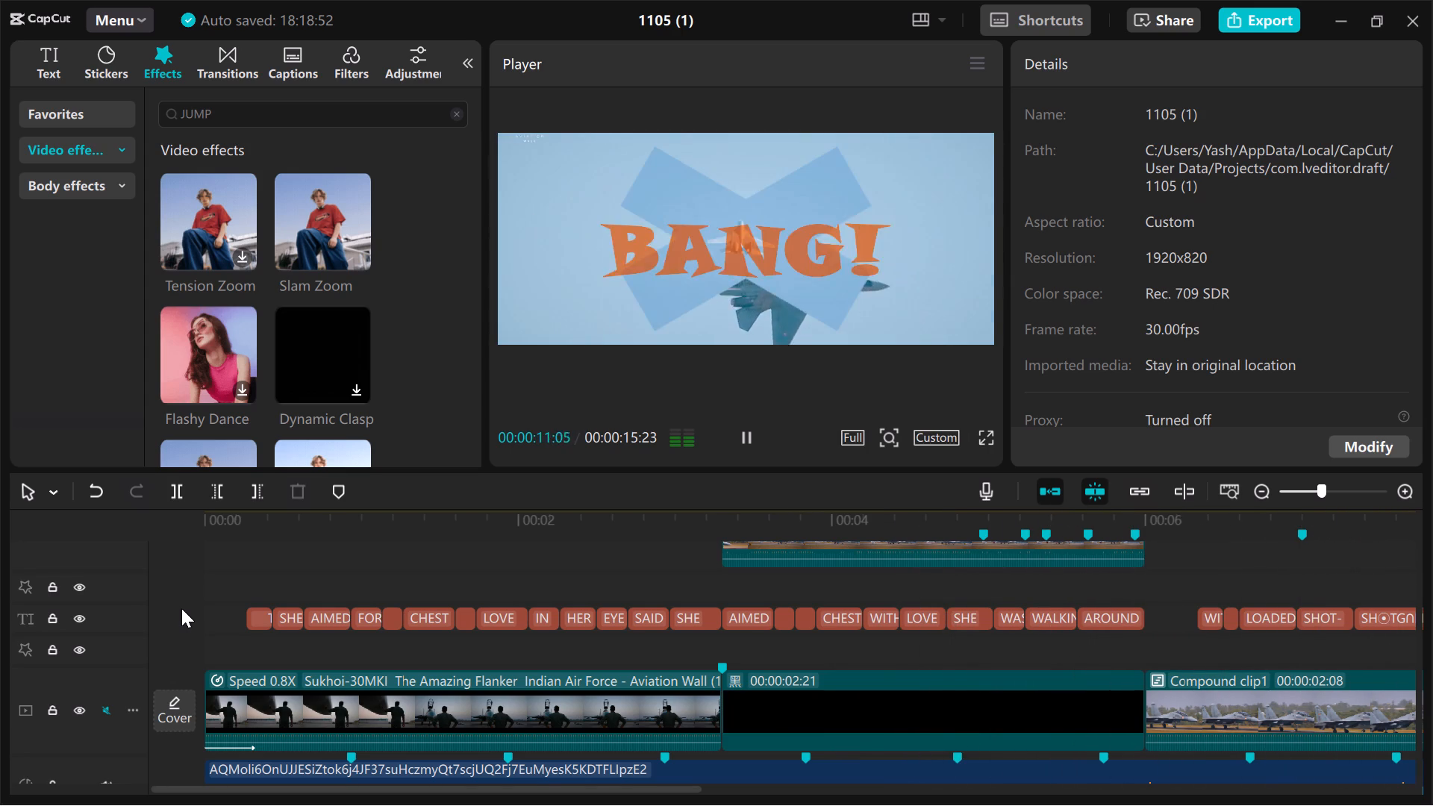
scroll(576, 619, up, 1)
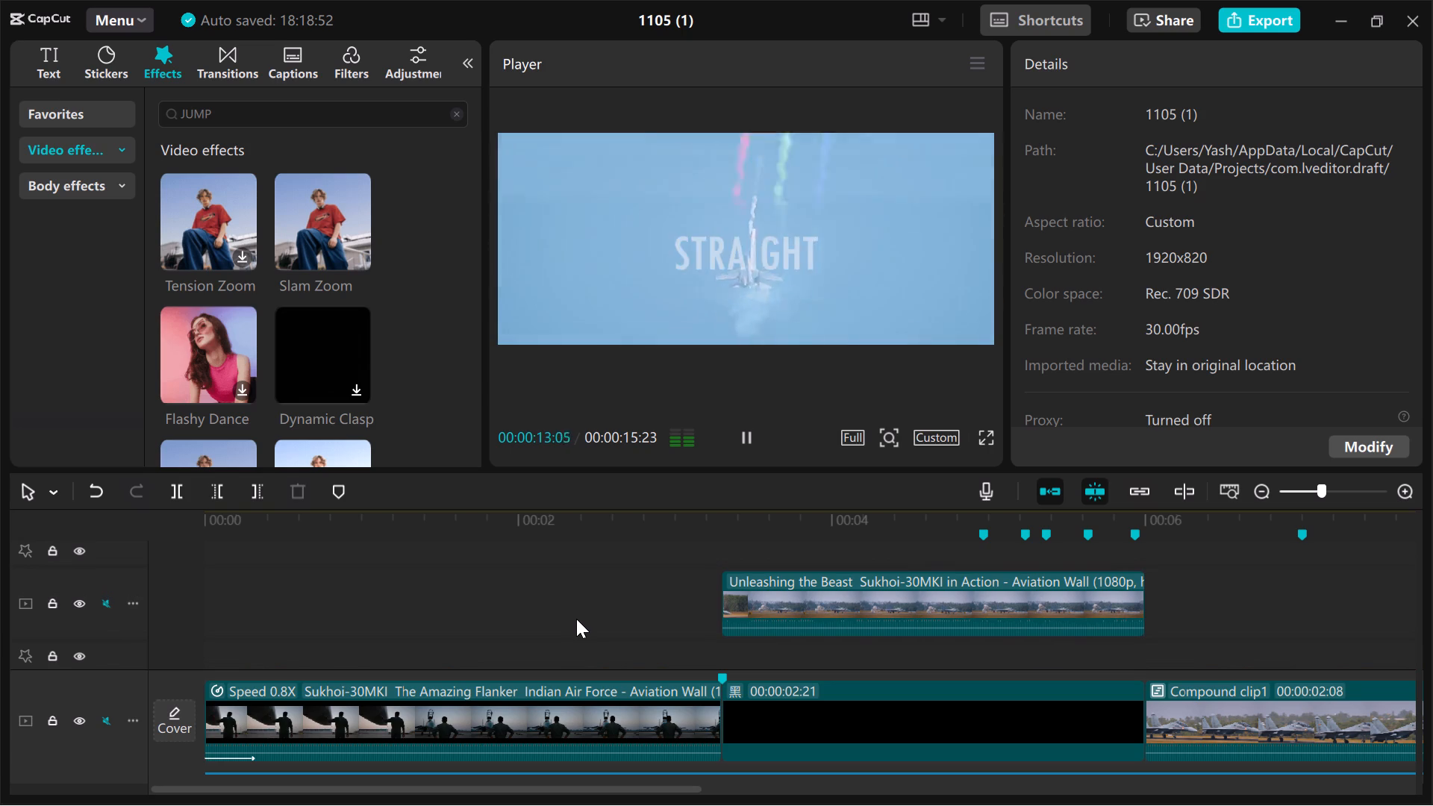
scroll(616, 586, up, 2)
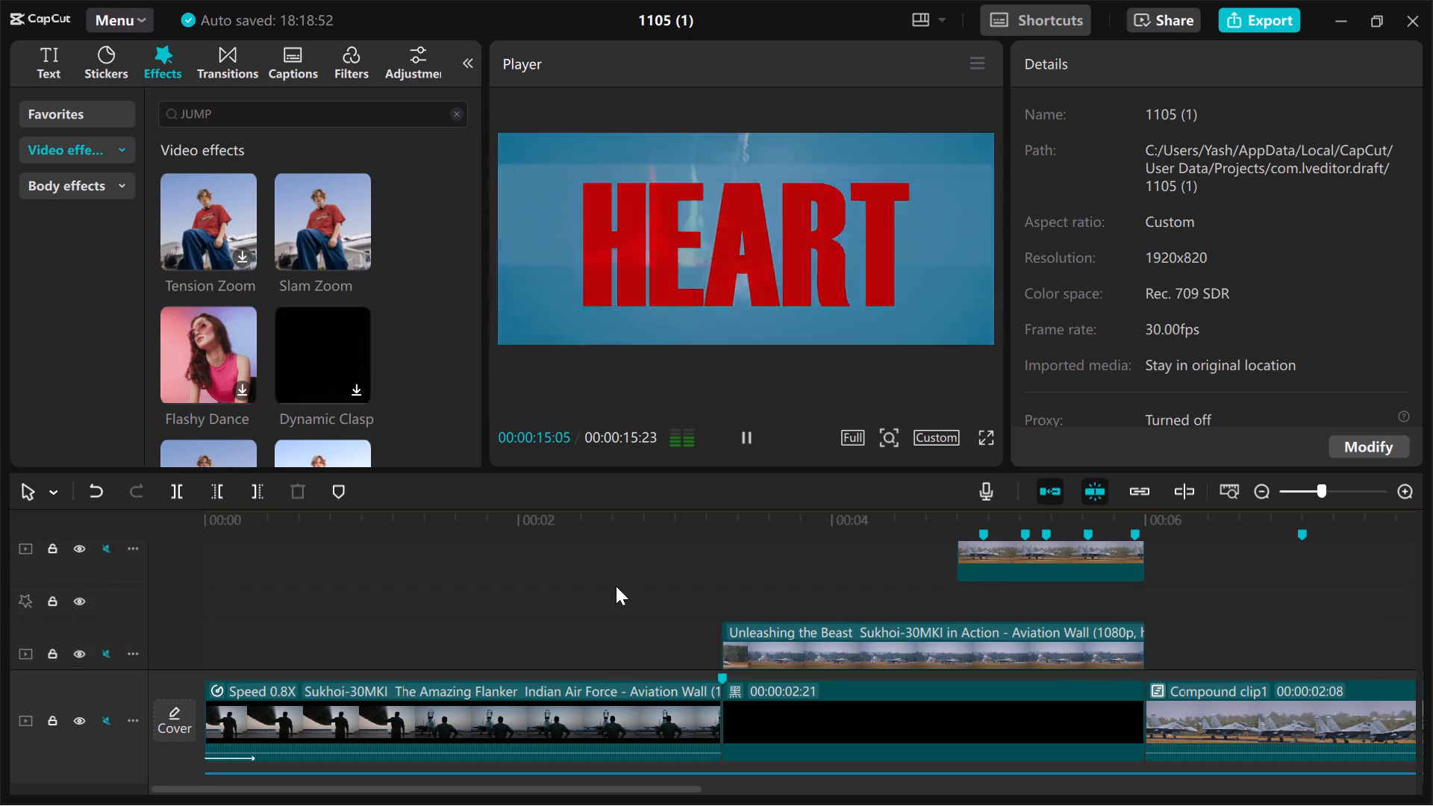
scroll(616, 586, up, 1)
scroll(574, 561, right, 3)
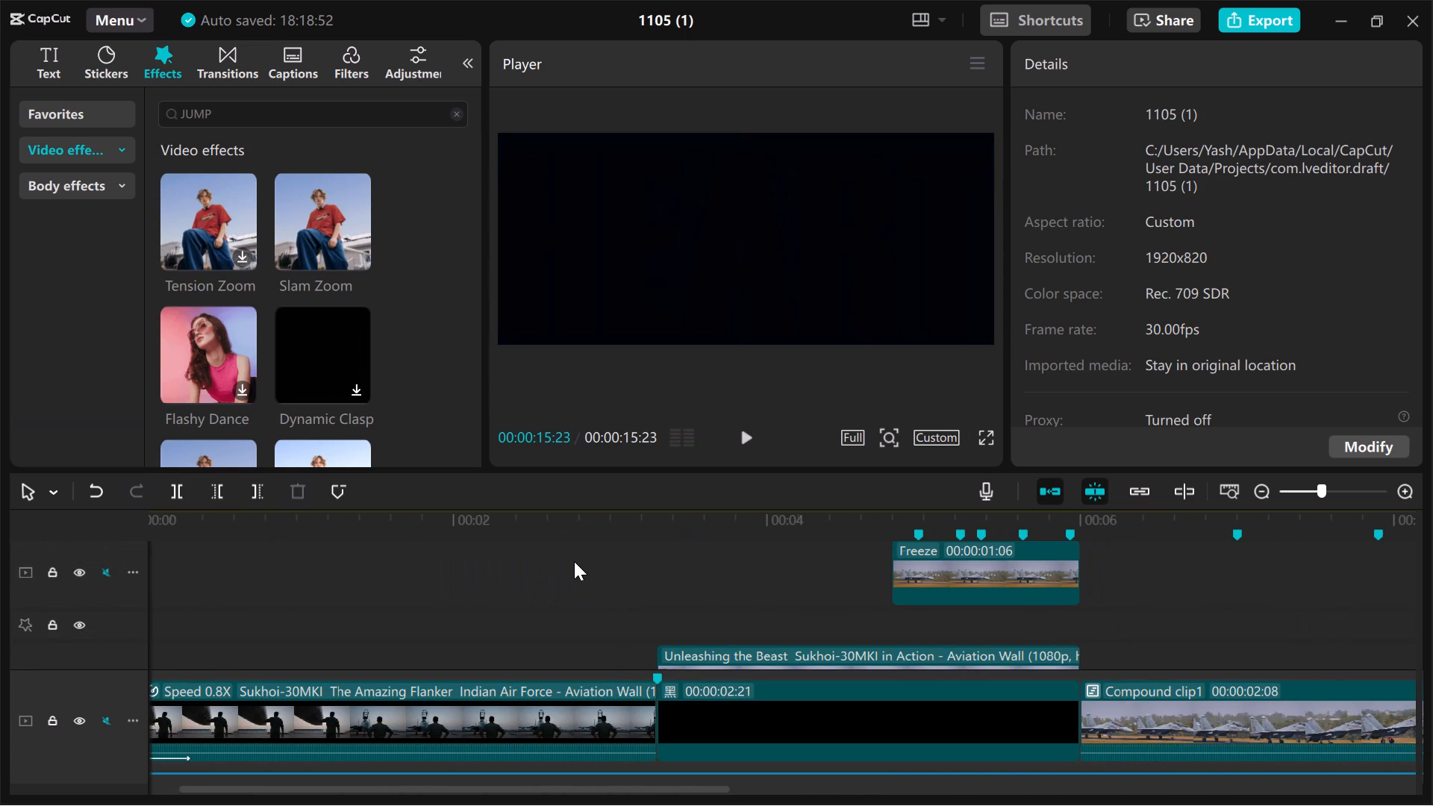
click(574, 561)
key(space)
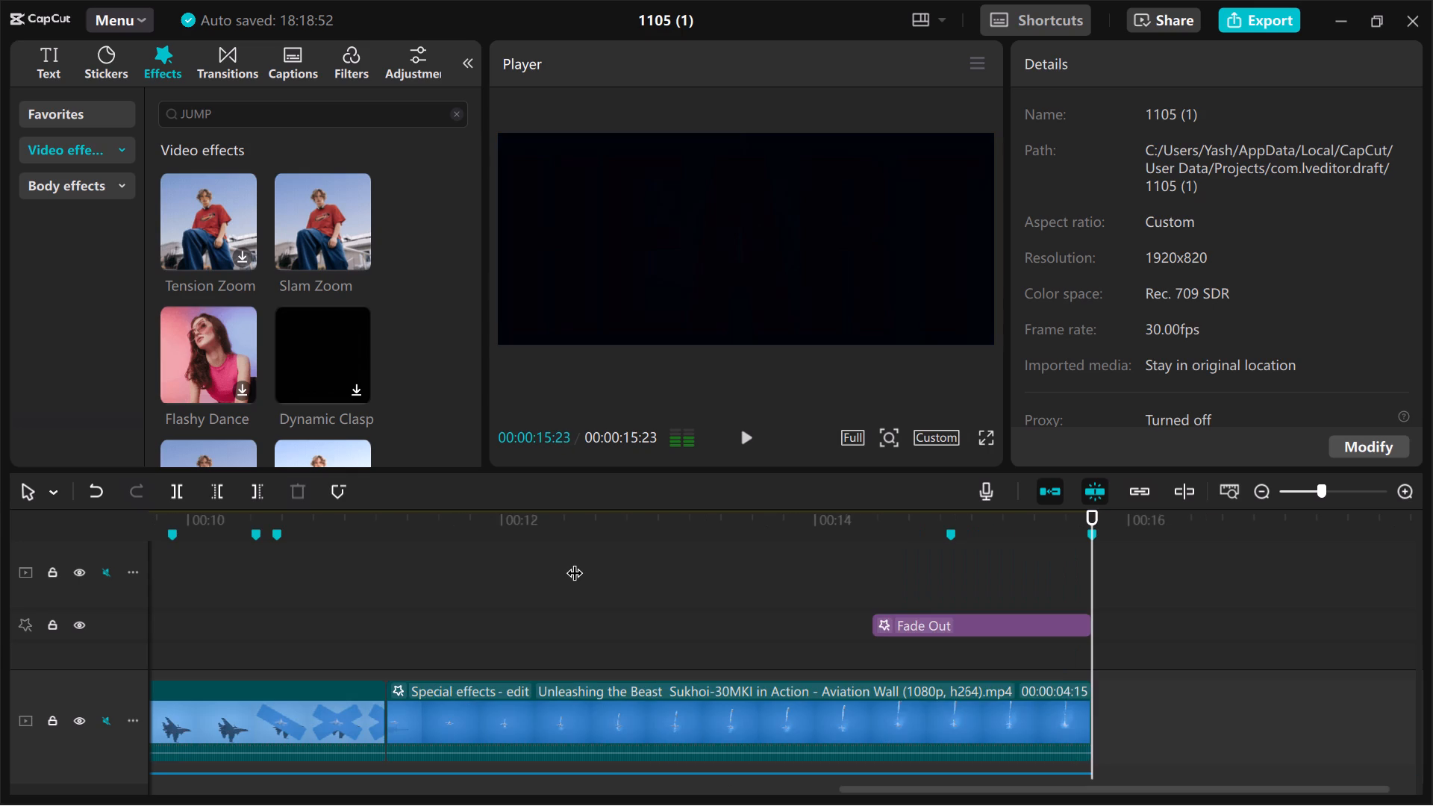
Examine the closing Fade Out frame by frame over the final HEART caption, from about 00:15:06 to 00:15:16.
scroll(697, 623, down, 2)
scroll(697, 623, right, 4)
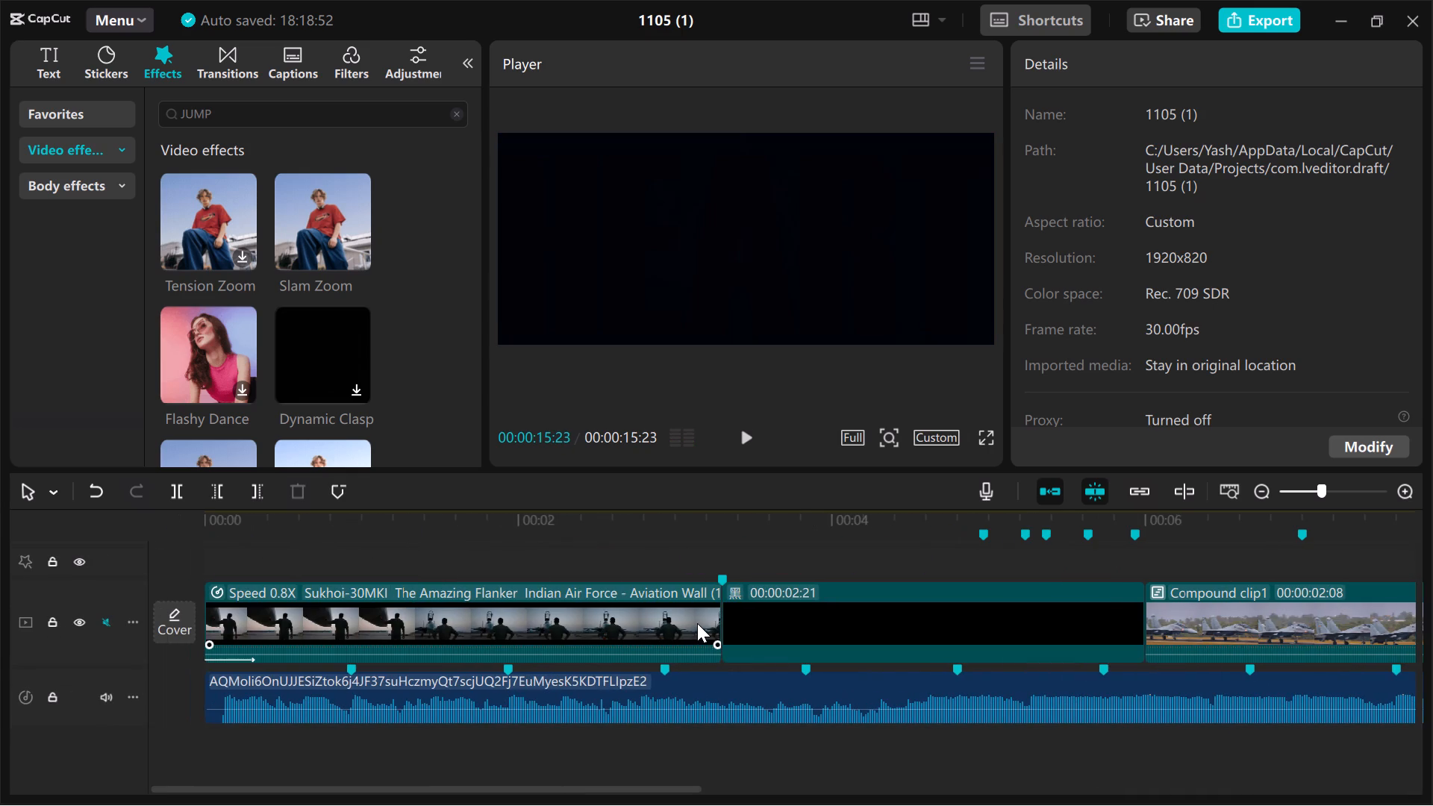
scroll(697, 623, left, 4)
scroll(697, 623, up, 2)
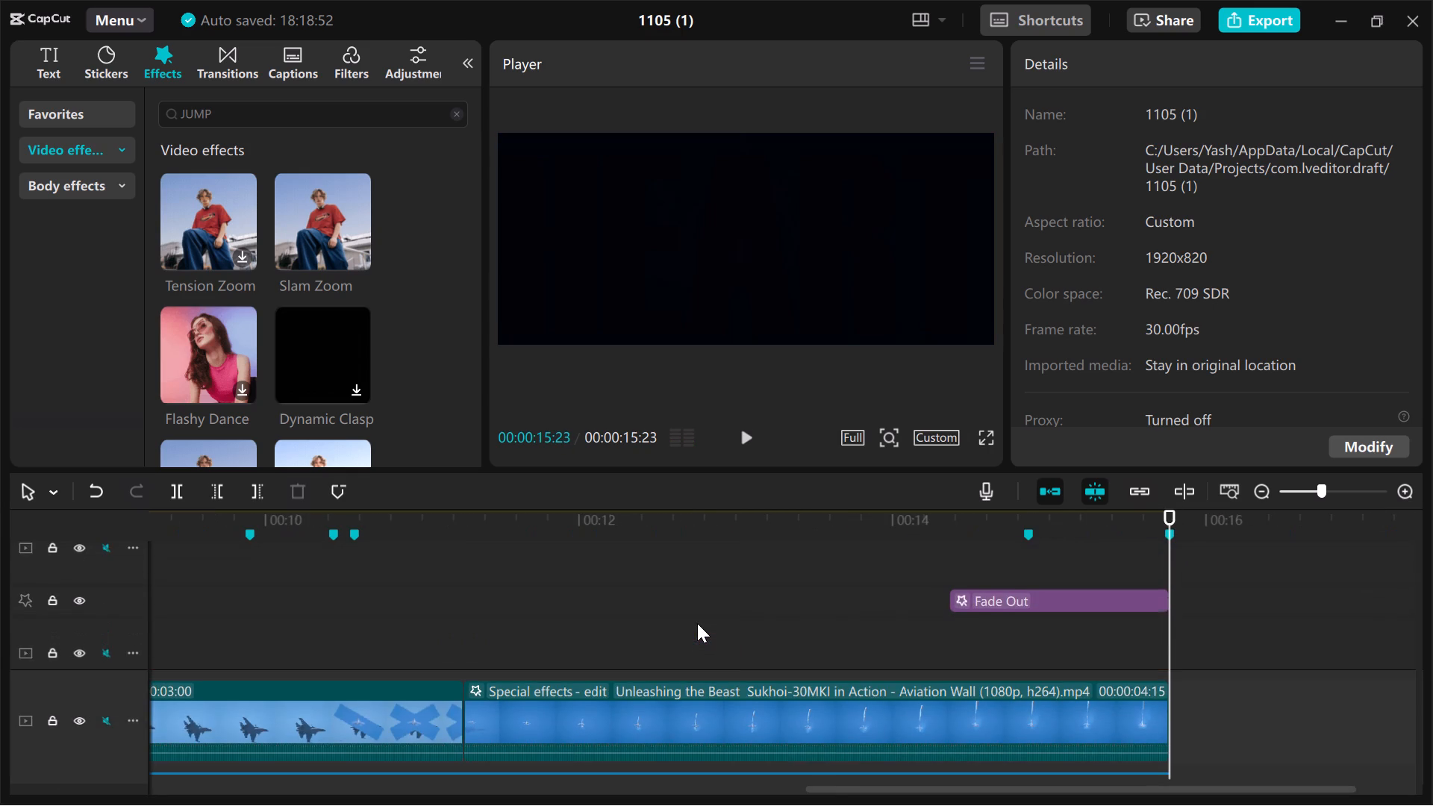
scroll(697, 623, left, 1)
scroll(697, 623, down, 1)
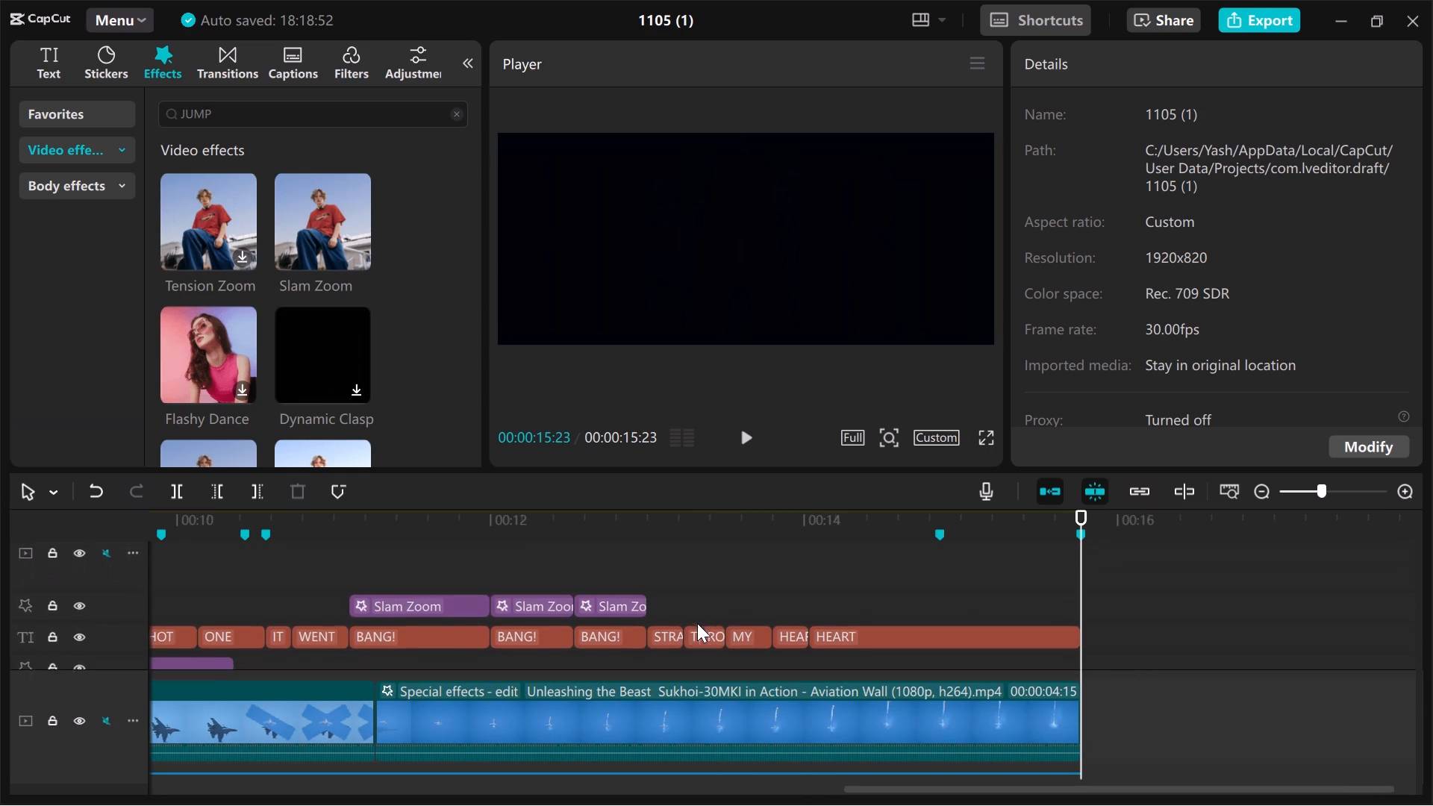
scroll(697, 623, up, 1)
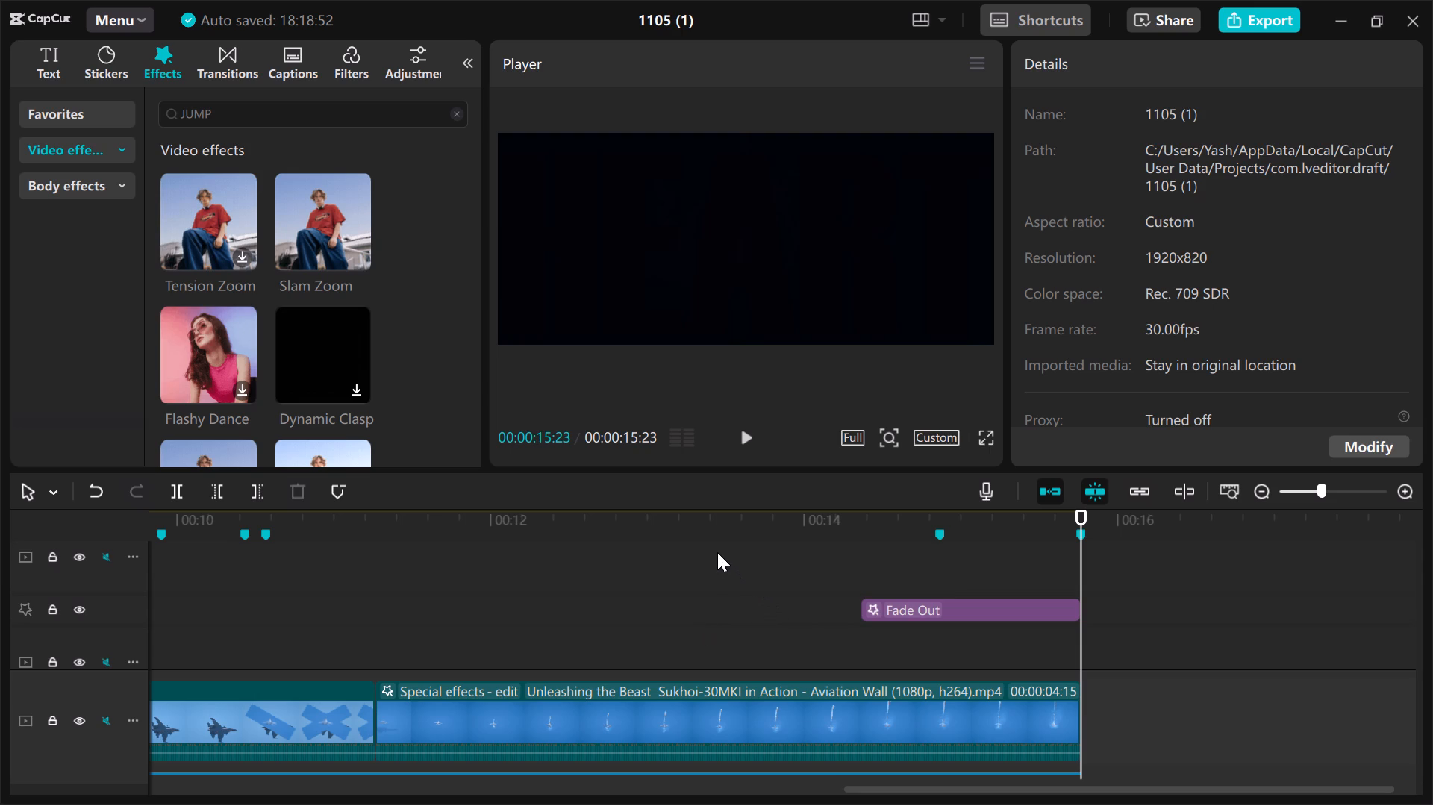
click(914, 564)
click(992, 560)
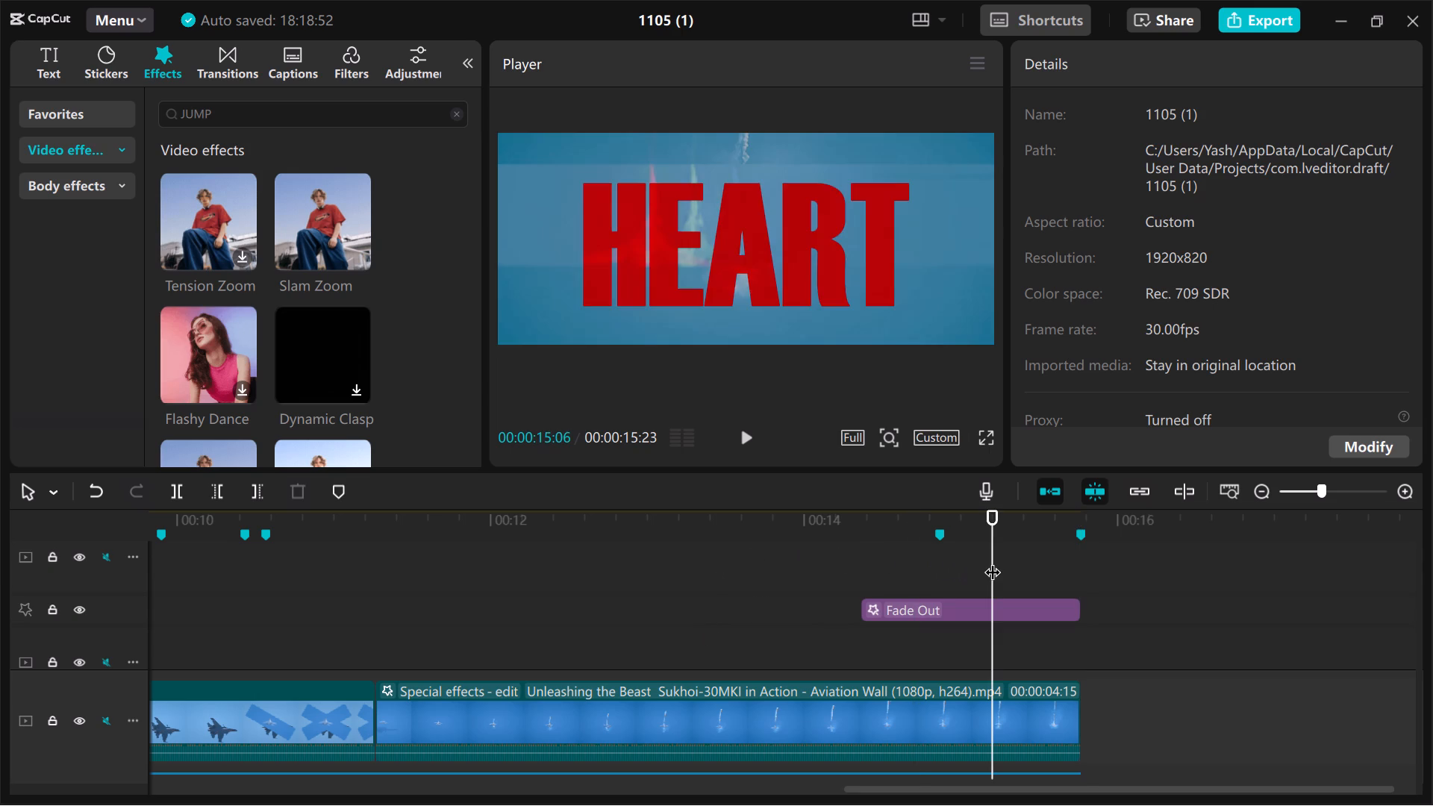
click(1006, 560)
click(1022, 560)
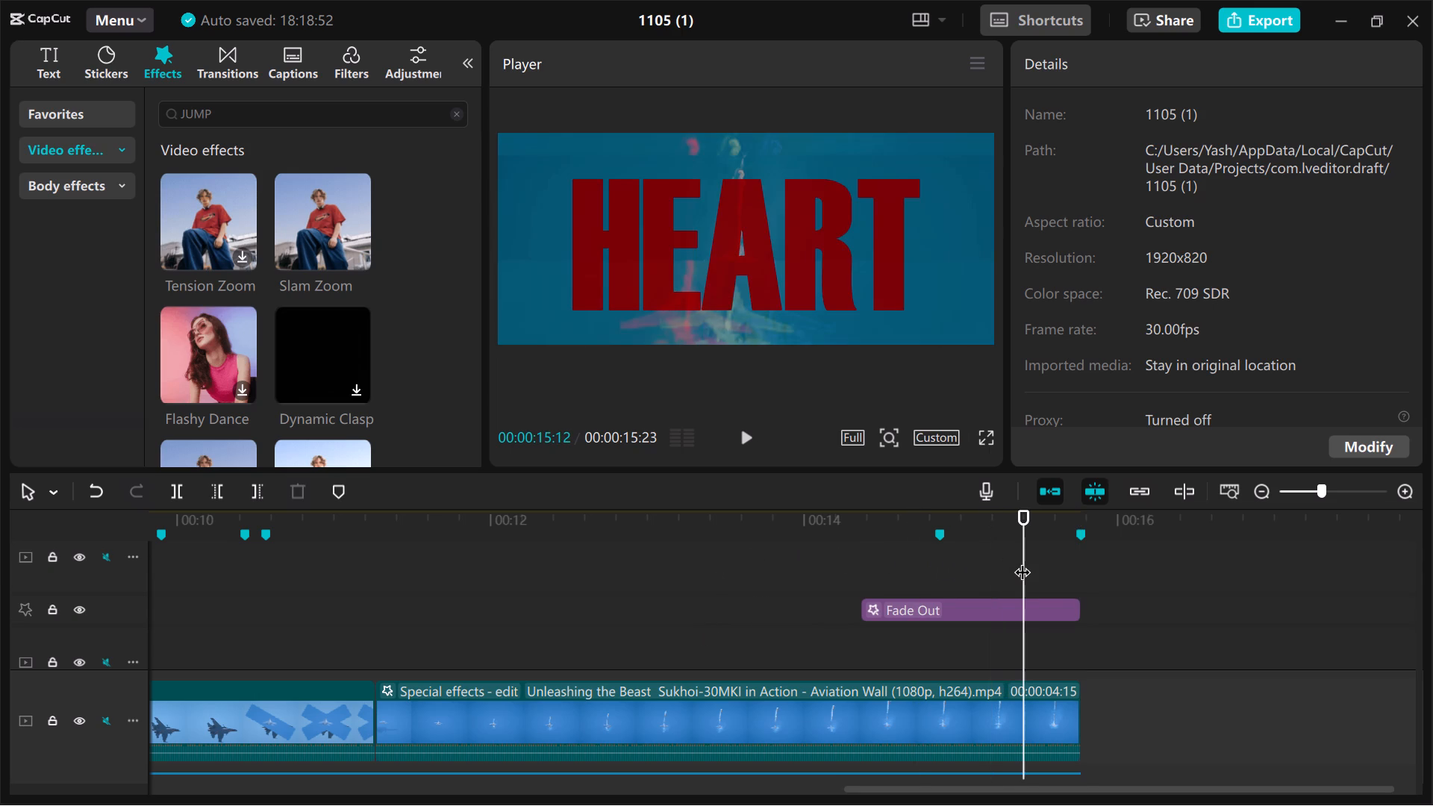
click(1031, 560)
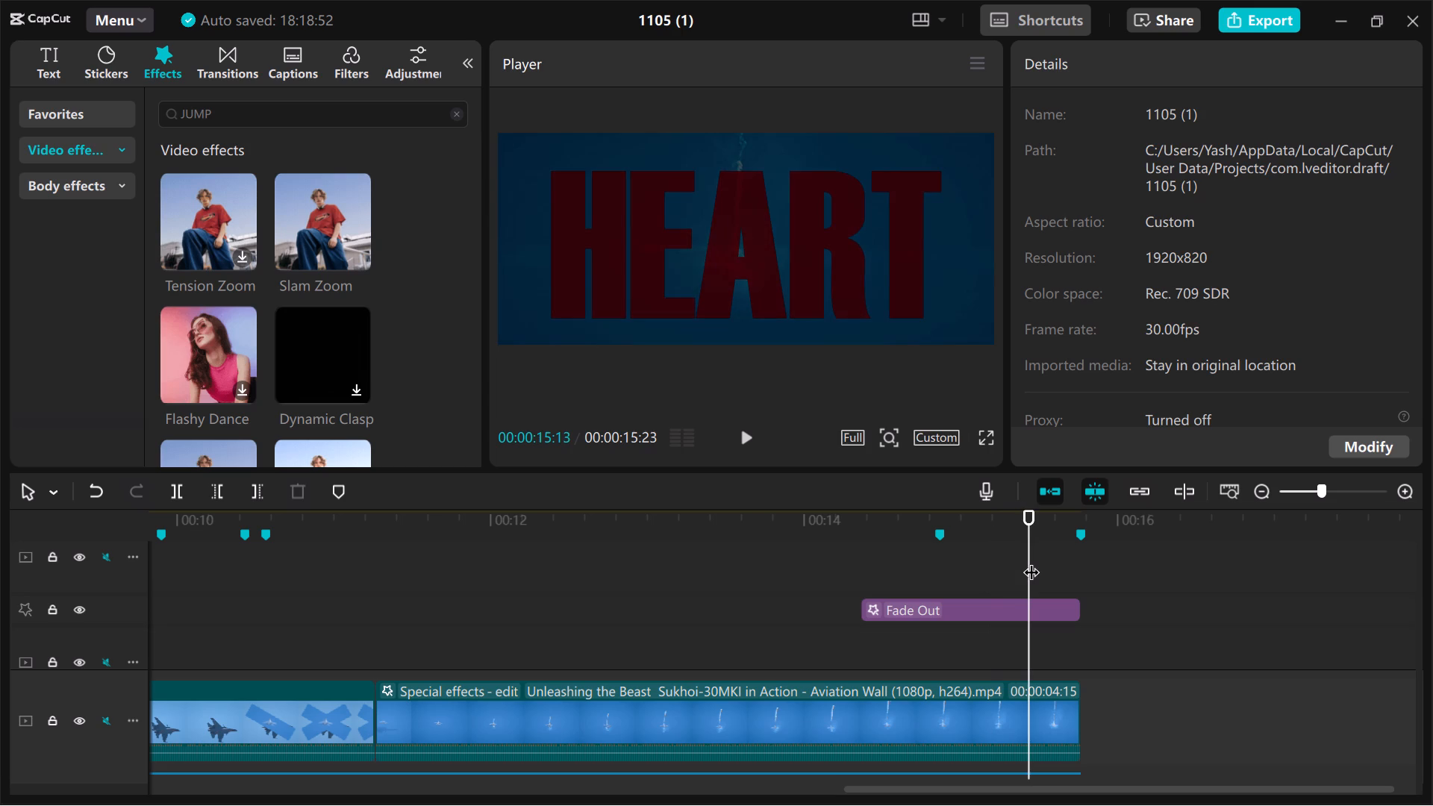
click(1031, 560)
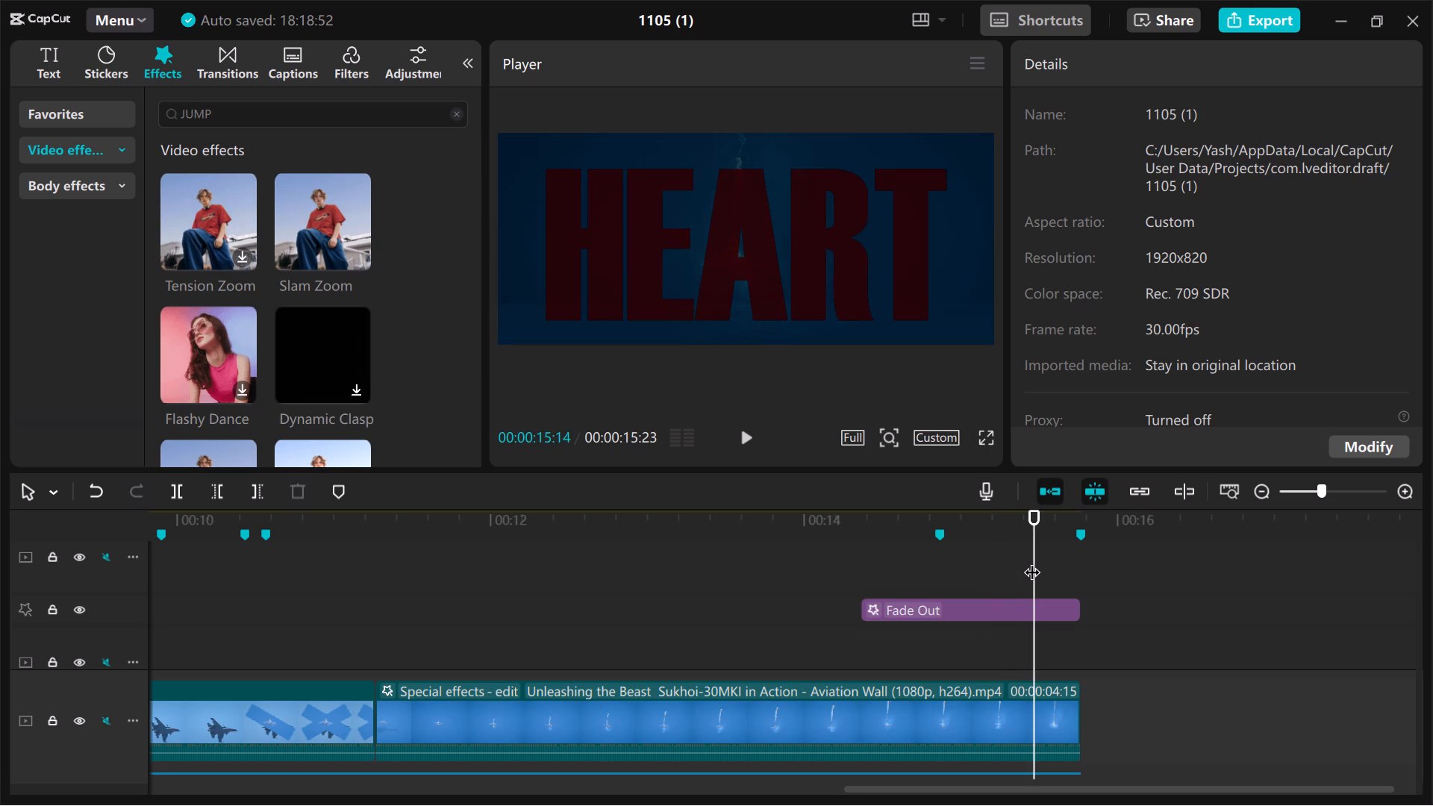
click(1035, 559)
click(1042, 560)
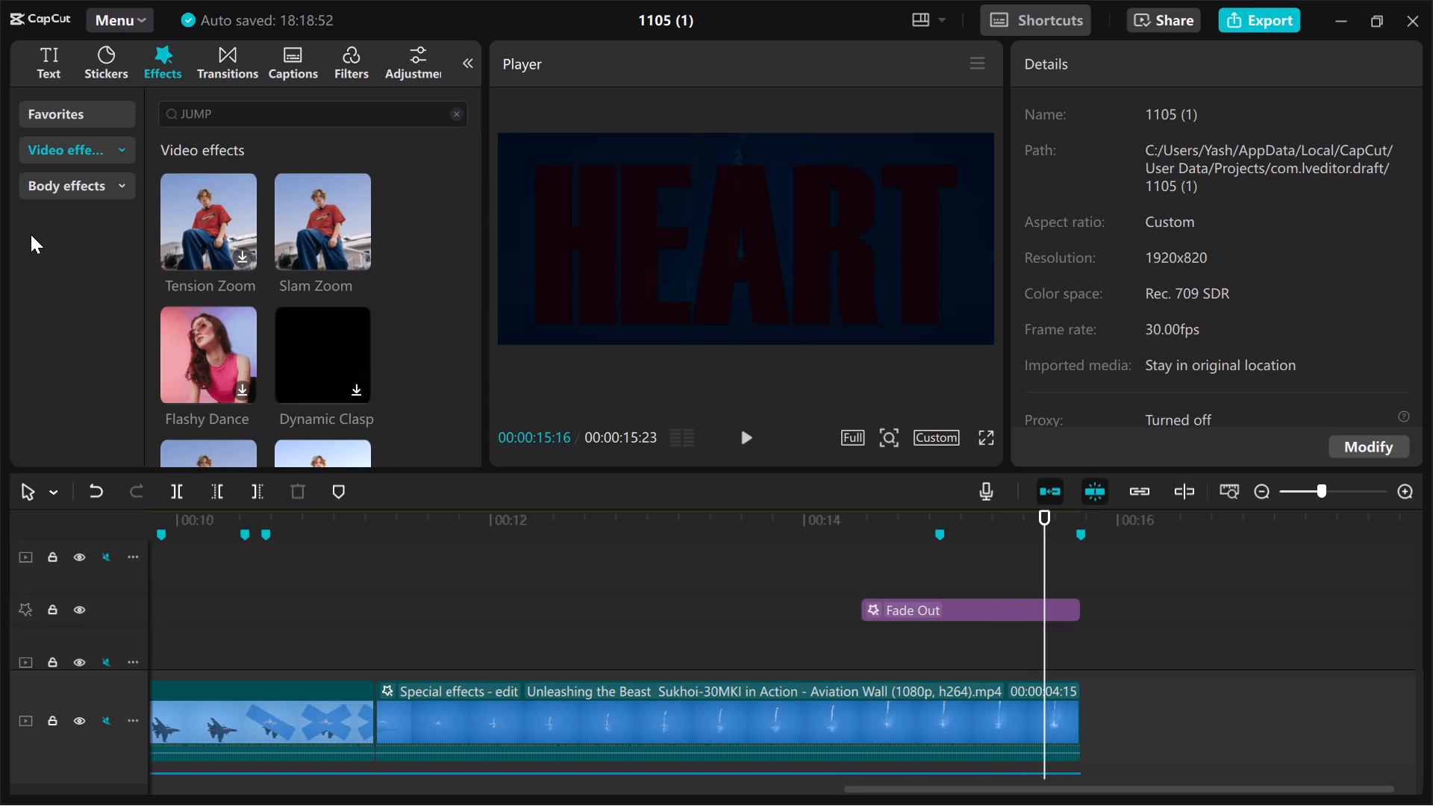
Add a default text clip above the Fade Out at 00:15:16 and trim its end to the end of the video at 00:15:23.
click(40, 63)
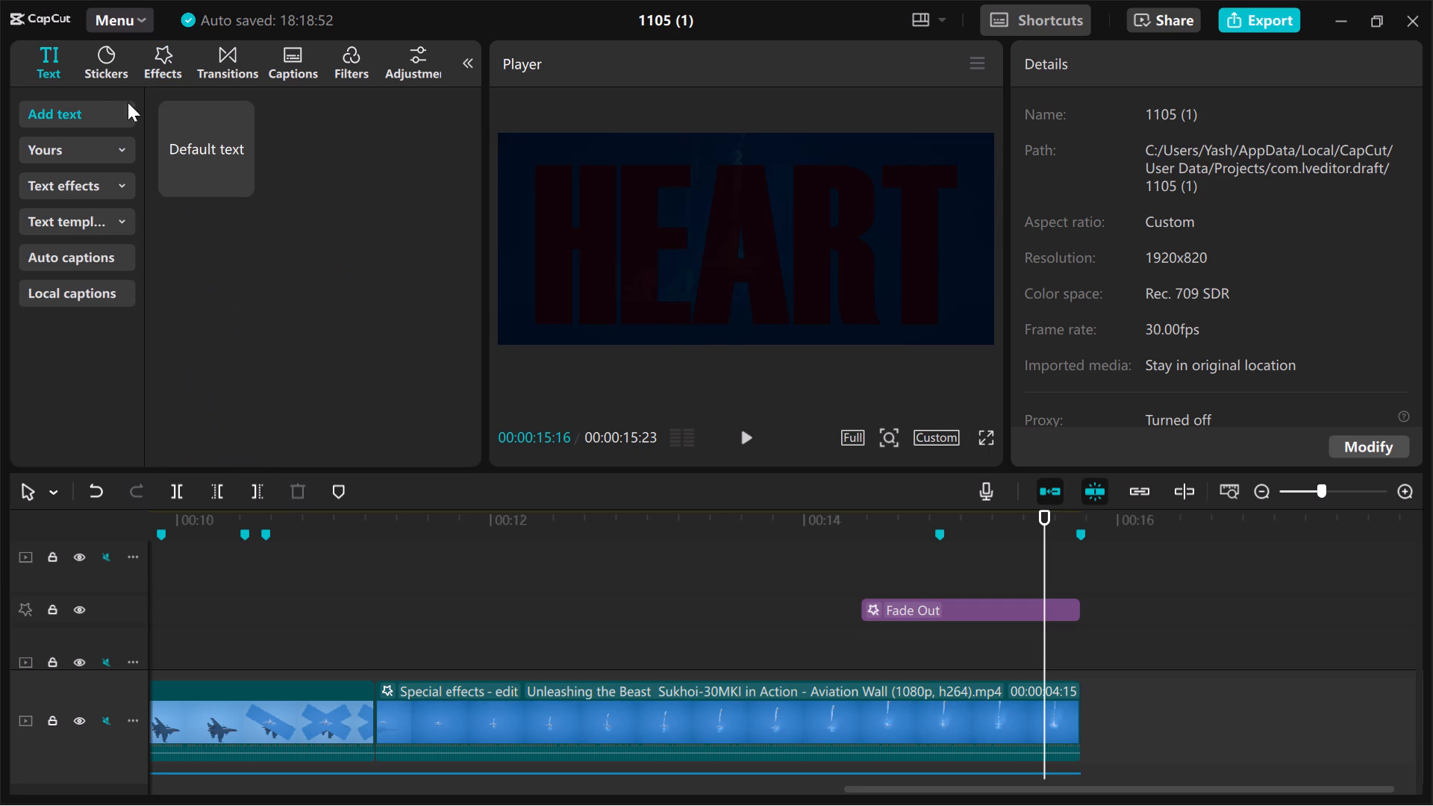
click(212, 169)
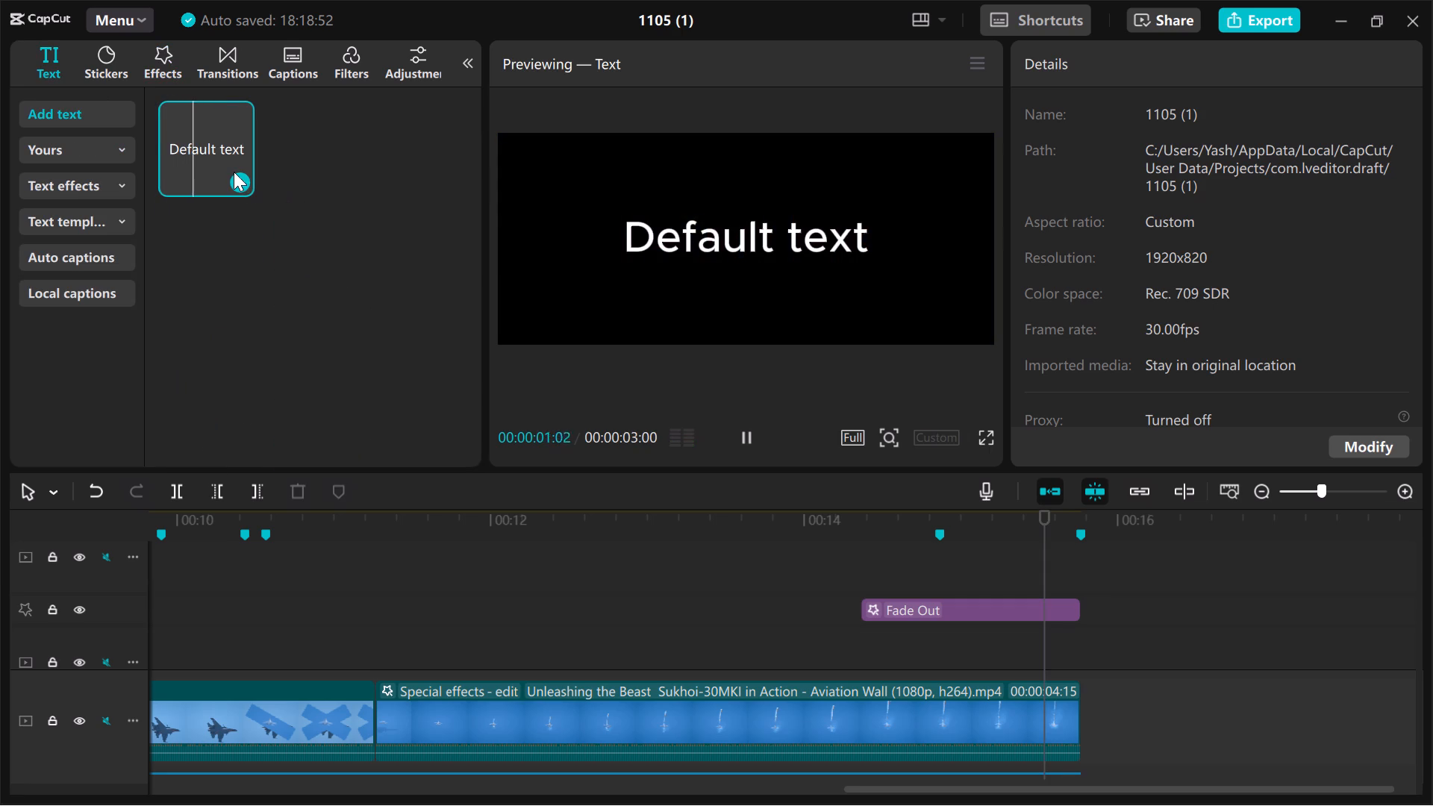
click(234, 172)
drag(216, 151, 1033, 590)
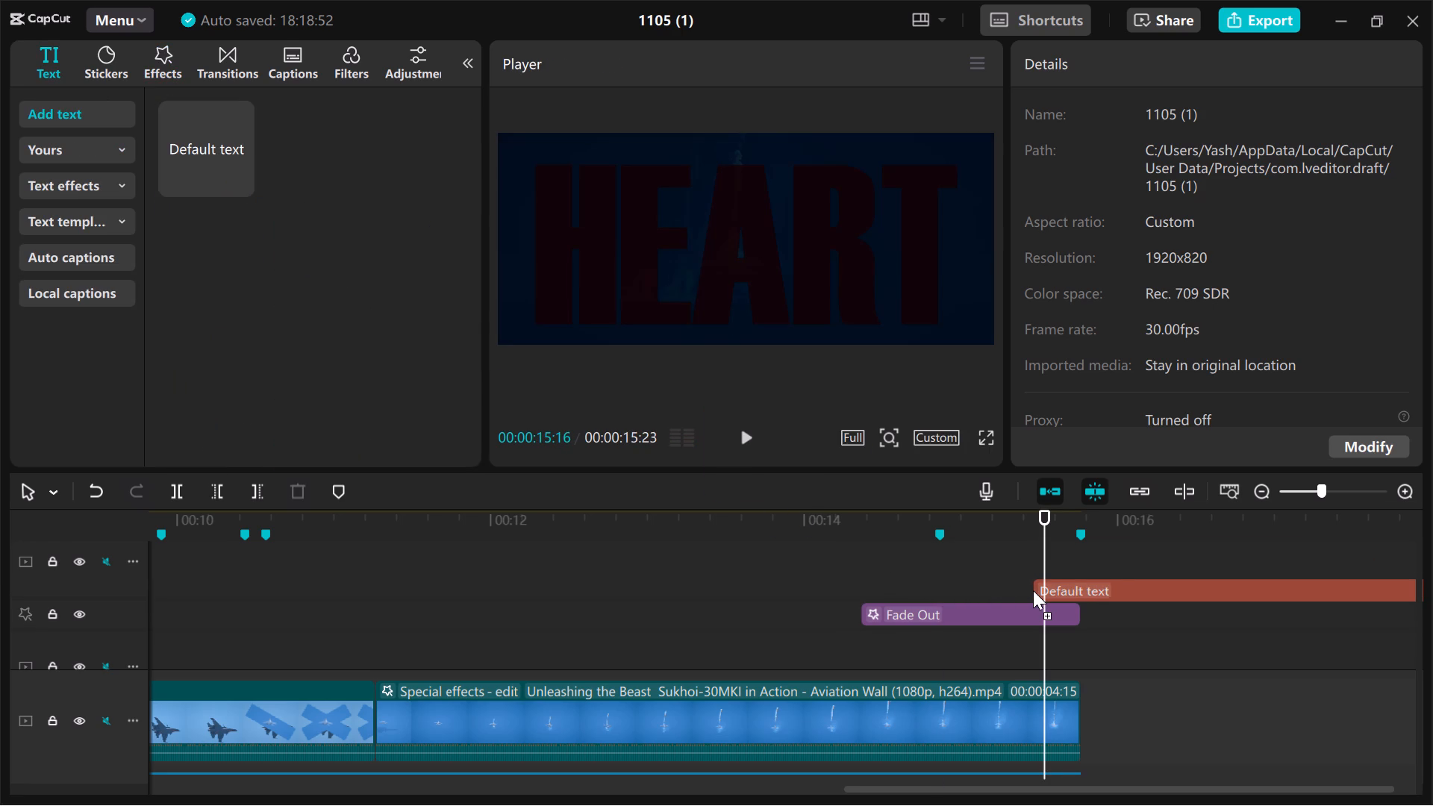
drag(1033, 590, 1046, 590)
scroll(1078, 587, up, 1)
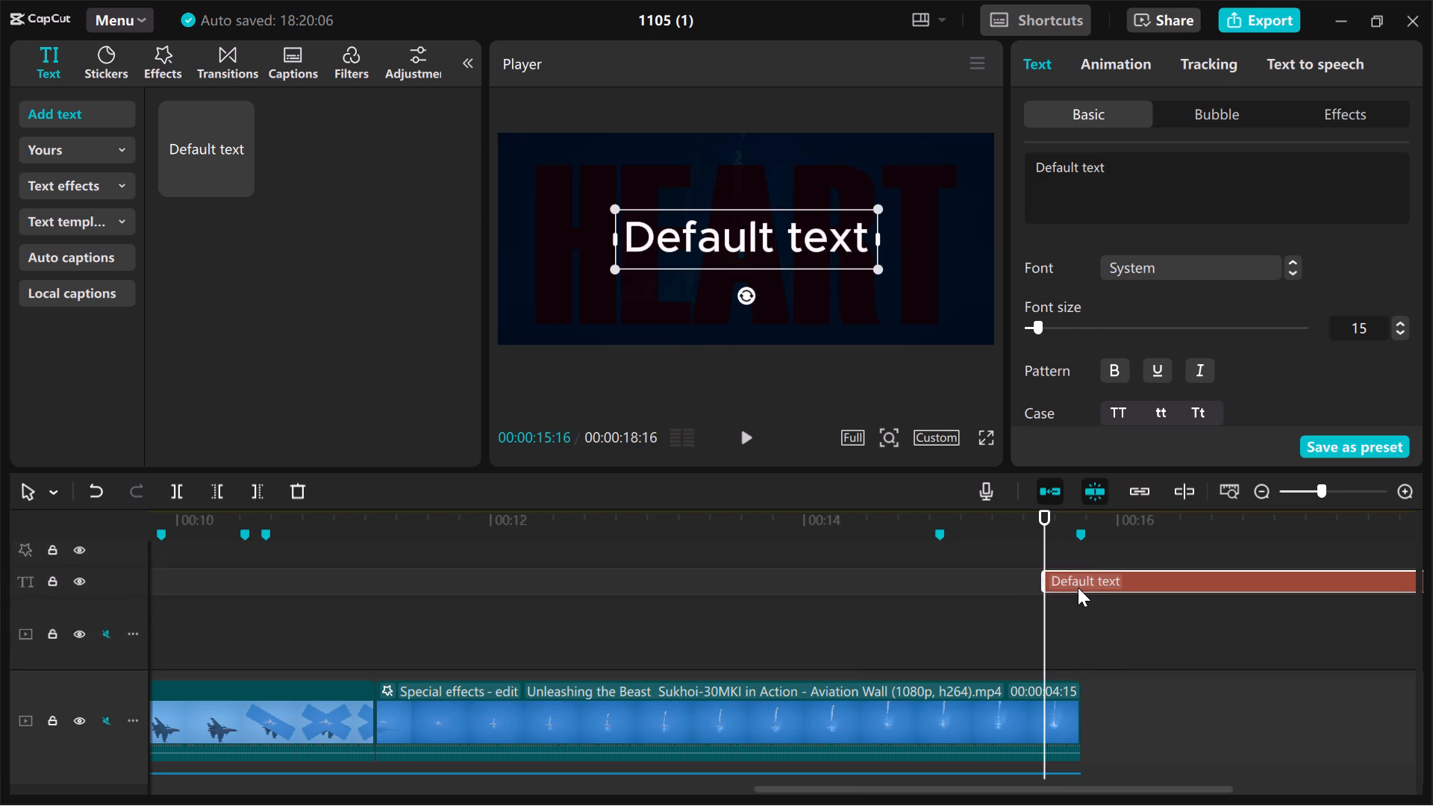
scroll(1078, 587, up, 1)
click(1081, 549)
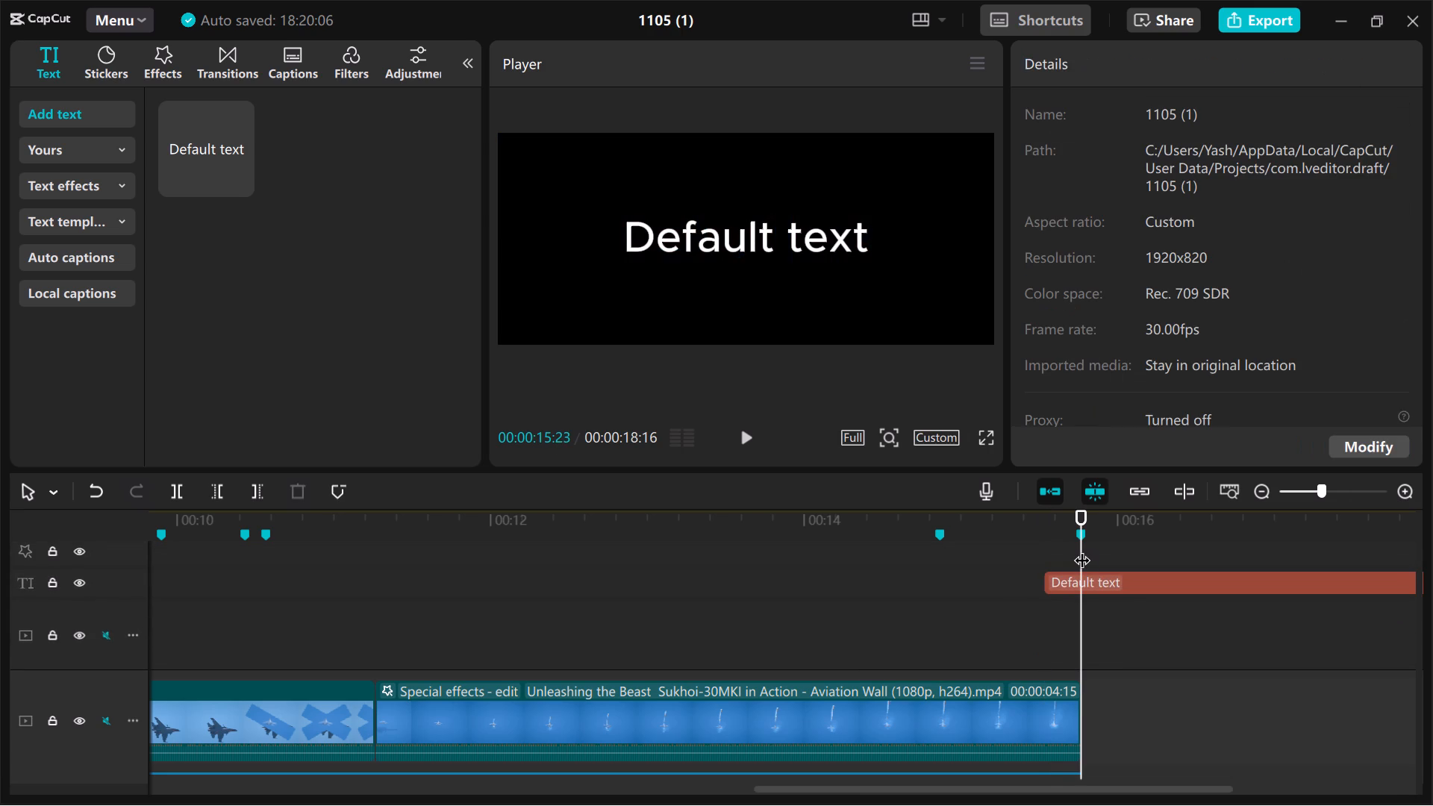
click(1118, 585)
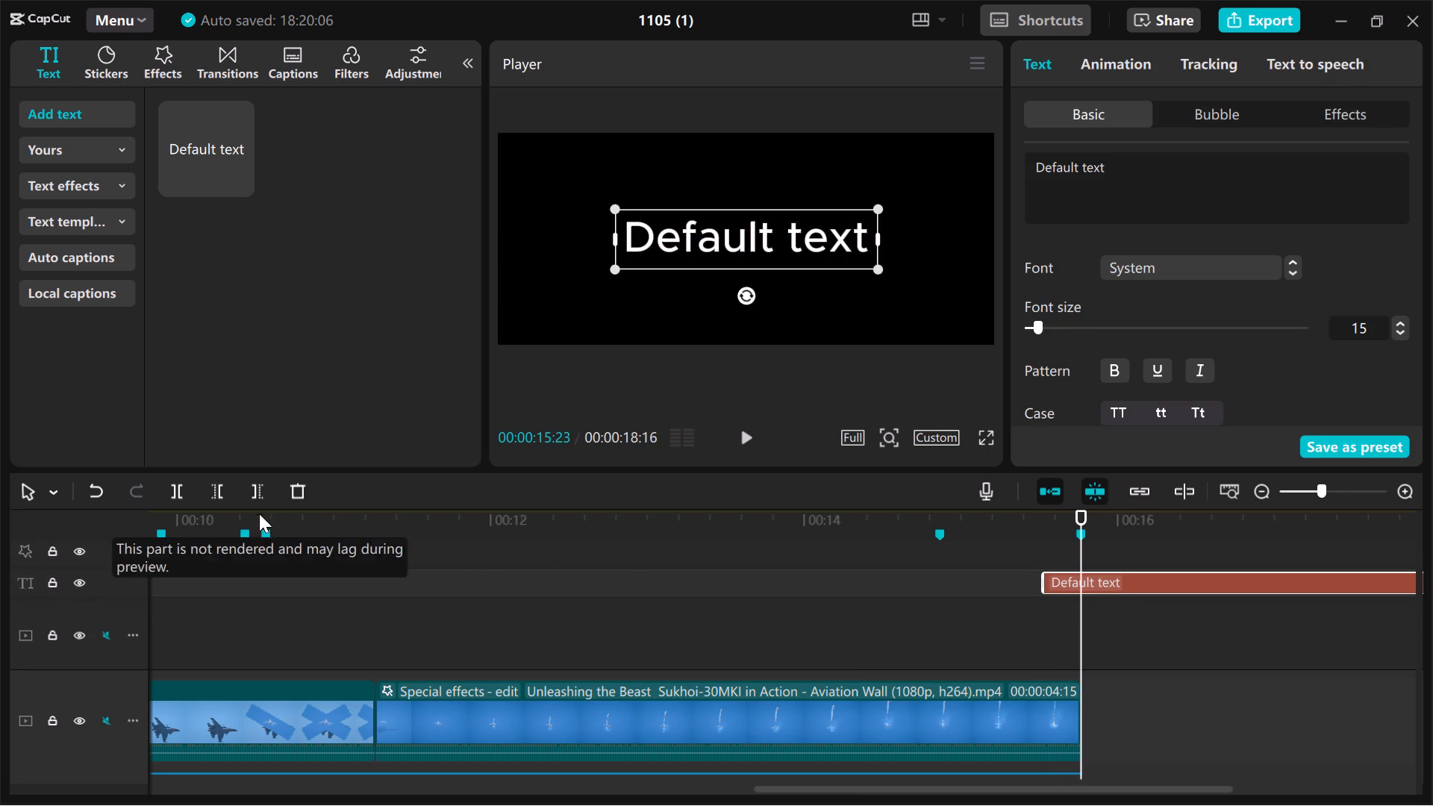
click(252, 497)
Replace the new clip's default text with PP and set its font to Harlow Solid Italic.
drag(1152, 192, 1033, 169)
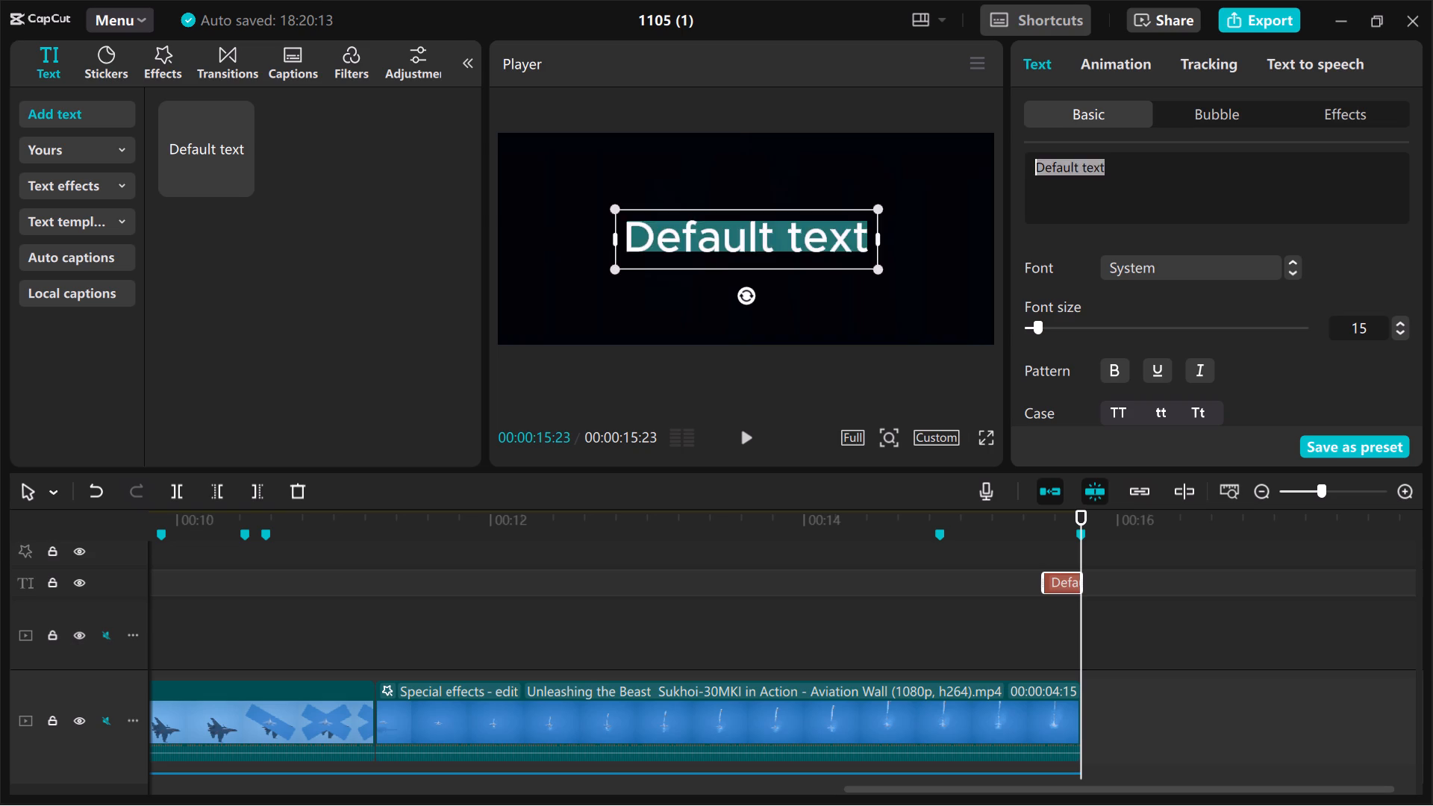
text(PP)
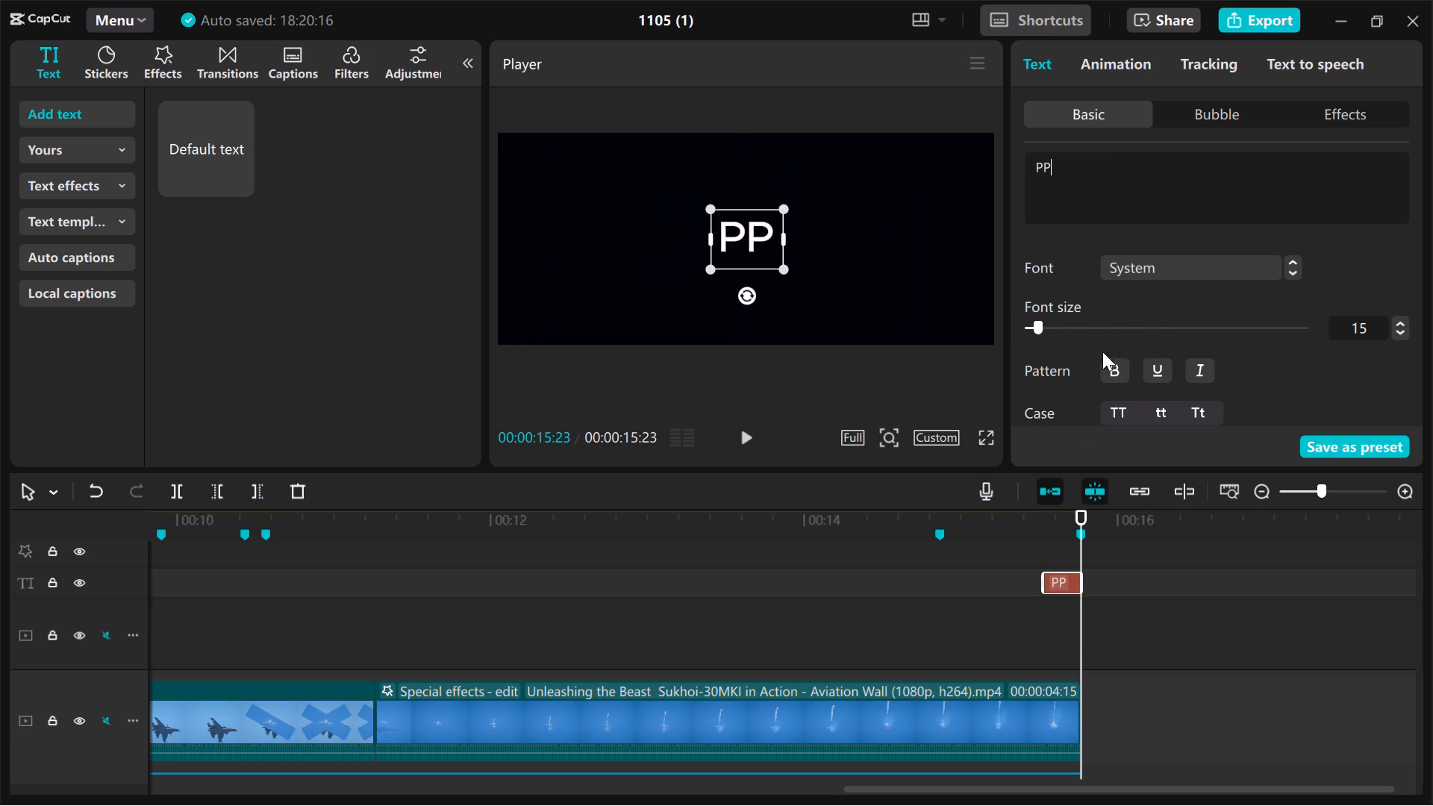
click(1231, 272)
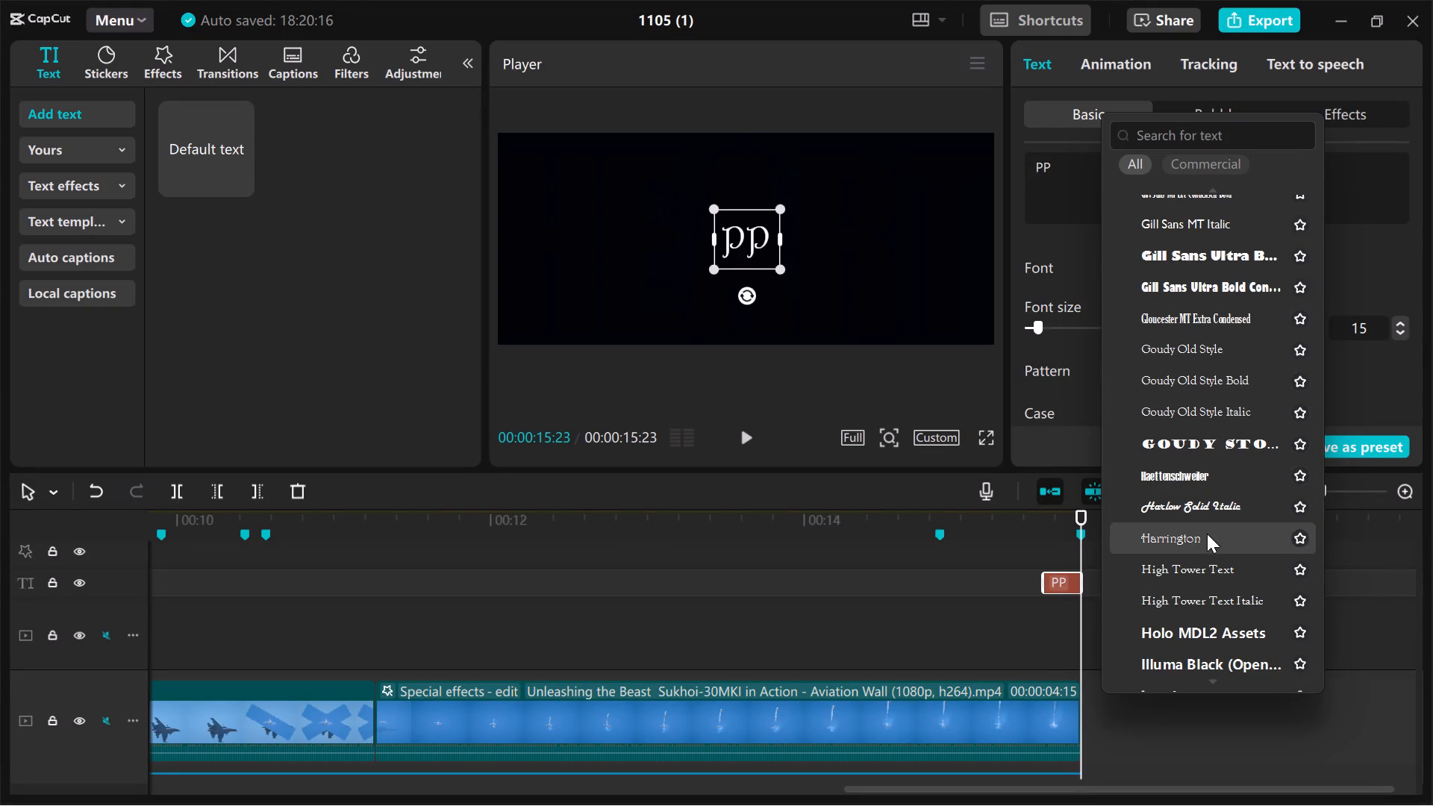
scroll(1195, 510, down, 1)
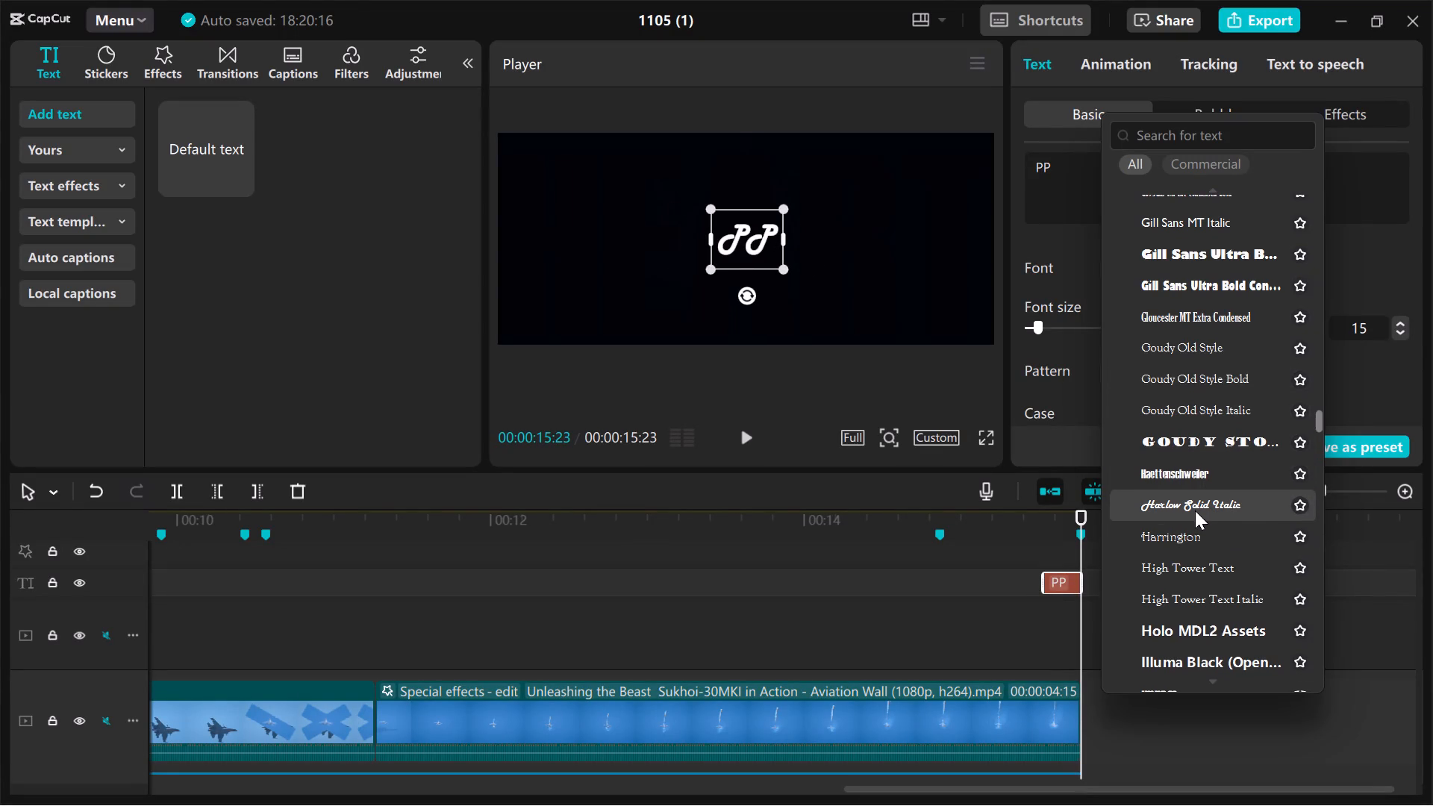
click(1195, 510)
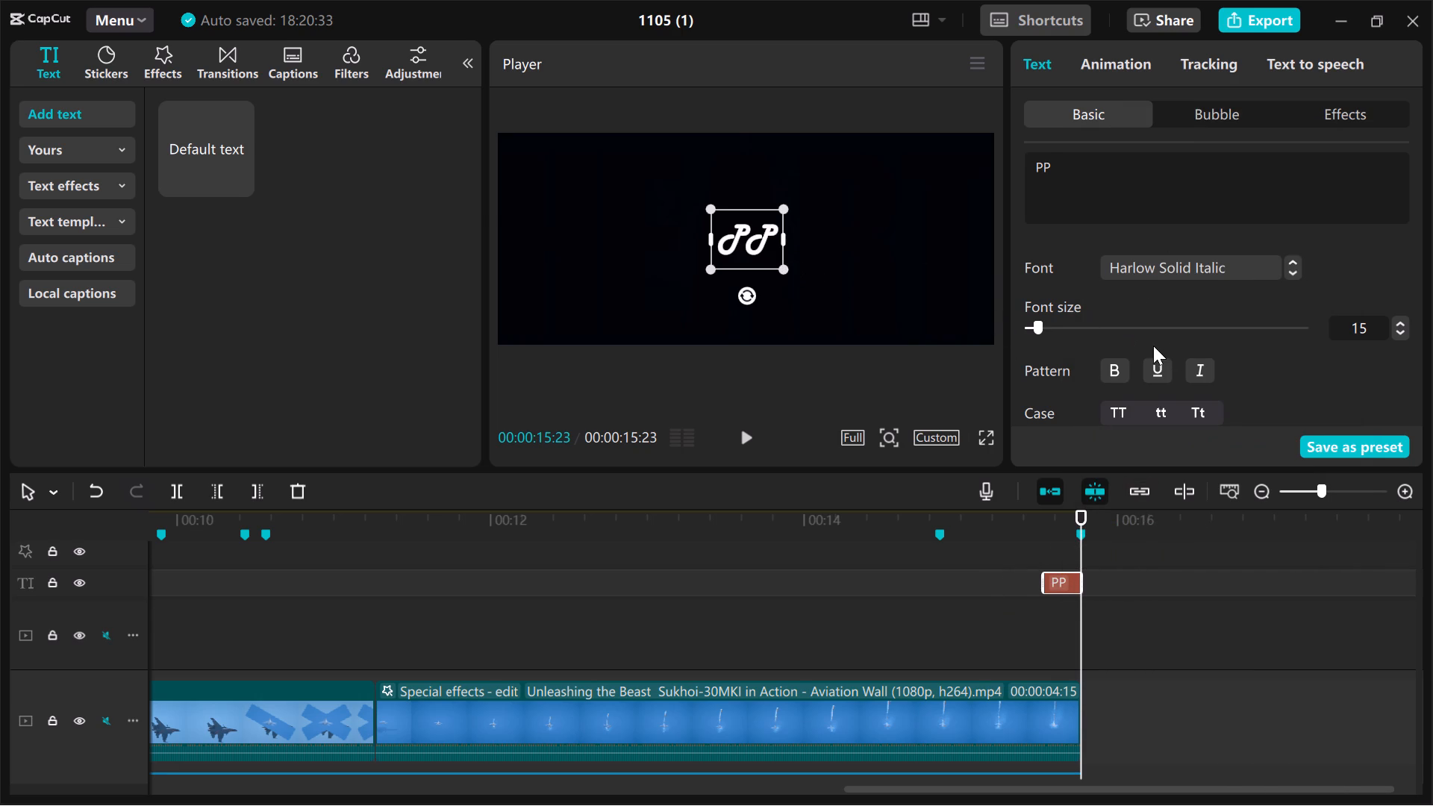
Change the PP text colour from white to a dark grey.
scroll(1154, 346, down, 1)
drag(1179, 224, 1148, 293)
click(1148, 293)
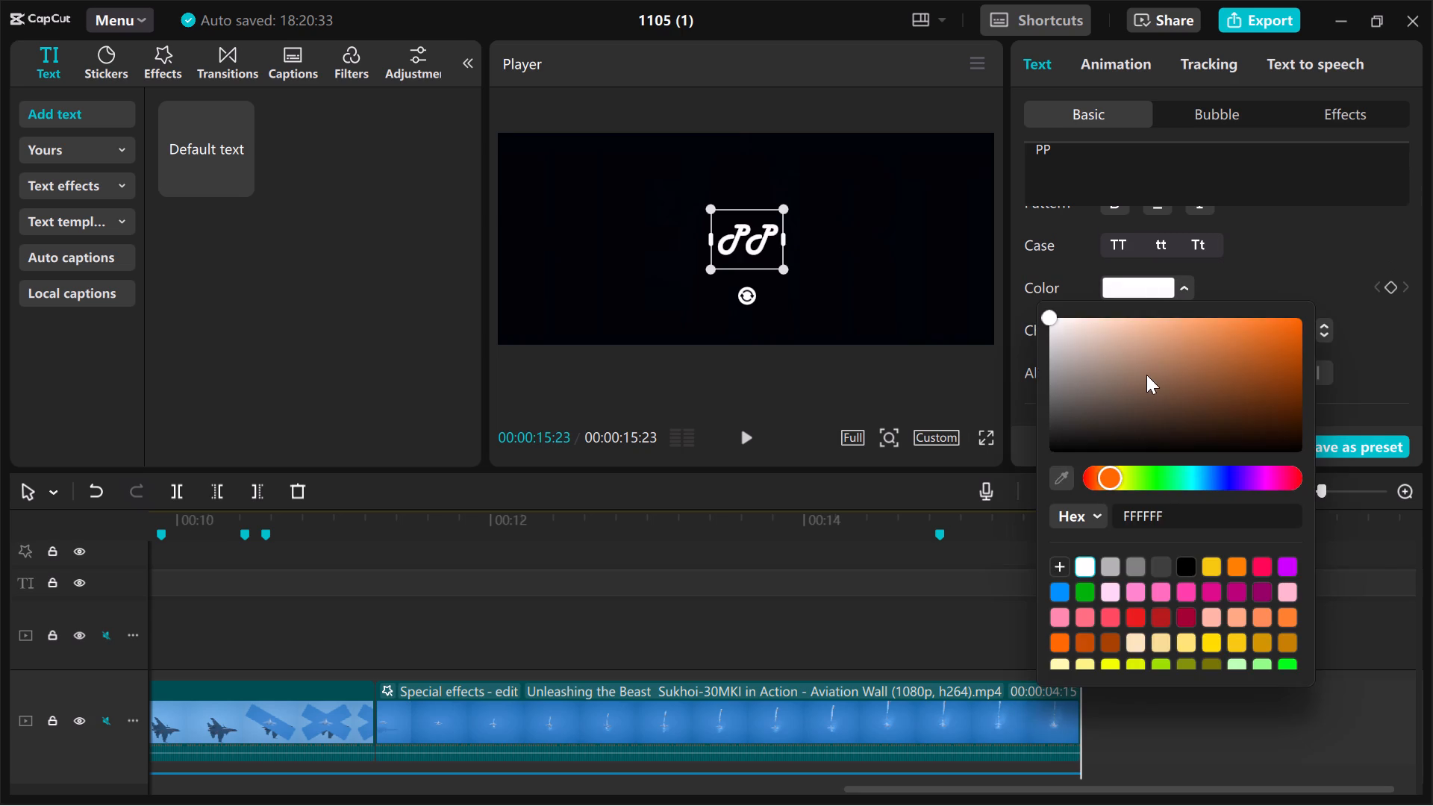
click(1079, 400)
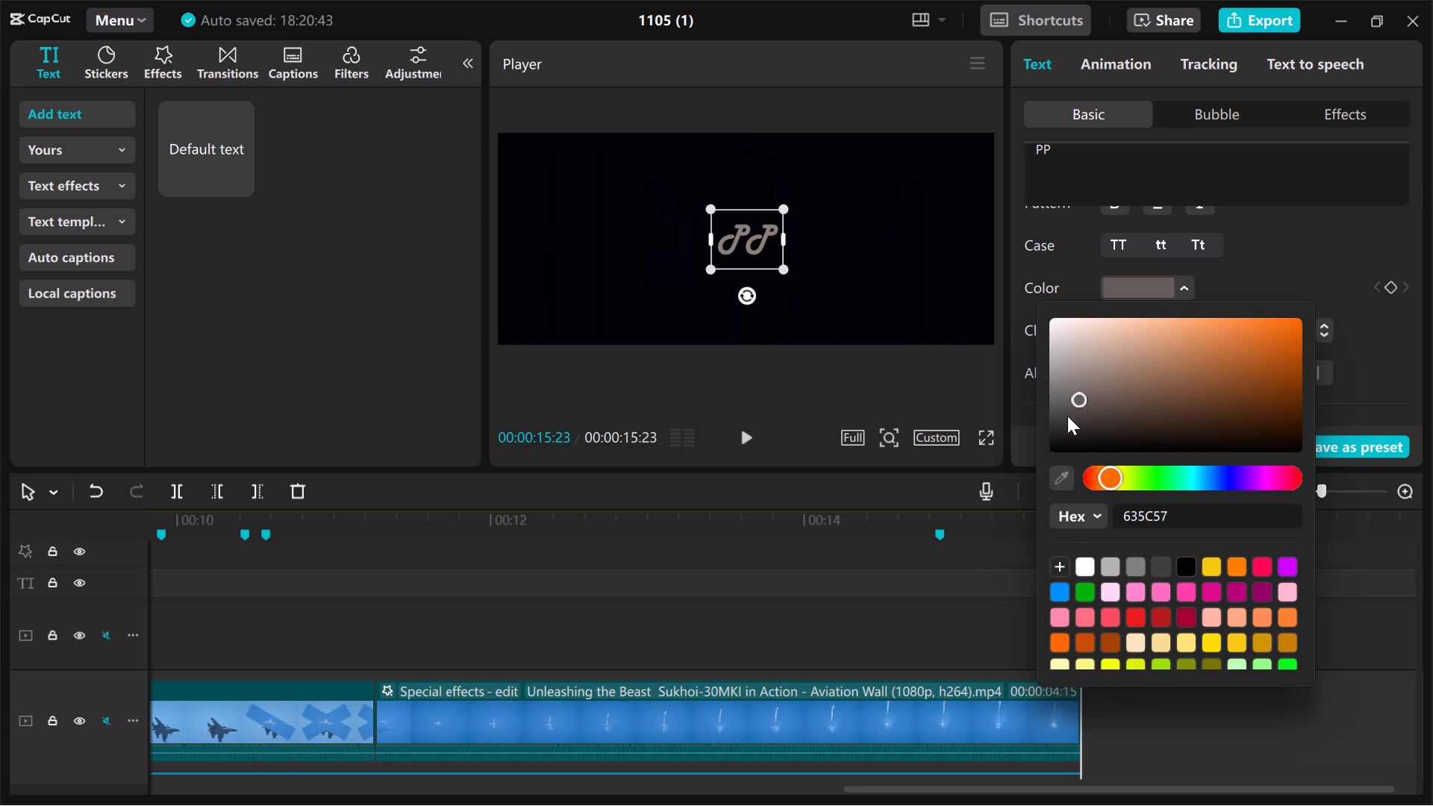
click(1067, 416)
click(1064, 422)
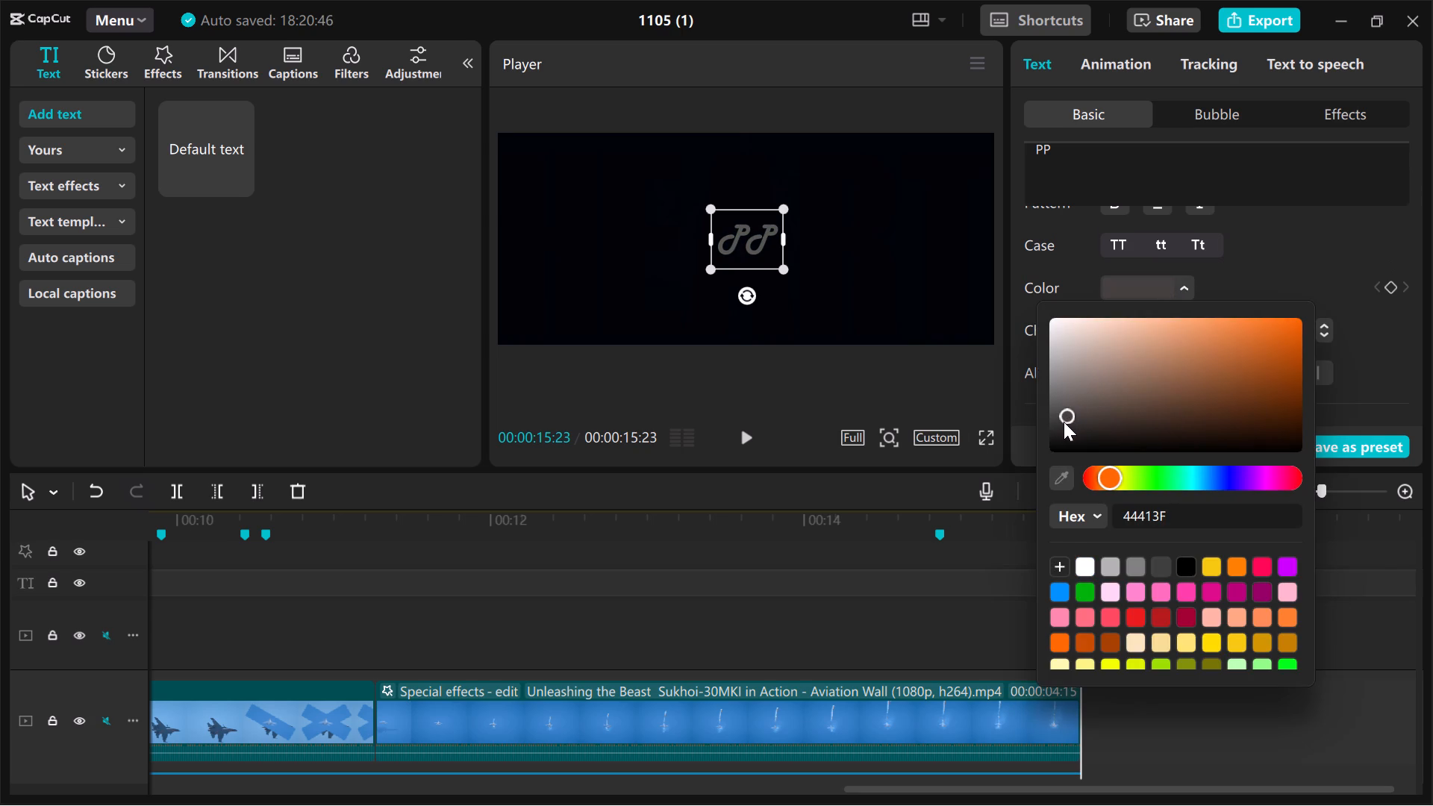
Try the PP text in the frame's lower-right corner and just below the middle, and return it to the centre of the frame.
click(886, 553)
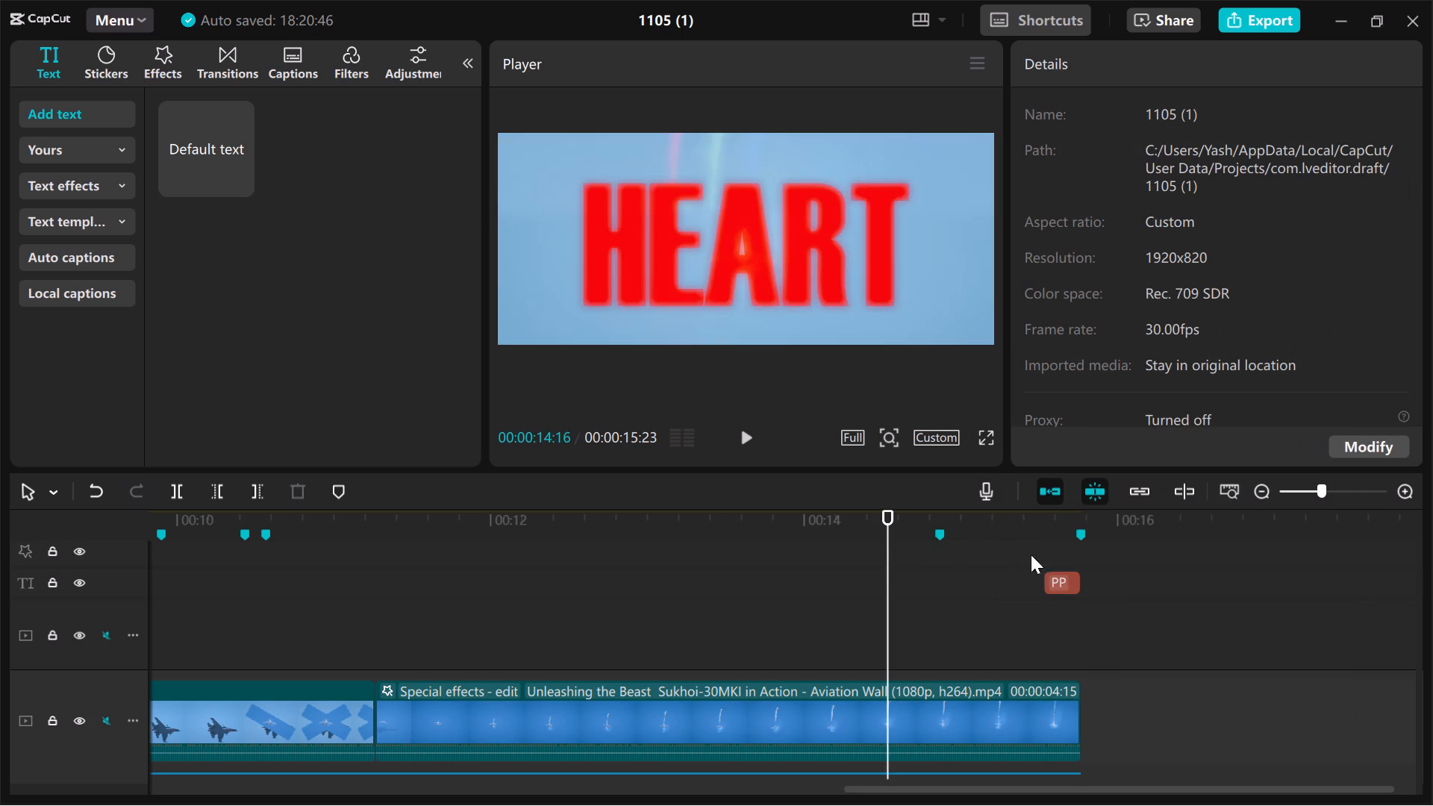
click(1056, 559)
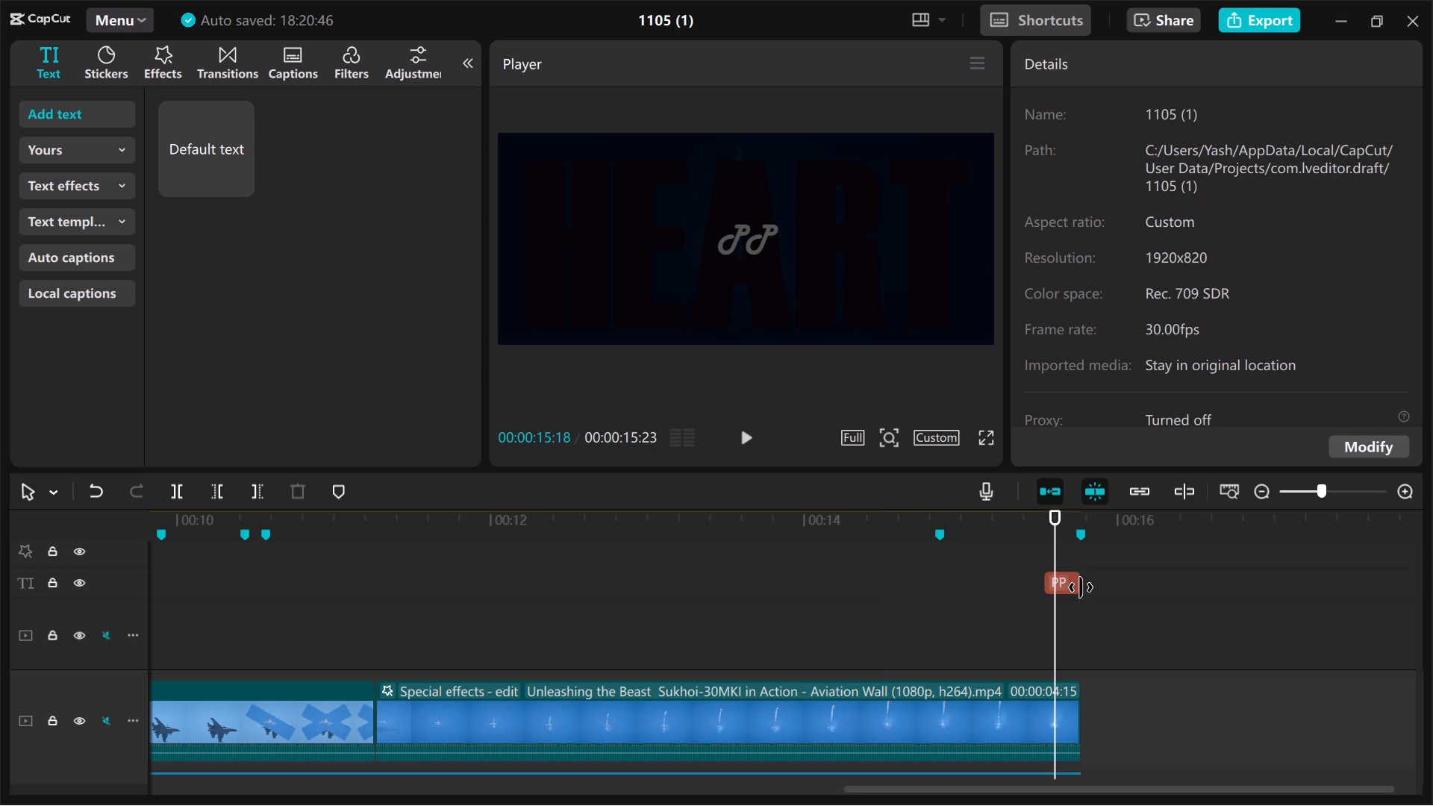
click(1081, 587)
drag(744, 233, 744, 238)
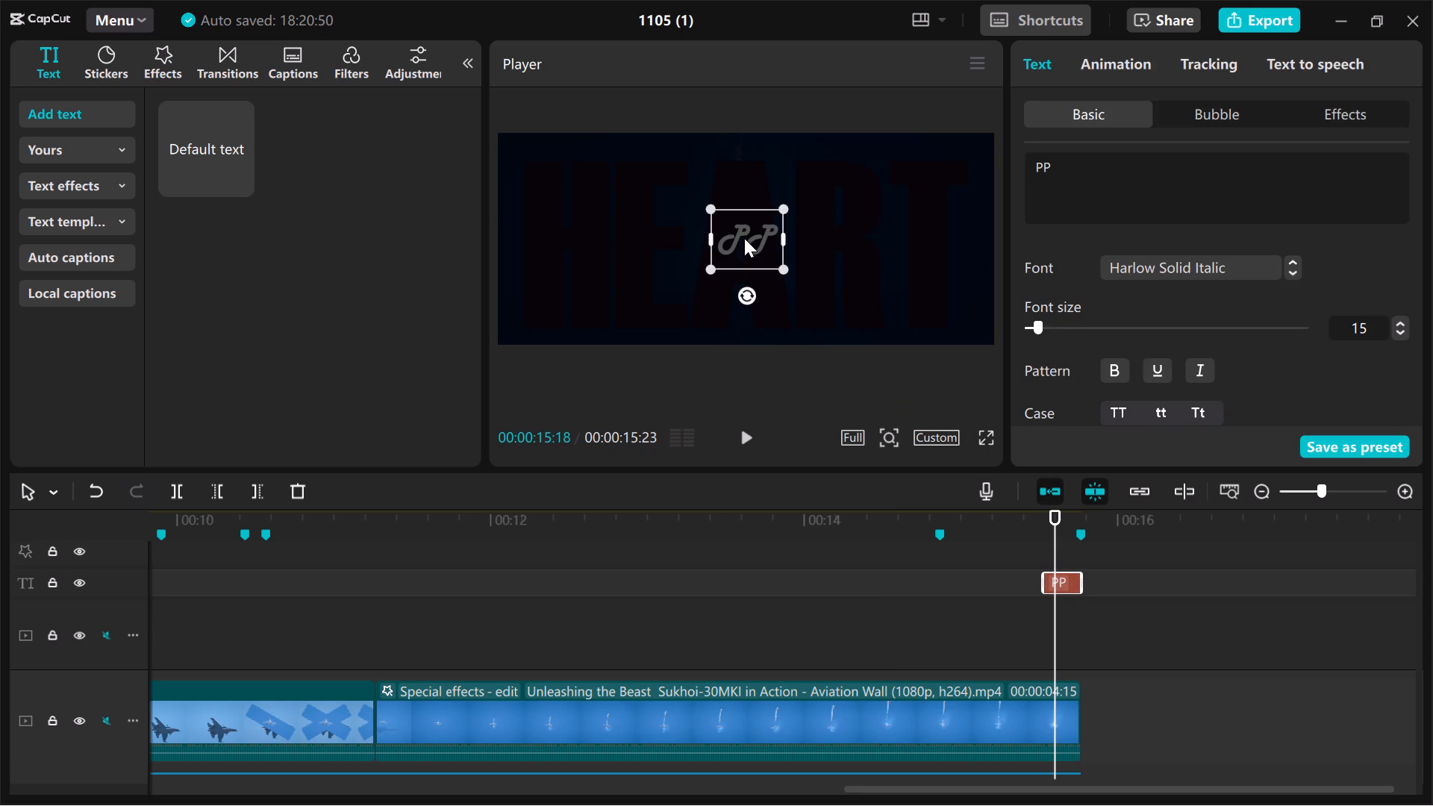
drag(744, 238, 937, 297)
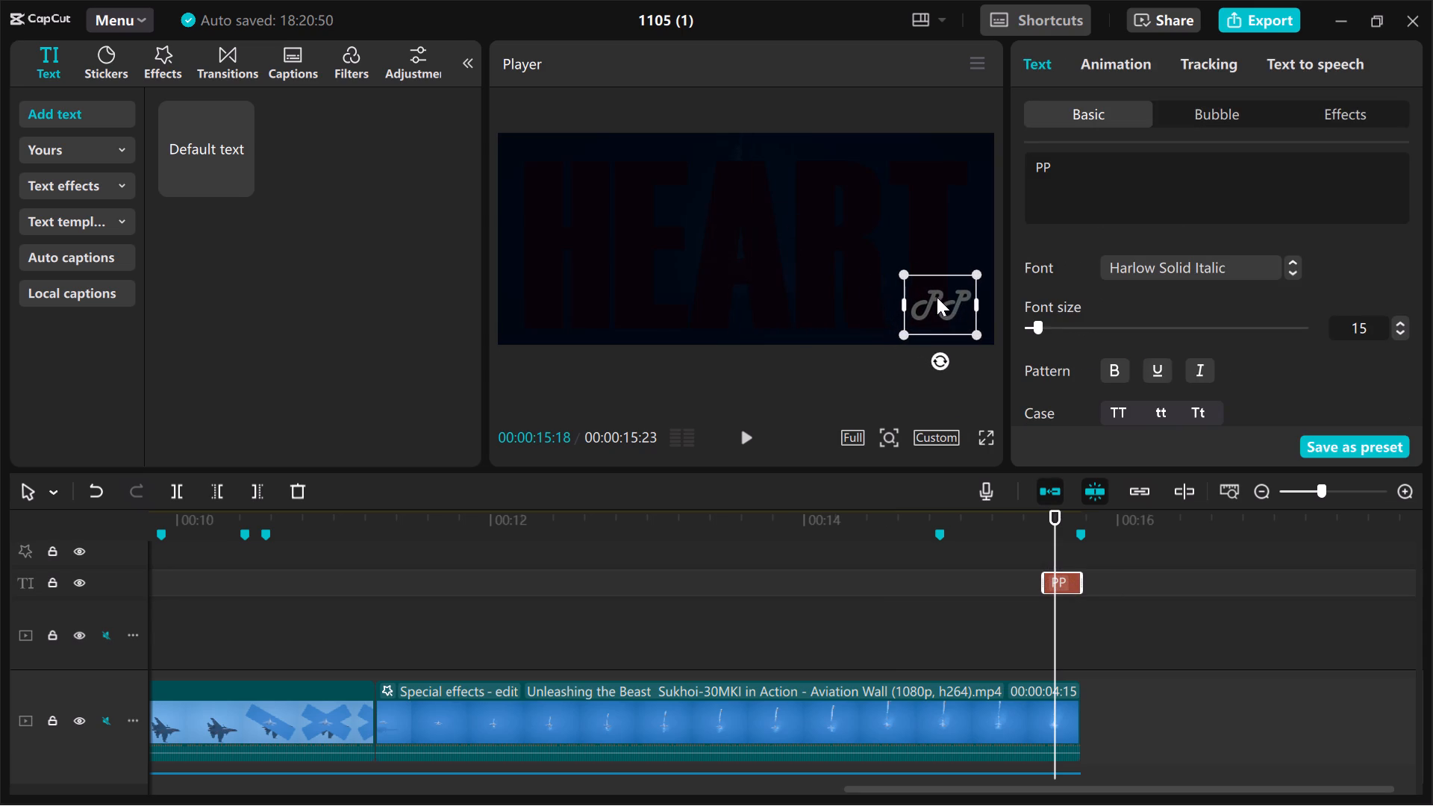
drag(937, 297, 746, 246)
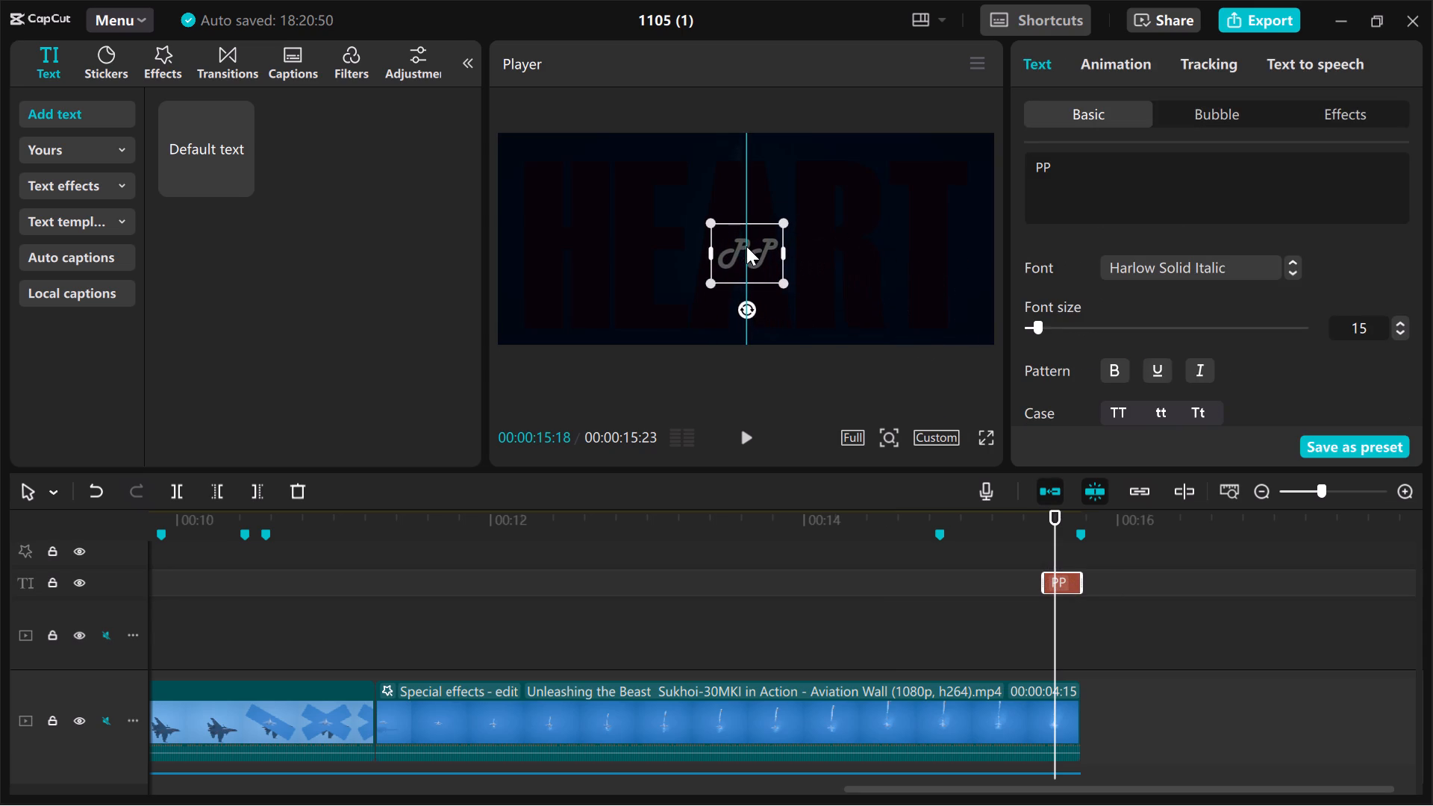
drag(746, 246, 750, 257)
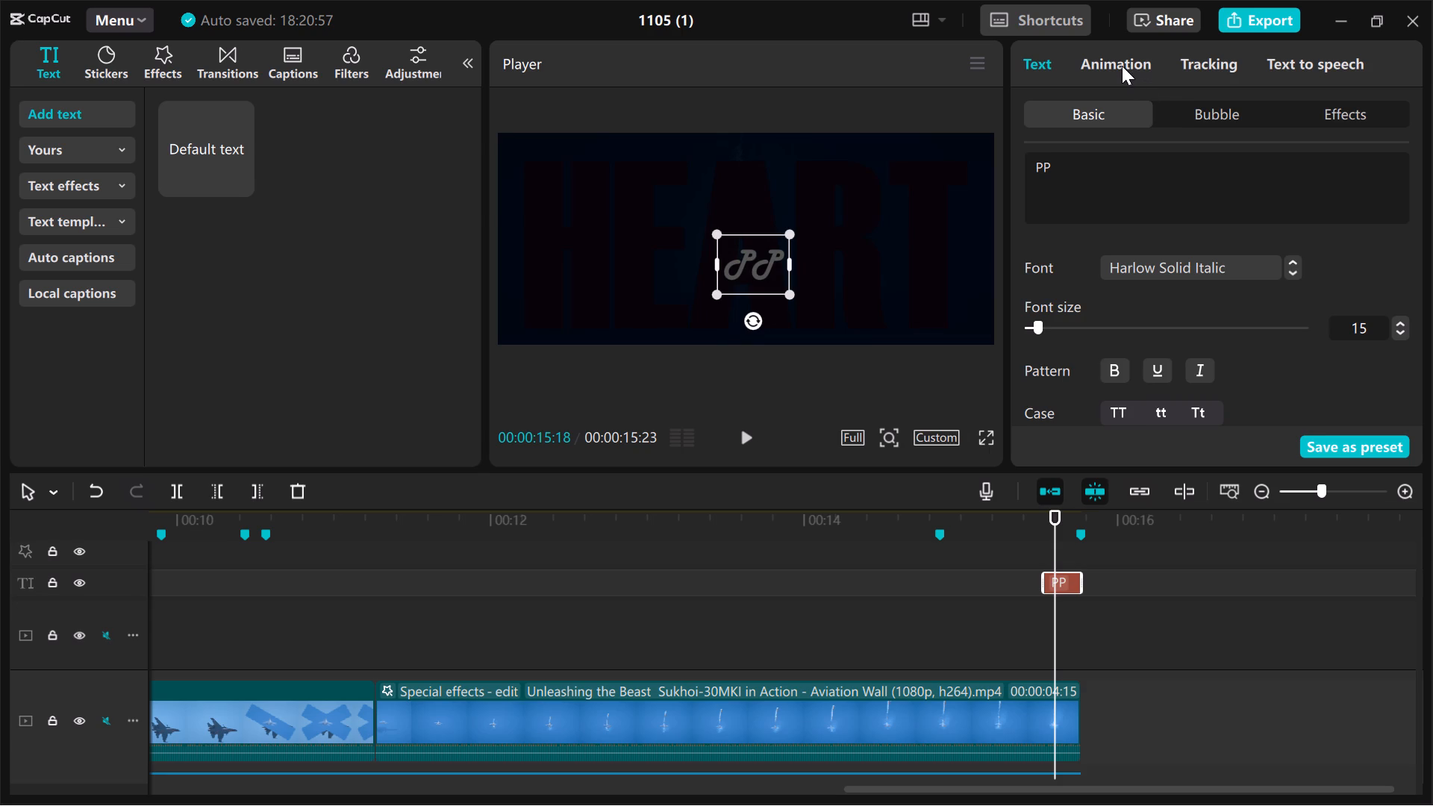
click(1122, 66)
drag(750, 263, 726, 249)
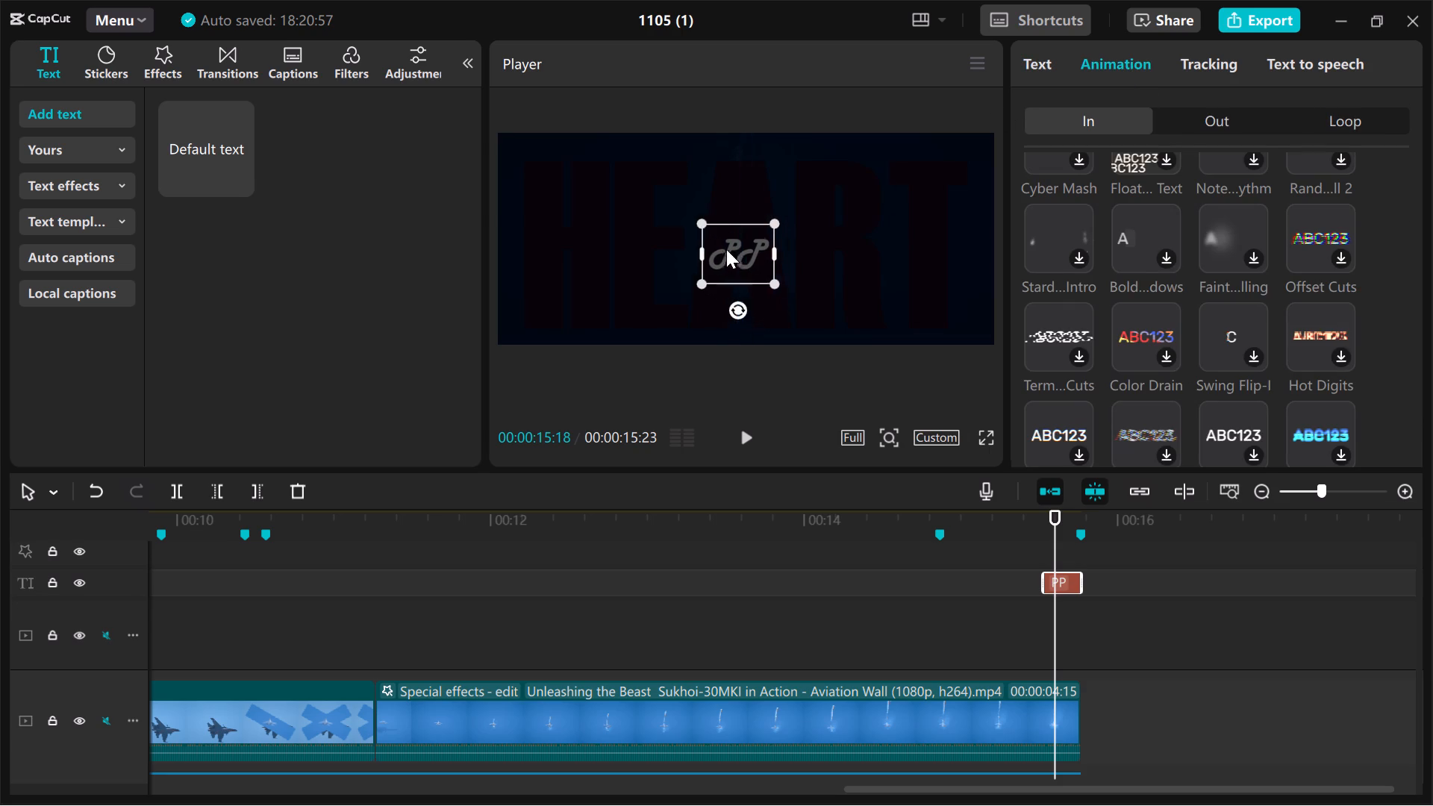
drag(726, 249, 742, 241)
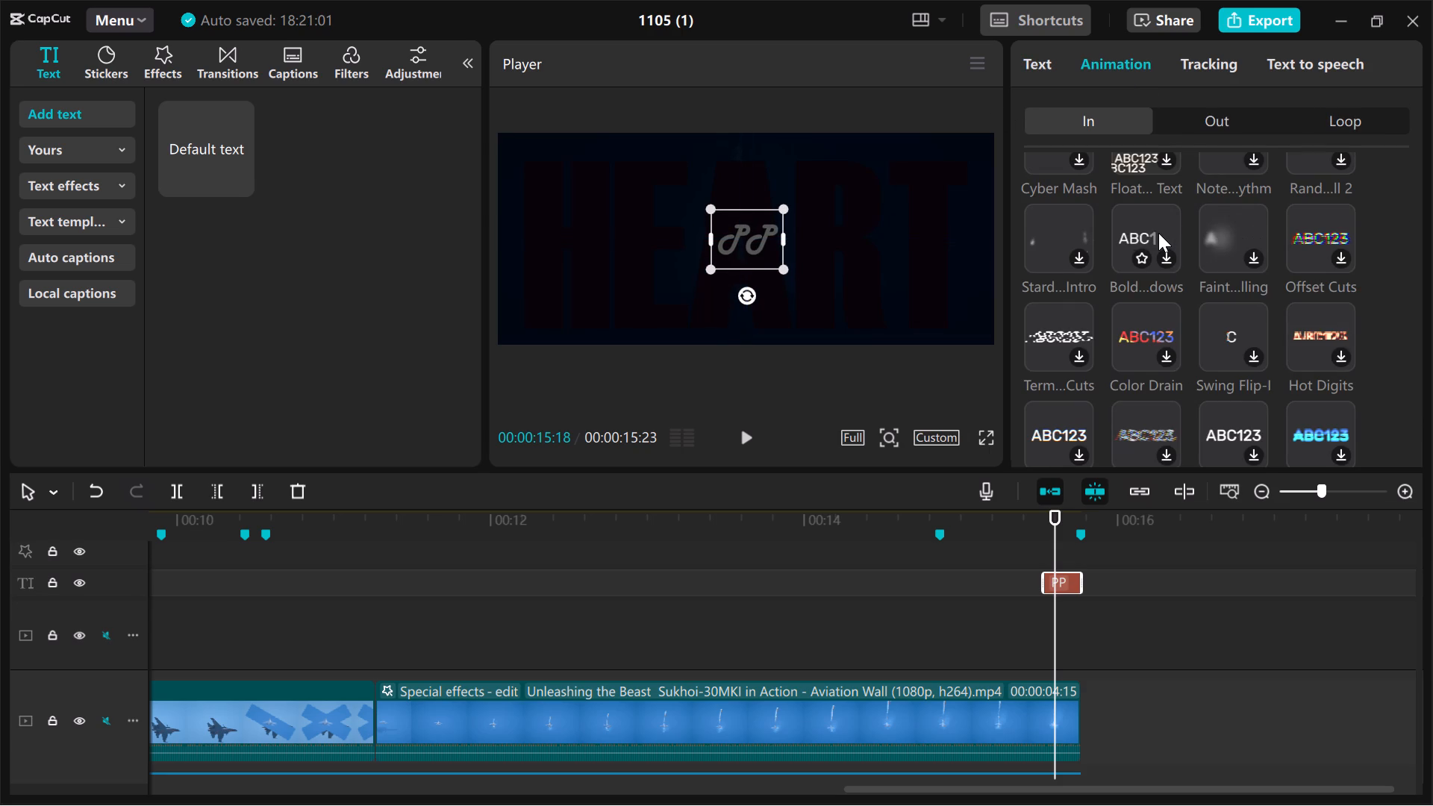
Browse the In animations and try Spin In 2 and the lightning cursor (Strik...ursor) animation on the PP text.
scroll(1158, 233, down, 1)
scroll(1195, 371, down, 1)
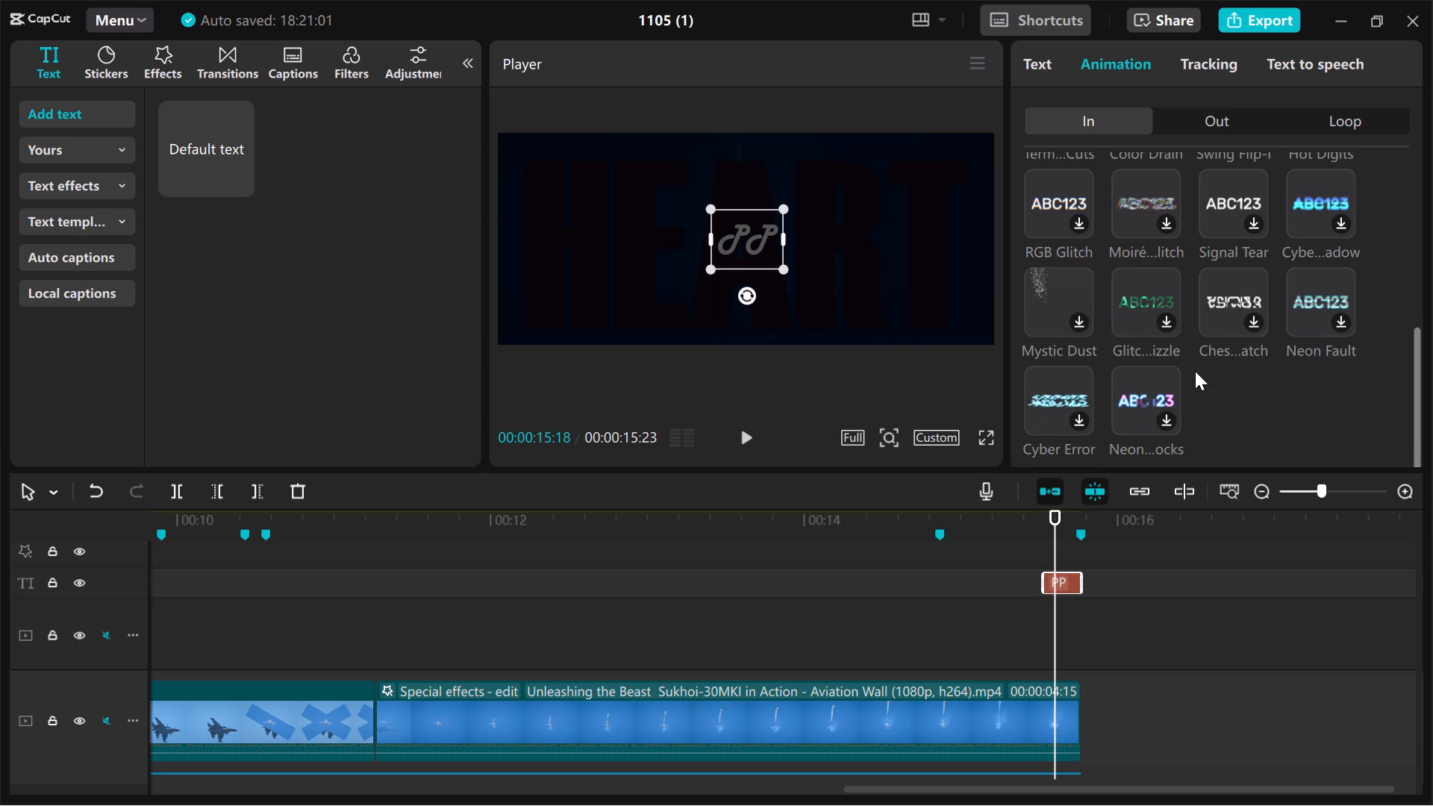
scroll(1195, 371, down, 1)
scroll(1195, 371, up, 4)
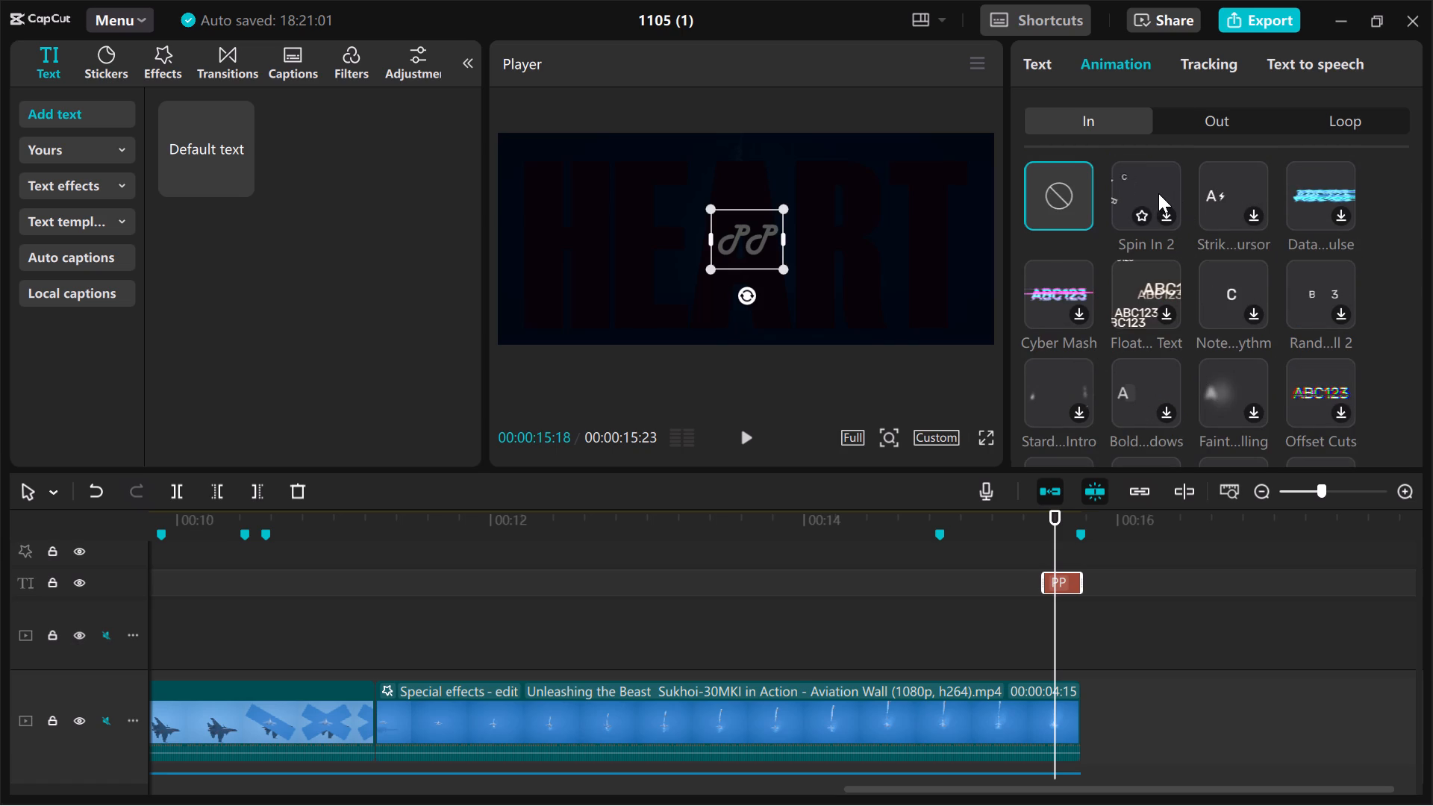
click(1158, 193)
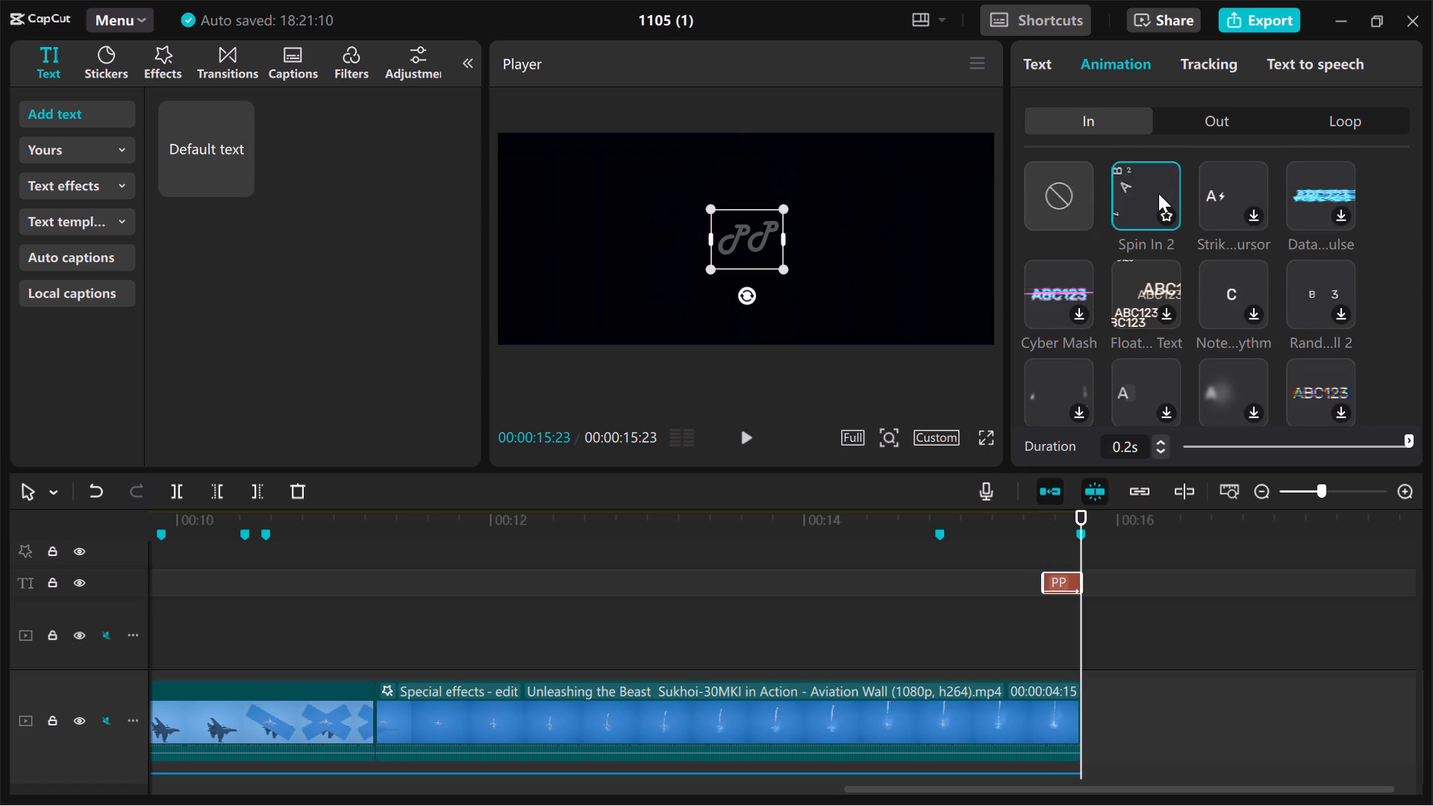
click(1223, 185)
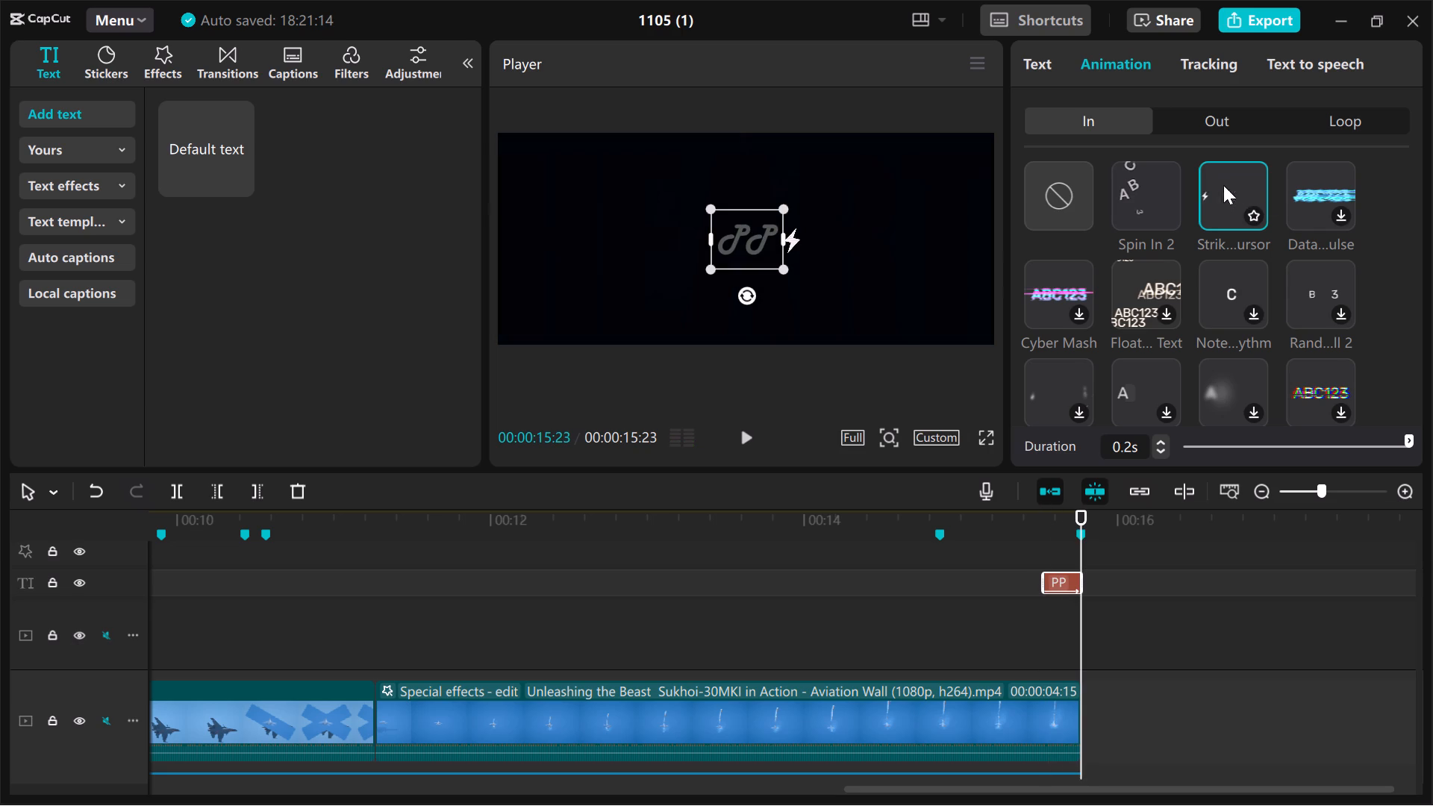
Apply the Rand...ll 2 In animation to the PP text and play the closing section.
click(1329, 281)
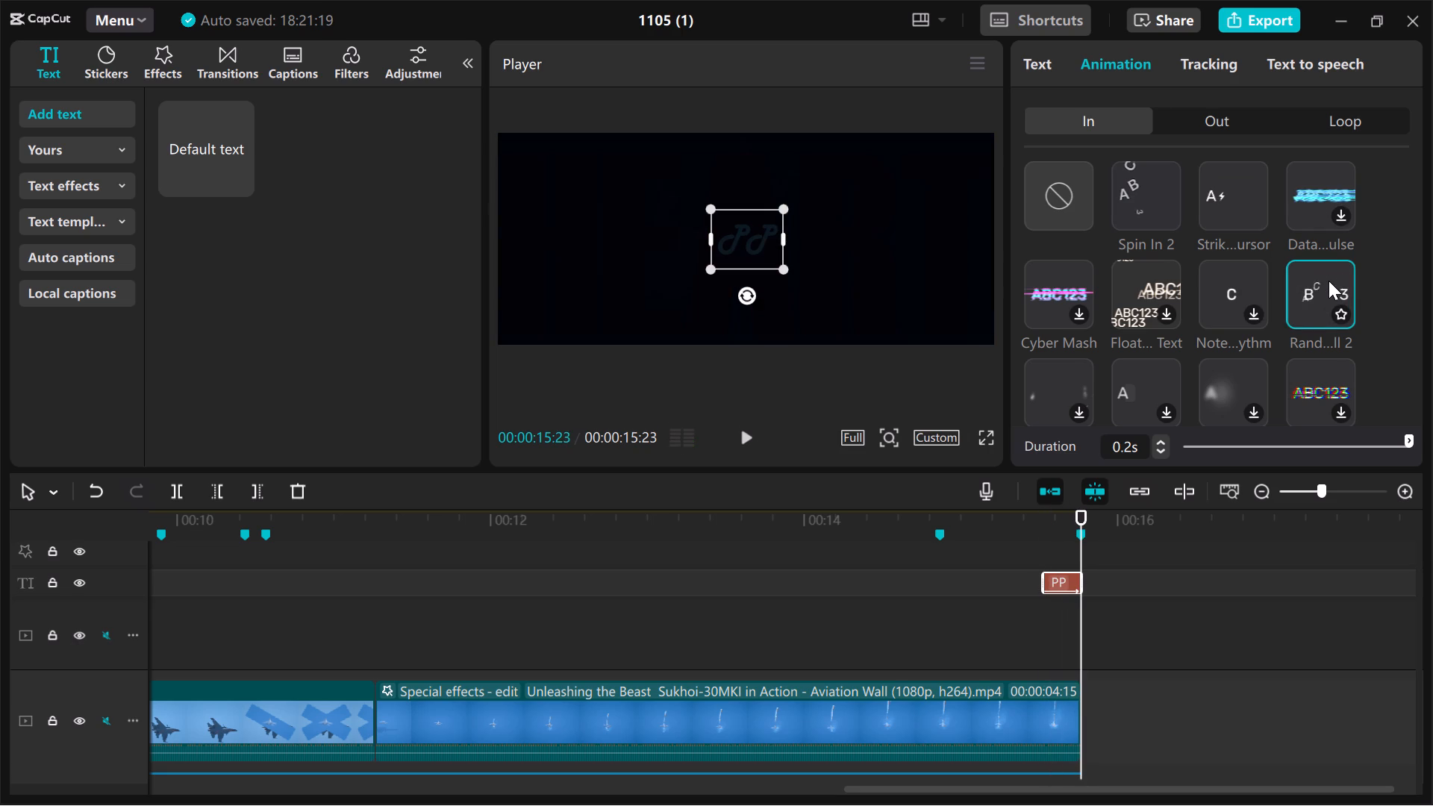
click(560, 631)
key(space)
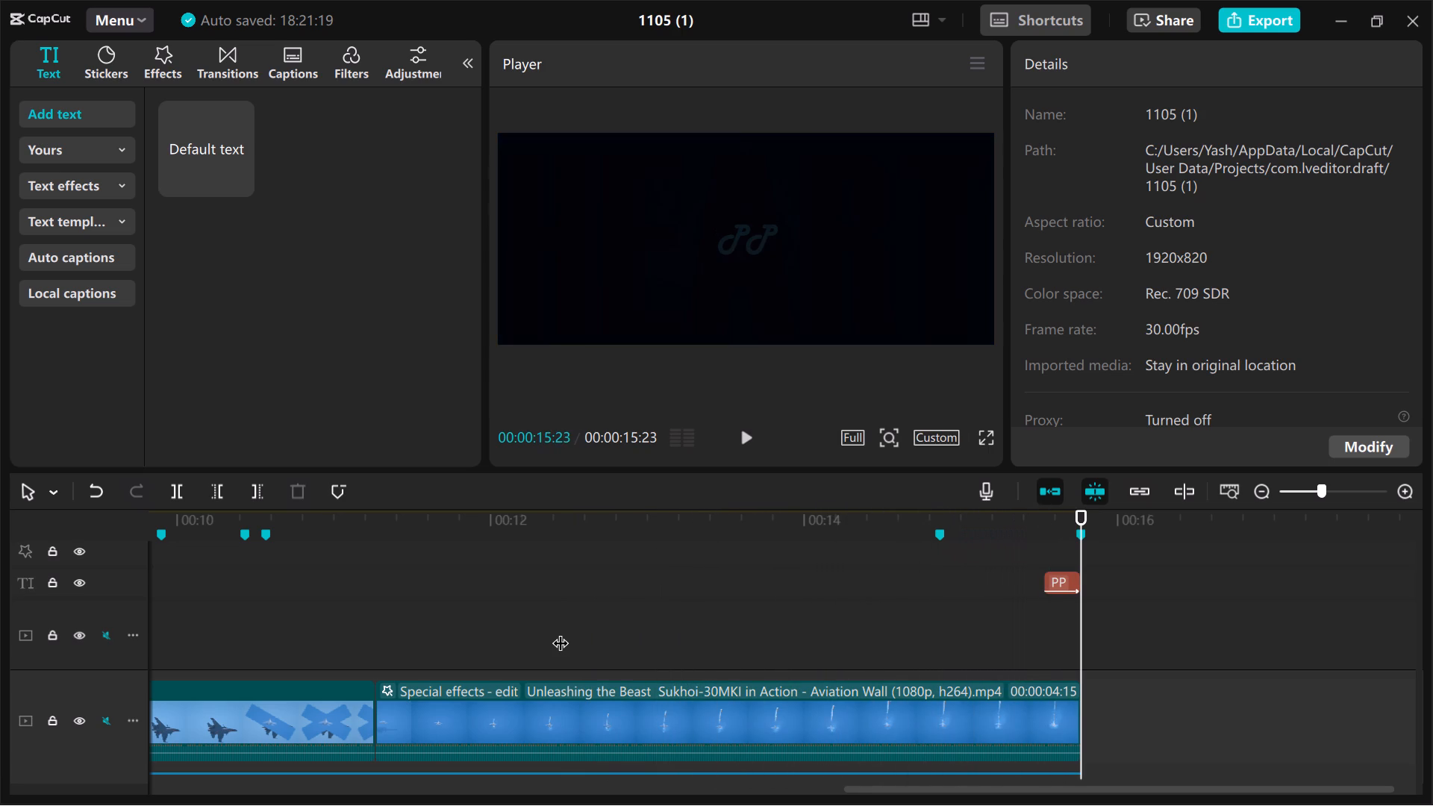
Extend the start of the PP text clip back to about 00:15:06 and play the ending.
click(1055, 585)
drag(1047, 585, 1012, 585)
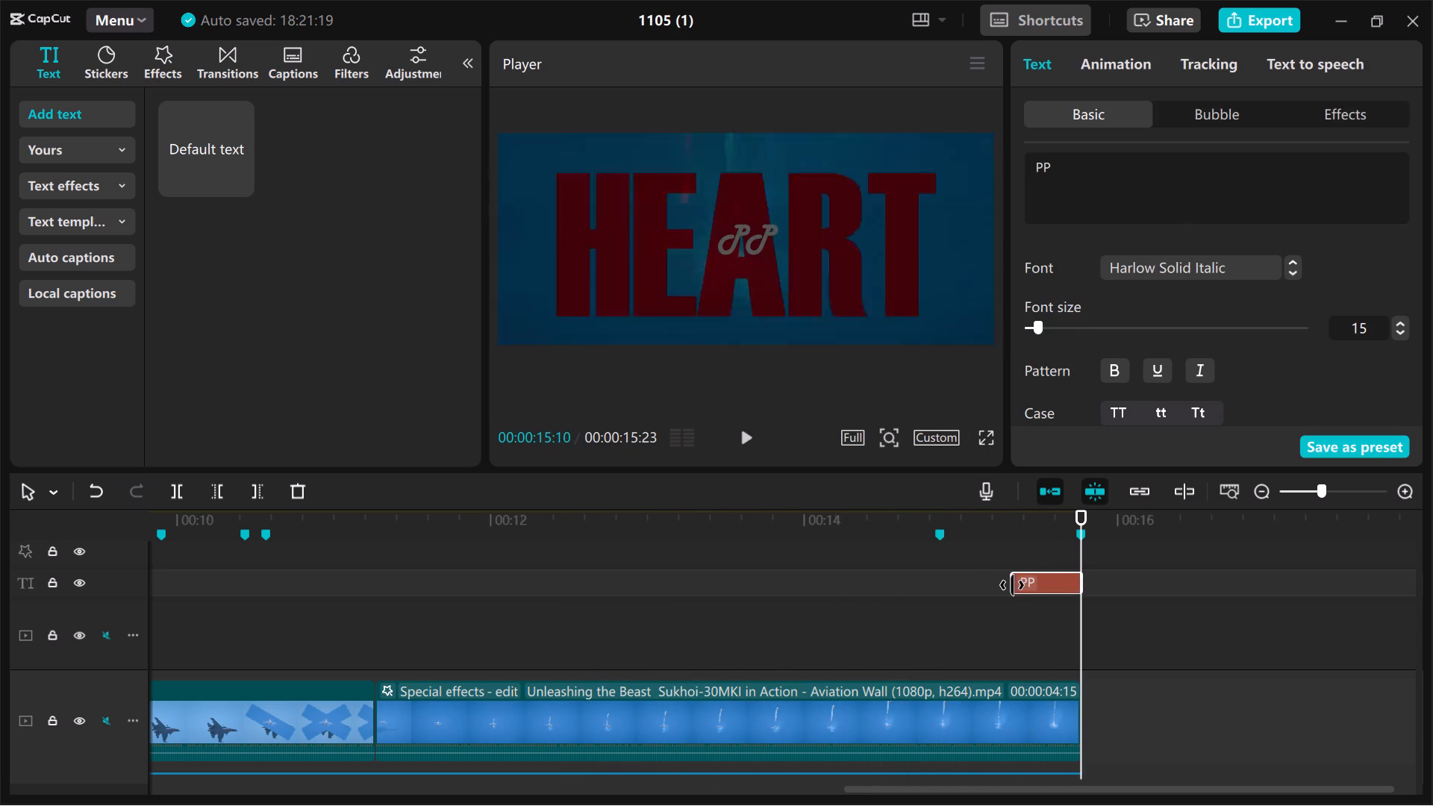
drag(1012, 585, 996, 585)
click(782, 571)
key(space)
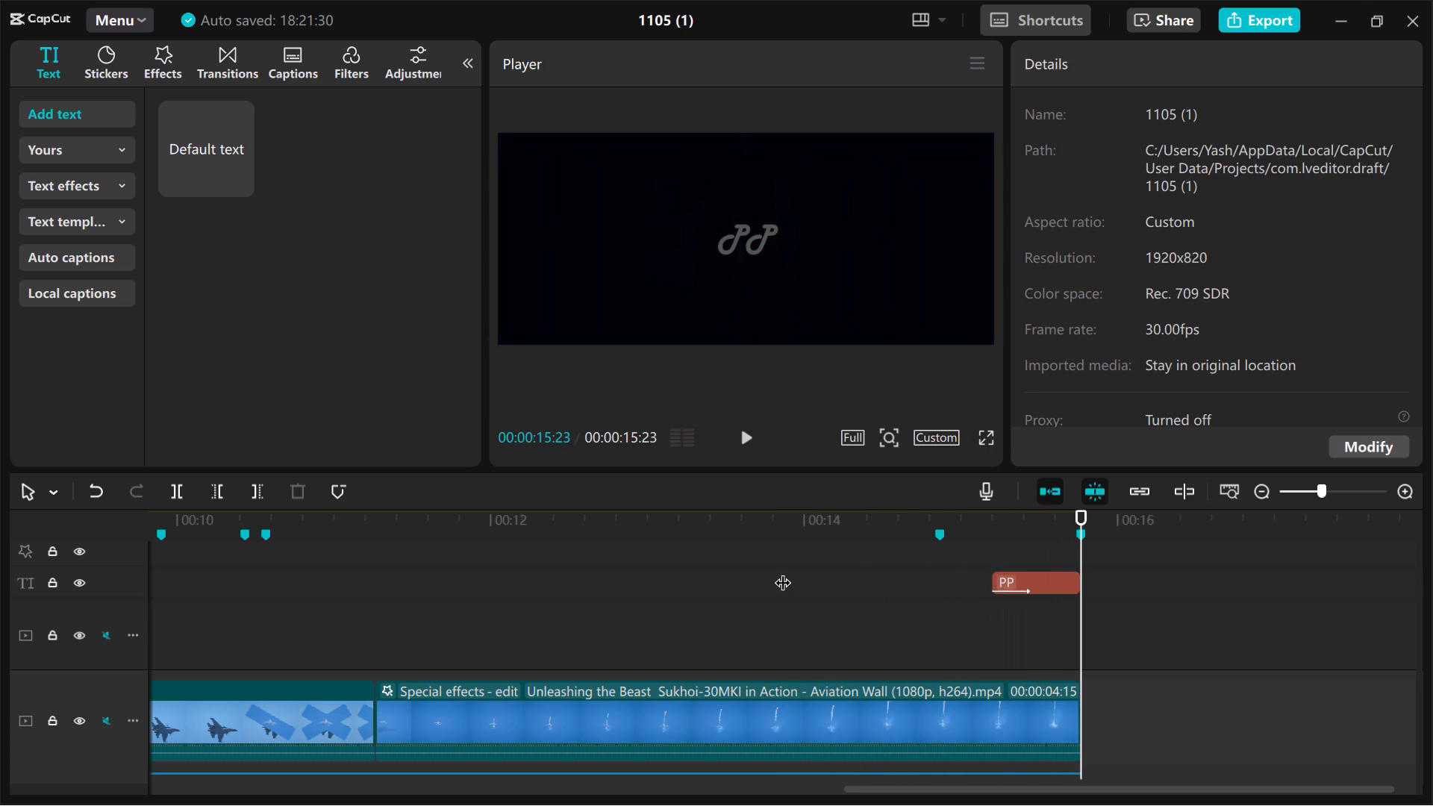
Lengthen the PP text's In animation to about 0.6 s, spanning the whole clip, and replay the ending.
click(1026, 580)
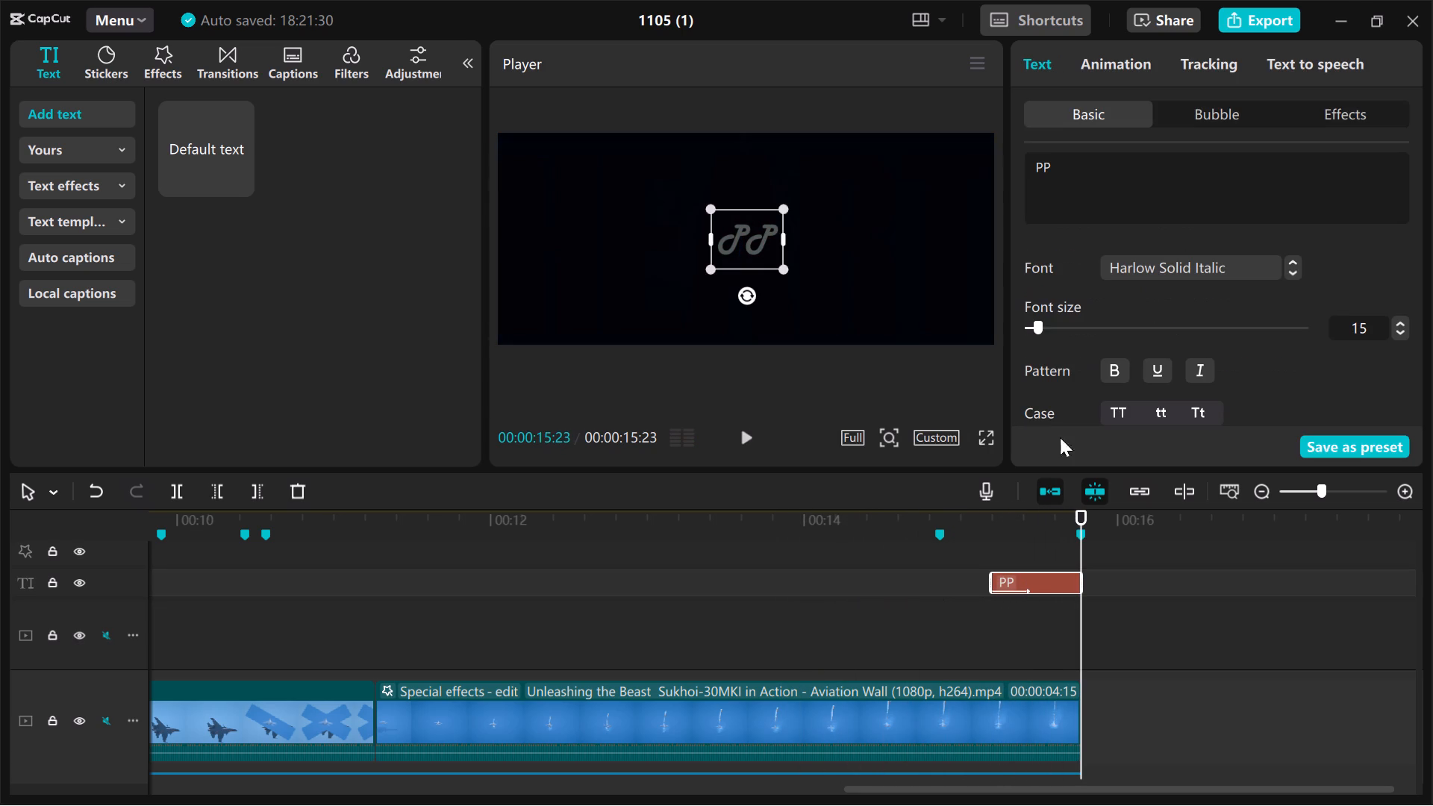
click(1131, 72)
click(1291, 445)
drag(1291, 445, 1323, 445)
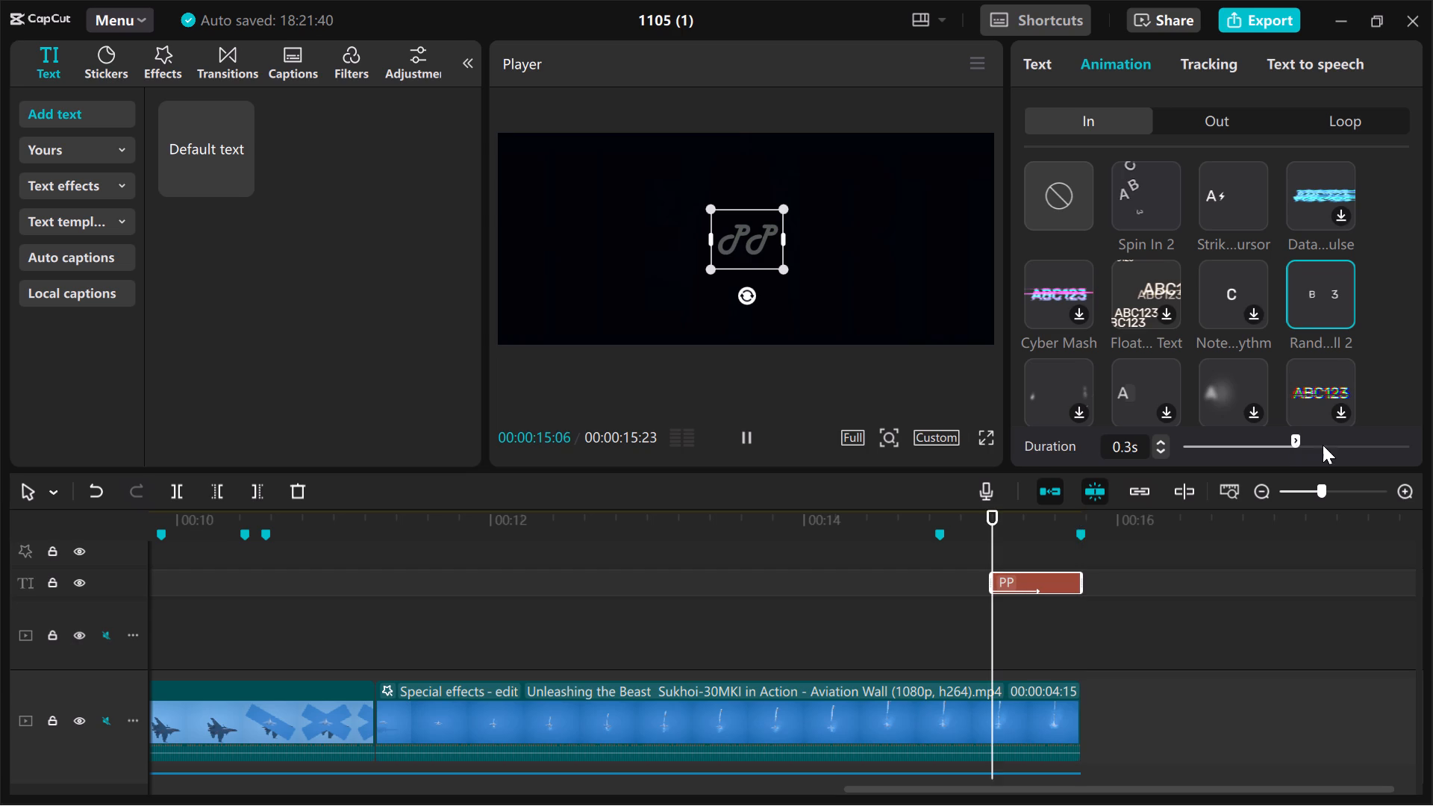
drag(1323, 445, 1404, 443)
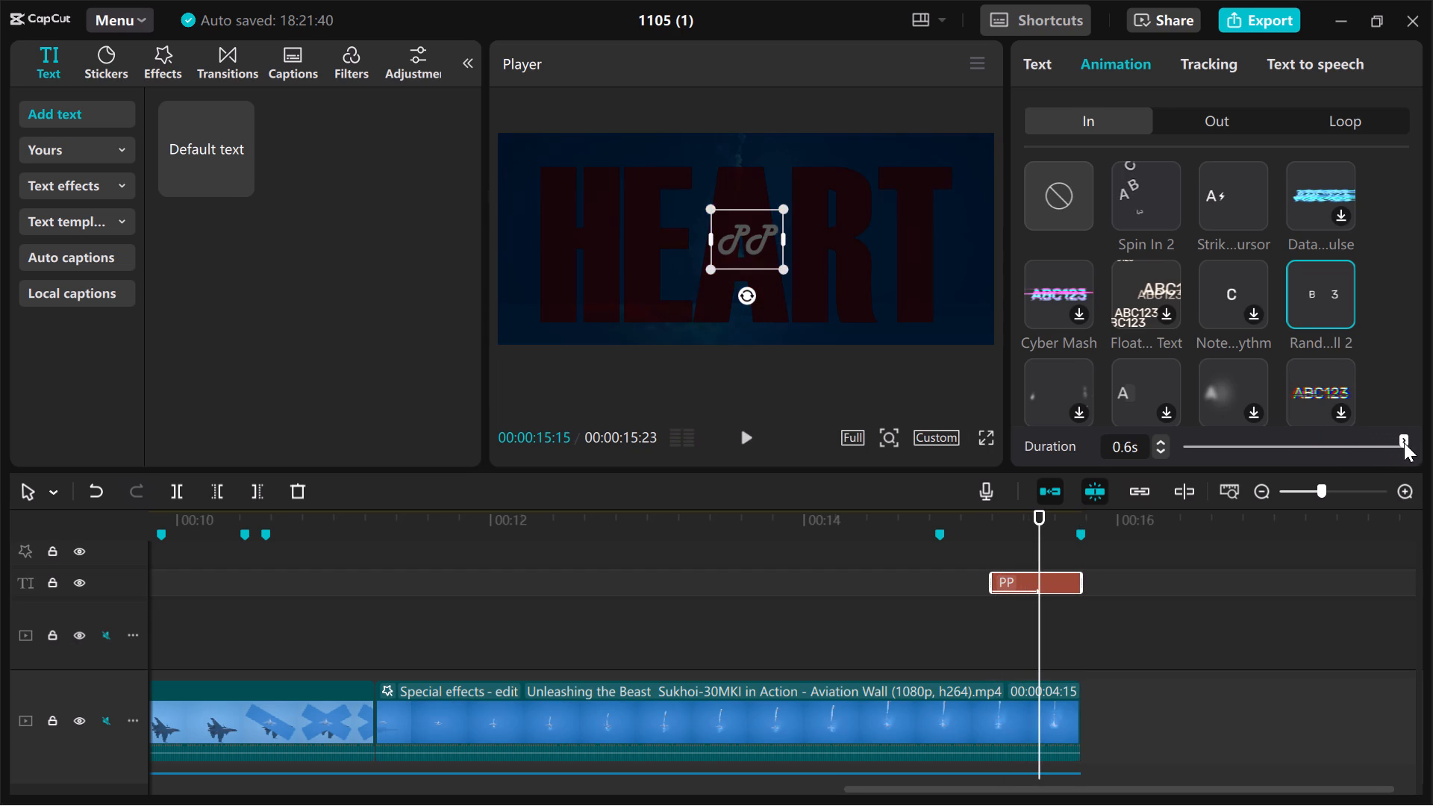
drag(1404, 443, 1403, 443)
click(725, 578)
key(space)
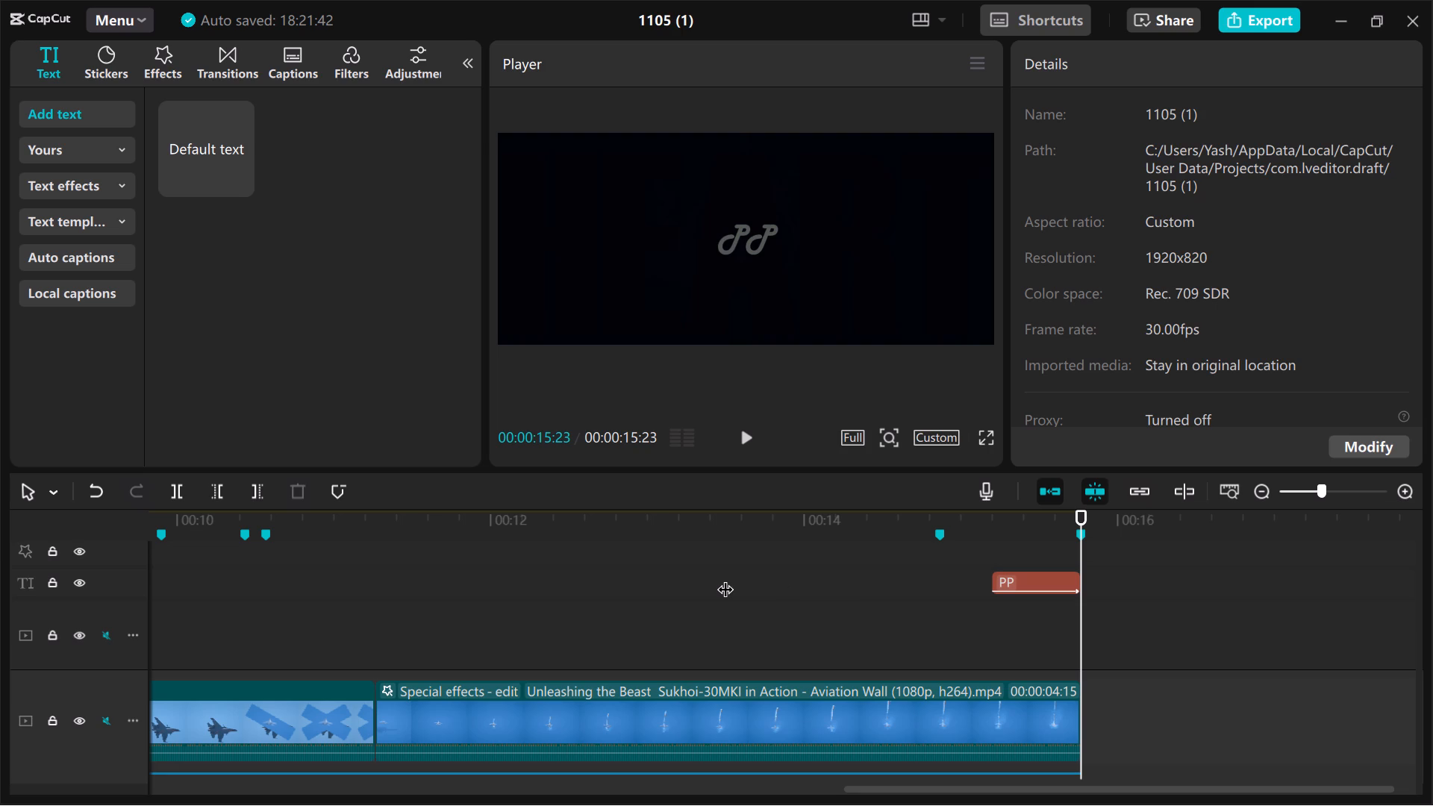
Play the whole video from the beginning to review it with the animated PP text.
scroll(634, 610, right, 6)
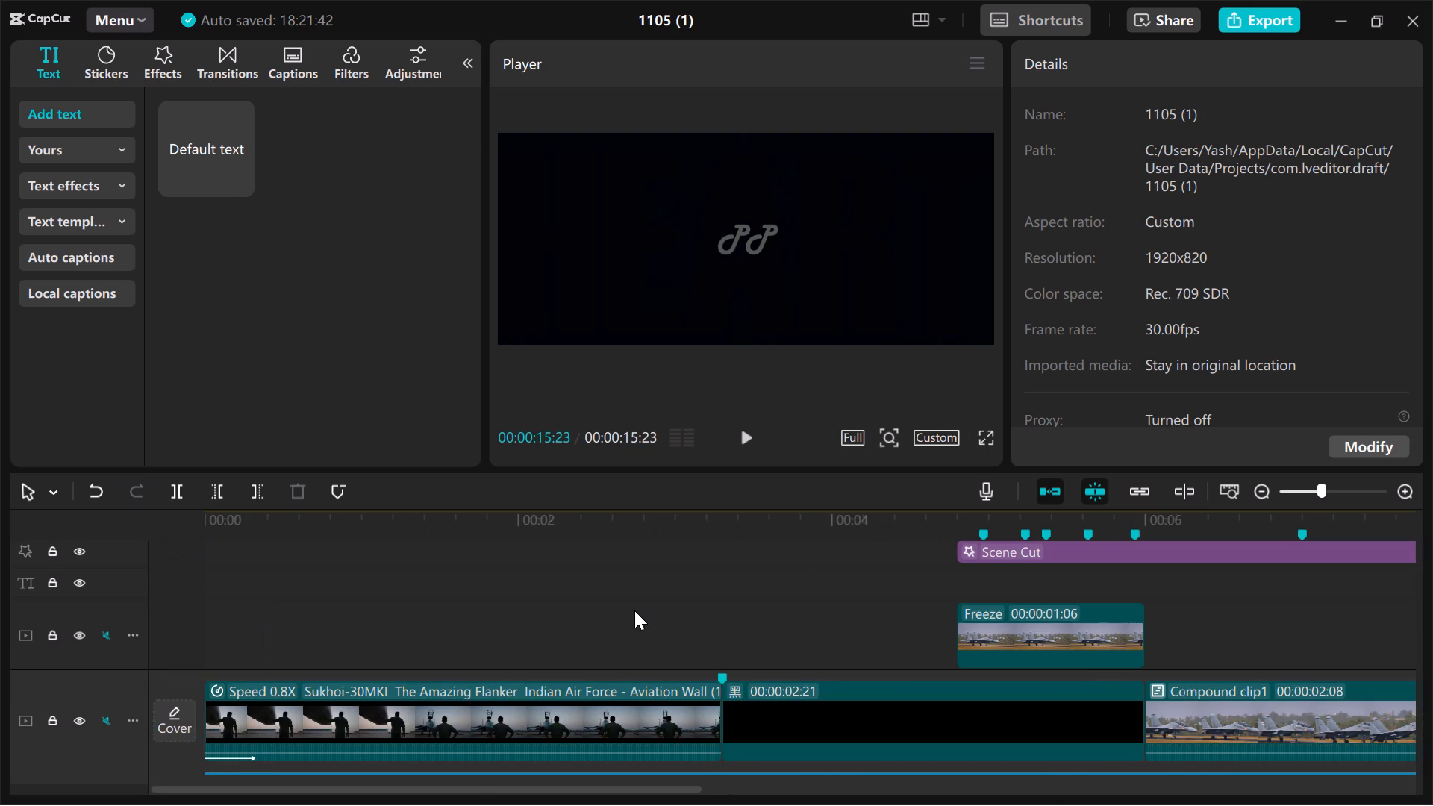
click(184, 589)
key(space)
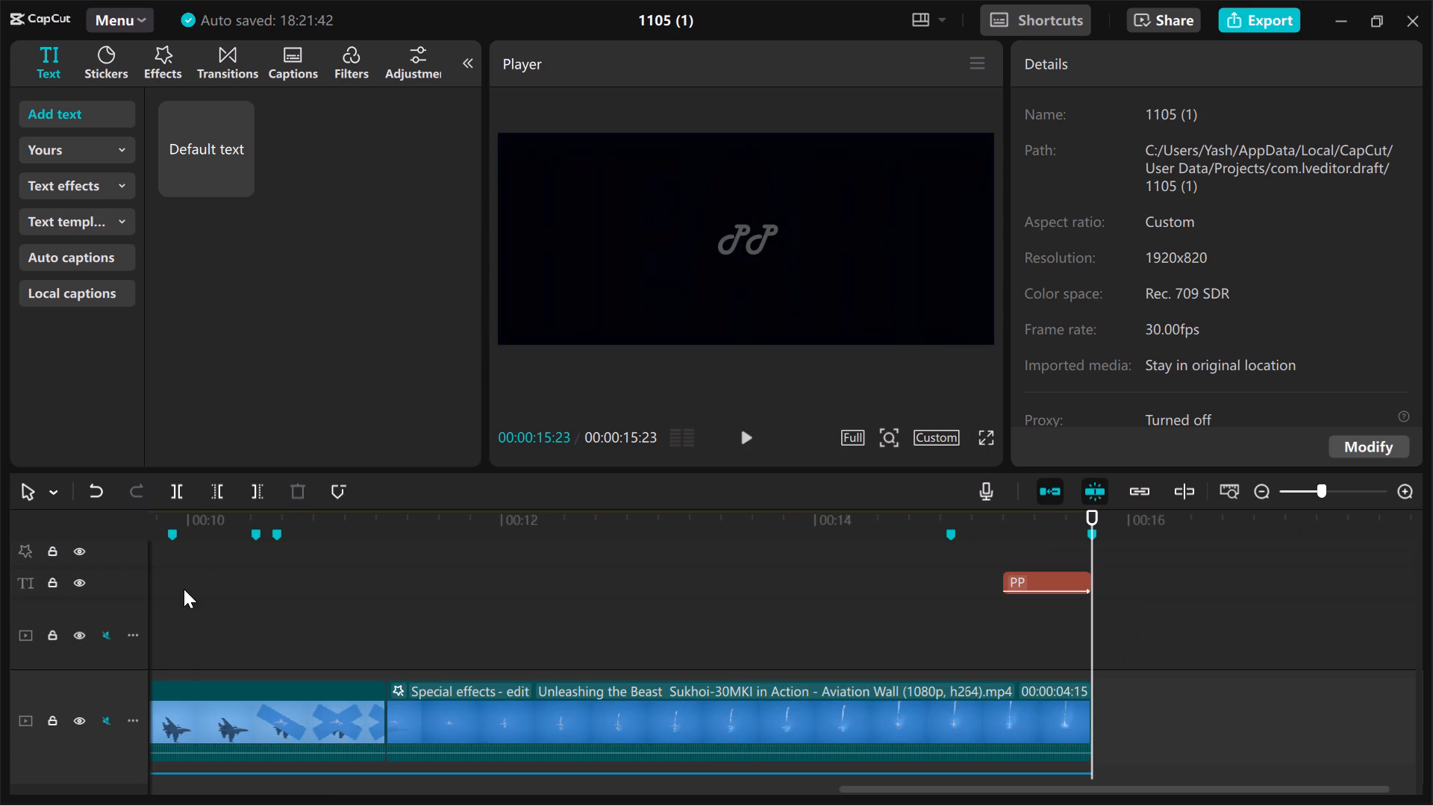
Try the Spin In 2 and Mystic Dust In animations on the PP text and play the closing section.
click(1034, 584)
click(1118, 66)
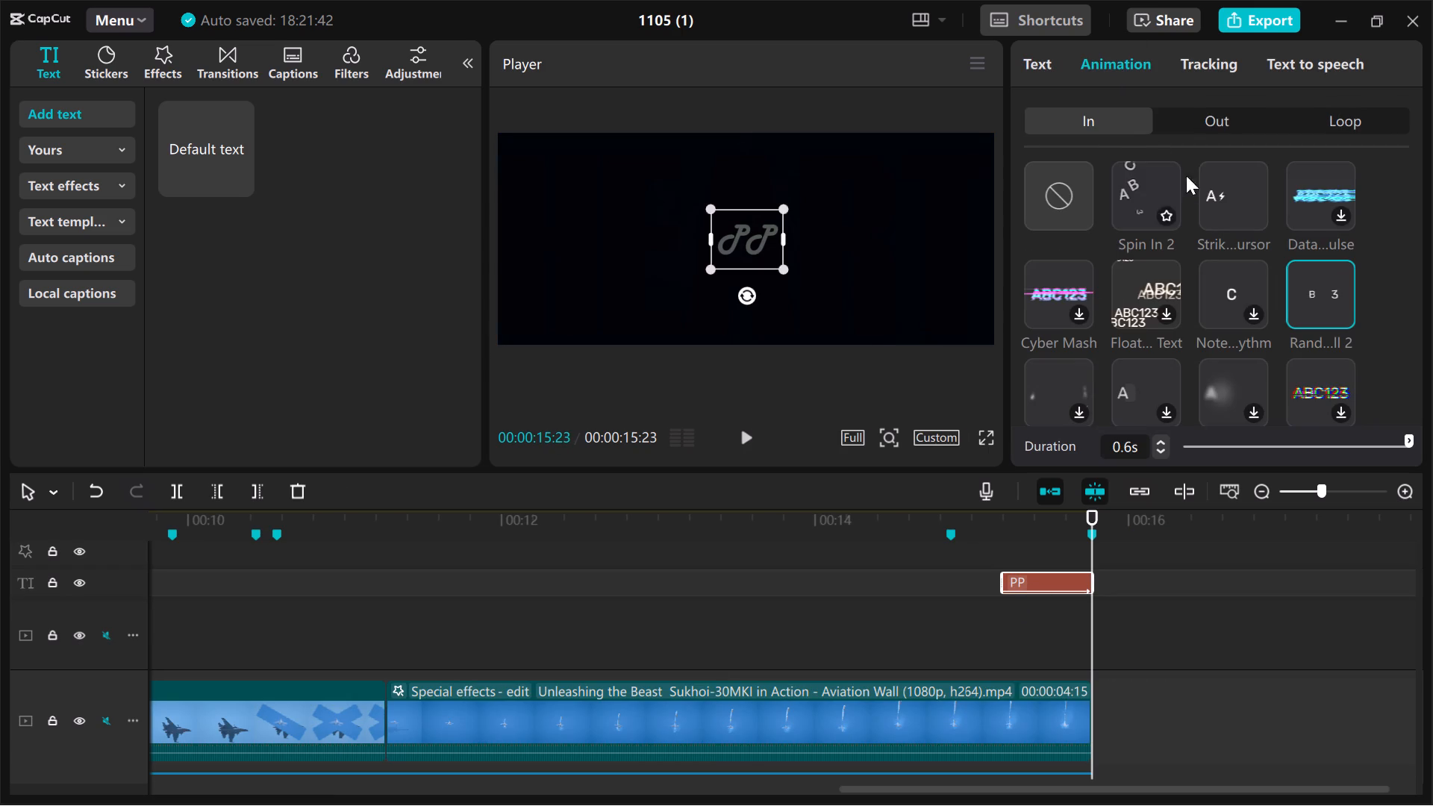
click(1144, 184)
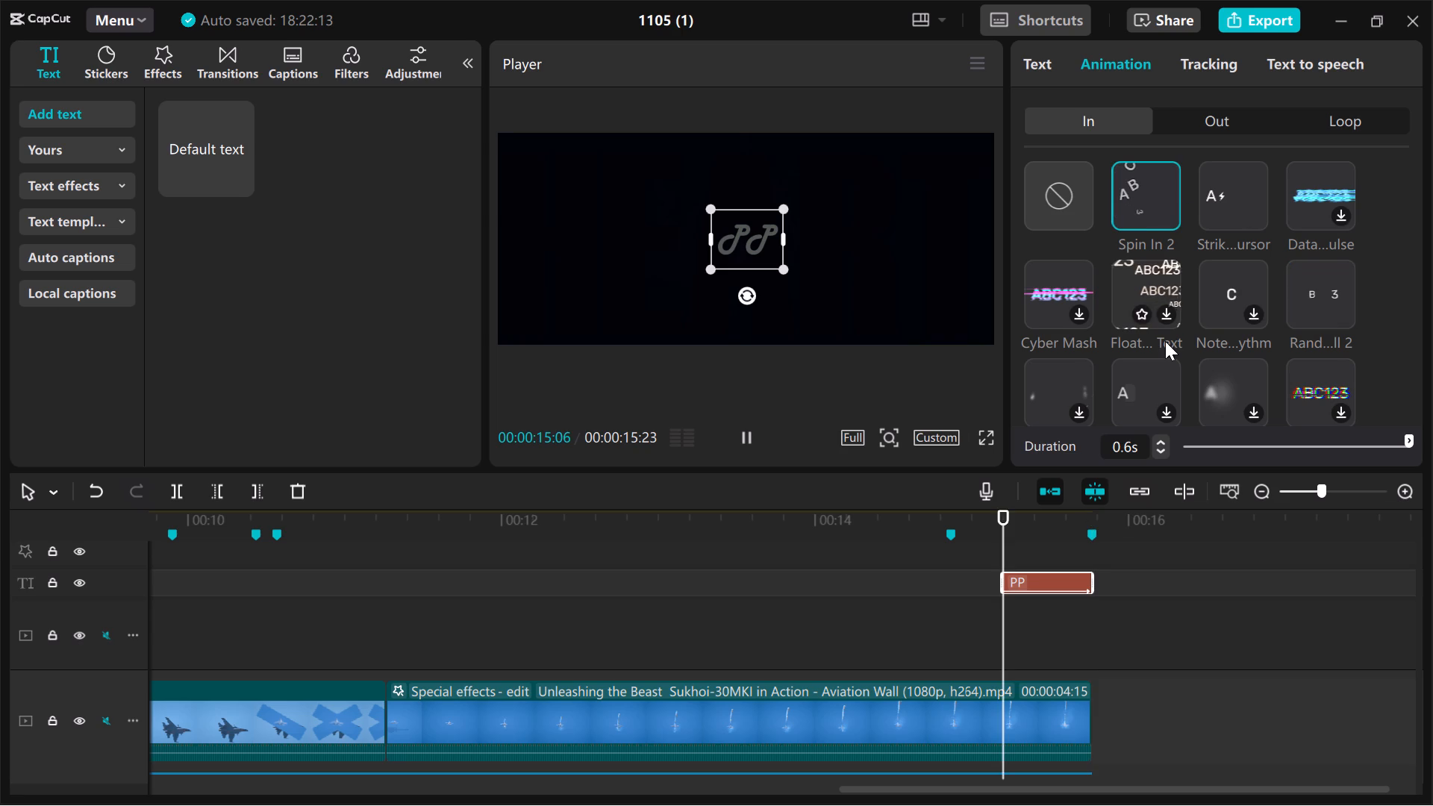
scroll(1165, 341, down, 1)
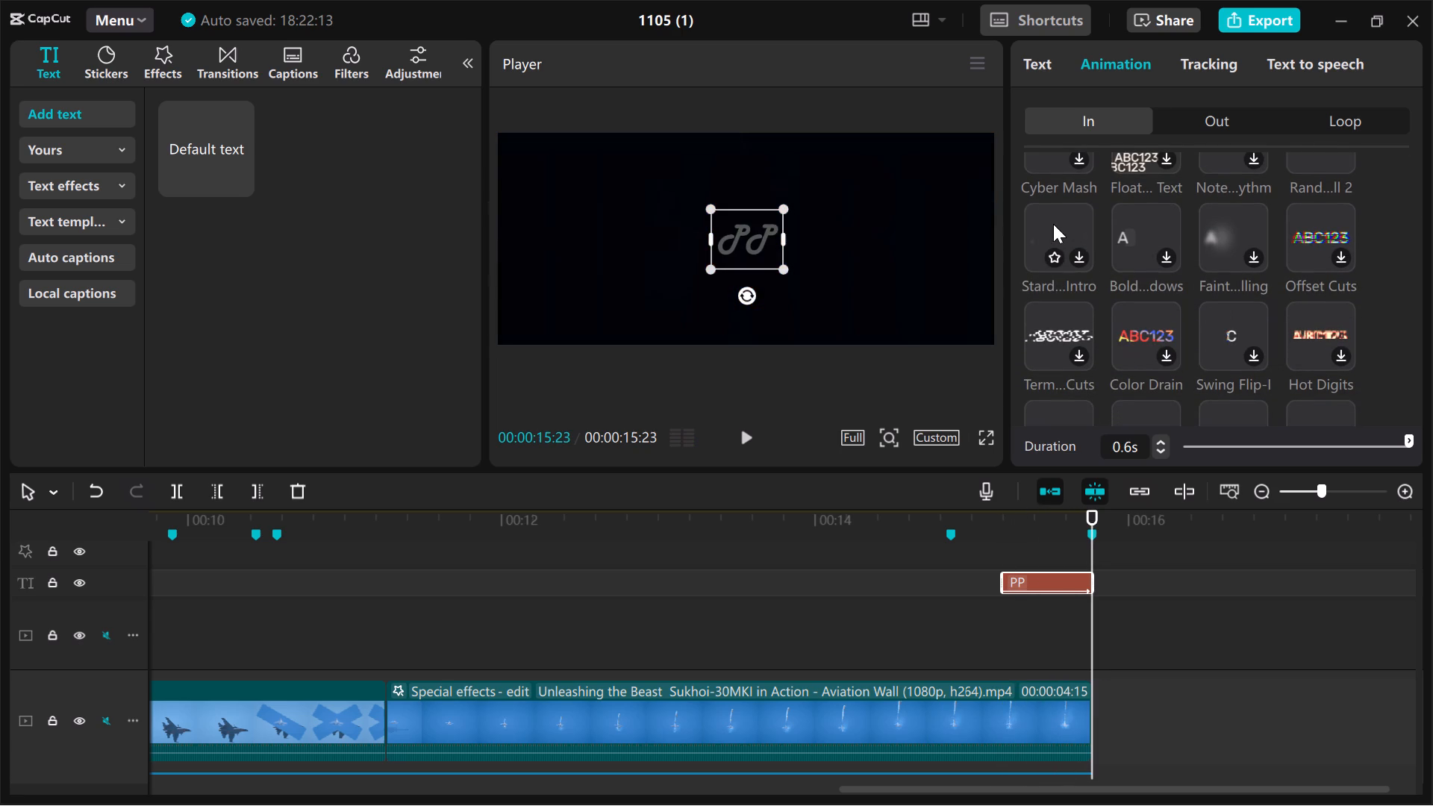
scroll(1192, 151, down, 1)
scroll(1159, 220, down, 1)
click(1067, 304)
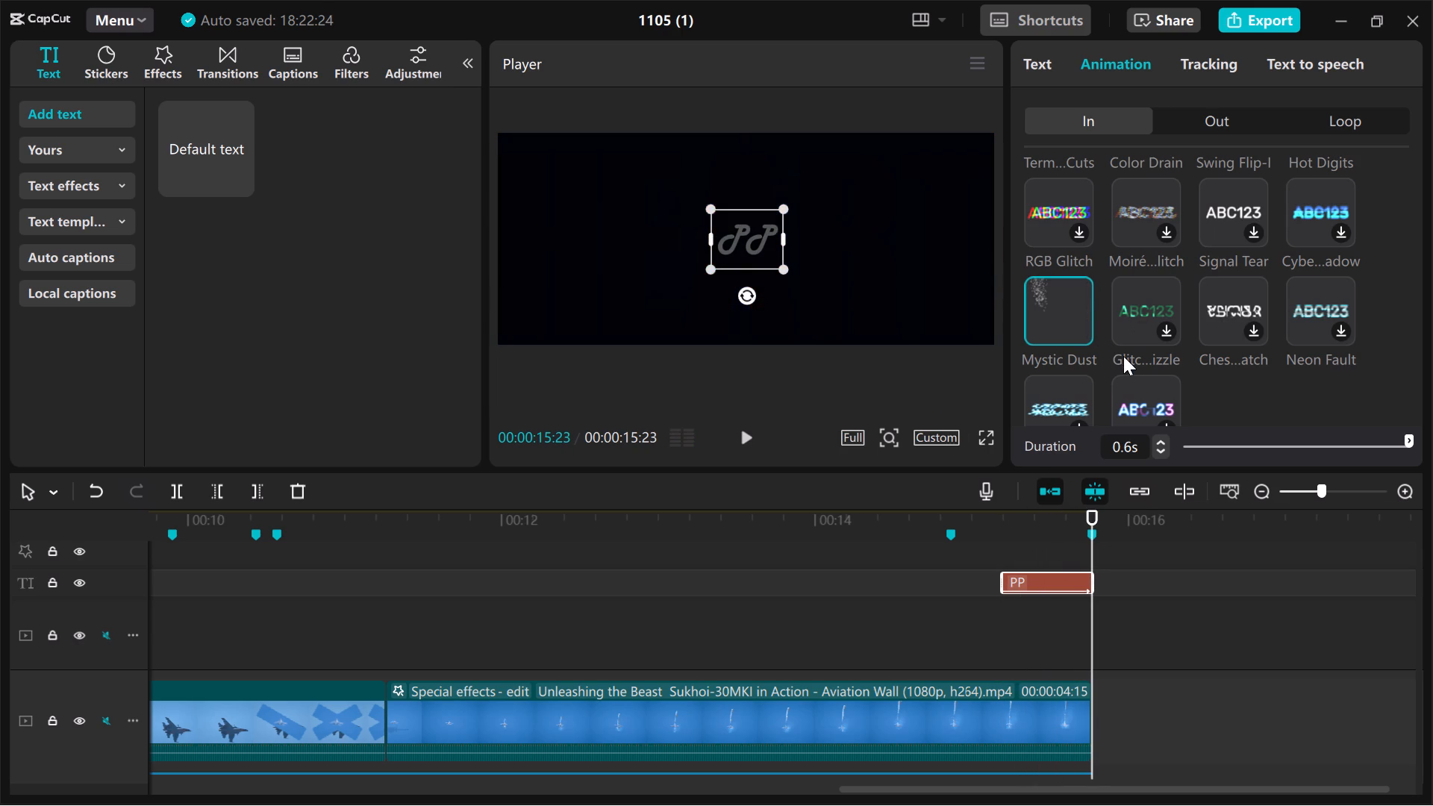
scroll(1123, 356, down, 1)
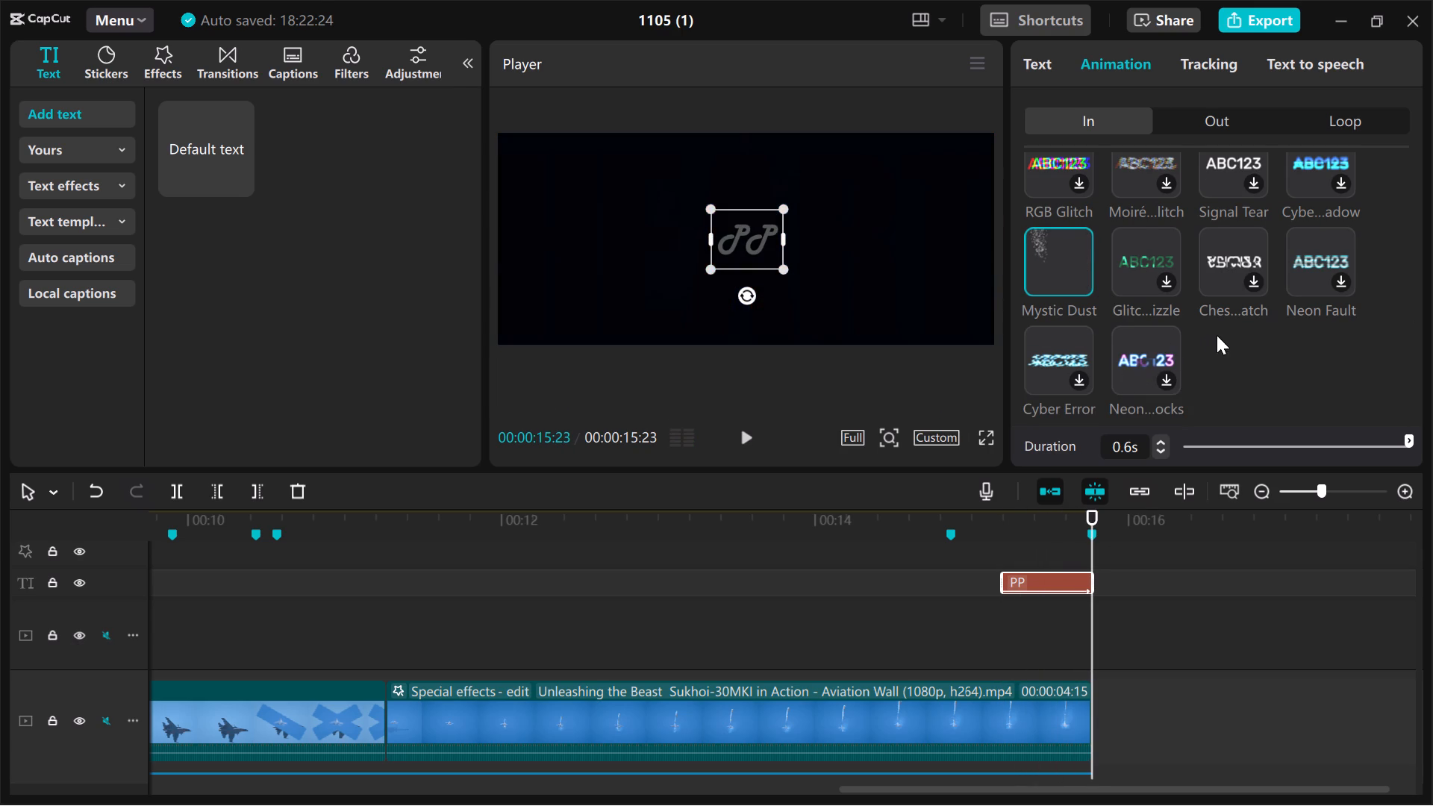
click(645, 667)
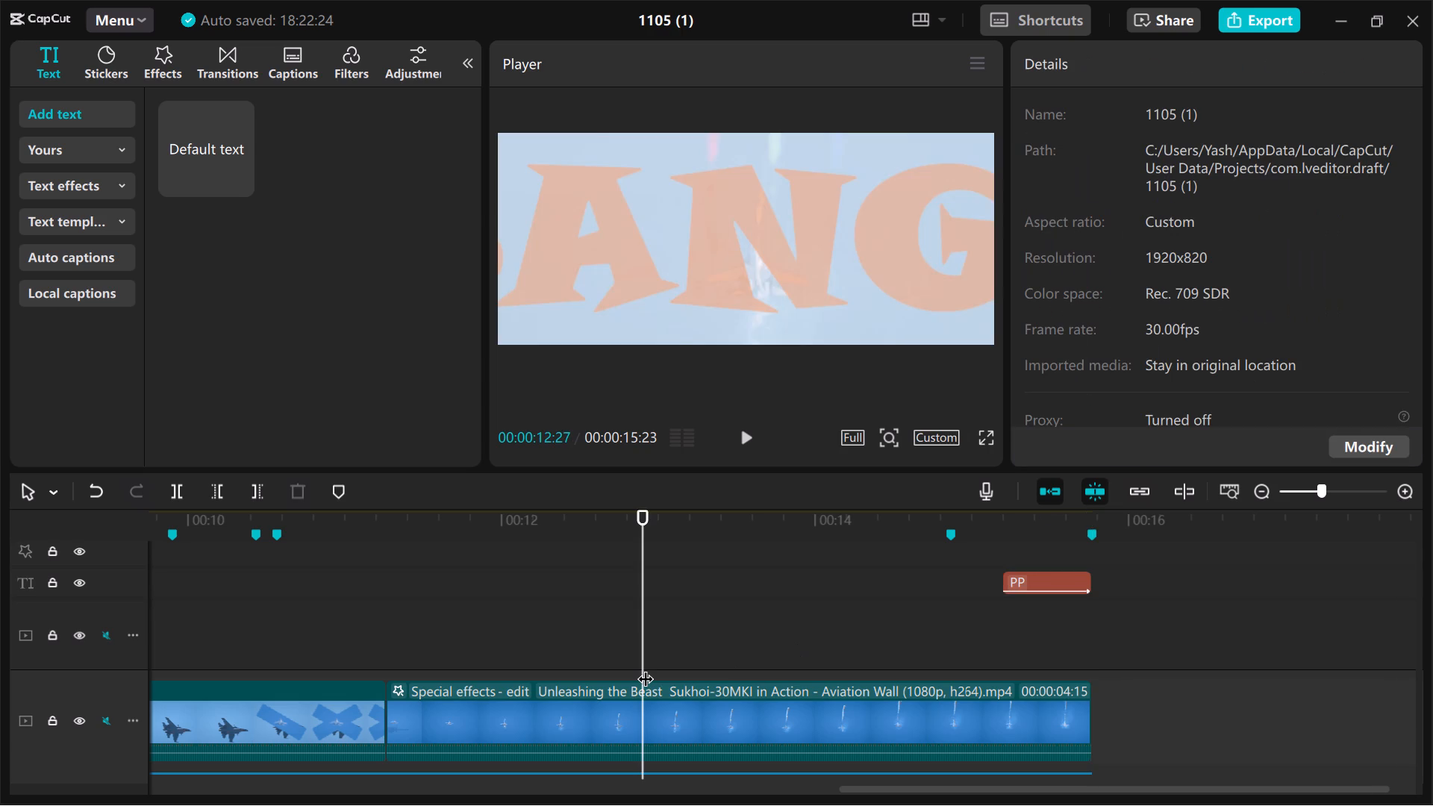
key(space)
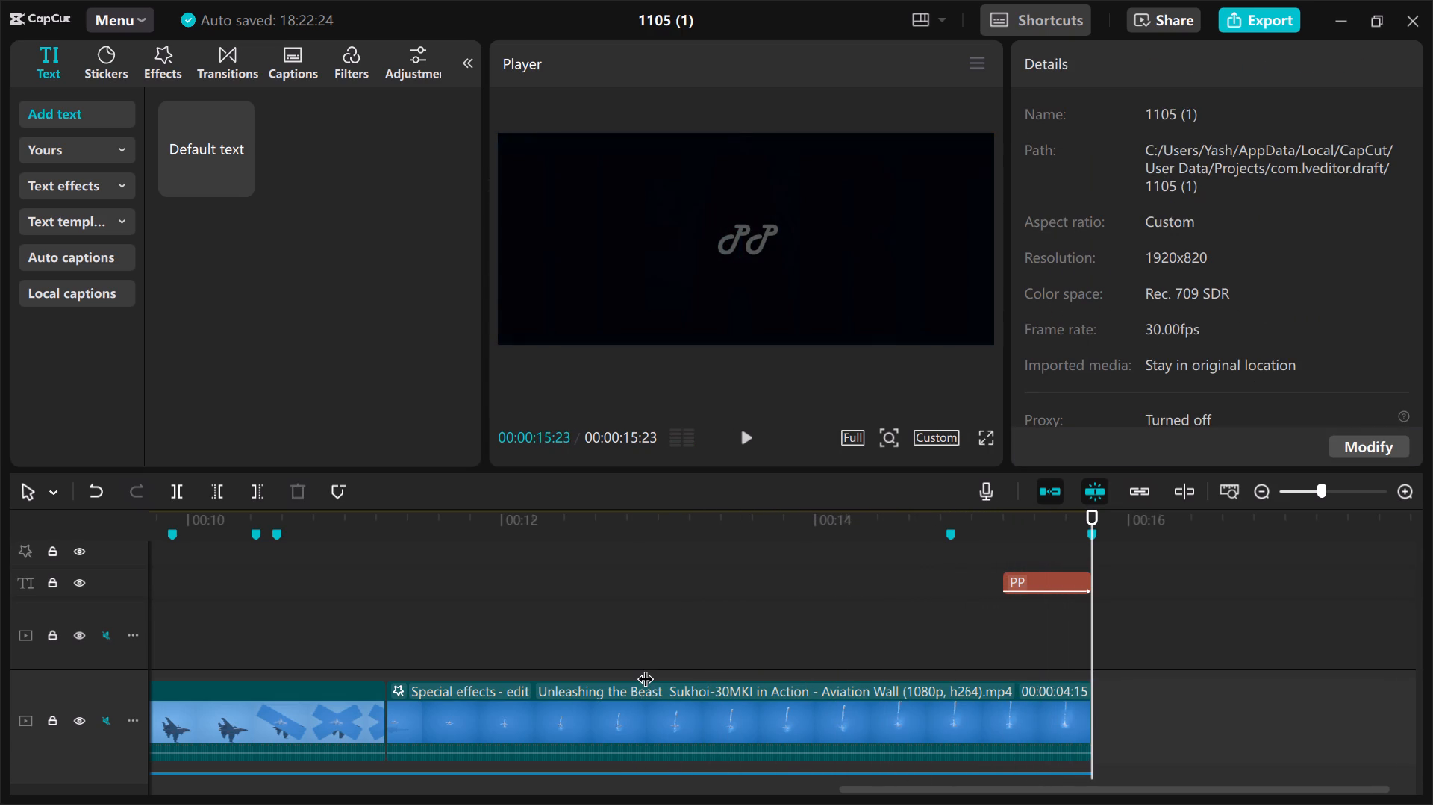
Apply the Note...ythm In animation to the PP text and play the ending.
click(1034, 582)
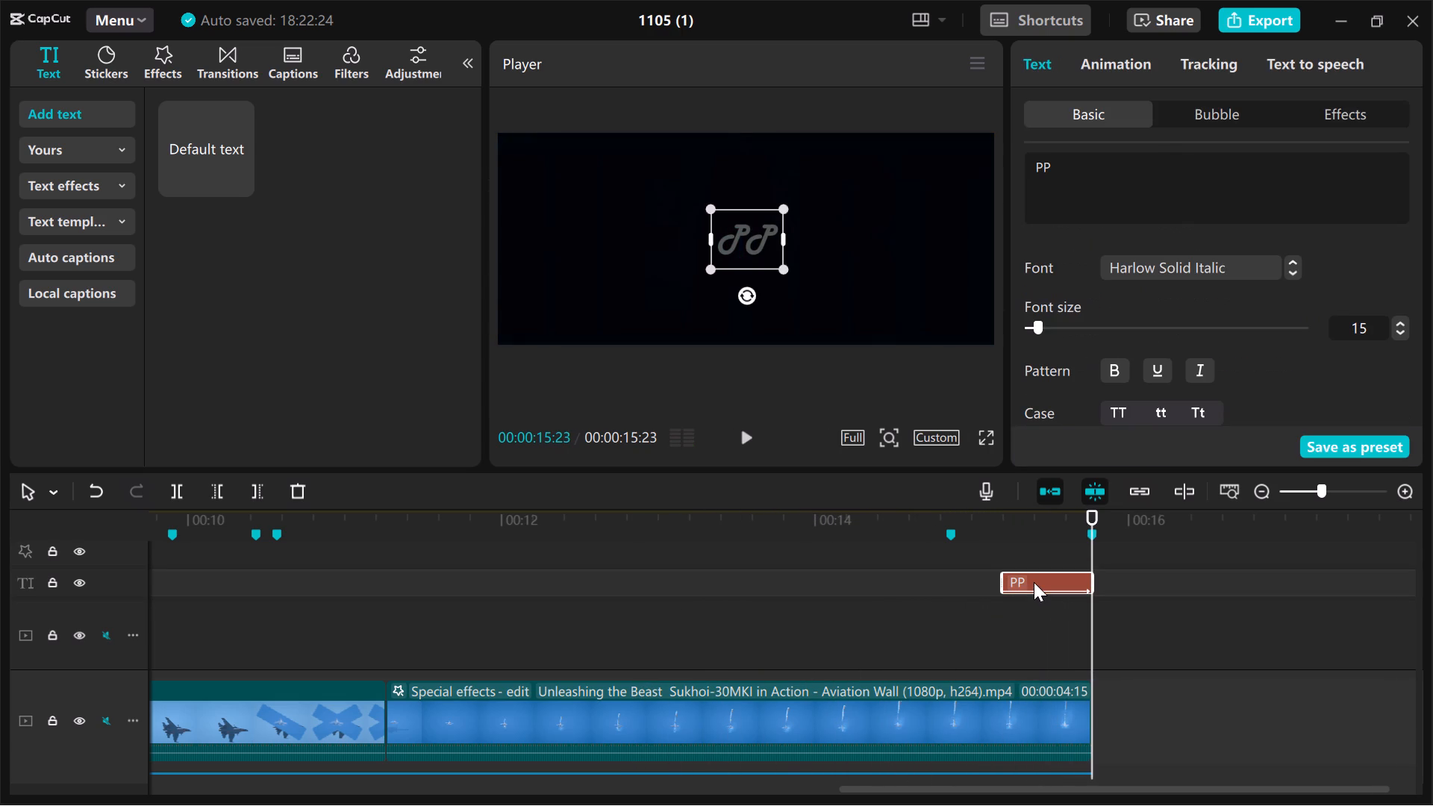
click(1129, 65)
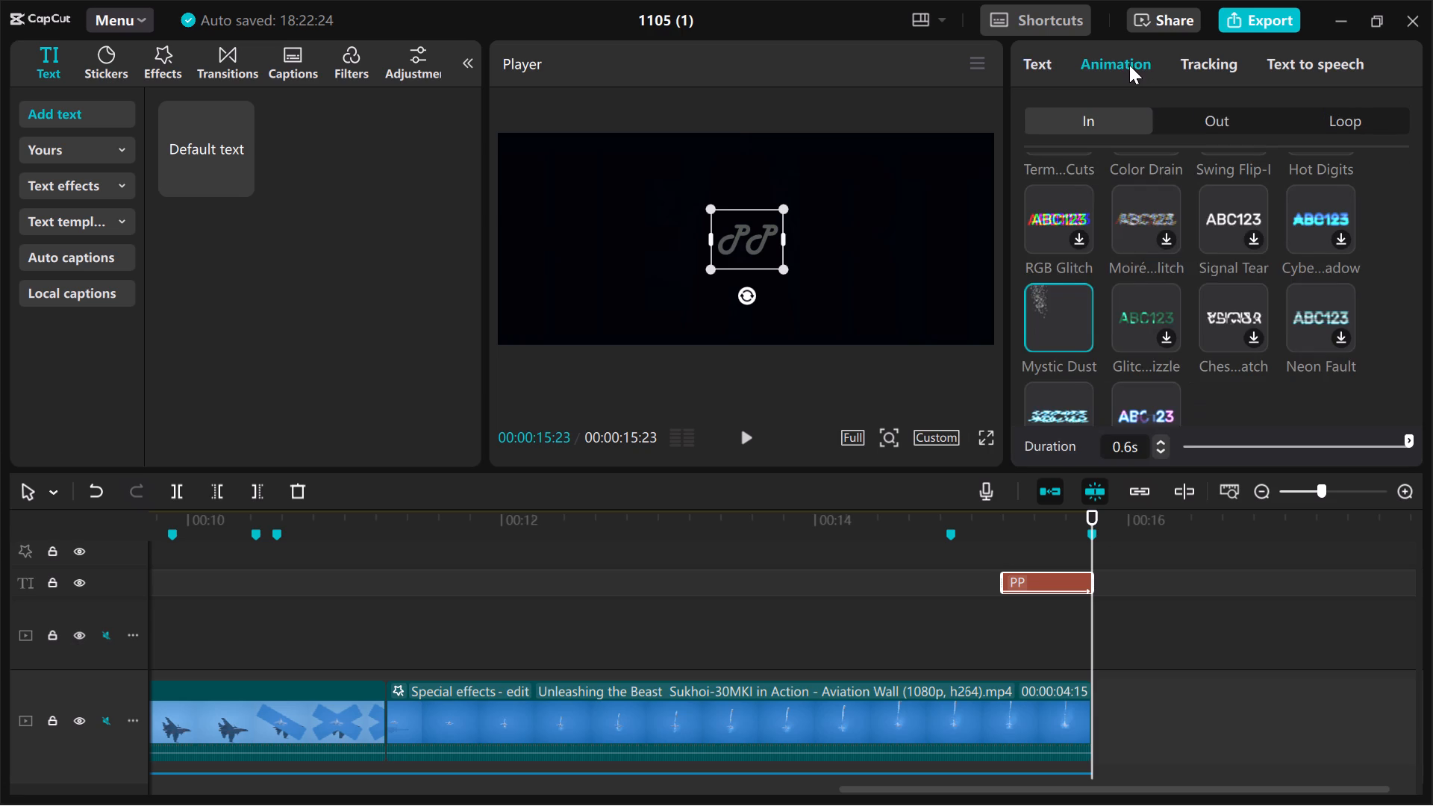
scroll(1219, 362, down, 1)
scroll(1207, 238, up, 1)
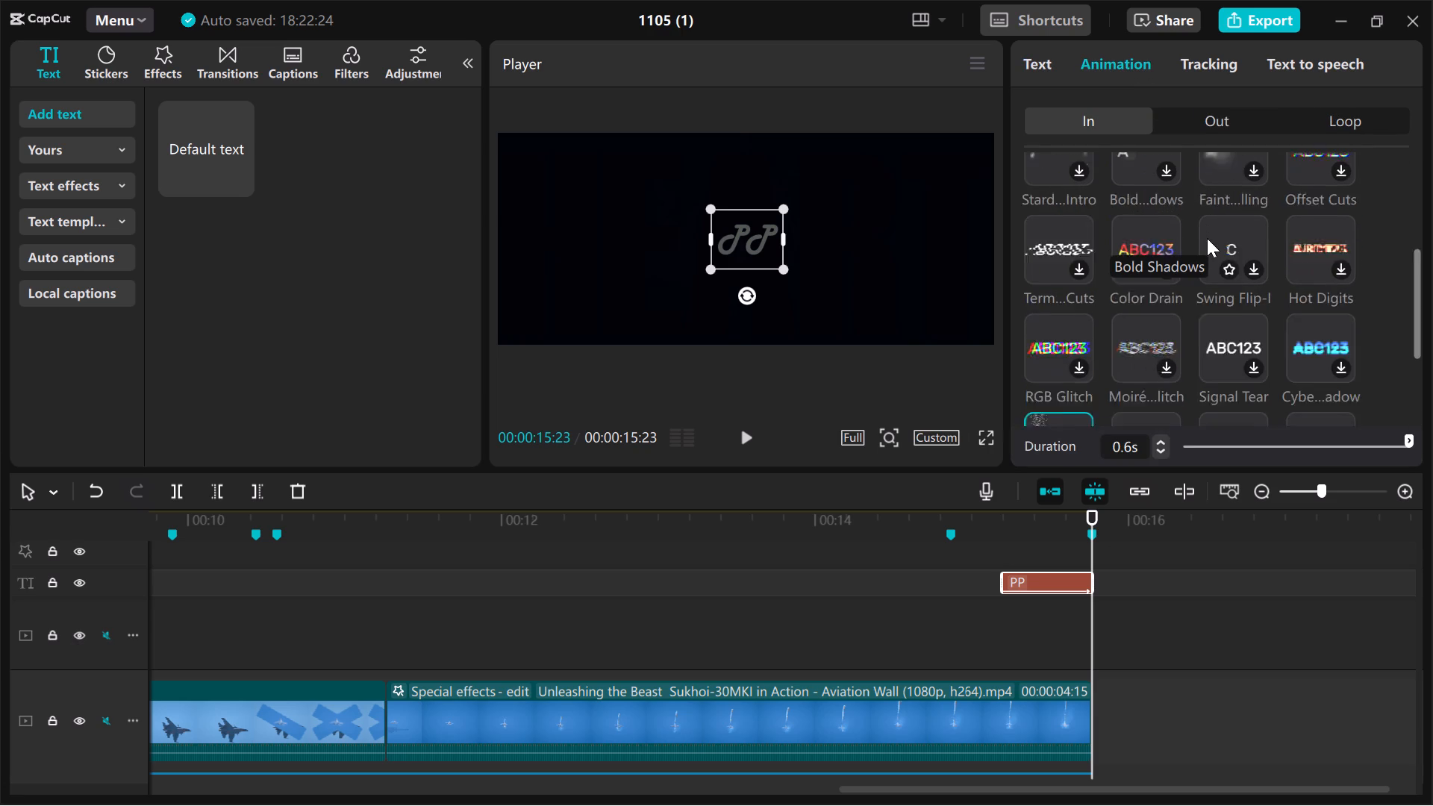
scroll(1207, 238, up, 1)
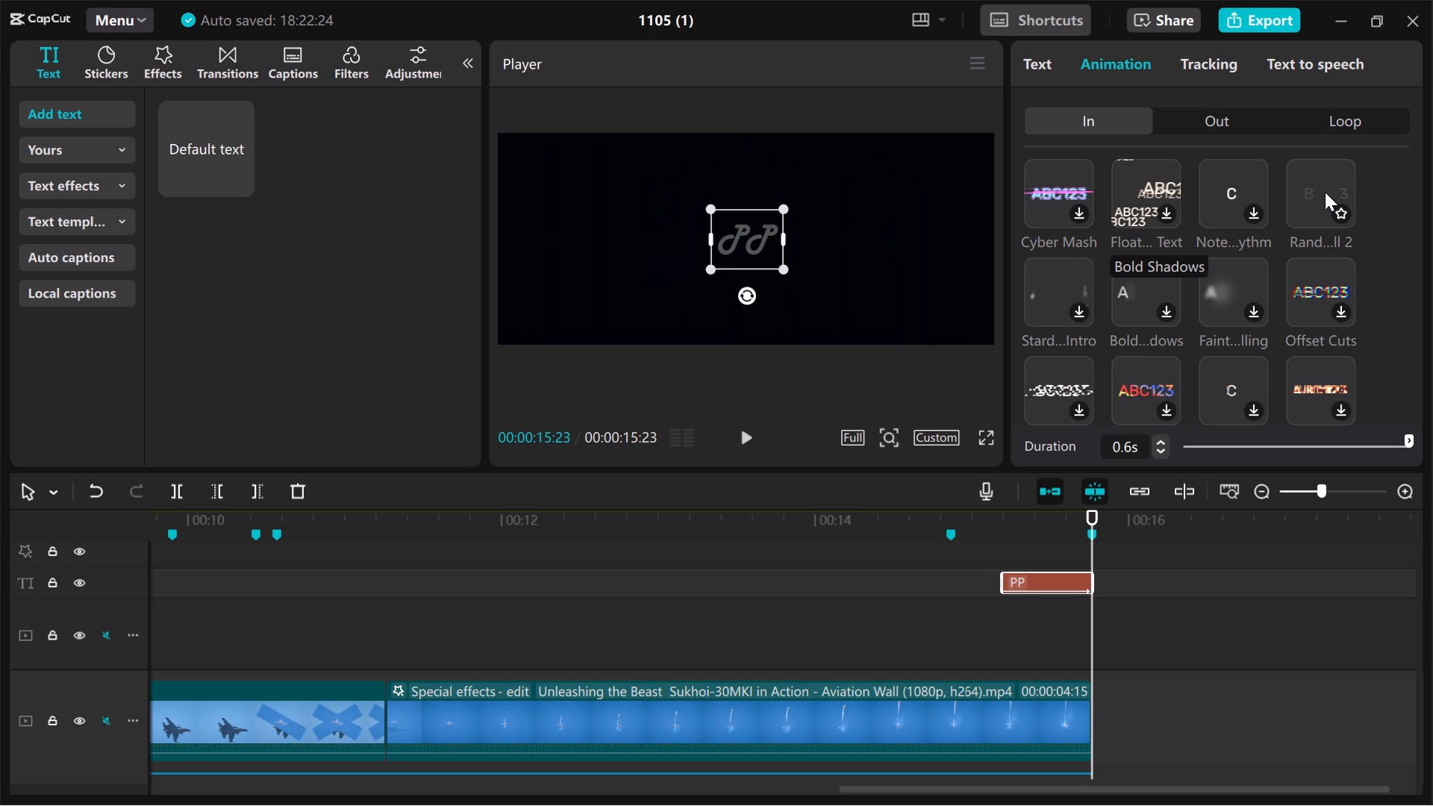
click(1220, 187)
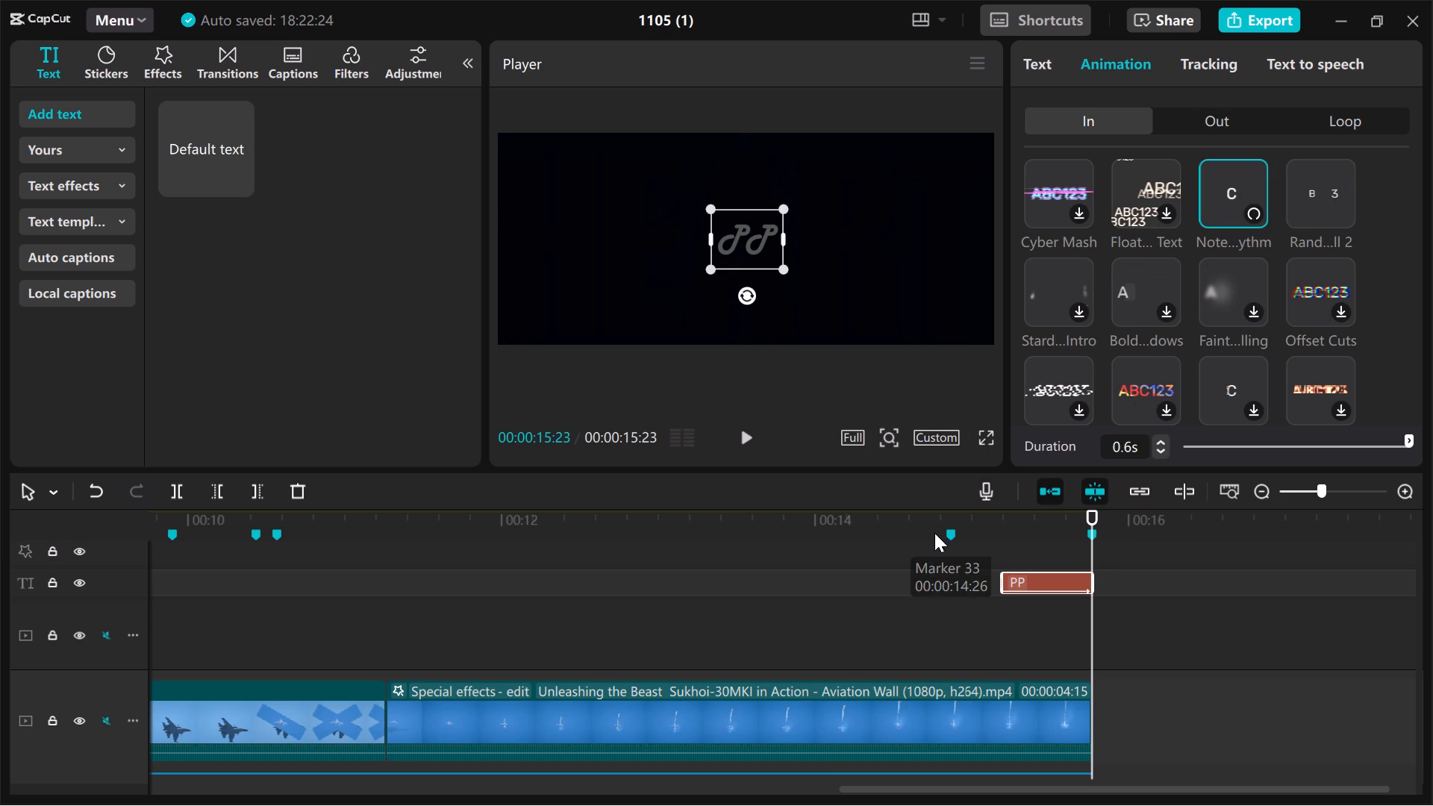
click(940, 557)
key(space)
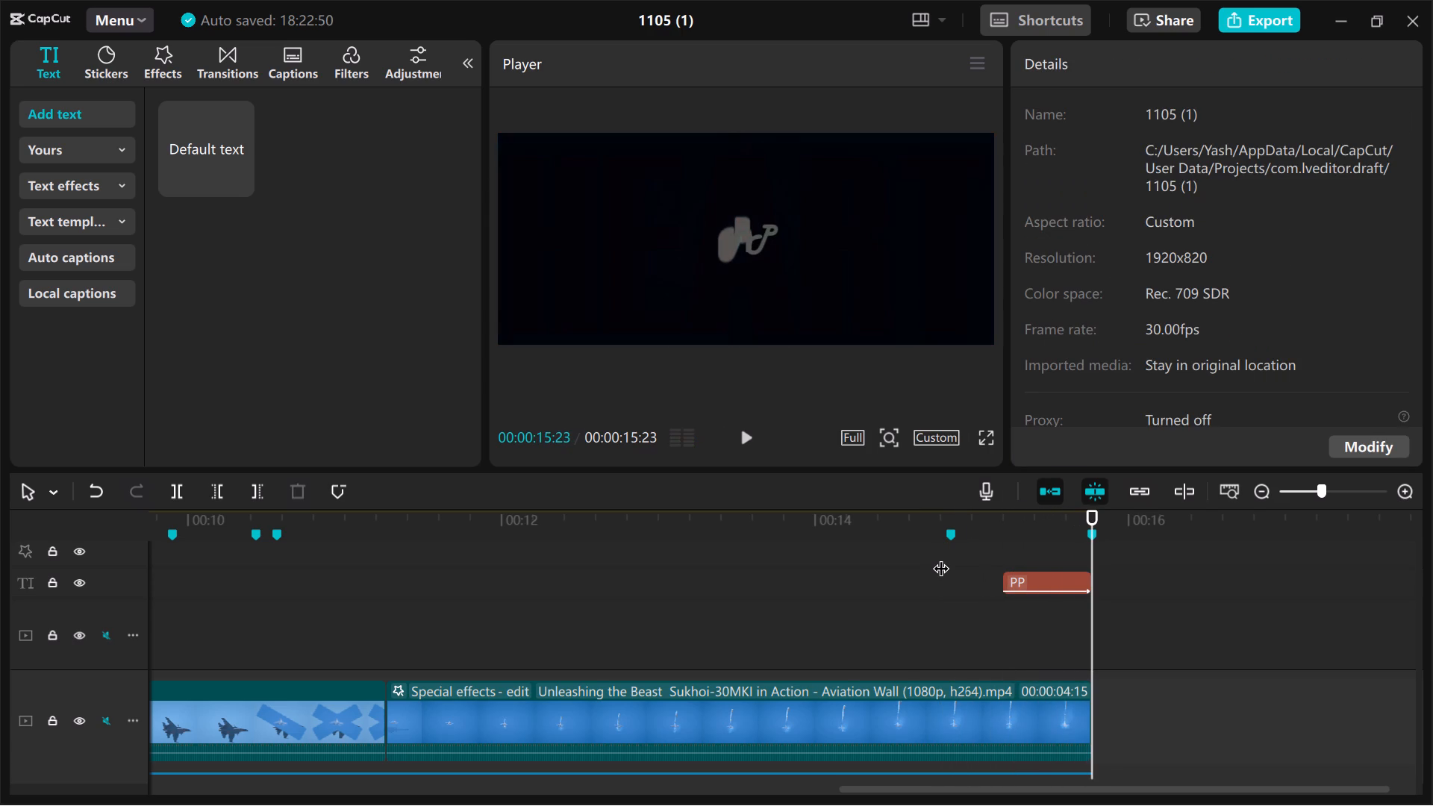
Shorten the PP text's In animation to about half the clip's length and replay the closing section.
click(940, 557)
click(1080, 587)
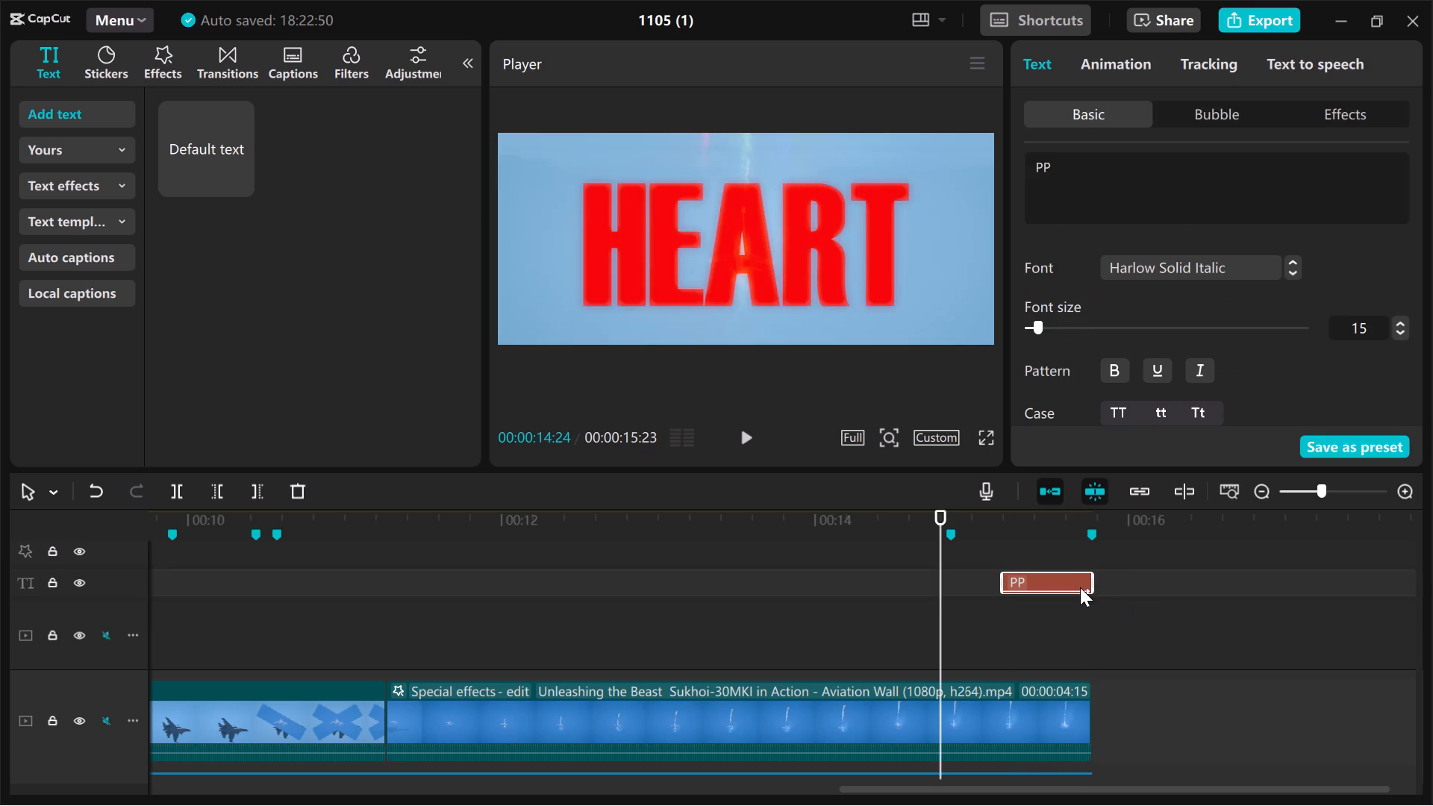
click(1119, 67)
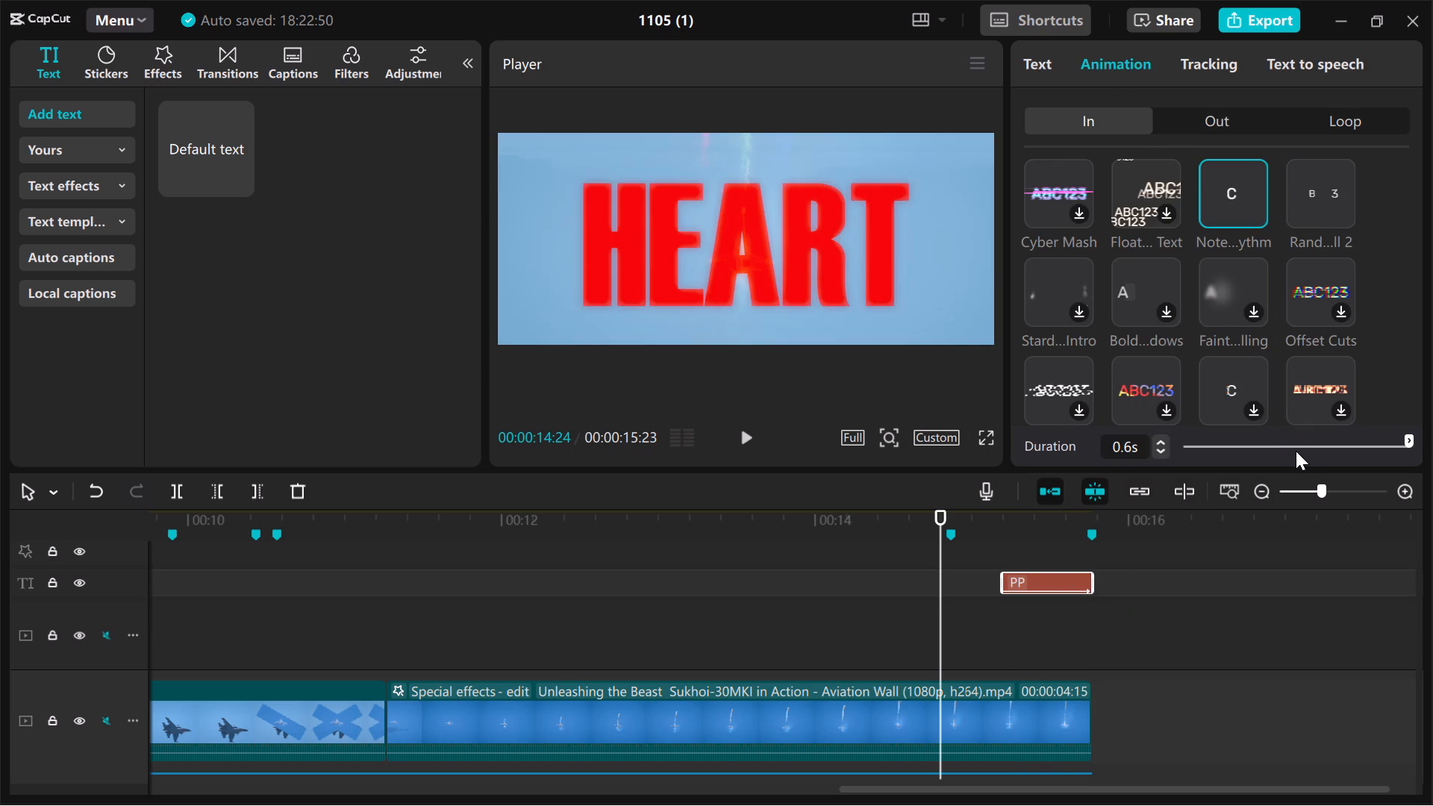
click(1296, 451)
click(817, 562)
key(space)
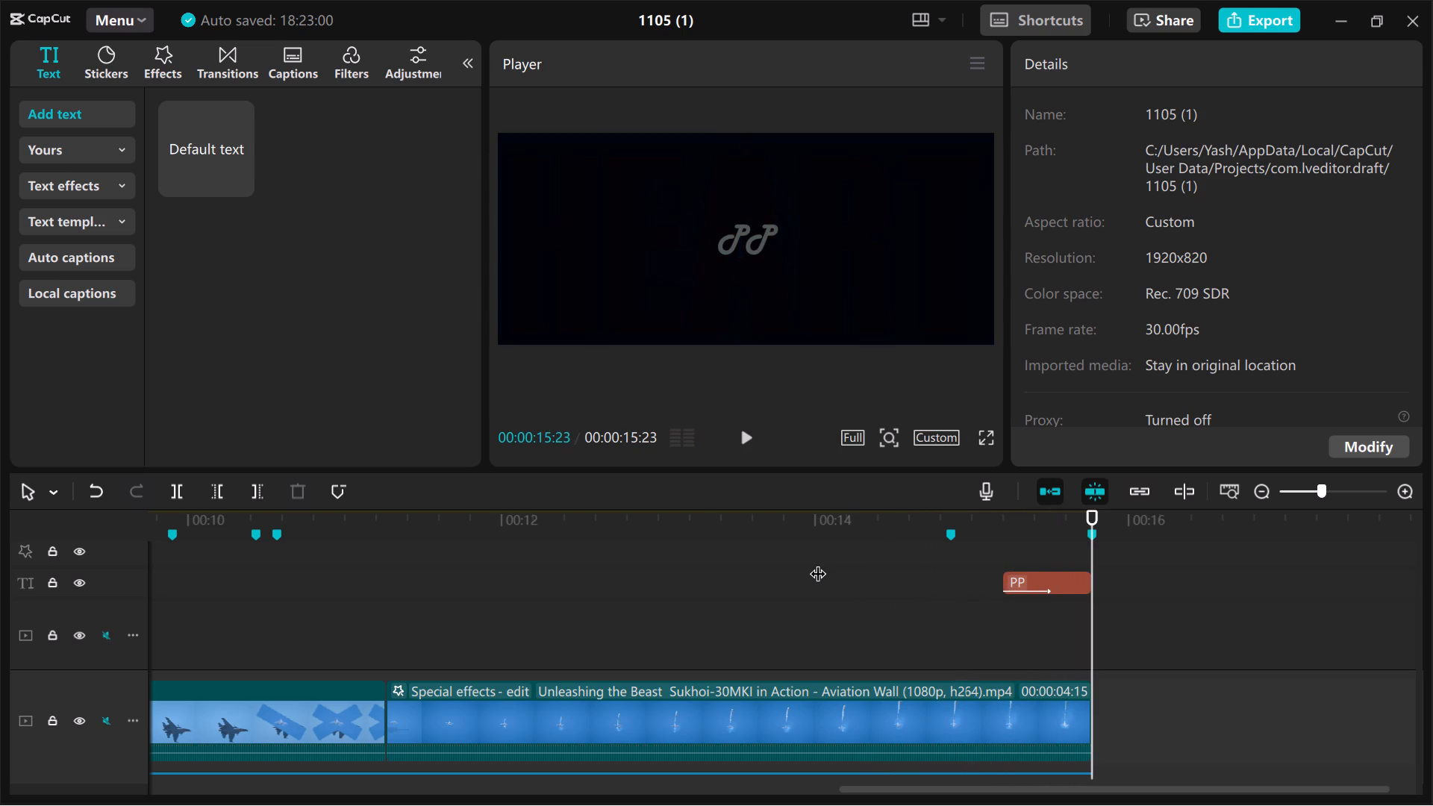
Return to the start of the timeline and play the full video through to the PP ending.
scroll(817, 562, right, 4)
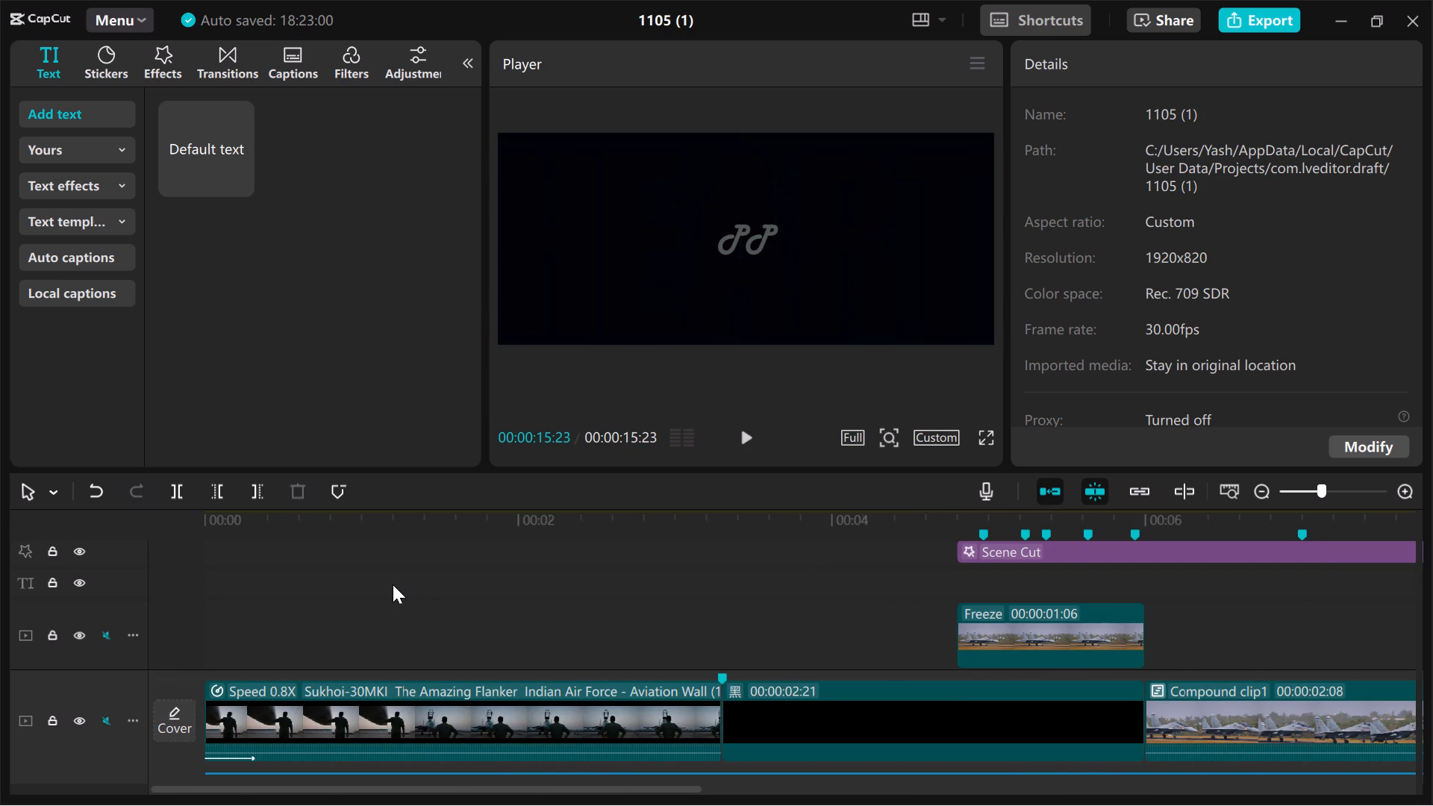
click(380, 593)
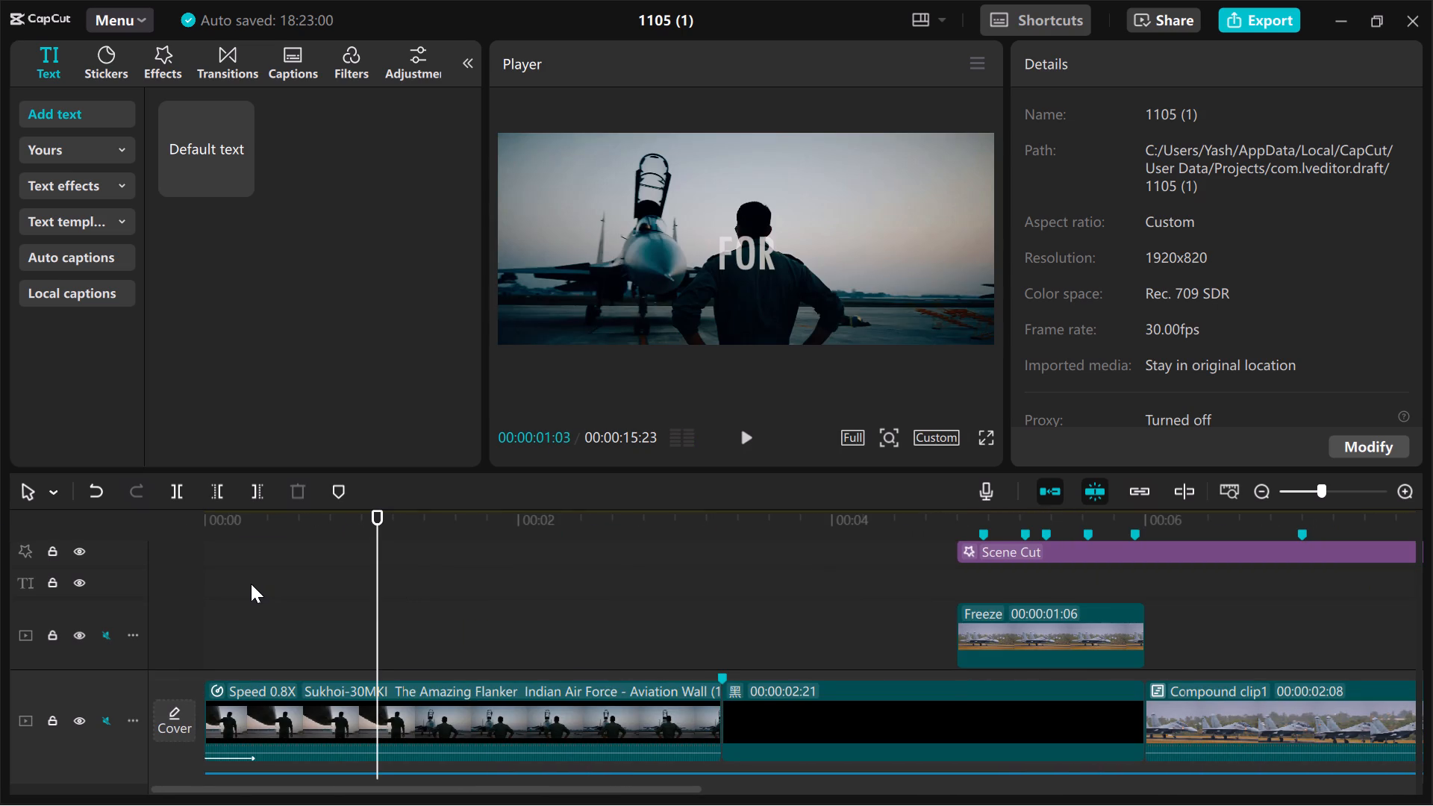
click(251, 584)
click(186, 579)
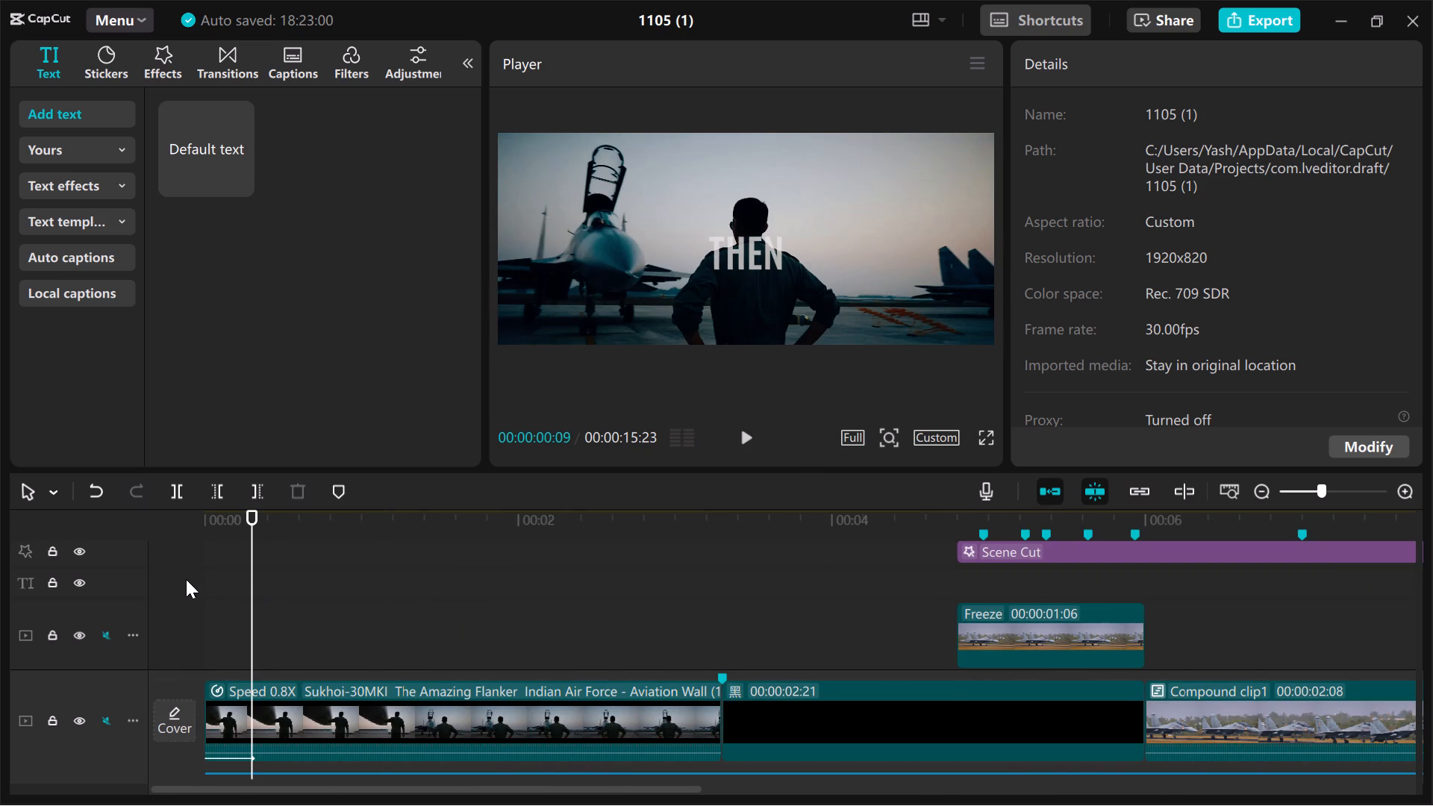
scroll(186, 579, down, 1)
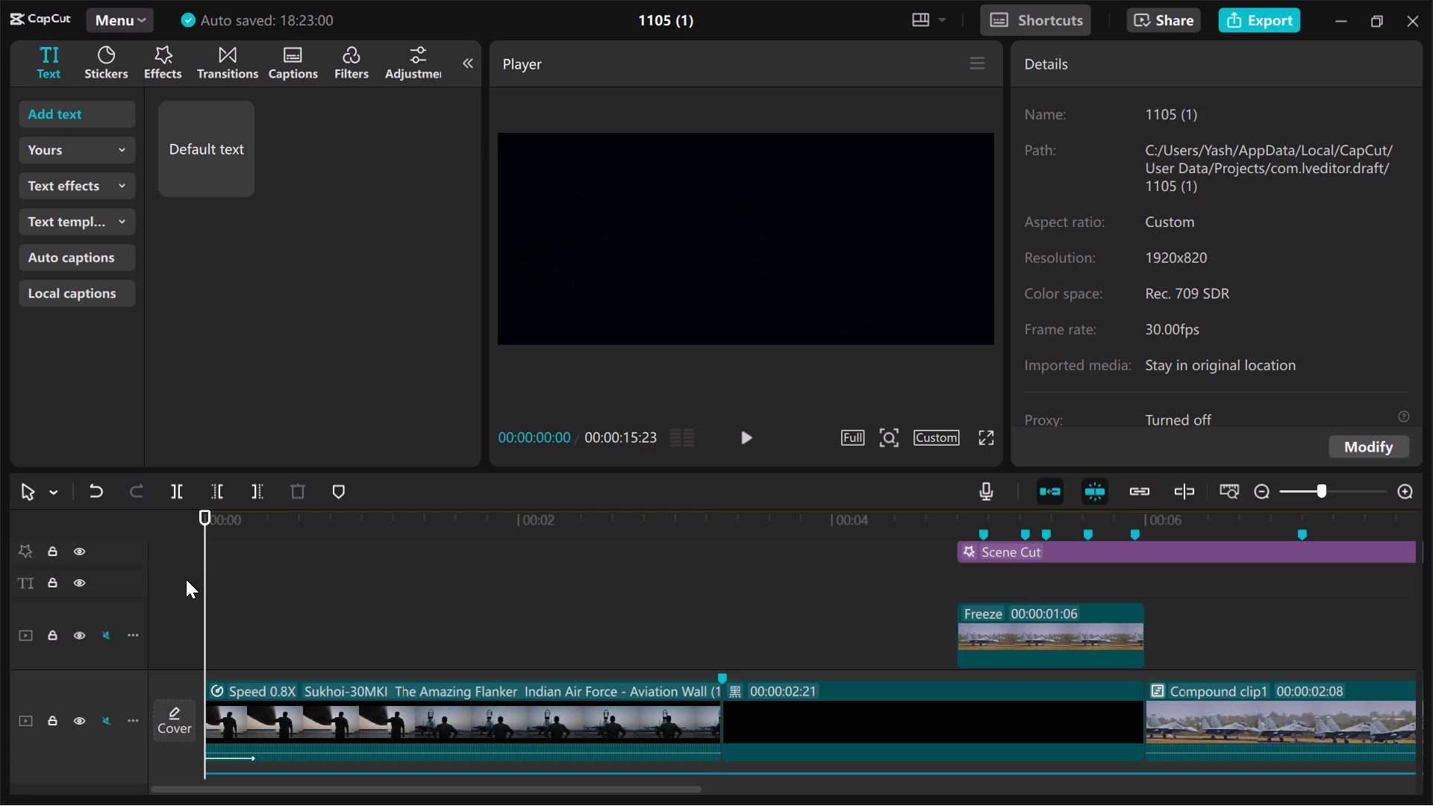
scroll(186, 579, down, 2)
scroll(433, 591, down, 2)
scroll(433, 591, right, 1)
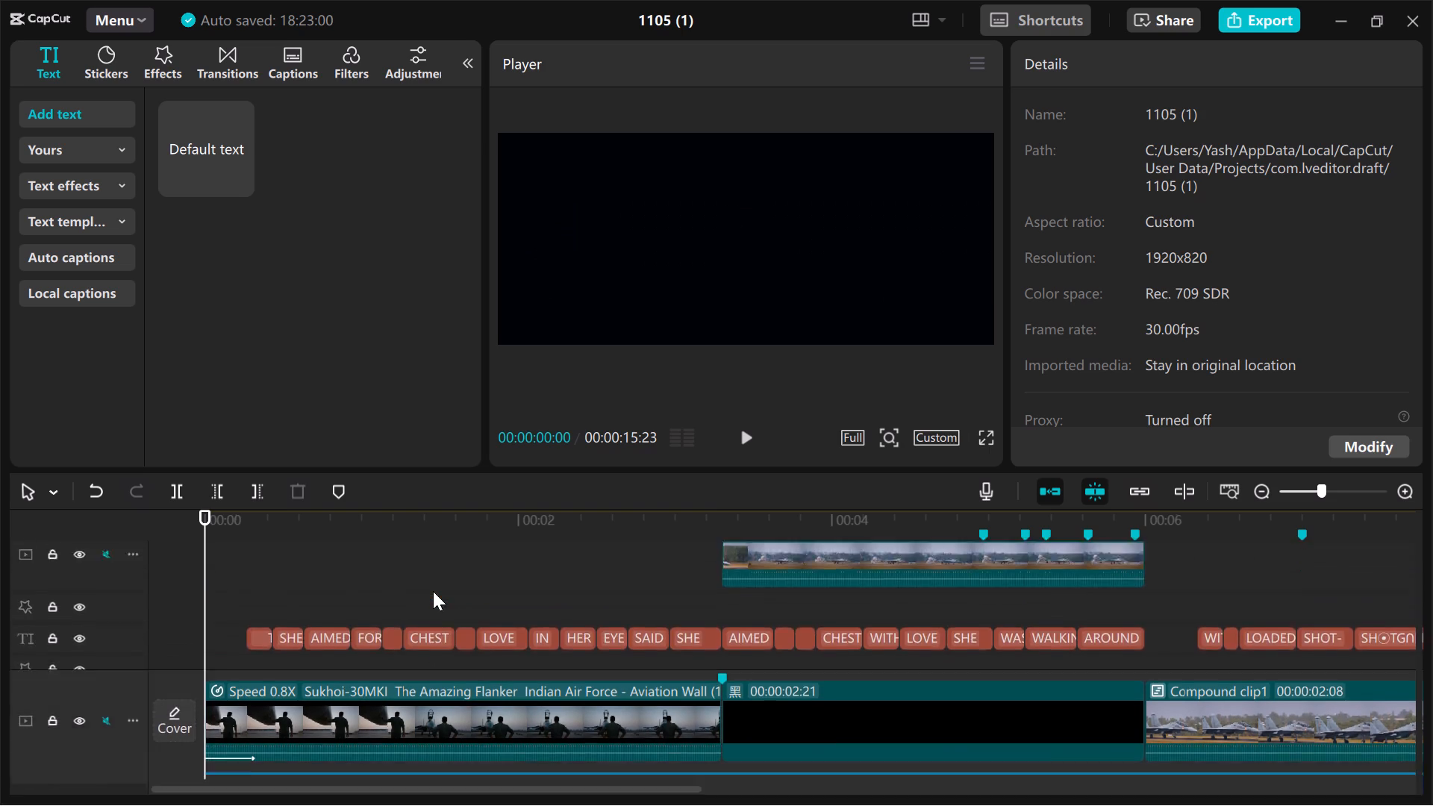
scroll(433, 591, right, 1)
scroll(433, 591, up, 7)
scroll(433, 591, down, 2)
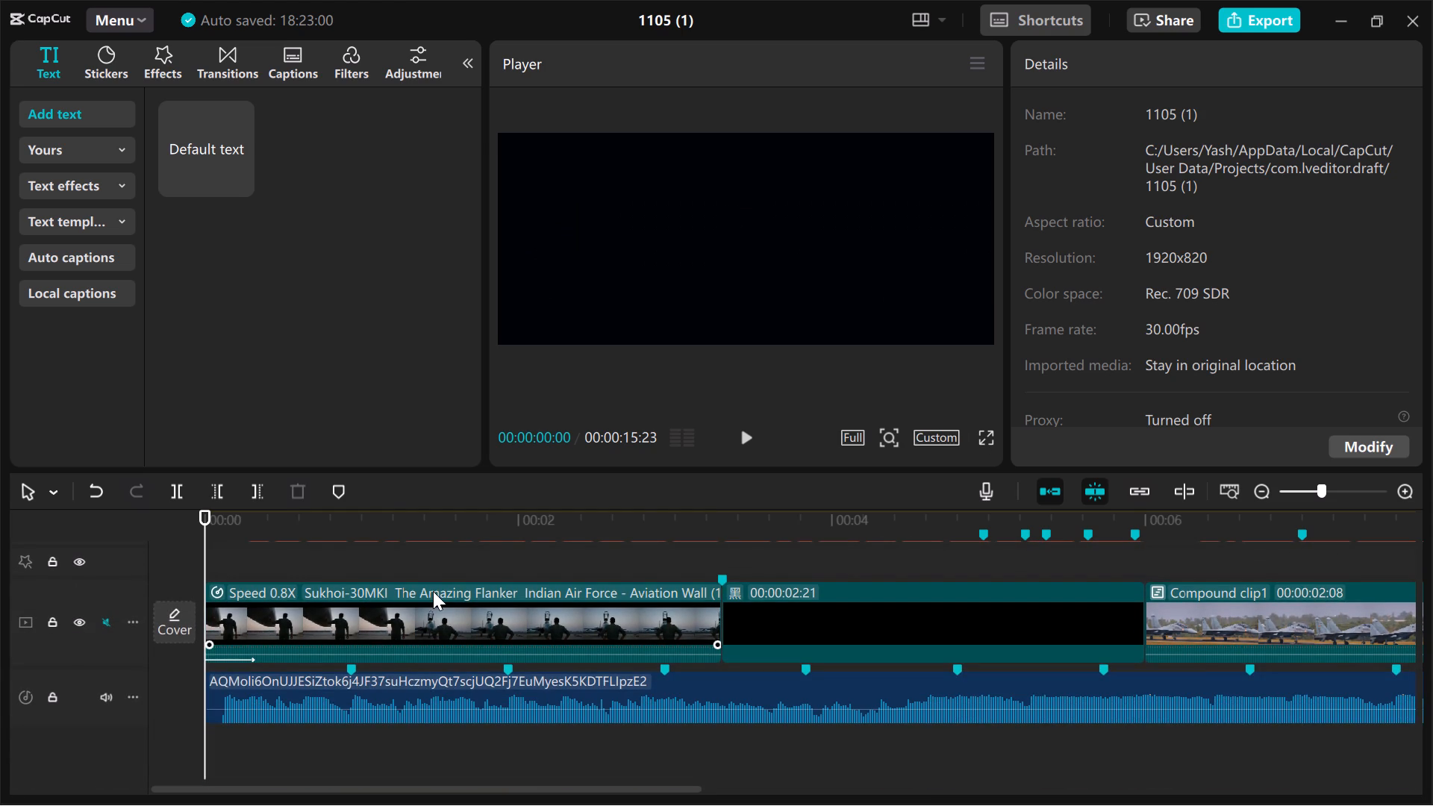
key(space)
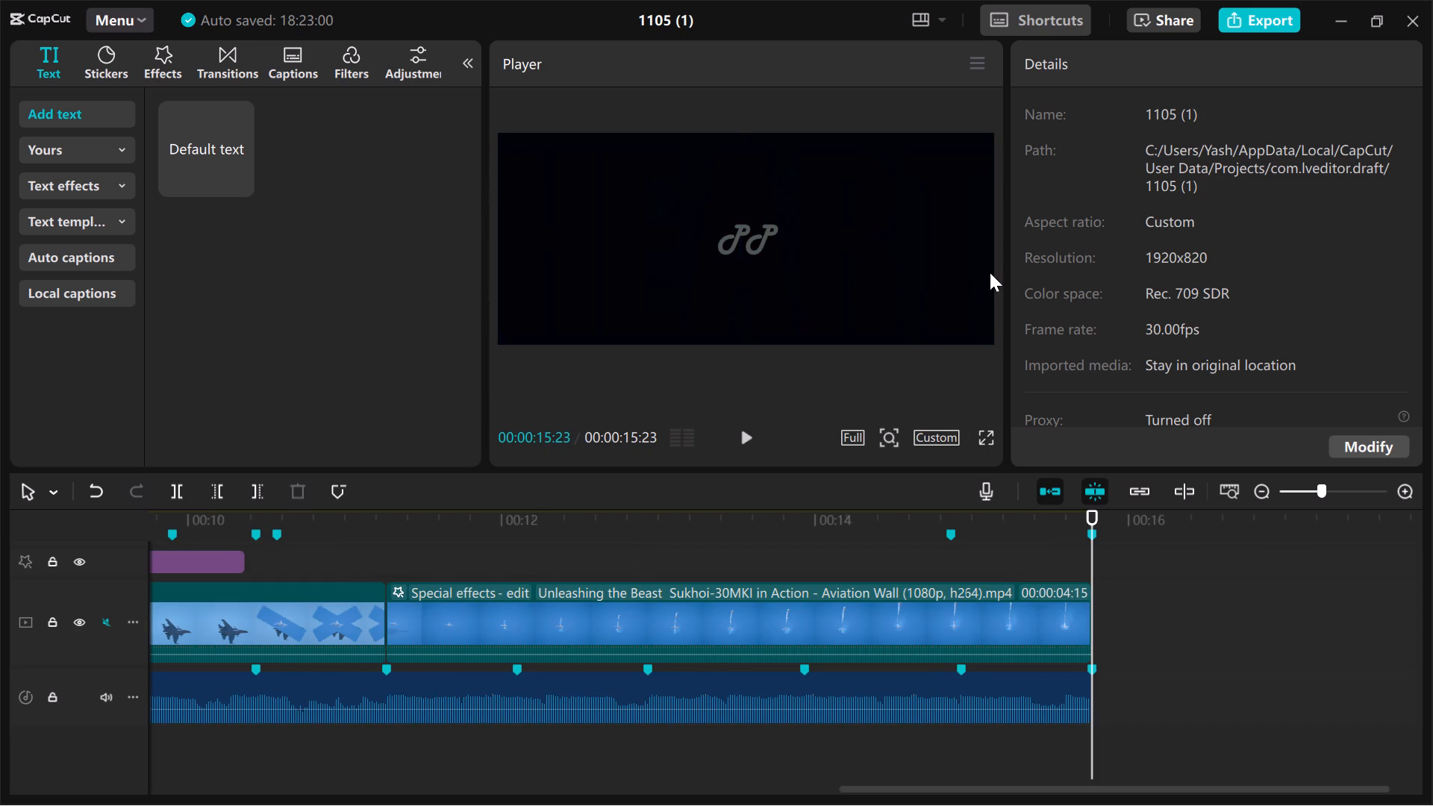
Start exporting the video and open the frame of the pilot with the SHE caption for editing as its cover.
scroll(751, 613, right, 4)
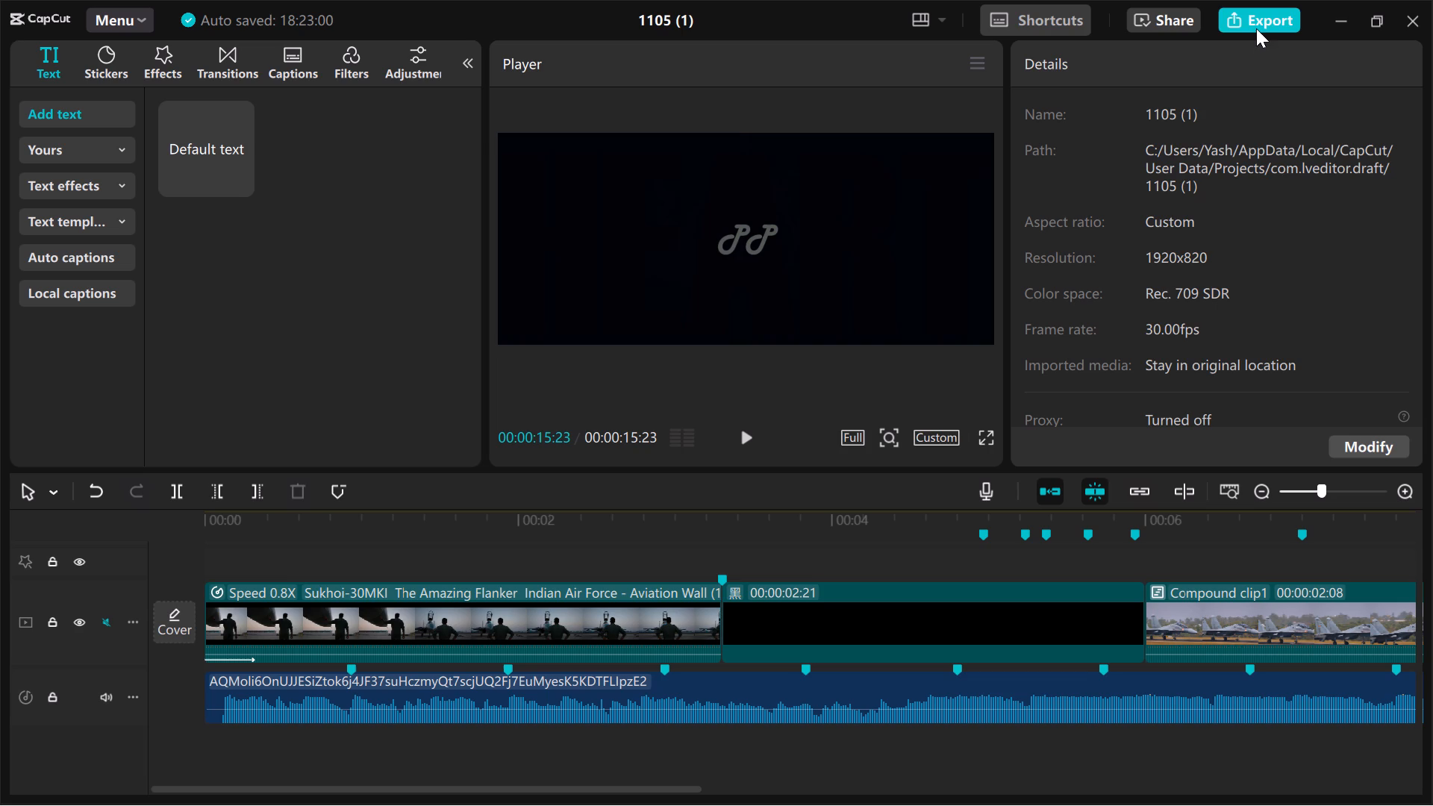
click(1256, 25)
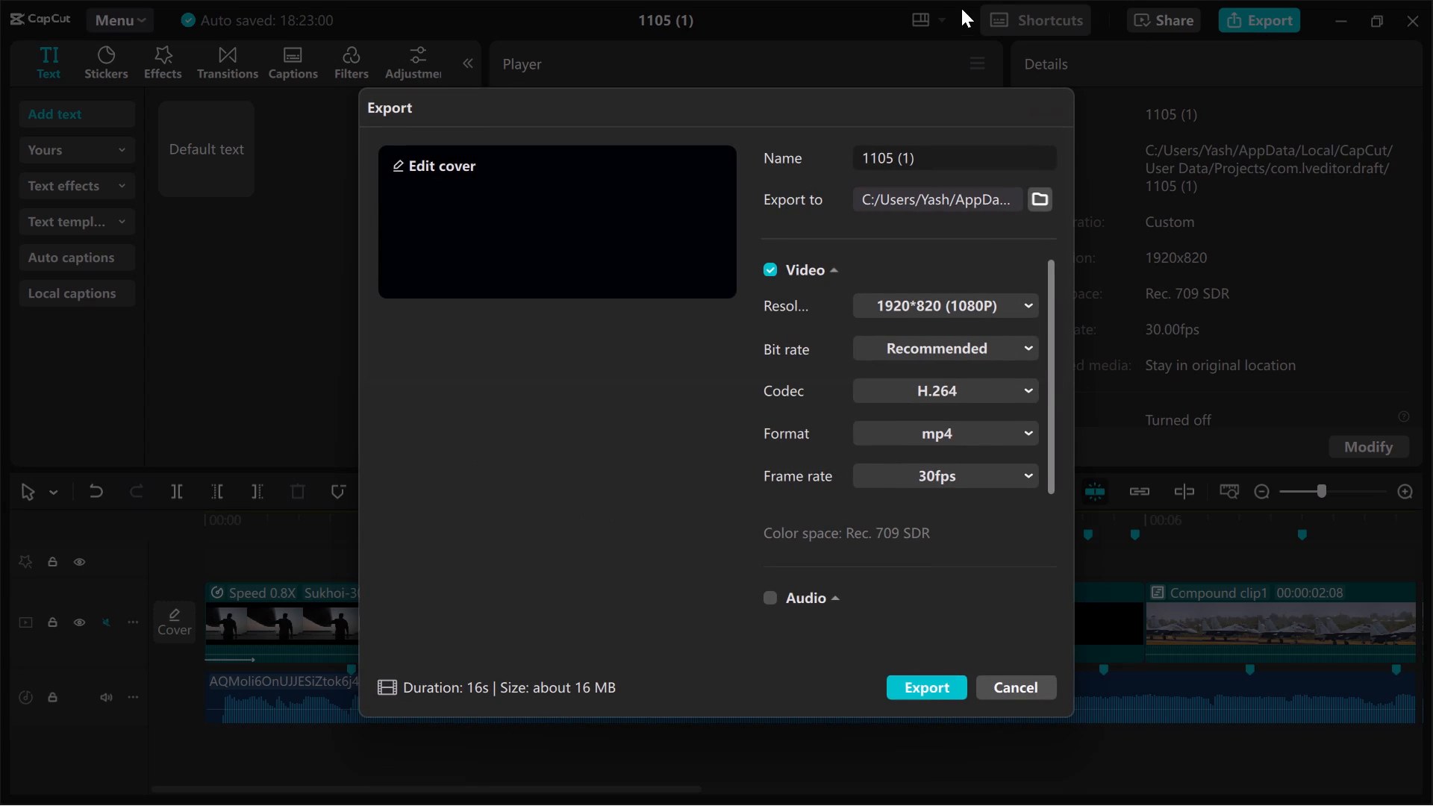
click(465, 166)
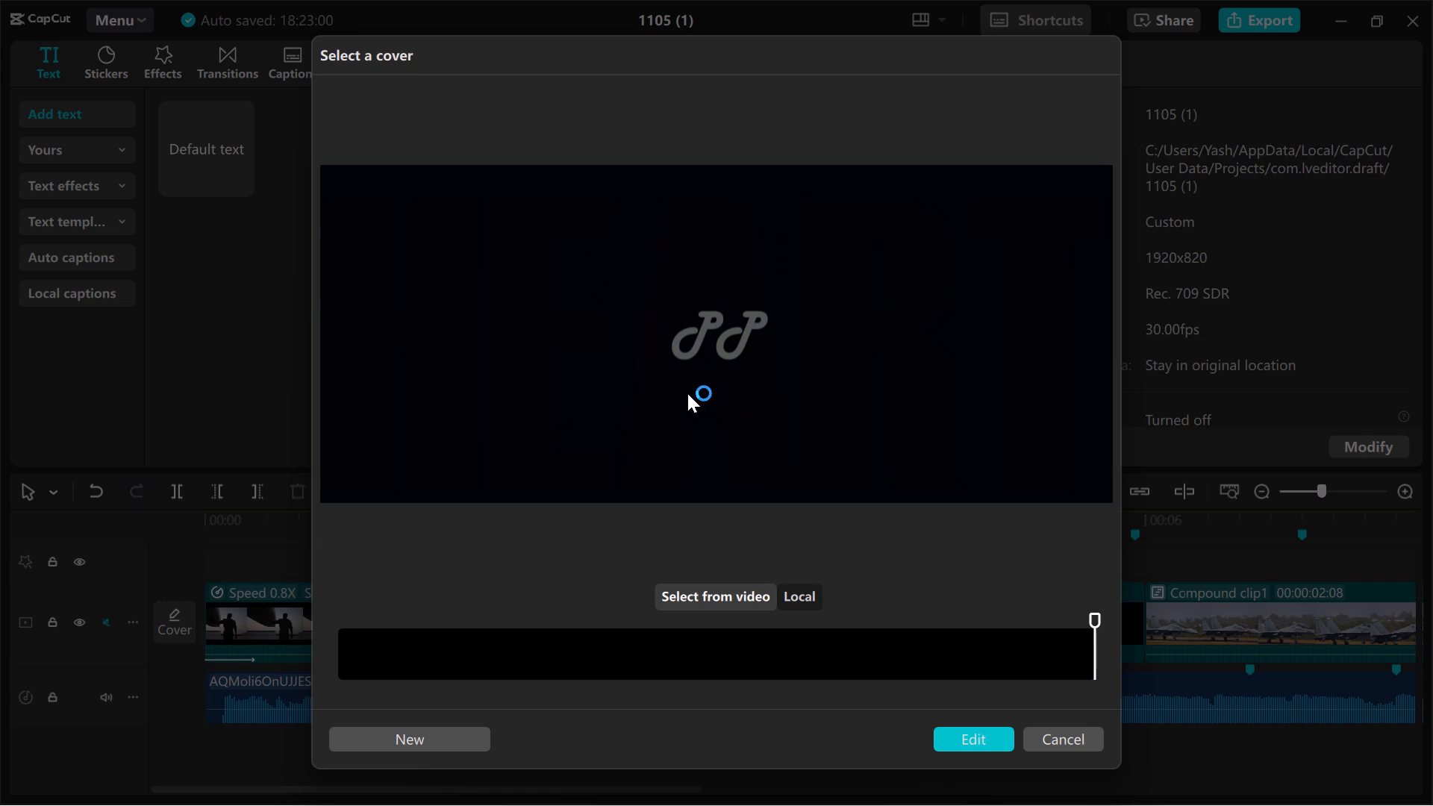
click(726, 322)
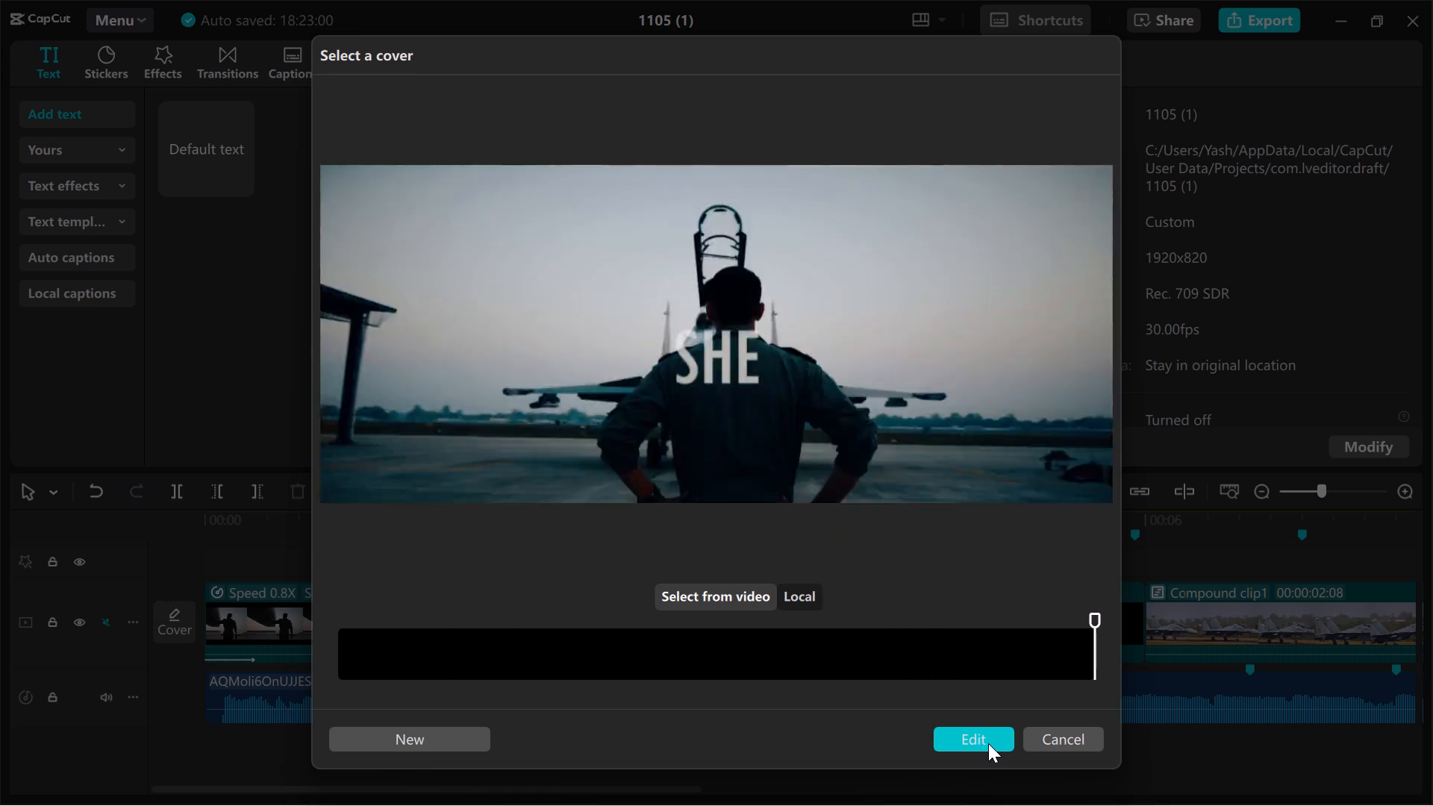
click(990, 743)
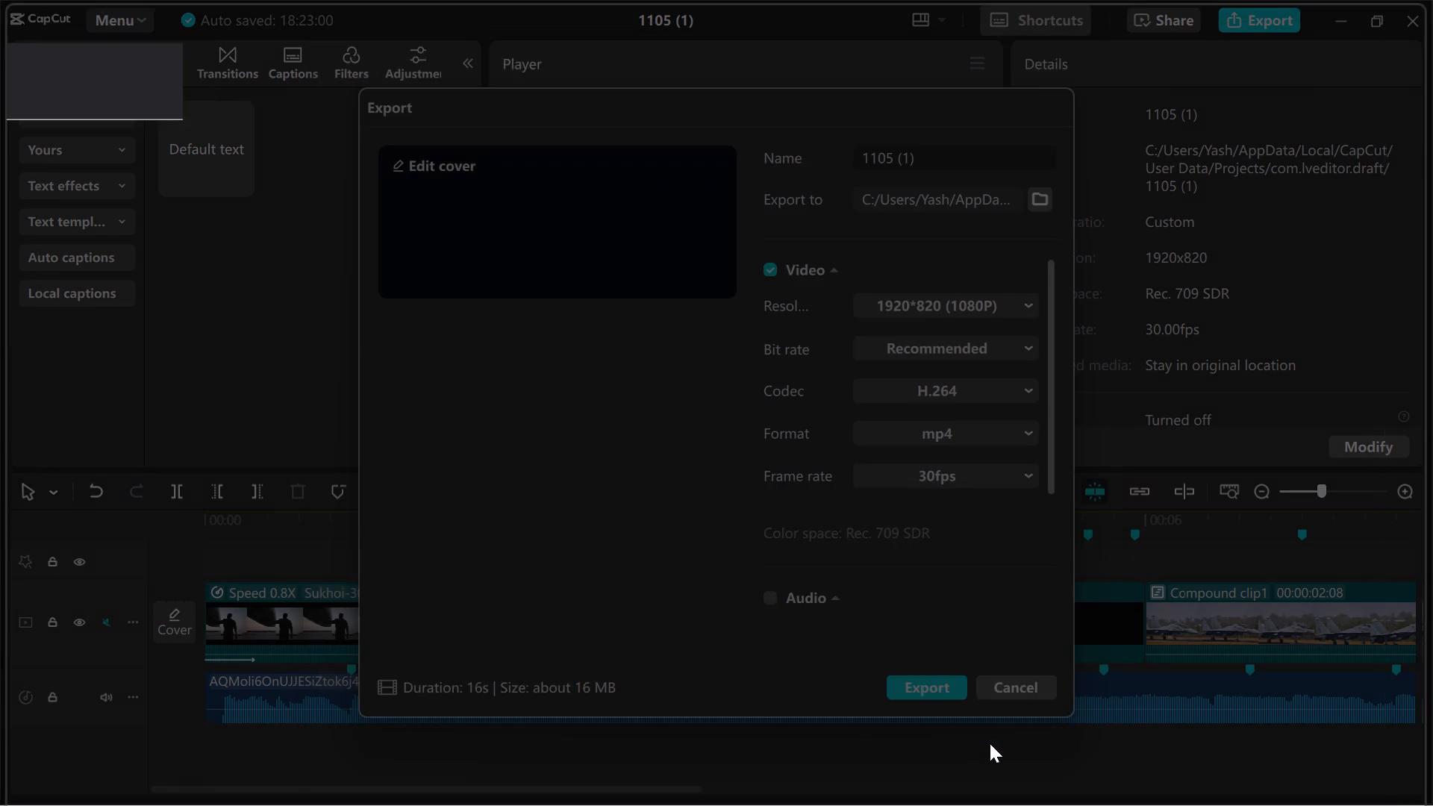
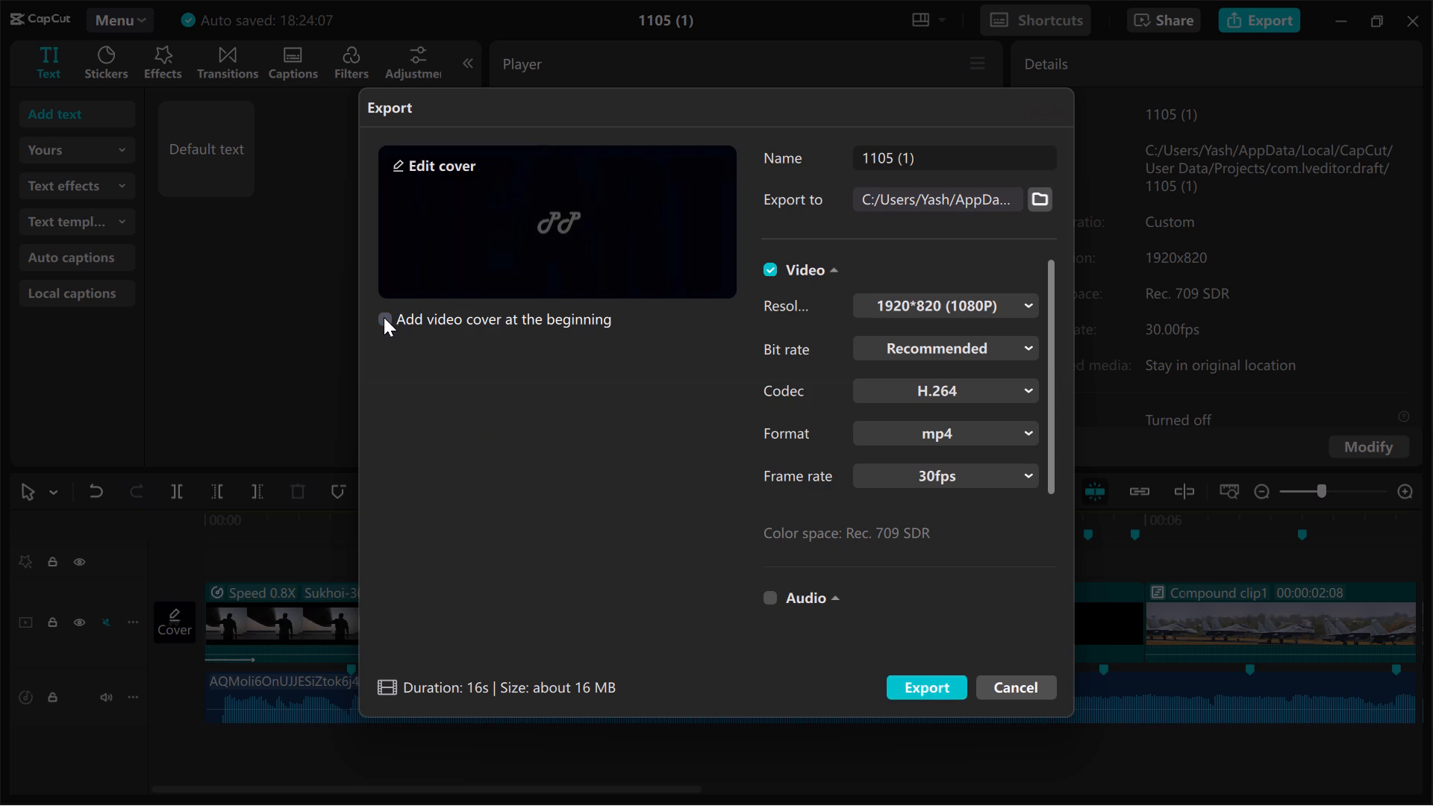
Export the 1105 (1) video with its cover added at the beginning, keeping the current 1080P H.264 mp4 30fps settings.
click(384, 317)
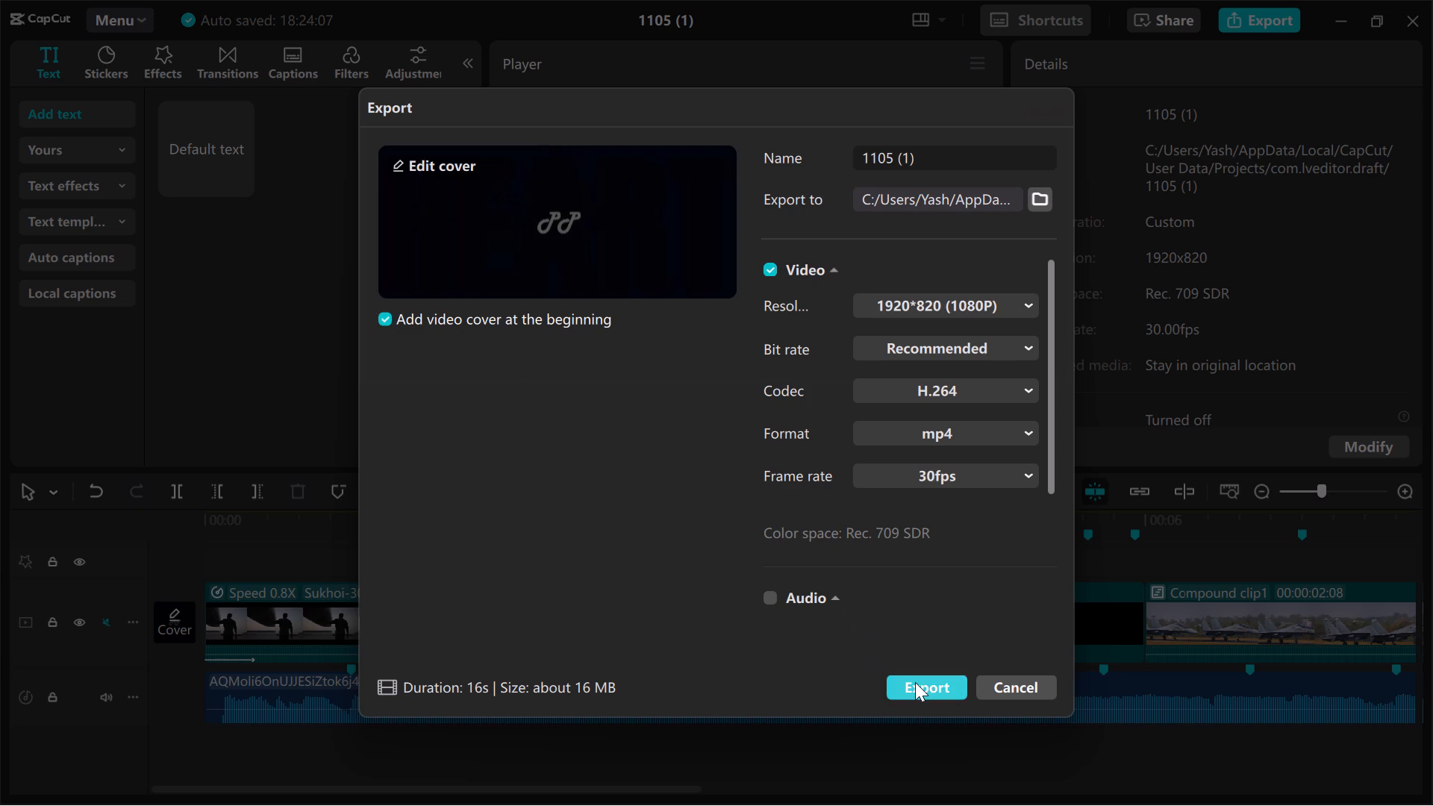
click(915, 682)
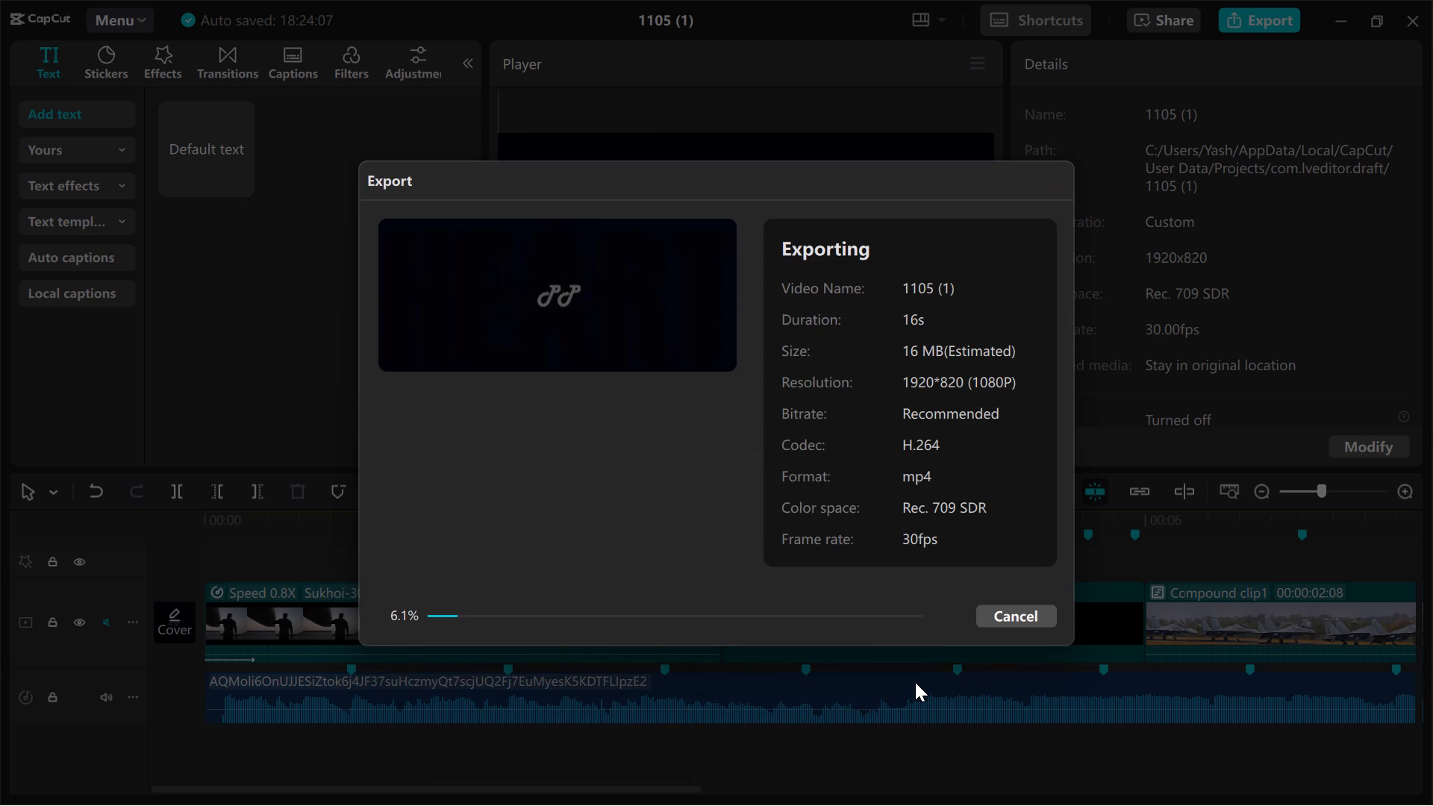